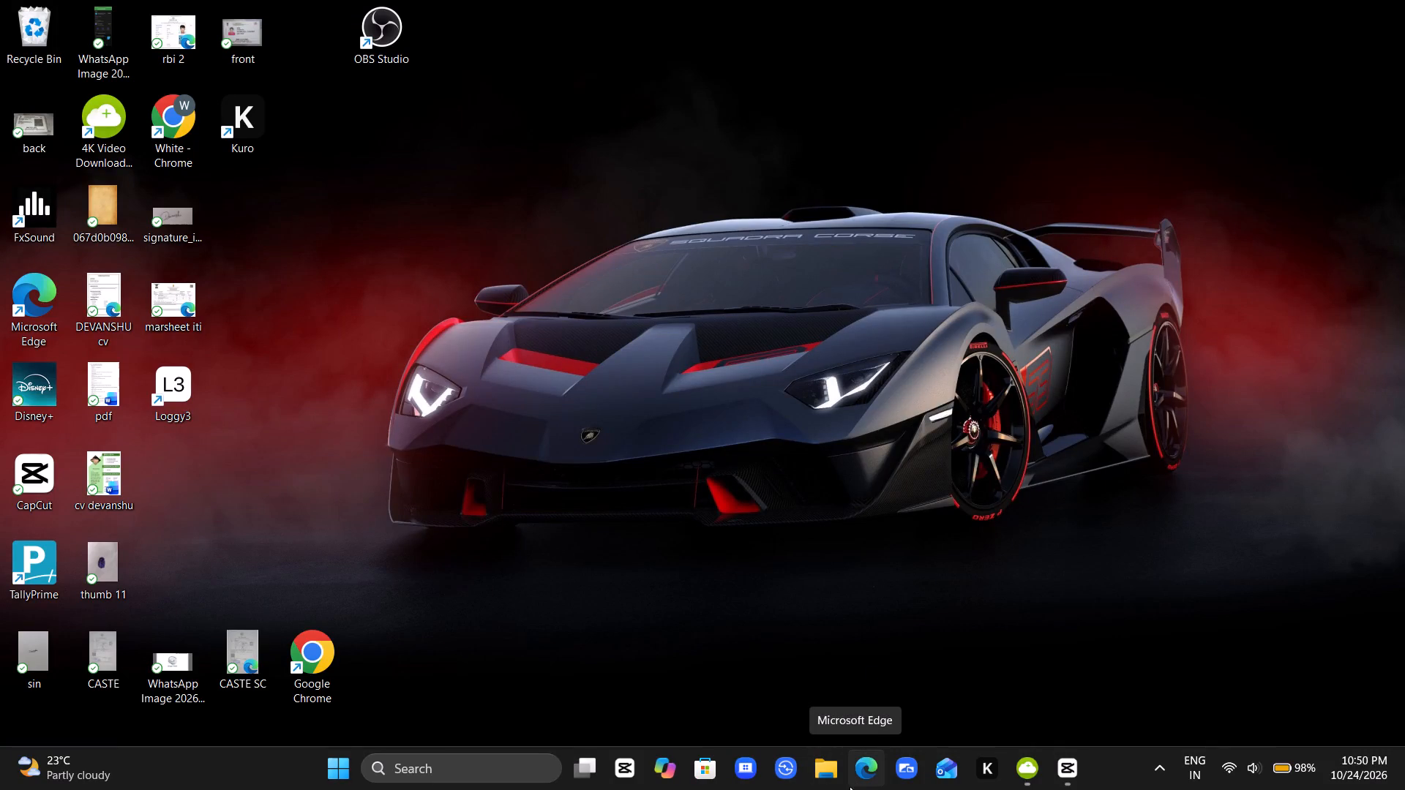
# Open YouTube in Microsoft Edge from the new tab page's shortcuts.
pyautogui.click(858, 789)
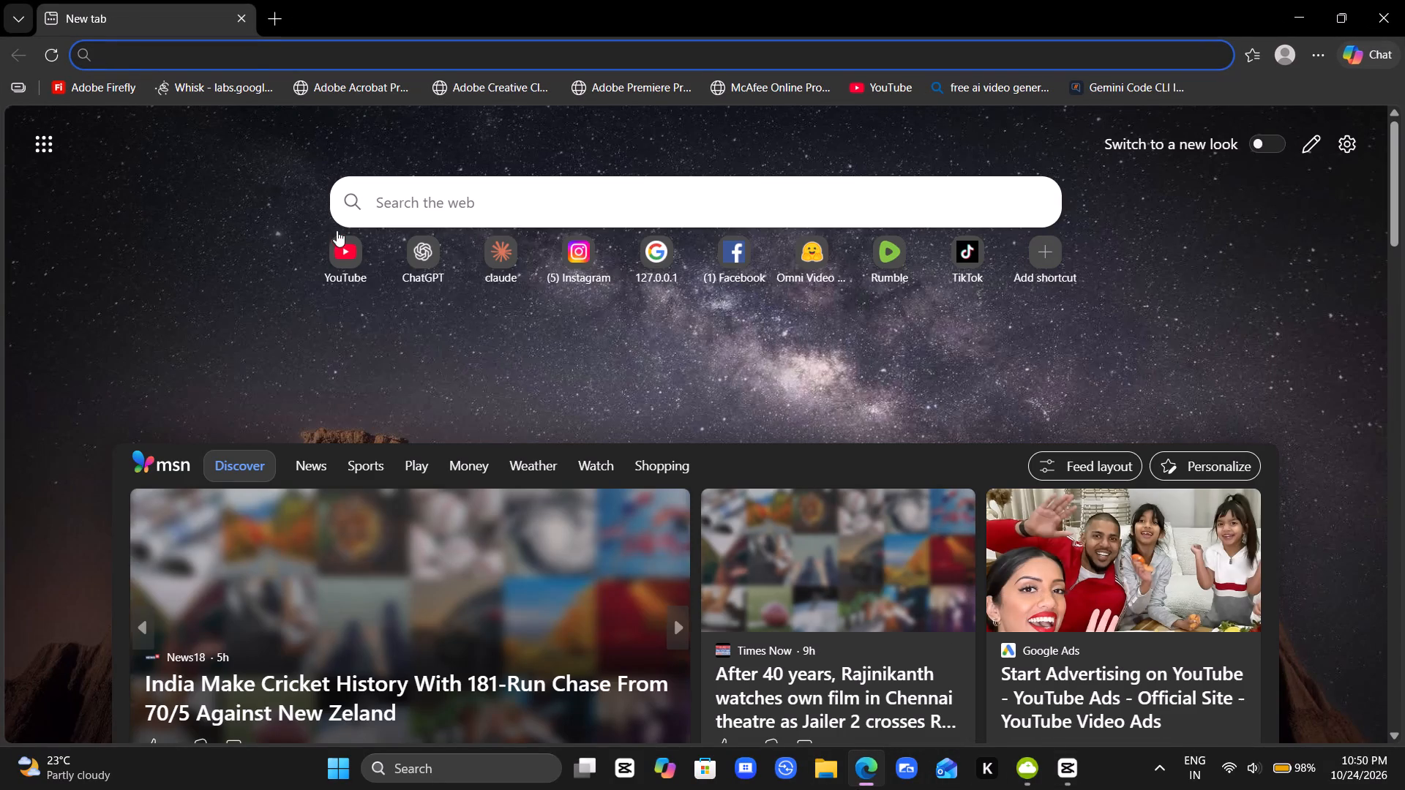
pyautogui.click(340, 243)
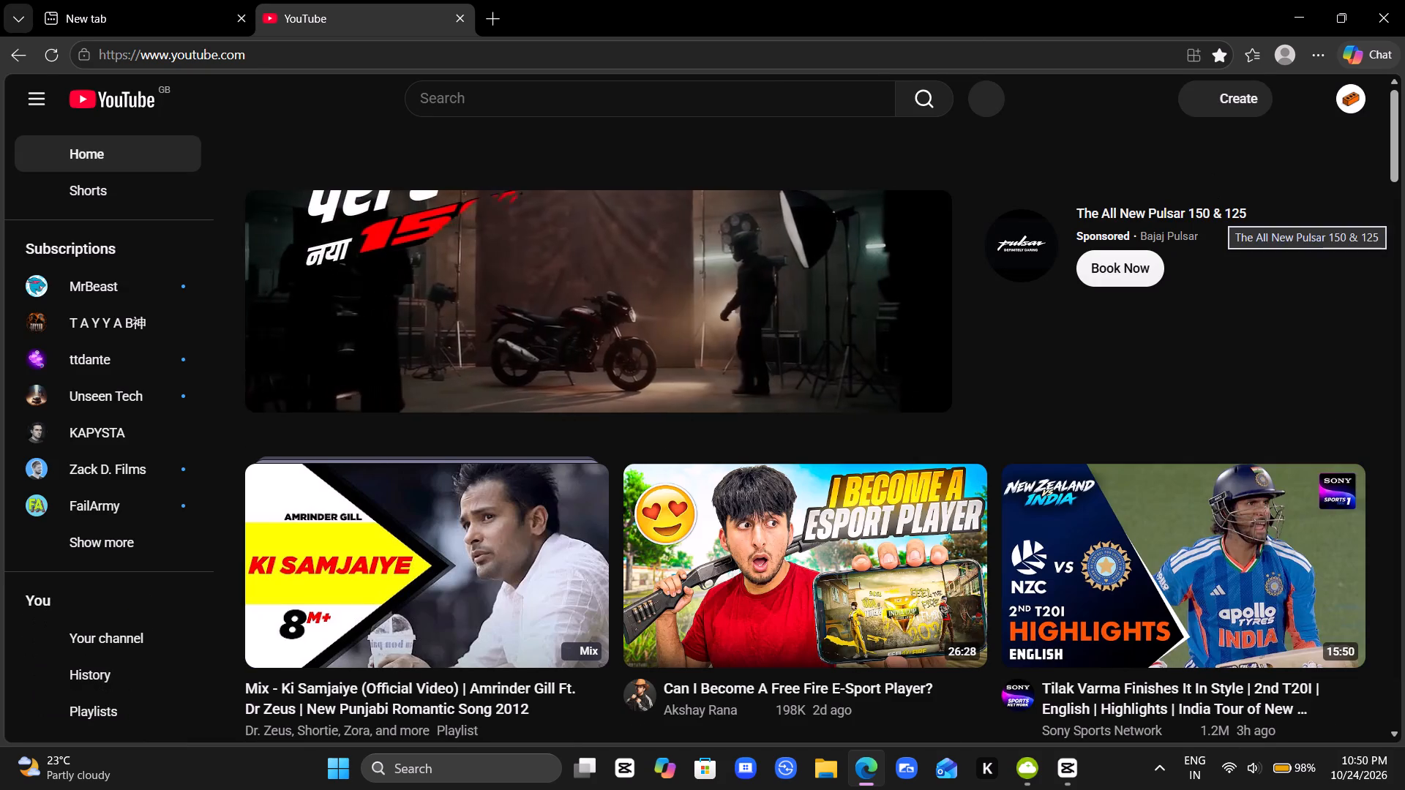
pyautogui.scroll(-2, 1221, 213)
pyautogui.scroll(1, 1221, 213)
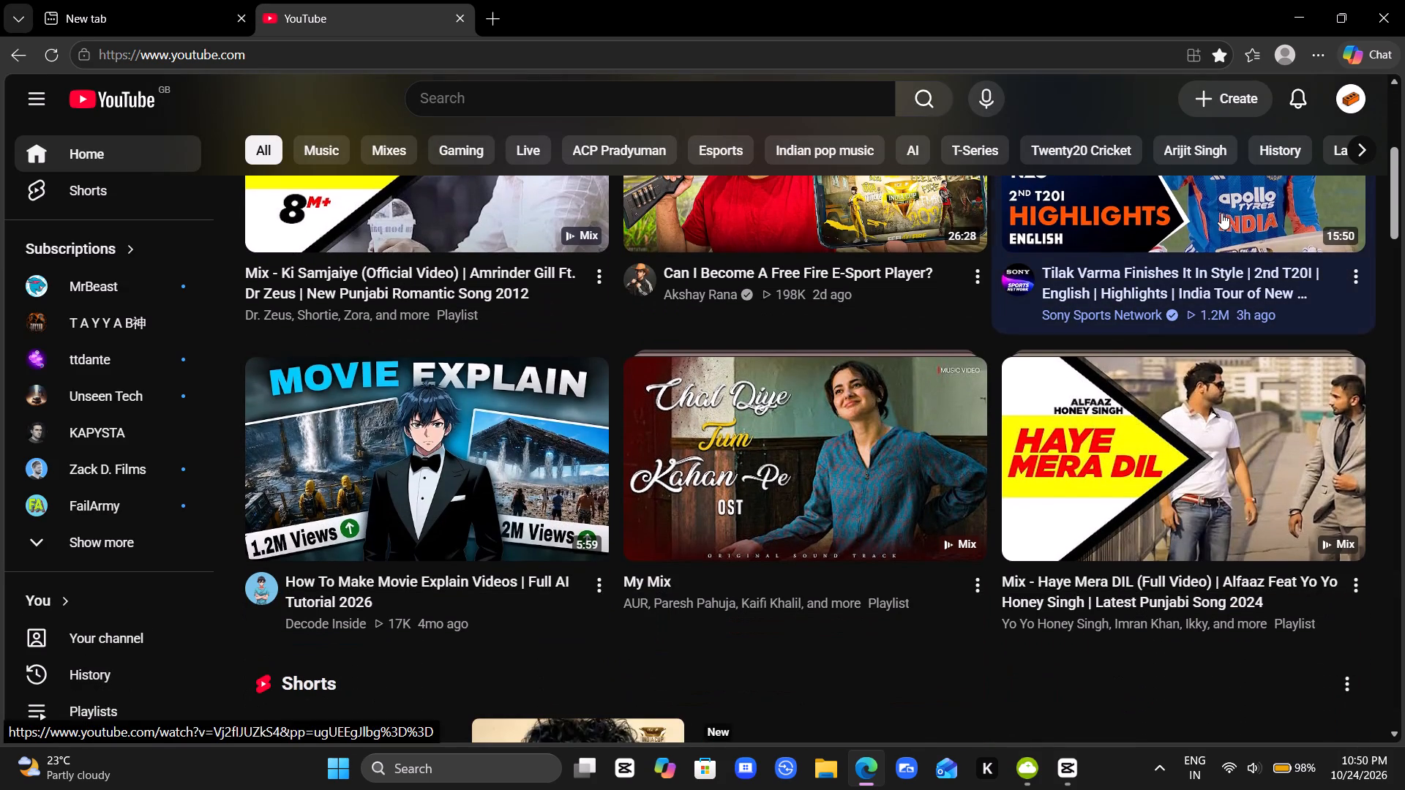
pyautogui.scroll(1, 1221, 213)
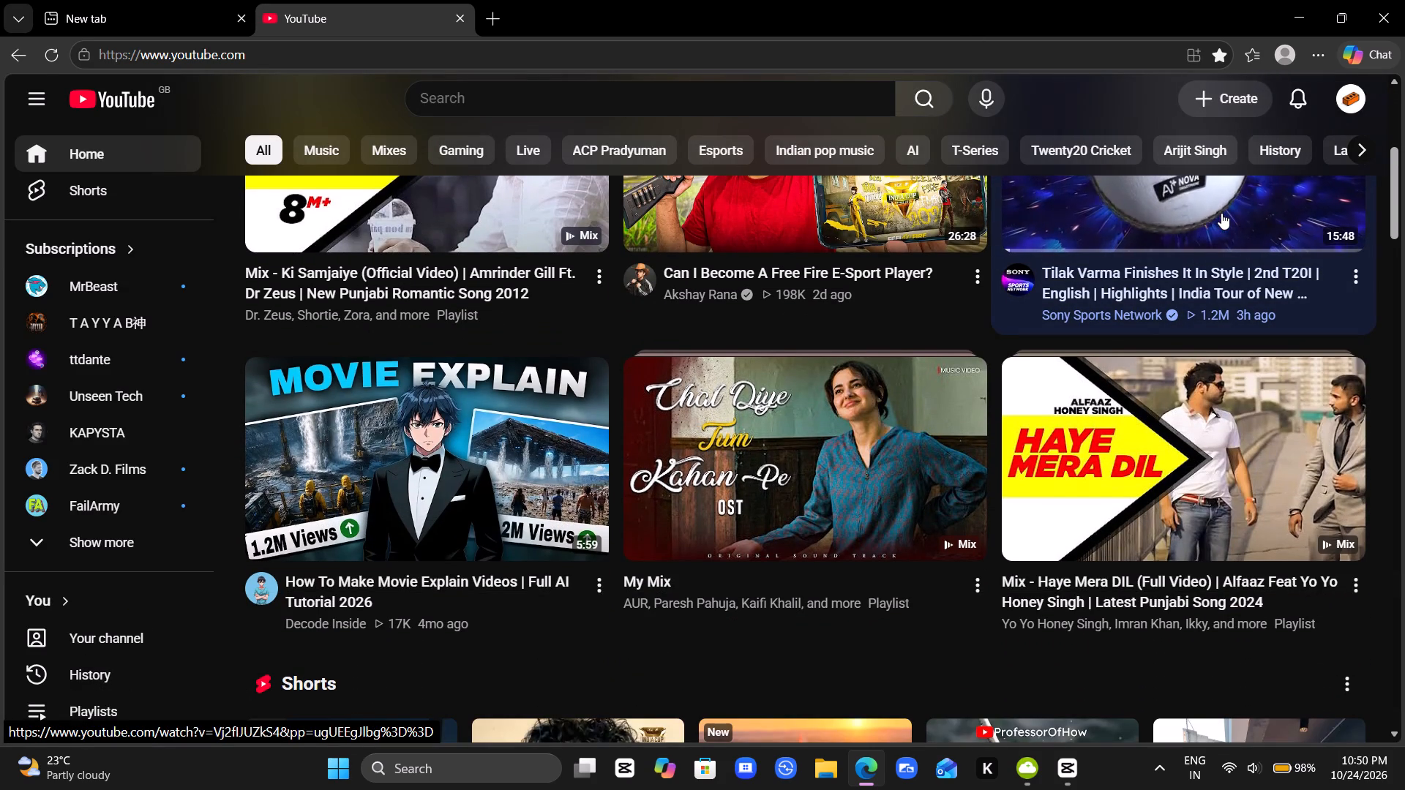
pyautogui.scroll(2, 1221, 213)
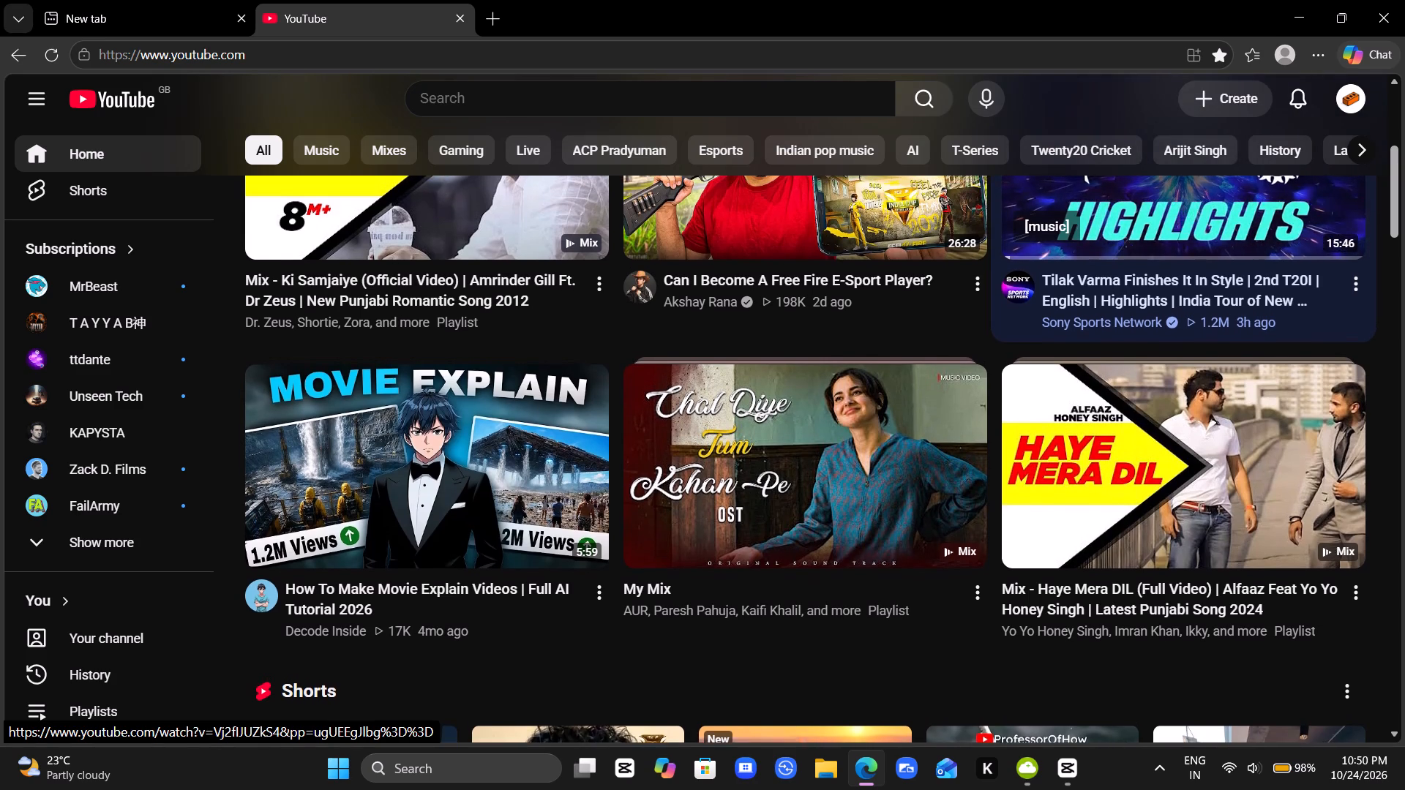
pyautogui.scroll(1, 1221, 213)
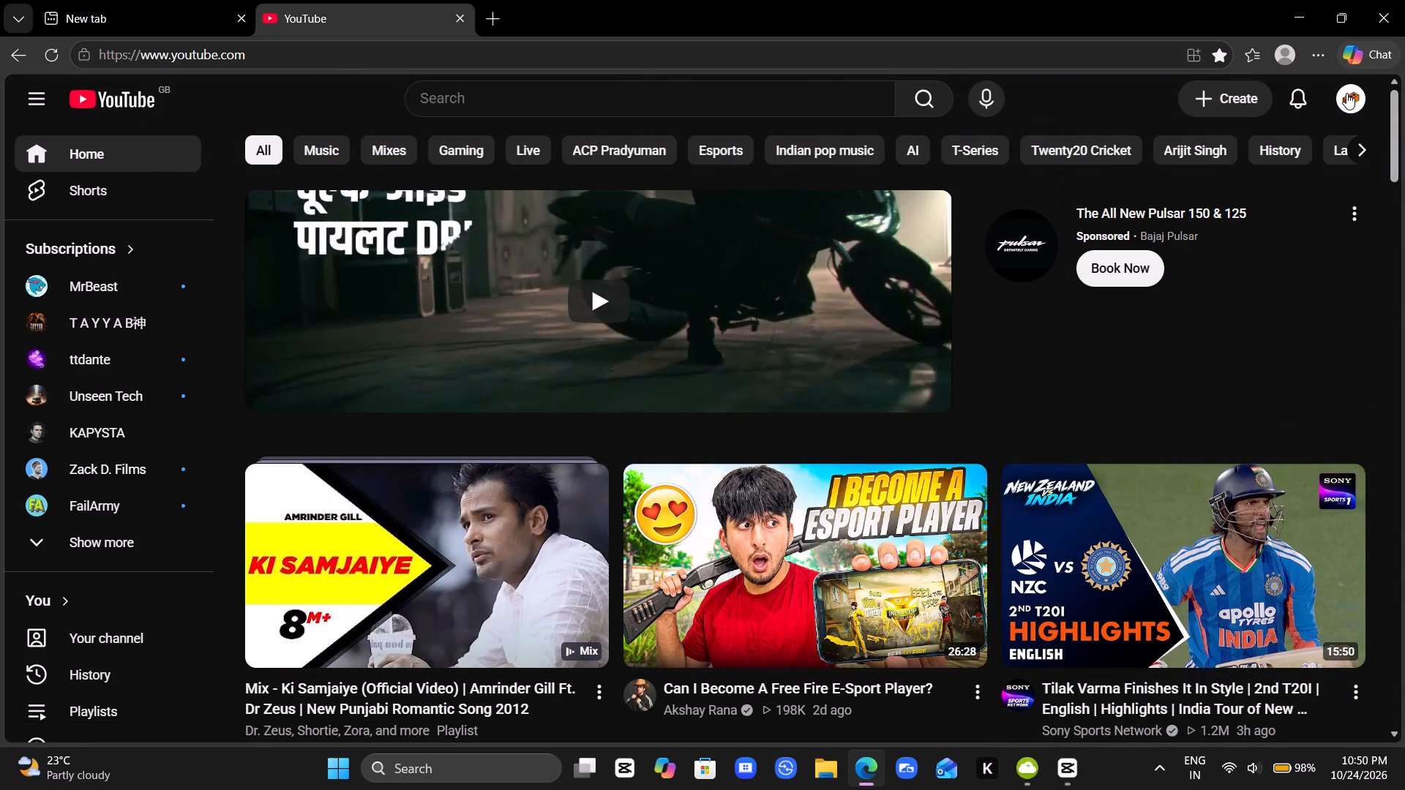
# Switch the signed-in YouTube account from Block to the Haunting Ledger channel.
pyautogui.click(1346, 98)
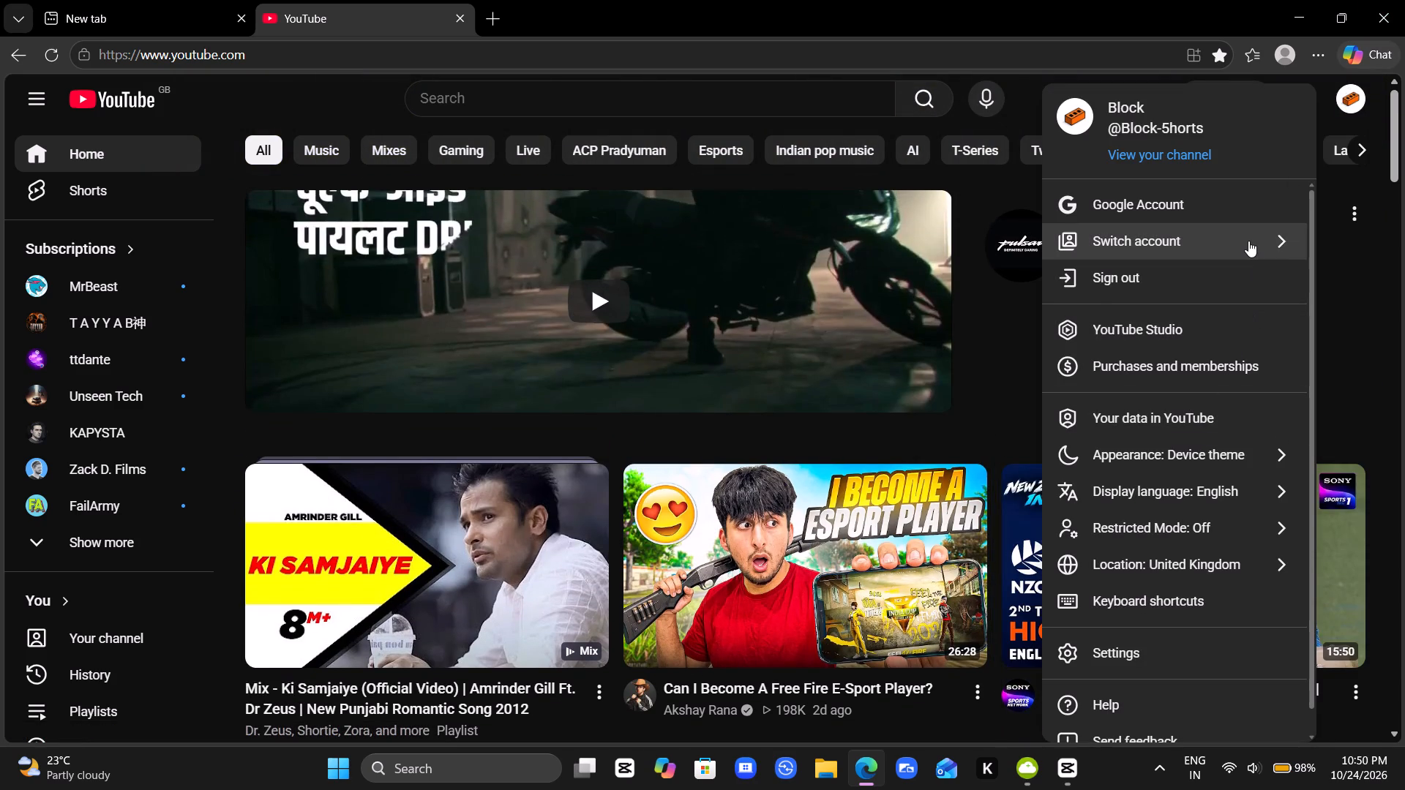
pyautogui.click(1248, 240)
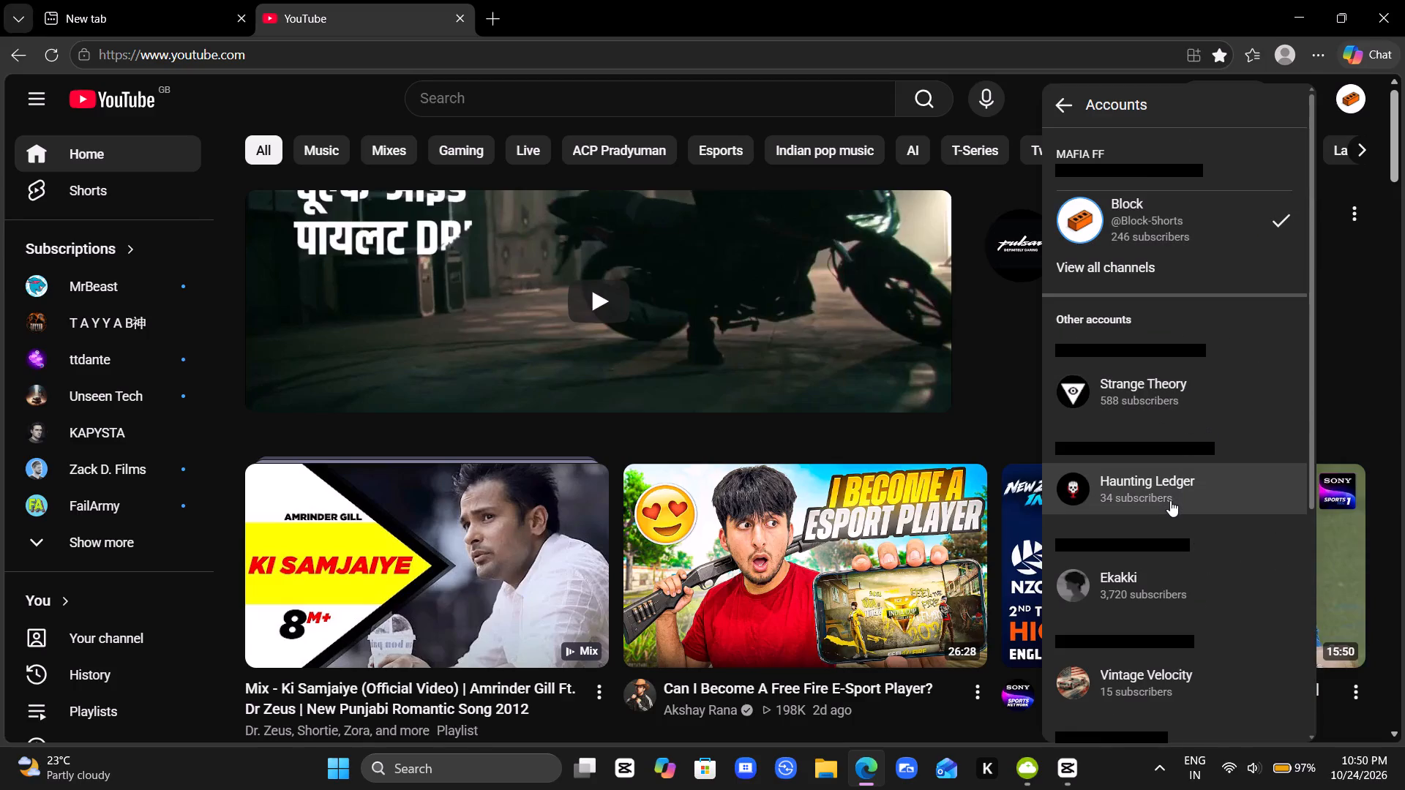
pyautogui.scroll(-1, 1170, 596)
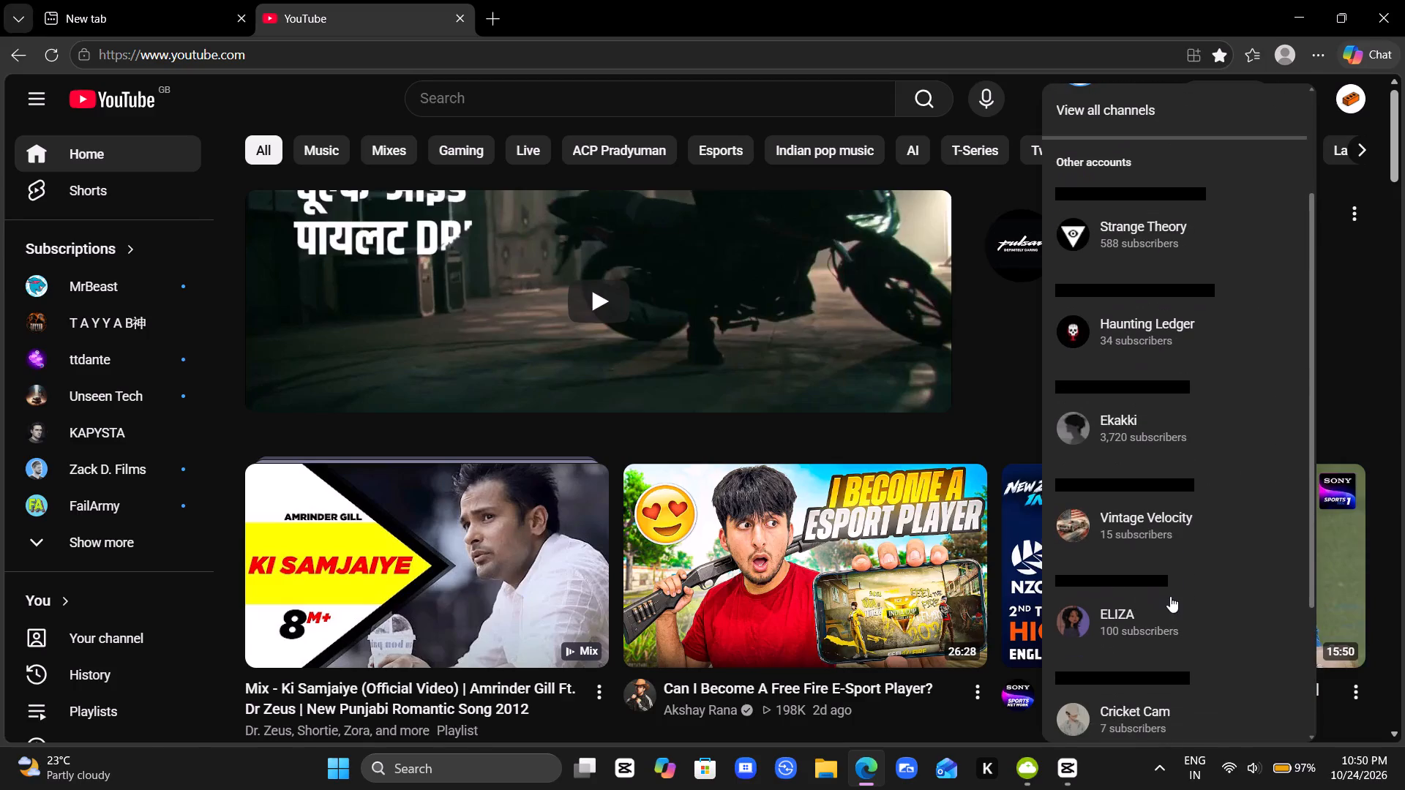
pyautogui.scroll(-1, 1156, 686)
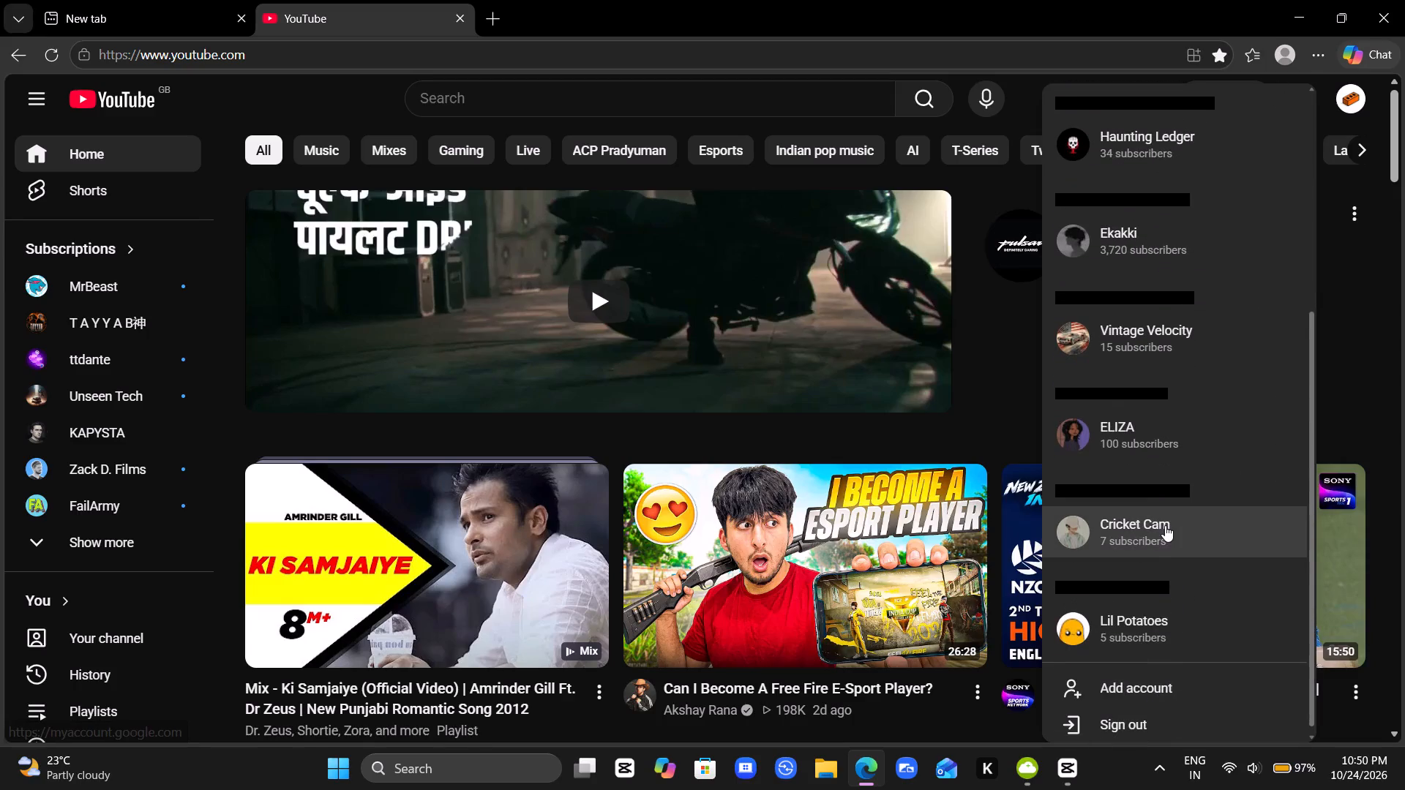
pyautogui.scroll(5, 1165, 528)
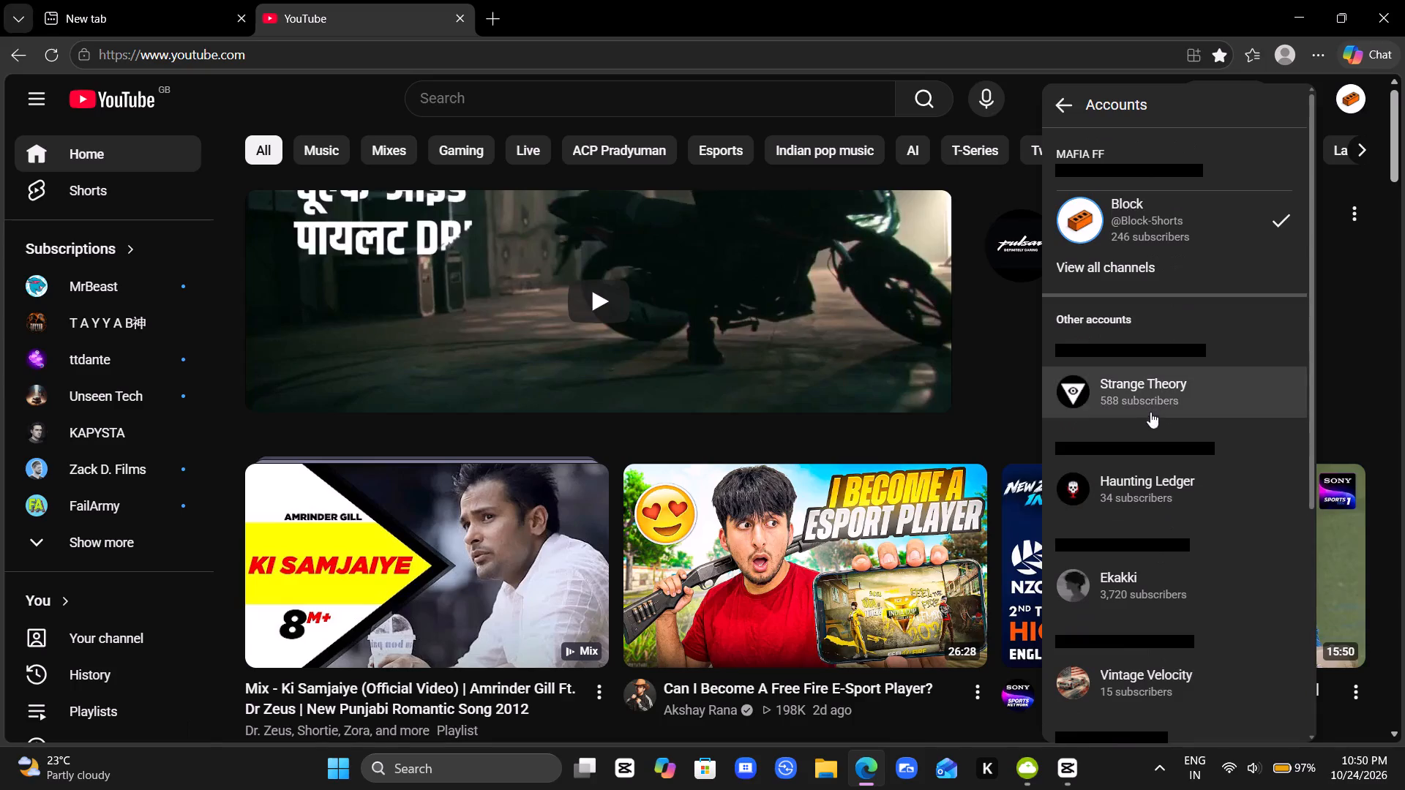
pyautogui.click(1136, 500)
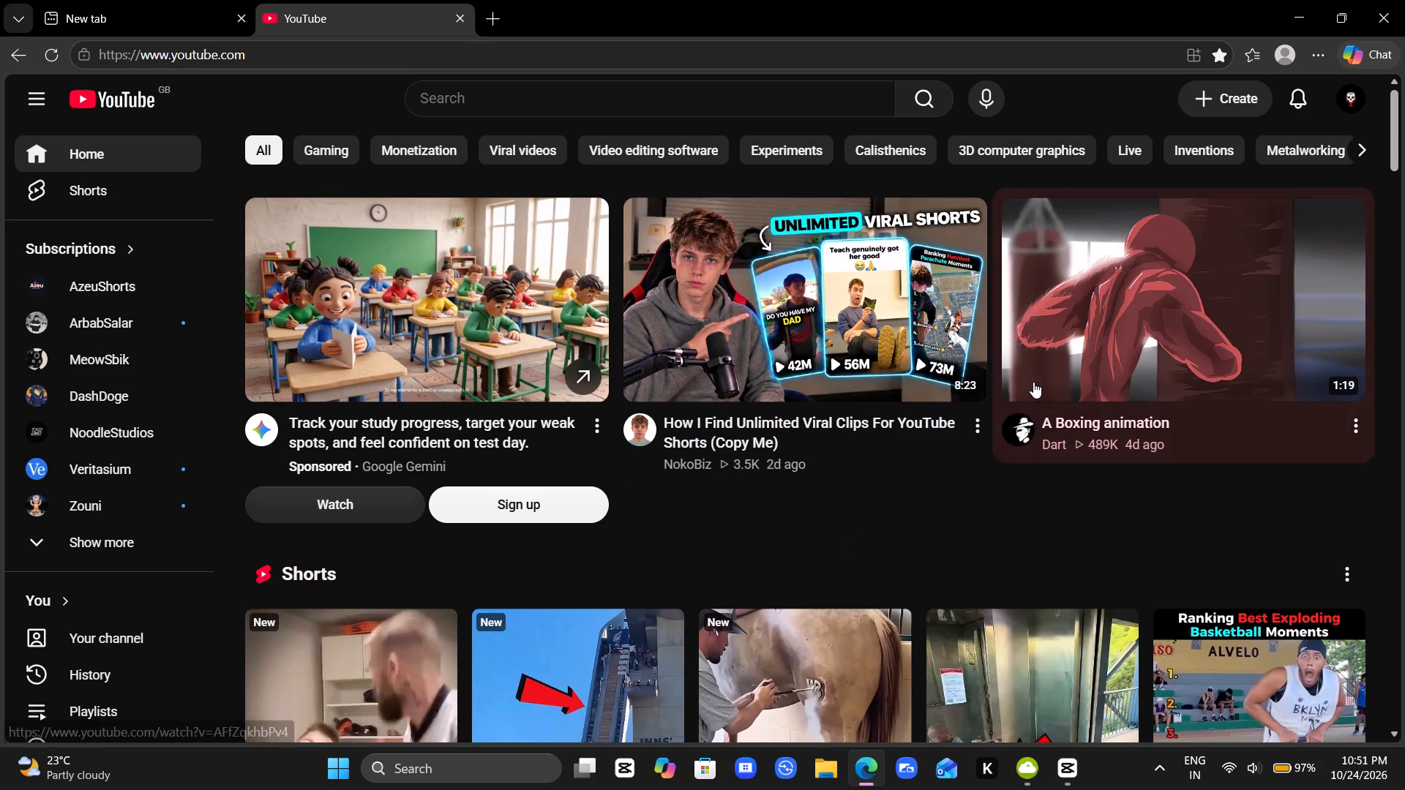
# Go to the Haunting Ledger channel page and expand its full description and channel details.
pyautogui.click(1349, 108)
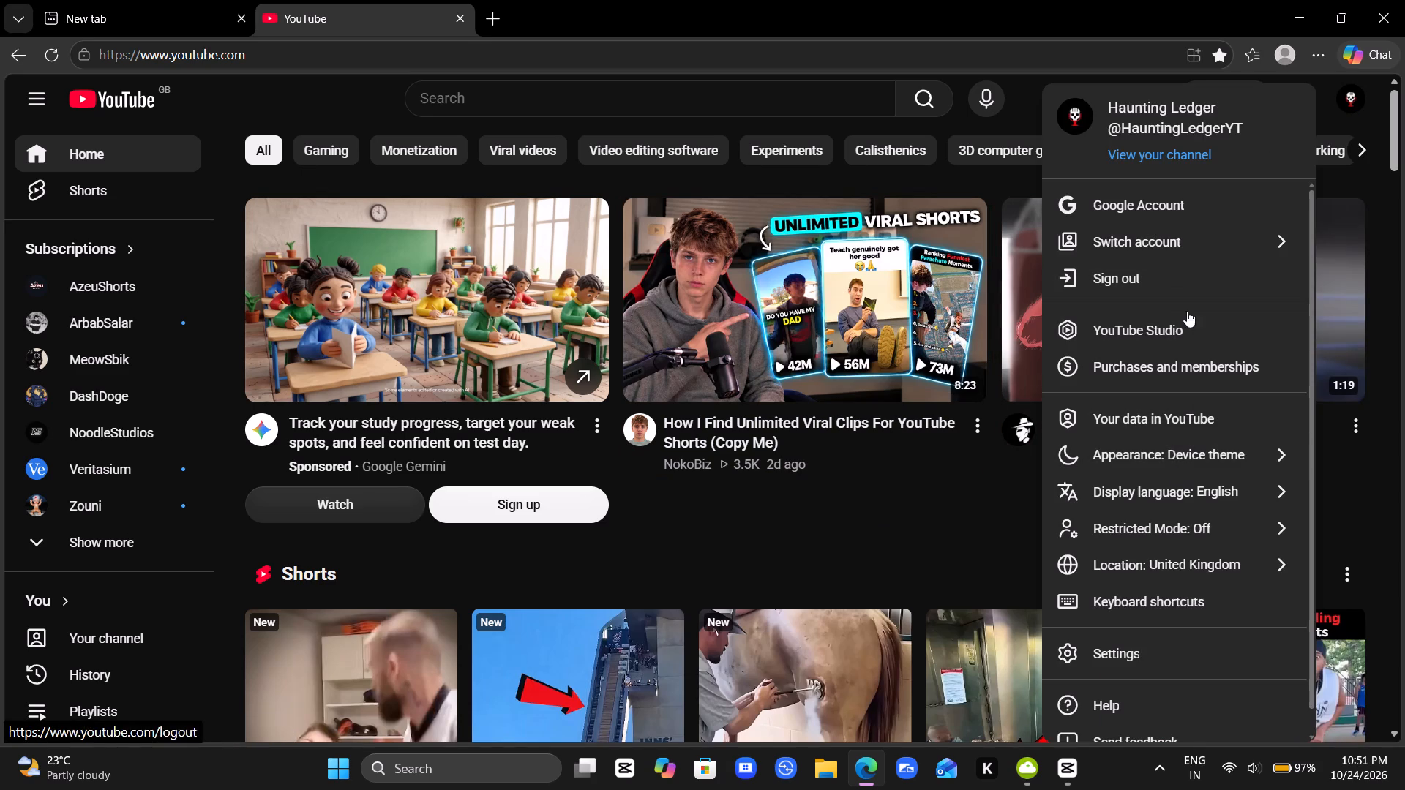
pyautogui.click(1174, 150)
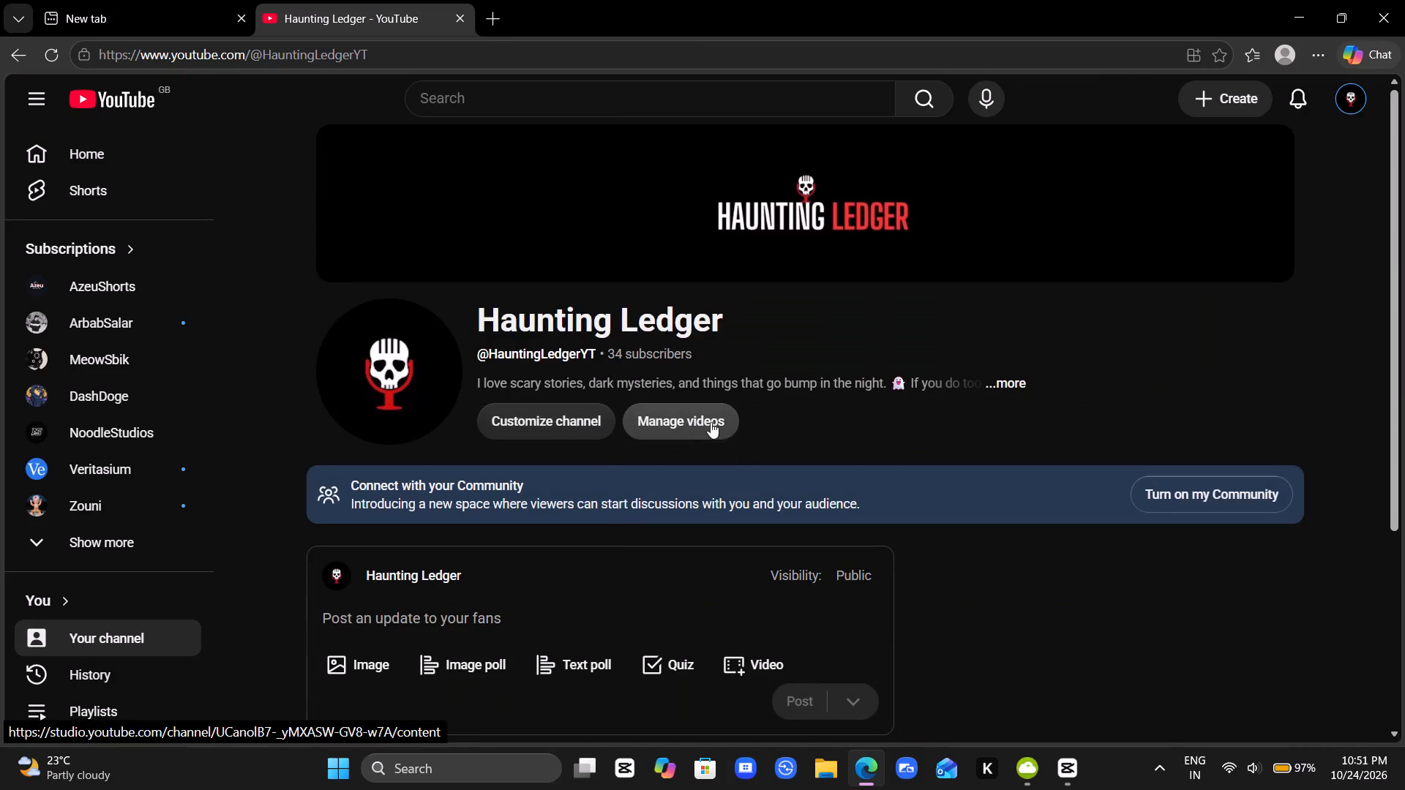
pyautogui.click(1016, 383)
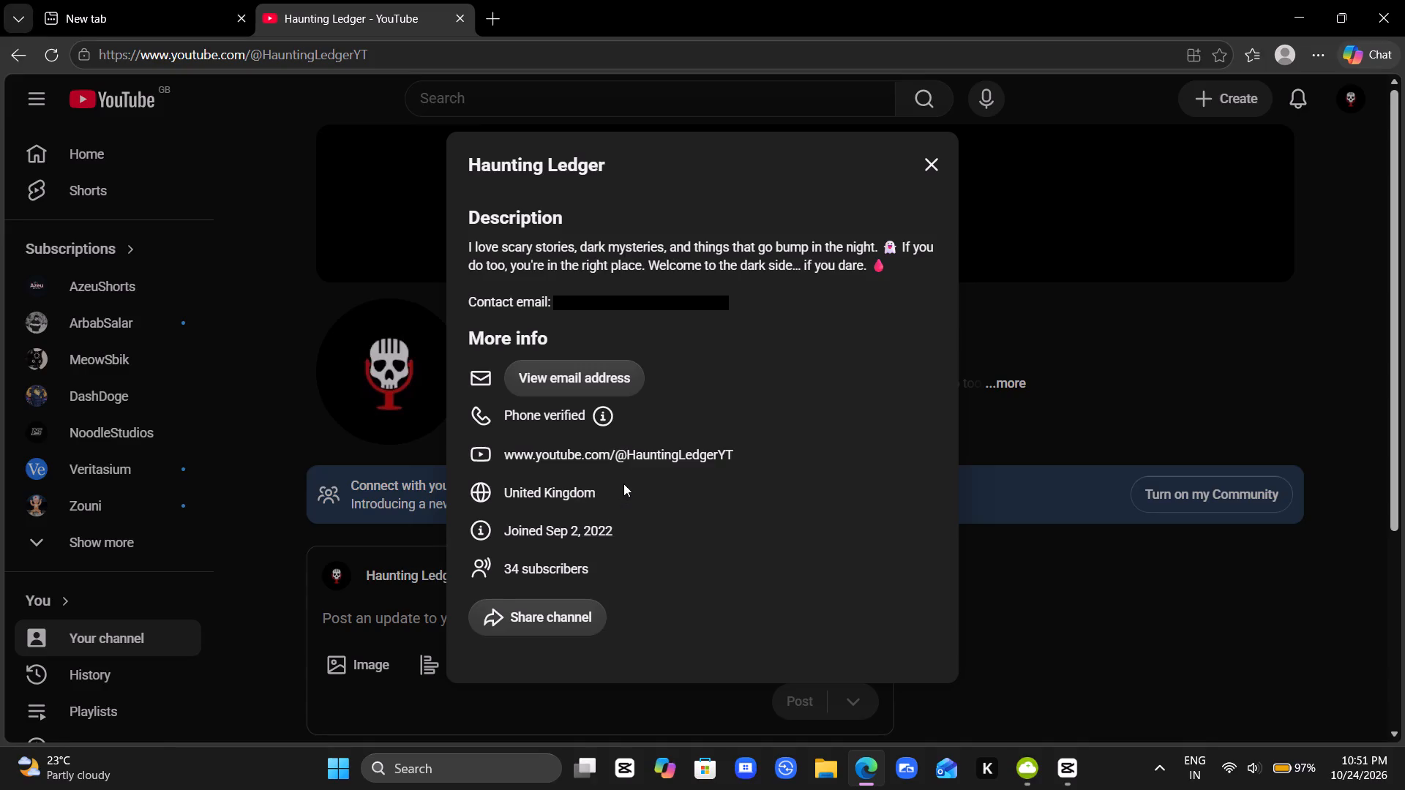
pyautogui.moveTo(735, 446); pyautogui.dragTo(614, 467)
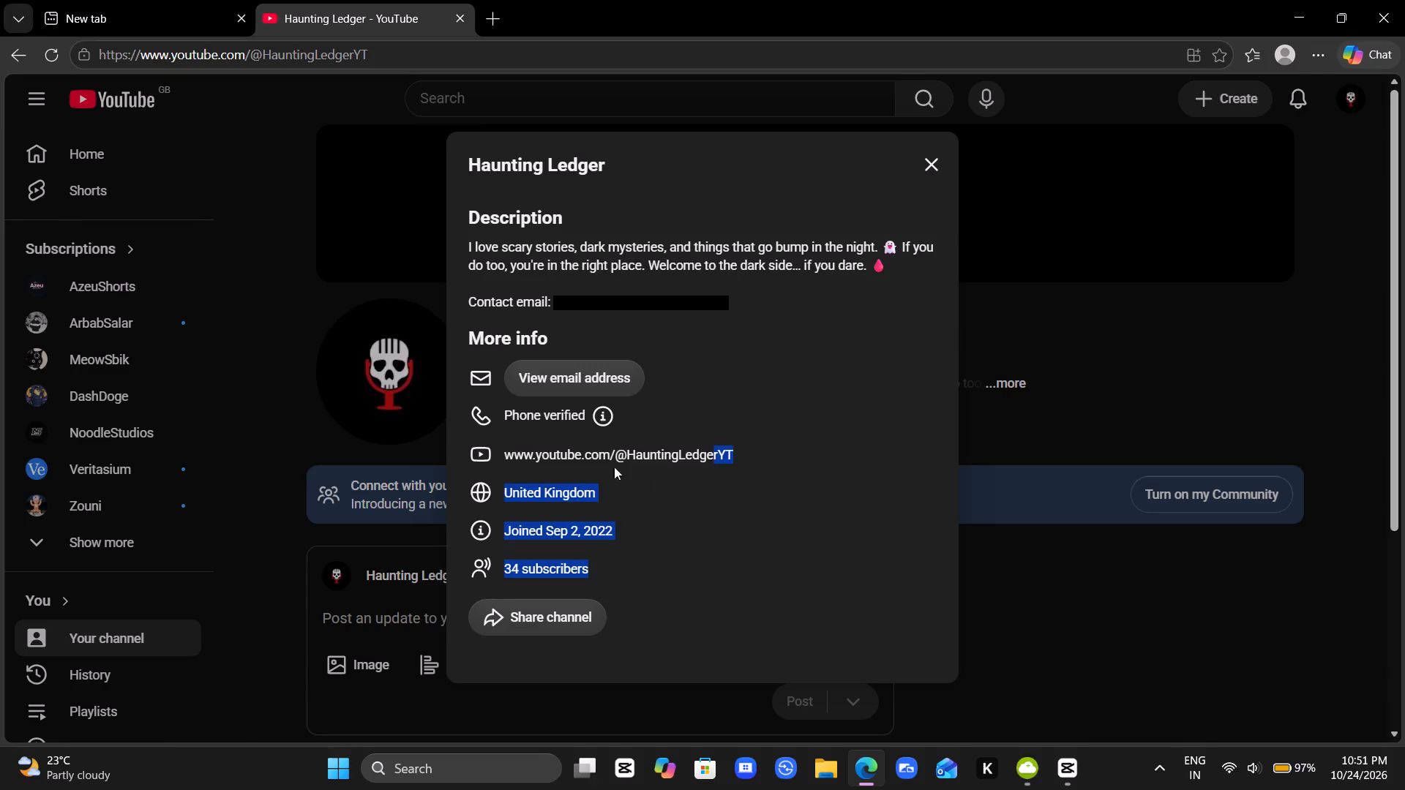
pyautogui.moveTo(614, 467); pyautogui.dragTo(776, 452)
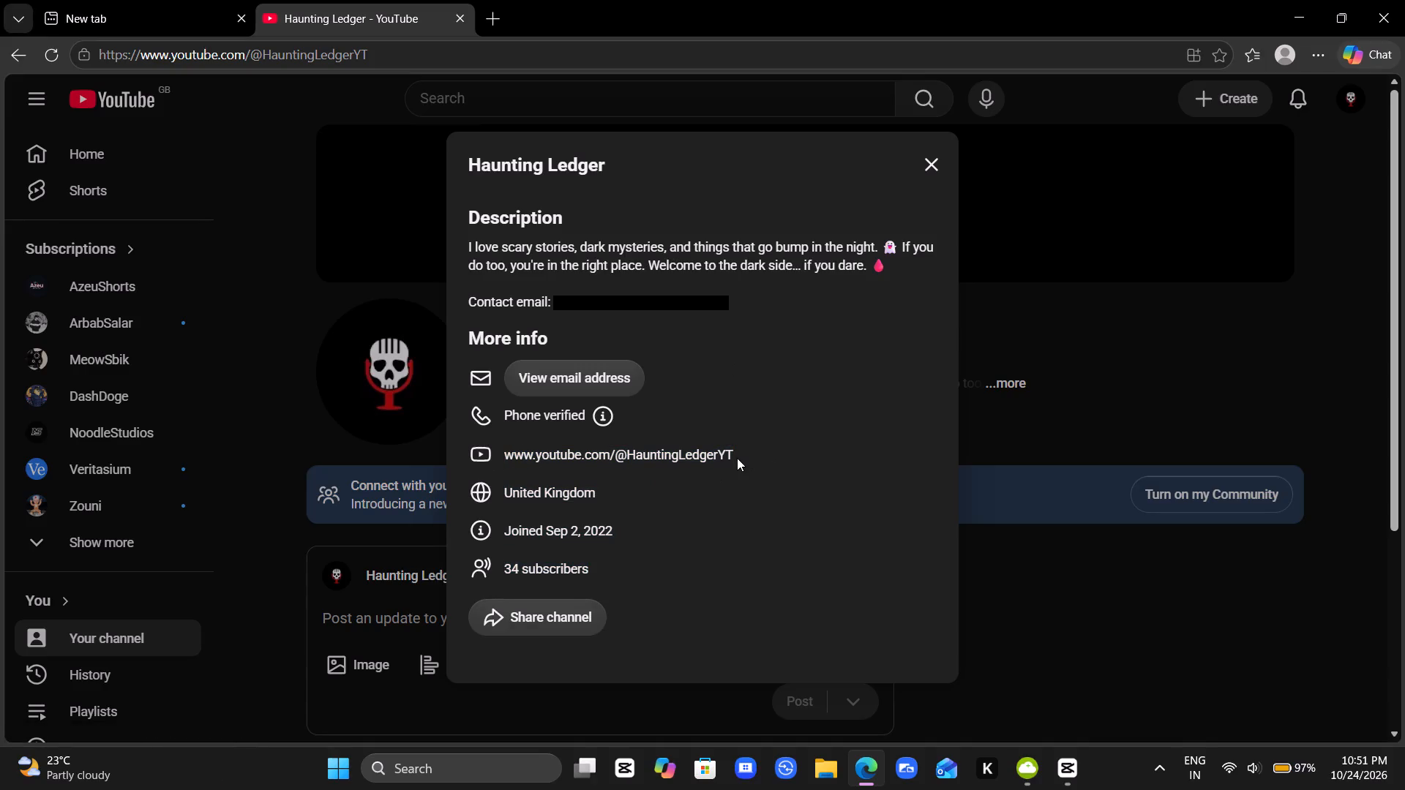
pyautogui.click(737, 458)
pyautogui.tripleClick(737, 458)
pyautogui.click(737, 458)
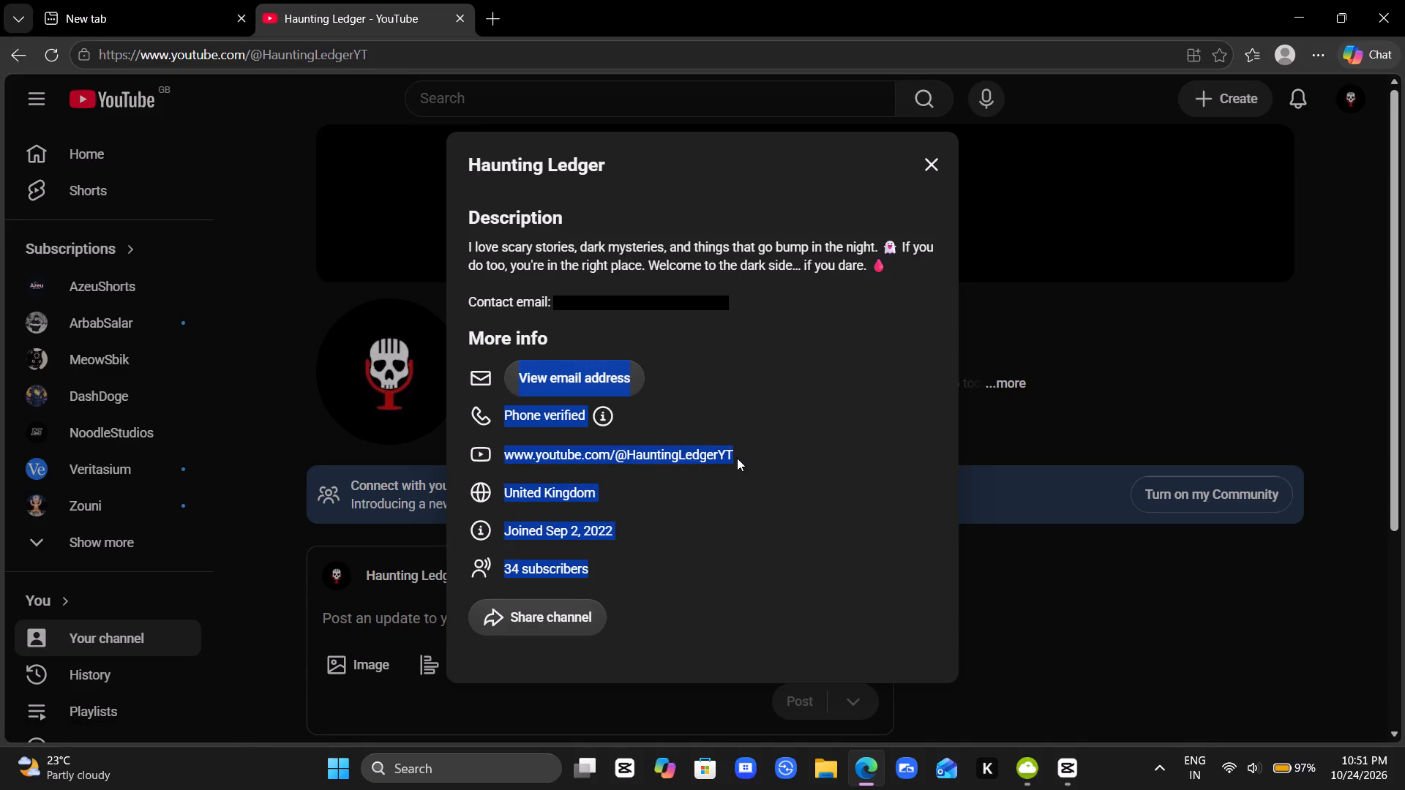
pyautogui.click(737, 458)
pyautogui.moveTo(737, 458); pyautogui.dragTo(576, 461)
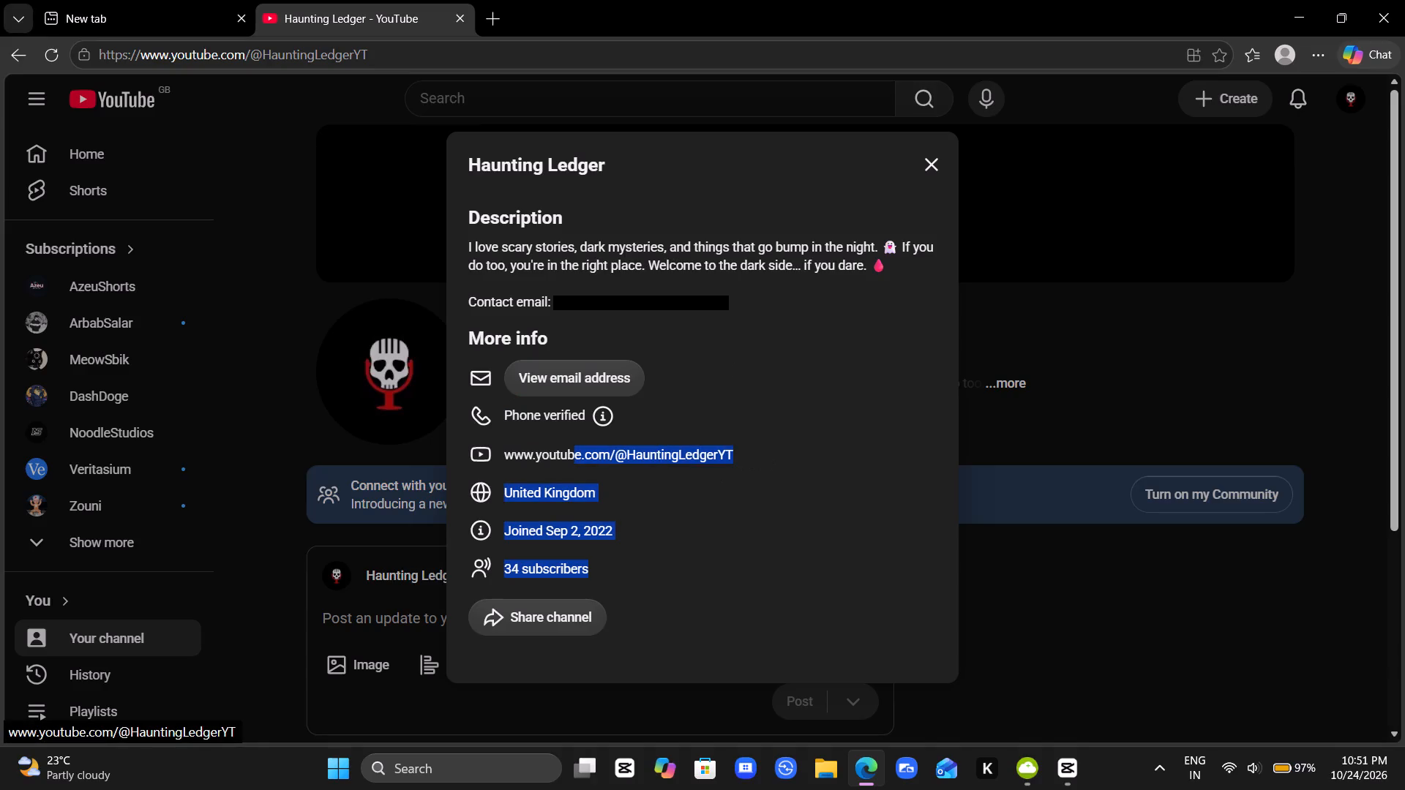
pyautogui.moveTo(576, 461); pyautogui.dragTo(504, 470)
pyautogui.click(503, 454)
pyautogui.moveTo(503, 454); pyautogui.dragTo(699, 470)
pyautogui.hotkey('ctrl', 'c')
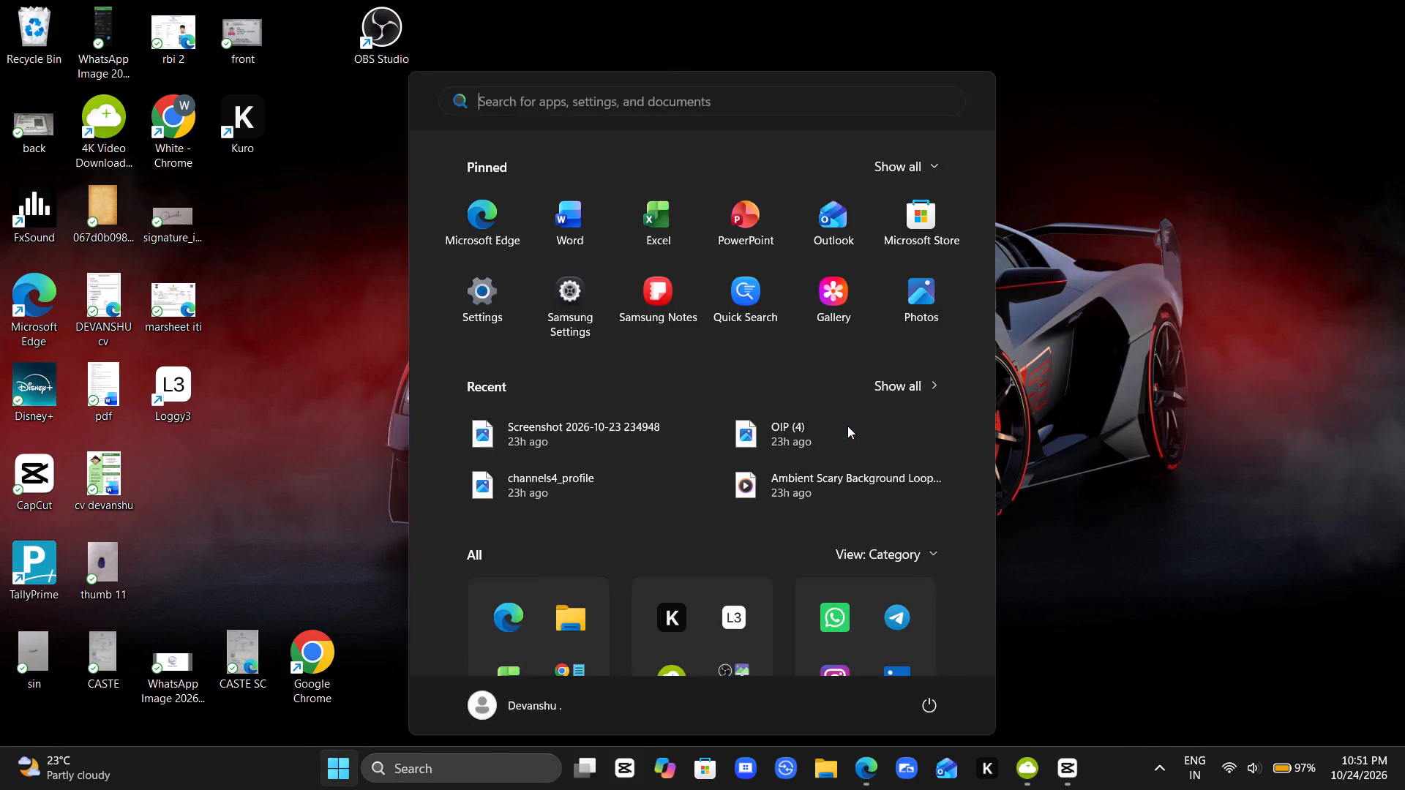
# Look up the WhatsApp app in the Windows search so it can be opened.
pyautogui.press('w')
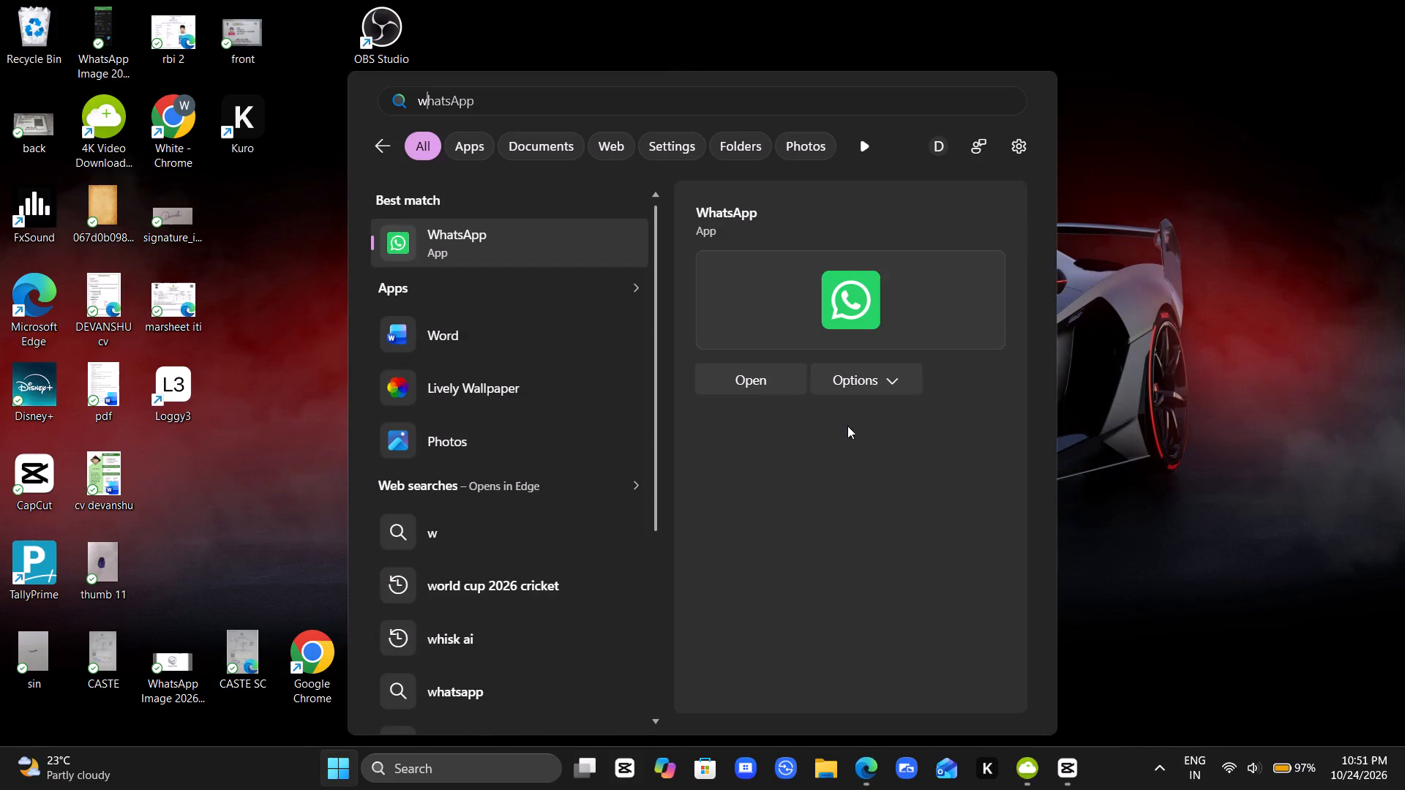
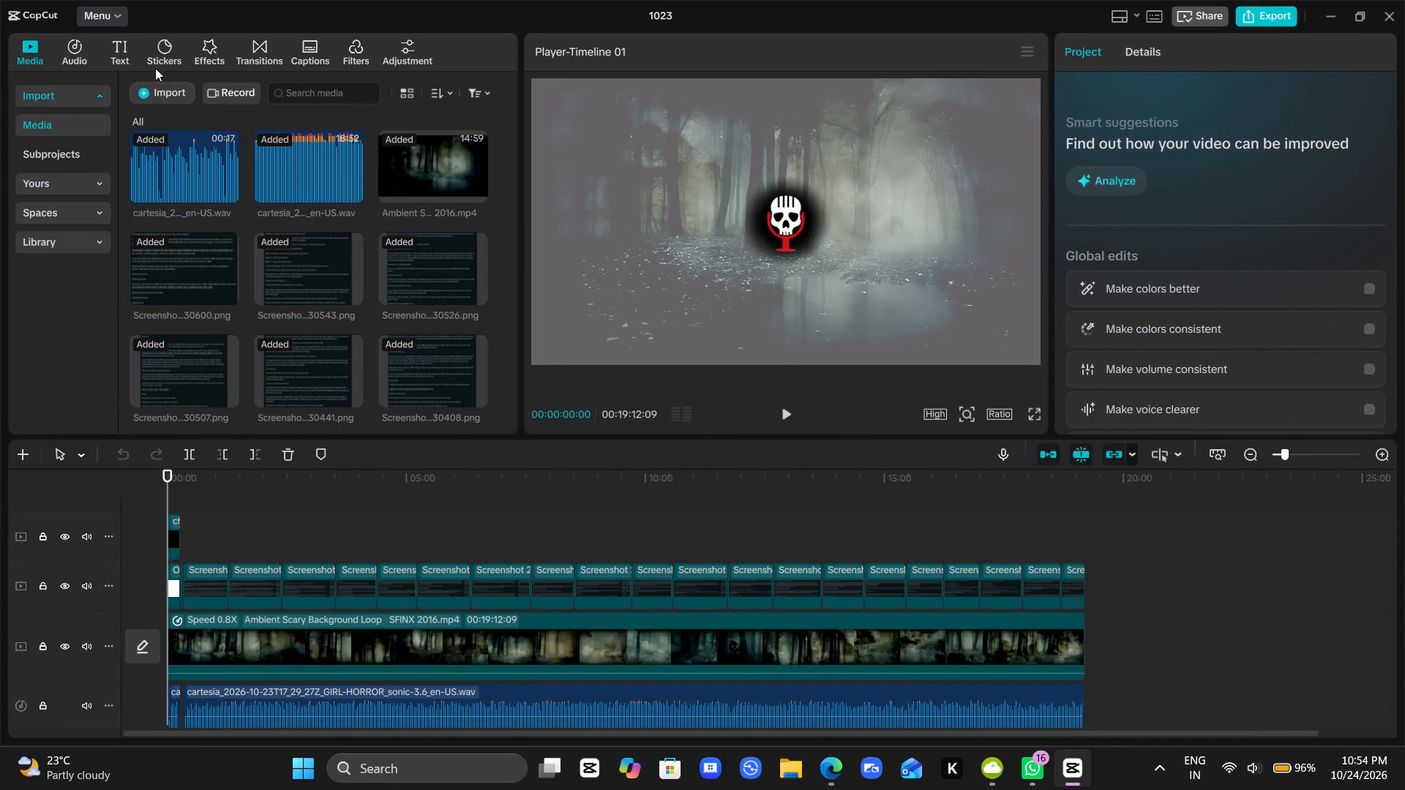
# In CapCut, import the WhatsApp MP4 video from the device's Downloads folder into project 1023's media.
pyautogui.click(154, 87)
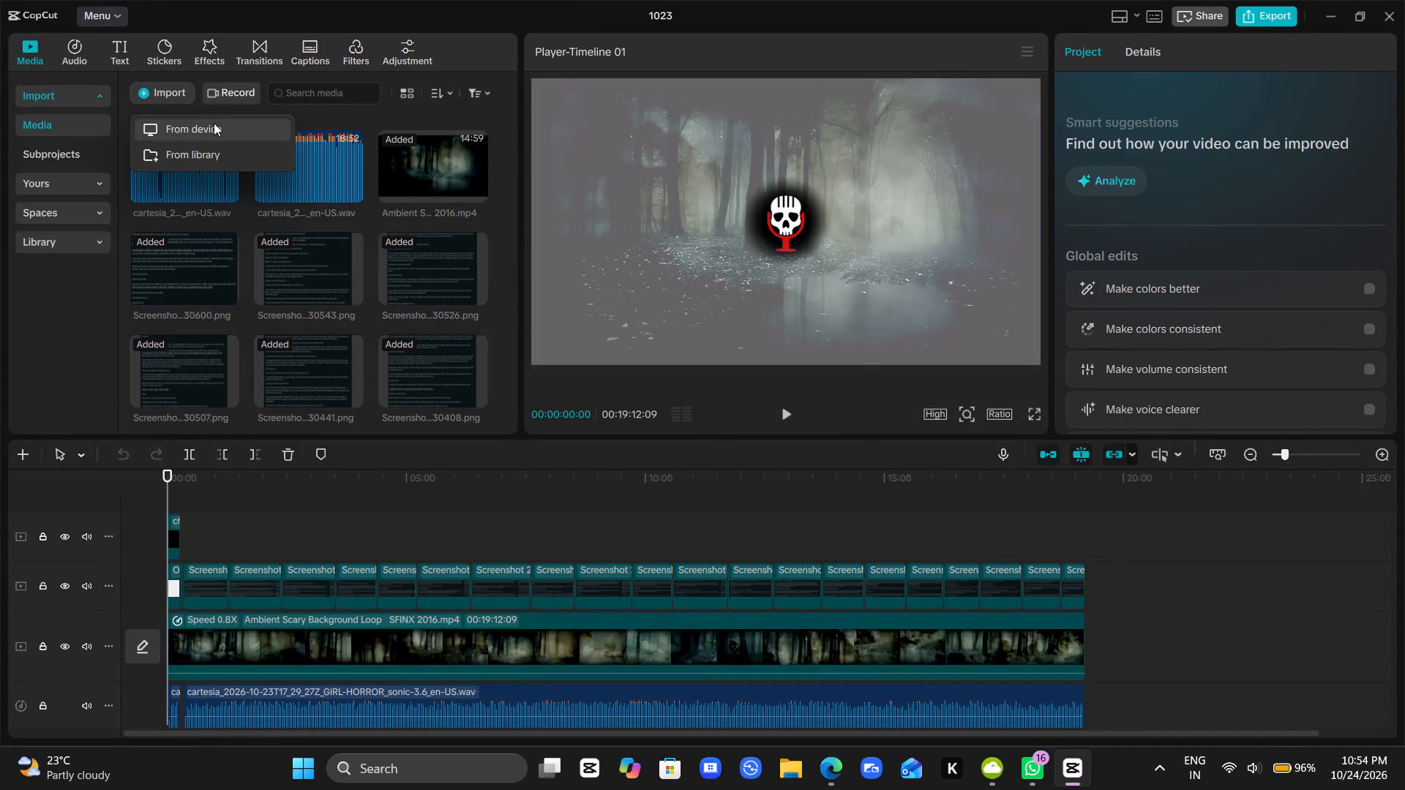
pyautogui.click(214, 123)
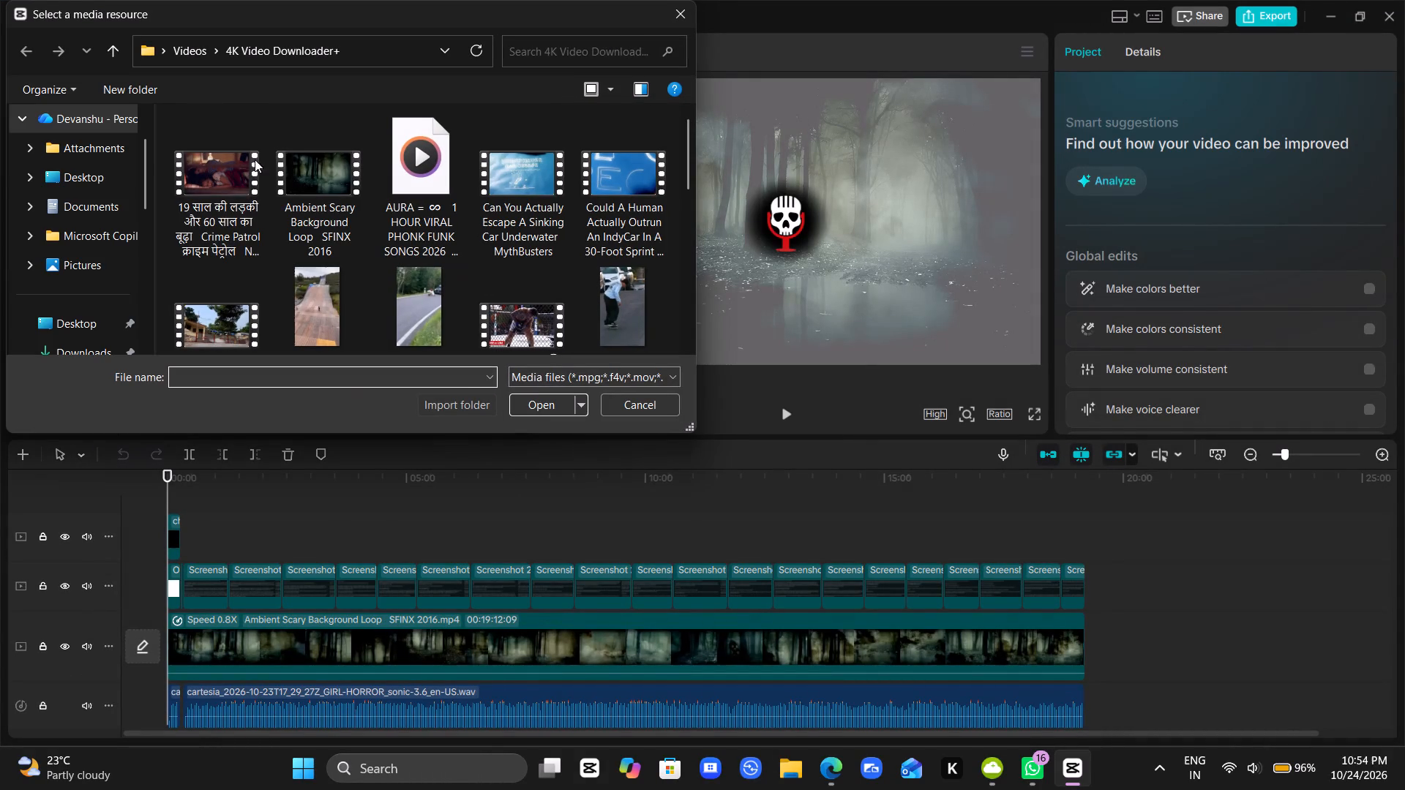
pyautogui.click(88, 348)
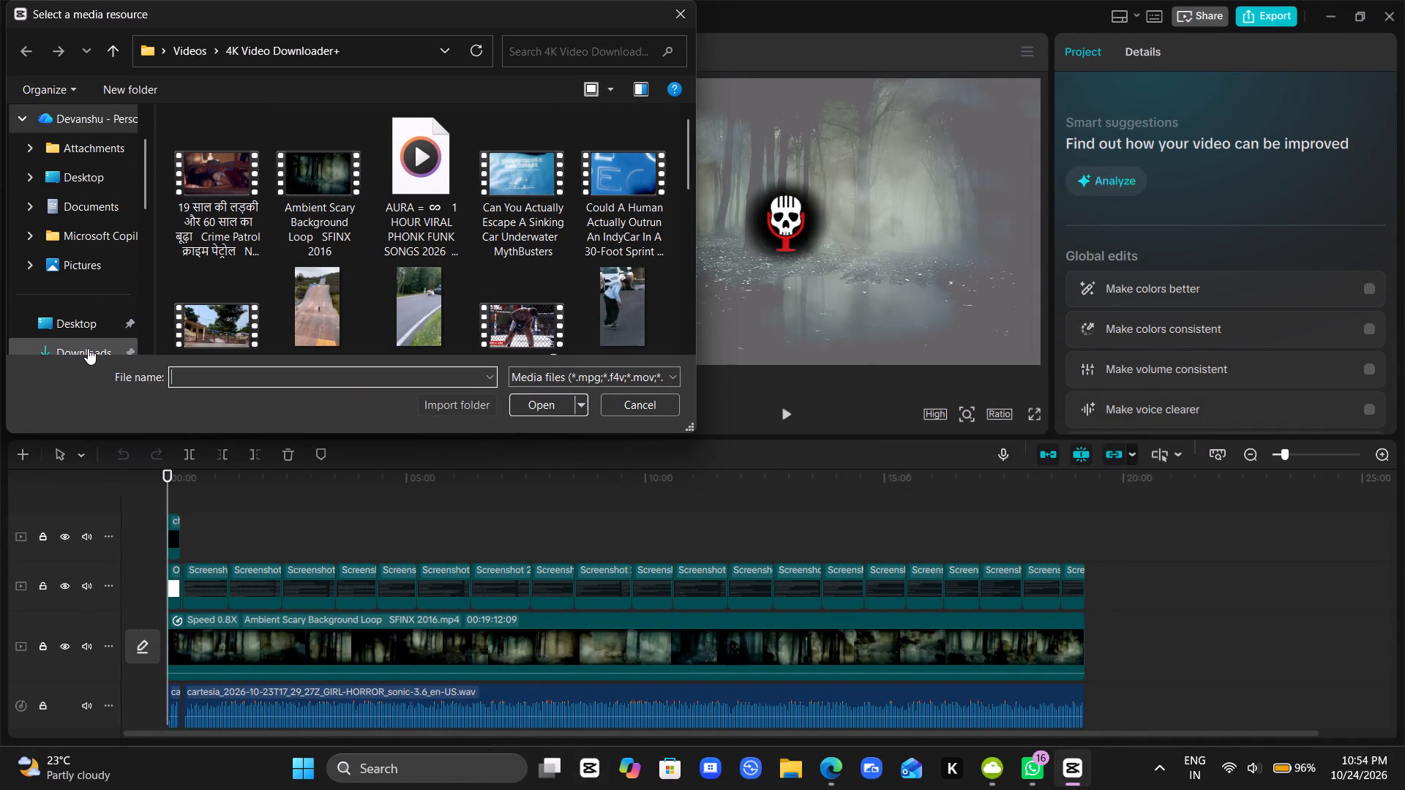
pyautogui.doubleClick(262, 157)
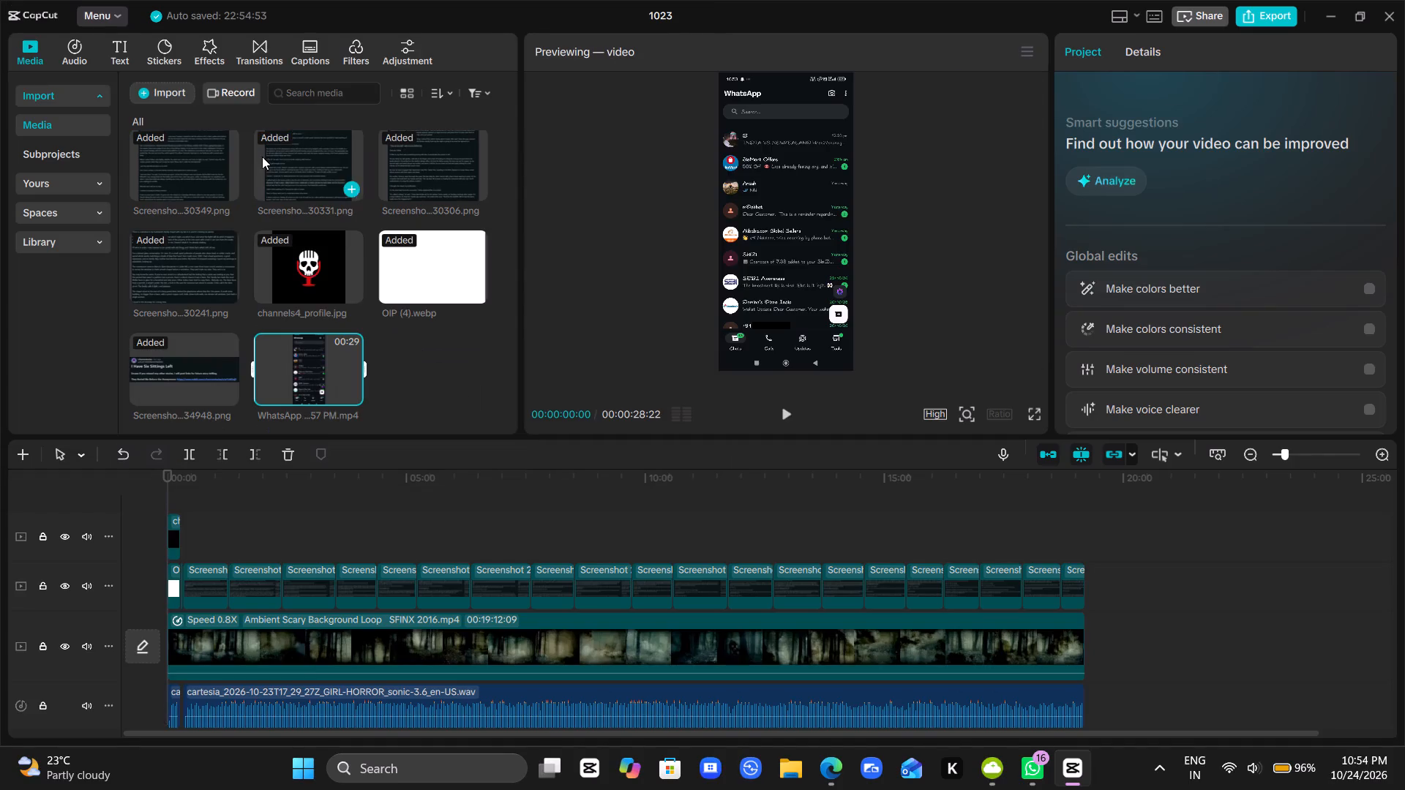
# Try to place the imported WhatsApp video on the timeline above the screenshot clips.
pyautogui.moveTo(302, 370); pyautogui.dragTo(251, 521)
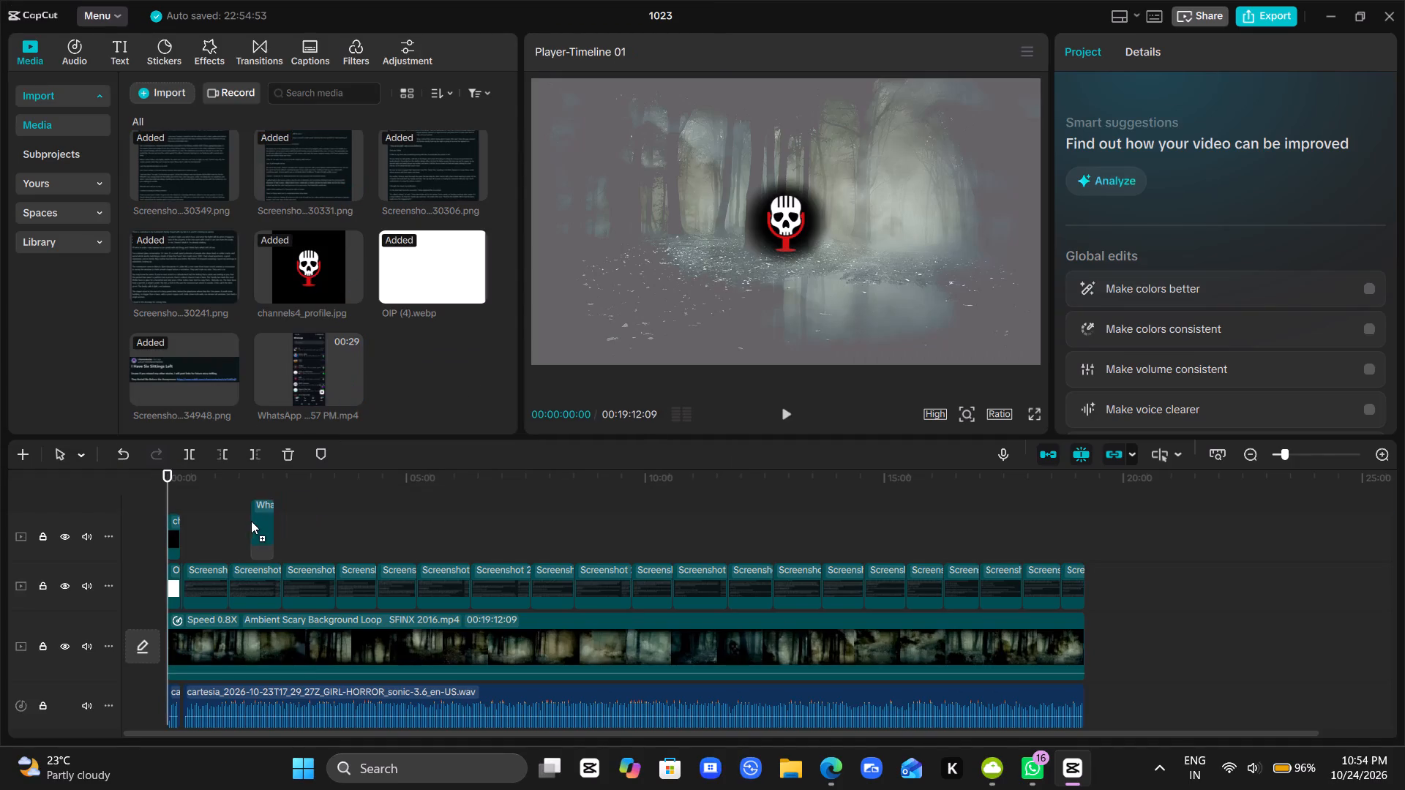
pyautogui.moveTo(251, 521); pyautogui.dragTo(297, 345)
# Play the timeline from its start to review the channel logo intro and its voice-over.
pyautogui.keyDown('ctrl'); pyautogui.scroll(15, 252, 554); pyautogui.keyUp('ctrl')
pyautogui.keyDown('ctrl'); pyautogui.scroll(19, 252, 554); pyautogui.keyUp('ctrl')
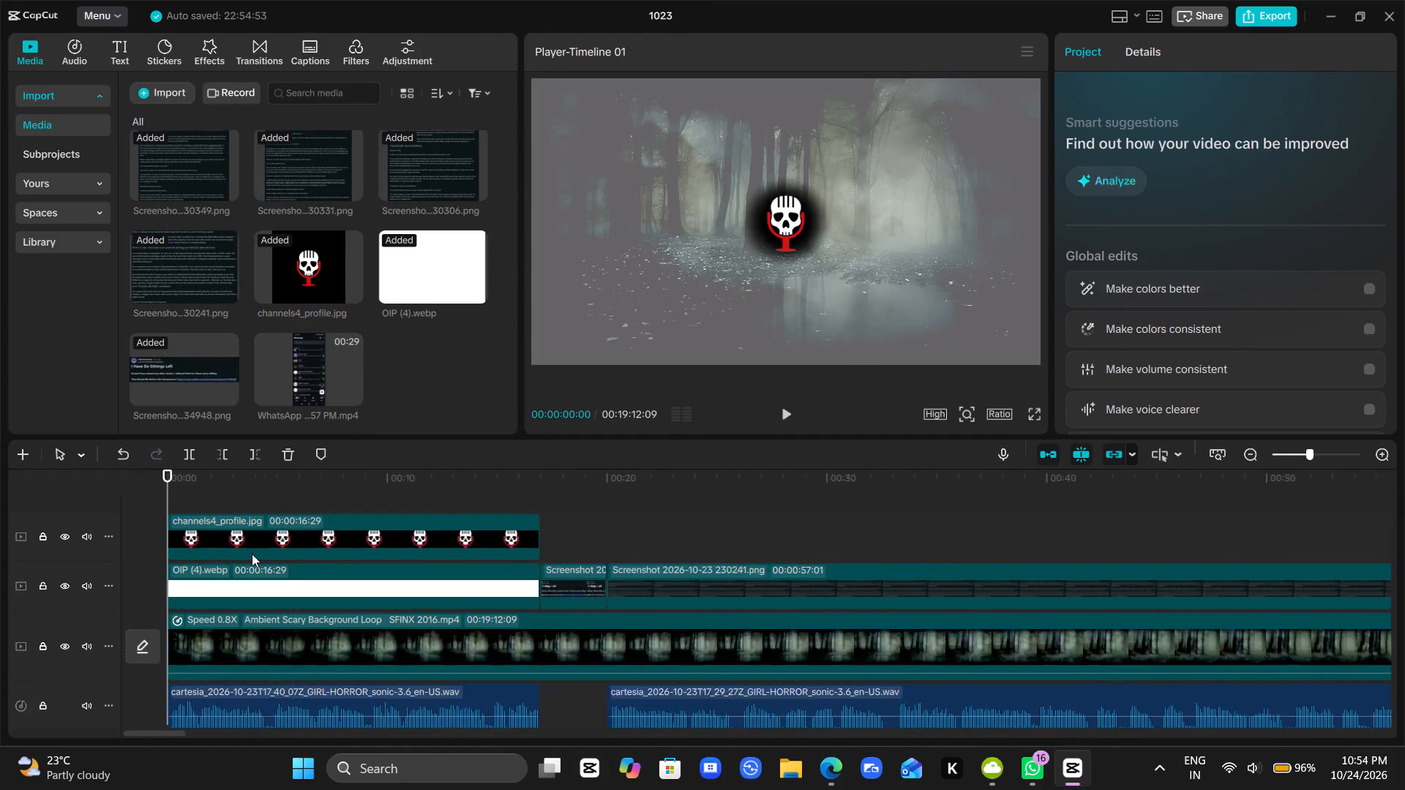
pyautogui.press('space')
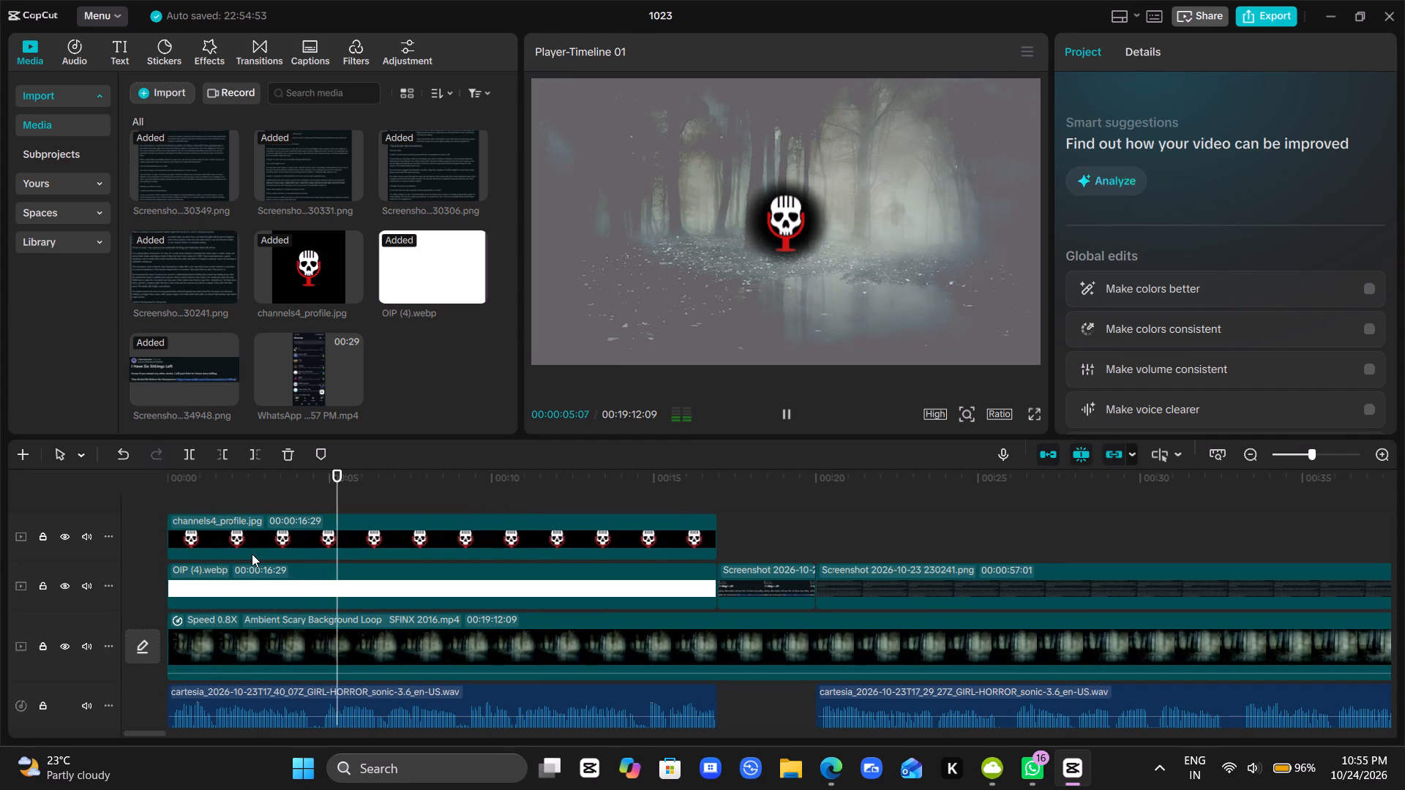
# Play the intro in the CapCut timeline and position the playhead frame by frame at about 00:00:10:20.
pyautogui.press('space')
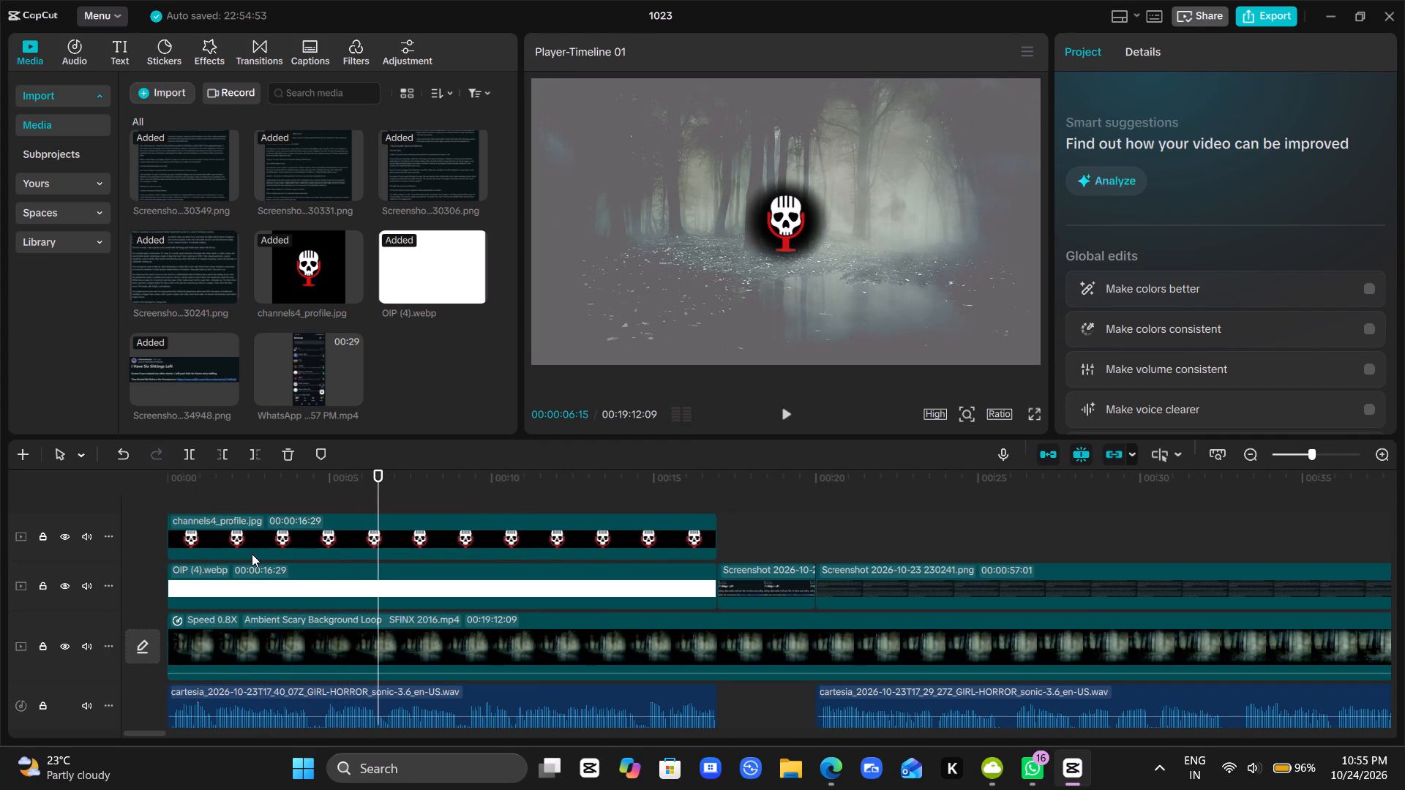
pyautogui.press('space')
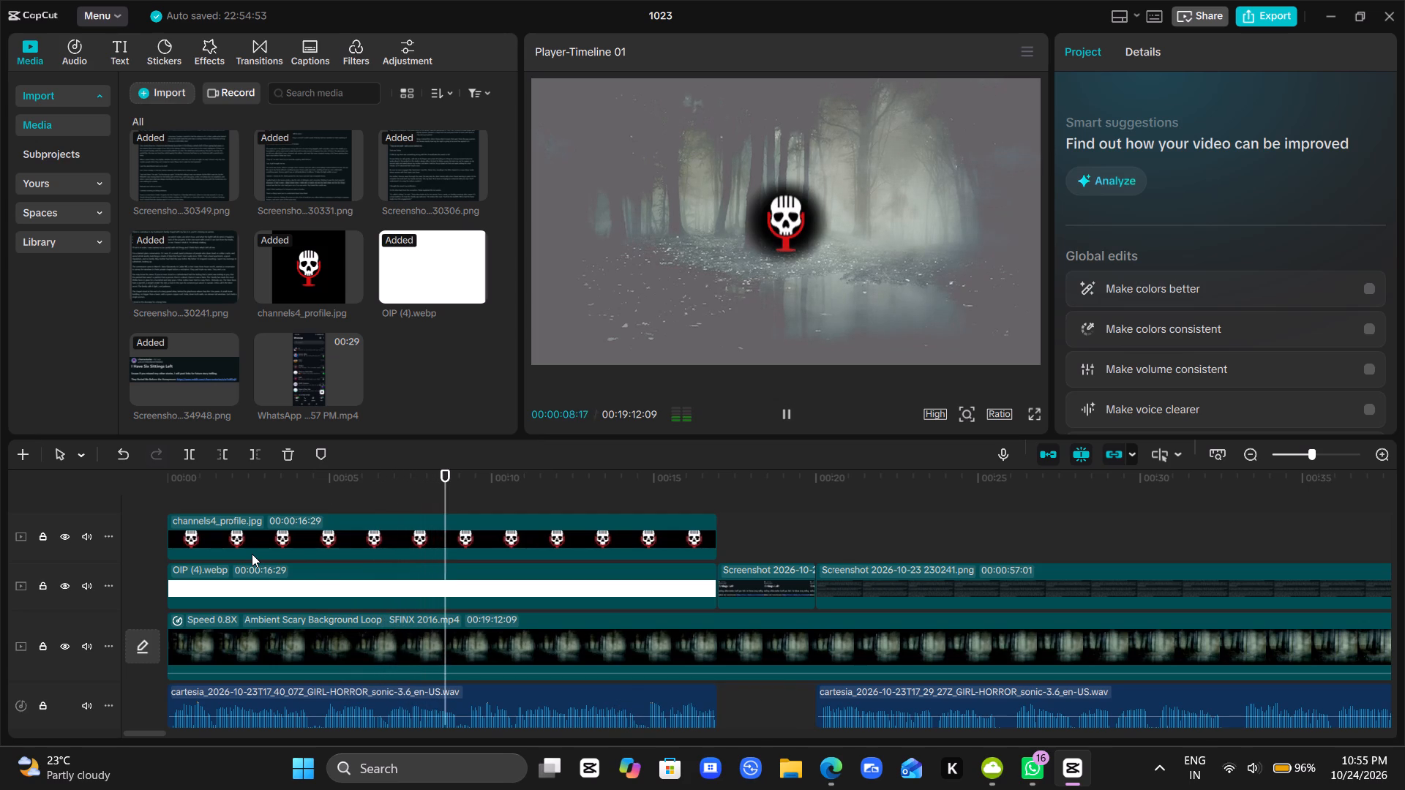
pyautogui.press('space')
pyautogui.press('space')
pyautogui.press('space')
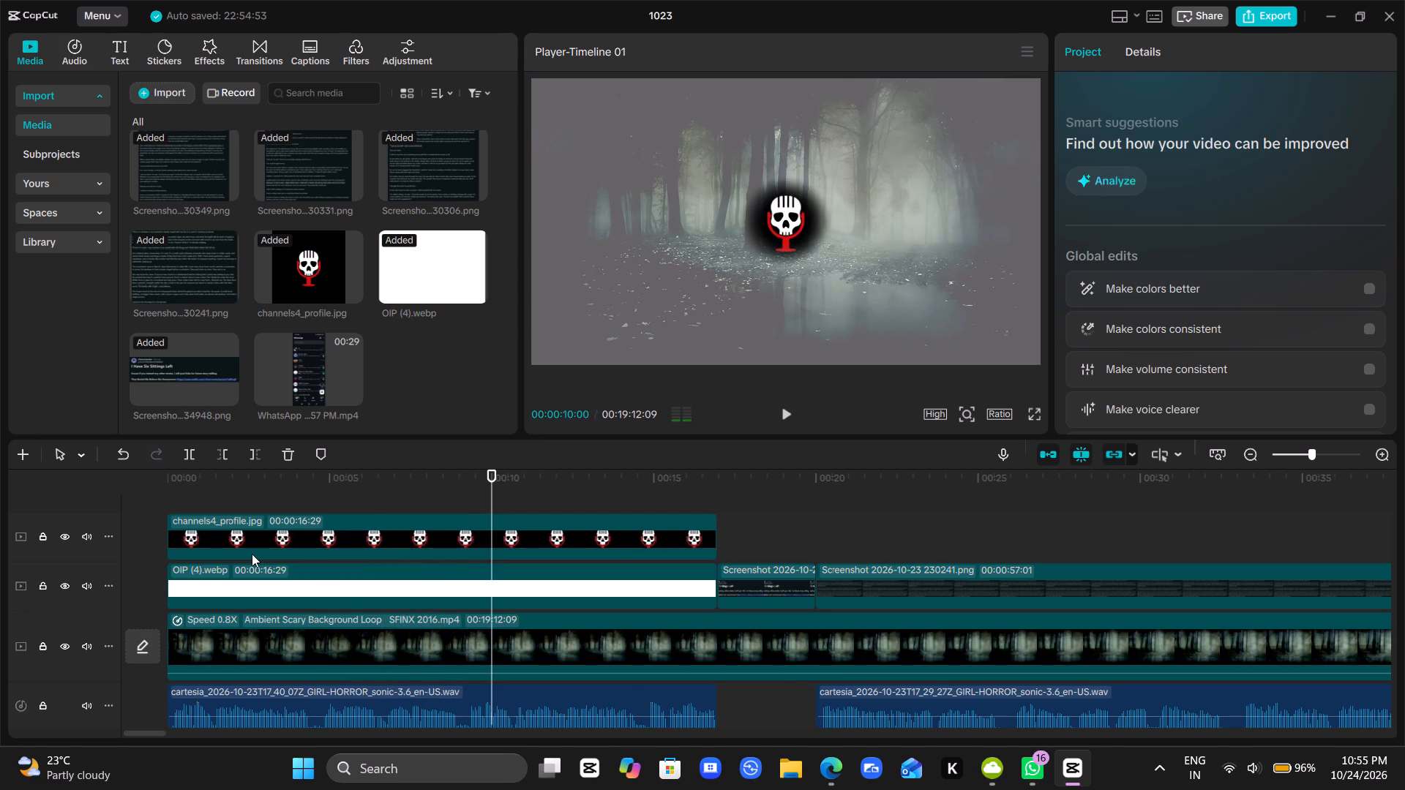
pyautogui.press('space')
pyautogui.press('space')
pyautogui.press('space')
pyautogui.press('space')
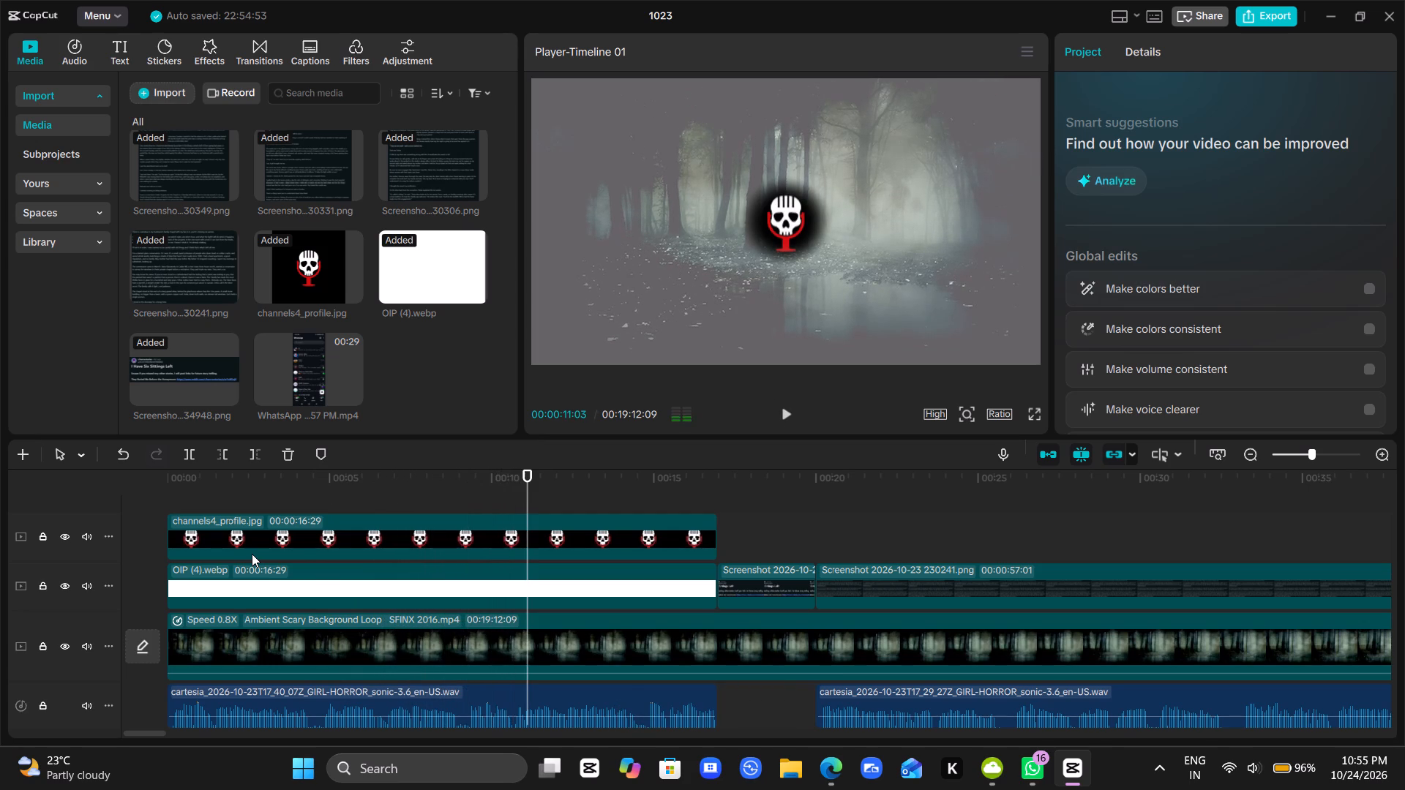
pyautogui.press('Left')
pyautogui.press('Left')
pyautogui.press('Left')
pyautogui.press('Left')
pyautogui.press('Left')
pyautogui.press('Left')
pyautogui.press('Left')
pyautogui.press('Left')
pyautogui.press('Left')
pyautogui.press('Left')
pyautogui.press('Left')
pyautogui.press('Left')
pyautogui.press('Left')
pyautogui.press('Left')
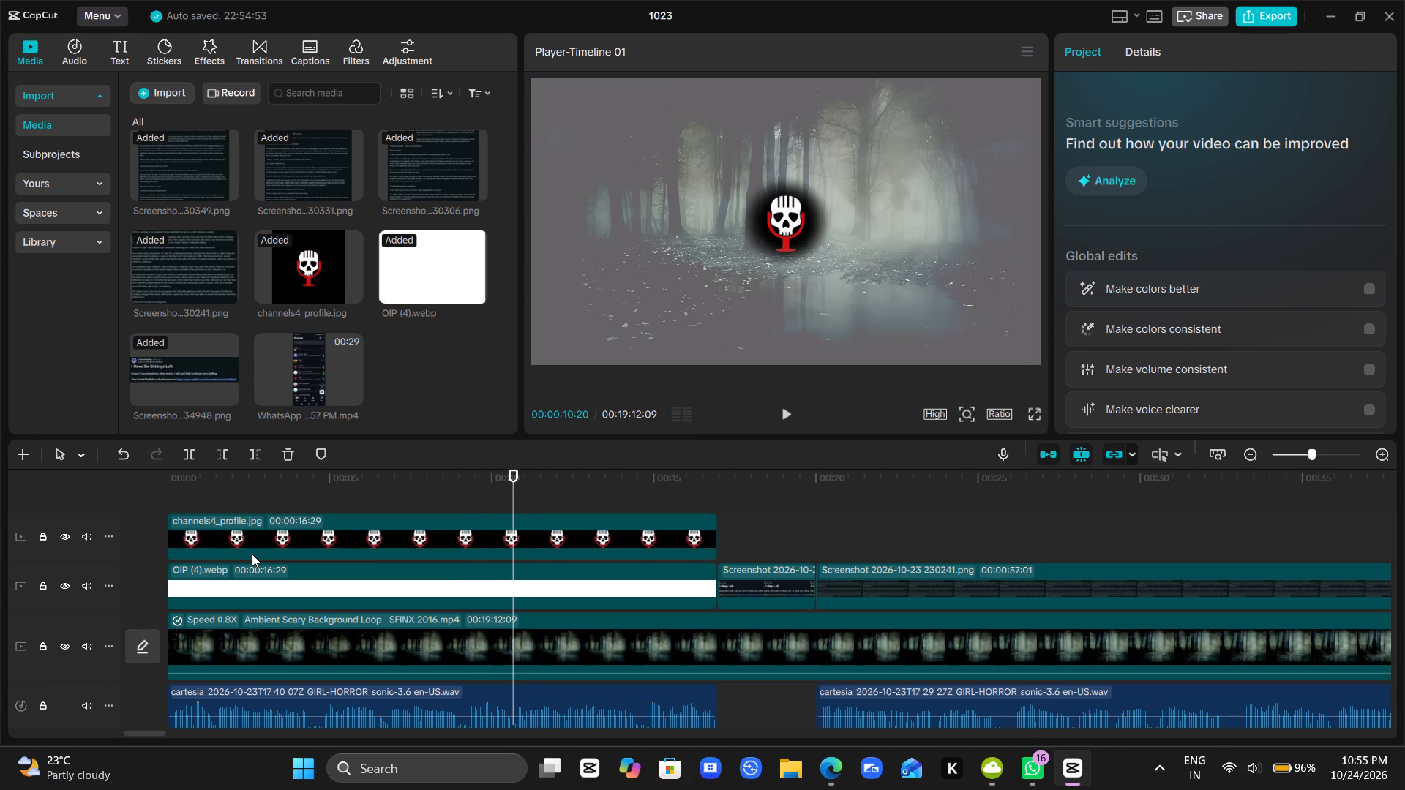
pyautogui.press('Right')
# Trim the end of the channels4_profile.jpg logo clip at 00:00:10:20.
pyautogui.press('Right')
pyautogui.press('Left')
pyautogui.press('Left')
pyautogui.press('Right')
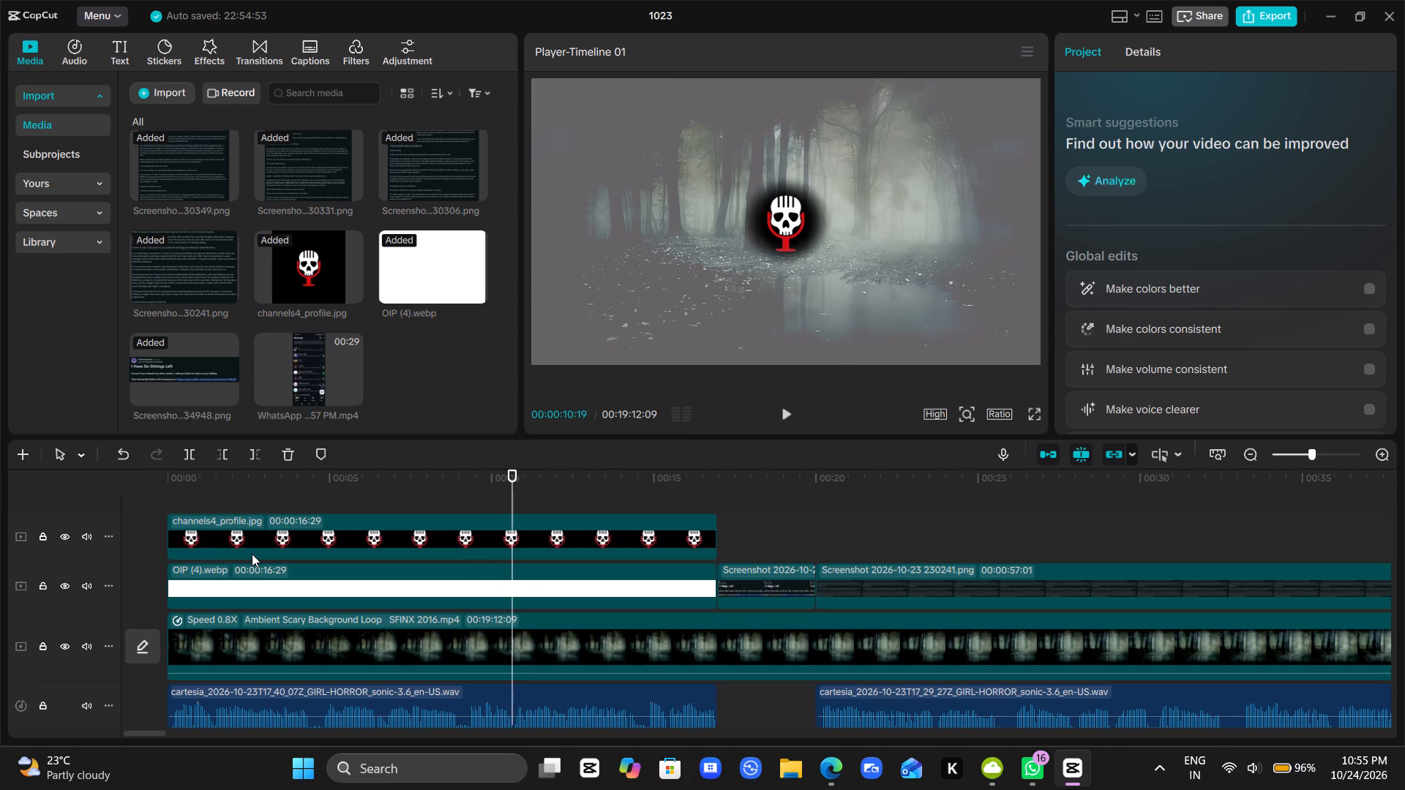
pyautogui.click(476, 524)
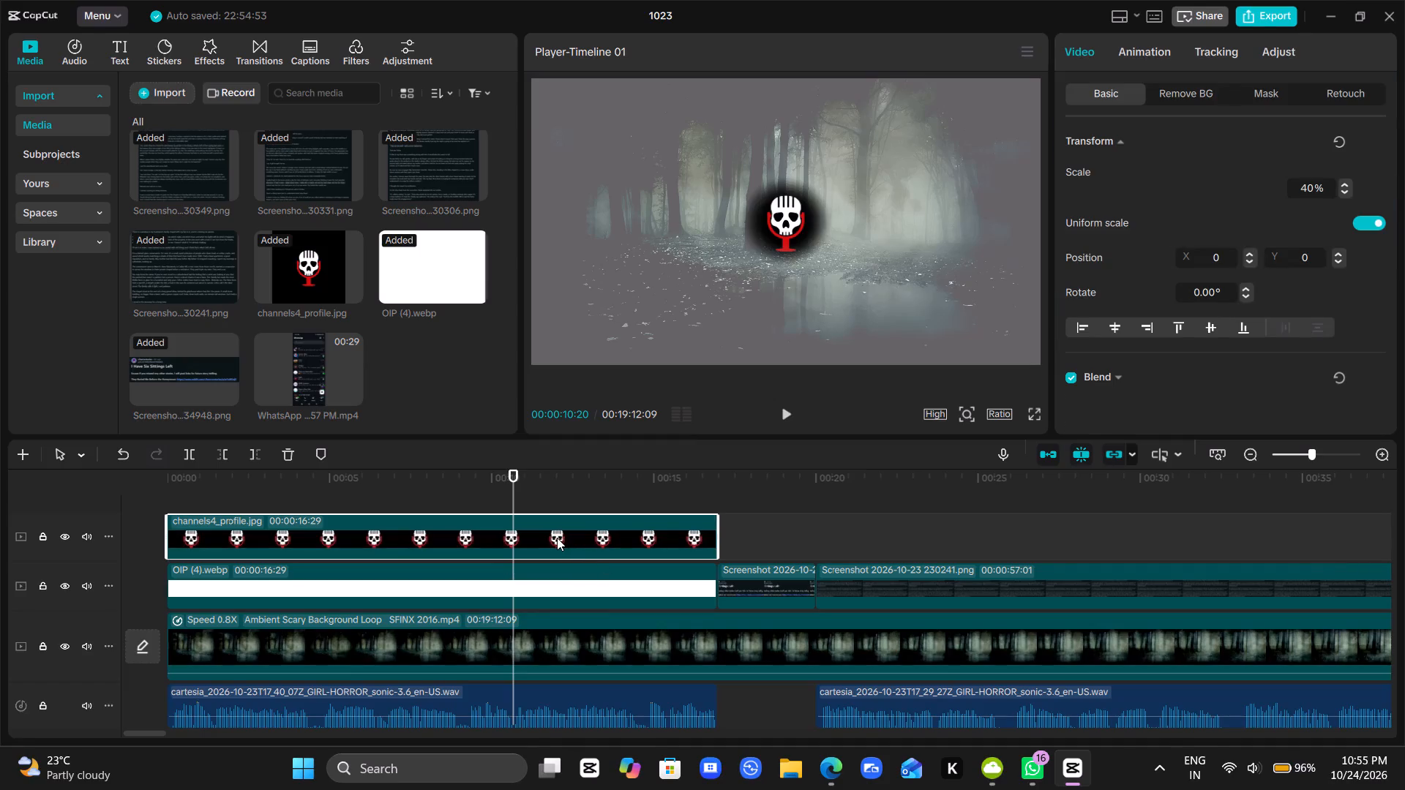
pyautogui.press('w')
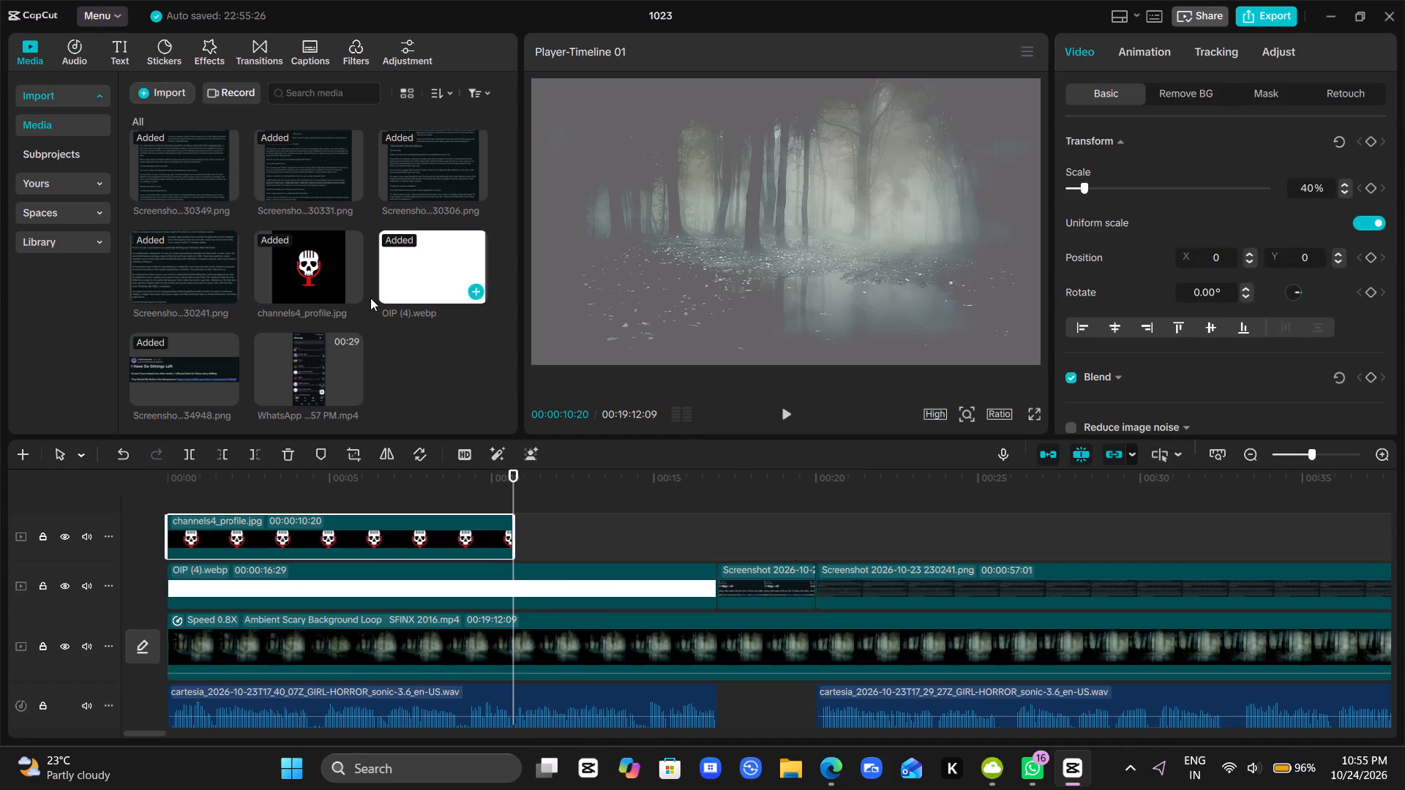
# Add the WhatsApp screen recording to the logo clip's track, starting directly after the logo at 00:00:10:20.
pyautogui.scroll(4, 370, 297)
pyautogui.click(370, 297)
pyautogui.scroll(-3, 370, 297)
pyautogui.moveTo(299, 375); pyautogui.dragTo(408, 373)
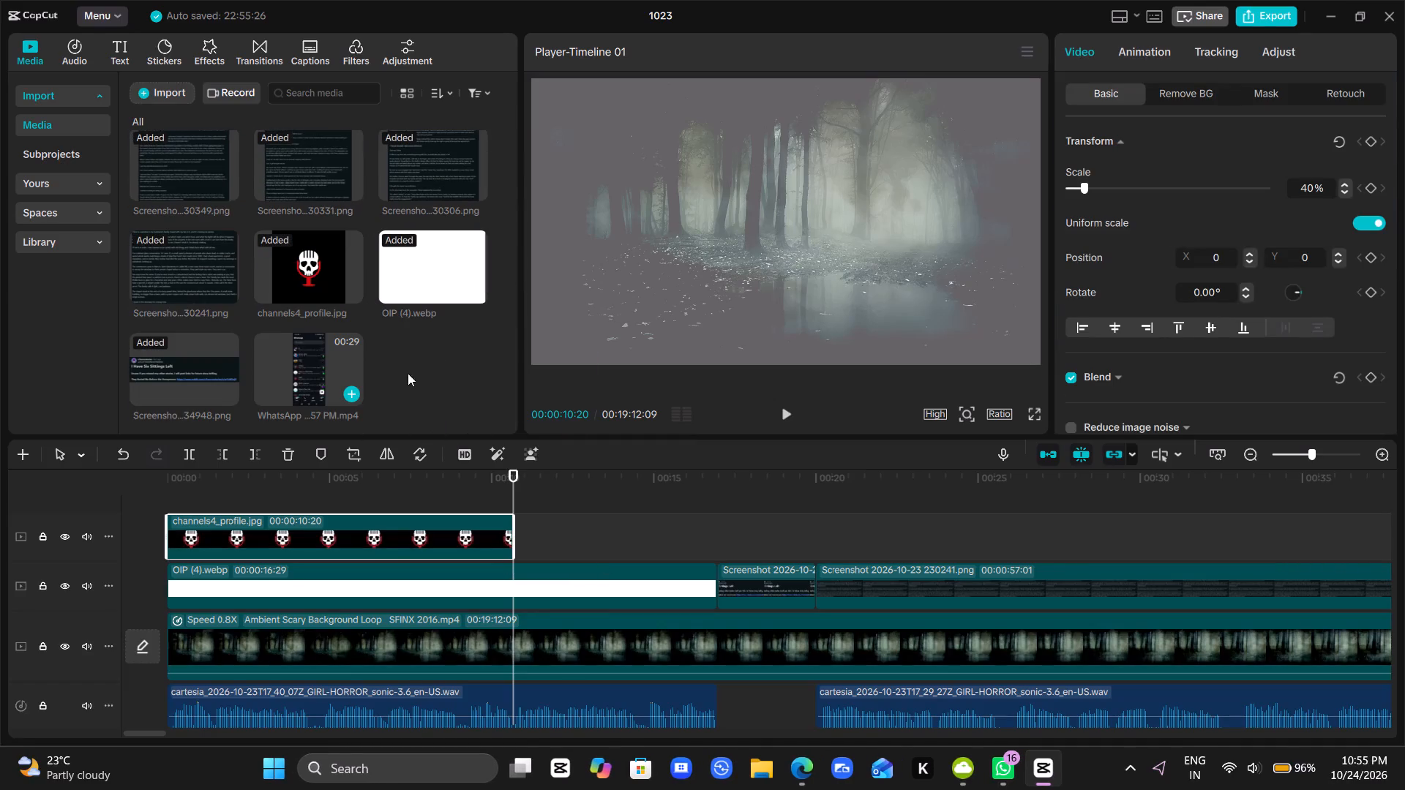
pyautogui.moveTo(408, 373); pyautogui.dragTo(515, 536)
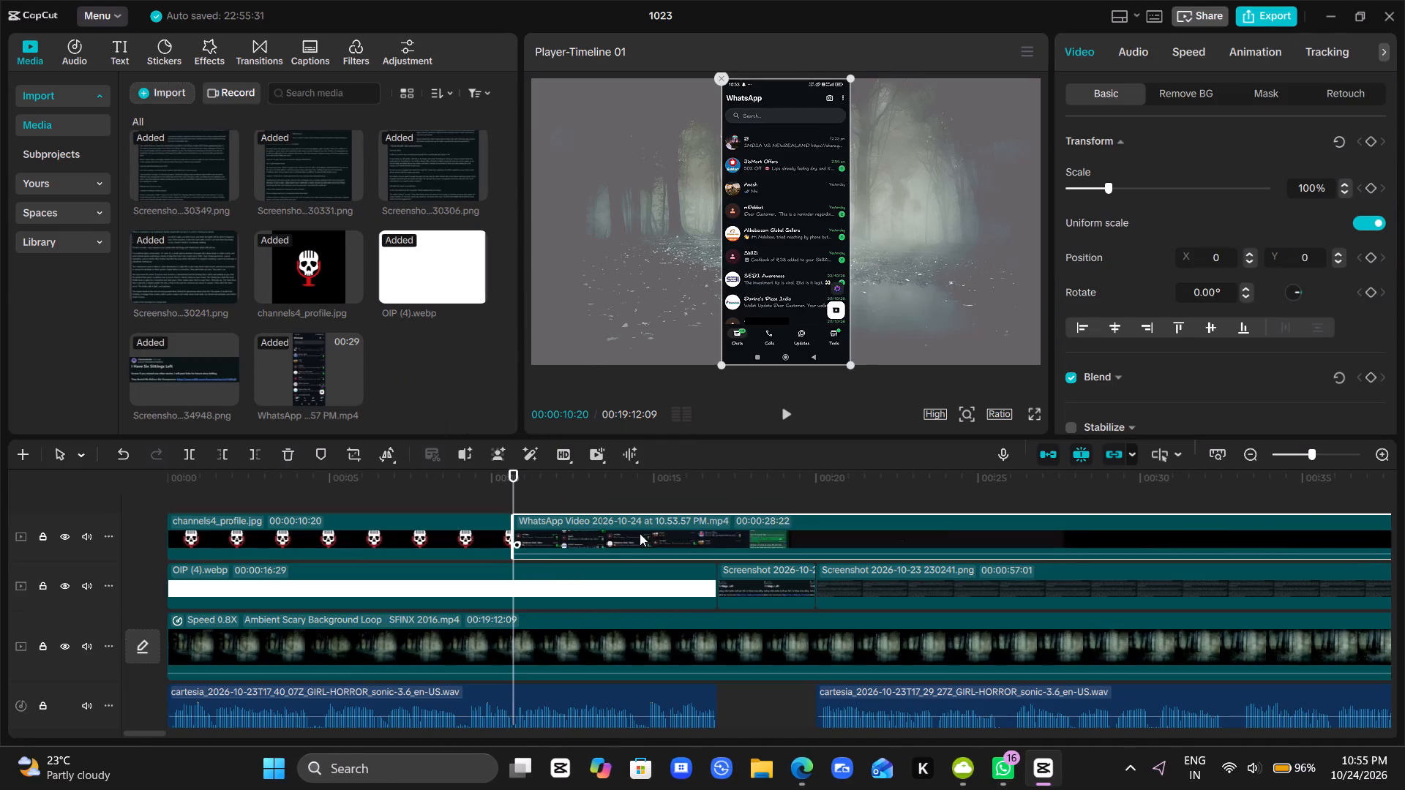
# Trim away the start of the WhatsApp recording up to 00:00:29:07, where the Haunting Ledger channel page is fully loaded.
pyautogui.hscroll(-1, 661, 513)
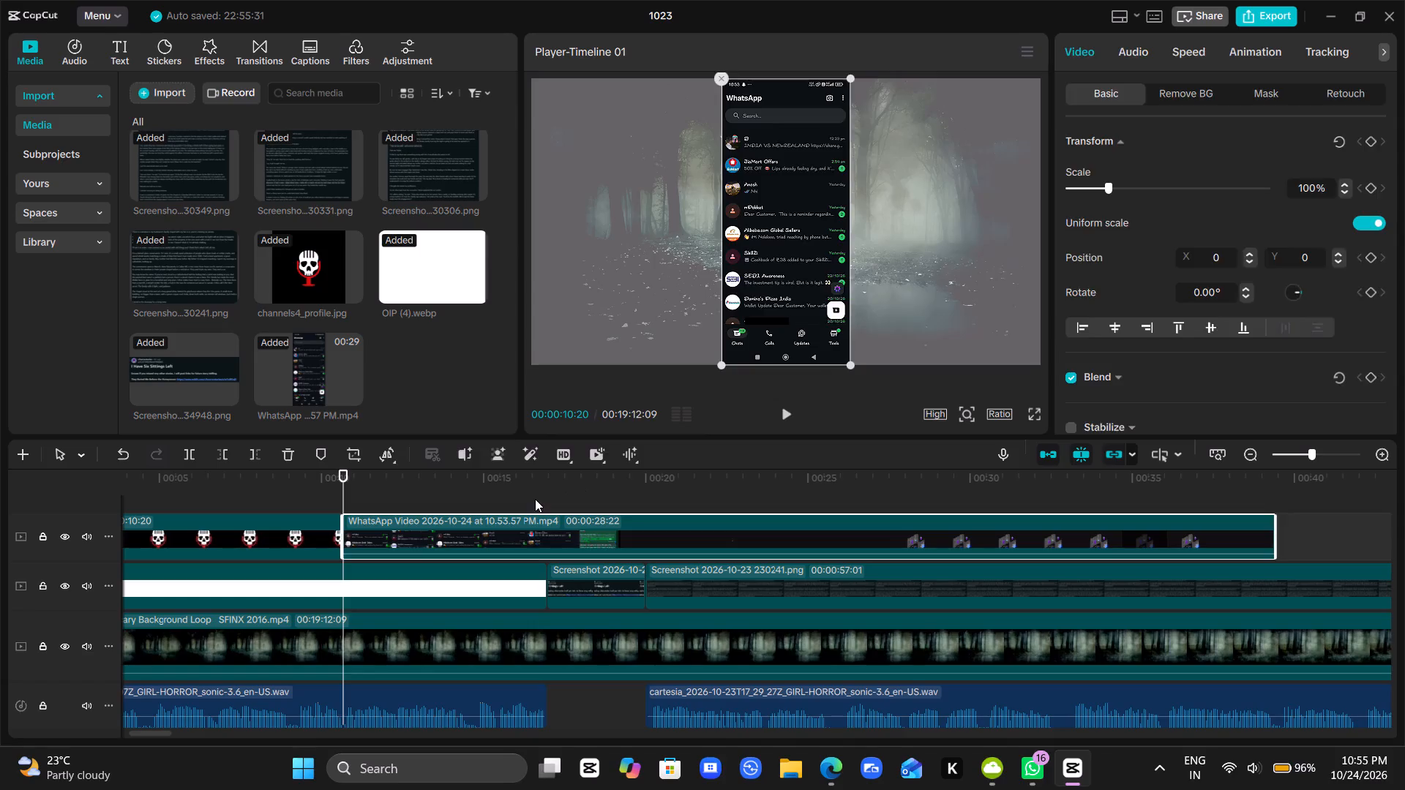
pyautogui.click(535, 499)
pyautogui.moveTo(535, 499); pyautogui.dragTo(828, 524)
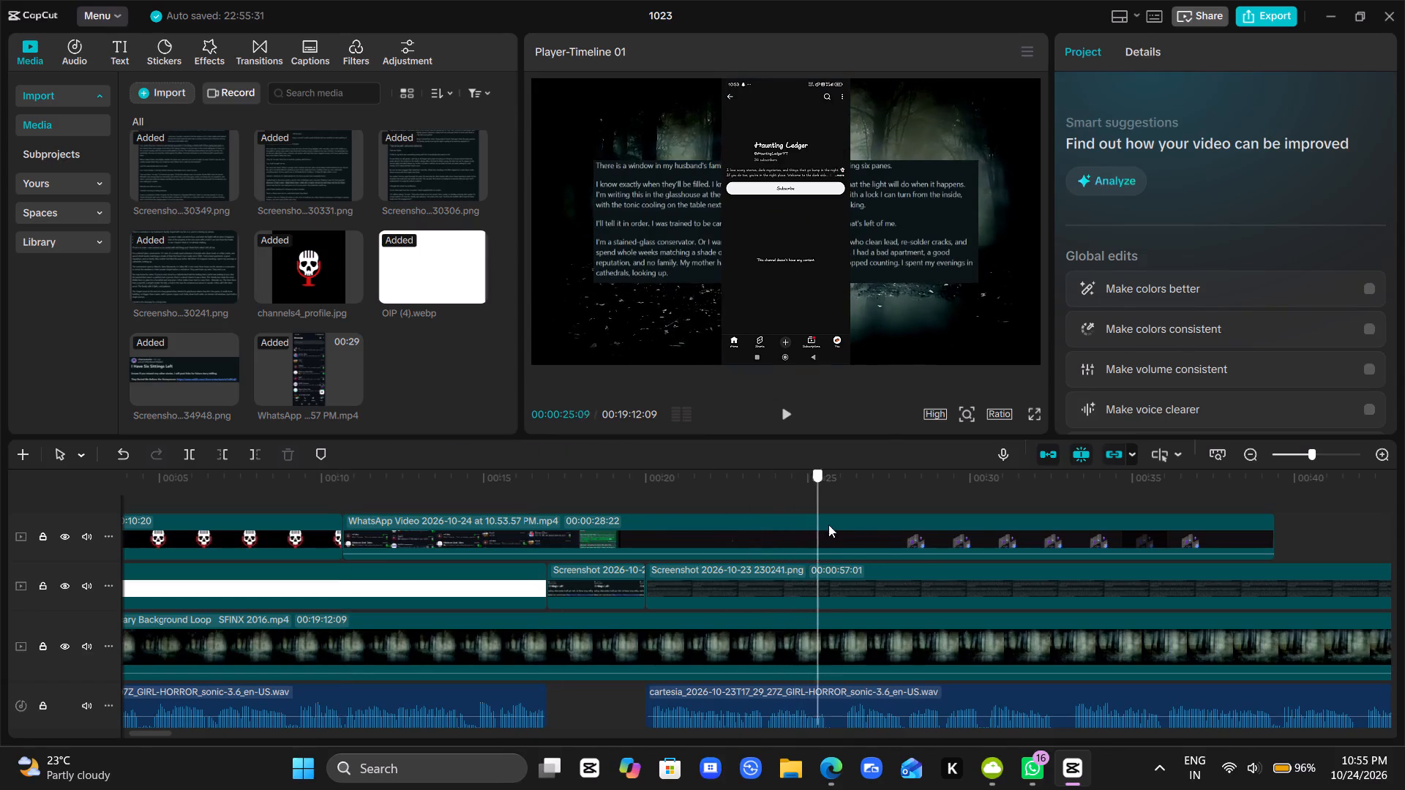
pyautogui.moveTo(828, 524); pyautogui.dragTo(945, 538)
pyautogui.click(945, 538)
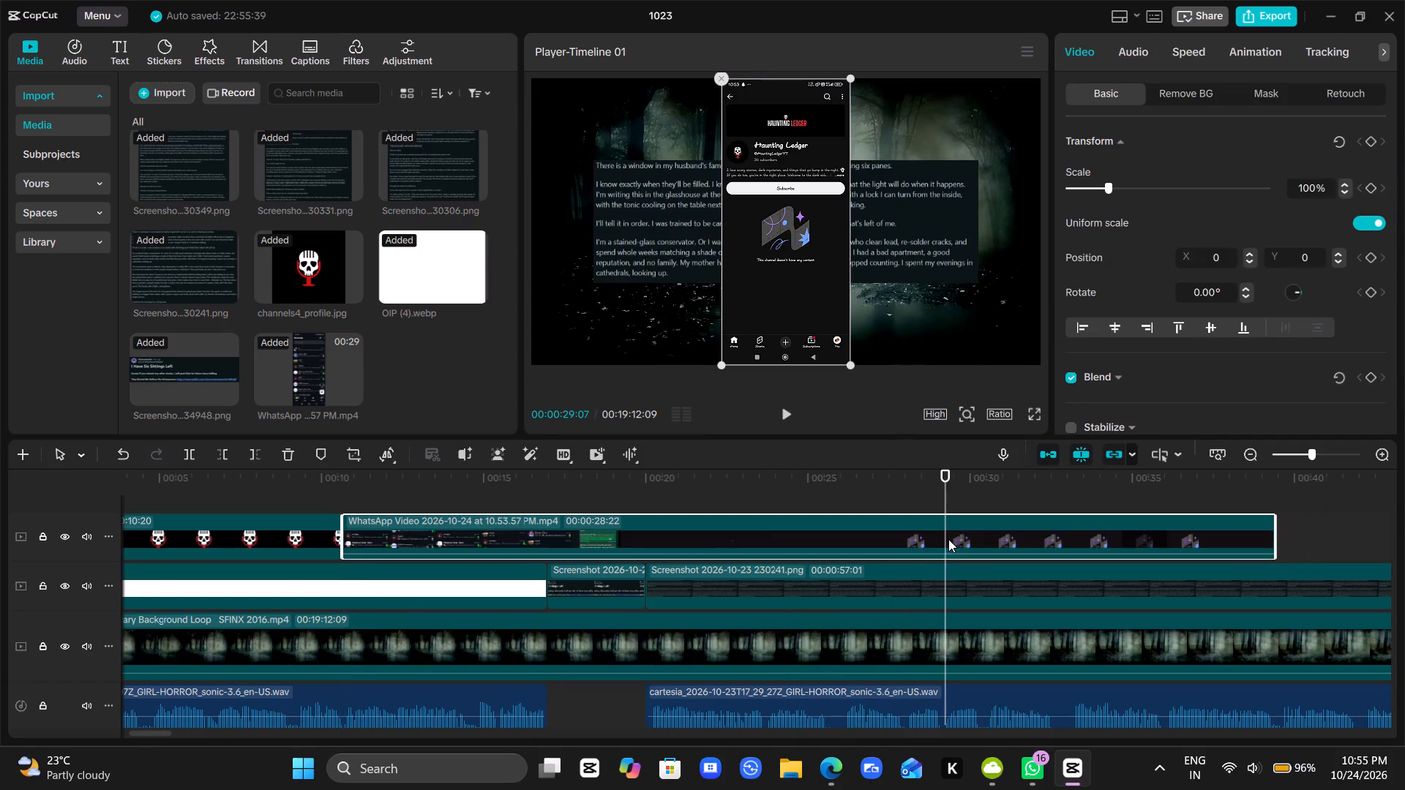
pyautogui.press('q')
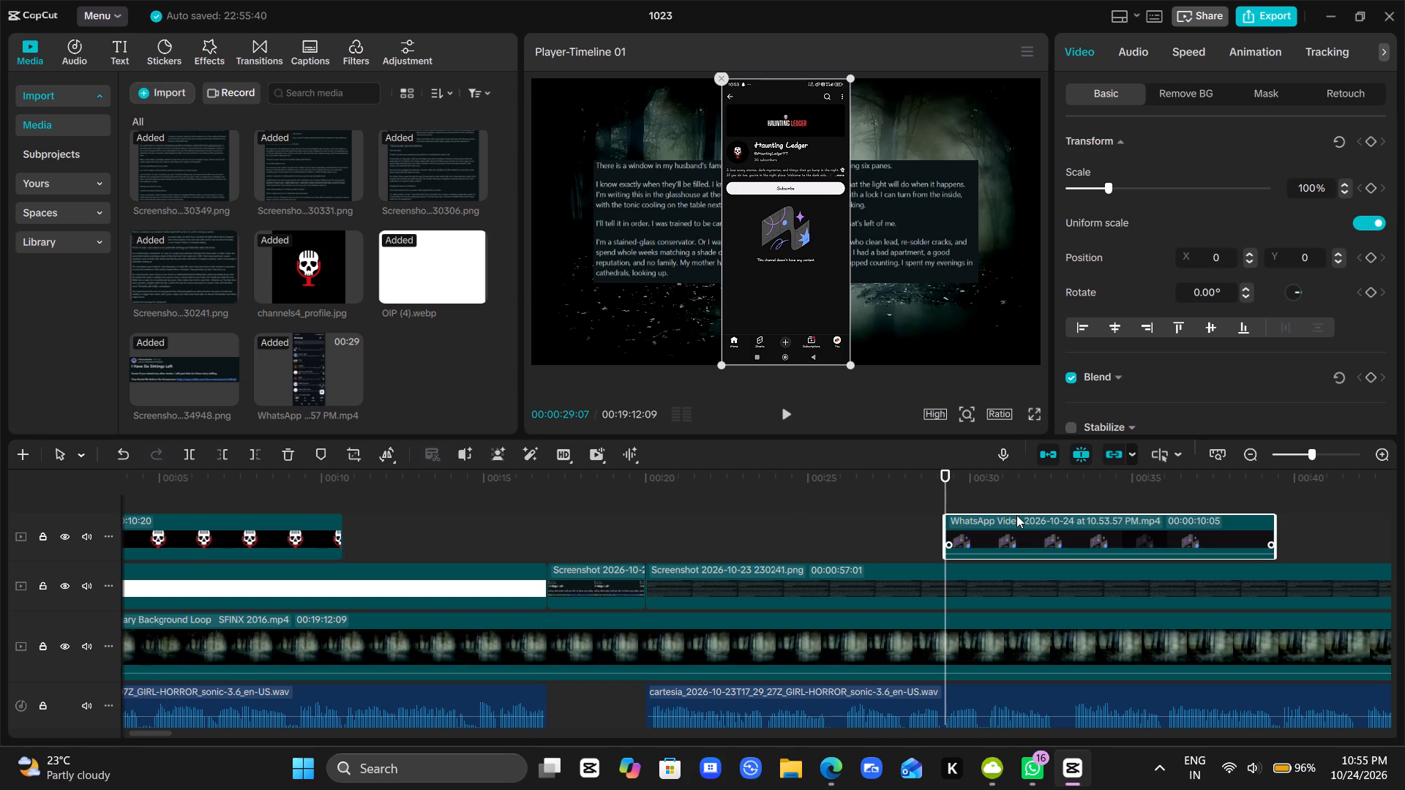
# Move the trimmed WhatsApp clip back along its track so it starts right where the logo clip ends.
pyautogui.moveTo(1011, 530); pyautogui.dragTo(416, 533)
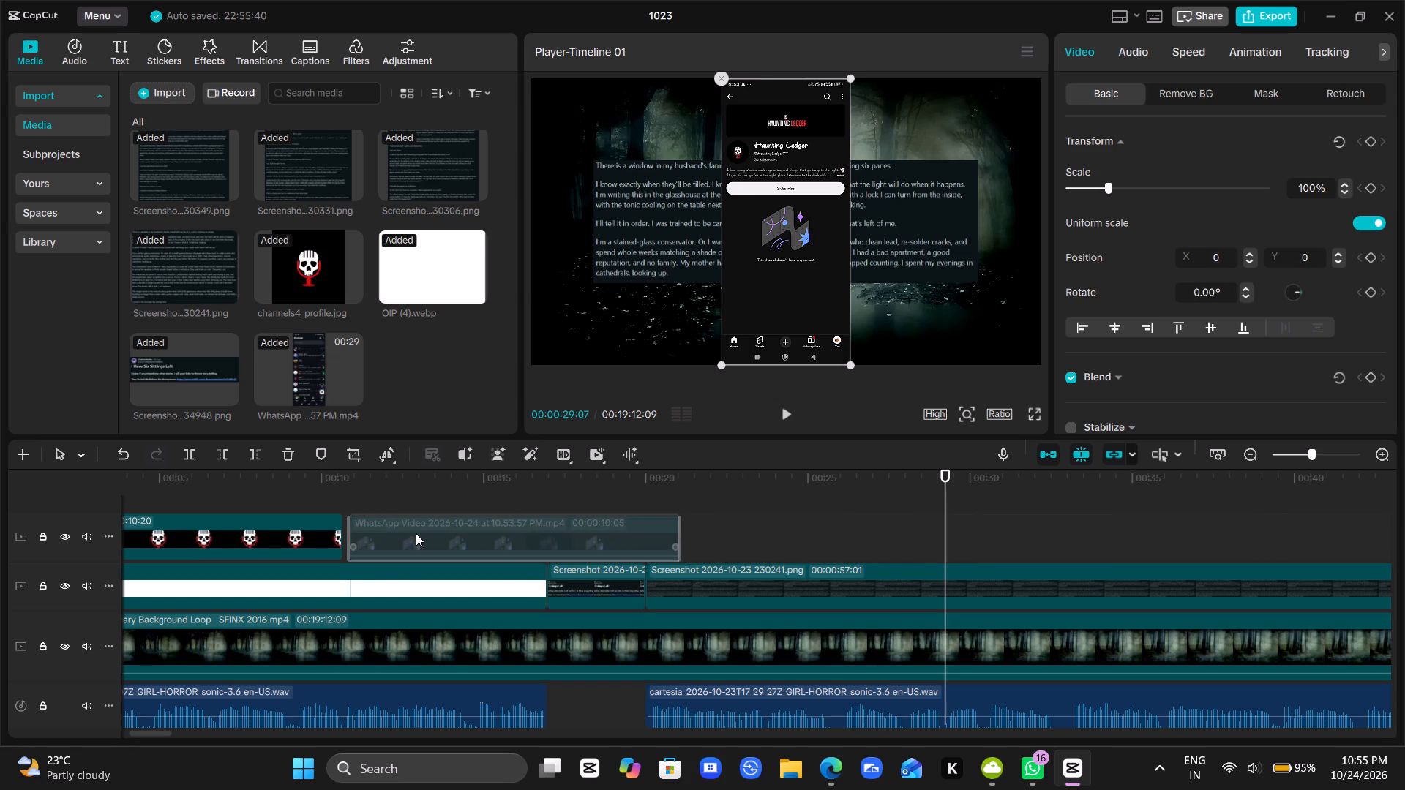
pyautogui.moveTo(416, 533); pyautogui.dragTo(414, 533)
# Crop the WhatsApp clip to the channel header, from the Haunting Ledger banner down to just below the Subscribe button.
pyautogui.click(321, 500)
pyautogui.moveTo(321, 500); pyautogui.dragTo(362, 512)
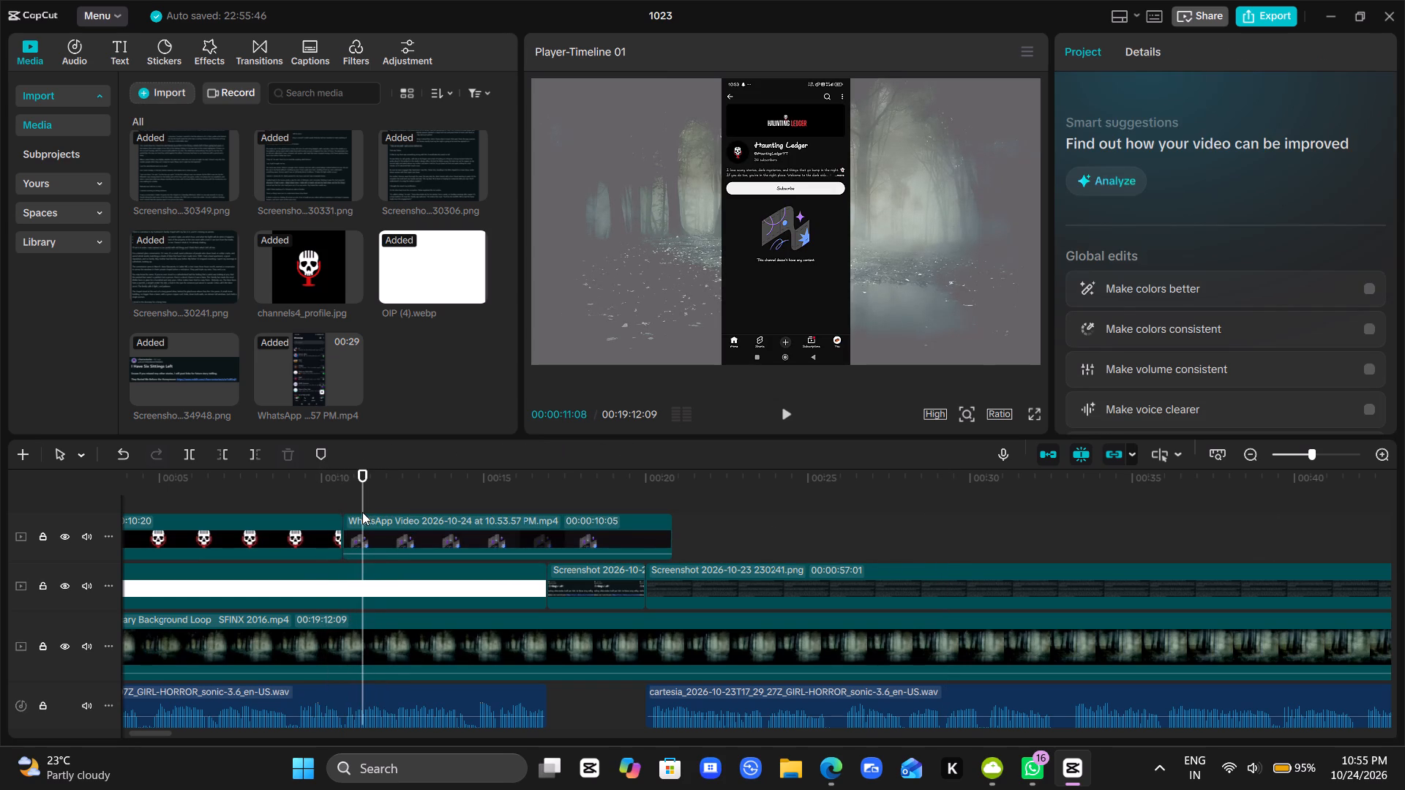
pyautogui.click(438, 528)
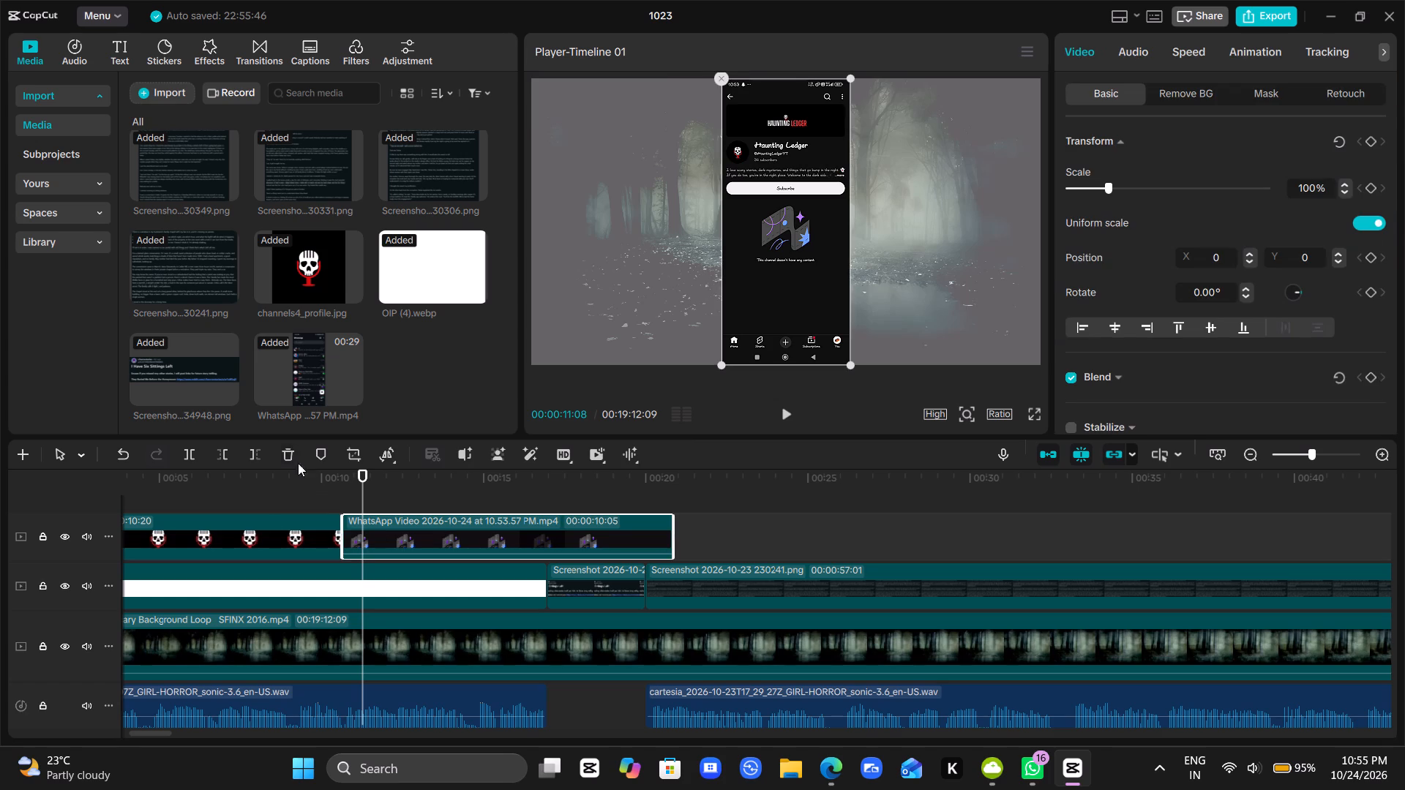
pyautogui.click(352, 448)
pyautogui.moveTo(702, 154); pyautogui.dragTo(711, 190)
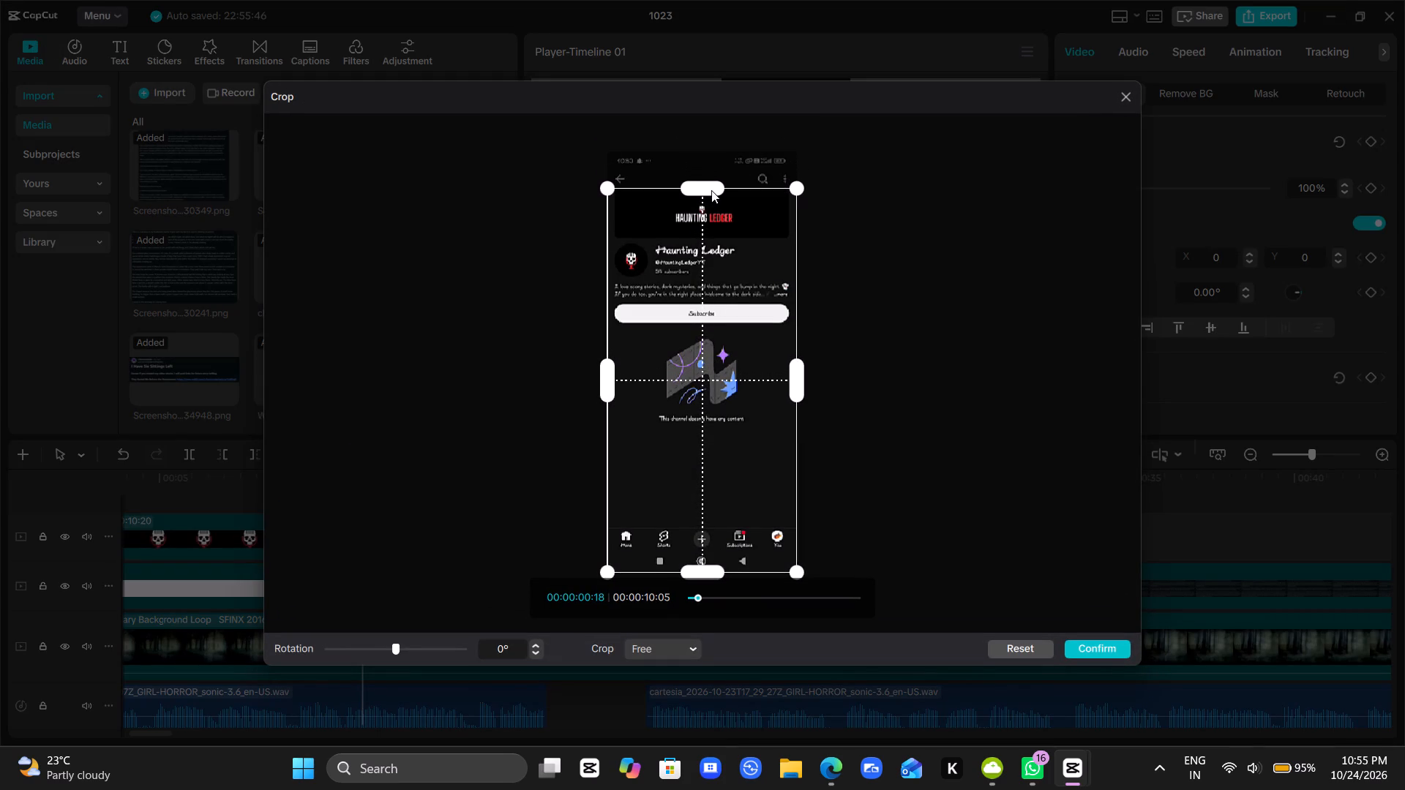
pyautogui.moveTo(711, 190); pyautogui.dragTo(713, 190)
pyautogui.moveTo(704, 571); pyautogui.dragTo(760, 336)
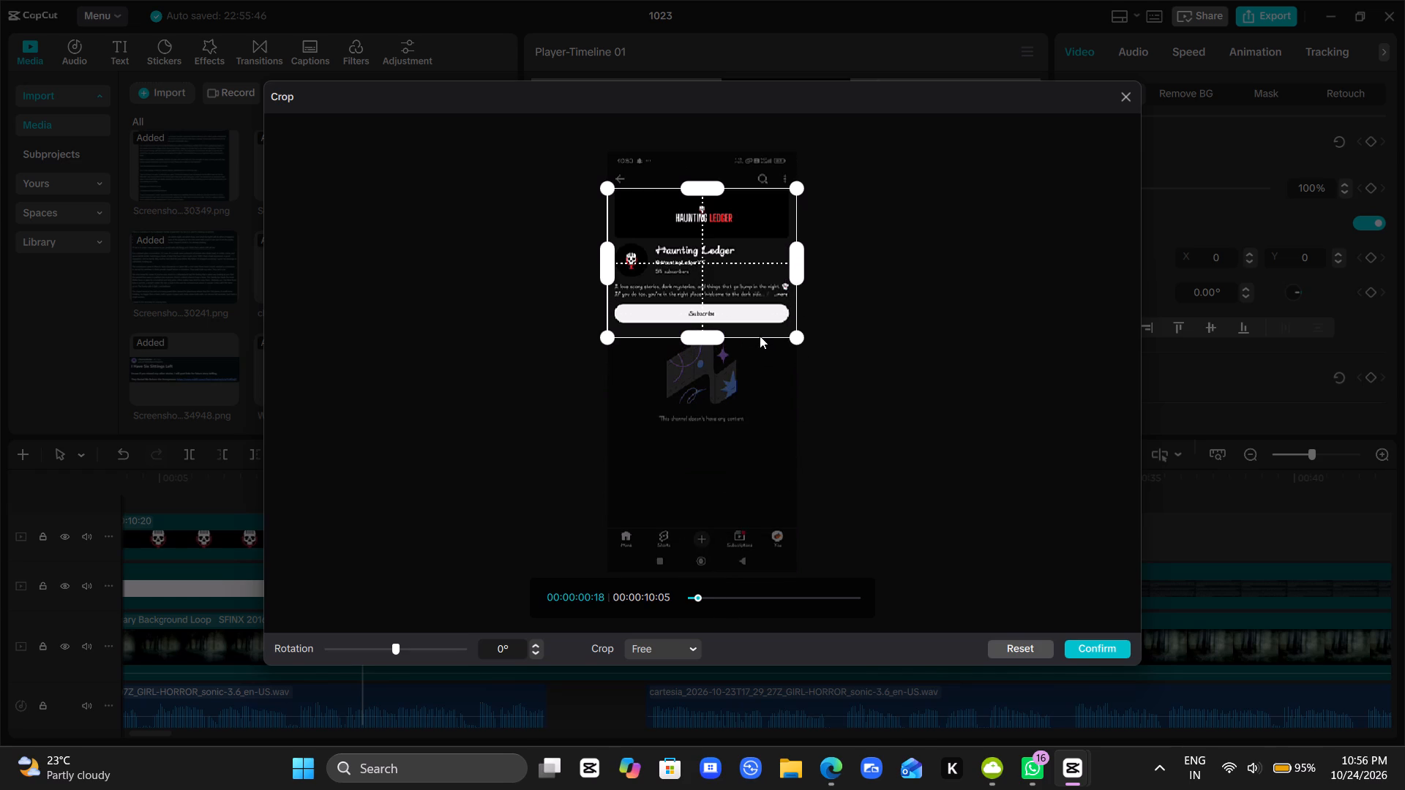
pyautogui.moveTo(760, 336); pyautogui.dragTo(758, 331)
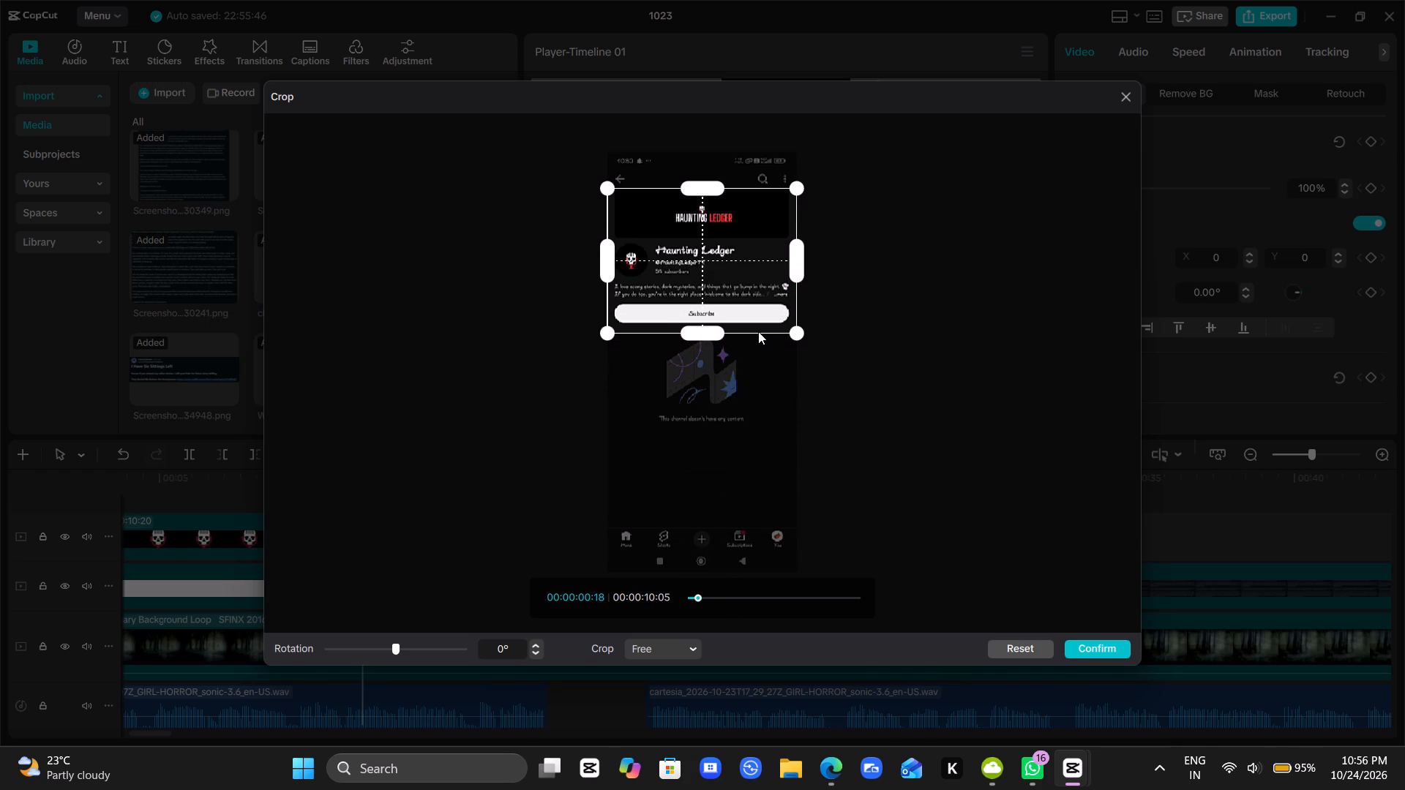
pyautogui.click(1100, 648)
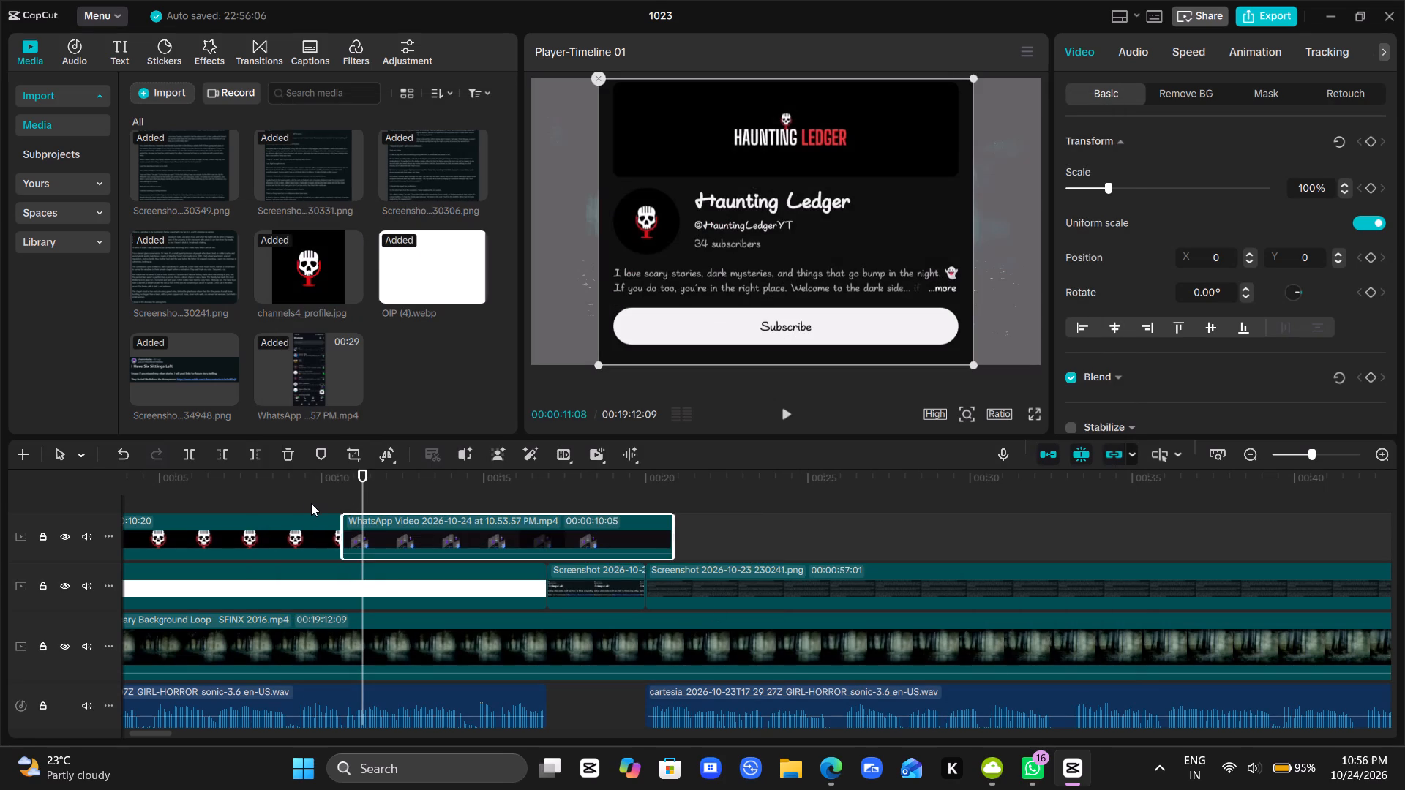
# Play the intro from just before the cropped channel clip and stop at 00:00:17:07 to check its timing against the narration.
pyautogui.click(301, 494)
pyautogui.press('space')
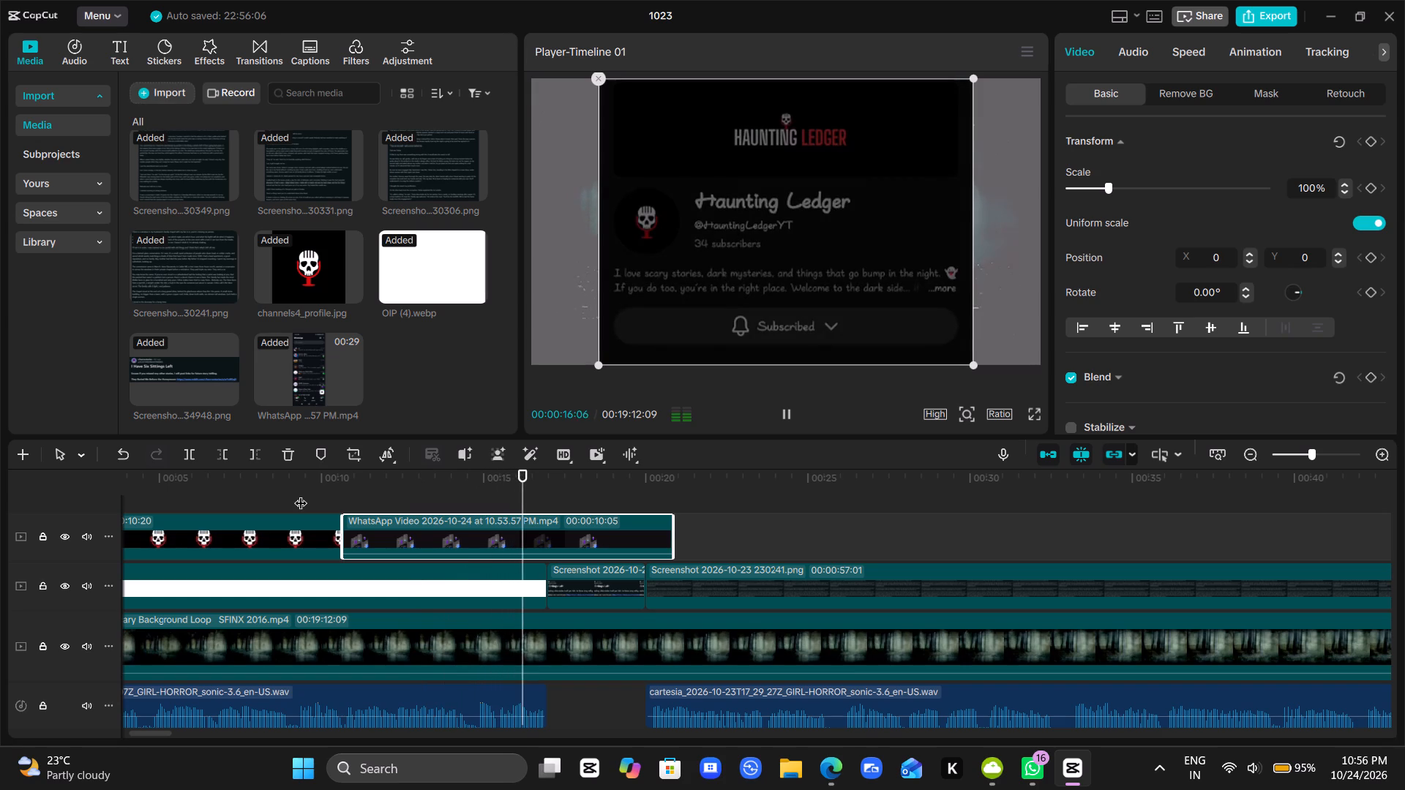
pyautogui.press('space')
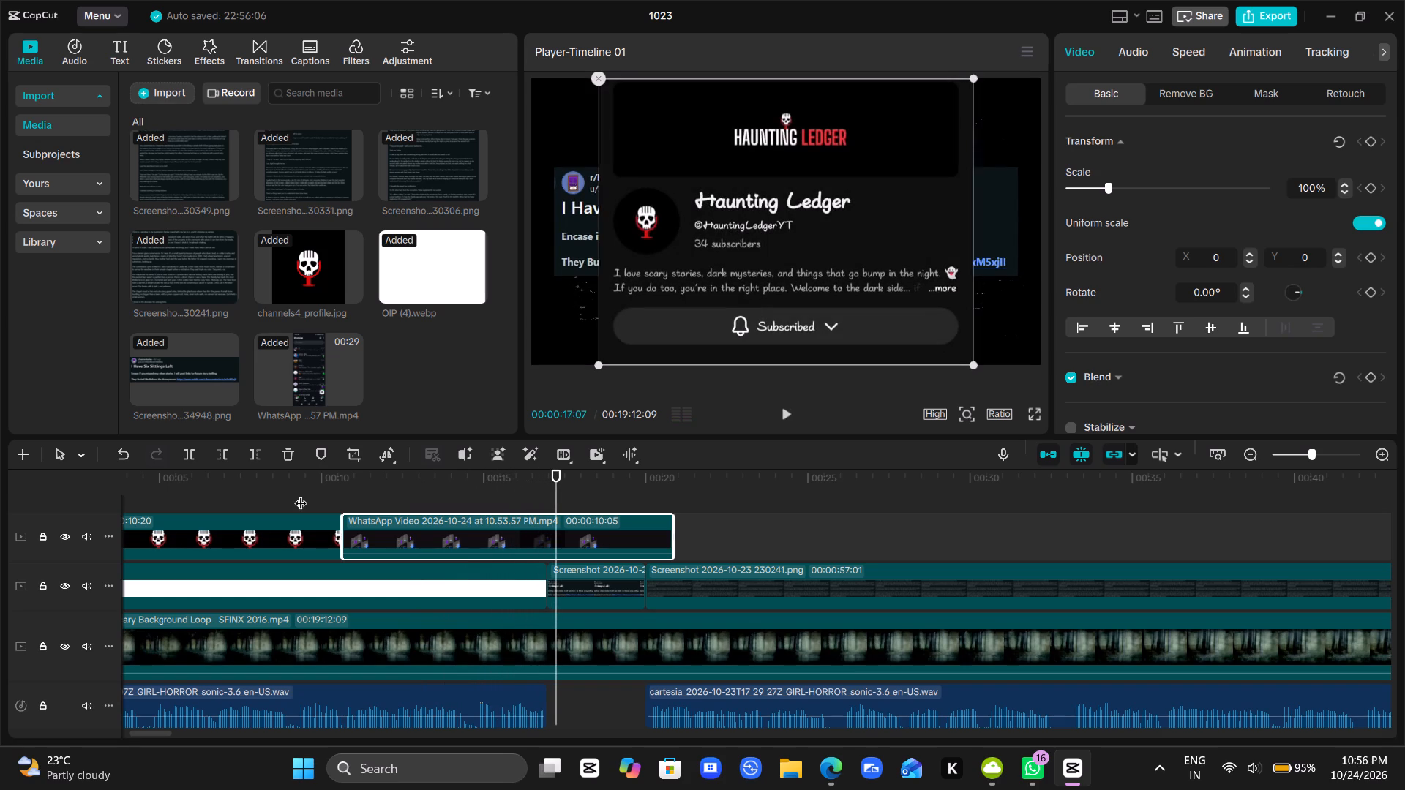
# Delete the WhatsApp Video clip that follows the channels4_profile.jpg clip on the top track.
pyautogui.press('BackSpace')
# Extend the channels4_profile.jpg clip to 00:00:16:29 so it ends with the white OIP (4).webp clip below.
pyautogui.click(333, 550)
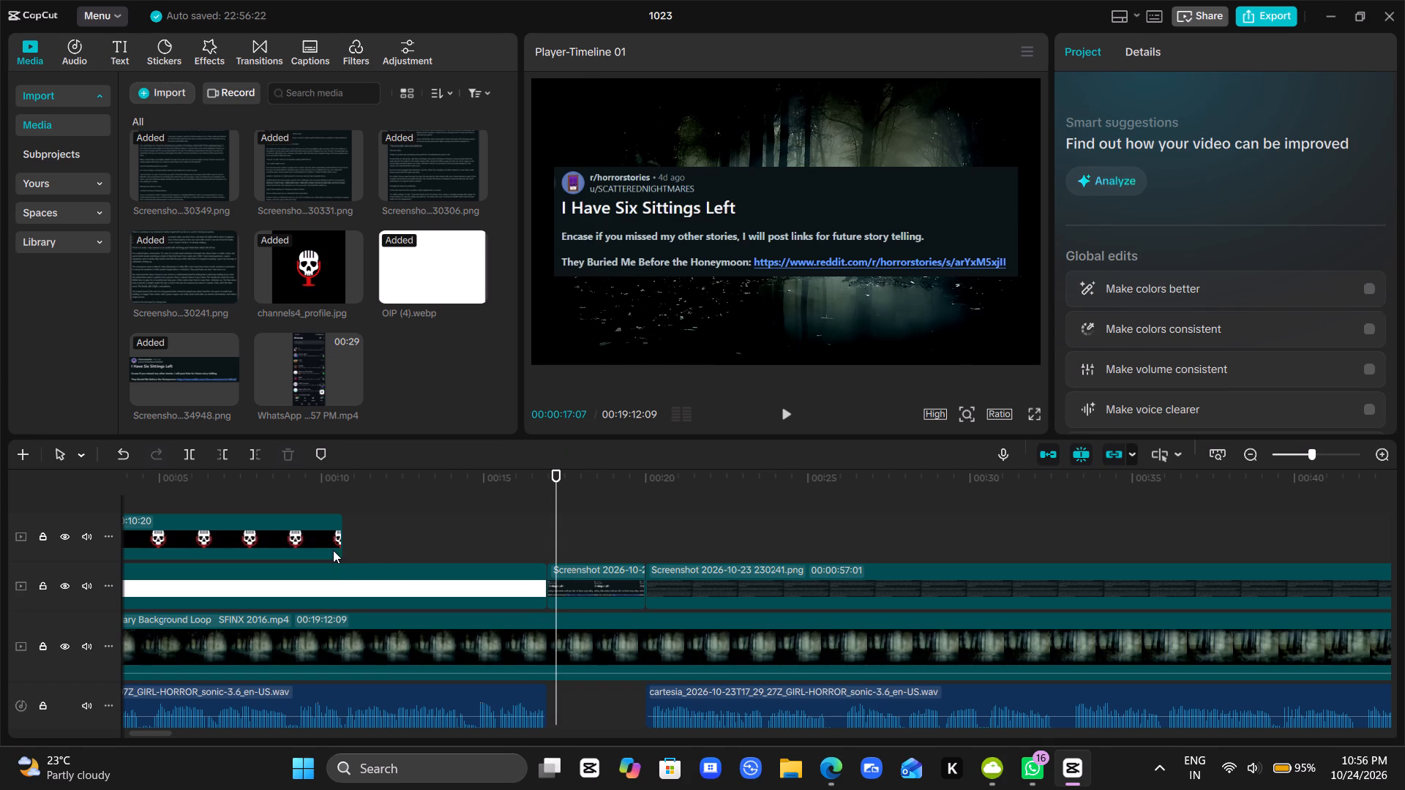
pyautogui.moveTo(346, 543); pyautogui.dragTo(544, 557)
# Return the playhead to the start of the timeline and briefly preview the intro.
pyautogui.hscroll(1, 405, 495)
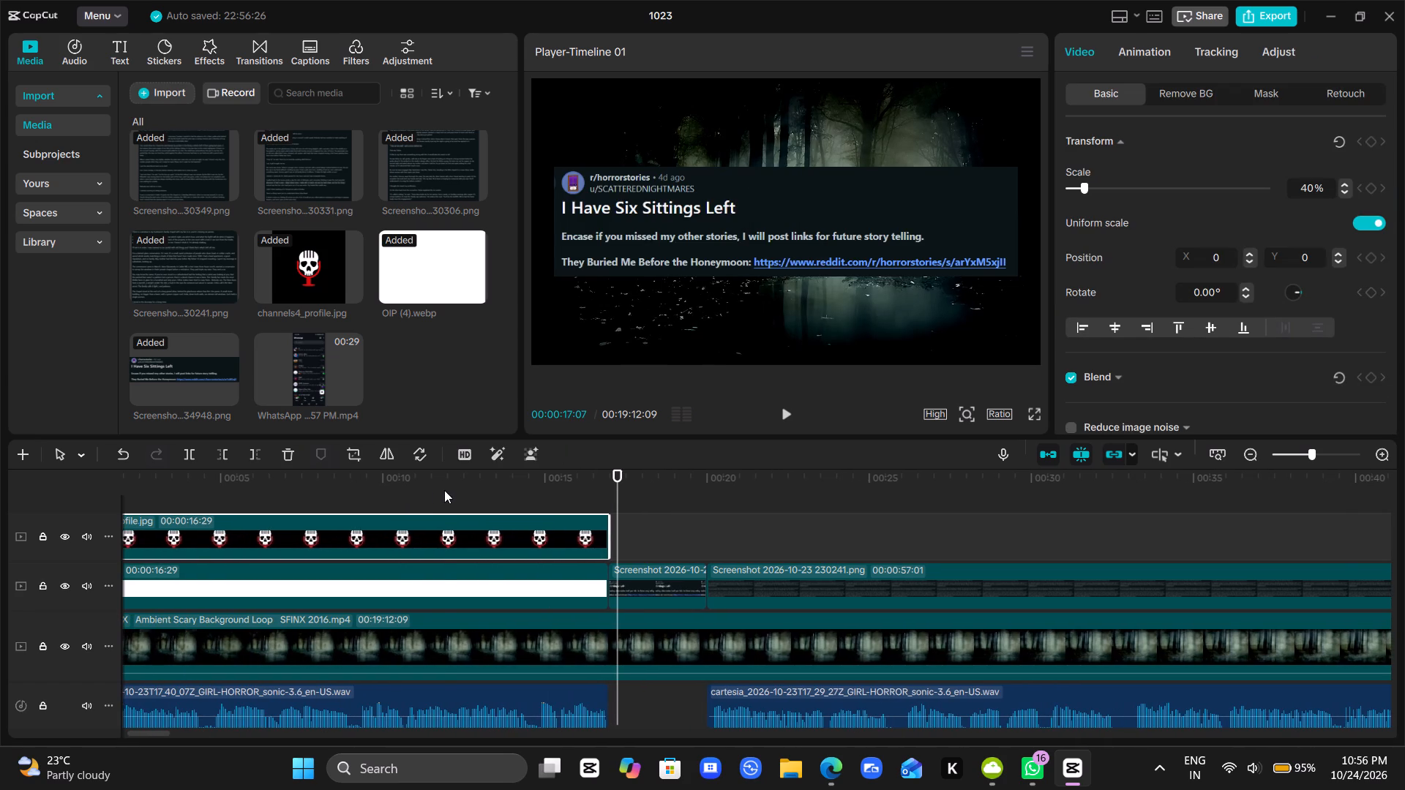
pyautogui.click(444, 490)
pyautogui.moveTo(444, 490); pyautogui.dragTo(1, 587)
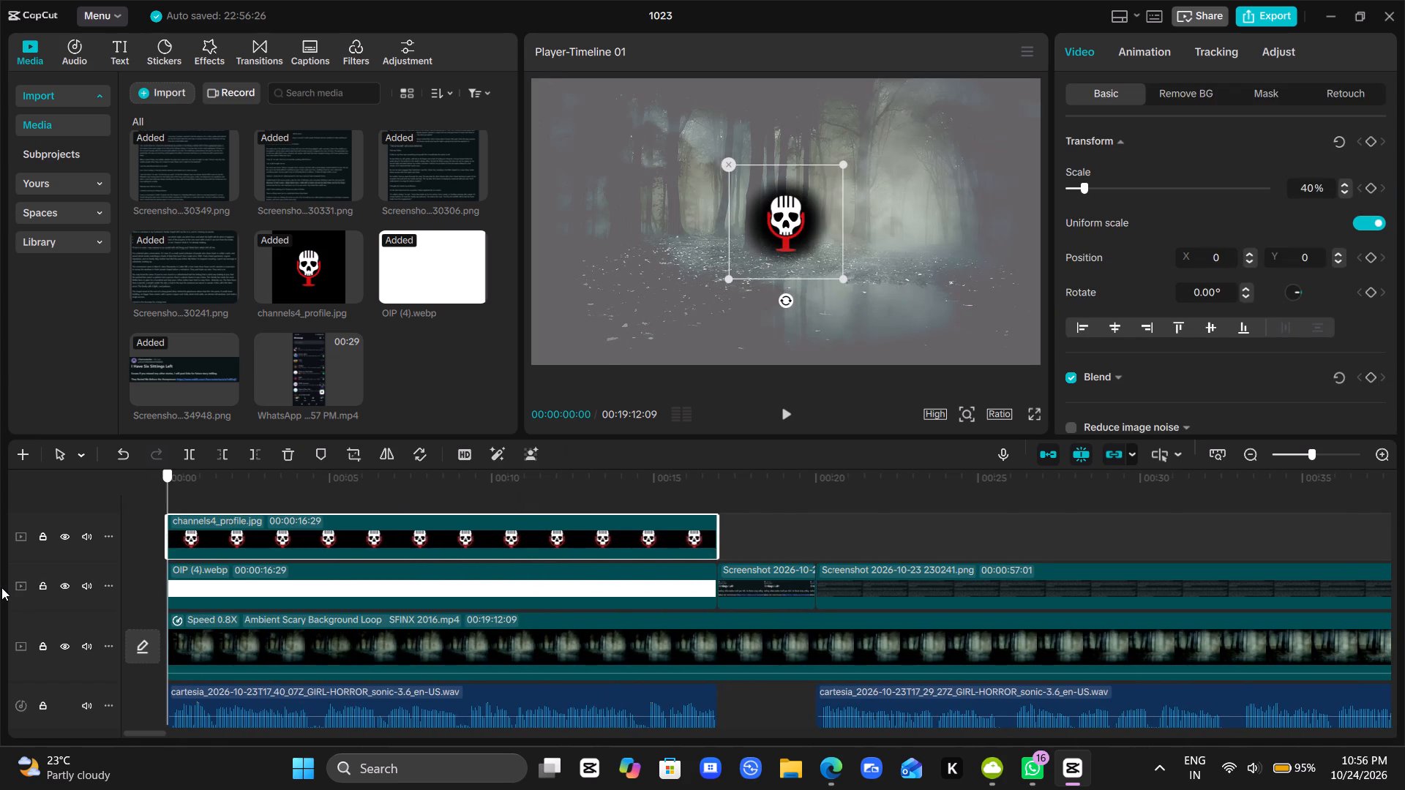
pyautogui.press('space')
pyautogui.press('space')
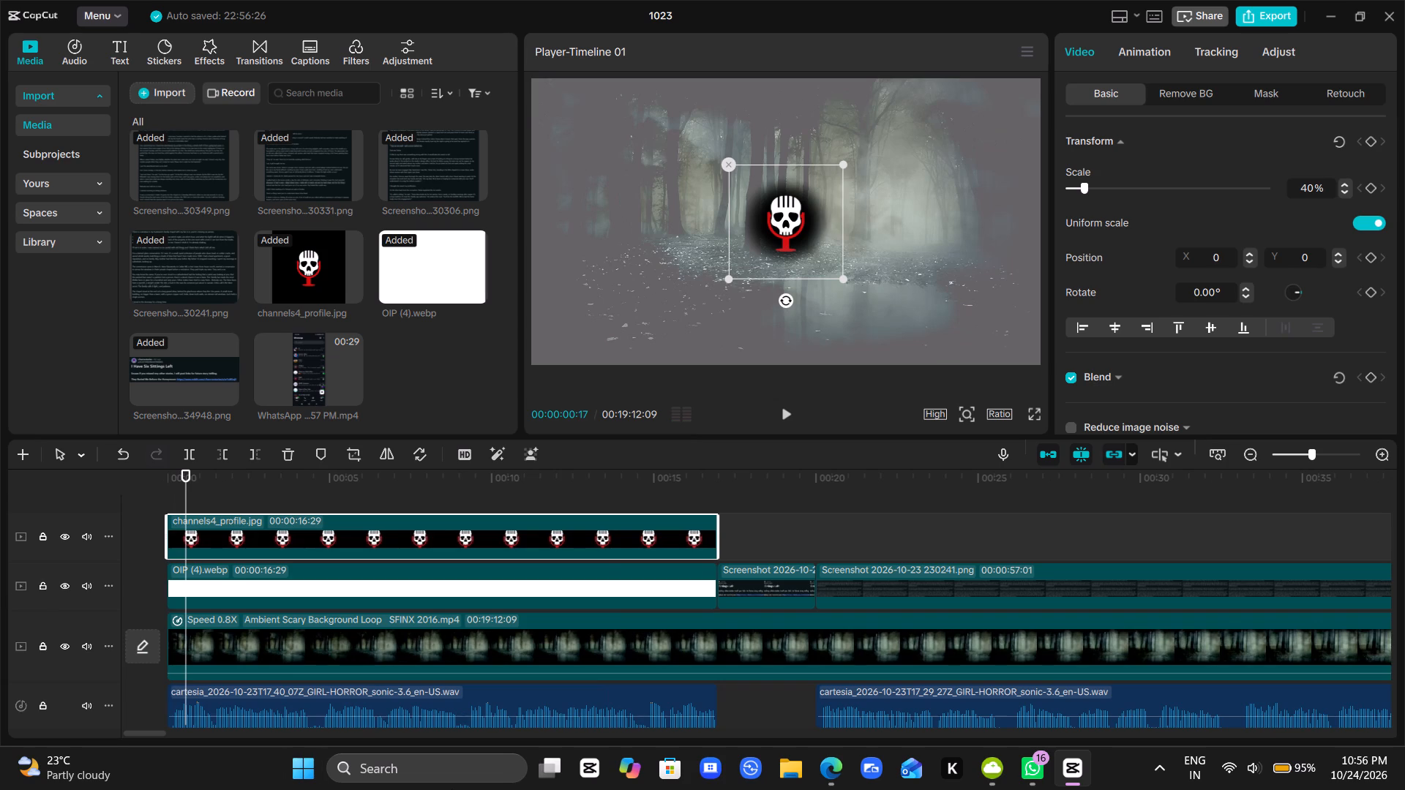
# Connect the computer to the VPN named japan.
pyautogui.click(1225, 765)
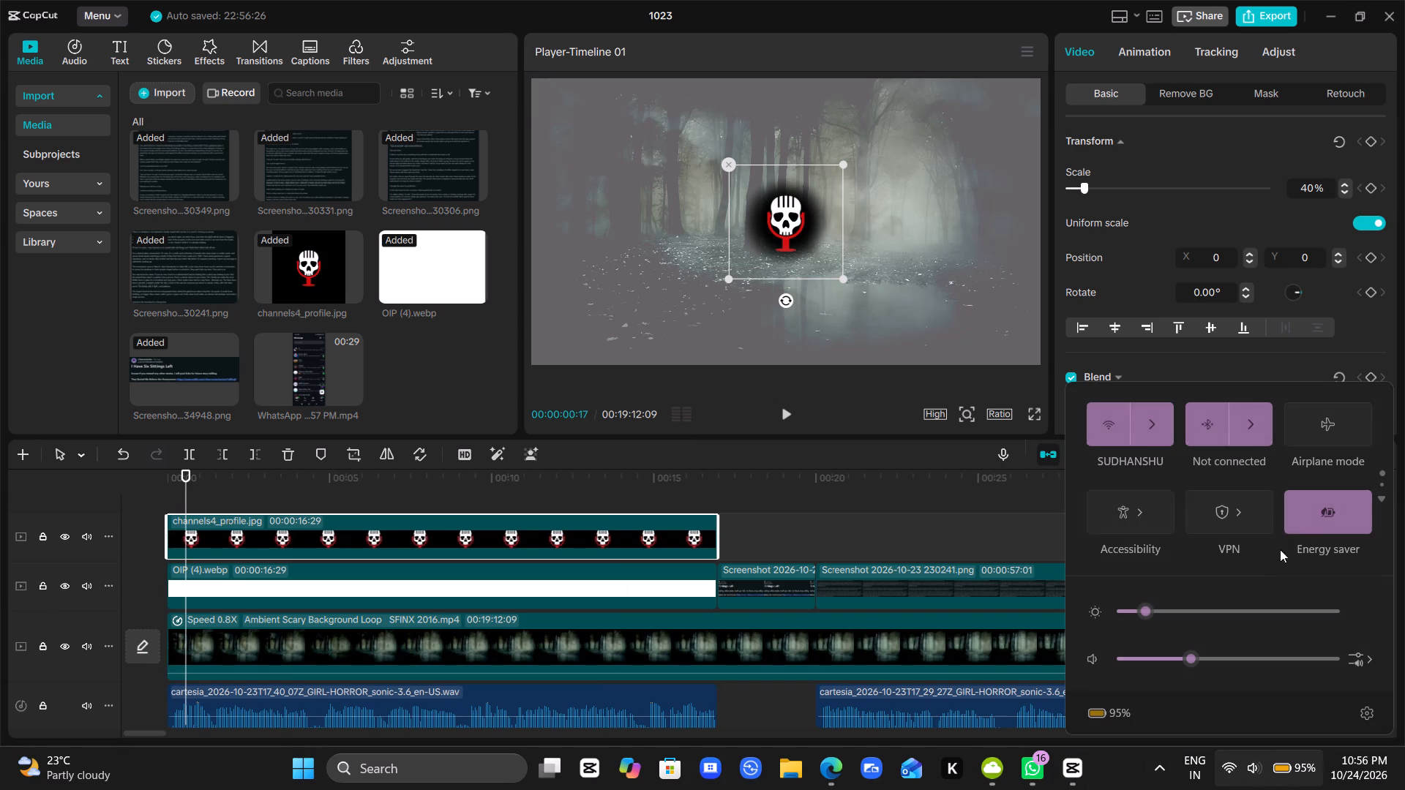
pyautogui.click(1232, 499)
pyautogui.click(1290, 481)
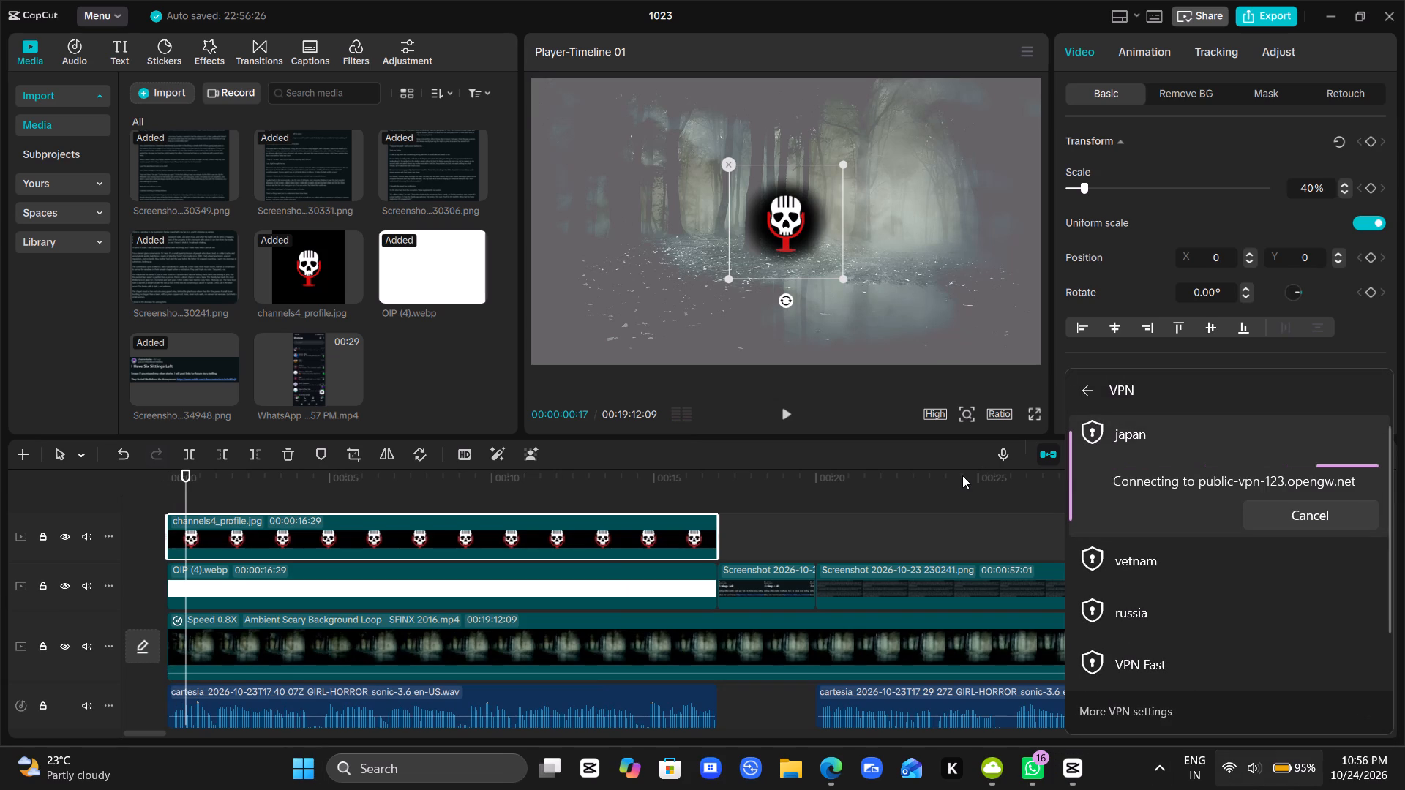
# Switch to Microsoft Edge, close the Haunting Ledger channel details and go to the YouTube home page.
pyautogui.click(837, 789)
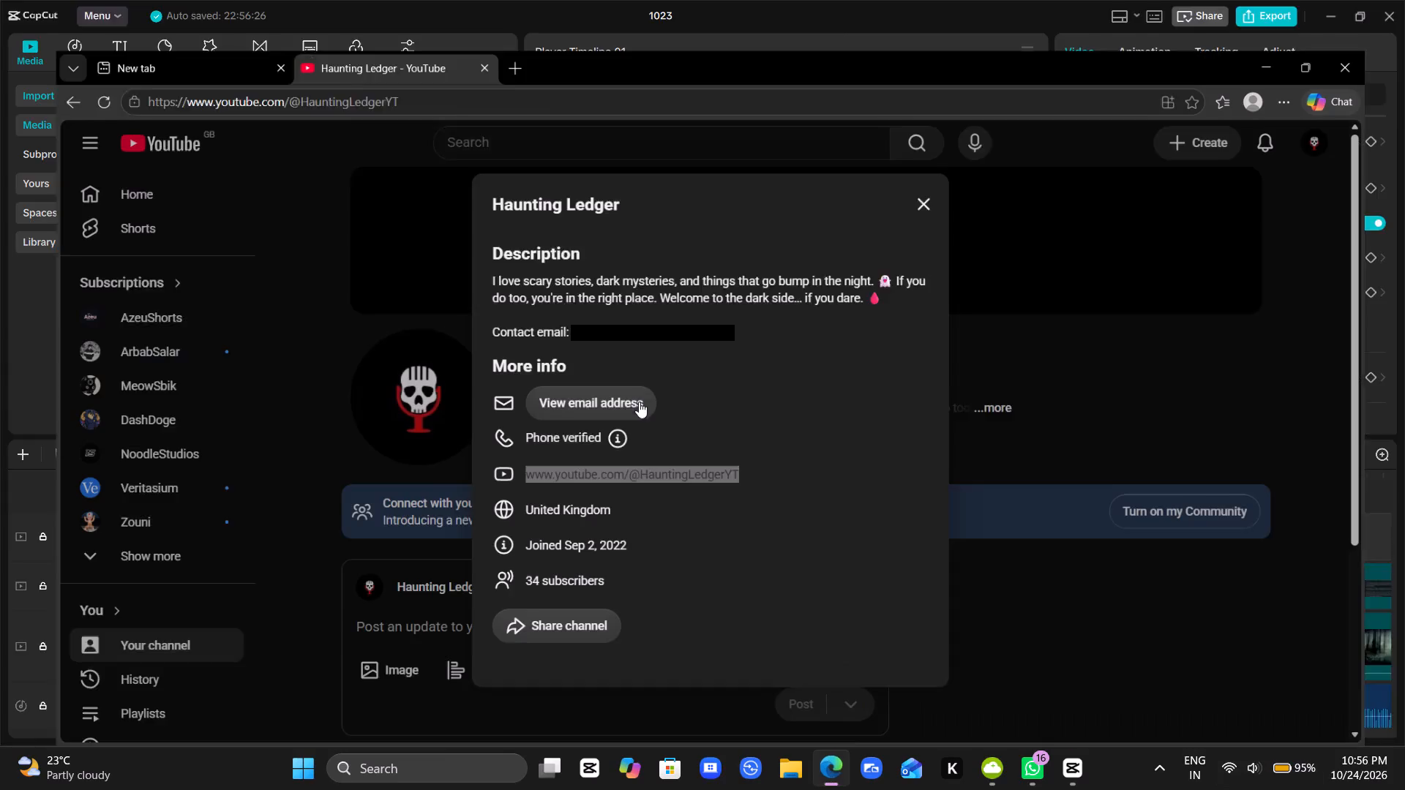
pyautogui.click(321, 220)
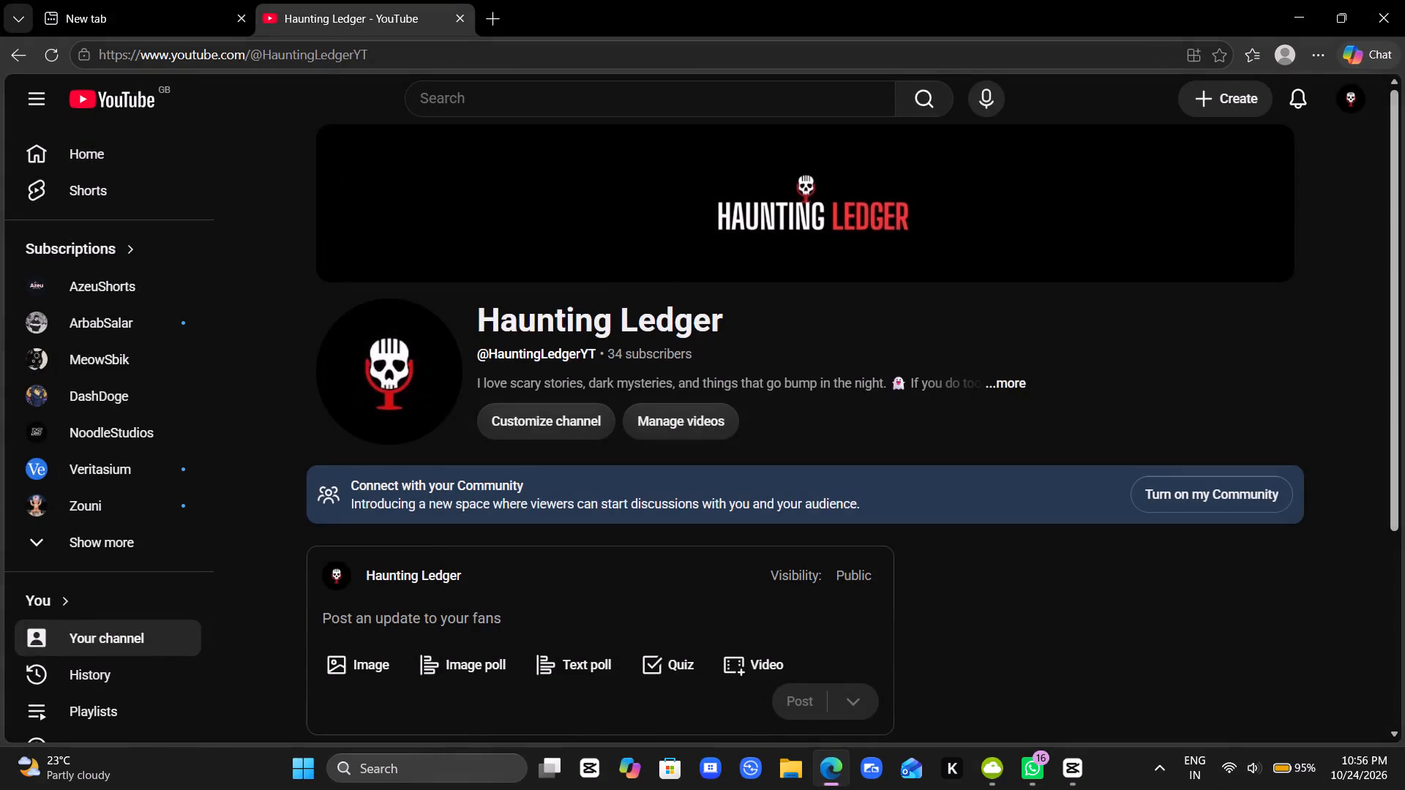
pyautogui.click(582, 104)
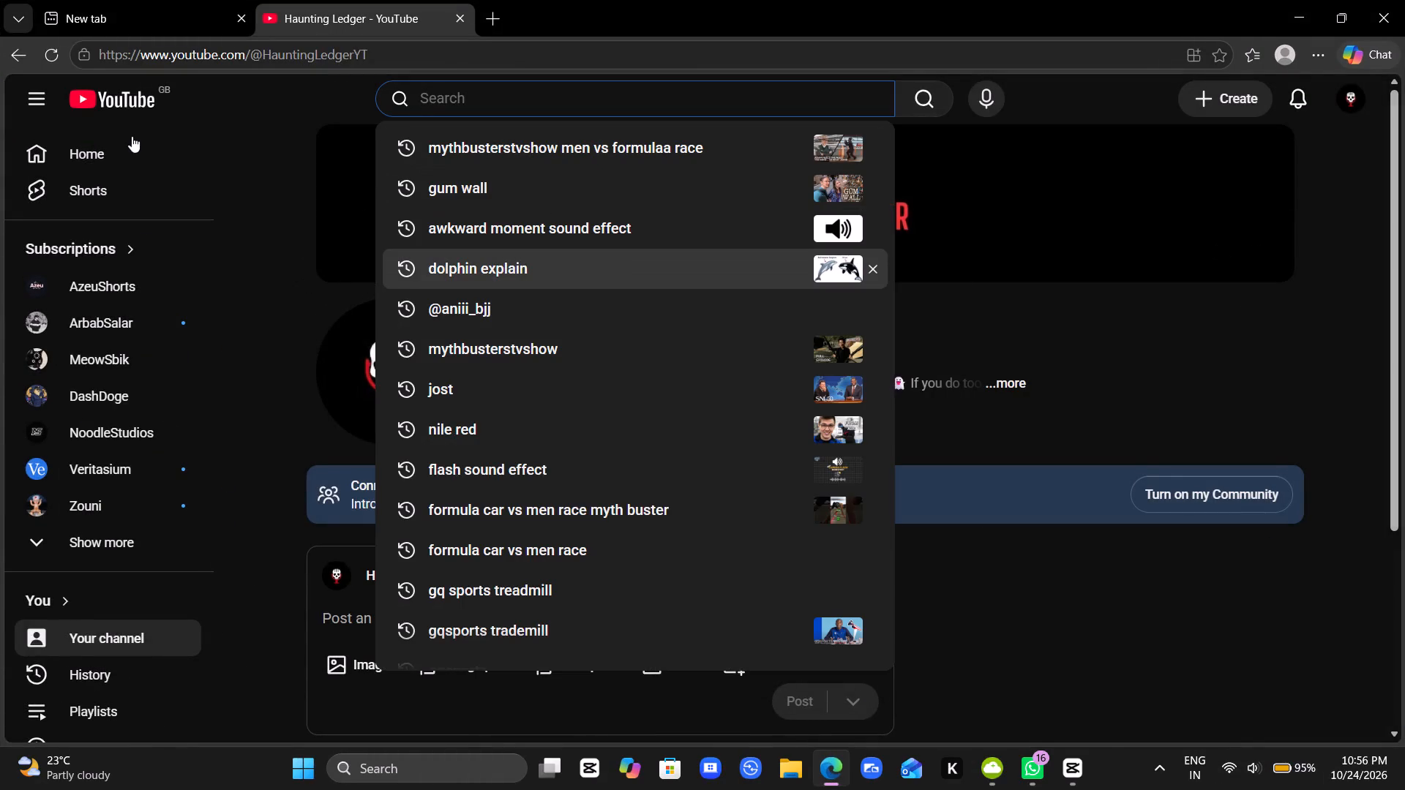
pyautogui.click(100, 106)
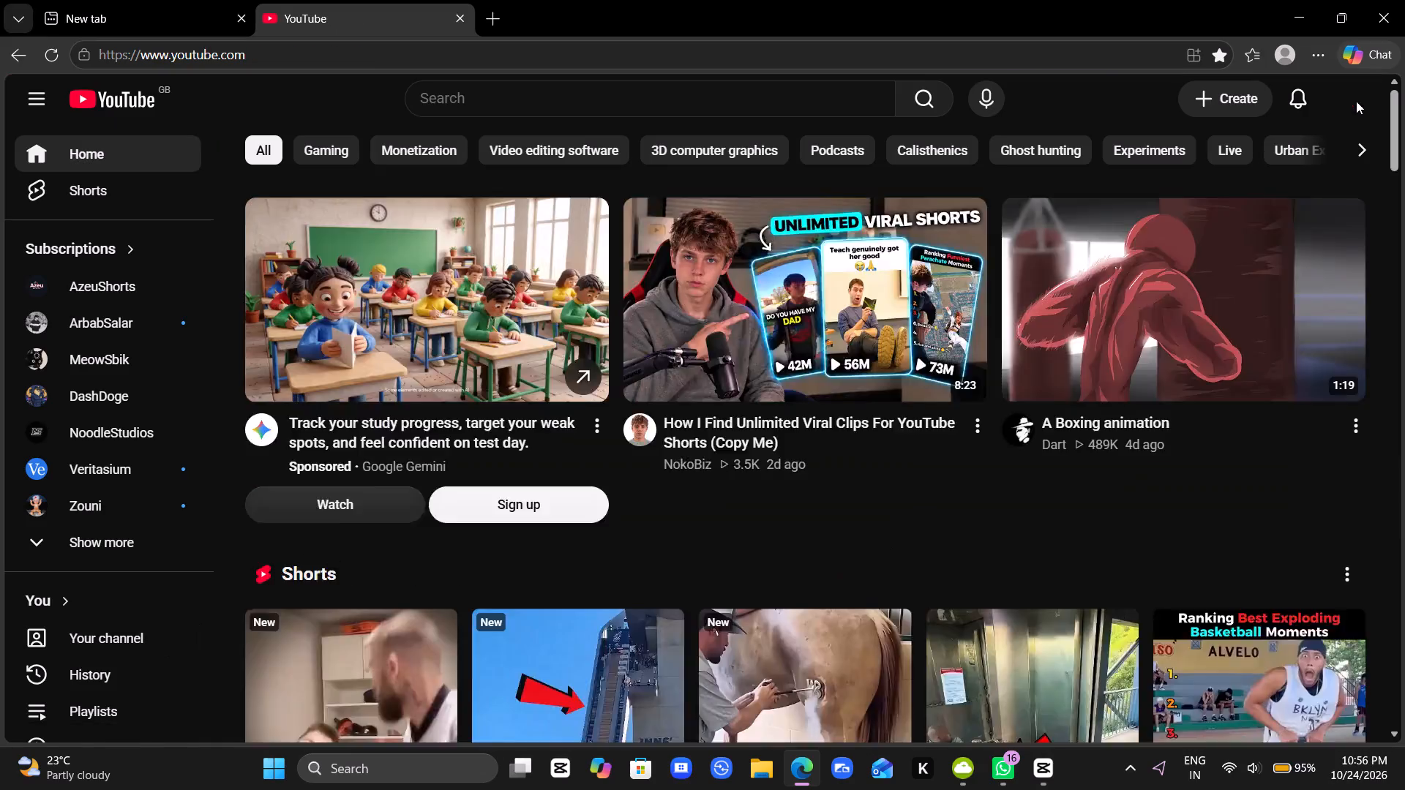
# Switch the signed-in YouTube account from Haunting Ledger to the Block channel.
pyautogui.click(1356, 101)
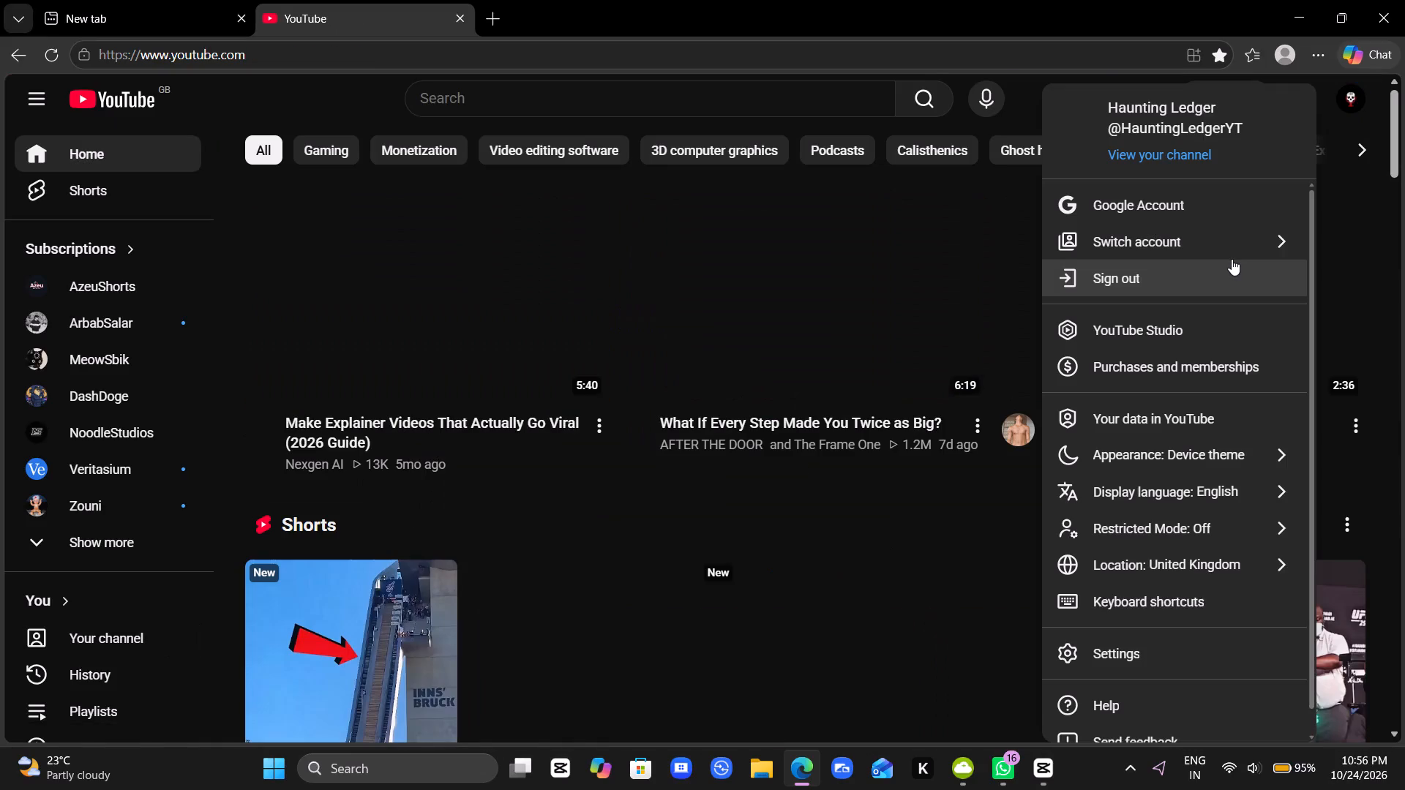
pyautogui.click(1207, 247)
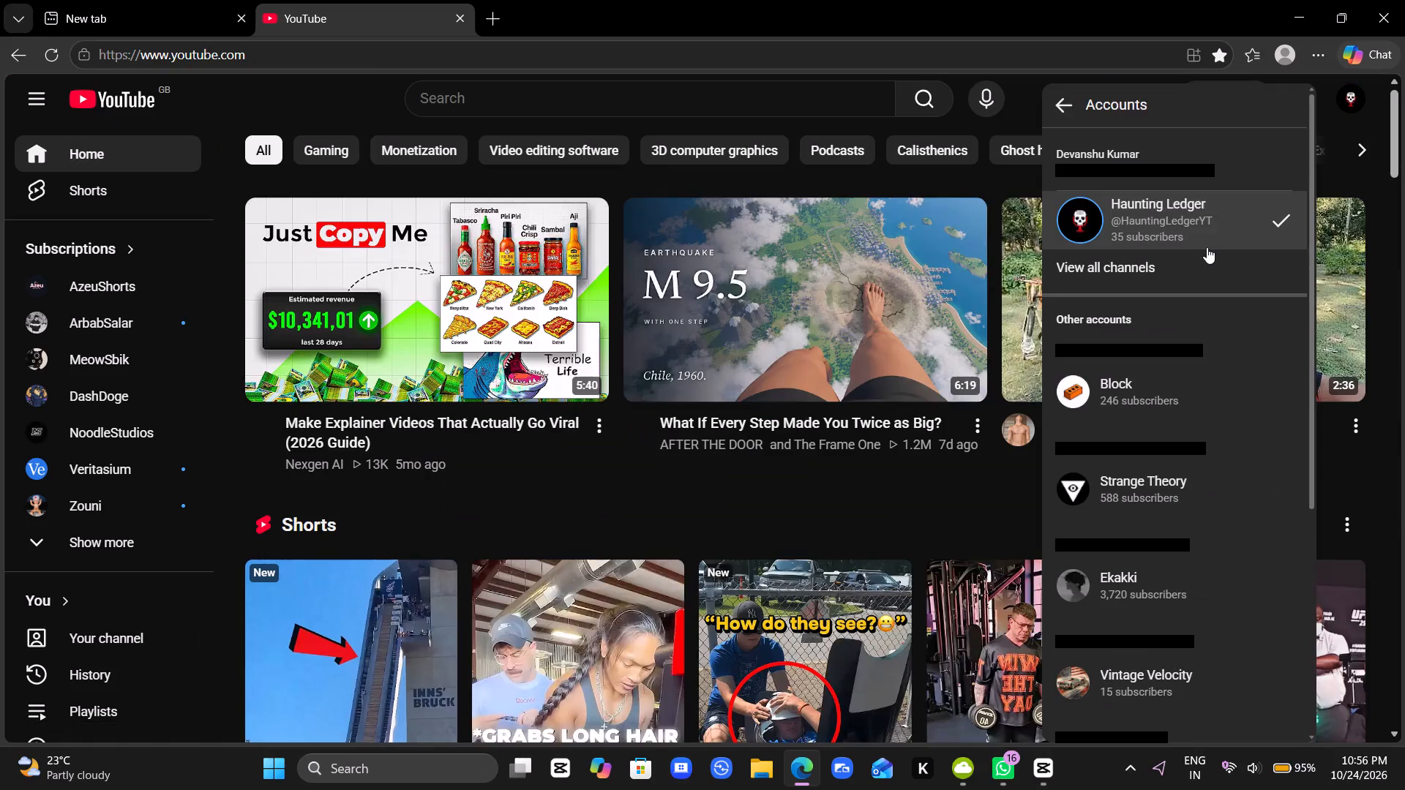
pyautogui.click(1179, 406)
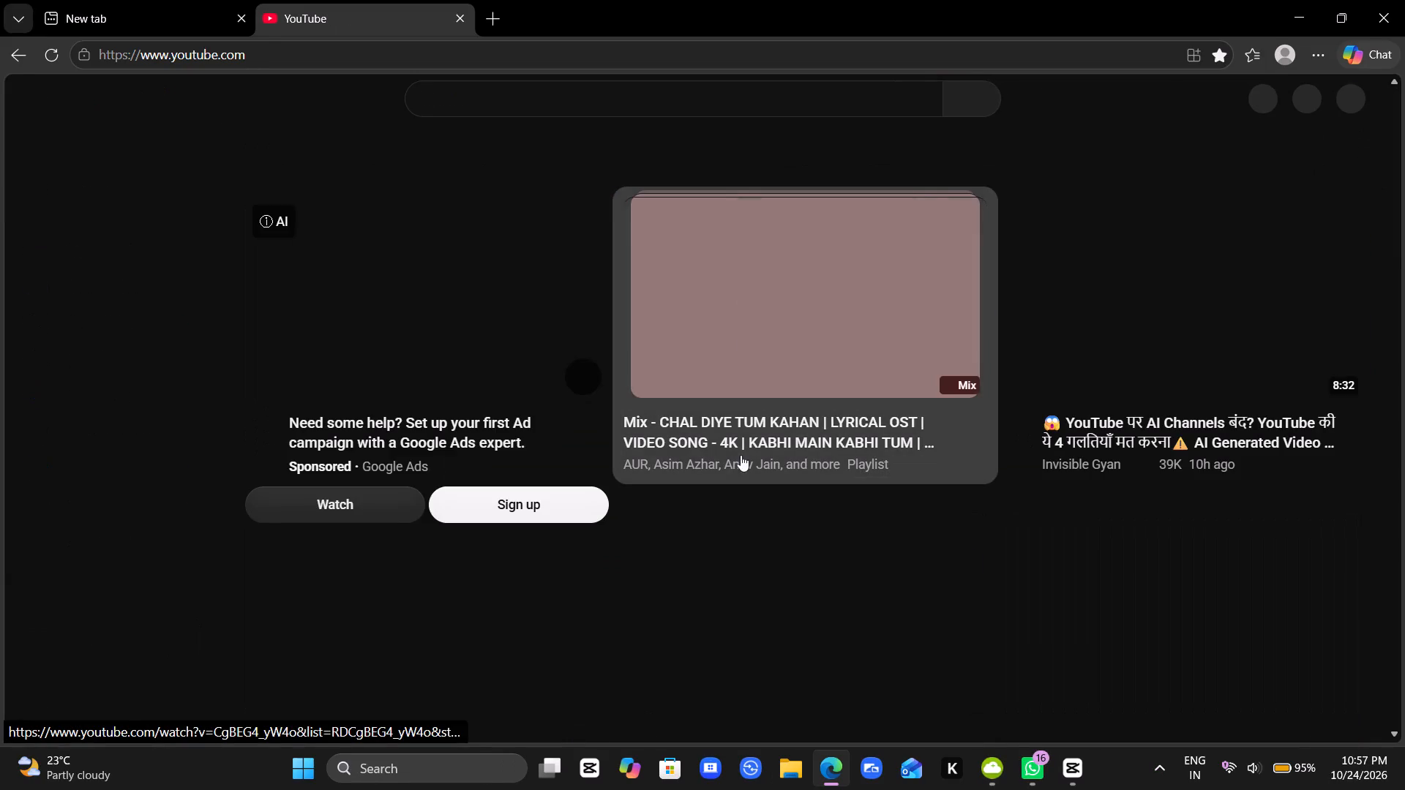
# Search YouTube for the suggested query "voice effect video editing".
pyautogui.click(670, 101)
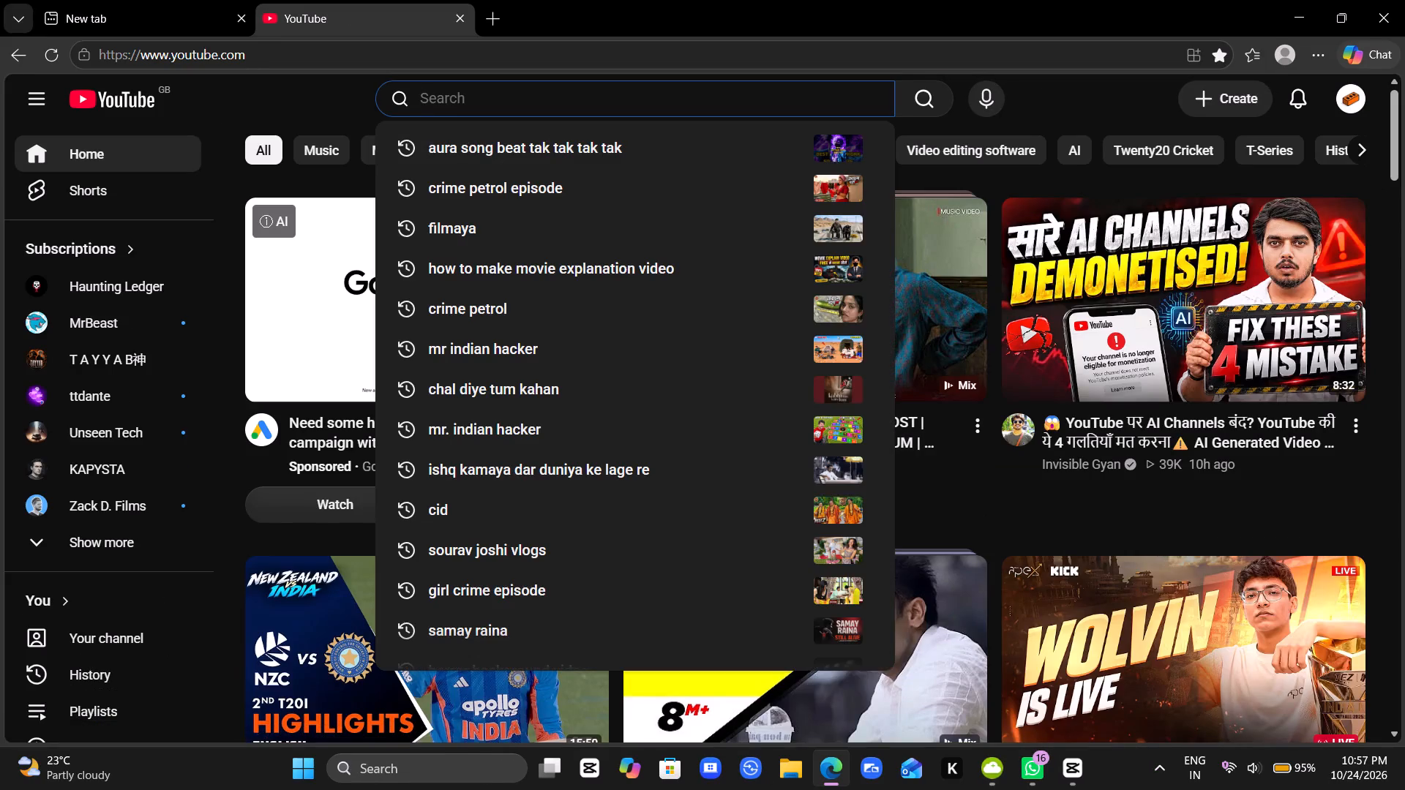
pyautogui.write('voice')
pyautogui.press('space')
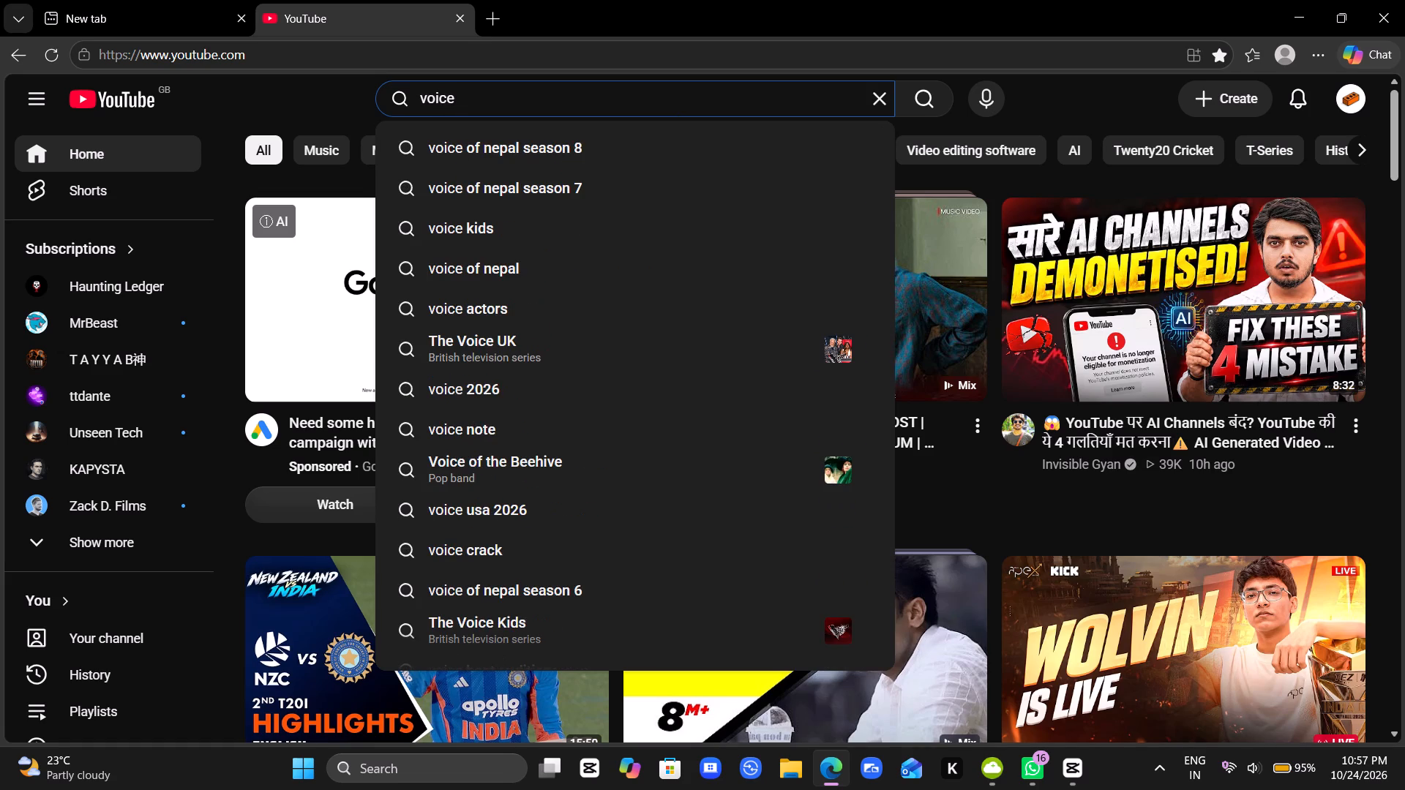
pyautogui.write('fx')
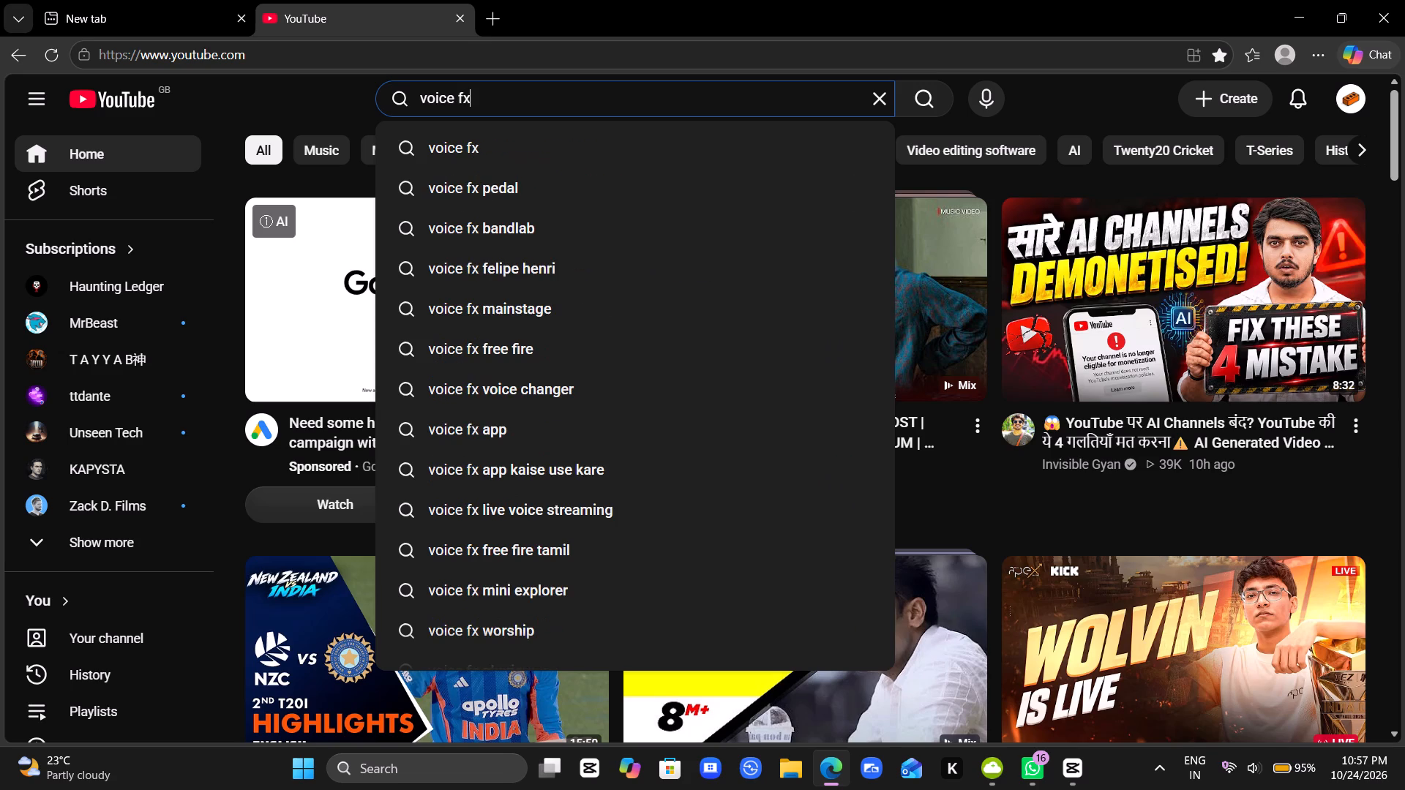
pyautogui.press('space')
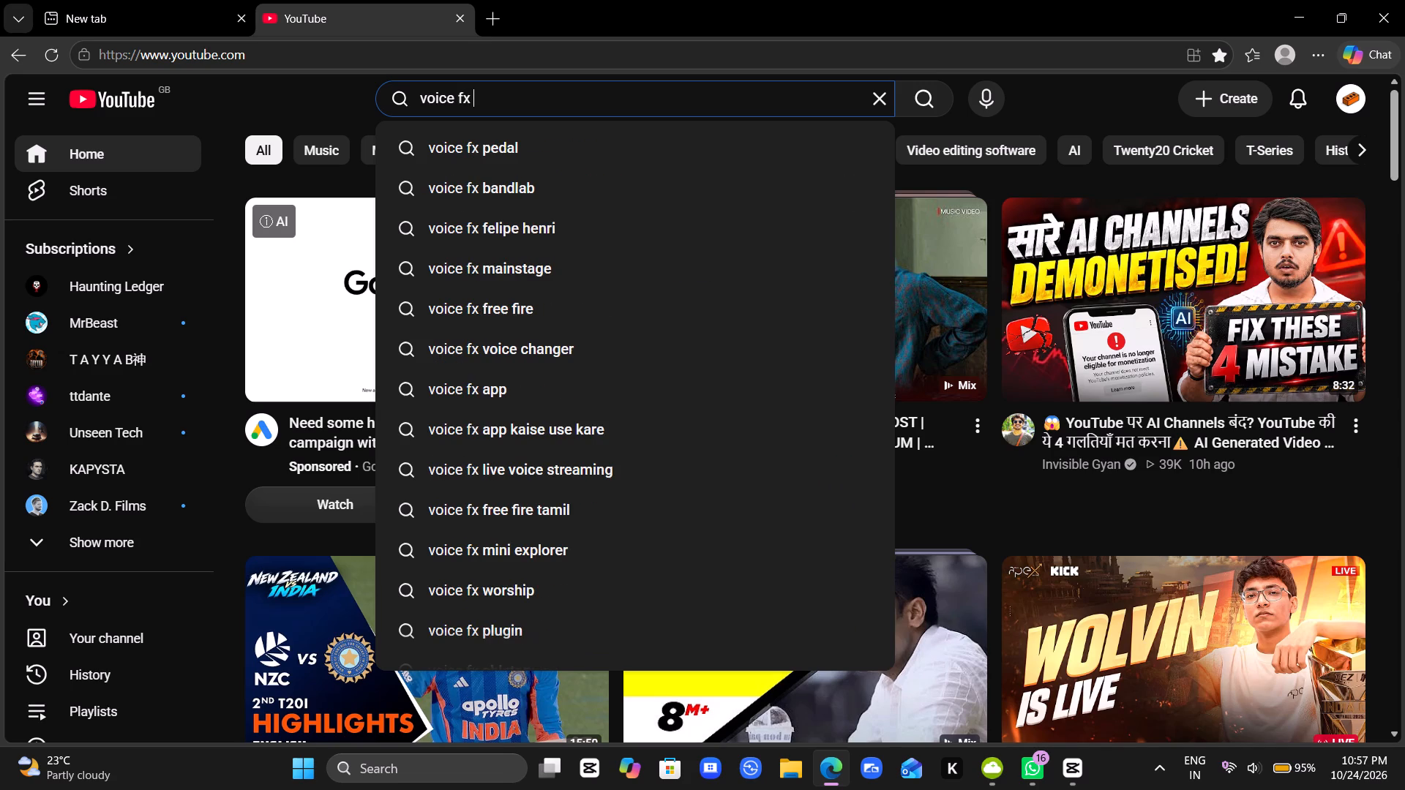
pyautogui.press('v')
pyautogui.press('BackSpace')
pyautogui.write('video')
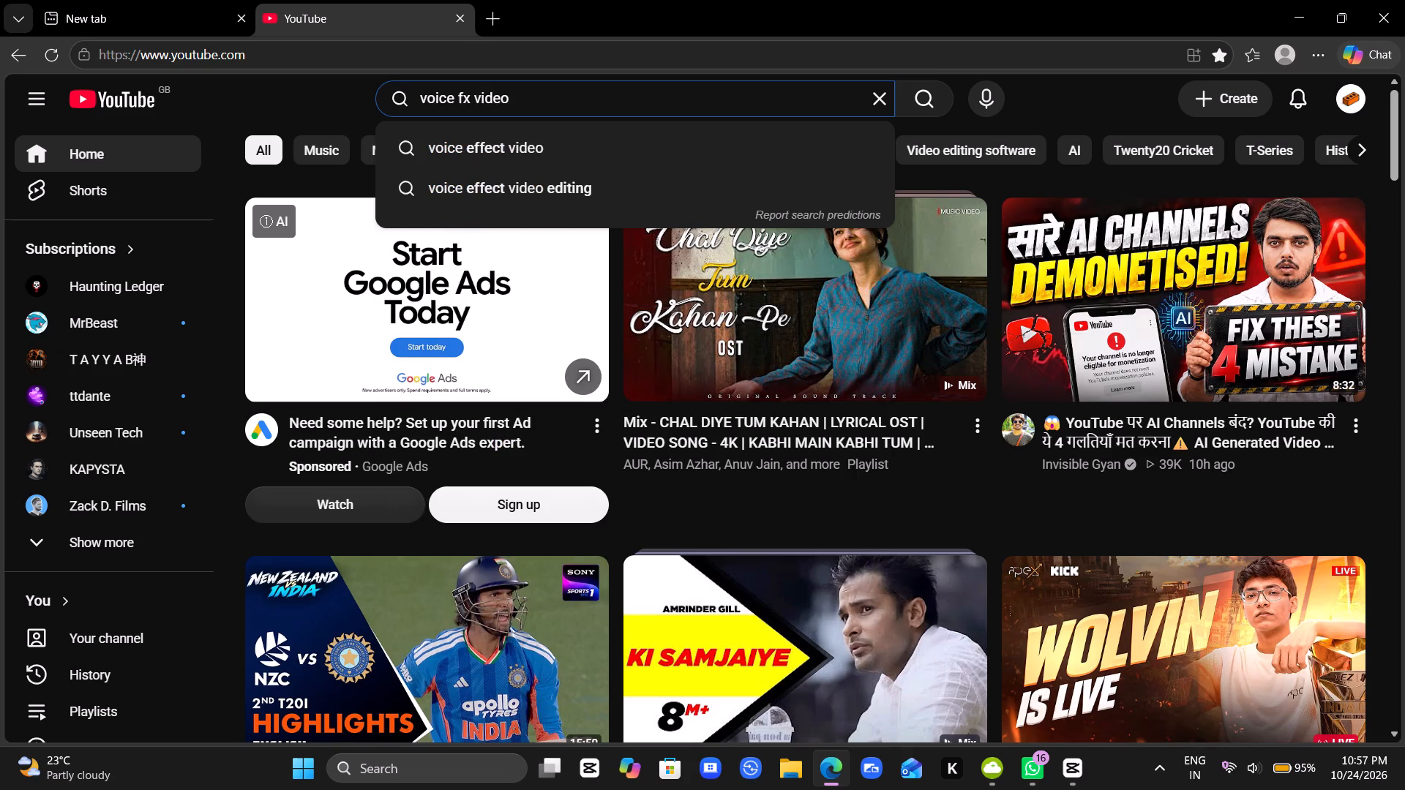
pyautogui.click(733, 184)
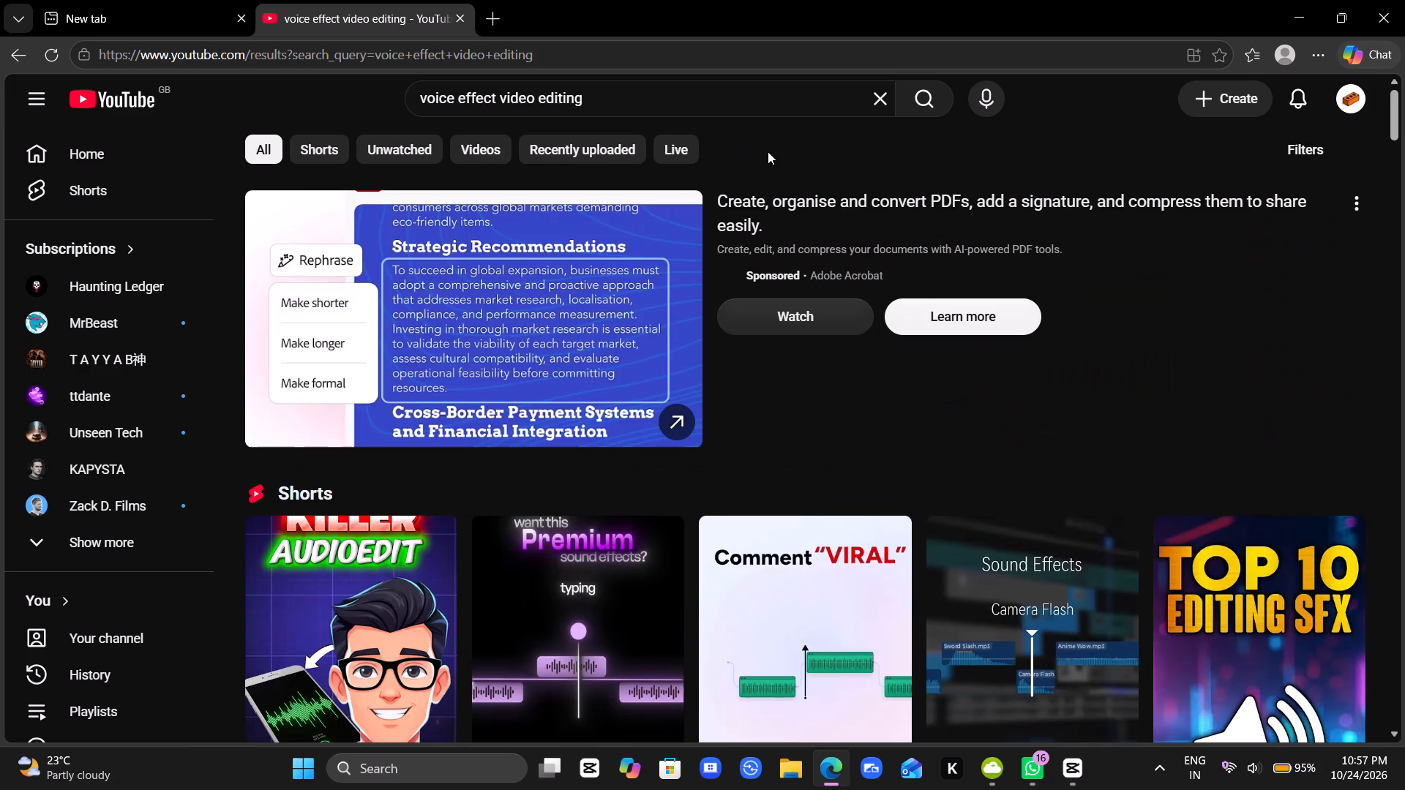
# Look through the search results for videos on voice and sound effects for video editing.
pyautogui.scroll(-4, 793, 178)
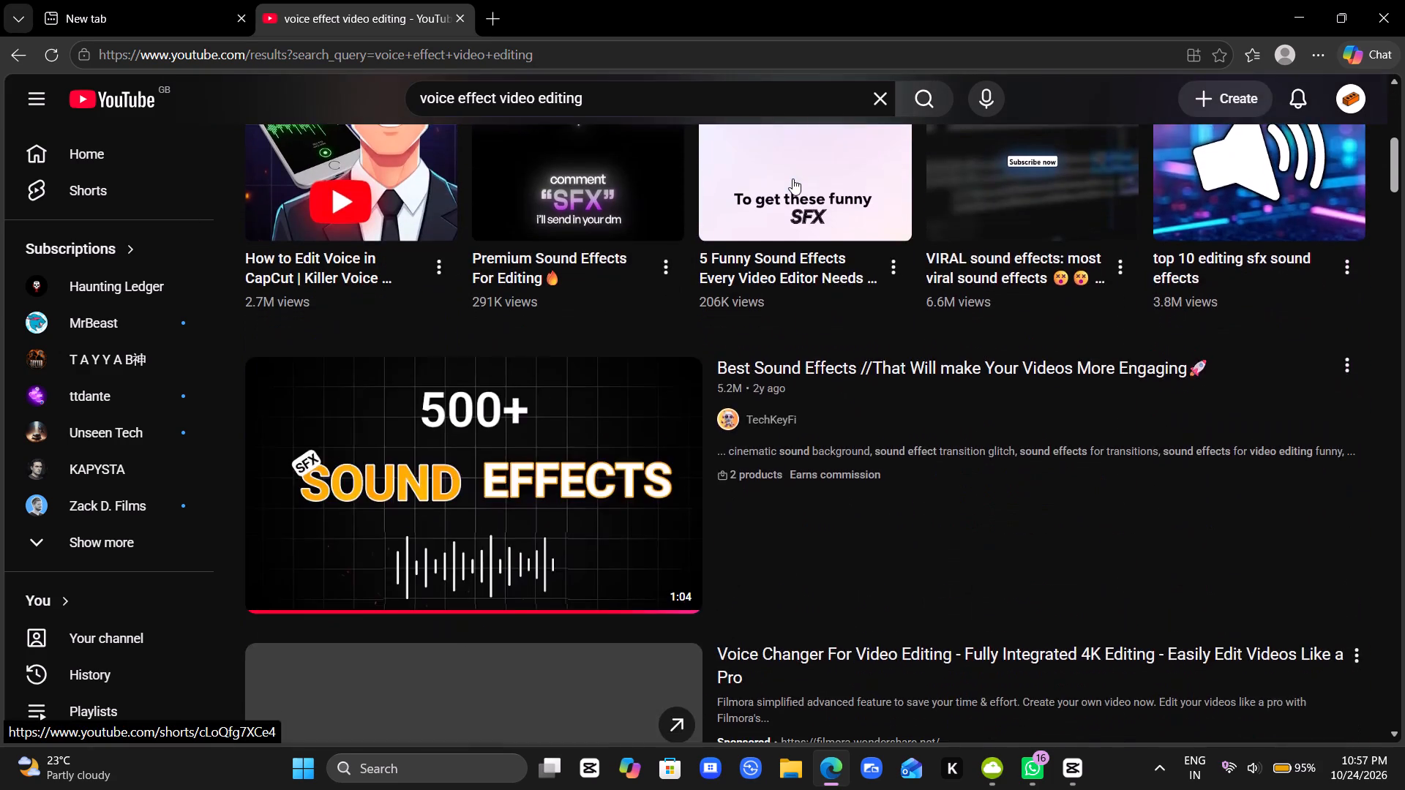
pyautogui.scroll(-6, 793, 178)
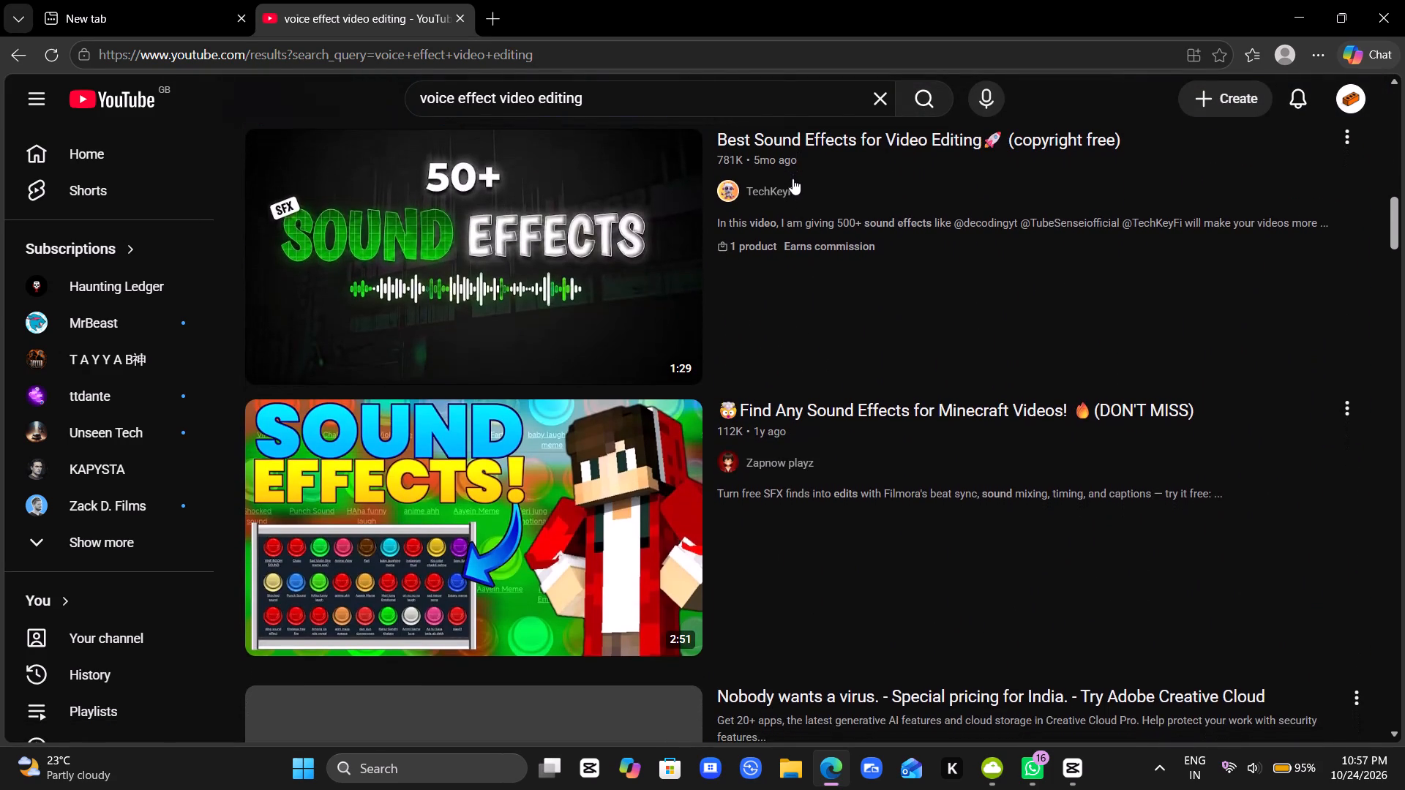
pyautogui.scroll(1, 793, 178)
pyautogui.scroll(-4, 793, 178)
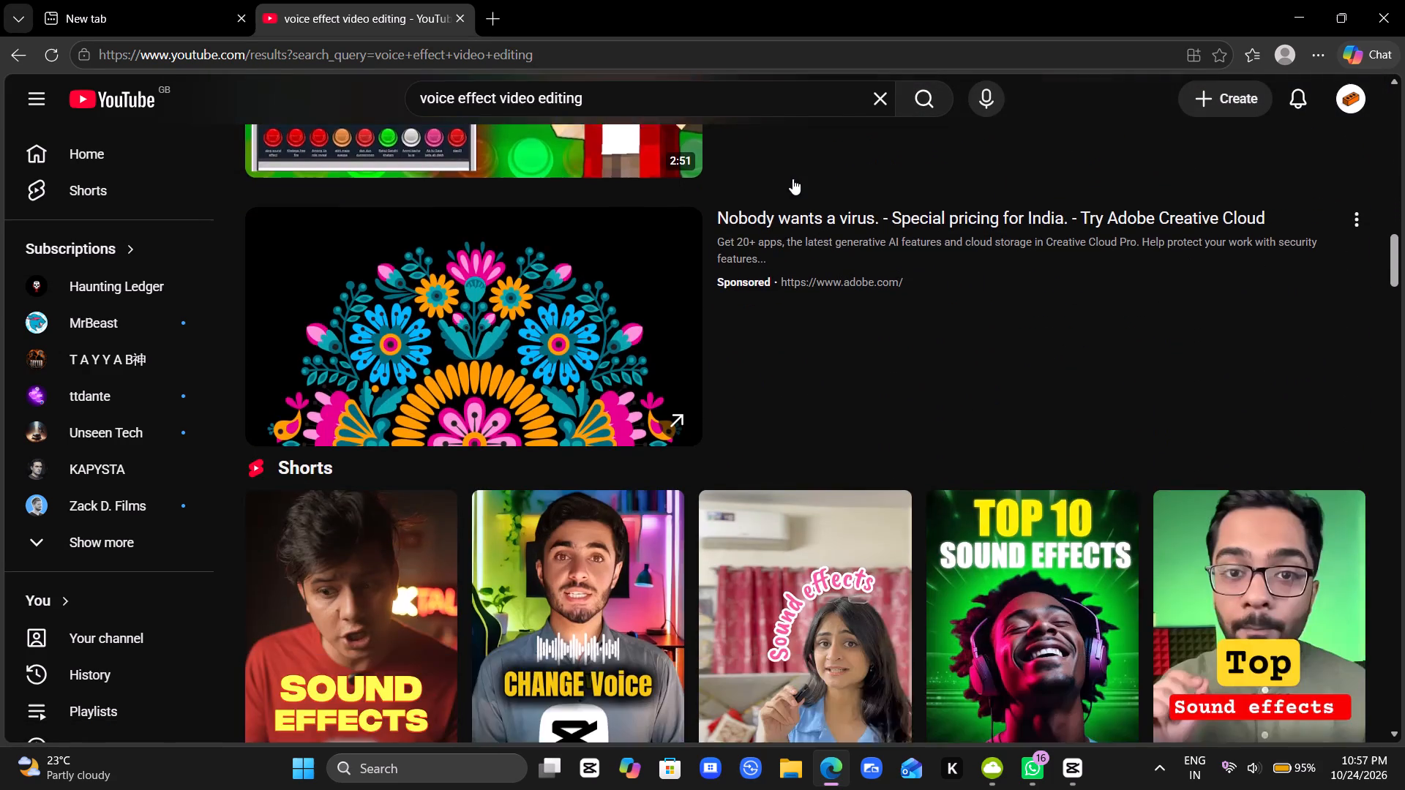
pyautogui.scroll(-1, 793, 178)
pyautogui.scroll(7, 793, 178)
pyautogui.scroll(-5, 793, 178)
pyautogui.scroll(4, 793, 178)
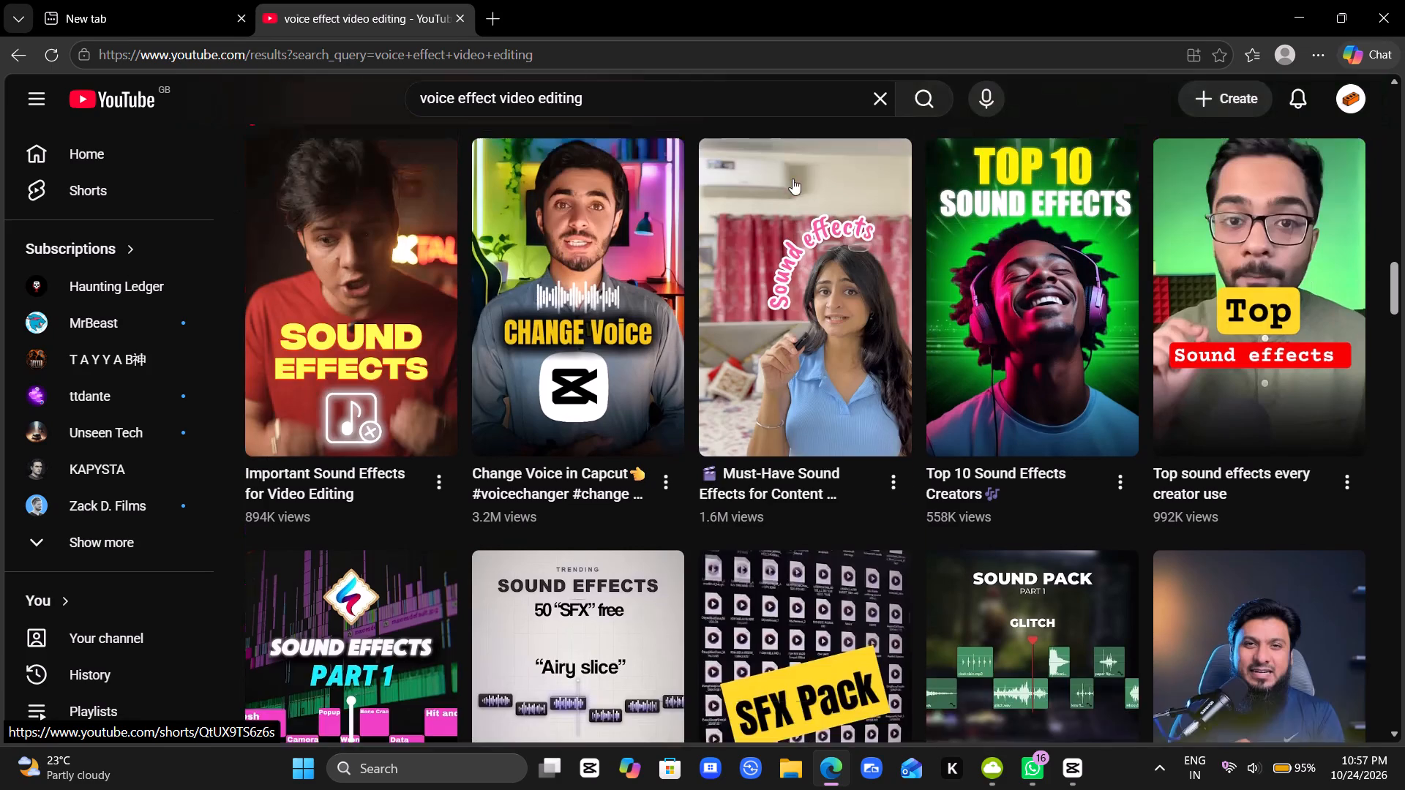
pyautogui.scroll(3, 793, 178)
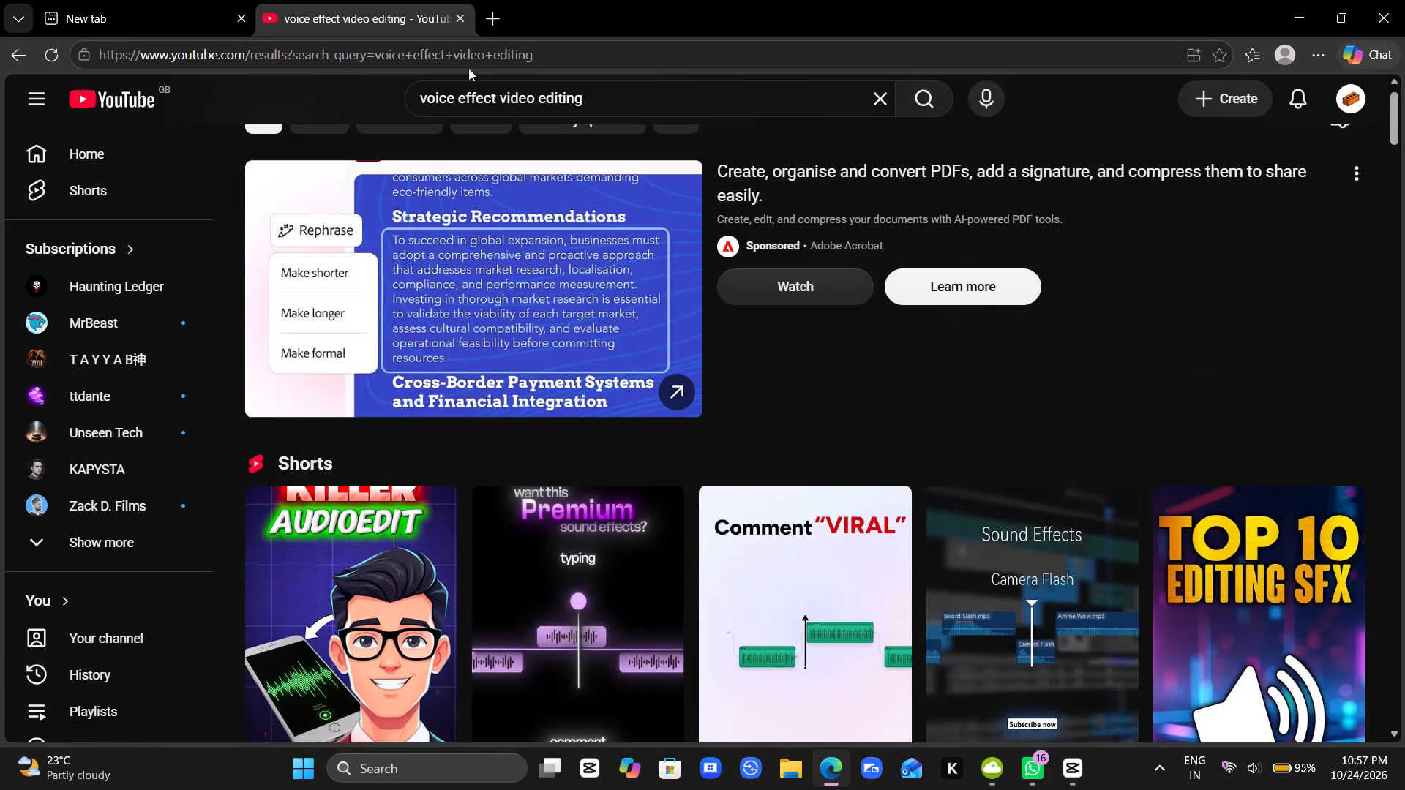
# Search YouTube for "audio video editing" and look through the results for audio editing videos.
pyautogui.click(458, 99)
pyautogui.moveTo(458, 99); pyautogui.dragTo(404, 99)
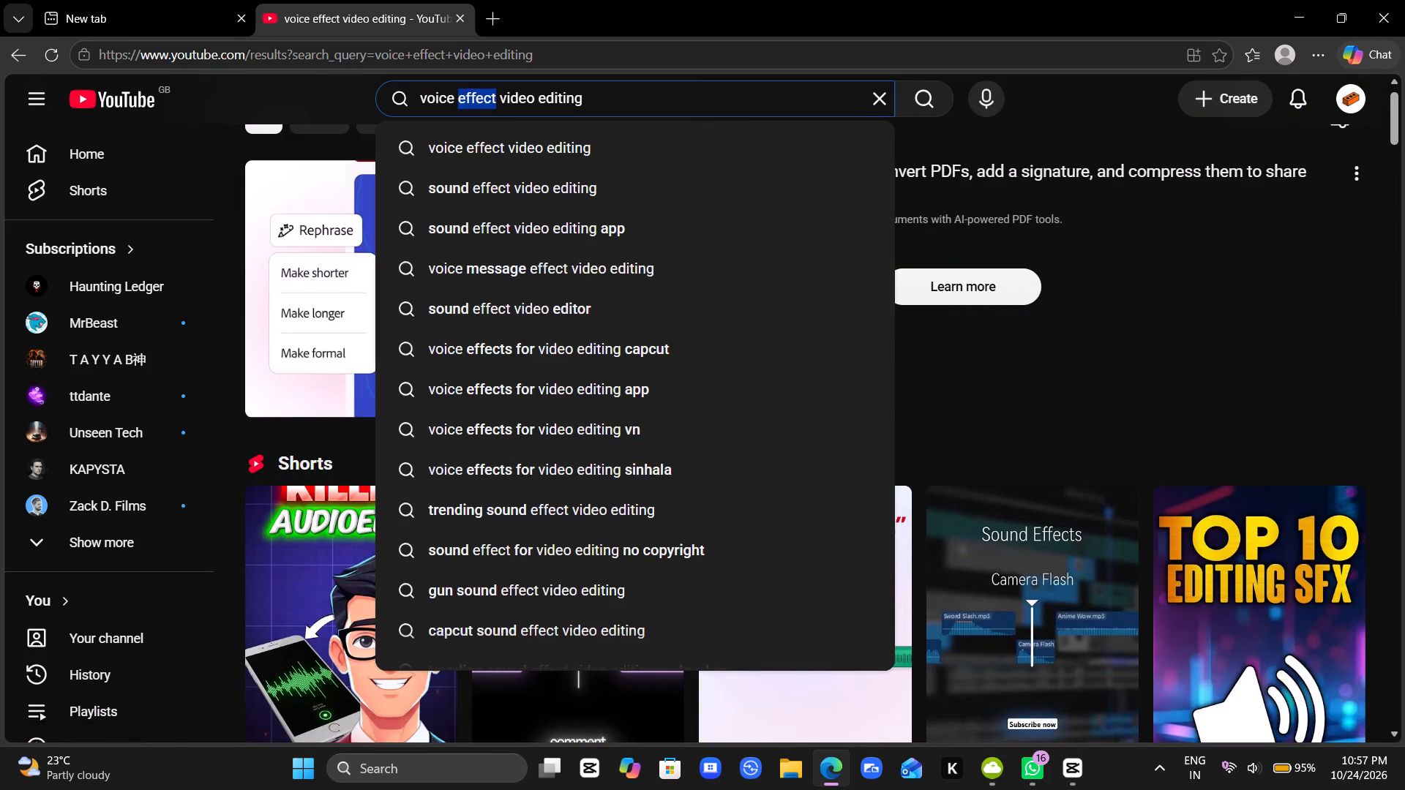
pyautogui.moveTo(404, 99); pyautogui.dragTo(389, 99)
pyautogui.press('BackSpace')
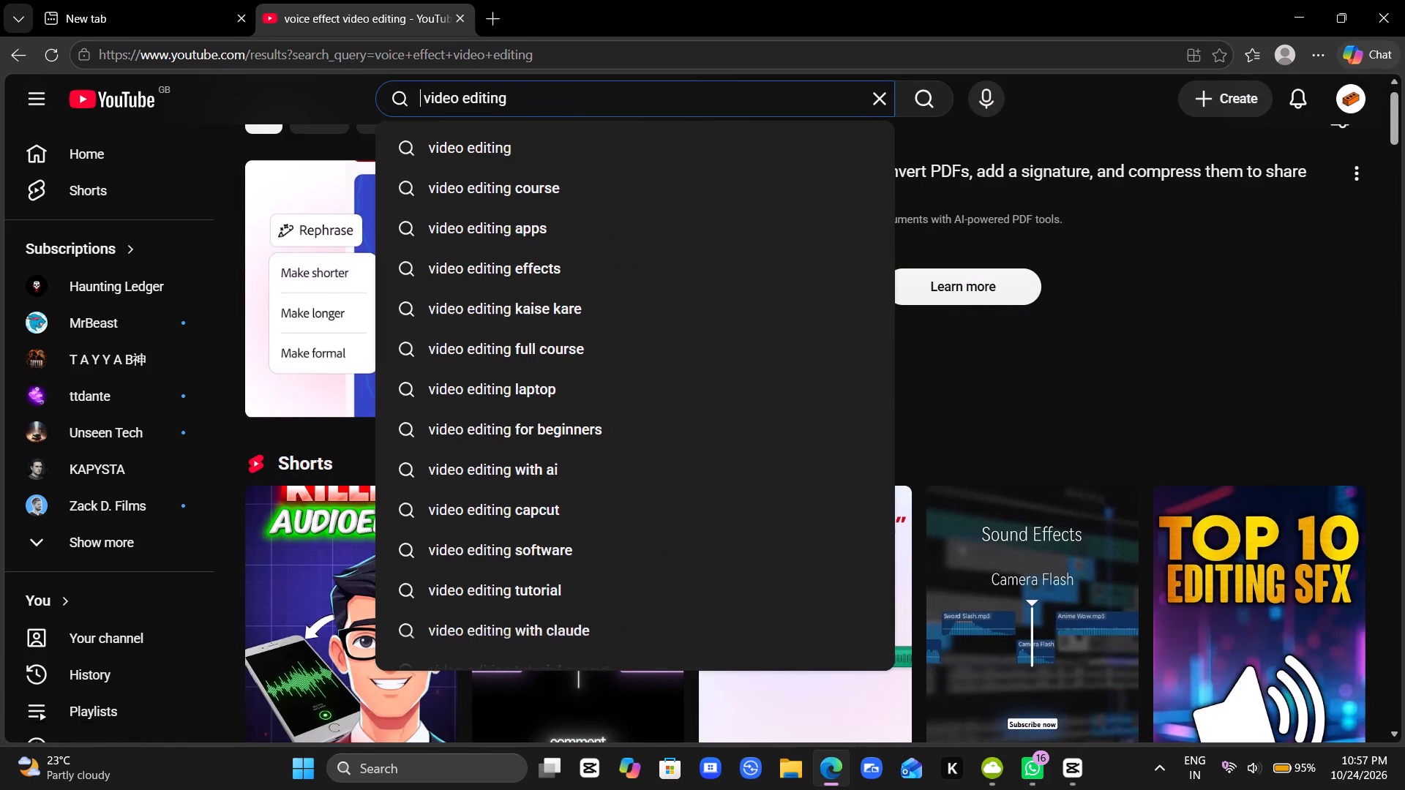
pyautogui.write('audio')
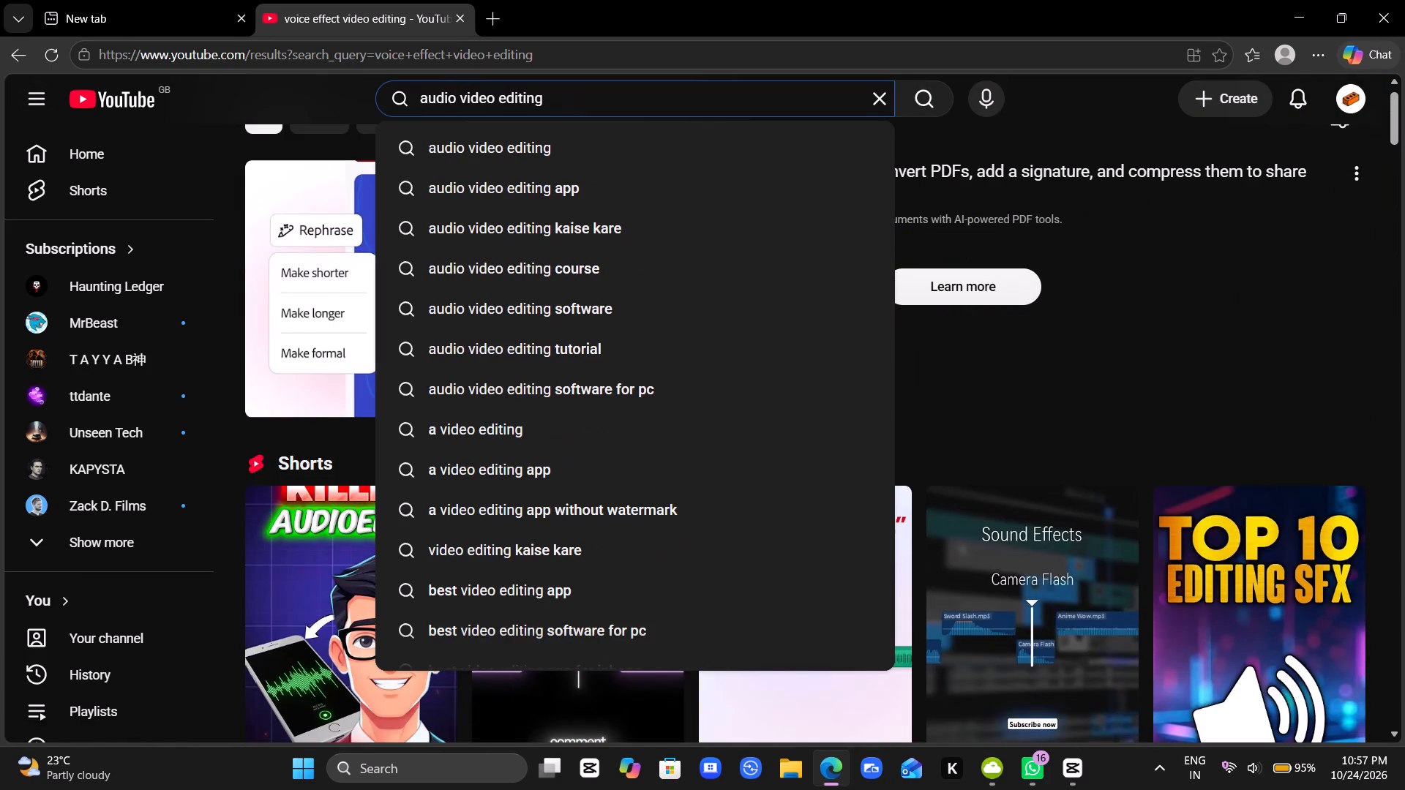
pyautogui.click(446, 140)
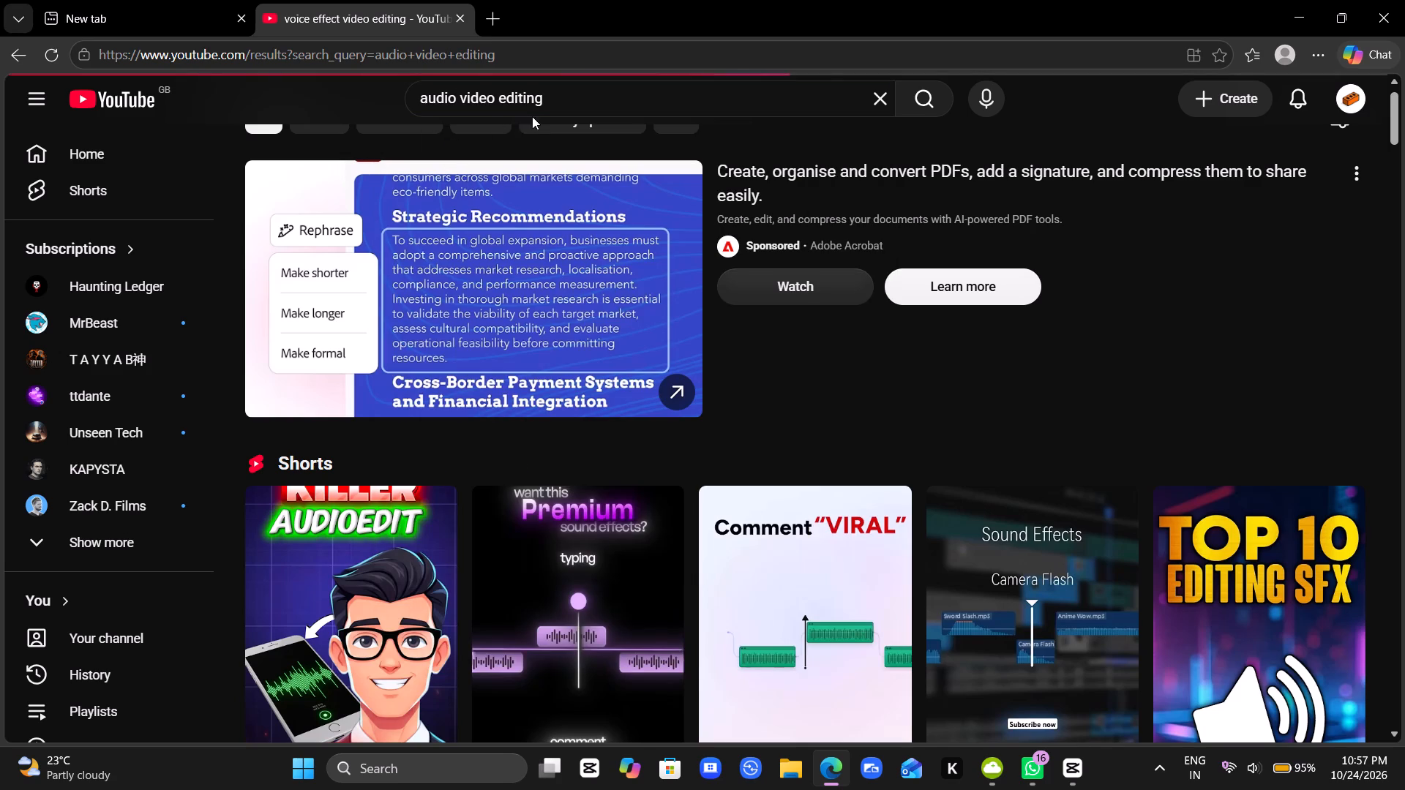
pyautogui.scroll(-2, 633, 134)
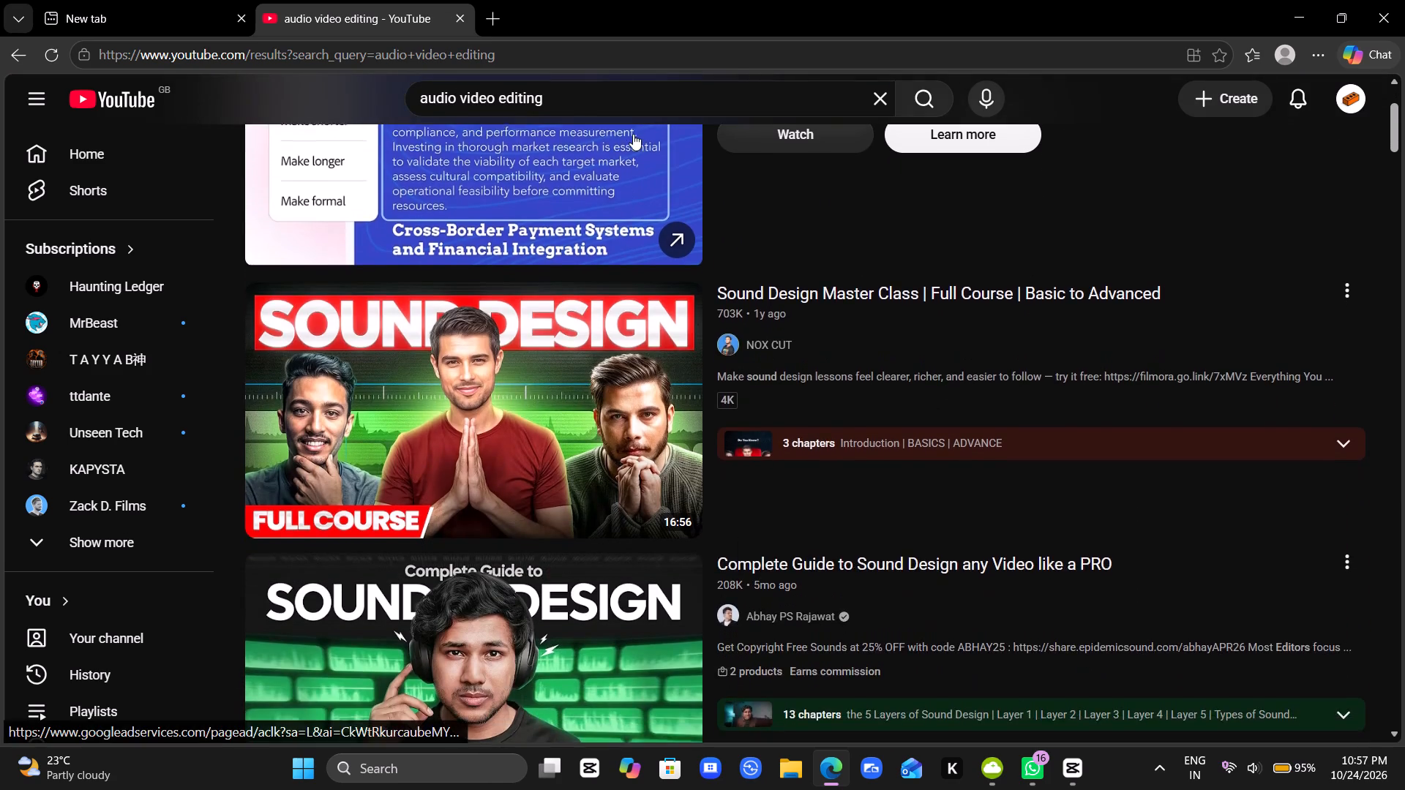
pyautogui.scroll(-6, 633, 134)
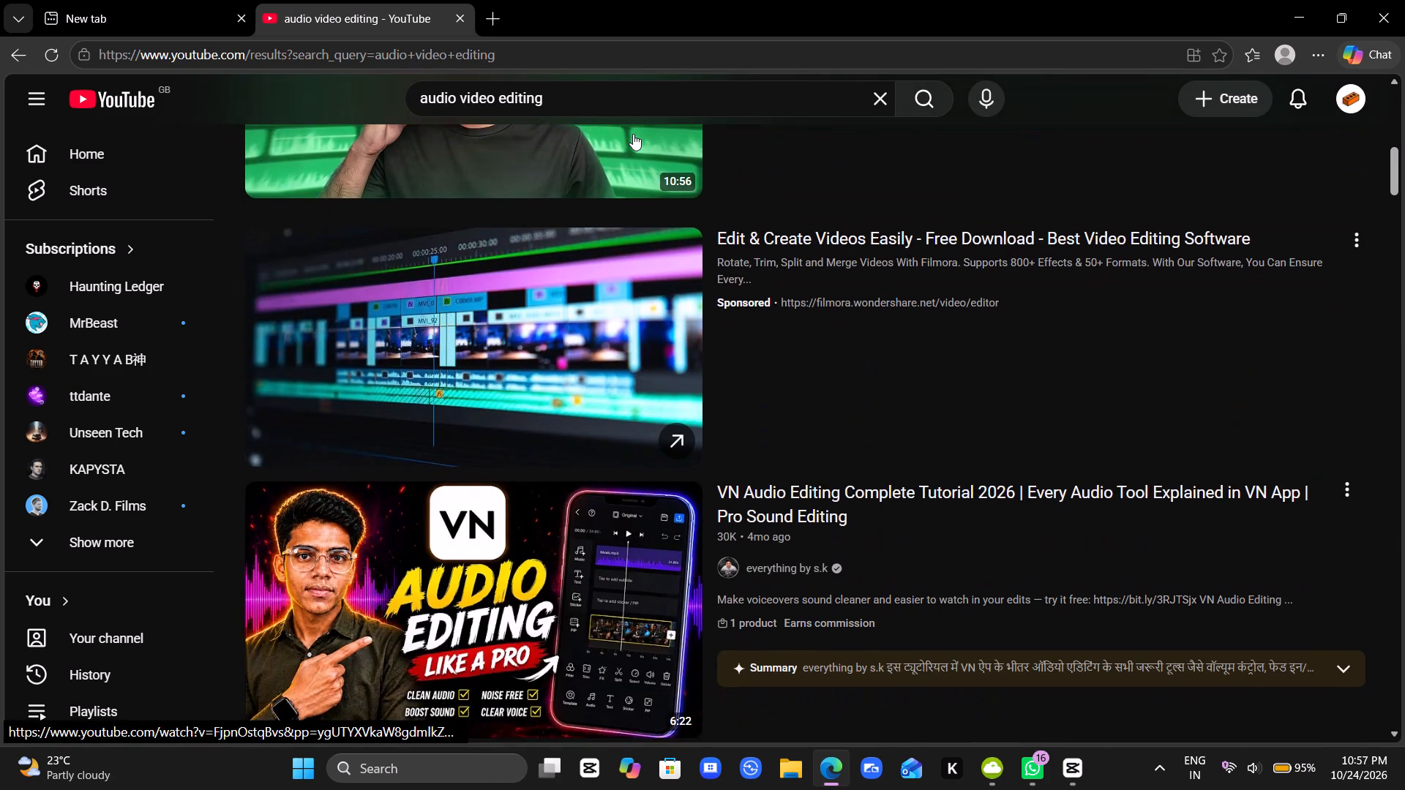
pyautogui.scroll(-5, 633, 134)
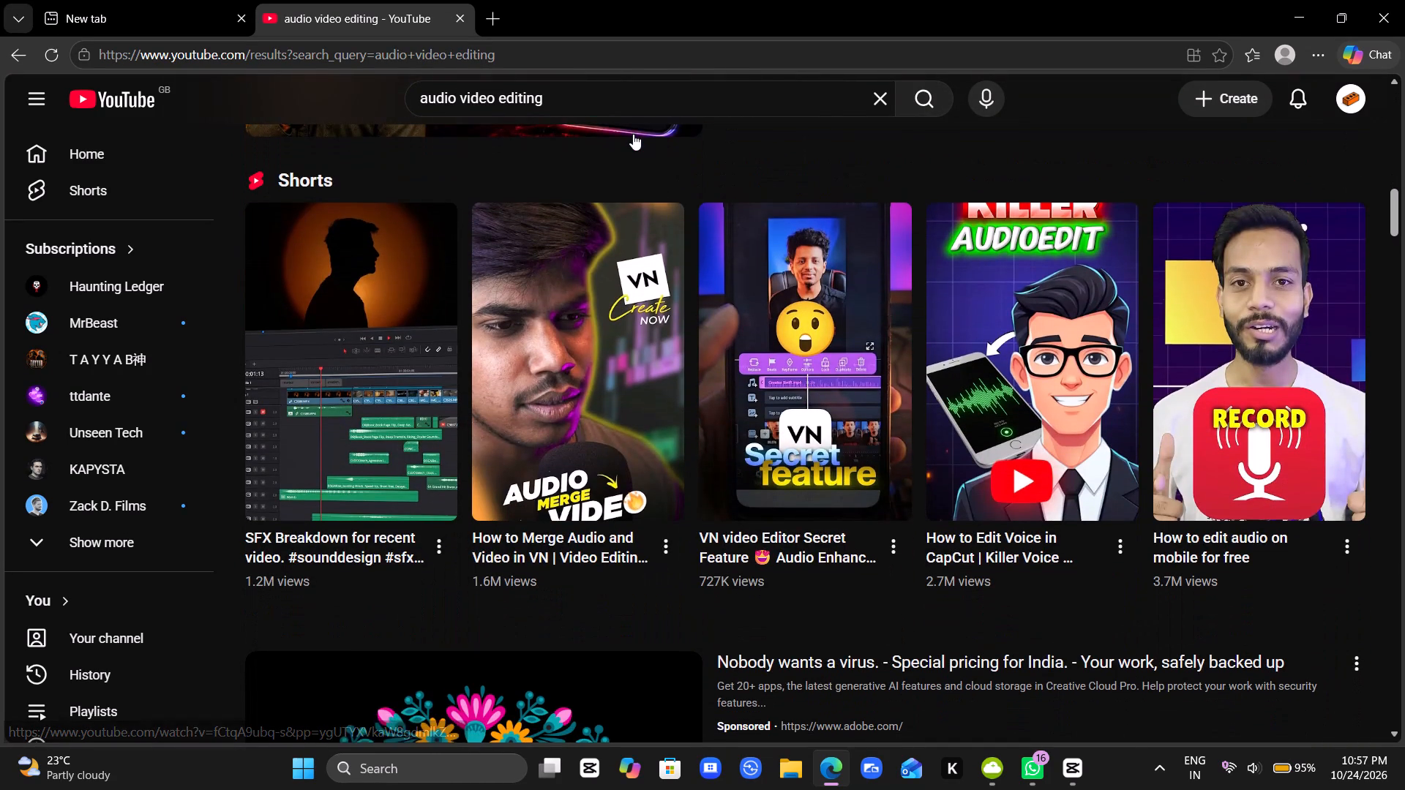
# Change the YouTube search query to "audio effect for video" and run the search.
pyautogui.scroll(12, 633, 134)
pyautogui.click(451, 97)
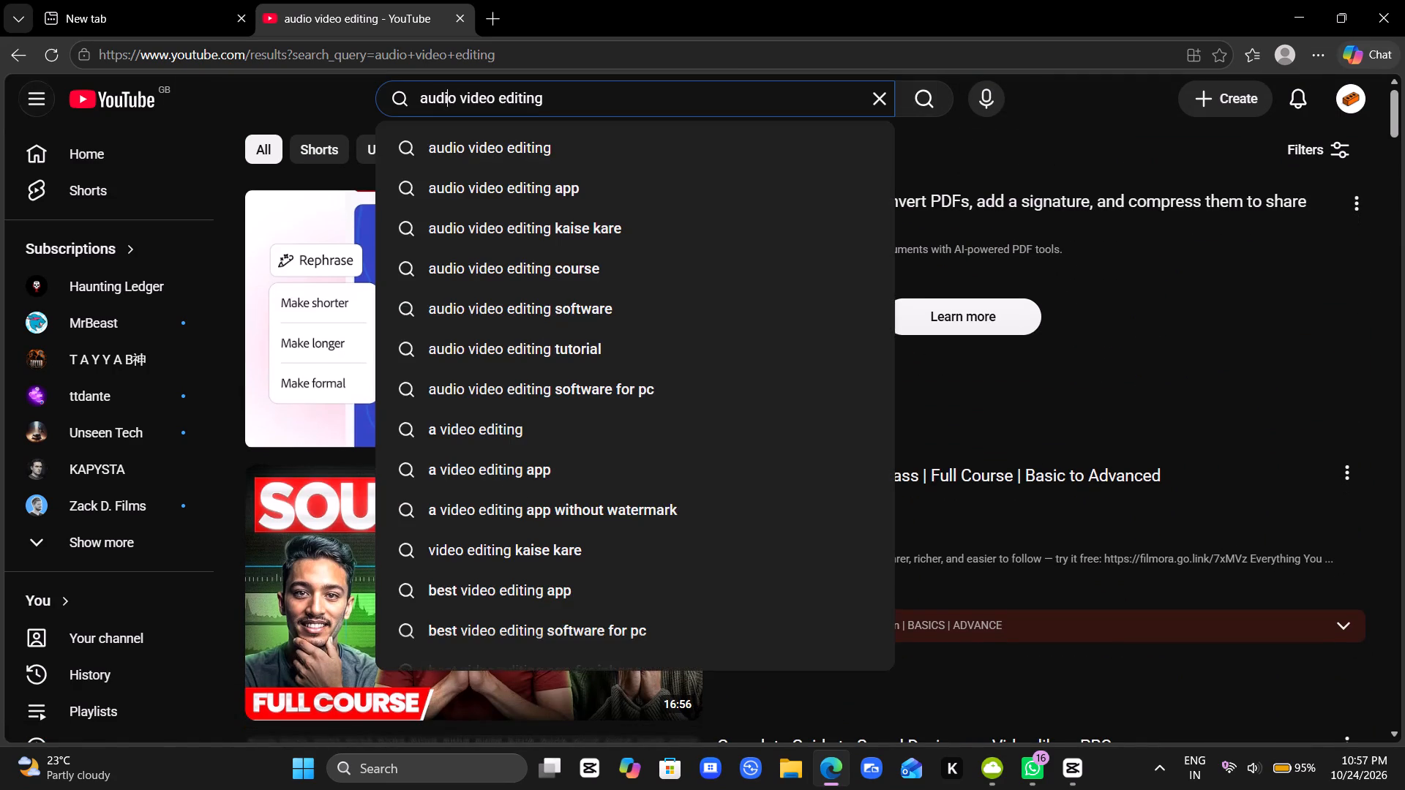
pyautogui.click(457, 99)
pyautogui.press('space')
pyautogui.write('effect')
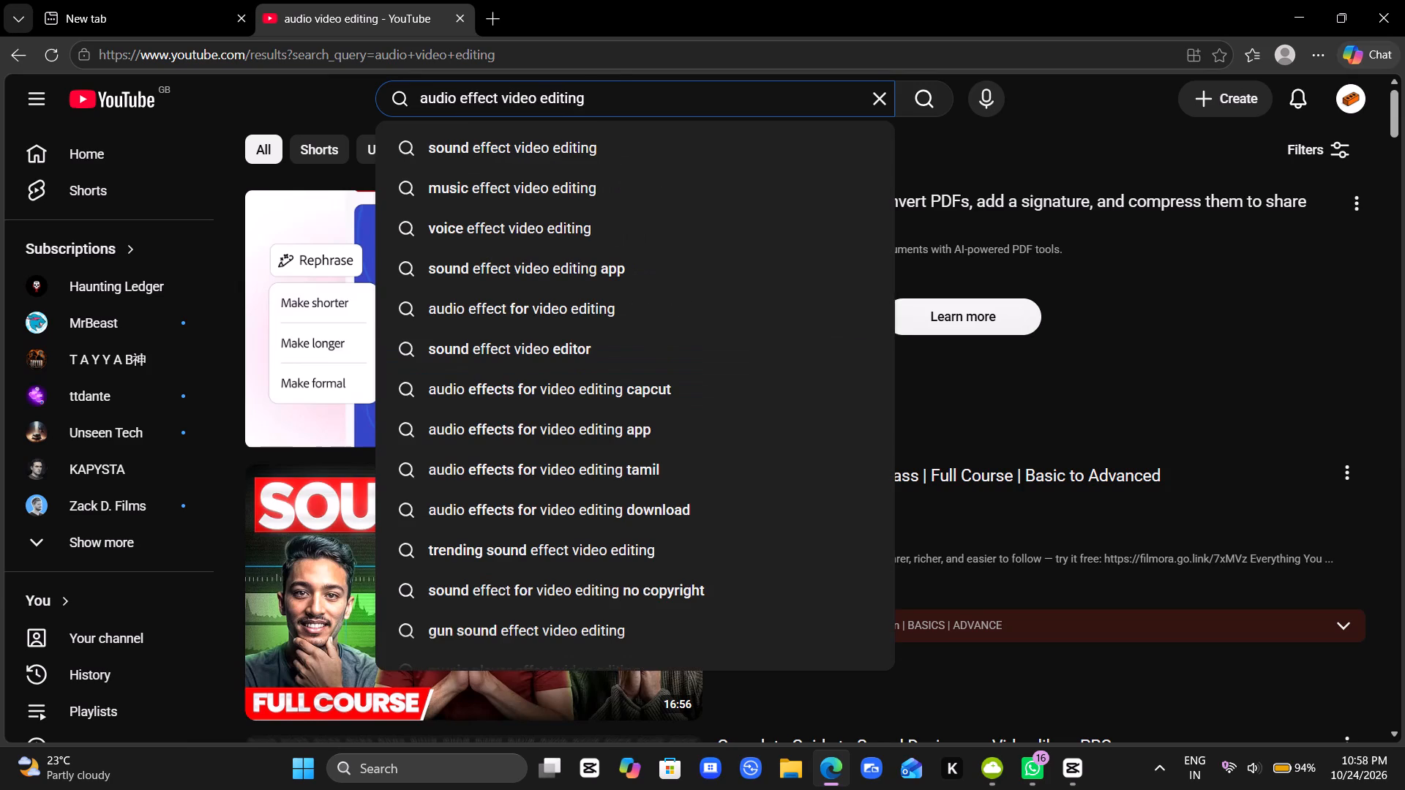
pyautogui.click(537, 100)
pyautogui.moveTo(537, 100); pyautogui.dragTo(587, 102)
pyautogui.click(592, 102)
pyautogui.click(592, 102)
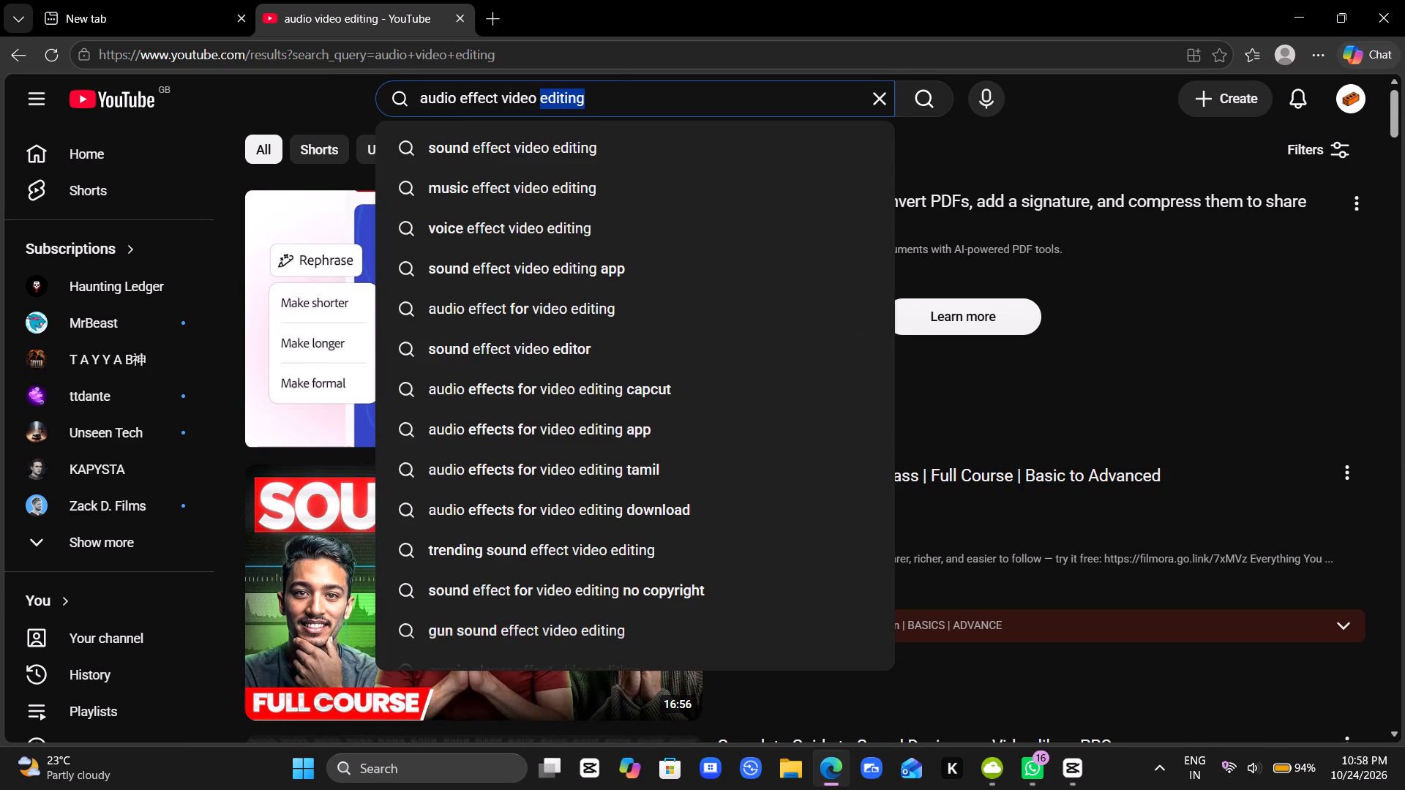
pyautogui.press('BackSpace')
pyautogui.press('Left')
pyautogui.press('Left')
pyautogui.press('Left')
pyautogui.press('Left')
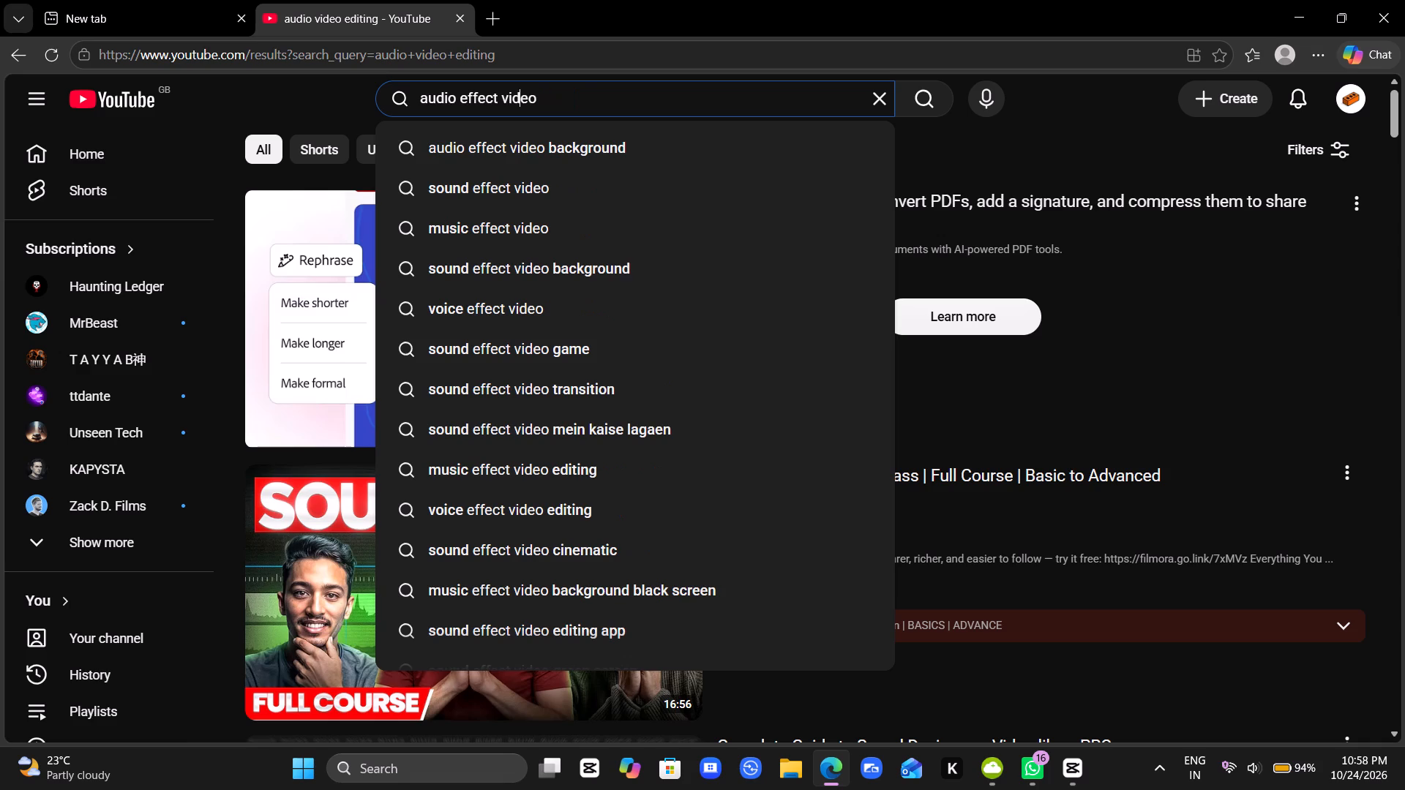
pyautogui.press('Left')
pyautogui.press('Left')
pyautogui.write('for')
pyautogui.press('space')
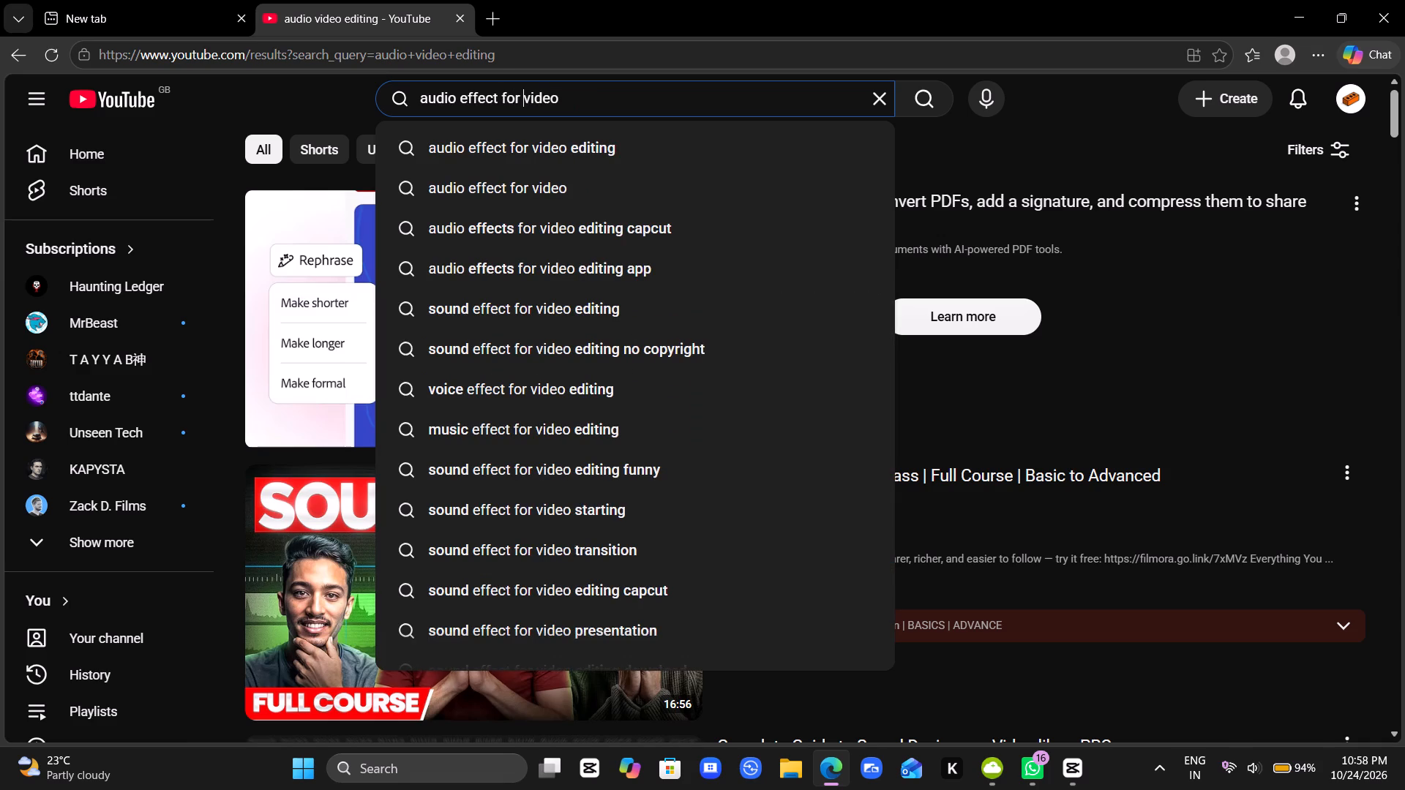
pyautogui.press('Return')
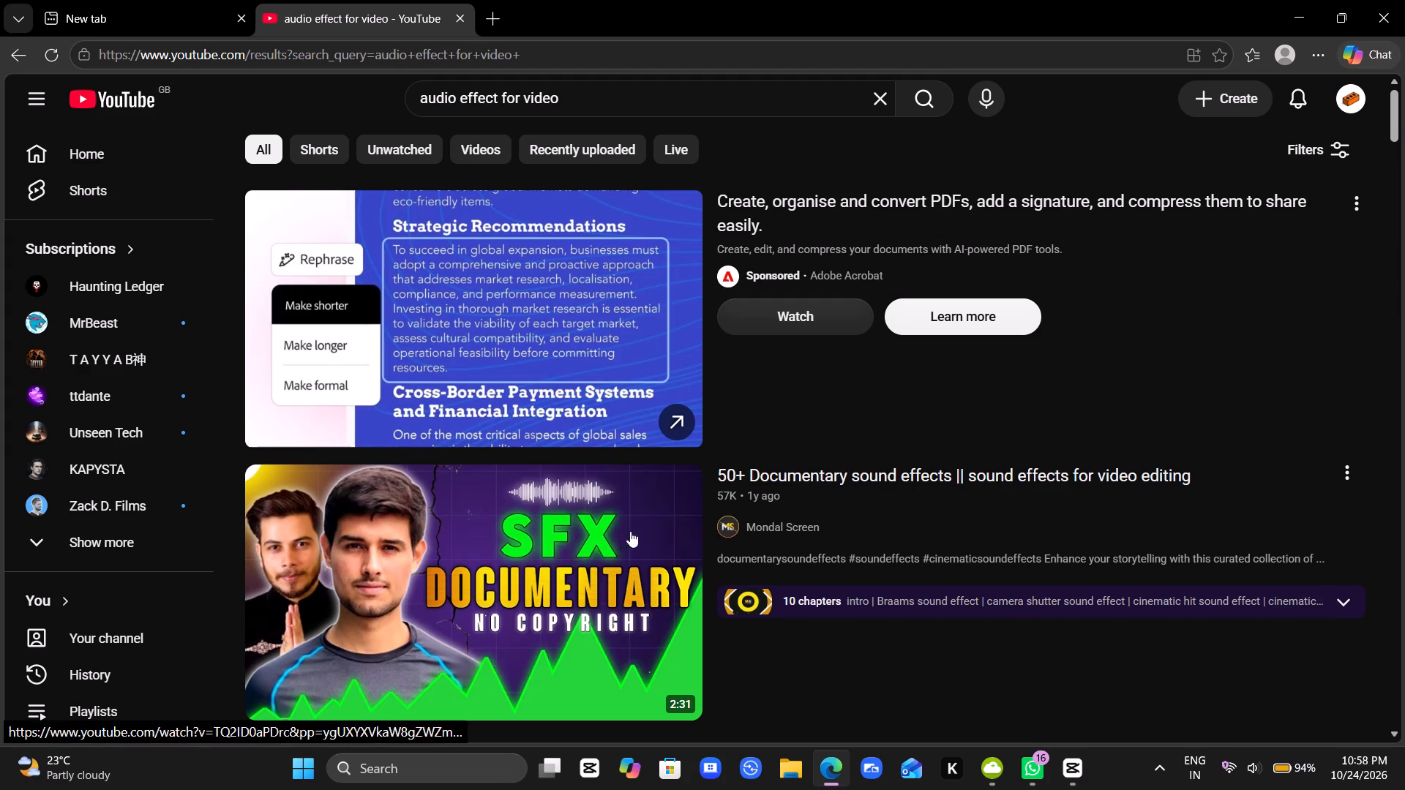
# Look through the audio effect results and preview CineStash's digital audio spectrum equalizer video with its sound on.
pyautogui.scroll(-3, 716, 364)
pyautogui.scroll(-4, 630, 483)
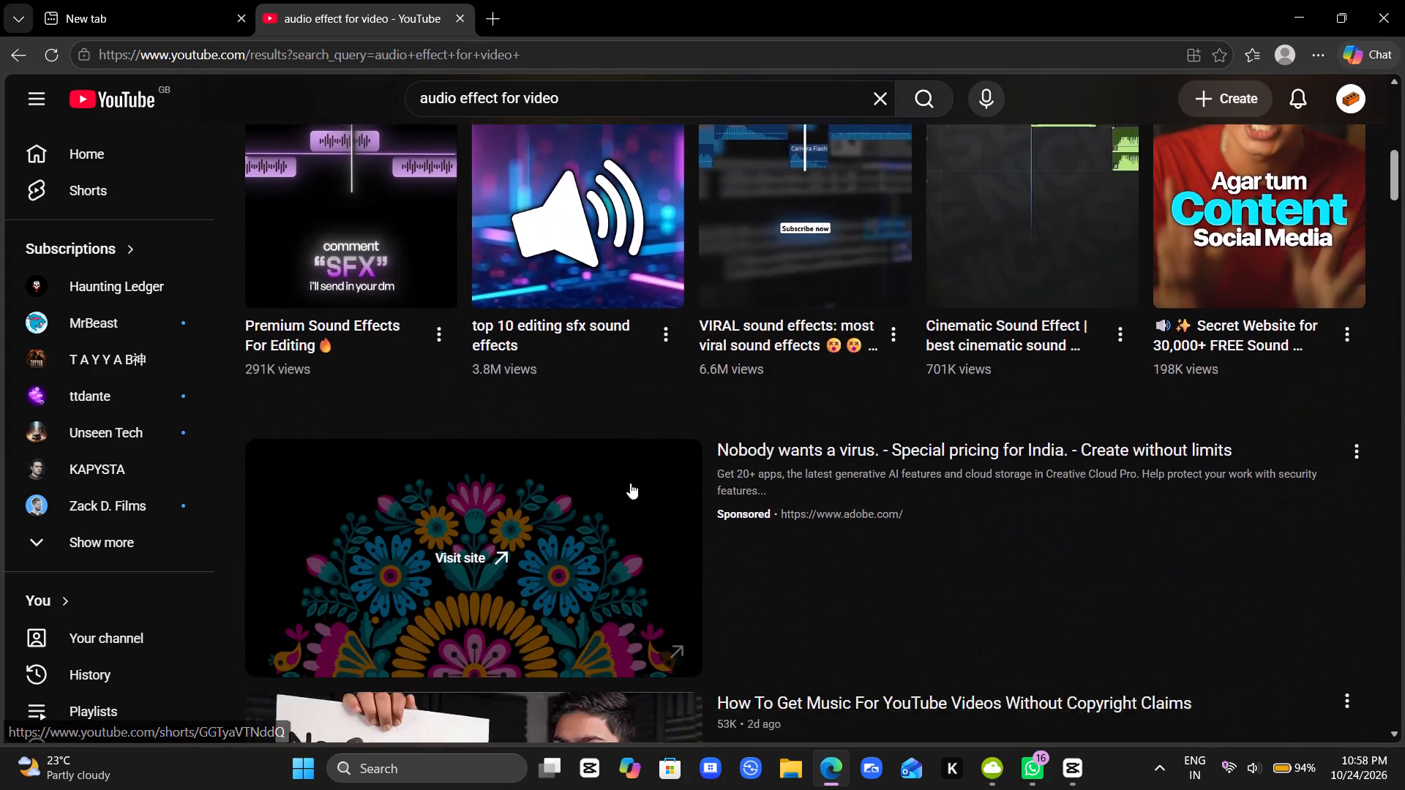
pyautogui.scroll(-9, 630, 483)
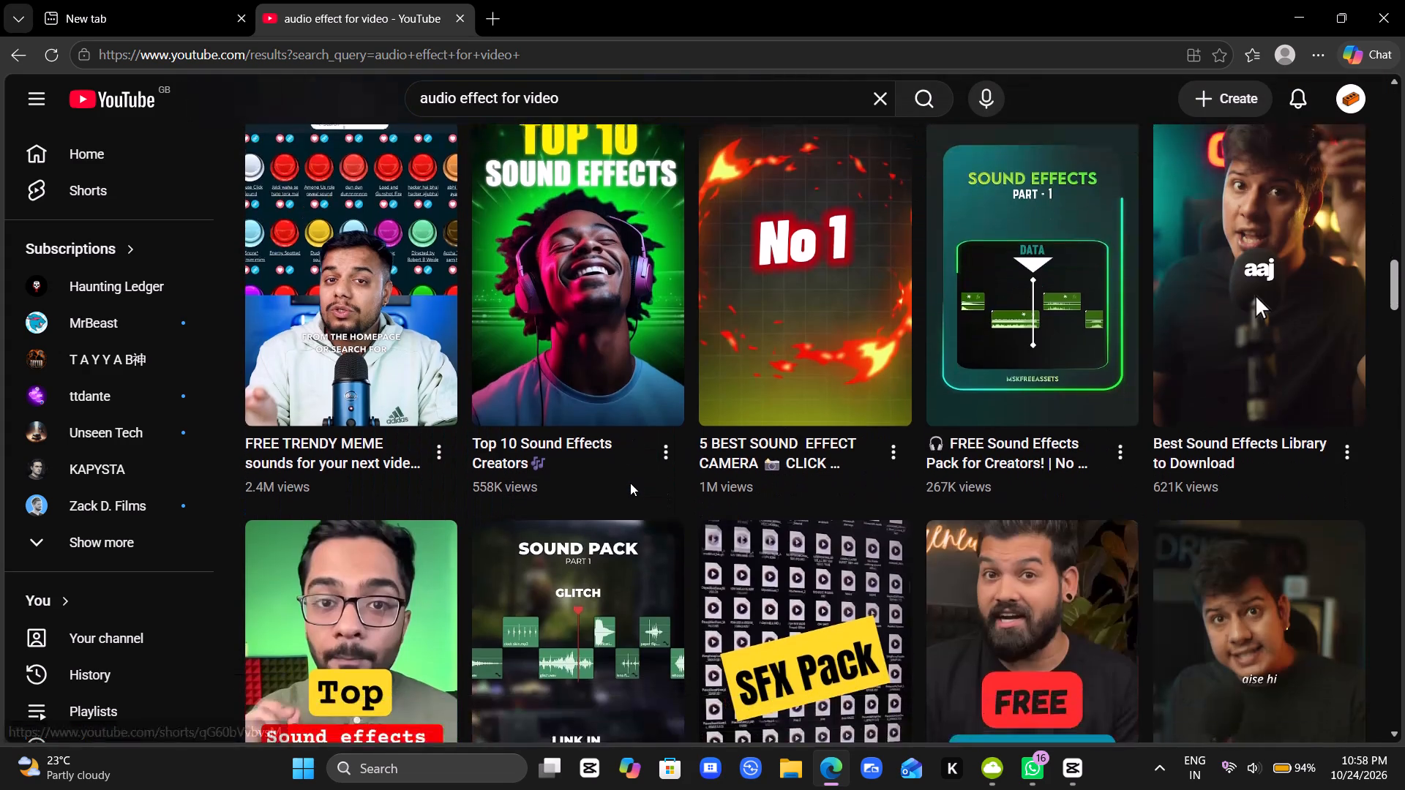
pyautogui.scroll(-4, 630, 483)
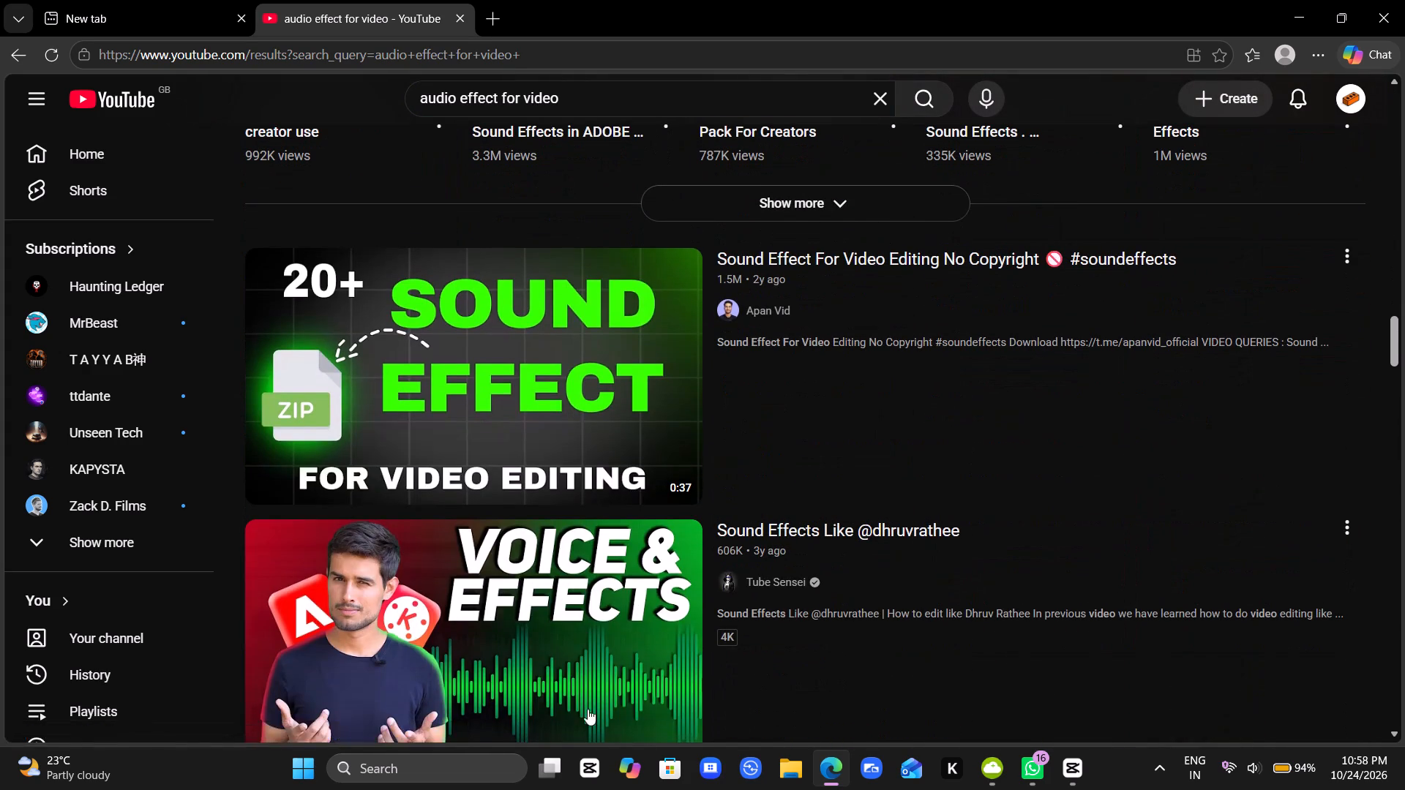
pyautogui.scroll(-4, 708, 468)
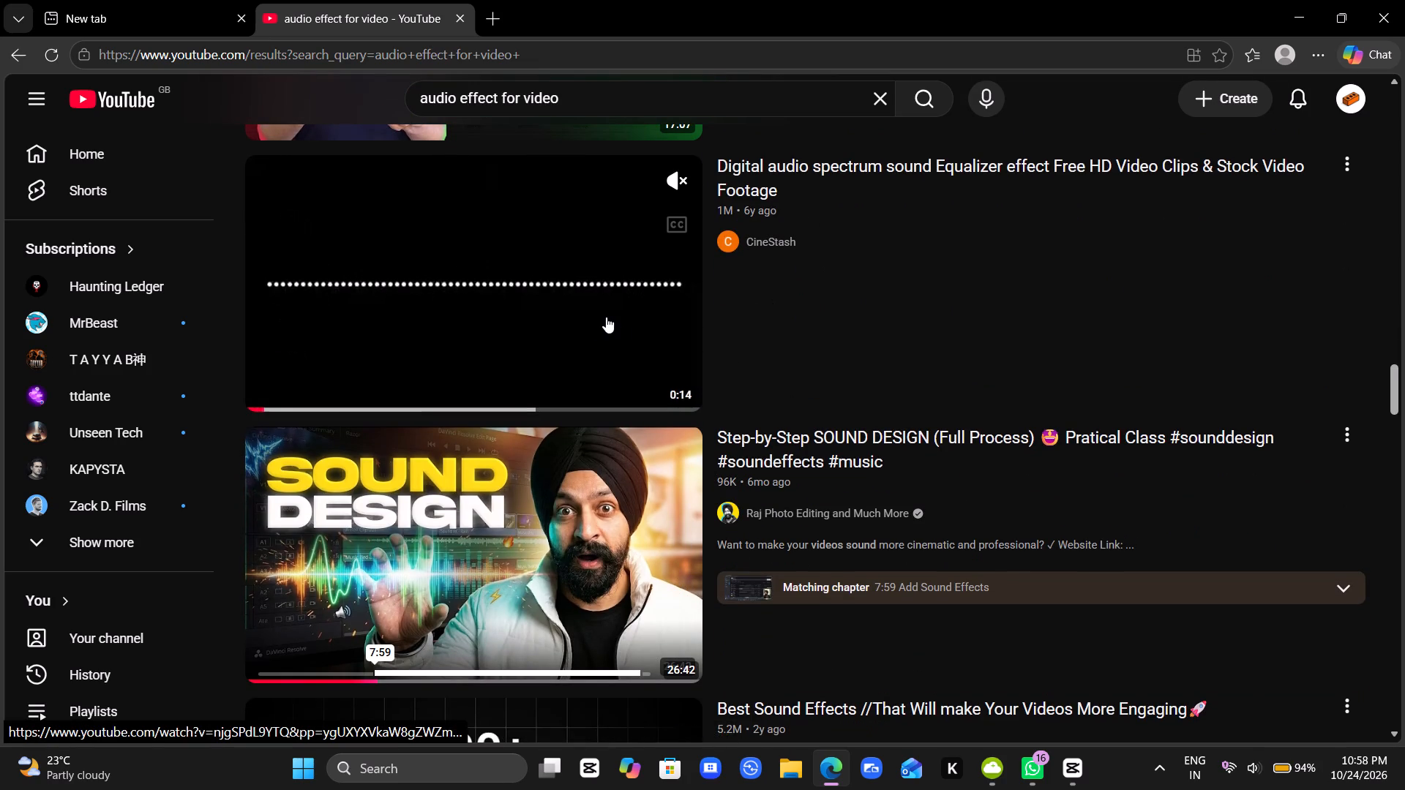
pyautogui.click(684, 186)
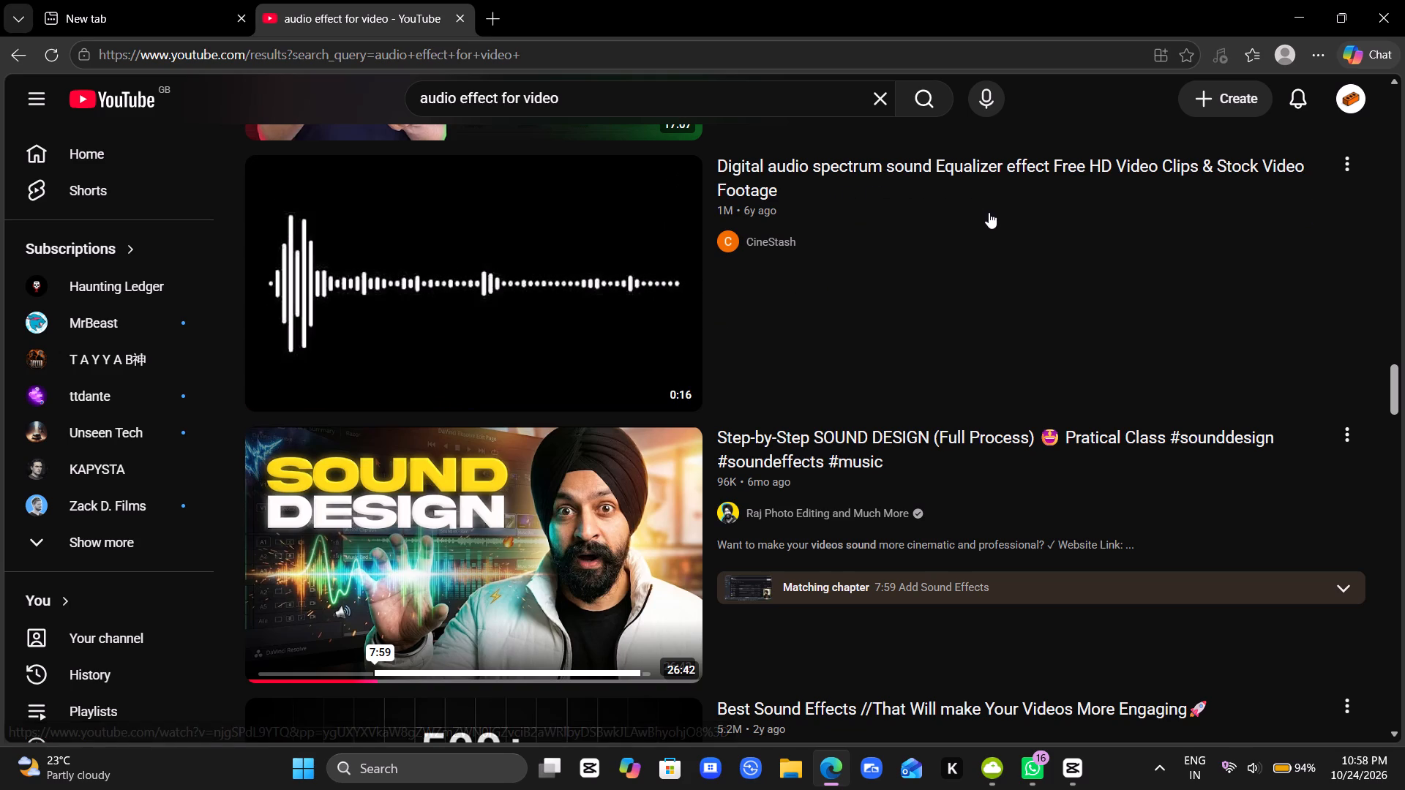
# Examine the other sound effect and voice effect videos in the search results.
pyautogui.scroll(-5, 989, 214)
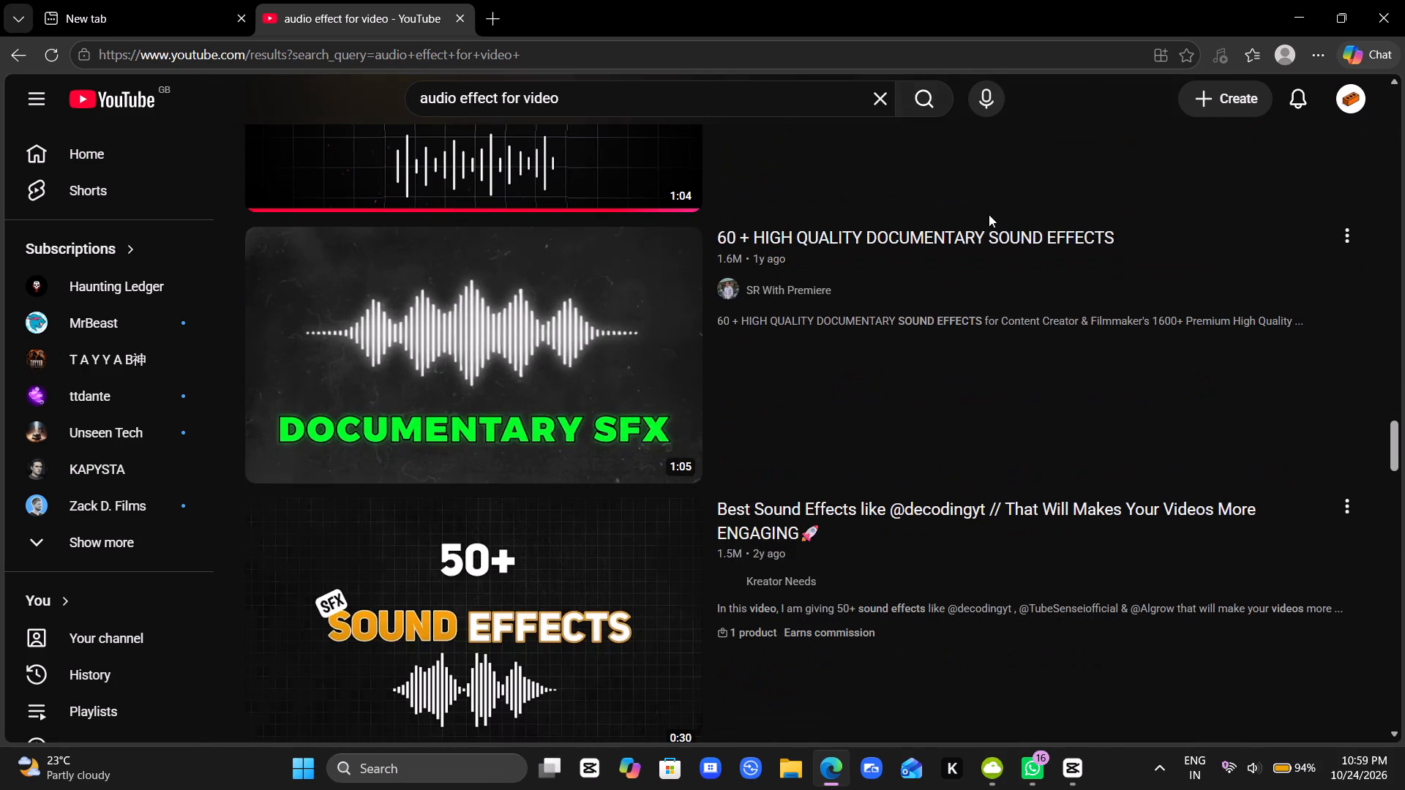
pyautogui.scroll(-1, 989, 214)
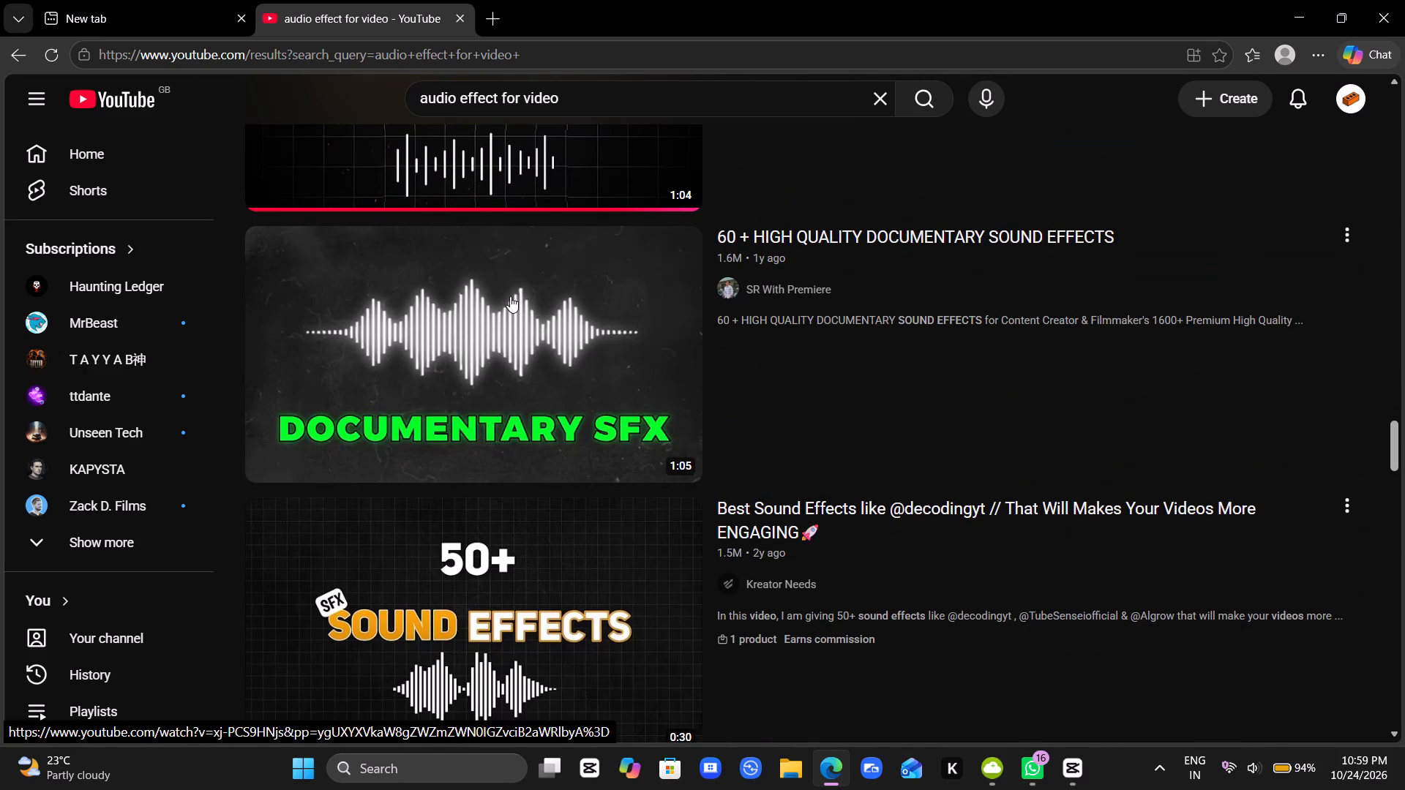
pyautogui.scroll(-2, 618, 387)
pyautogui.scroll(2, 618, 387)
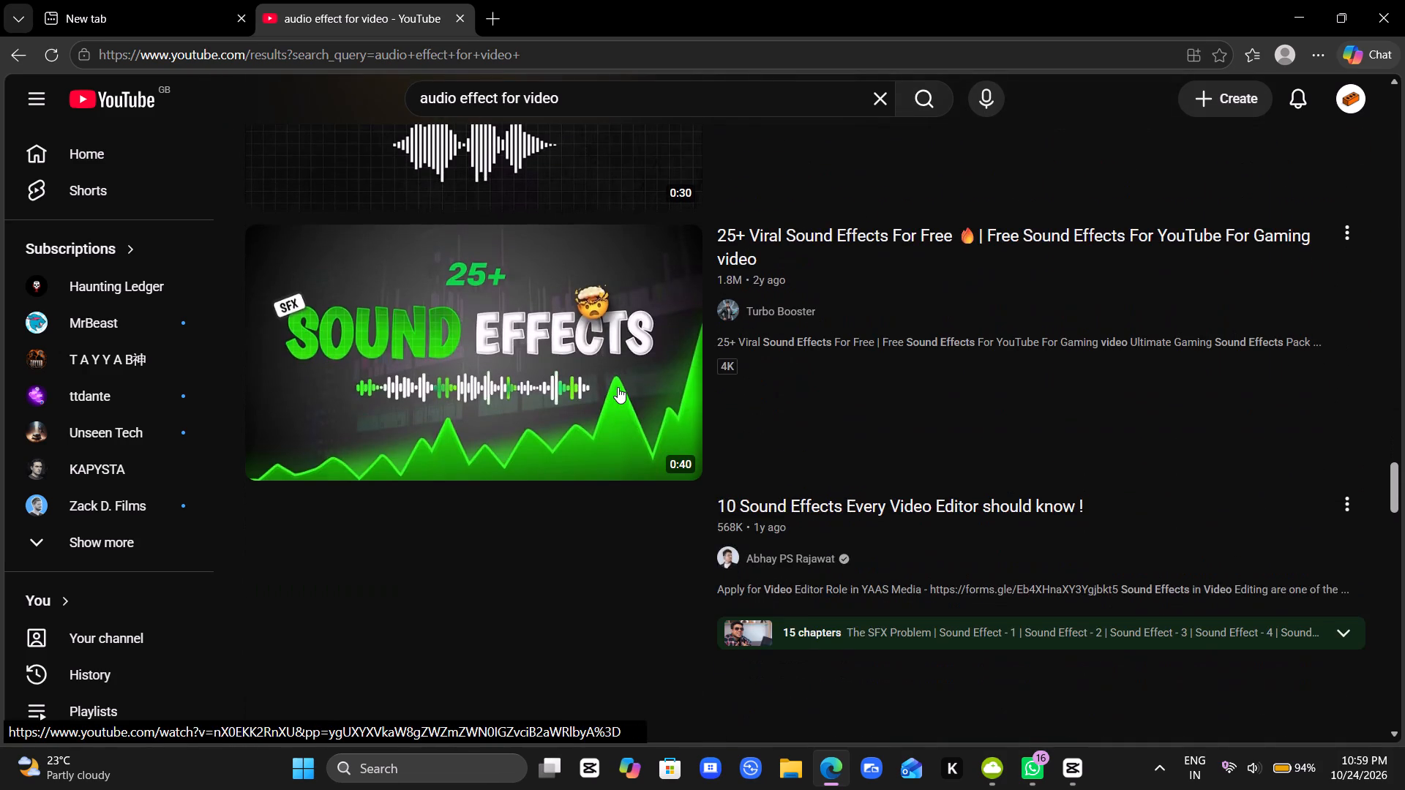
pyautogui.scroll(2, 618, 387)
pyautogui.scroll(-2, 618, 387)
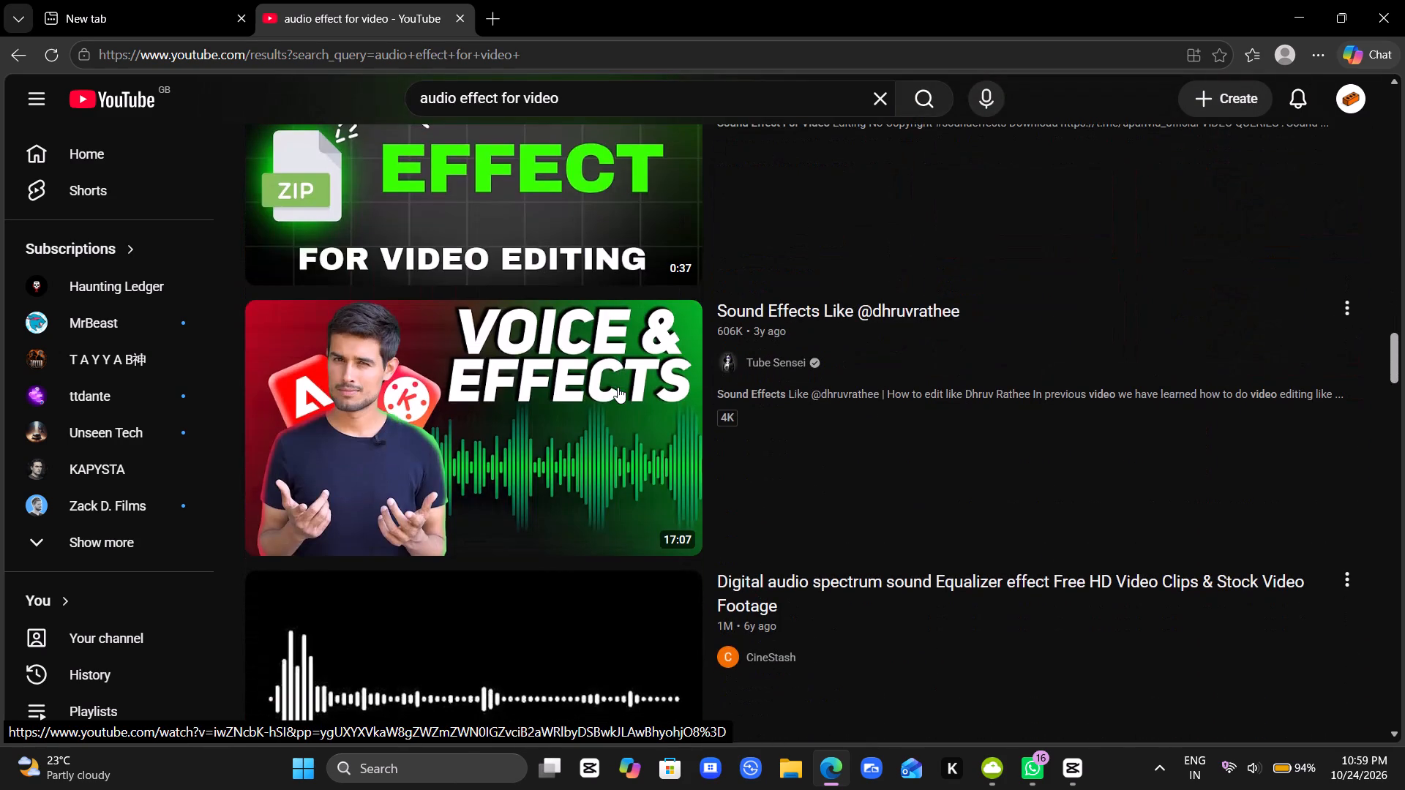
pyautogui.scroll(-1, 618, 387)
# Switch to CapCut, close project 1023 and exit the program.
pyautogui.click(1064, 761)
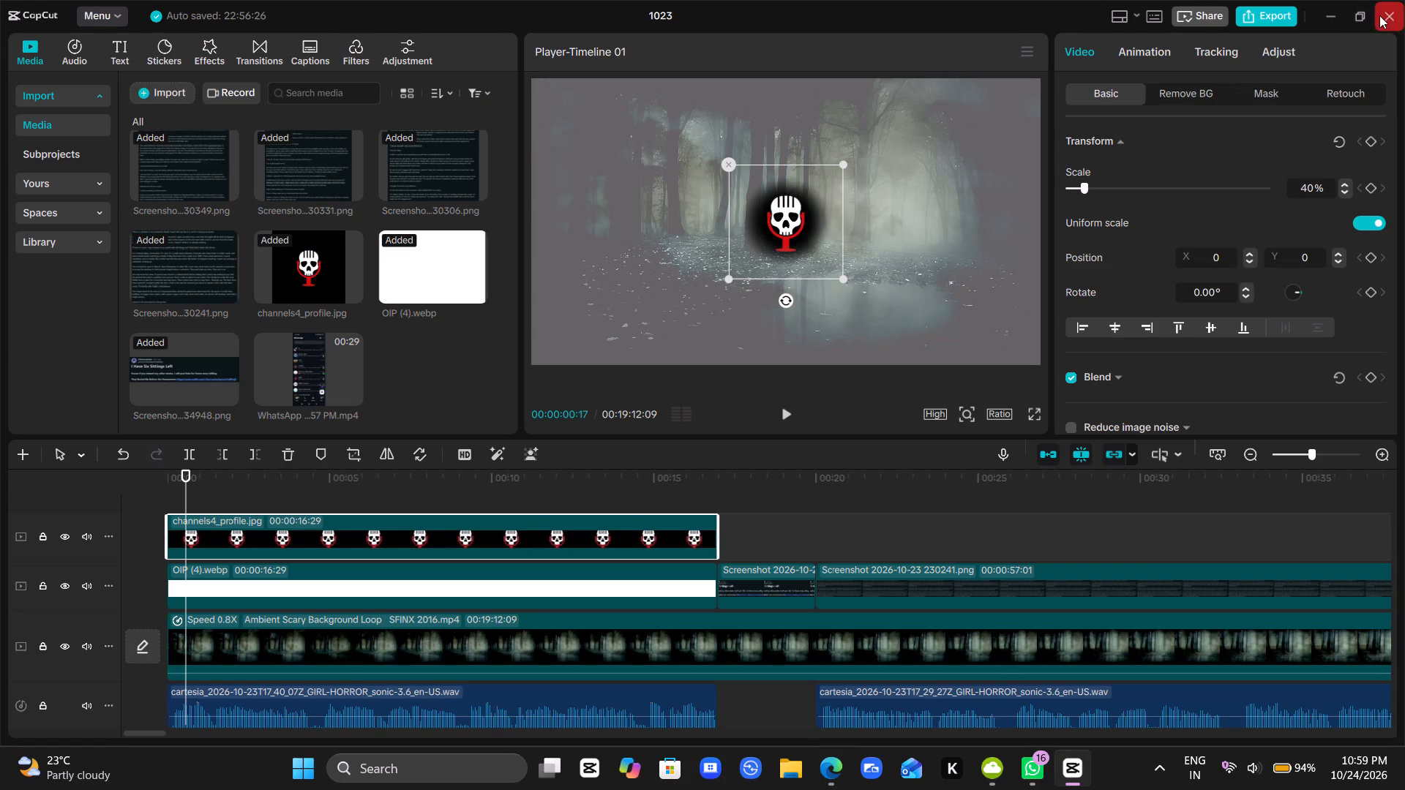
pyautogui.click(1385, 15)
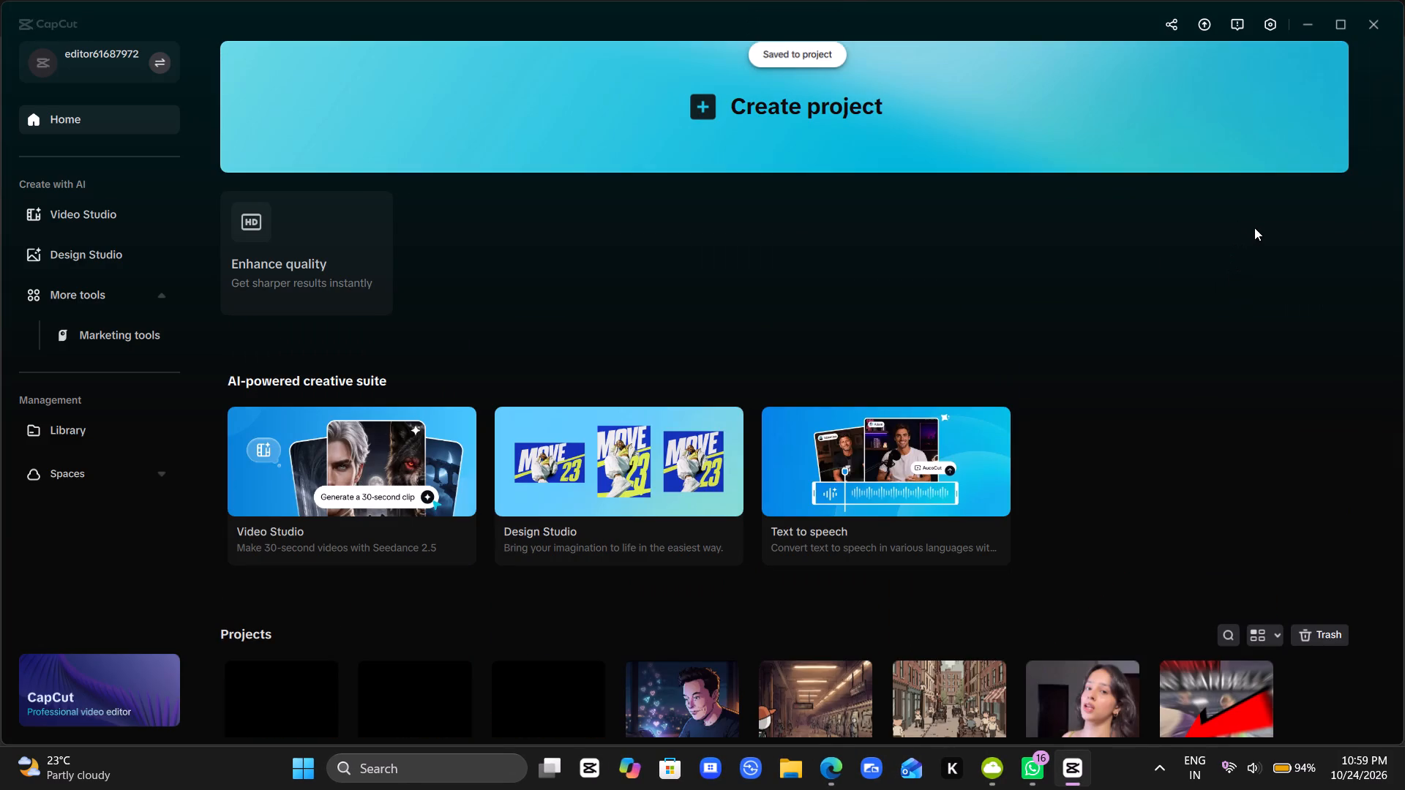
pyautogui.click(1368, 27)
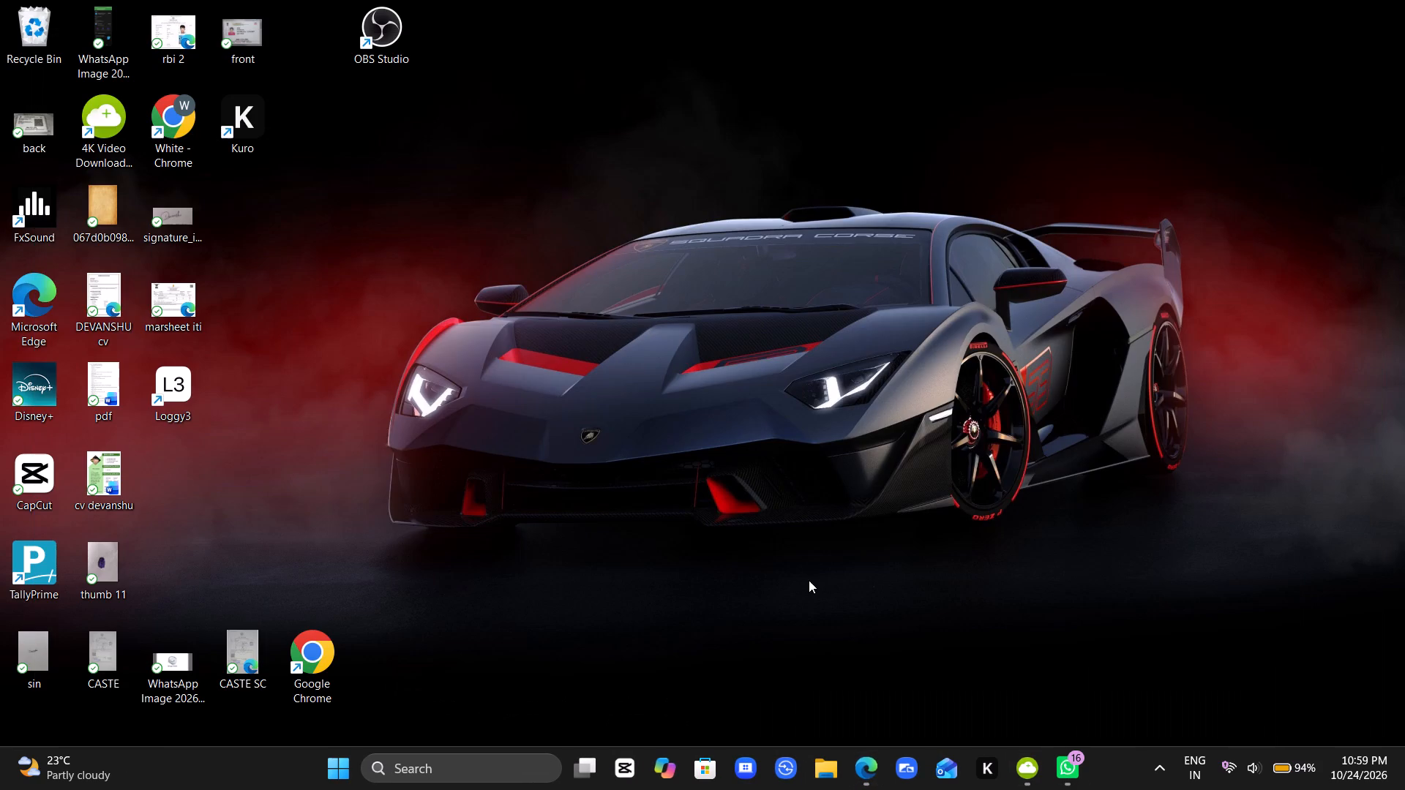
# Launch CapCut again.
pyautogui.click(619, 769)
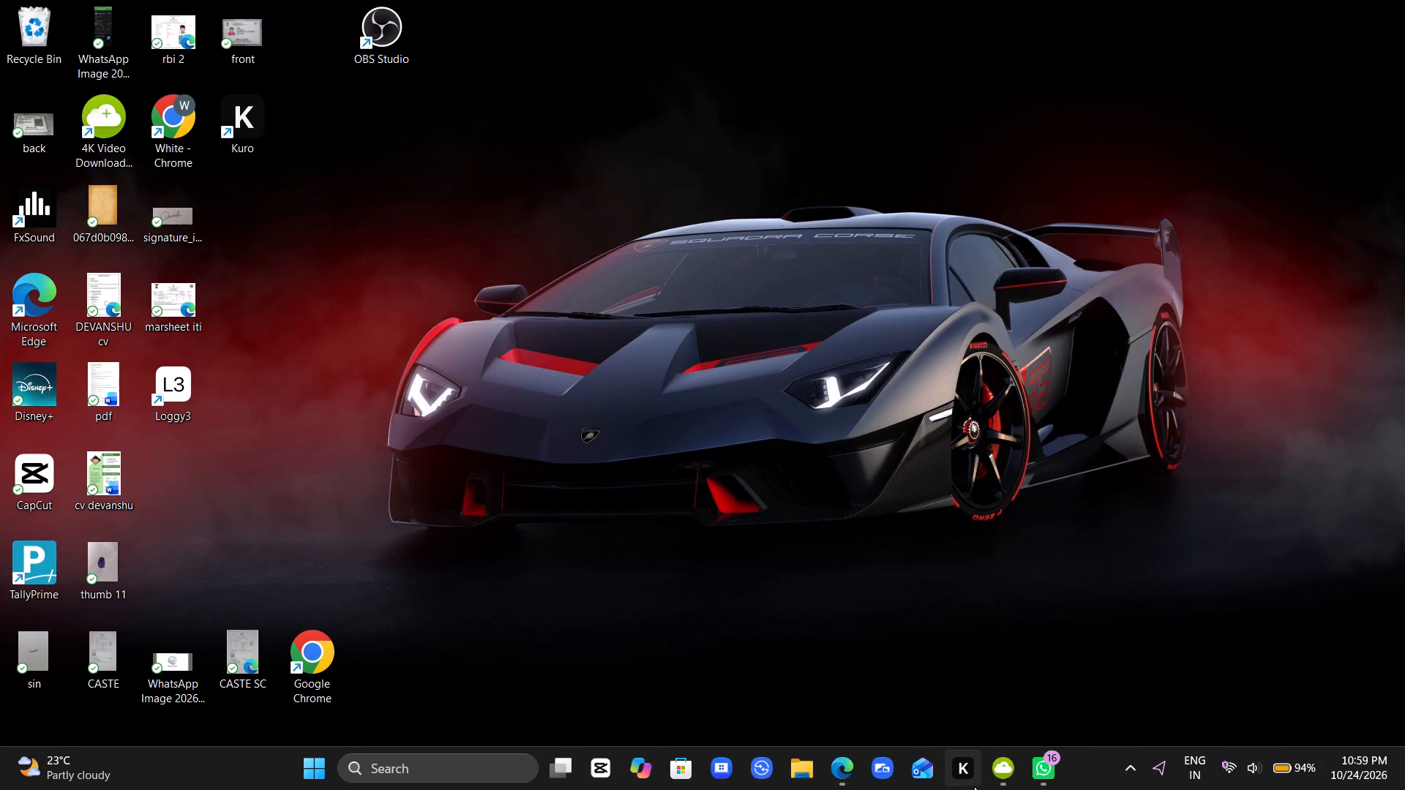
pyautogui.click(974, 786)
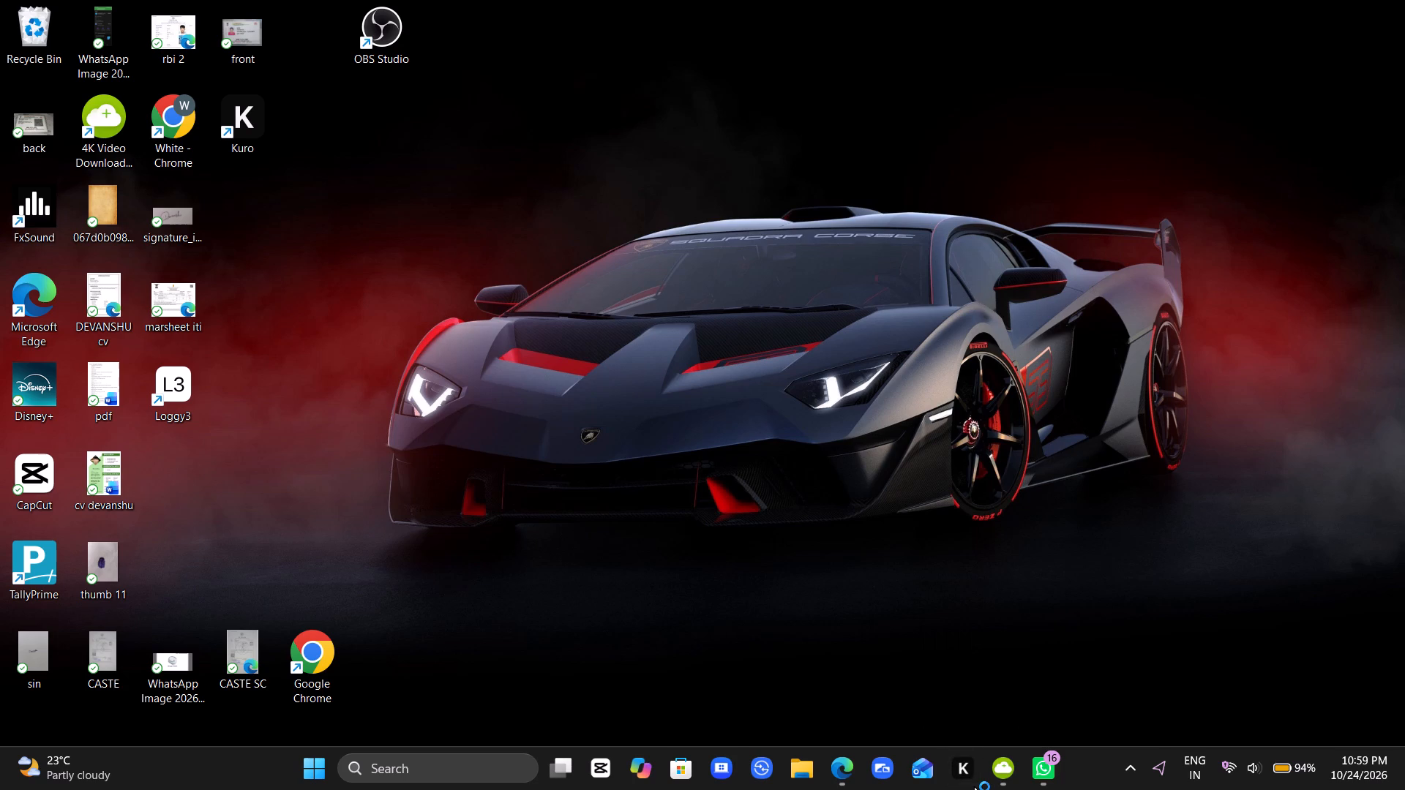
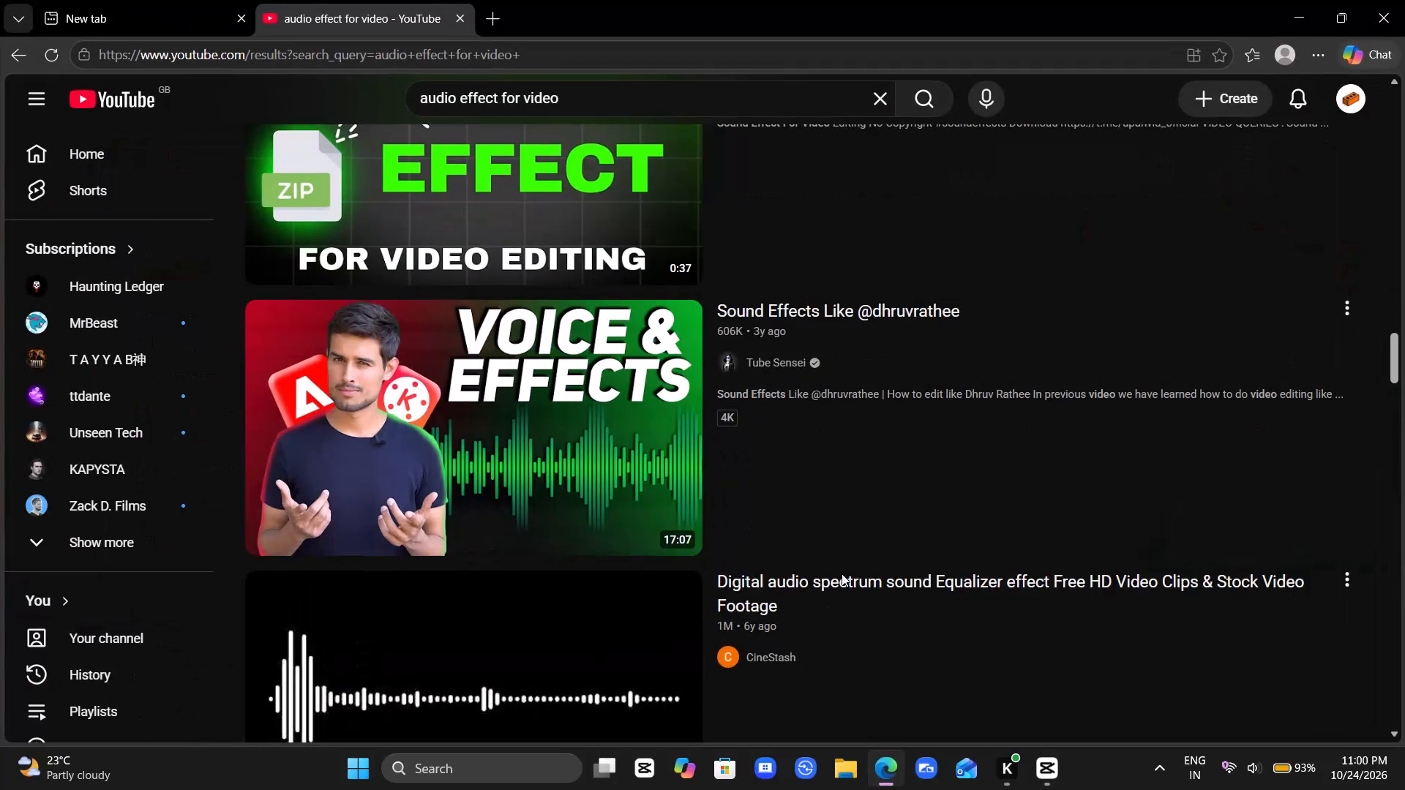
# Switch to CapCut, confirm the environment test and reopen project 1023.
pyautogui.click(1049, 767)
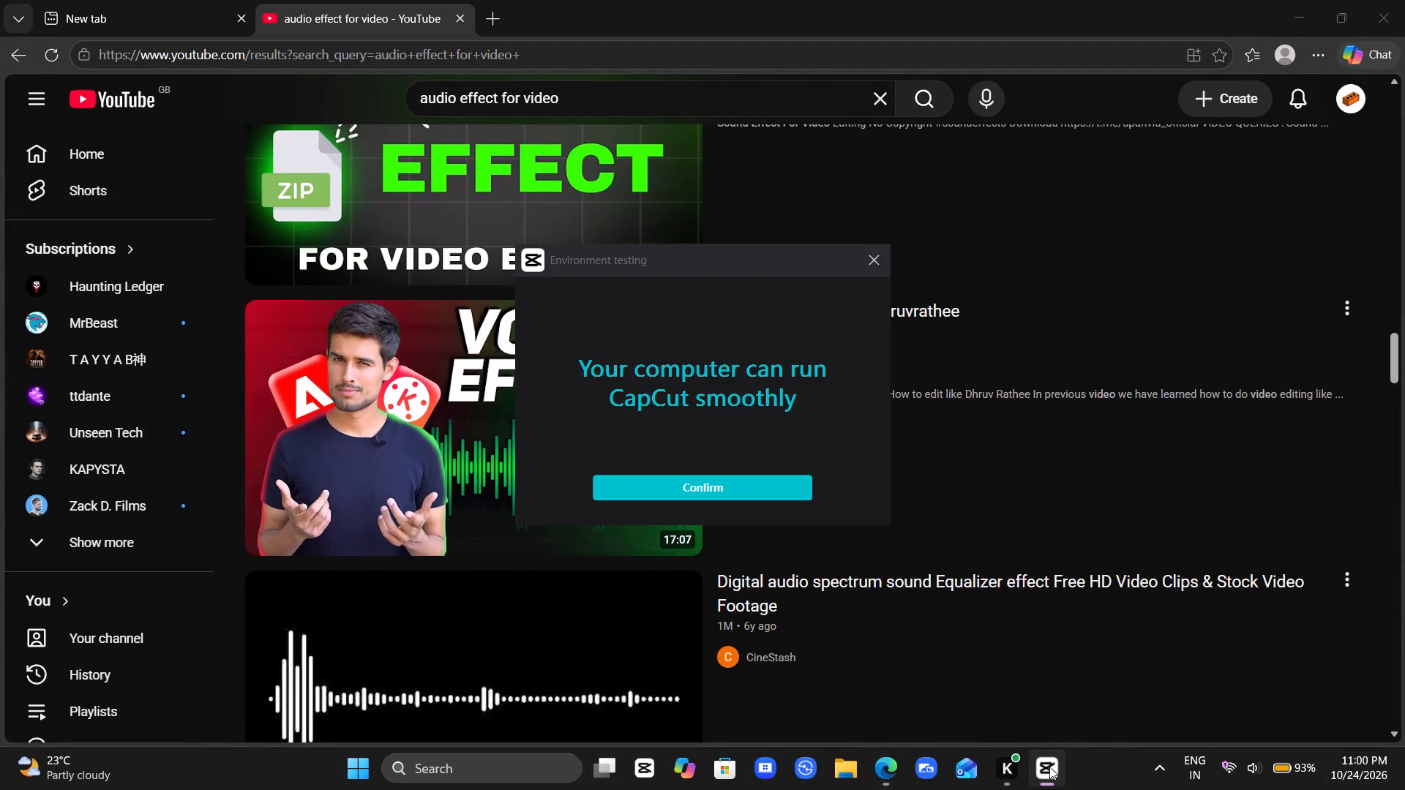
pyautogui.click(727, 490)
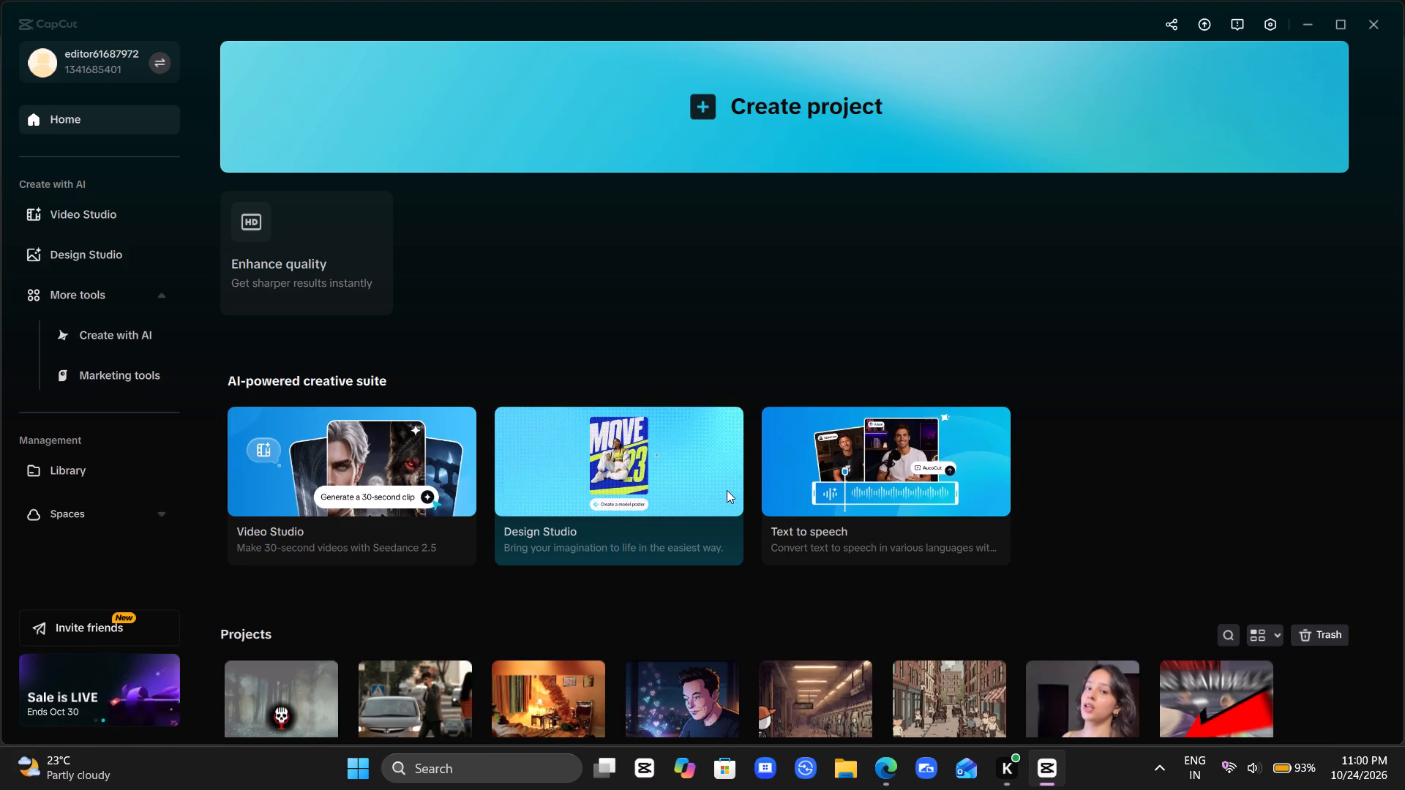
pyautogui.scroll(-1, 487, 587)
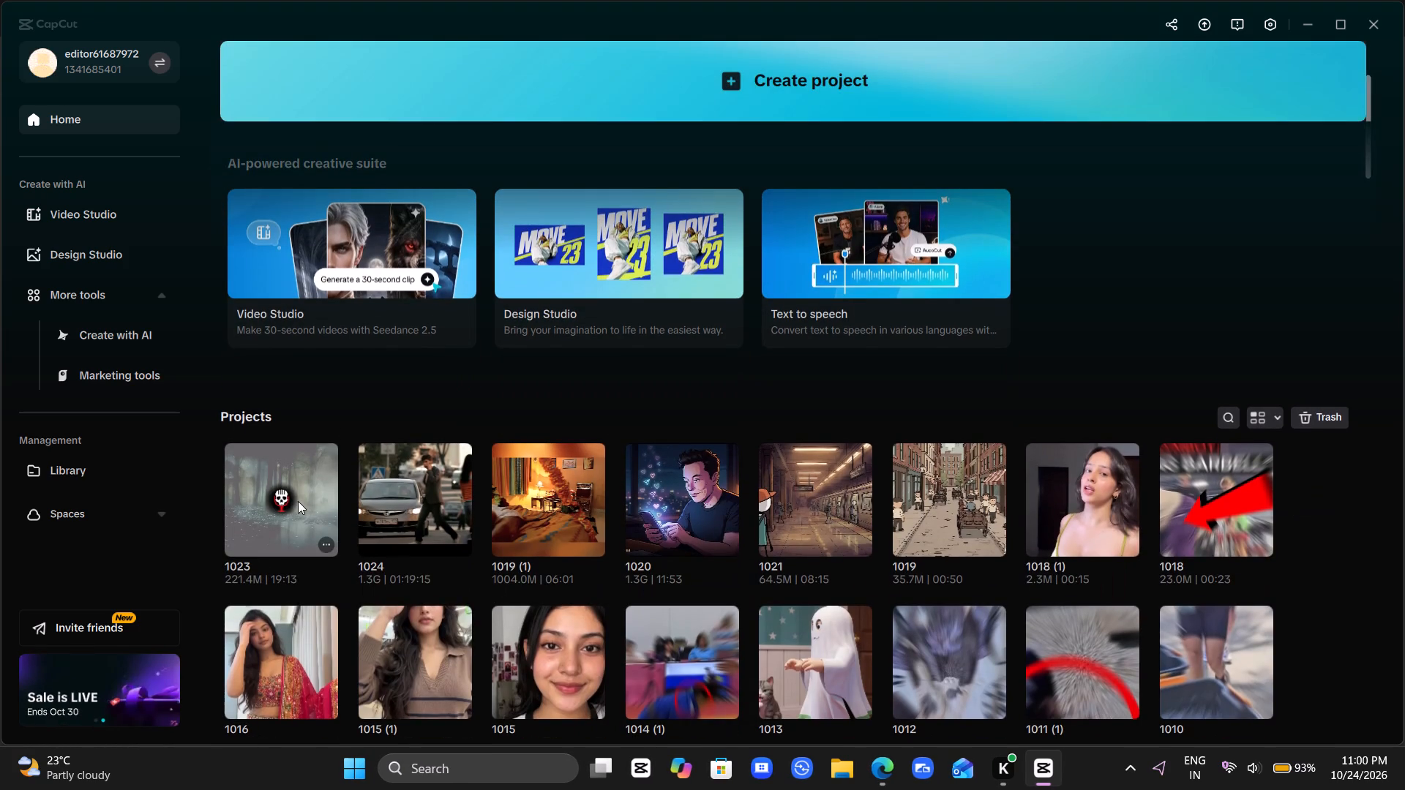
pyautogui.click(312, 476)
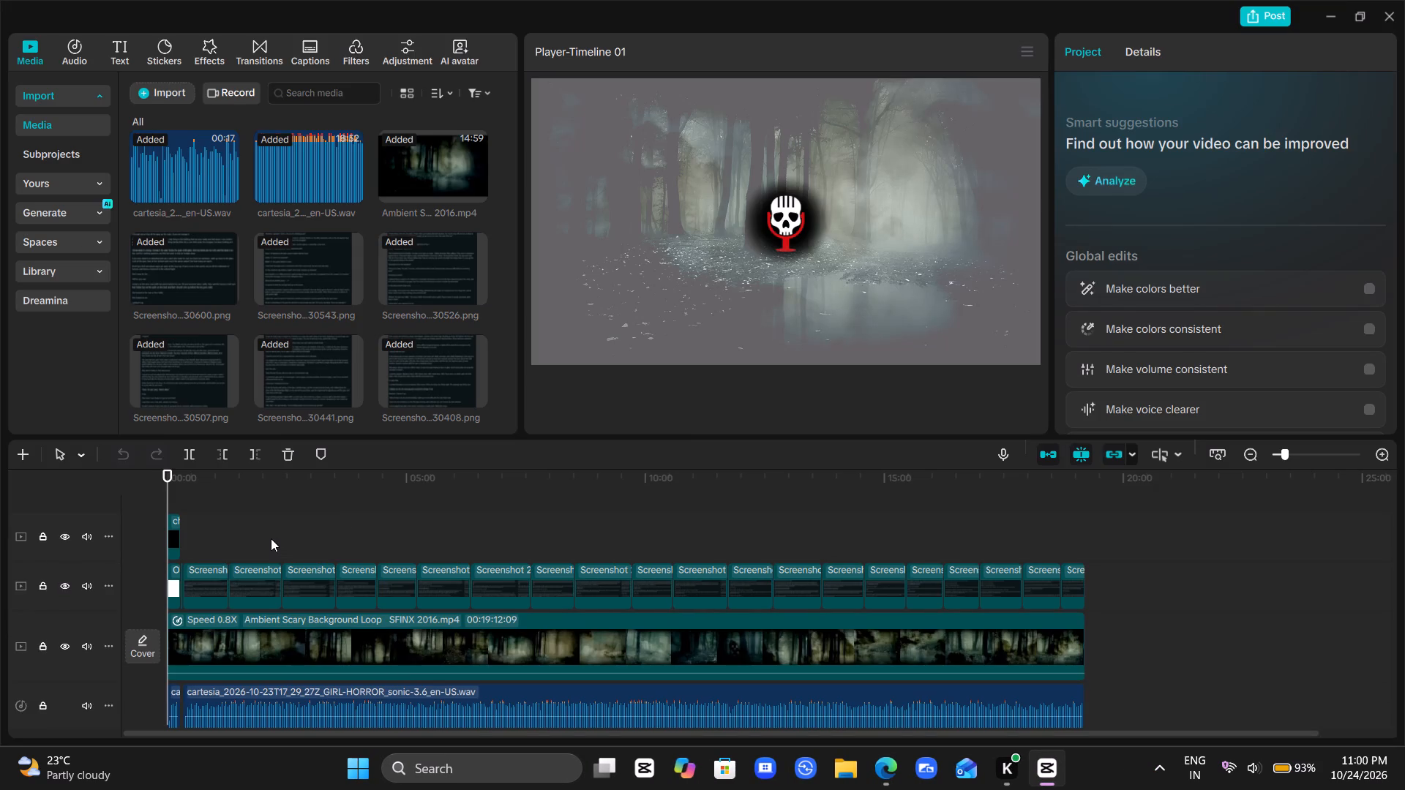
# Enlarge the timeline around the intro, play its opening seconds and return the playhead to the start.
pyautogui.keyDown('ctrl'); pyautogui.scroll(19, 271, 538); pyautogui.keyUp('ctrl')
pyautogui.keyDown('ctrl'); pyautogui.scroll(12, 271, 538); pyautogui.keyUp('ctrl')
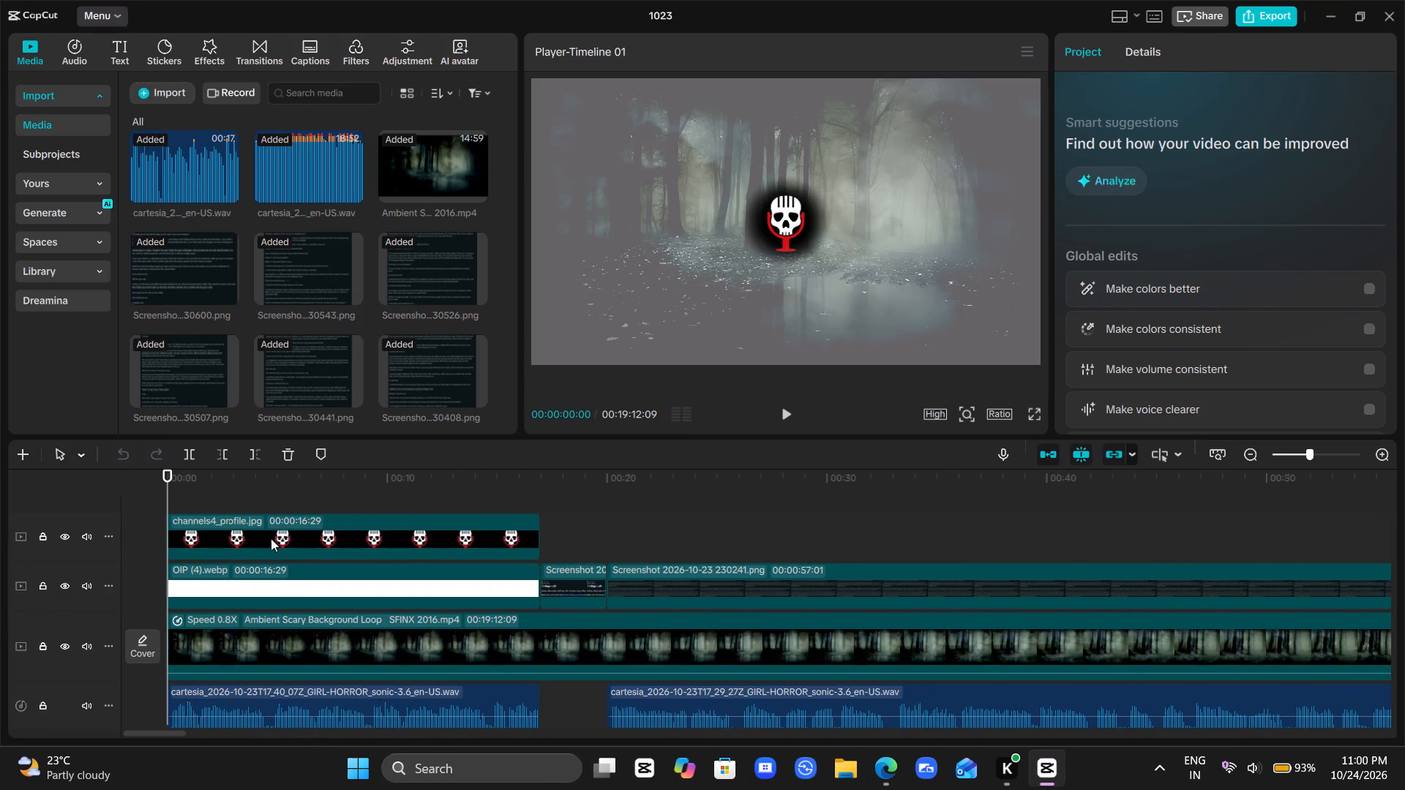
pyautogui.keyDown('ctrl'); pyautogui.scroll(2, 271, 538); pyautogui.keyUp('ctrl')
pyautogui.click(192, 503)
pyautogui.moveTo(192, 503); pyautogui.dragTo(86, 522)
pyautogui.press('space')
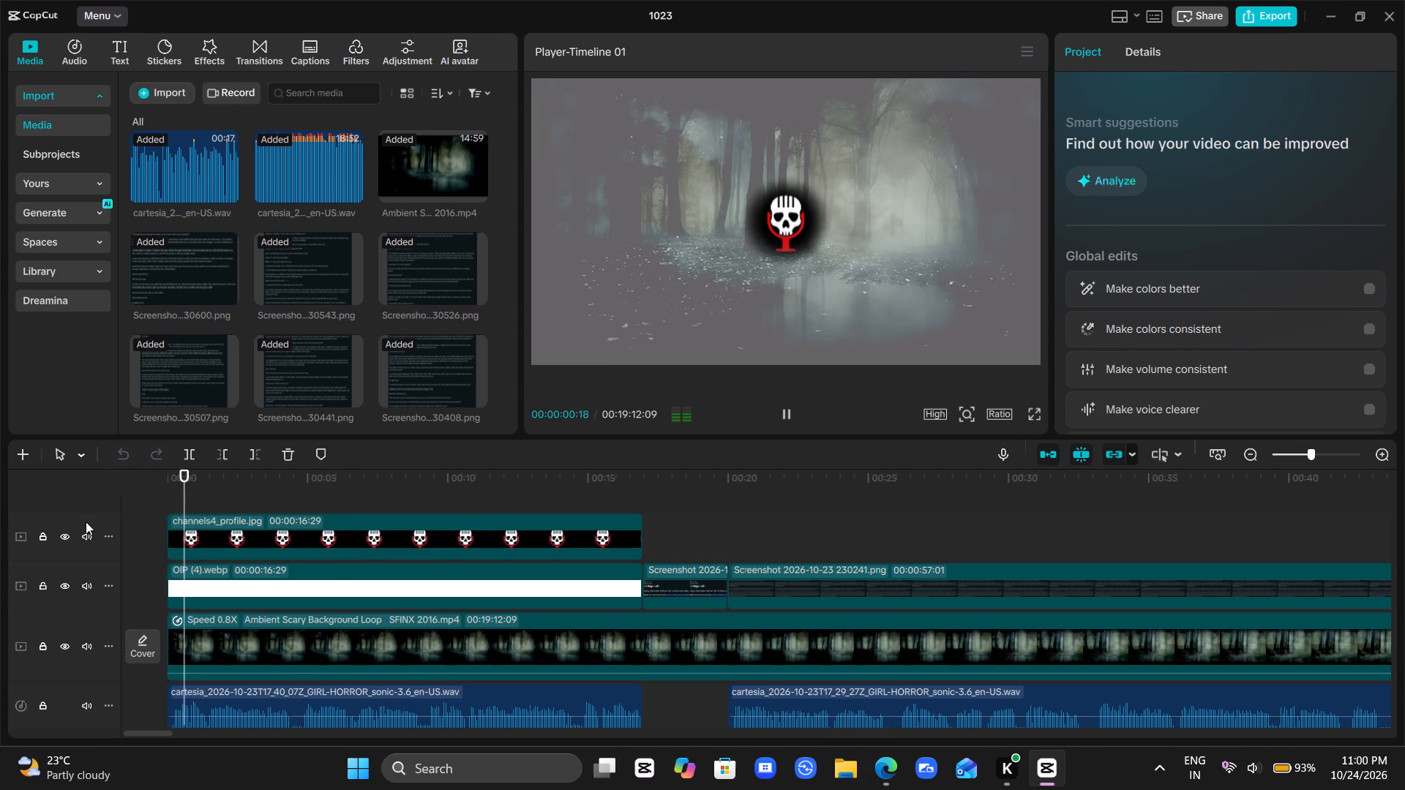
pyautogui.press('space')
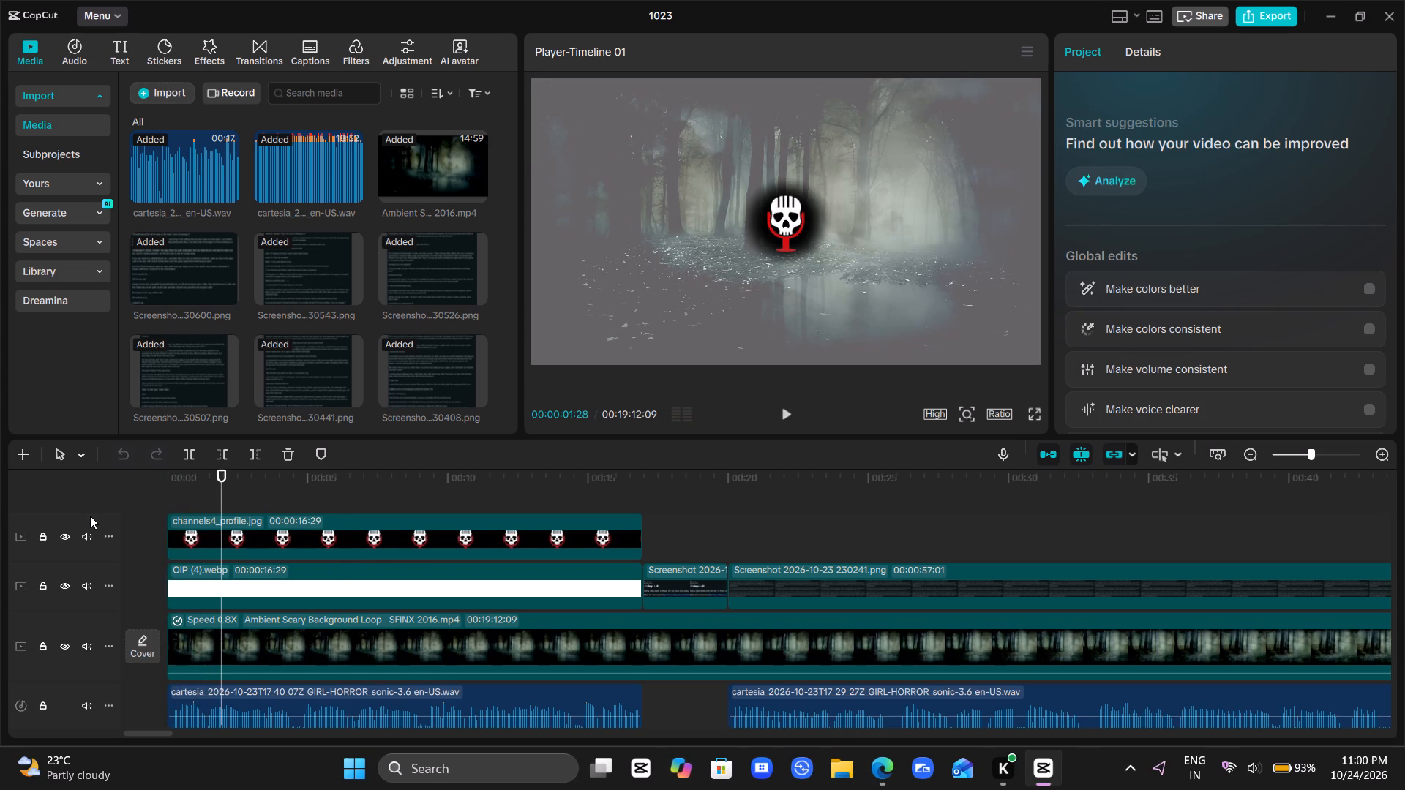
pyautogui.doubleClick(230, 493)
pyautogui.moveTo(230, 493); pyautogui.dragTo(185, 497)
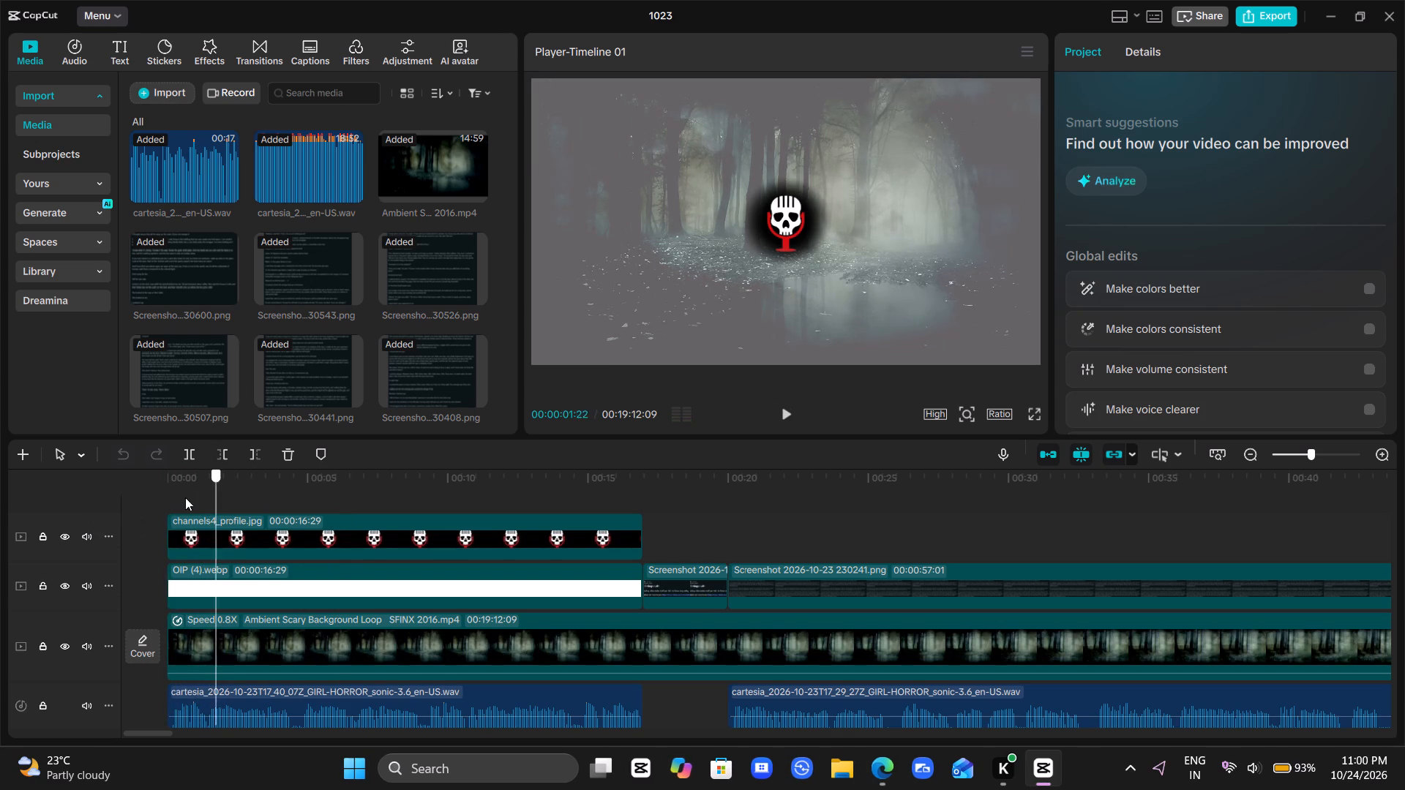
pyautogui.moveTo(185, 497); pyautogui.dragTo(64, 500)
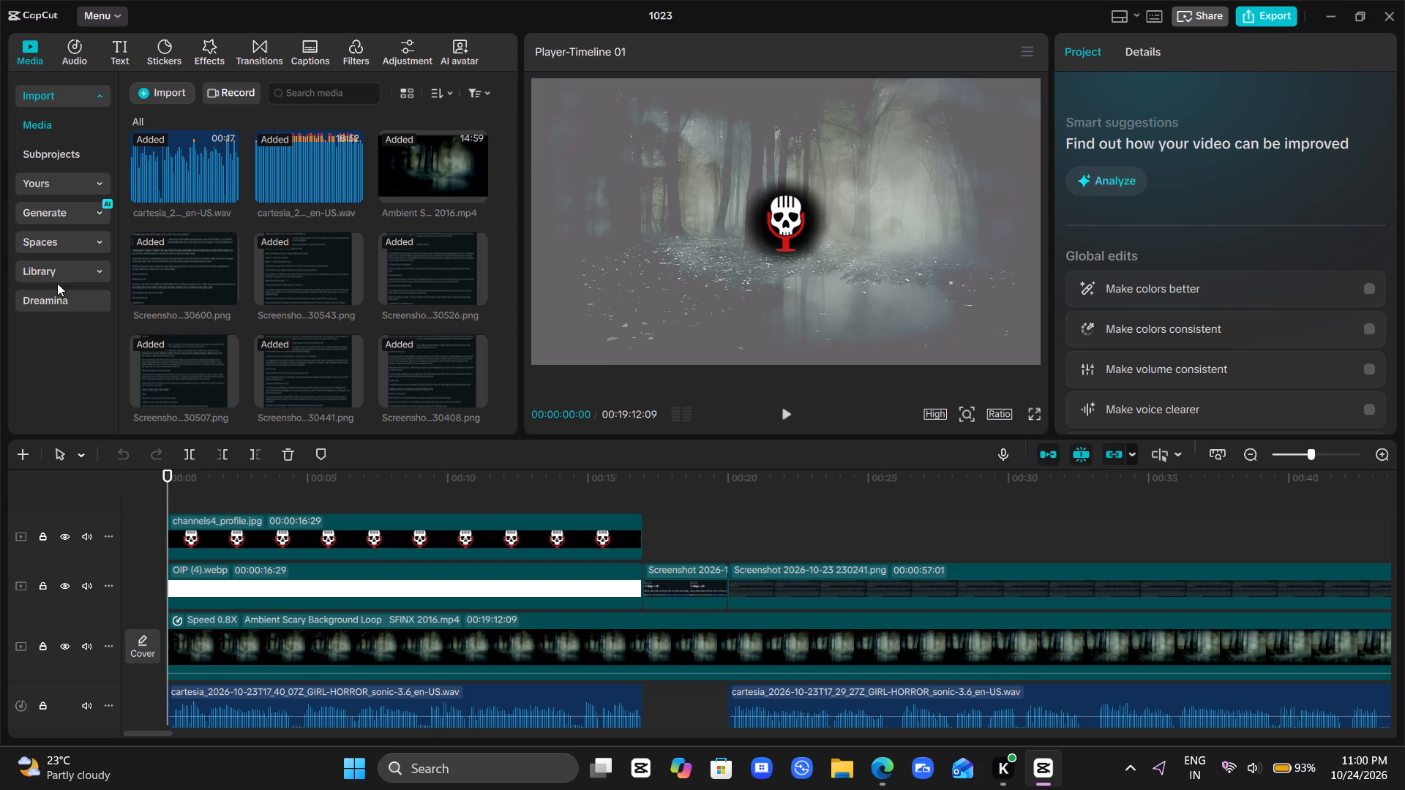
# Search the stock media library for "audio wave frequency beats background".
pyautogui.click(68, 279)
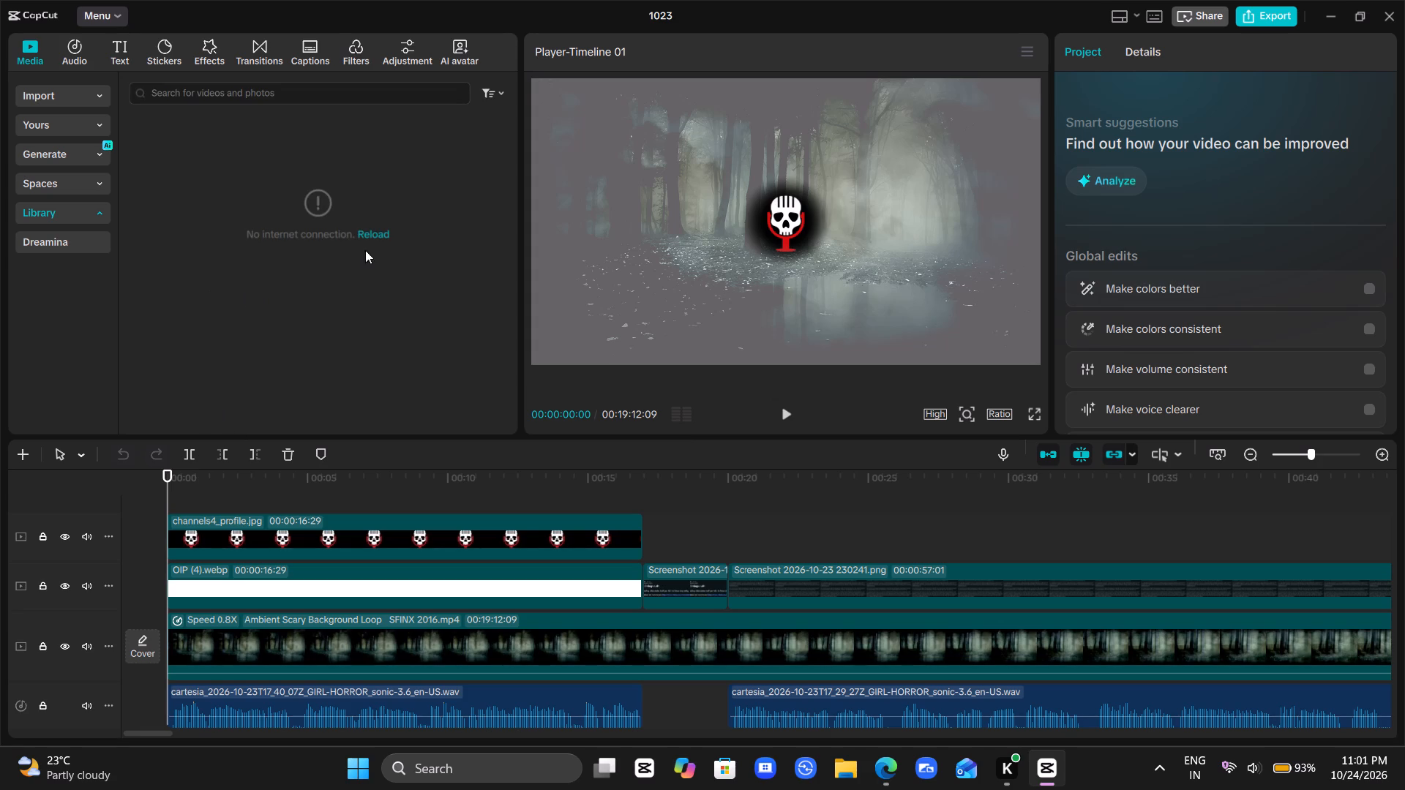
pyautogui.click(376, 237)
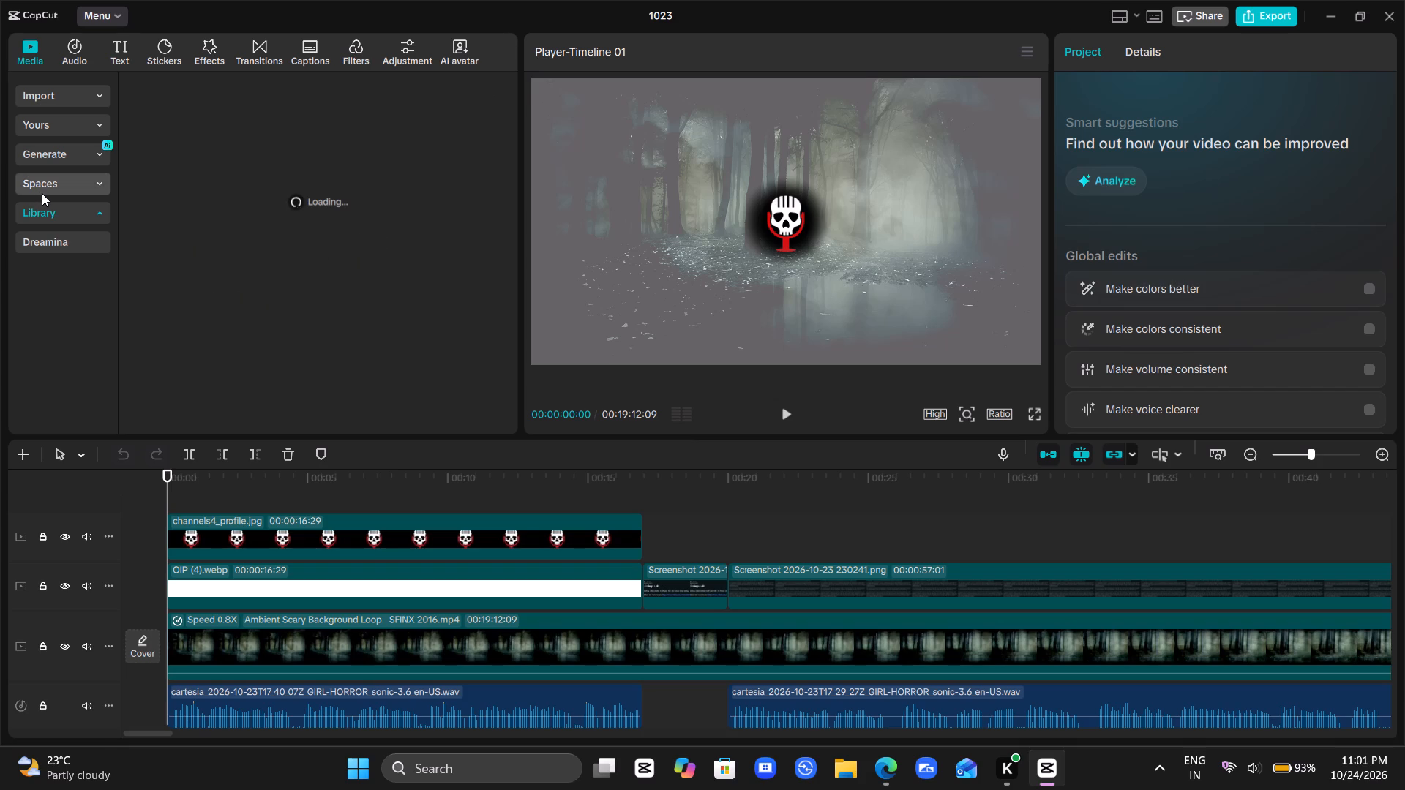
pyautogui.click(42, 192)
pyautogui.click(44, 241)
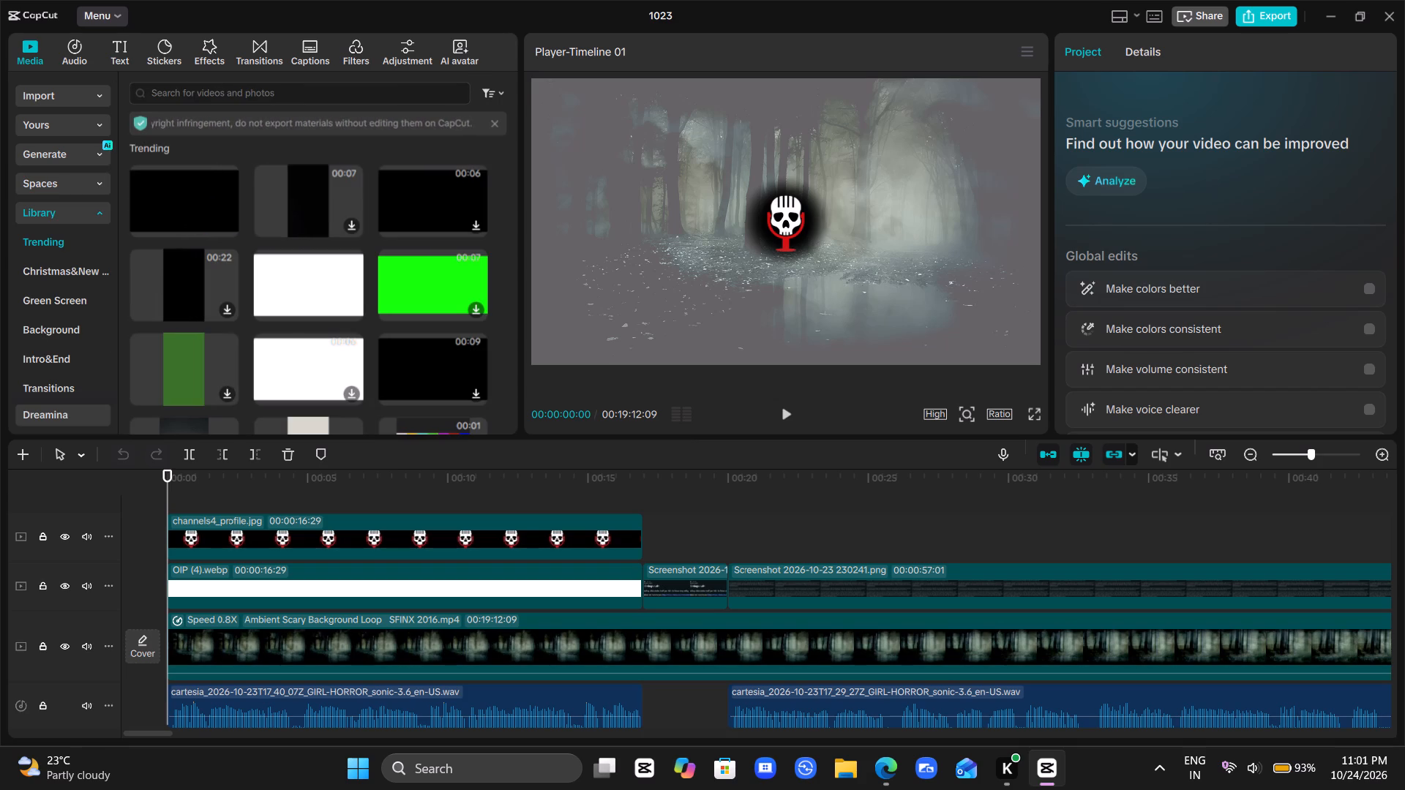
pyautogui.click(253, 89)
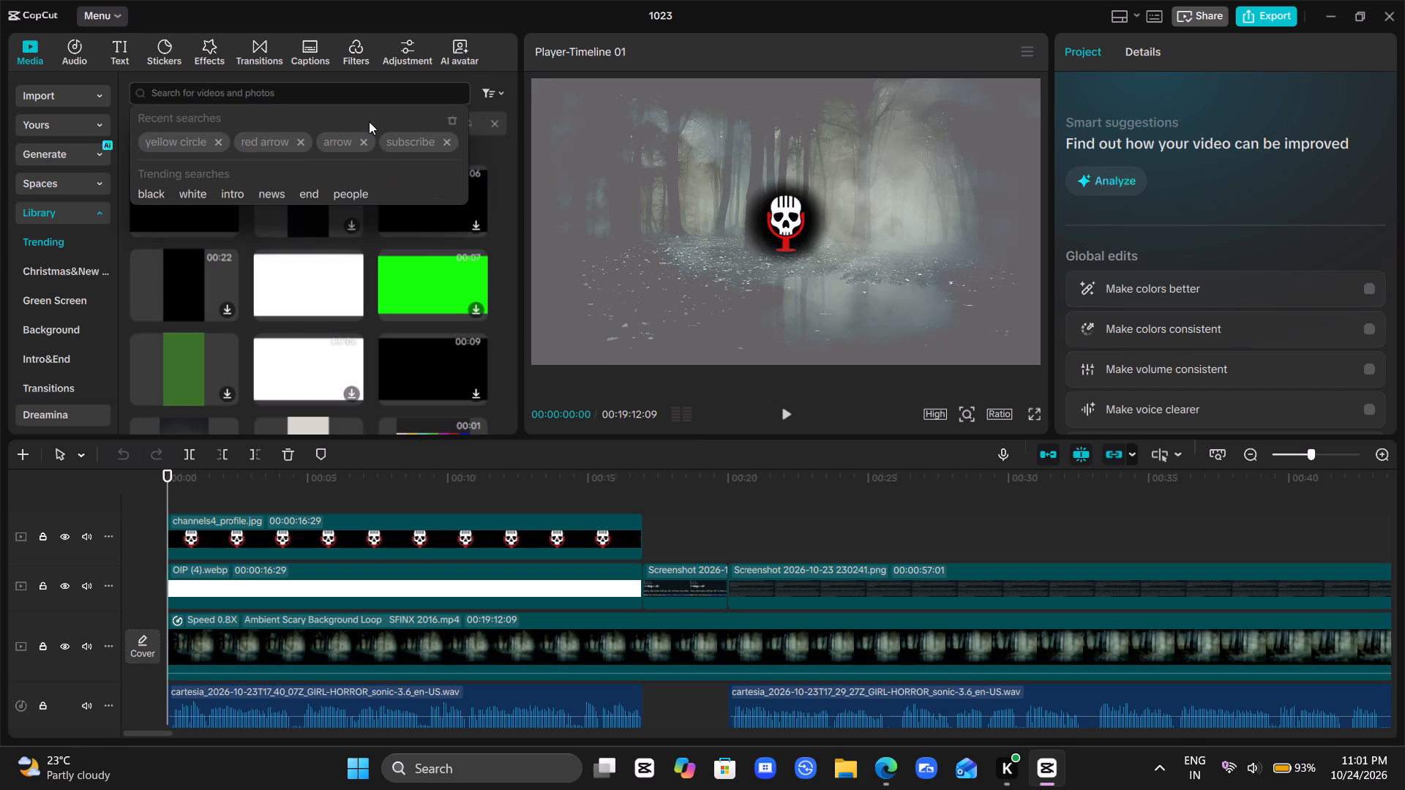
pyautogui.write('au')
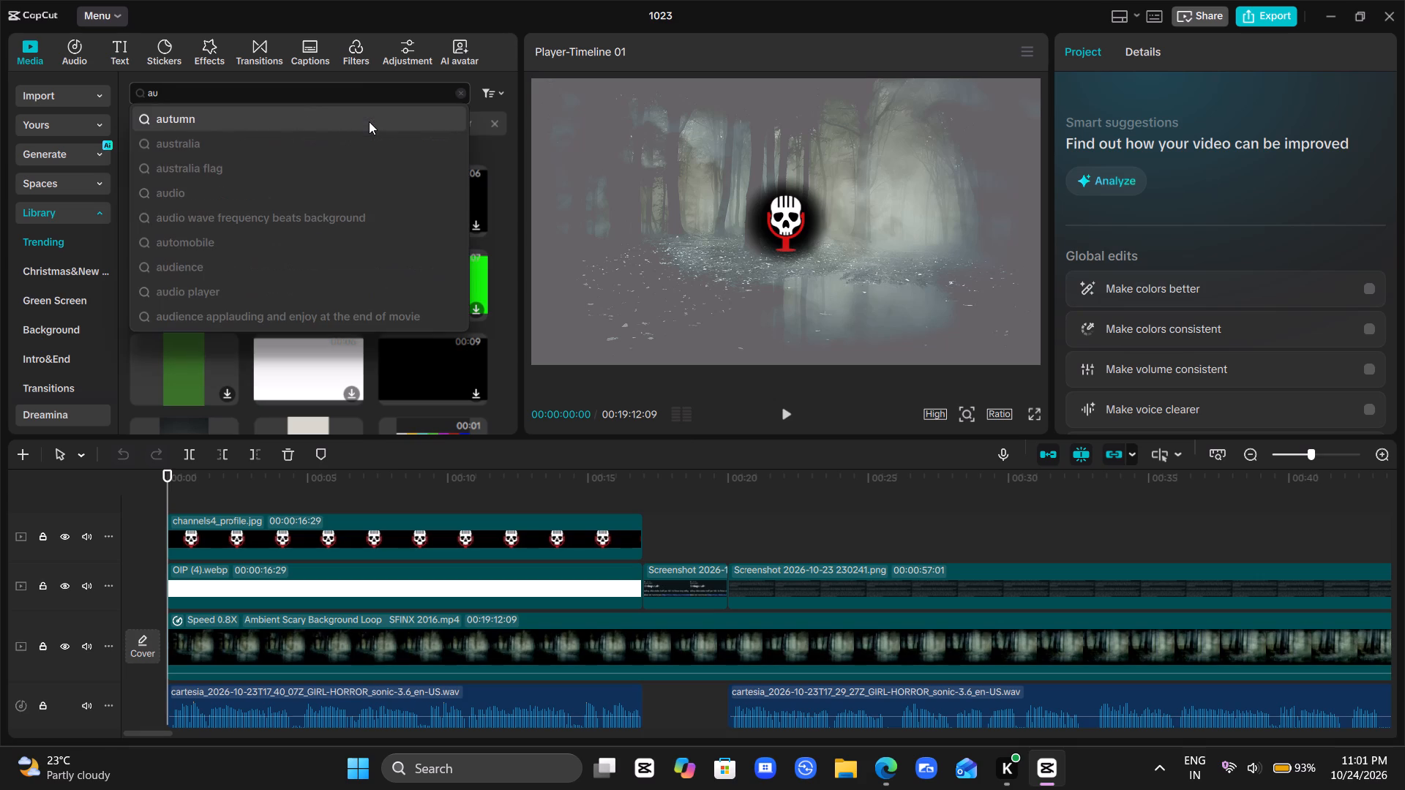
pyautogui.press('d')
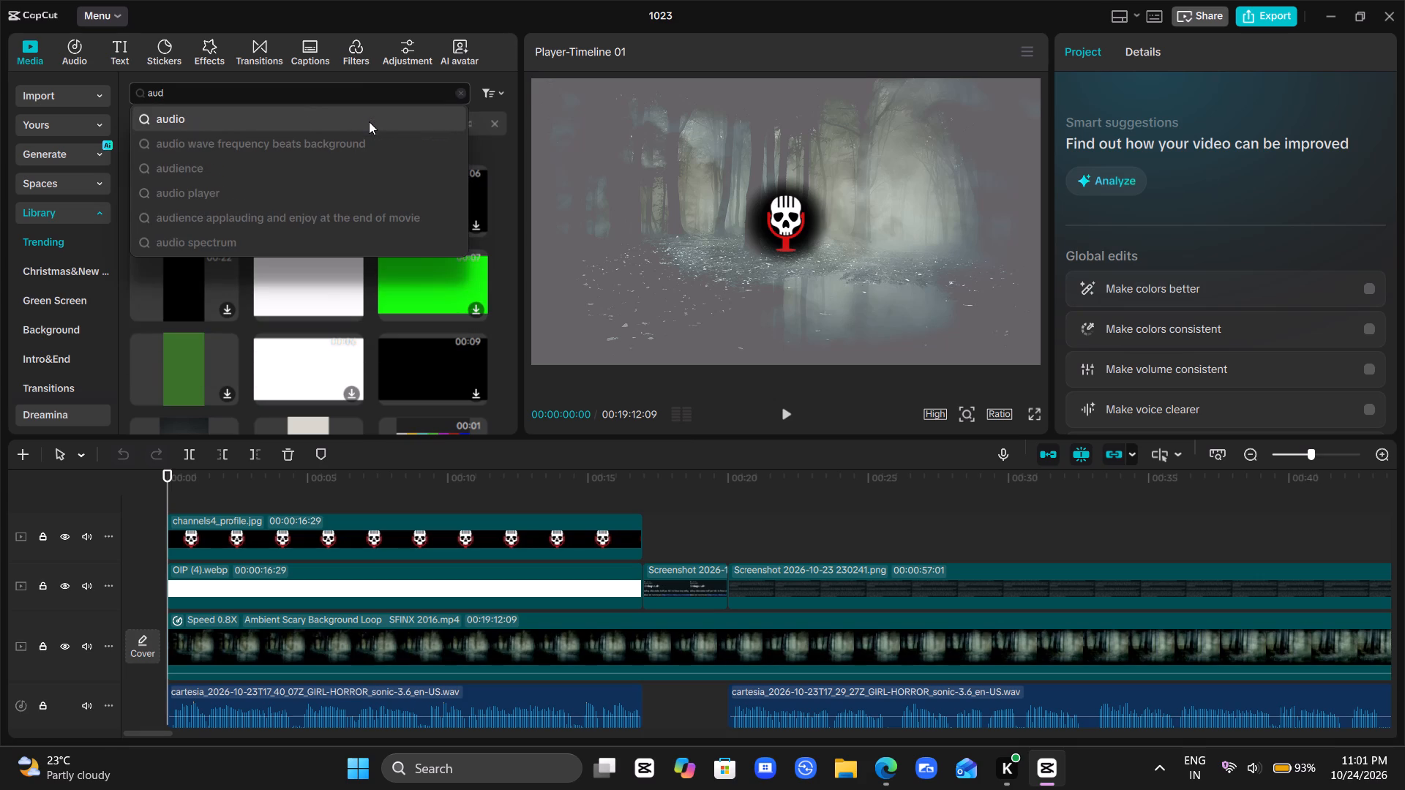
pyautogui.click(367, 137)
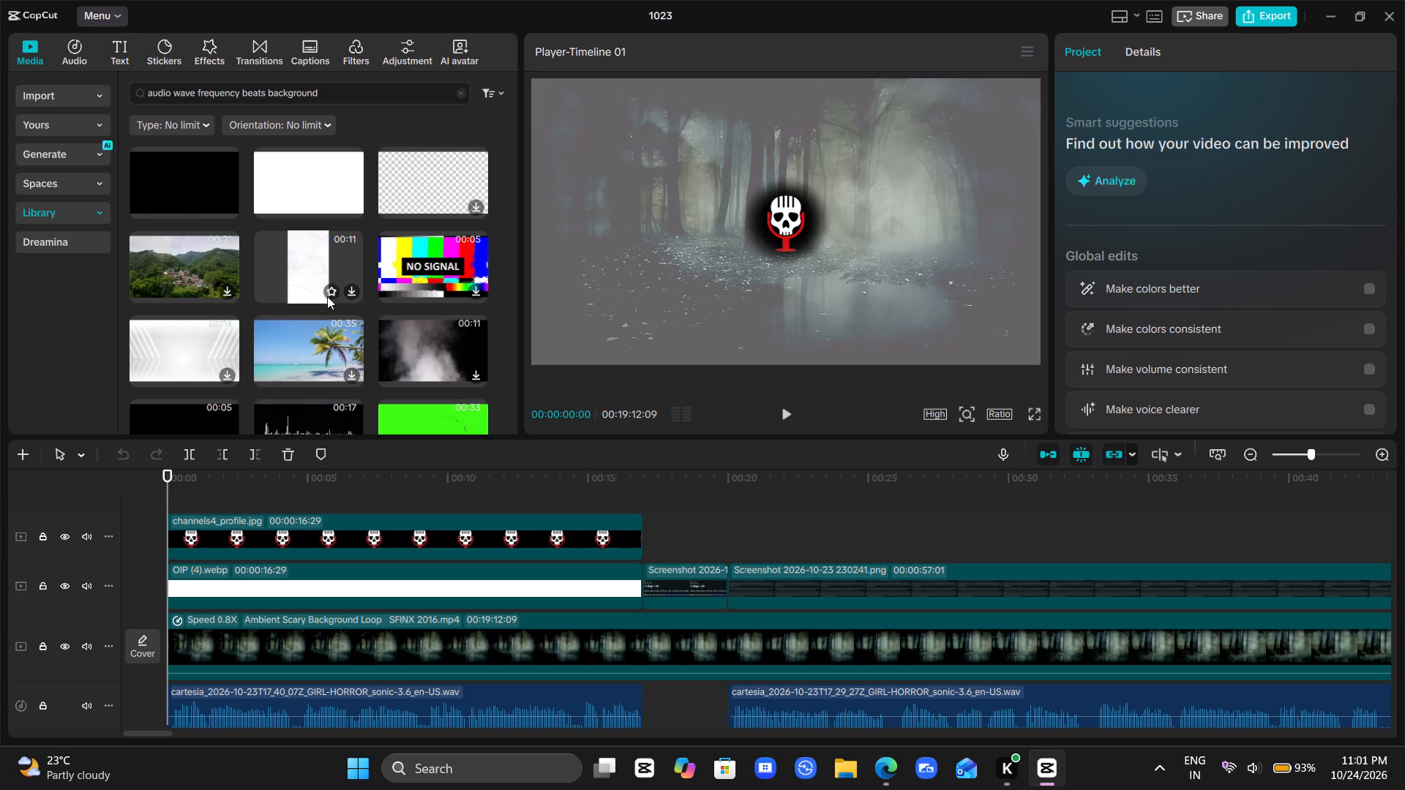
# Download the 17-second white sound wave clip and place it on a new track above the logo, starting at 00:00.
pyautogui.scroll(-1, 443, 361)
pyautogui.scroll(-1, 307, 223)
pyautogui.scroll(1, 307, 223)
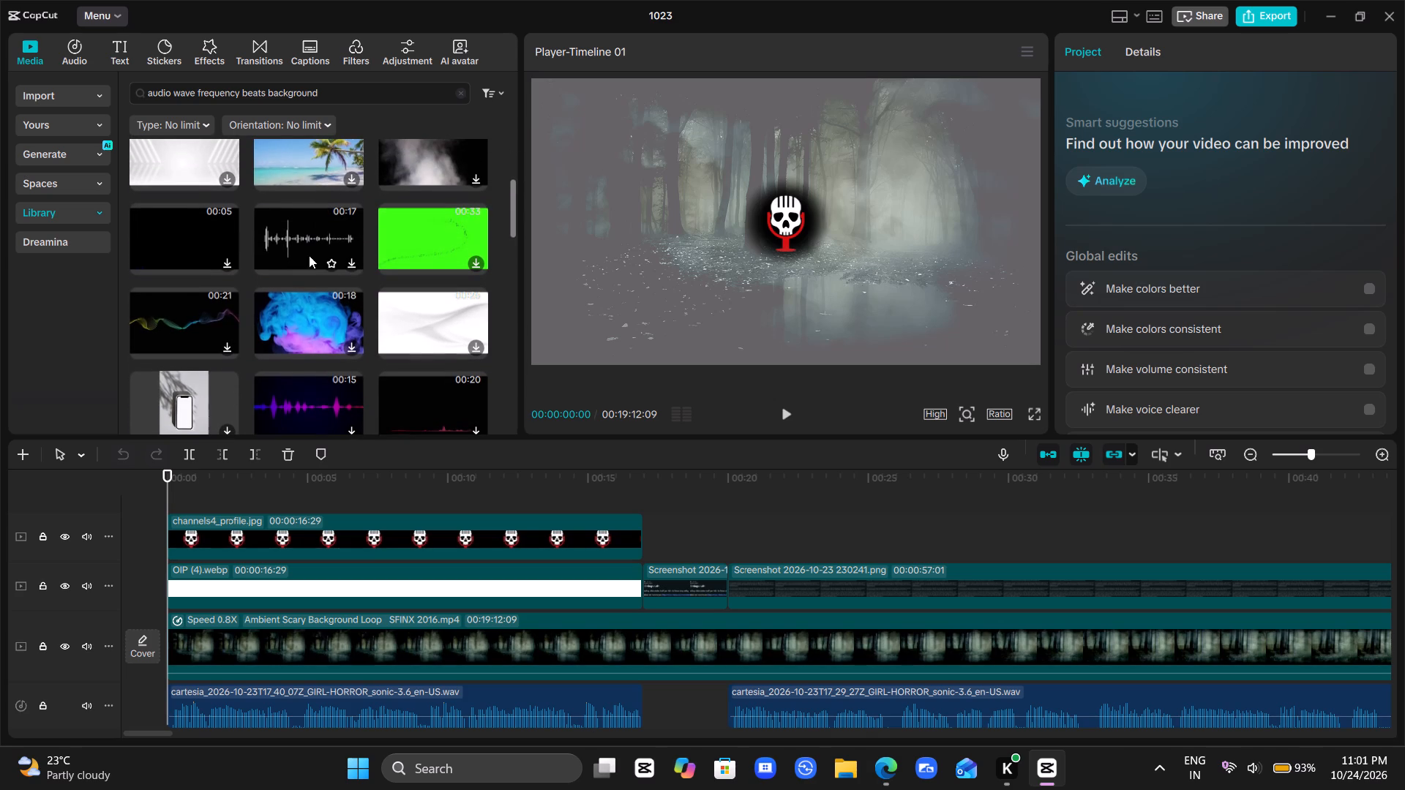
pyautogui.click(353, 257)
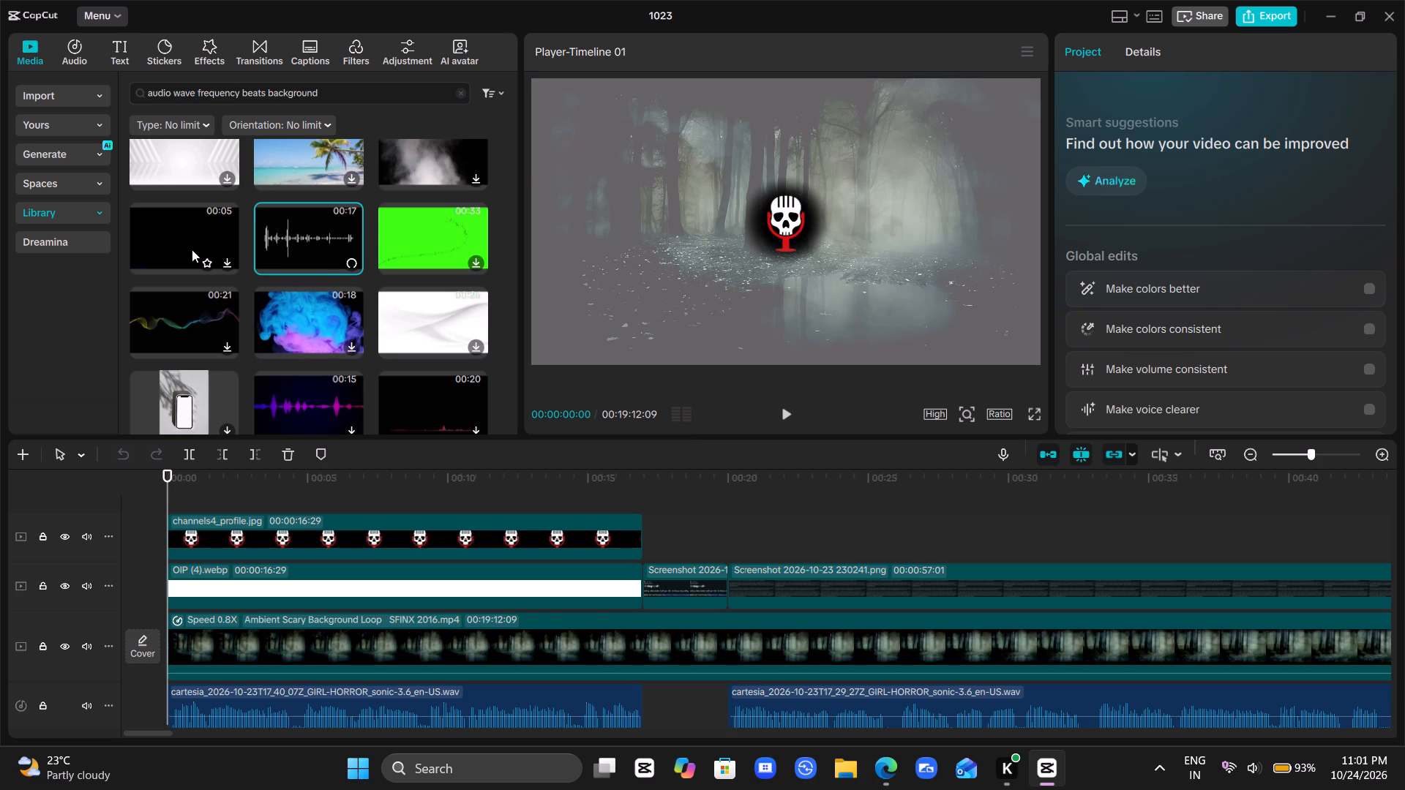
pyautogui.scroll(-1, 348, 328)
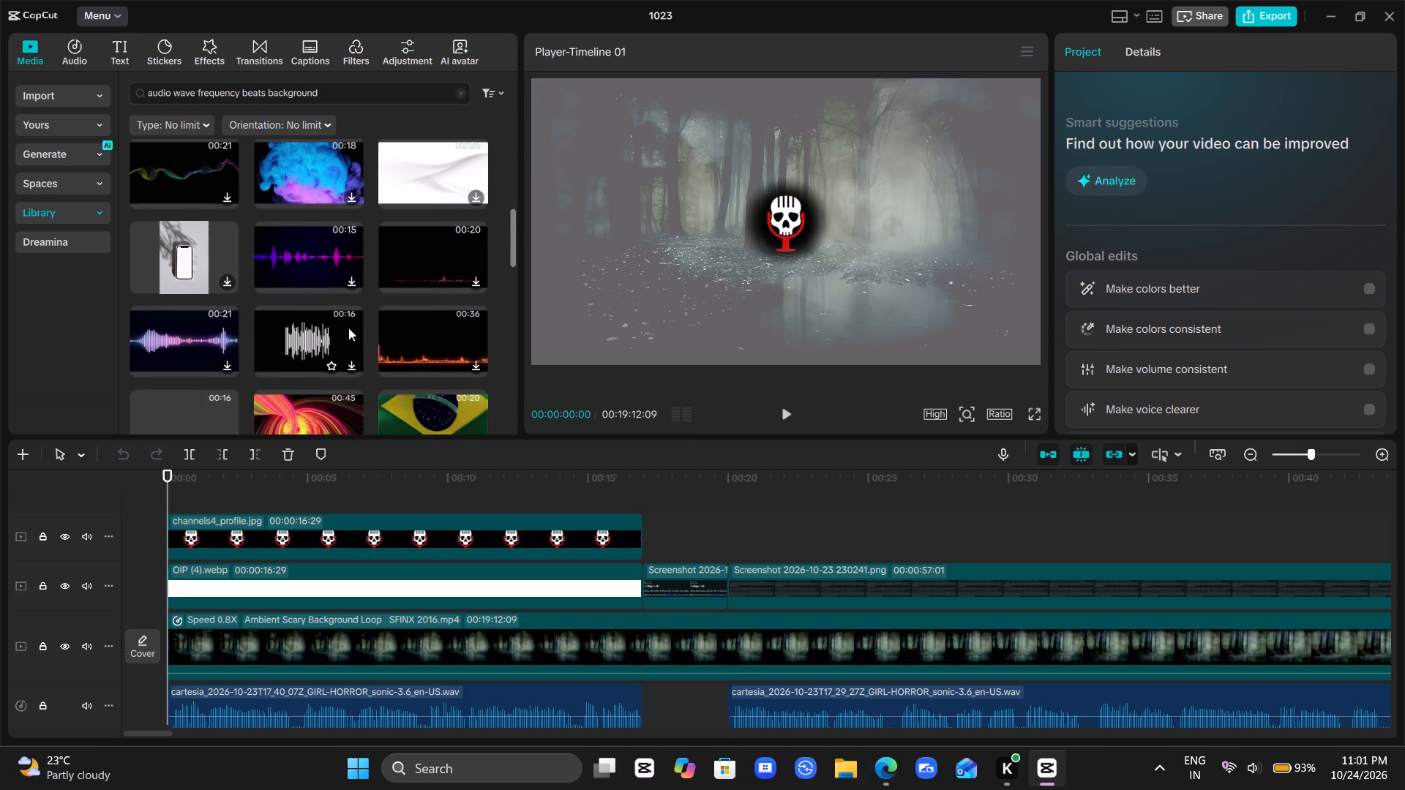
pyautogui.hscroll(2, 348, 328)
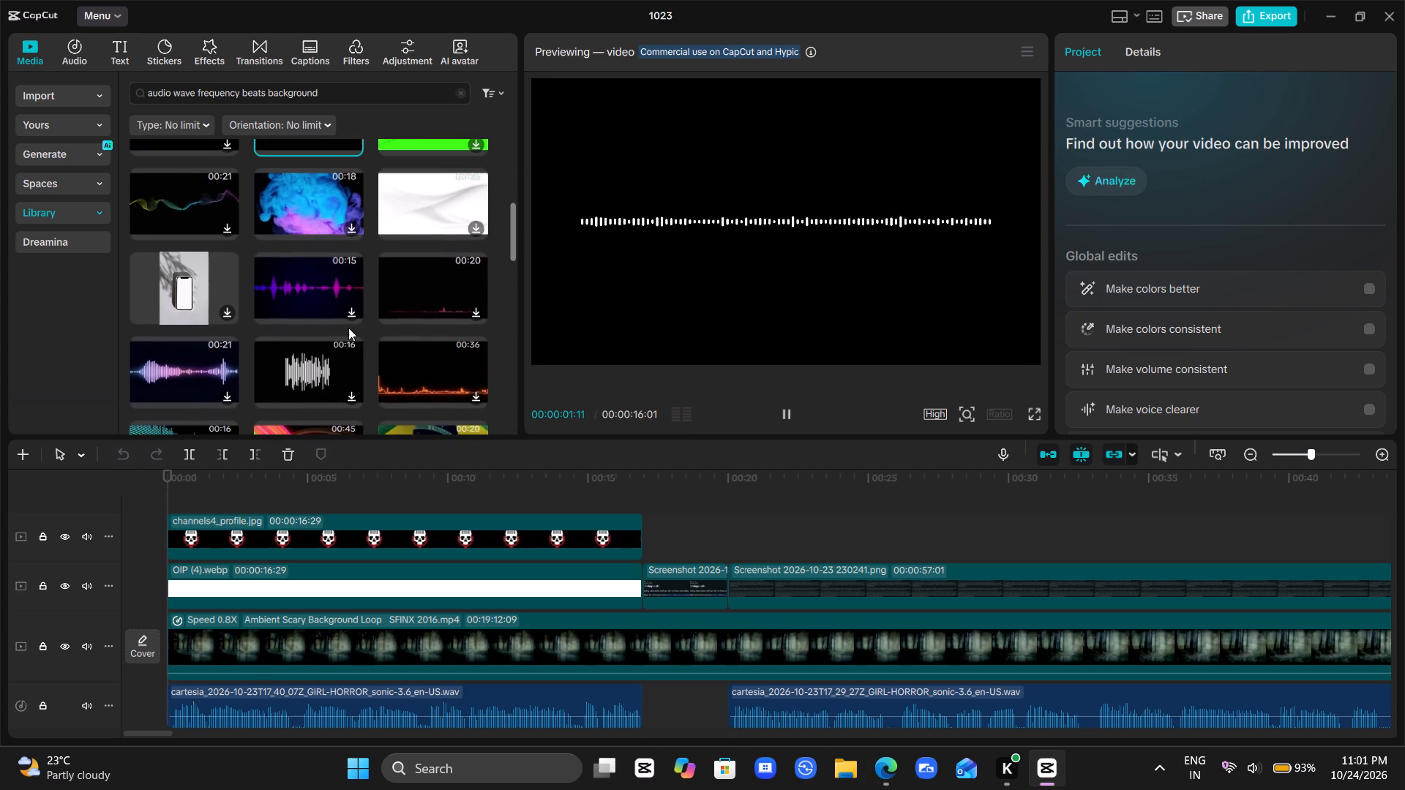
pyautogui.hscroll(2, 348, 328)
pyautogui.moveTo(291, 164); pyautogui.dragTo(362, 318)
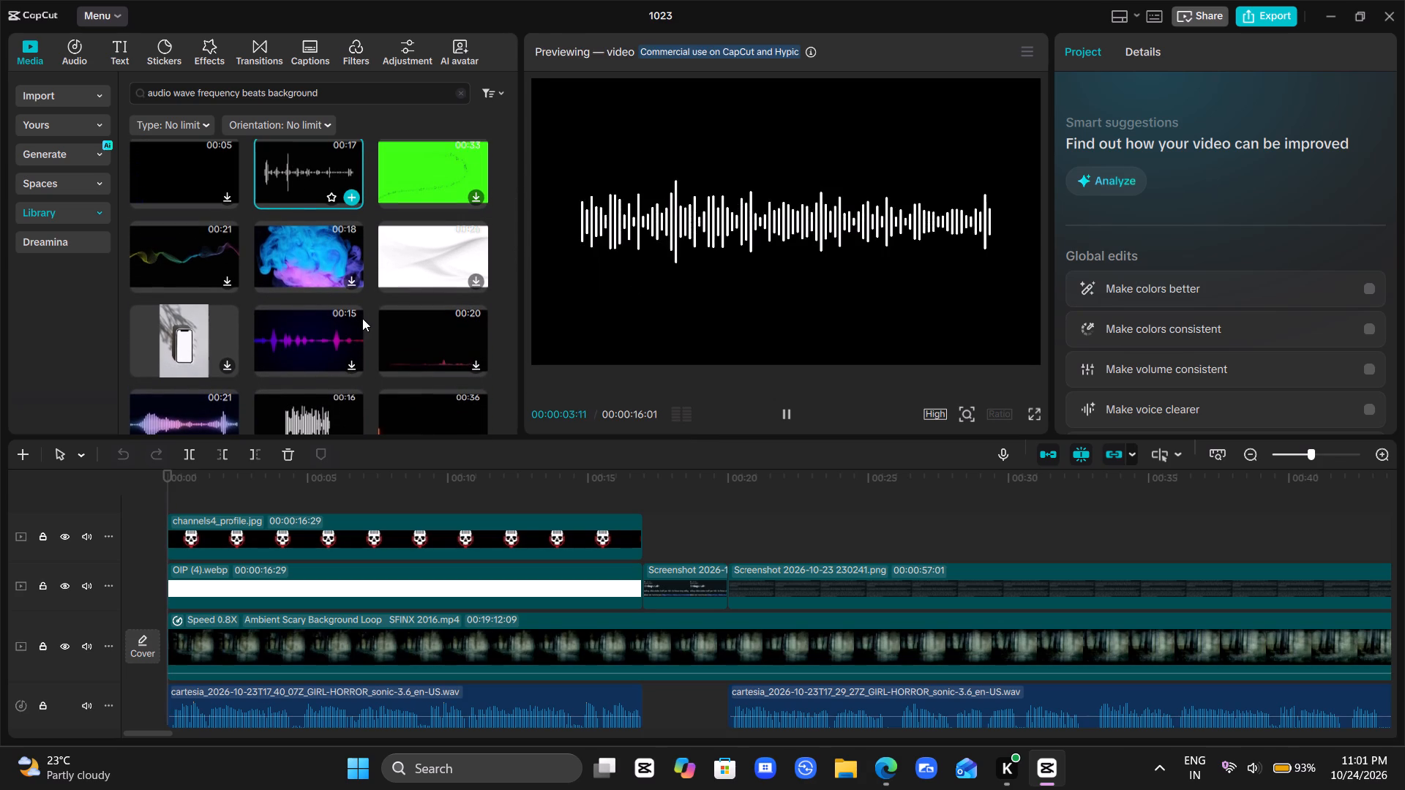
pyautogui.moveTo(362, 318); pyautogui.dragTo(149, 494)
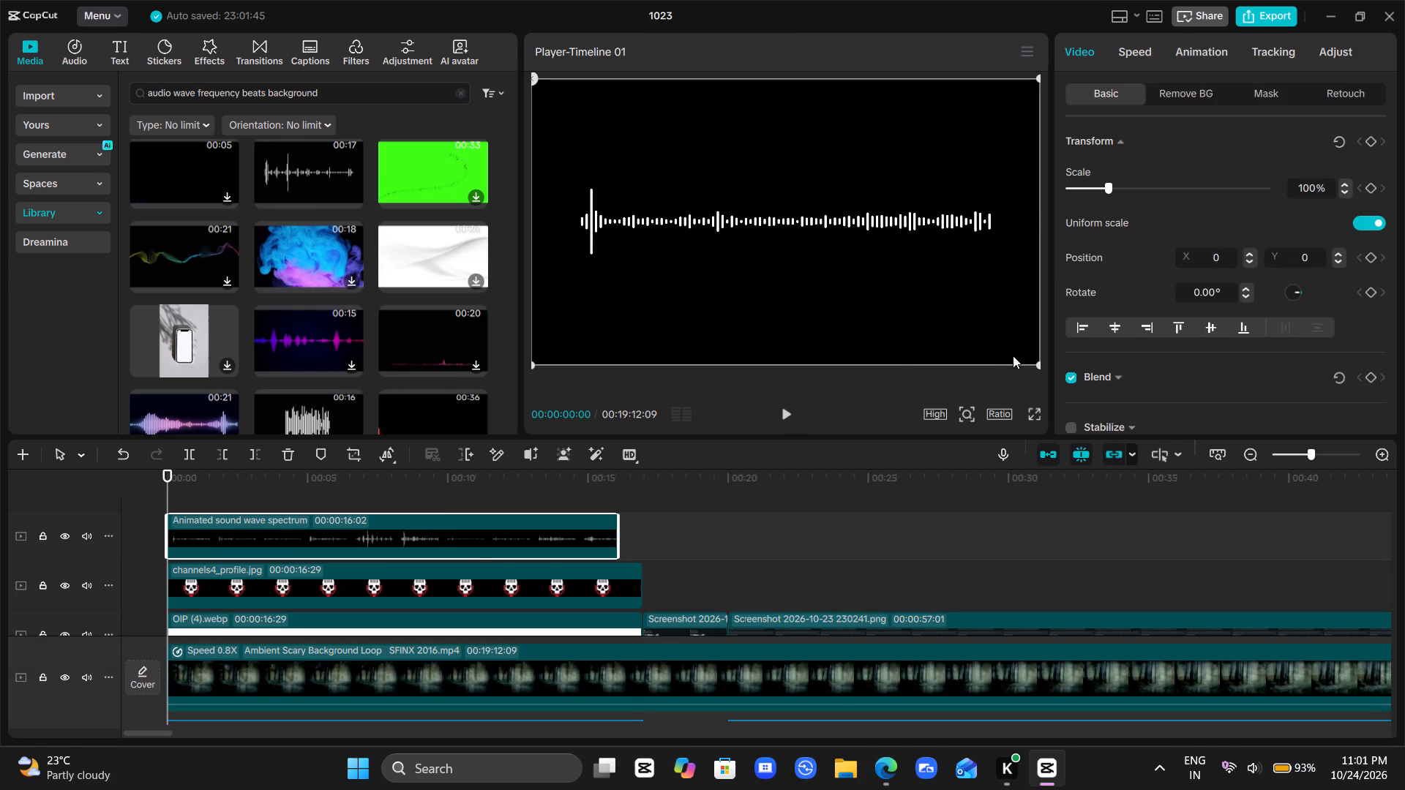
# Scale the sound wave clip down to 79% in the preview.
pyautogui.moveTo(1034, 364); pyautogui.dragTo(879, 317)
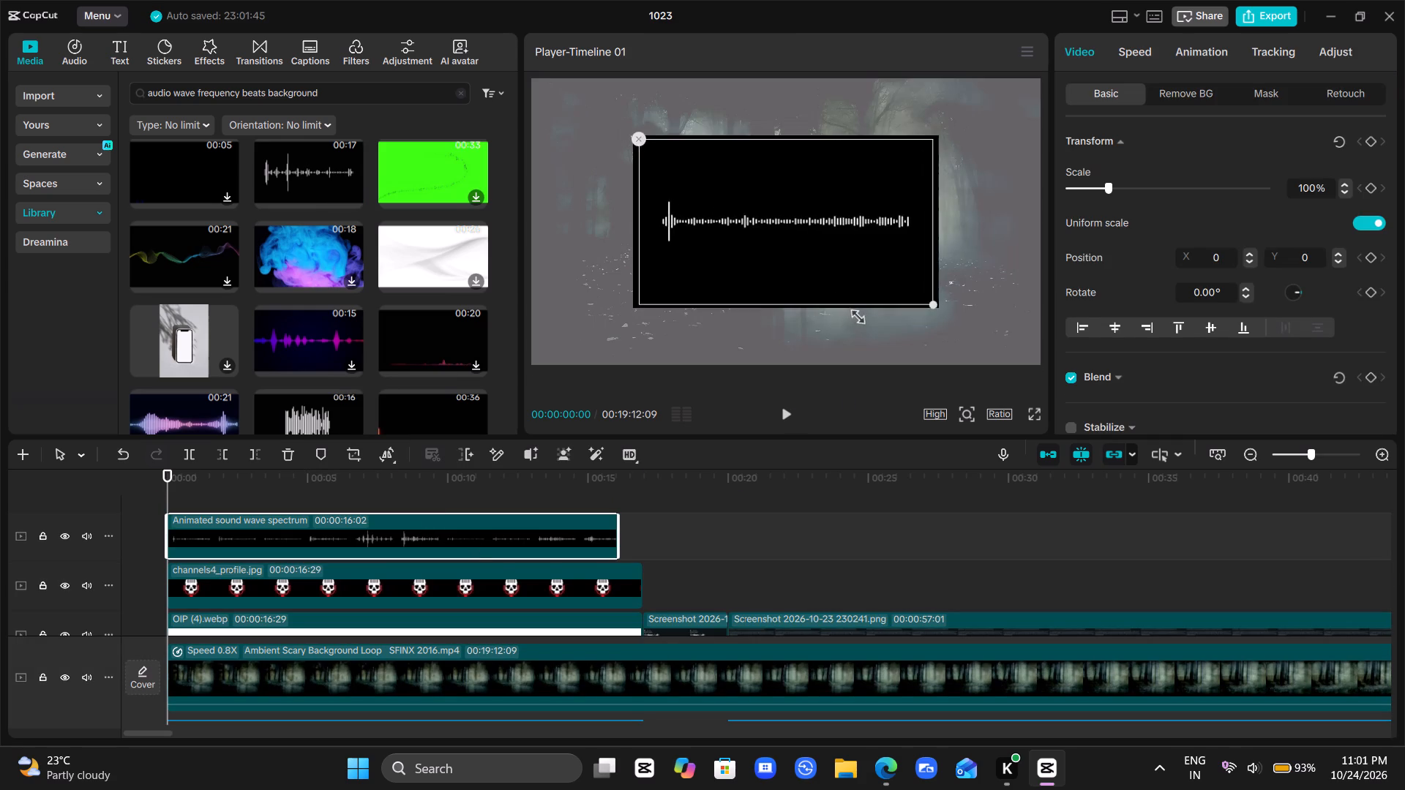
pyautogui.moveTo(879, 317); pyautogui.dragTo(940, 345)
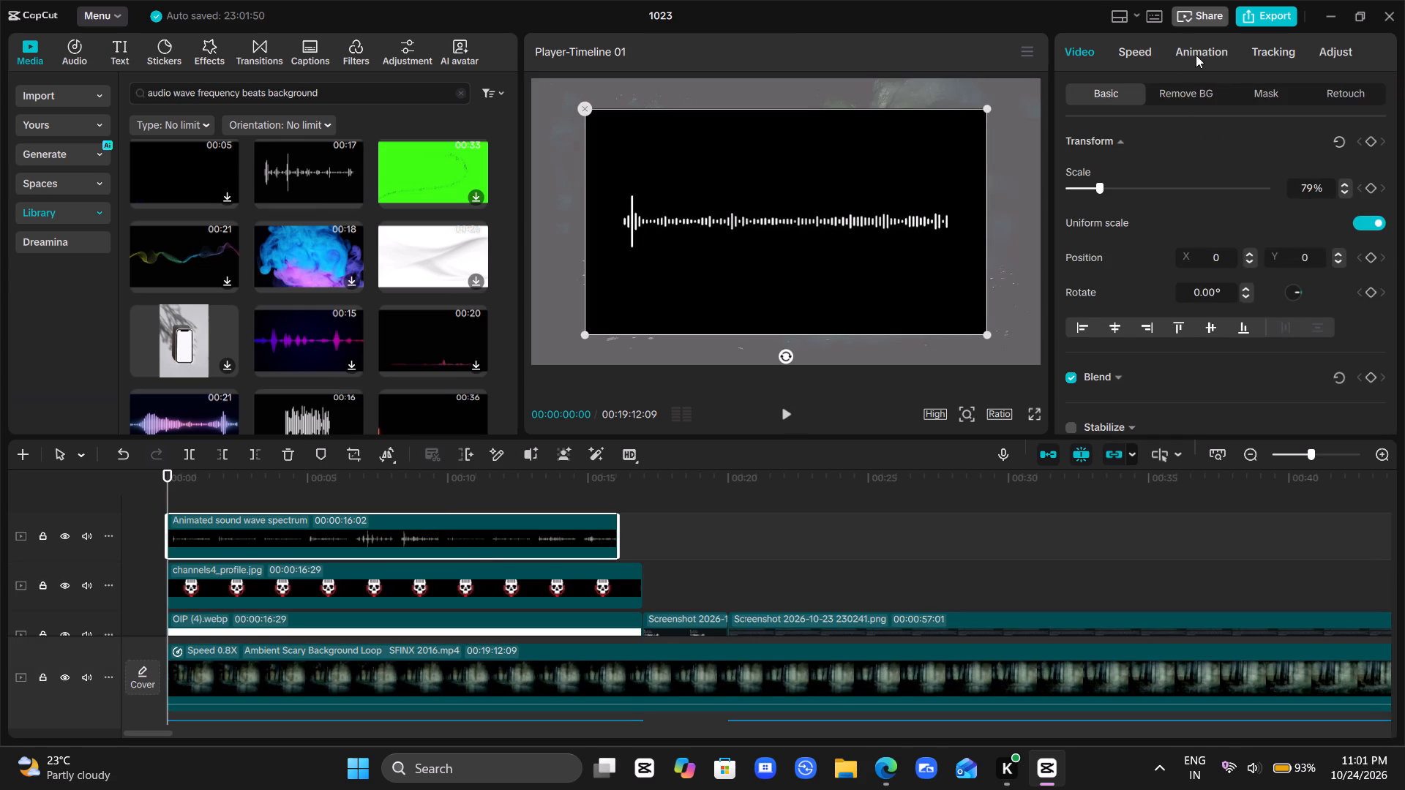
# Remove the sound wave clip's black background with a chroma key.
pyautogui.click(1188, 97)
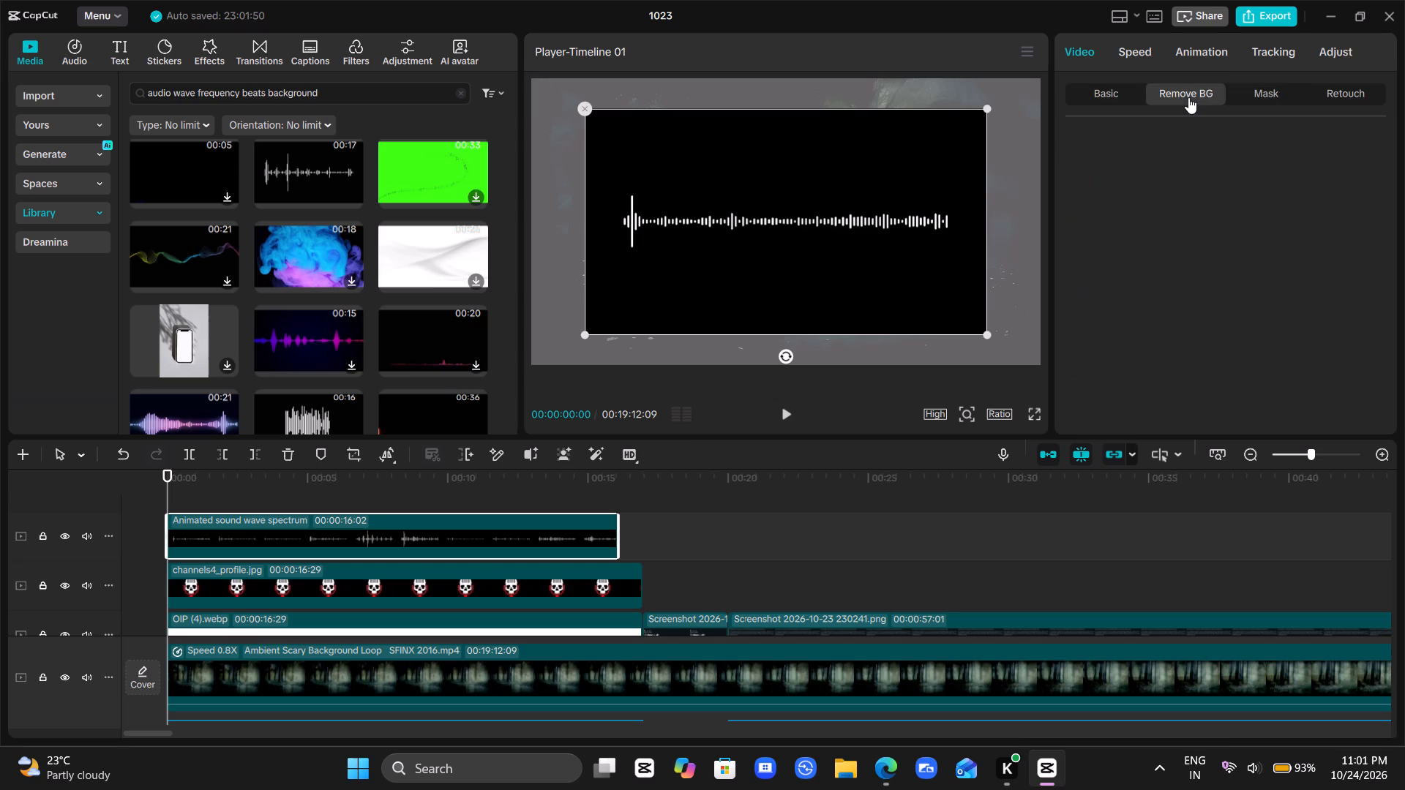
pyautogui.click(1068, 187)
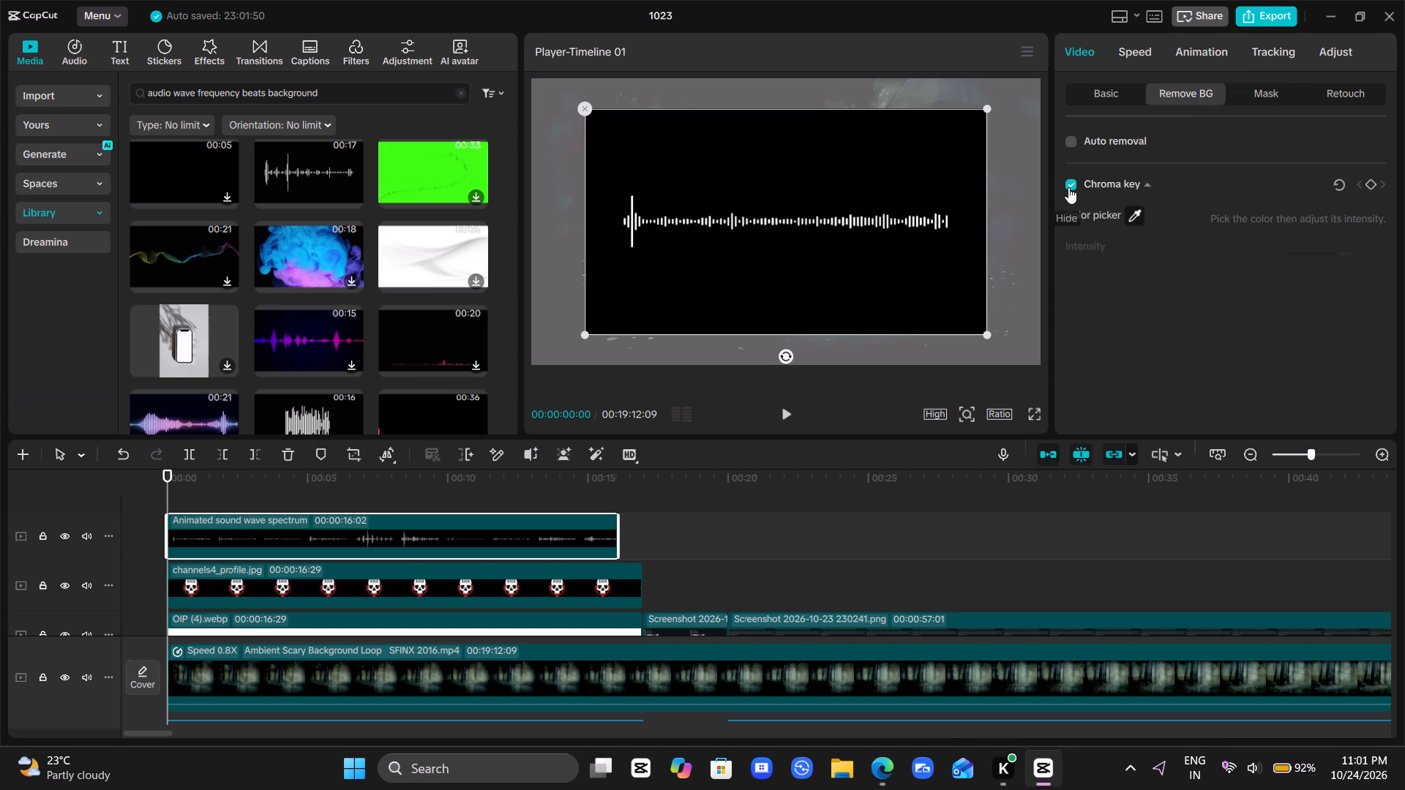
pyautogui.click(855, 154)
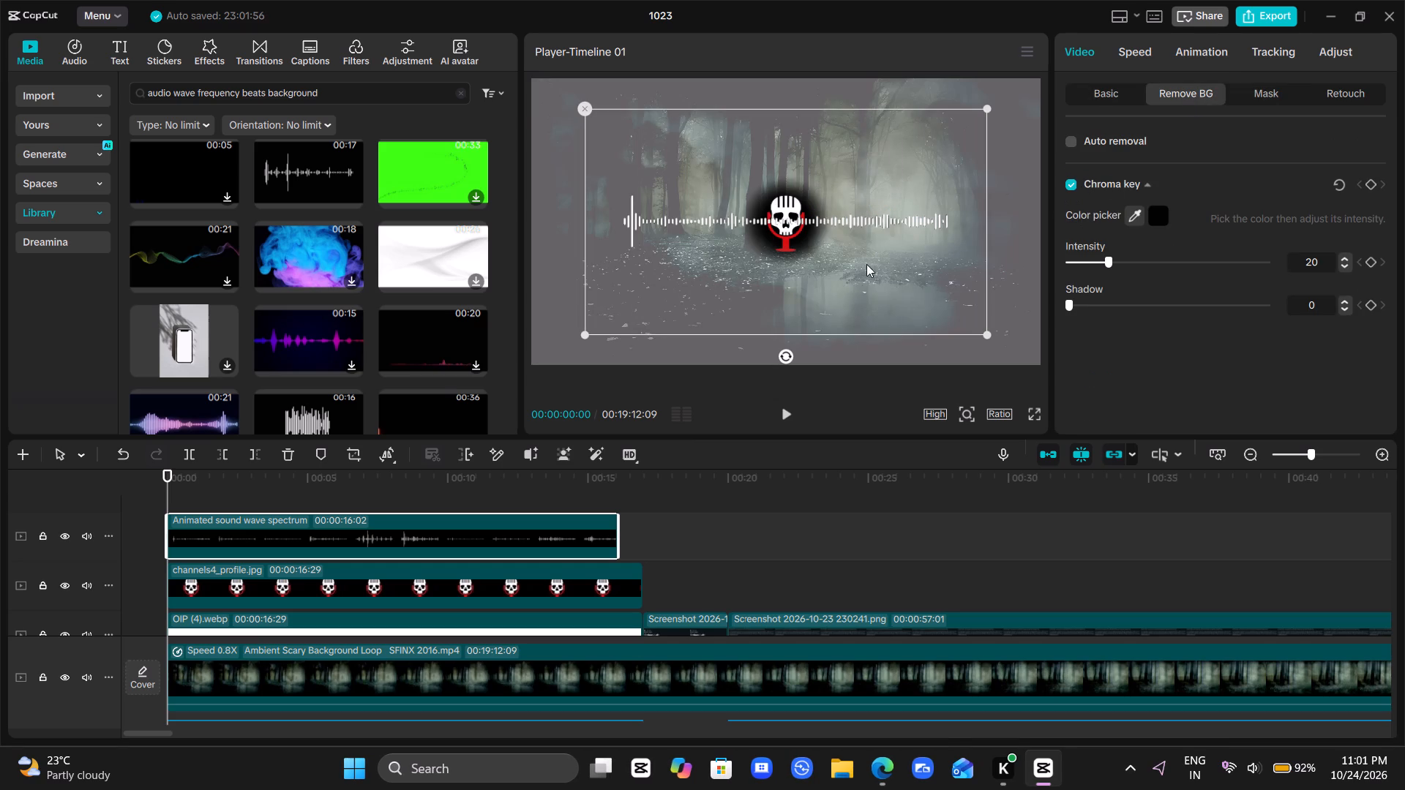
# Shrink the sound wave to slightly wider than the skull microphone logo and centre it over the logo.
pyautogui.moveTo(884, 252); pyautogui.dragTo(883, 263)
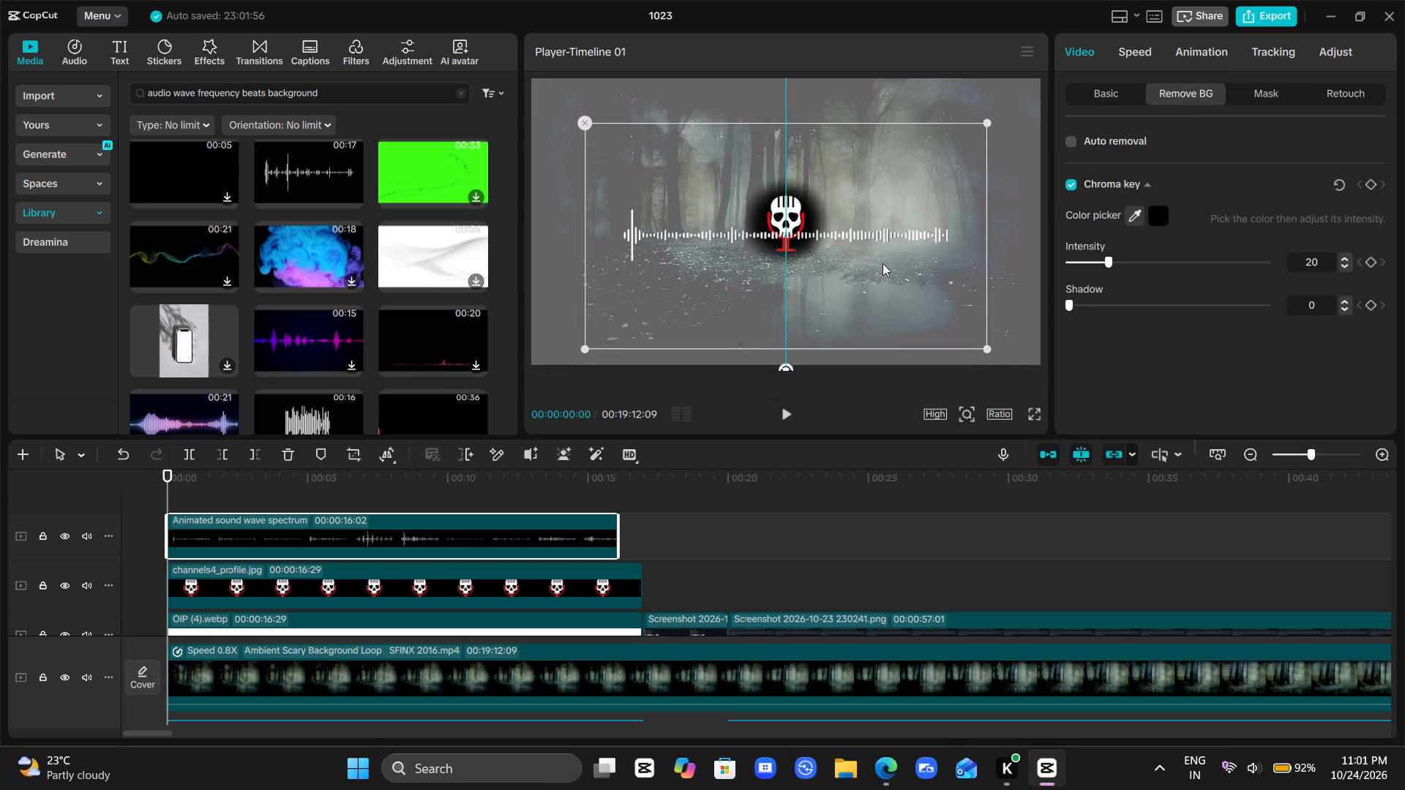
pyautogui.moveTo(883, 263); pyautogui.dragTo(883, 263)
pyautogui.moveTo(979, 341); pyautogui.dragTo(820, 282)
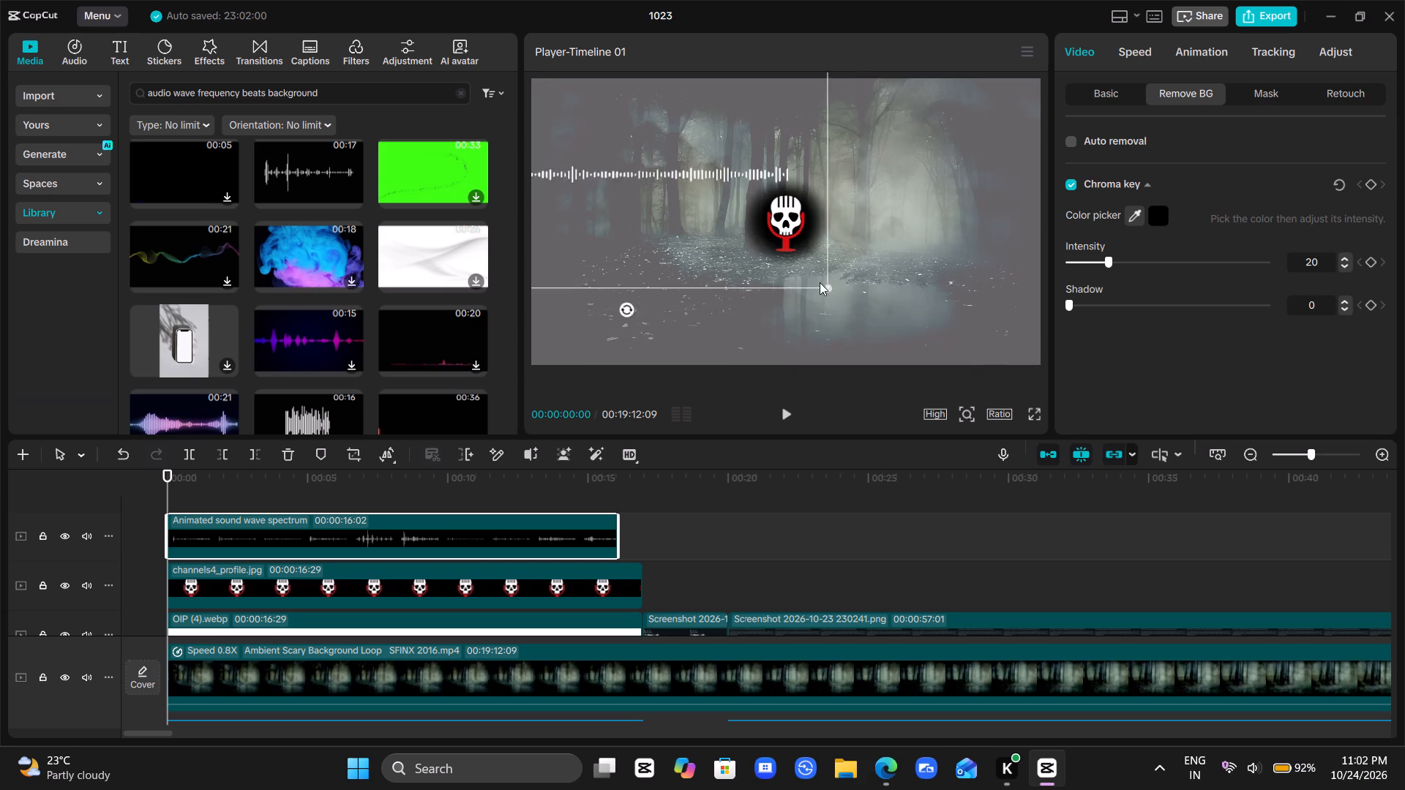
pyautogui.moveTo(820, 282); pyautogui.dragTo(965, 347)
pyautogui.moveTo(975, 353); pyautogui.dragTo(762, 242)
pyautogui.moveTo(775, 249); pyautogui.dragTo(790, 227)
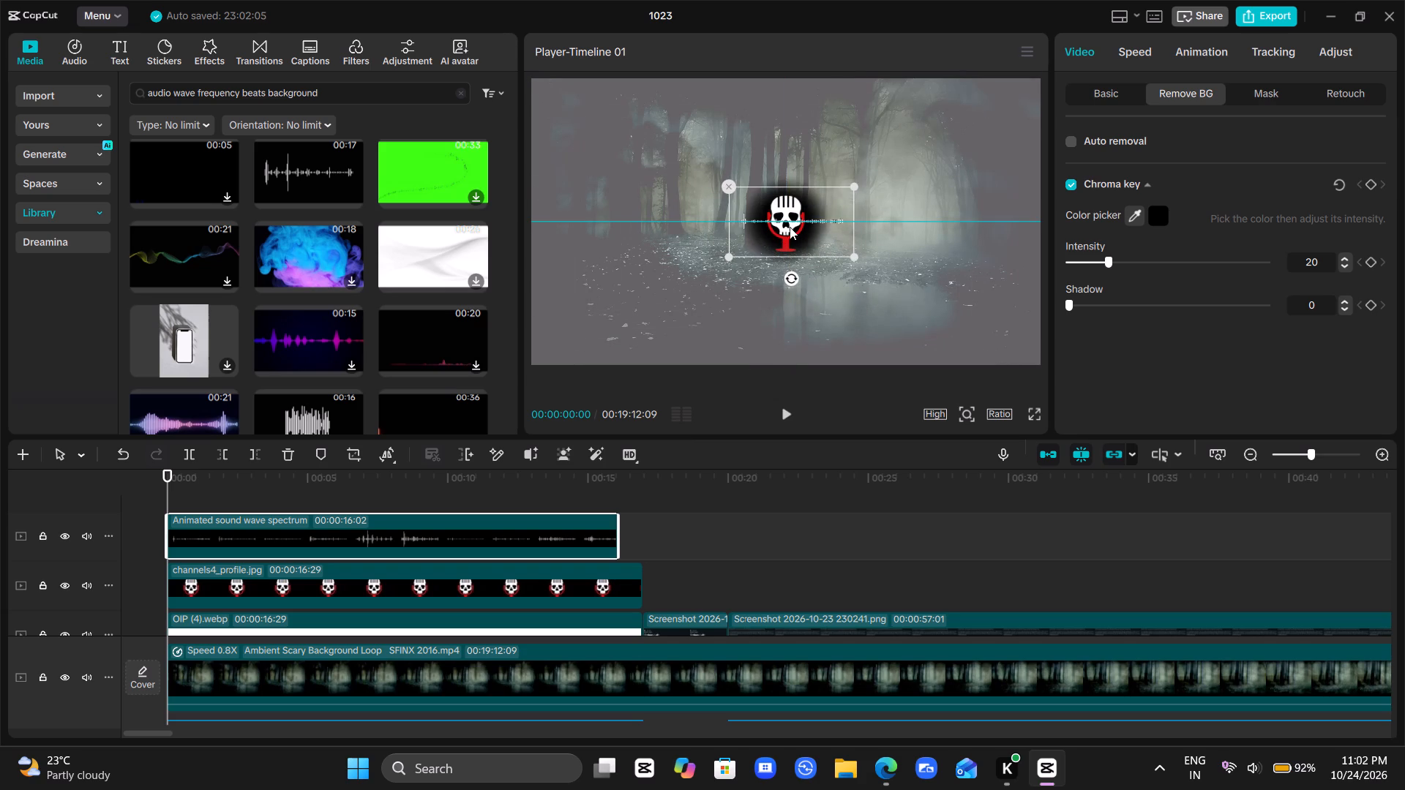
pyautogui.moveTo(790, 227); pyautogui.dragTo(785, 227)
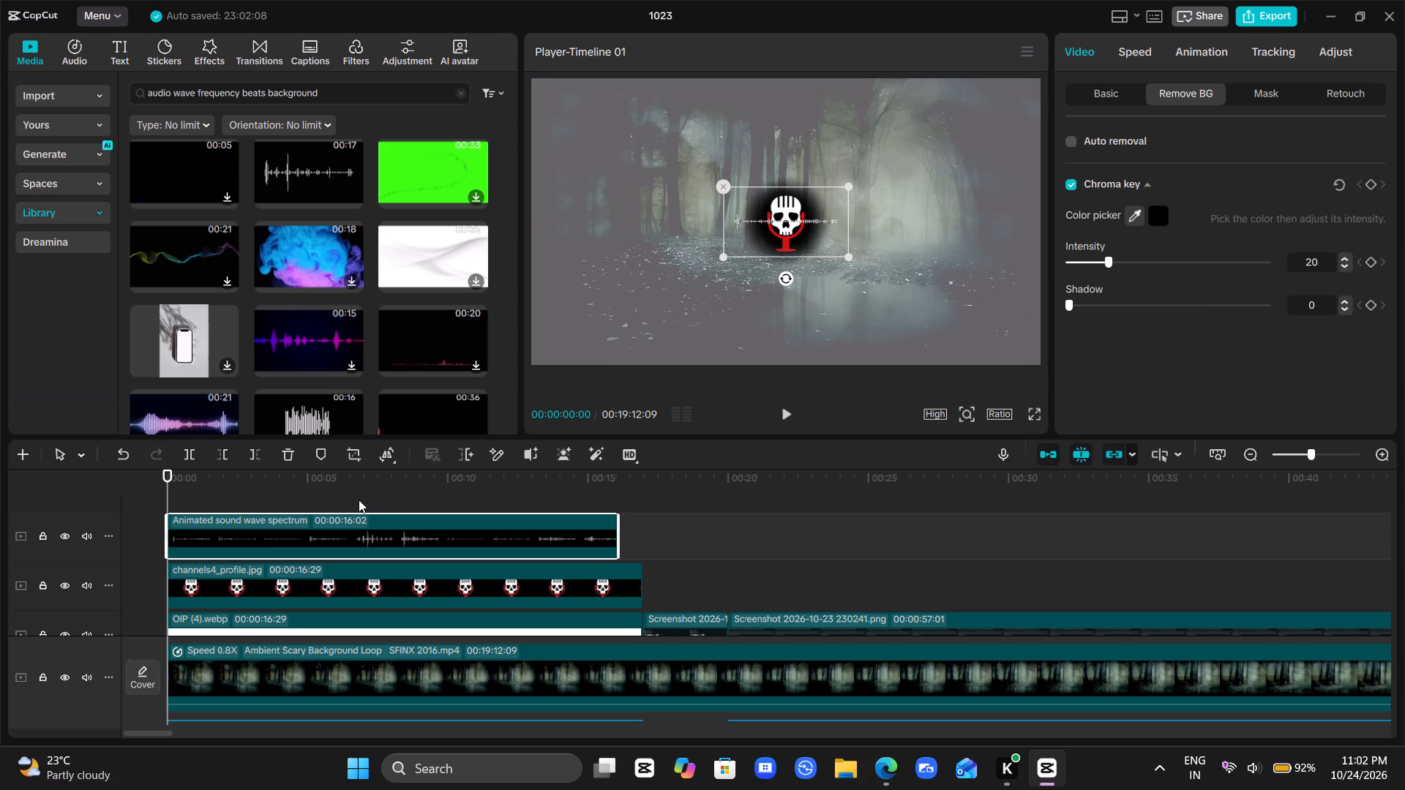
# Play the intro from the start to check the sound wave over the logo.
pyautogui.click(359, 500)
pyautogui.moveTo(359, 500); pyautogui.dragTo(143, 519)
pyautogui.press('space')
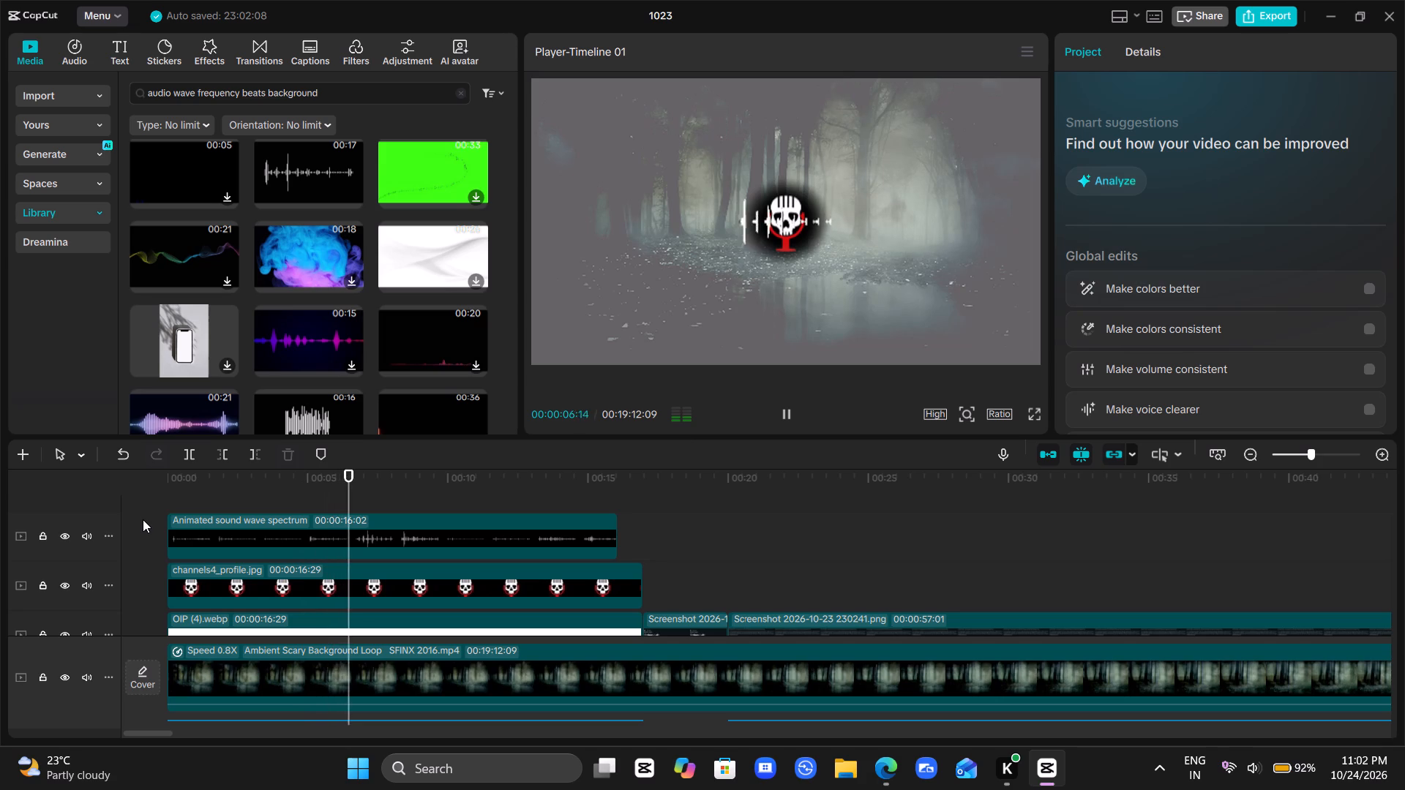
pyautogui.press('space')
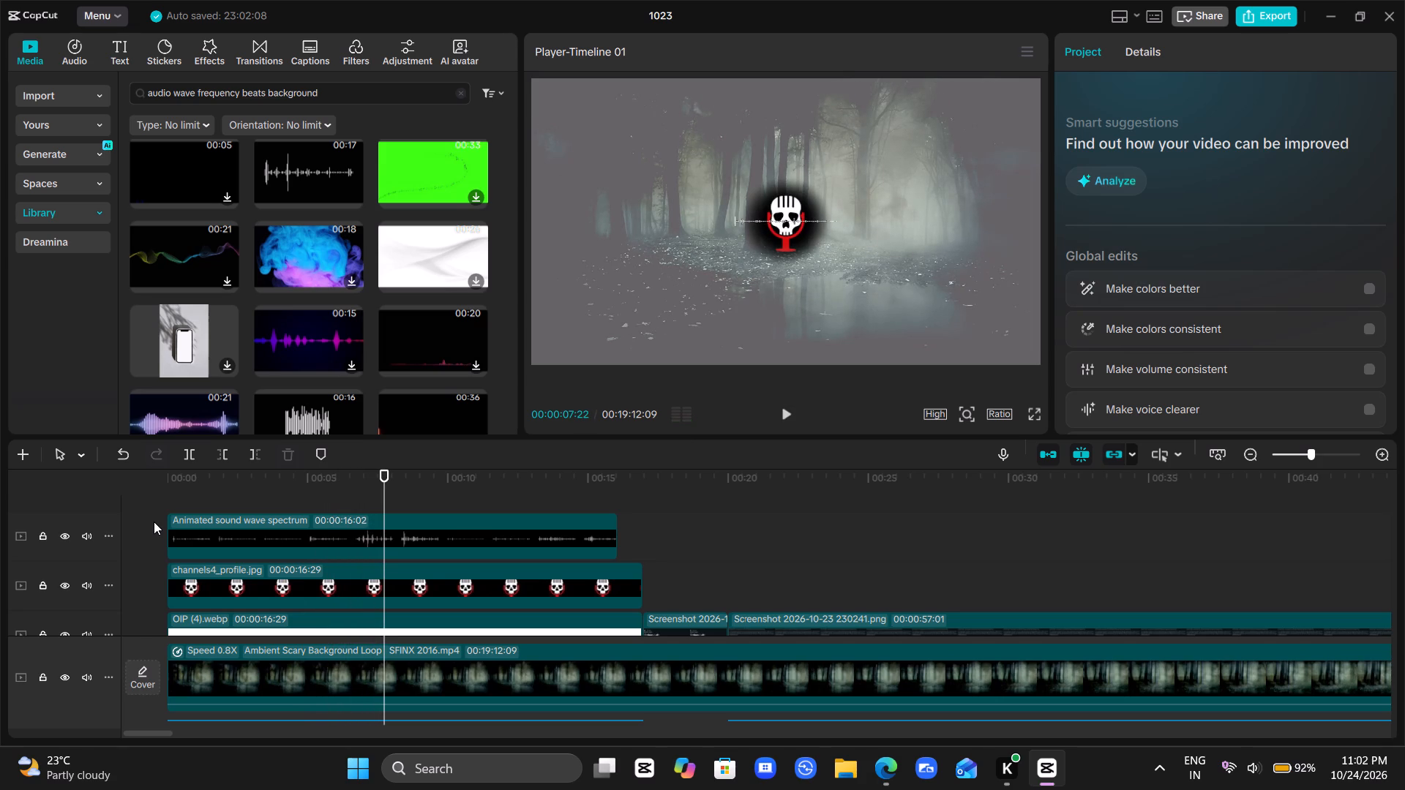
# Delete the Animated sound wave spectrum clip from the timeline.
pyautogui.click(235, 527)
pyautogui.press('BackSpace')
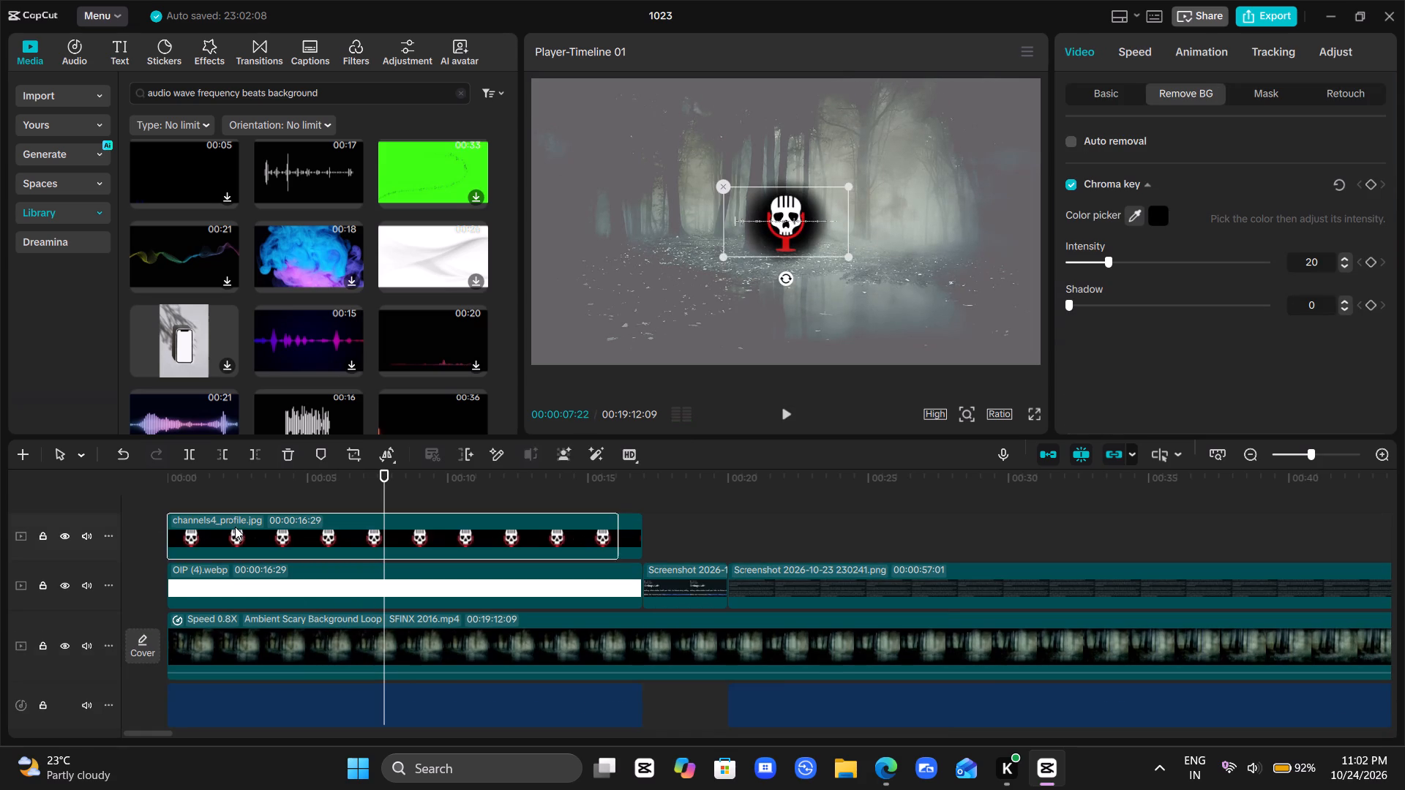
# Add the white vertical-bar audio frequency waveform clip from the library at the timeline's start, on a new track above the logo.
pyautogui.scroll(-1, 314, 327)
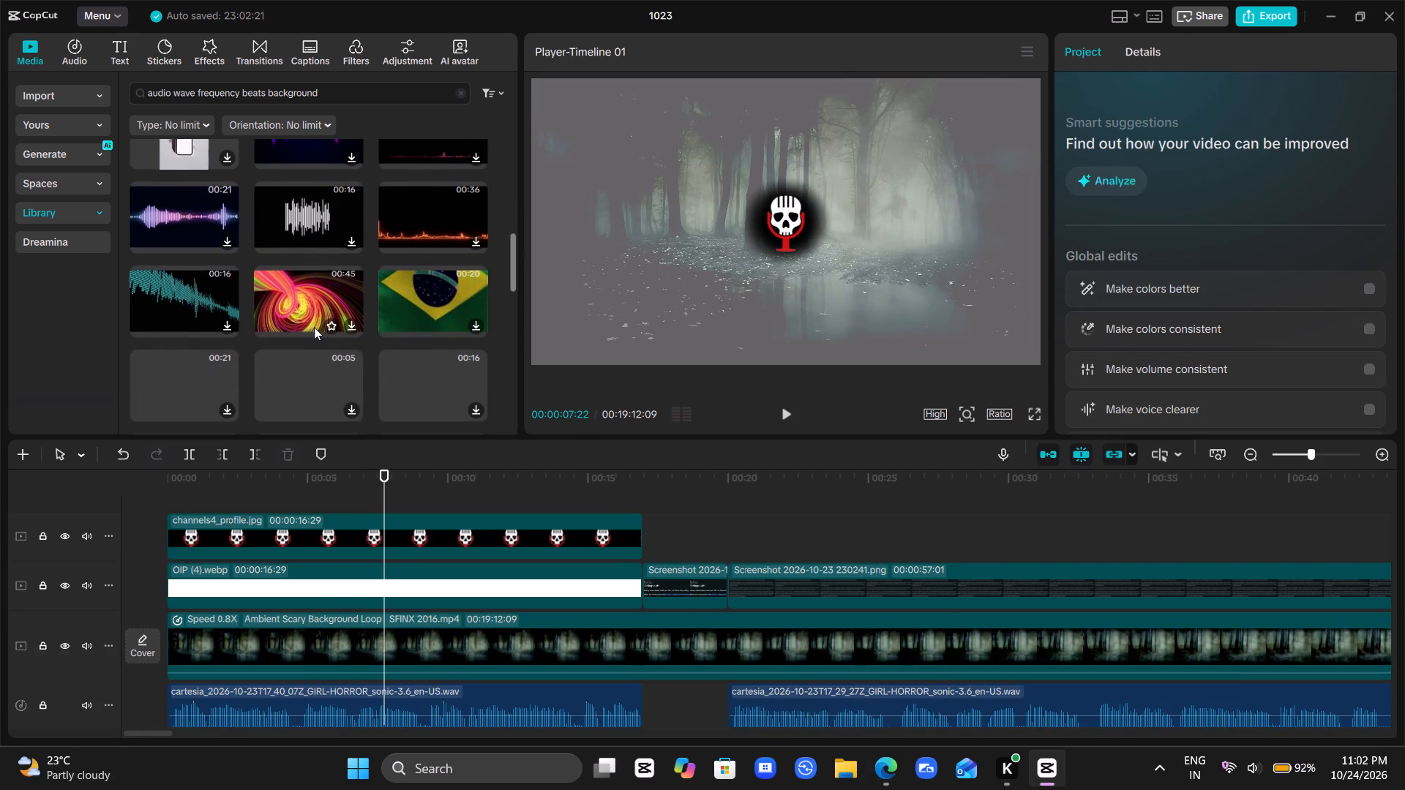
pyautogui.click(346, 236)
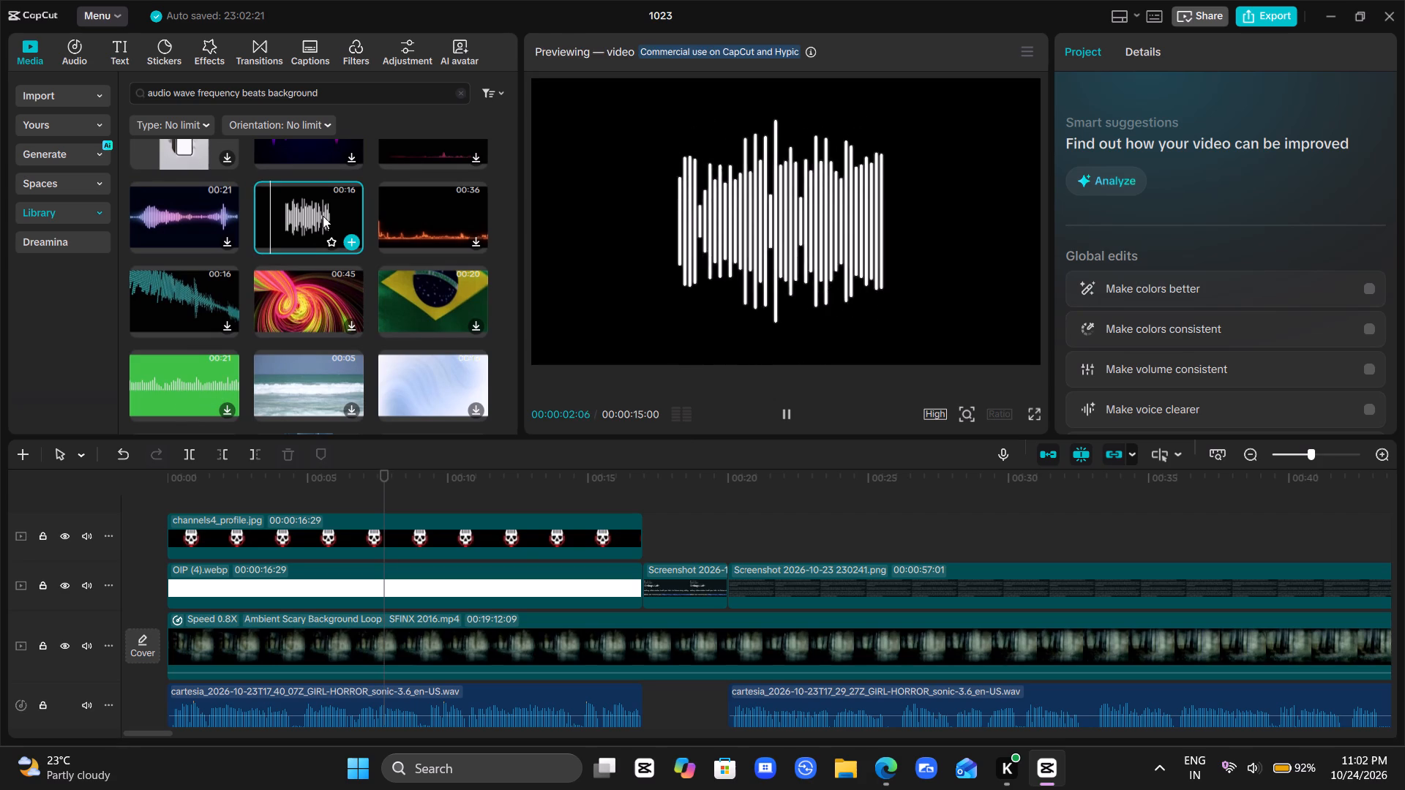
pyautogui.moveTo(318, 214); pyautogui.dragTo(160, 498)
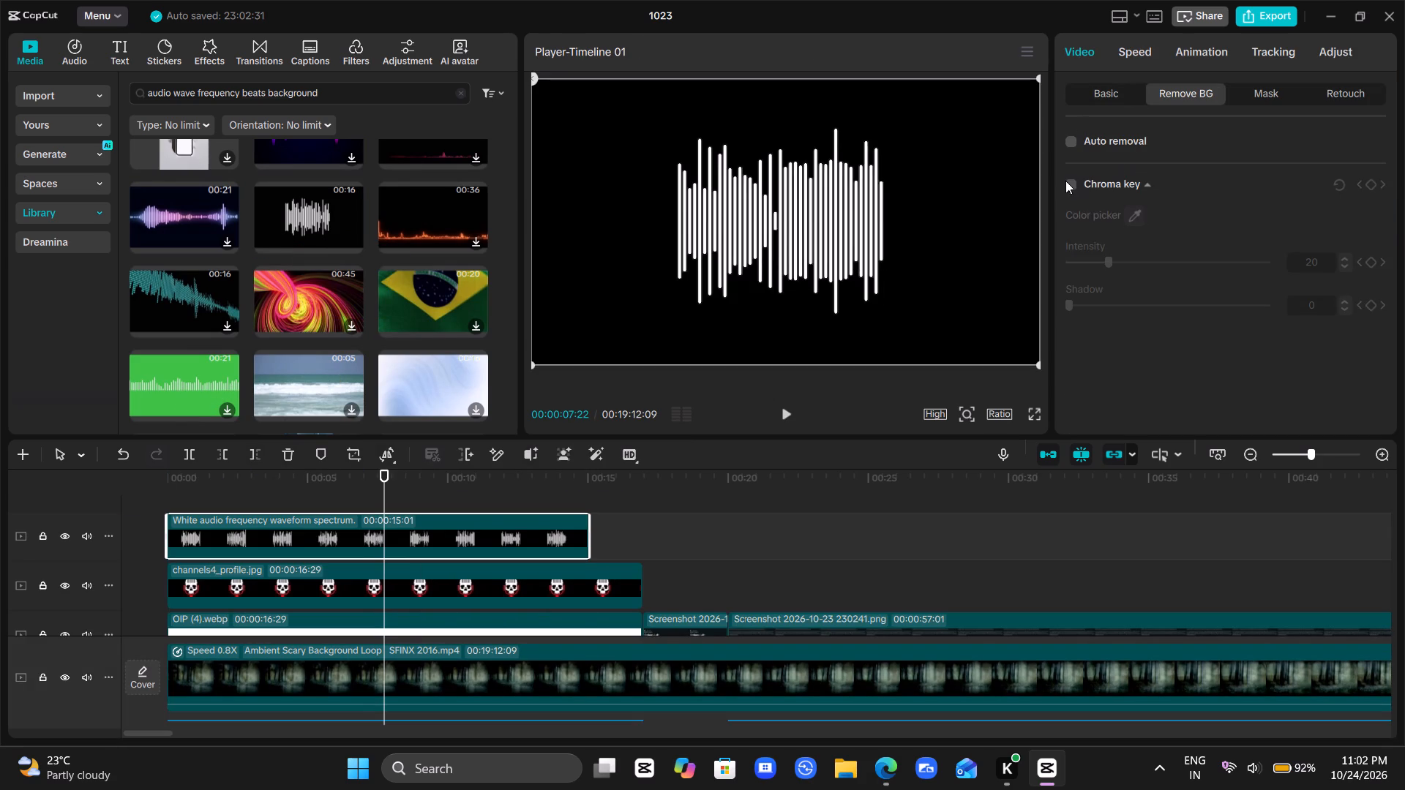
# Remove the white waveform clip's black background with a chroma key.
pyautogui.moveTo(1065, 181); pyautogui.dragTo(1072, 184)
pyautogui.click(1072, 184)
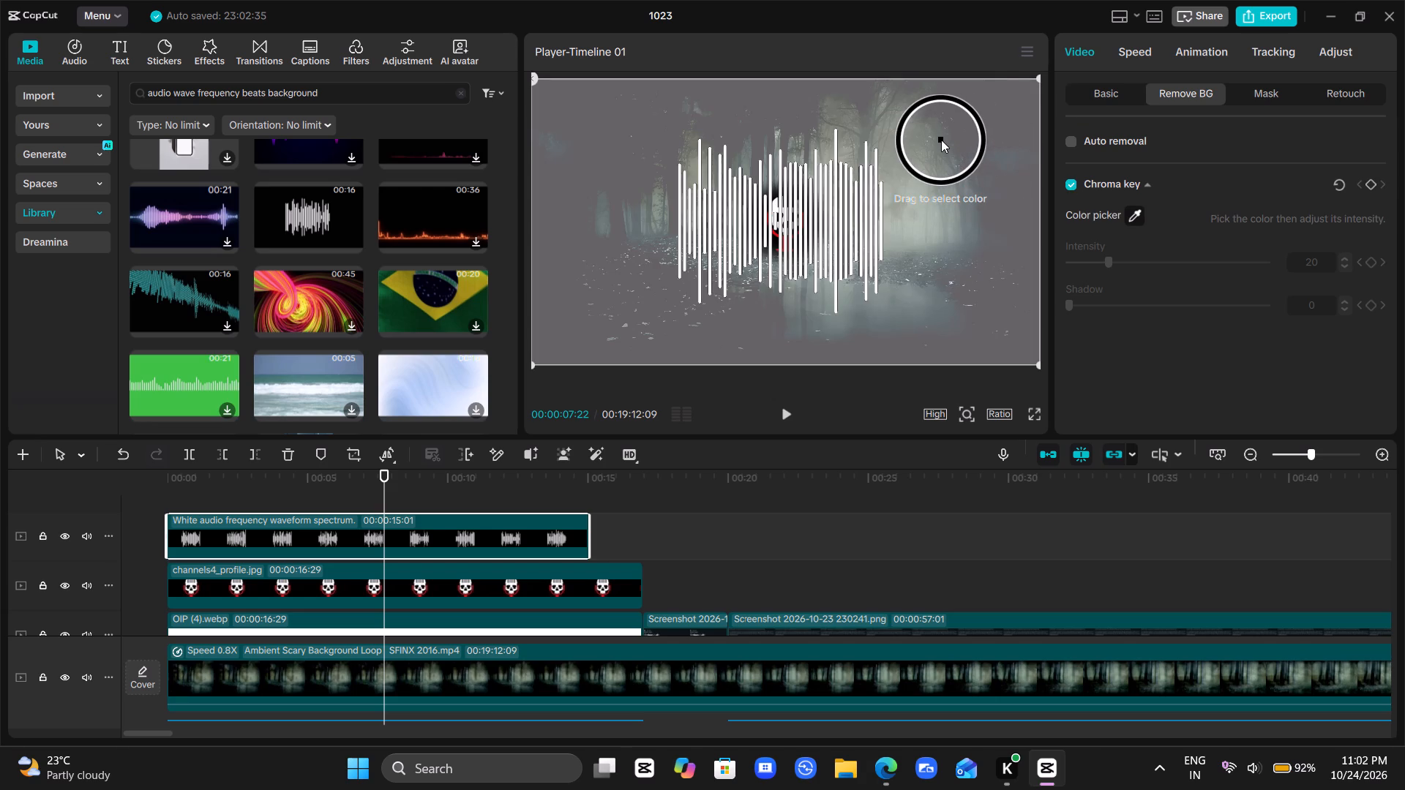
pyautogui.click(941, 140)
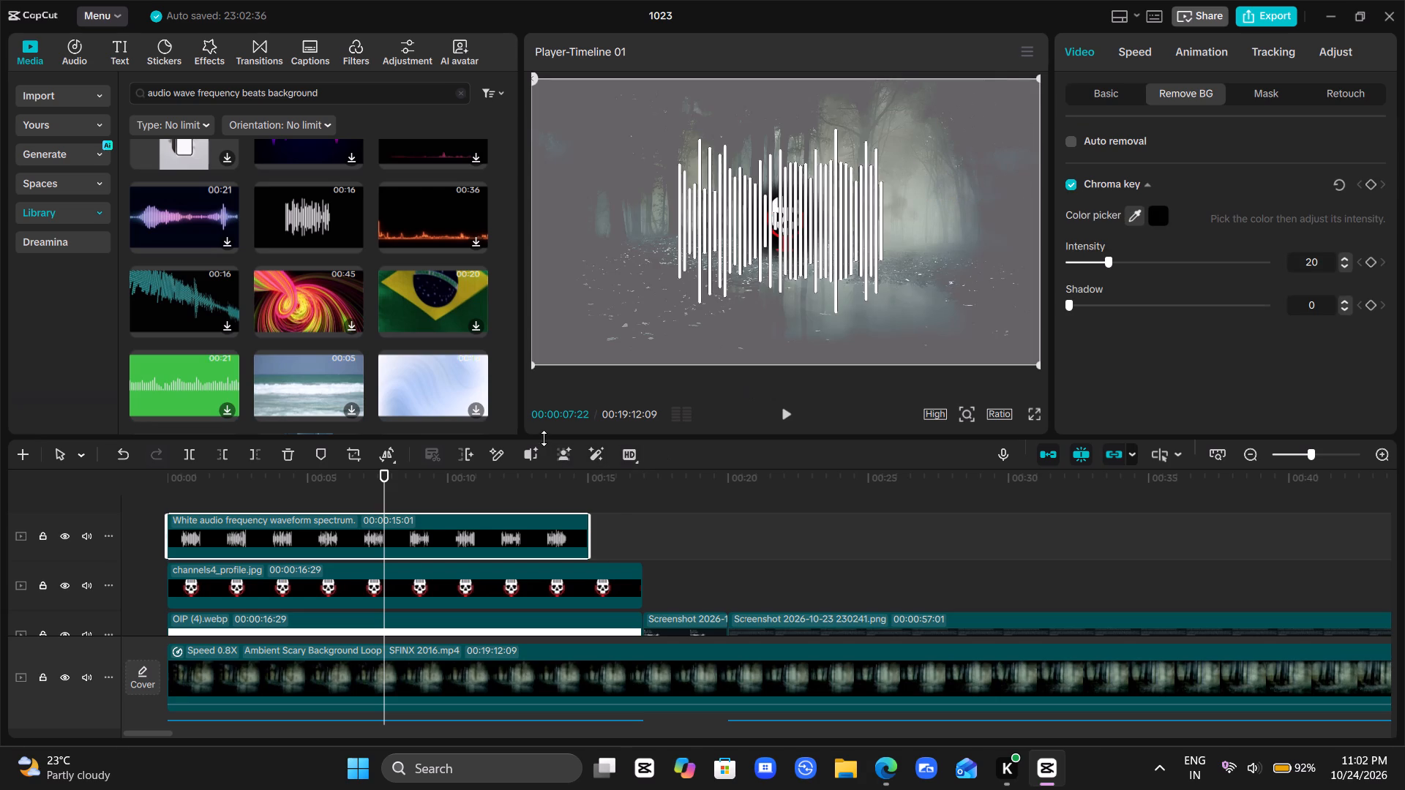
# Shrink the white waveform to about the skull microphone logo's width and centre it directly below the logo.
pyautogui.click(316, 501)
pyautogui.moveTo(316, 501); pyautogui.dragTo(440, 536)
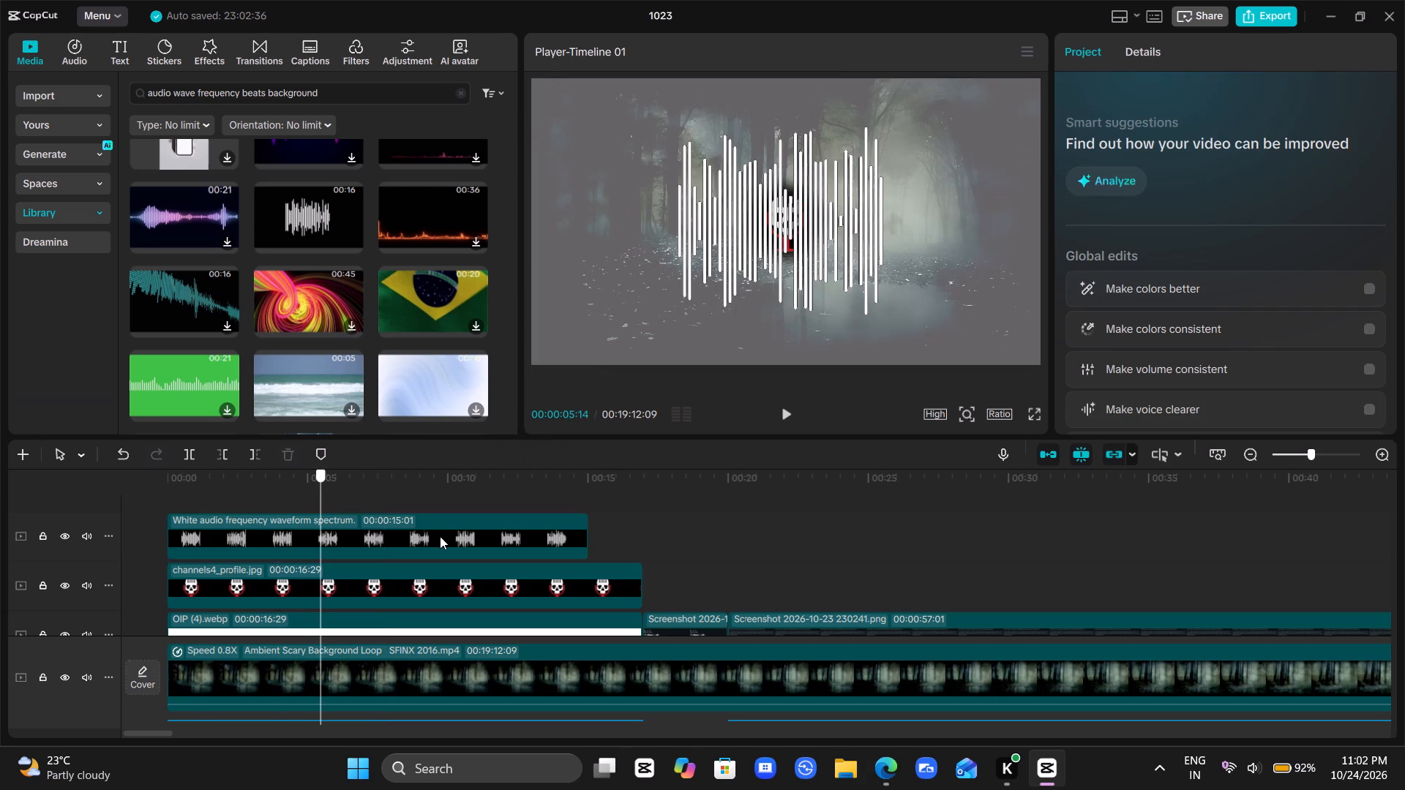
pyautogui.moveTo(440, 536); pyautogui.dragTo(446, 538)
pyautogui.click(482, 535)
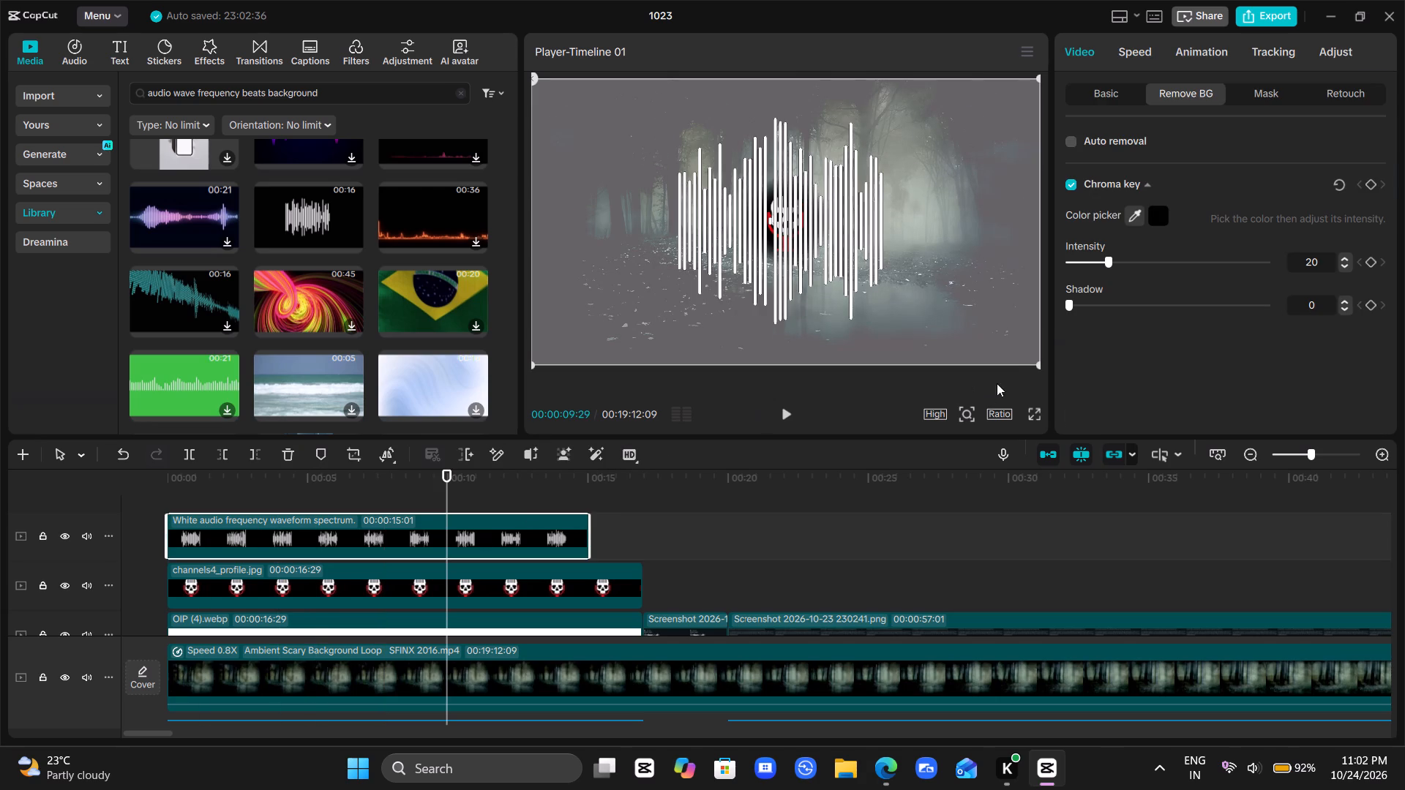
pyautogui.moveTo(1034, 362); pyautogui.dragTo(724, 239)
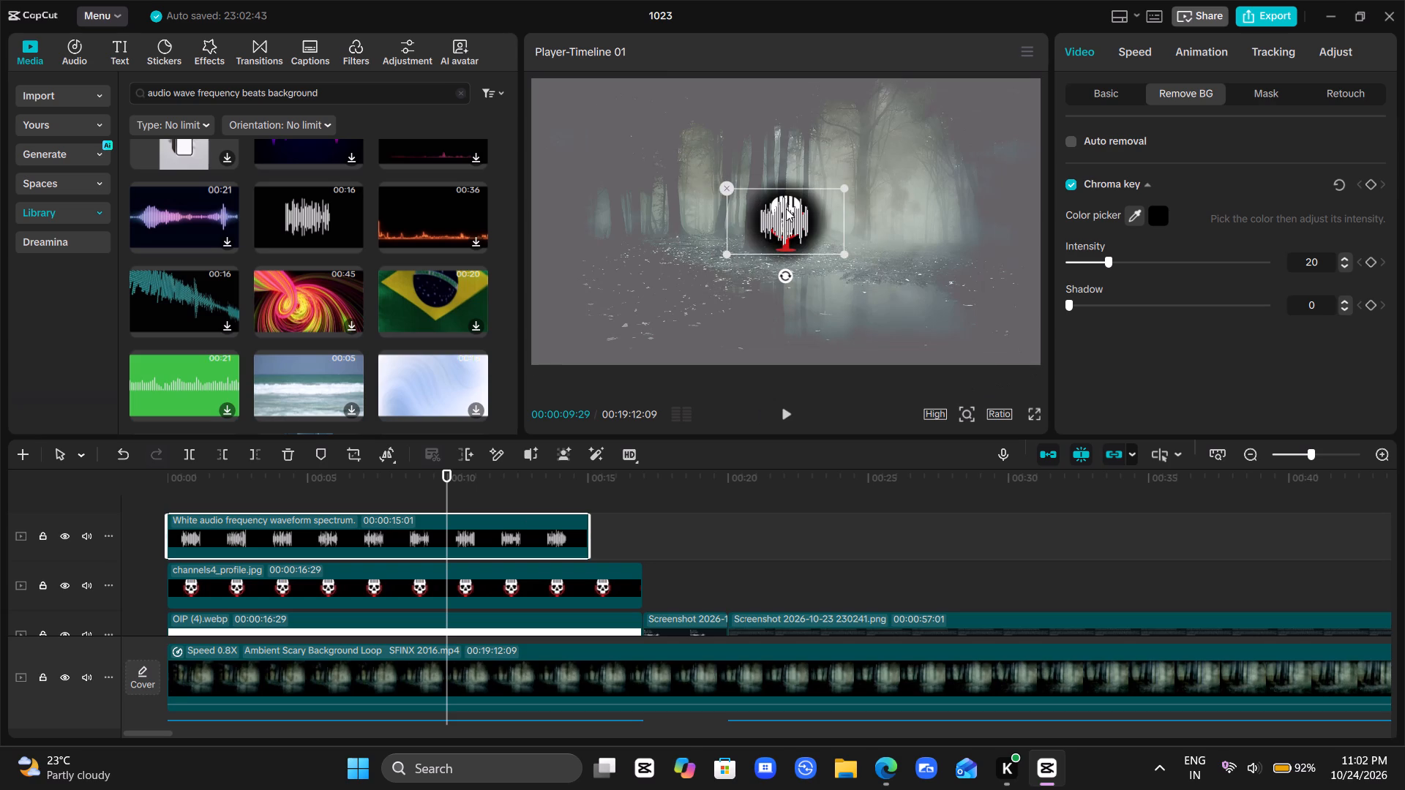
pyautogui.moveTo(817, 209); pyautogui.dragTo(808, 274)
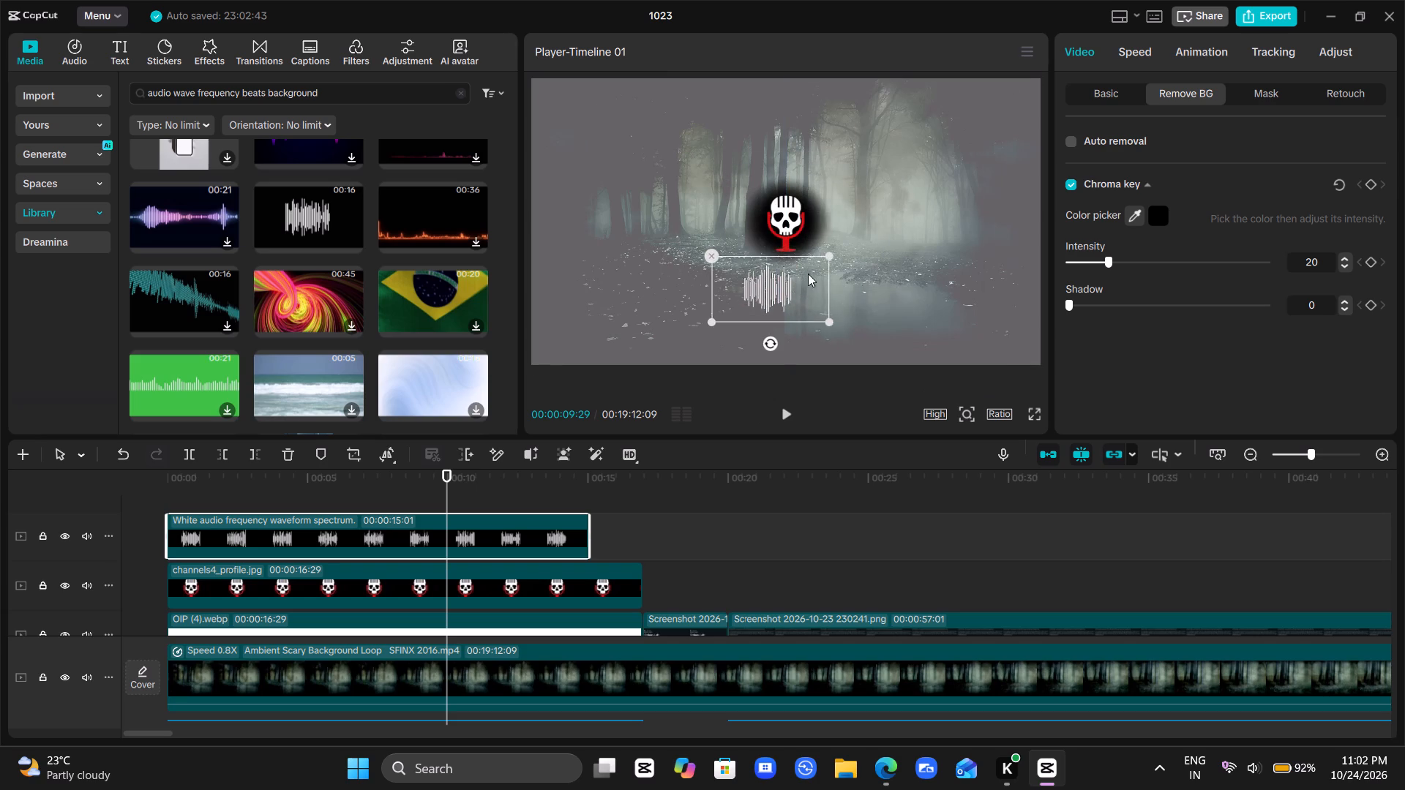
pyautogui.moveTo(808, 274); pyautogui.dragTo(817, 276)
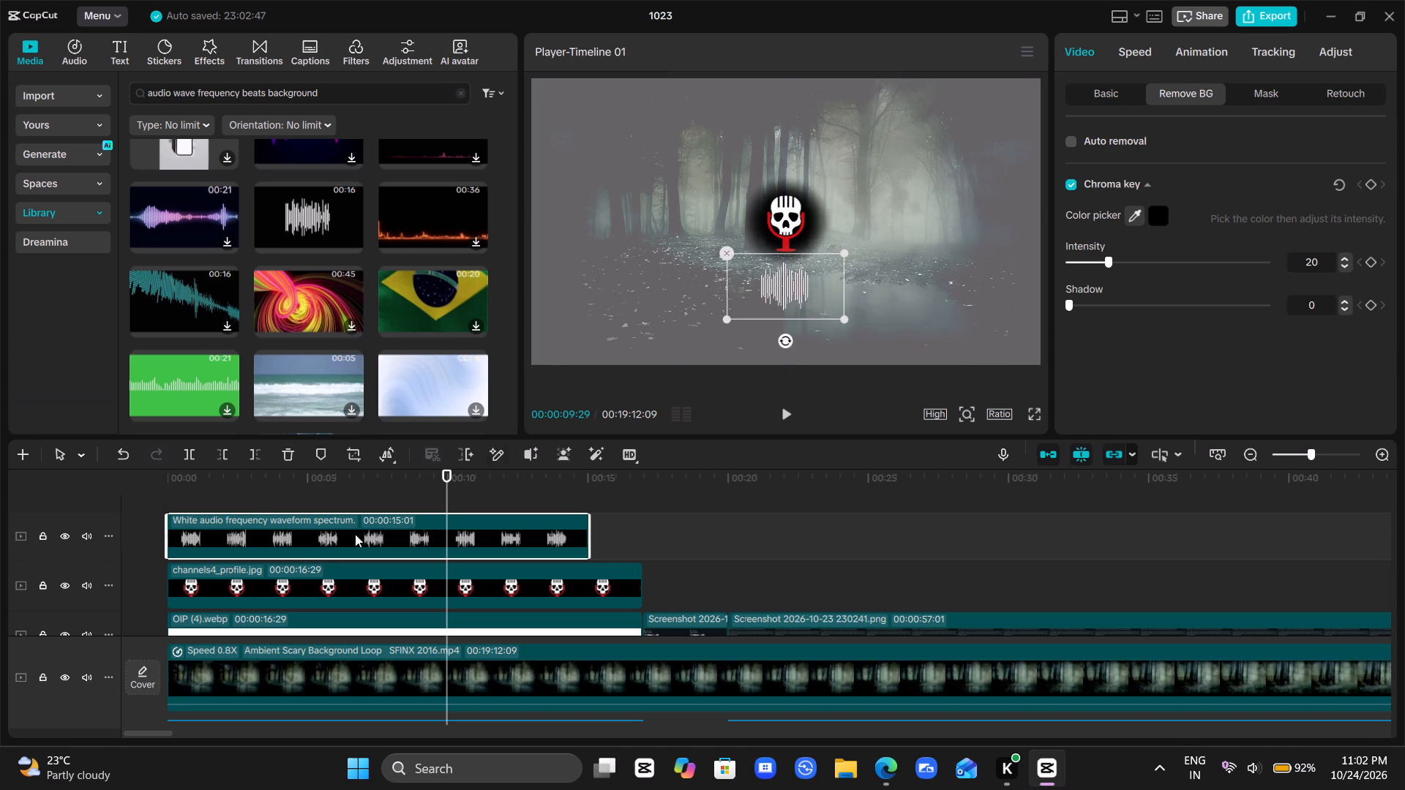
# Play the first few seconds of the intro to check the waveform below the logo.
pyautogui.click(234, 501)
pyautogui.moveTo(234, 501); pyautogui.dragTo(90, 514)
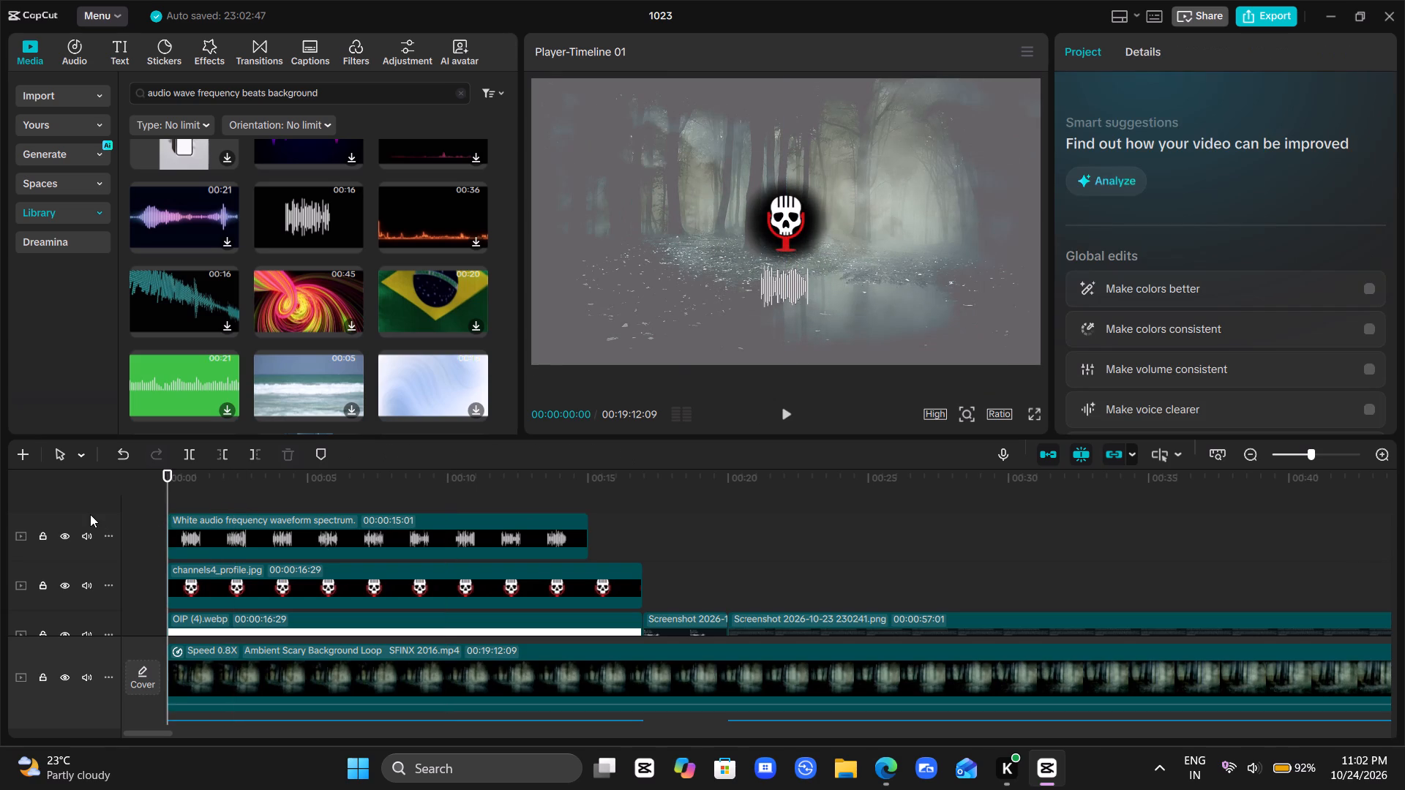
pyautogui.press('space')
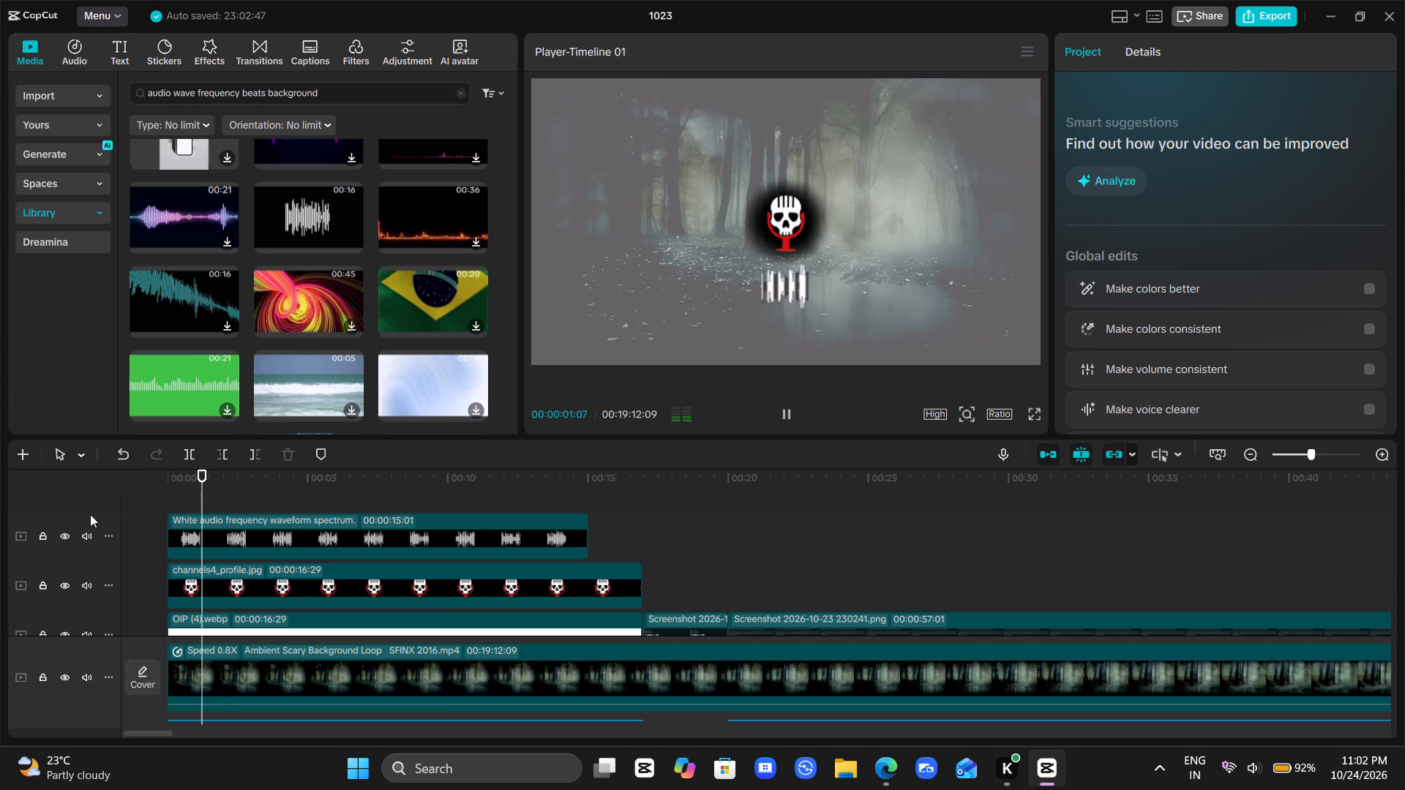
pyautogui.press('space')
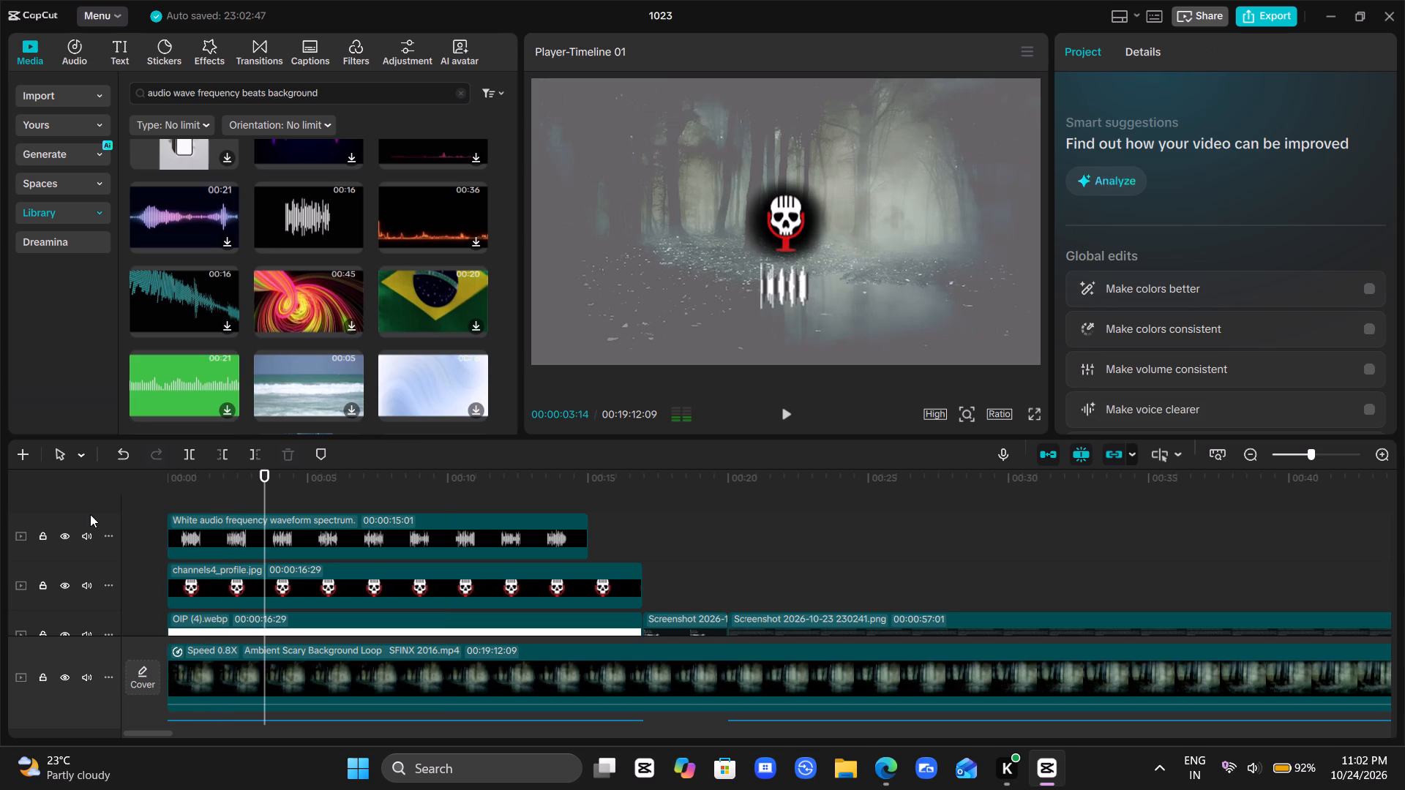
# Set the white waveform clip's chroma key intensity to 100.
pyautogui.click(222, 525)
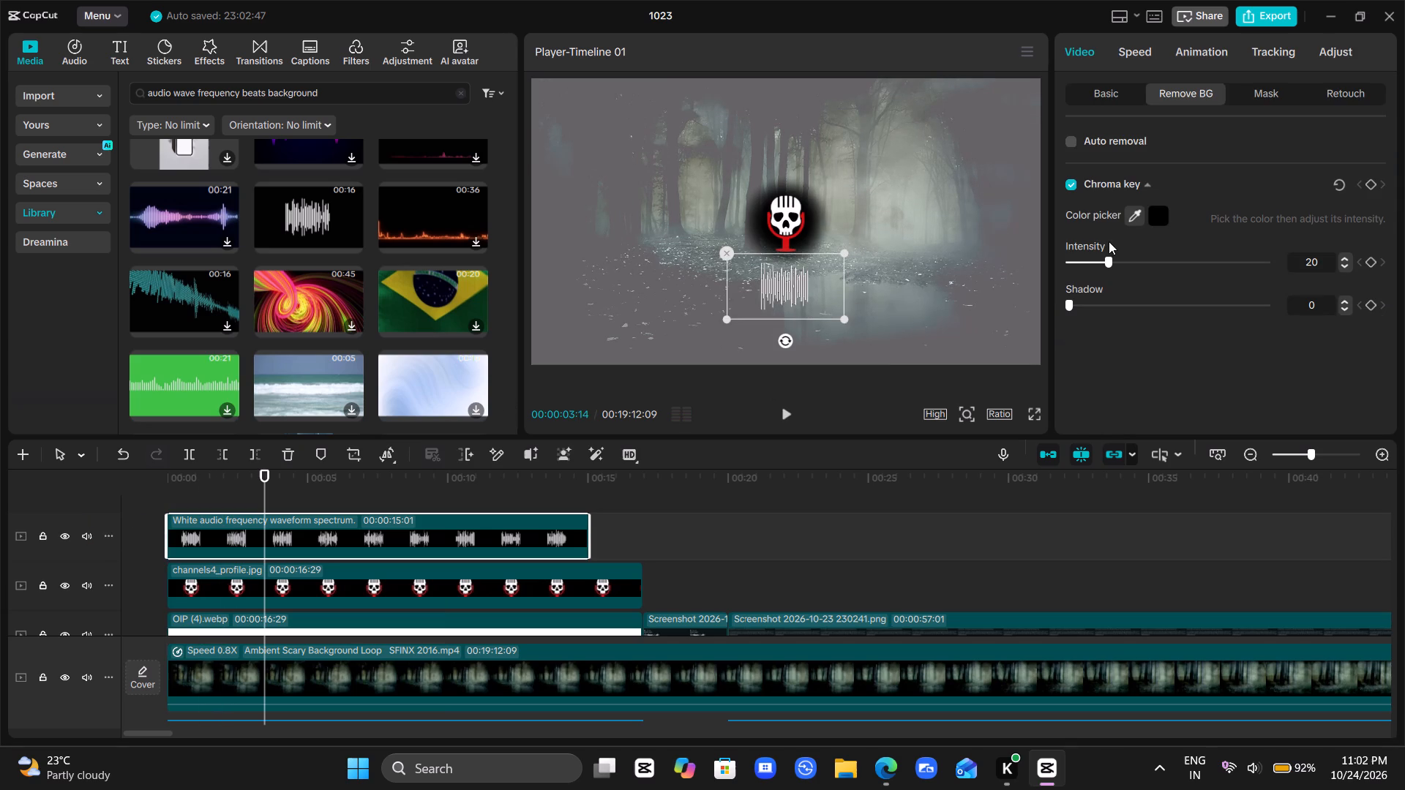
pyautogui.moveTo(1106, 266); pyautogui.dragTo(1387, 283)
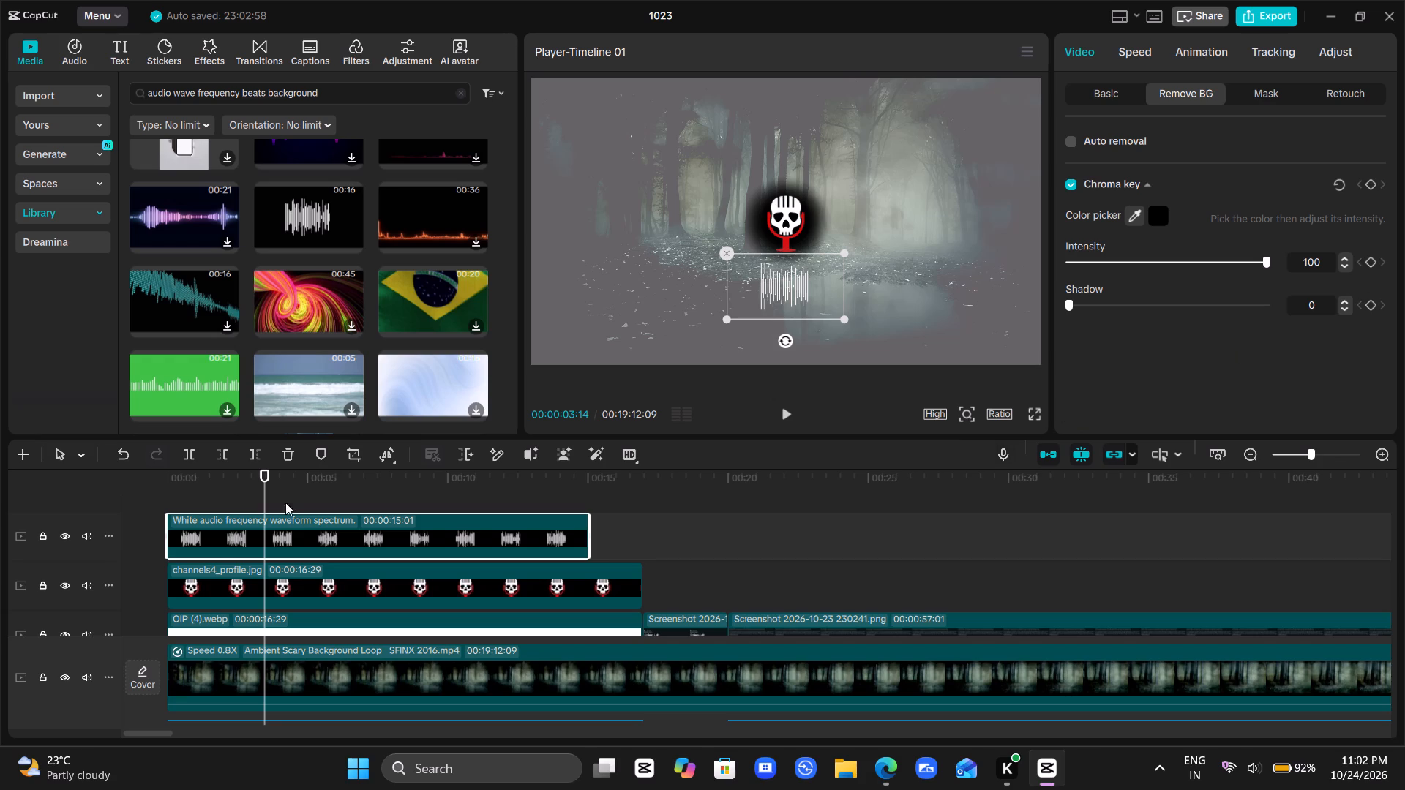
# Play the intro full screen from the start, and scrub back through the waveform section to review it.
pyautogui.click(222, 484)
pyautogui.moveTo(222, 484); pyautogui.dragTo(84, 494)
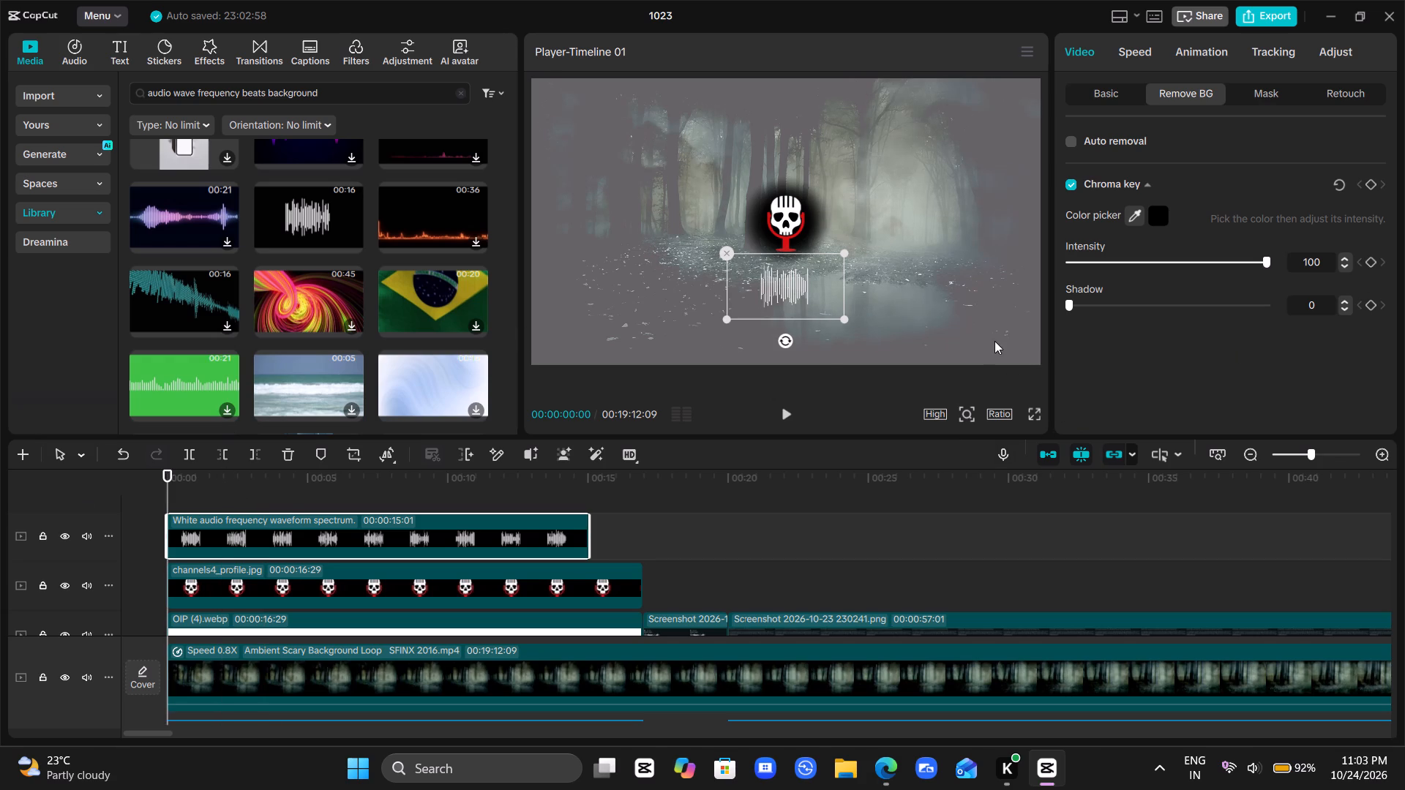
pyautogui.click(1037, 420)
pyautogui.press('space')
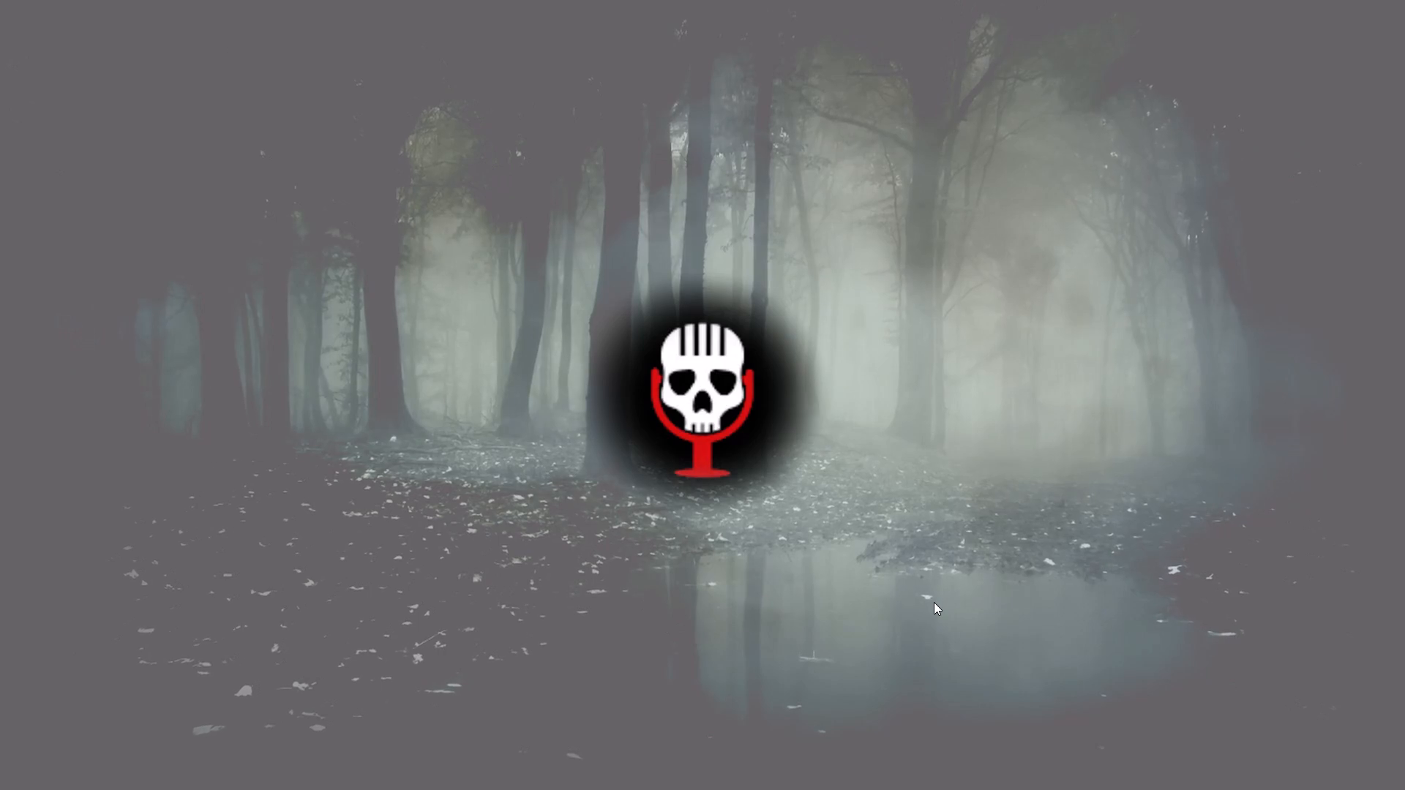
pyautogui.press('f')
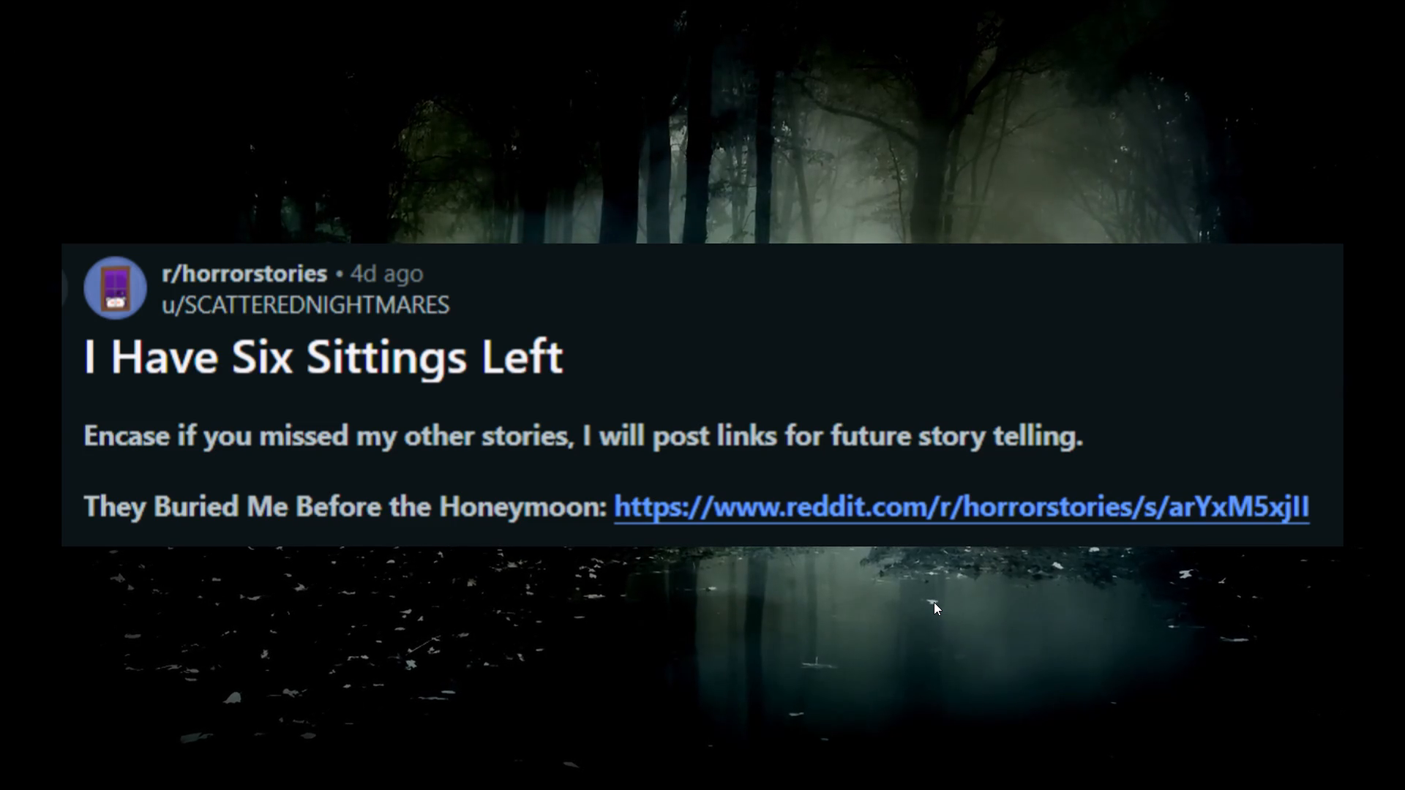
pyautogui.click(809, 623)
pyautogui.click(948, 708)
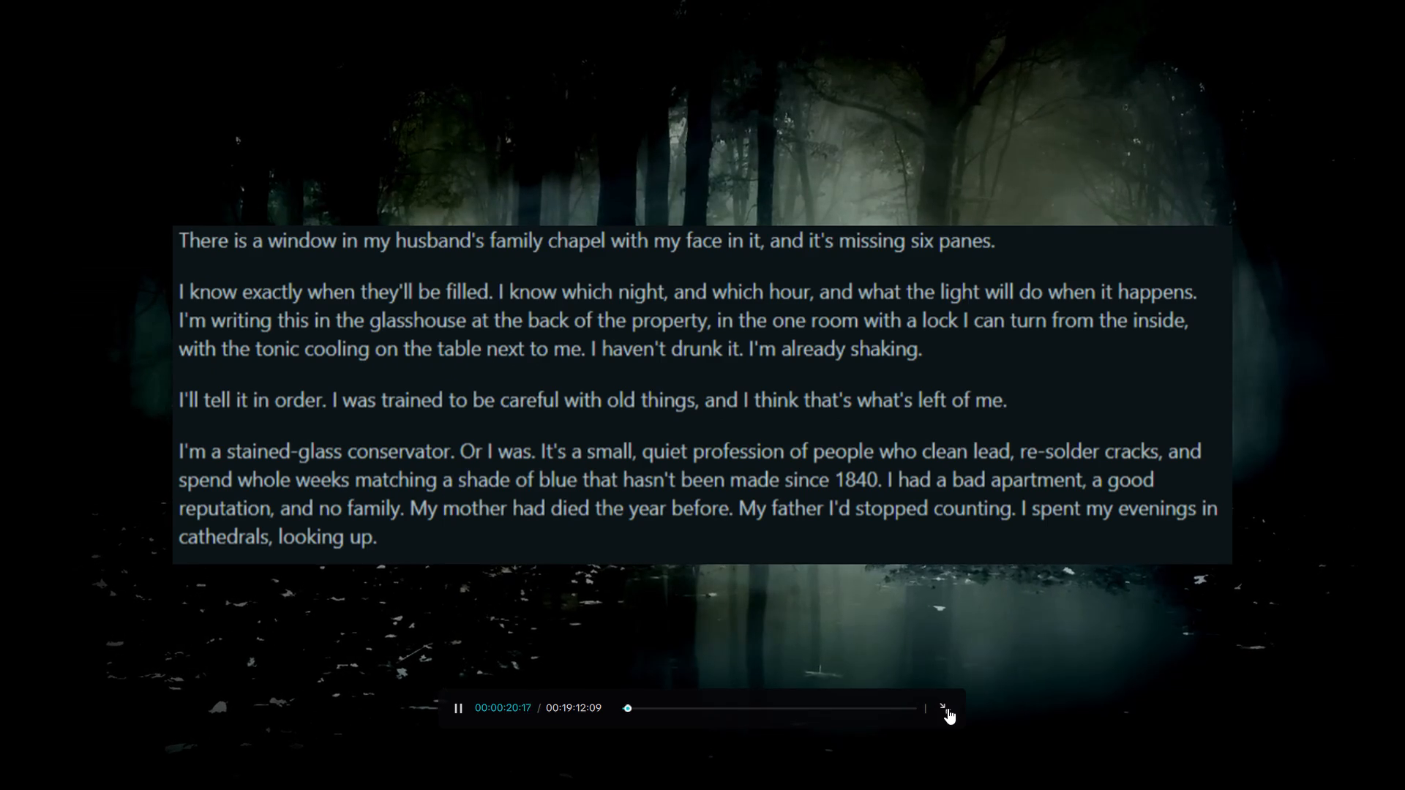
pyautogui.click(626, 505)
pyautogui.moveTo(626, 505); pyautogui.dragTo(424, 507)
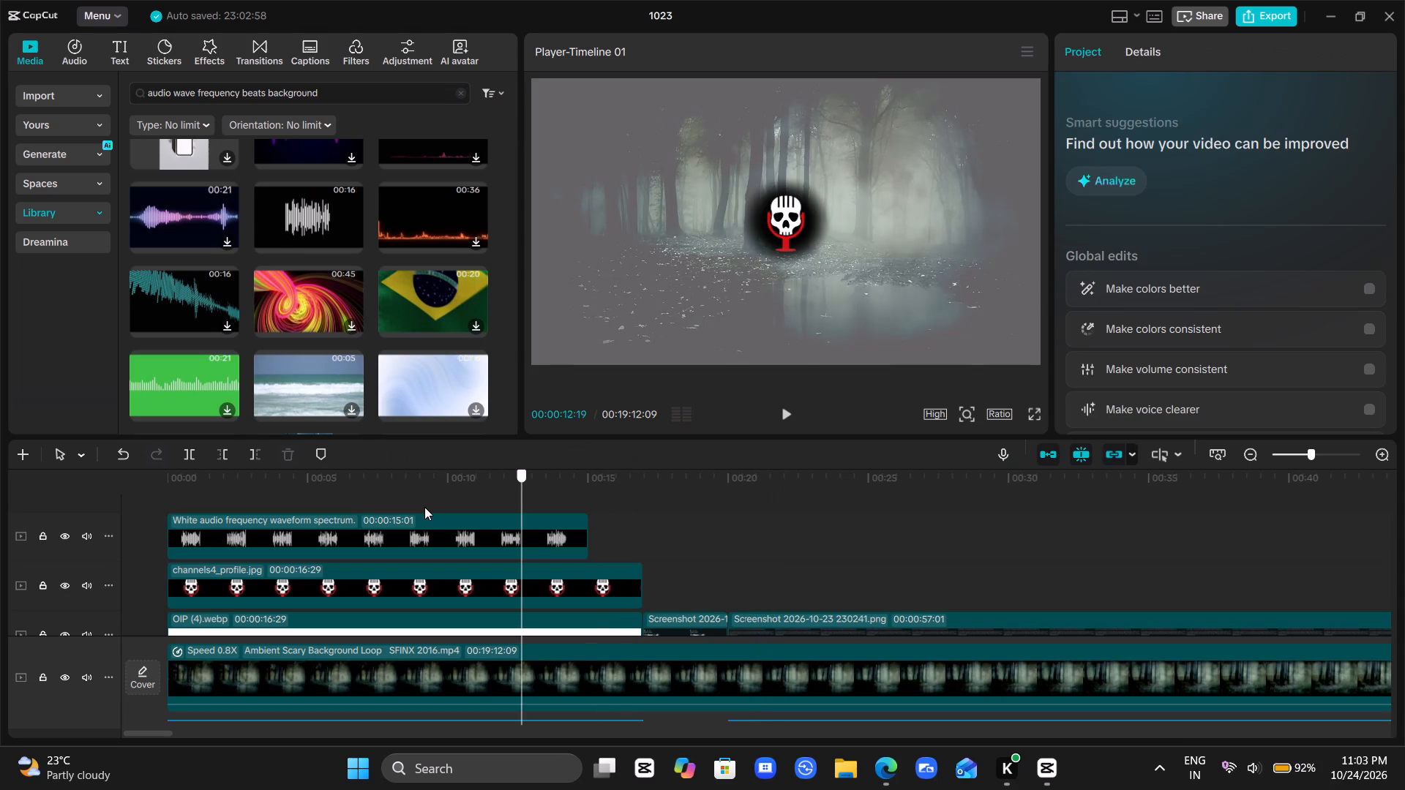
pyautogui.moveTo(424, 507); pyautogui.dragTo(525, 472)
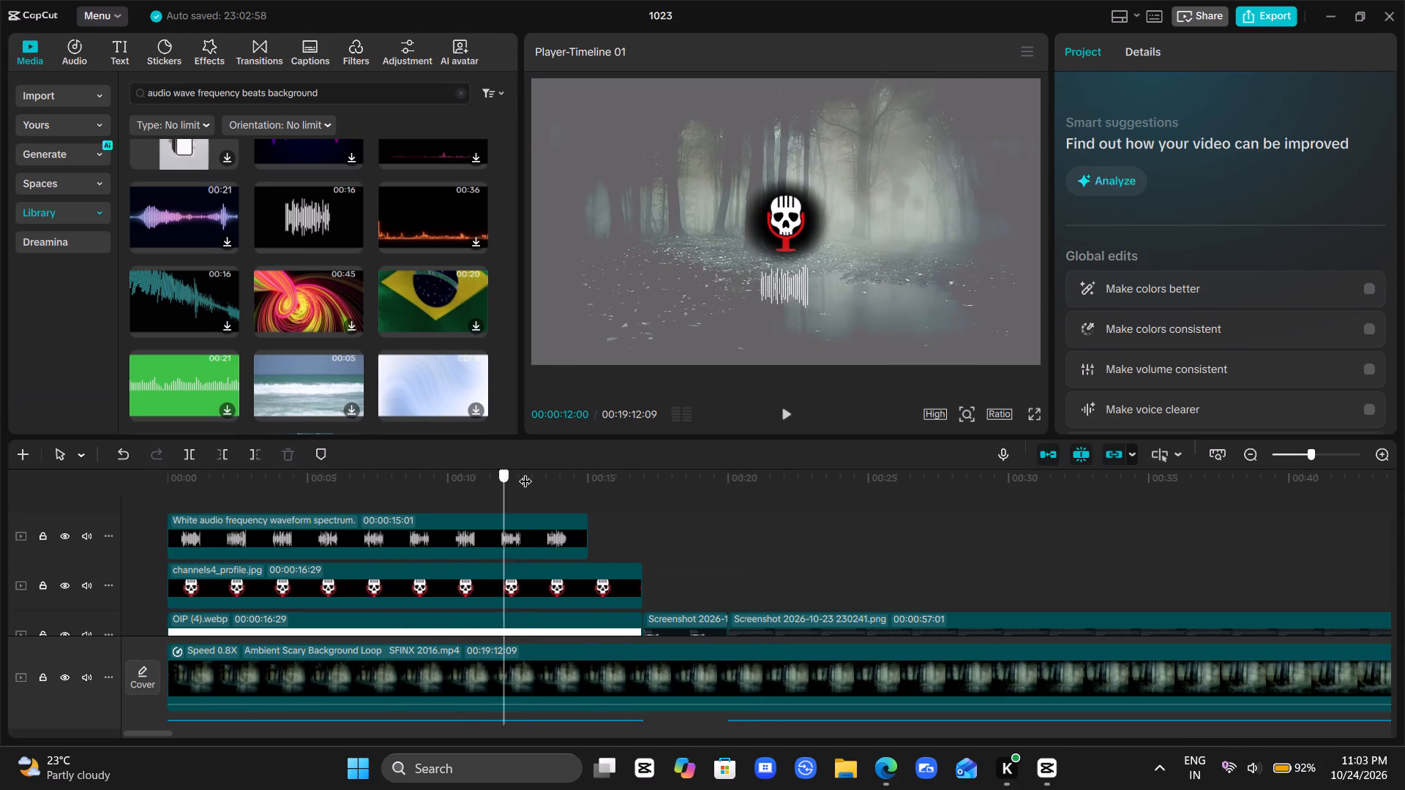
pyautogui.moveTo(525, 472); pyautogui.dragTo(318, 508)
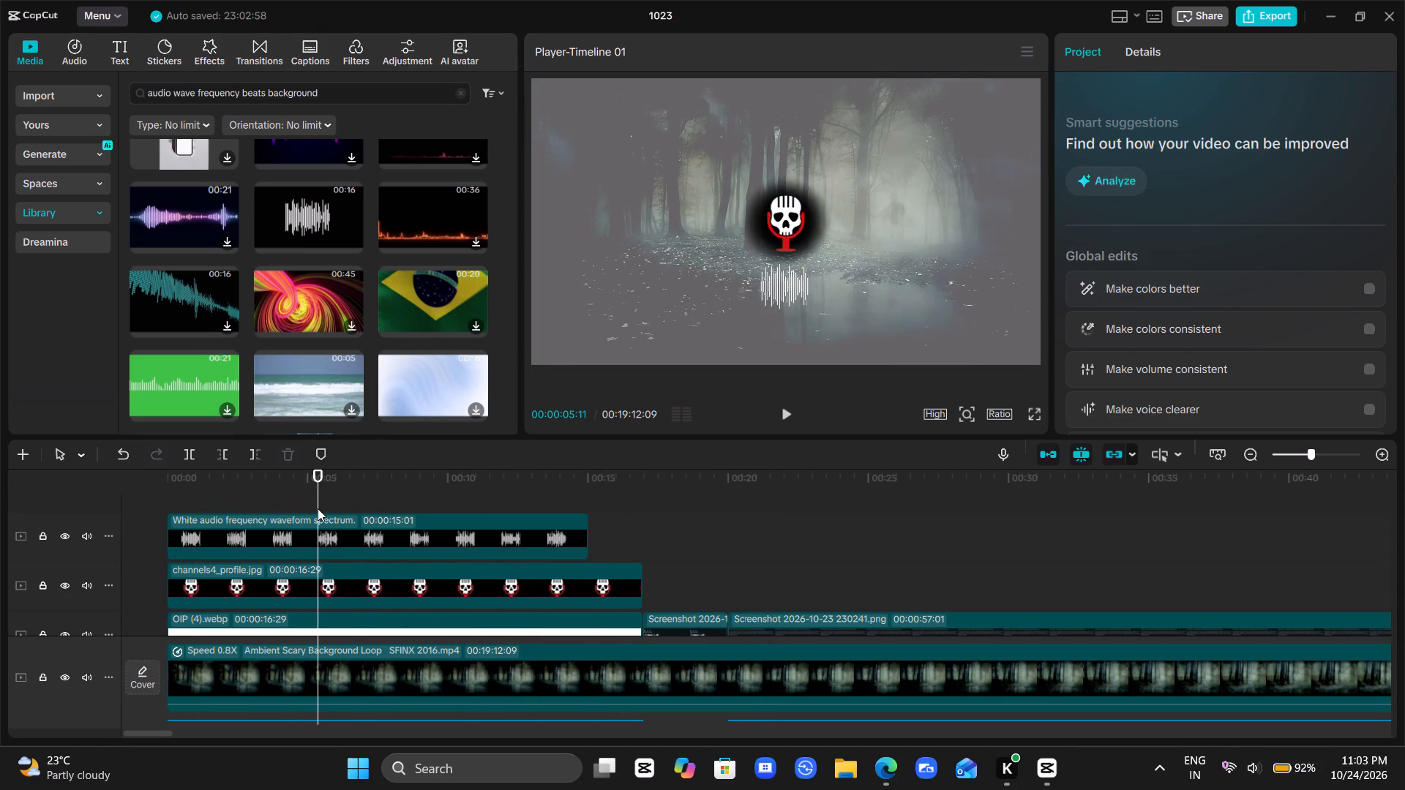
# Find the red circular audio spectrum clip in the library and add it at the timeline's start, on a new track above the white waveform.
pyautogui.scroll(-1, 361, 308)
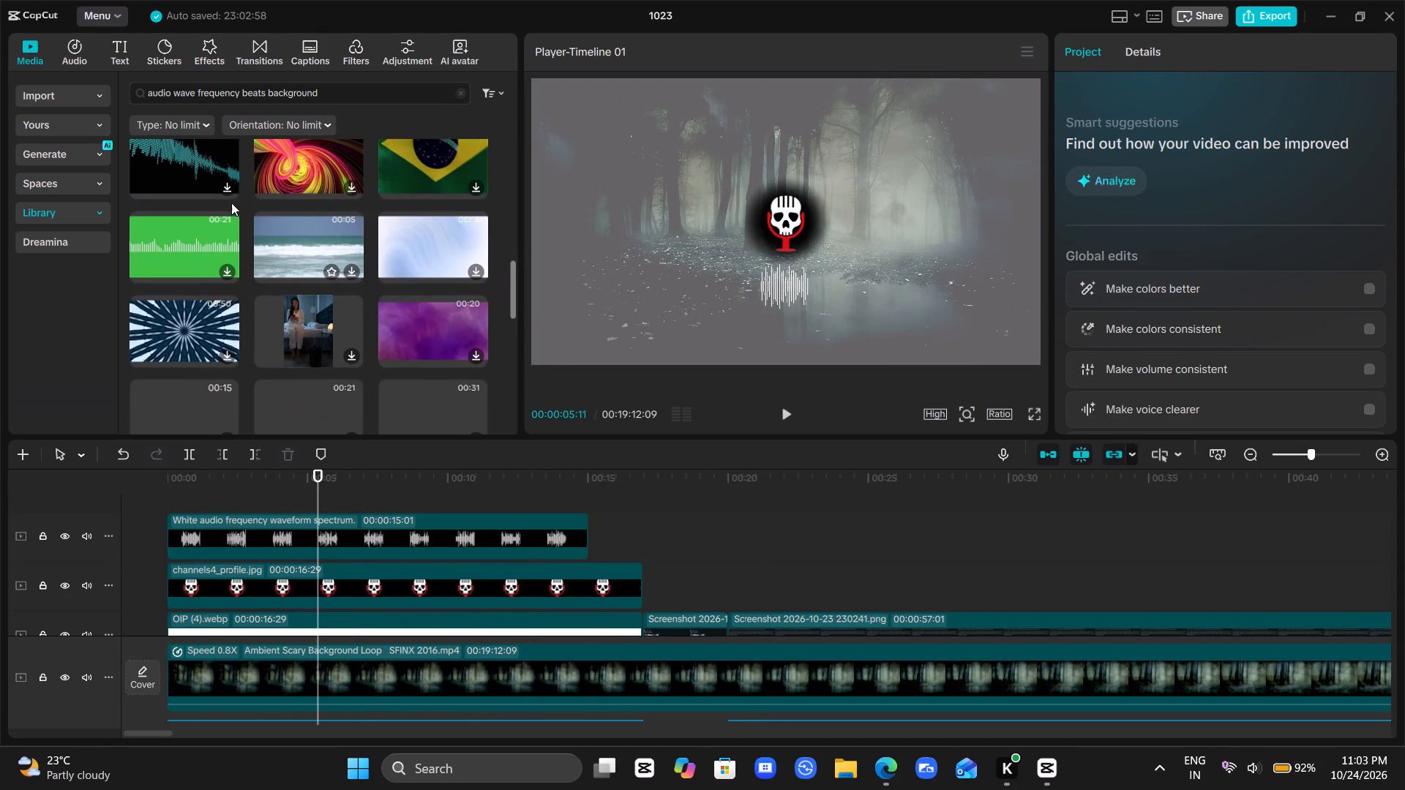
pyautogui.click(201, 236)
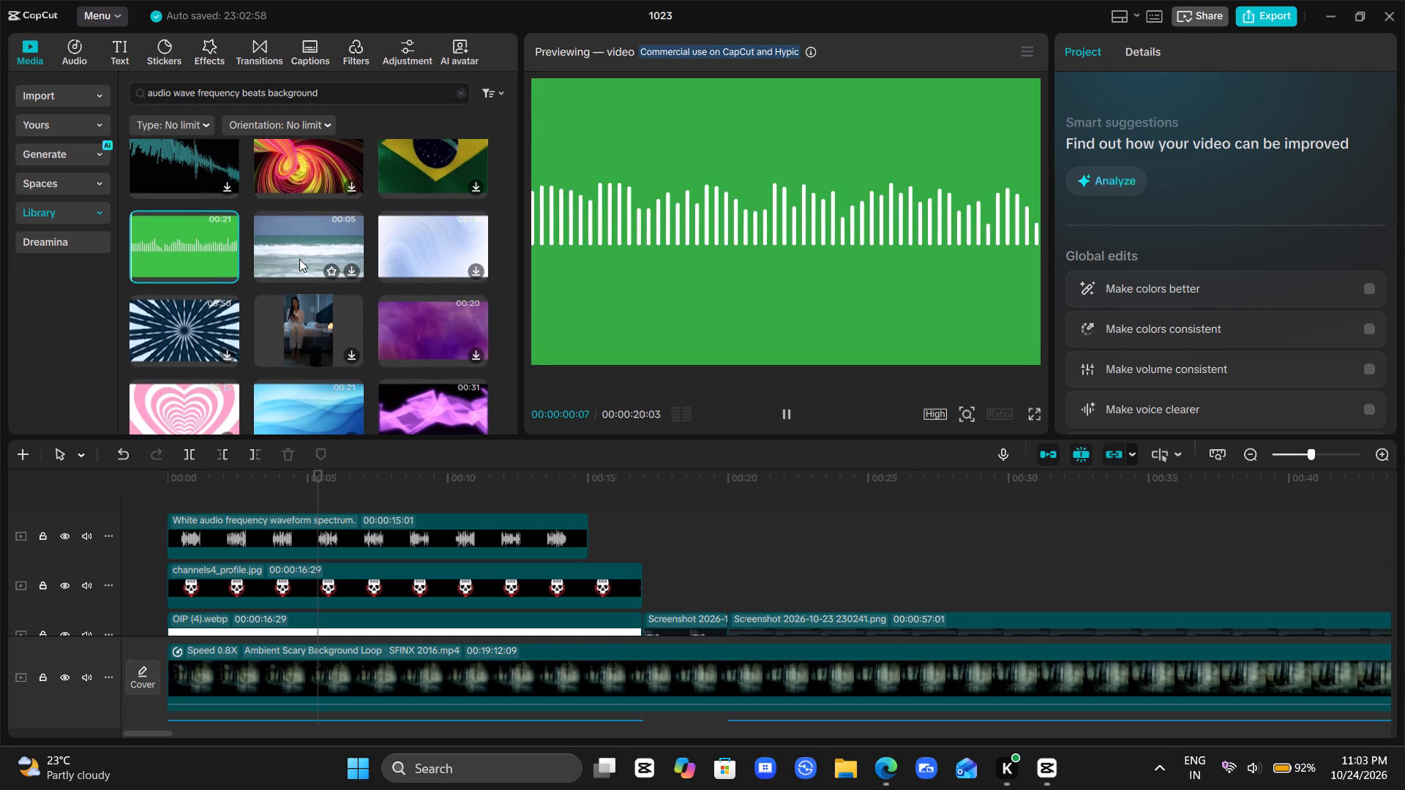
pyautogui.scroll(-1, 339, 276)
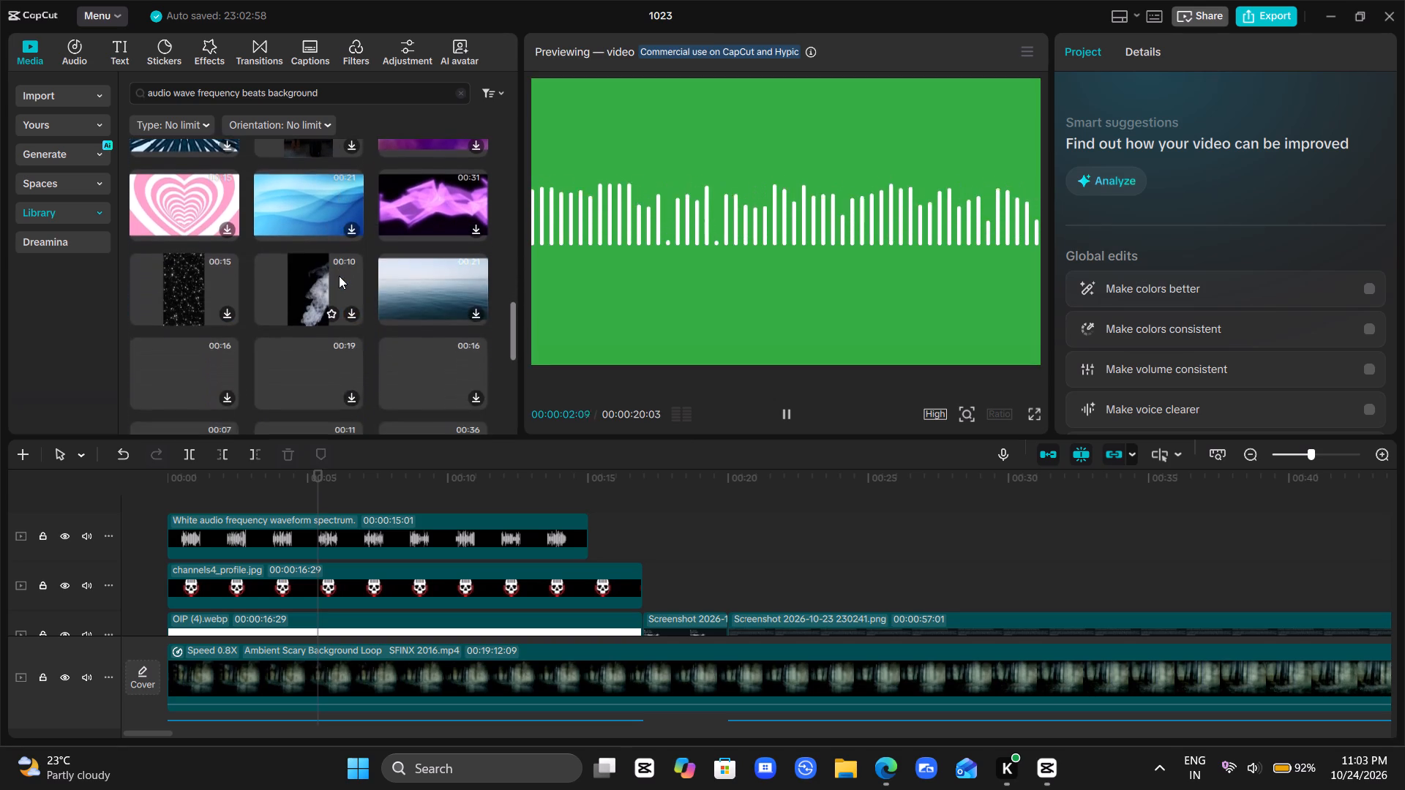
pyautogui.scroll(-1, 339, 276)
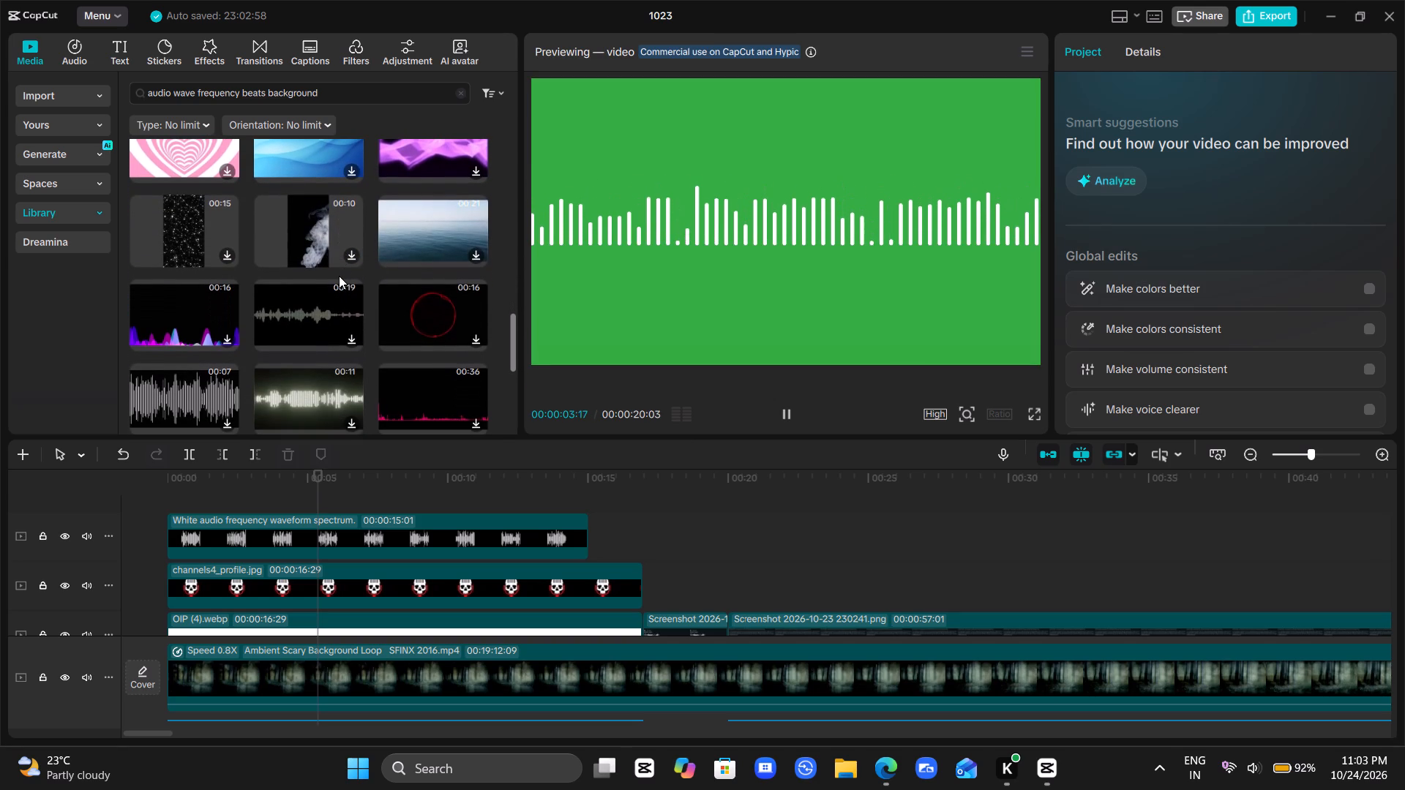
pyautogui.click(430, 314)
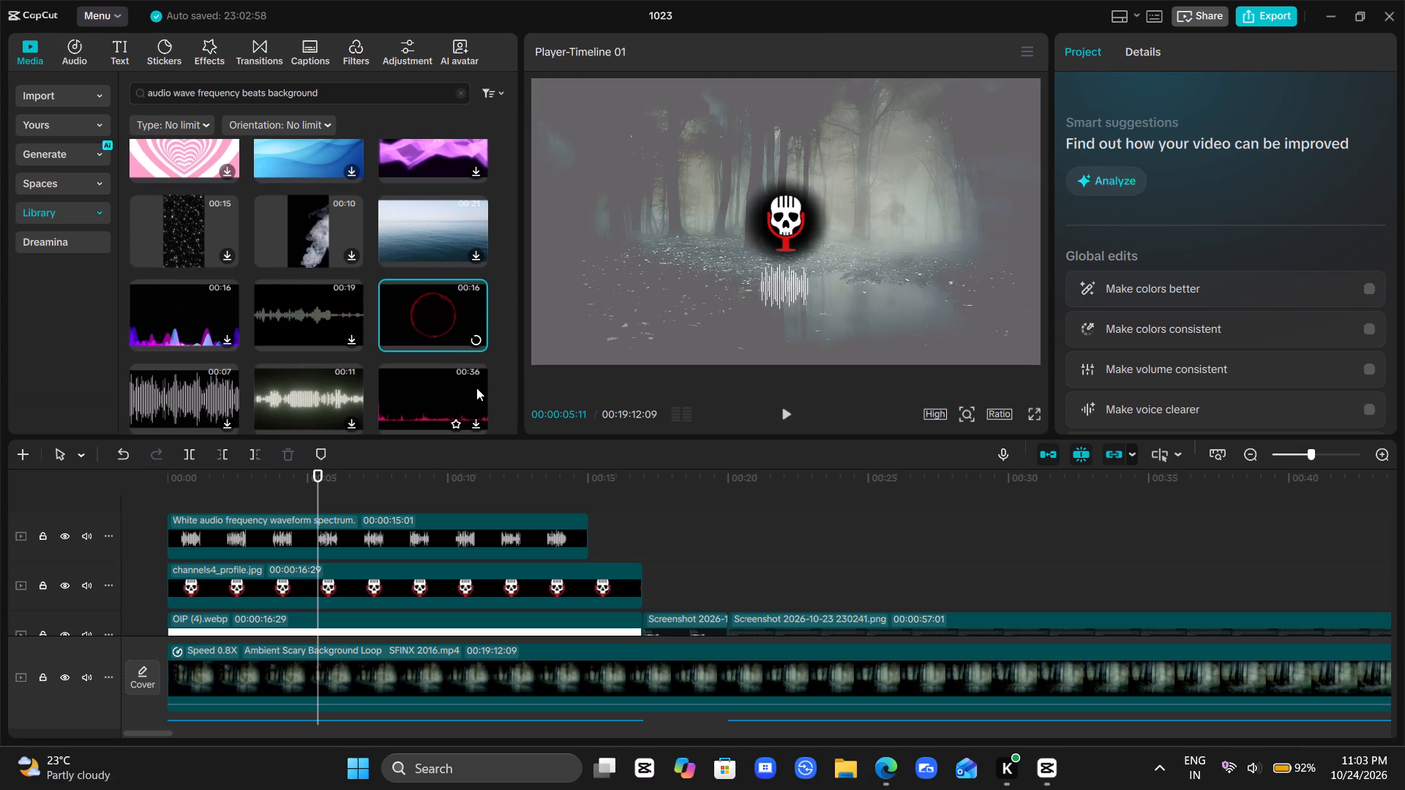
pyautogui.hscroll(1, 449, 373)
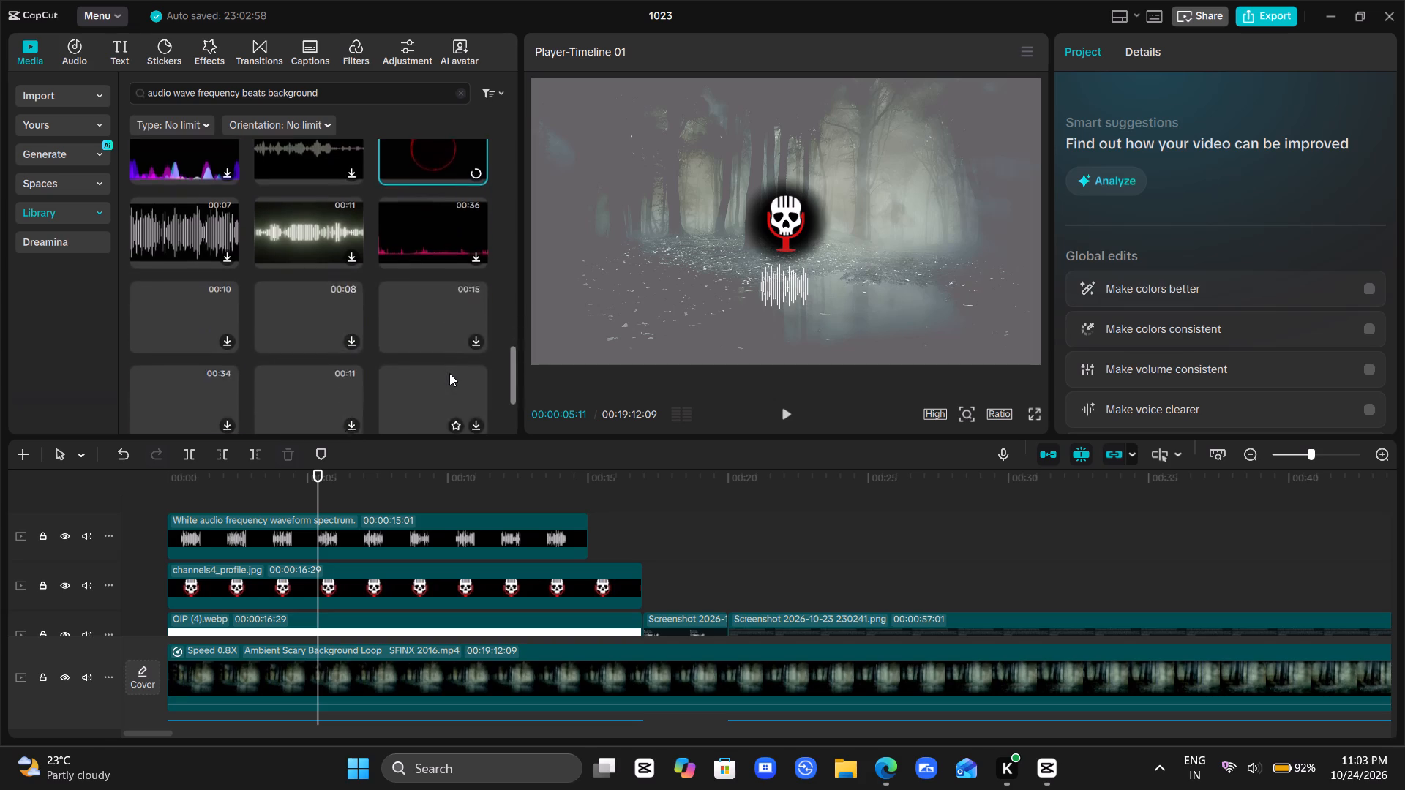
pyautogui.hscroll(2, 449, 373)
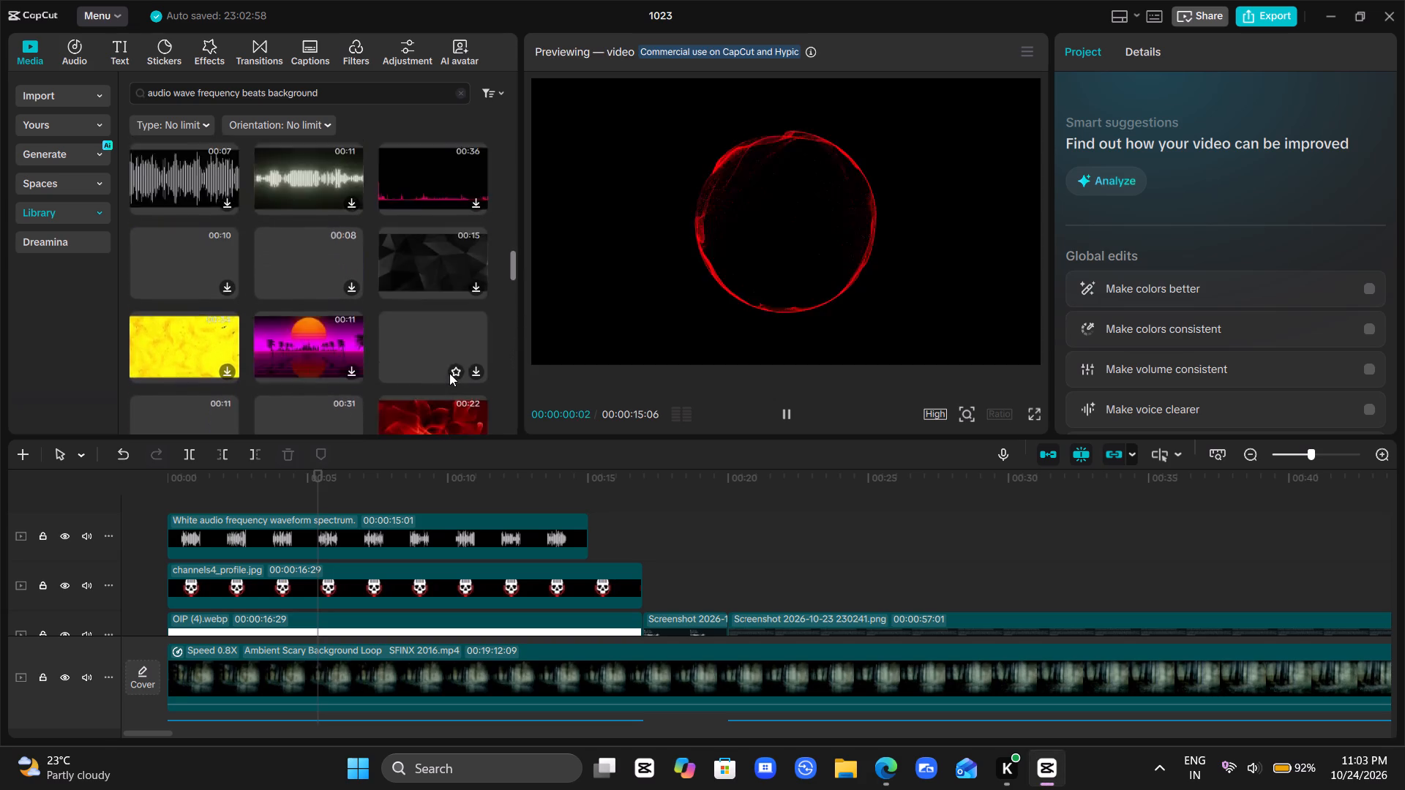
pyautogui.hscroll(1, 449, 373)
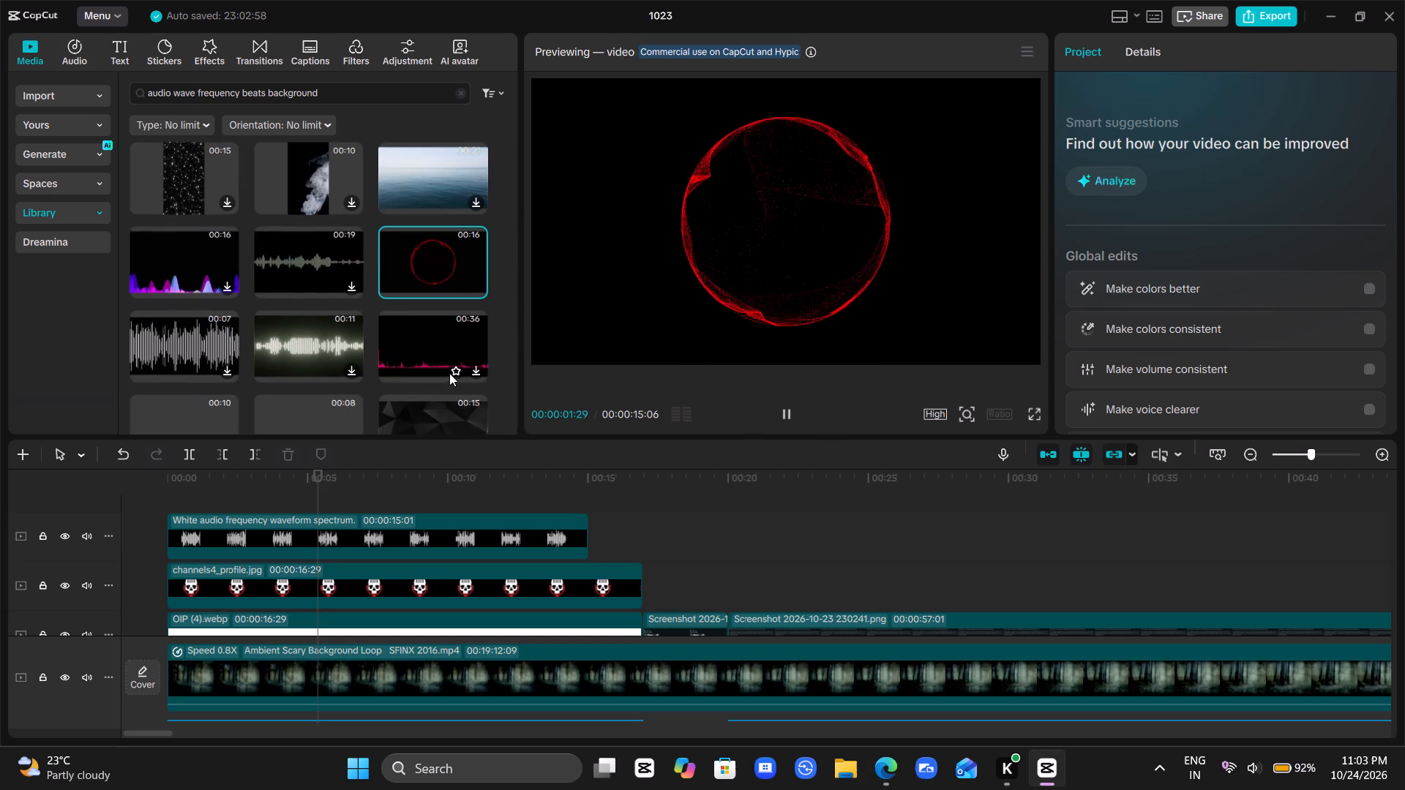
pyautogui.hscroll(1, 449, 373)
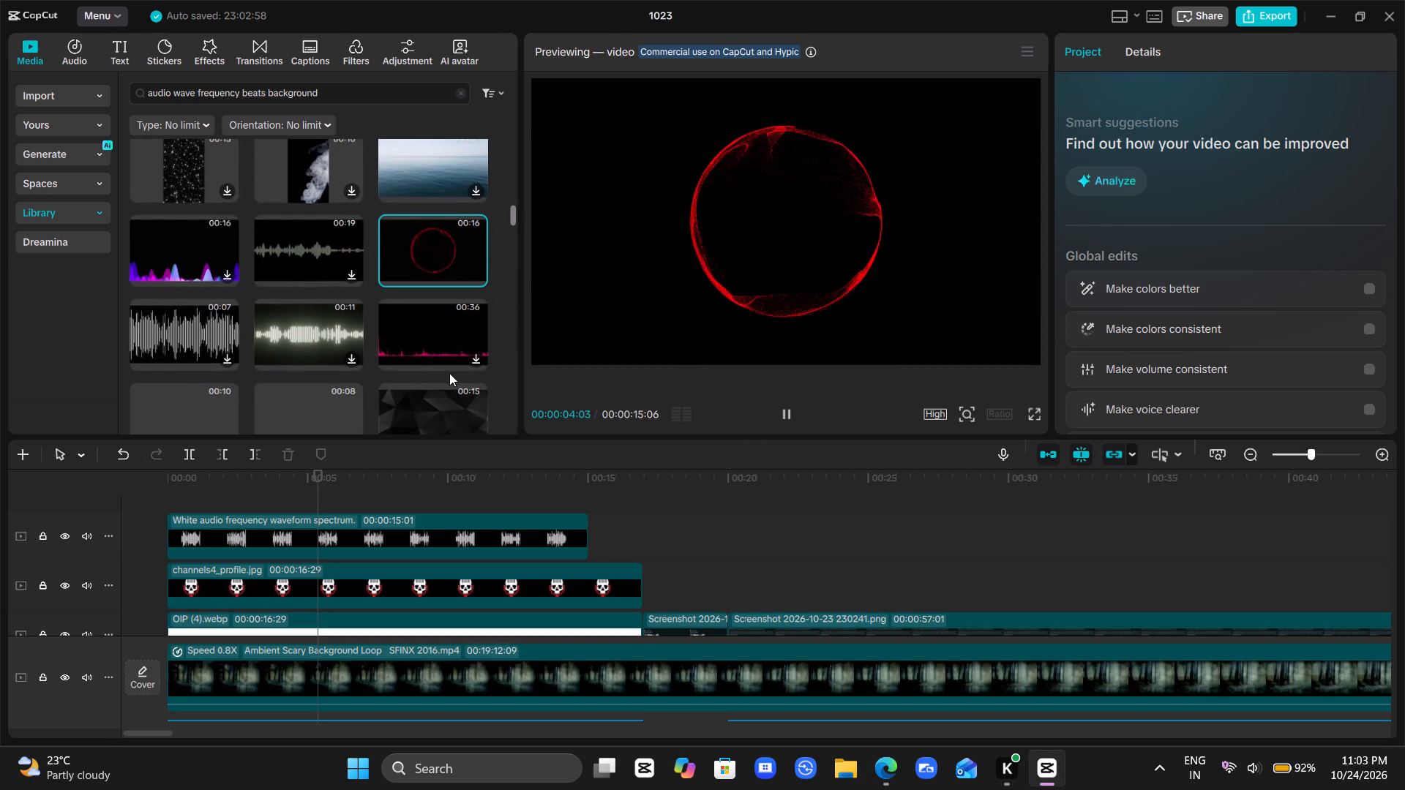
pyautogui.hscroll(1, 449, 373)
pyautogui.moveTo(446, 263); pyautogui.dragTo(184, 524)
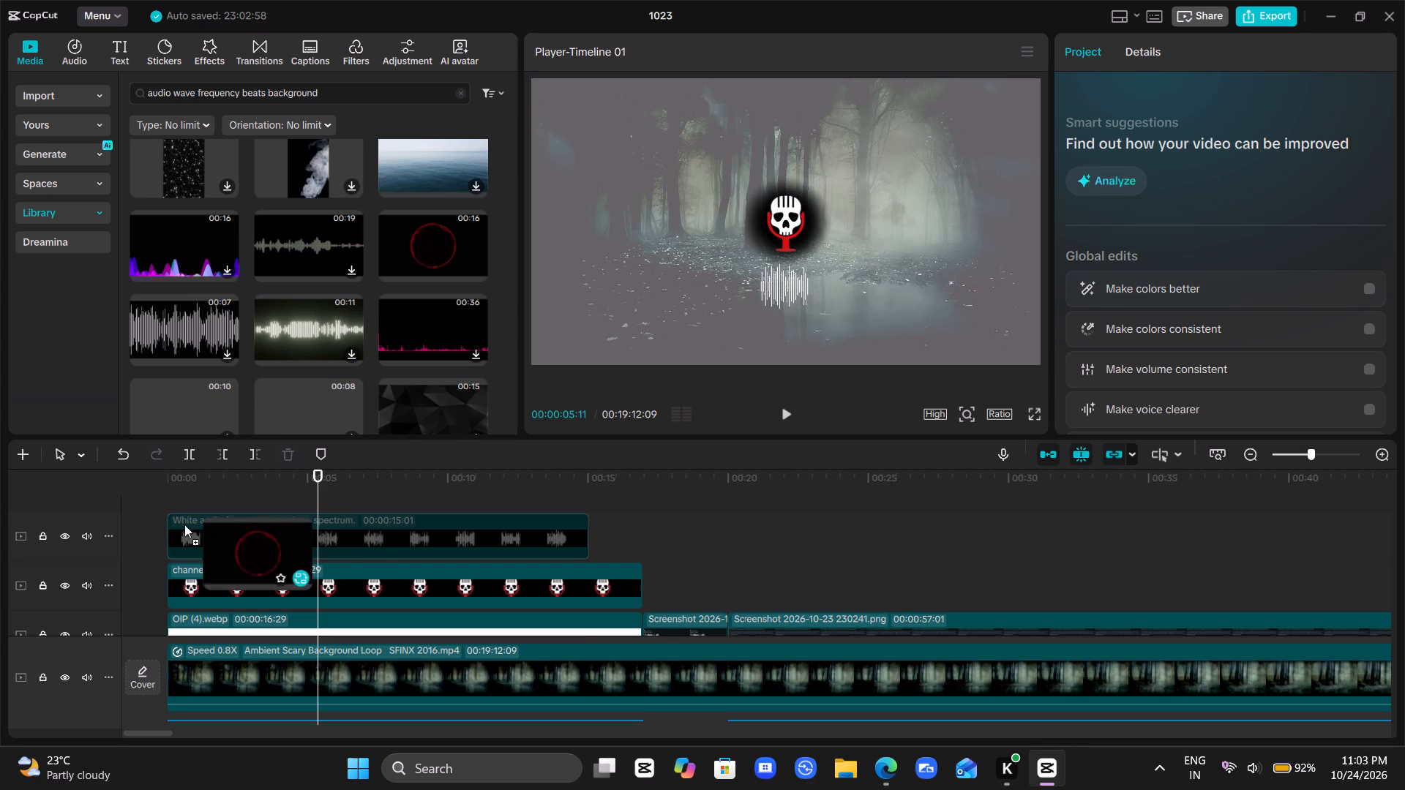
pyautogui.moveTo(184, 524); pyautogui.dragTo(167, 530)
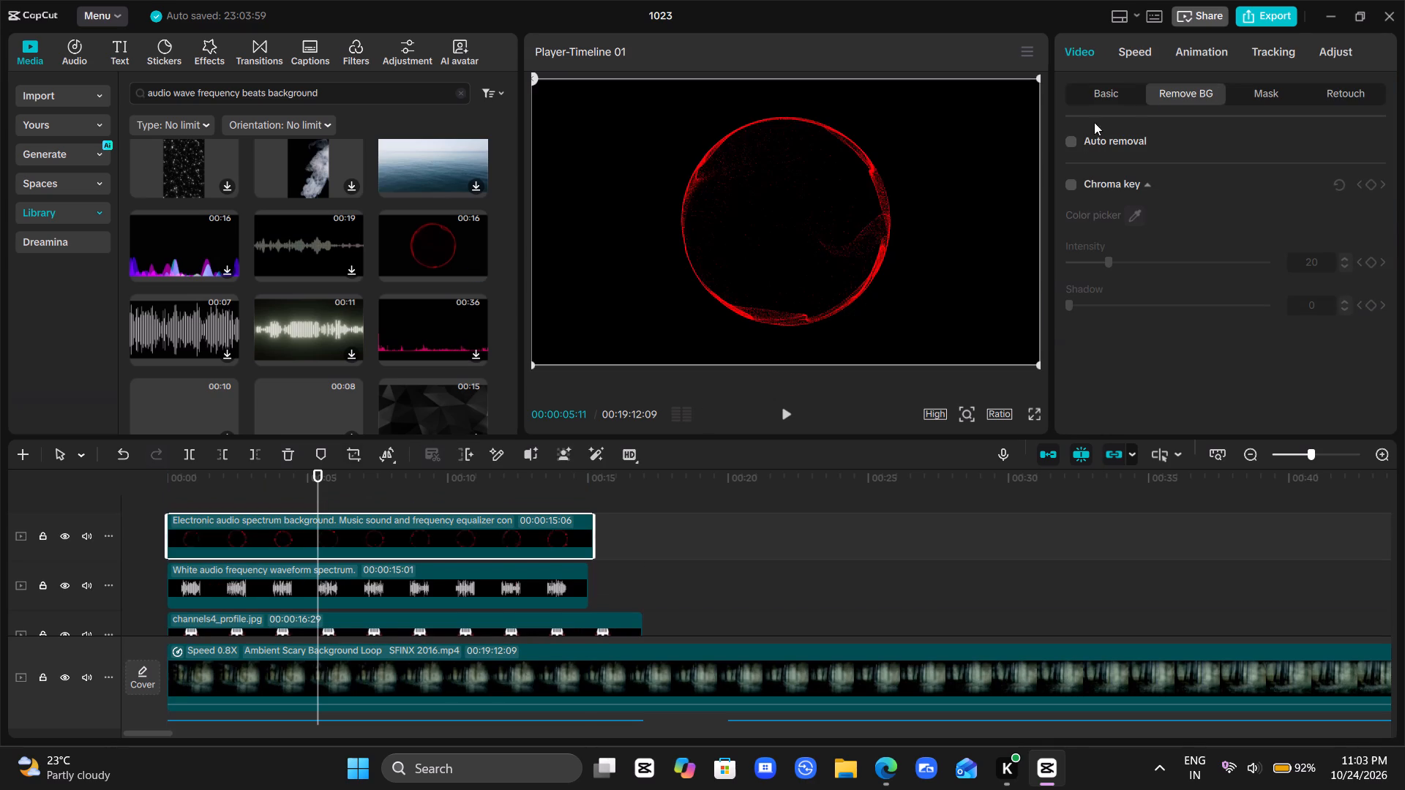
# Remove the red circular spectrum clip's black background with a chroma key.
pyautogui.click(1074, 182)
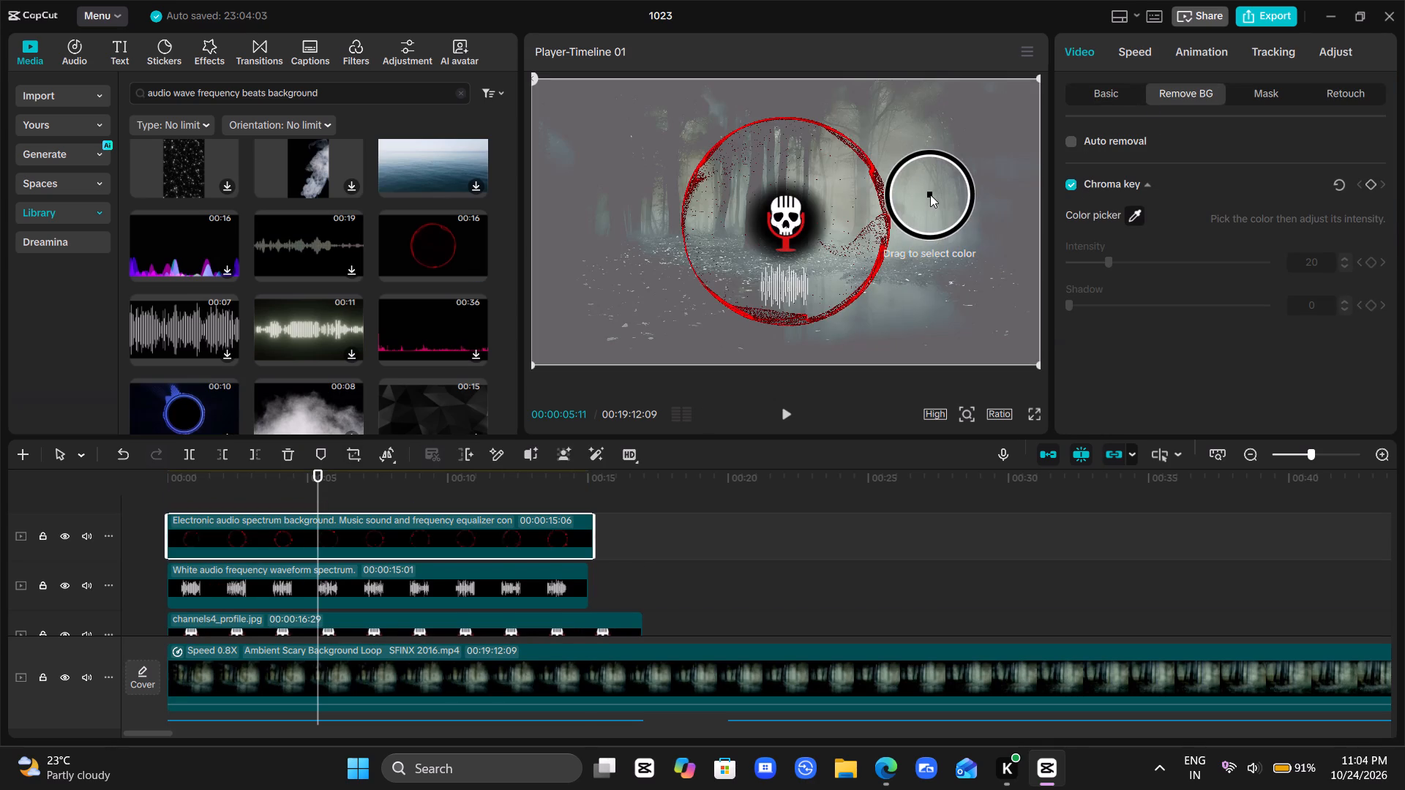
pyautogui.click(930, 195)
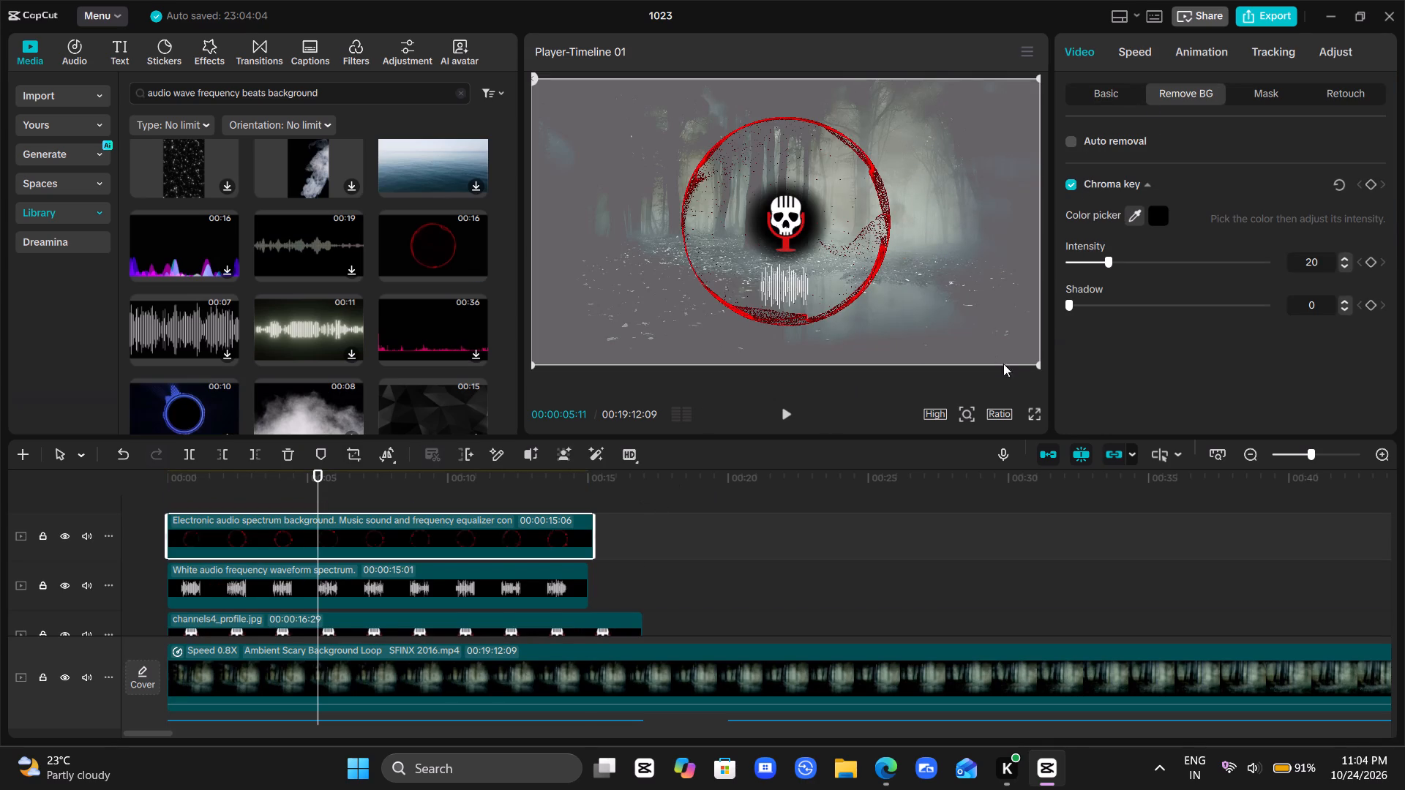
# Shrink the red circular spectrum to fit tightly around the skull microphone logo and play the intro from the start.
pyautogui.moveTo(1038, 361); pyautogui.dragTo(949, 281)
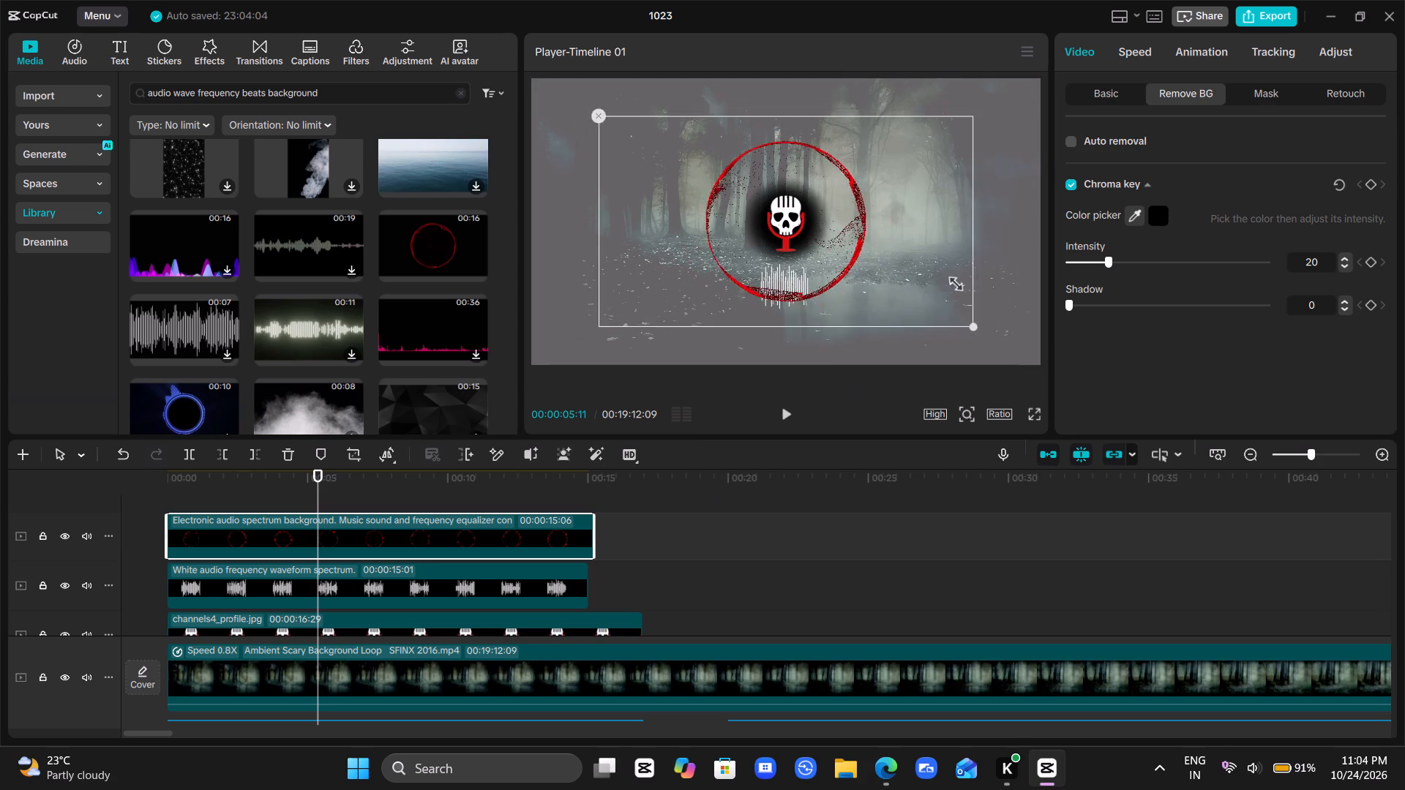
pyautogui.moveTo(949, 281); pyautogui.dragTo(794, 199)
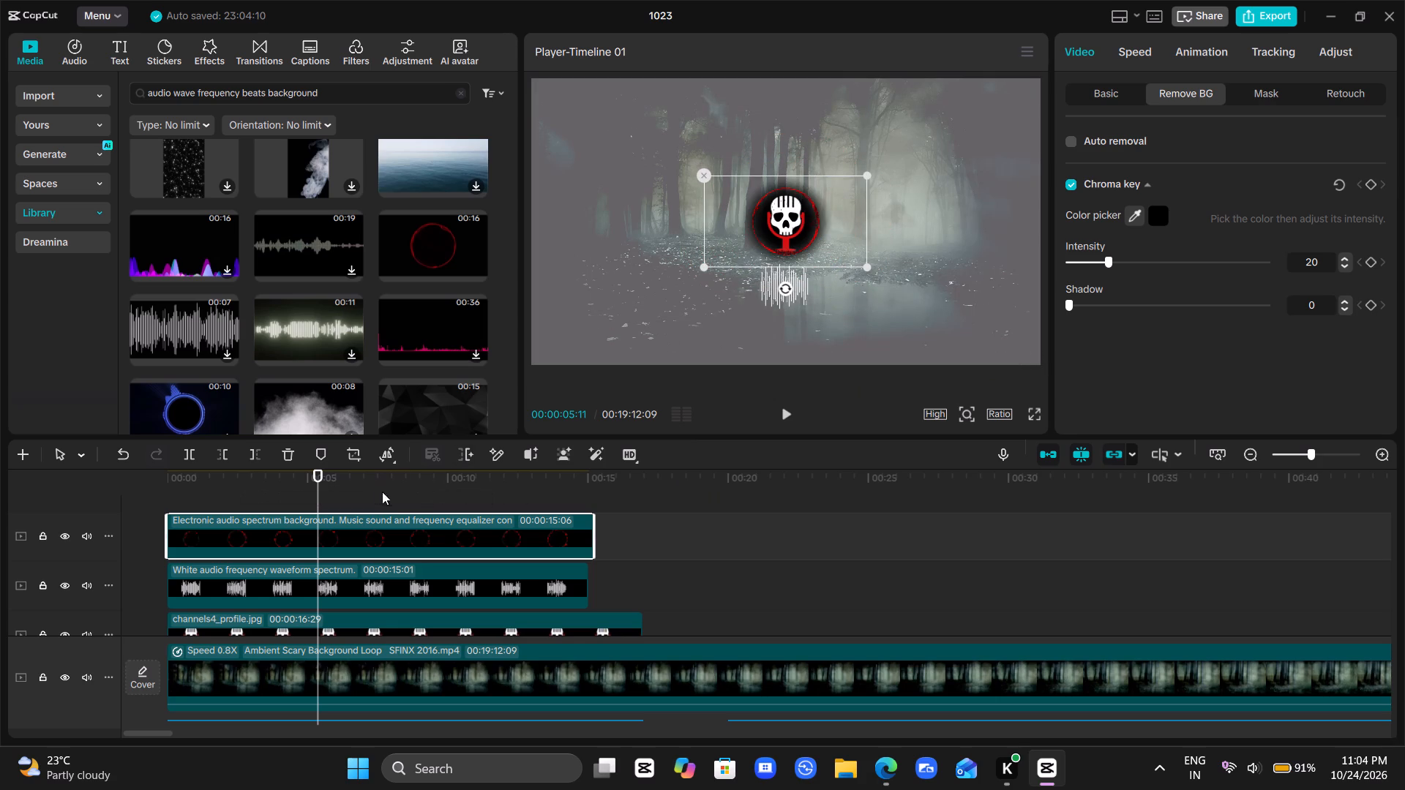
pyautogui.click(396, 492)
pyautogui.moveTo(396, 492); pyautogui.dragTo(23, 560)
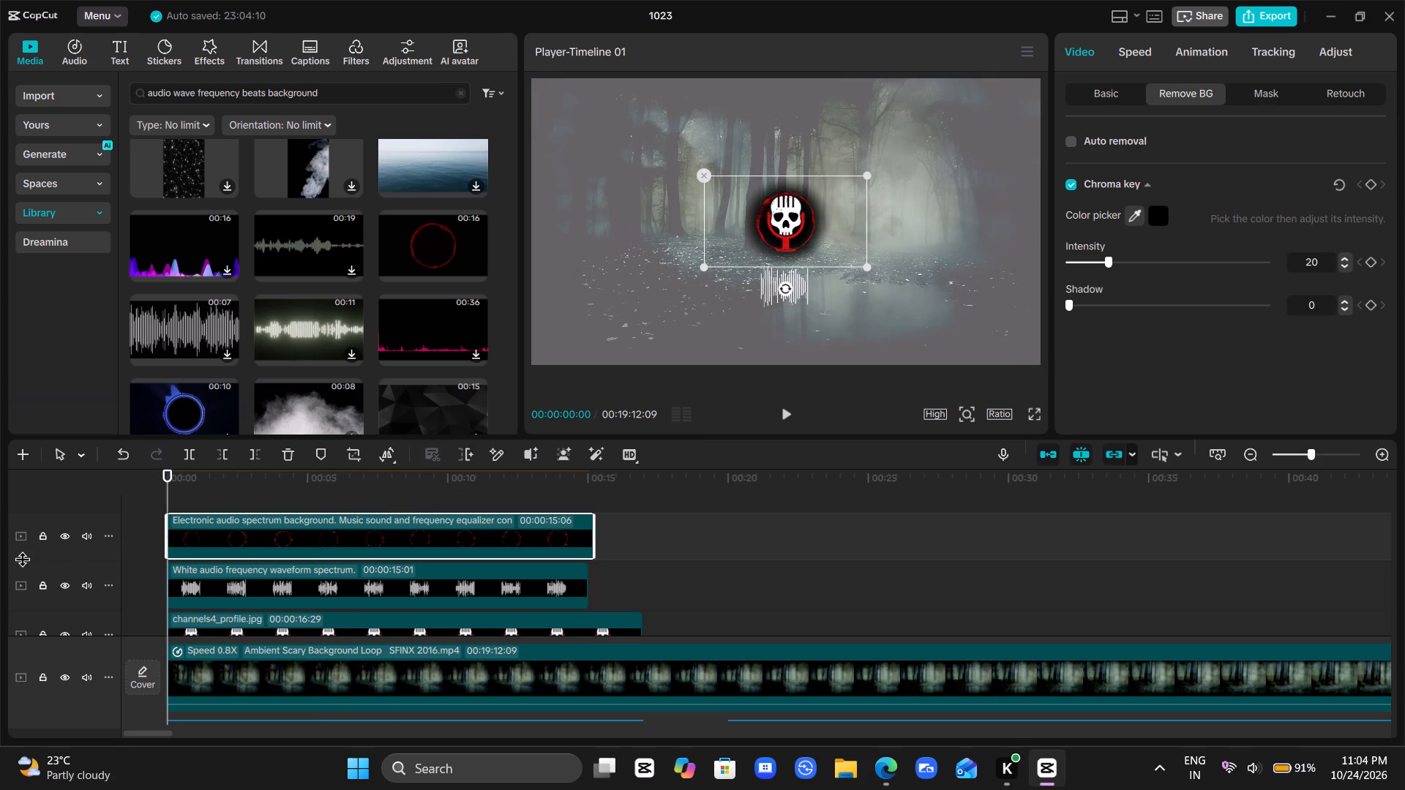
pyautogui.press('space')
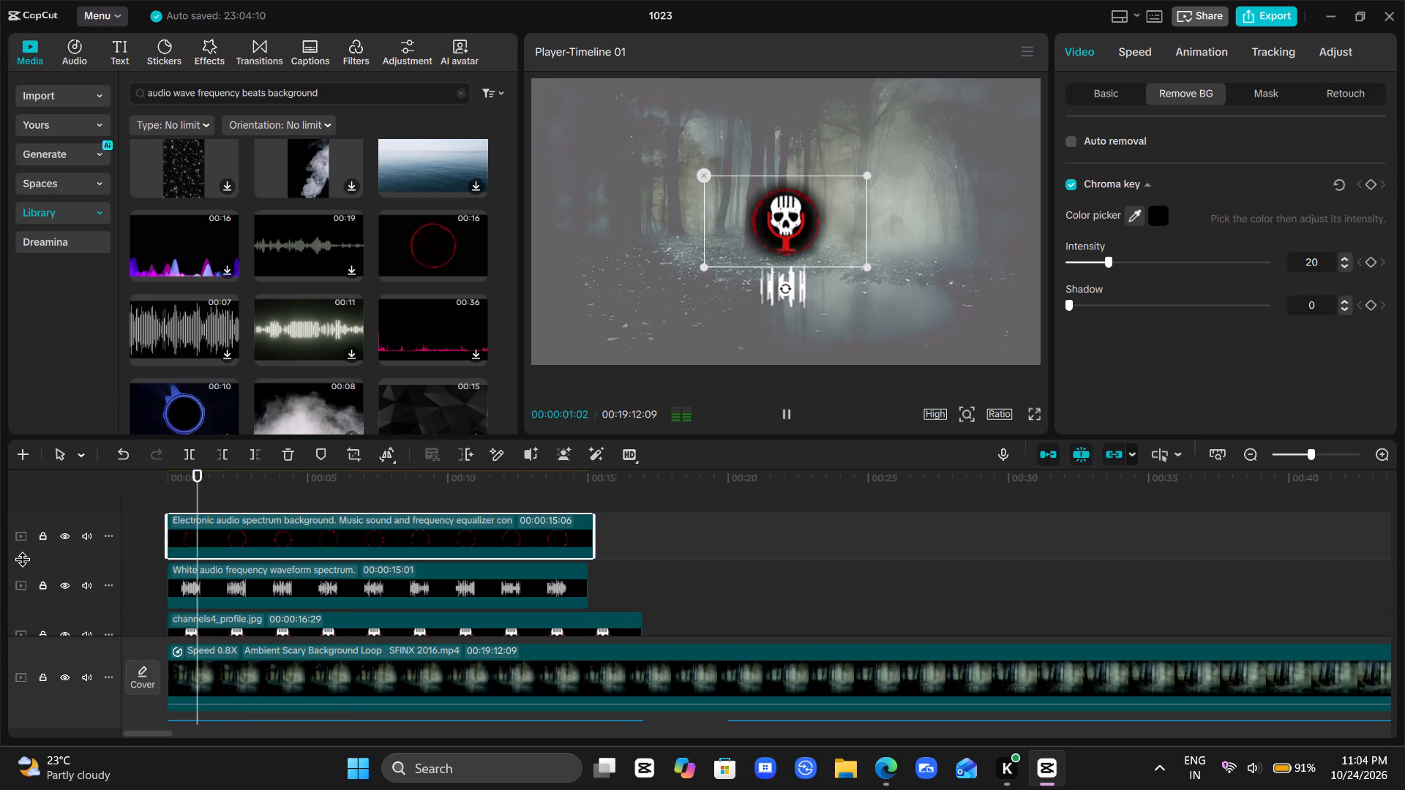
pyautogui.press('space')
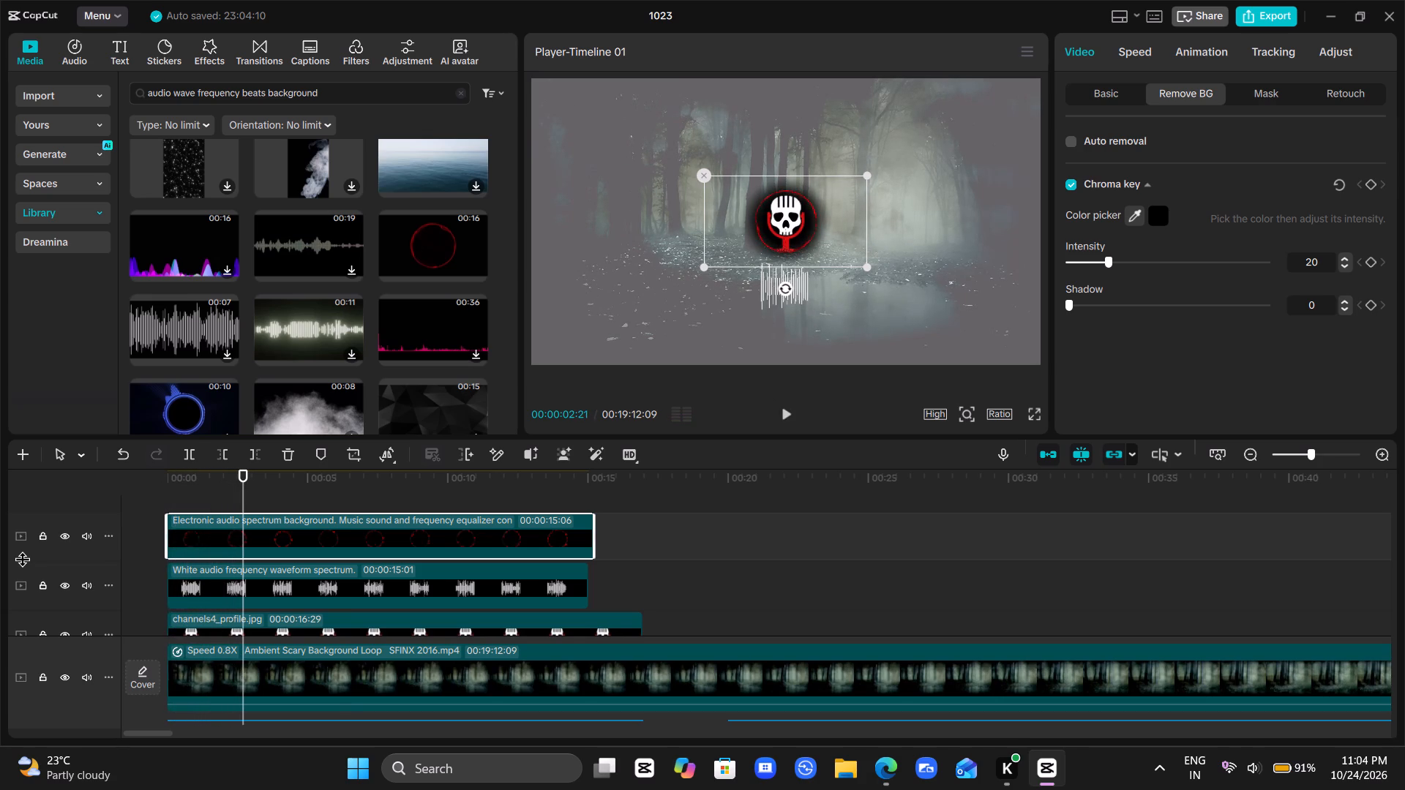
# Delete the red circular spectrum clip and replay the intro's opening seconds with only the white waveform.
pyautogui.press('BackSpace')
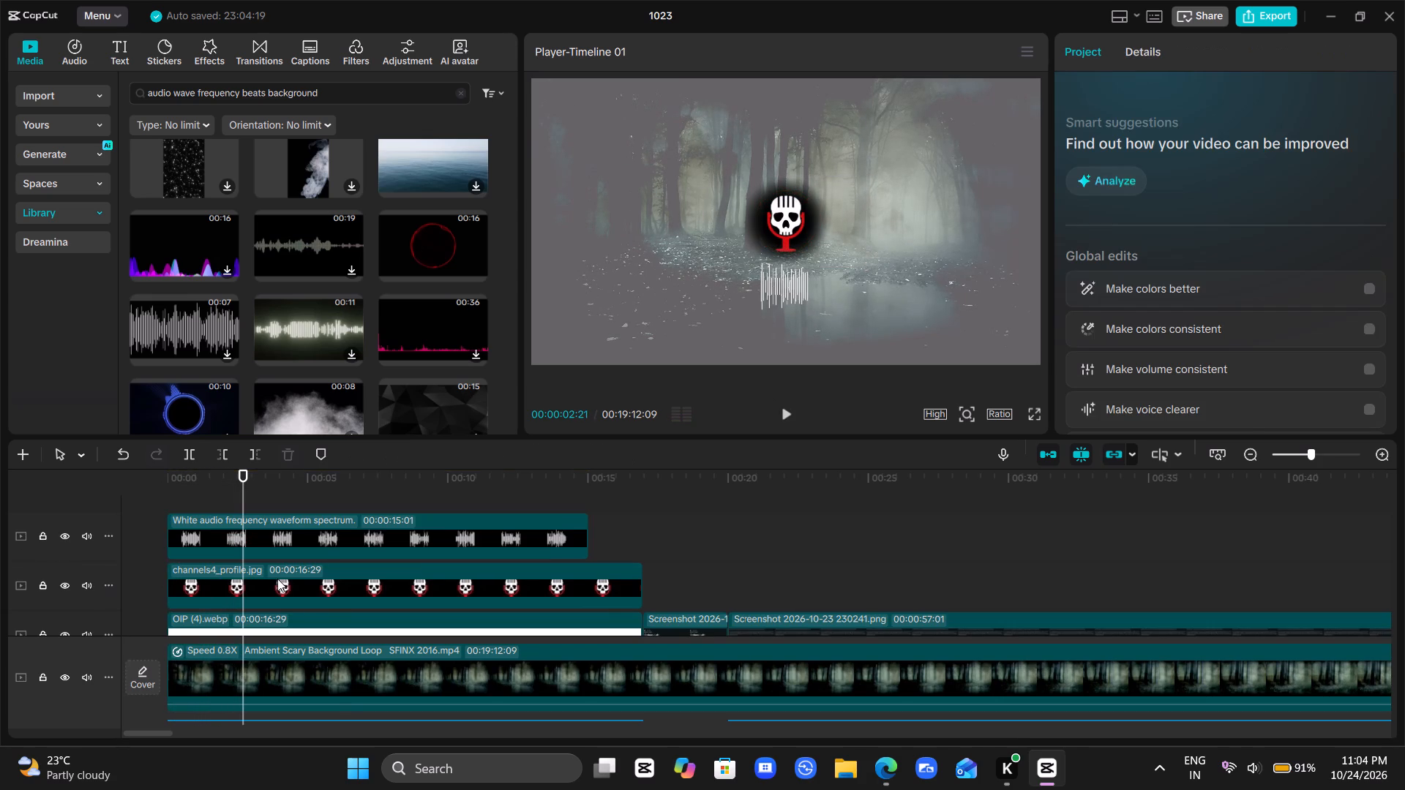
pyautogui.click(293, 496)
pyautogui.moveTo(293, 496); pyautogui.dragTo(122, 536)
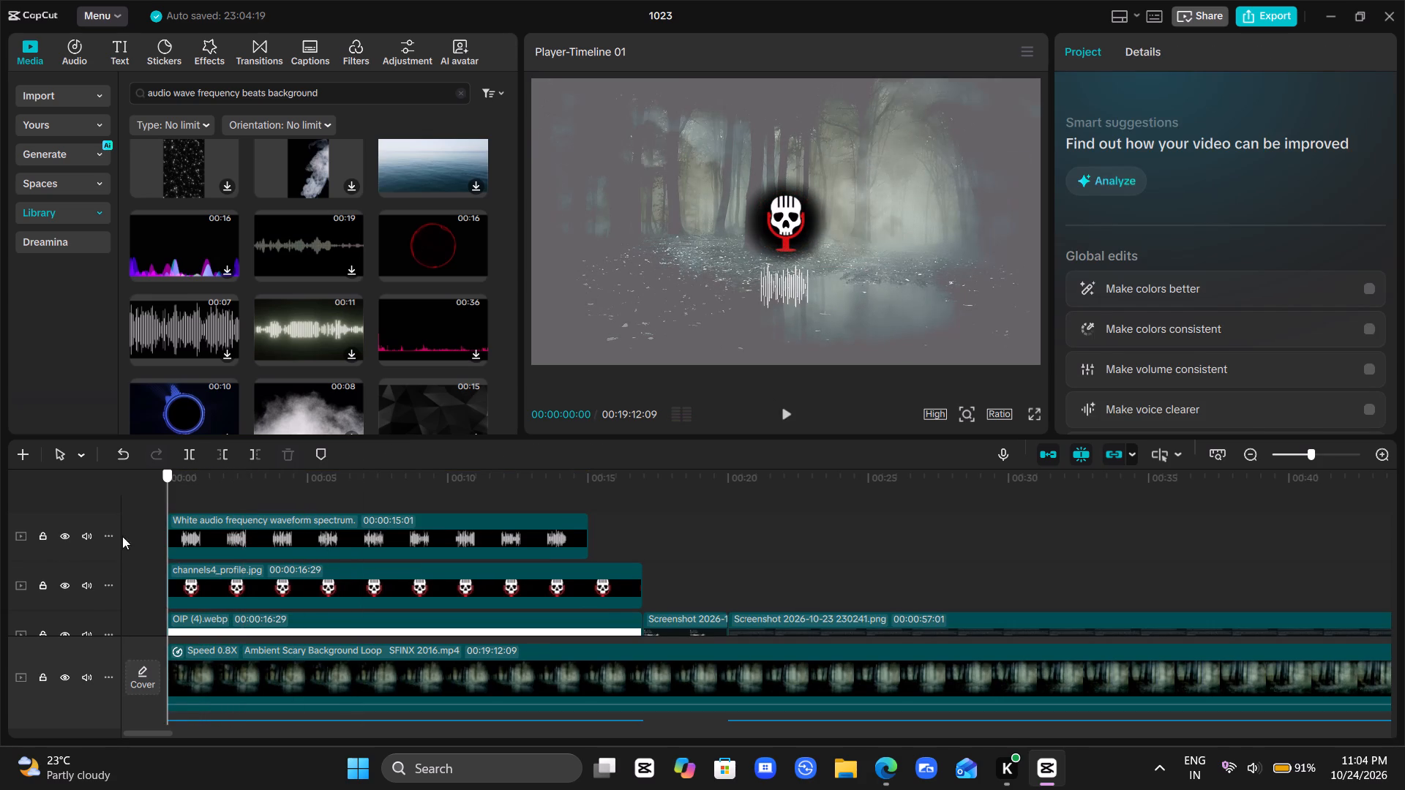
pyautogui.moveTo(122, 536); pyautogui.dragTo(192, 575)
pyautogui.moveTo(192, 575); pyautogui.dragTo(0, 608)
pyautogui.press('space')
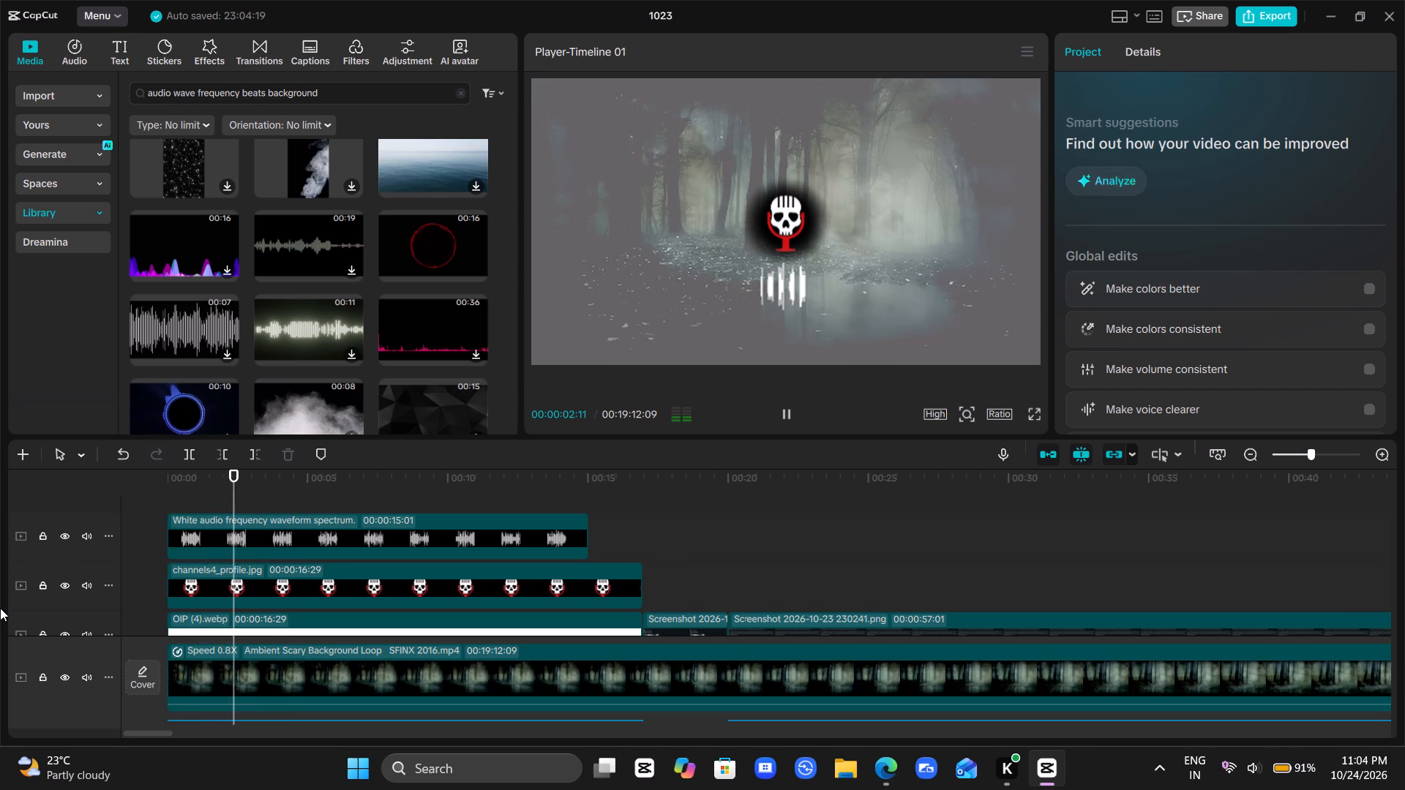
pyautogui.press('space')
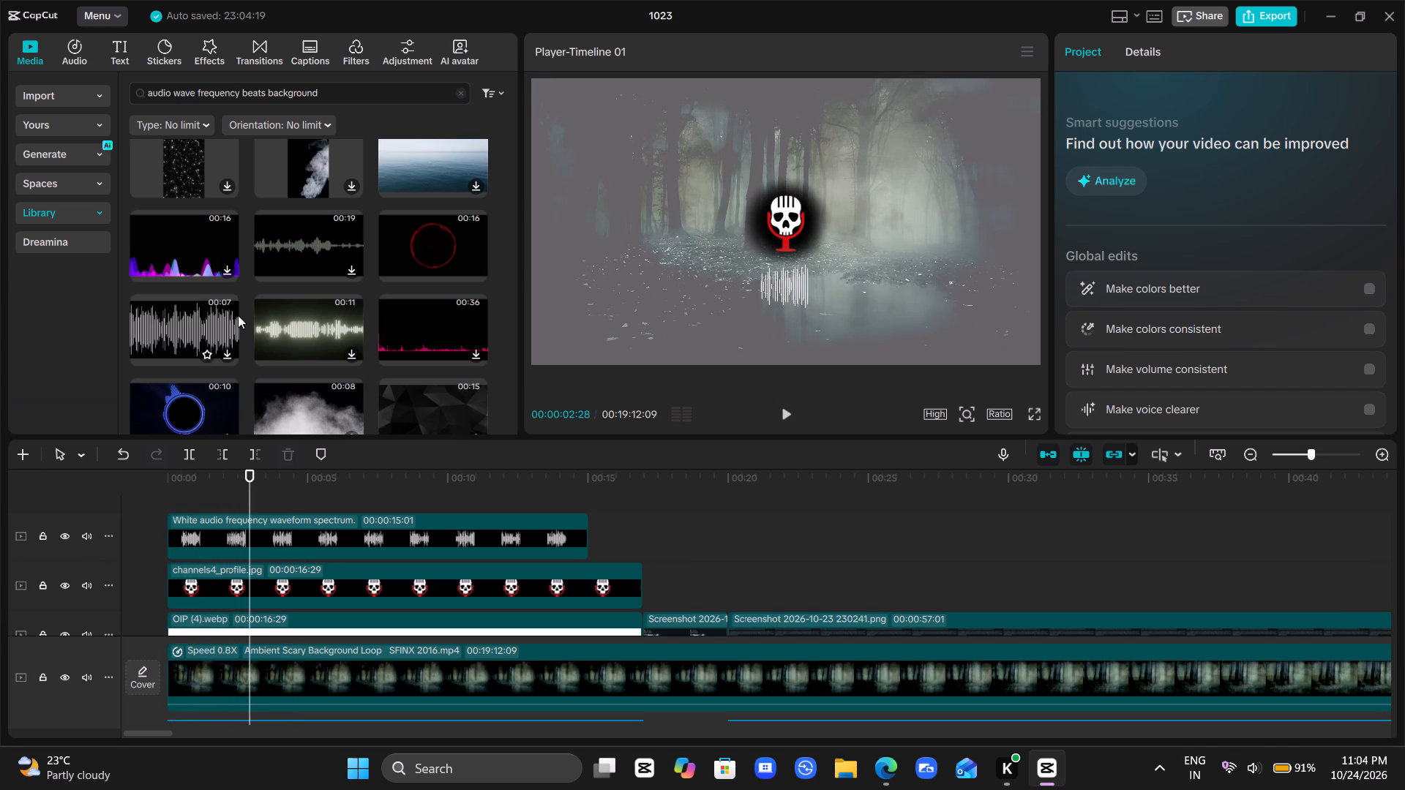
# Preview other library waveforms and replace the white waveform clip with the 17-second horizontal white sound wave, keeping the original video effect.
pyautogui.click(310, 256)
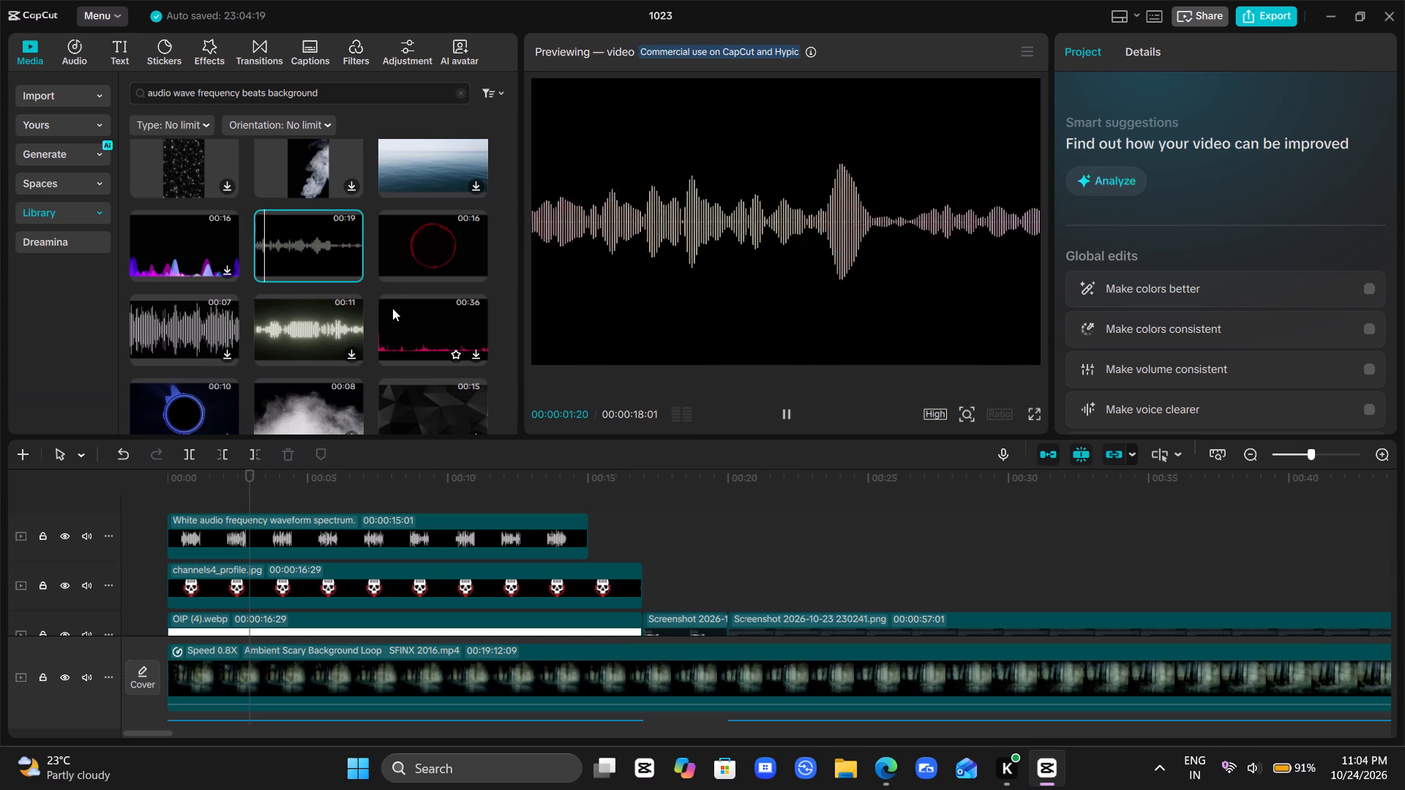
pyautogui.scroll(2, 383, 341)
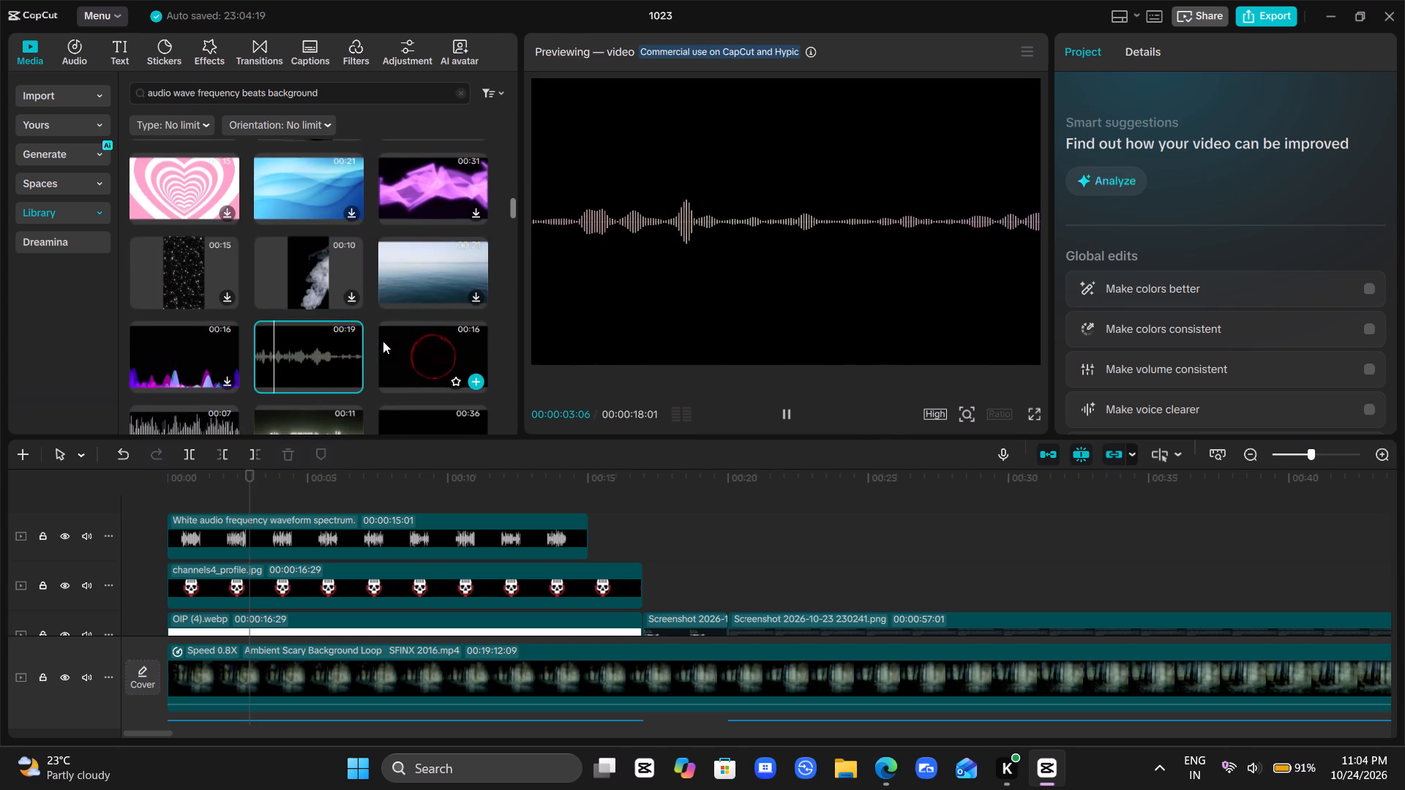
pyautogui.scroll(2, 383, 341)
pyautogui.scroll(2, 378, 276)
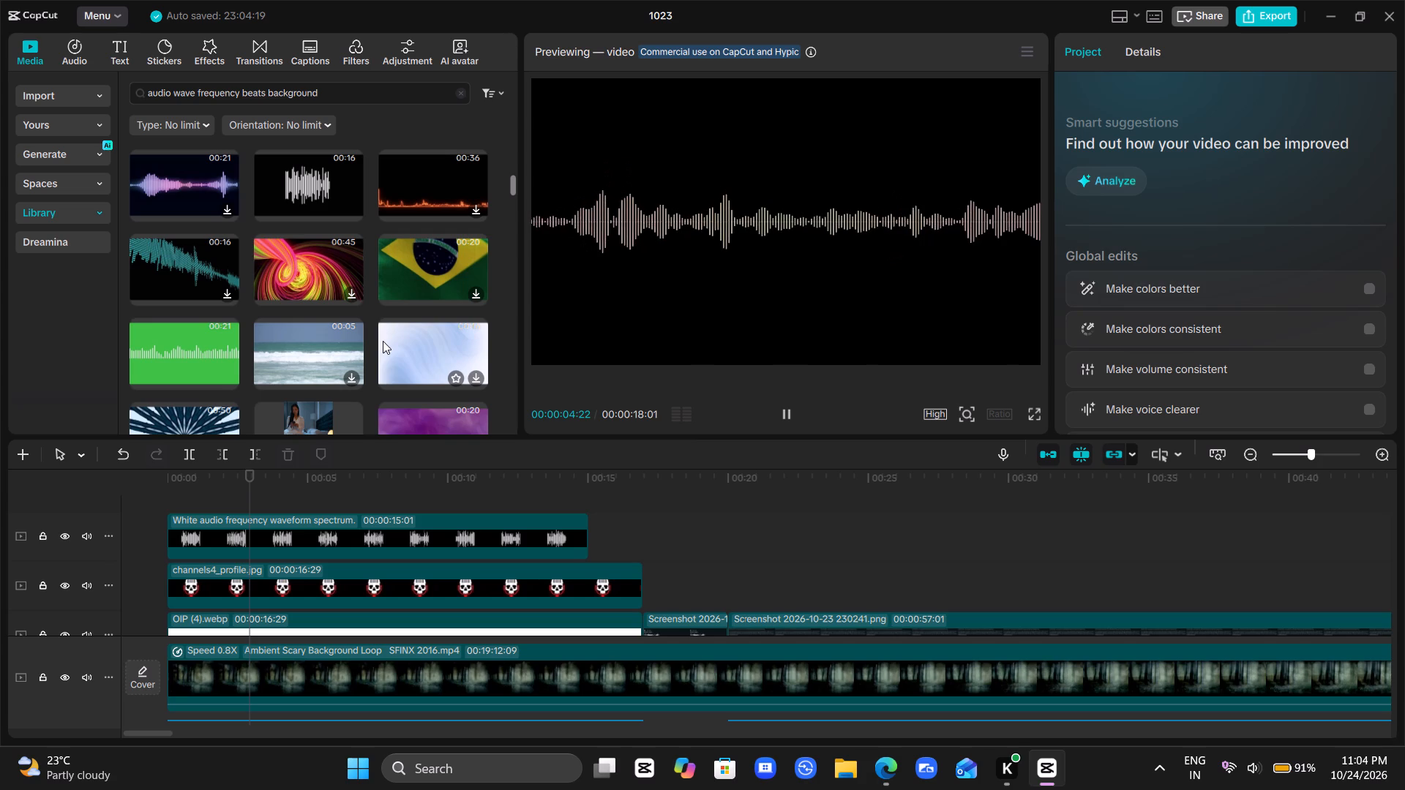
pyautogui.scroll(1, 343, 281)
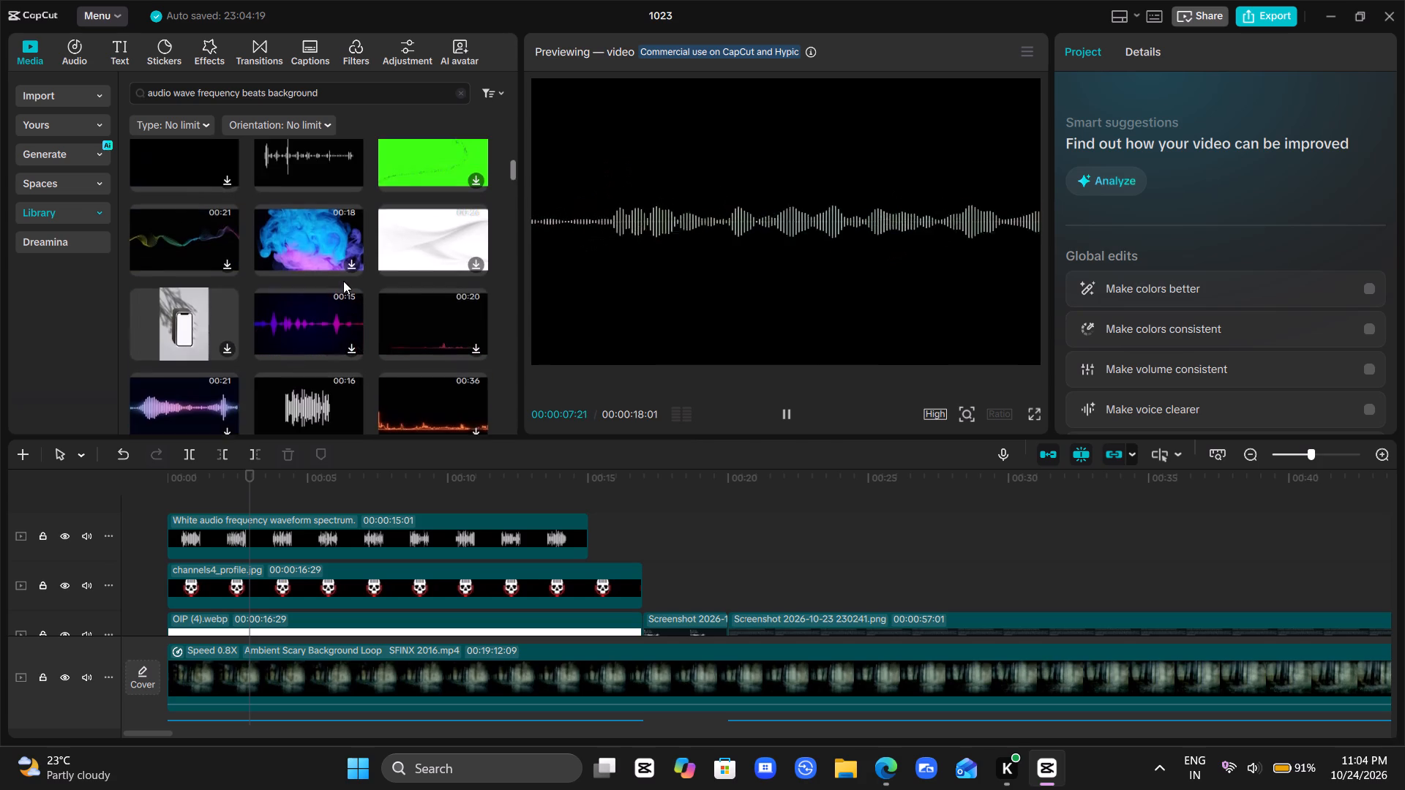
pyautogui.scroll(1, 343, 281)
pyautogui.click(288, 298)
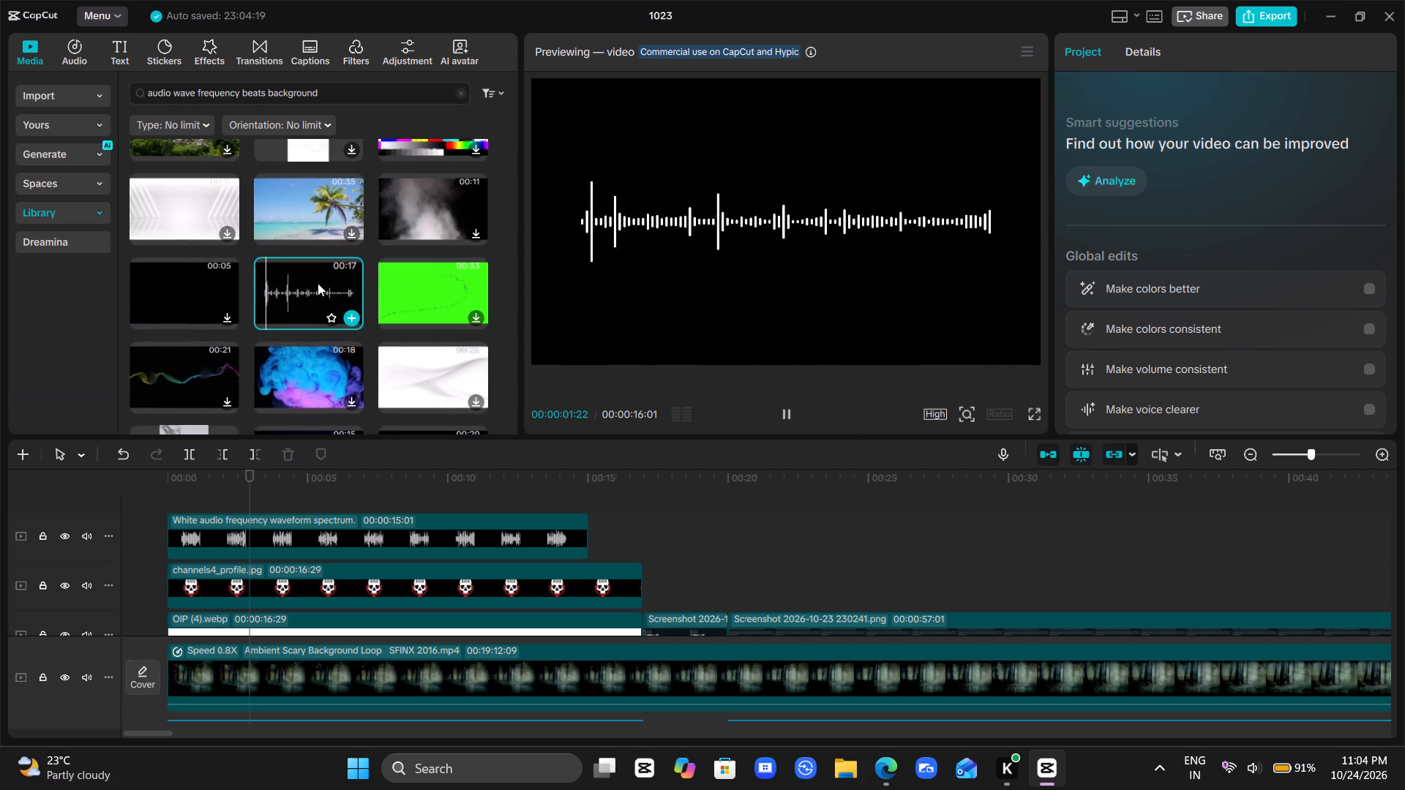
pyautogui.moveTo(318, 283); pyautogui.dragTo(196, 533)
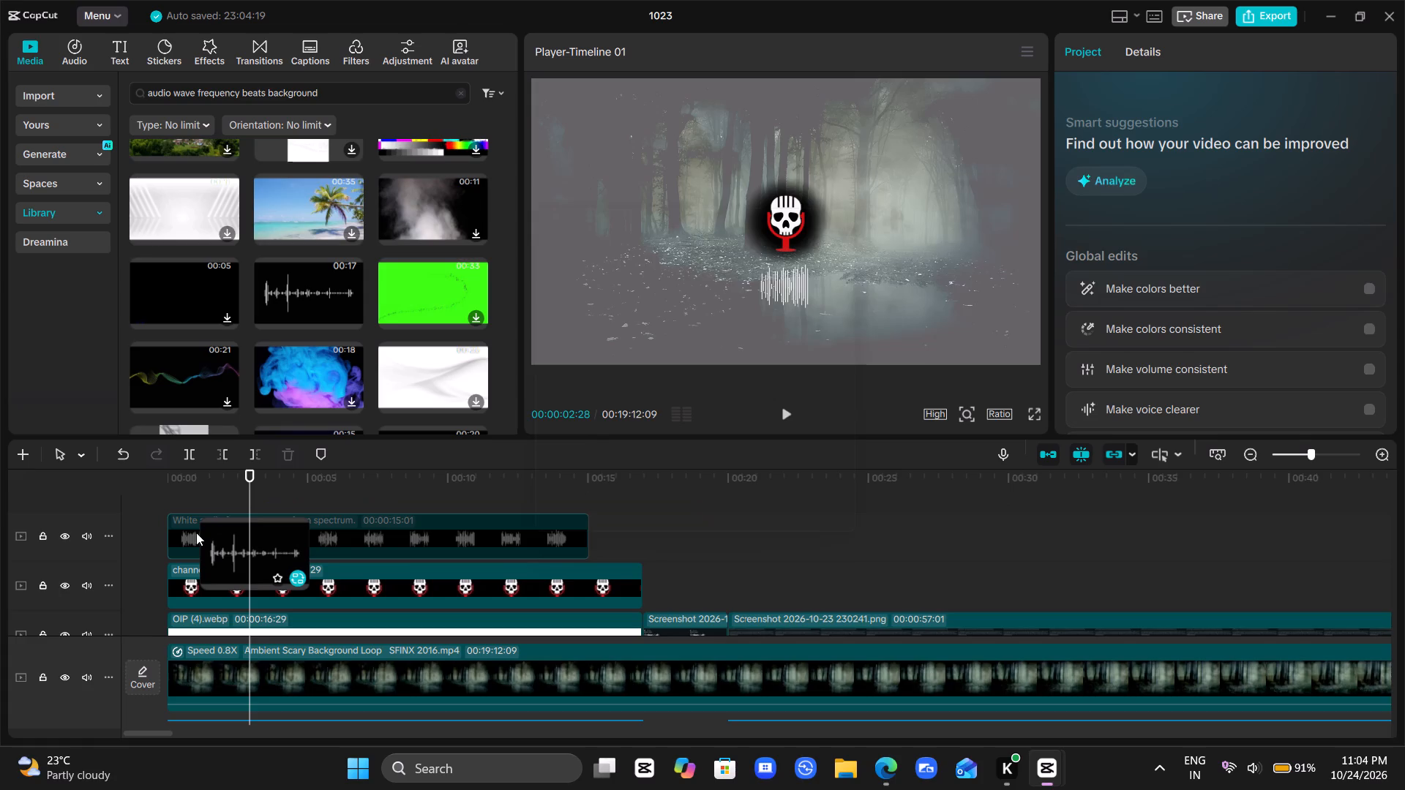
pyautogui.click(752, 535)
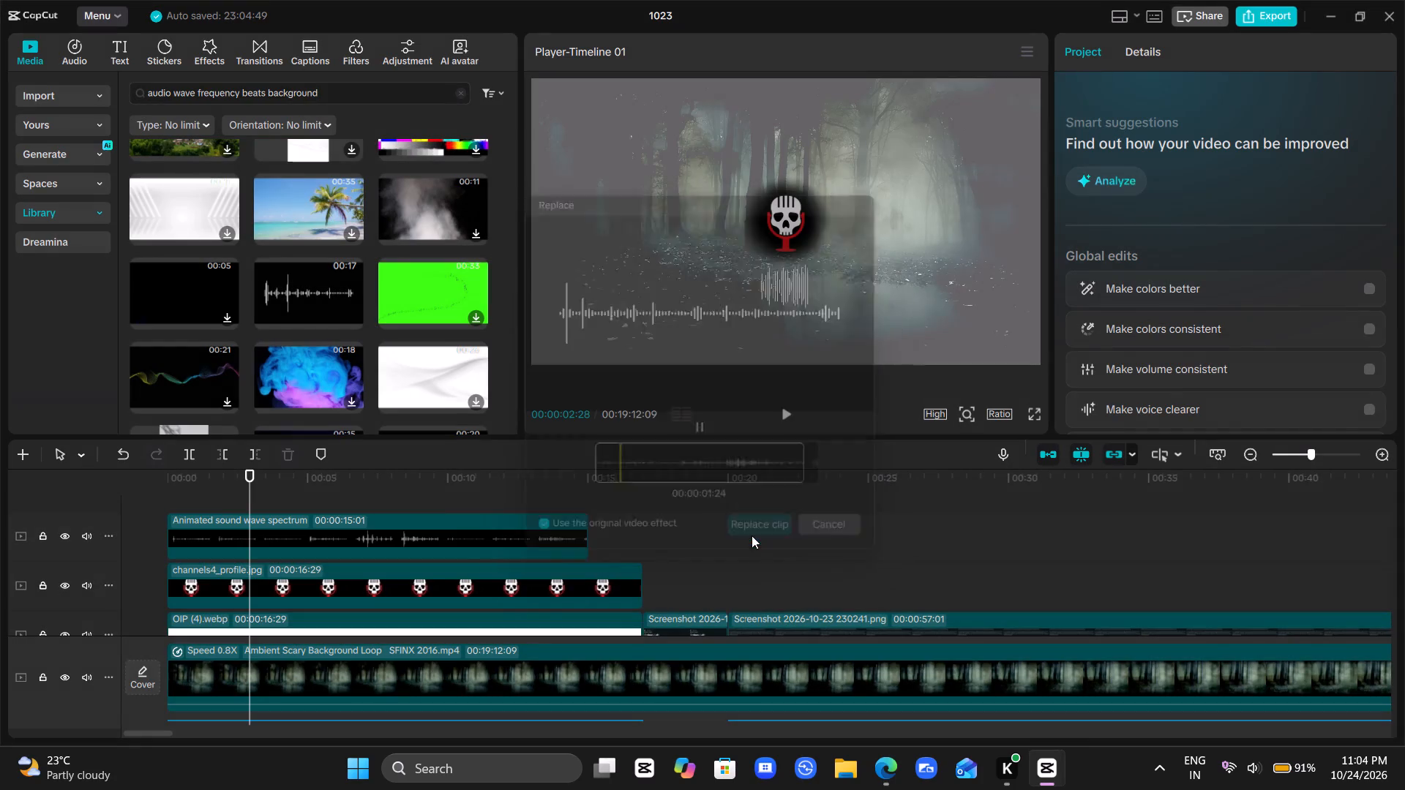
# Enlarge the animated sound wave, place it slightly lower beneath the skull logo, and play the intro from the start.
pyautogui.click(314, 497)
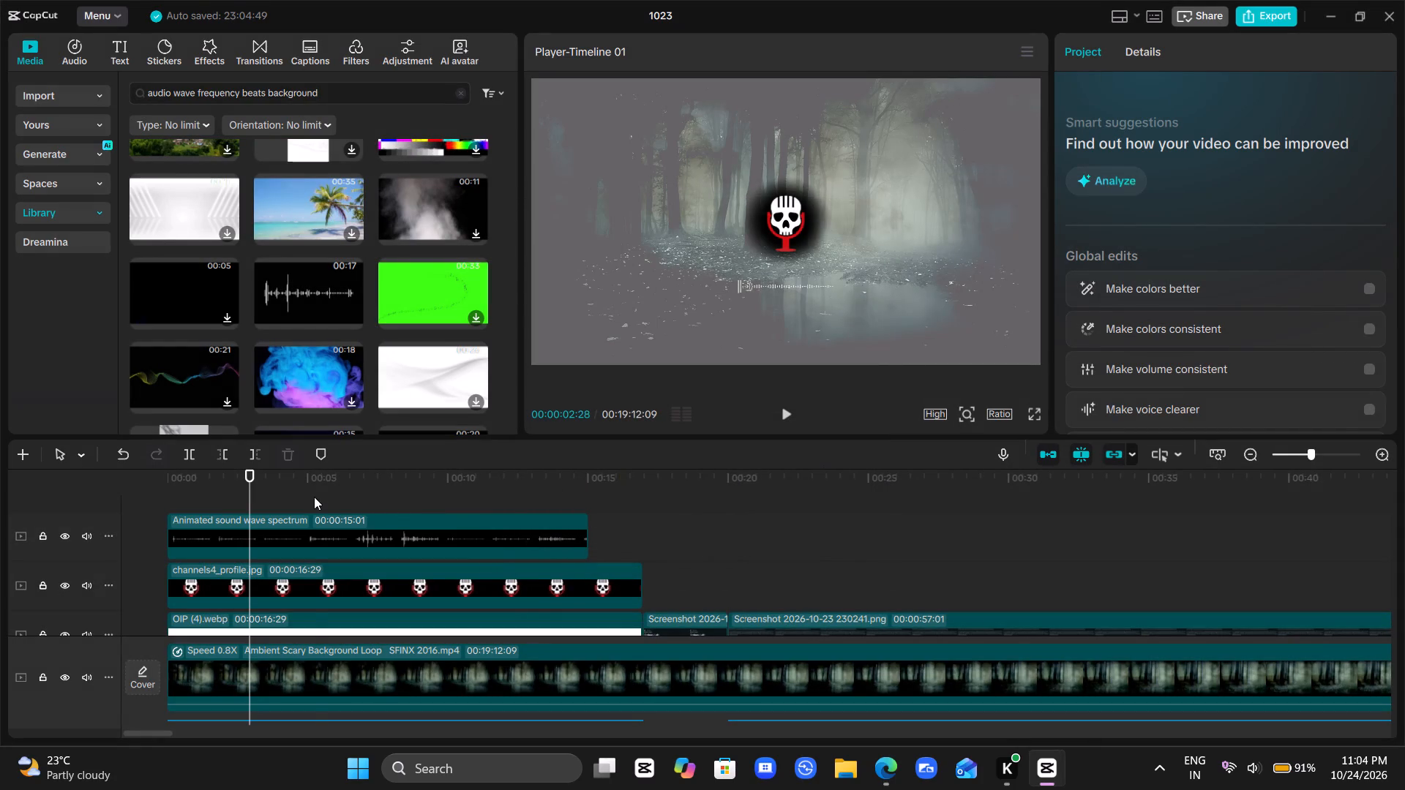
pyautogui.moveTo(314, 497); pyautogui.dragTo(370, 522)
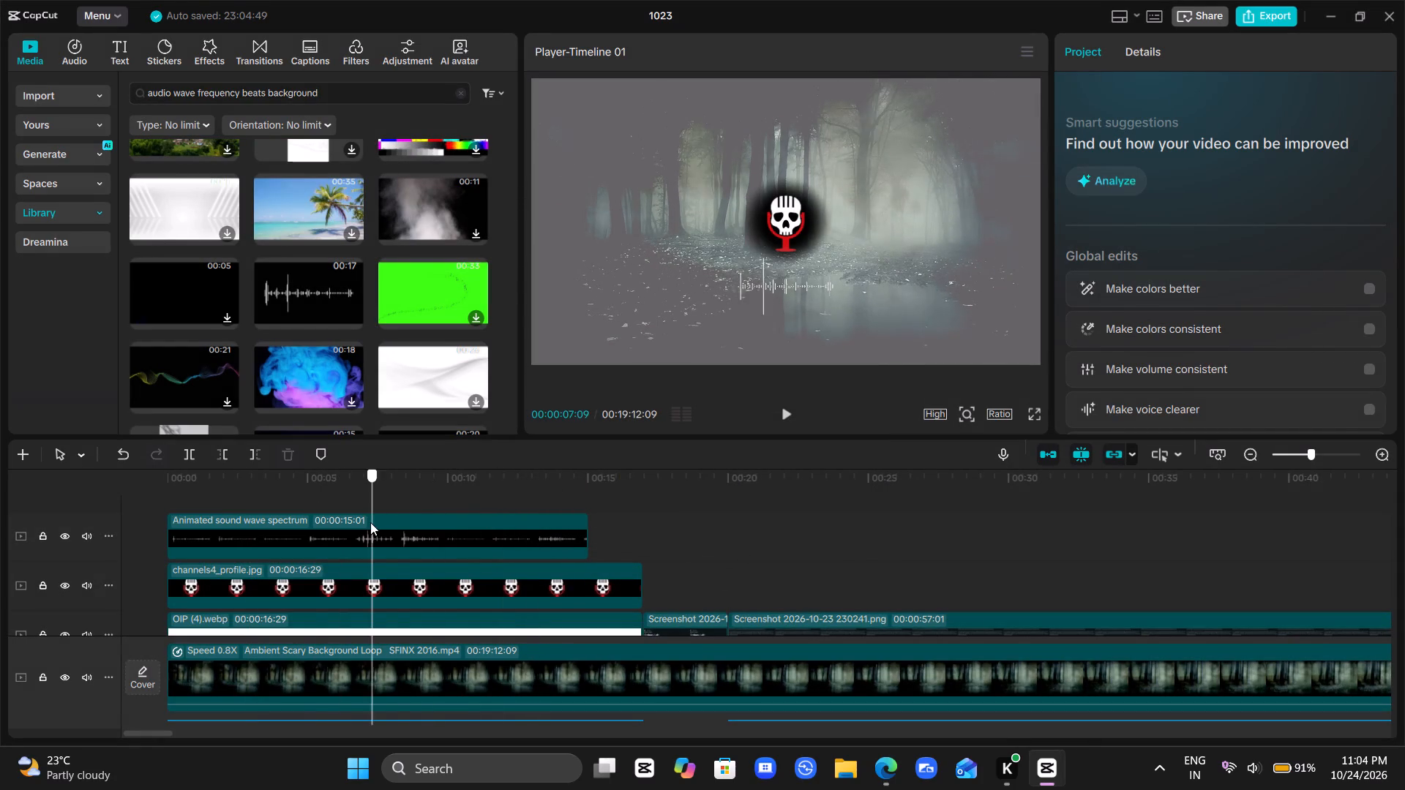
pyautogui.moveTo(370, 522); pyautogui.dragTo(468, 533)
pyautogui.click(478, 540)
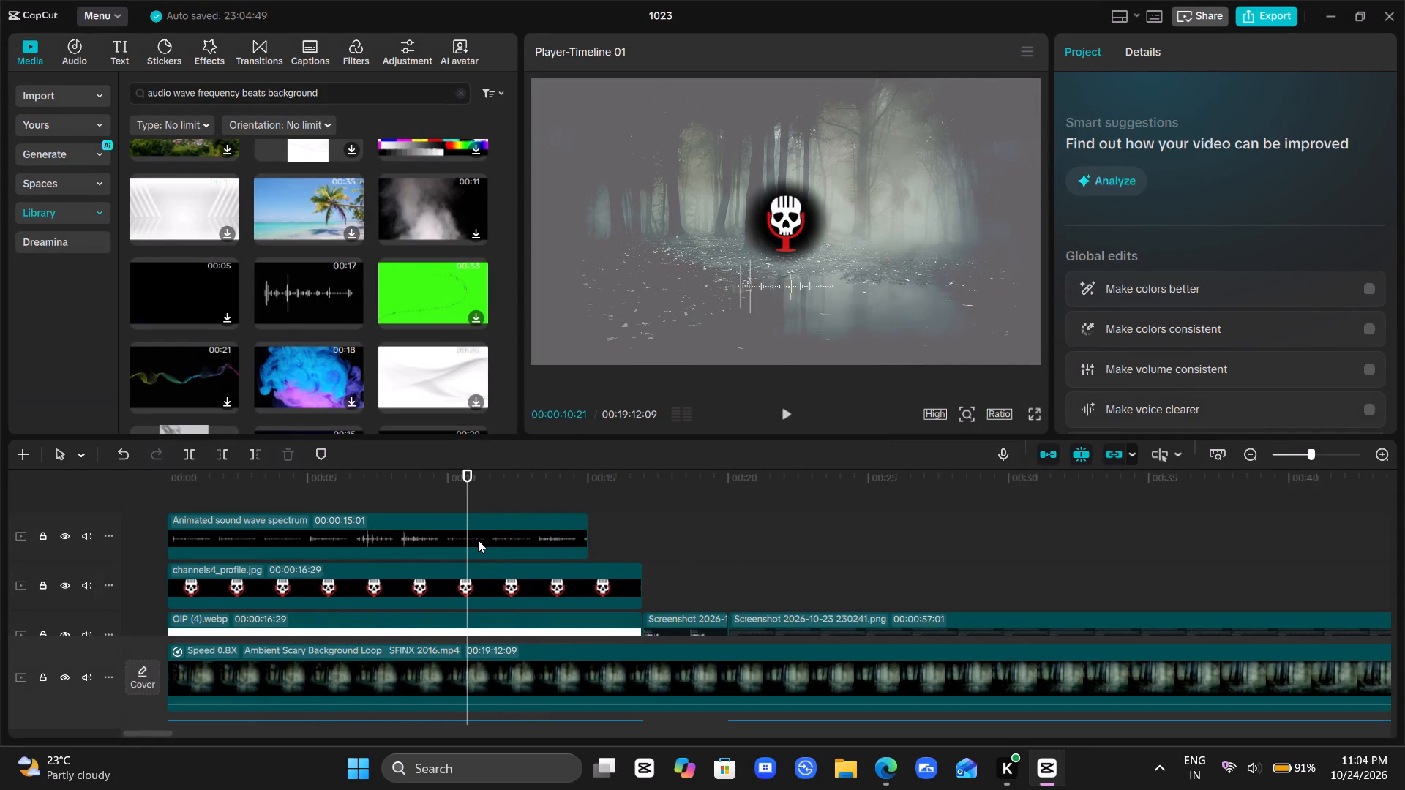
pyautogui.moveTo(845, 323); pyautogui.dragTo(913, 369)
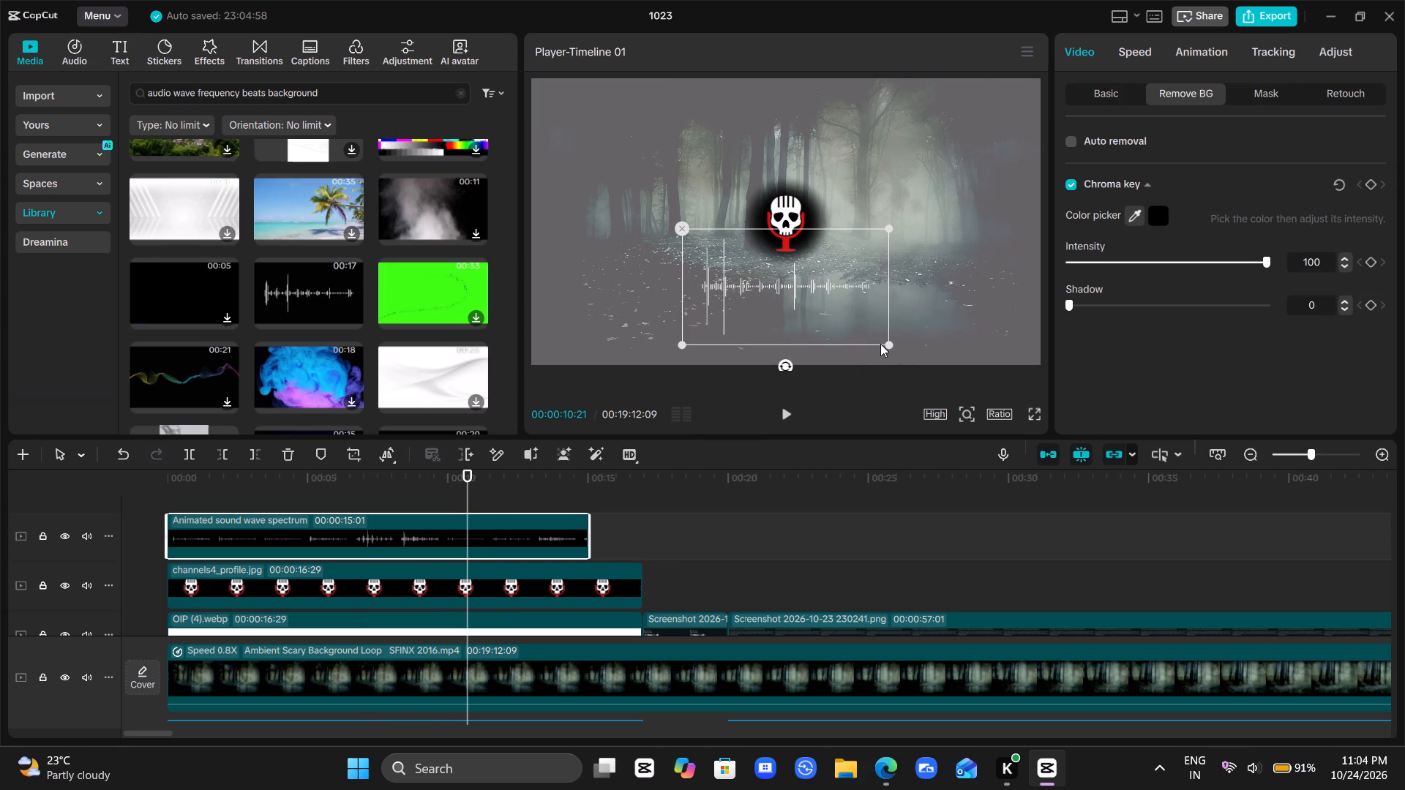
pyautogui.moveTo(820, 326); pyautogui.dragTo(817, 339)
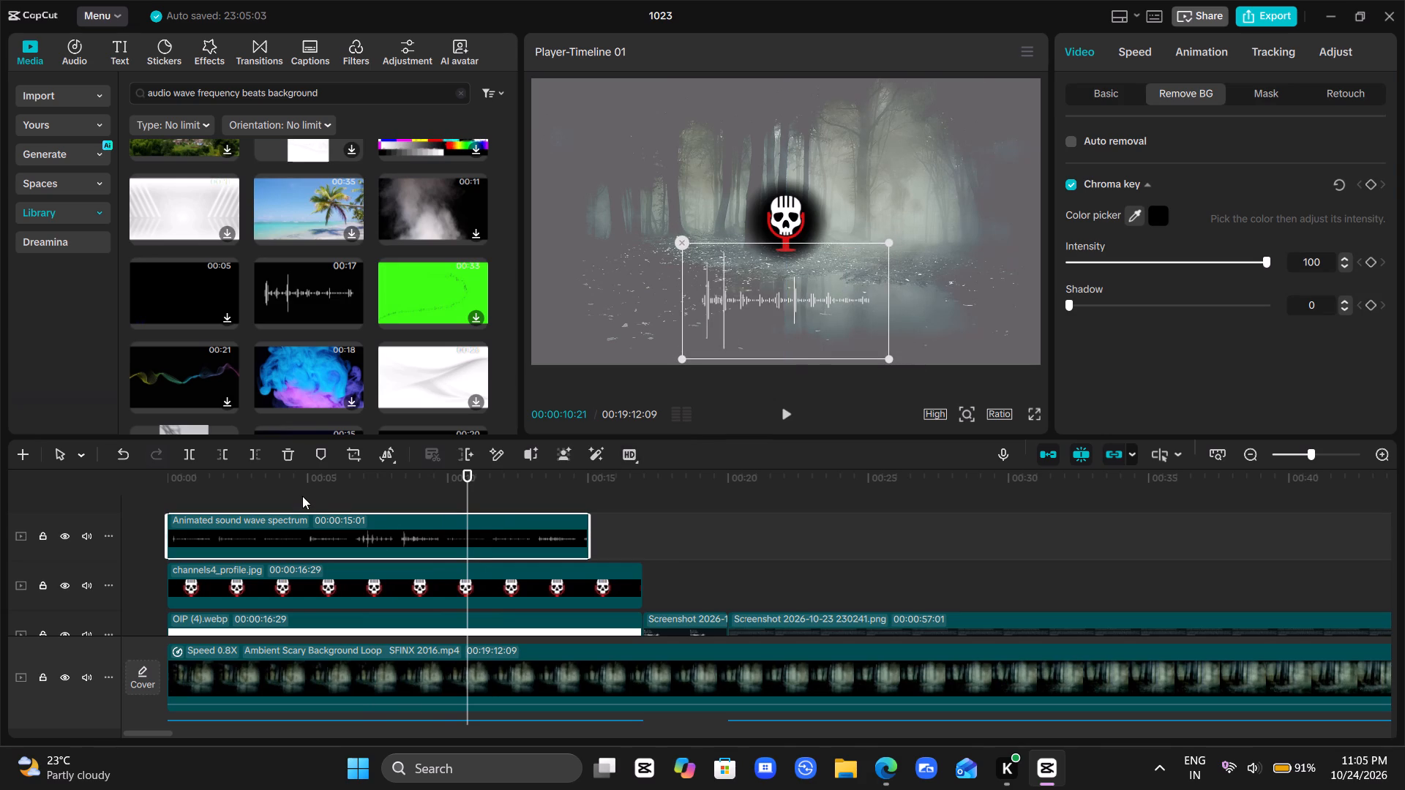
pyautogui.click(301, 496)
pyautogui.moveTo(301, 496); pyautogui.dragTo(0, 503)
pyautogui.press('space')
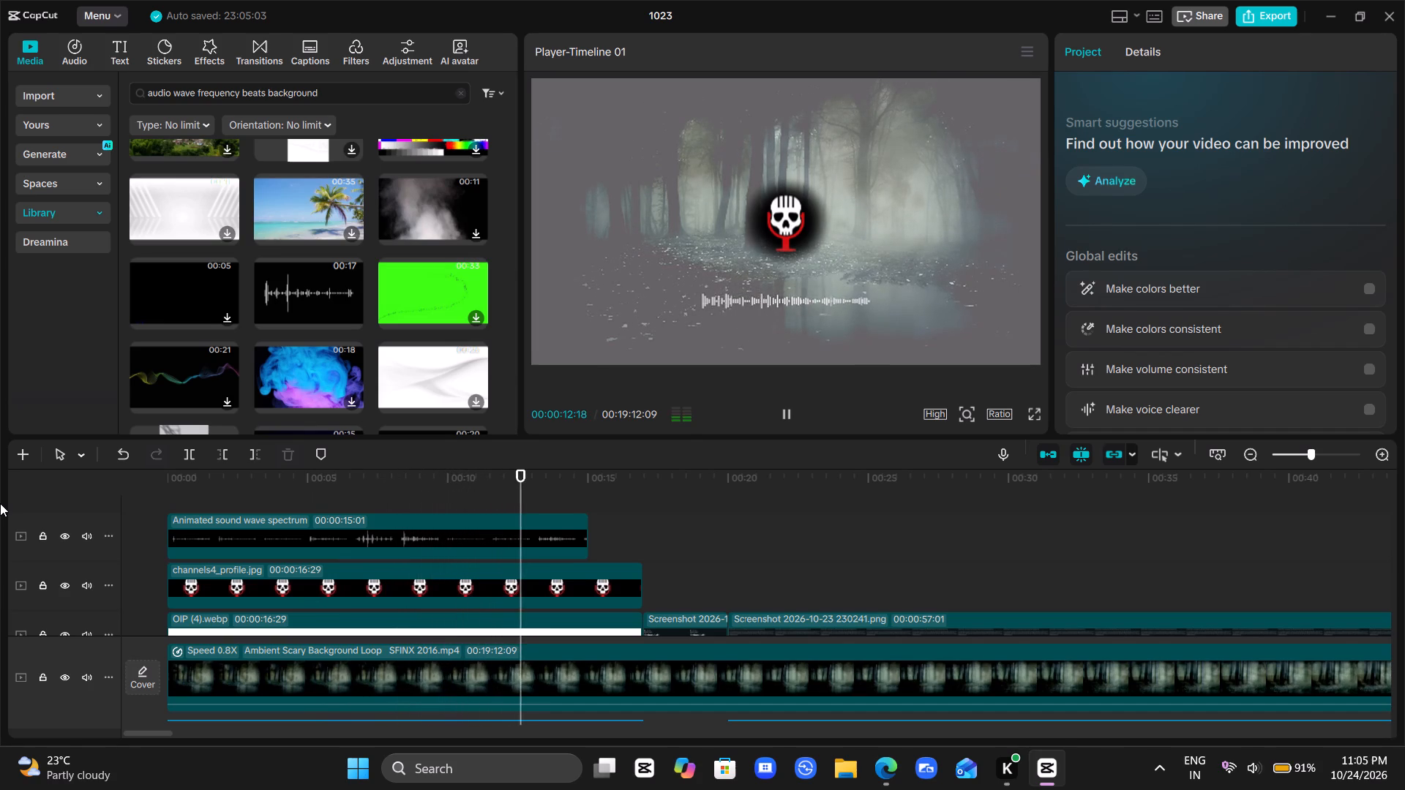
pyautogui.press('space')
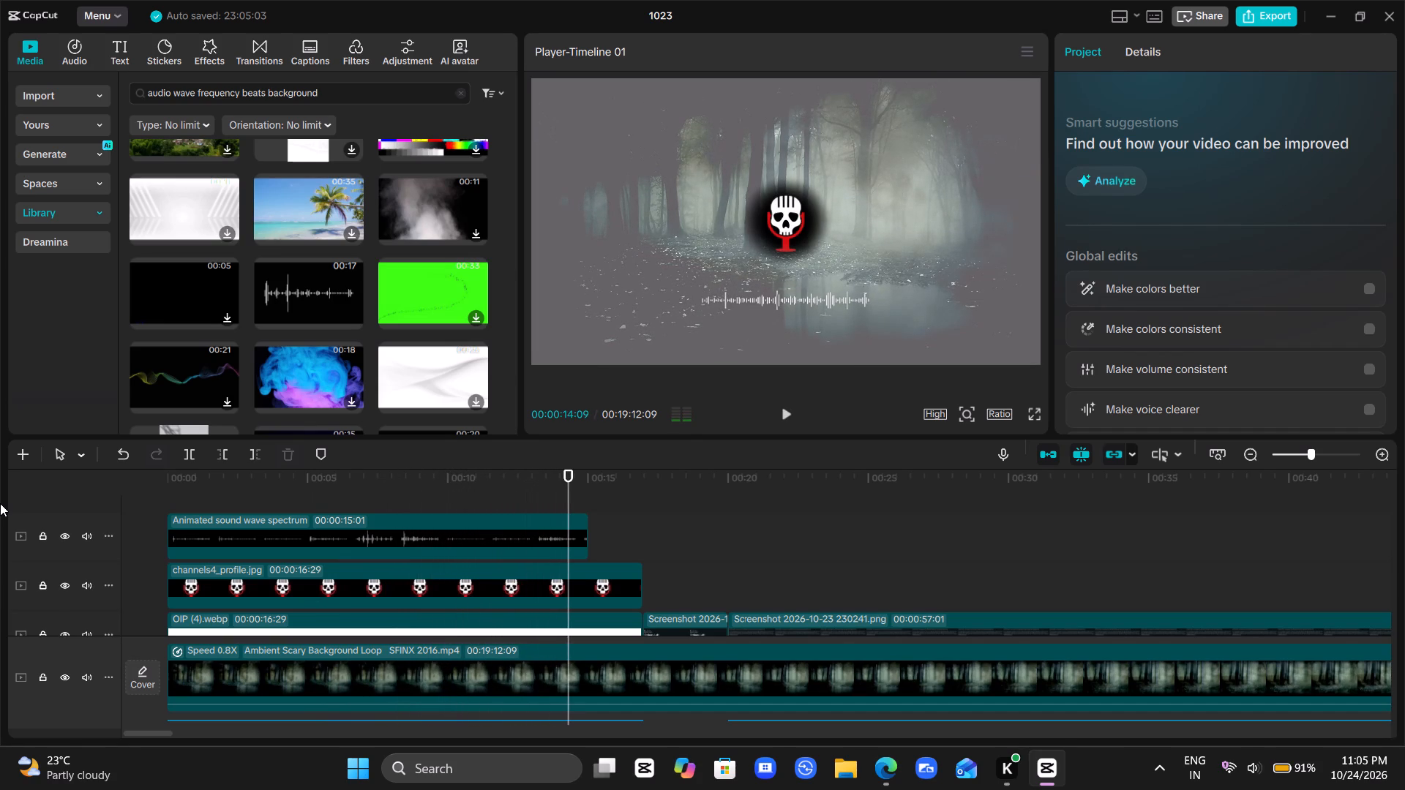
# Slow the animated sound wave clip to 0.89x speed to stretch it to the skull logo clip's length.
pyautogui.click(323, 598)
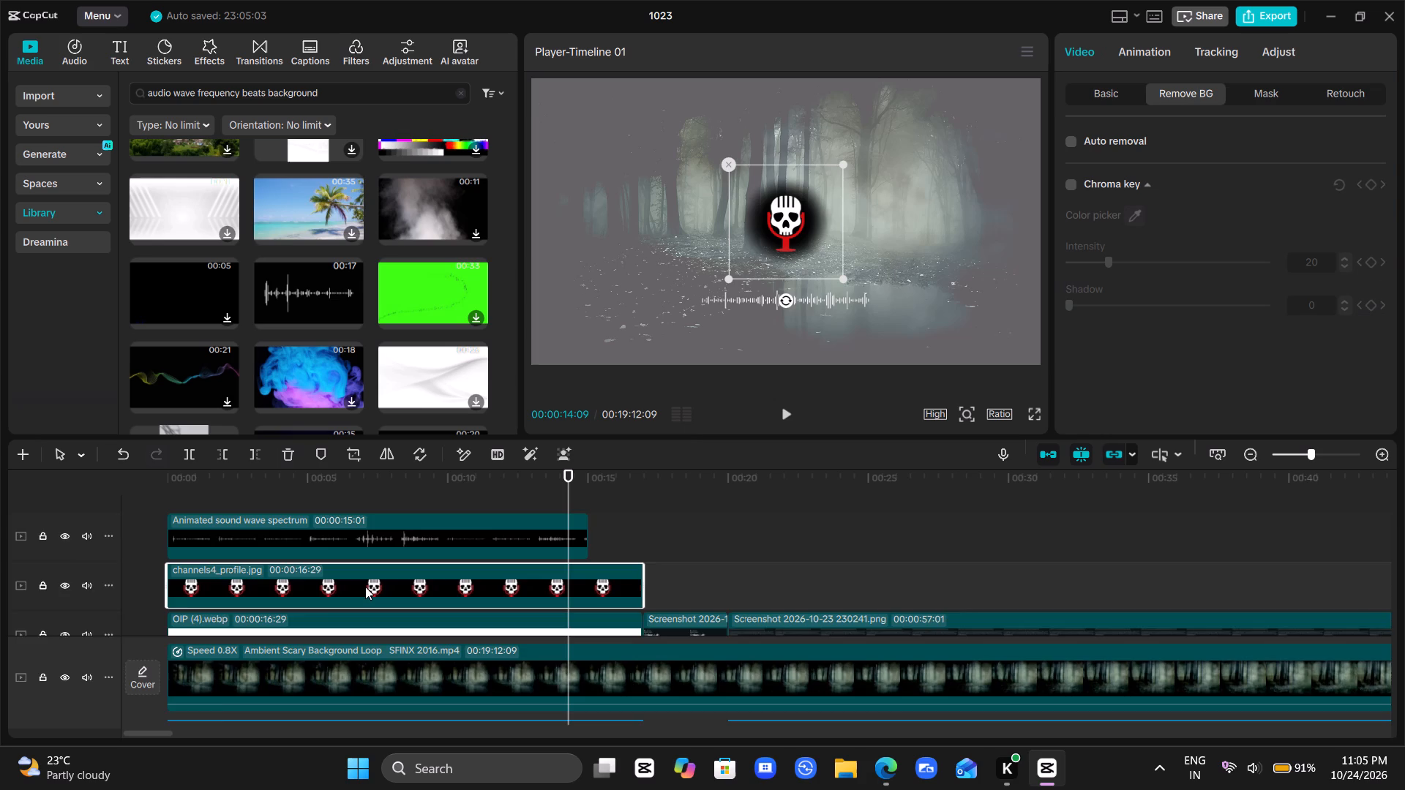
pyautogui.click(478, 557)
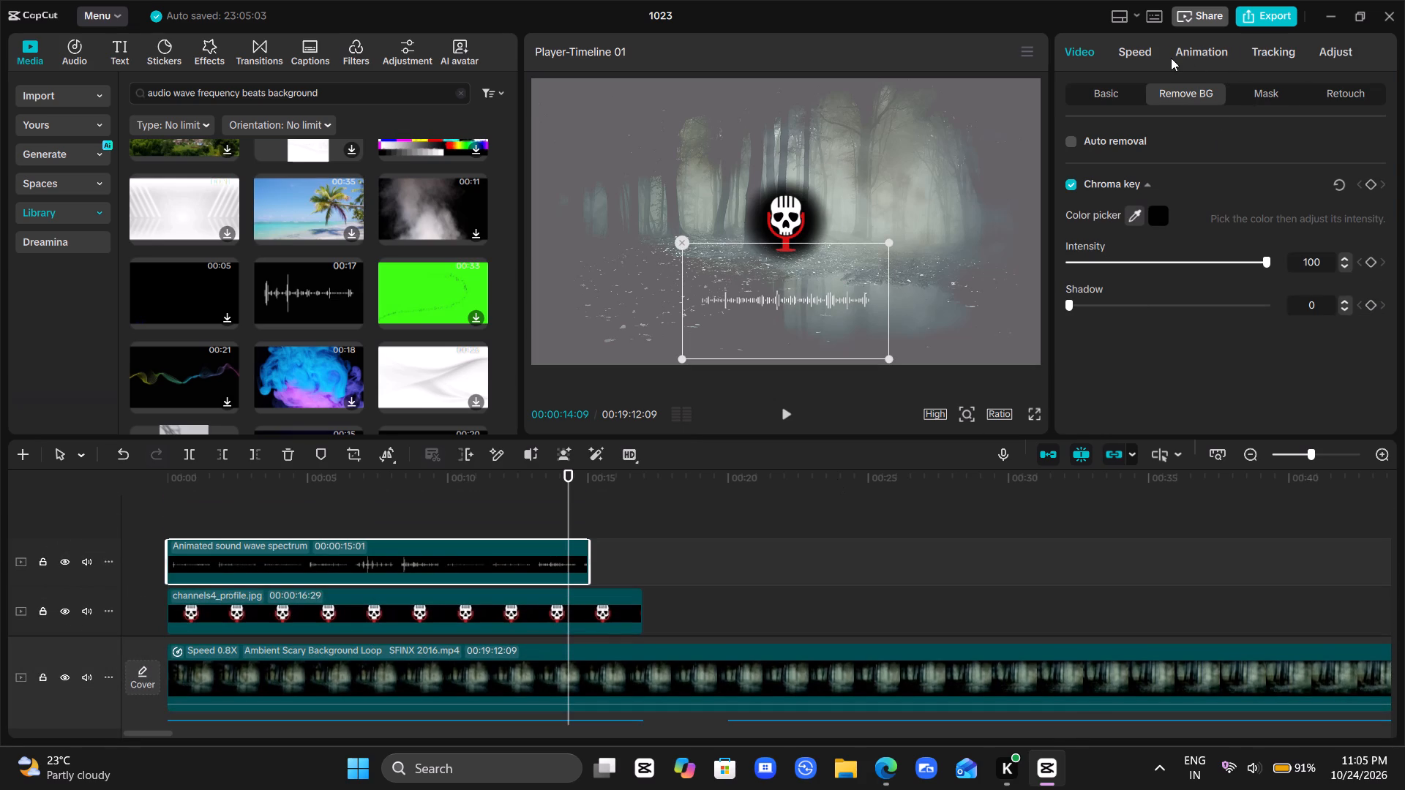
pyautogui.click(1142, 58)
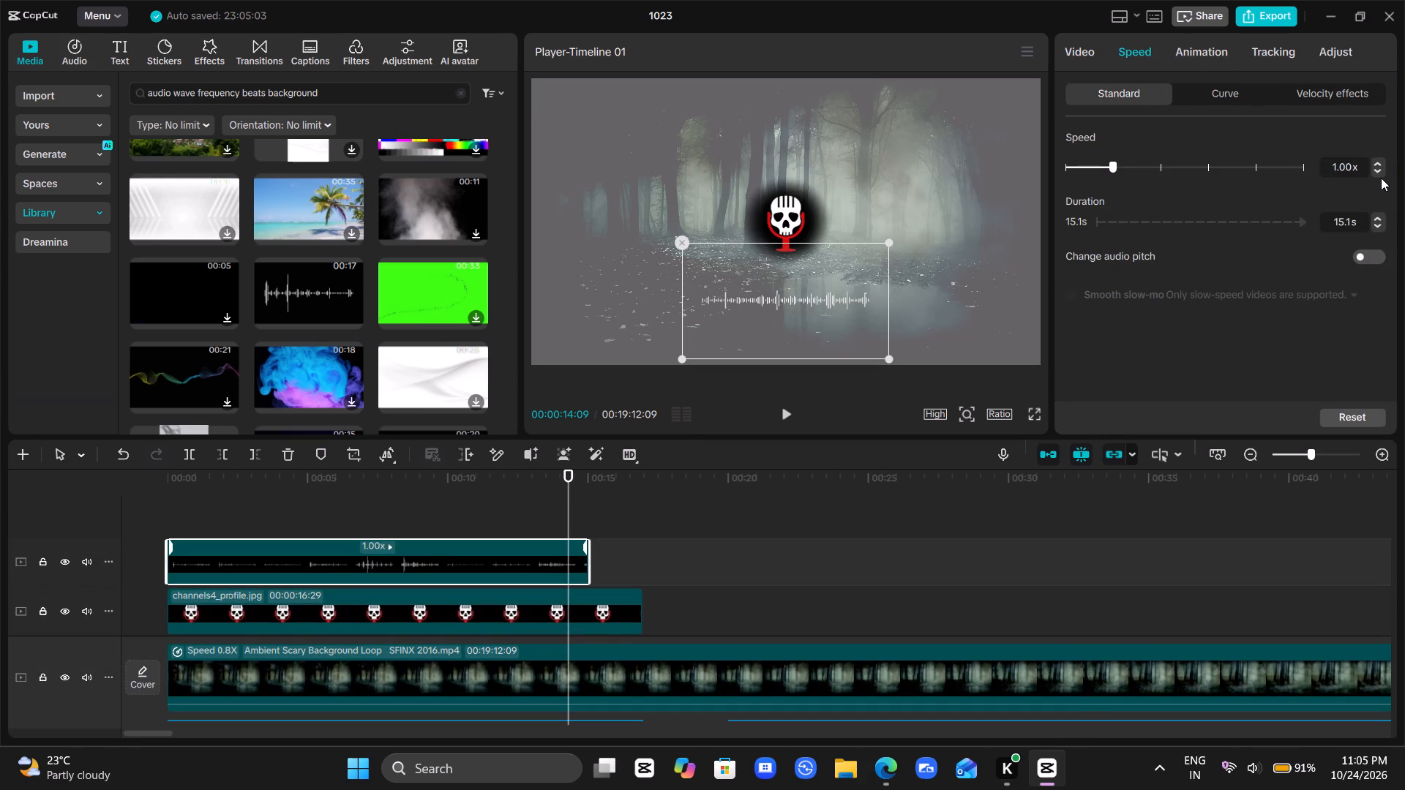
pyautogui.click(1377, 172)
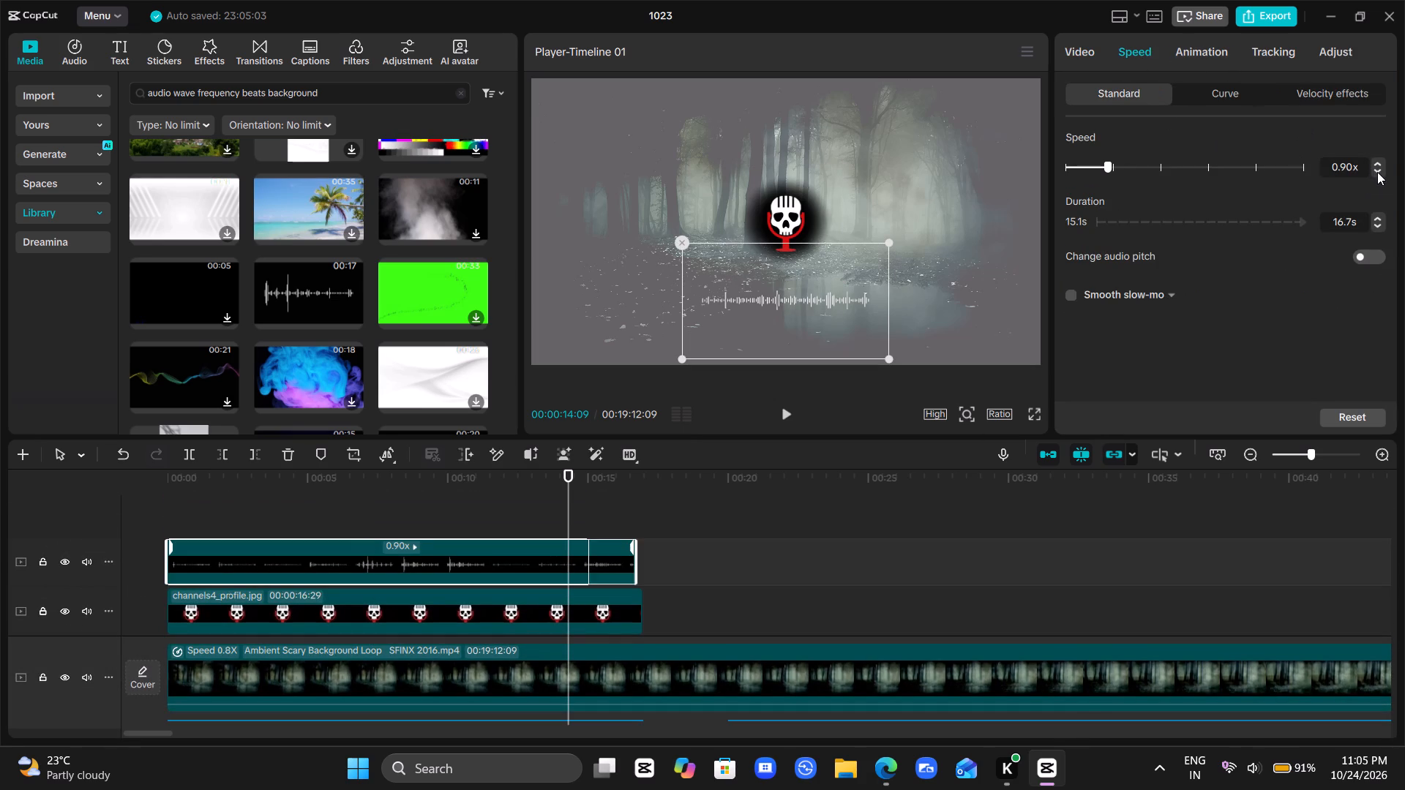
pyautogui.click(1377, 172)
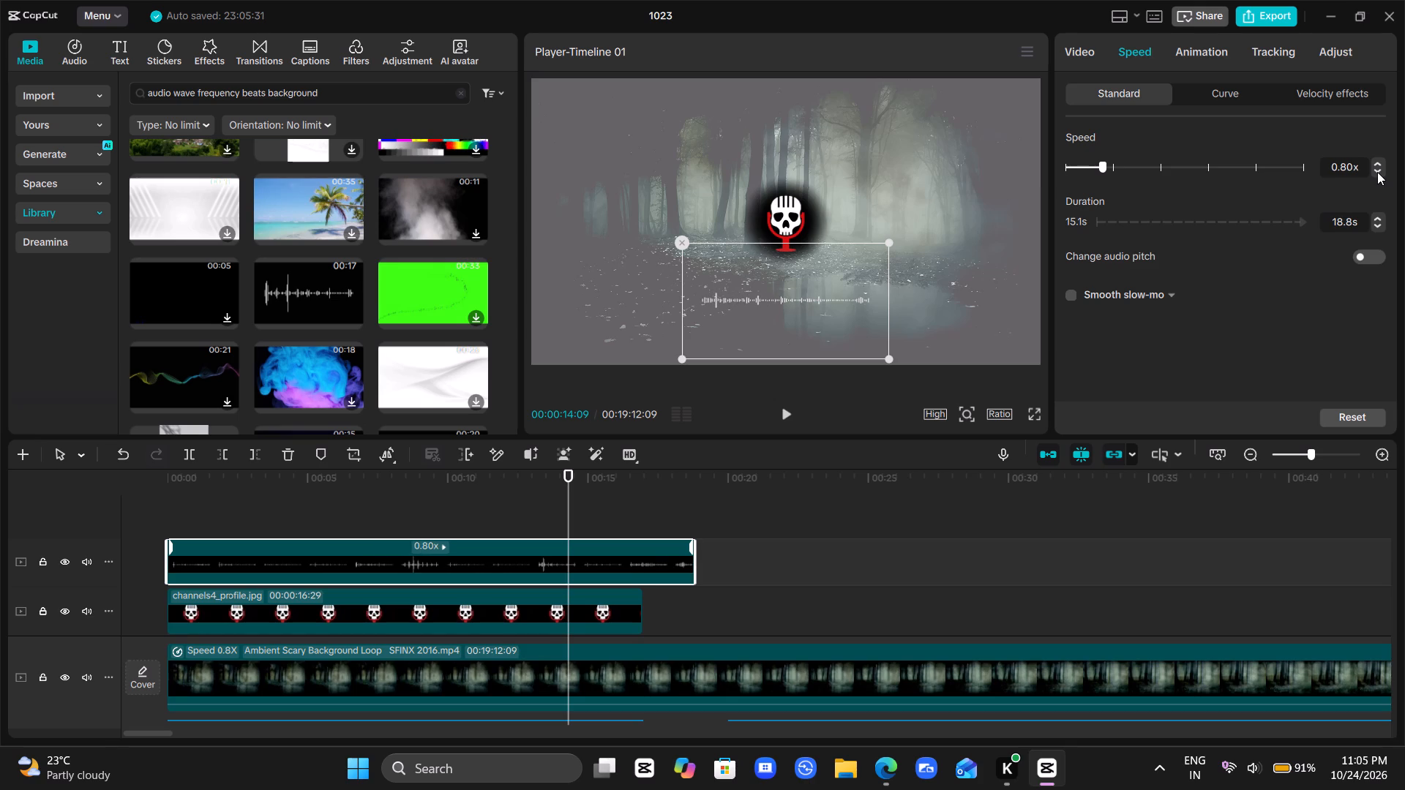
pyautogui.click(1356, 168)
pyautogui.press('BackSpace')
pyautogui.press('9')
pyautogui.press('Return')
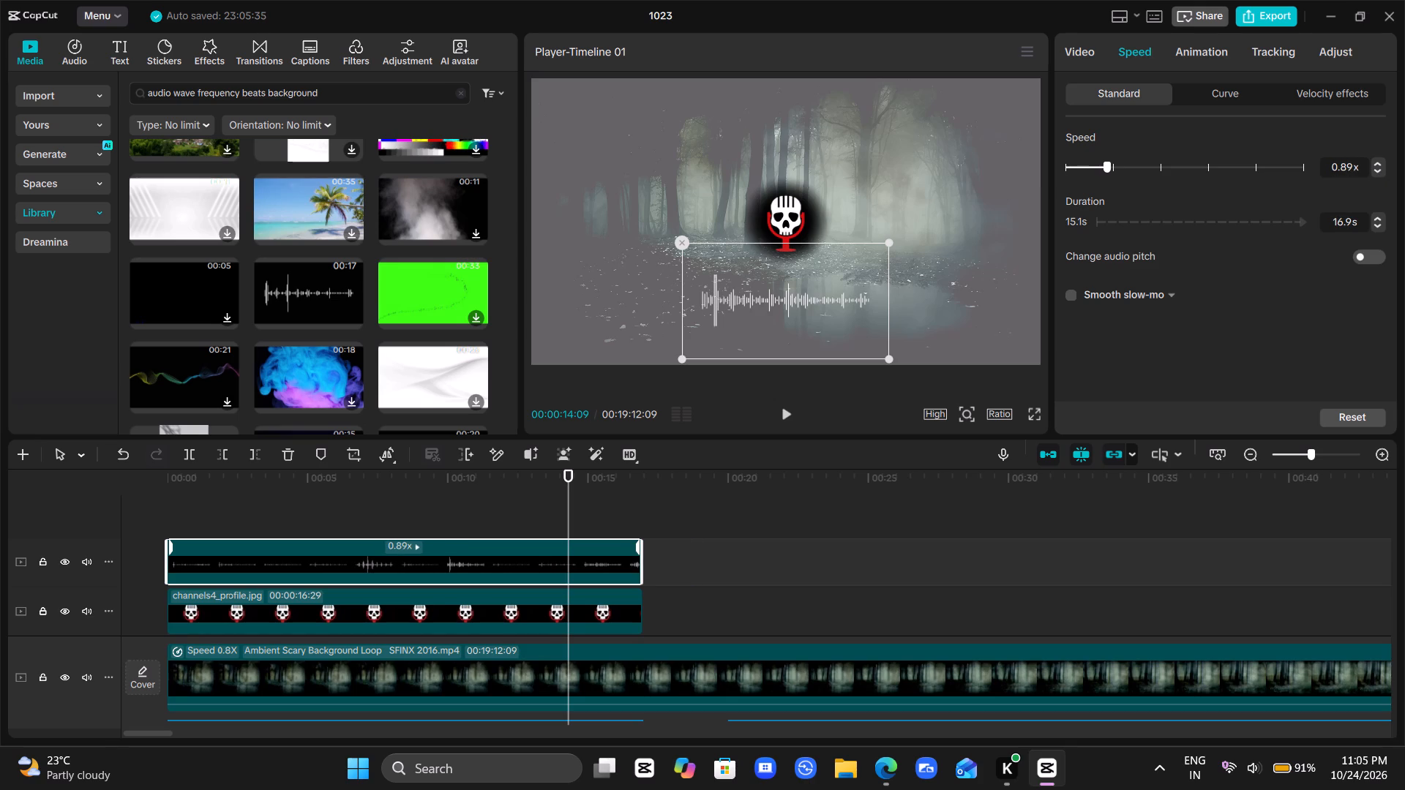
# Compare the ends of the sound wave and skull logo clips, and set the sound wave clip's speed to 0.88x.
pyautogui.click(665, 507)
pyautogui.moveTo(665, 507); pyautogui.dragTo(652, 508)
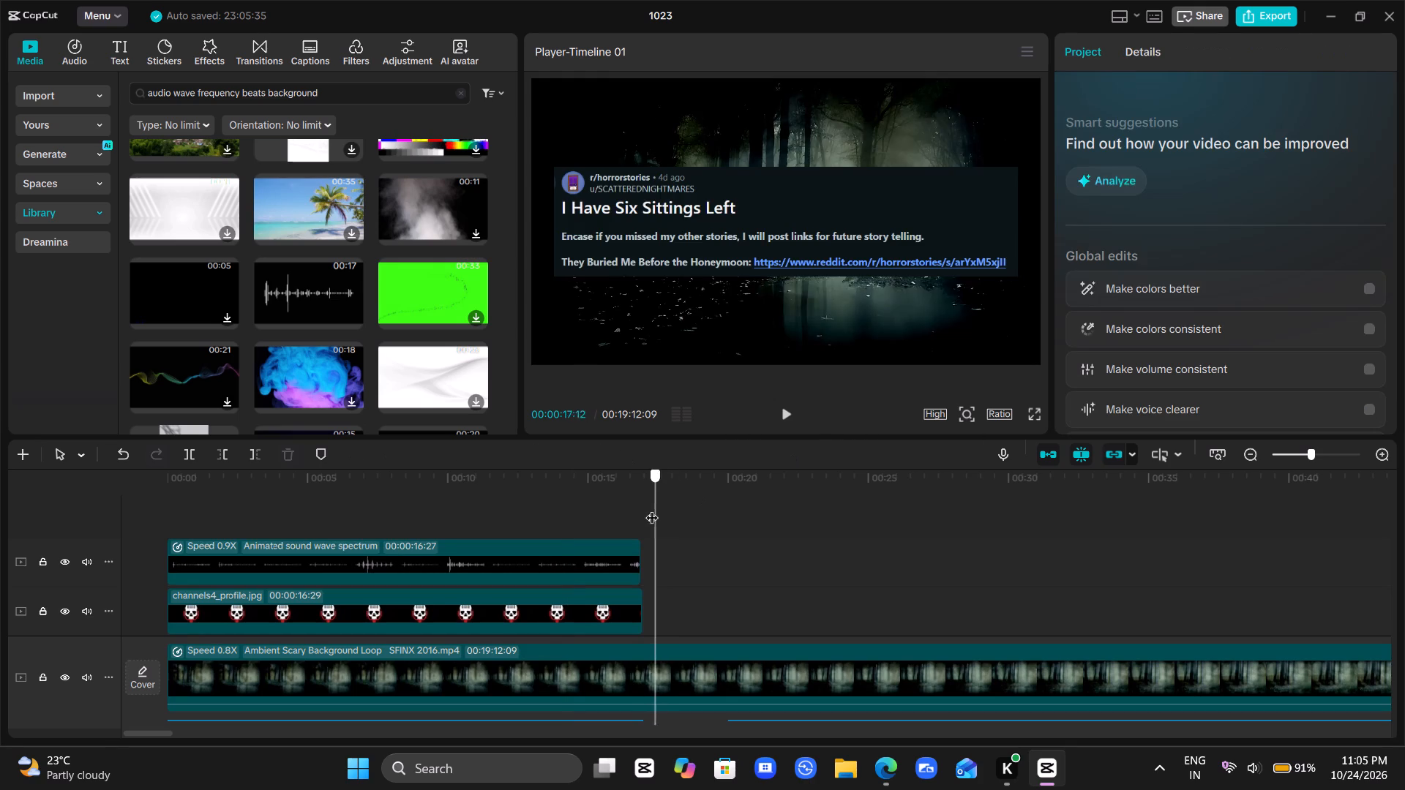
pyautogui.moveTo(652, 508); pyautogui.dragTo(645, 508)
pyautogui.click(607, 552)
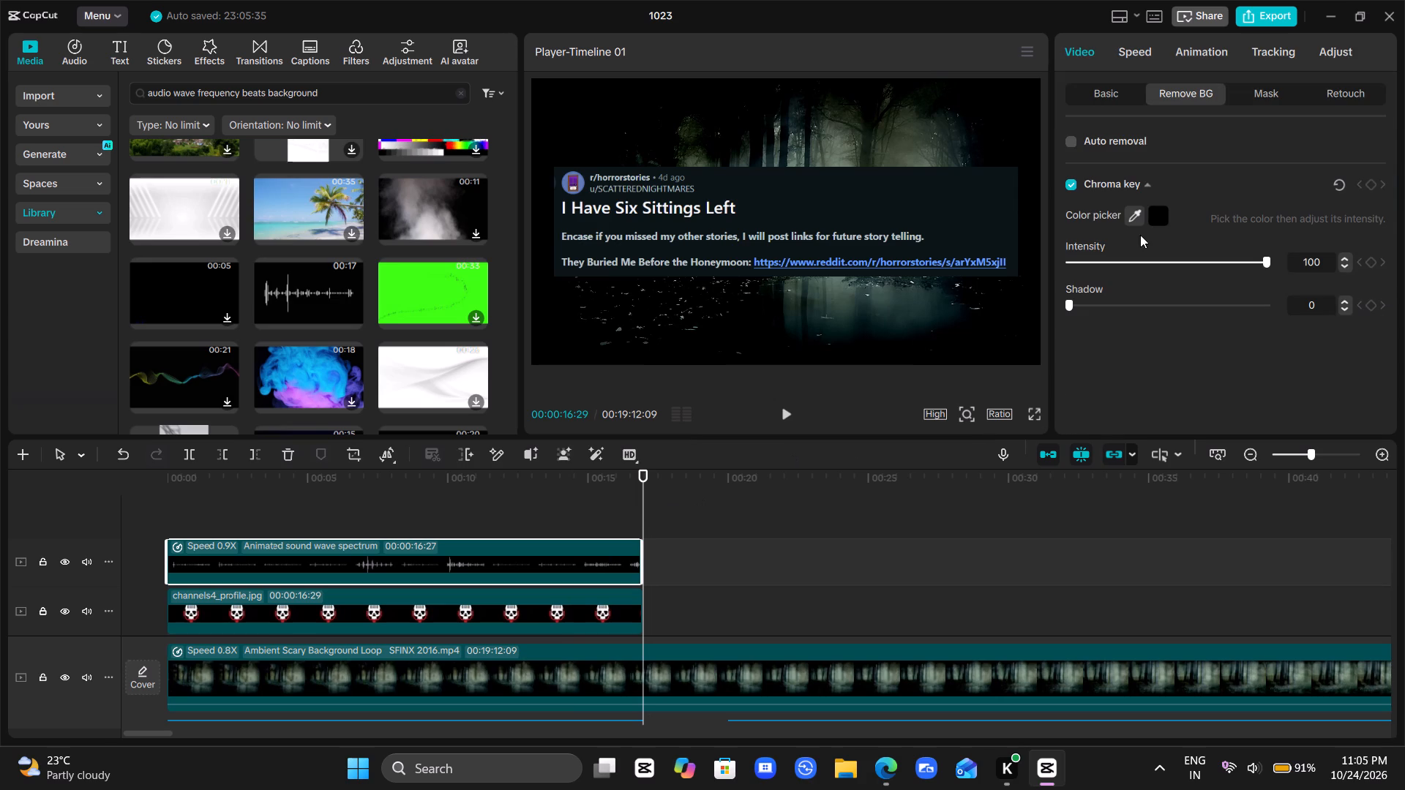
pyautogui.click(1142, 54)
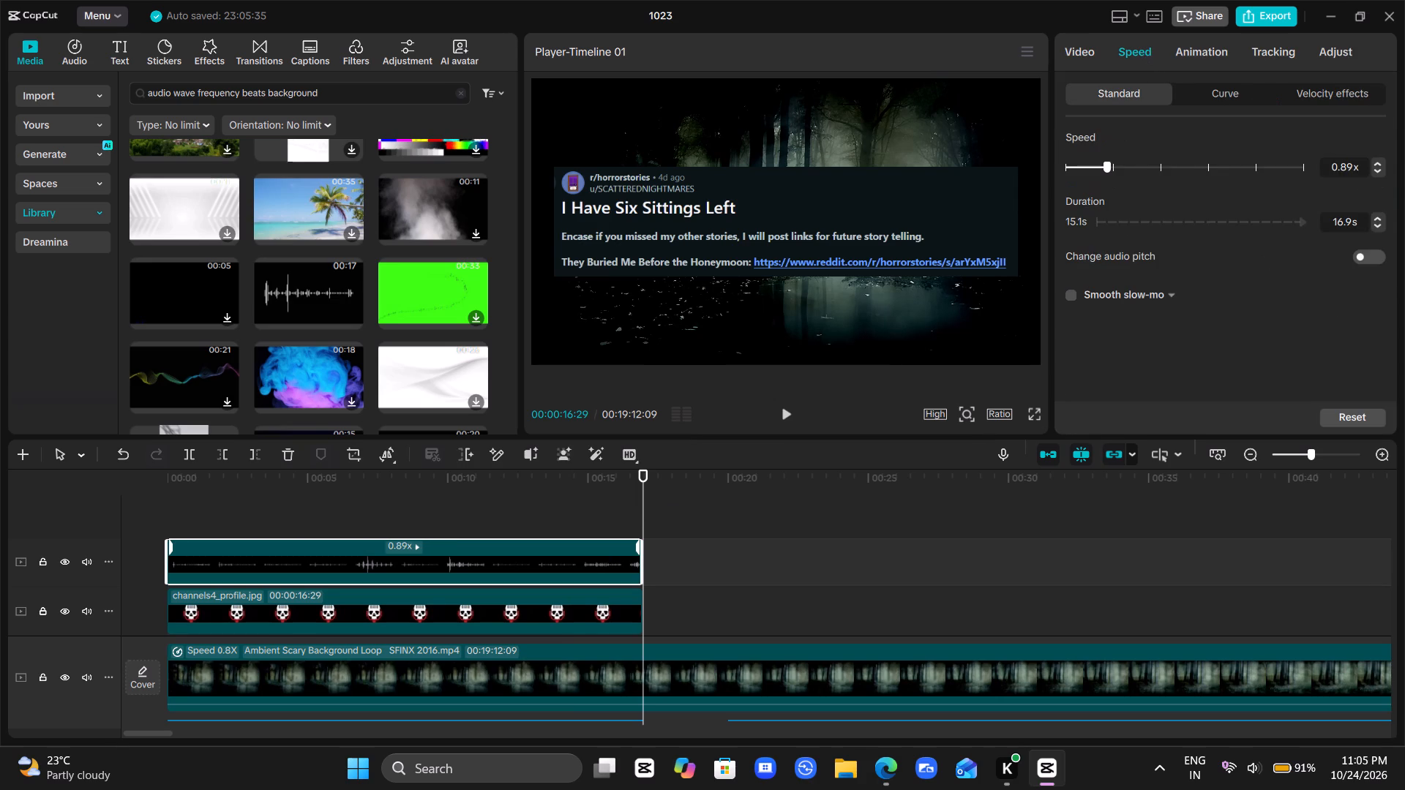
pyautogui.click(1361, 163)
pyautogui.click(1352, 164)
pyautogui.press('BackSpace')
pyautogui.press('8')
pyautogui.press('Return')
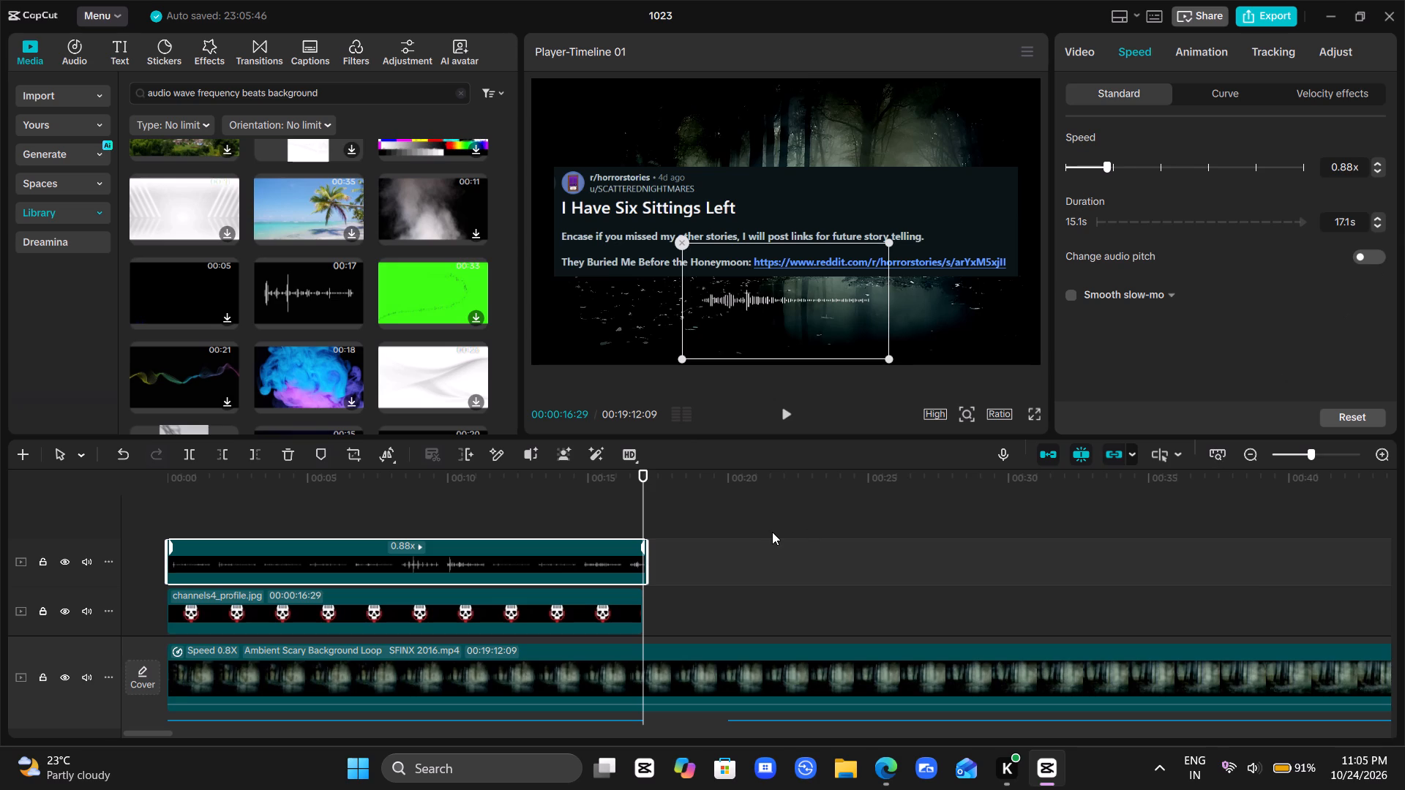
# Trim the end of the animated sound wave clip to the skull logo clip's end at 00:00:16:29.
pyautogui.scroll(-1, 772, 532)
pyautogui.keyDown('ctrl'); pyautogui.scroll(8, 772, 532); pyautogui.keyUp('ctrl')
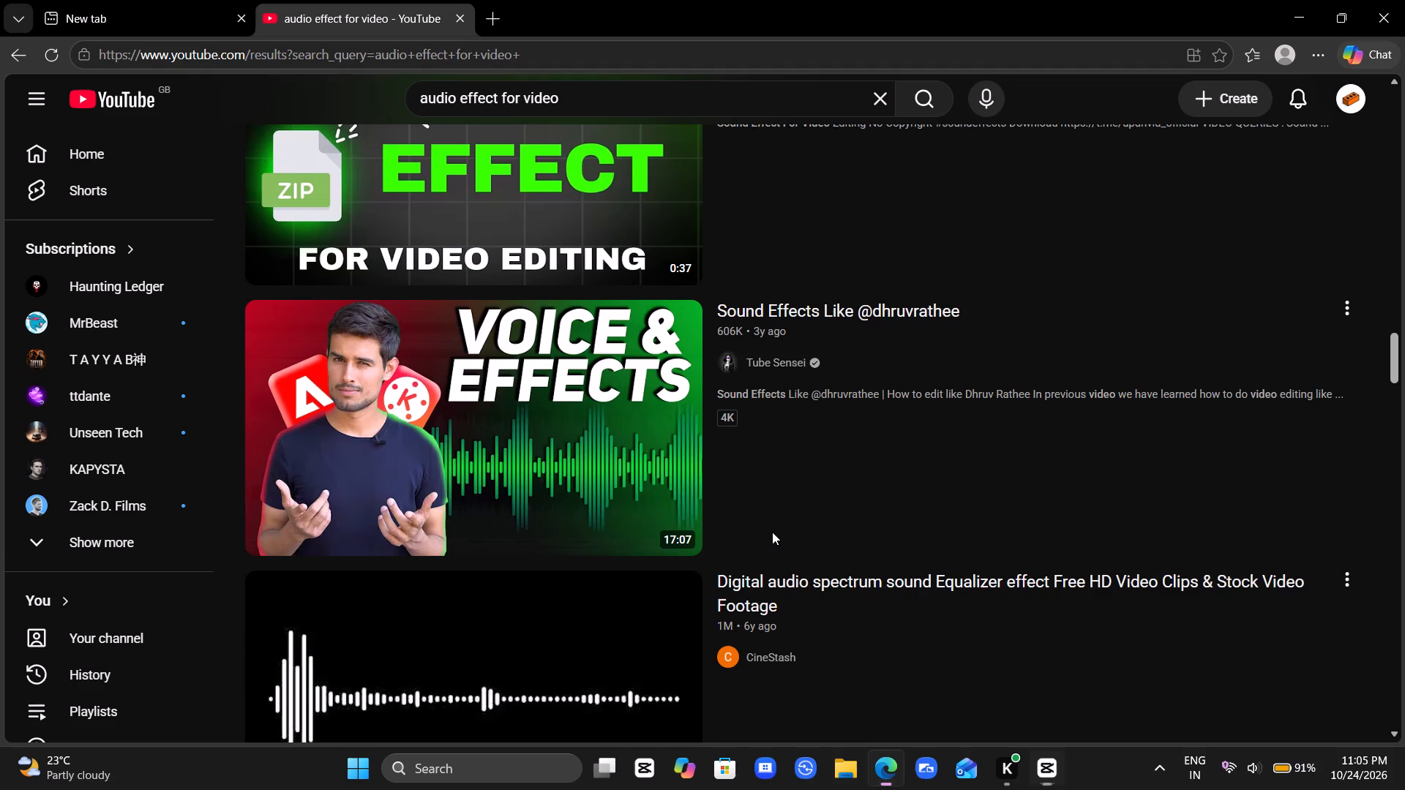
pyautogui.scroll(1, 772, 532)
pyautogui.click(1063, 757)
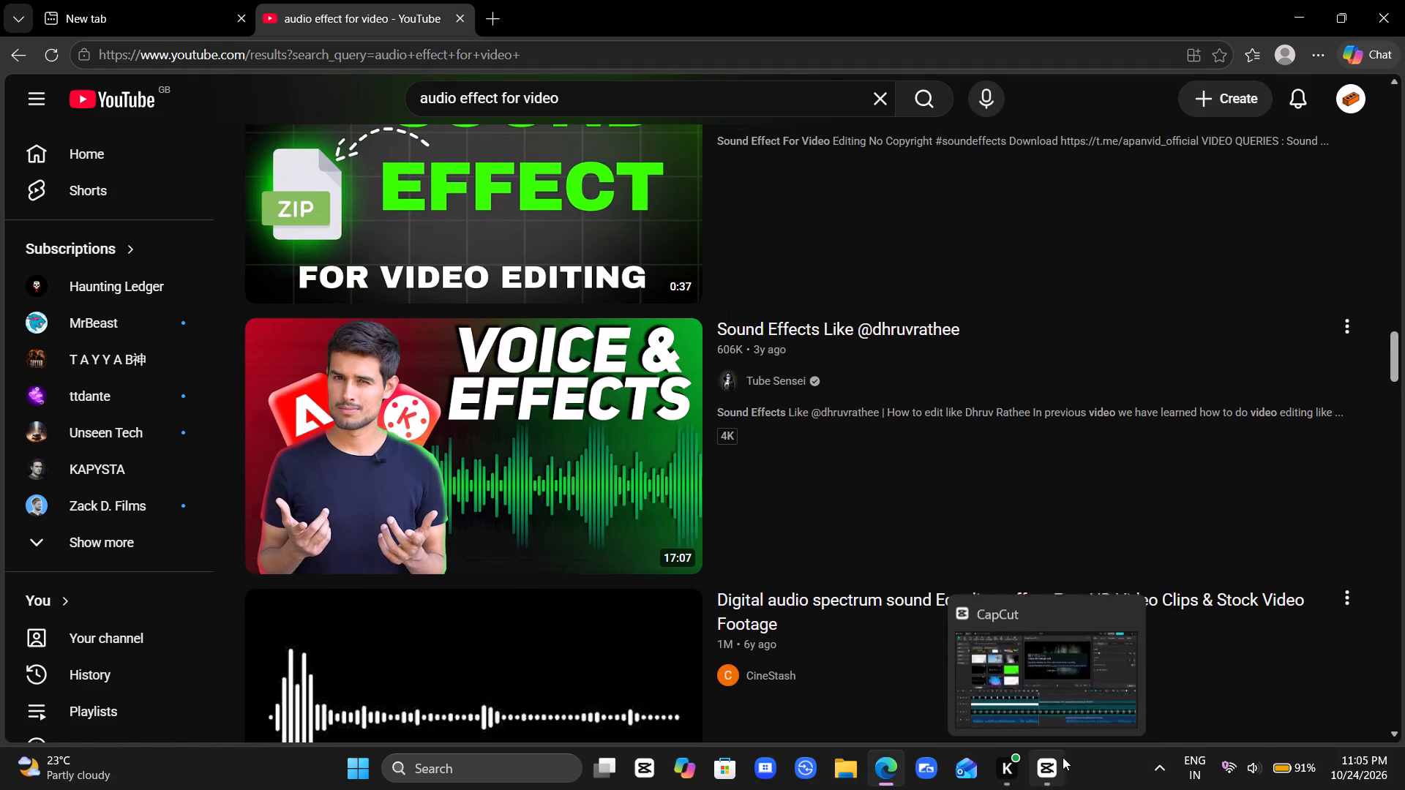
pyautogui.scroll(1, 683, 547)
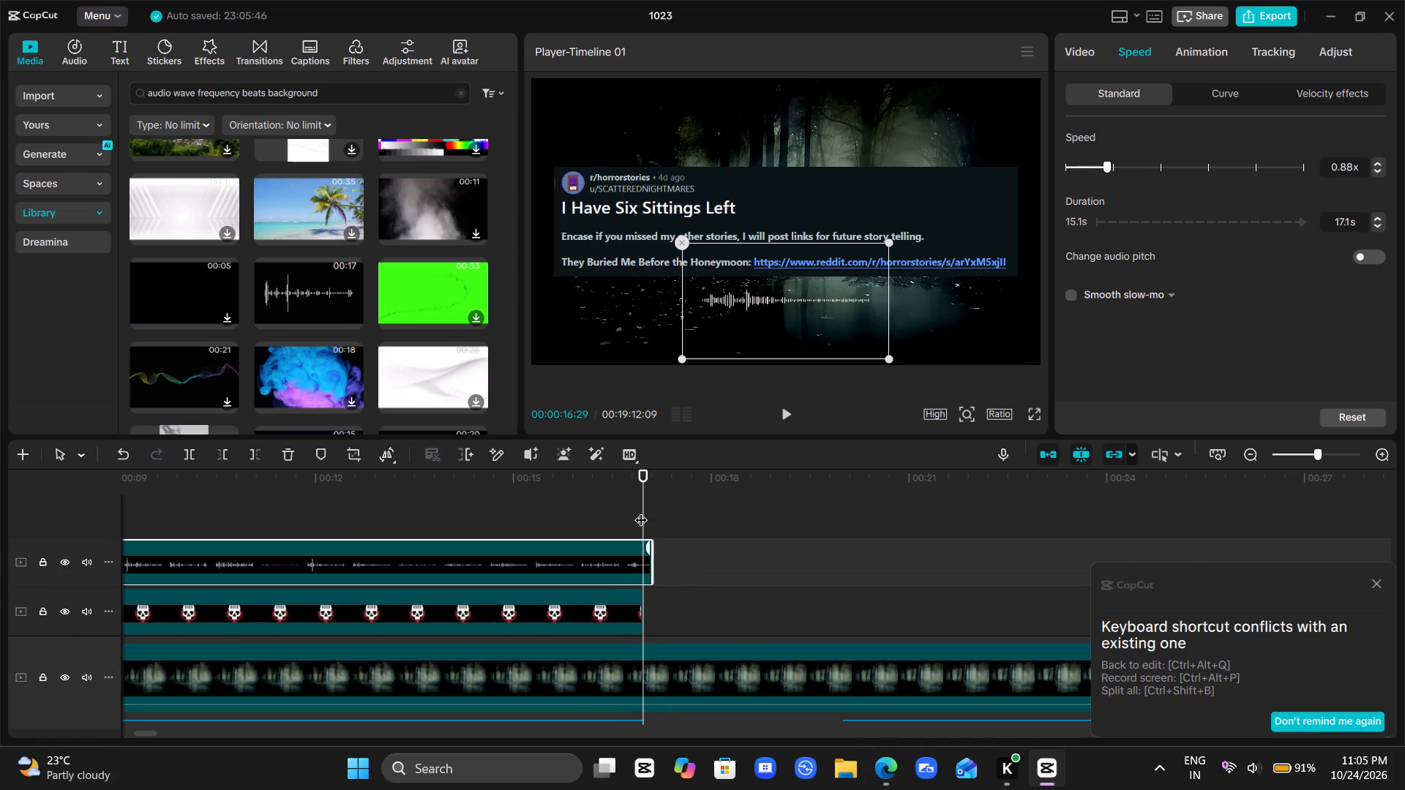
pyautogui.click(637, 505)
pyautogui.tripleClick(637, 505)
pyautogui.click(637, 505)
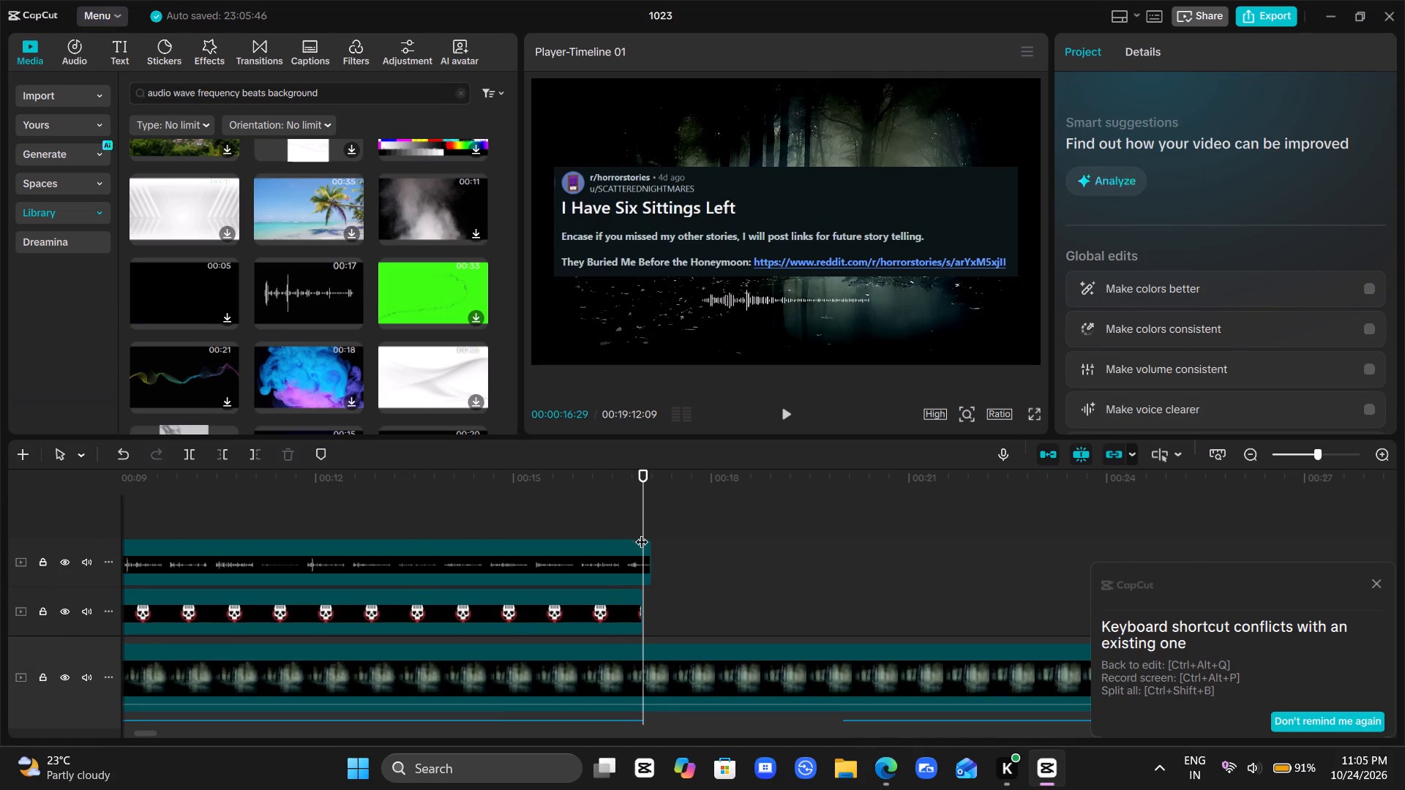
pyautogui.click(634, 557)
pyautogui.press('w')
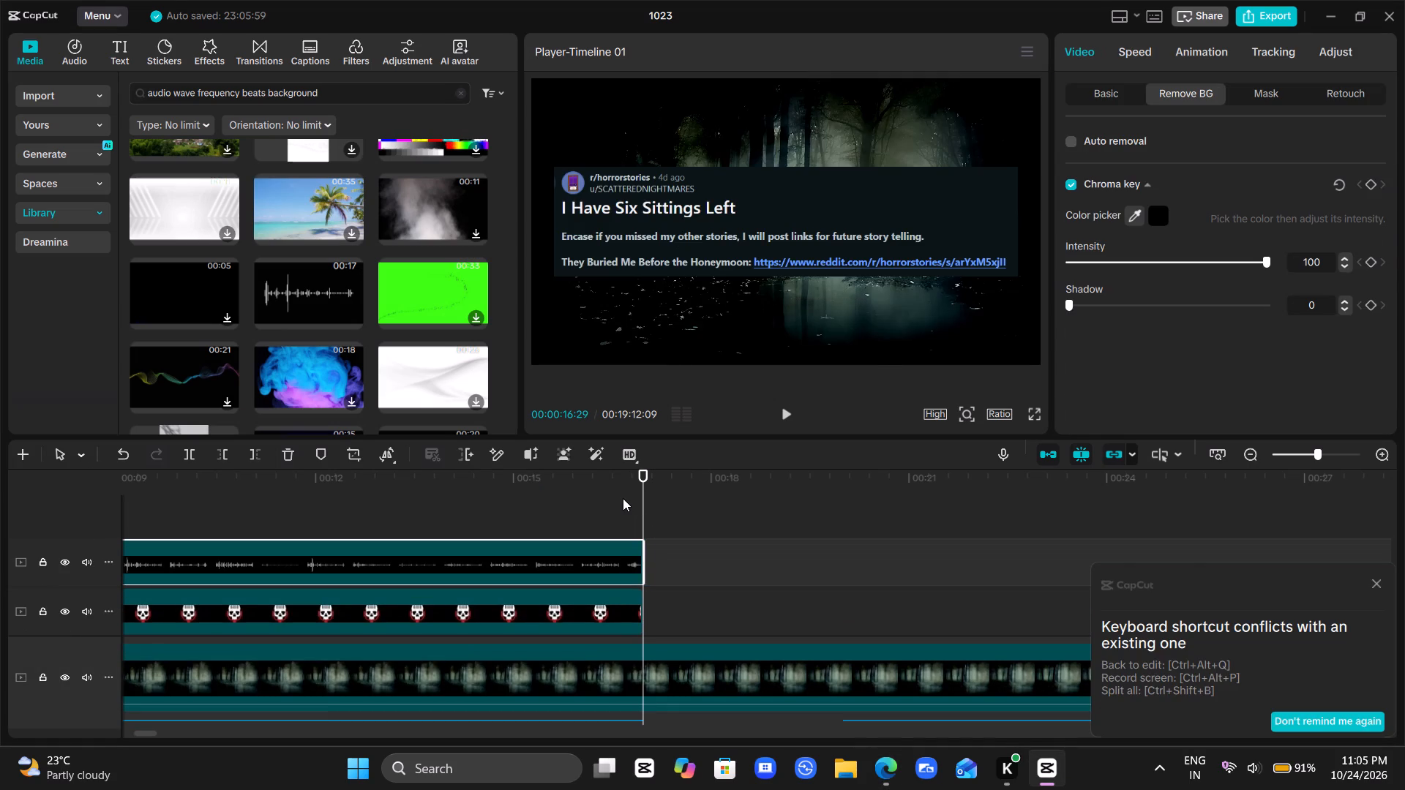
# Play the intro from the start through to the Reddit title screenshot to review the sound wave beneath the logo.
pyautogui.click(623, 498)
pyautogui.moveTo(623, 498); pyautogui.dragTo(0, 621)
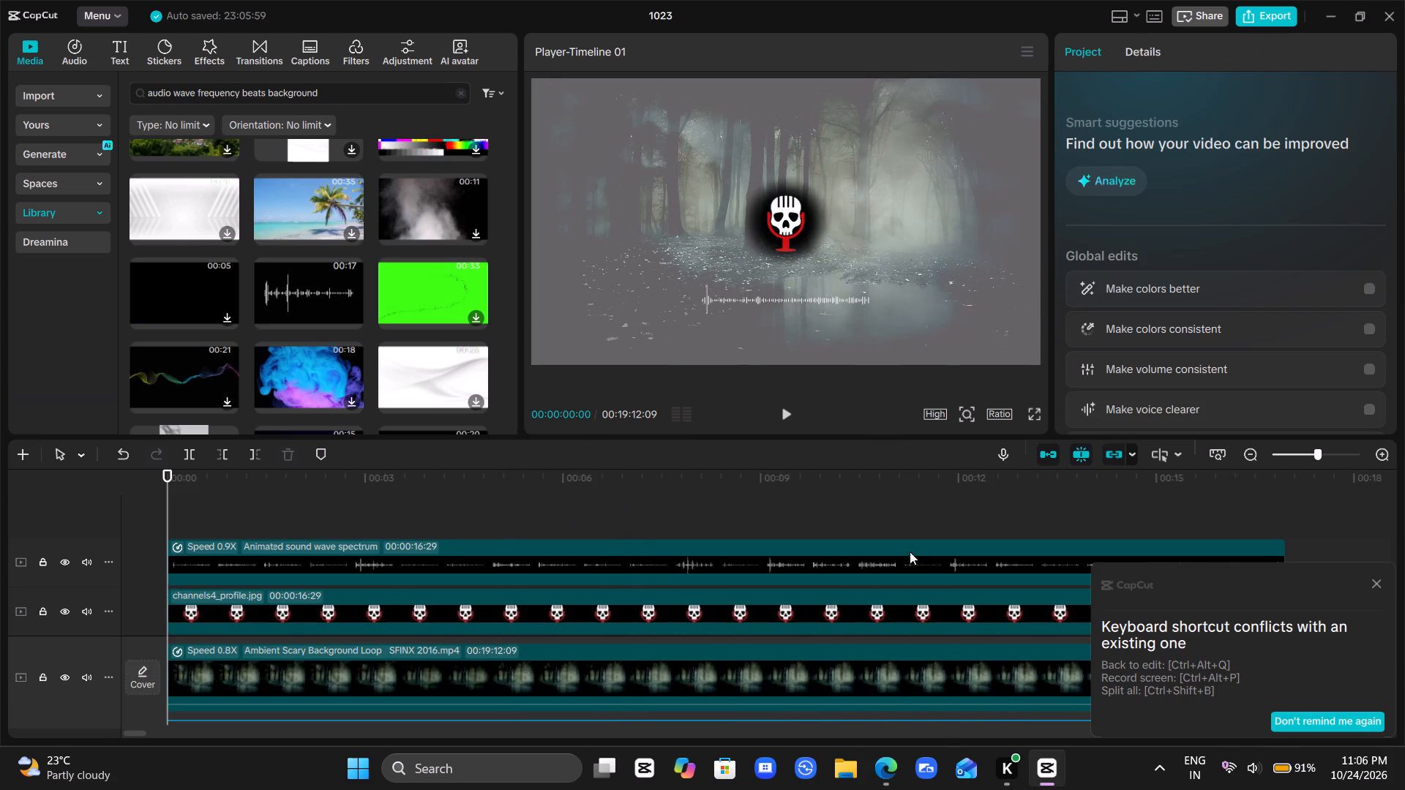
pyautogui.press('space')
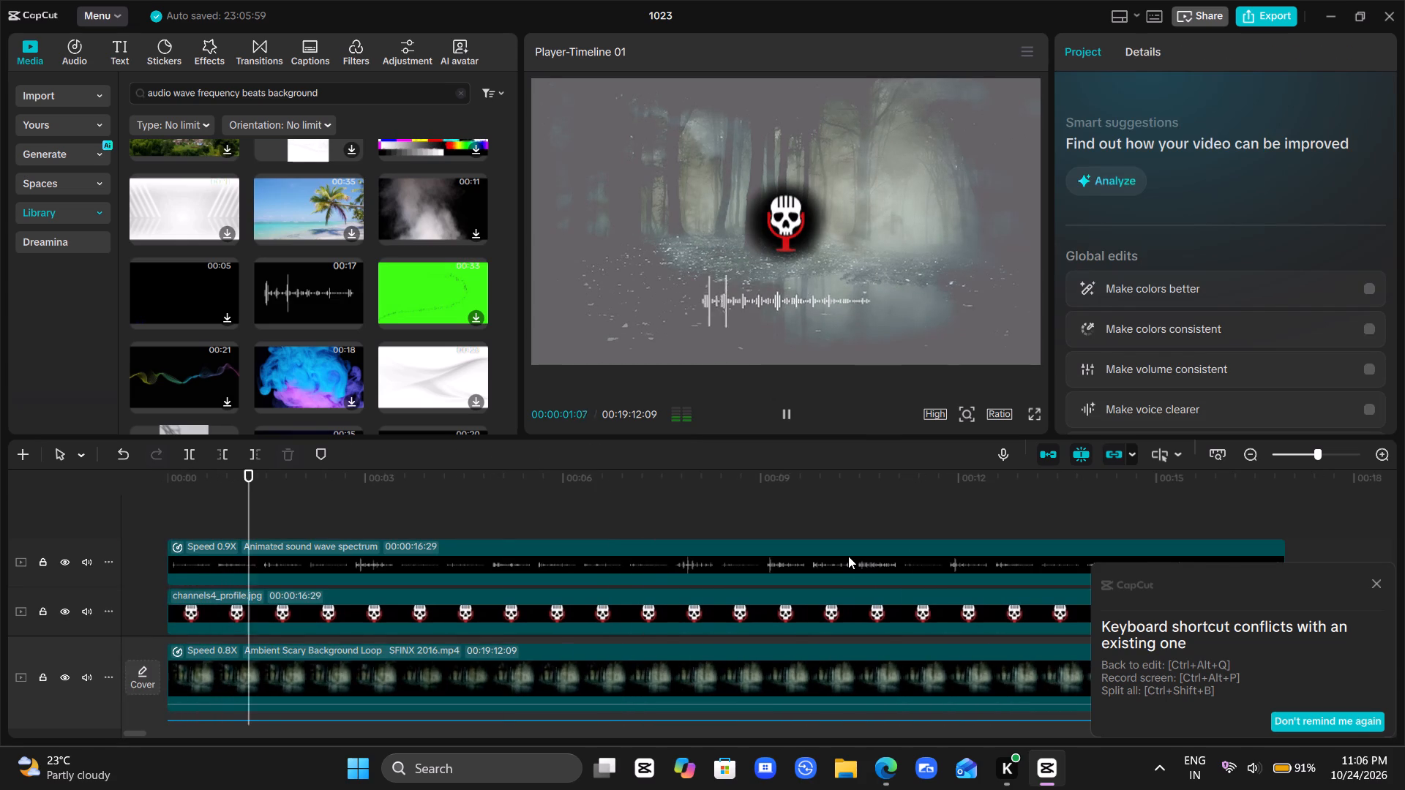
pyautogui.hscroll(-1, 929, 564)
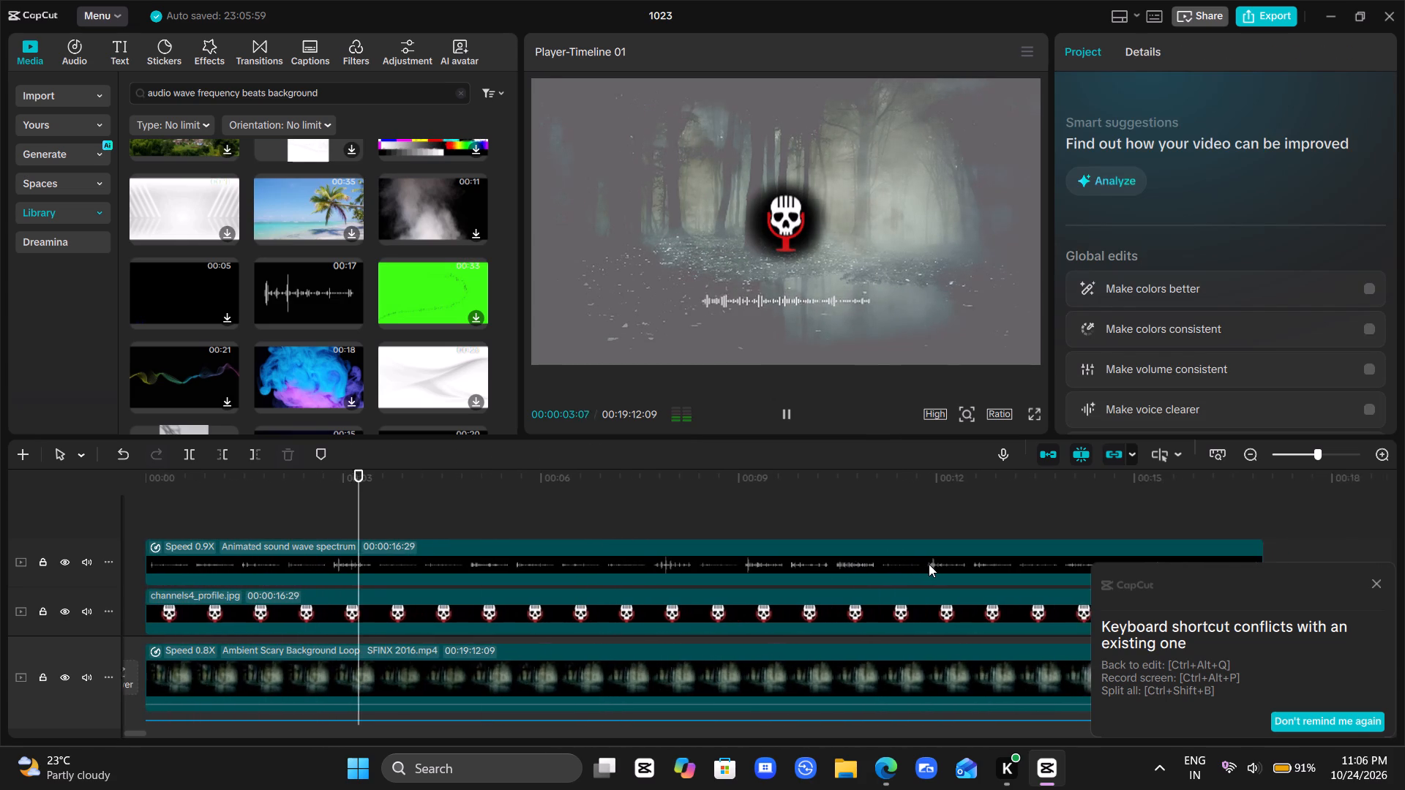
pyautogui.hscroll(-3, 929, 564)
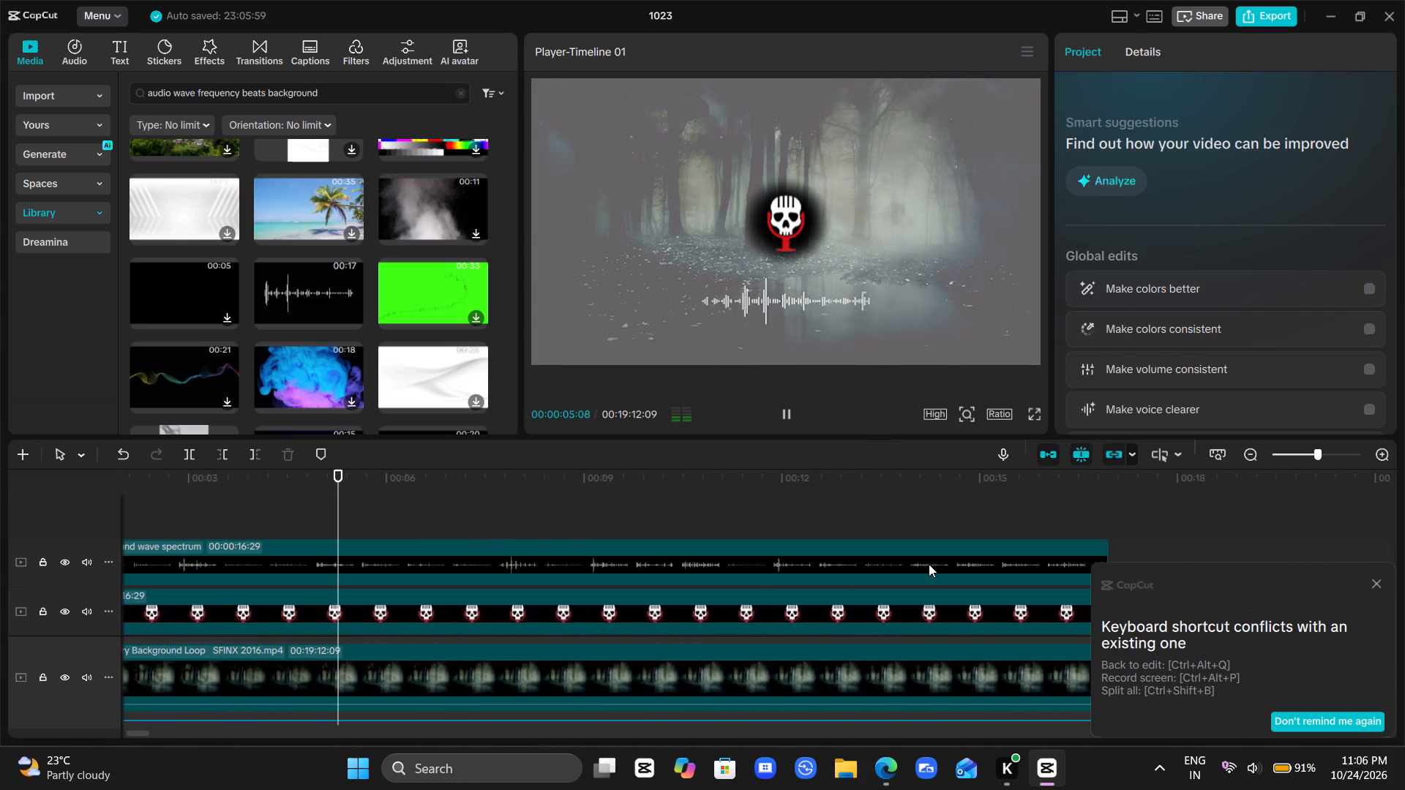
pyautogui.hscroll(-1, 929, 564)
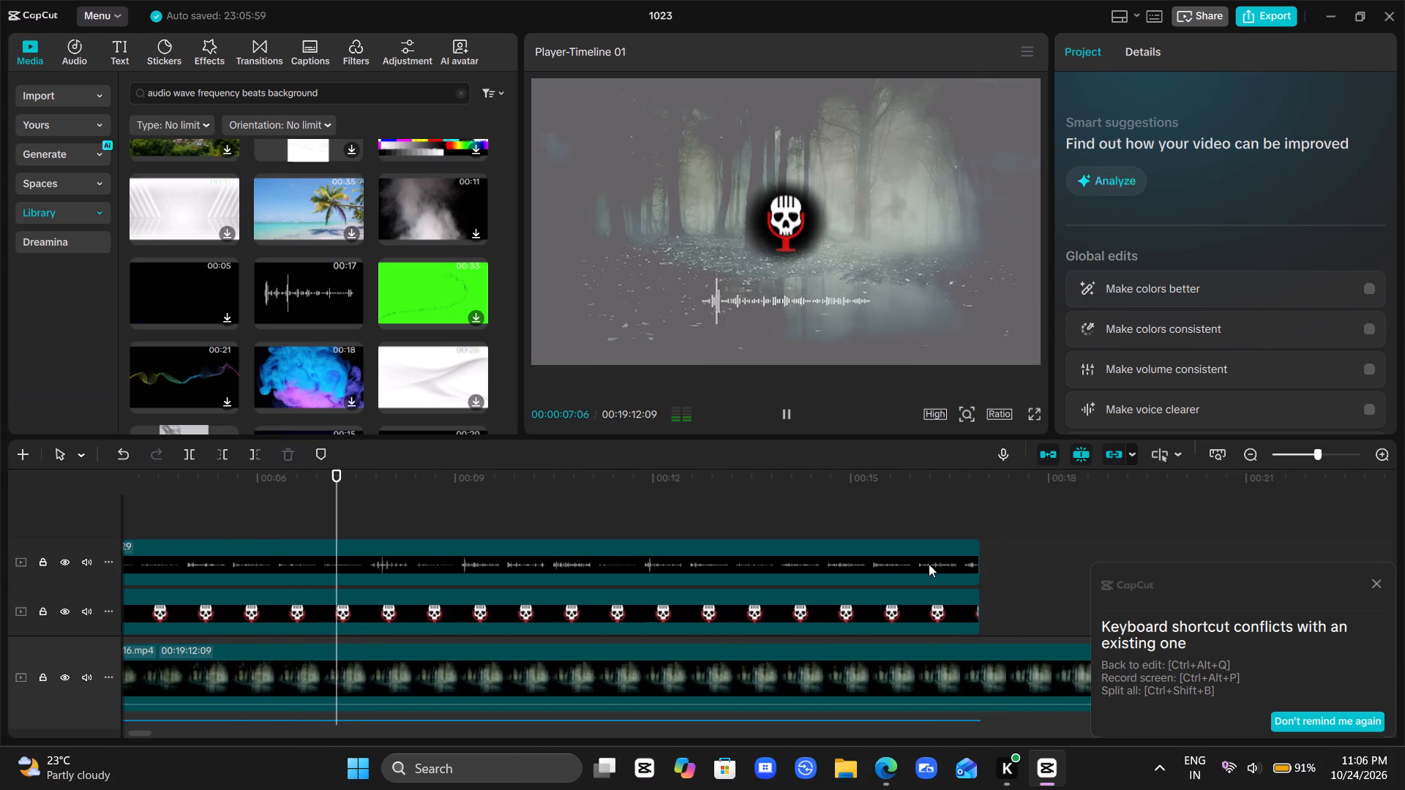
pyautogui.hscroll(-1, 929, 564)
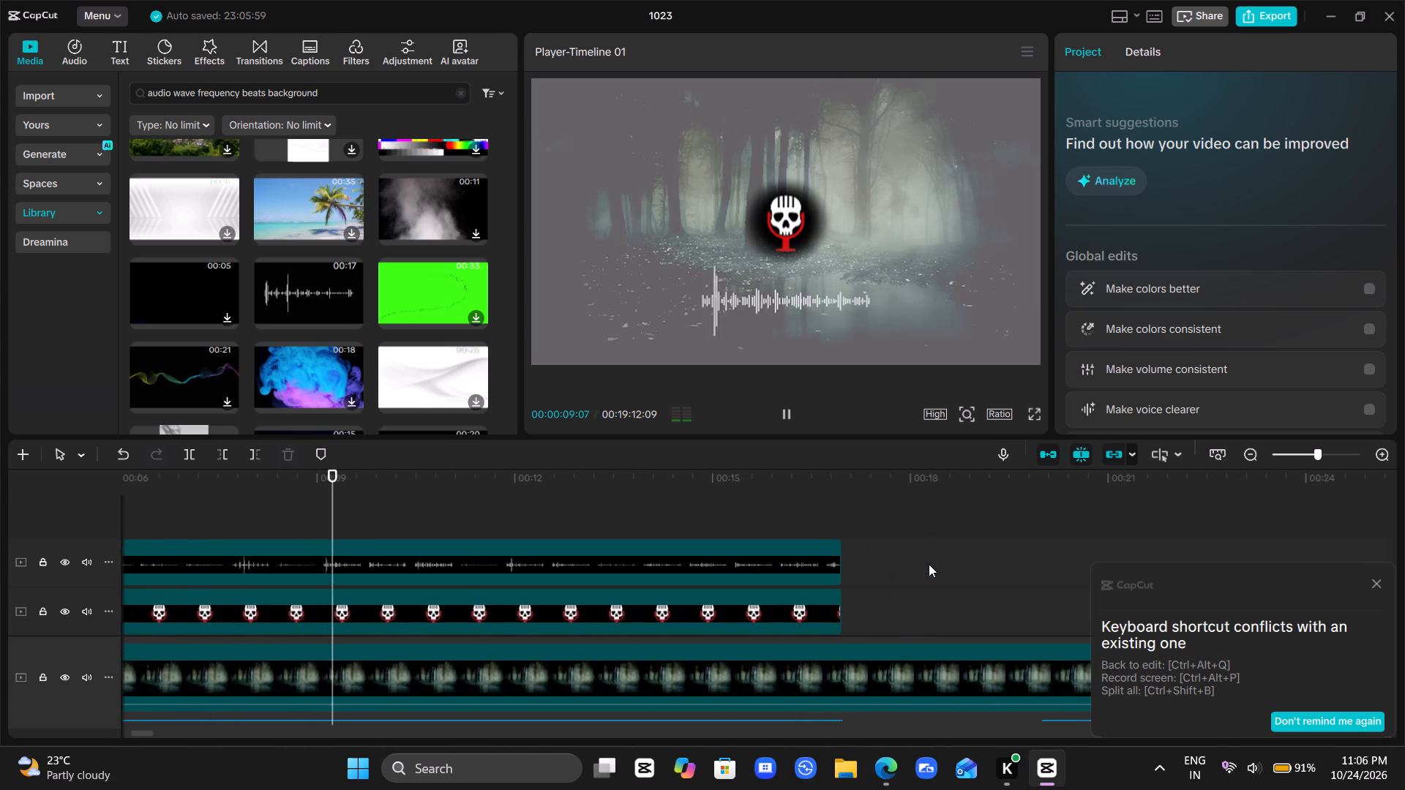
pyautogui.hscroll(-2, 929, 564)
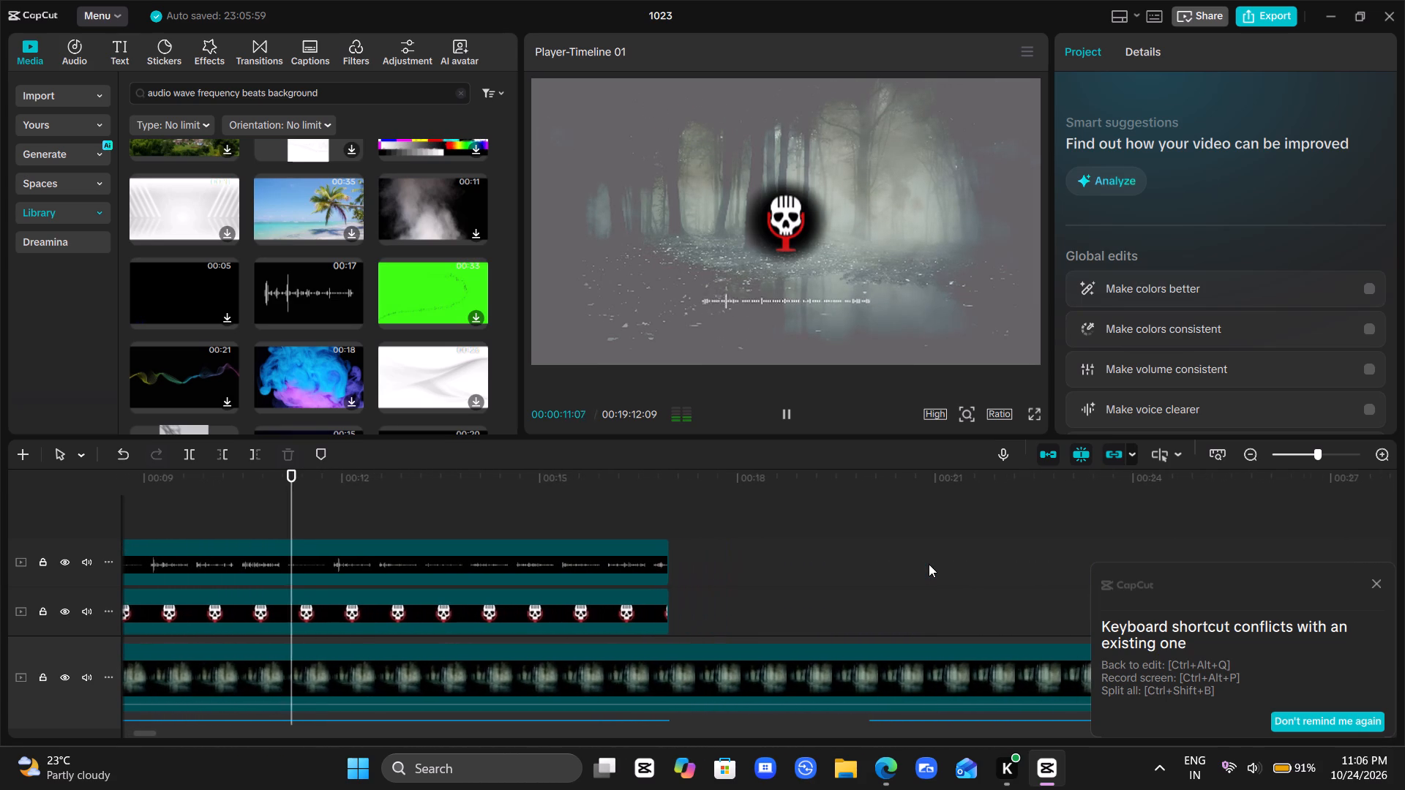
pyautogui.hscroll(-1, 929, 564)
pyautogui.scroll(-1, 929, 564)
pyautogui.hscroll(-1, 929, 564)
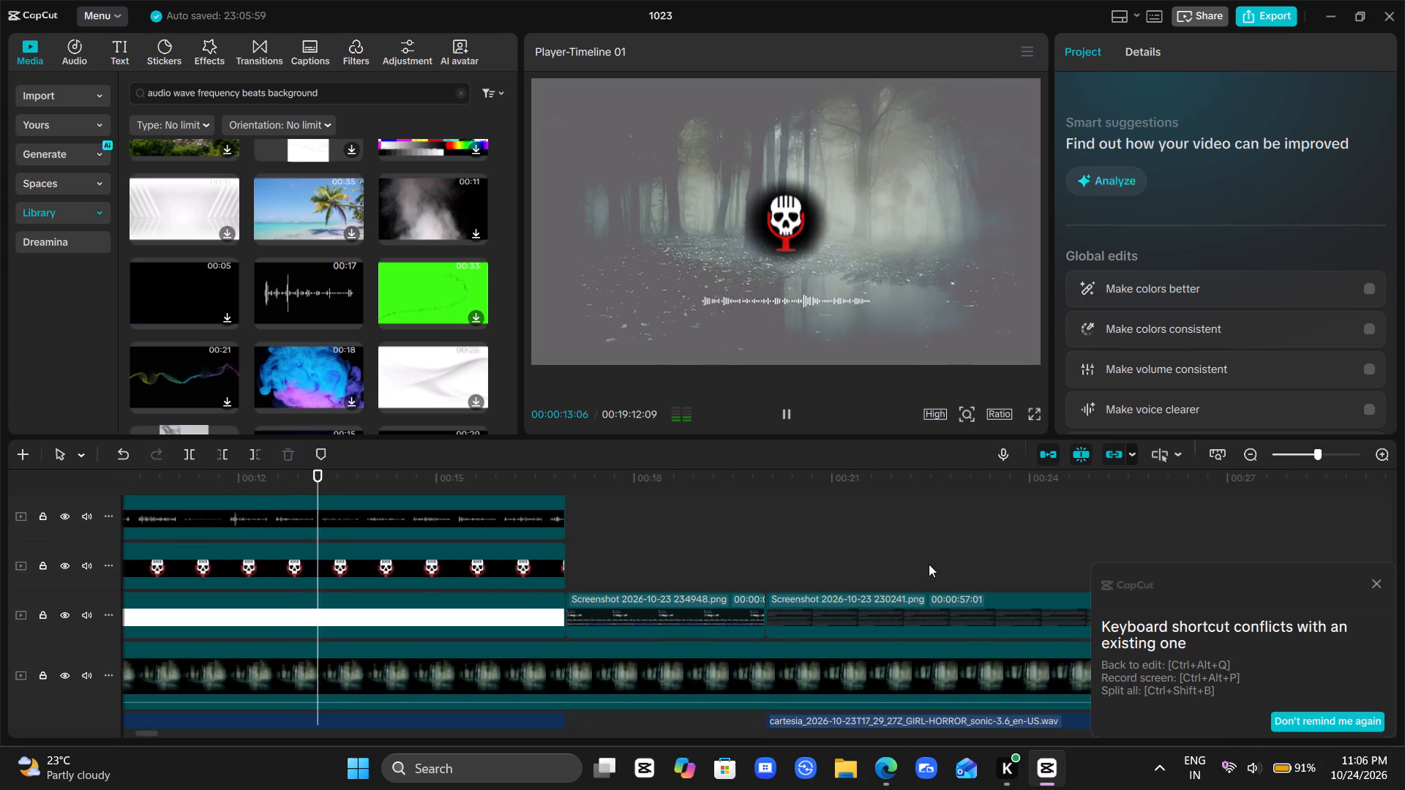
pyautogui.scroll(1, 929, 564)
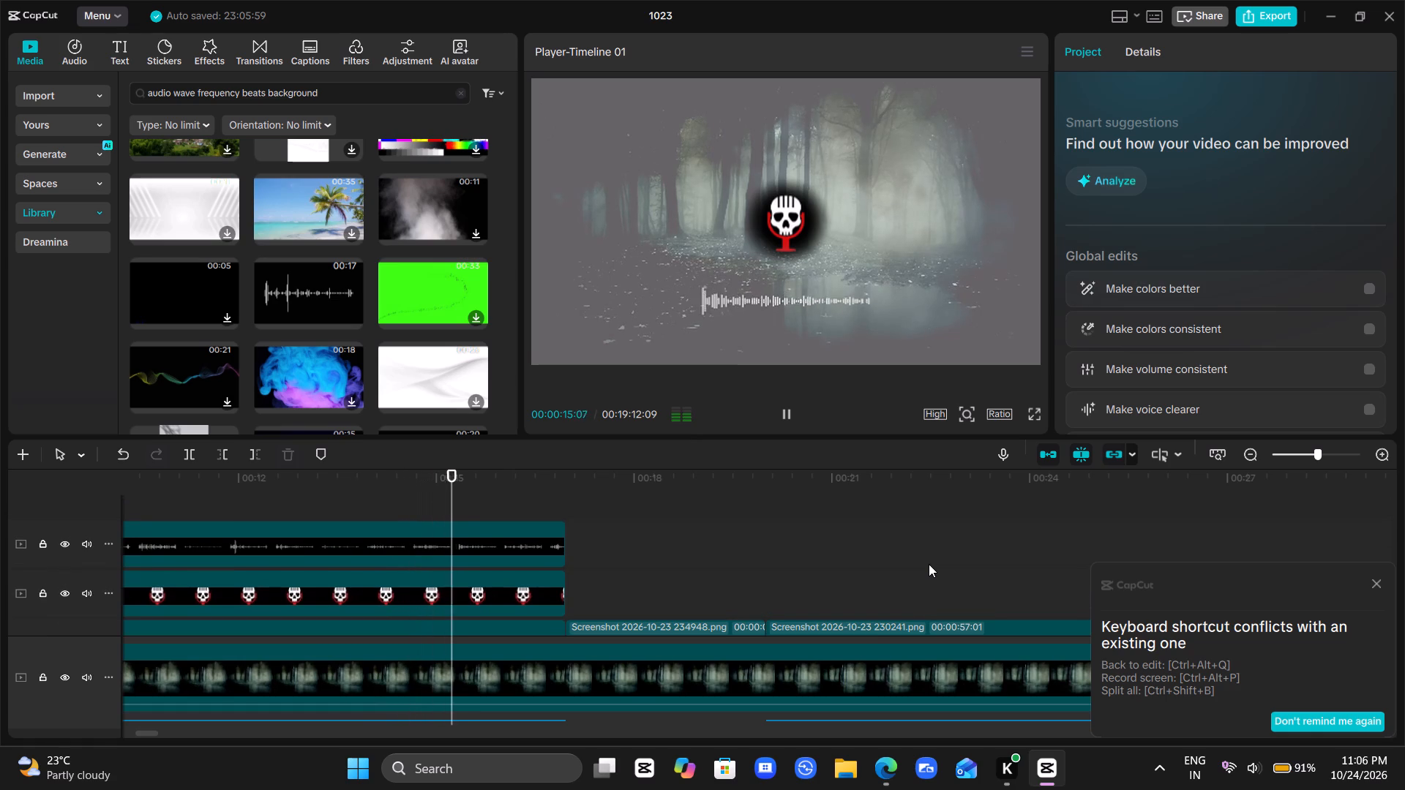
pyautogui.press('space')
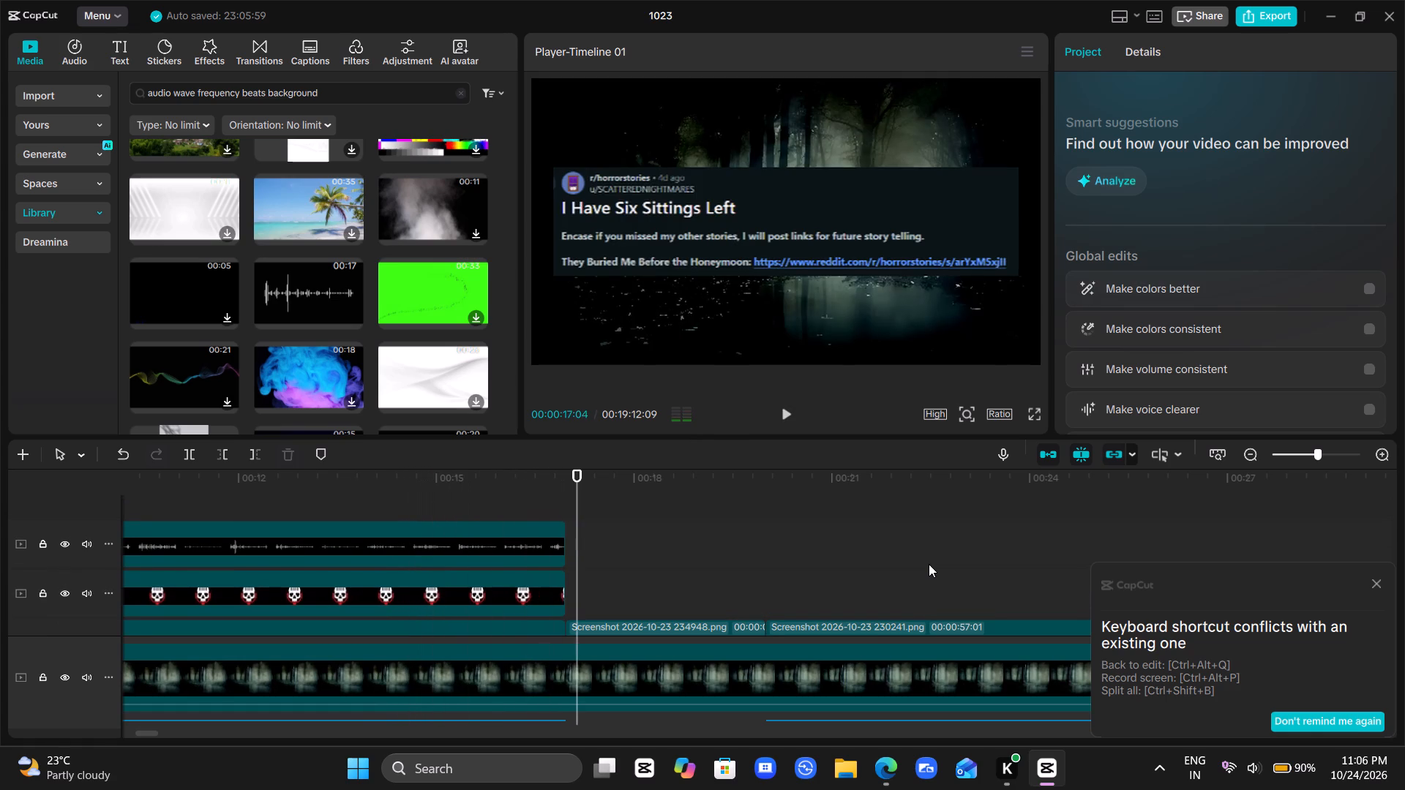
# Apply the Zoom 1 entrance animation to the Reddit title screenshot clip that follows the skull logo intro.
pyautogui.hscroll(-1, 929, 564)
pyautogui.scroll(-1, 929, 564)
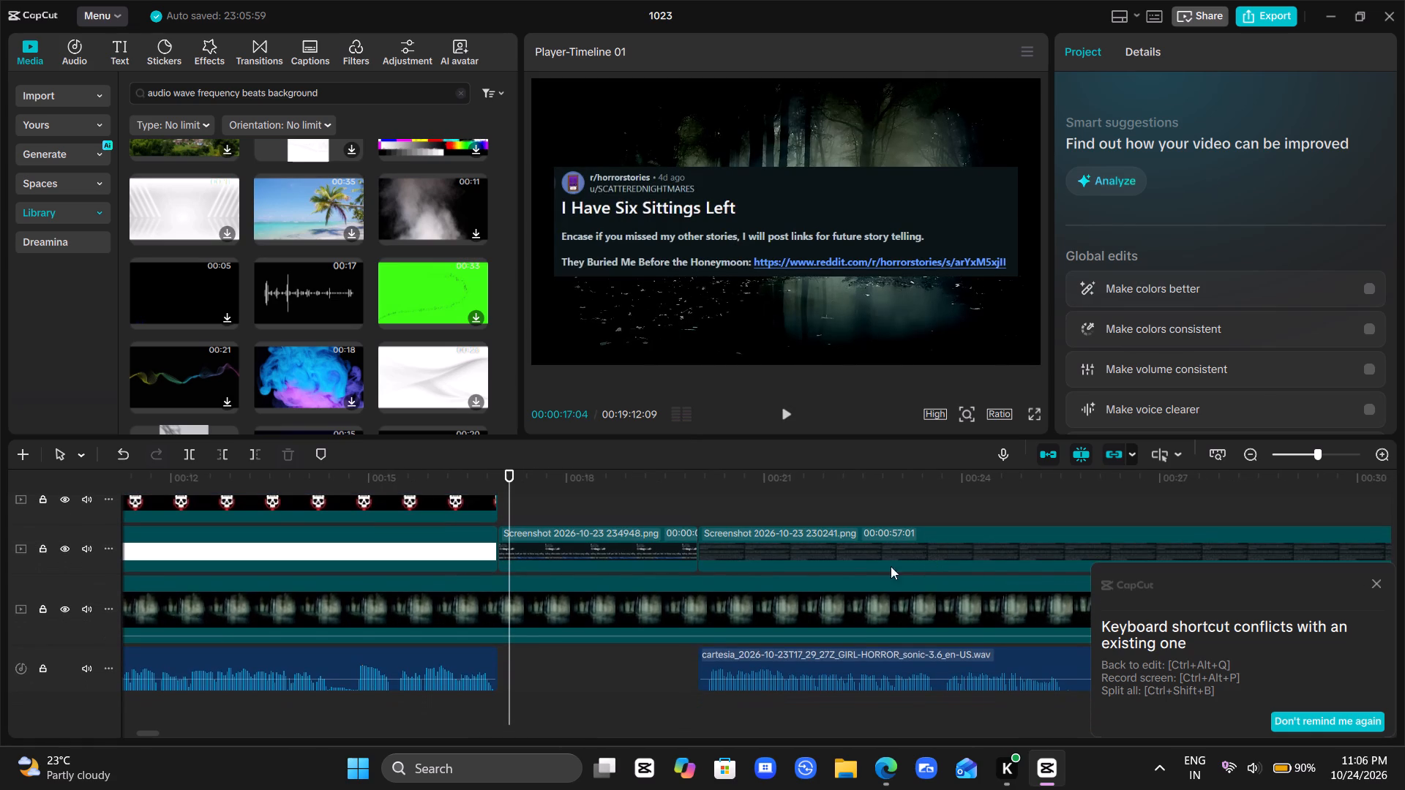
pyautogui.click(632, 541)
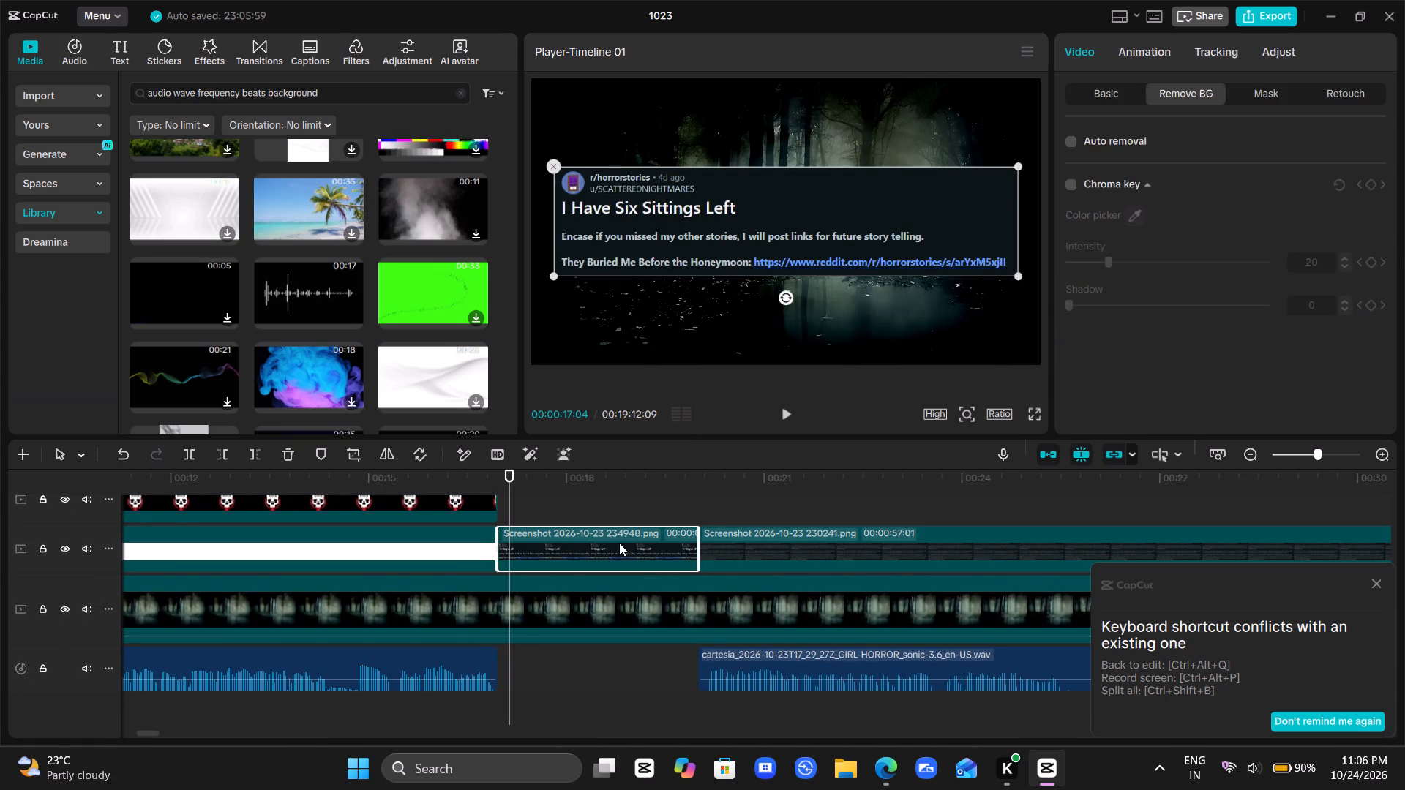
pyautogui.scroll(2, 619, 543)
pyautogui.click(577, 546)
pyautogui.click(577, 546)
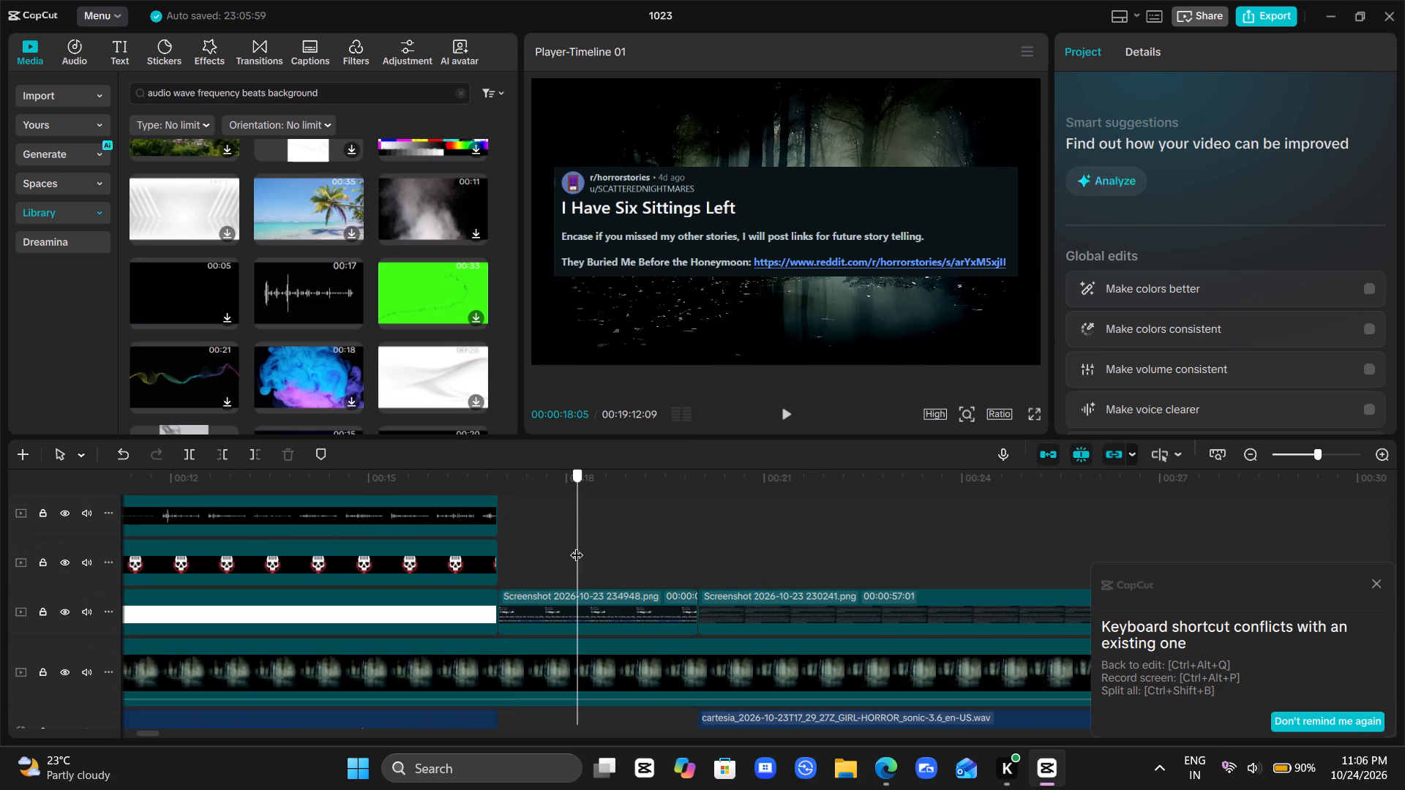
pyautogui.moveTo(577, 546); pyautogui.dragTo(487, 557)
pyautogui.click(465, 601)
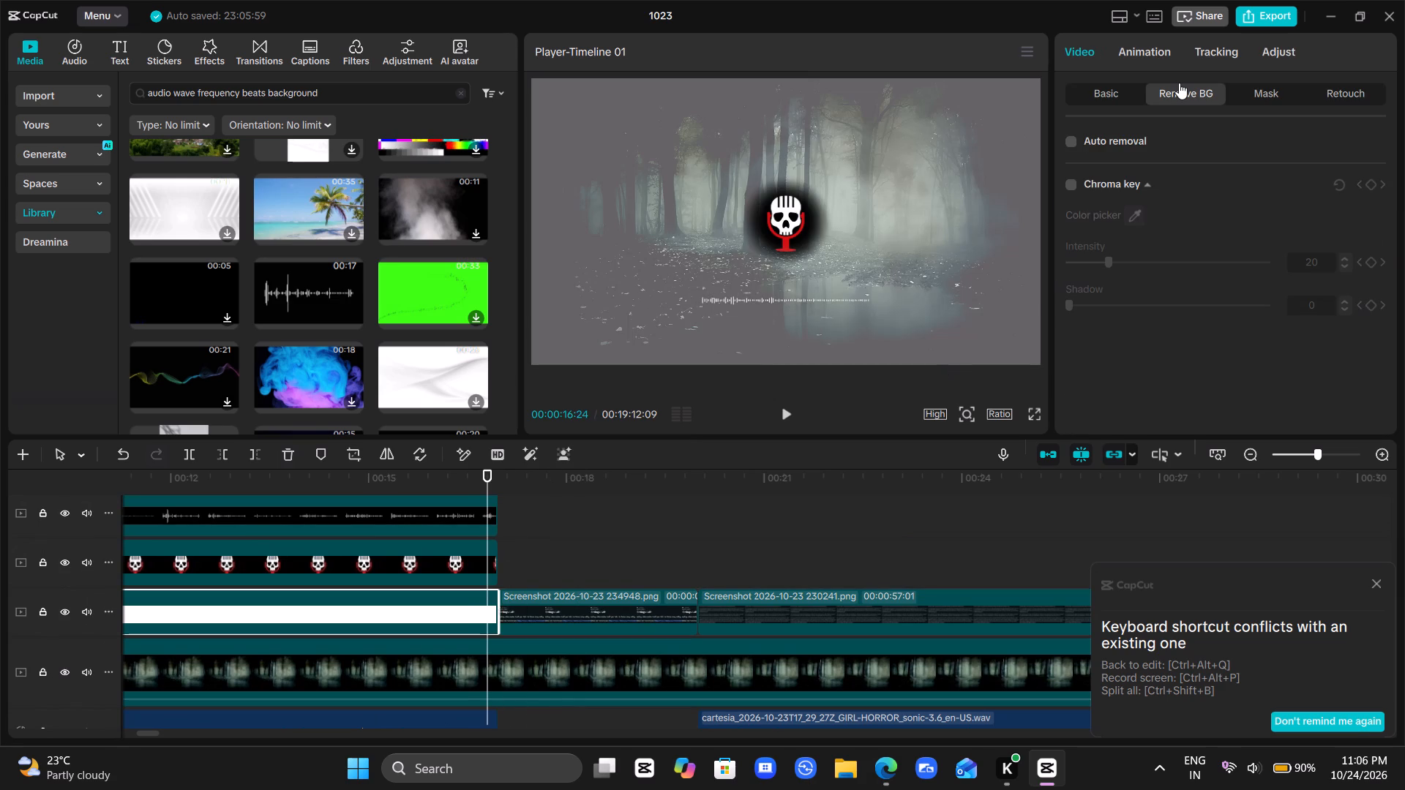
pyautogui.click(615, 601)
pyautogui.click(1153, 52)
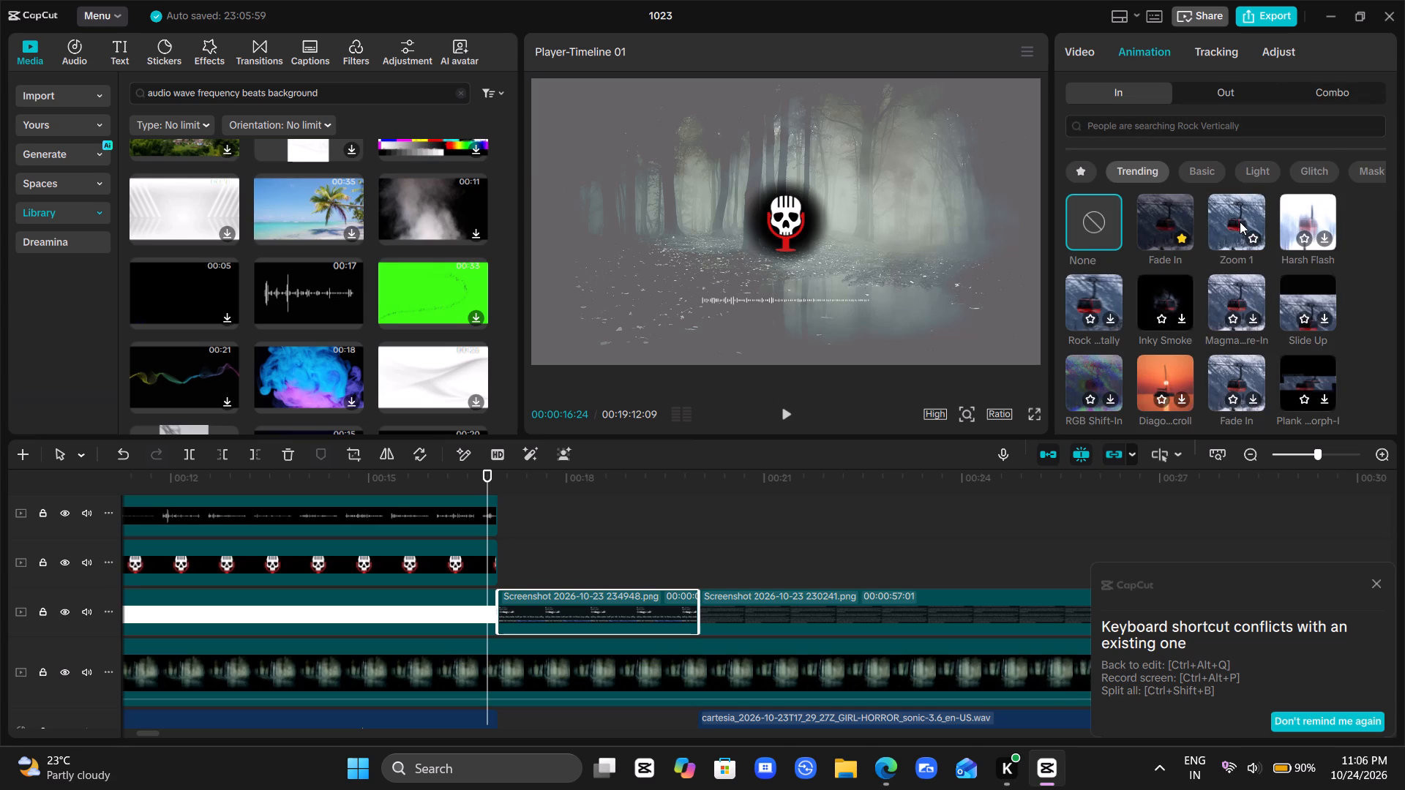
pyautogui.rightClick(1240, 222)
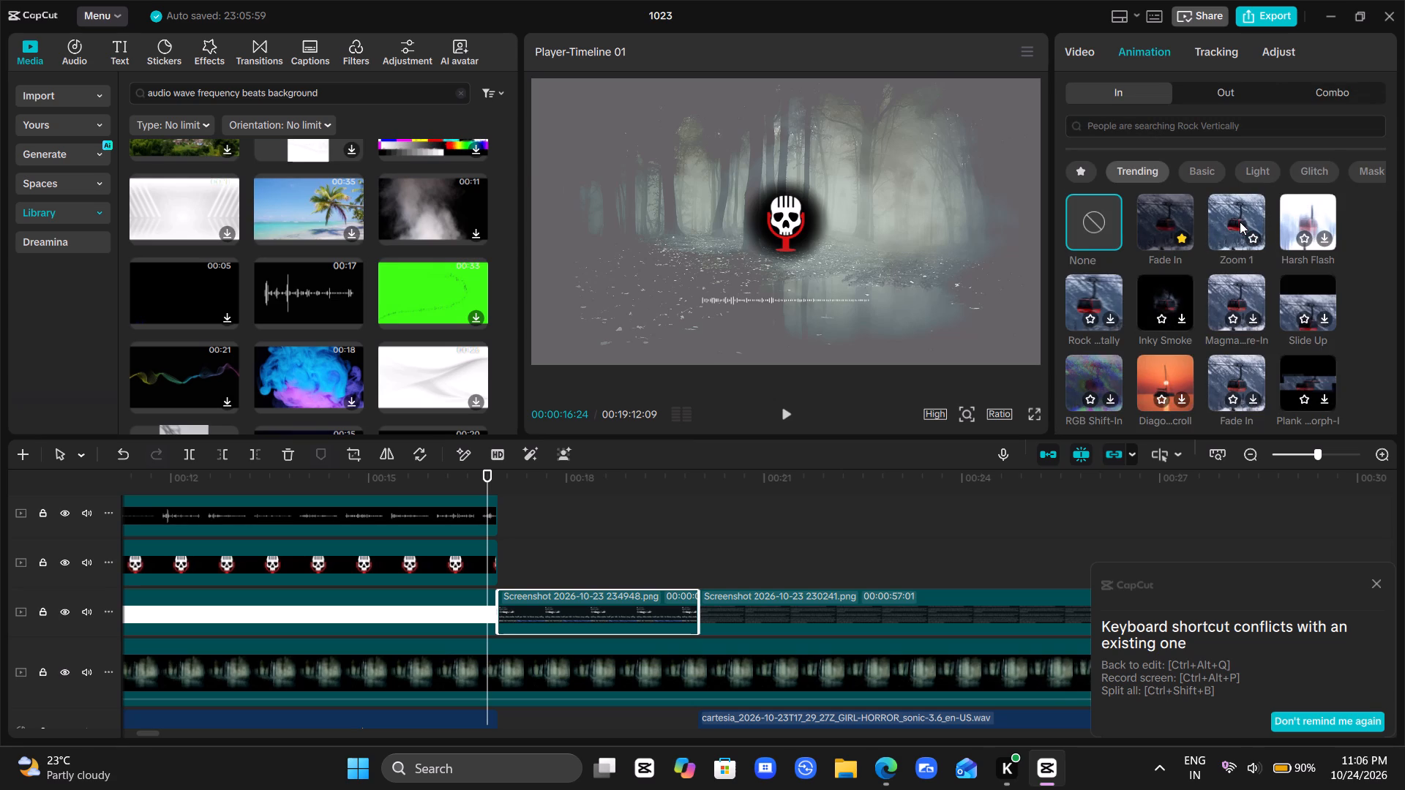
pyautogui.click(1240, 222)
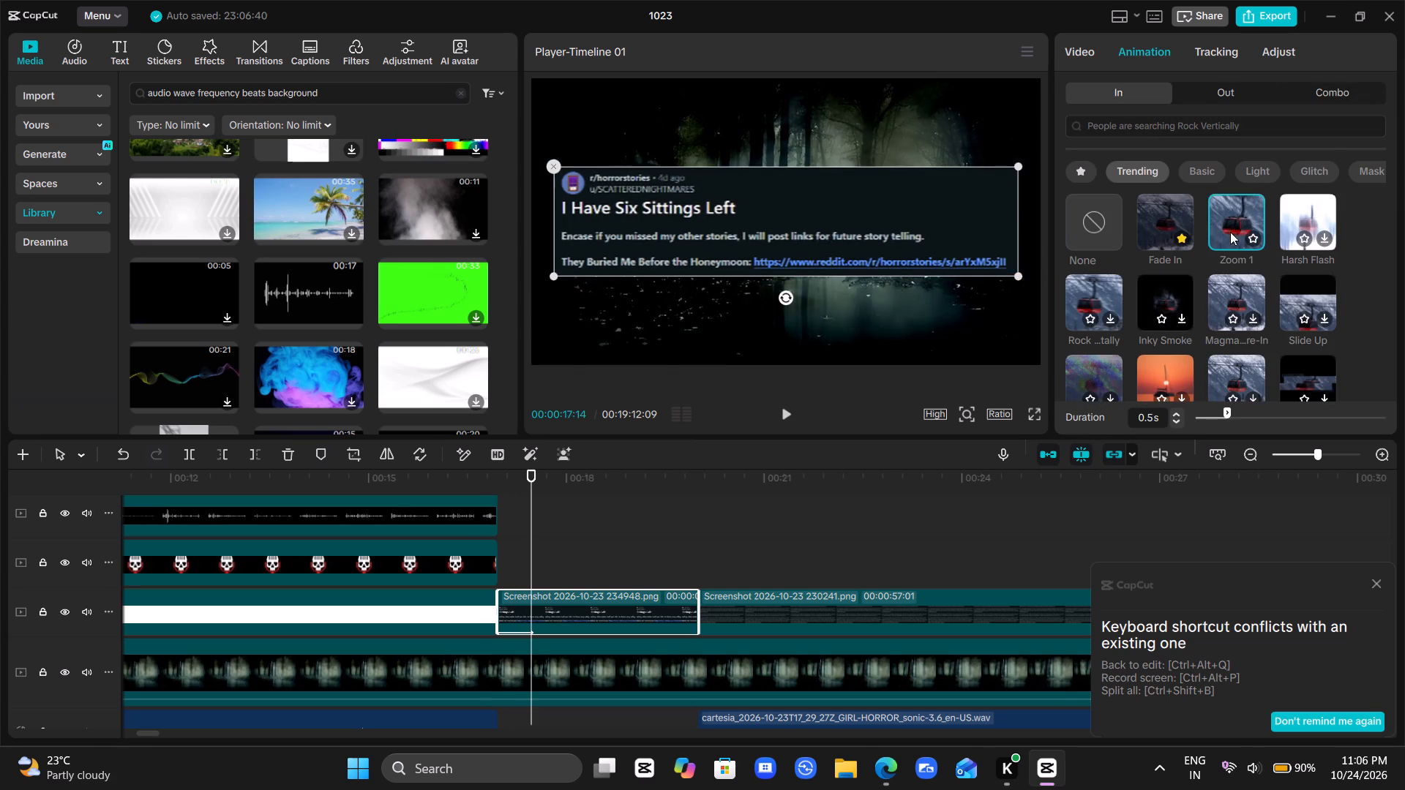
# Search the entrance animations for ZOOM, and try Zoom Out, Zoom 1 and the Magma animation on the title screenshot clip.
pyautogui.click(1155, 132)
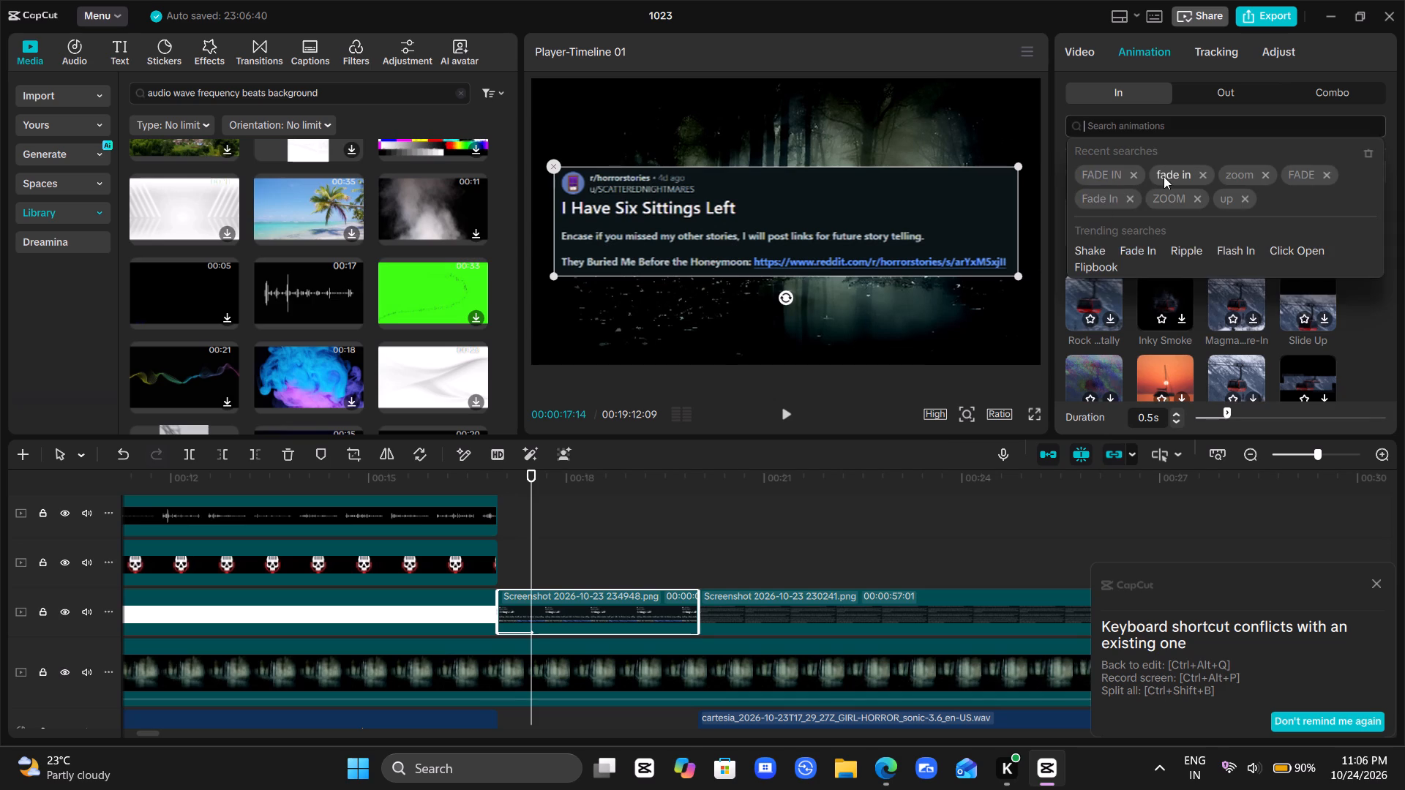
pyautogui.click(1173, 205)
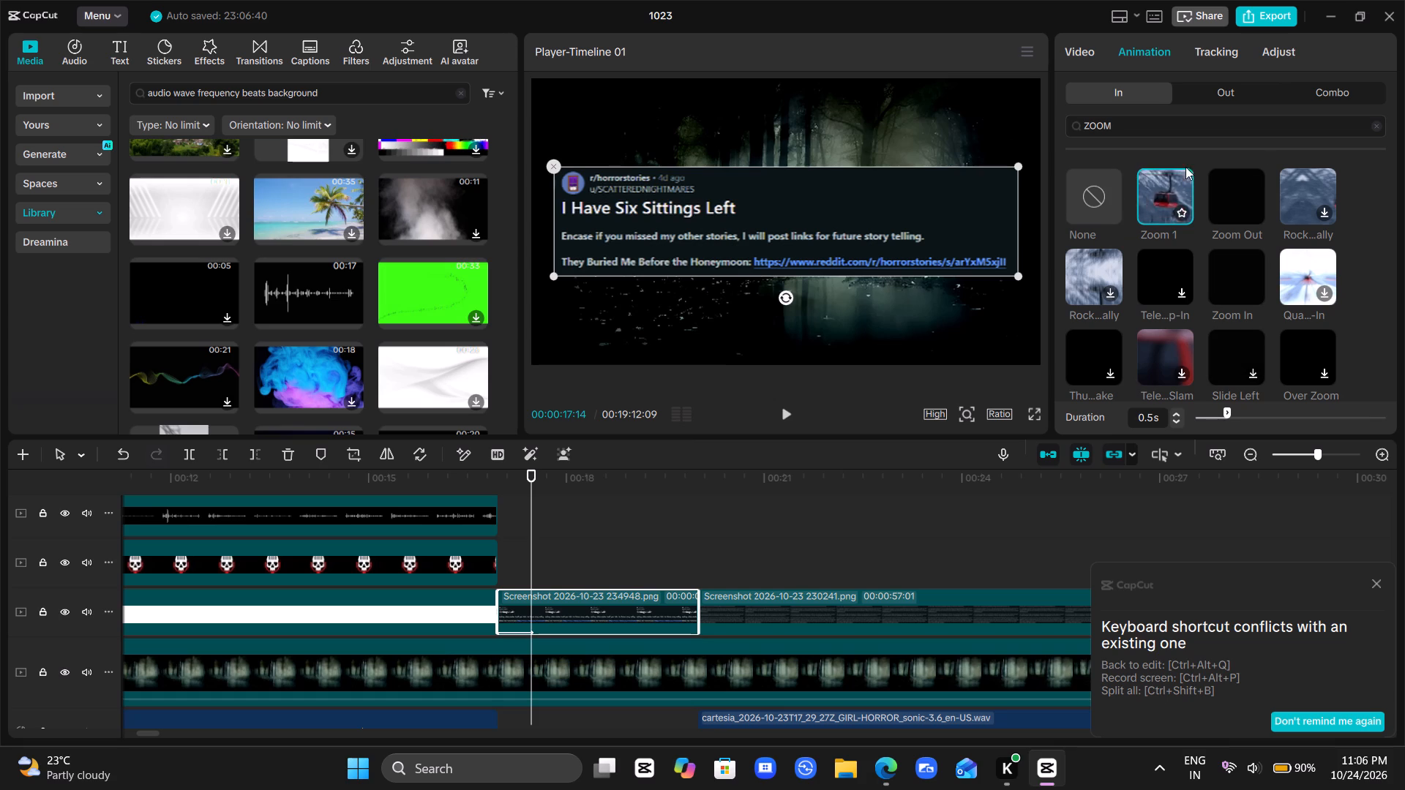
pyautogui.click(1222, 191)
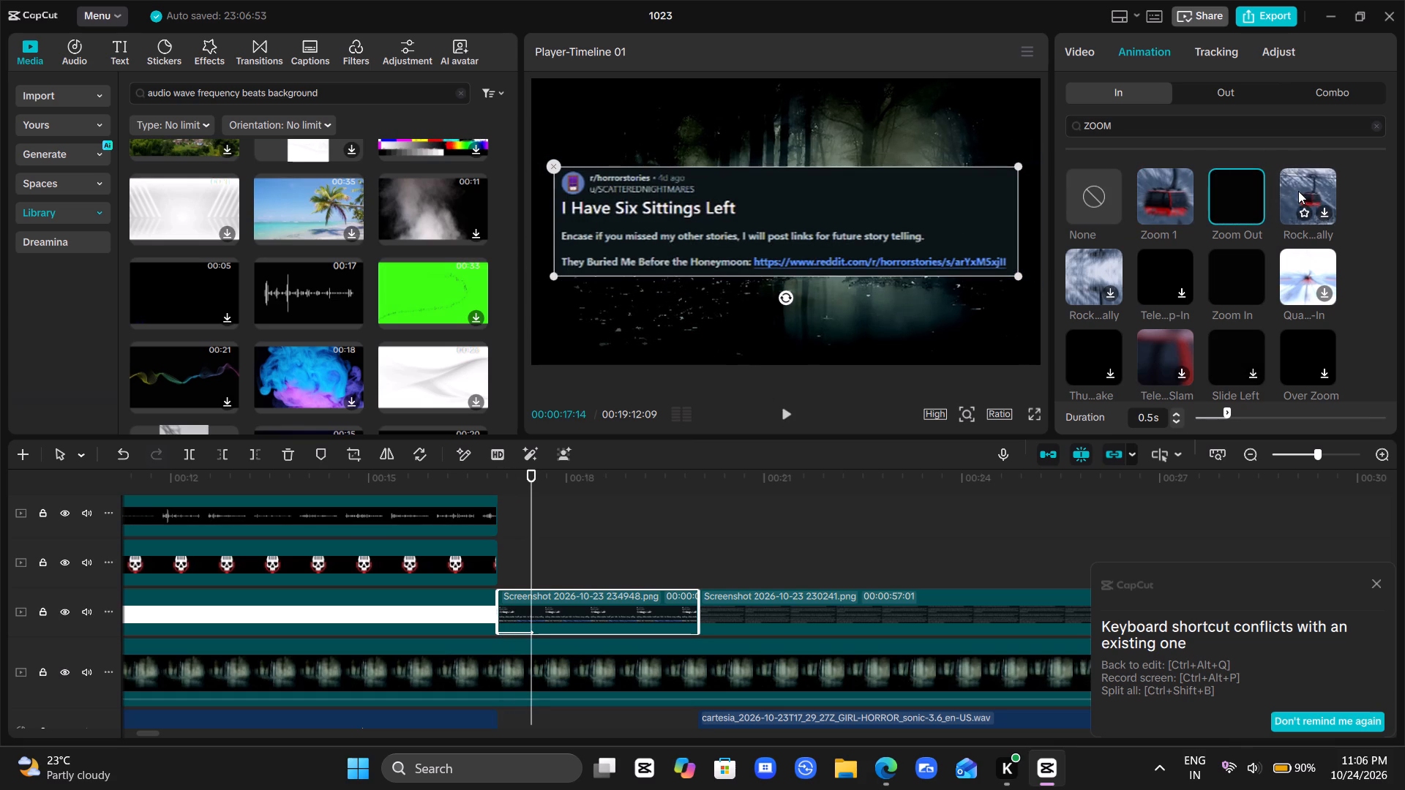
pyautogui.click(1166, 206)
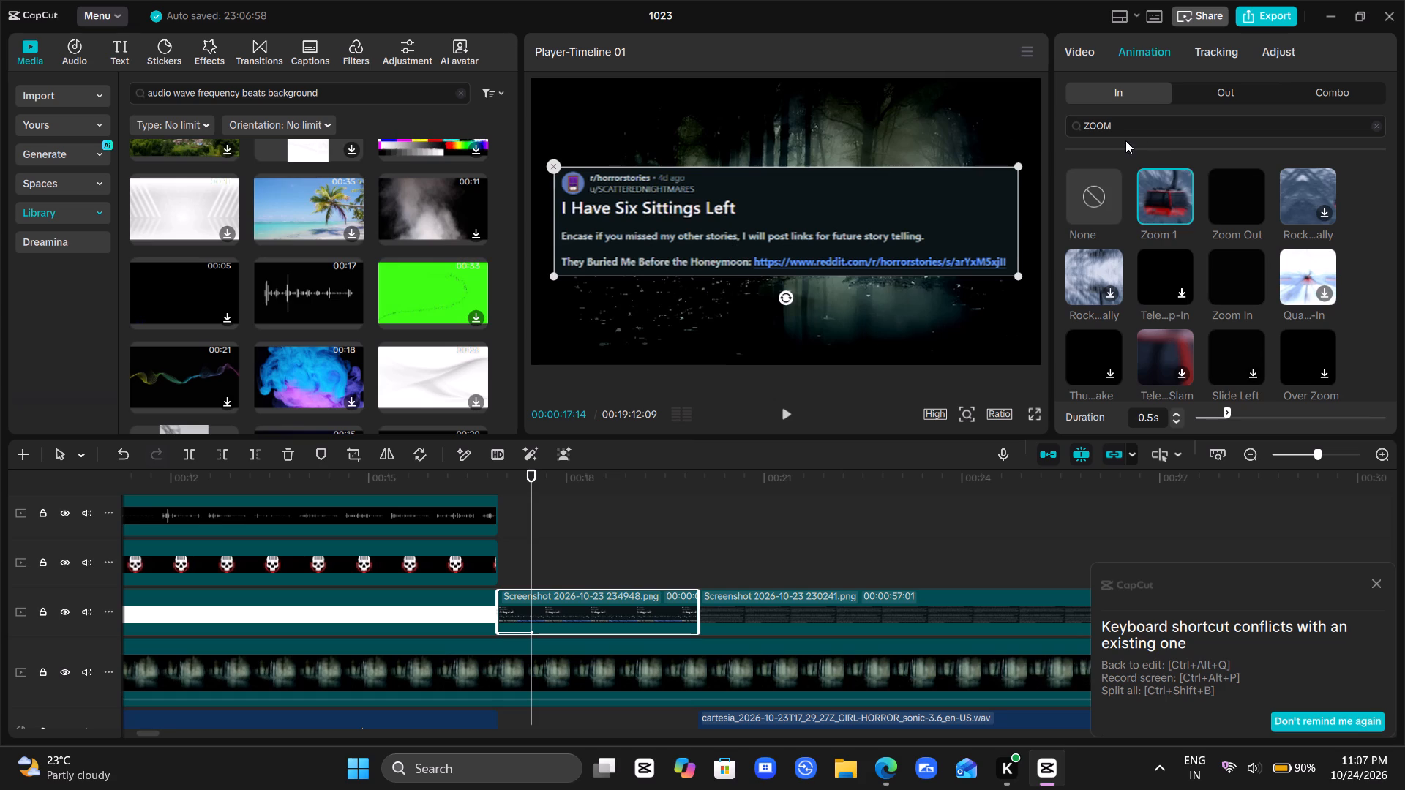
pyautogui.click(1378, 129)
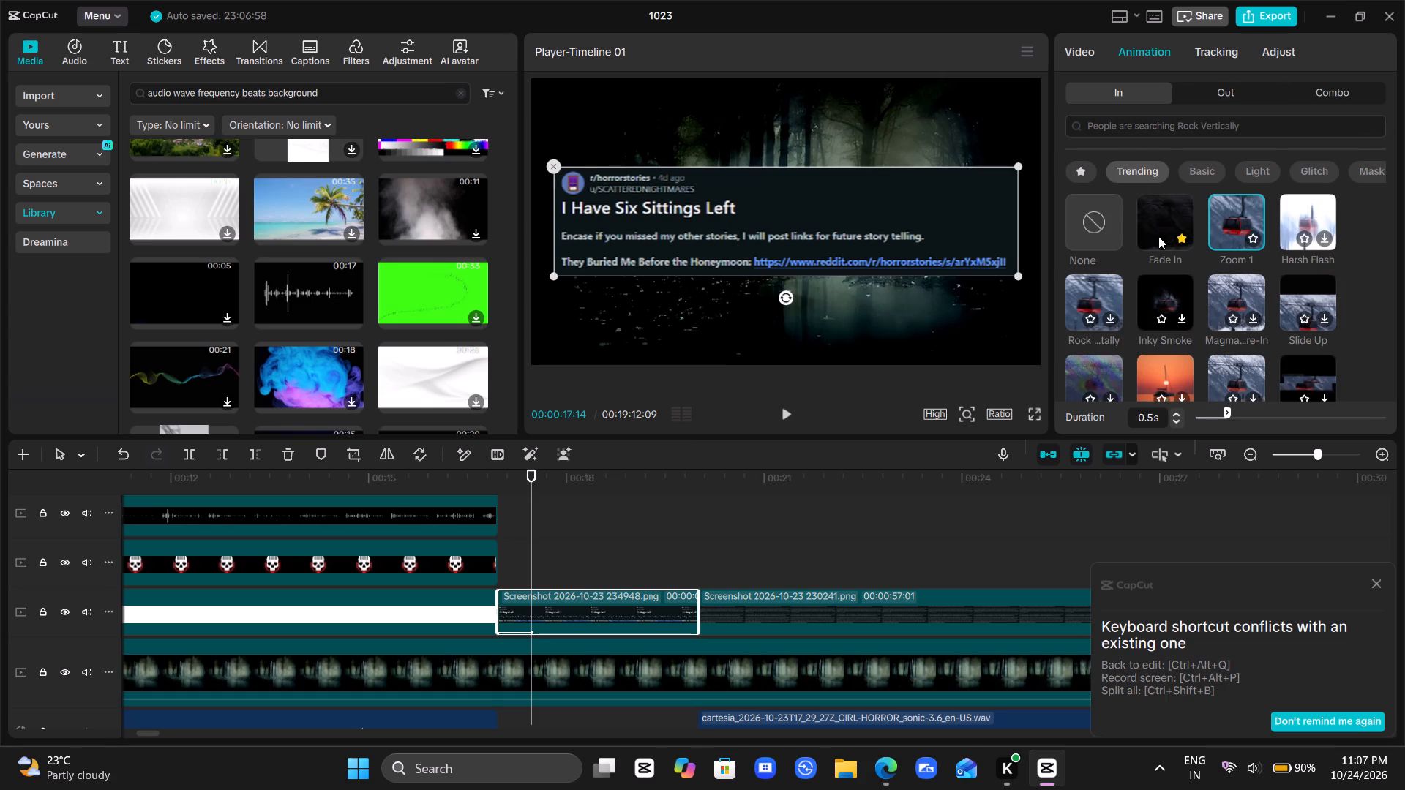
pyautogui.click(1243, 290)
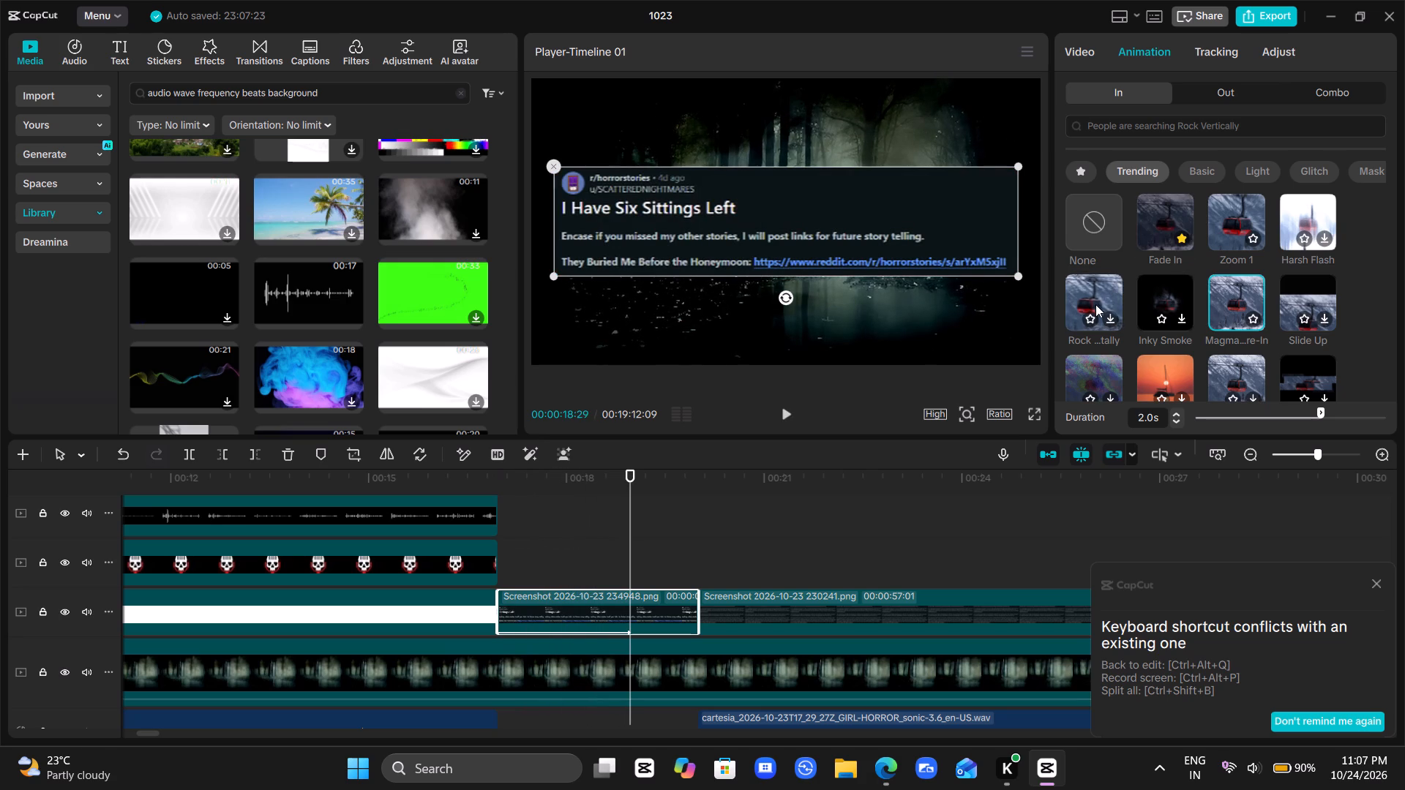
# Apply the Inky Smoke entrance animation to the Reddit title screenshot clip.
pyautogui.click(1181, 304)
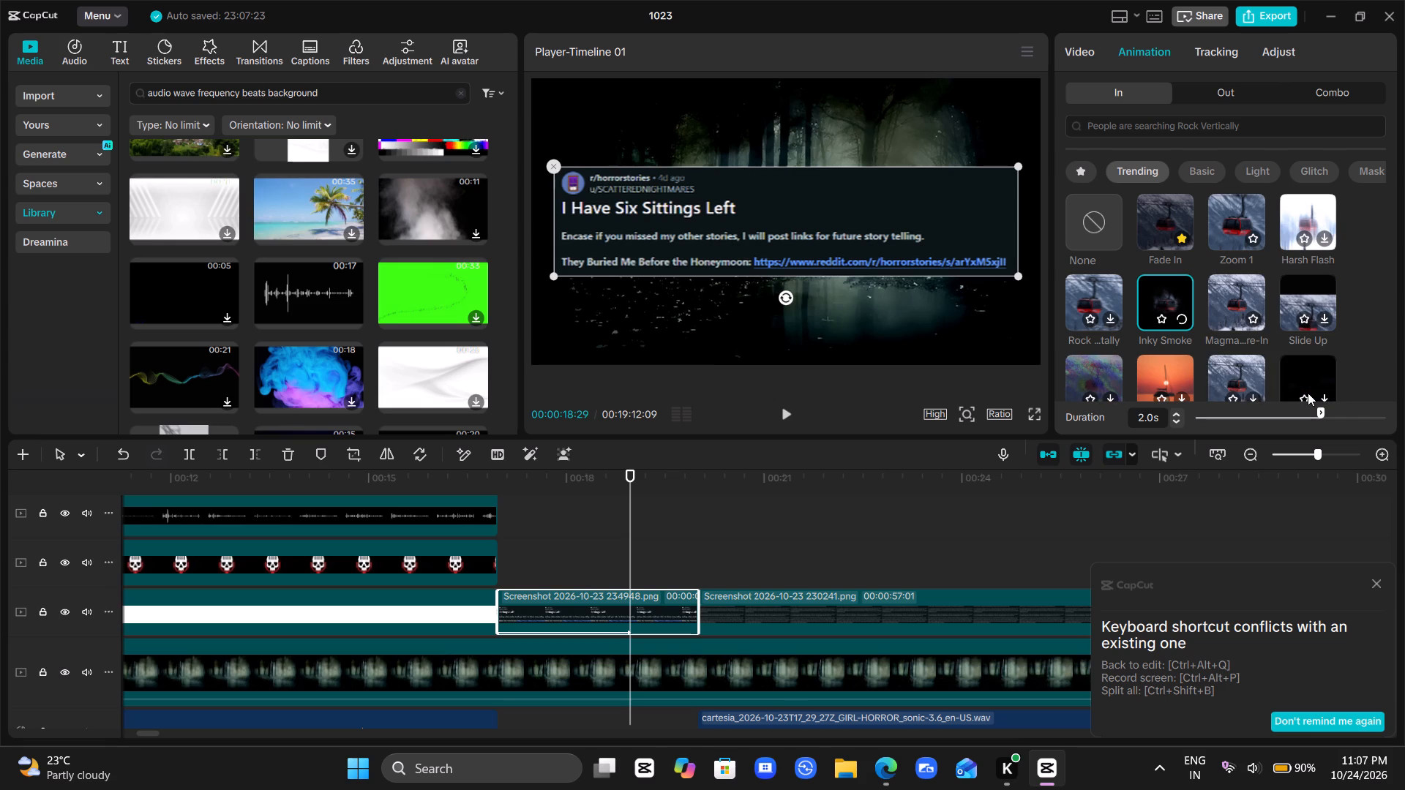
pyautogui.scroll(-2, 1342, 314)
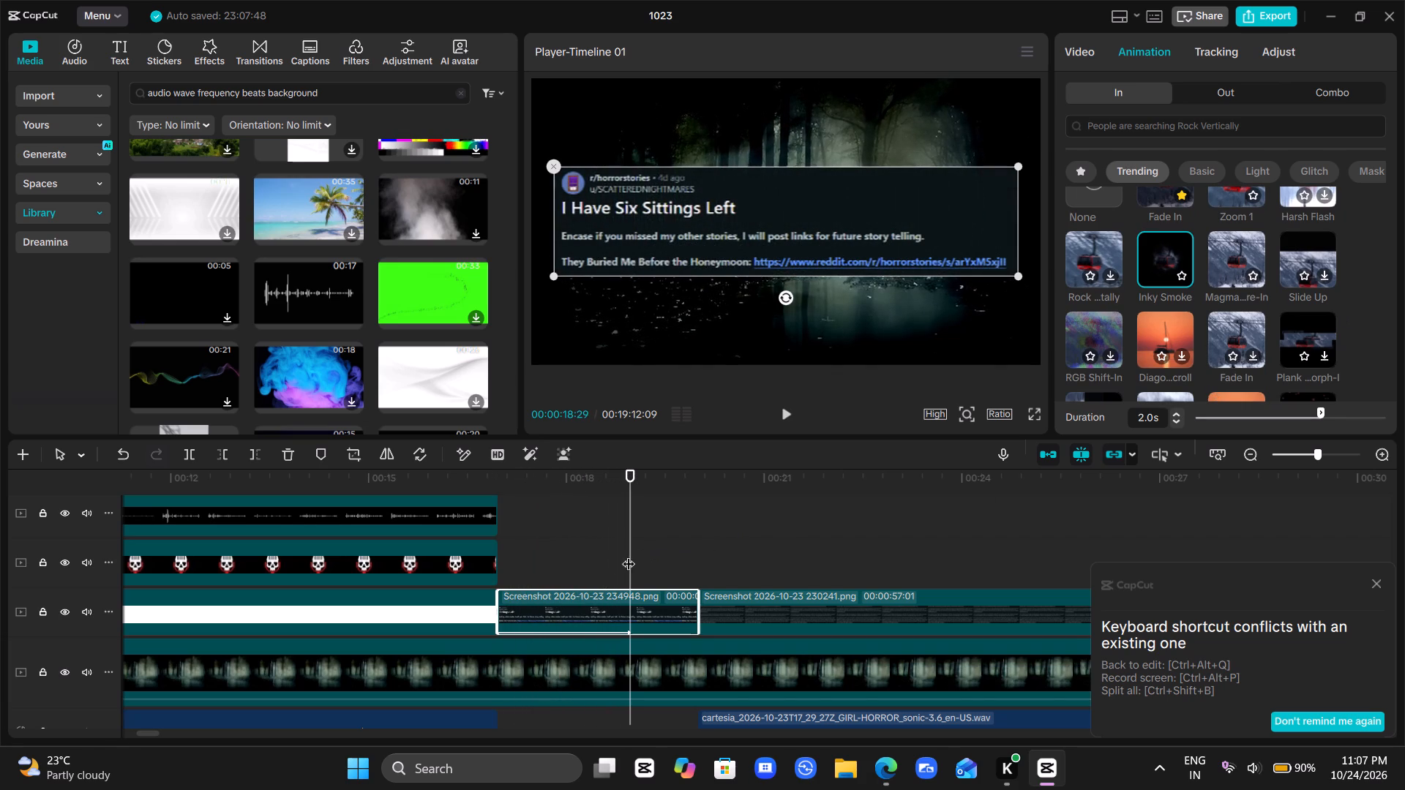
# Shorten the Inky Smoke entrance animation on the Reddit title screenshot clip to about 1 second.
pyautogui.tripleClick(1174, 422)
pyautogui.tripleClick(1174, 422)
pyautogui.tripleClick(1174, 422)
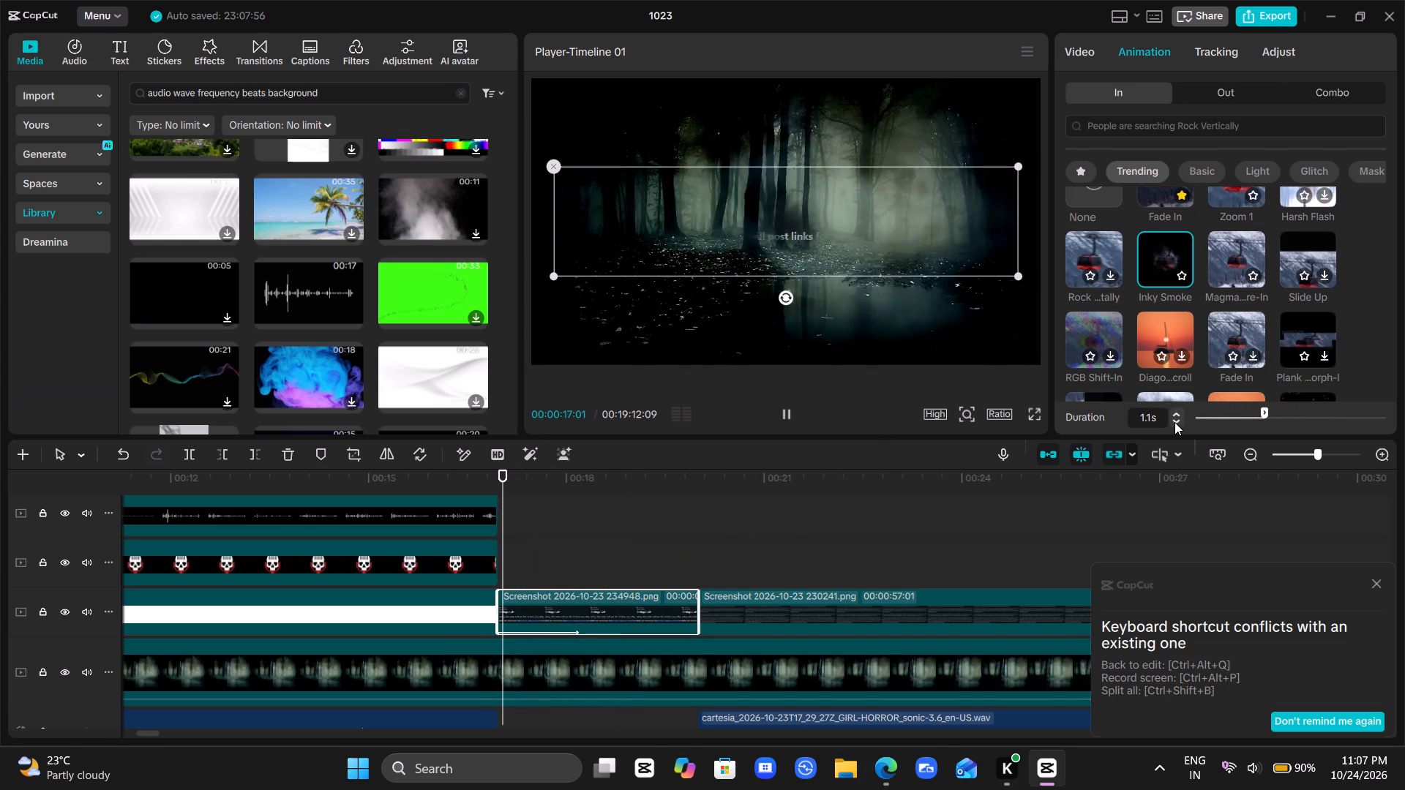
pyautogui.click(1174, 422)
# Play from the end of the skull logo intro through the title screenshot into the story text to review the shortened animation.
pyautogui.click(577, 579)
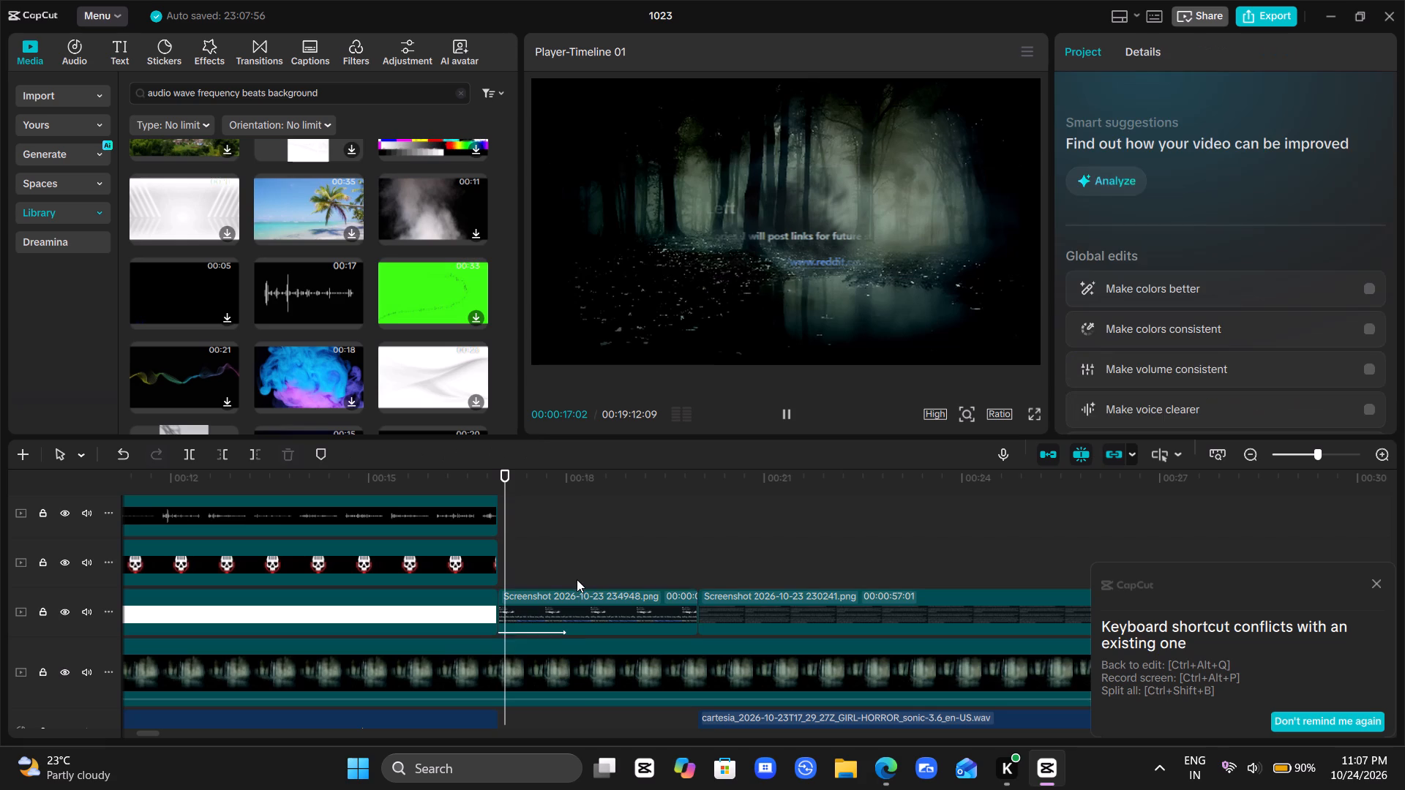
pyautogui.moveTo(577, 579); pyautogui.dragTo(351, 570)
pyautogui.press('space')
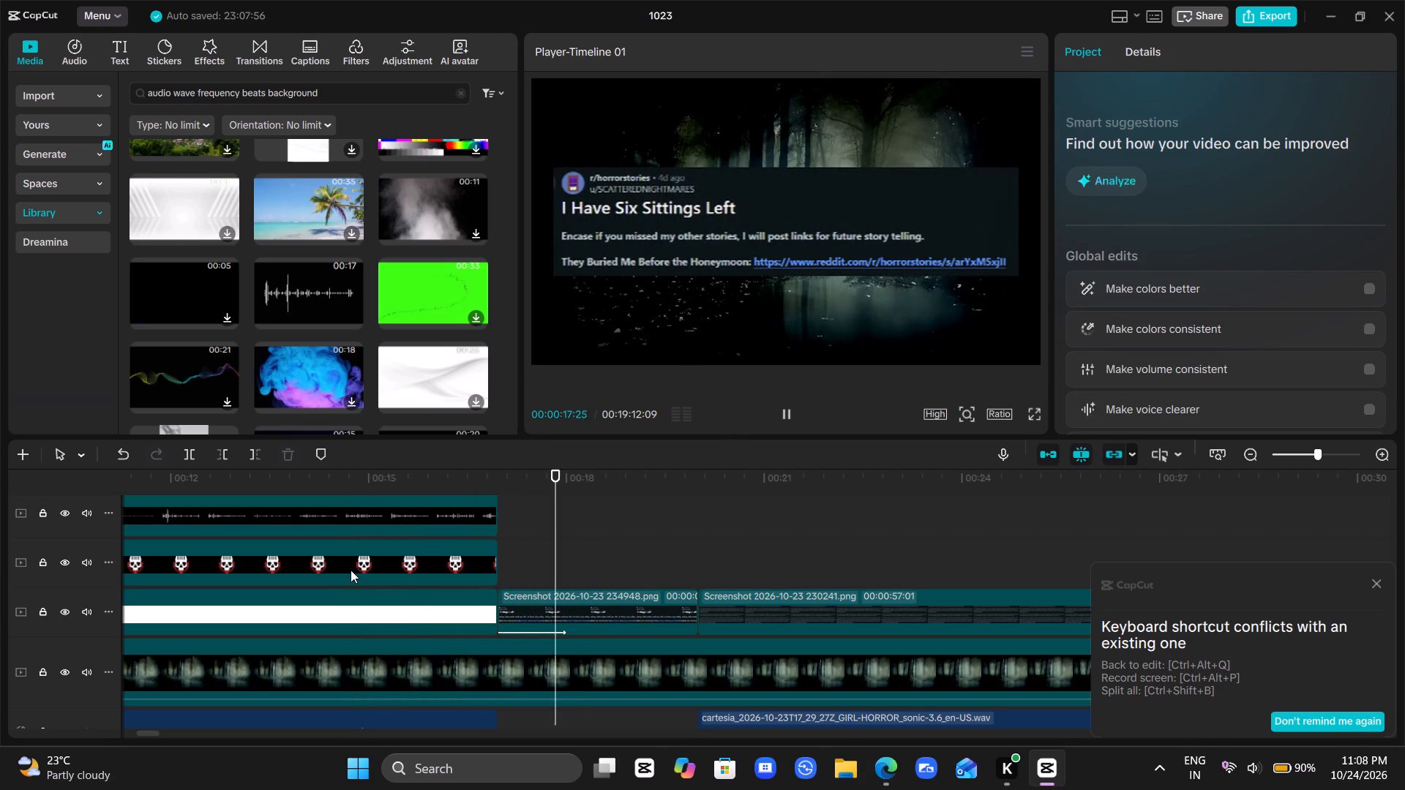
pyautogui.press('space')
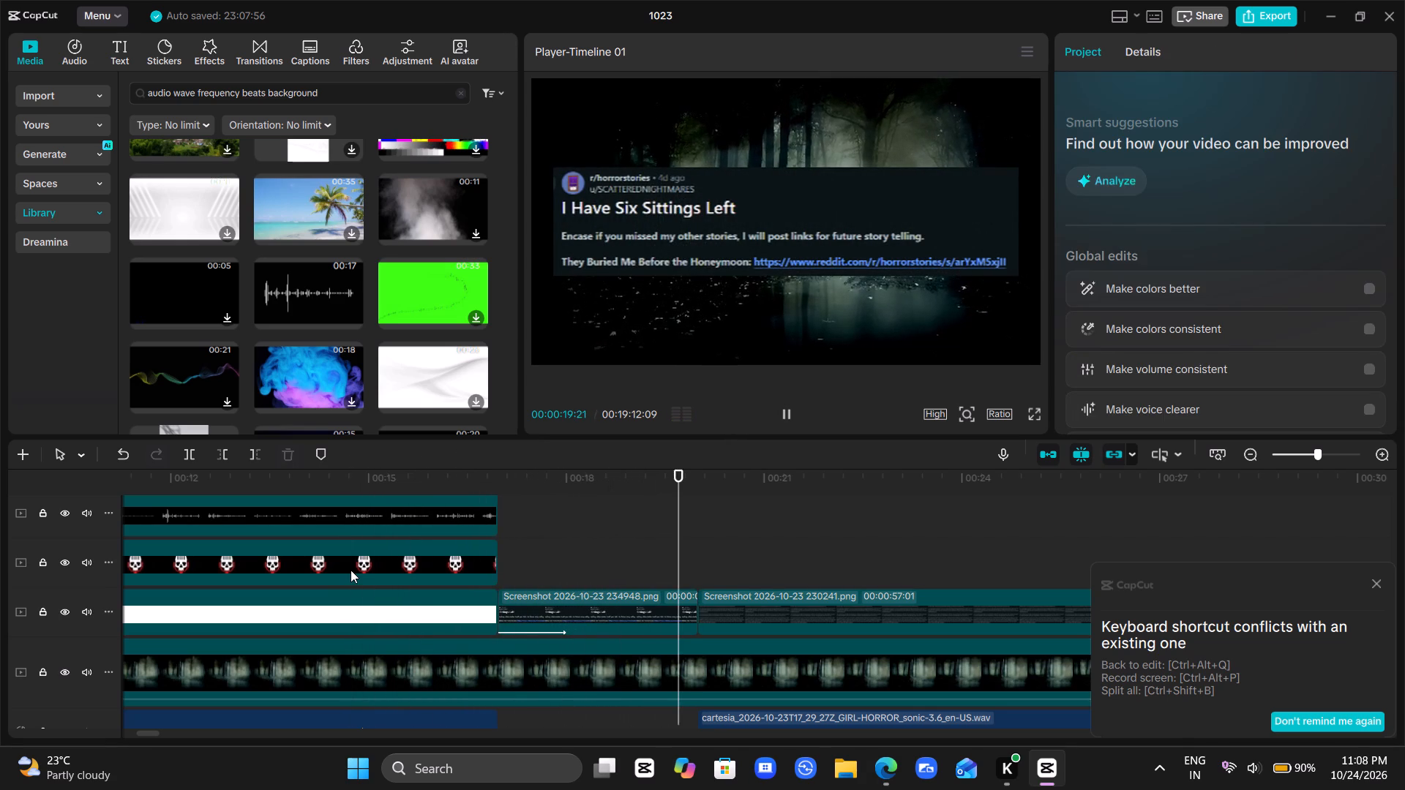
pyautogui.press('space')
pyautogui.press('space')
pyautogui.hscroll(-1, 351, 570)
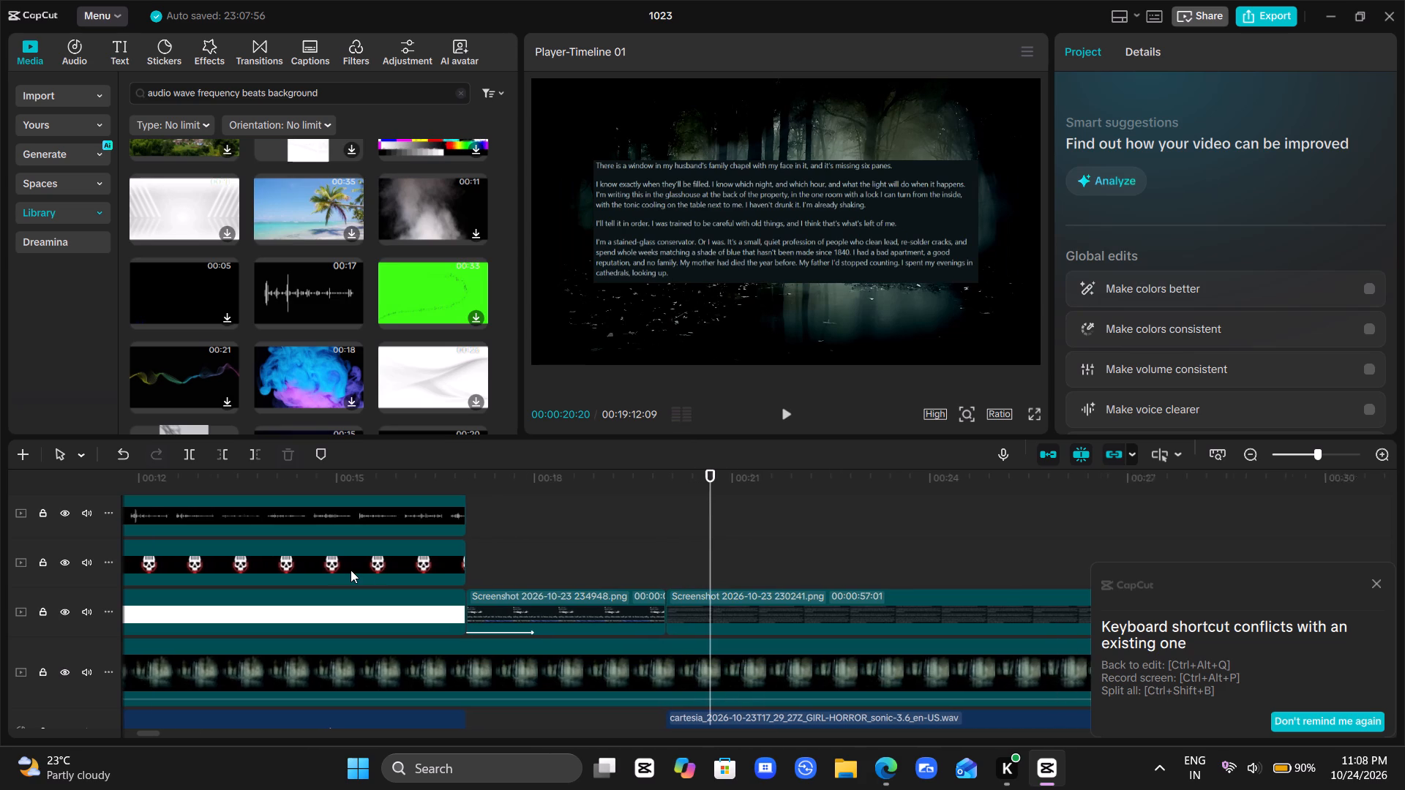
pyautogui.hscroll(-1, 351, 570)
# Scrub to the cut between the title and story-text screenshots and play the start of the narration.
pyautogui.doubleClick(635, 548)
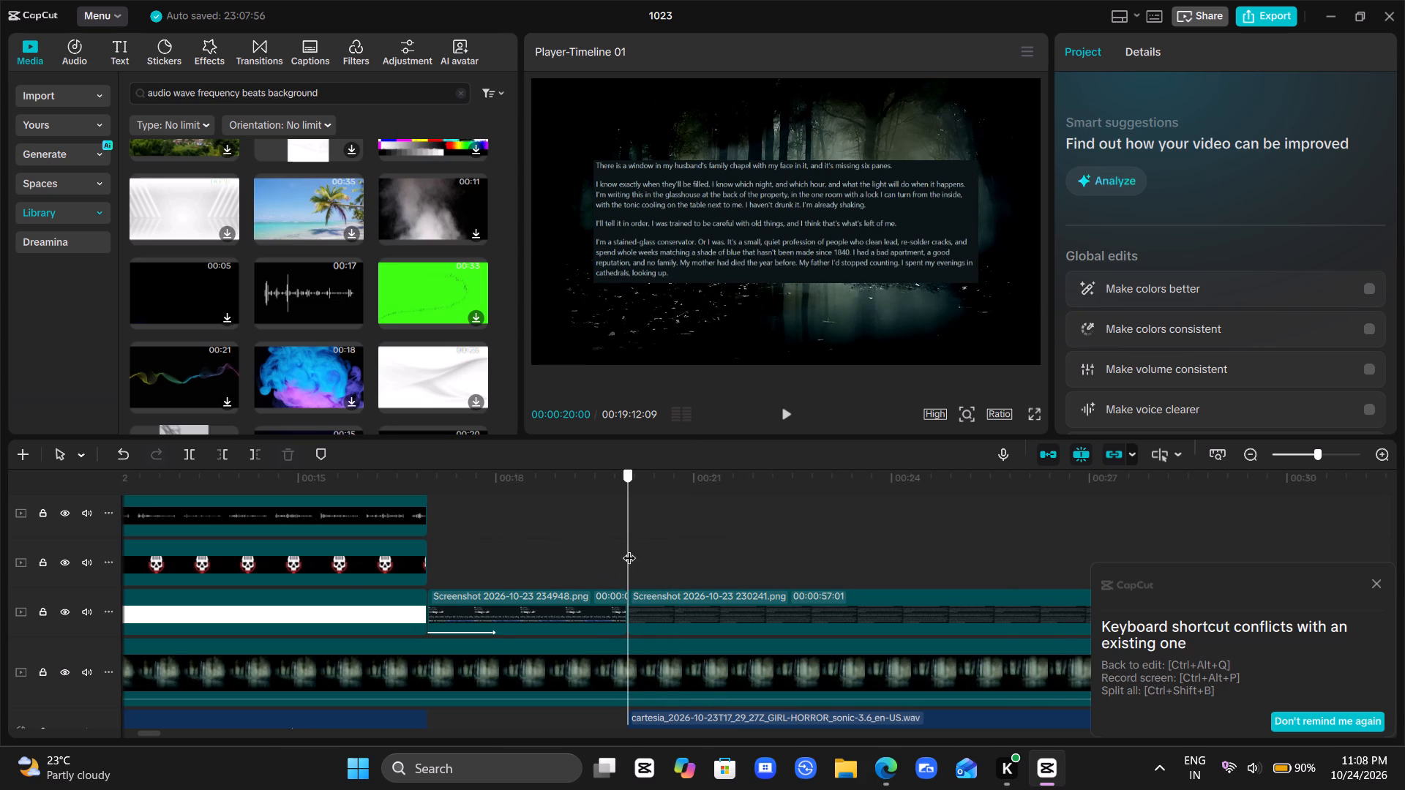
pyautogui.moveTo(638, 555); pyautogui.dragTo(632, 555)
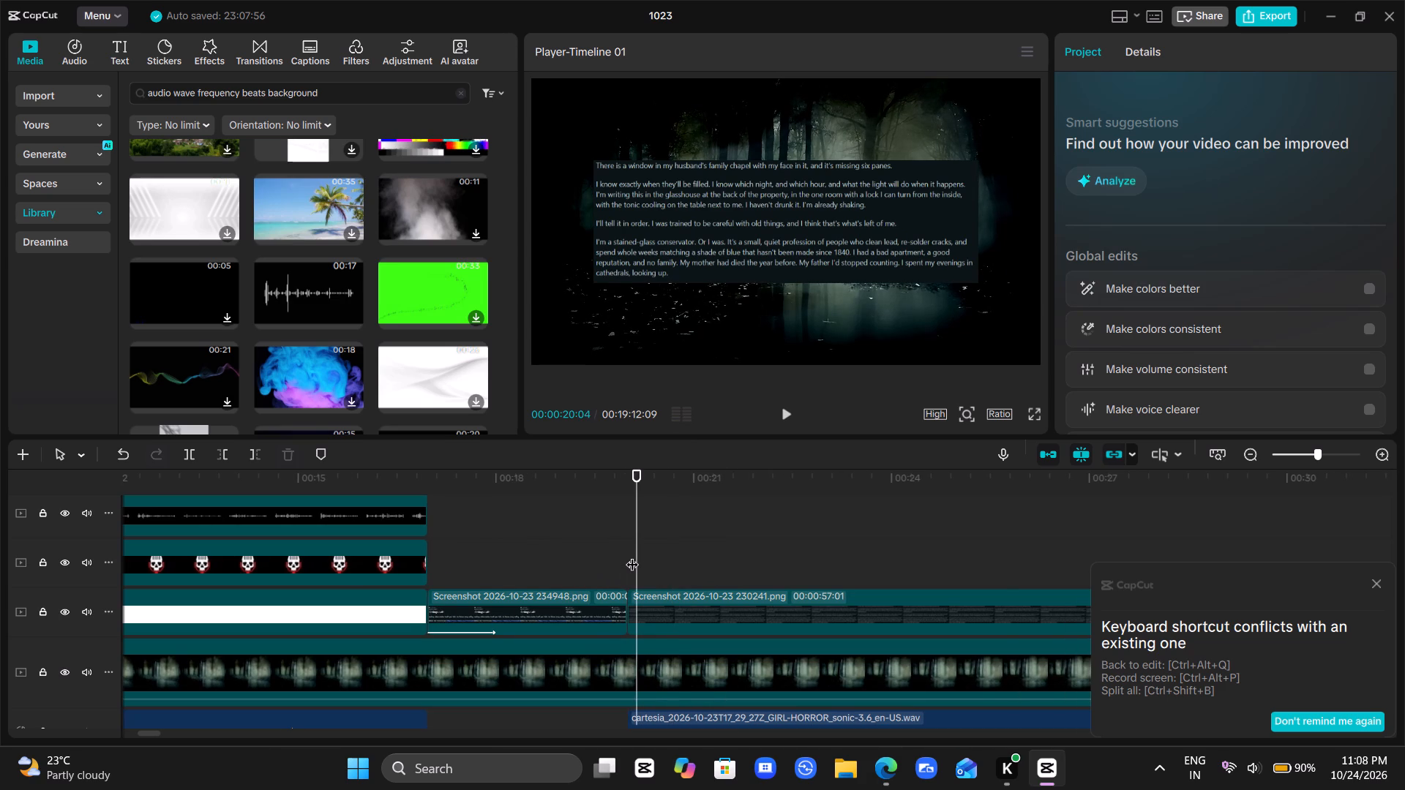
pyautogui.moveTo(632, 555); pyautogui.dragTo(600, 554)
pyautogui.press('space')
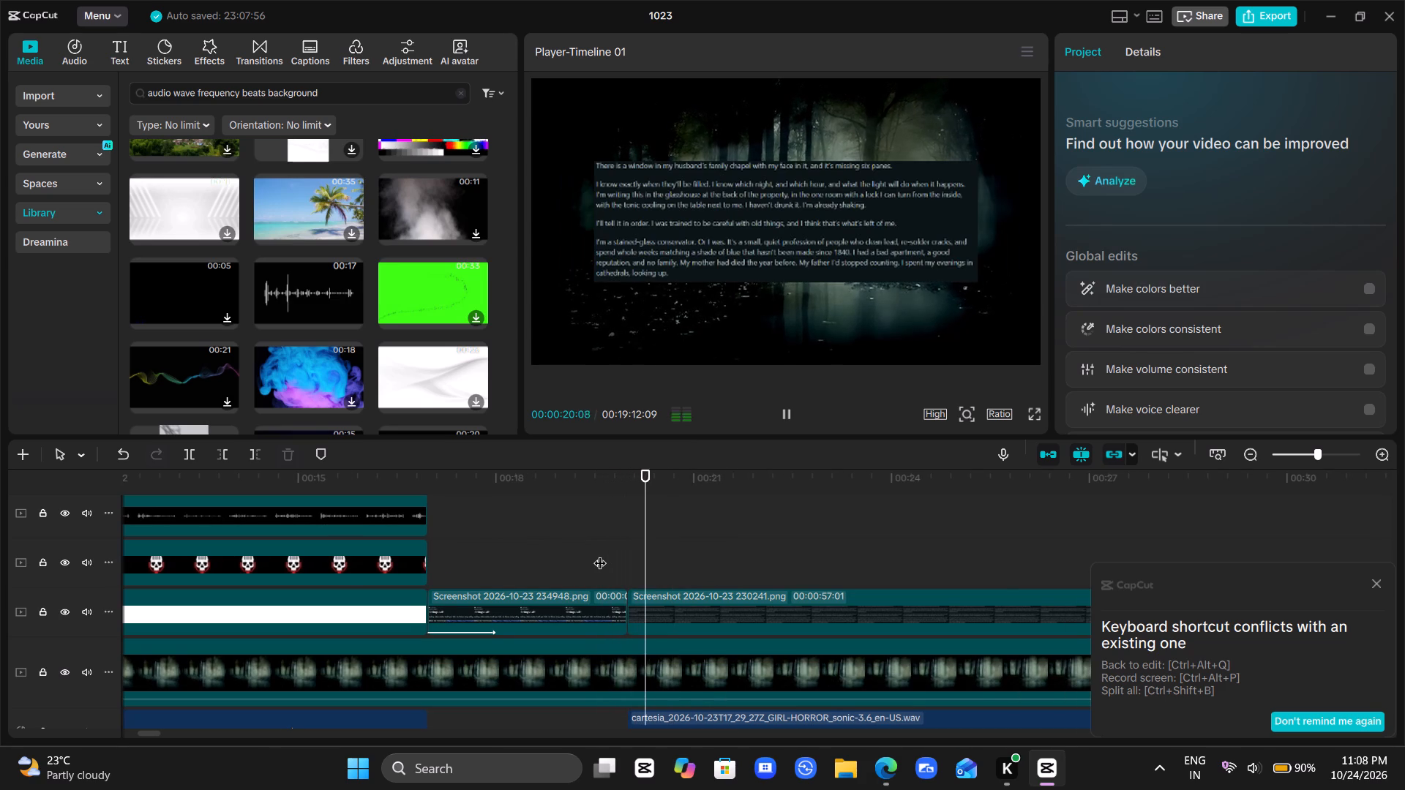
pyautogui.press('space')
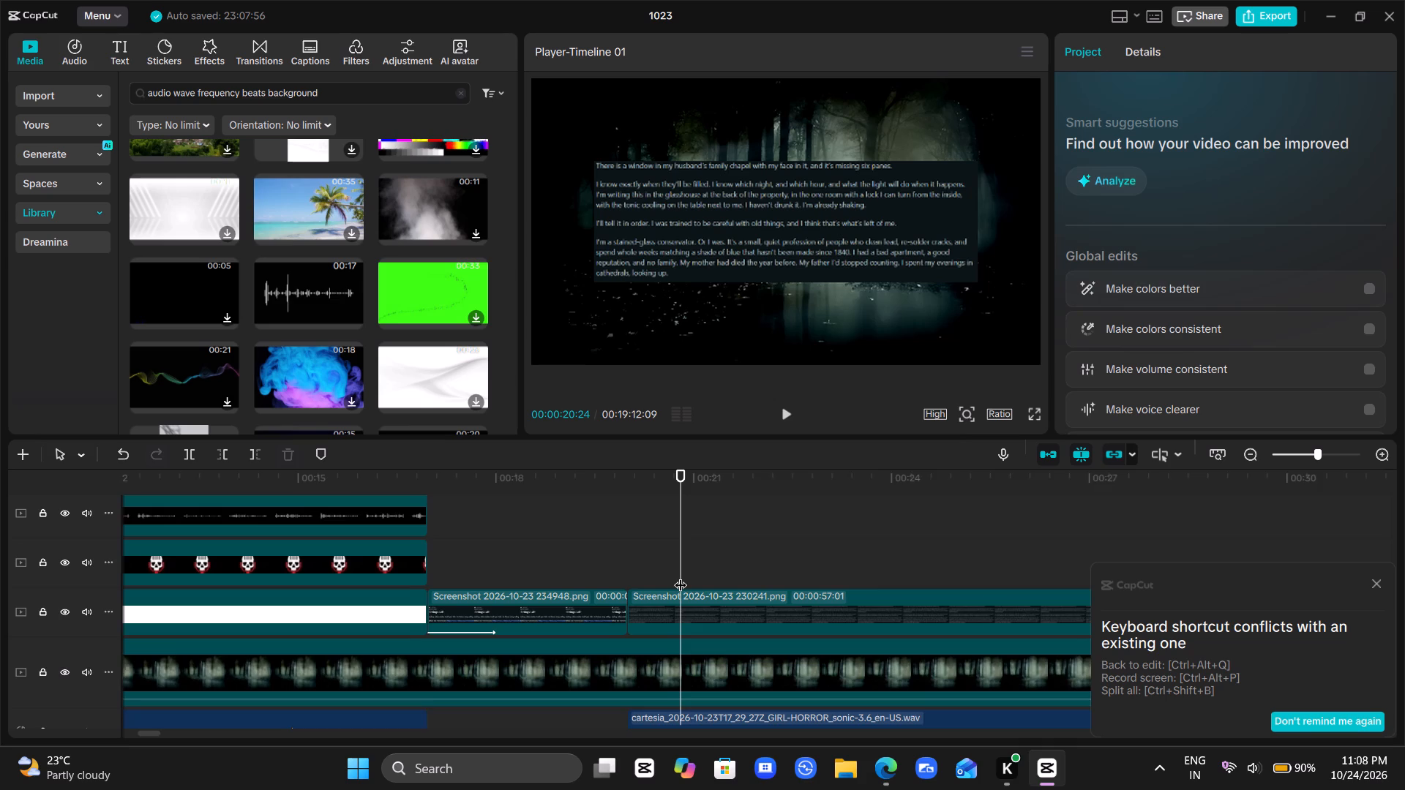
pyautogui.hscroll(-1, 681, 576)
pyautogui.press('space')
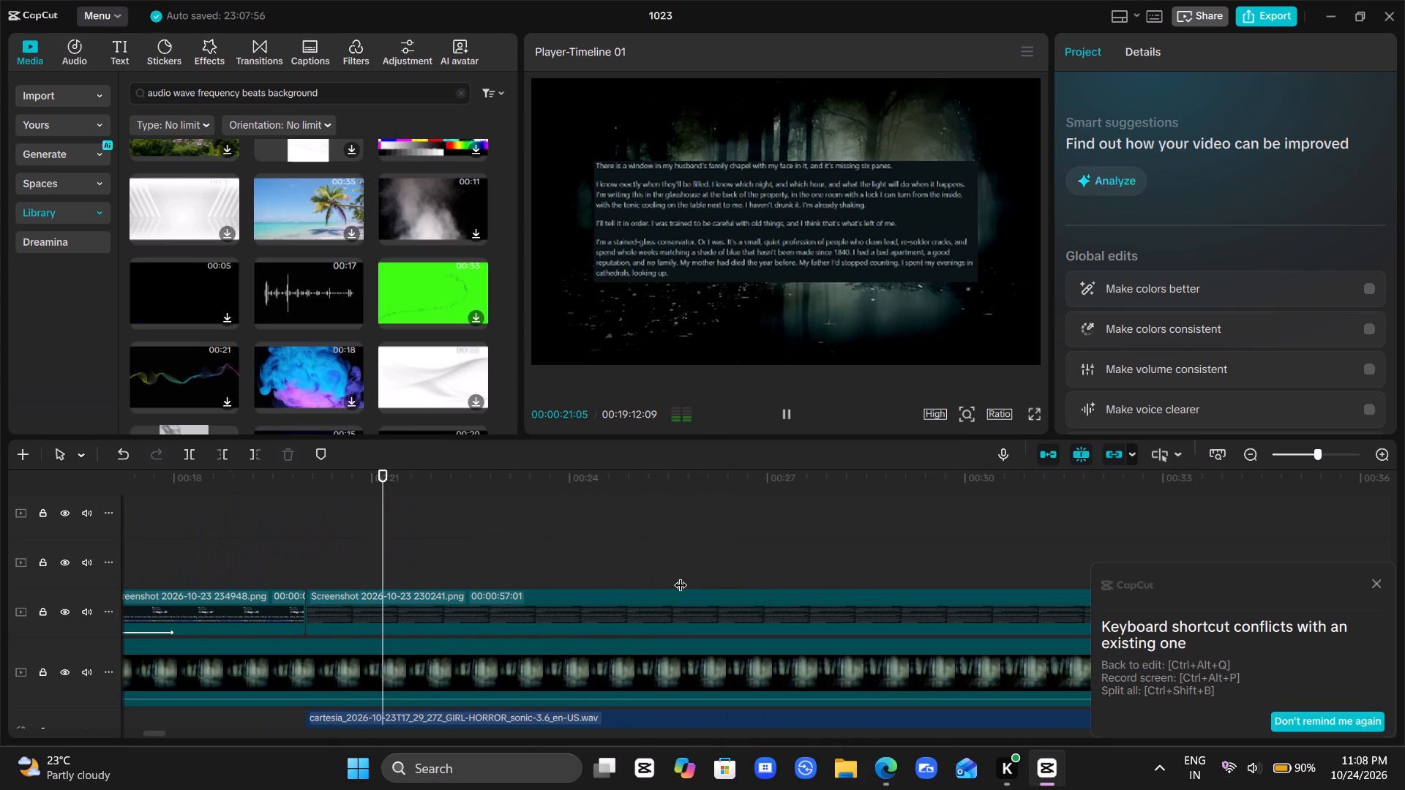
pyautogui.press('space')
# Open the basic transform settings of the story-text screenshot clip.
pyautogui.click(561, 607)
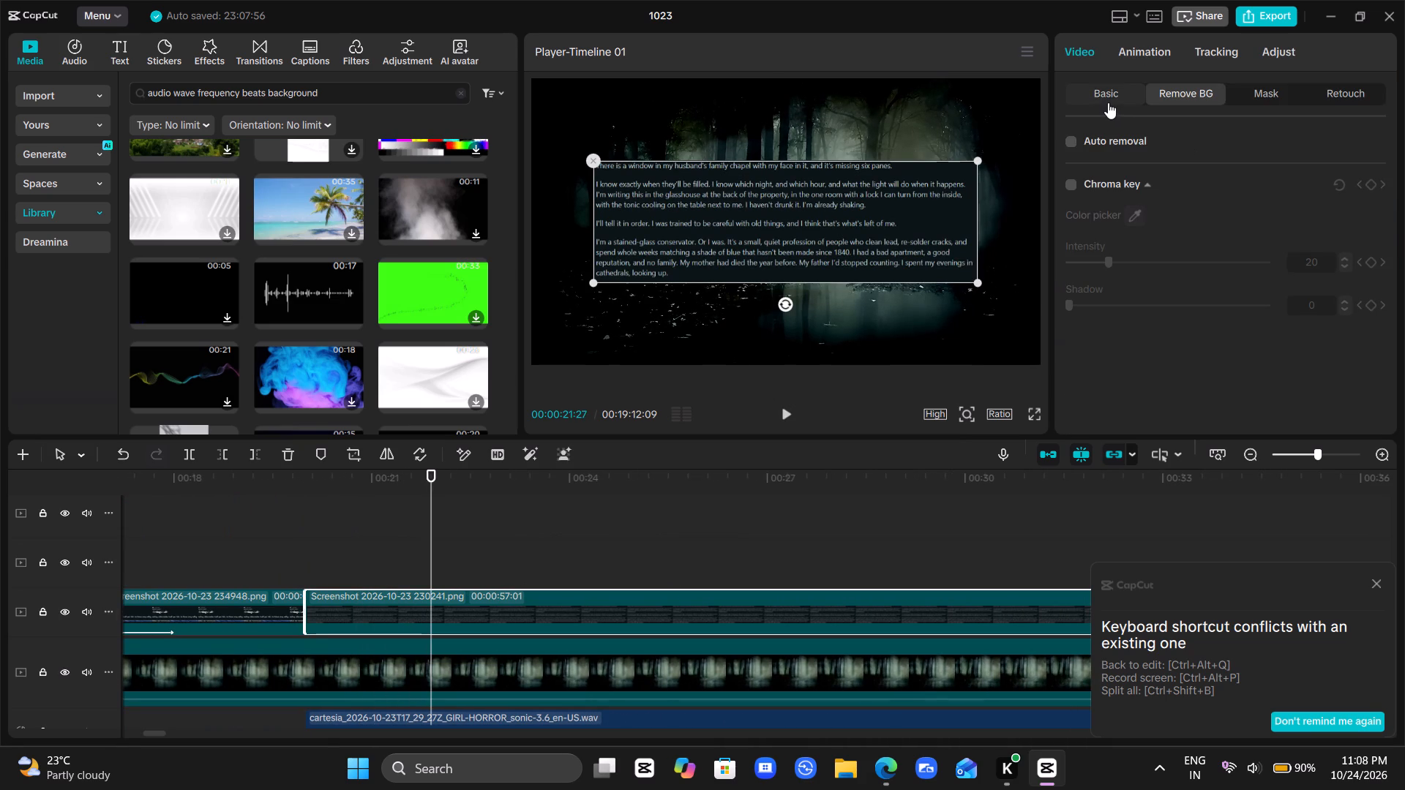
pyautogui.click(1108, 102)
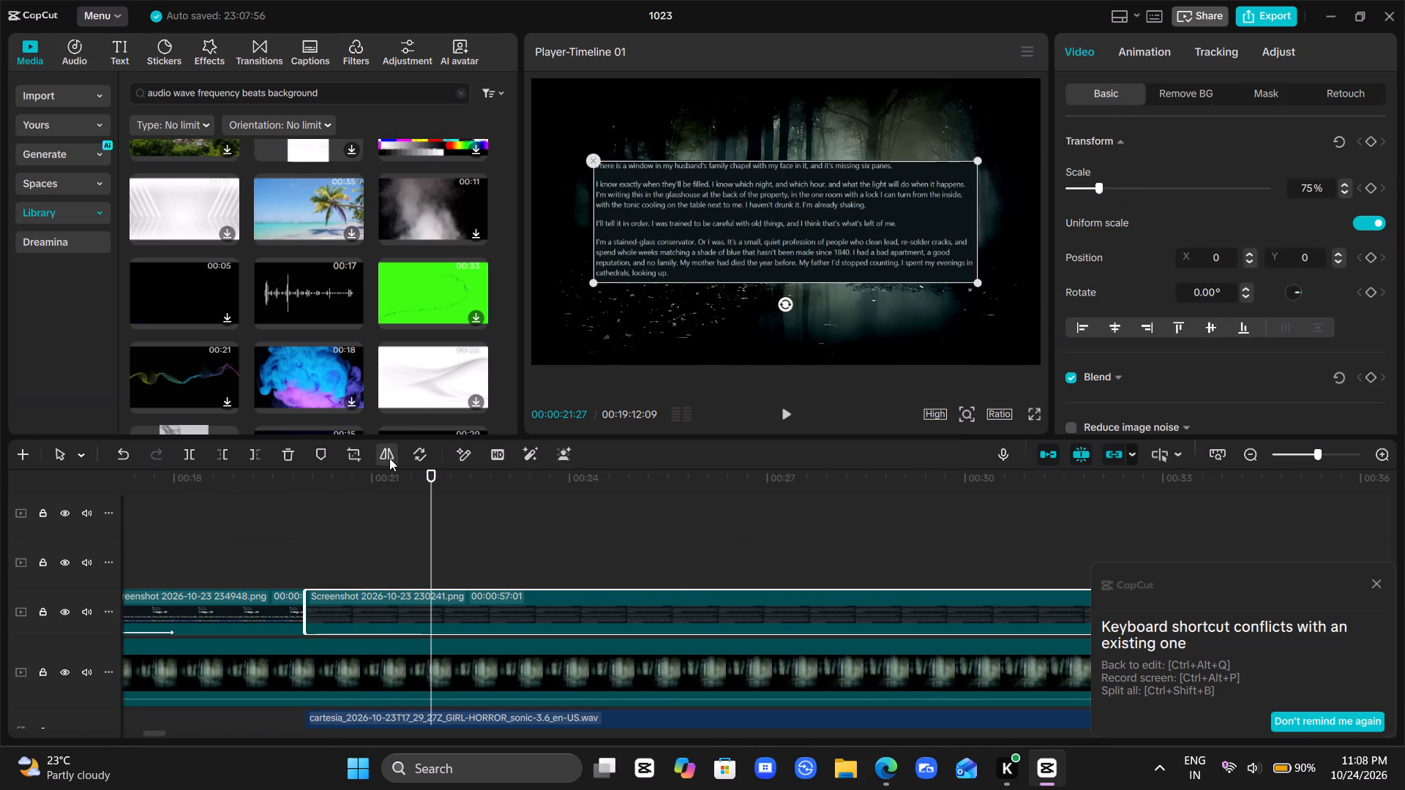
# Set the playhead at the start of the title screenshot clip and search the sound effects for "click".
pyautogui.hscroll(1, 404, 557)
pyautogui.click(691, 531)
pyautogui.moveTo(691, 531); pyautogui.dragTo(685, 537)
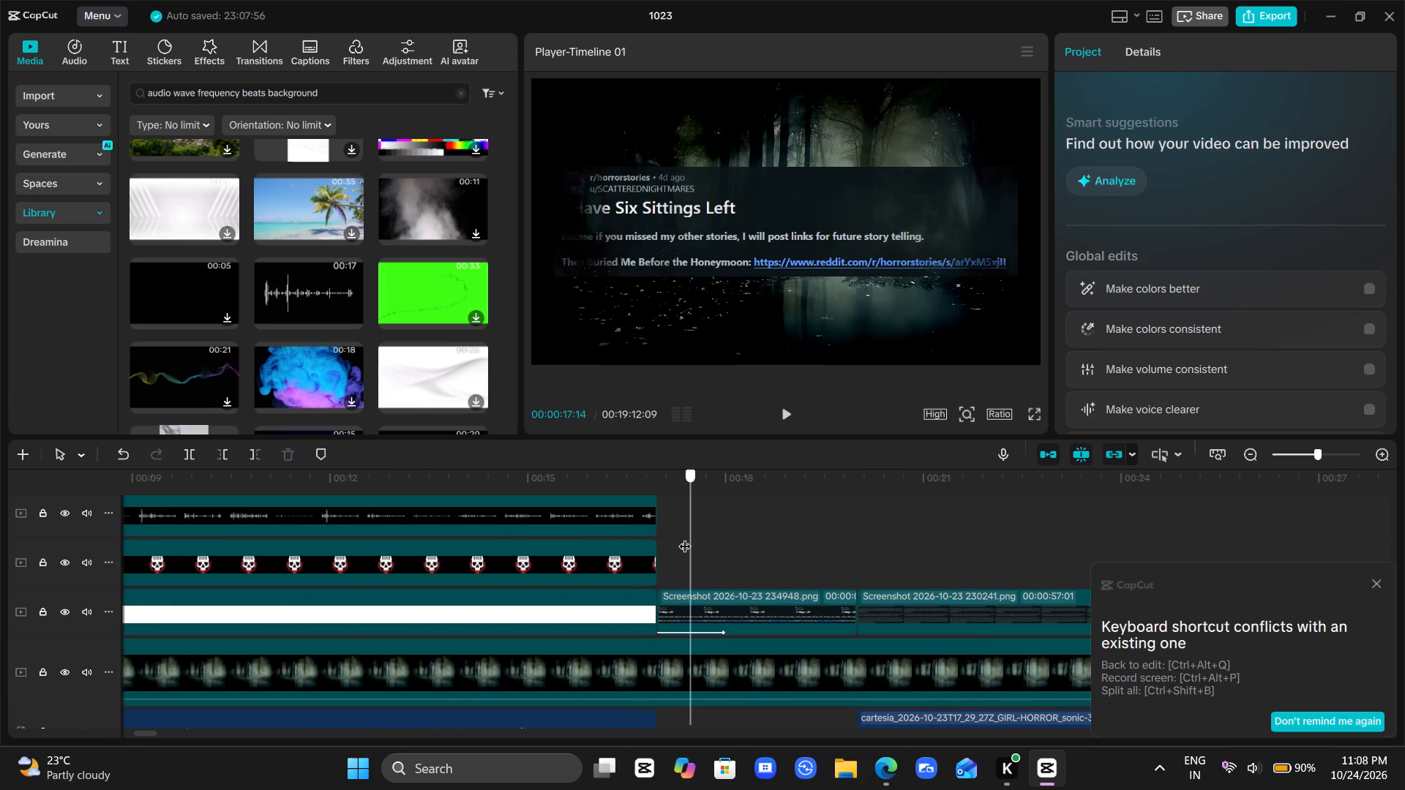
pyautogui.moveTo(685, 537); pyautogui.dragTo(722, 539)
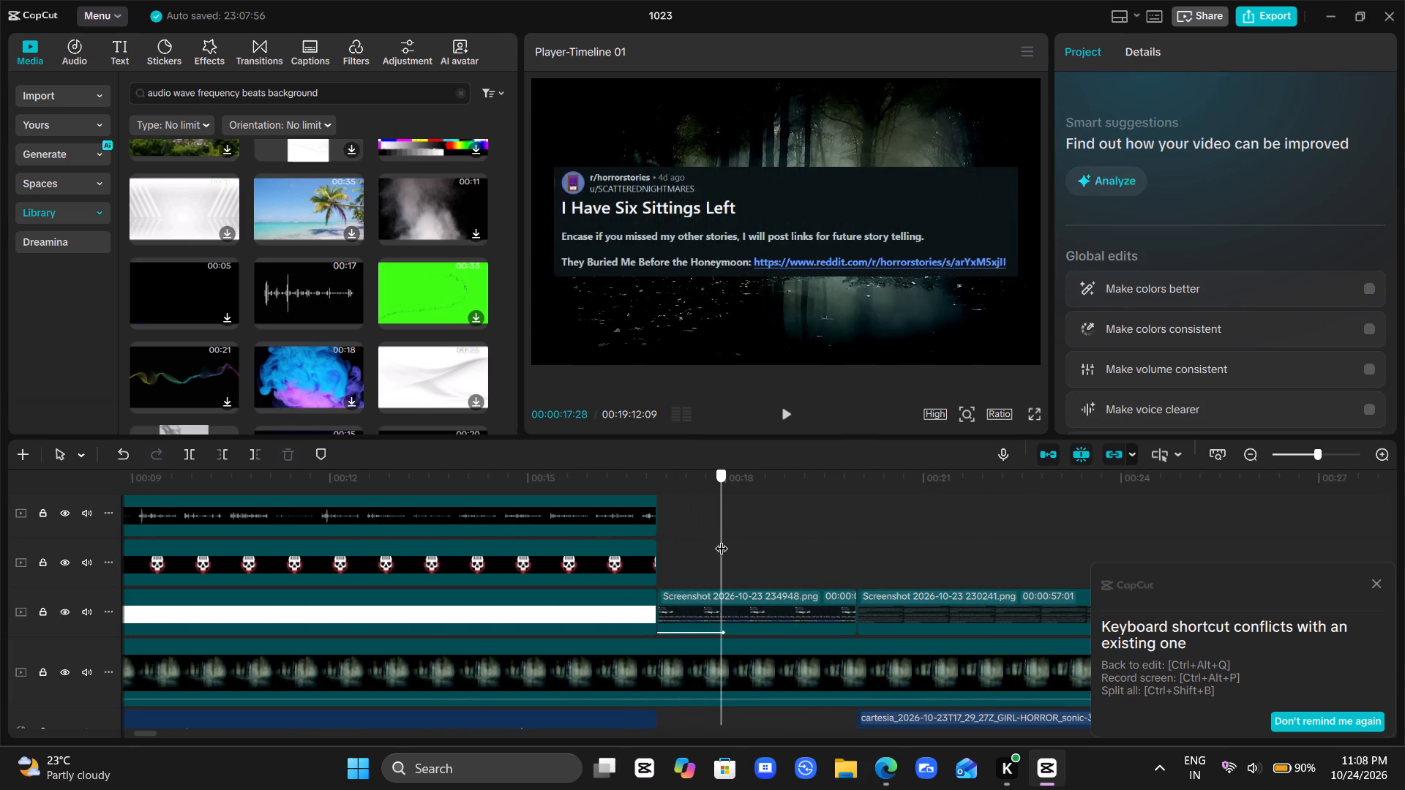
pyautogui.moveTo(722, 539); pyautogui.dragTo(660, 559)
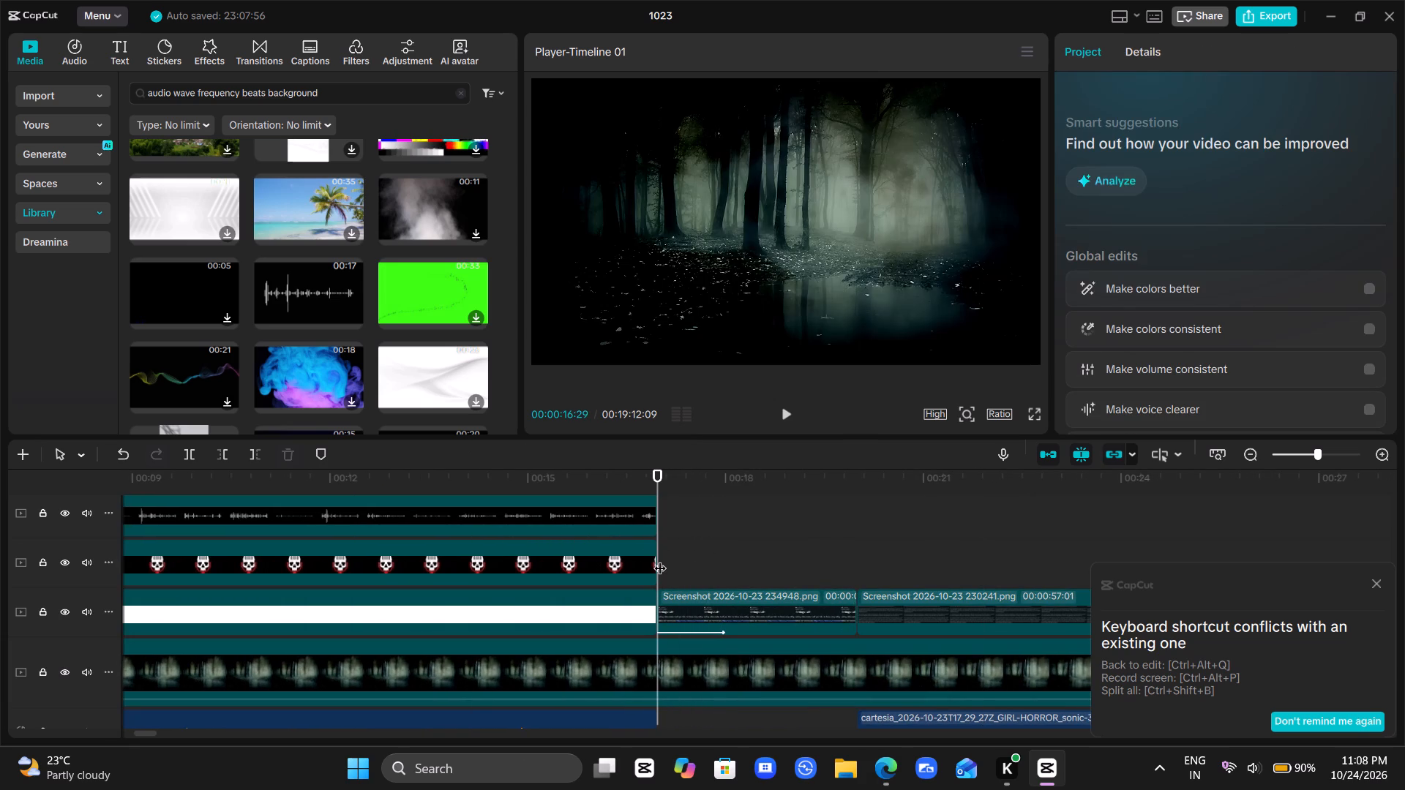
pyautogui.click(83, 58)
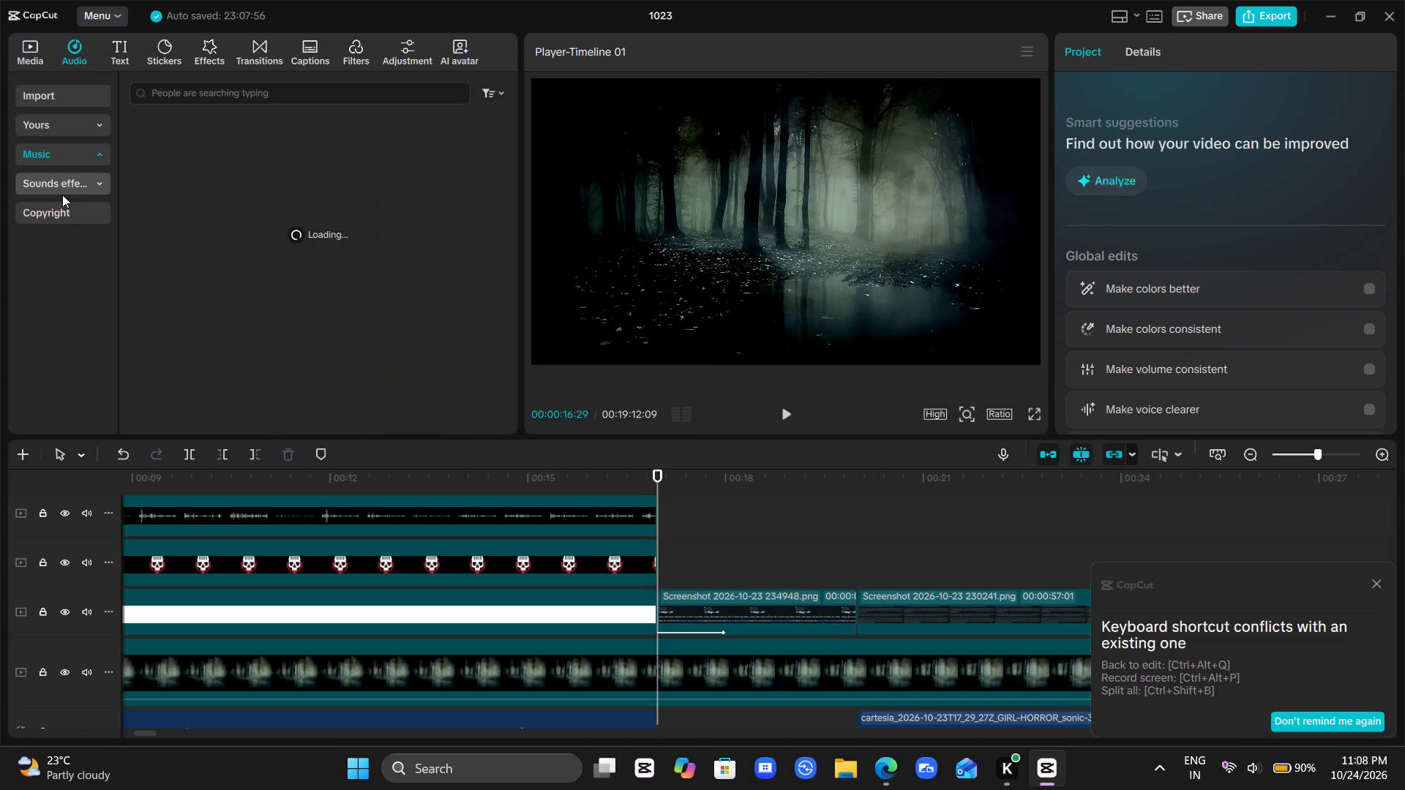
pyautogui.click(47, 413)
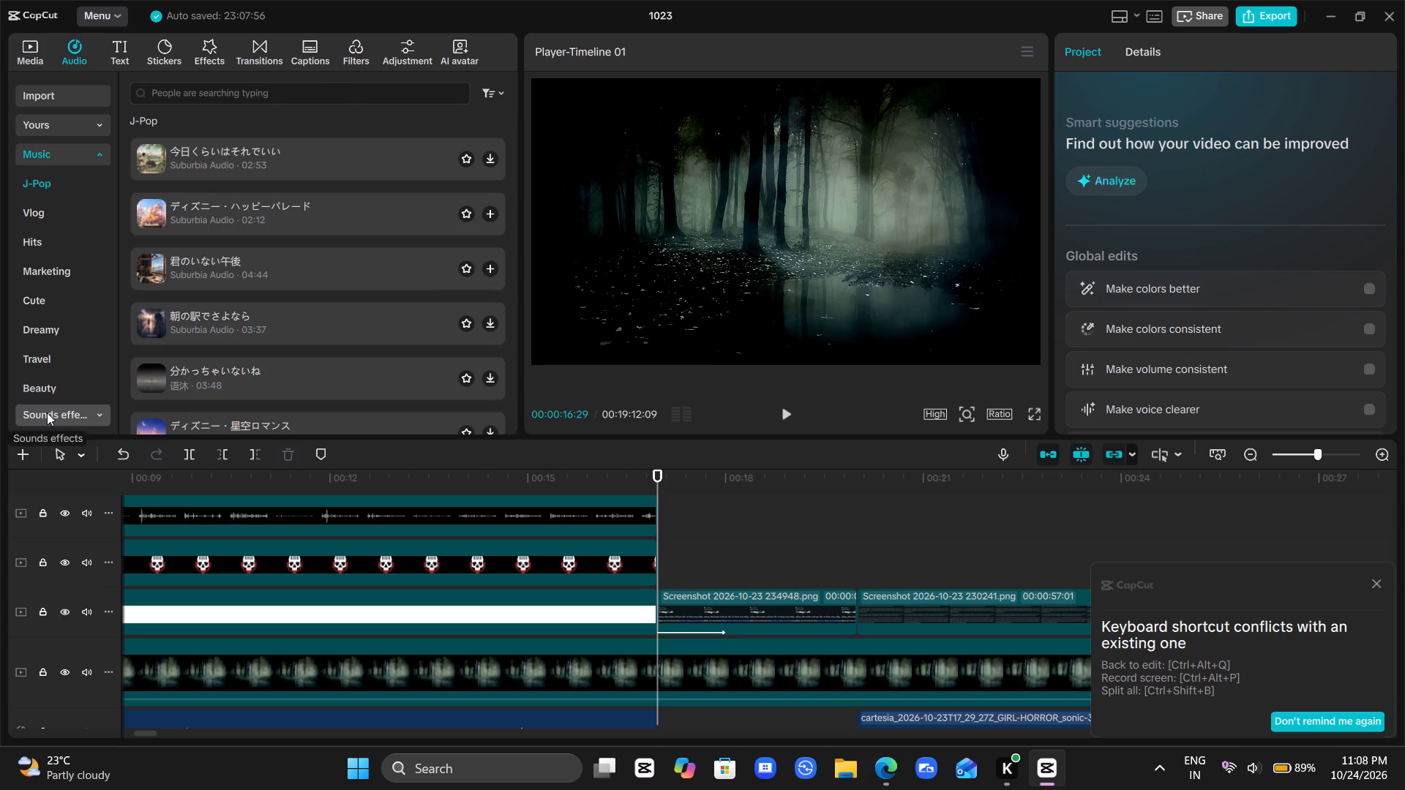
pyautogui.click(242, 97)
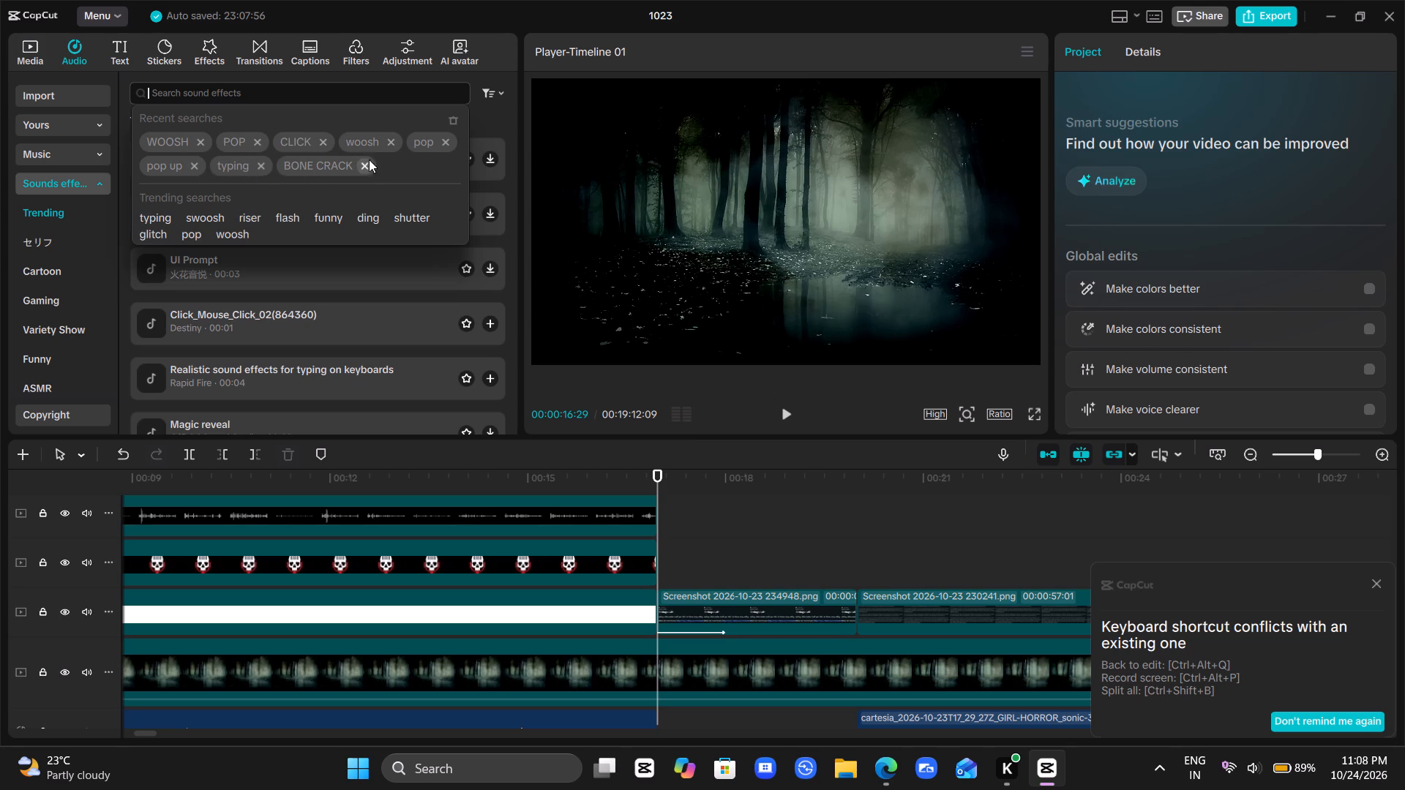
pyautogui.write('click')
pyautogui.press('Return')
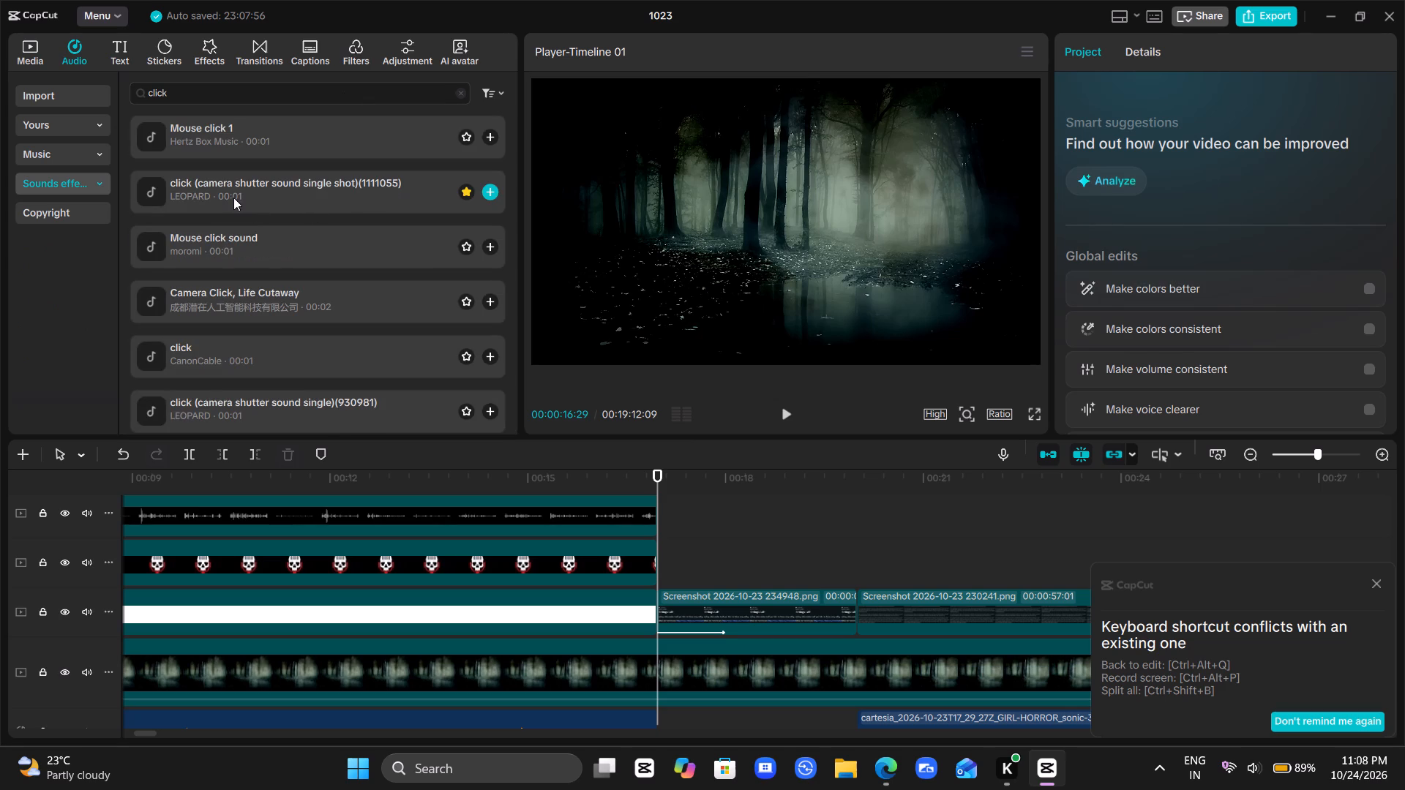
# Audition the click sound effects, including the camera shutter, mouse click and Click Mechanical Keyboard 10 sounds.
pyautogui.click(233, 197)
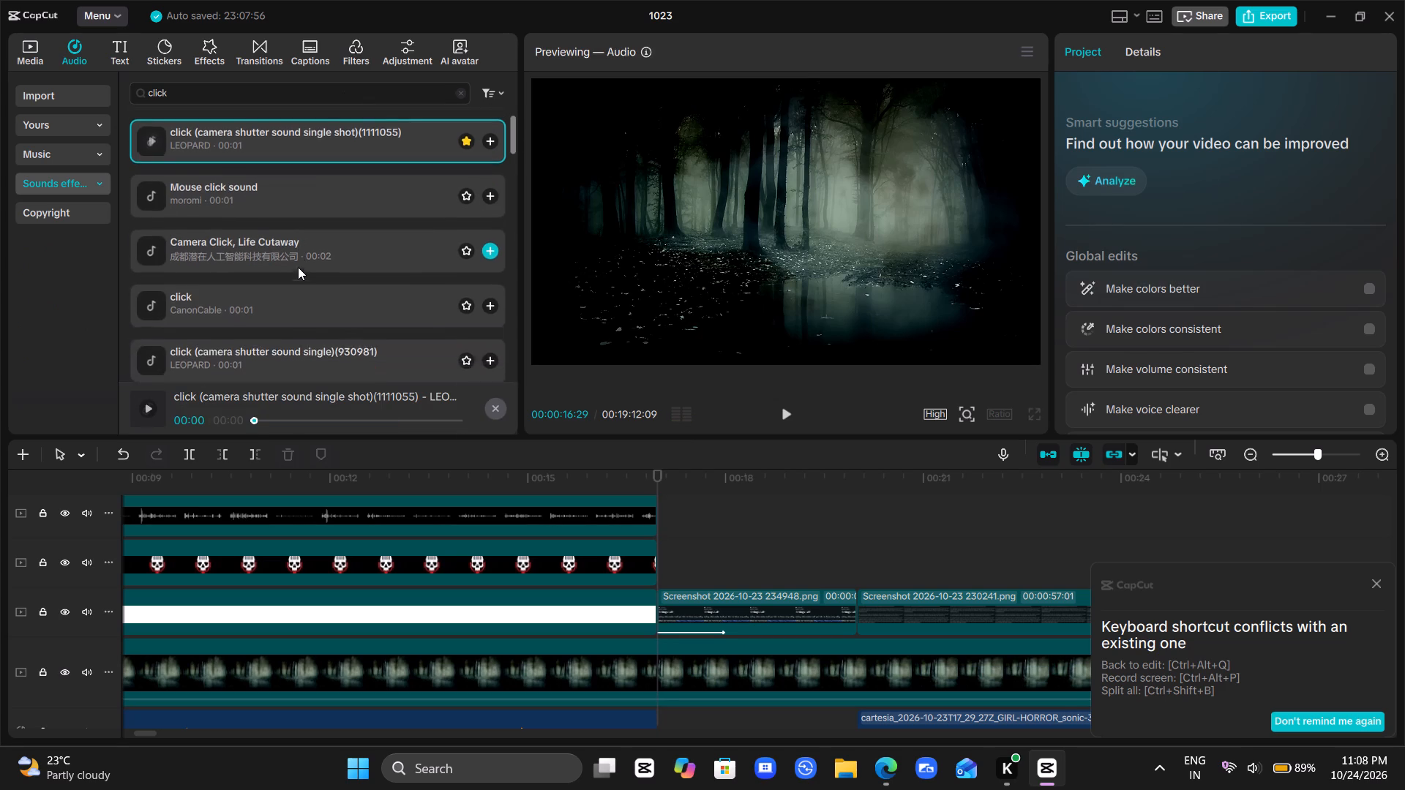
pyautogui.click(318, 197)
pyautogui.click(295, 312)
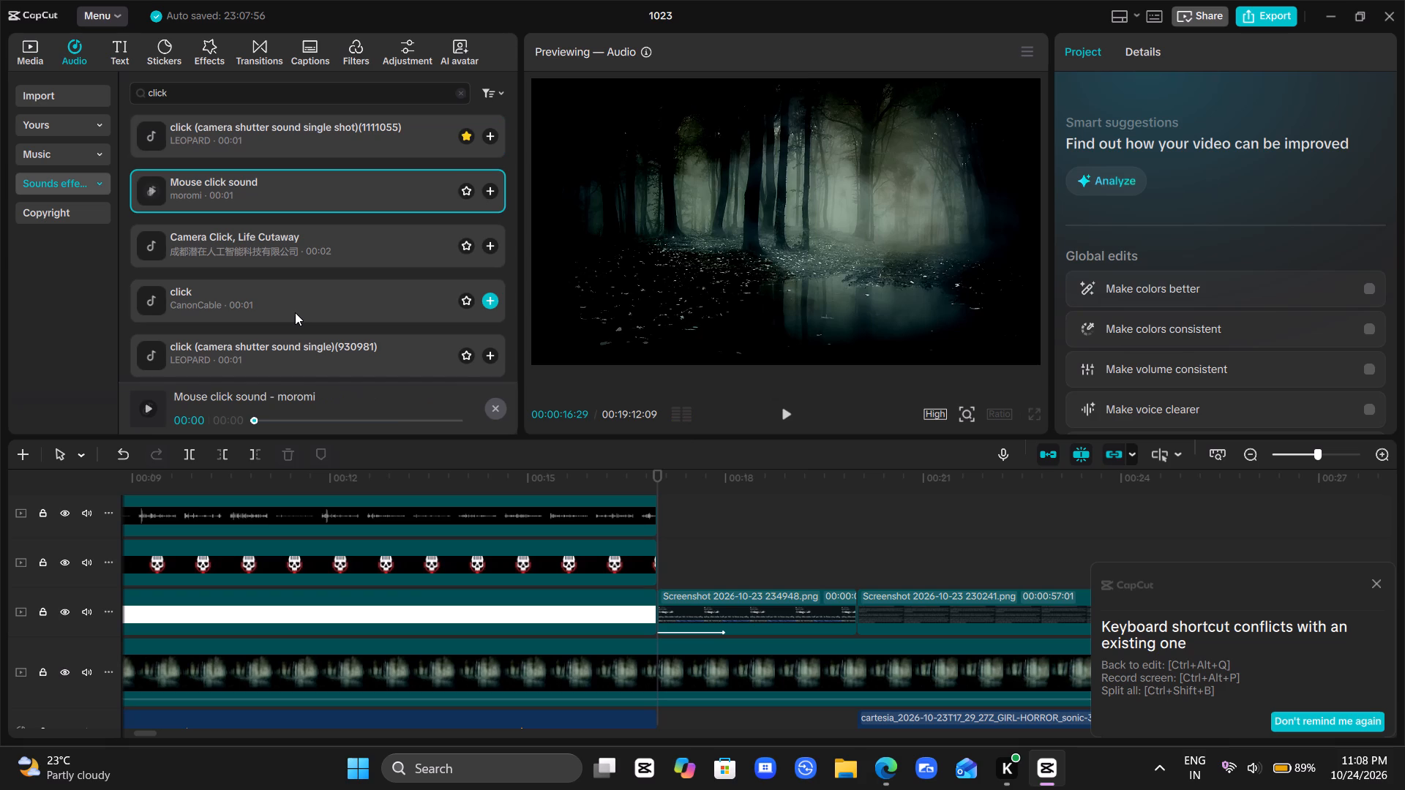
pyautogui.click(333, 339)
pyautogui.scroll(-1, 333, 339)
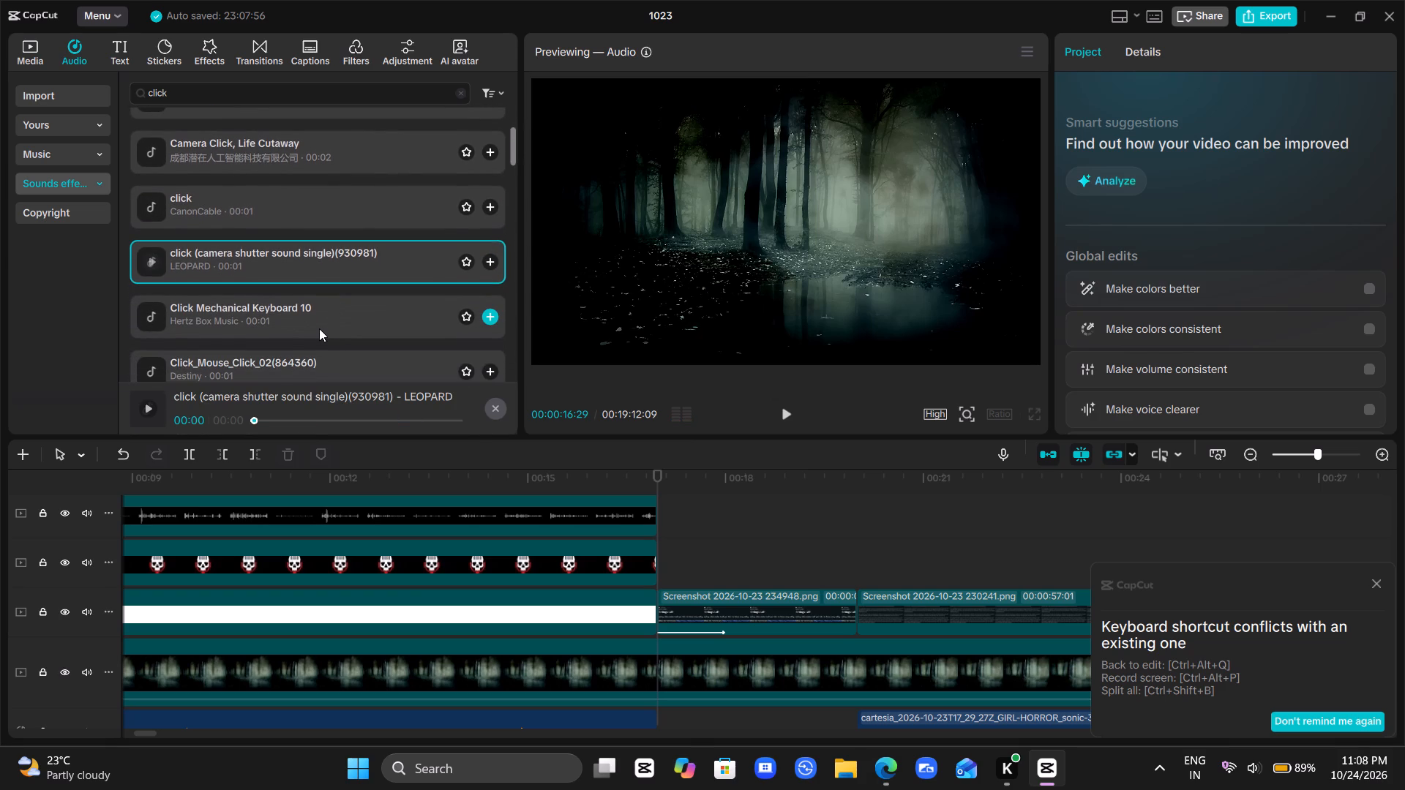
pyautogui.click(319, 328)
pyautogui.scroll(-1, 319, 328)
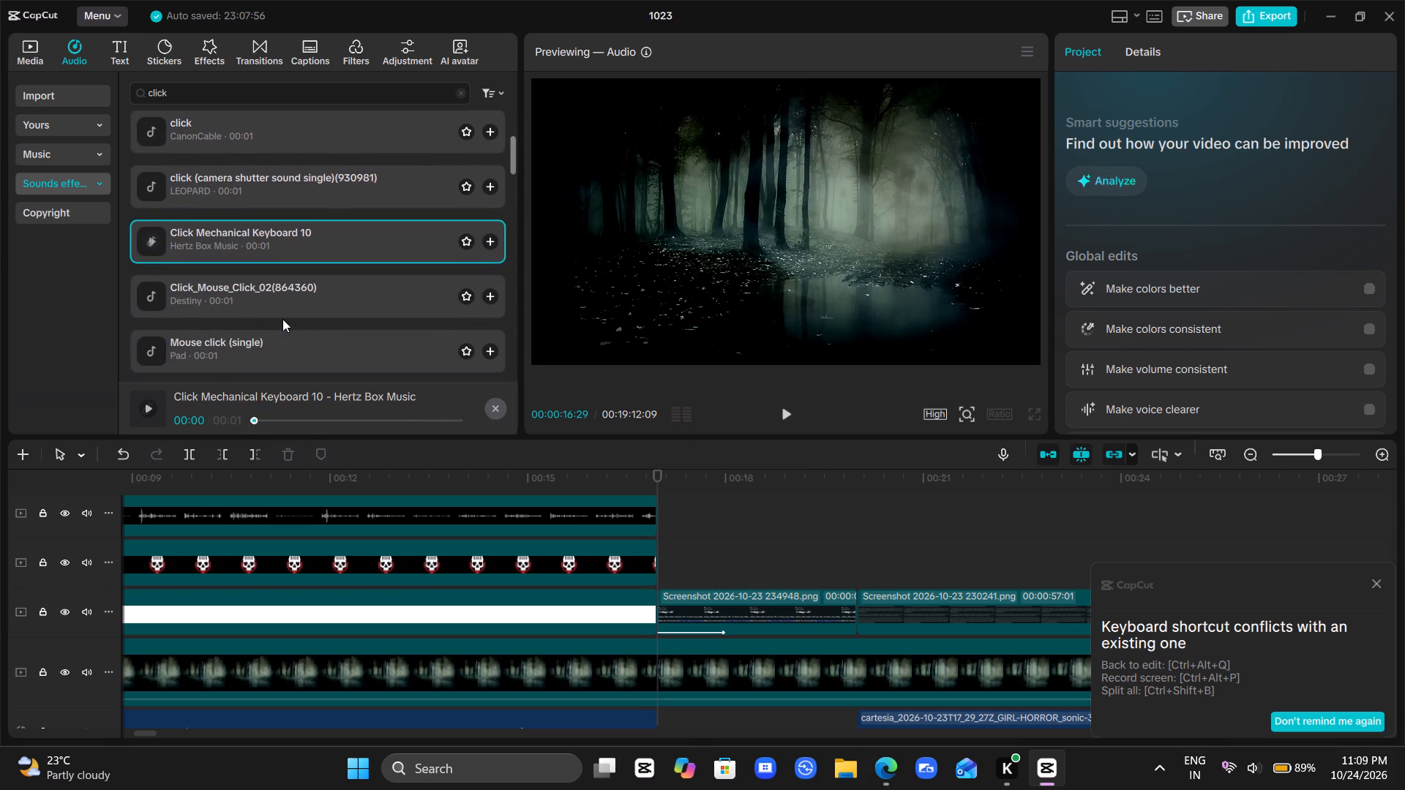
pyautogui.hscroll(1, 307, 302)
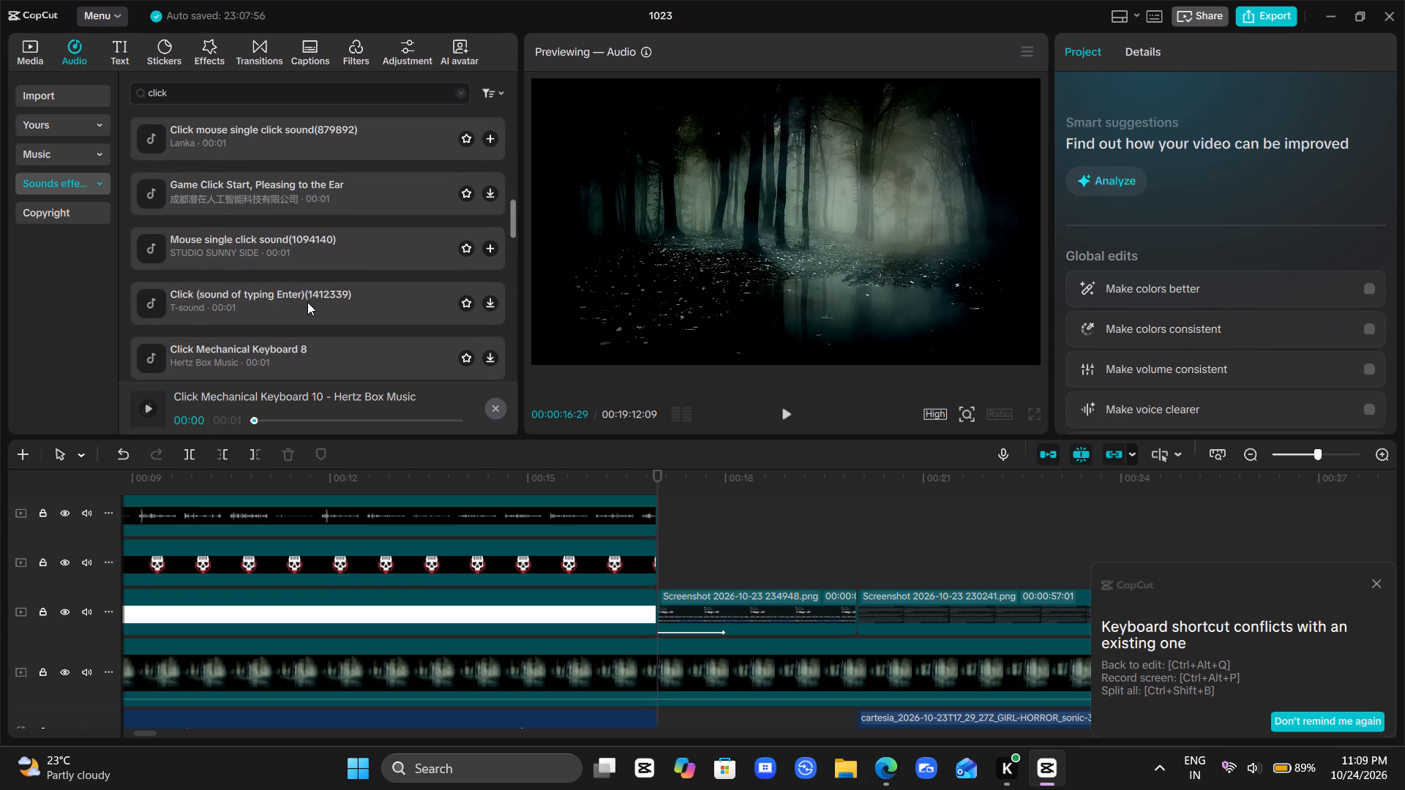
pyautogui.hscroll(1, 307, 302)
pyautogui.scroll(1, 307, 302)
pyautogui.hscroll(1, 307, 302)
pyautogui.scroll(2, 307, 302)
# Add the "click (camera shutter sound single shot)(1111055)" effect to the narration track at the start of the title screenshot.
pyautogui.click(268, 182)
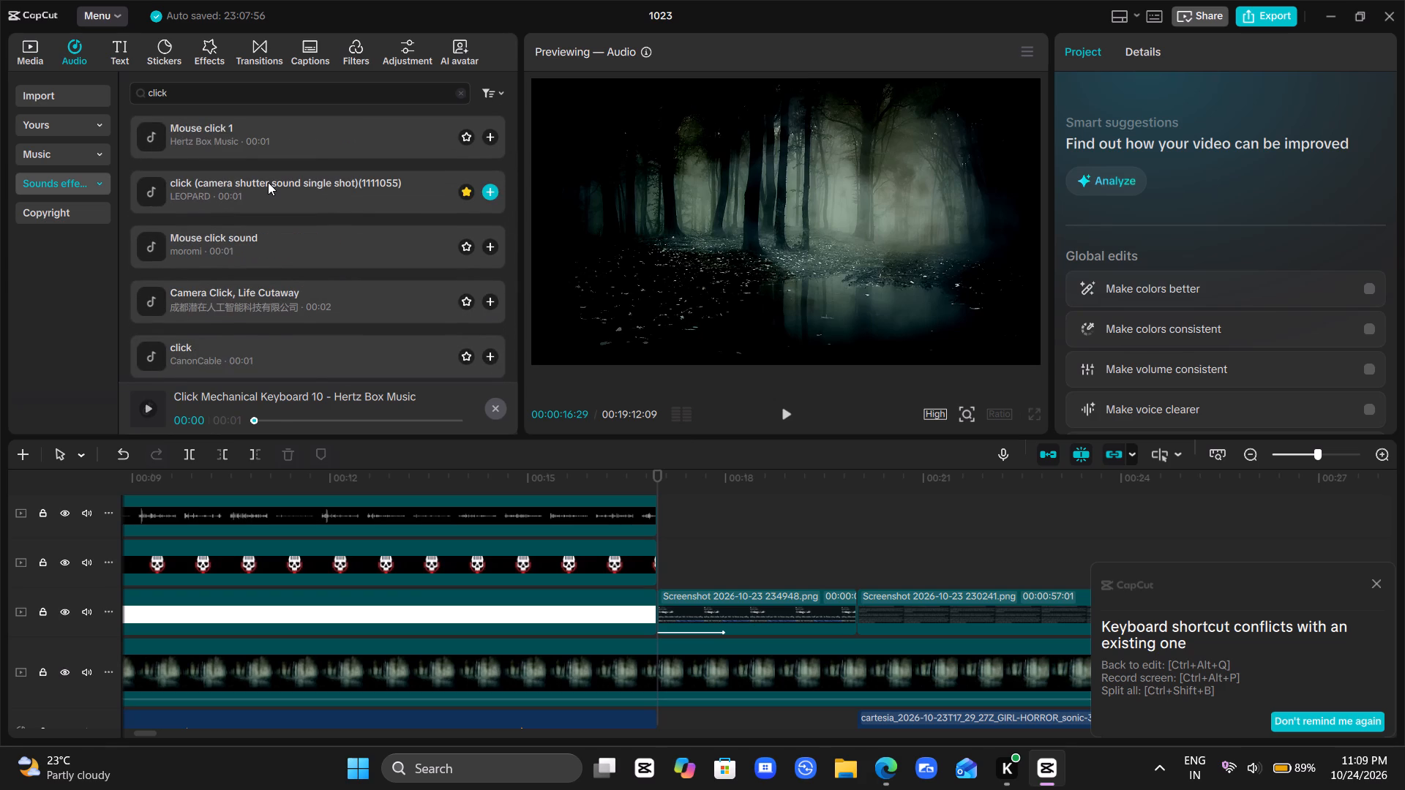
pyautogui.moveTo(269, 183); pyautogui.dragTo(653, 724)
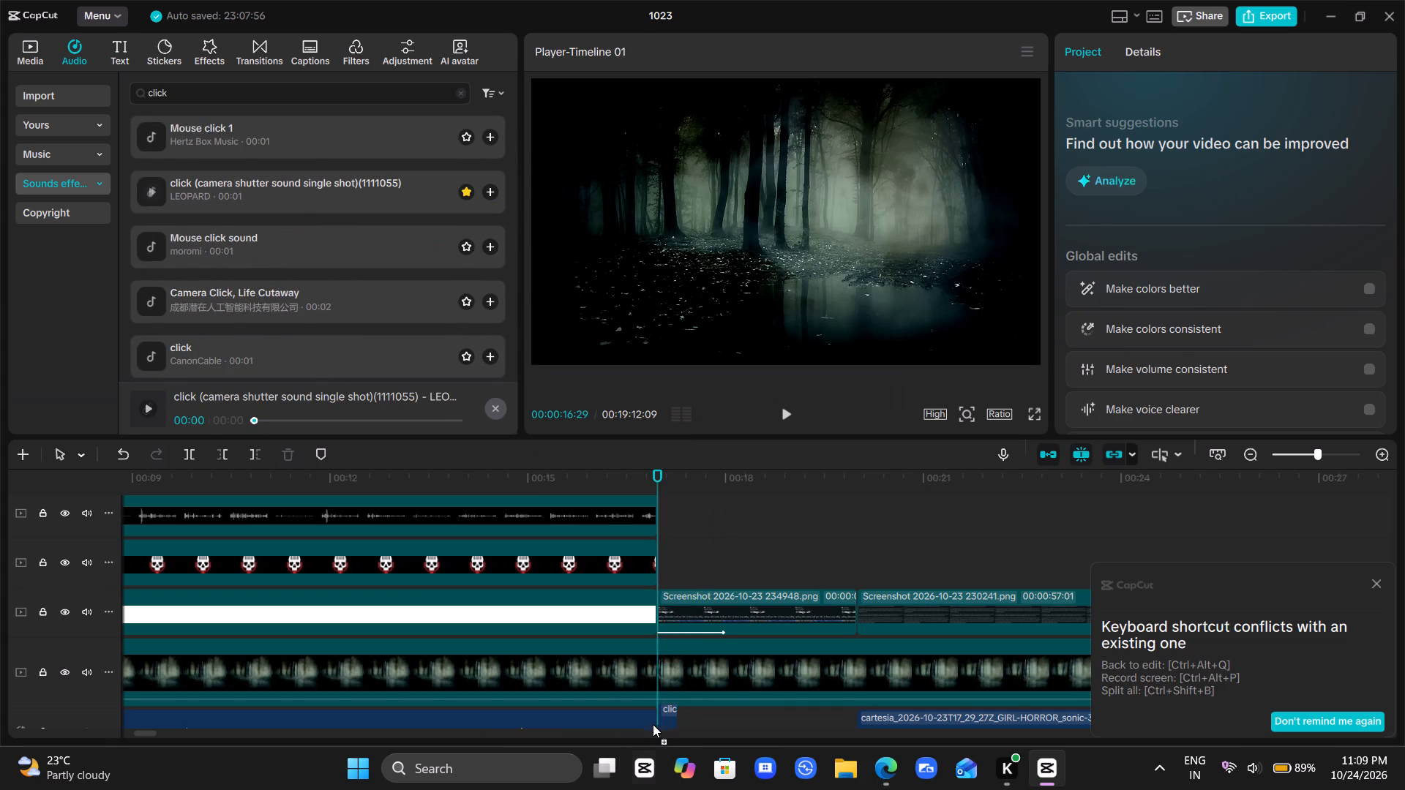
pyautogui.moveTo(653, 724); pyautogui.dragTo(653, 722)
# Play and scrub the title screenshot's entrance to check the camera shutter sound against the animation.
pyautogui.click(701, 530)
pyautogui.moveTo(701, 530); pyautogui.dragTo(648, 537)
pyautogui.press('space')
pyautogui.press('space')
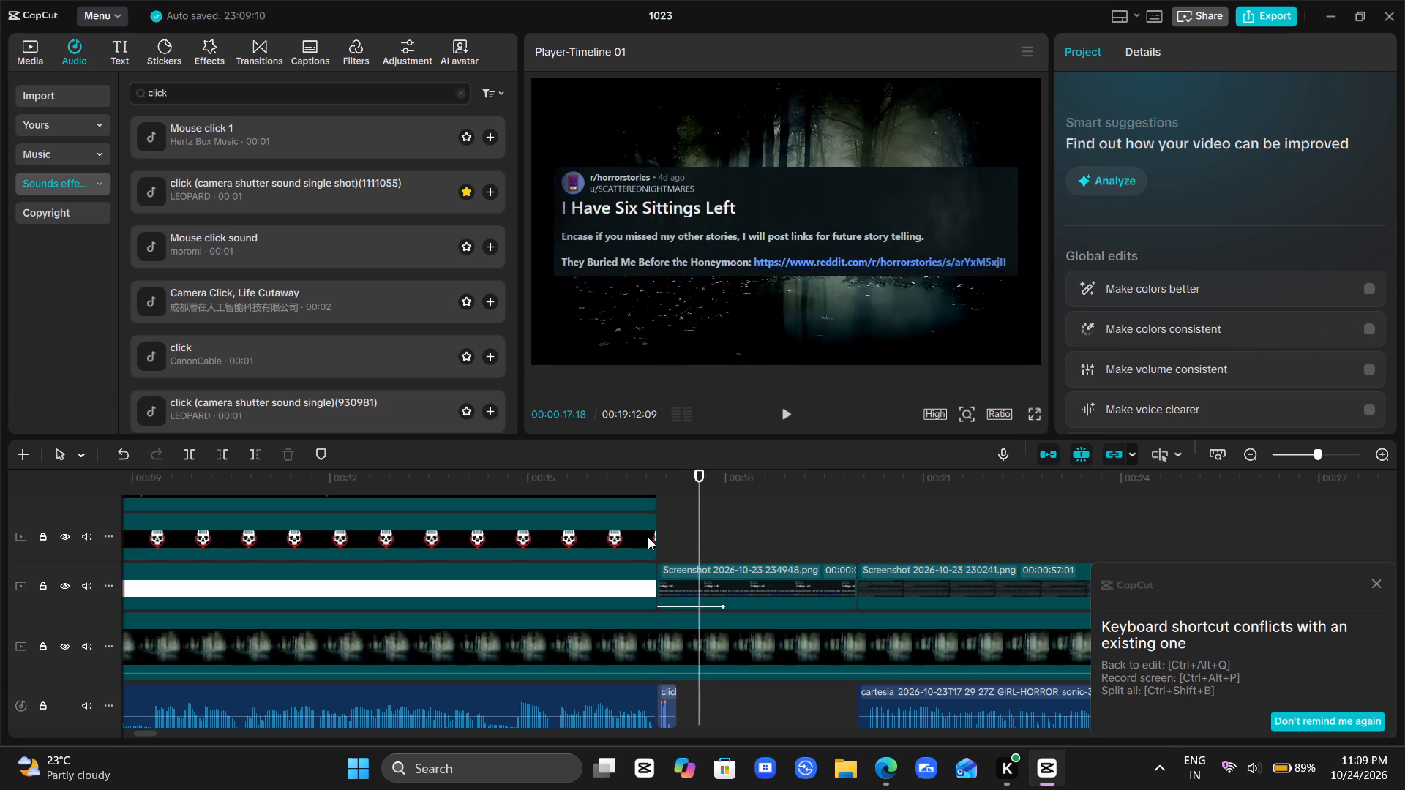
pyautogui.moveTo(697, 538); pyautogui.dragTo(657, 556)
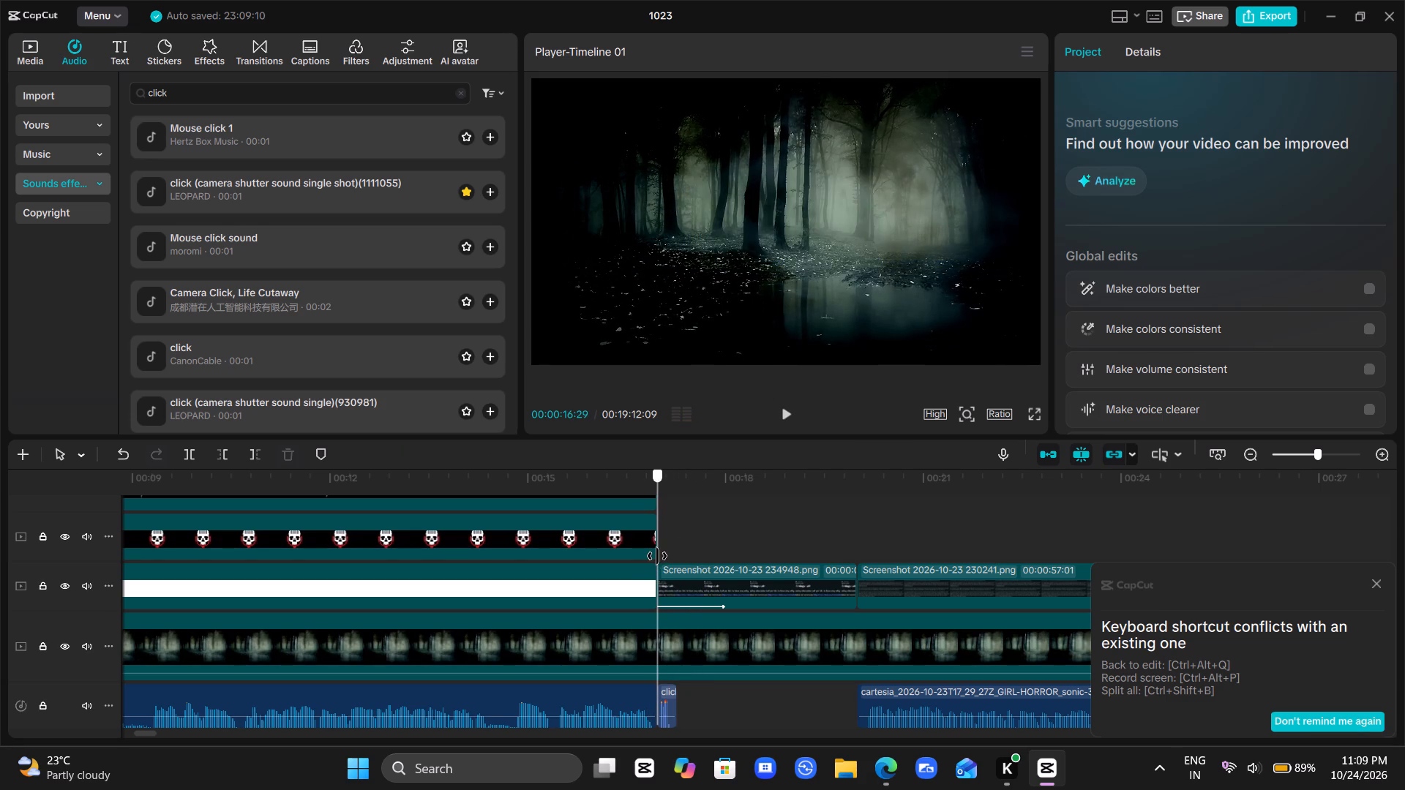
pyautogui.moveTo(657, 556); pyautogui.dragTo(677, 566)
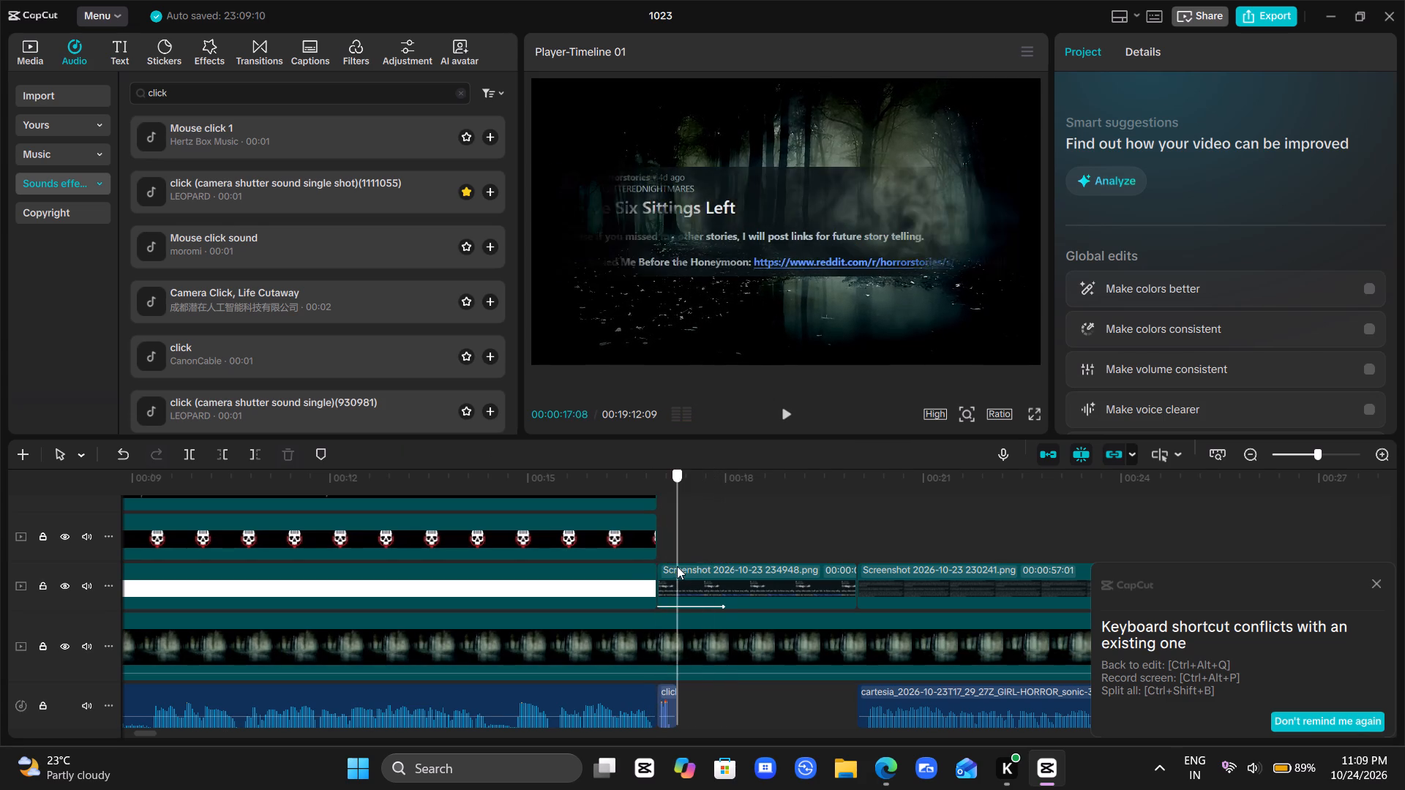
pyautogui.moveTo(677, 566); pyautogui.dragTo(659, 573)
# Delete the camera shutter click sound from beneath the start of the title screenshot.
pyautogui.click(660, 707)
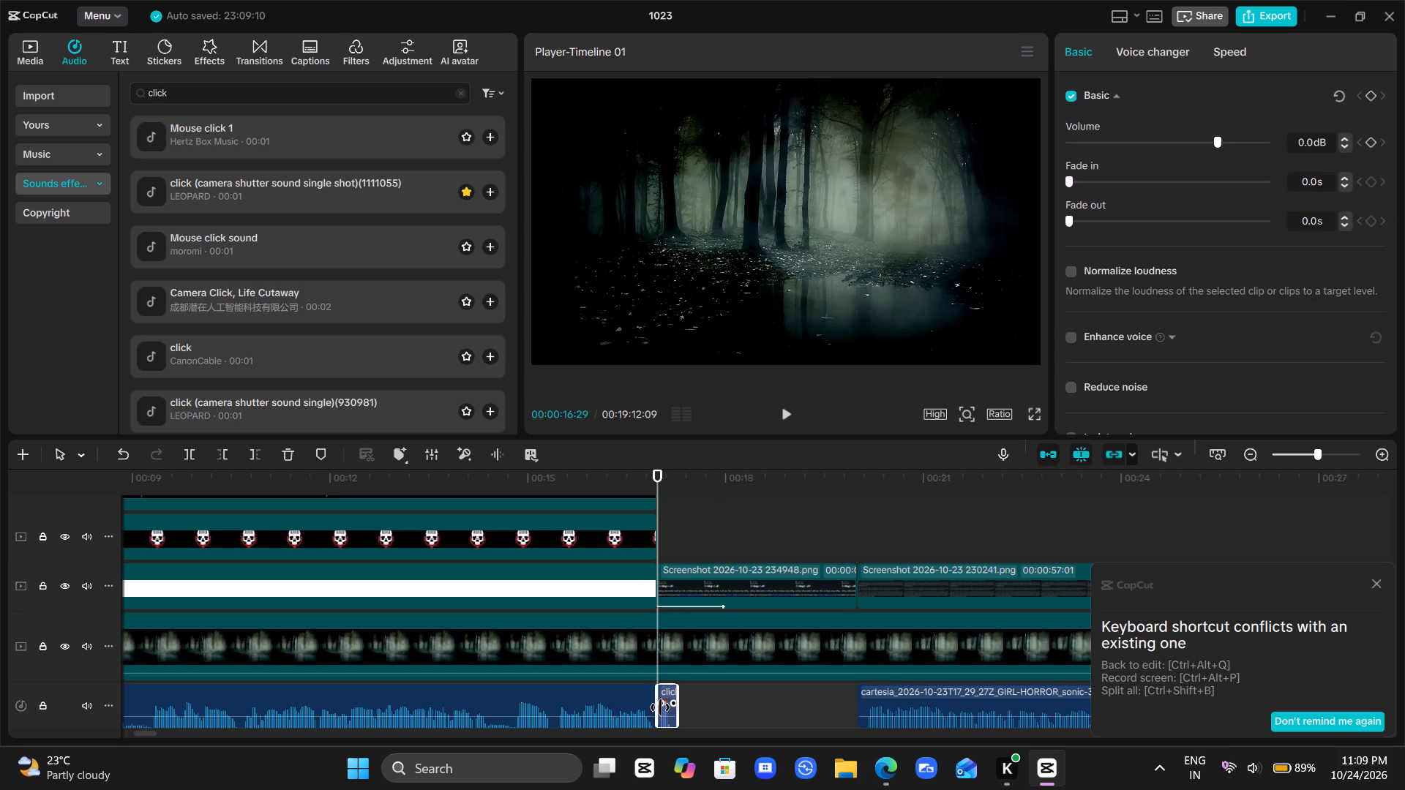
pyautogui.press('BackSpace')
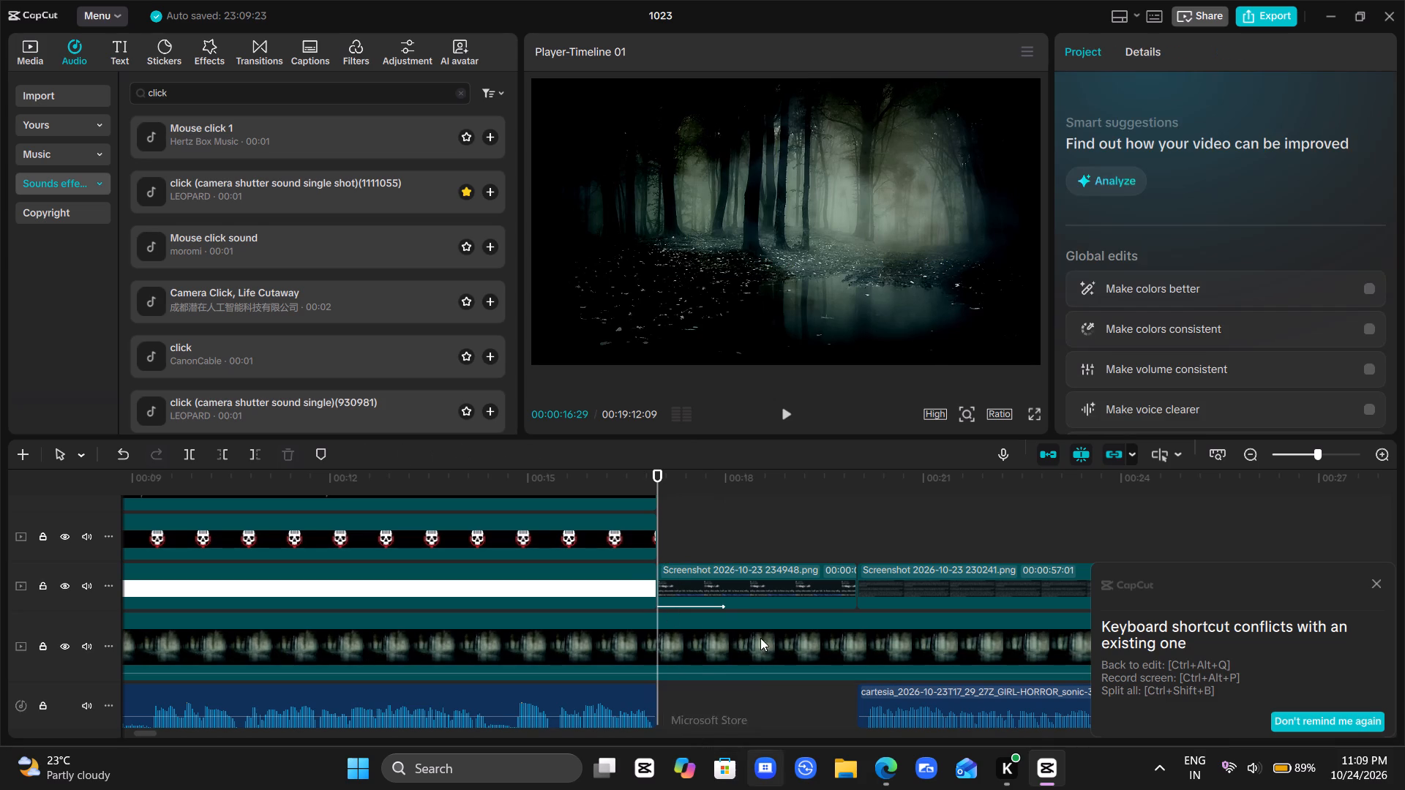
# Play from the end of the logo intro through the title screenshot into the first story text to review the transition.
pyautogui.click(692, 516)
pyautogui.moveTo(692, 516); pyautogui.dragTo(760, 528)
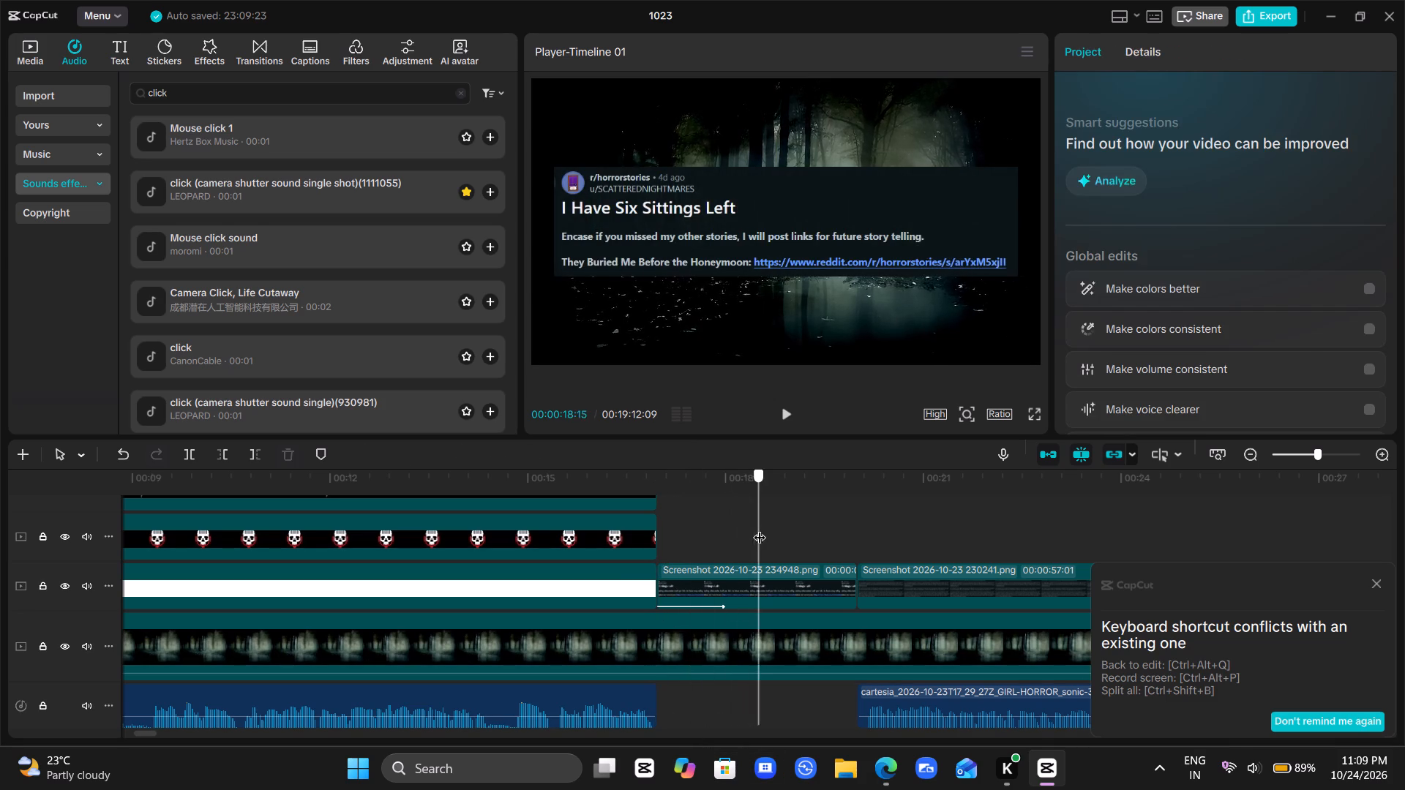
pyautogui.moveTo(760, 528); pyautogui.dragTo(582, 530)
pyautogui.press('space')
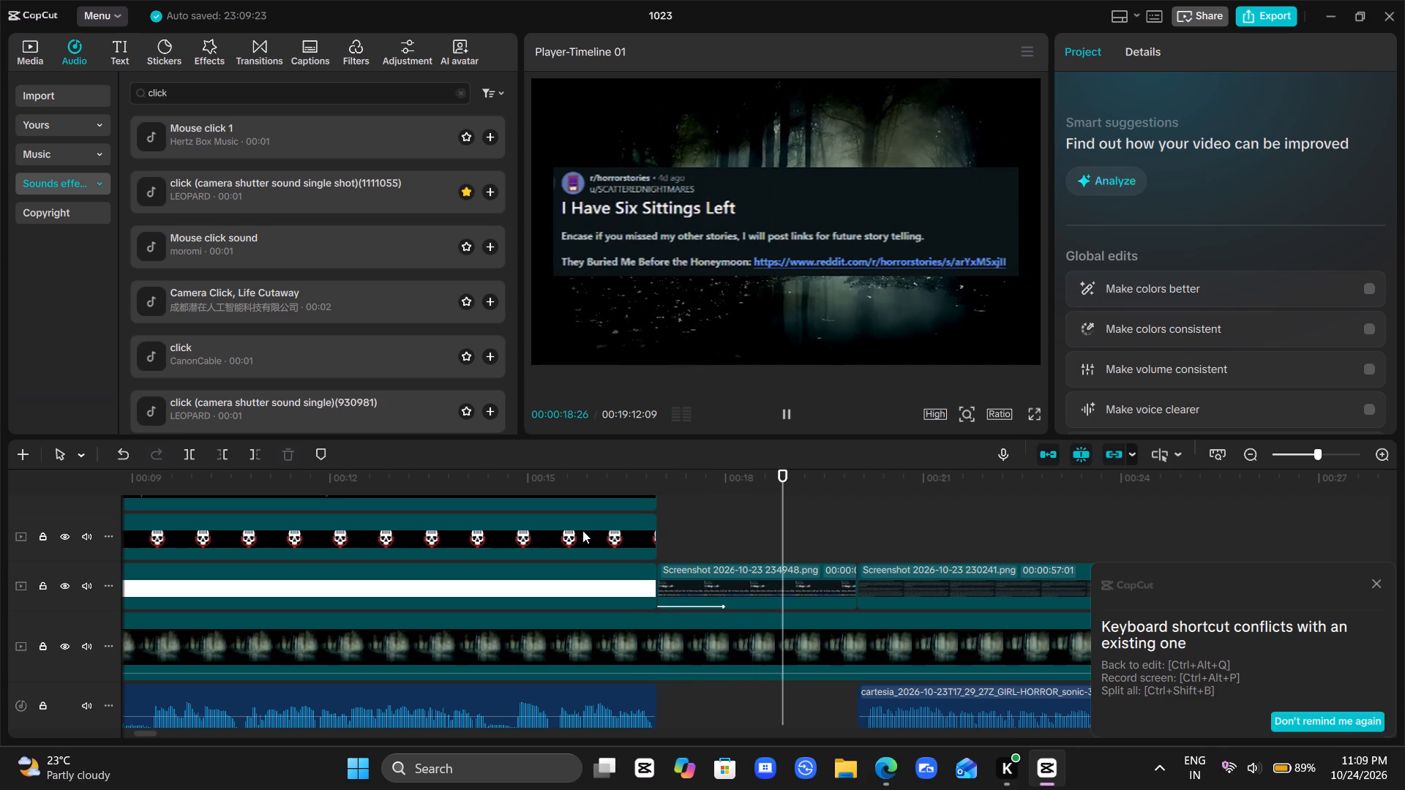
pyautogui.press('space')
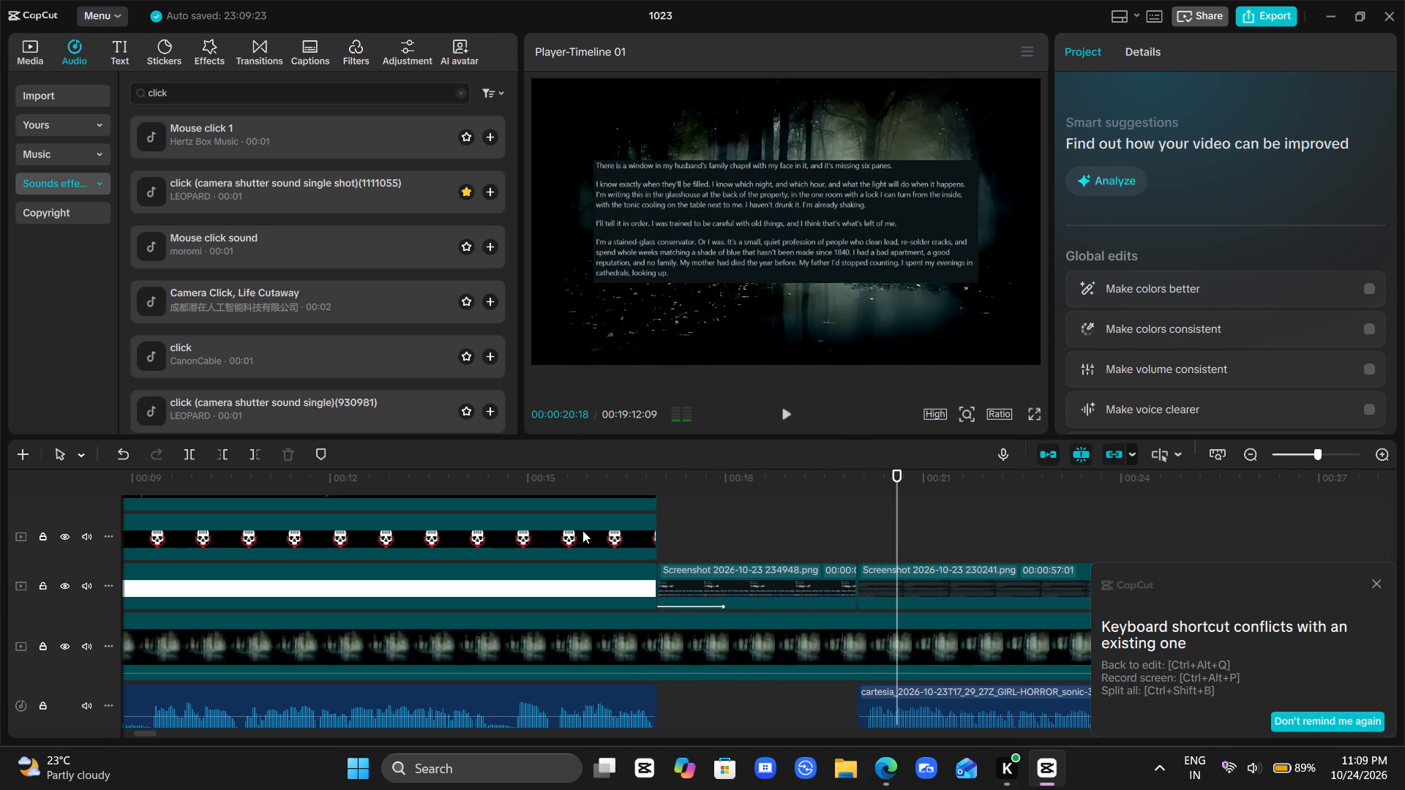
pyautogui.press('space')
pyautogui.press('space')
pyautogui.hscroll(-1, 582, 530)
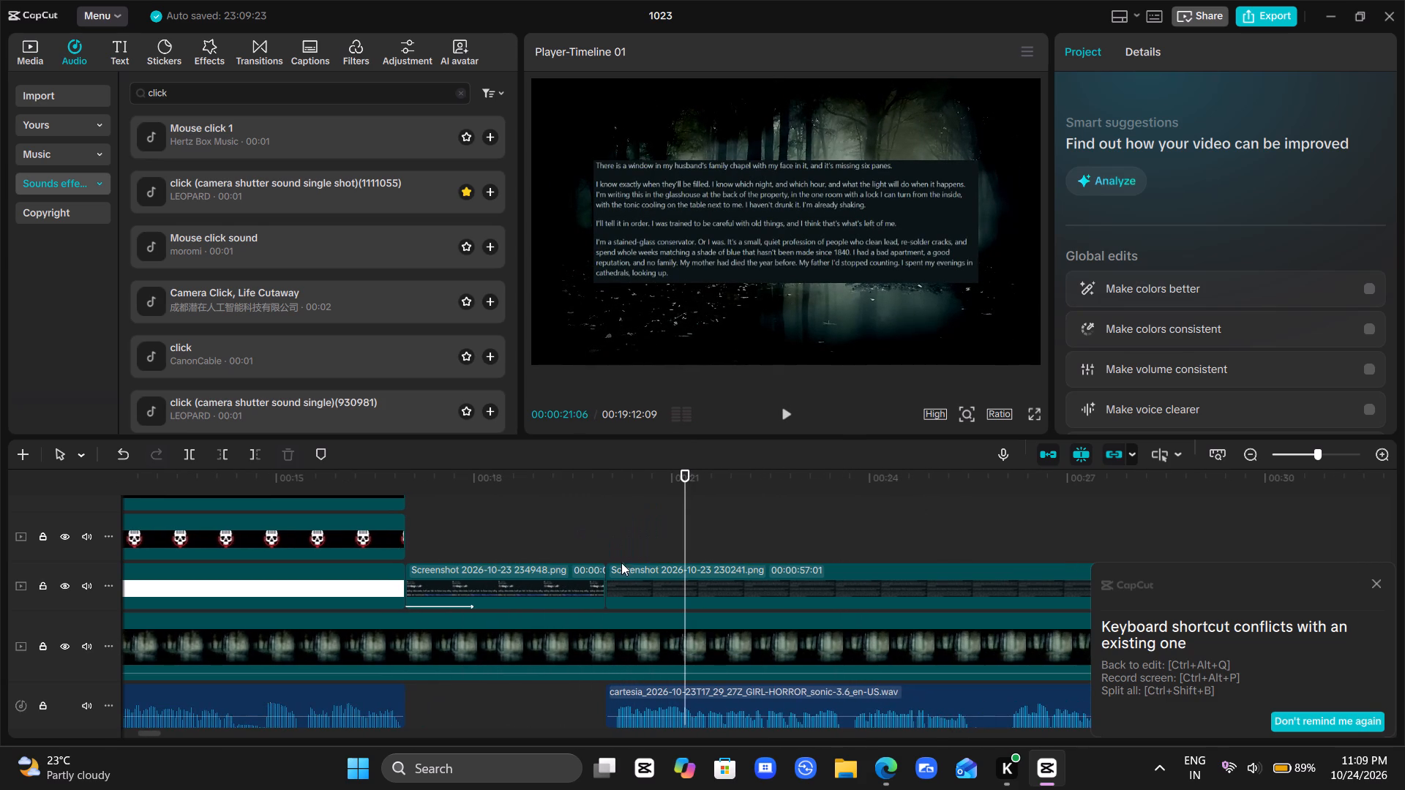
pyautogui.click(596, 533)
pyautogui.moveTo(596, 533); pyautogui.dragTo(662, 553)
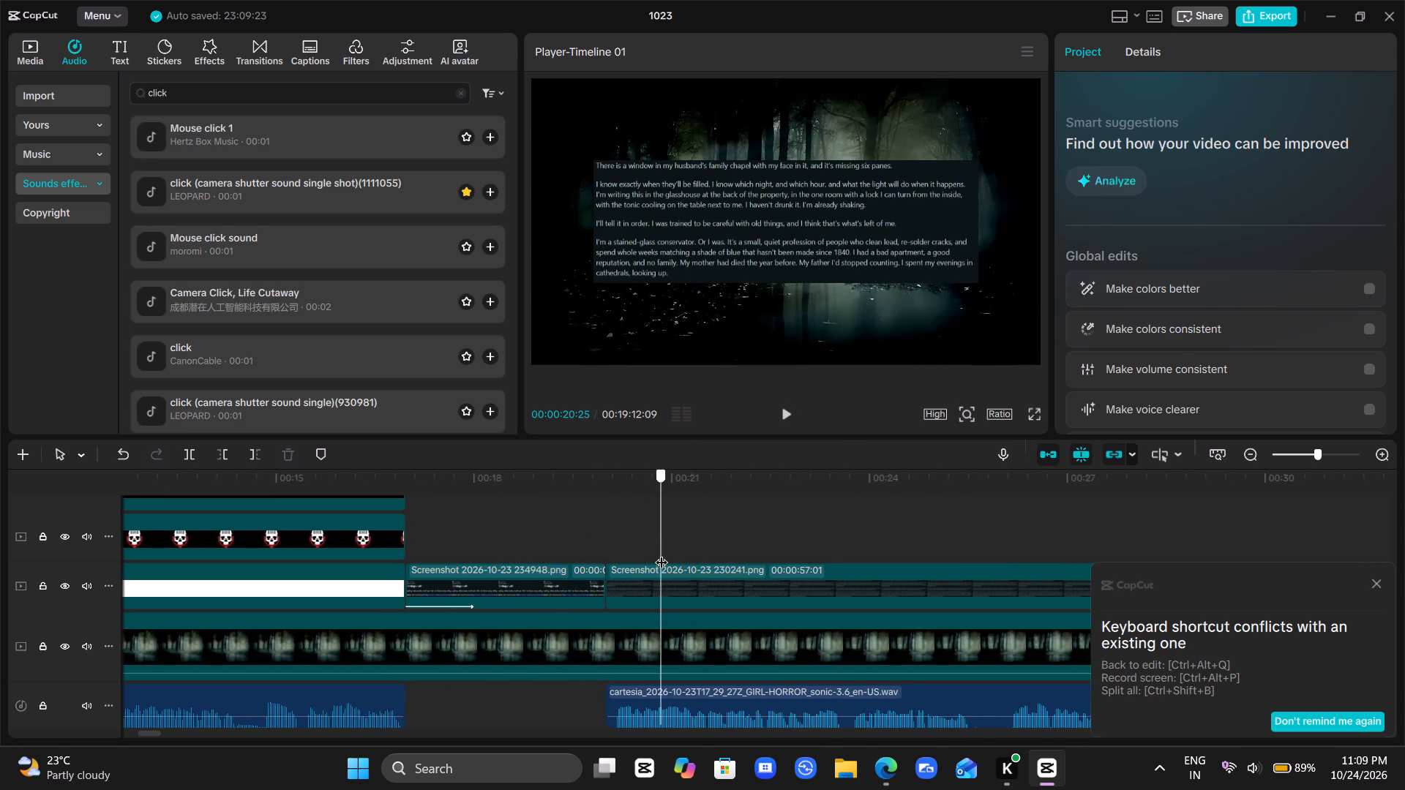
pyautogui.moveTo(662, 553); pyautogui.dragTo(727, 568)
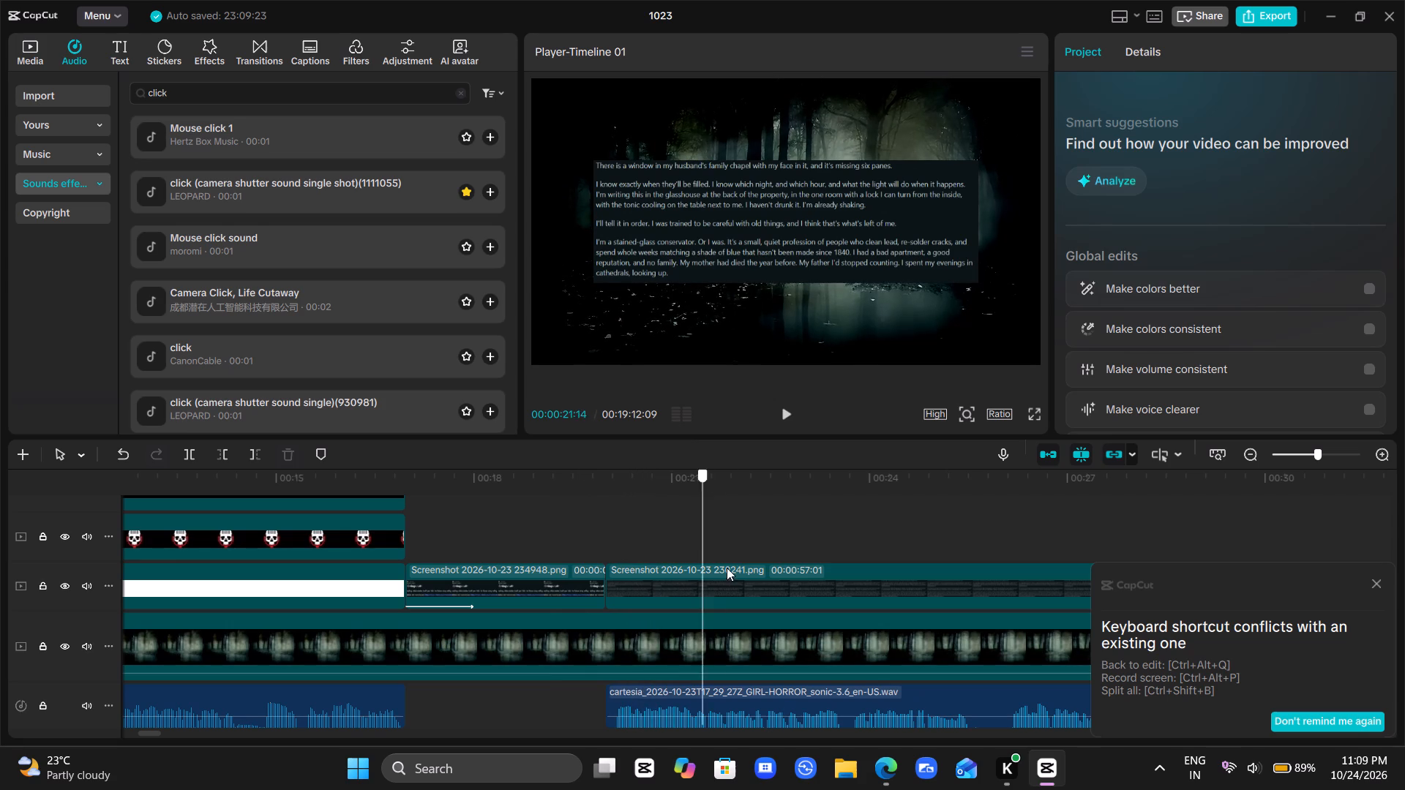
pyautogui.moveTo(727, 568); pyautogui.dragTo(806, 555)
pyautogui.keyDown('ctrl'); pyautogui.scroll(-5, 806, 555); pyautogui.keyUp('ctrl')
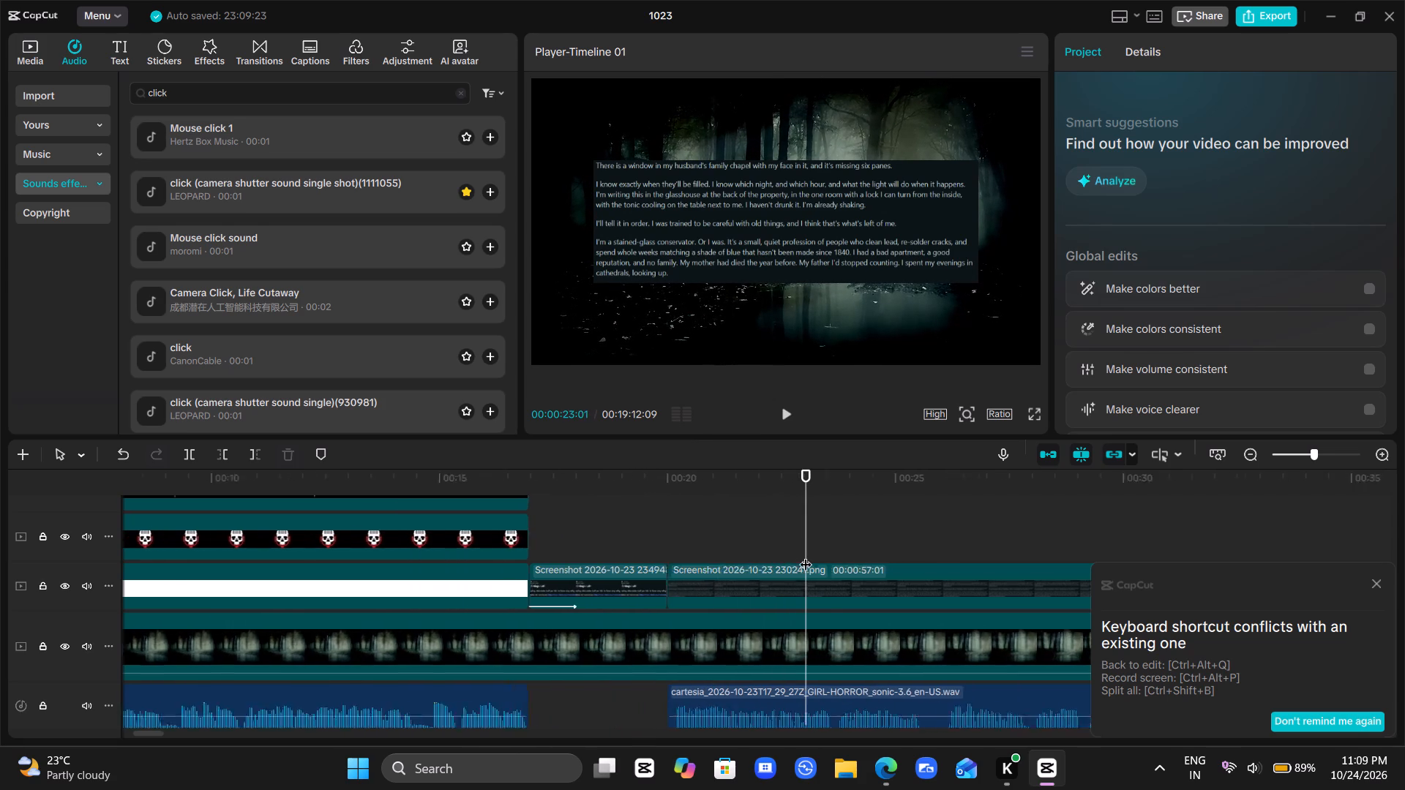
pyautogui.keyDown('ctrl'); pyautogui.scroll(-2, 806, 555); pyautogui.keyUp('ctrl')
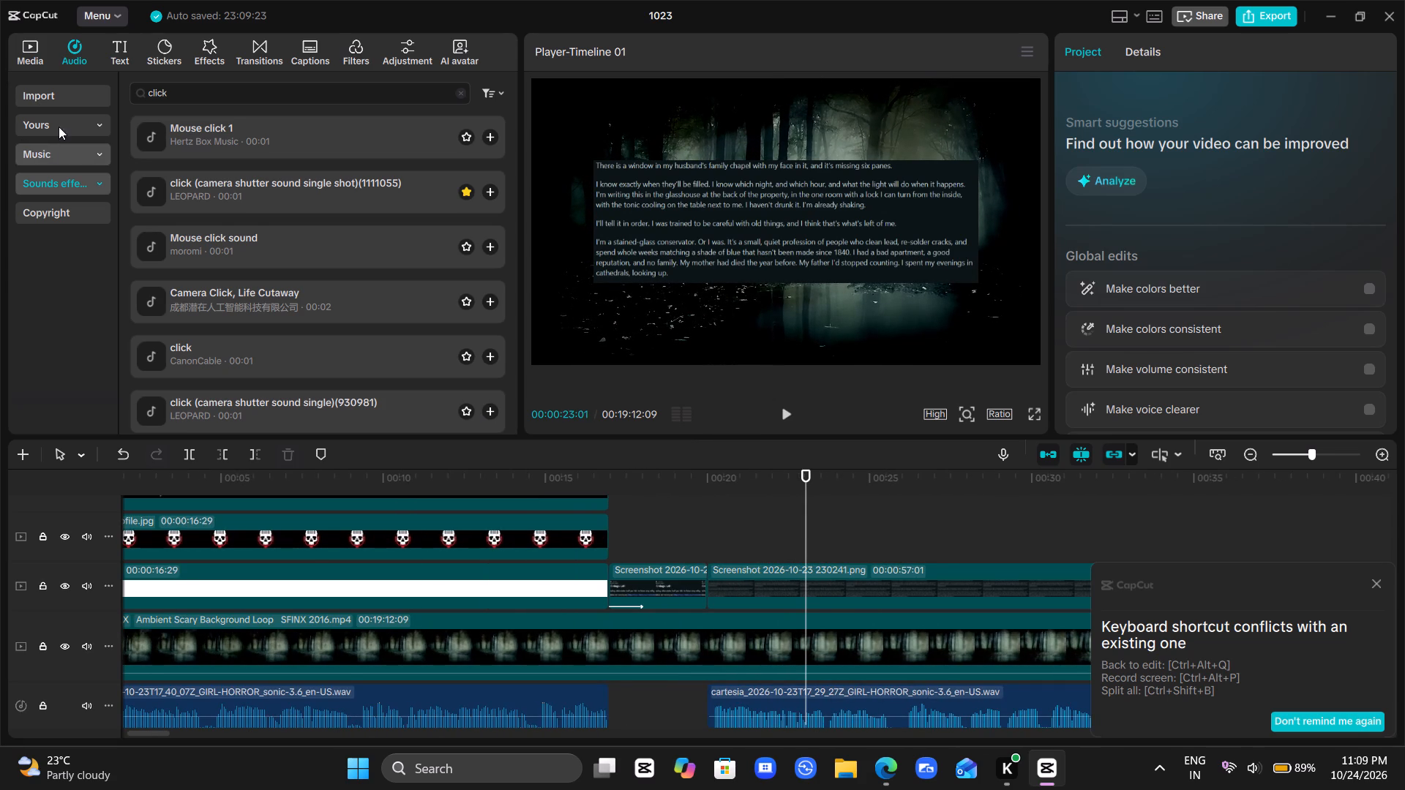
# Search the music library for "horror background music" and add the "Horror background music" track beneath the narration at the timeline's start.
pyautogui.click(53, 148)
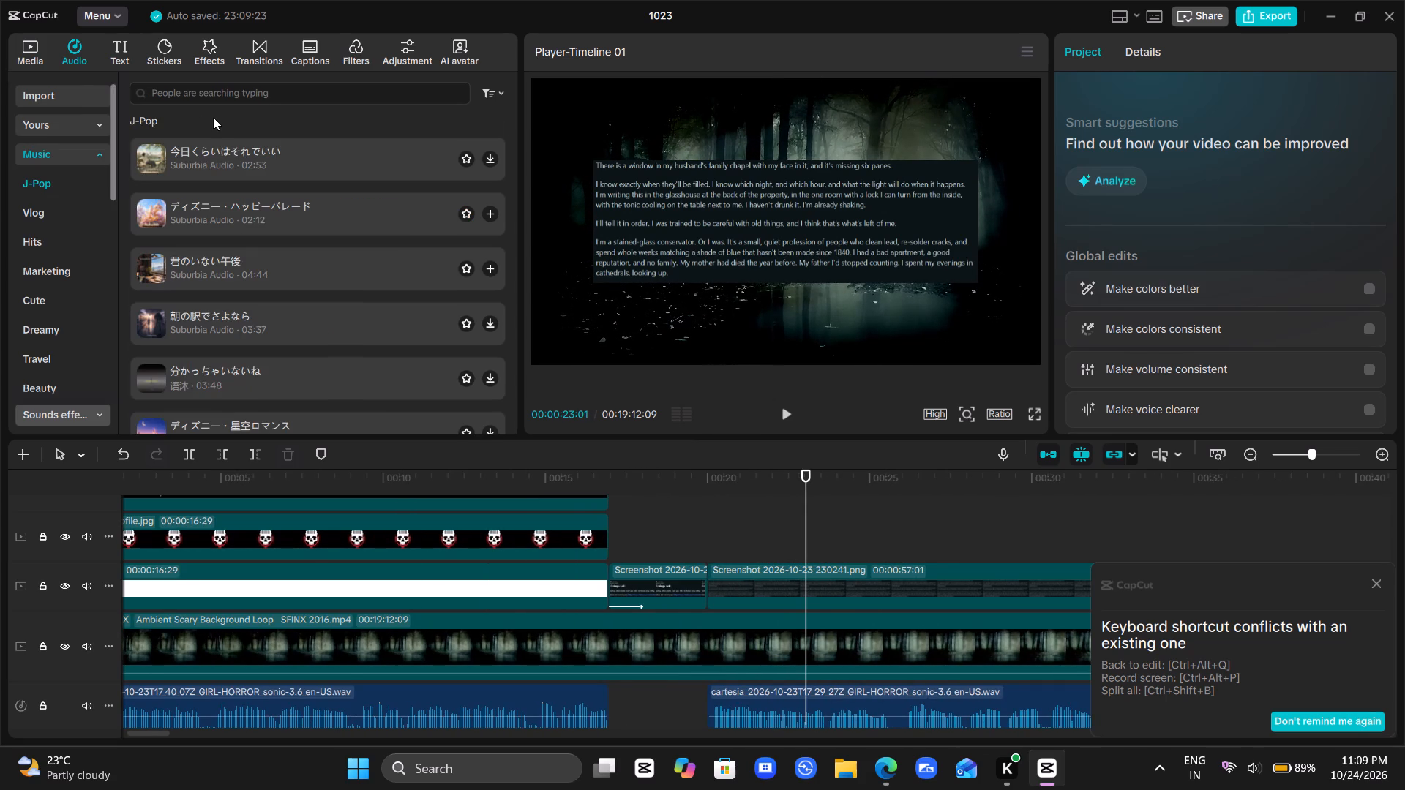
pyautogui.click(250, 98)
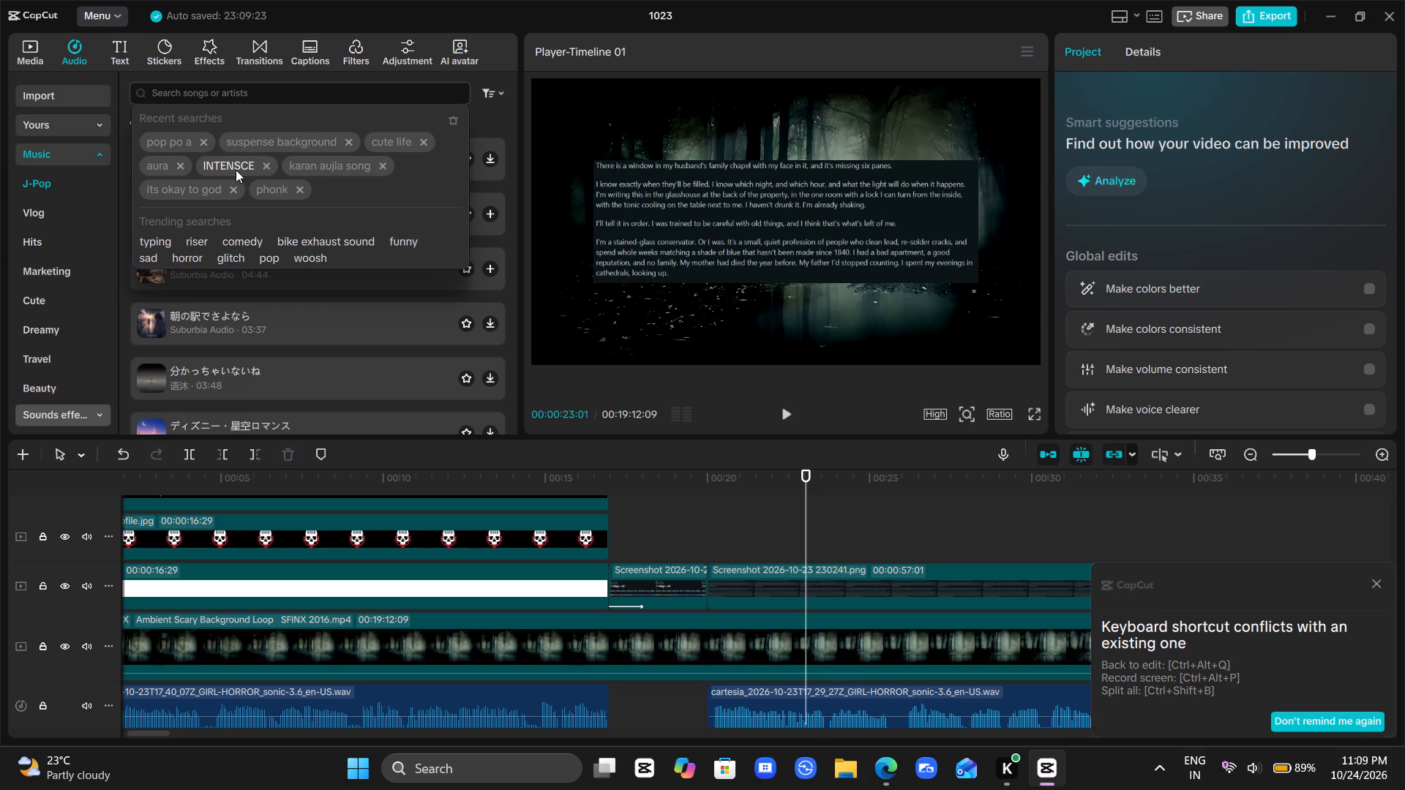
pyautogui.write('horror')
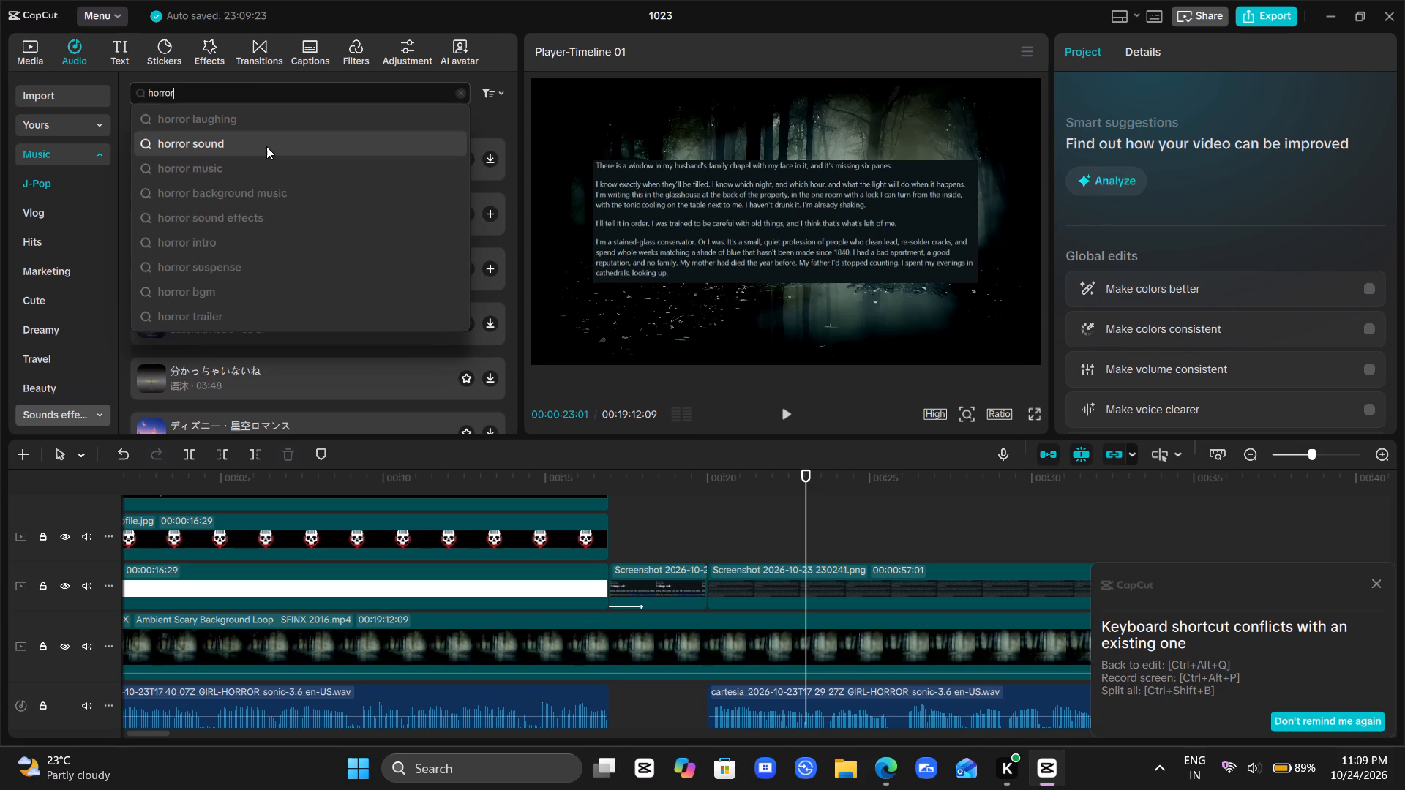
pyautogui.click(265, 201)
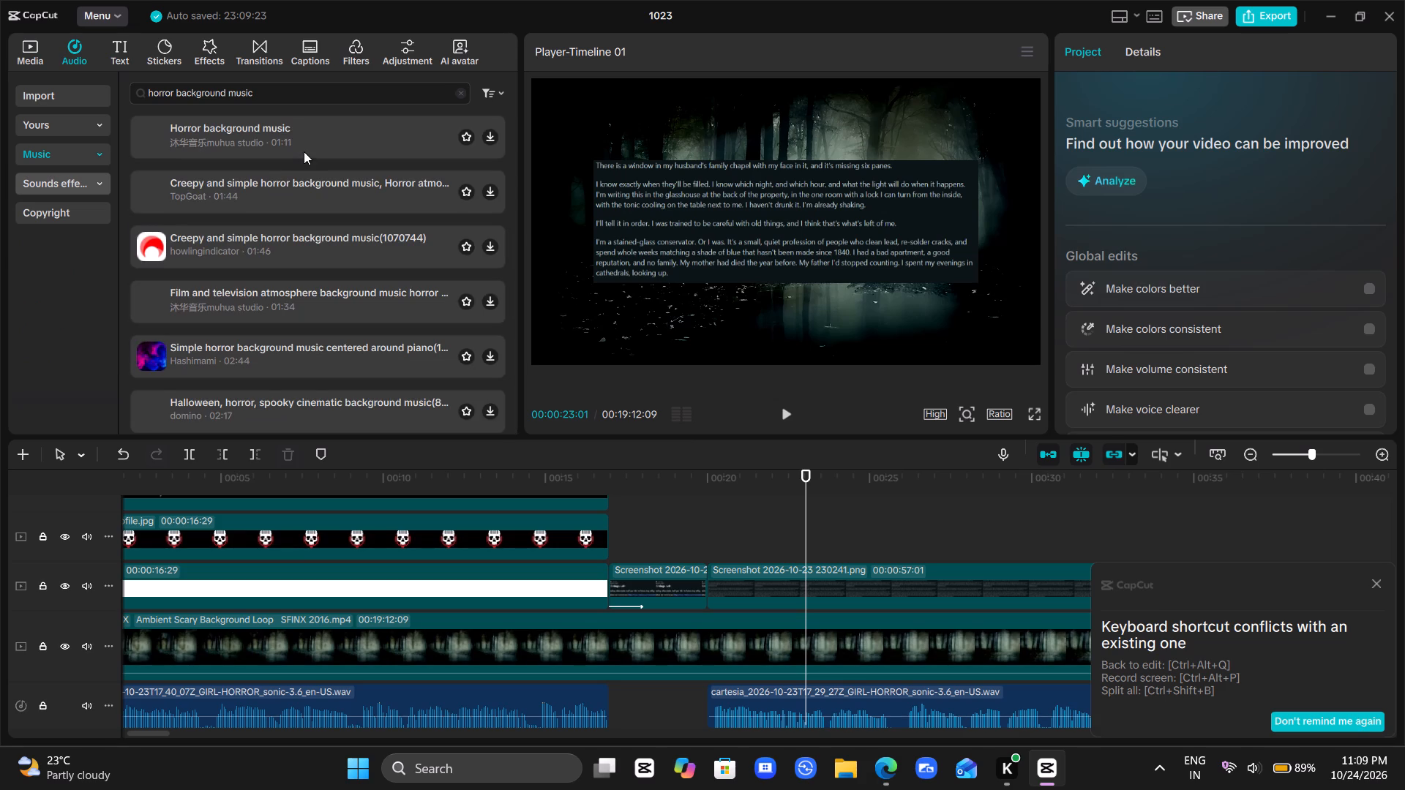
pyautogui.click(301, 138)
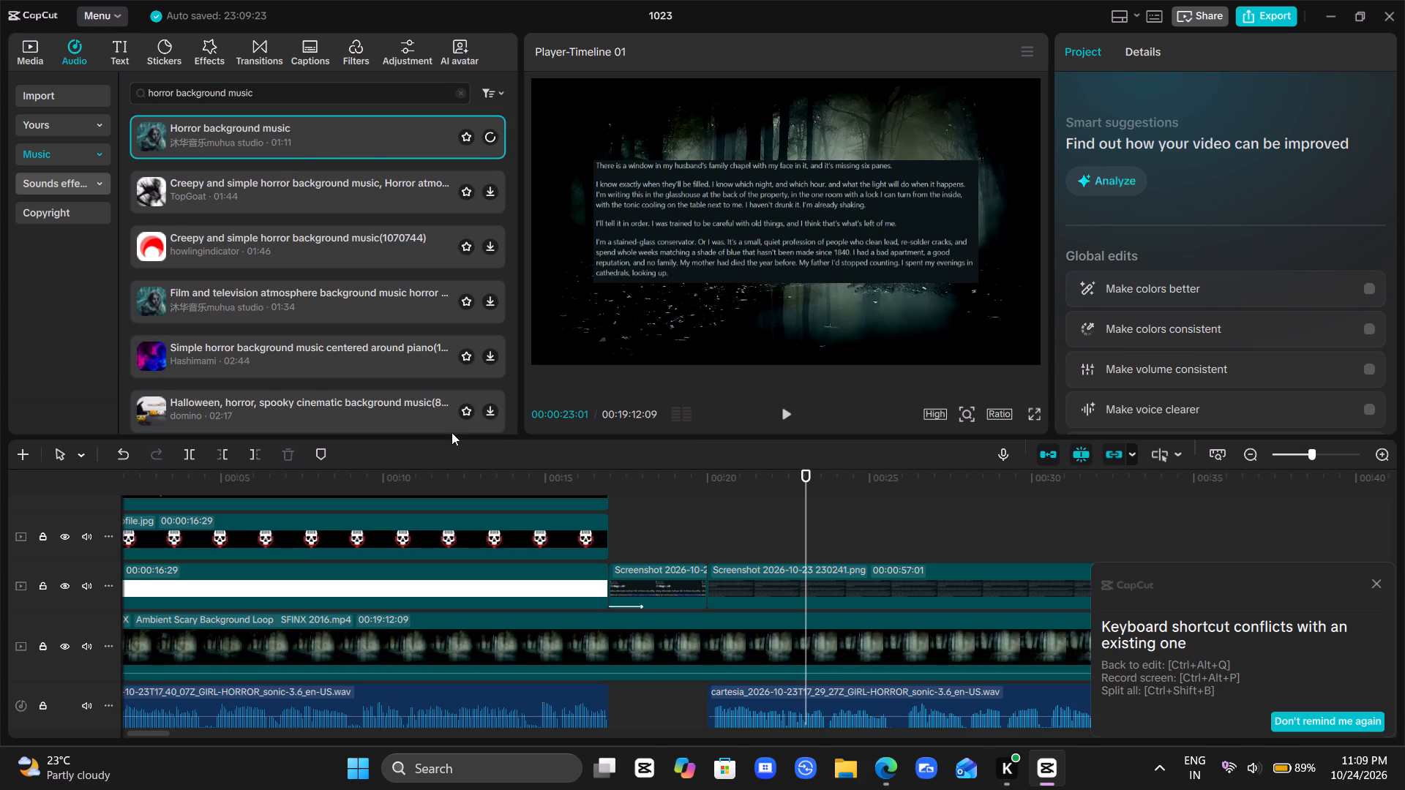
pyautogui.hscroll(1, 497, 523)
pyautogui.scroll(-1, 497, 523)
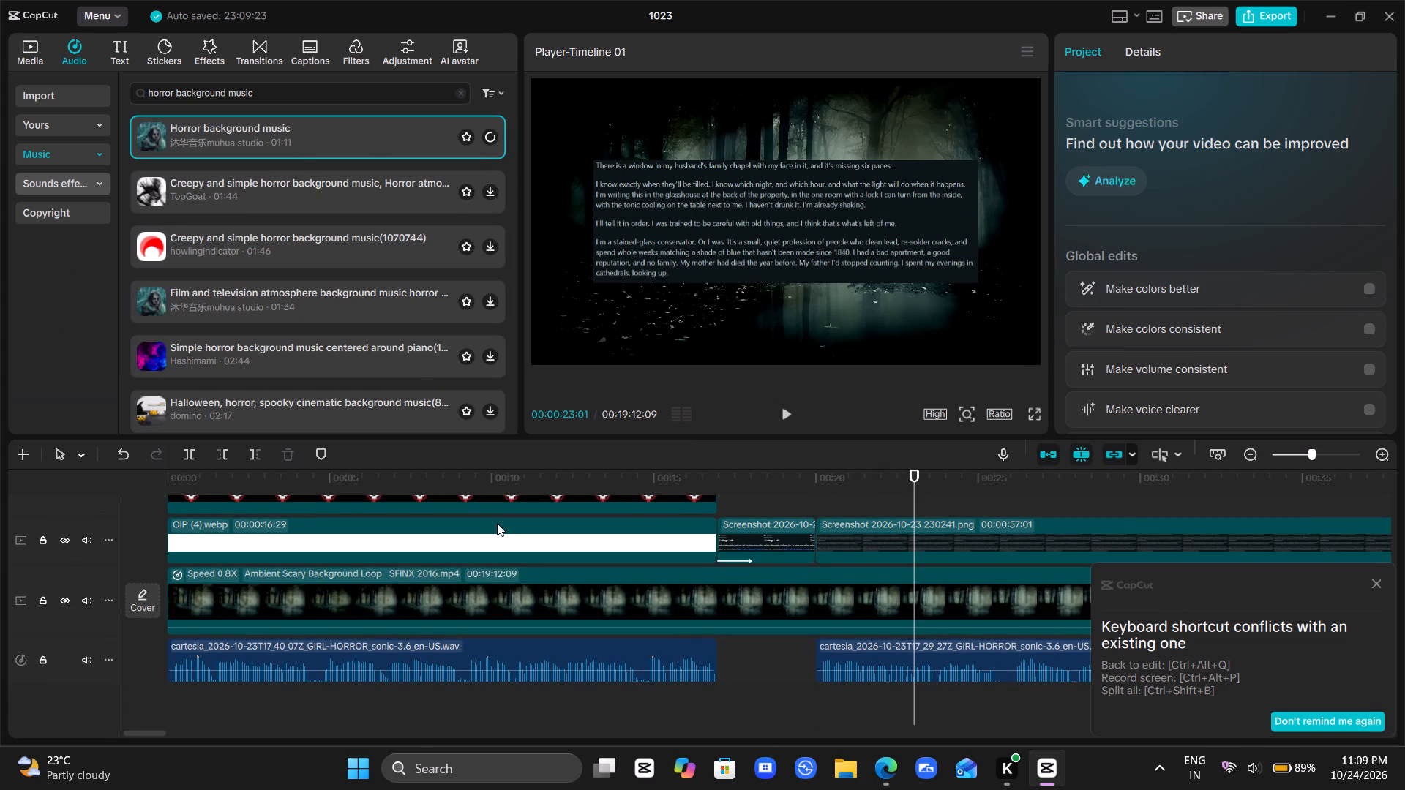
pyautogui.scroll(-1, 497, 523)
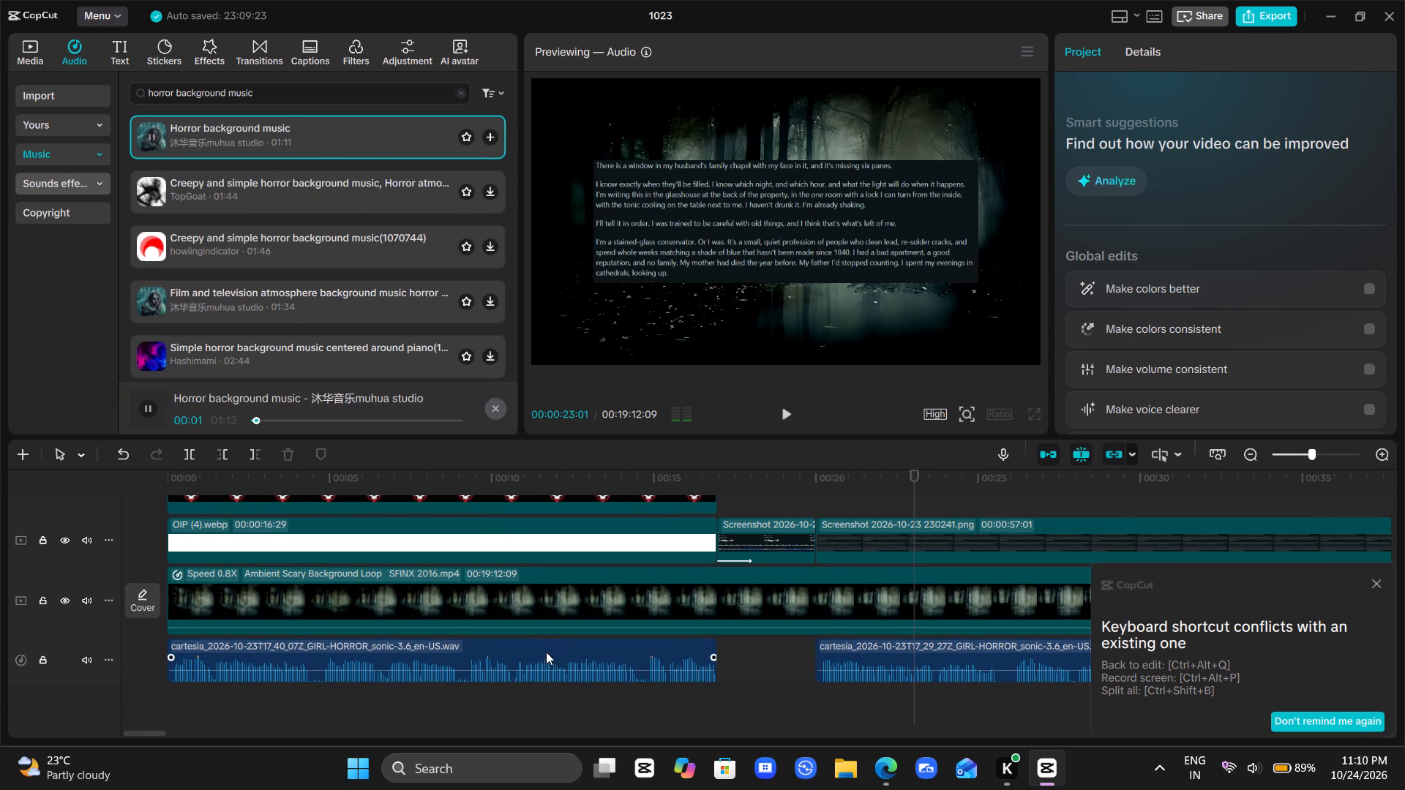
pyautogui.click(584, 704)
pyautogui.moveTo(584, 704); pyautogui.dragTo(723, 686)
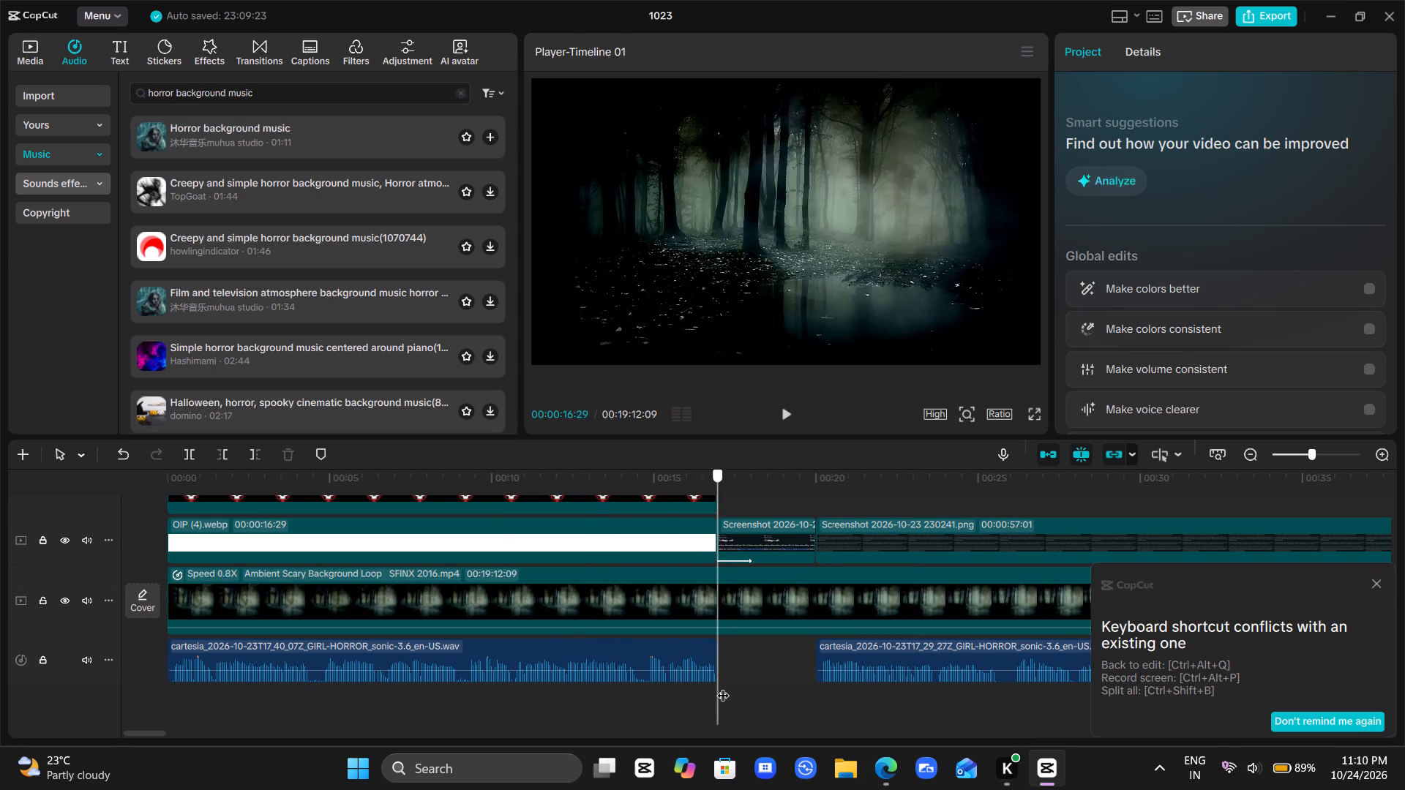
pyautogui.moveTo(723, 686); pyautogui.dragTo(44, 636)
pyautogui.moveTo(224, 144); pyautogui.dragTo(143, 708)
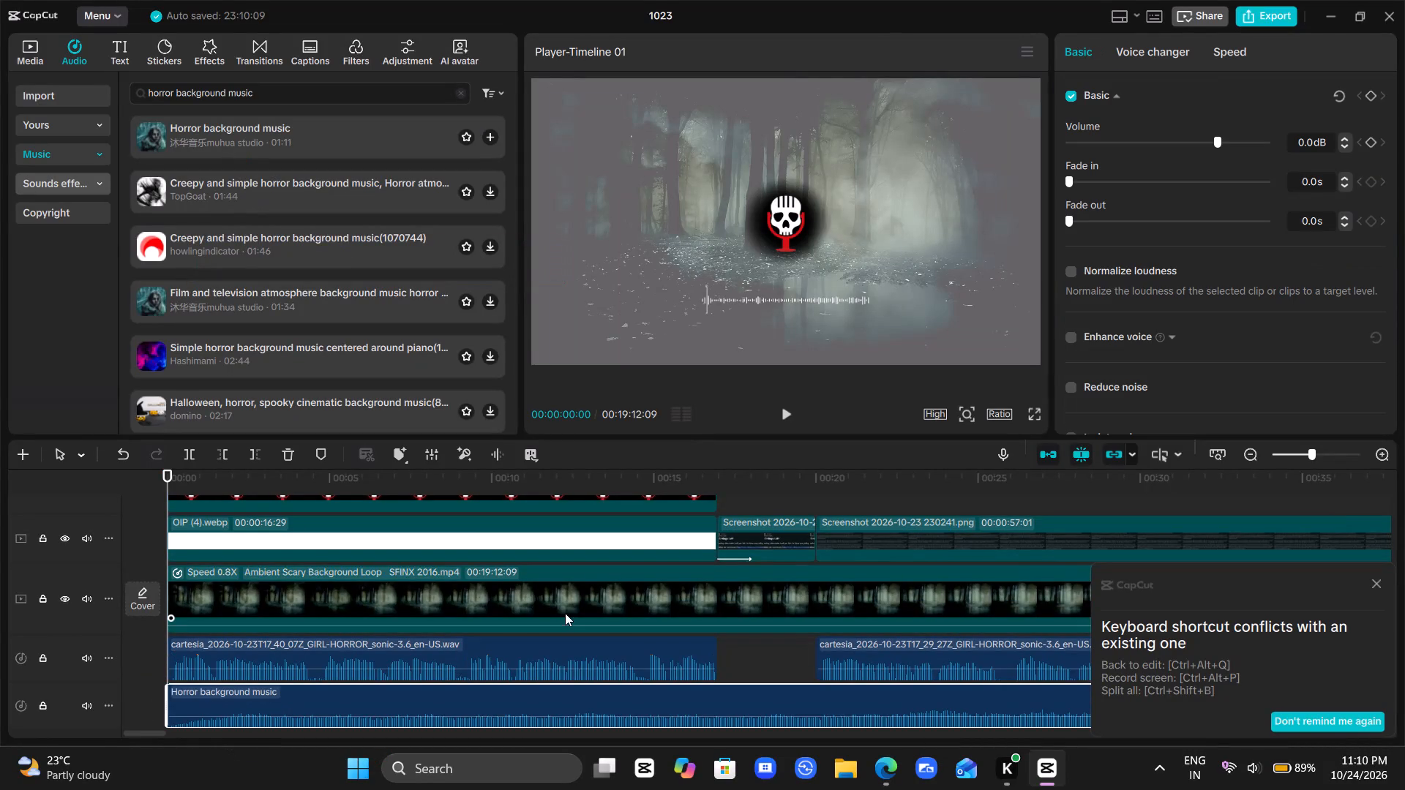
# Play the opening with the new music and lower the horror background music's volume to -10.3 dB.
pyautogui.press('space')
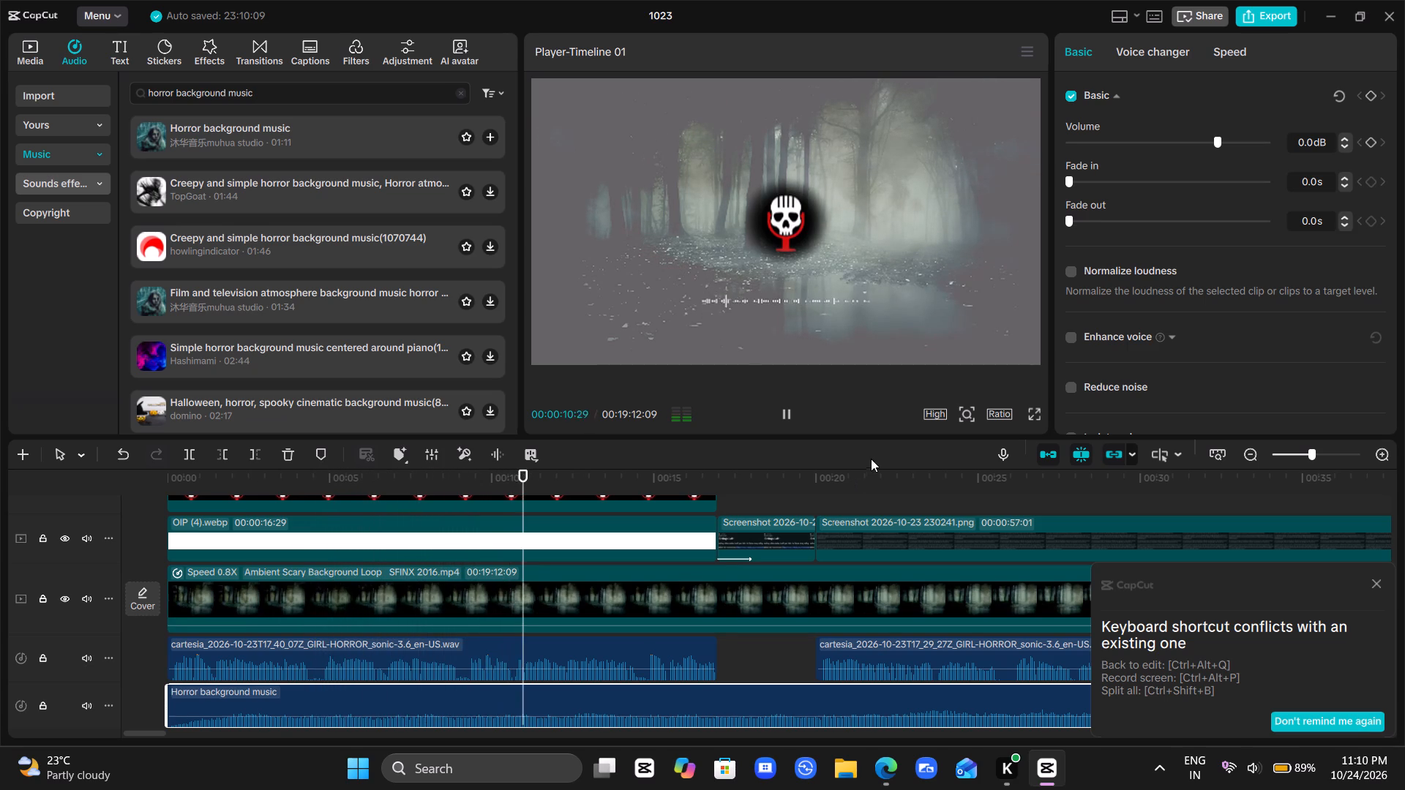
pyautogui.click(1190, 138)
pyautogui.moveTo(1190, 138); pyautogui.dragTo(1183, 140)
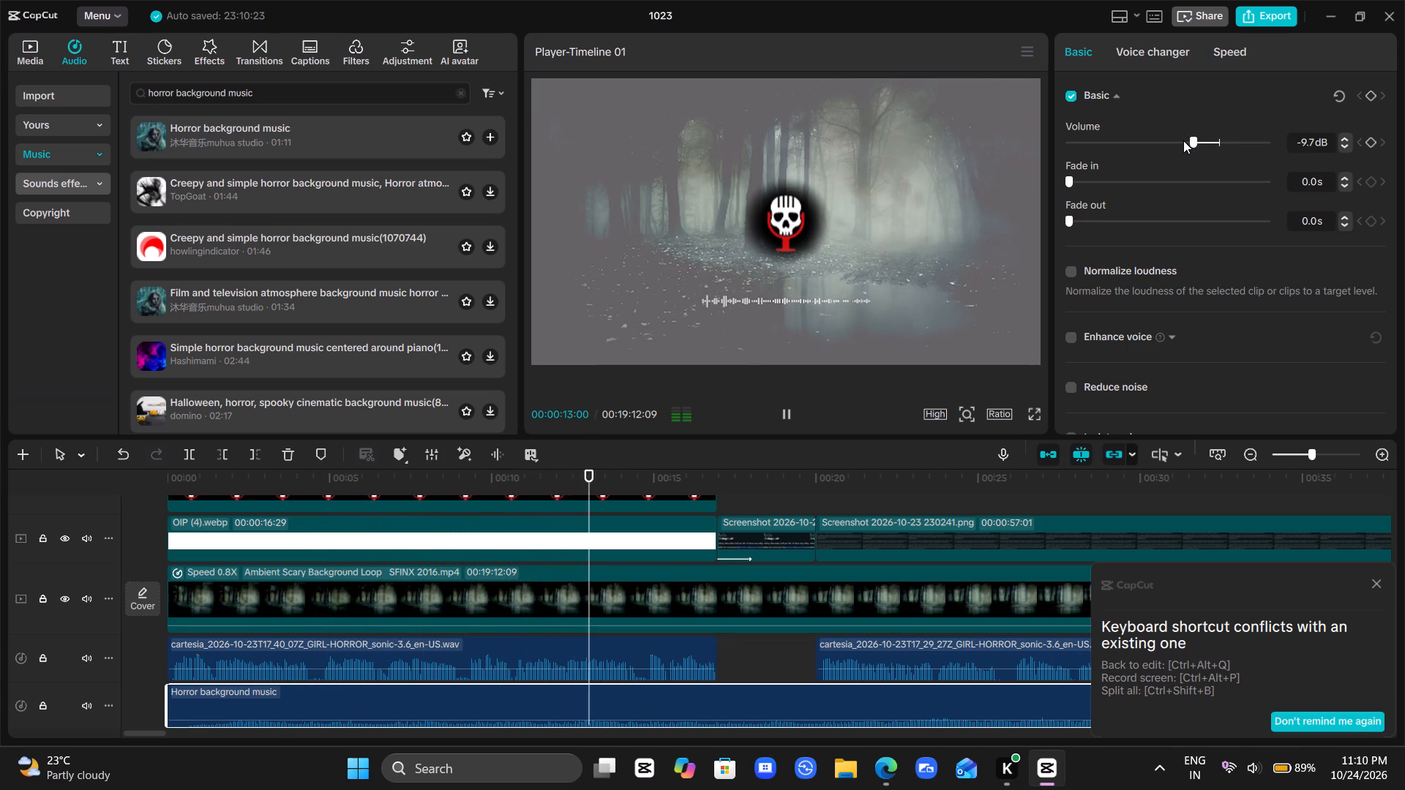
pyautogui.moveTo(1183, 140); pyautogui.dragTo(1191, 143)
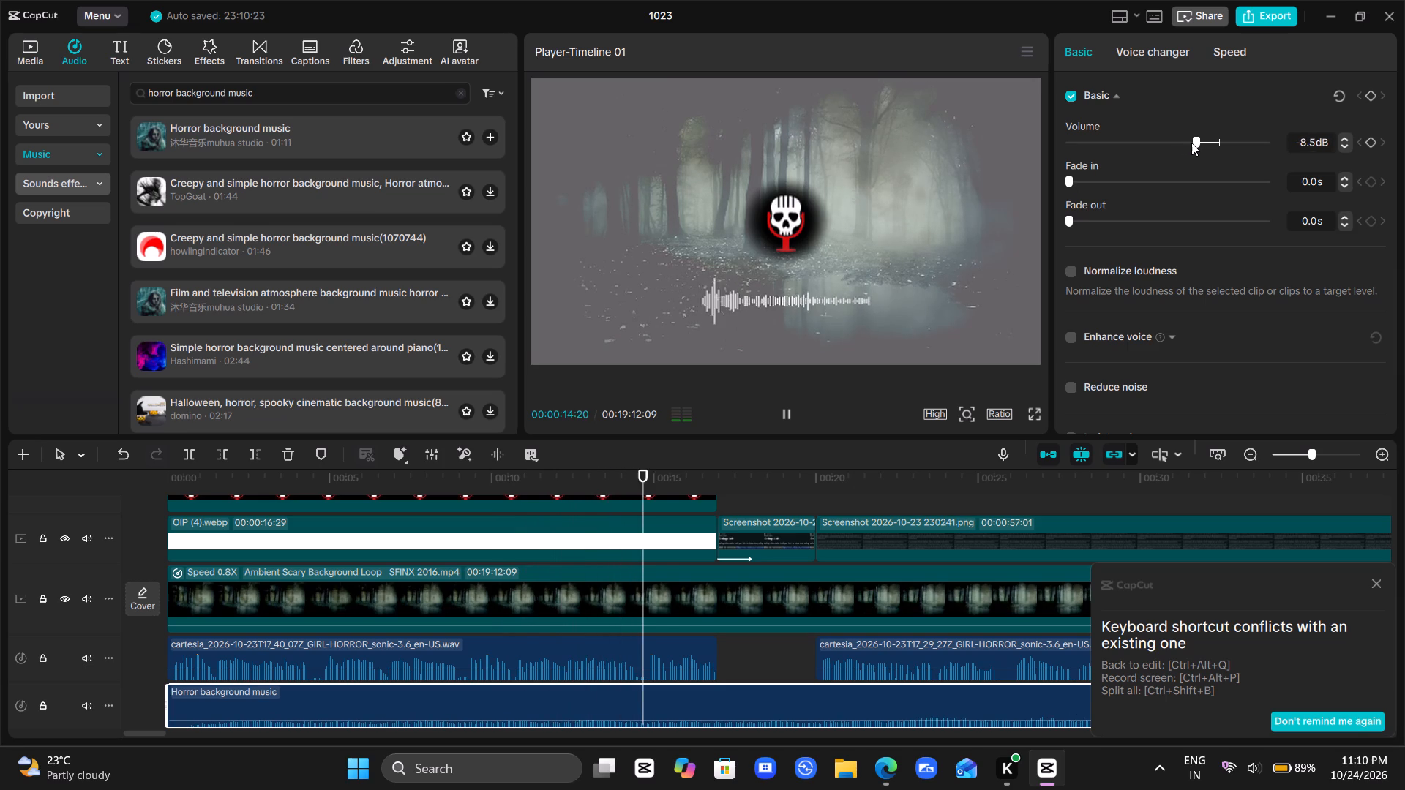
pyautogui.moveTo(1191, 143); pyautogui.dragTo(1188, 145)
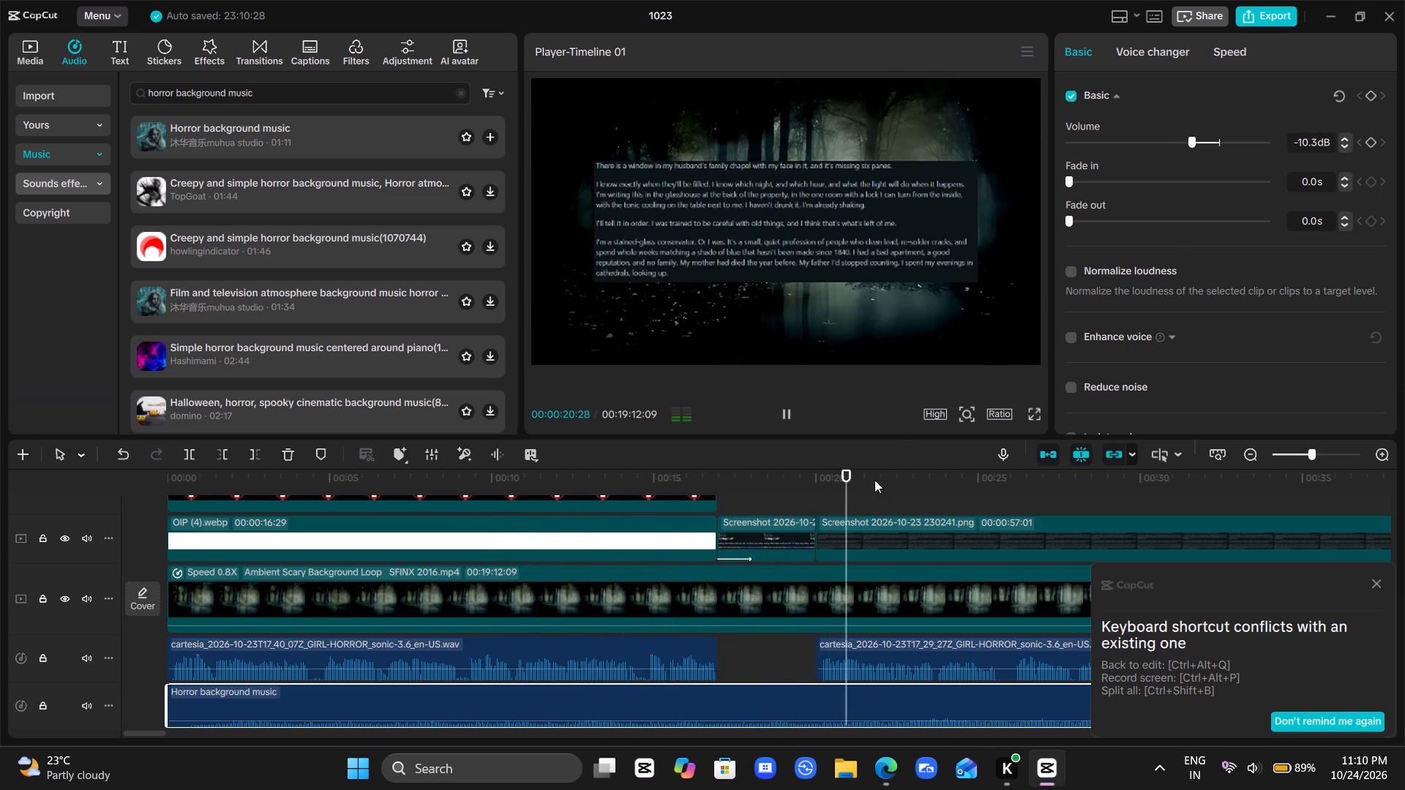
# Move the horror background music clip so it starts where the logo intro ends and the title screenshot begins.
pyautogui.moveTo(783, 690); pyautogui.dragTo(1332, 681)
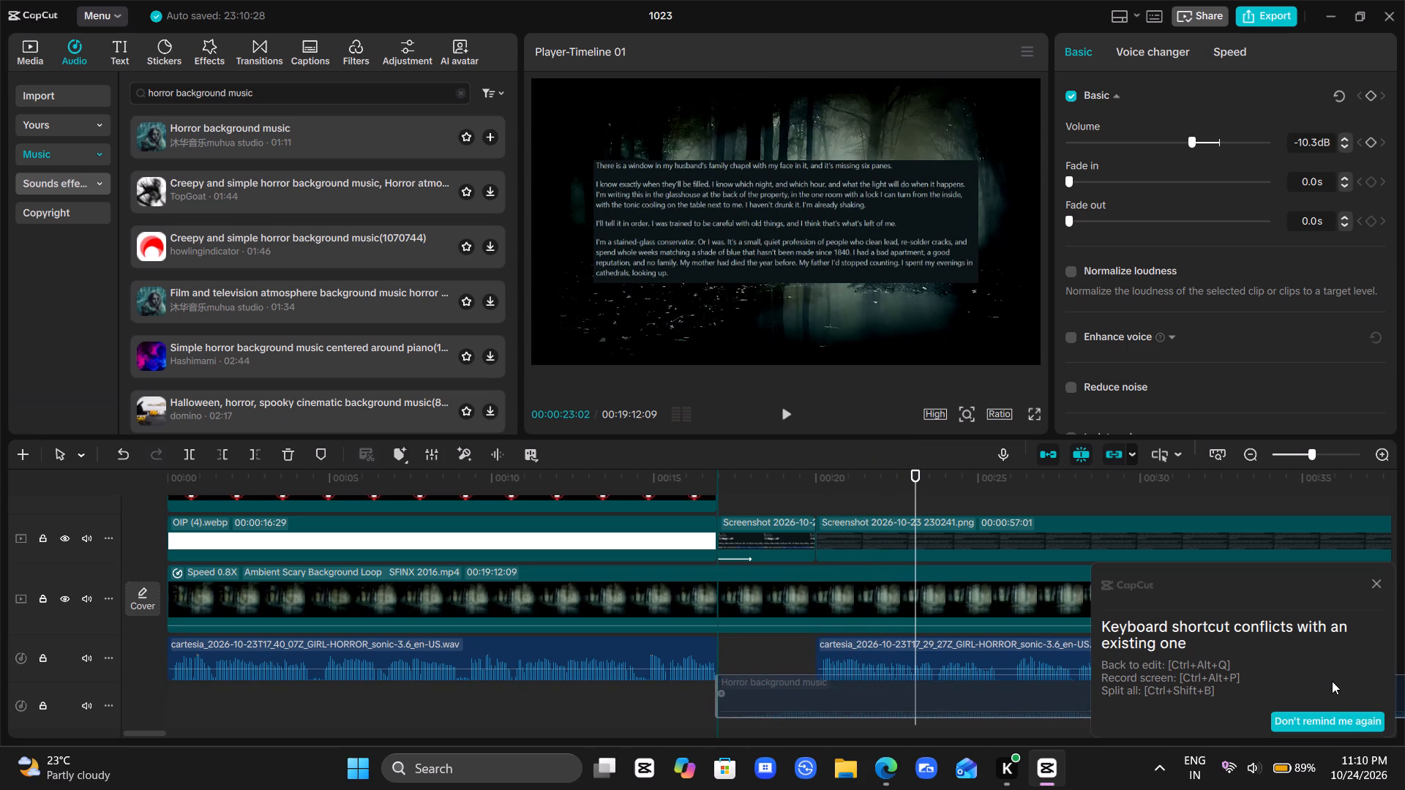
pyautogui.moveTo(1332, 681); pyautogui.dragTo(1333, 681)
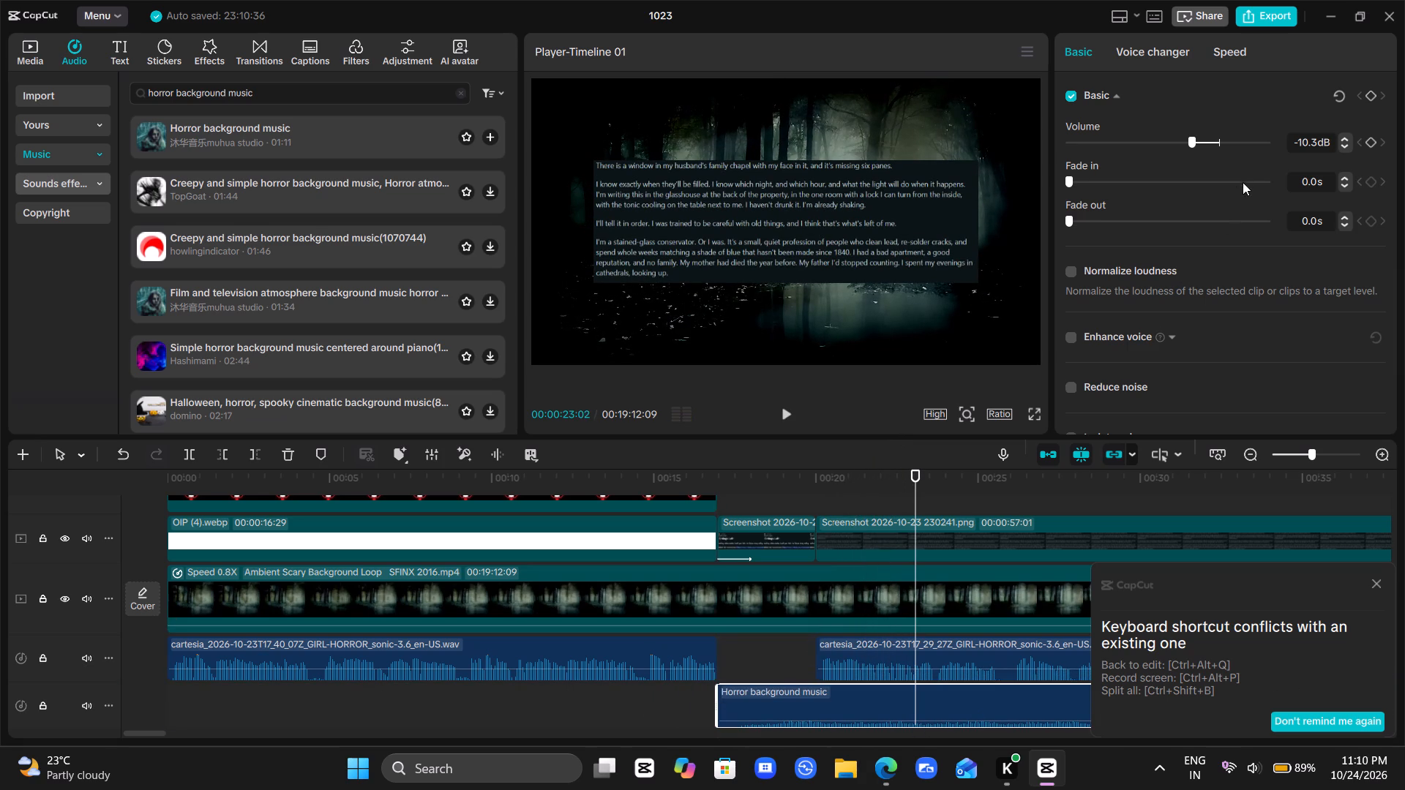
# Set the horror background music clip's volume to -5.3 dB.
pyautogui.click(1201, 145)
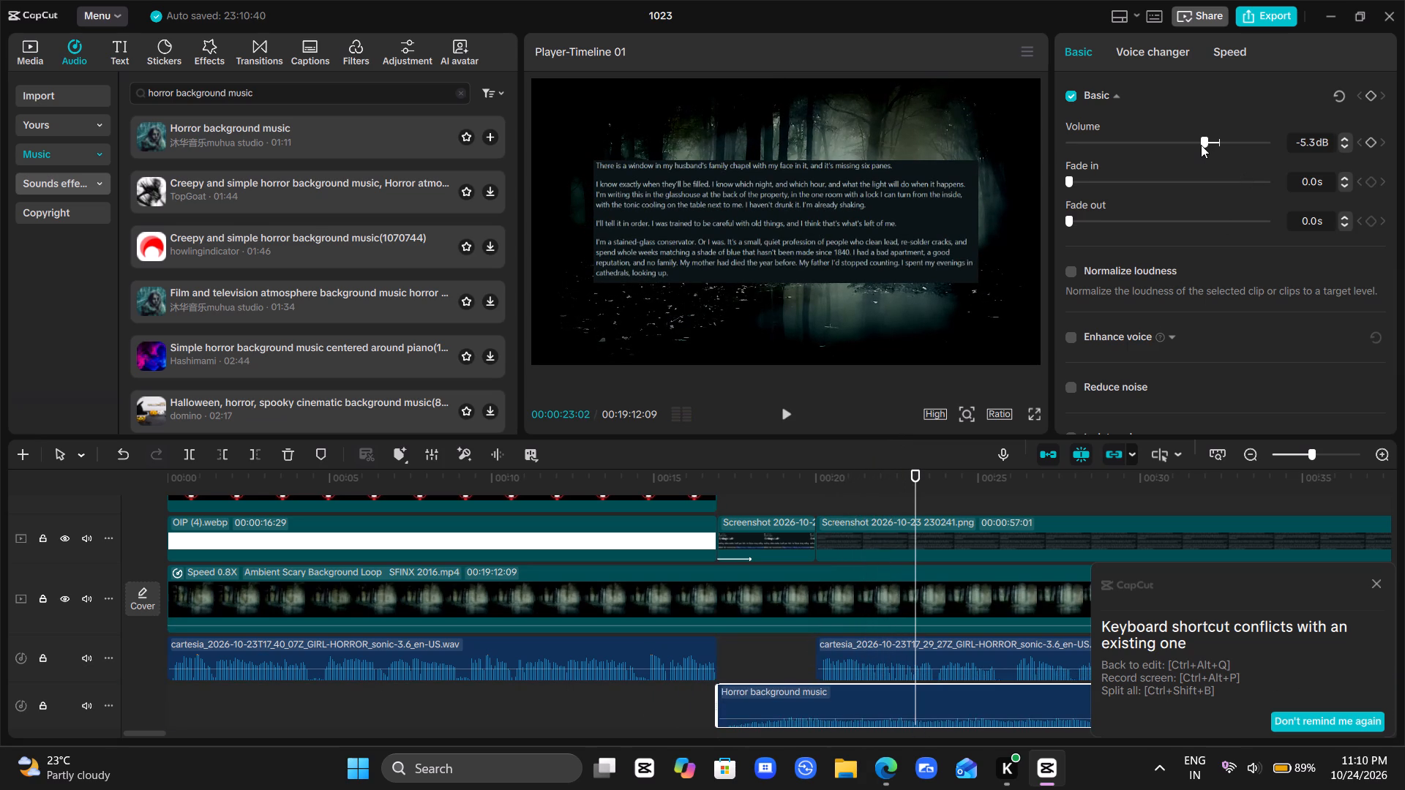
# Play from the start of the video through the intro and title screenshot into the story text to review the music against the narration.
pyautogui.click(728, 640)
pyautogui.moveTo(728, 640); pyautogui.dragTo(552, 667)
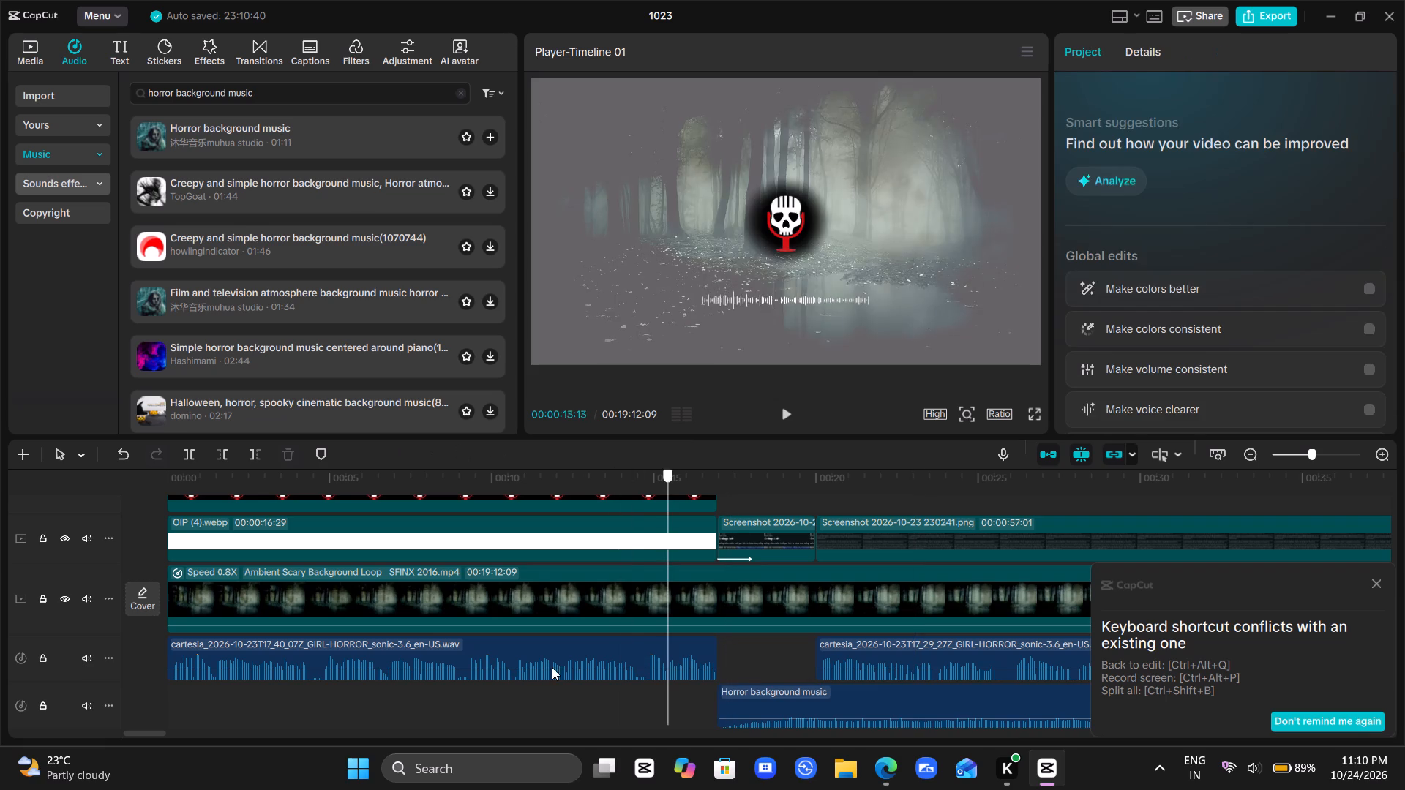
pyautogui.moveTo(552, 667); pyautogui.dragTo(0, 770)
pyautogui.press('space')
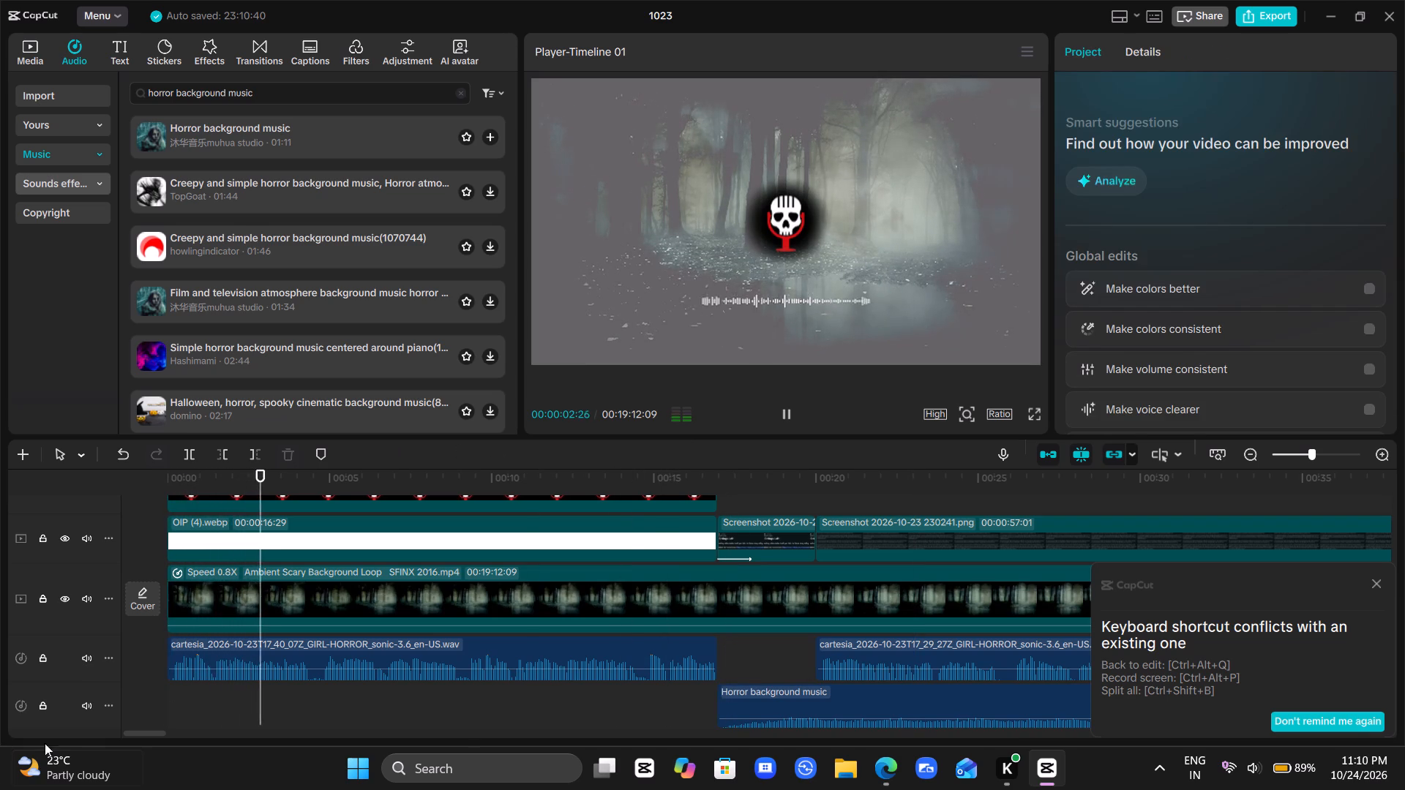
pyautogui.hscroll(-1, 629, 628)
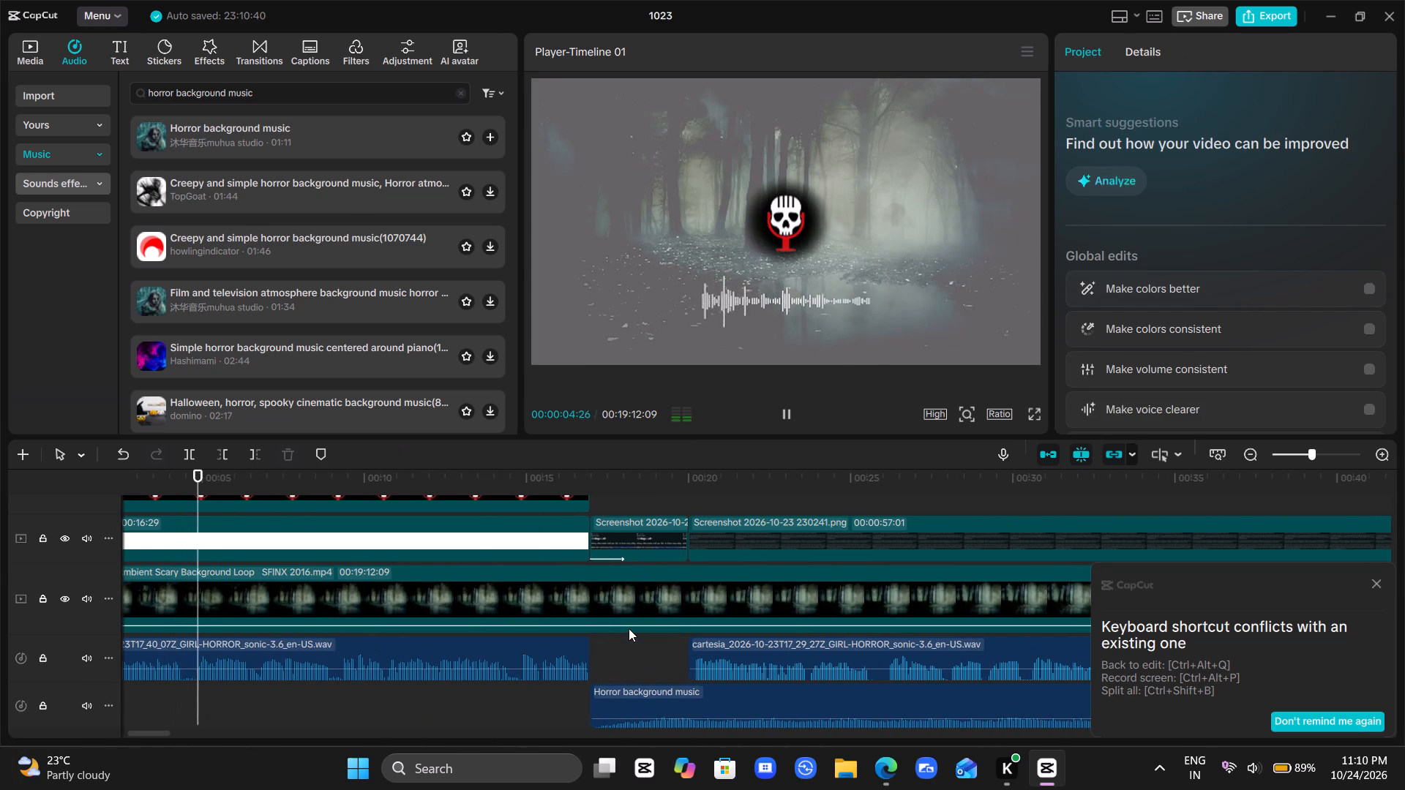
pyautogui.keyDown('ctrl'); pyautogui.scroll(-1, 629, 628); pyautogui.keyUp('ctrl')
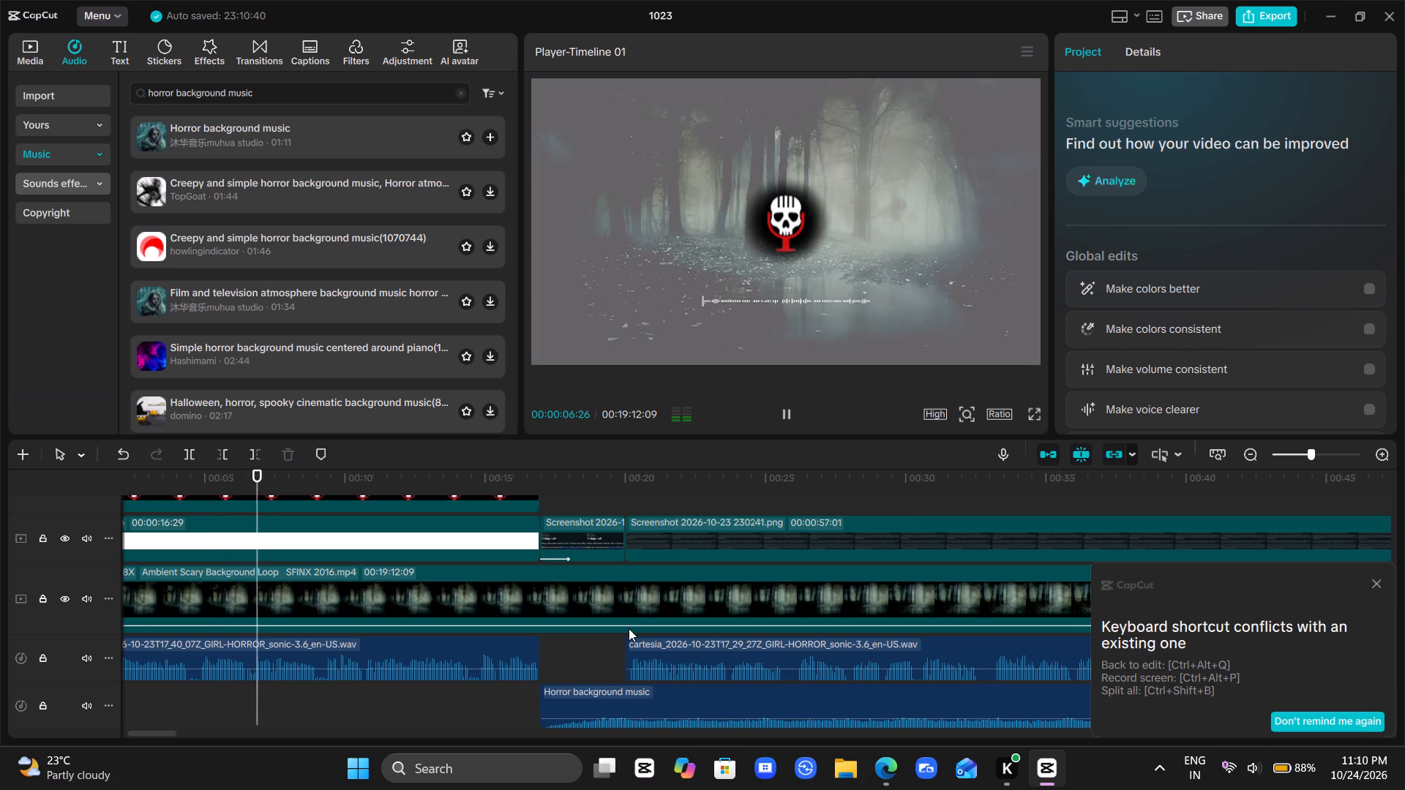
pyautogui.hscroll(-1, 629, 628)
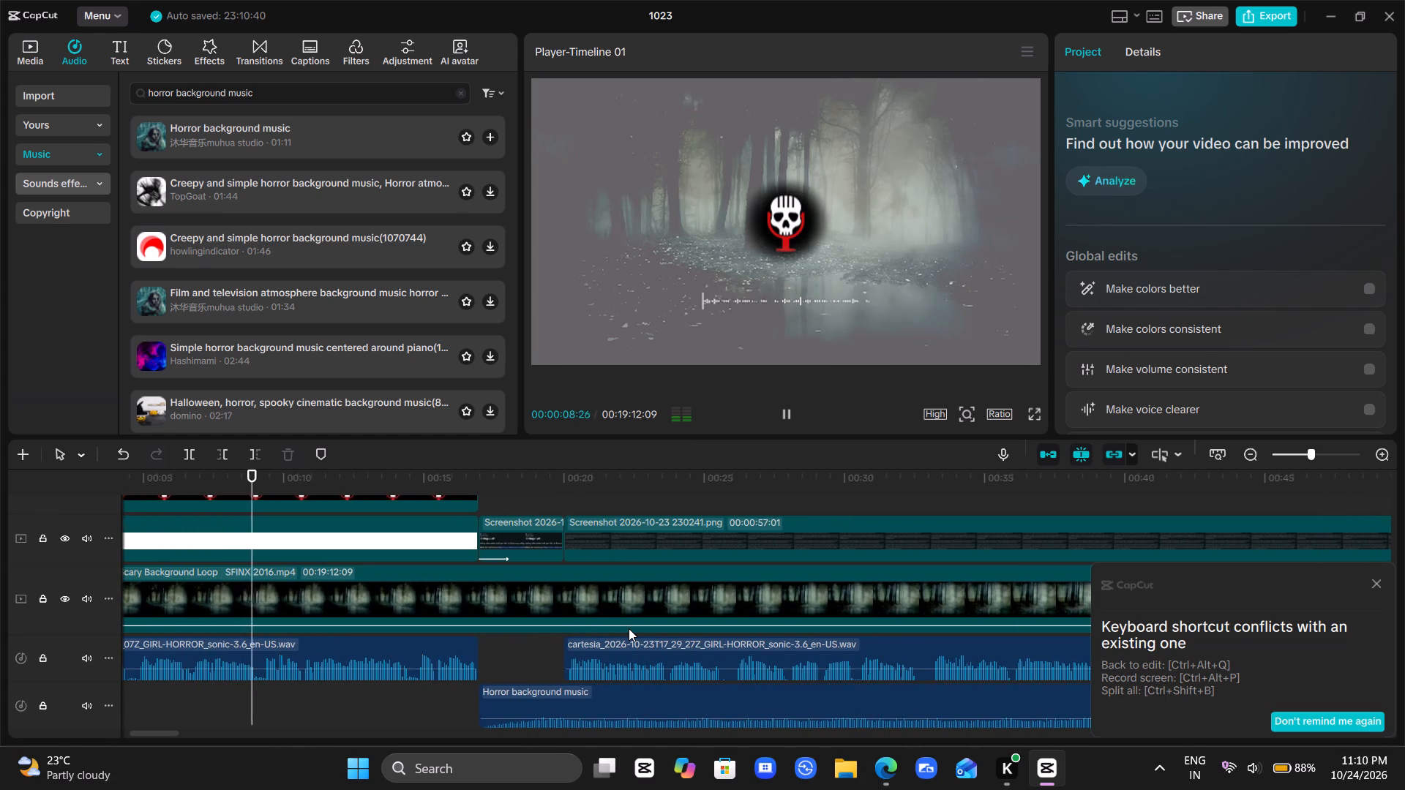
pyautogui.hscroll(-1, 629, 628)
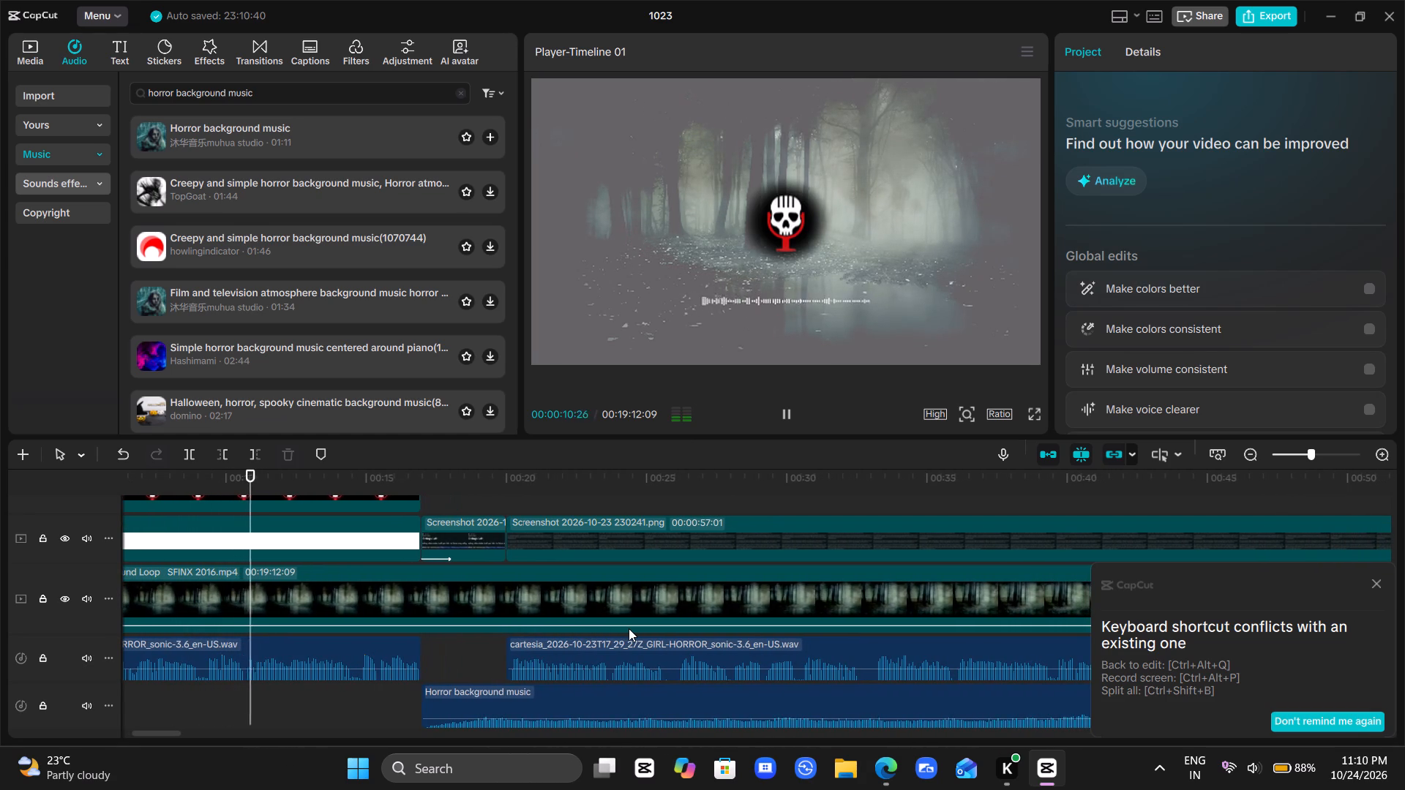
pyautogui.hscroll(-1, 629, 628)
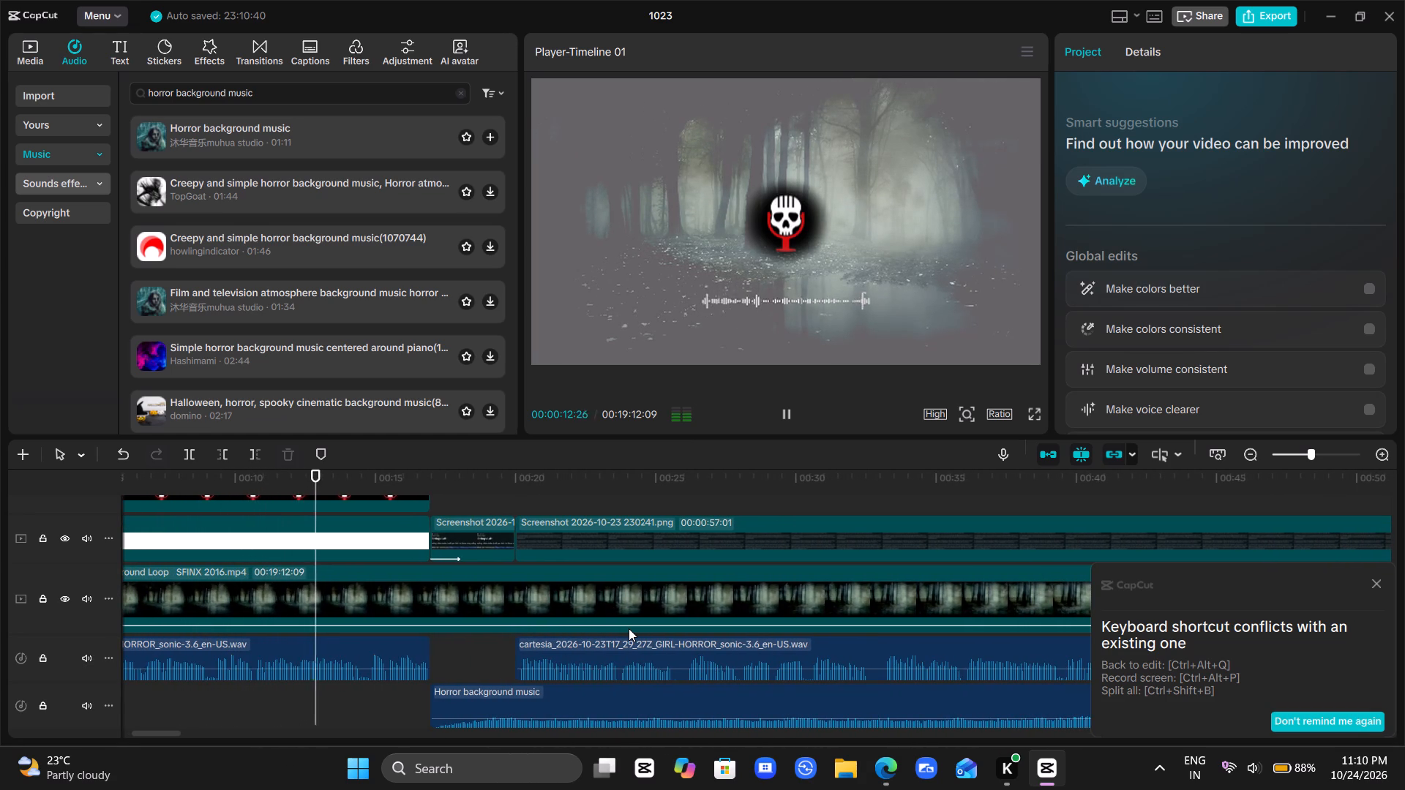
pyautogui.scroll(2, 629, 628)
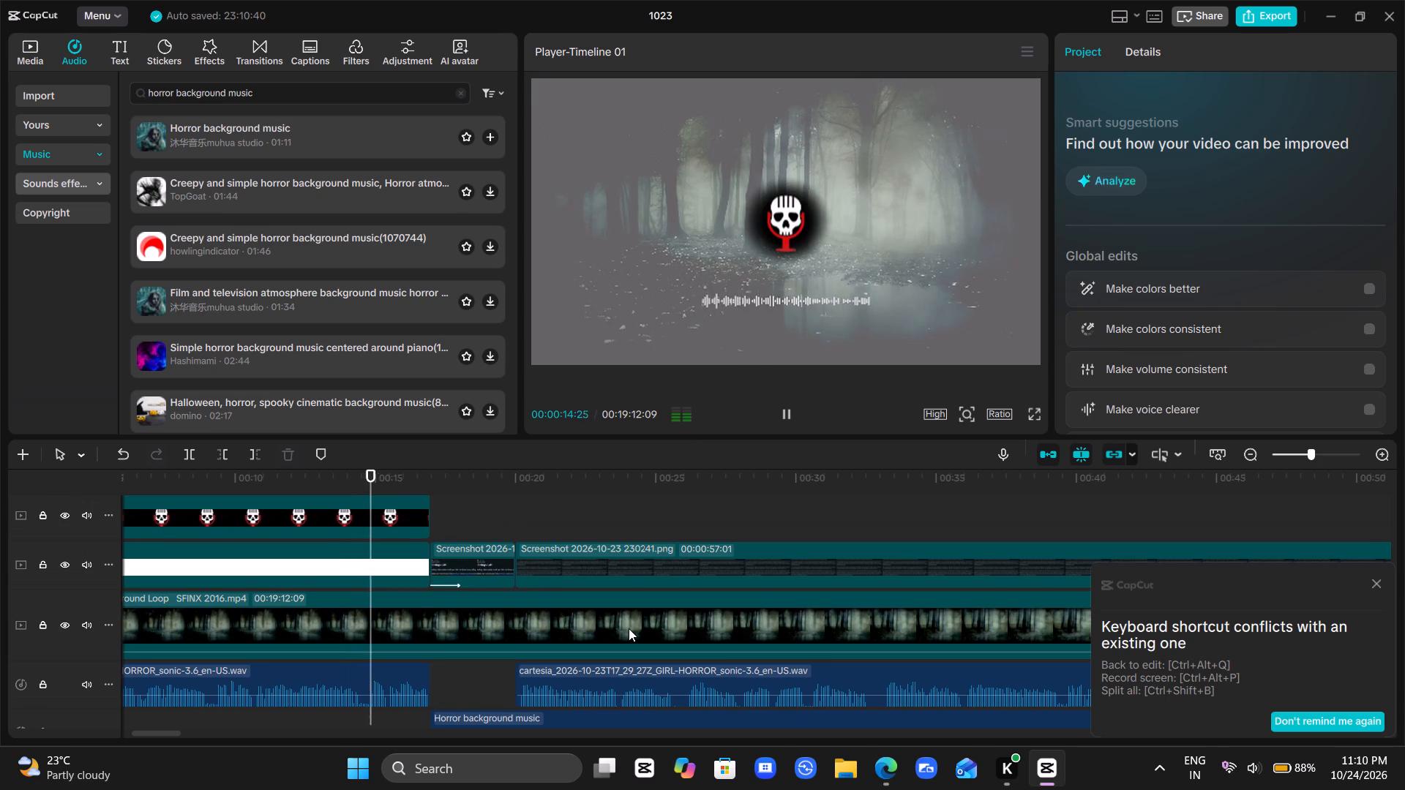
pyautogui.scroll(1, 629, 628)
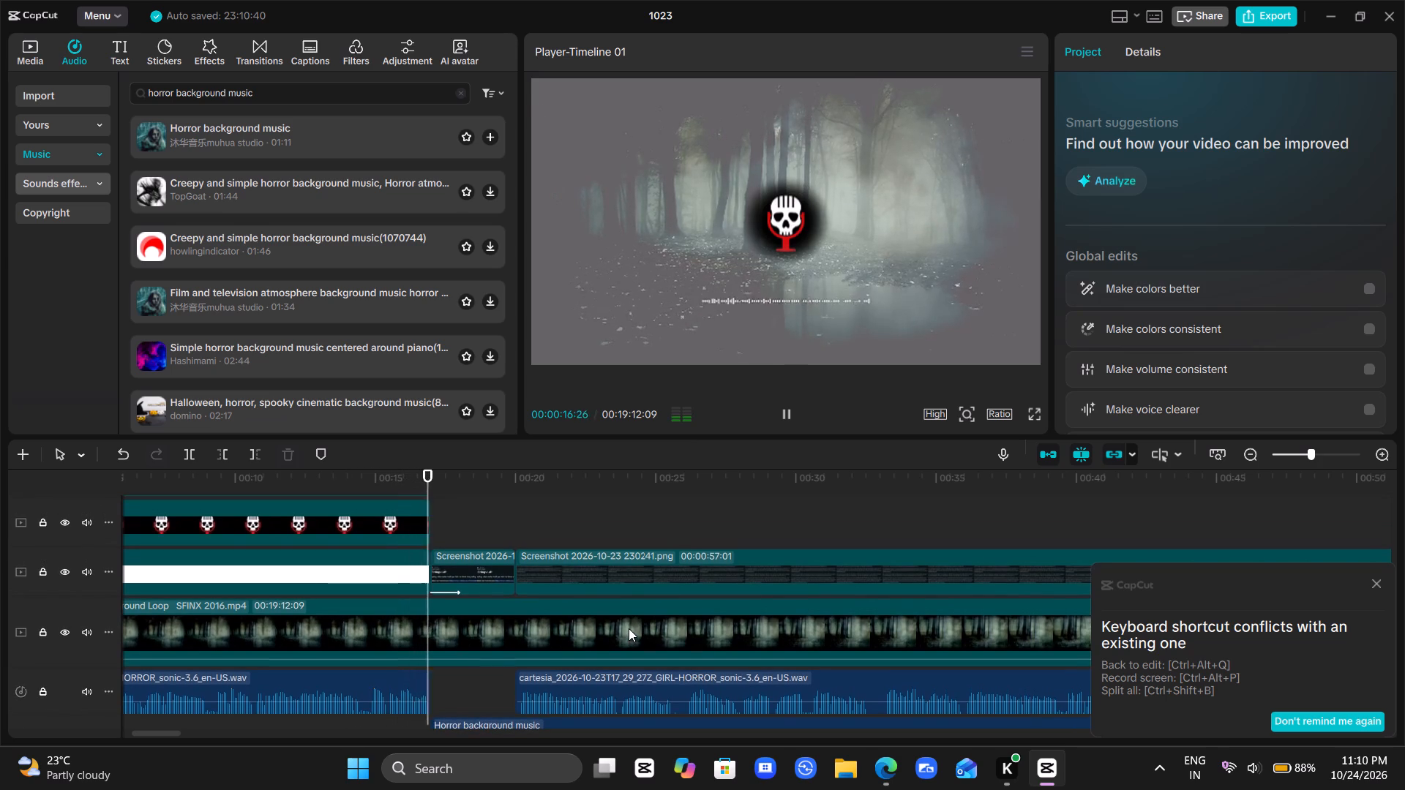
pyautogui.hscroll(-1, 629, 628)
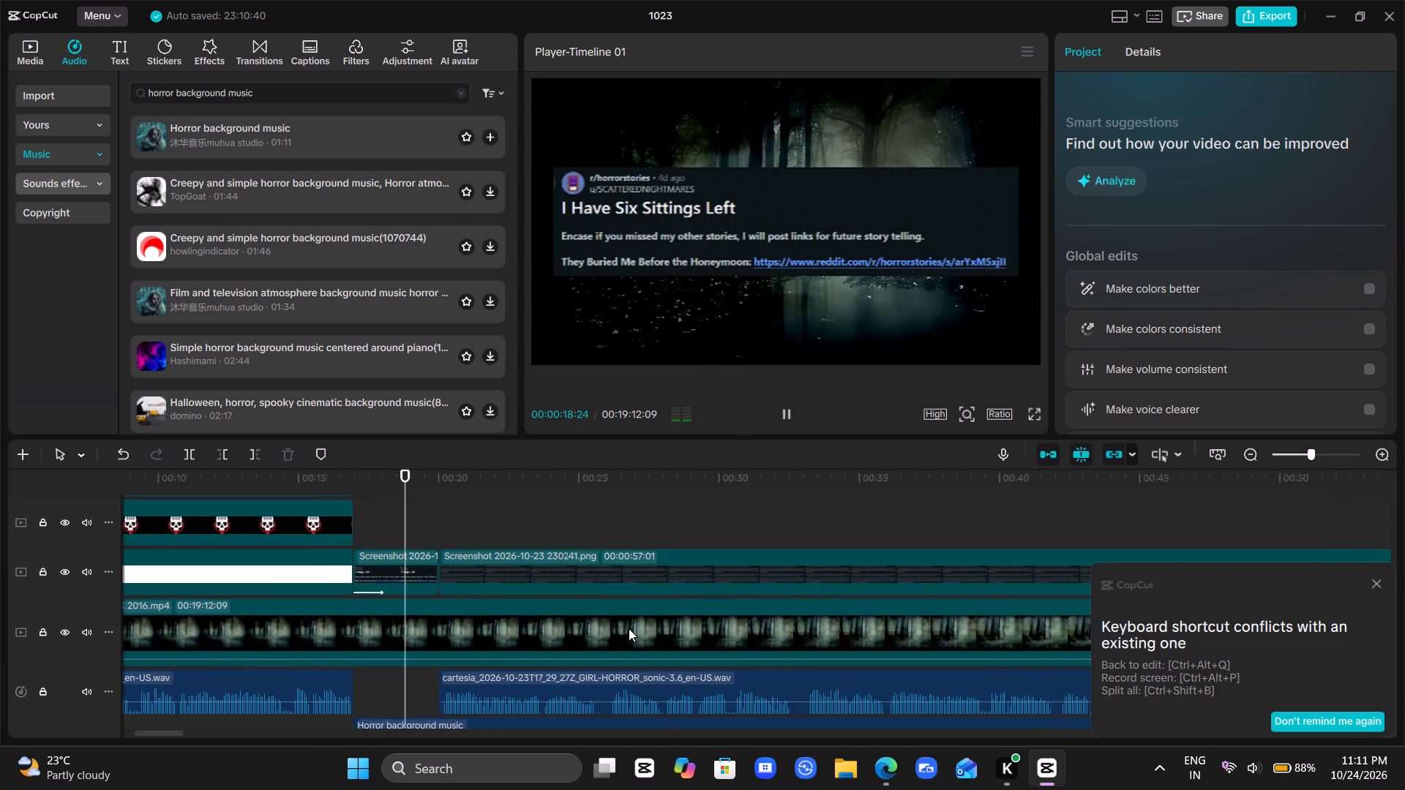
pyautogui.hscroll(-2, 629, 628)
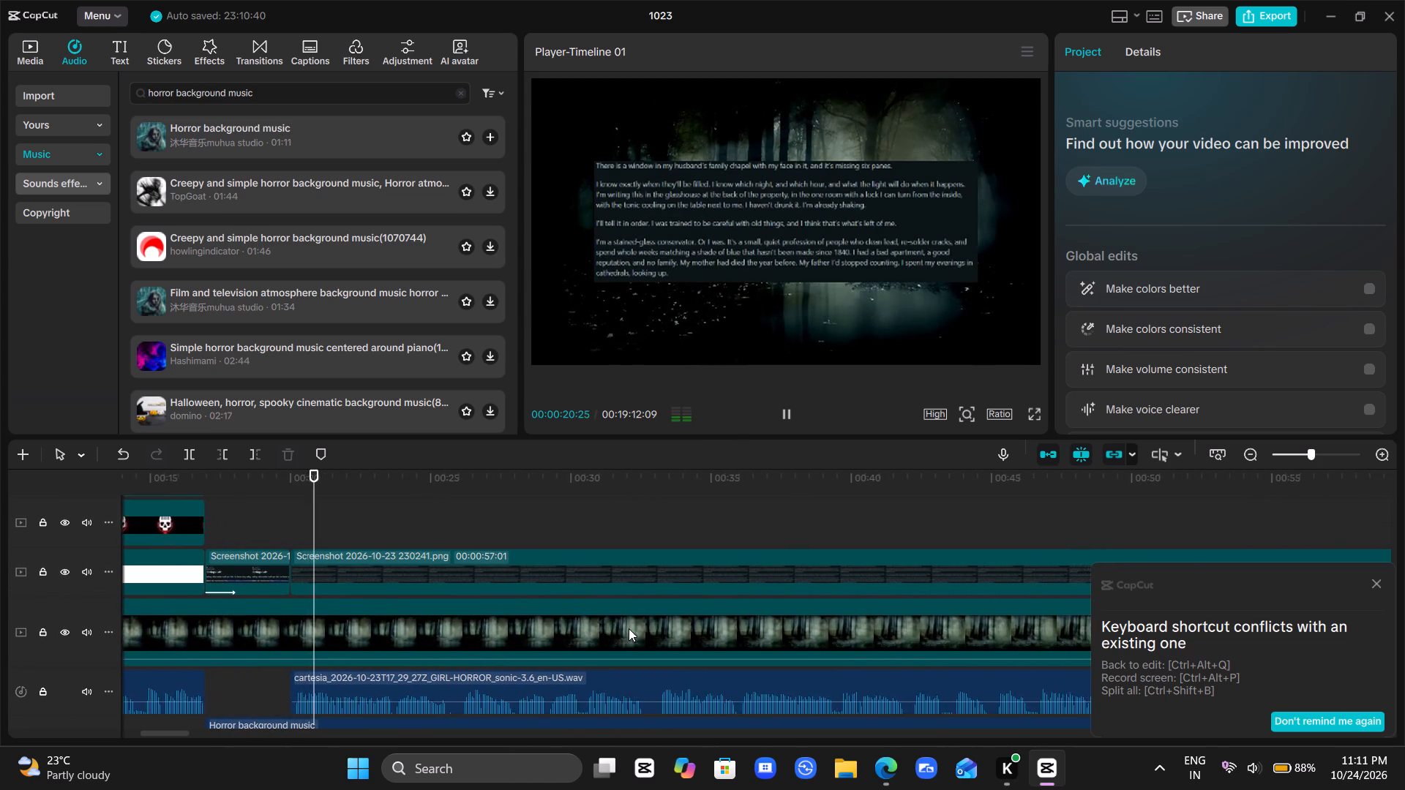
pyautogui.hscroll(-1, 629, 628)
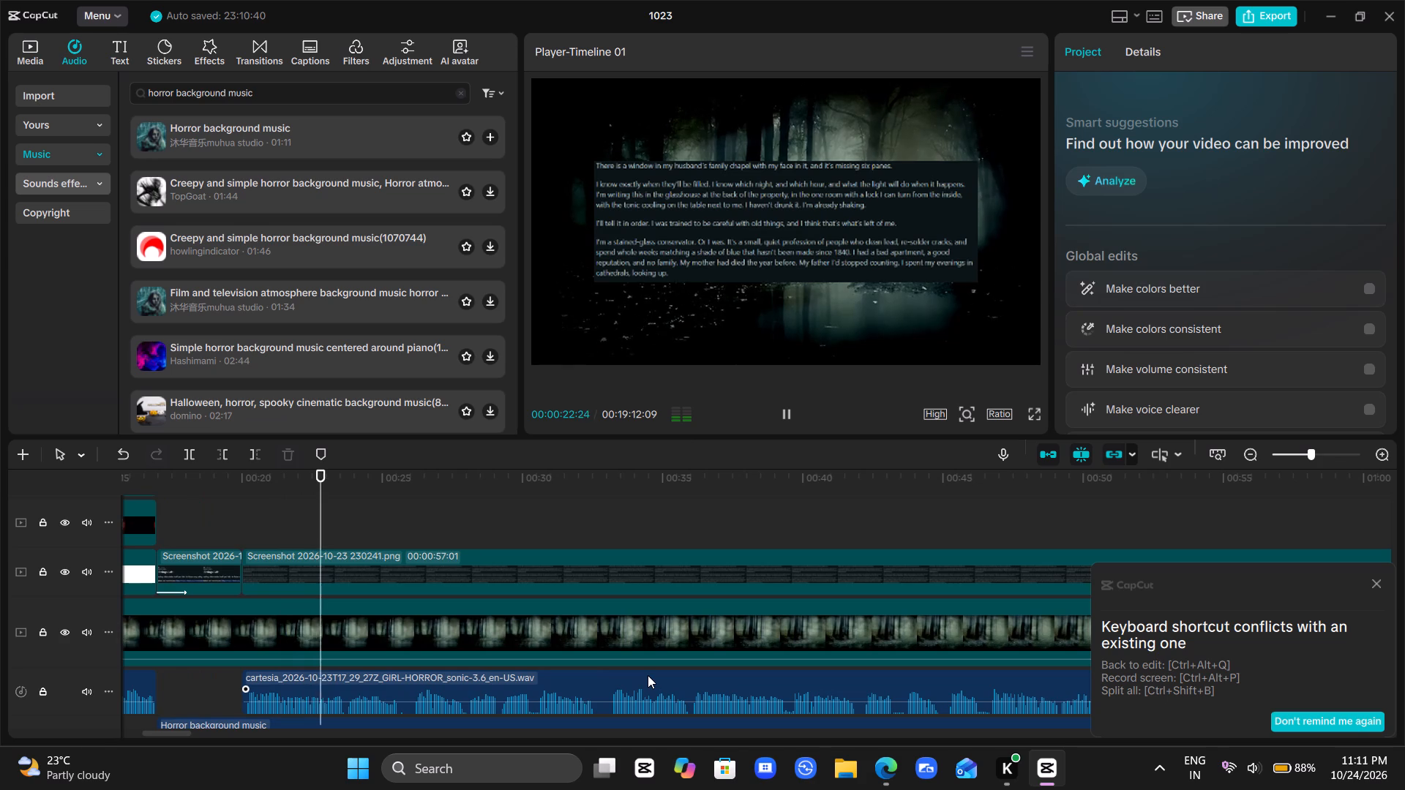
# Lower the horror background music clip's volume to -10.0 dB while the story narration plays.
pyautogui.scroll(-1, 648, 675)
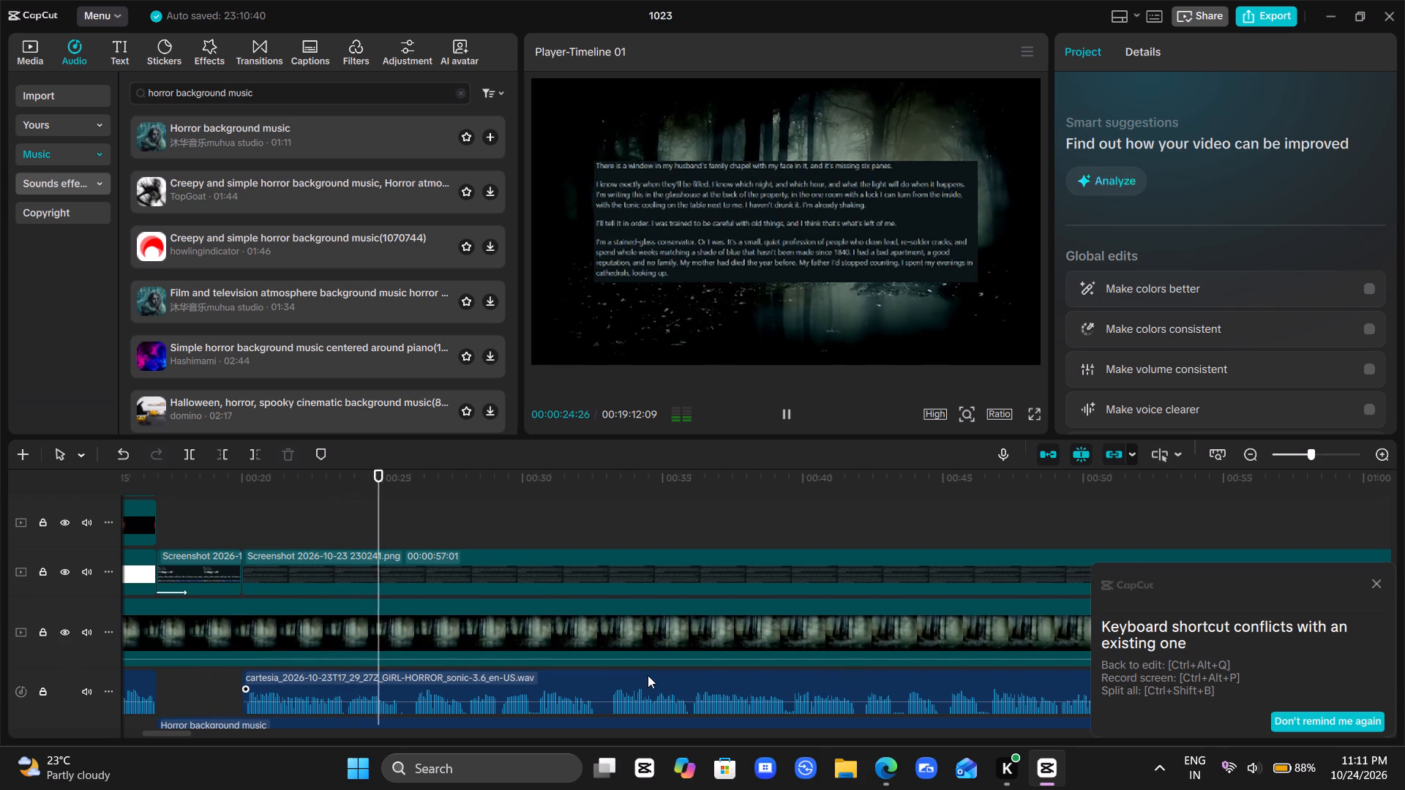
pyautogui.scroll(-2, 648, 675)
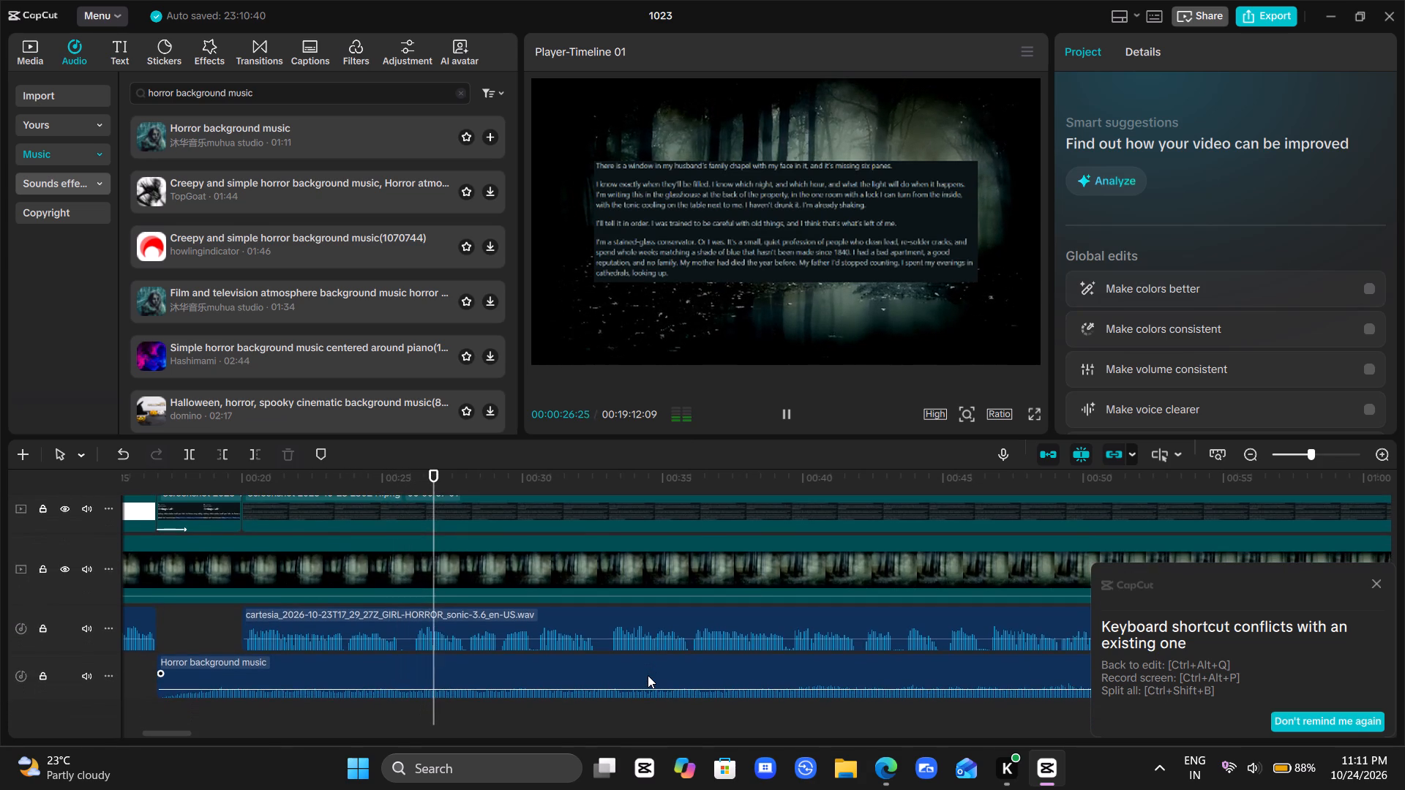
pyautogui.scroll(-1, 648, 675)
pyautogui.click(648, 675)
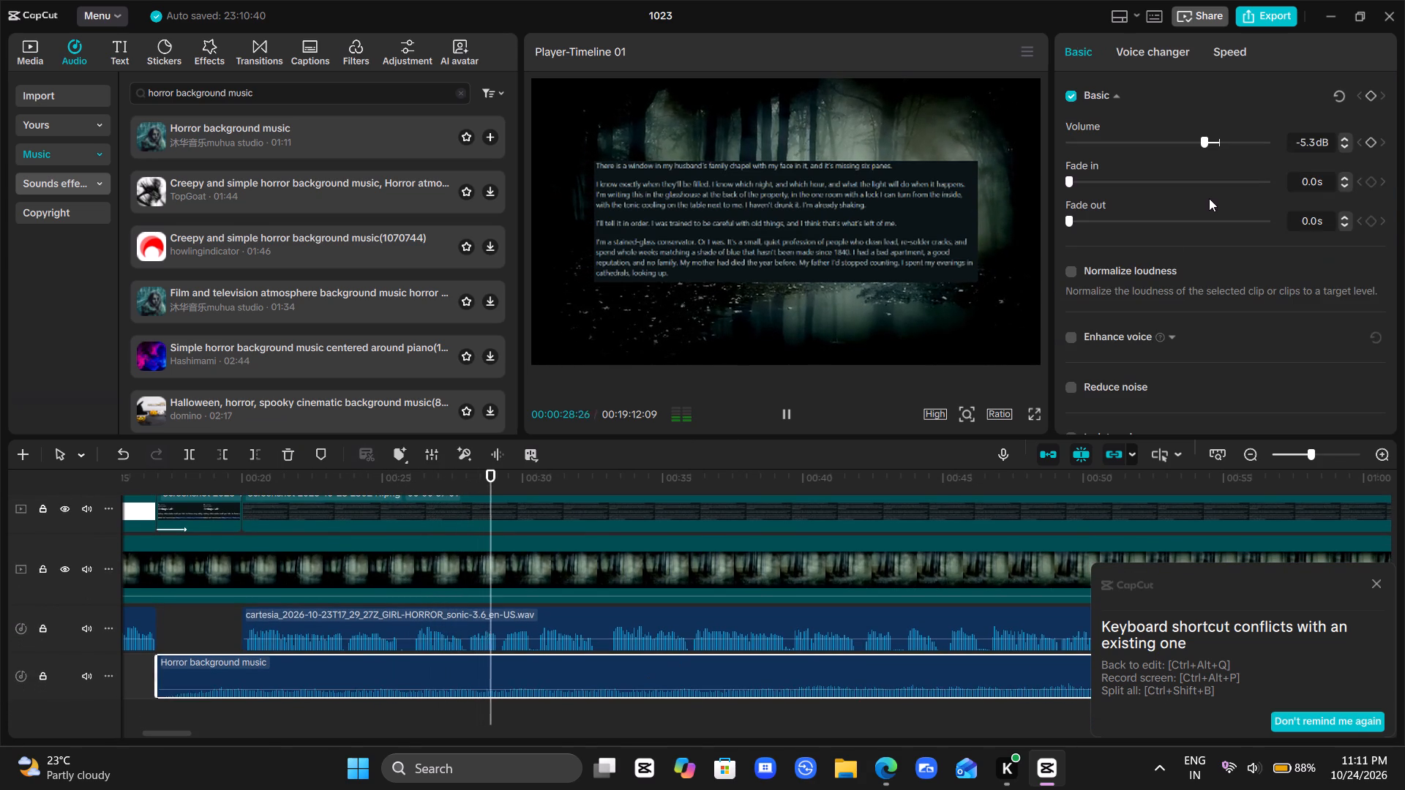
pyautogui.tripleClick(1345, 146)
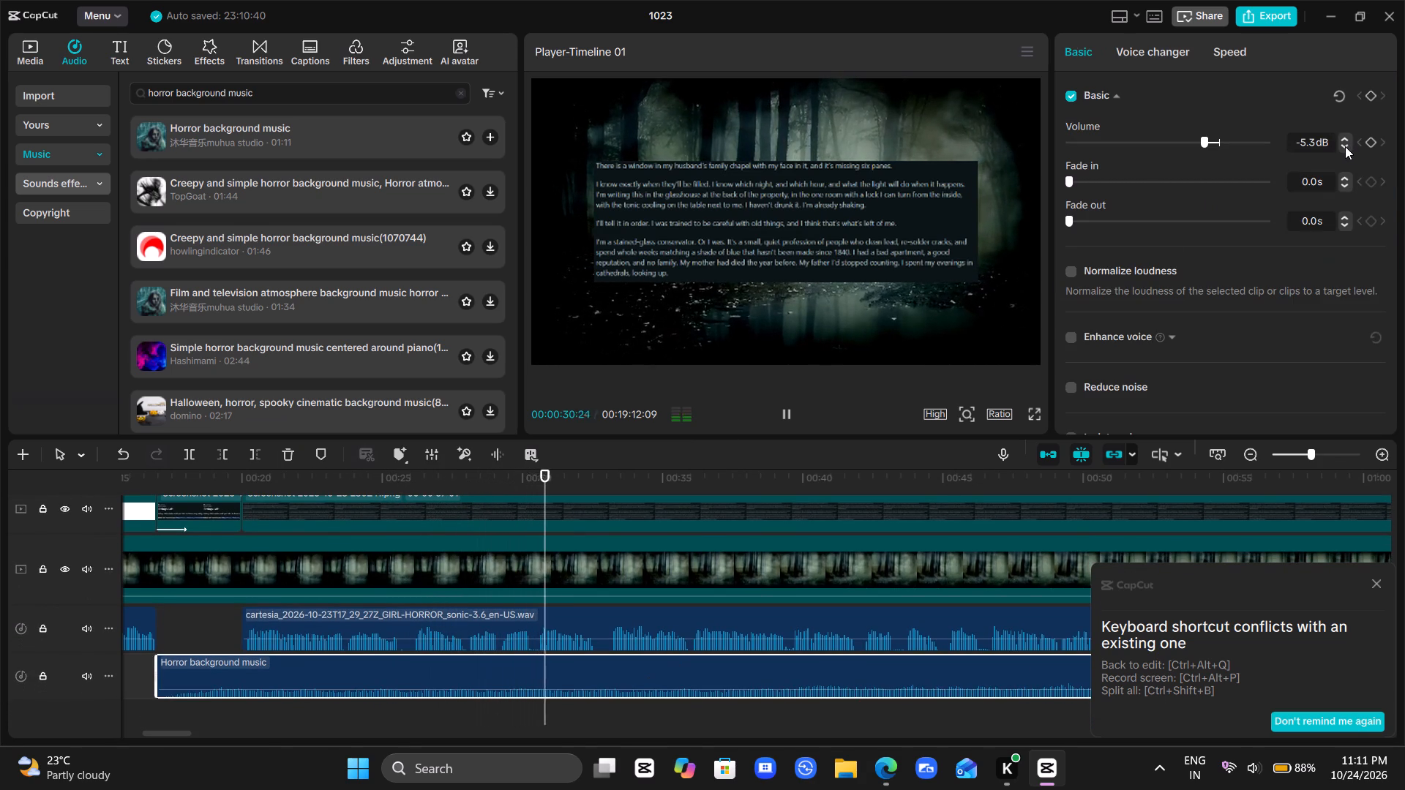
pyautogui.tripleClick(1345, 146)
pyautogui.tripleClick(1345, 146)
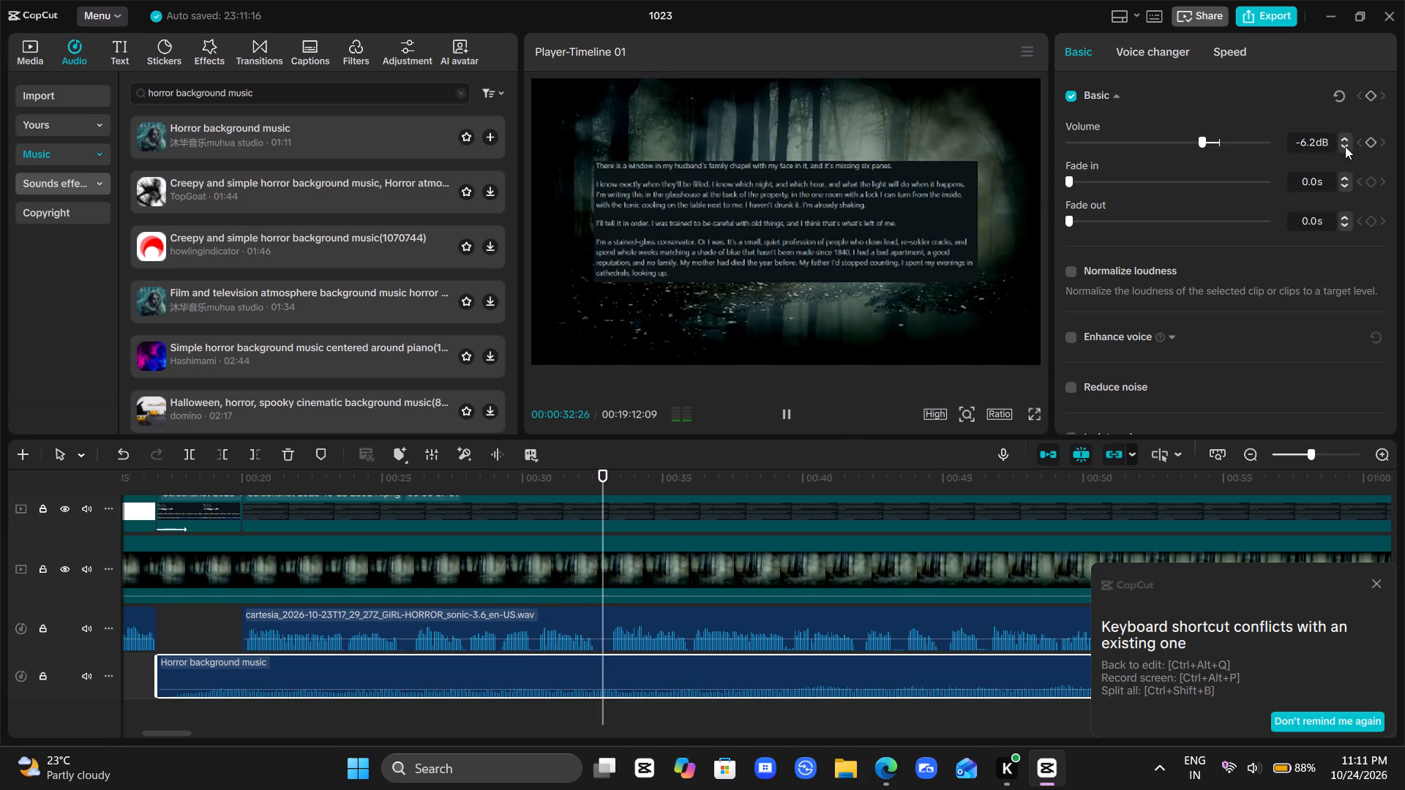
pyautogui.tripleClick(1345, 146)
pyautogui.doubleClick(1345, 146)
pyautogui.rightClick(1345, 146)
pyautogui.rightClick(1345, 146)
pyautogui.rightClick(1345, 146)
pyautogui.tripleClick(1345, 146)
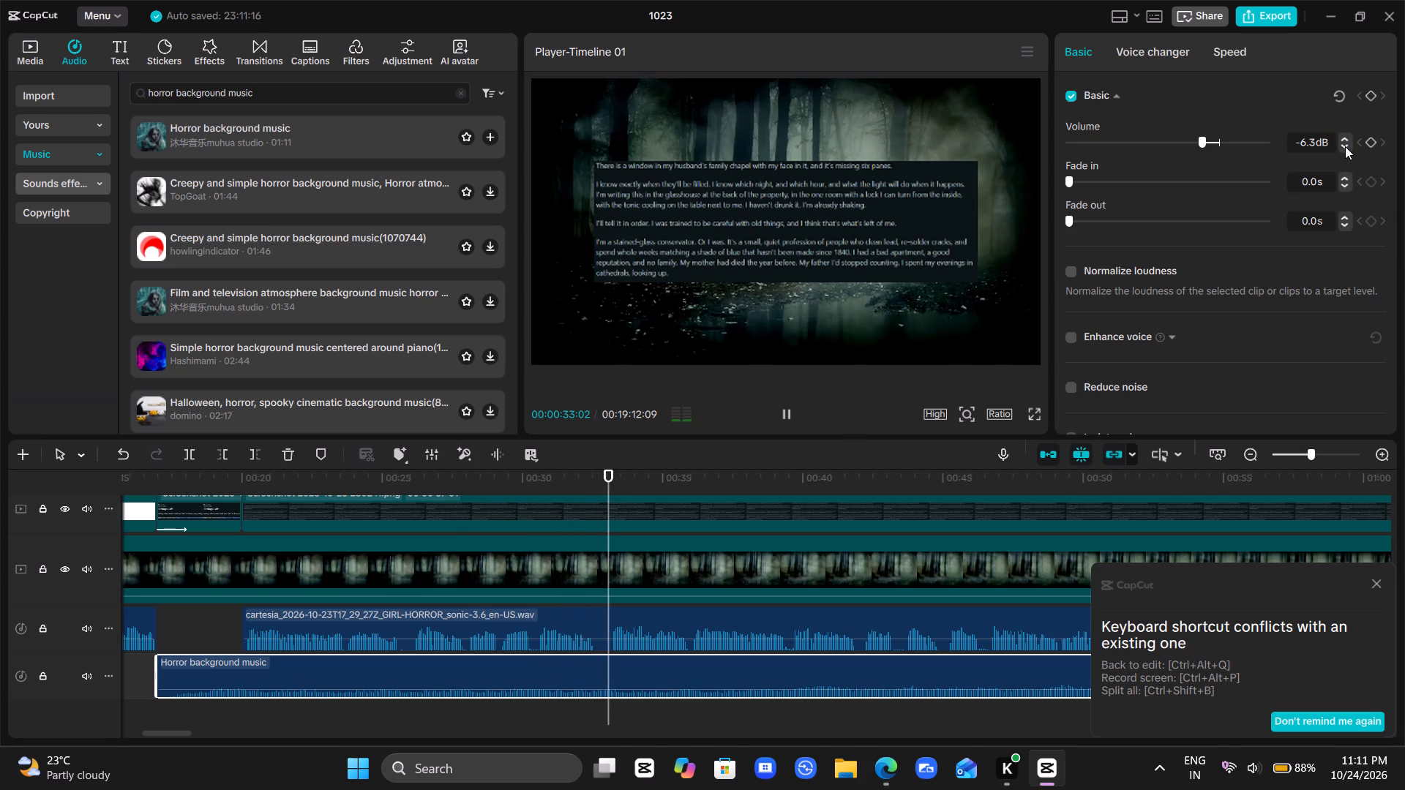
pyautogui.tripleClick(1345, 146)
pyautogui.doubleClick(1345, 146)
pyautogui.rightClick(1345, 137)
pyautogui.tripleClick(1345, 137)
pyautogui.tripleClick(1345, 137)
pyautogui.tripleClick(1345, 137)
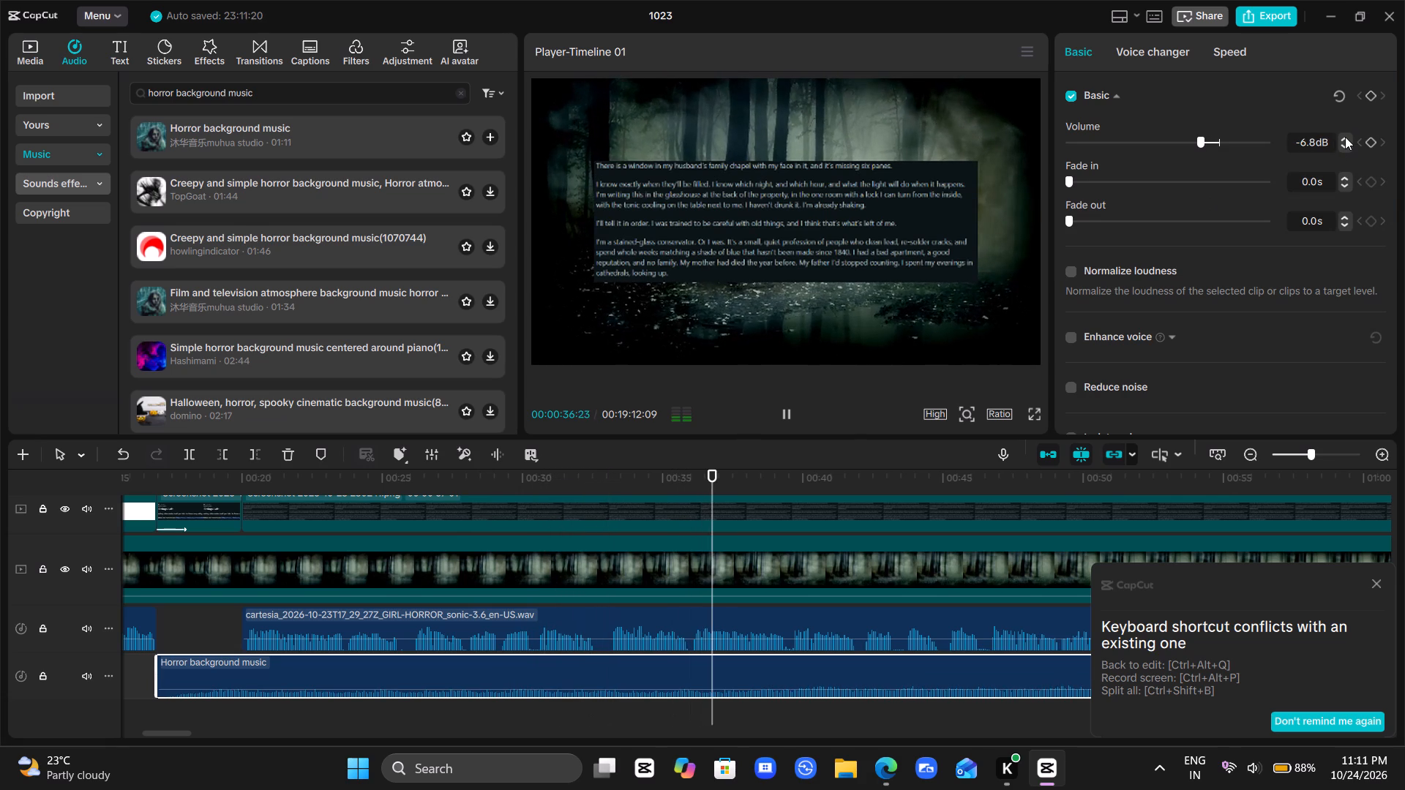
pyautogui.tripleClick(1346, 143)
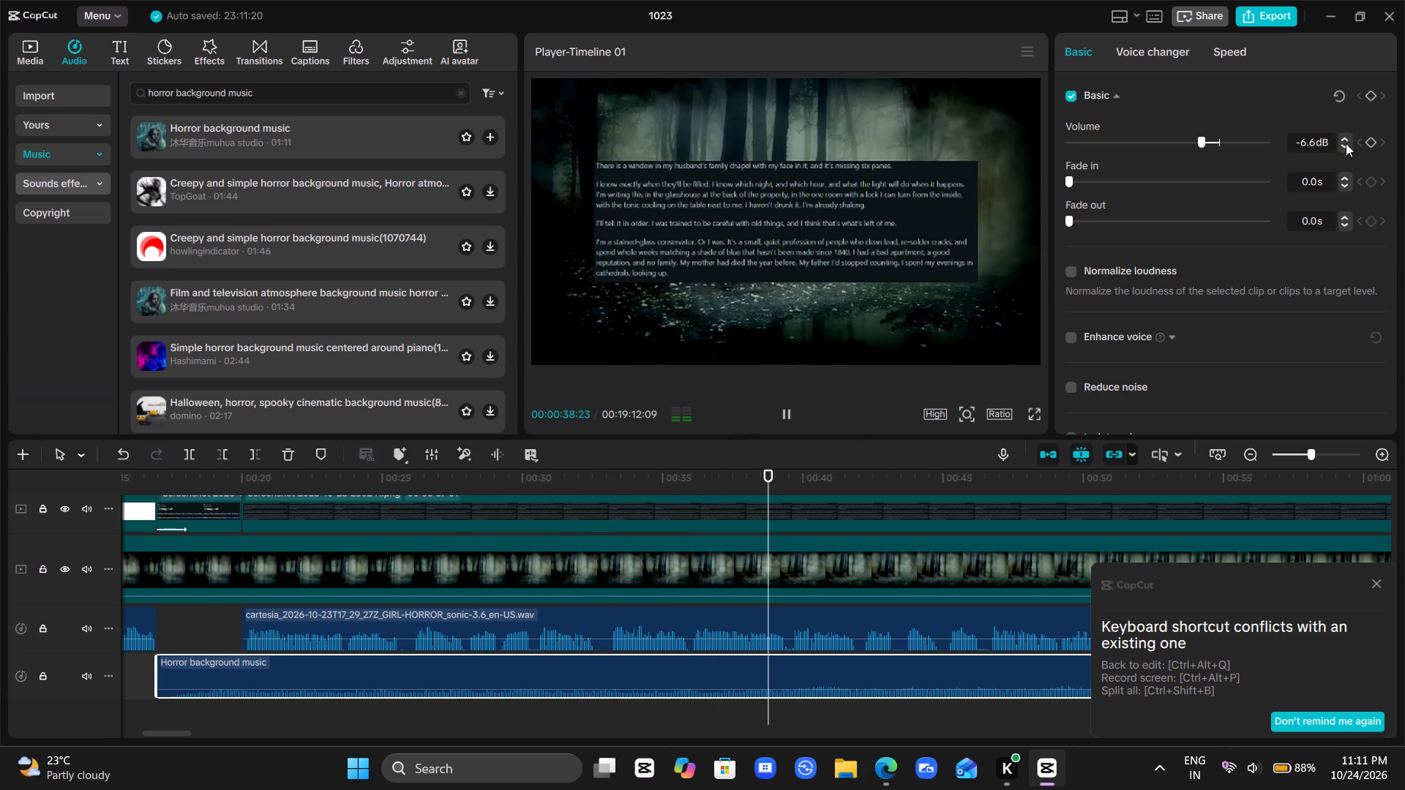
pyautogui.tripleClick(1344, 148)
pyautogui.tripleClick(1344, 148)
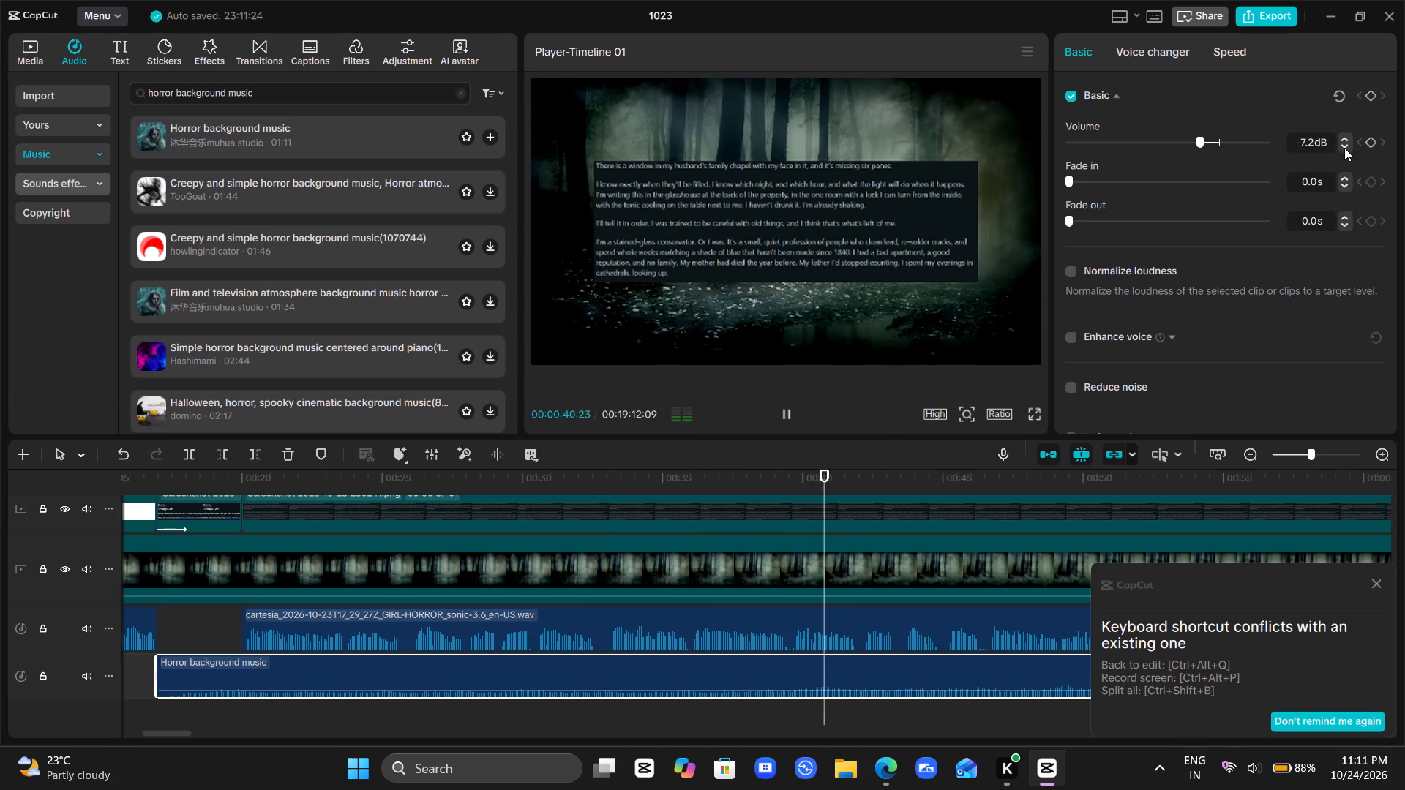
pyautogui.doubleClick(1344, 148)
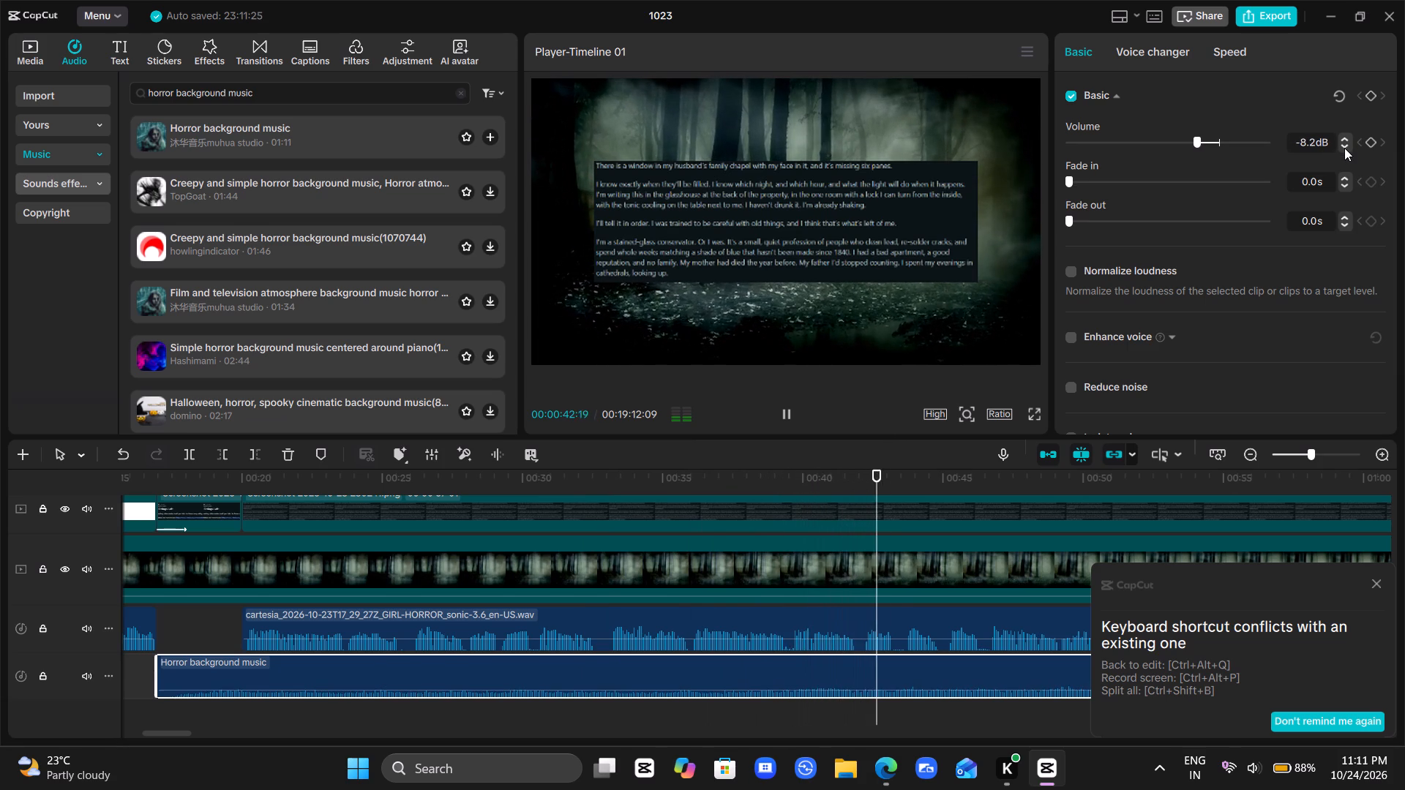
pyautogui.doubleClick(1344, 148)
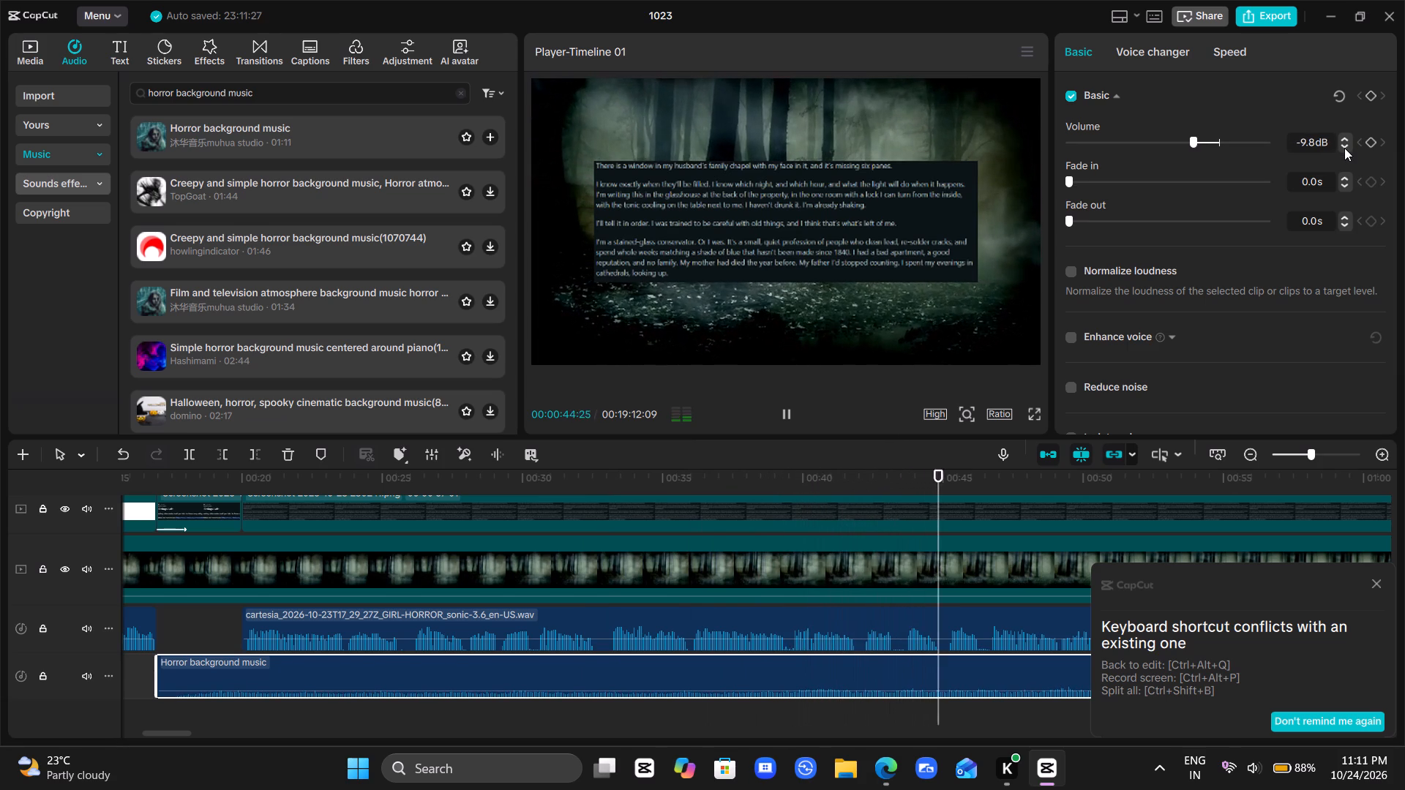
pyautogui.click(1344, 148)
pyautogui.click(1344, 148)
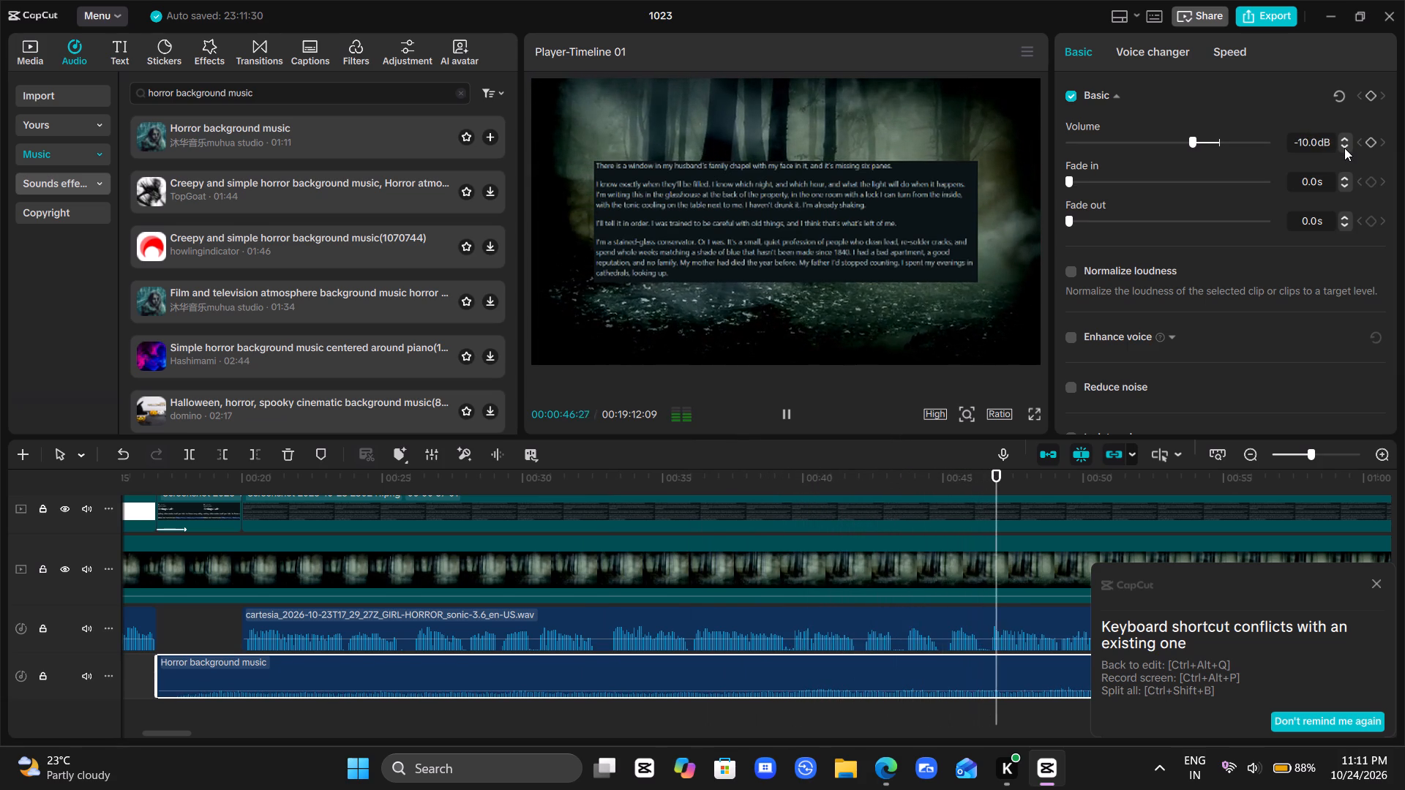
# Play on through the story text and locate where the horror background music clip ends on the timeline.
pyautogui.hscroll(-1, 982, 520)
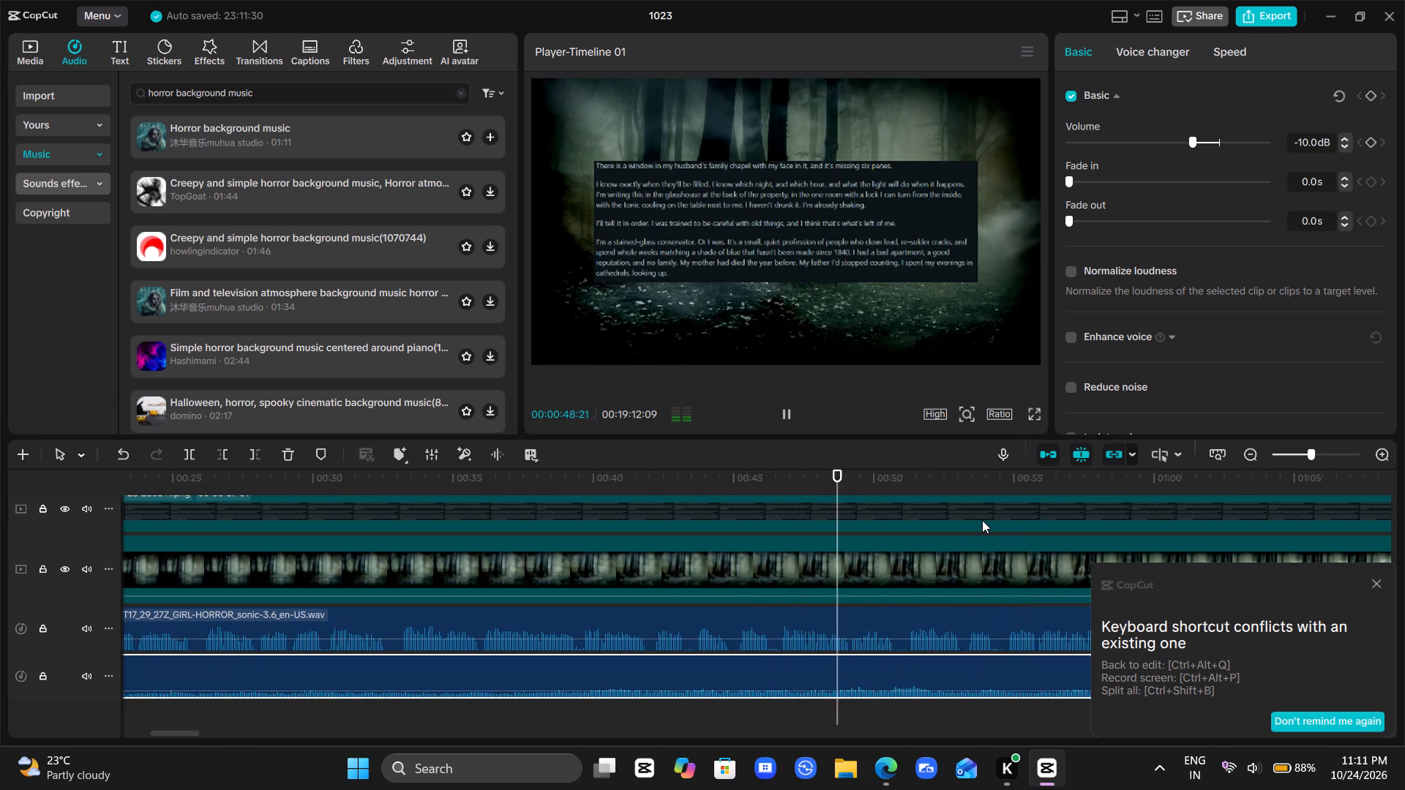
pyautogui.hscroll(-2, 982, 520)
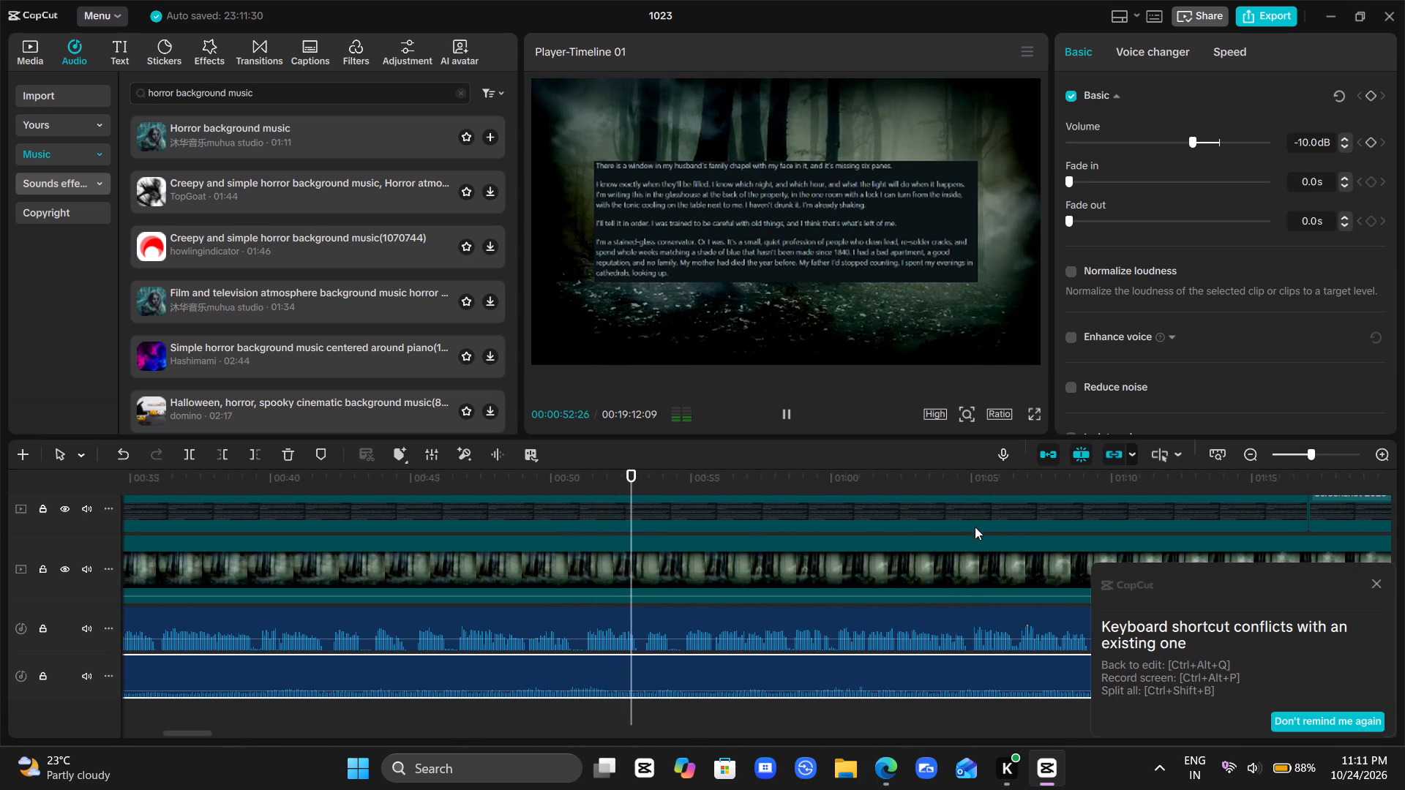
pyautogui.keyDown('ctrl'); pyautogui.scroll(-5, 955, 551); pyautogui.keyUp('ctrl')
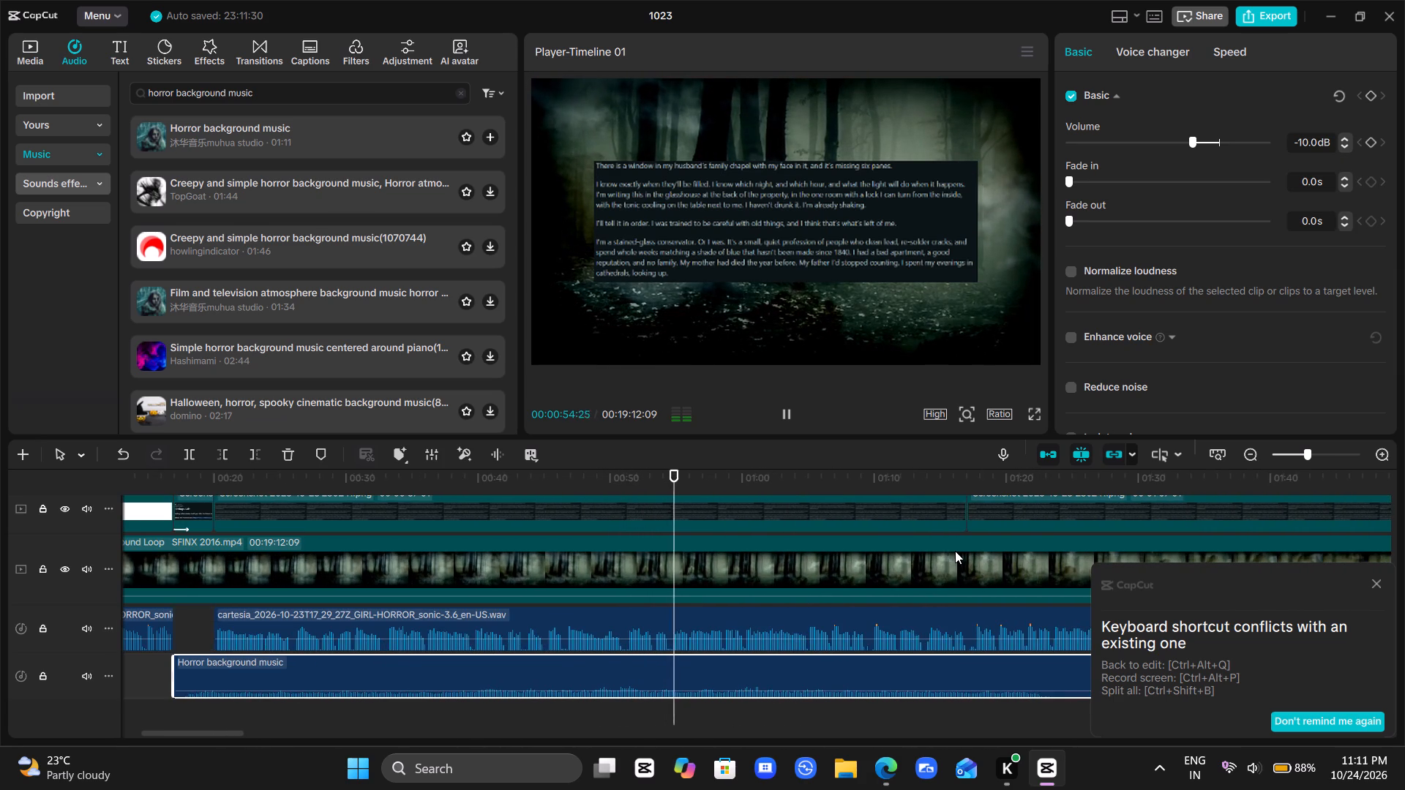
pyautogui.keyDown('ctrl'); pyautogui.scroll(-1, 955, 551); pyautogui.keyUp('ctrl')
pyautogui.hscroll(-1, 955, 551)
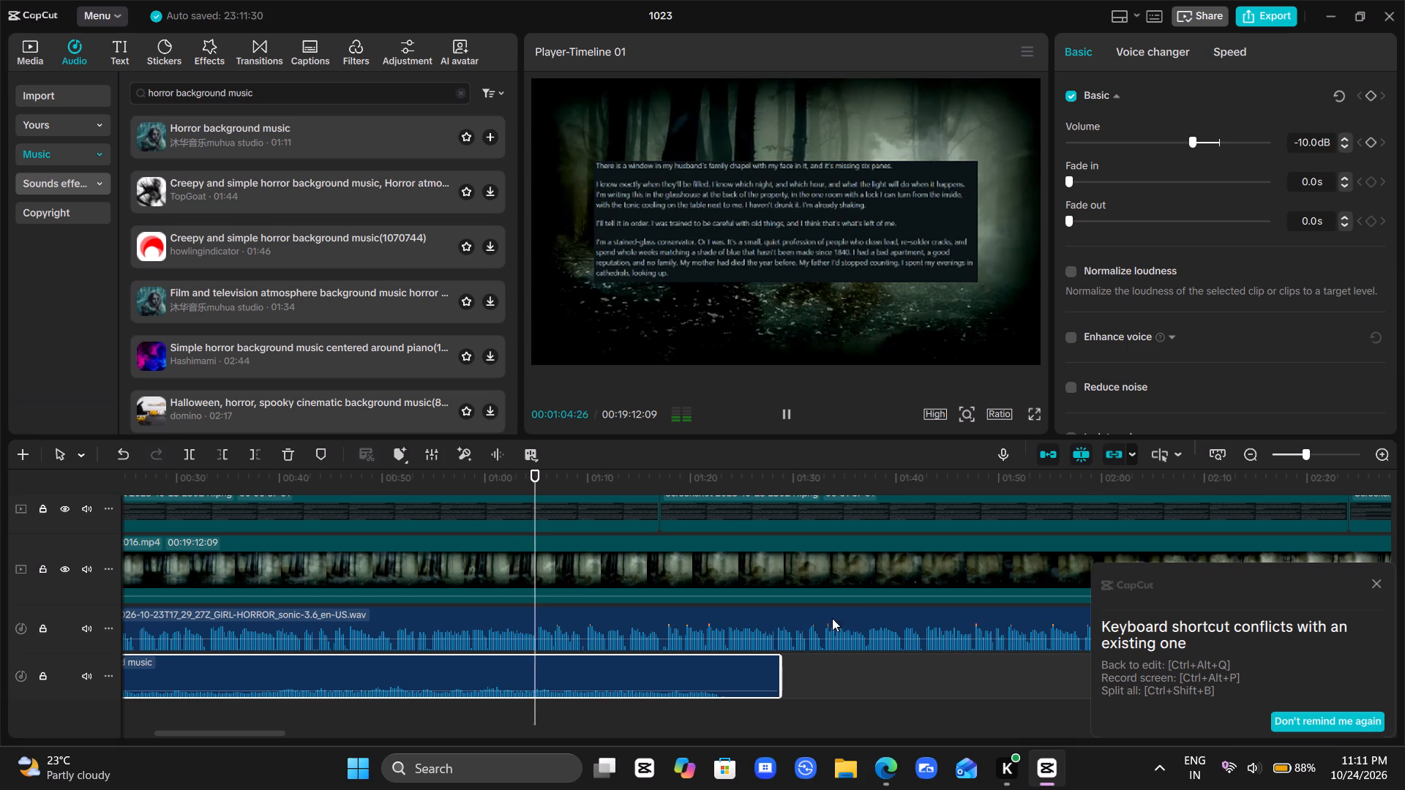
# Audition the two "Creepy and simple horror background music" tracks, sampling the TopGoat one at several points through to its end.
pyautogui.click(380, 197)
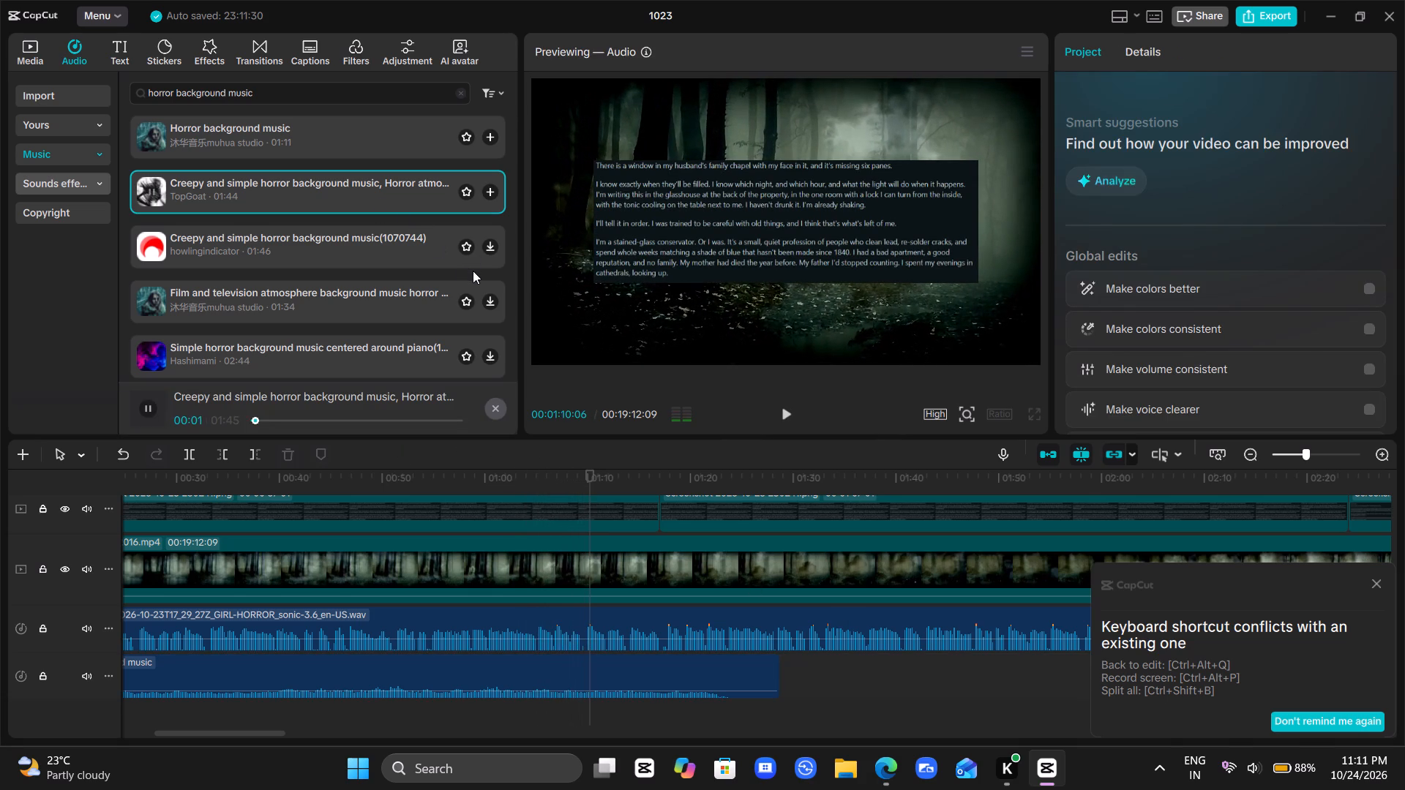
pyautogui.click(274, 420)
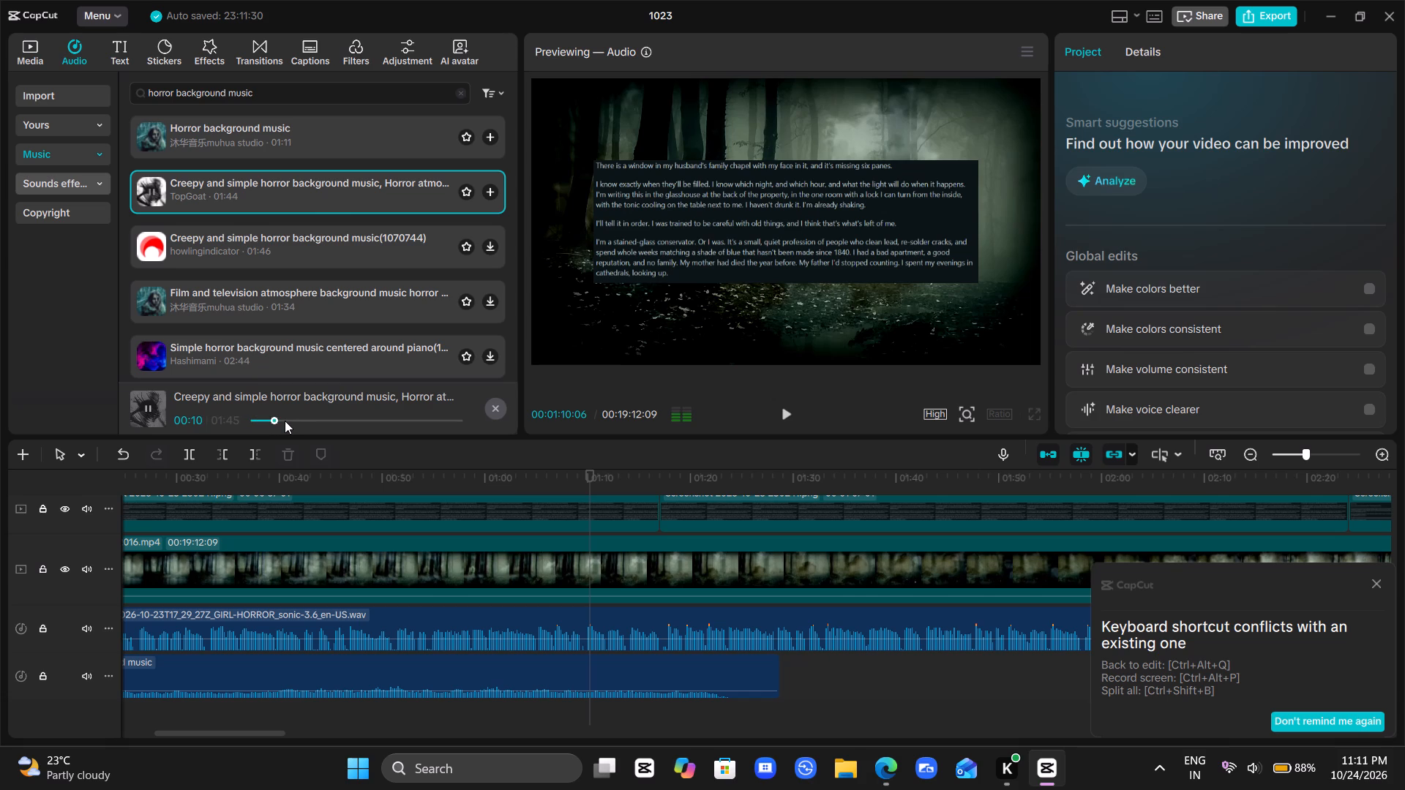
pyautogui.click(285, 421)
pyautogui.click(322, 420)
pyautogui.click(363, 420)
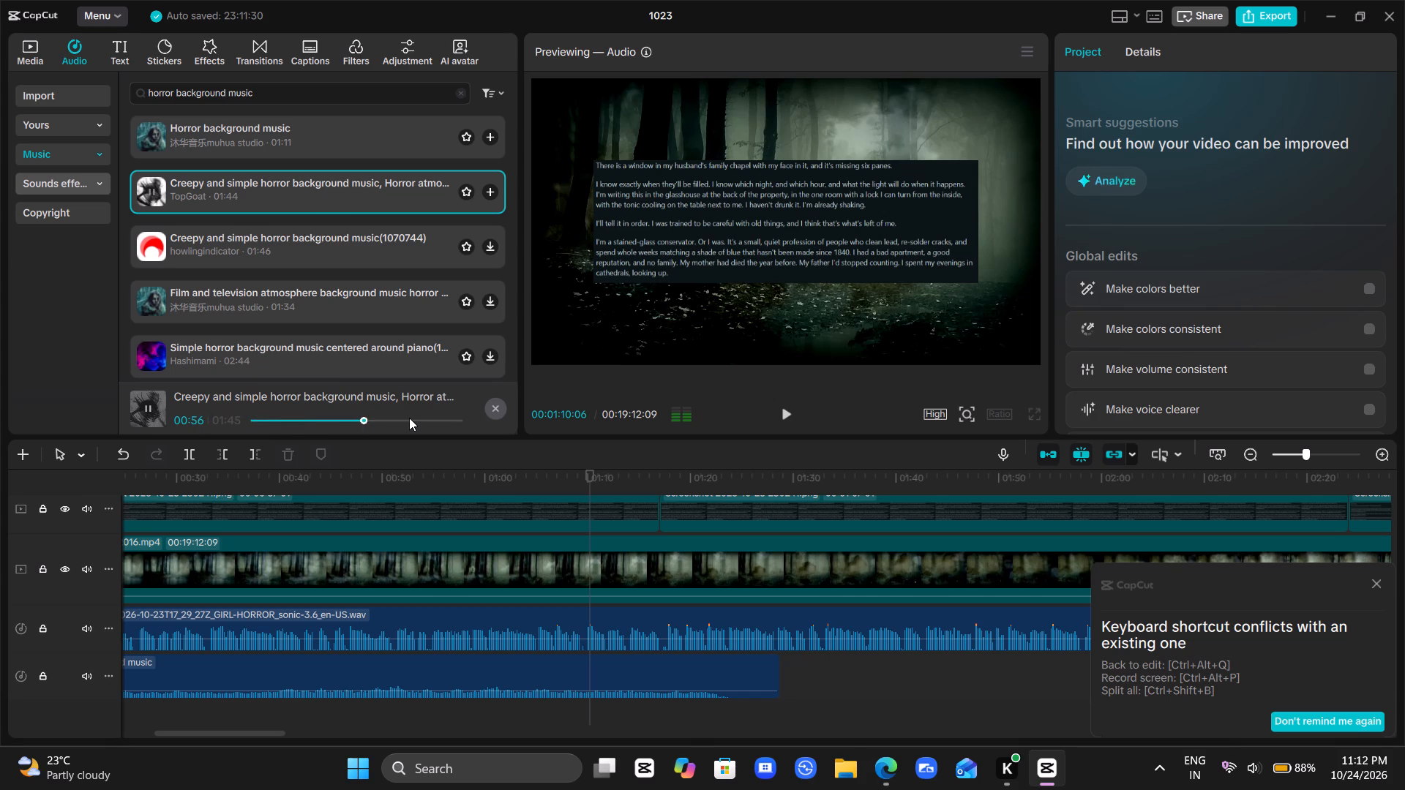
pyautogui.click(409, 418)
pyautogui.click(432, 421)
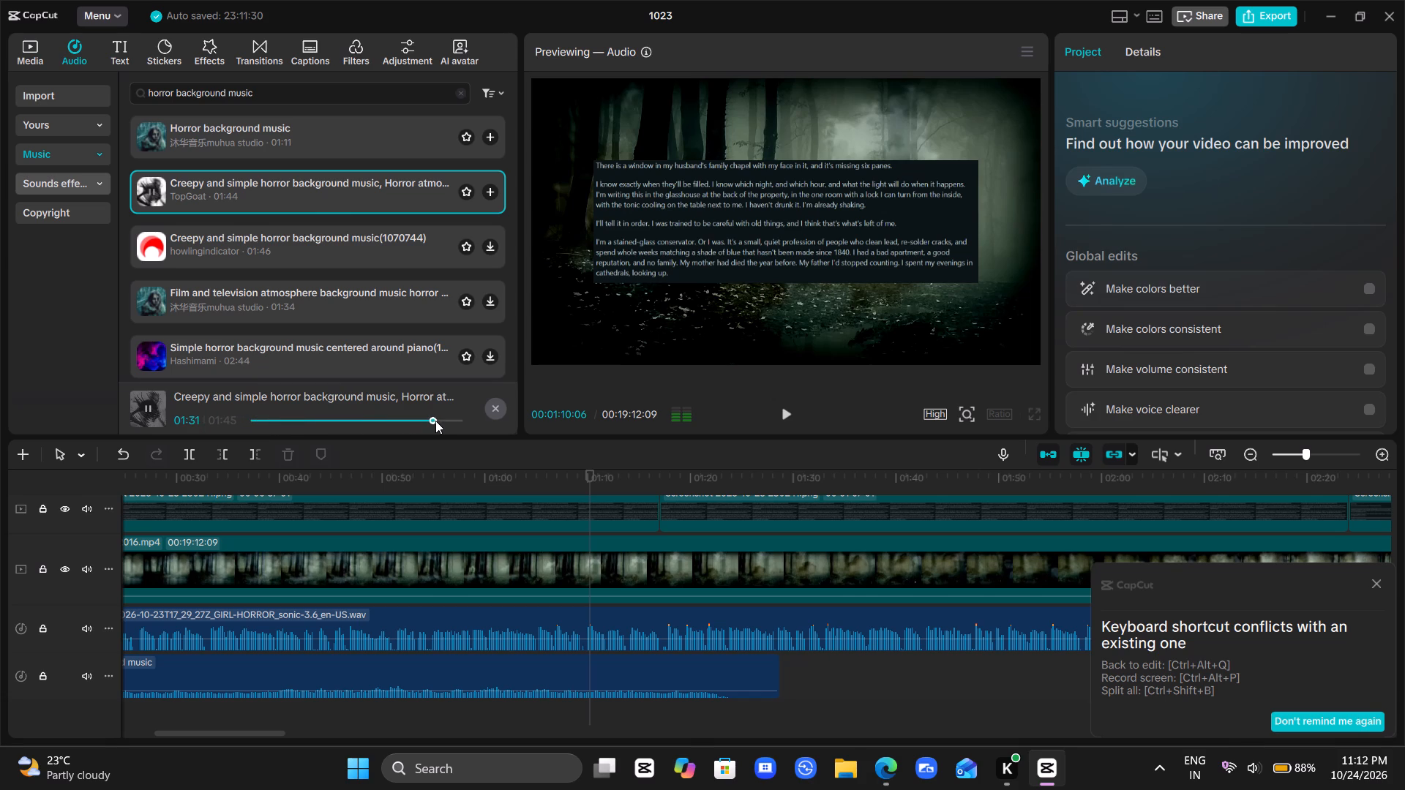
pyautogui.click(448, 421)
pyautogui.click(346, 260)
# Audition the track "Simple horror background music centered around piano" at several points through to its end.
pyautogui.scroll(-1, 351, 342)
pyautogui.rightClick(369, 315)
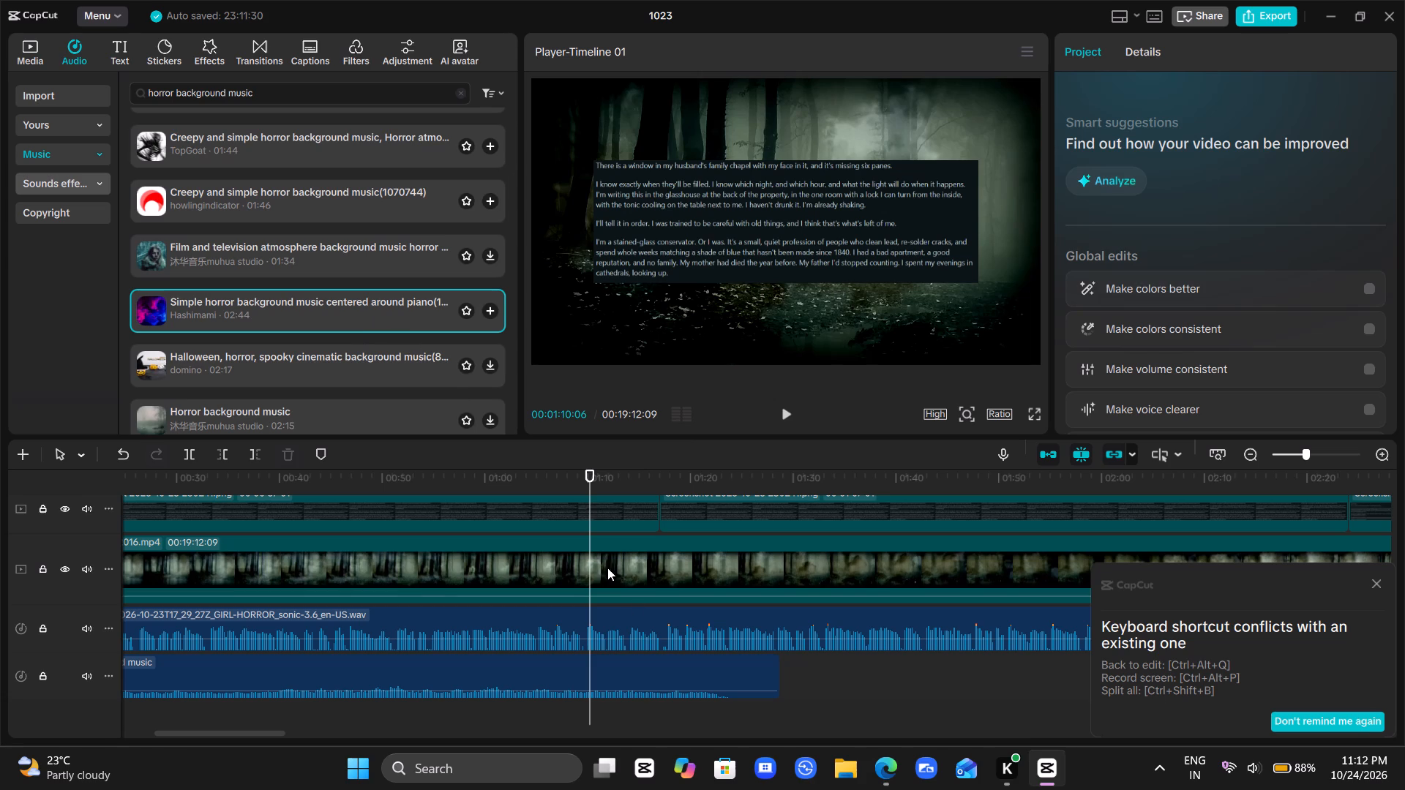
pyautogui.click(334, 303)
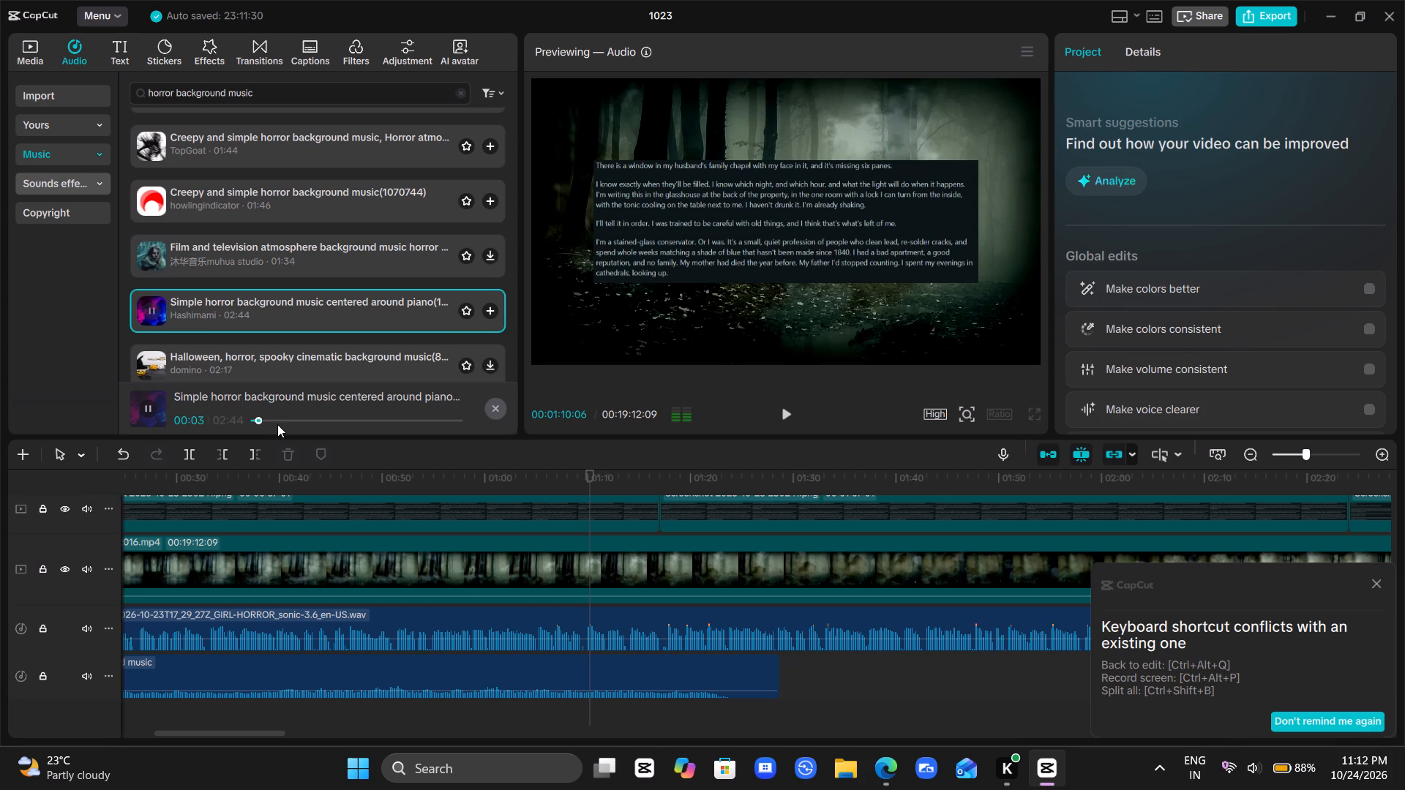
pyautogui.click(277, 424)
pyautogui.click(301, 422)
pyautogui.click(321, 421)
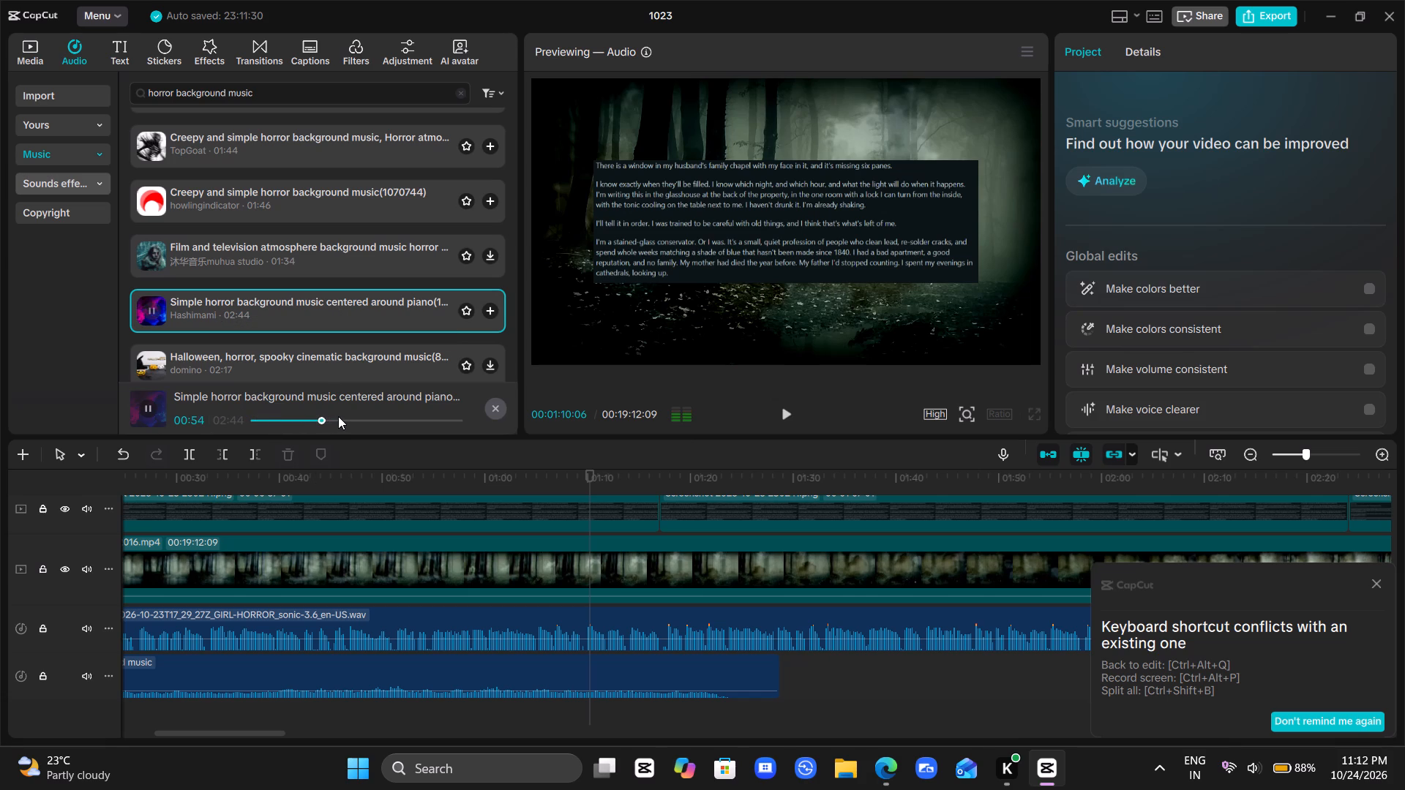
pyautogui.click(339, 416)
pyautogui.click(367, 419)
pyautogui.click(393, 413)
pyautogui.click(411, 418)
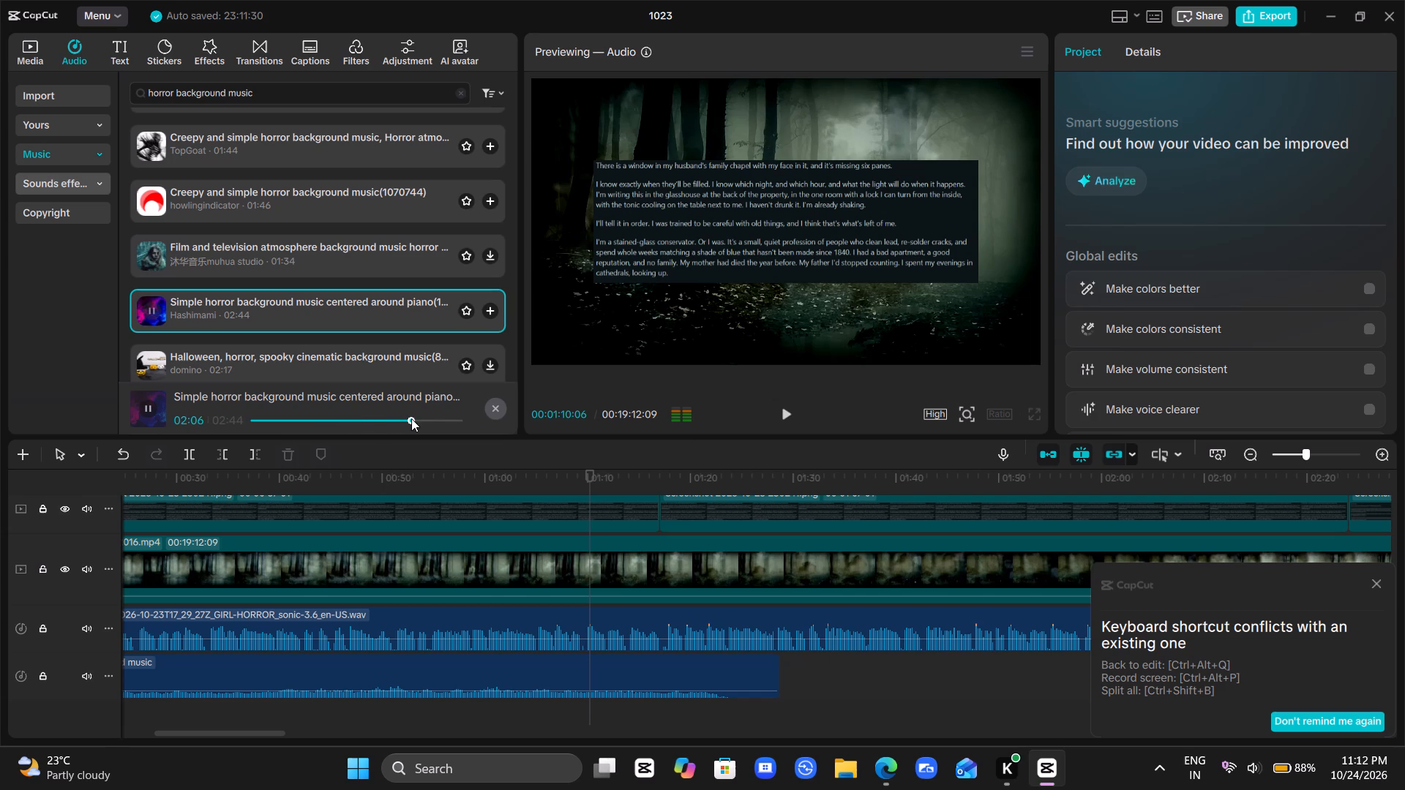
pyautogui.click(432, 424)
pyautogui.click(443, 425)
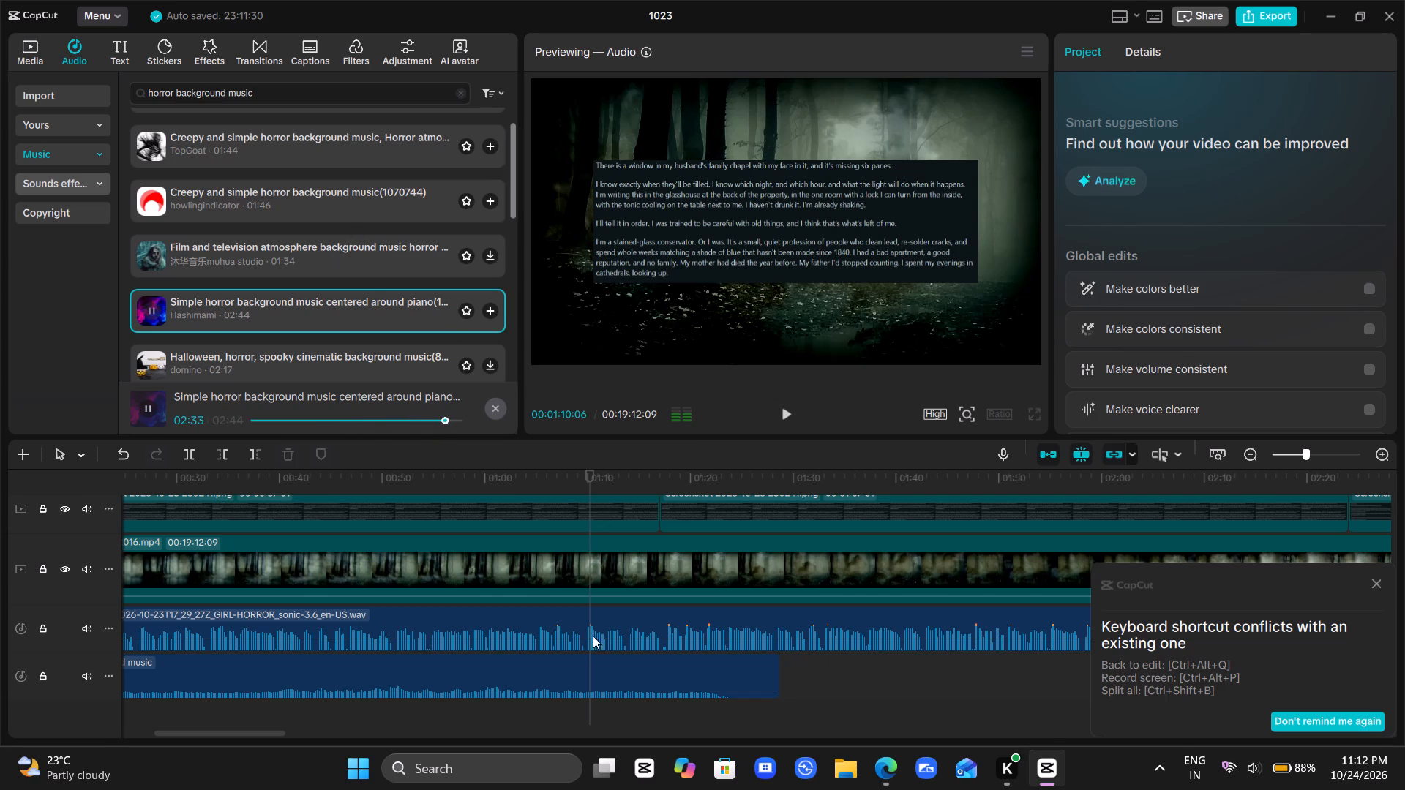
# Copy the horror background music clip and paste the copy at 00:01:22:18, overlapping the fading end of the original.
pyautogui.click(564, 689)
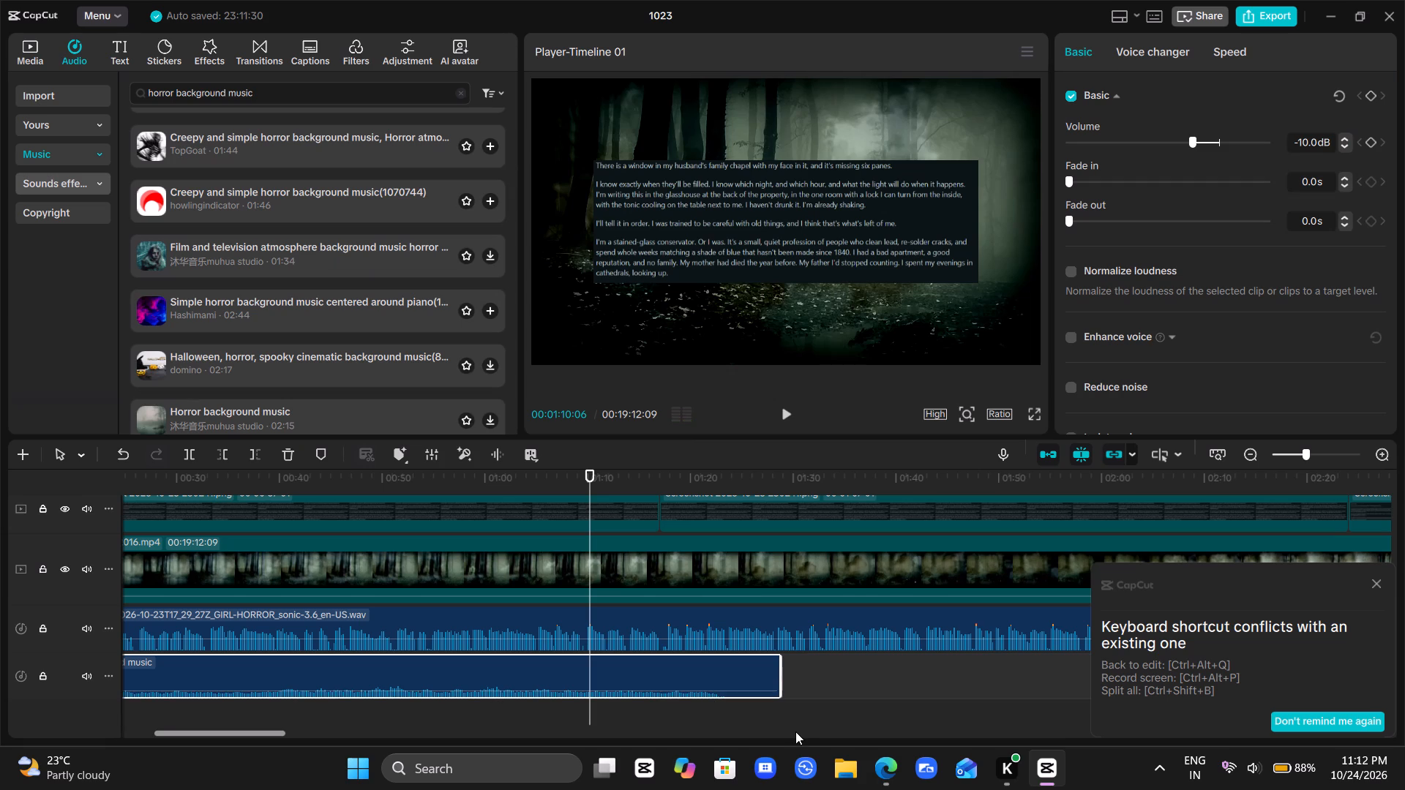
pyautogui.hotkey('ctrl', 'c')
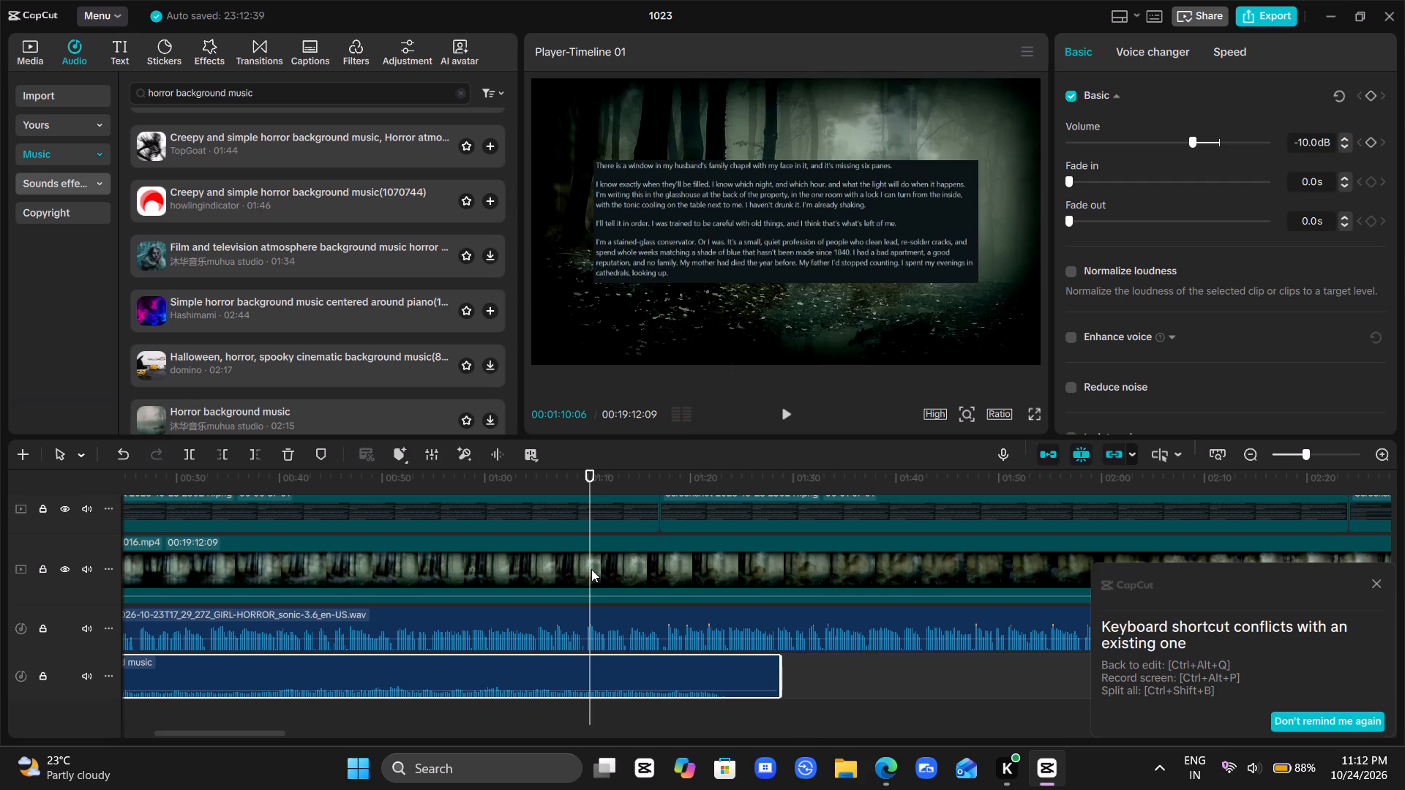
pyautogui.press('Right')
pyautogui.press('Right')
pyautogui.press('Right')
pyautogui.press('Right')
pyautogui.press('Right')
pyautogui.press('Right')
pyautogui.press('Right')
pyautogui.press('Right')
pyautogui.press('Right')
pyautogui.press('Right')
pyautogui.press('Right')
pyautogui.press('Right')
pyautogui.press('Right')
pyautogui.press('Right')
pyautogui.press('Right')
pyautogui.press('Right')
pyautogui.press('Right')
pyautogui.press('Right')
pyautogui.press('Right')
pyautogui.press('Right')
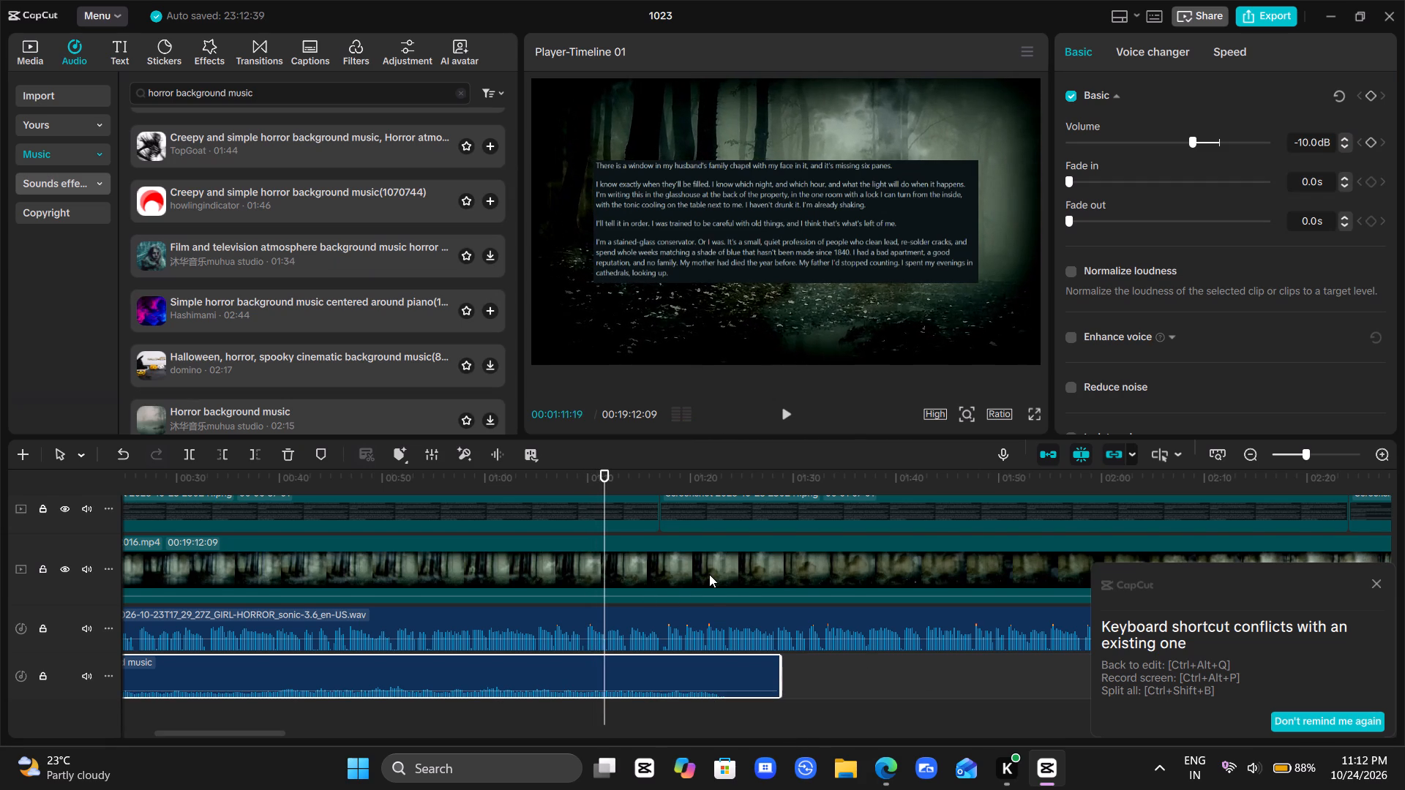
pyautogui.scroll(-3, 709, 574)
pyautogui.click(681, 696)
pyautogui.moveTo(681, 696); pyautogui.dragTo(717, 696)
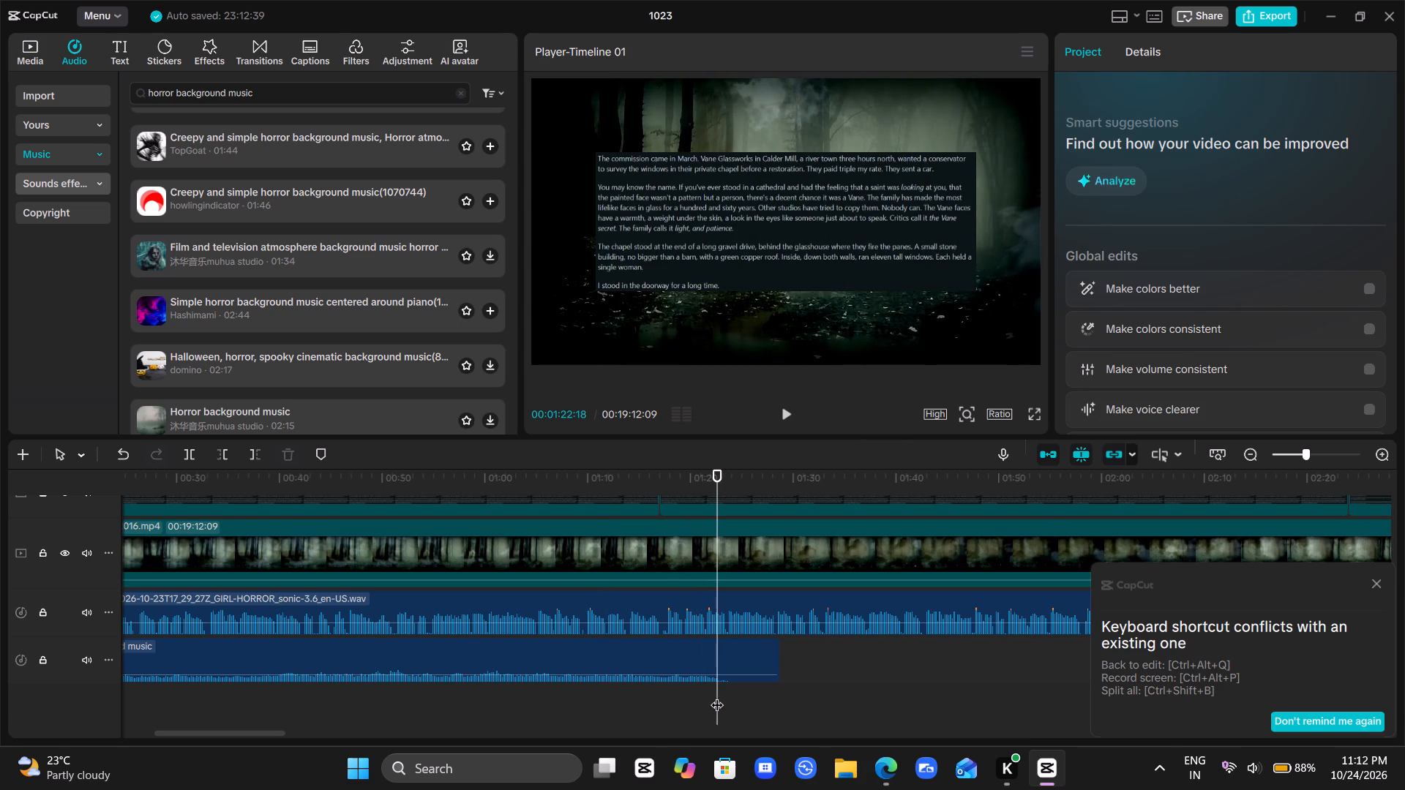
pyautogui.hotkey('ctrl', 'v')
pyautogui.scroll(-1, 717, 696)
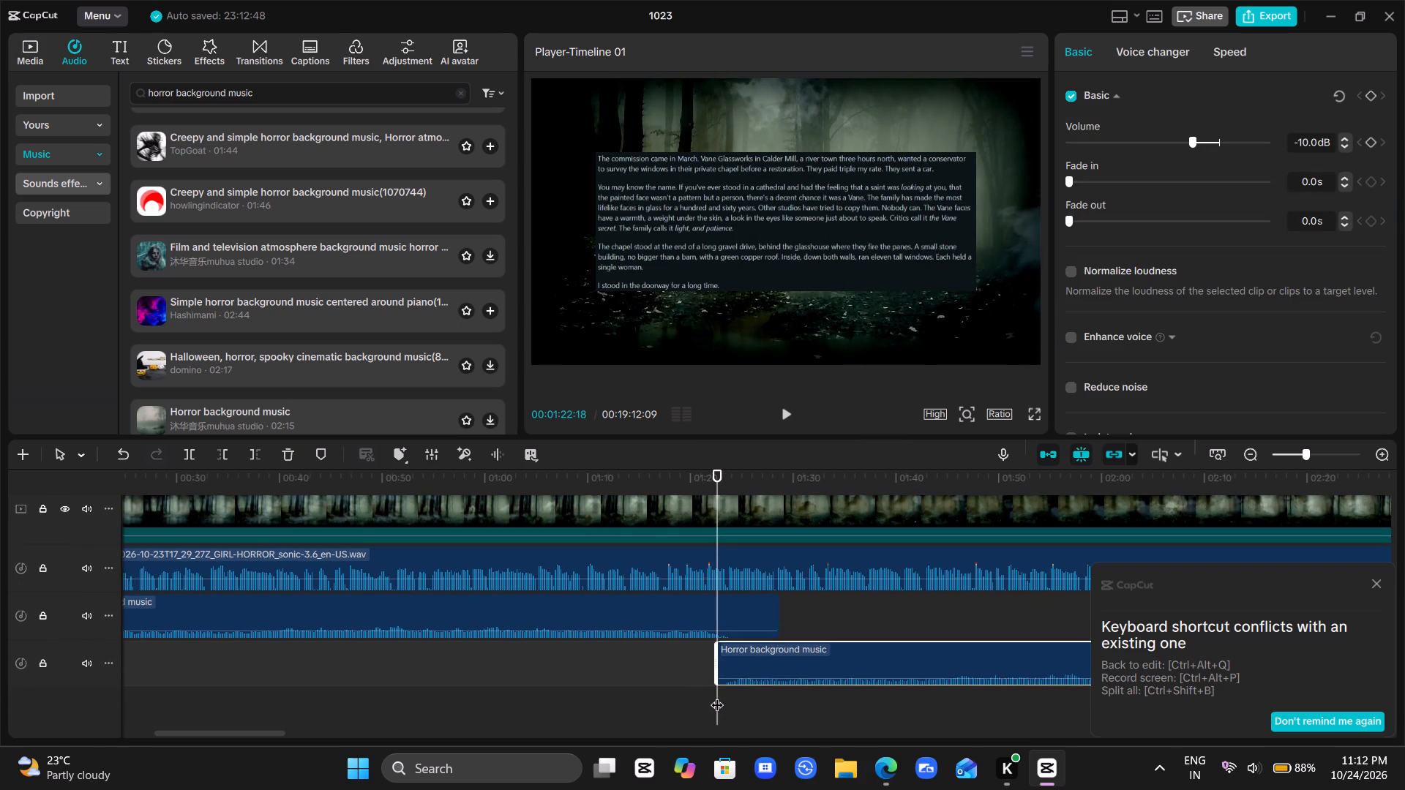
# Play the first music overlap and paste another copy of the horror background music at 00:02:28:15, over the previous copy's fading end.
pyautogui.press('space')
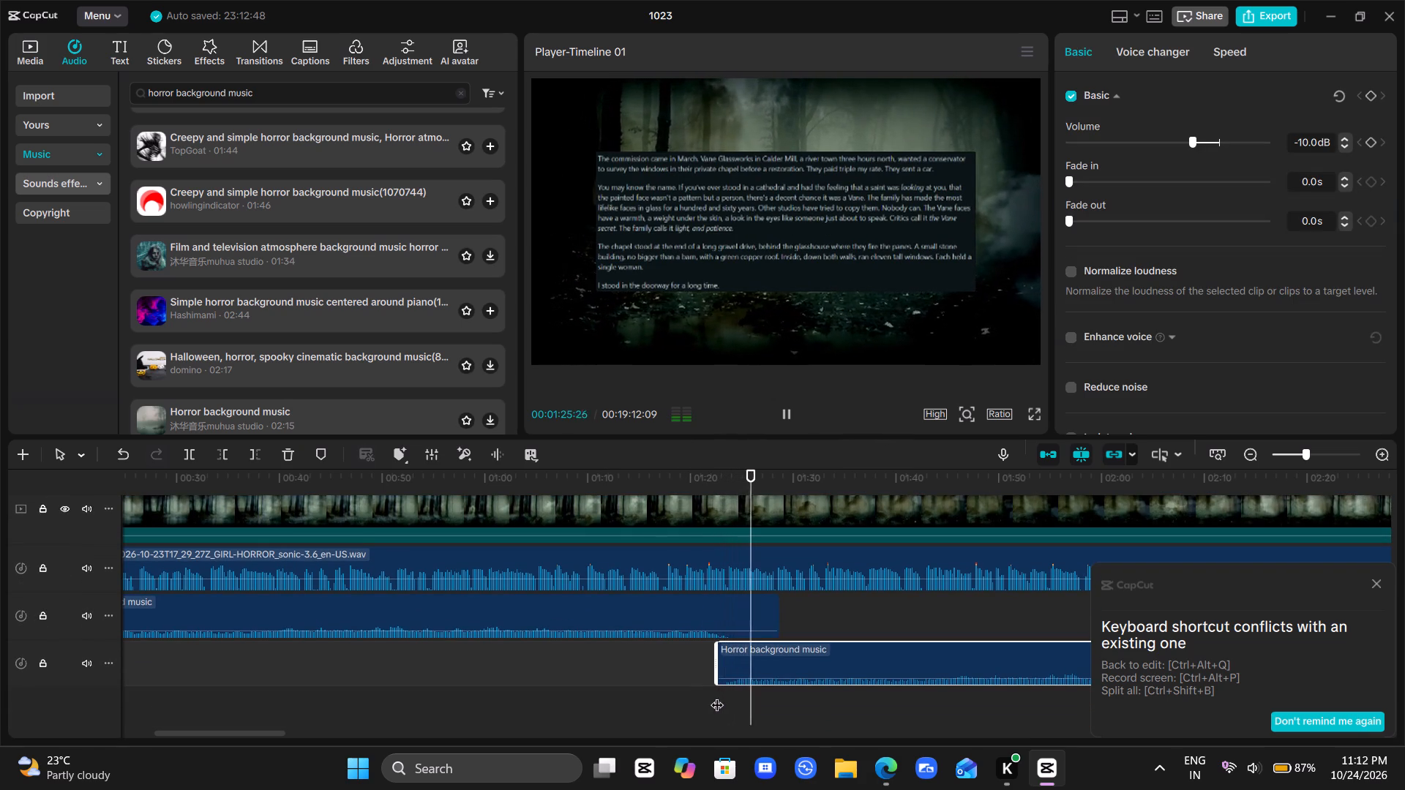
pyautogui.press('space')
pyautogui.hscroll(-1, 717, 696)
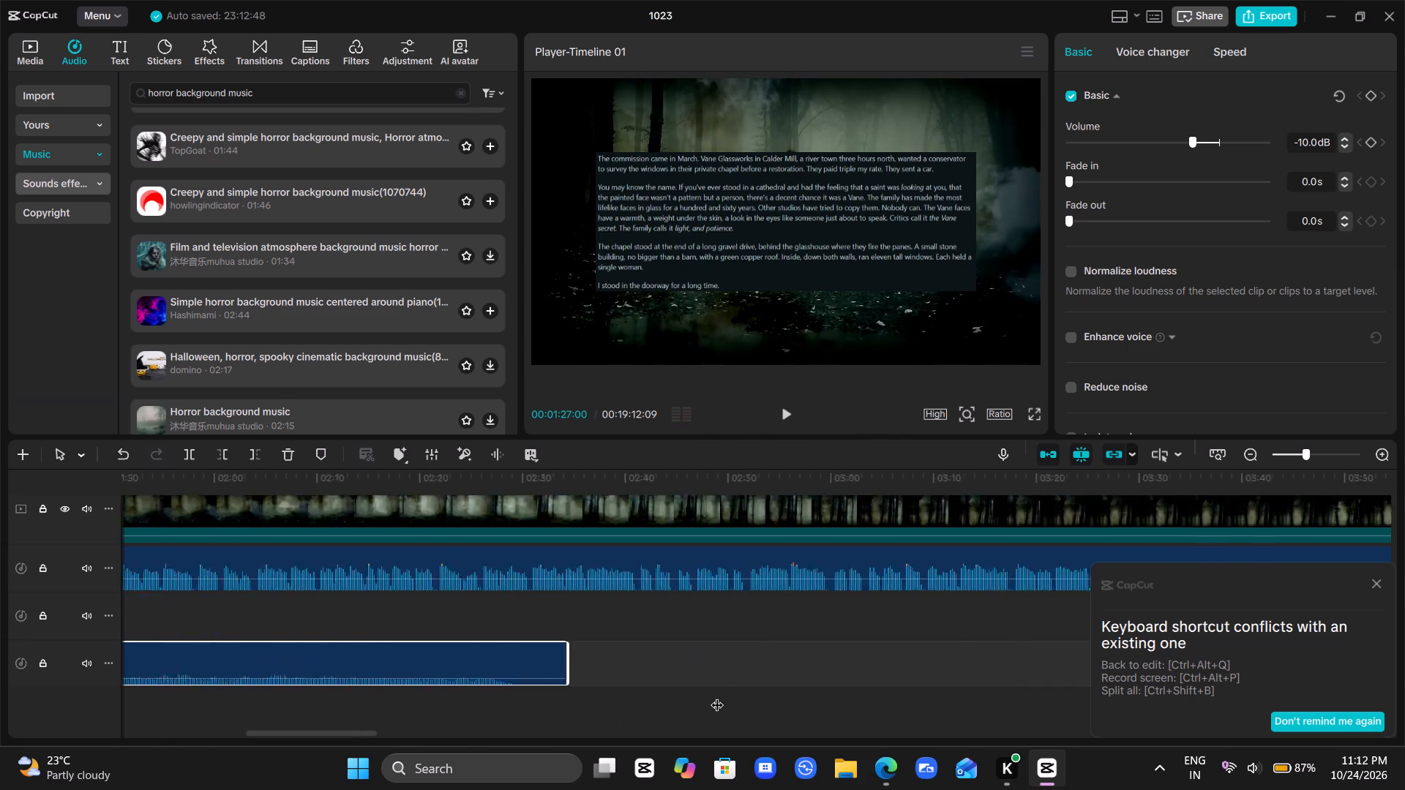
pyautogui.hscroll(-1, 717, 696)
pyautogui.hscroll(1, 717, 696)
pyautogui.click(771, 601)
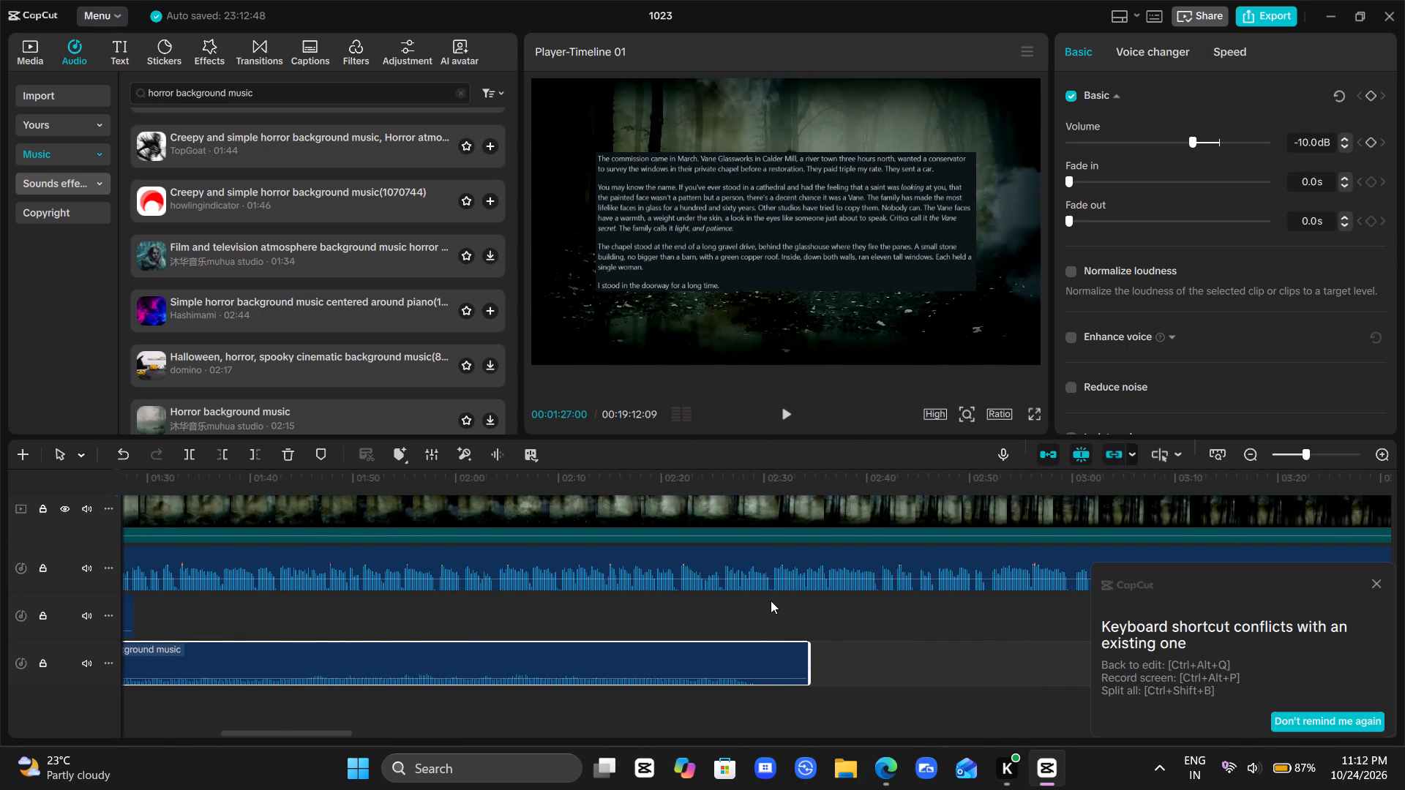
pyautogui.moveTo(771, 601); pyautogui.dragTo(749, 611)
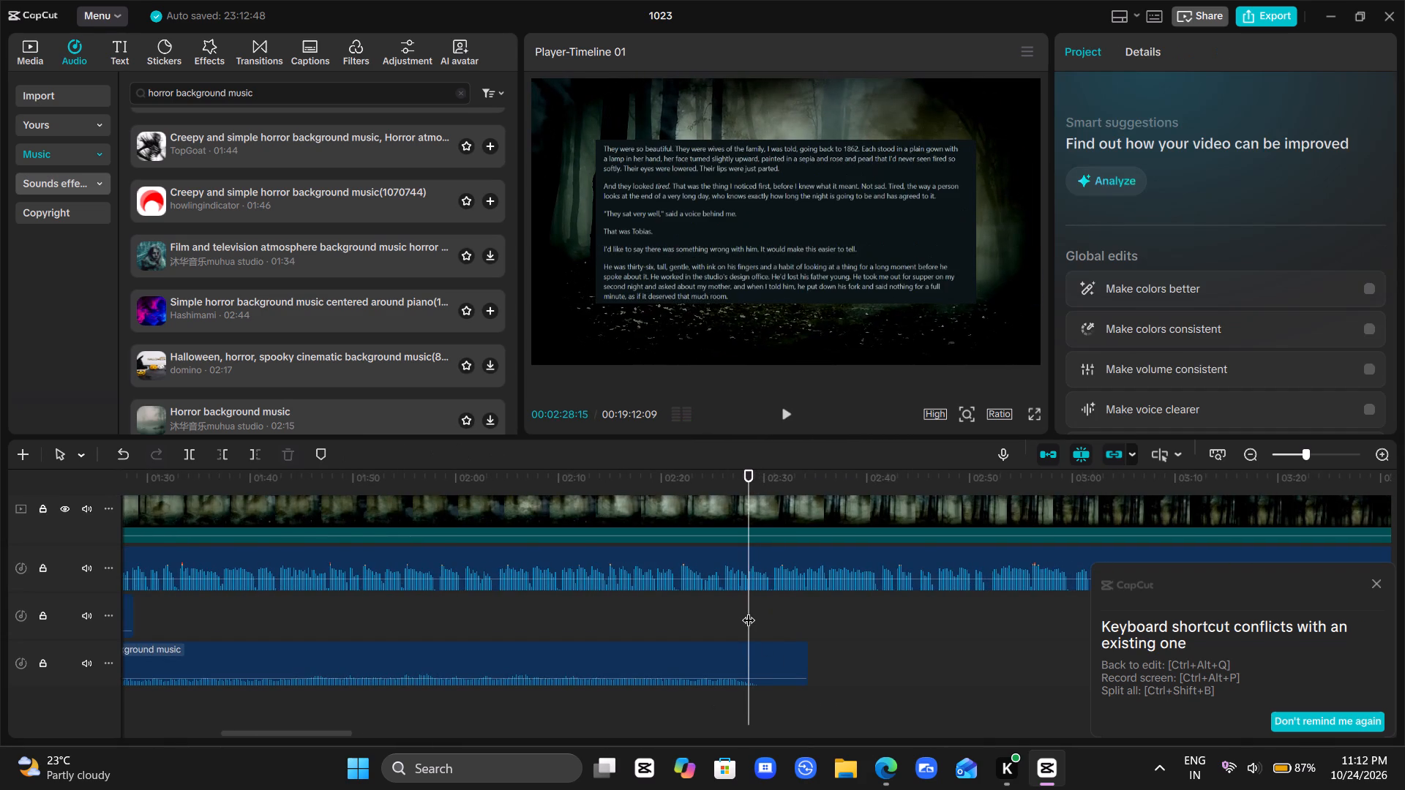
pyautogui.hotkey('ctrl', 'v')
# Paste another copy of the horror background music at 00:03:34:17, overlapping the fading end of the previous copy.
pyautogui.hscroll(-1, 749, 611)
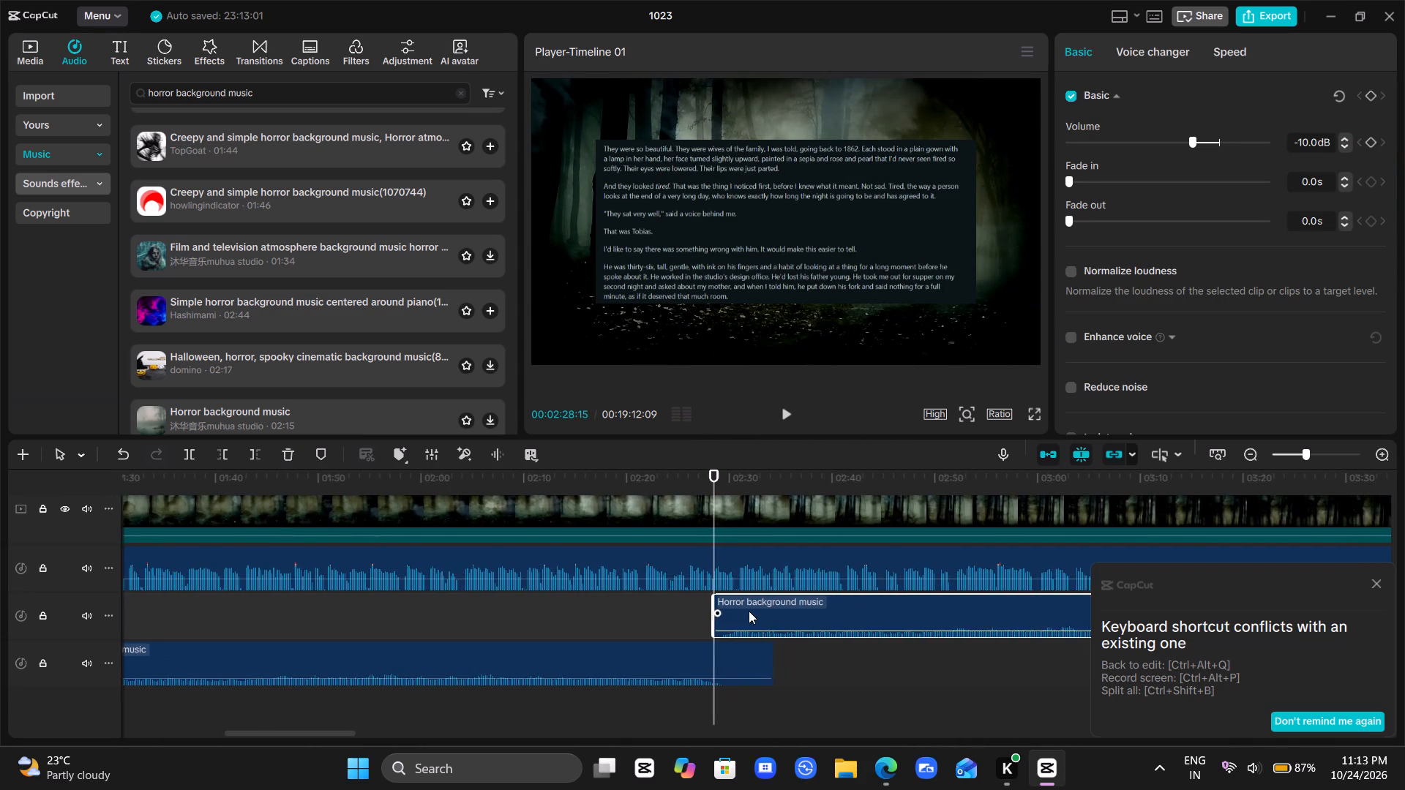
pyautogui.hscroll(-1, 749, 611)
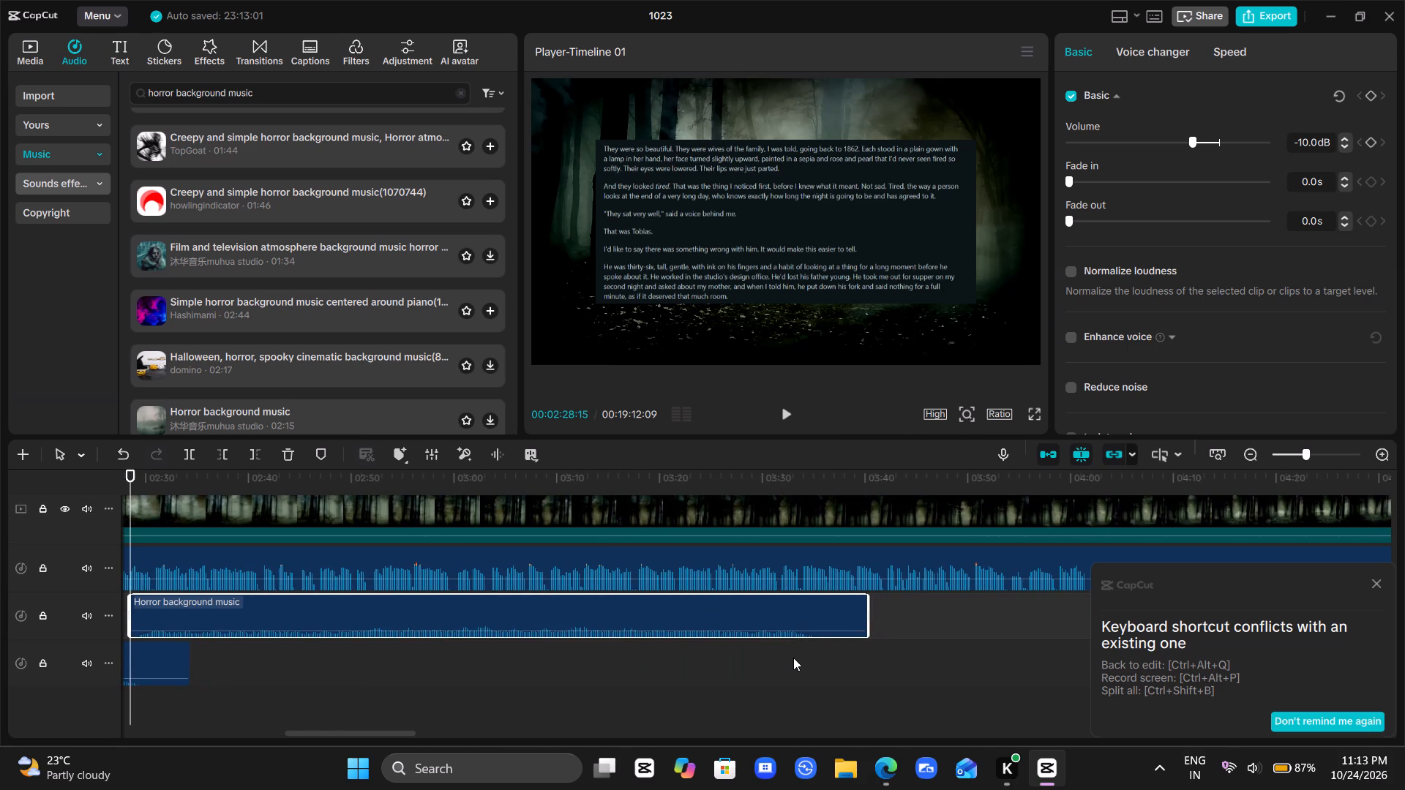
pyautogui.click(793, 658)
pyautogui.moveTo(793, 658); pyautogui.dragTo(812, 667)
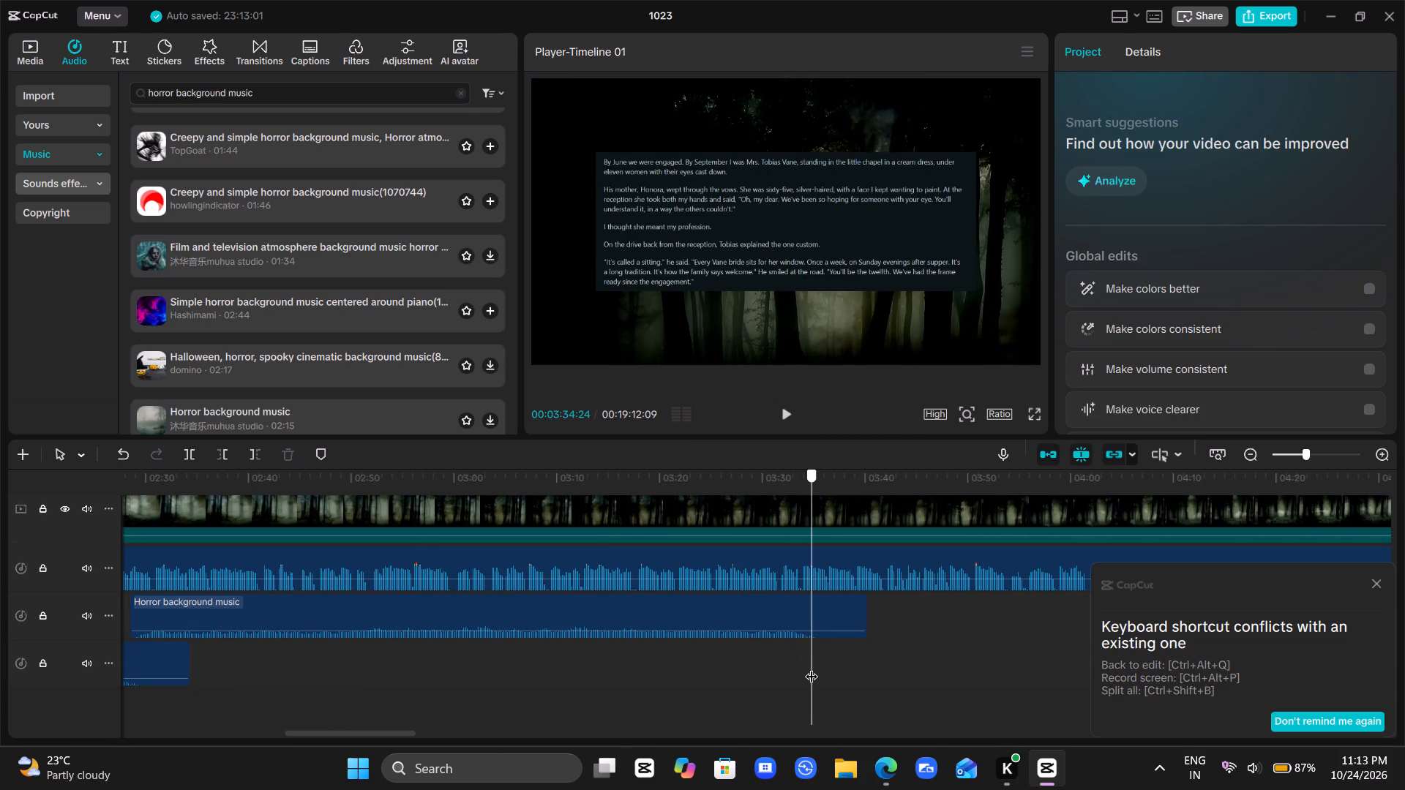
pyautogui.moveTo(812, 667); pyautogui.dragTo(809, 671)
pyautogui.hotkey('ctrl', 'v')
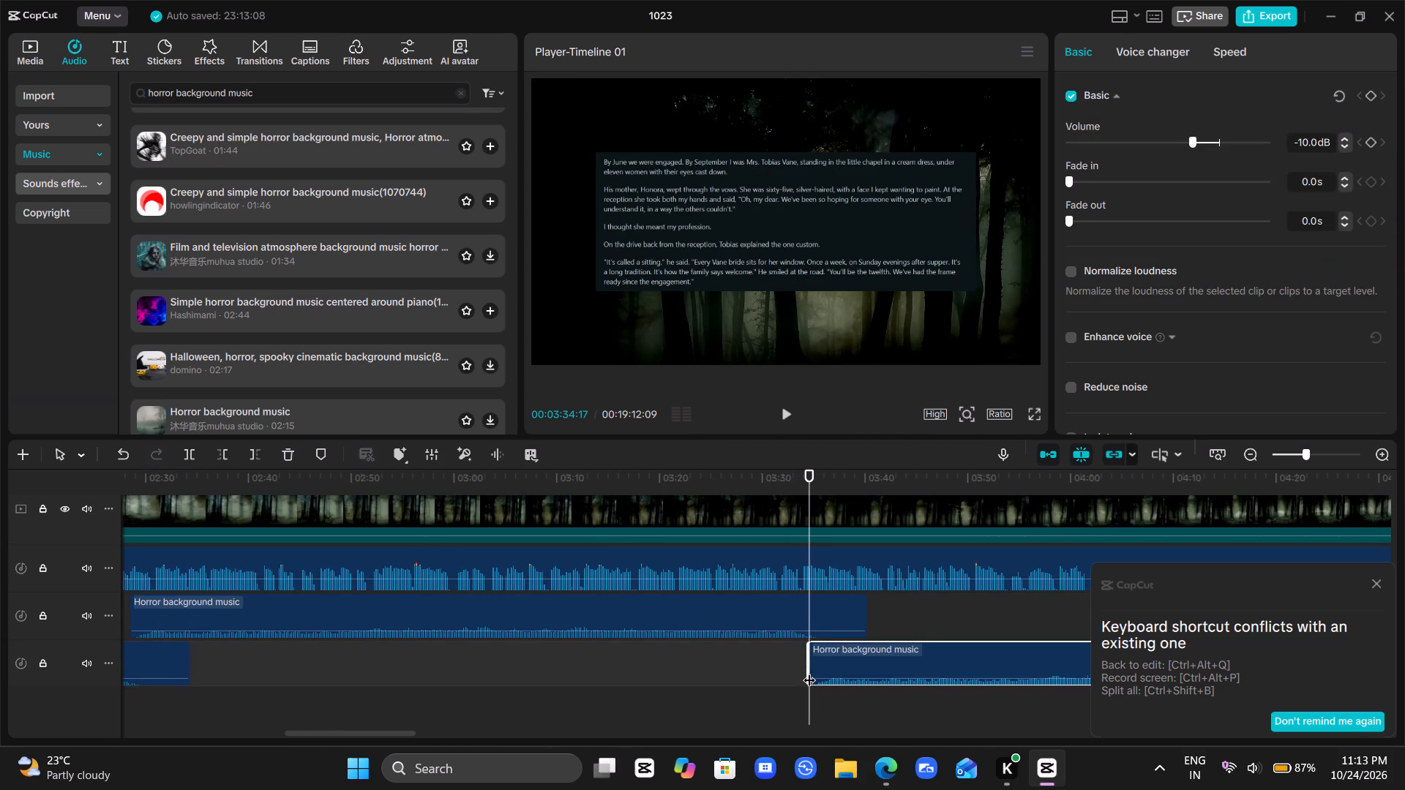
# Paste another copy of the horror background music at 00:04:40:10, overlapping the fading end of the previous copy.
pyautogui.hscroll(-3, 809, 671)
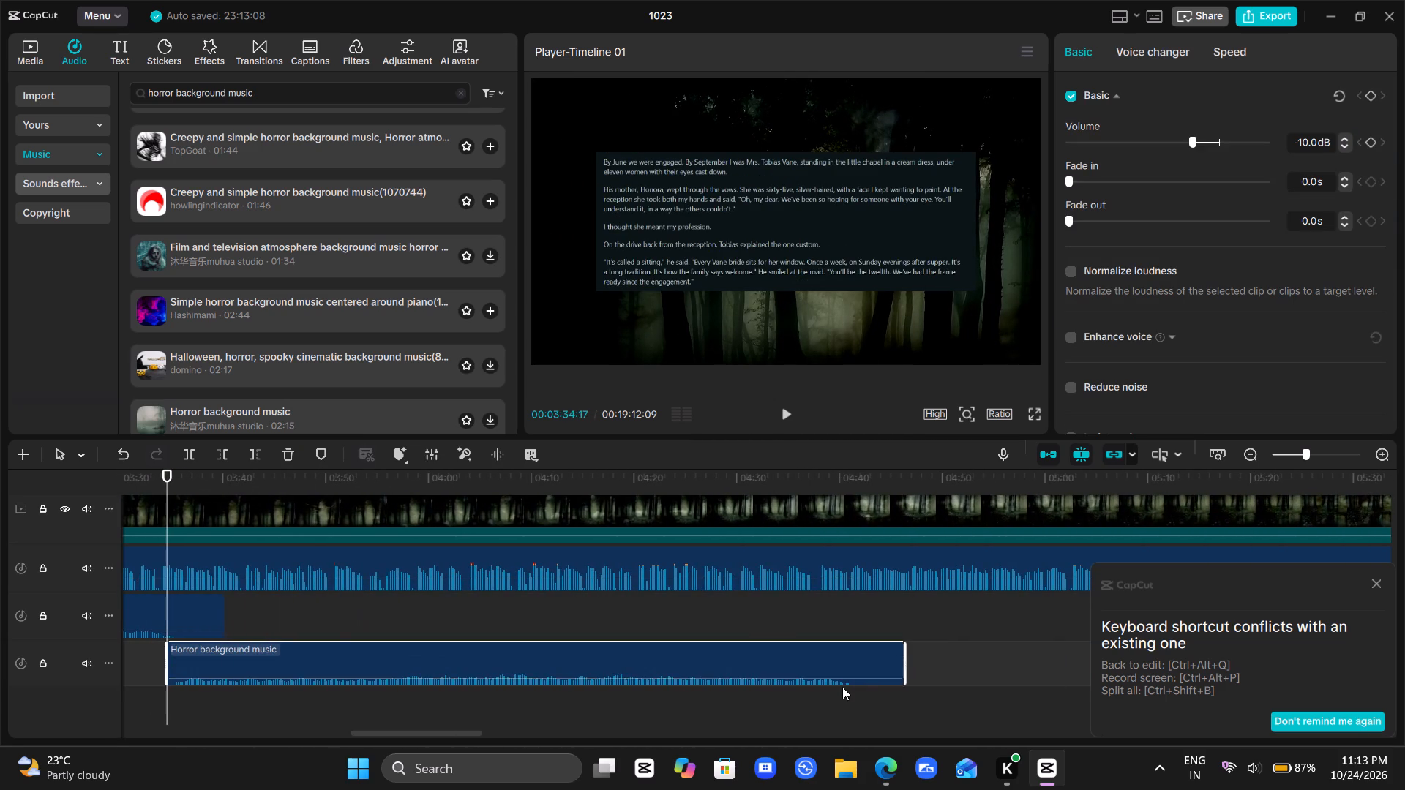
pyautogui.click(842, 696)
pyautogui.click(842, 696)
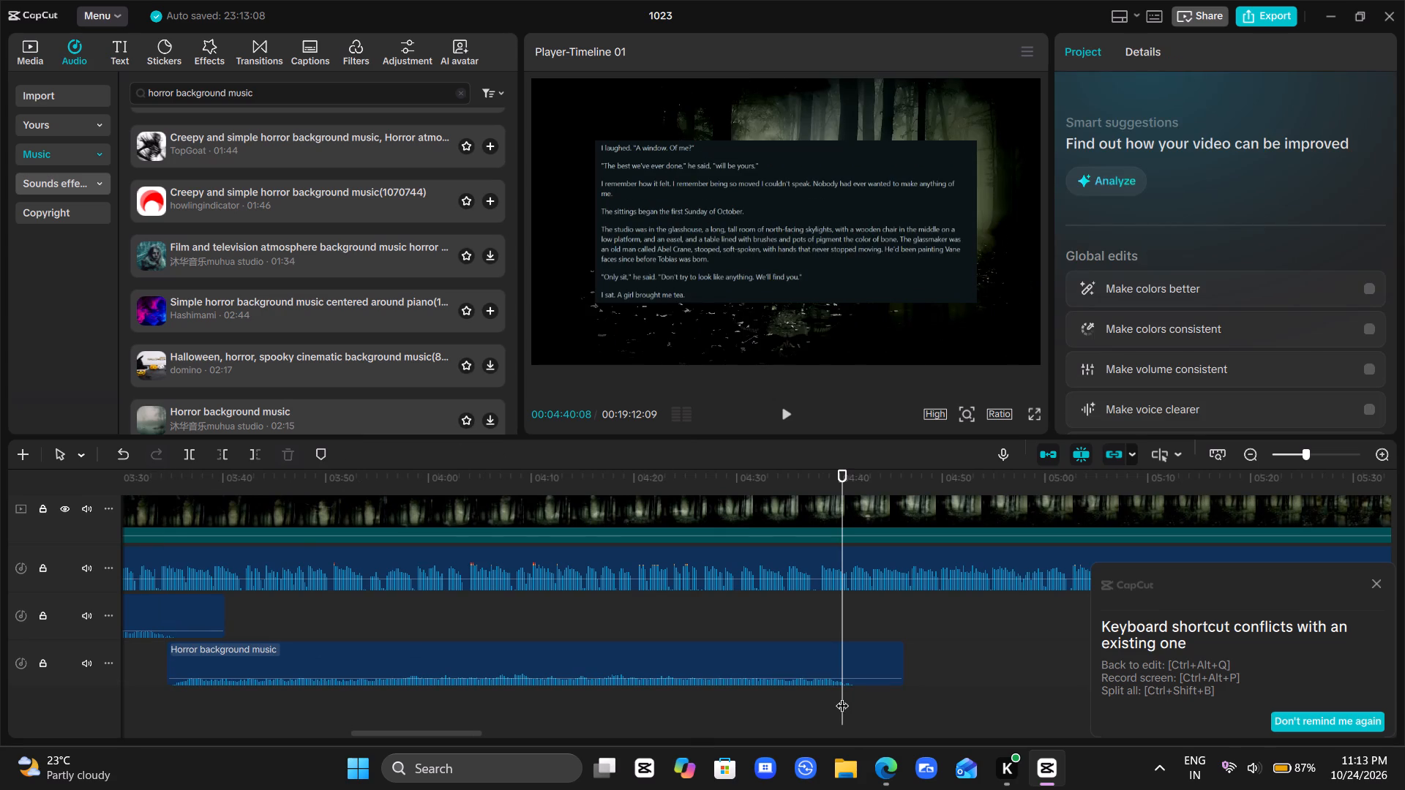
pyautogui.press('Right')
pyautogui.press('Right')
pyautogui.hotkey('ctrl', 'v')
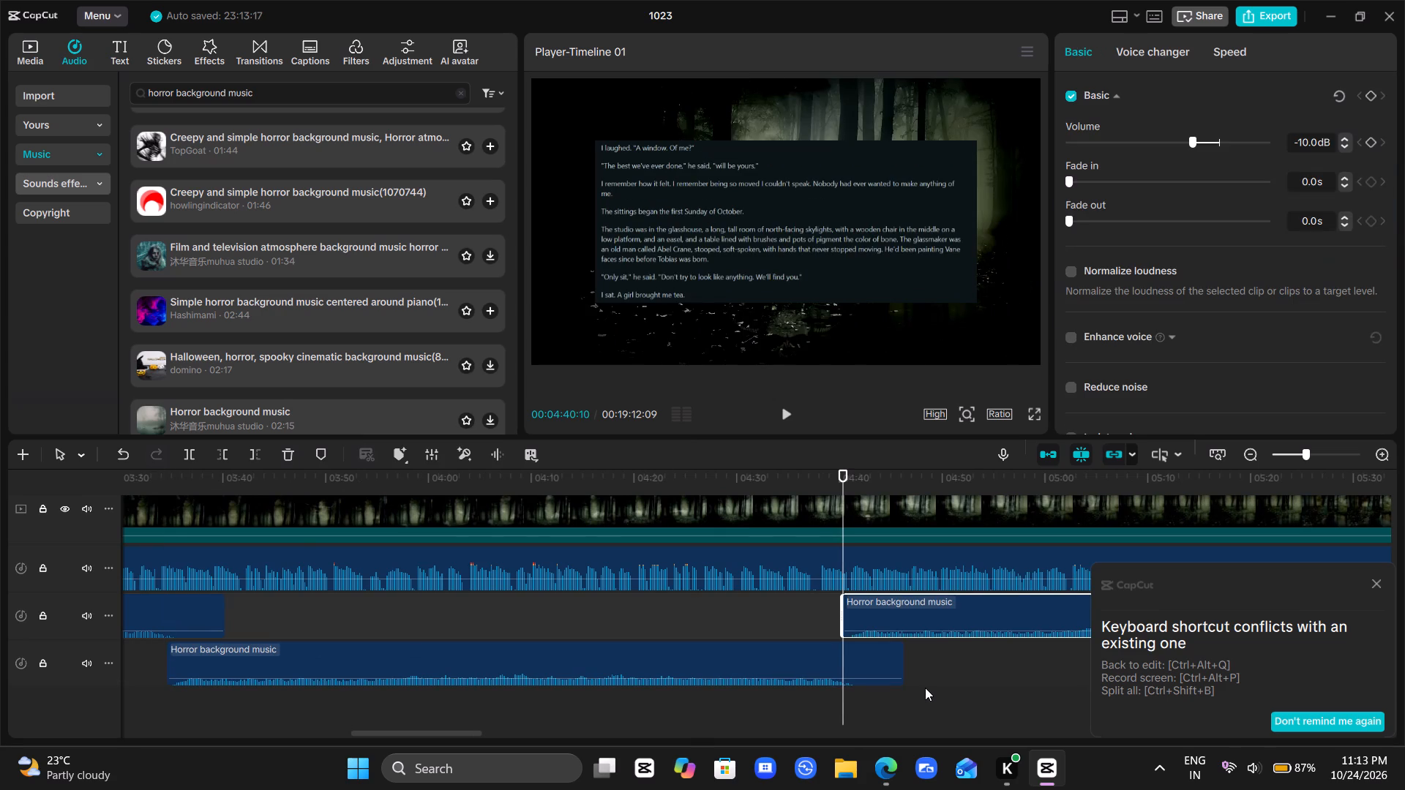
# Copy all five horror background music clips together and paste the group at 00:05:46:17, overlapping the last clip's fading end.
pyautogui.click(925, 688)
pyautogui.hscroll(-1, 925, 688)
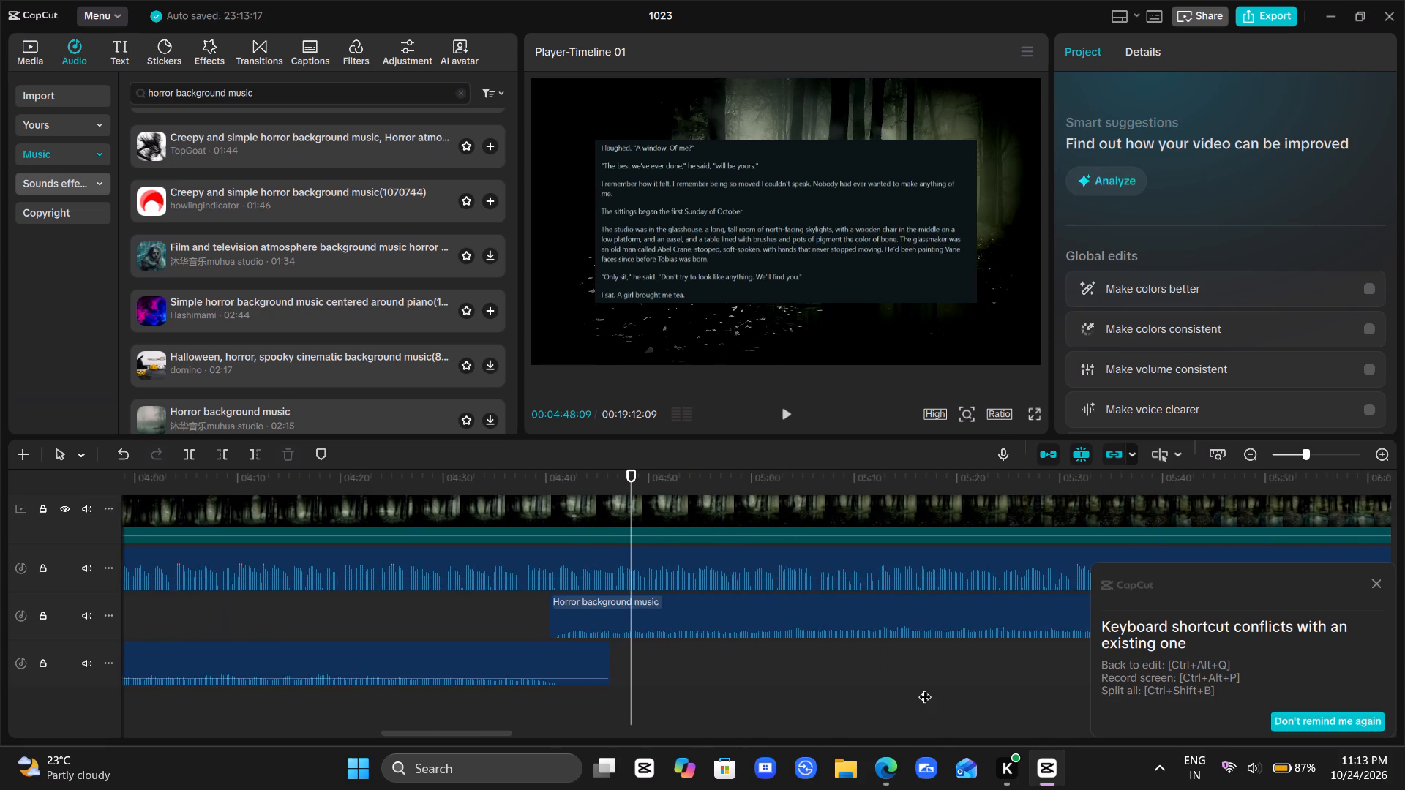
pyautogui.hscroll(-1, 925, 688)
pyautogui.click(839, 667)
pyautogui.moveTo(839, 667); pyautogui.dragTo(850, 666)
pyautogui.moveTo(899, 655); pyautogui.dragTo(0, 658)
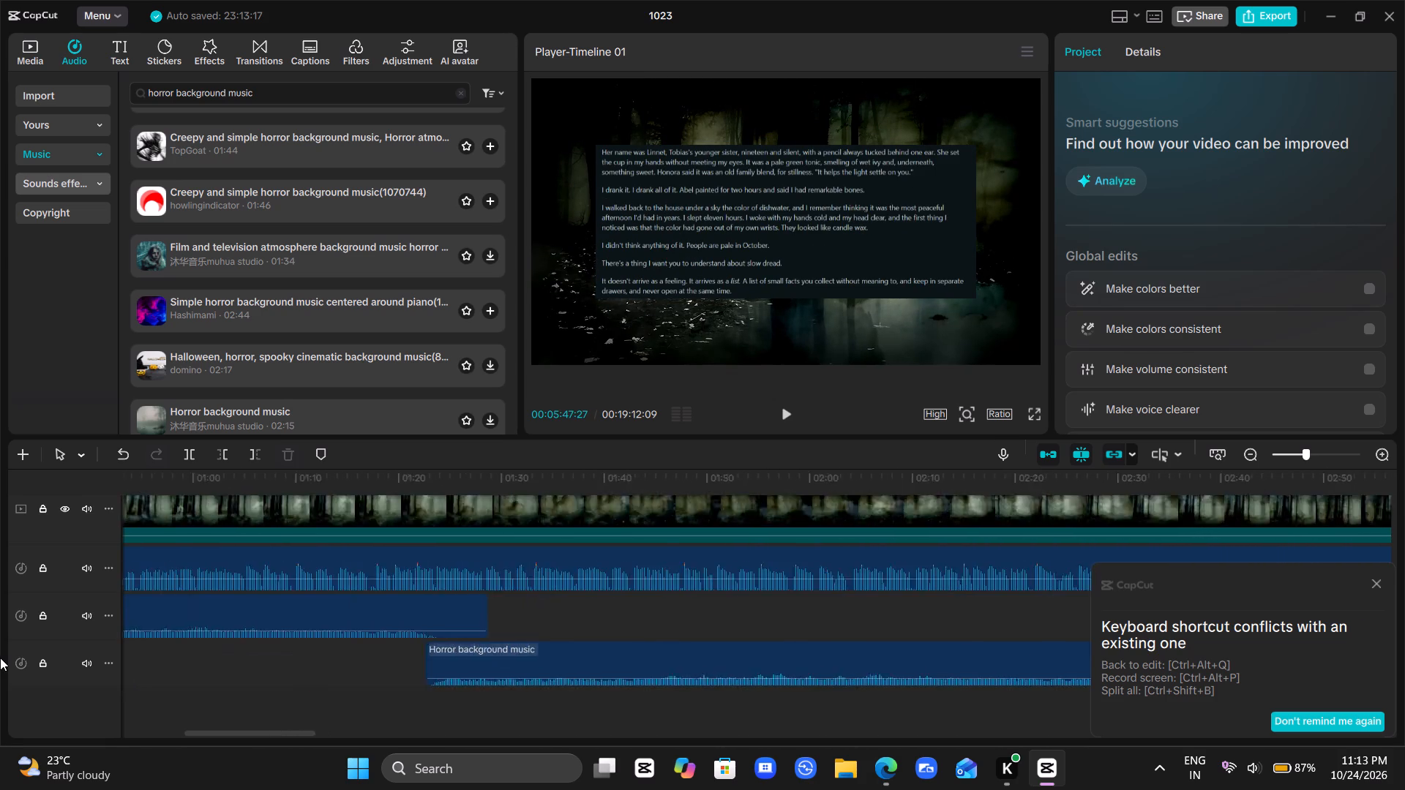
pyautogui.moveTo(0, 658); pyautogui.dragTo(312, 627)
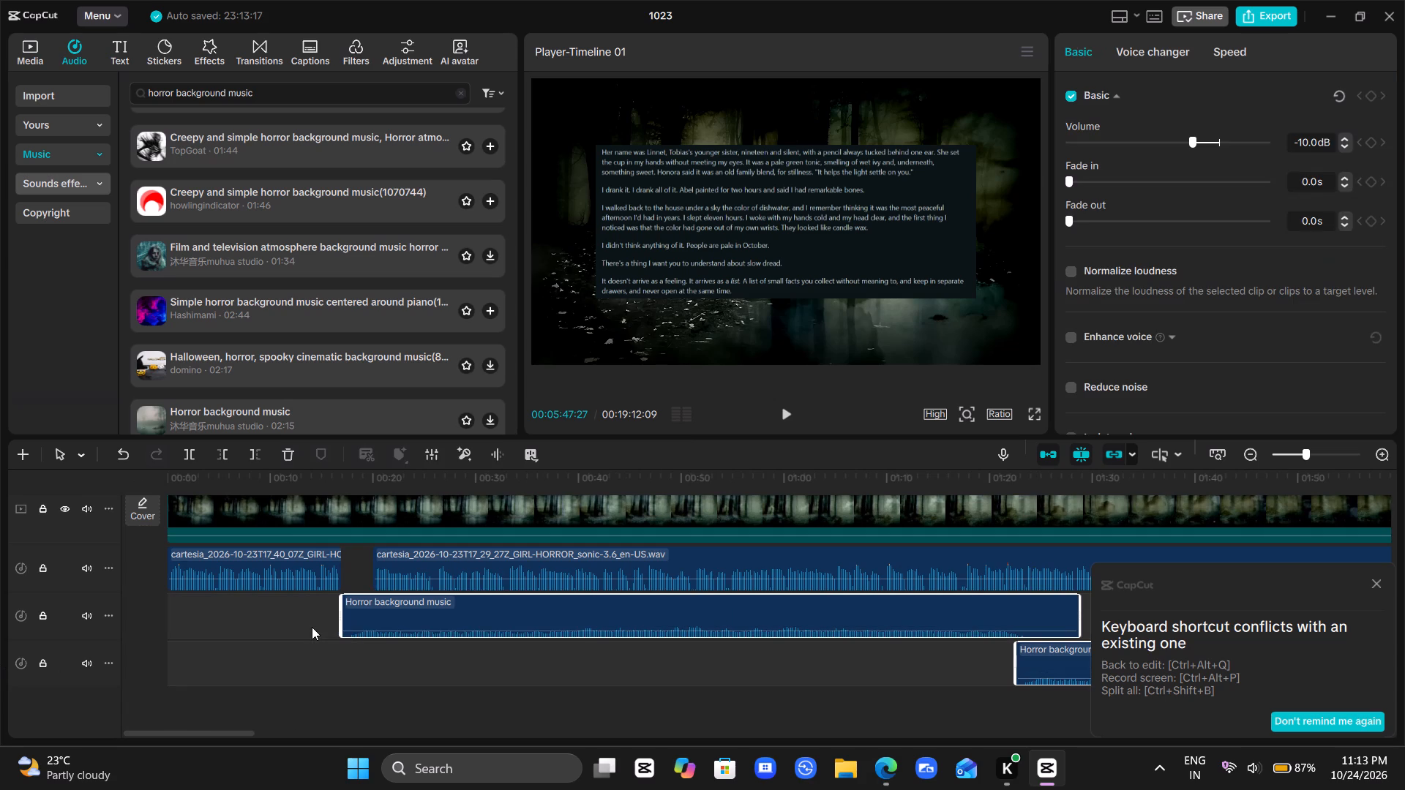
pyautogui.hotkey('ctrl', 'c')
pyautogui.hscroll(-7, 312, 627)
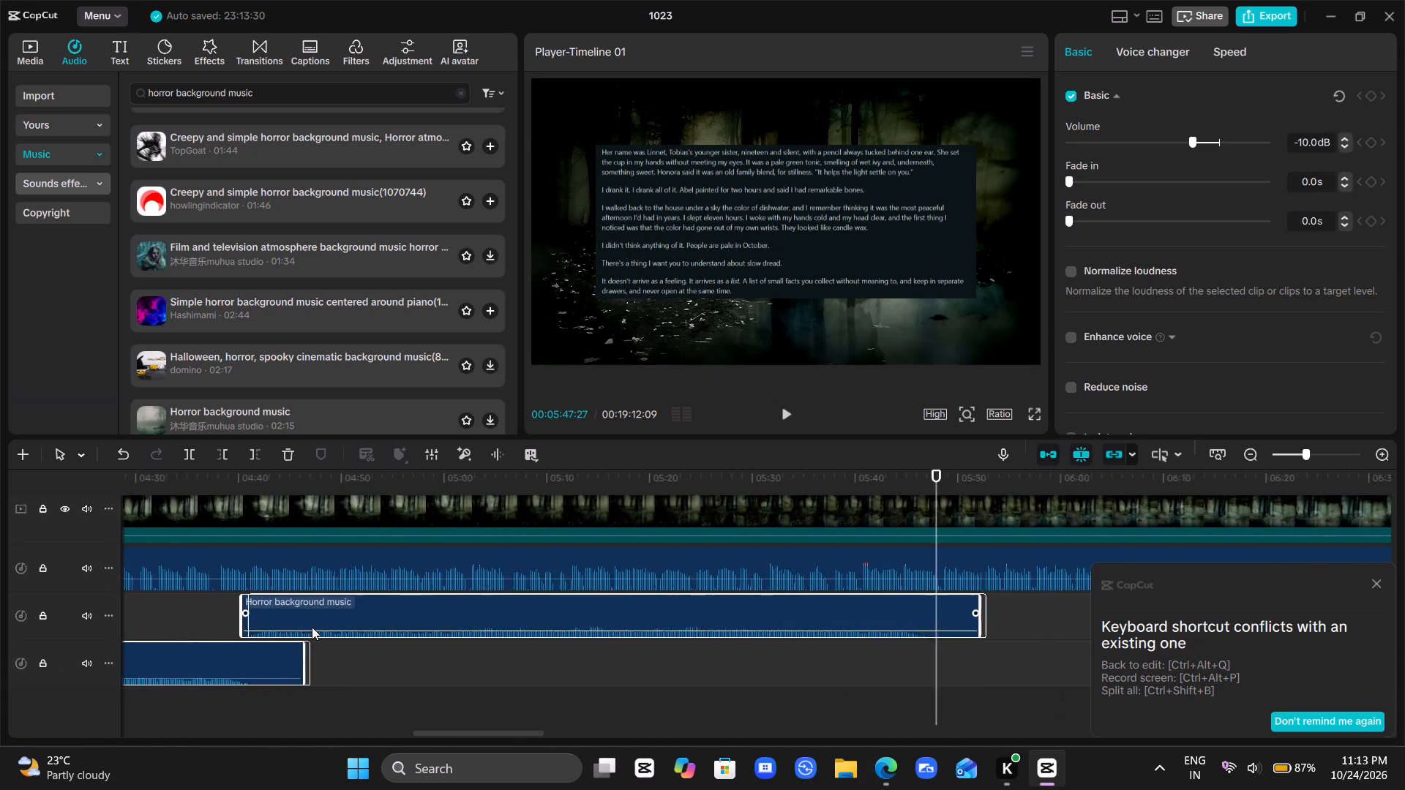
pyautogui.hscroll(-1, 312, 627)
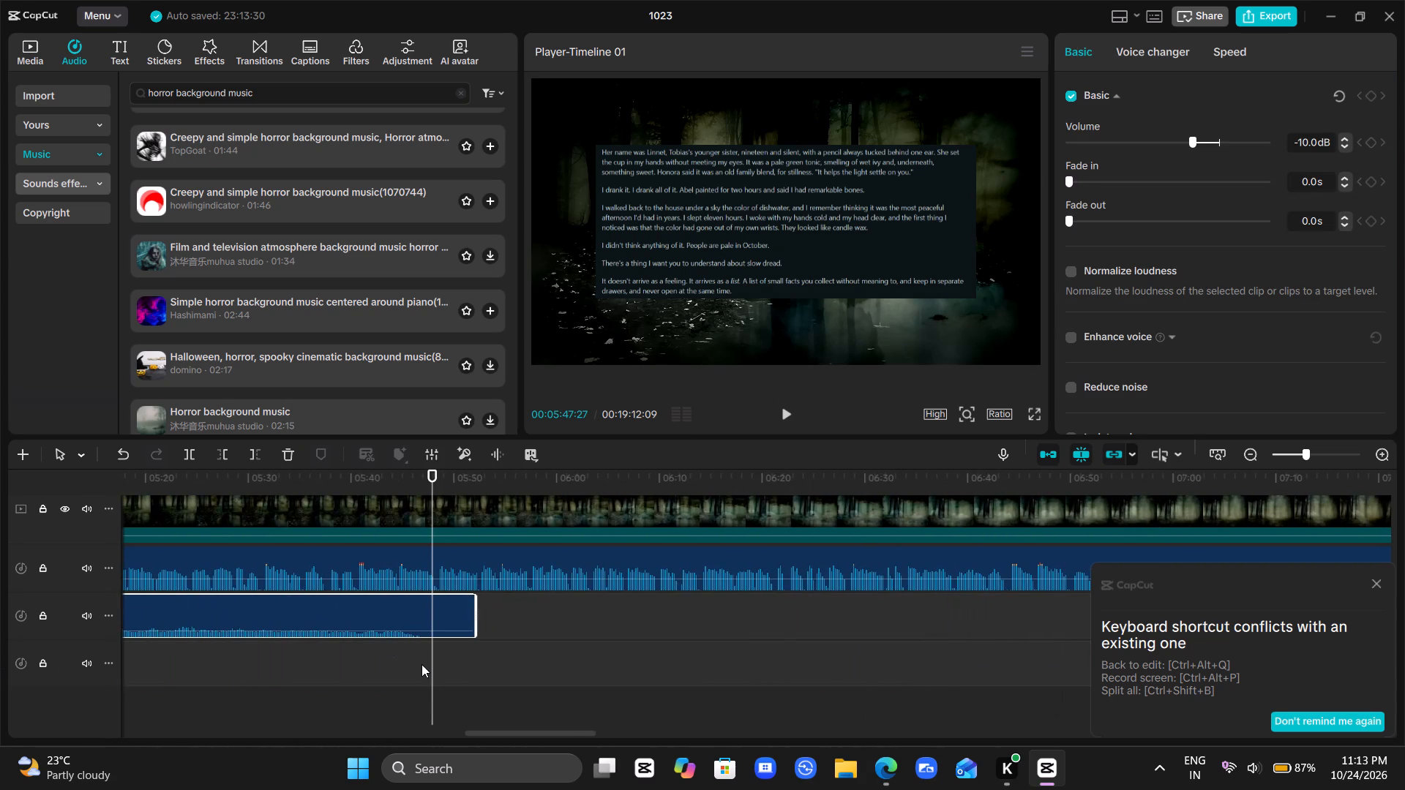
pyautogui.doubleClick(421, 664)
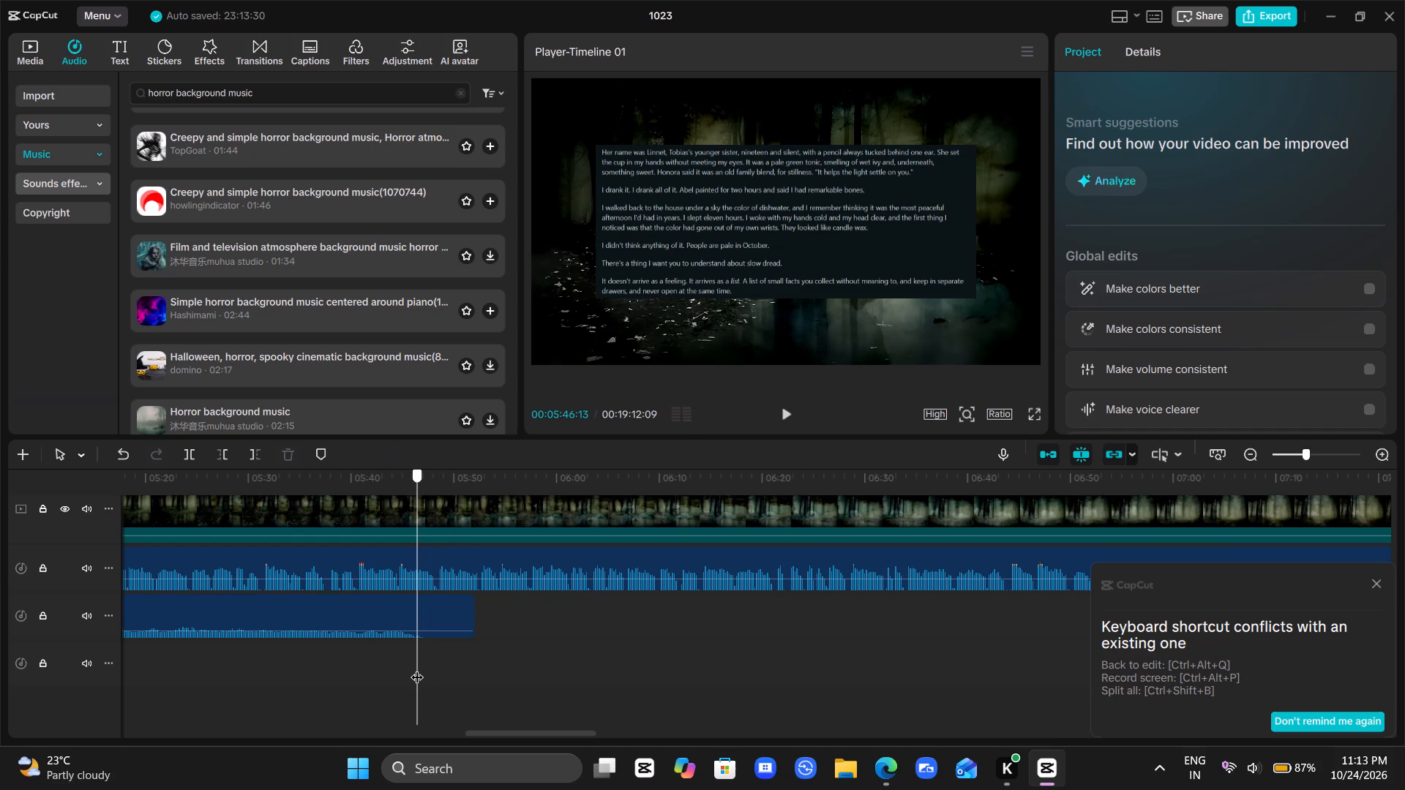
pyautogui.hotkey('ctrl', 'v')
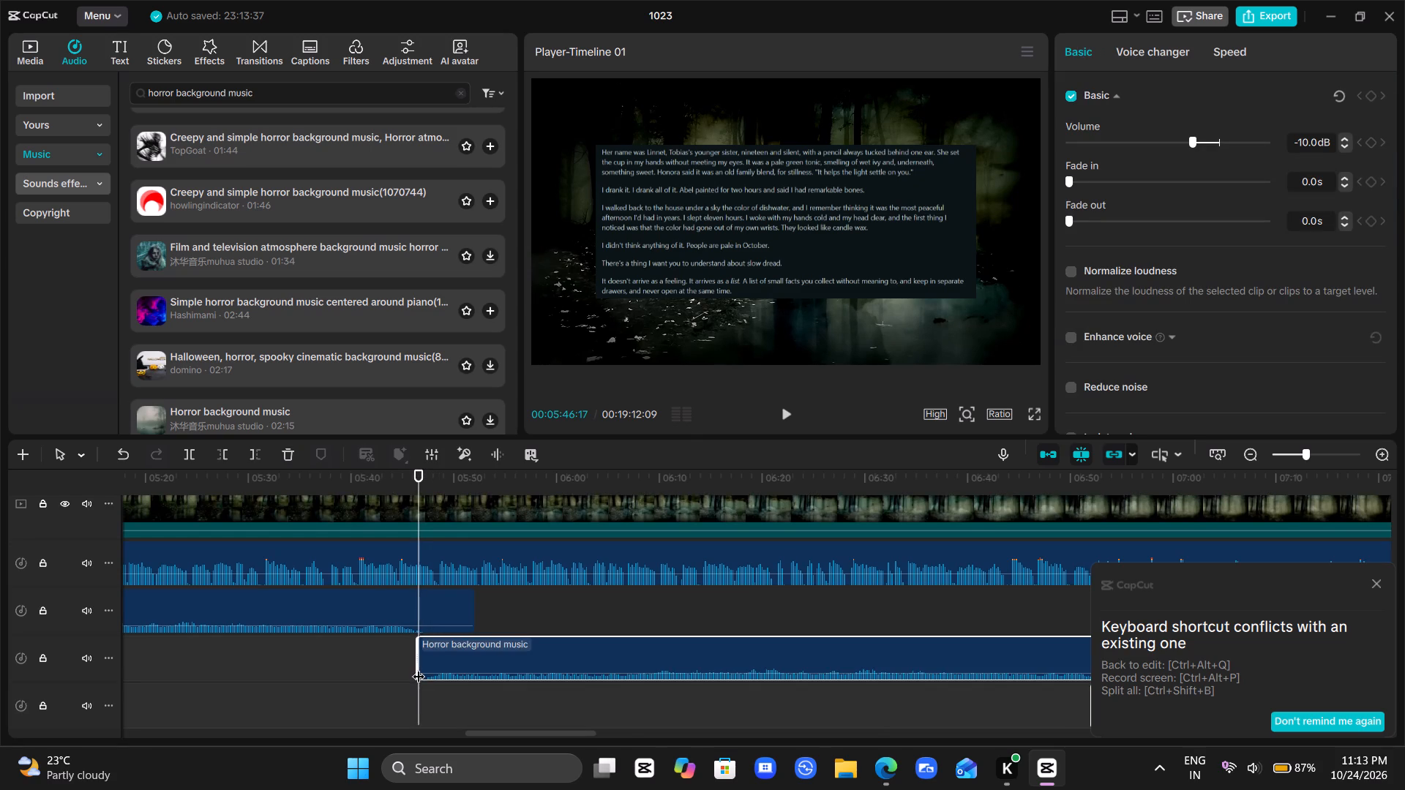
# Paste the group of five music clips again at 00:11:16:11, overlapping the fading end of the previous group.
pyautogui.hscroll(-4, 419, 667)
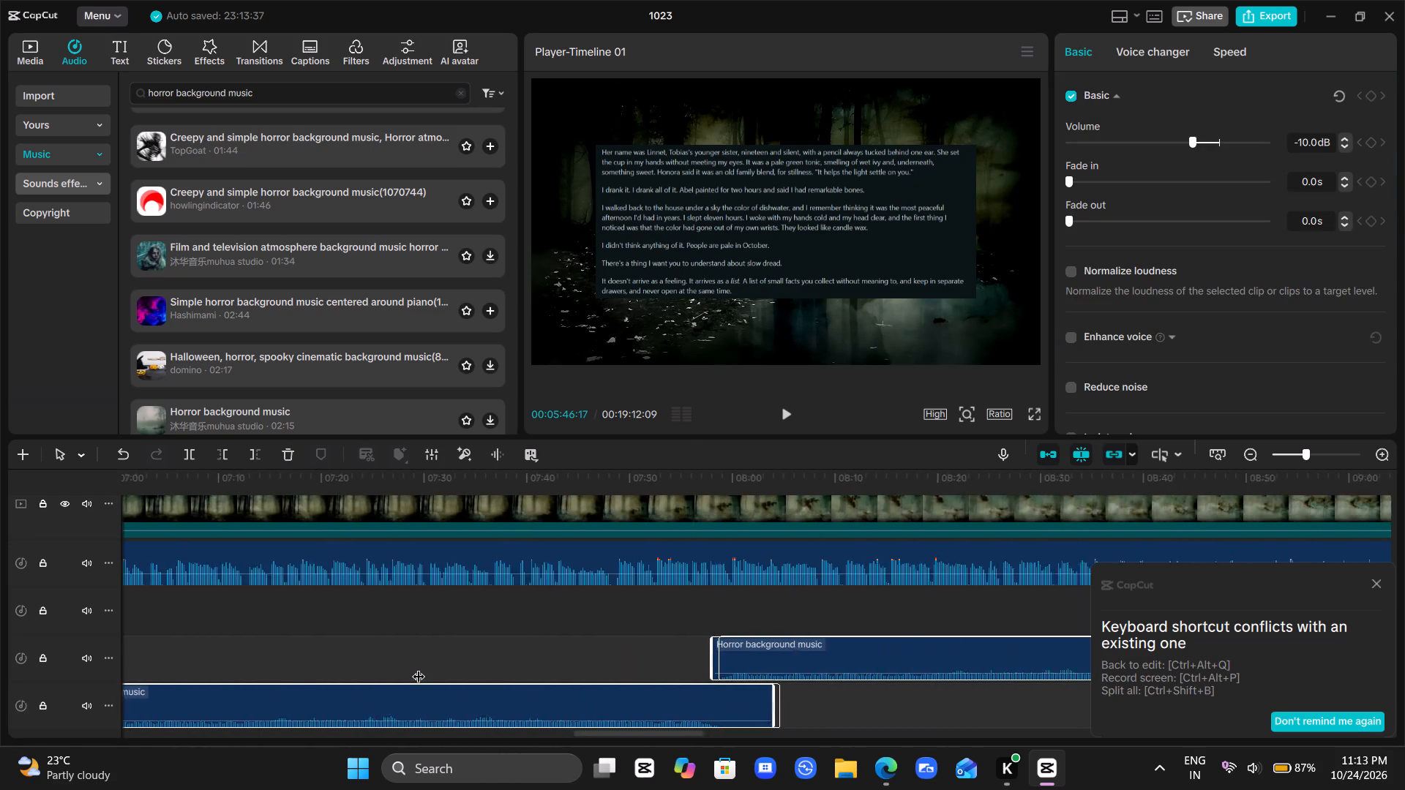
pyautogui.hscroll(-2, 419, 667)
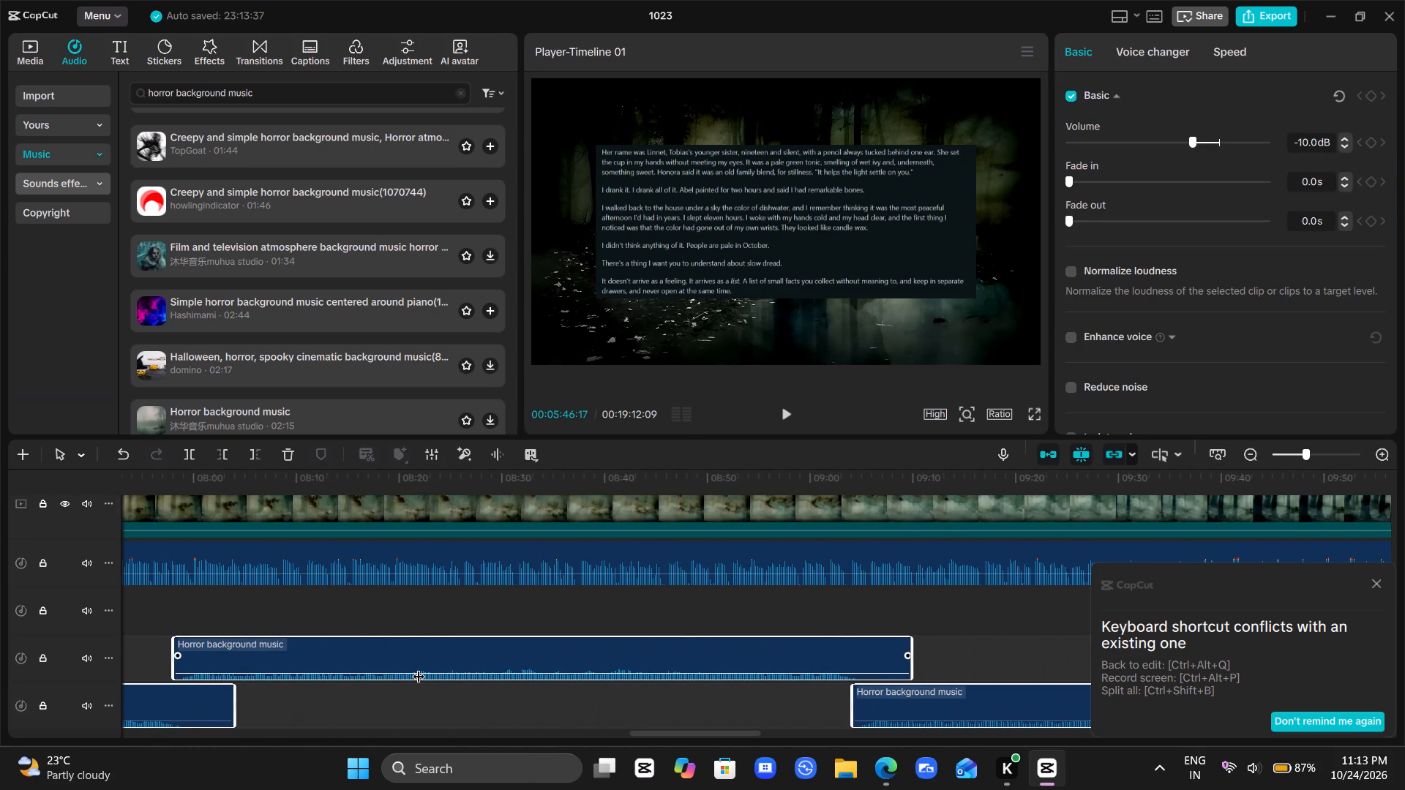
pyautogui.hscroll(-2, 419, 667)
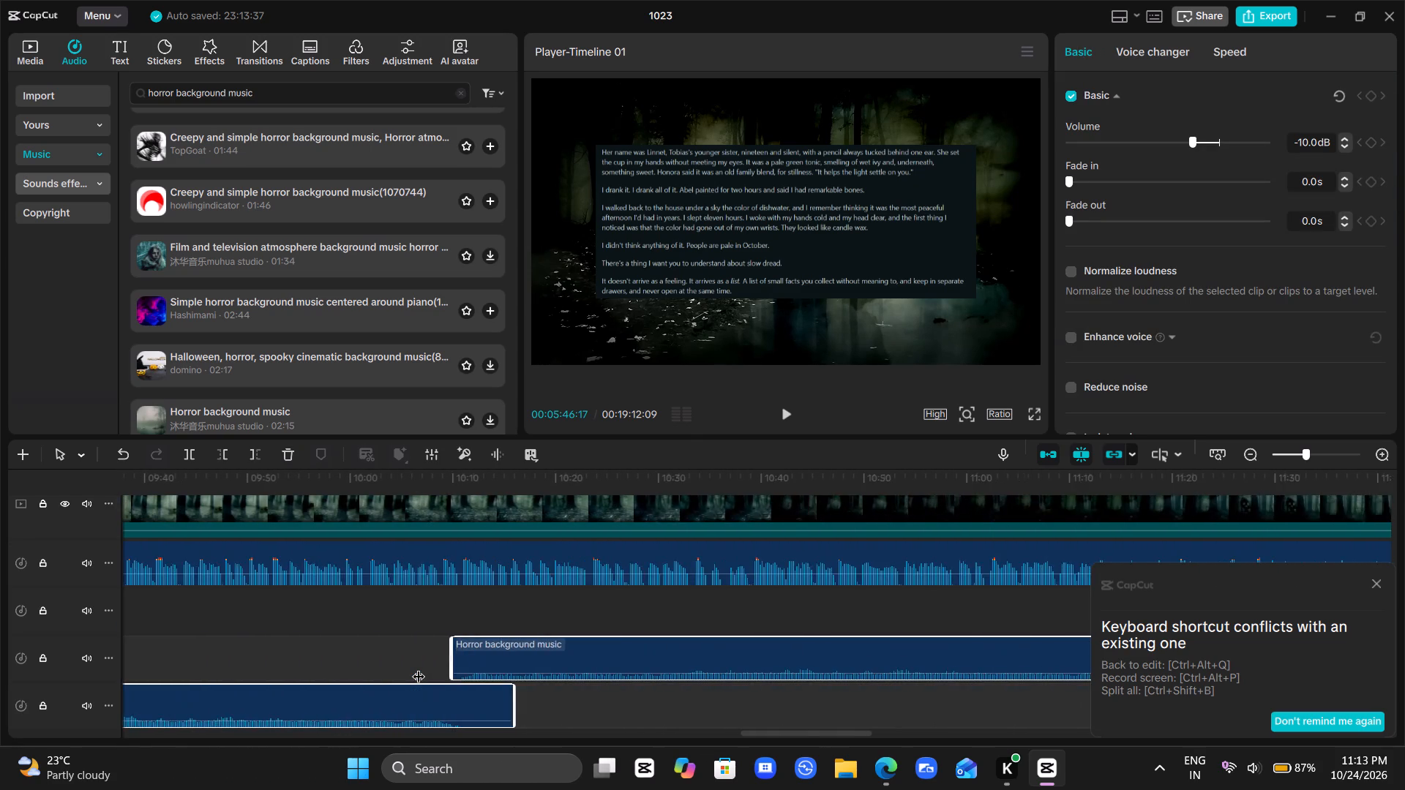
pyautogui.hscroll(-2, 419, 667)
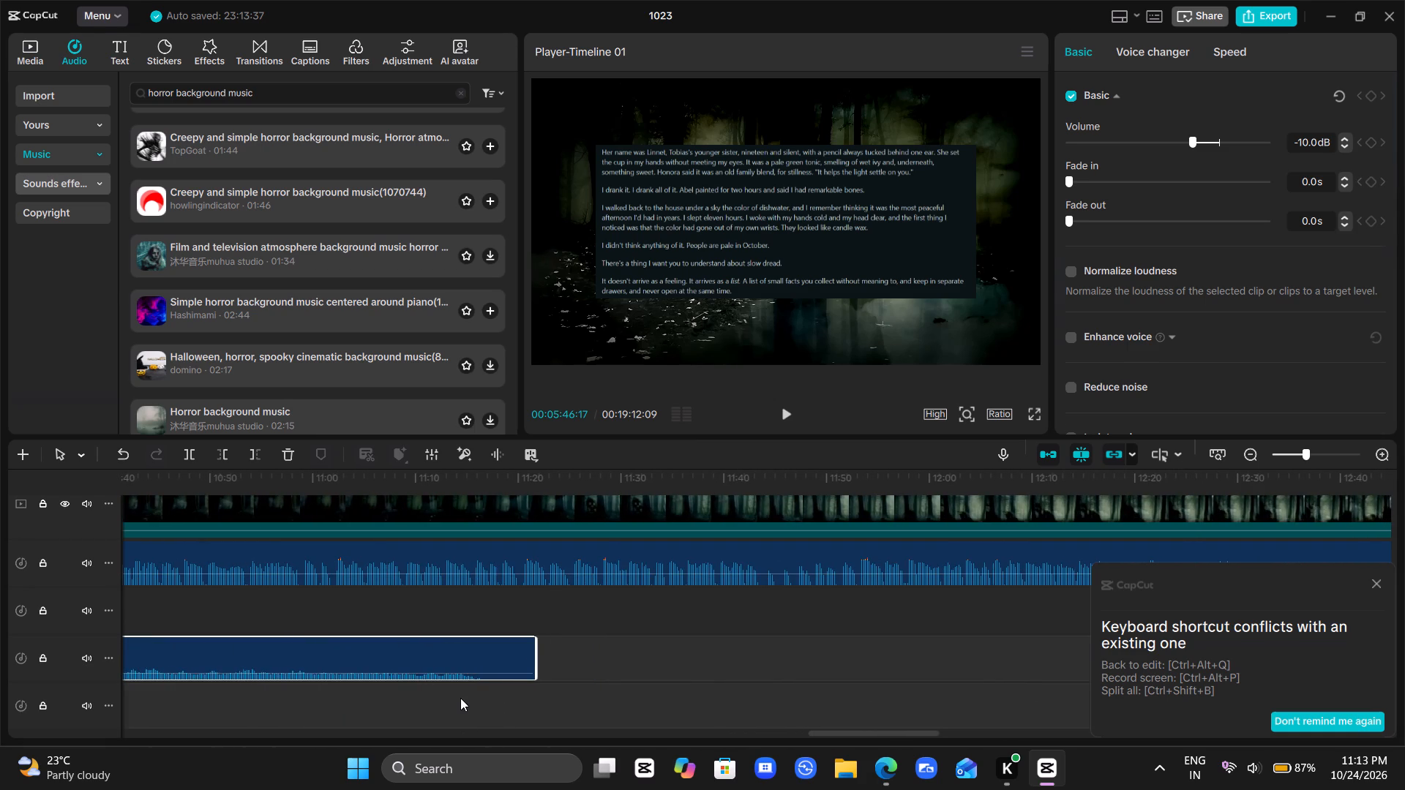
pyautogui.click(460, 698)
pyautogui.moveTo(460, 698); pyautogui.dragTo(481, 706)
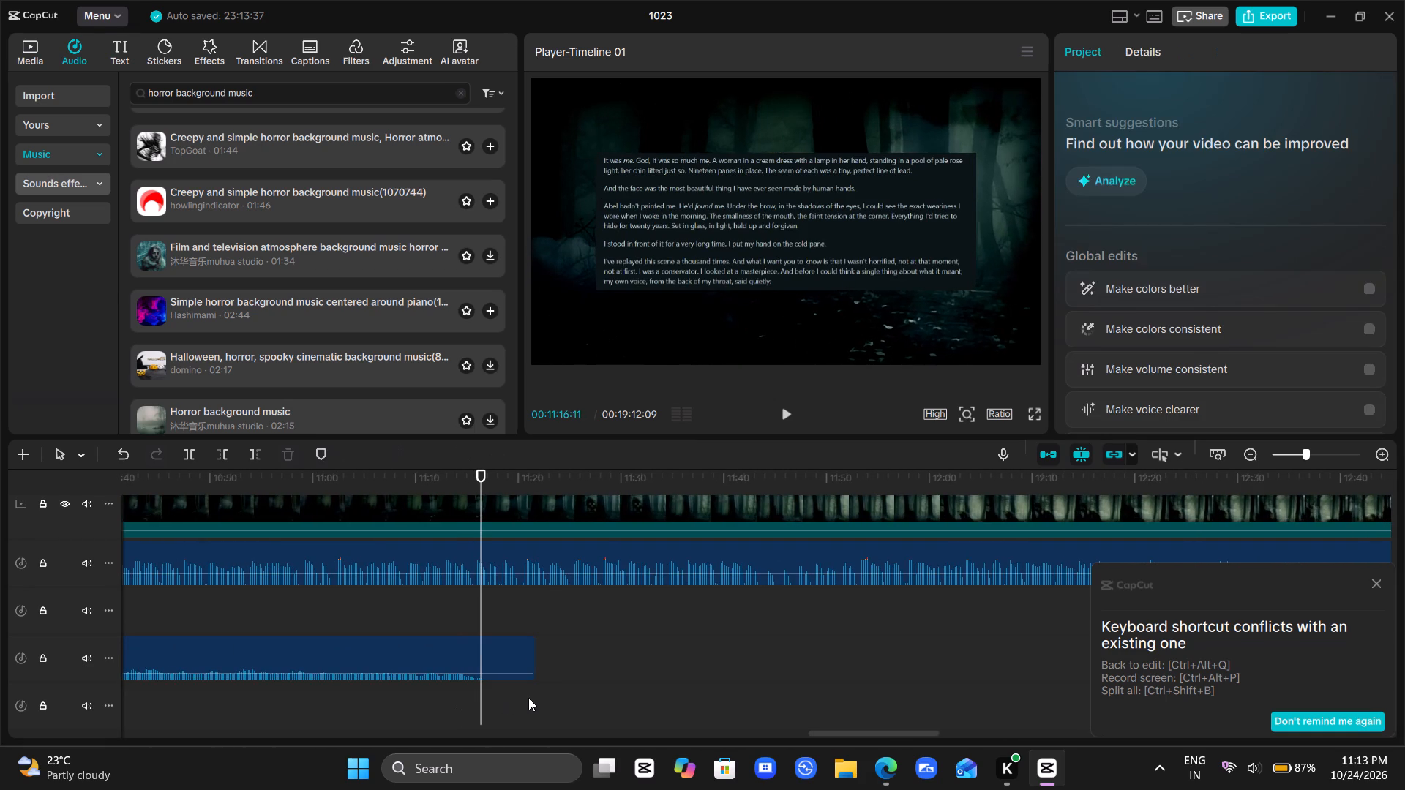
pyautogui.hotkey('ctrl', 'v')
# Paste the group of five music clips once more at 00:16:46:01, overlapping the fading end of the previous group.
pyautogui.hscroll(-1, 528, 698)
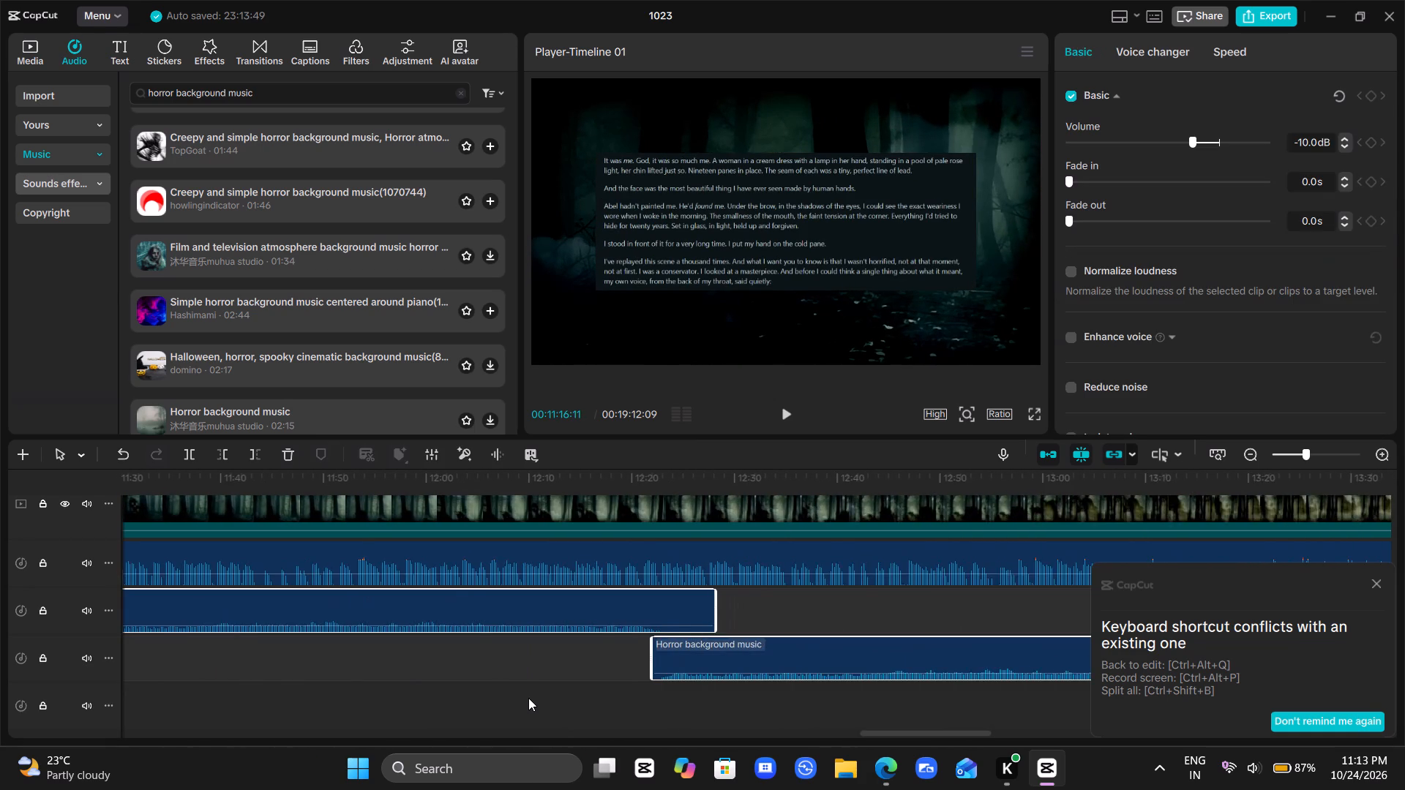
pyautogui.hscroll(-3, 528, 698)
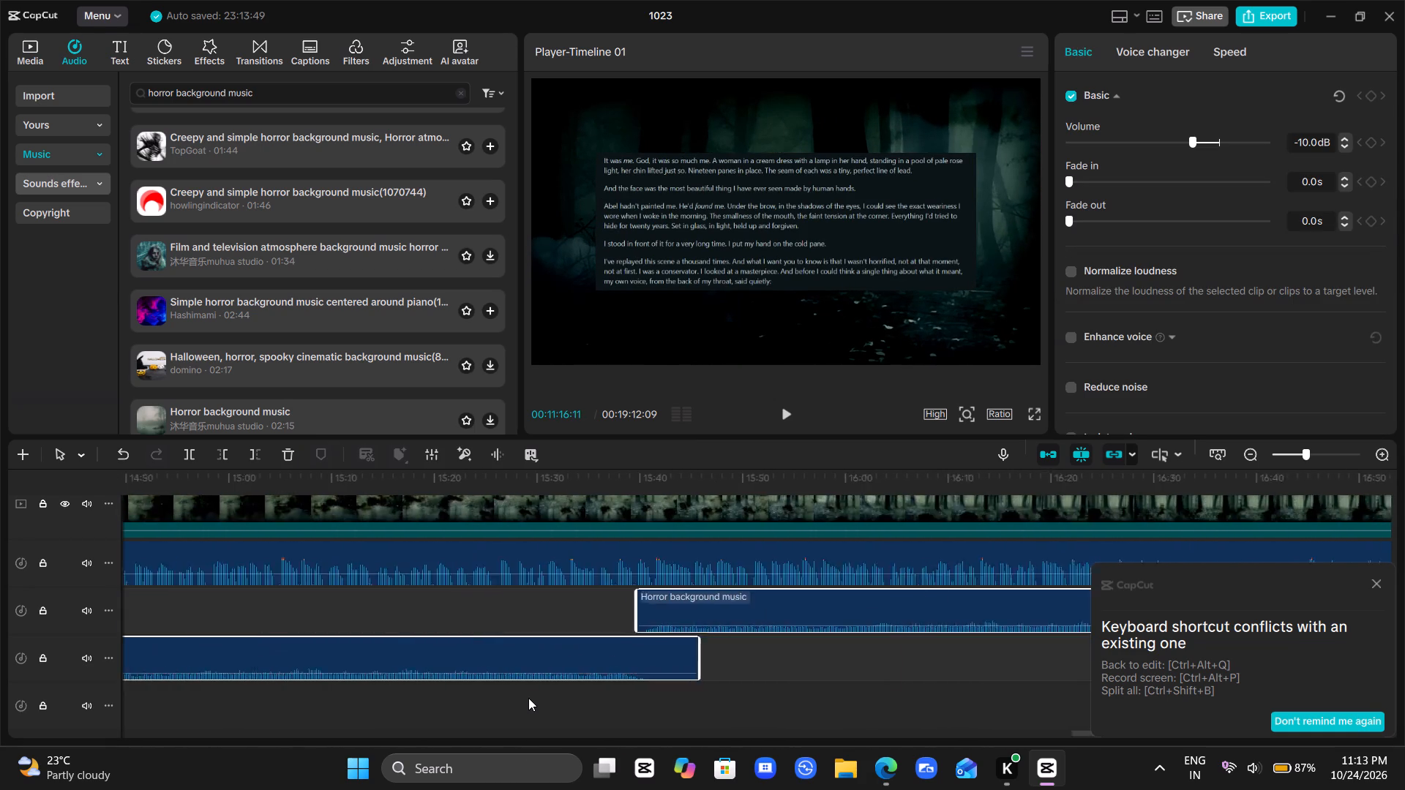
pyautogui.hscroll(-2, 528, 698)
pyautogui.hscroll(3, 528, 698)
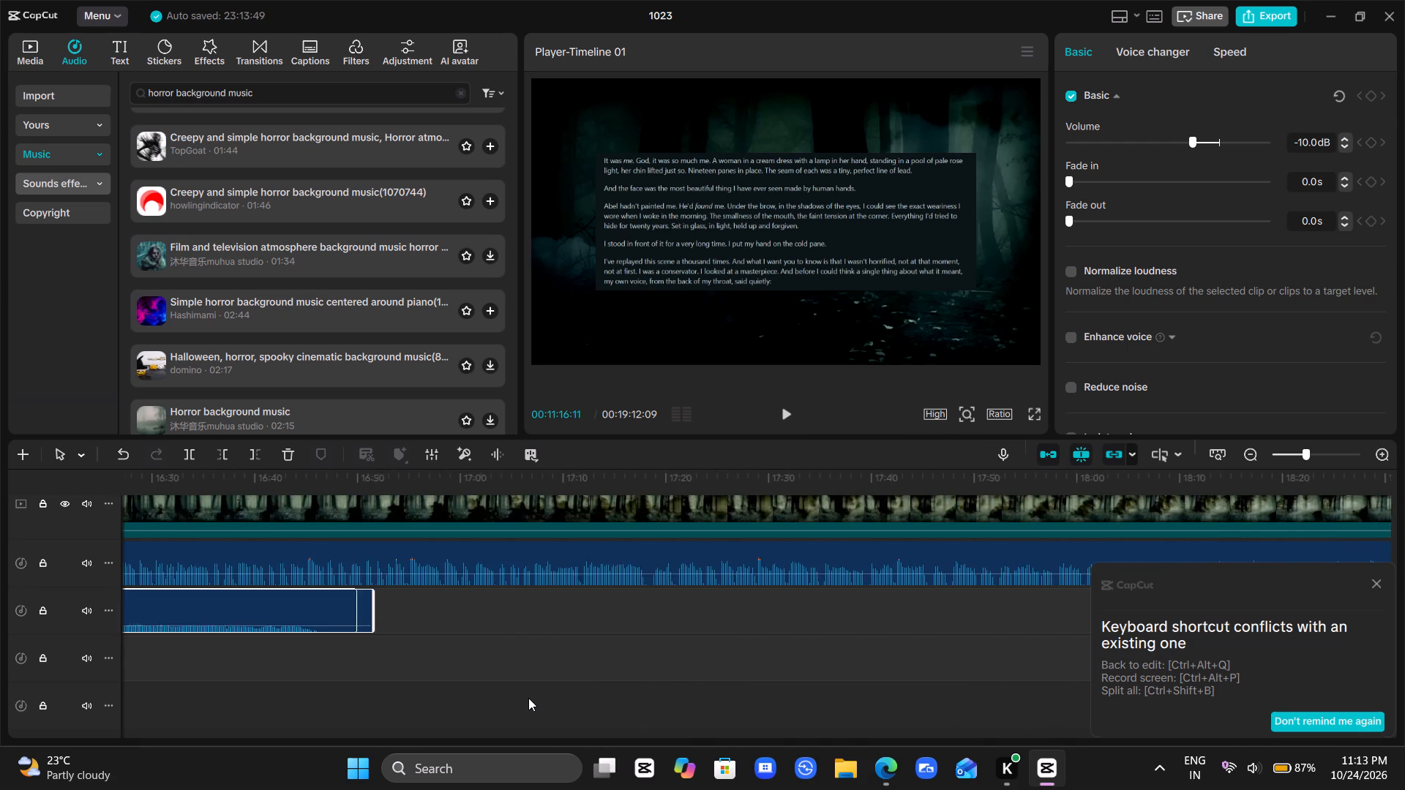
pyautogui.click(463, 674)
pyautogui.moveTo(463, 674); pyautogui.dragTo(458, 674)
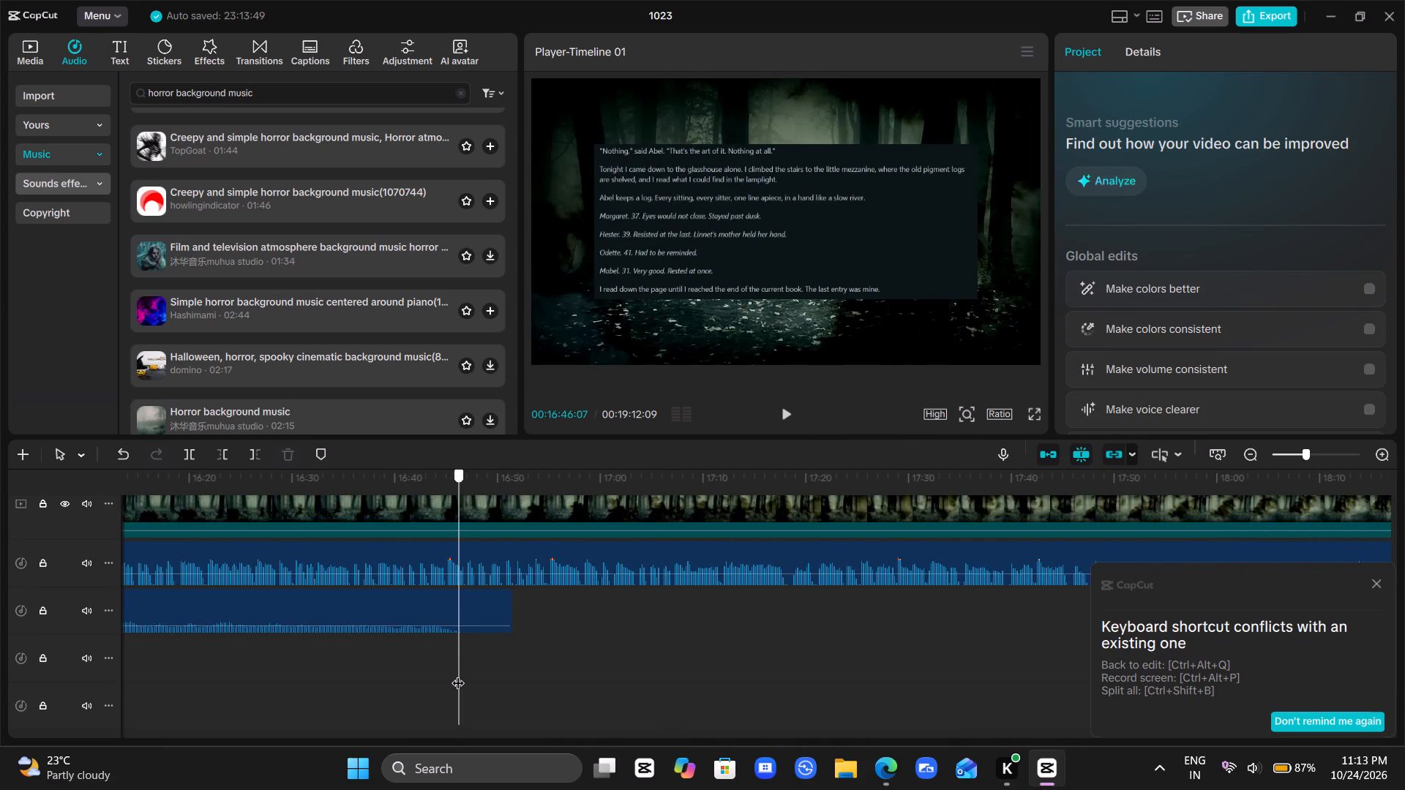
pyautogui.moveTo(458, 674); pyautogui.dragTo(457, 674)
pyautogui.hotkey('ctrl', 'v')
# Look over the last pasted music group along the timeline and play the story's ending from about 00:18:52:23.
pyautogui.hscroll(-1, 457, 674)
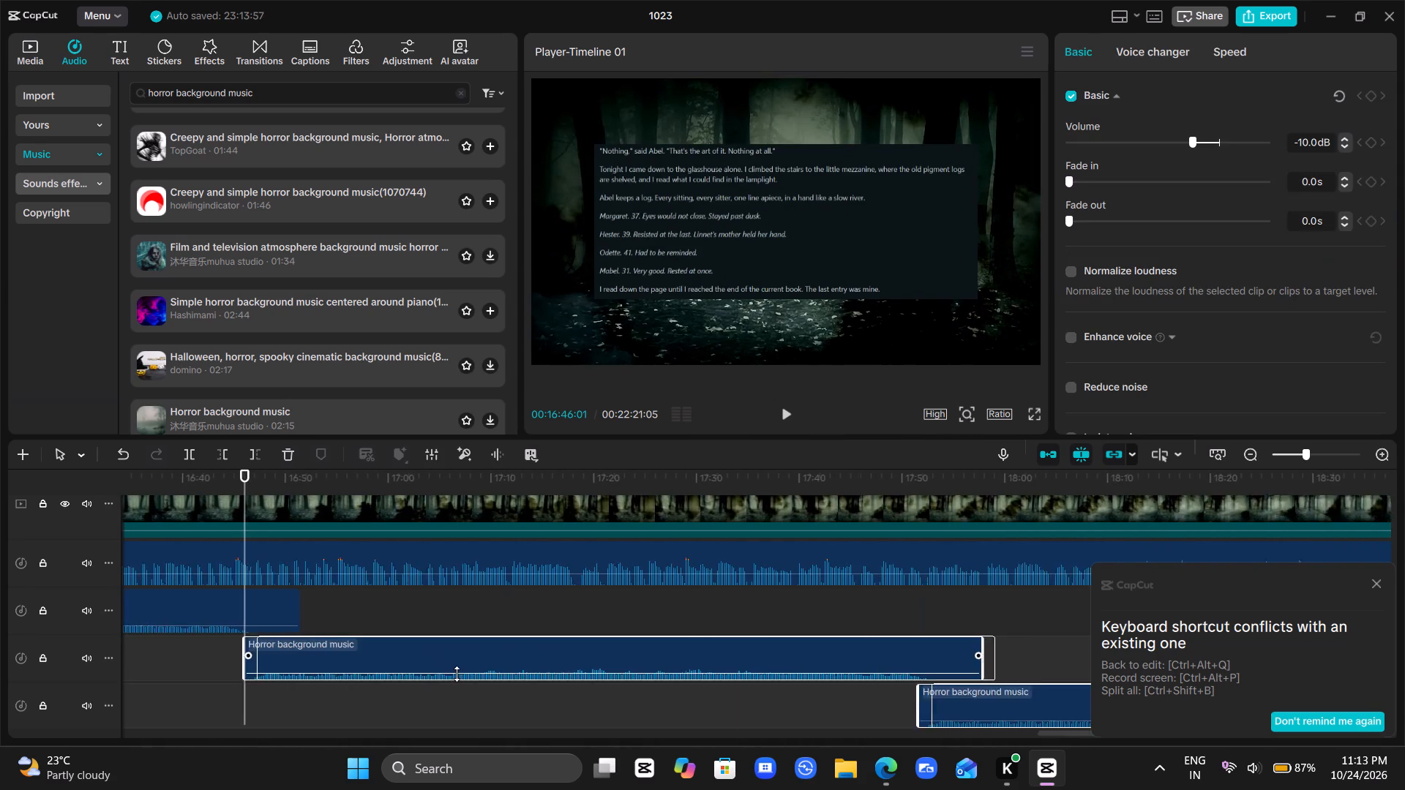
pyautogui.hscroll(-2, 457, 674)
pyautogui.hscroll(2, 457, 674)
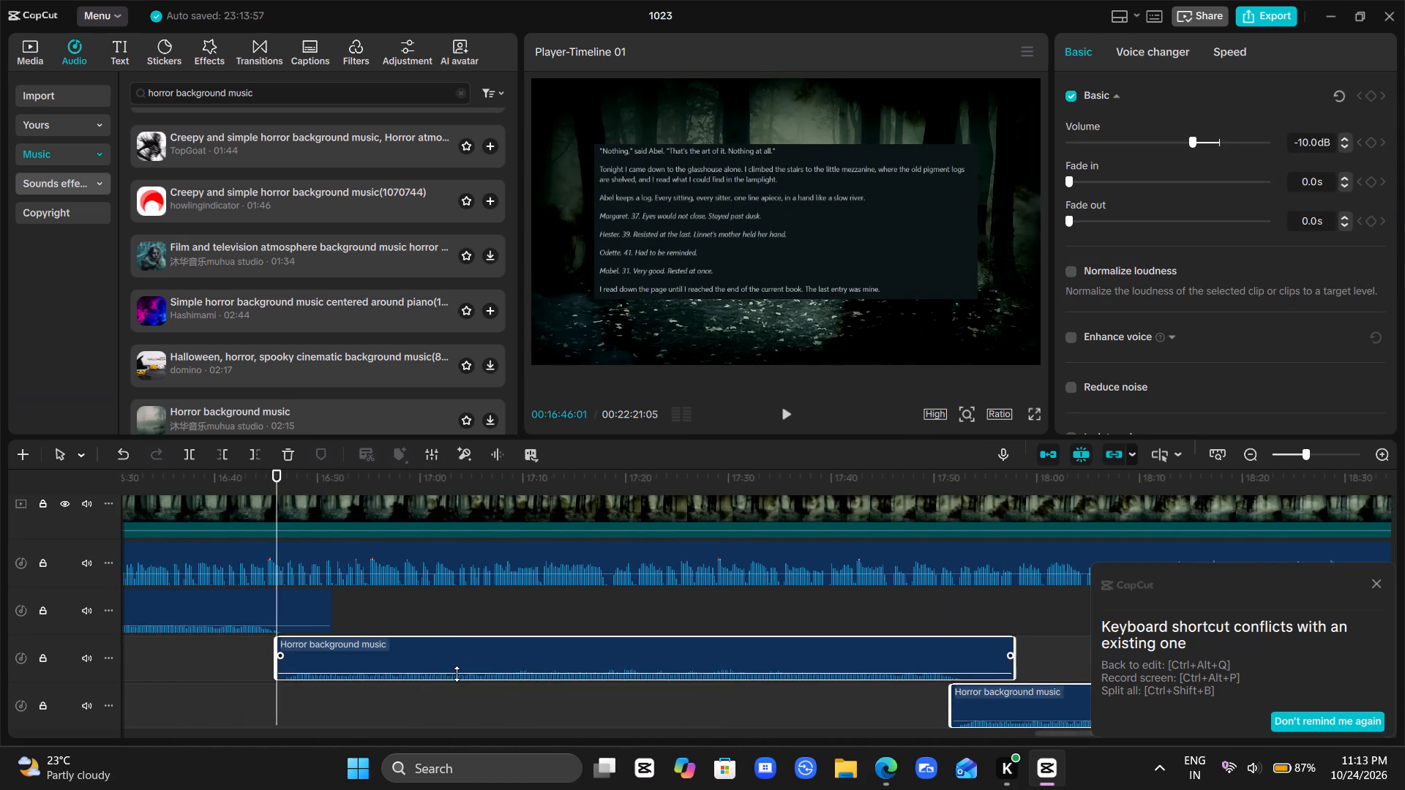
pyautogui.hscroll(-2, 457, 674)
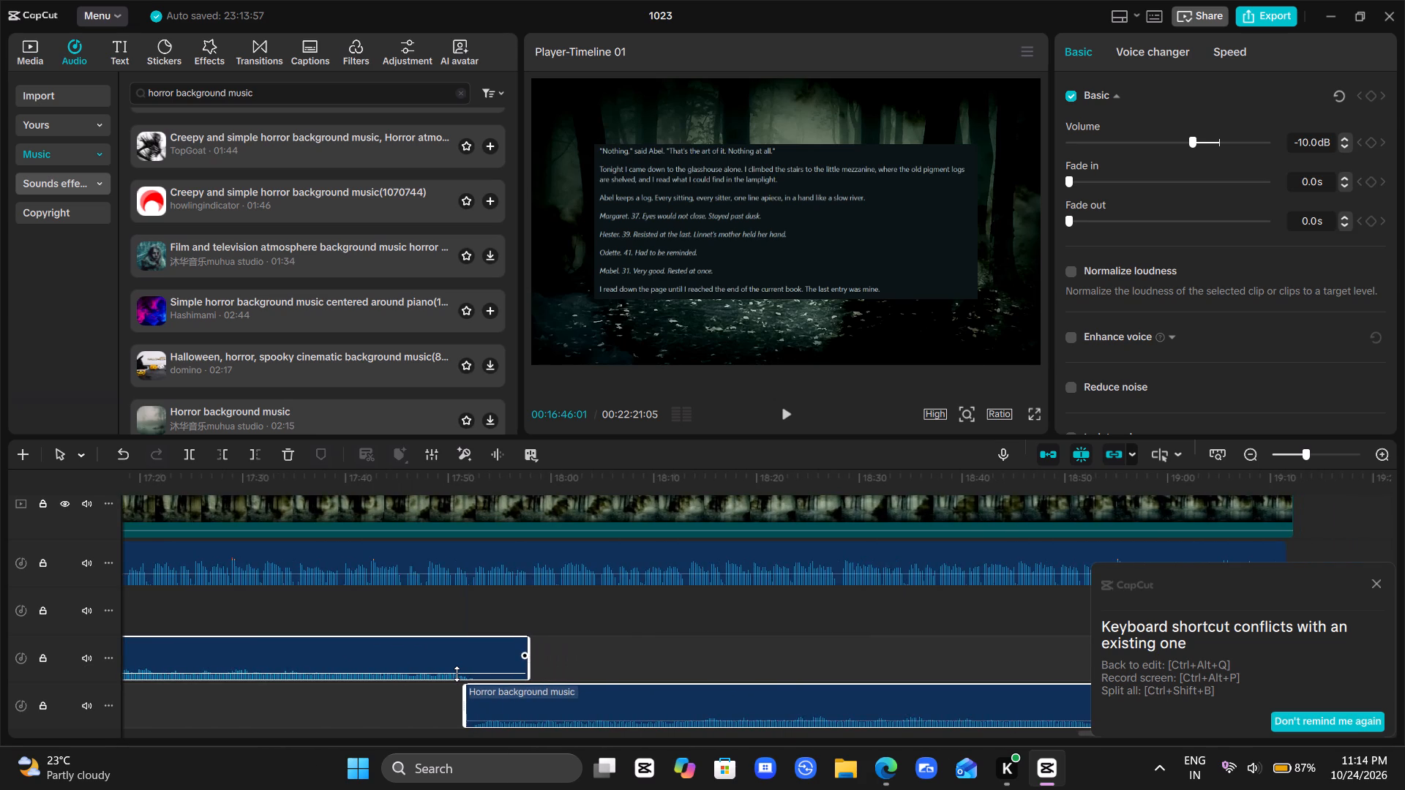
pyautogui.hscroll(-3, 457, 674)
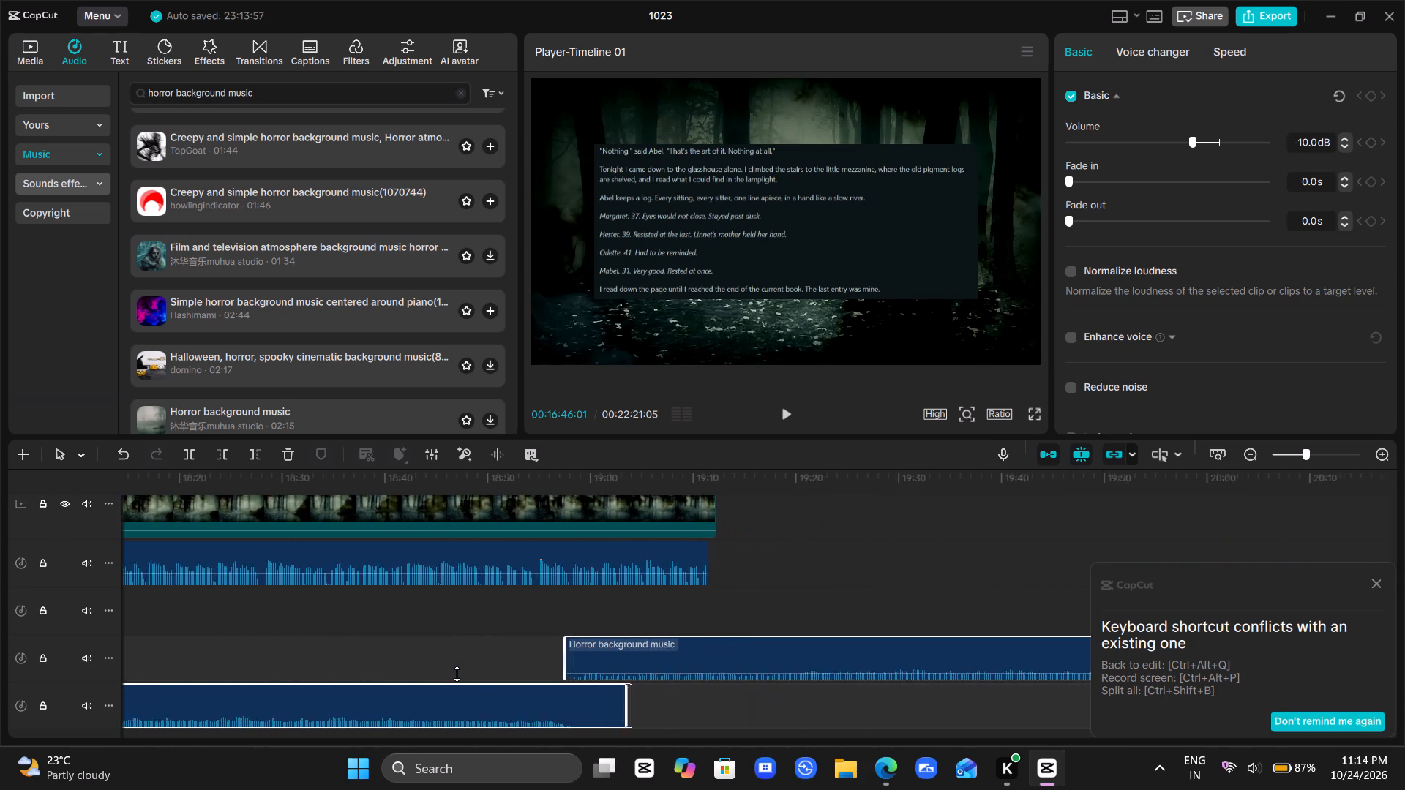
pyautogui.hscroll(-1, 457, 674)
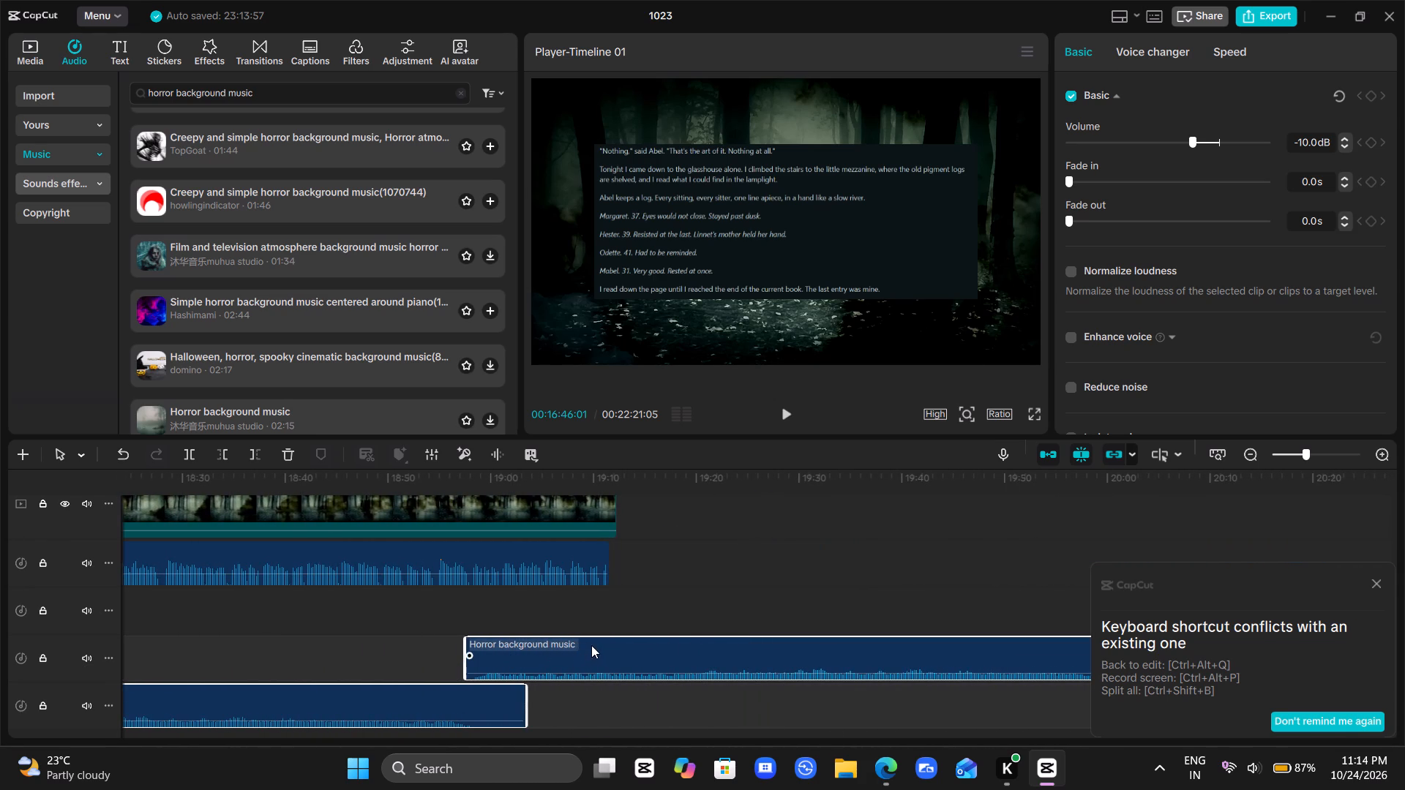
pyautogui.click(416, 606)
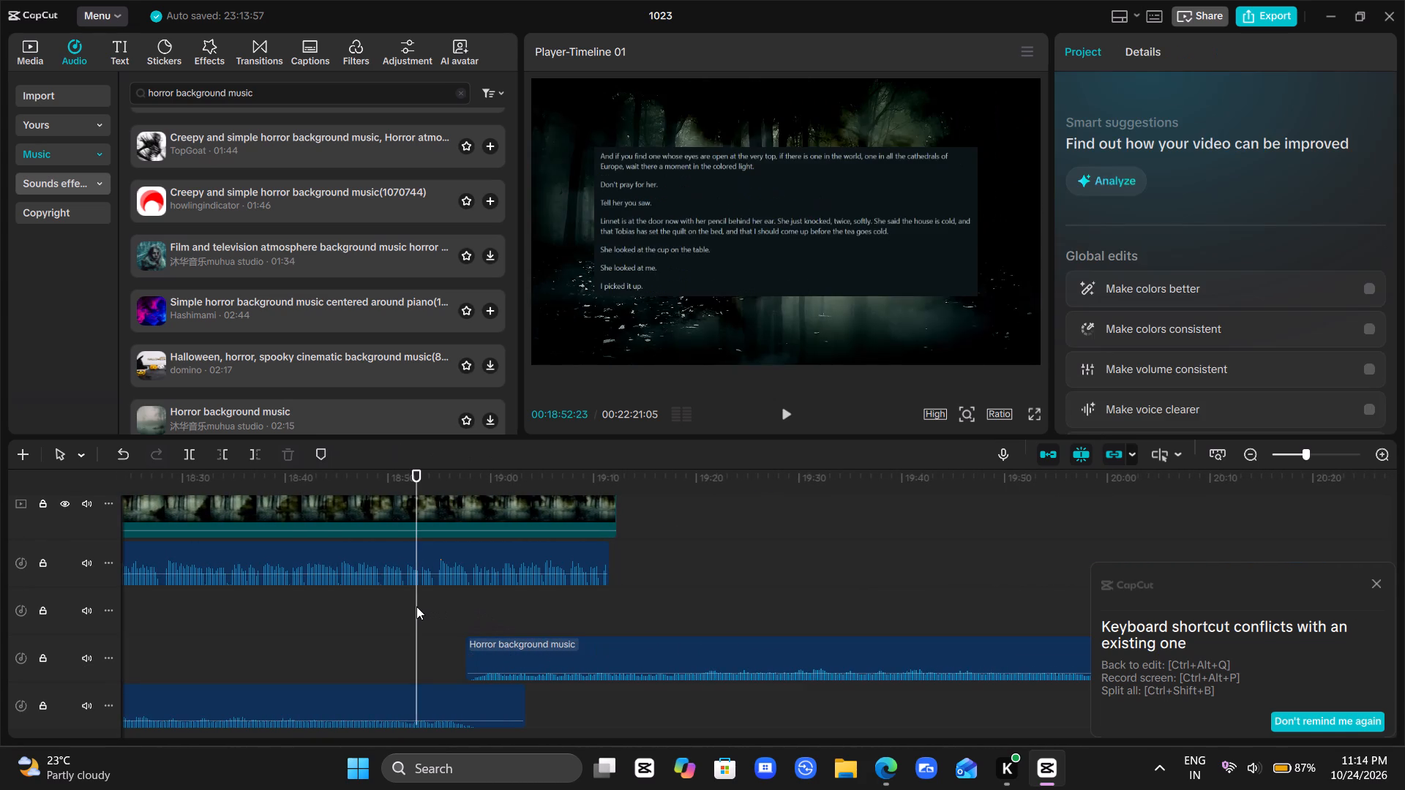
pyautogui.press('space')
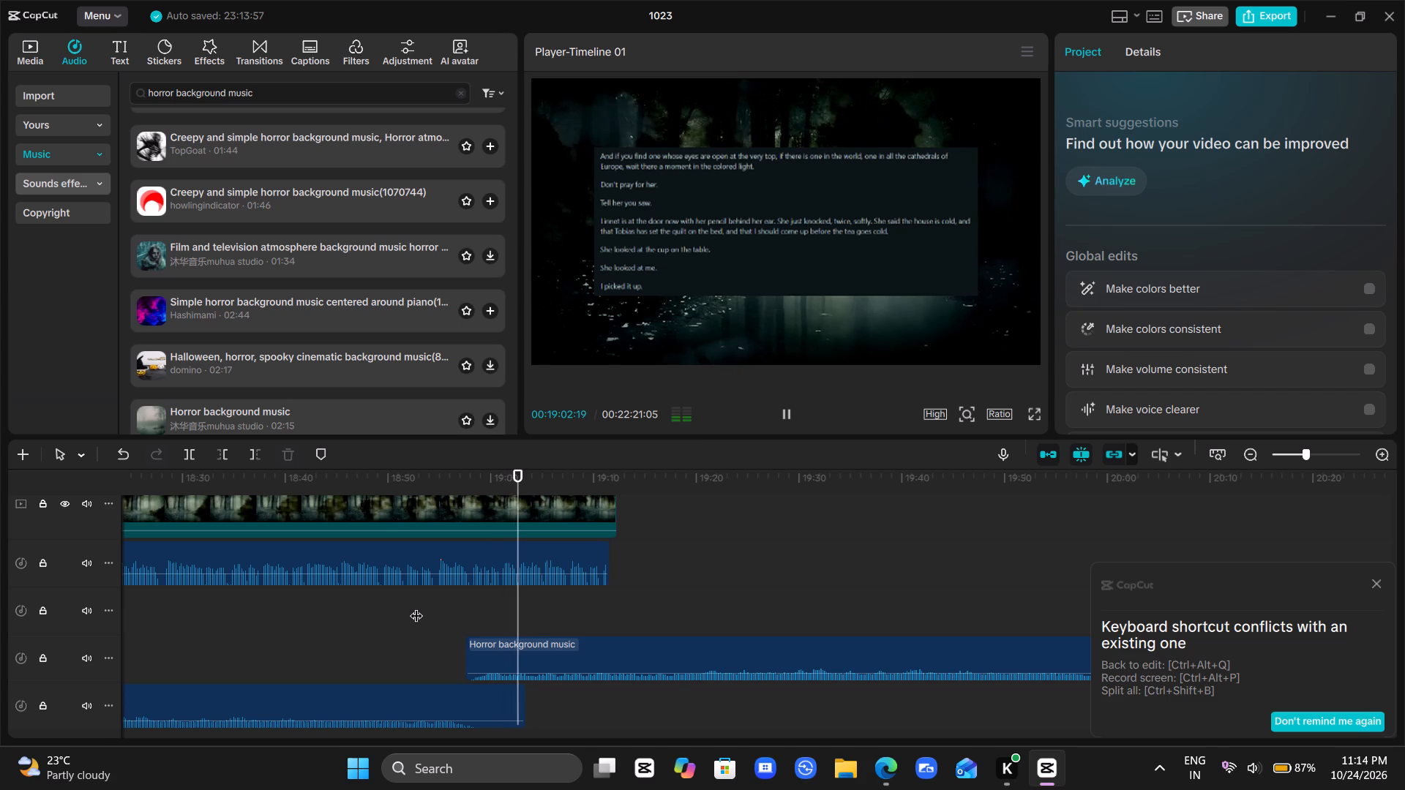
pyautogui.scroll(1, 563, 603)
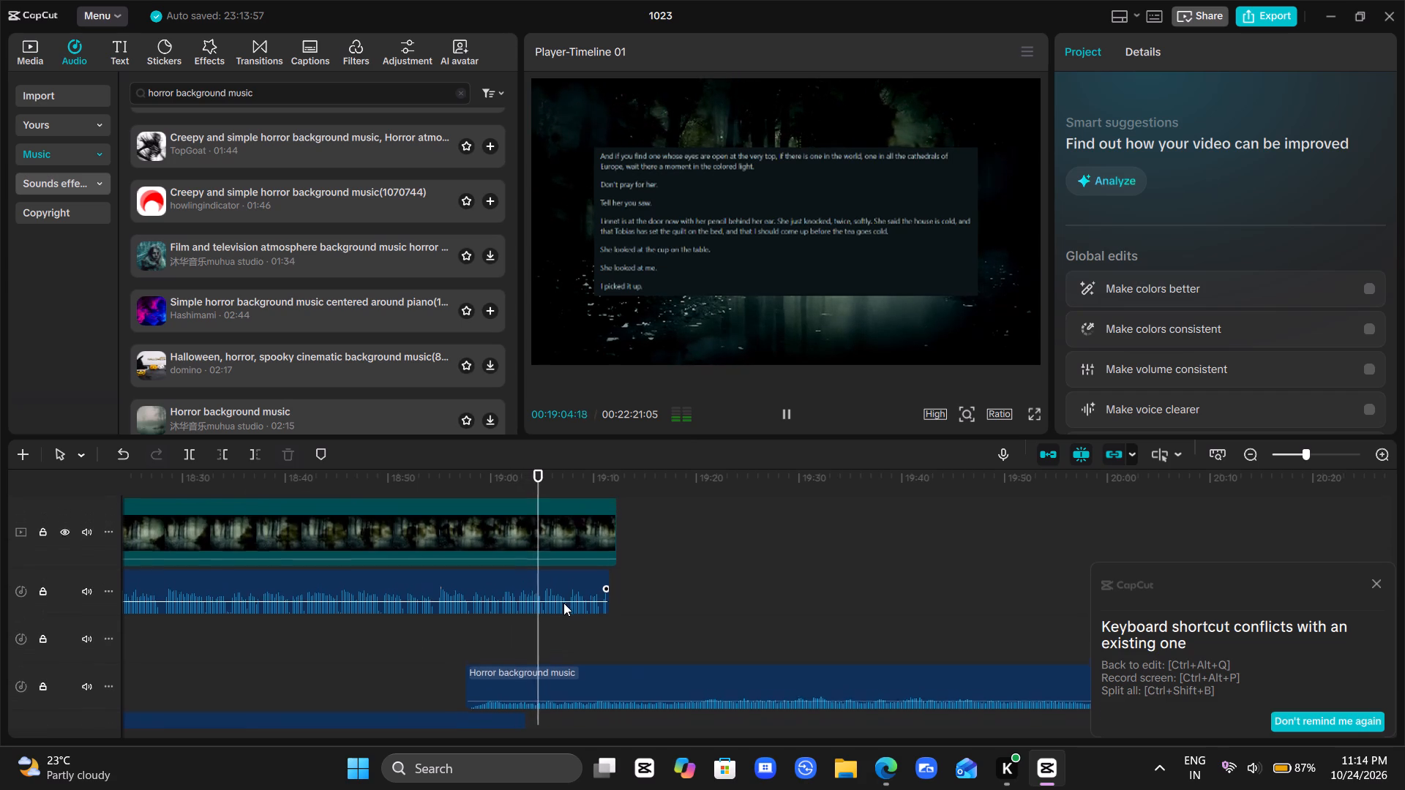
pyautogui.scroll(1, 563, 603)
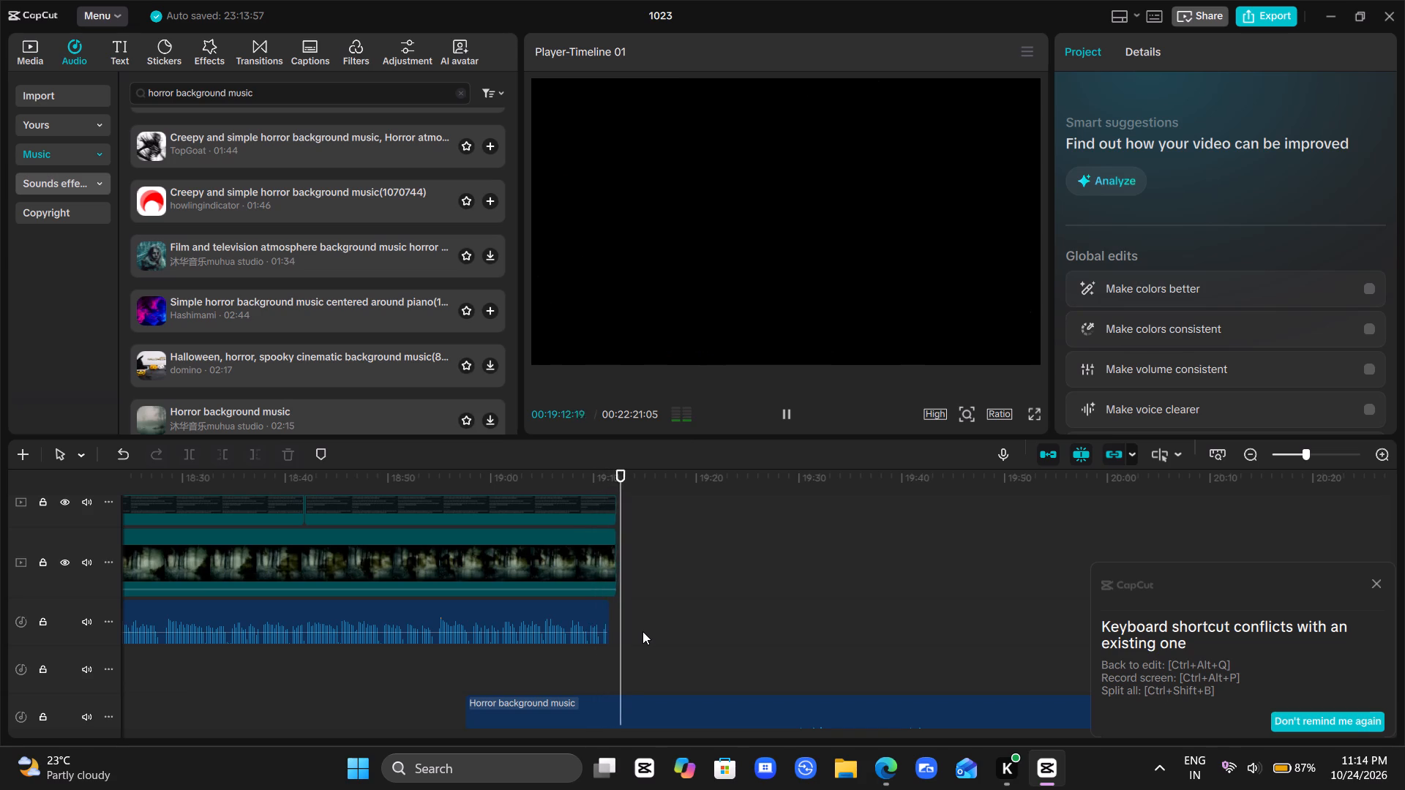
# Trim the end of the last overlapping horror background music clip to the narration's end at 00:19:11:18.
pyautogui.click(622, 630)
pyautogui.moveTo(622, 630); pyautogui.dragTo(612, 636)
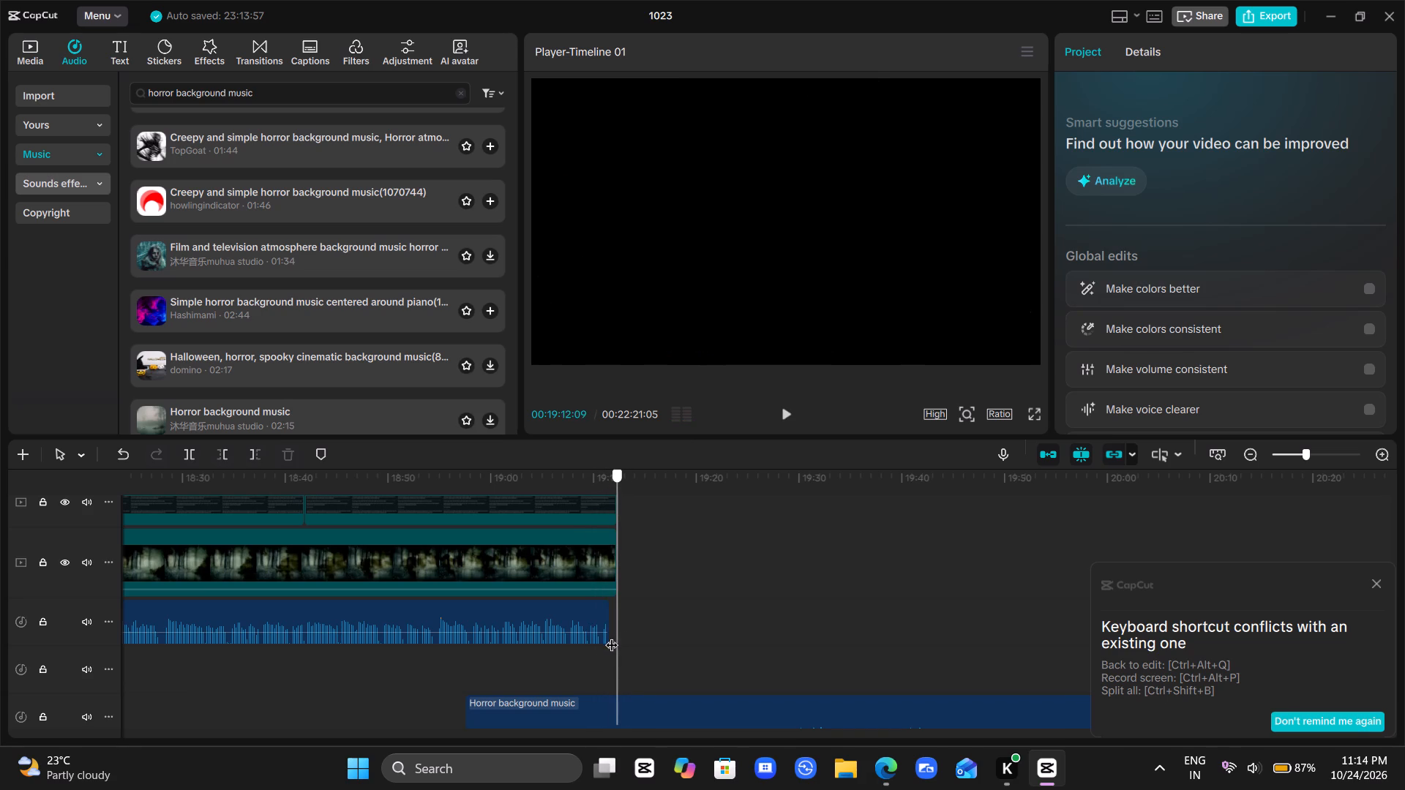
pyautogui.moveTo(612, 636); pyautogui.dragTo(606, 645)
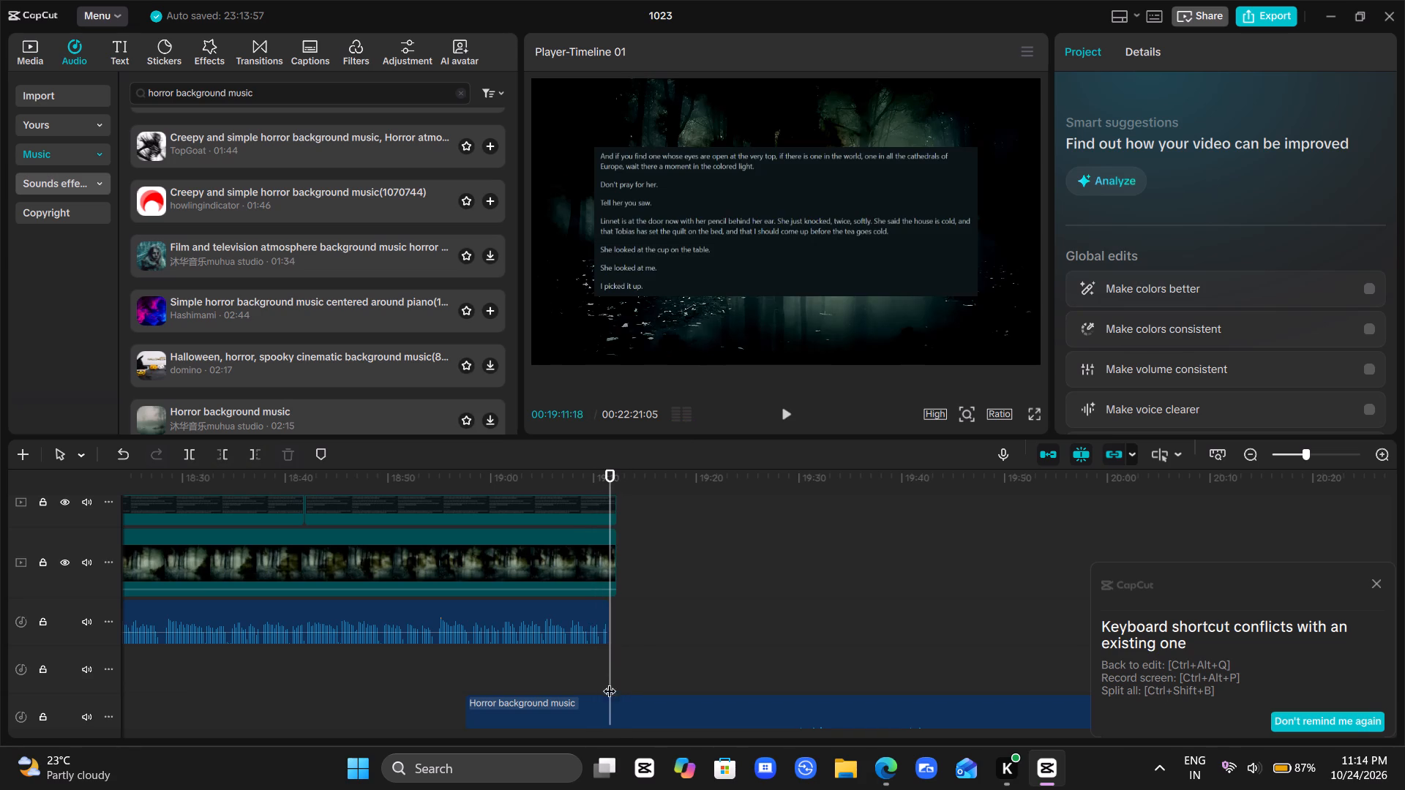
pyautogui.click(626, 716)
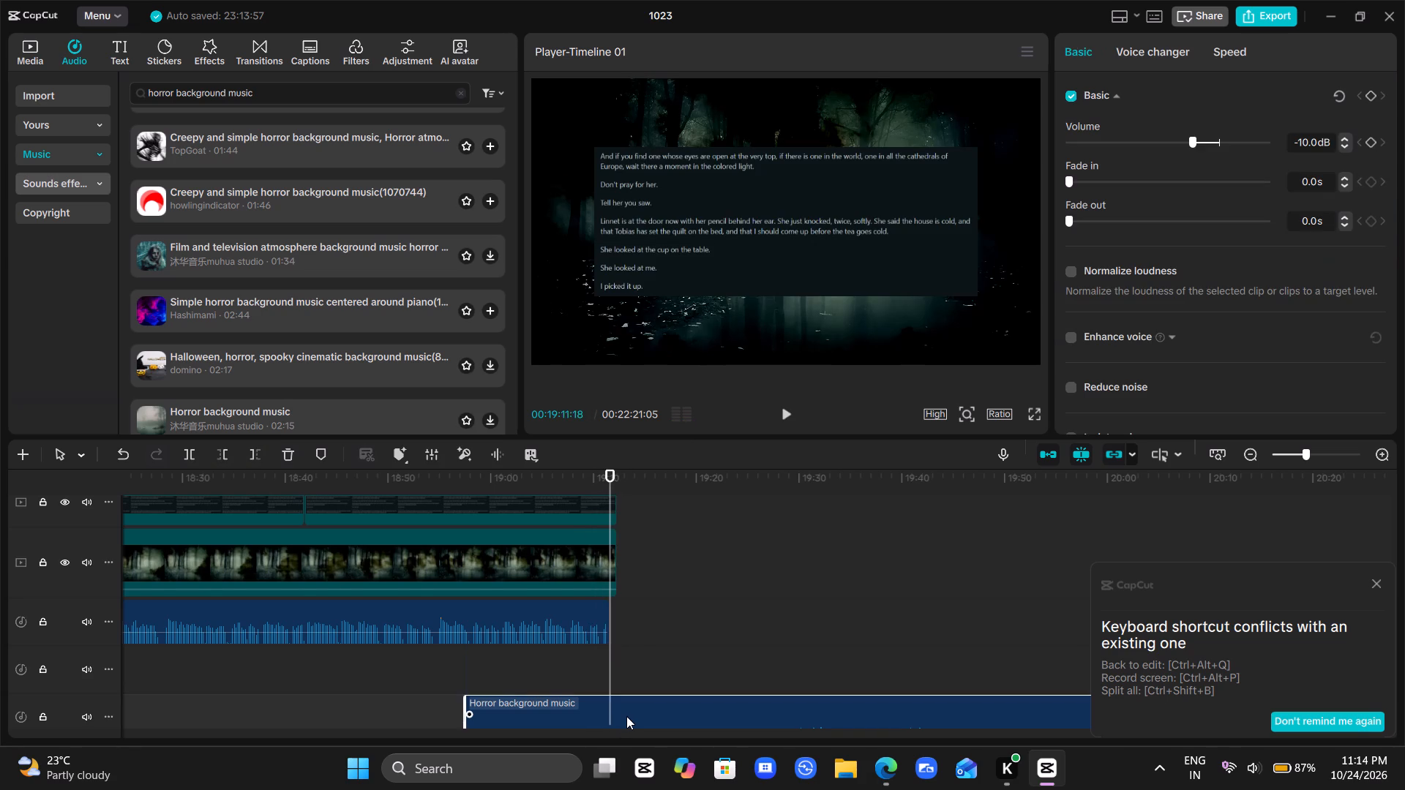
pyautogui.scroll(-1, 626, 716)
pyautogui.press('w')
pyautogui.scroll(2, 626, 716)
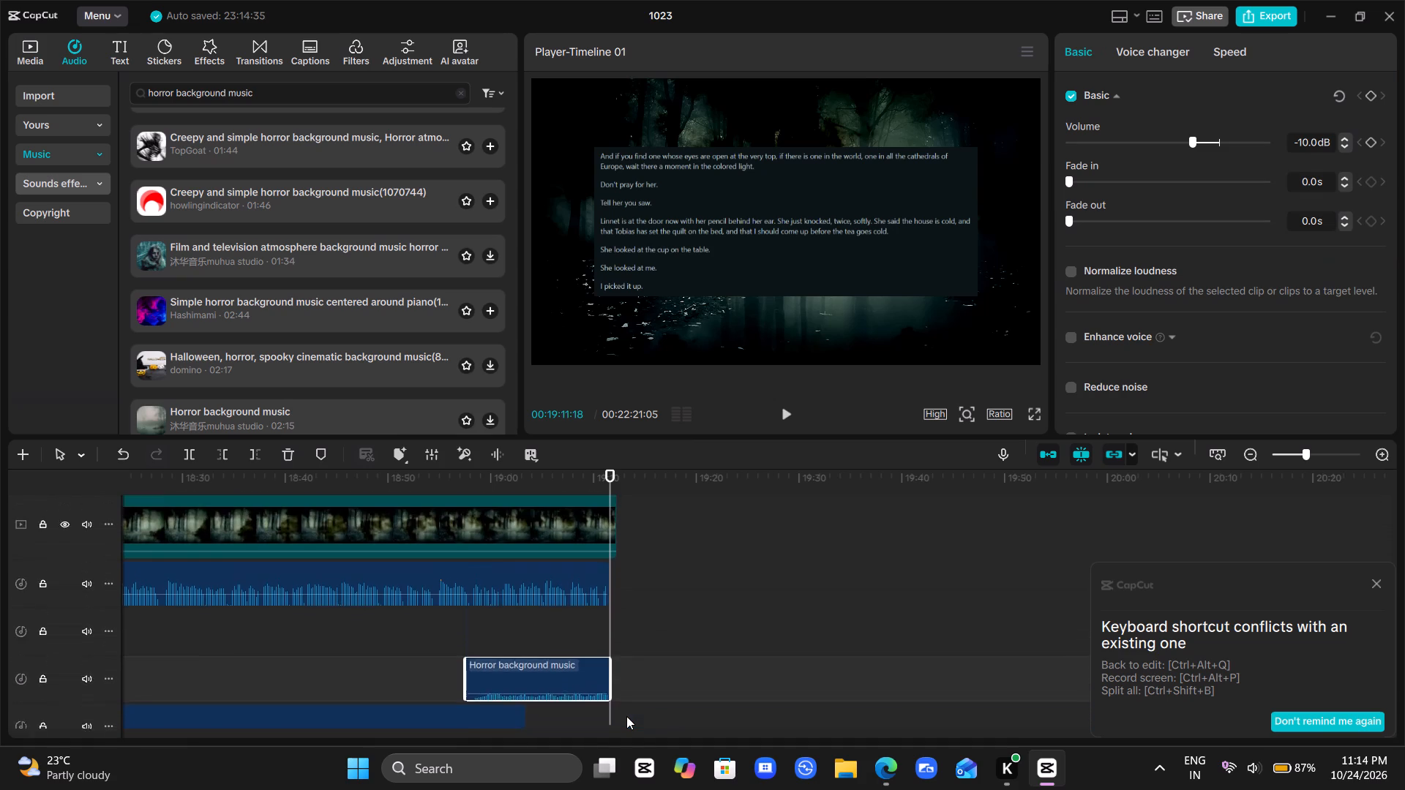
# Trim the ends of the forest background video and the final story screenshot to the same point, 00:19:11:18.
pyautogui.scroll(1, 626, 716)
pyautogui.click(577, 615)
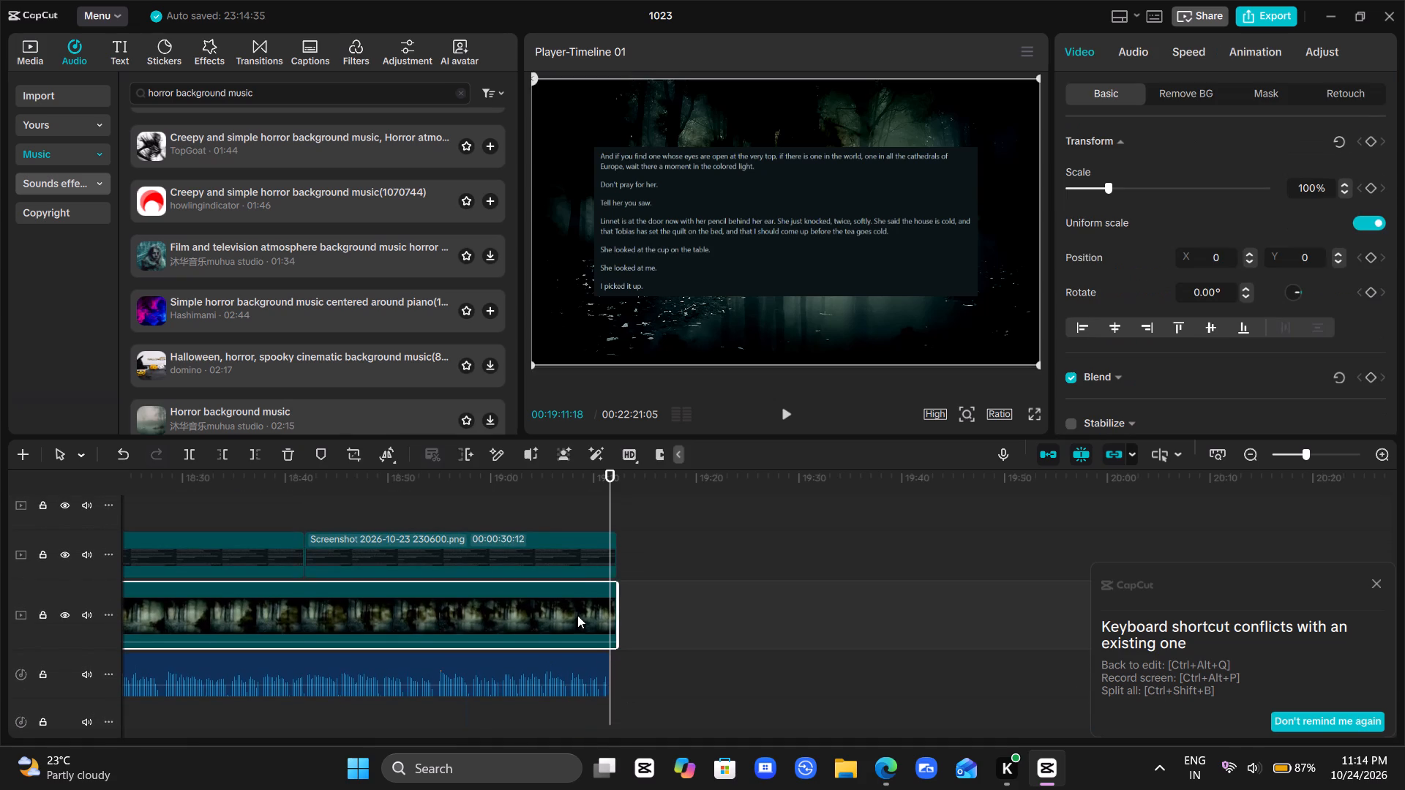
pyautogui.press('w')
pyautogui.click(582, 540)
pyautogui.press('w')
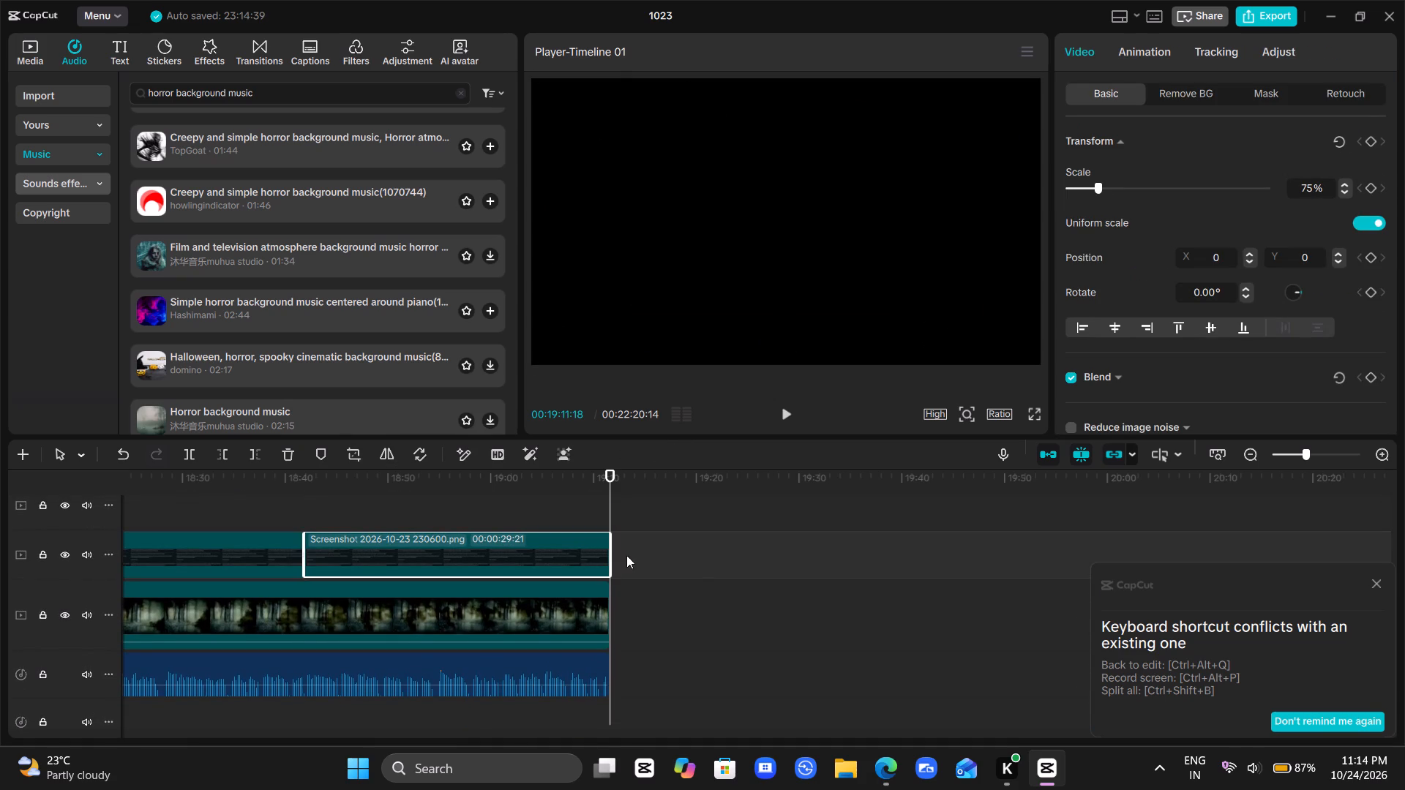
# Delete the two leftover horror background music clips lying beyond the end of the story.
pyautogui.hscroll(-4, 783, 614)
pyautogui.scroll(-1, 783, 614)
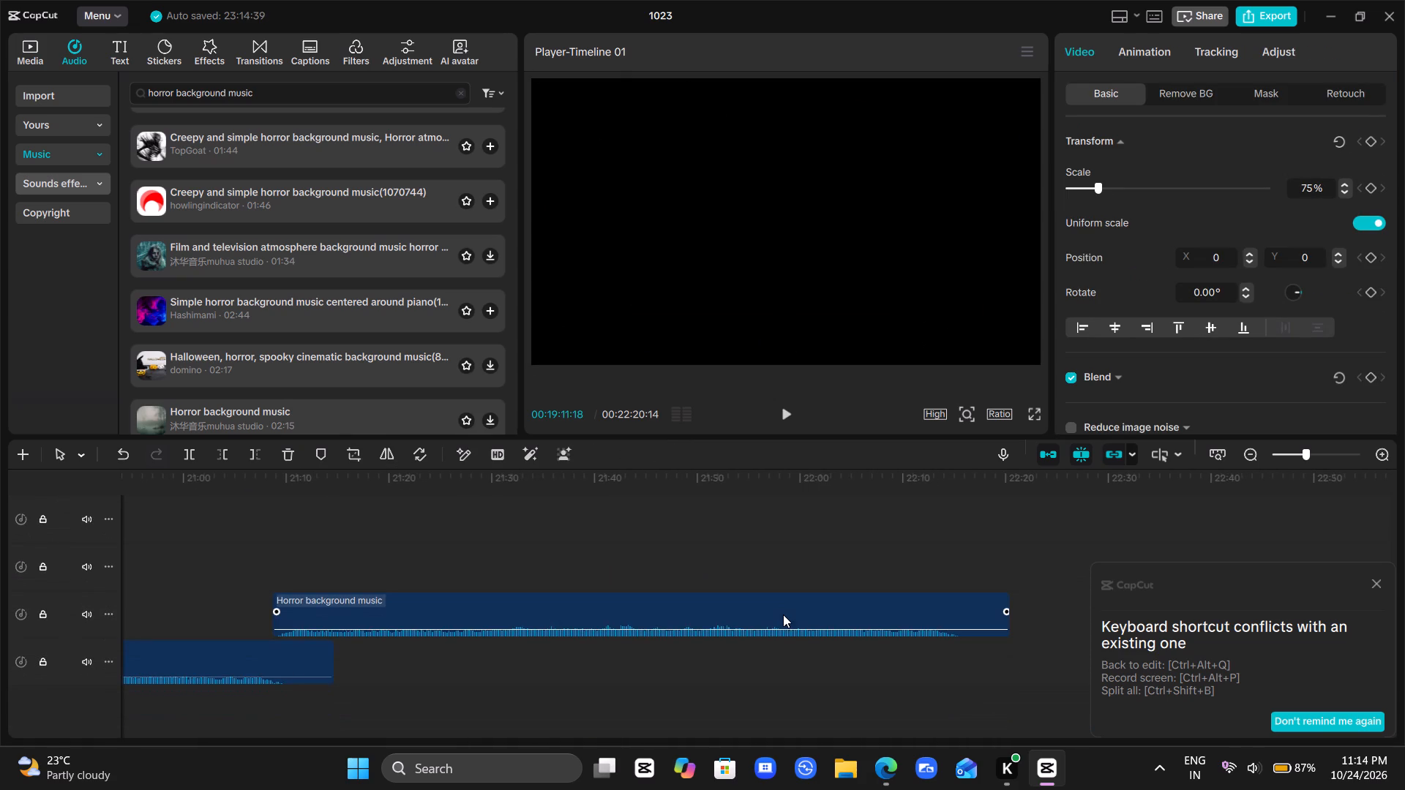
pyautogui.scroll(-1, 783, 614)
pyautogui.moveTo(803, 677); pyautogui.dragTo(219, 617)
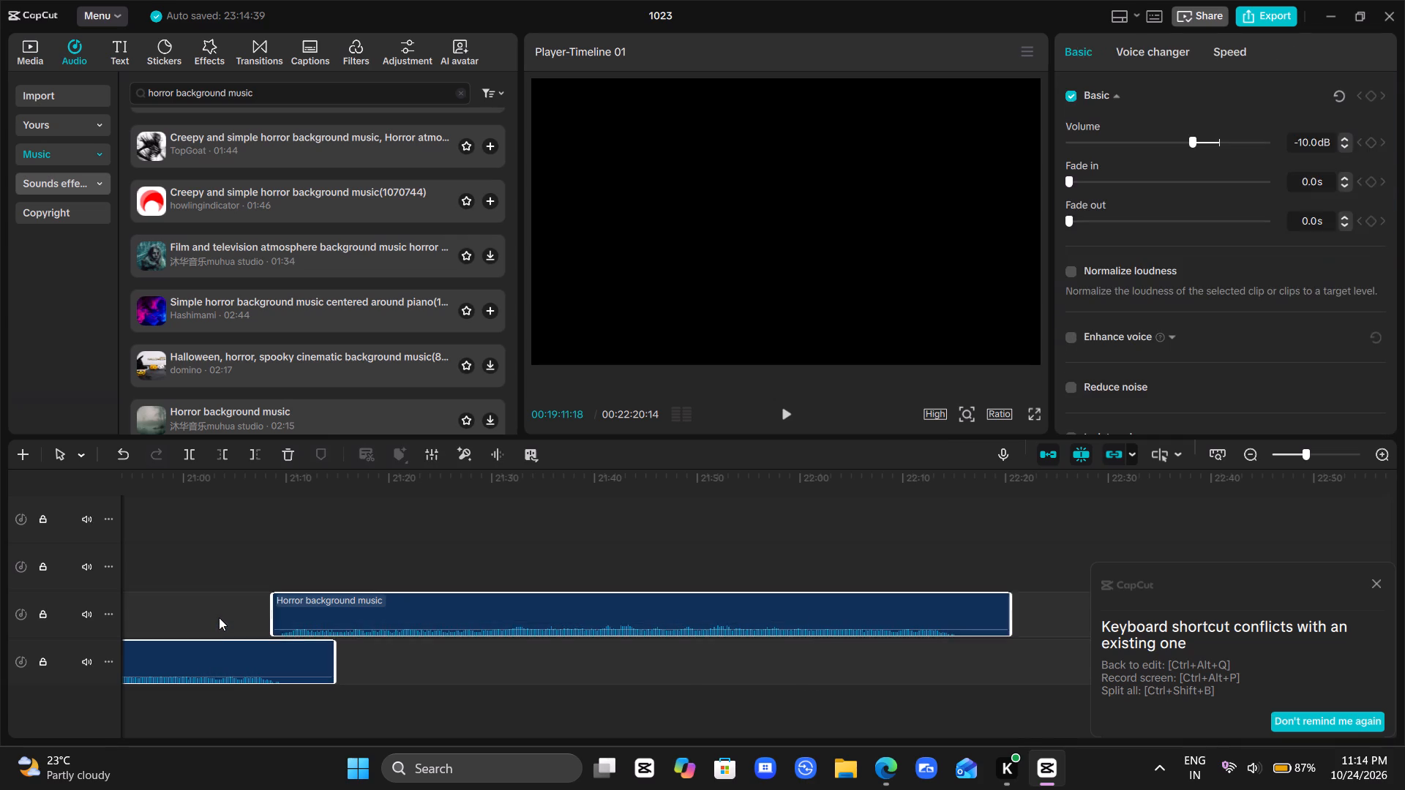
pyautogui.press('BackSpace')
# Return the playhead to the start of the timeline at 00:00:00:00, by the intro clips.
pyautogui.hscroll(-1, 663, 604)
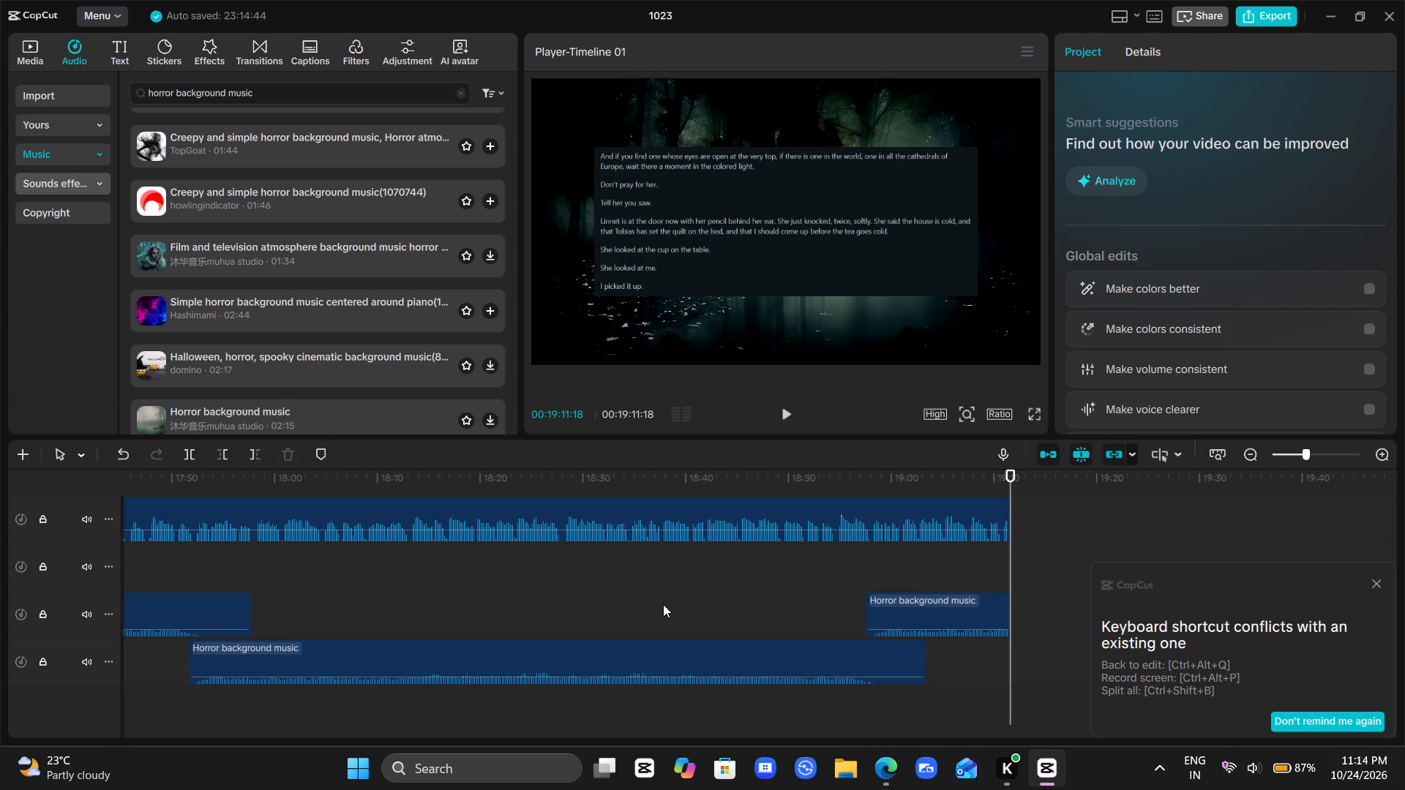
pyautogui.hscroll(-1, 663, 604)
pyautogui.hscroll(12, 663, 604)
pyautogui.hscroll(10, 663, 604)
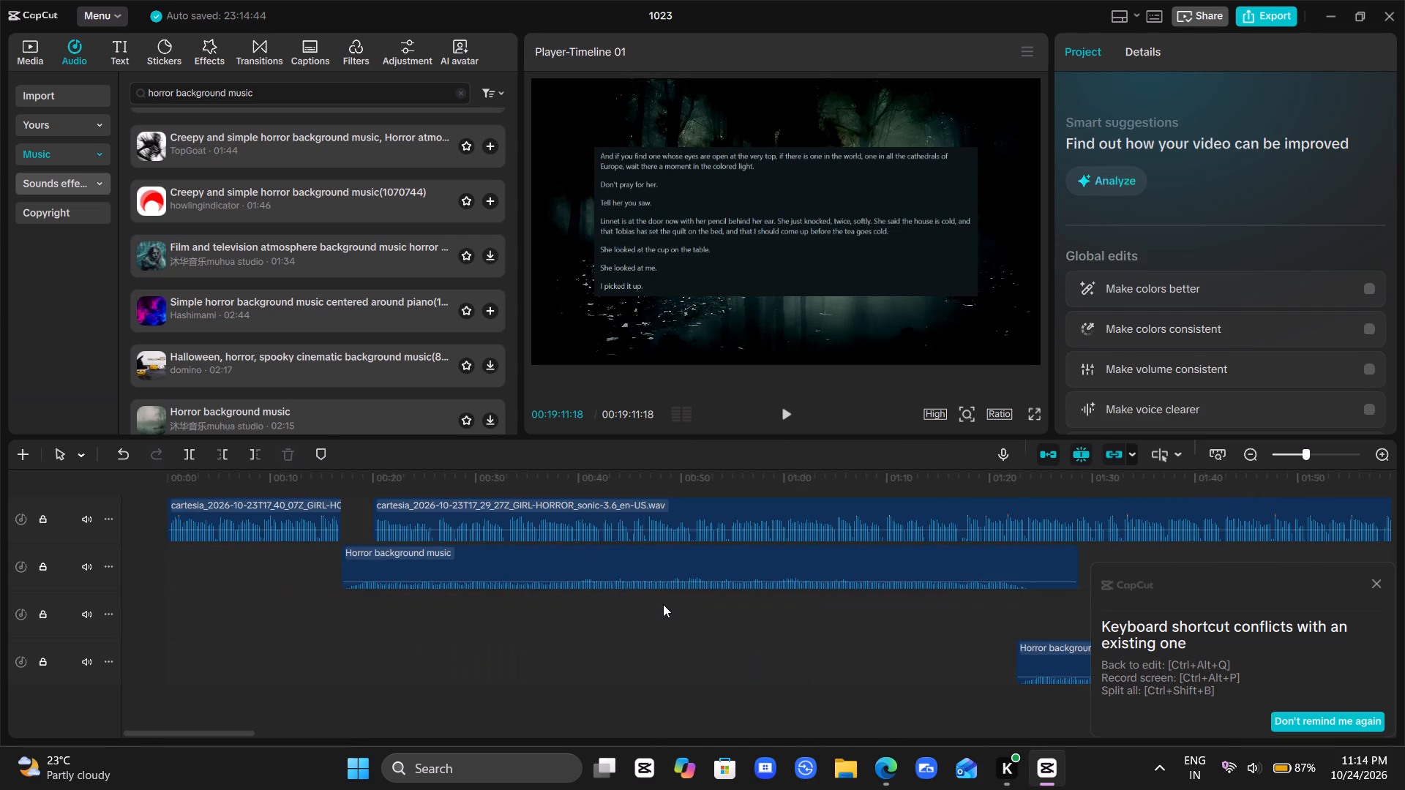
pyautogui.scroll(6, 663, 604)
pyautogui.click(484, 583)
pyautogui.moveTo(484, 583); pyautogui.dragTo(432, 587)
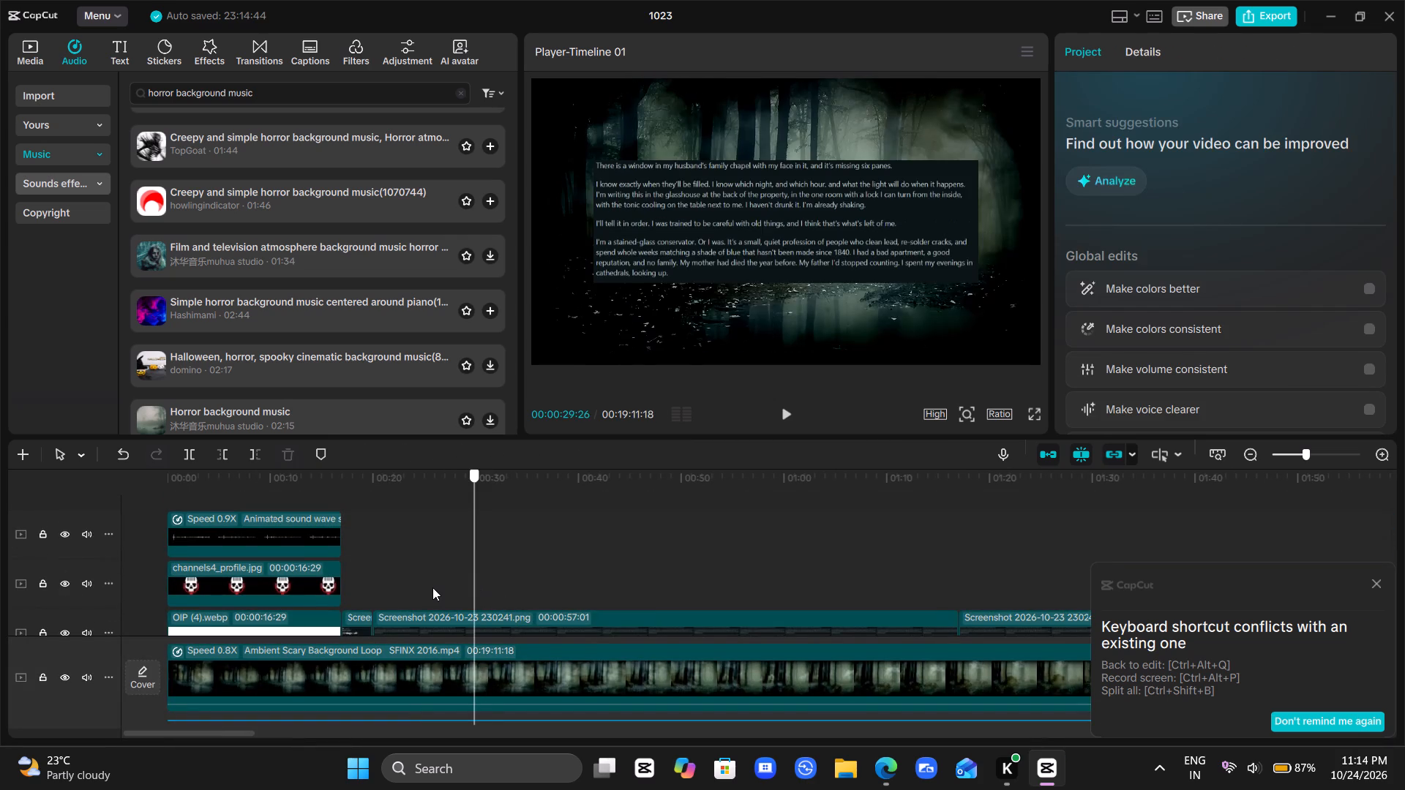
pyautogui.moveTo(432, 587); pyautogui.dragTo(86, 614)
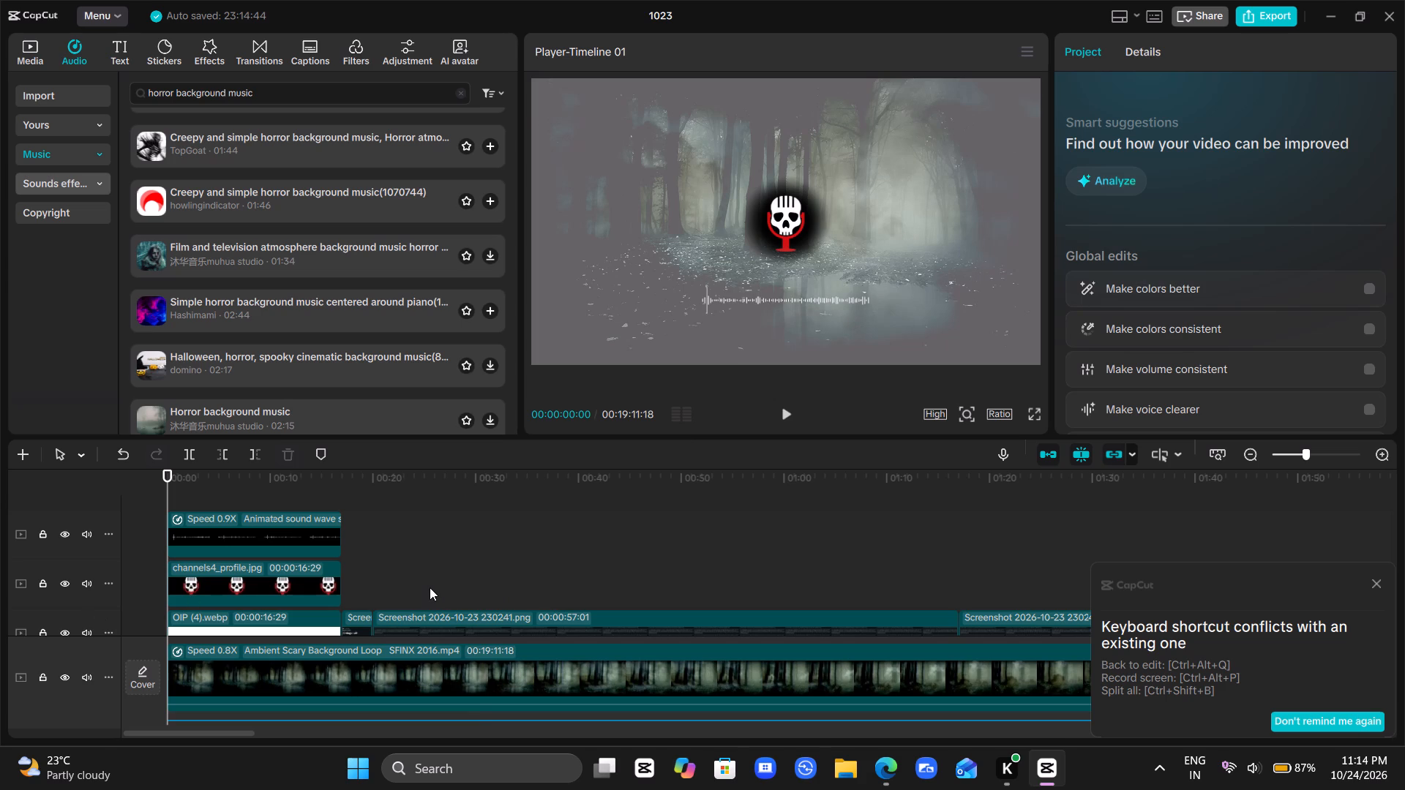
pyautogui.scroll(1, 365, 546)
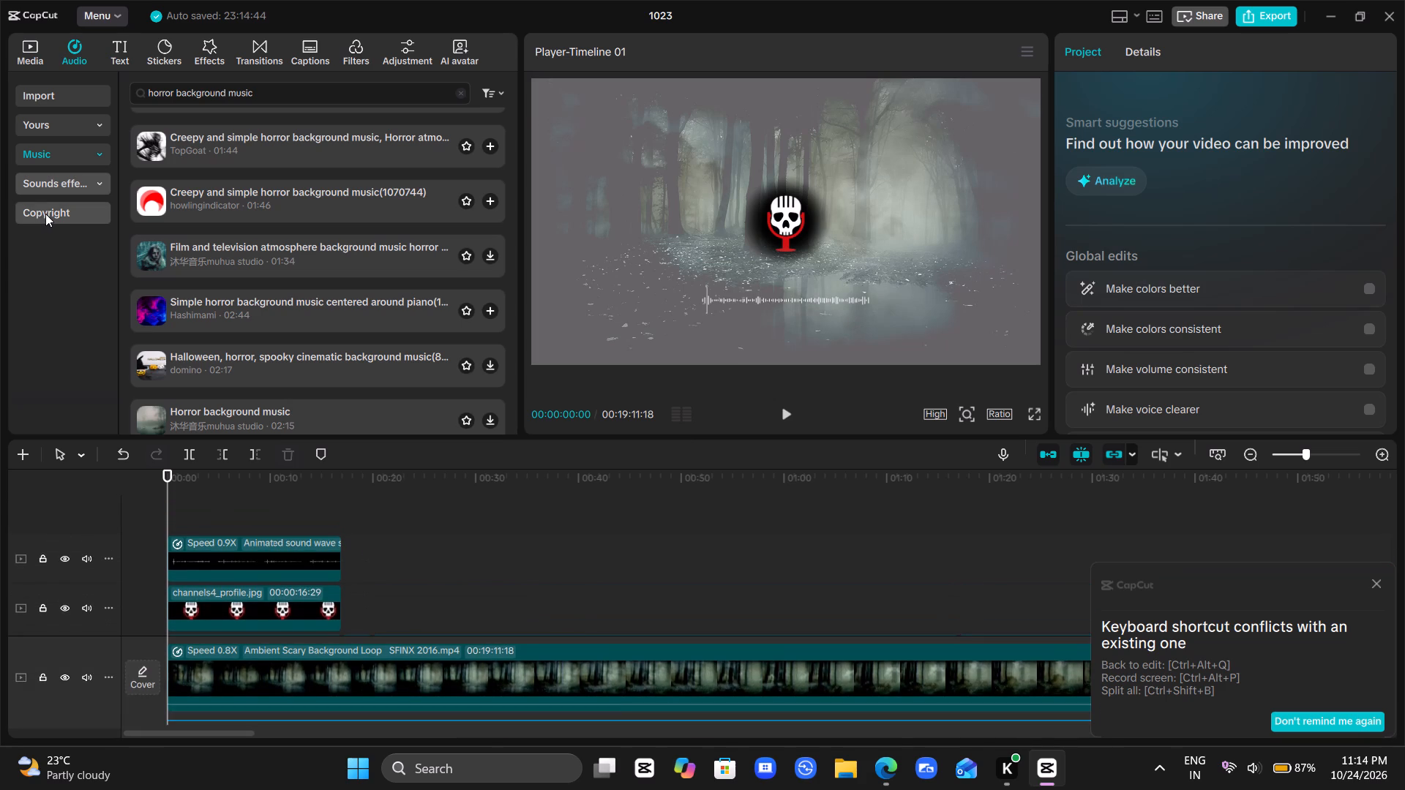
# Search the stock media library for "like and subscribe" and download the animation with the thumbs-up, subscribe button and bell.
pyautogui.click(34, 48)
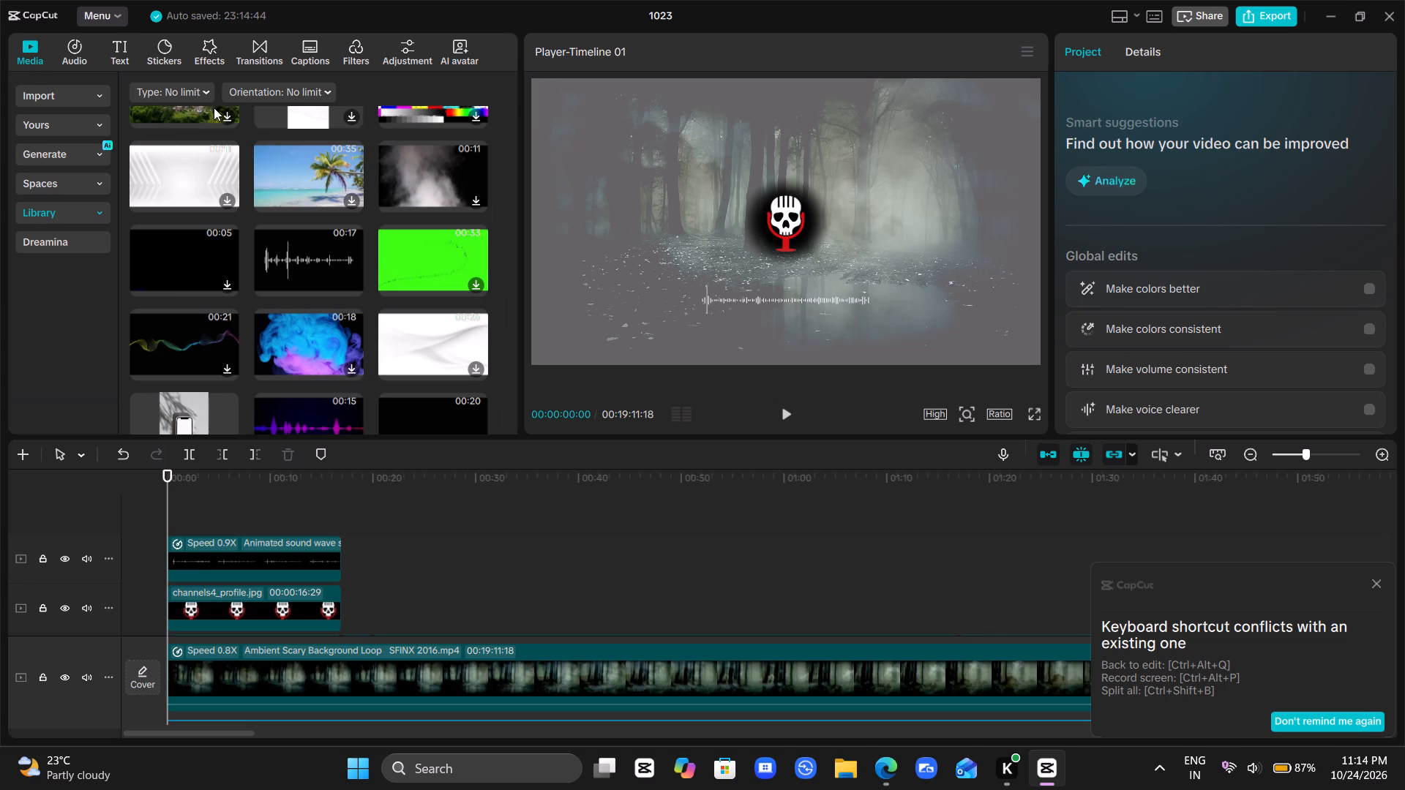
pyautogui.scroll(8, 265, 136)
pyautogui.scroll(20, 190, 89)
pyautogui.scroll(2, 190, 89)
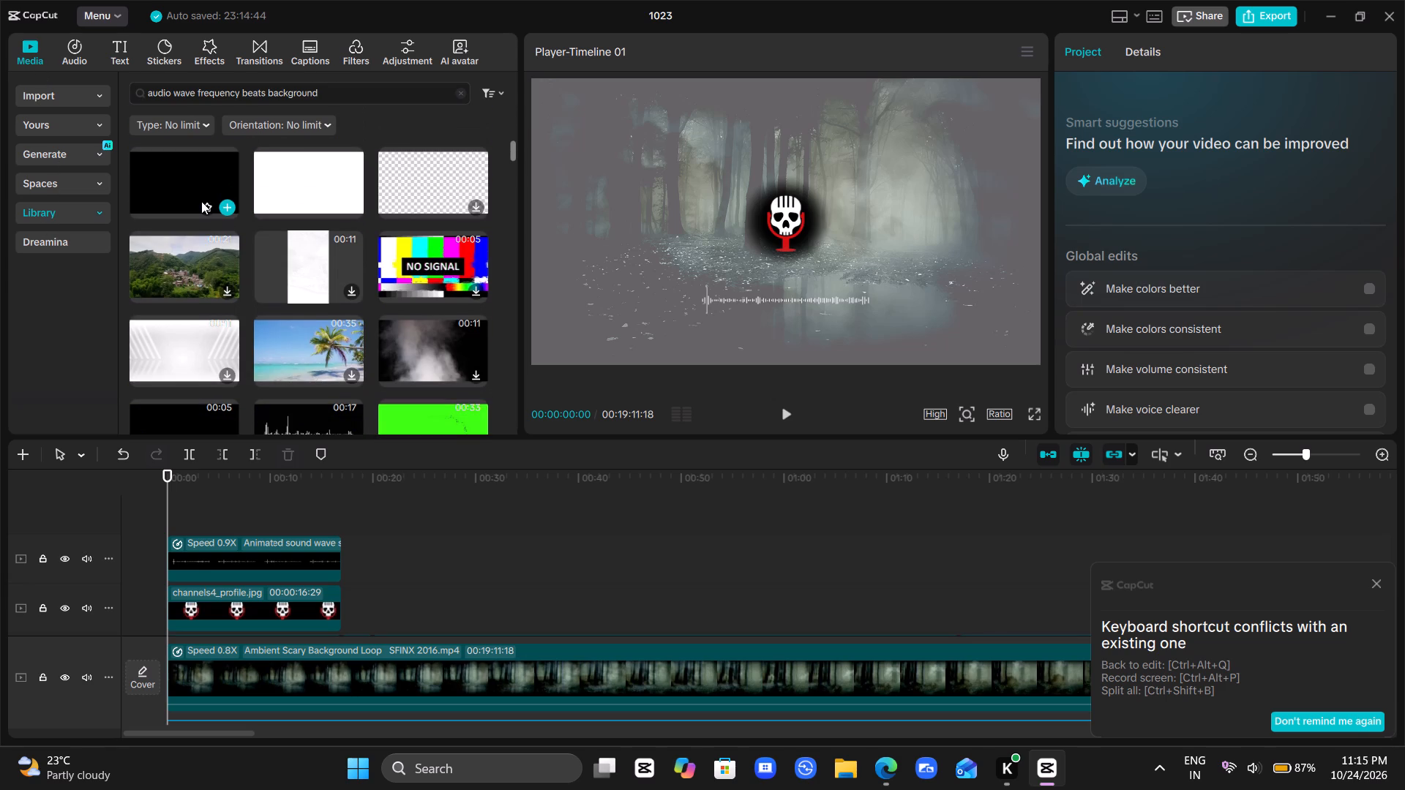
pyautogui.scroll(10, 201, 201)
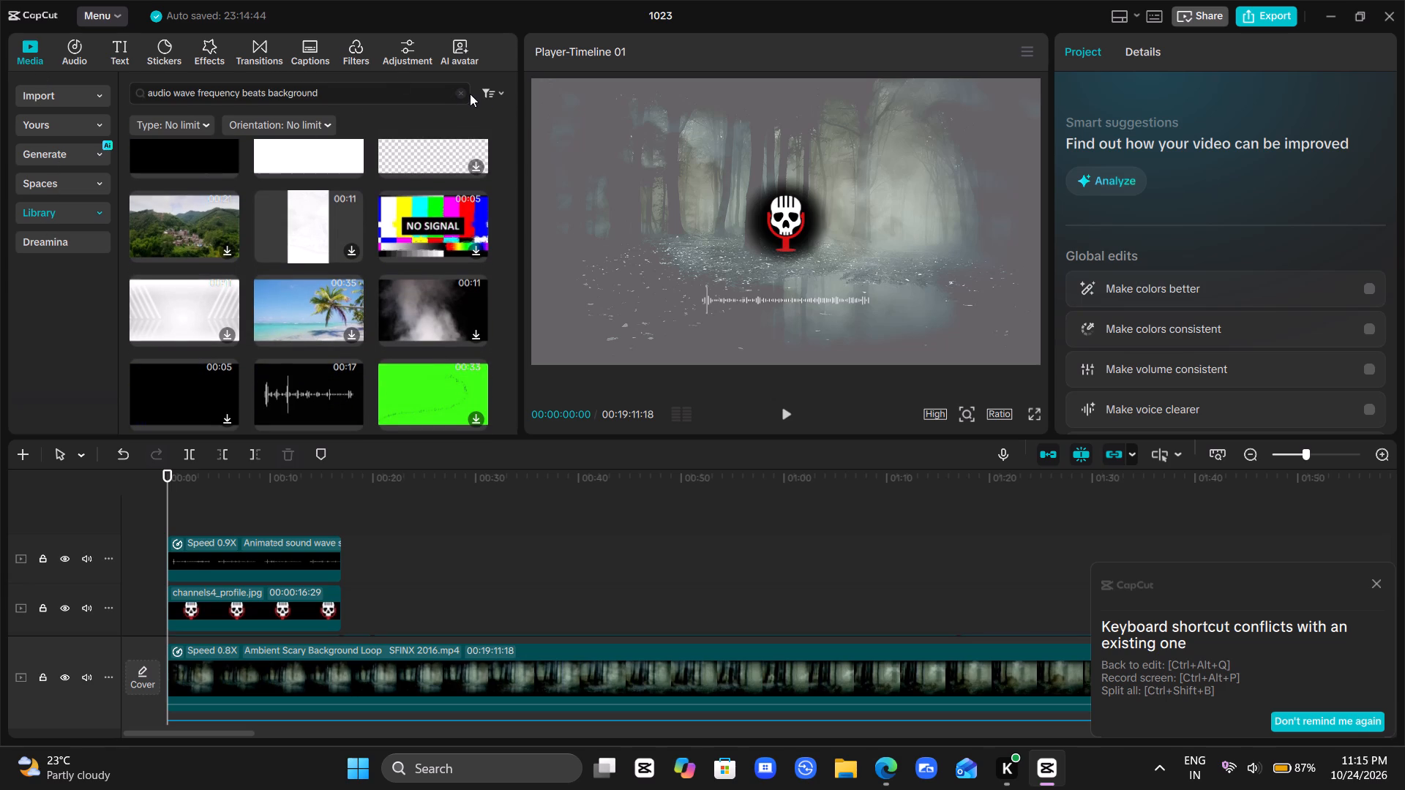
pyautogui.click(465, 93)
pyautogui.click(387, 91)
pyautogui.write('like')
pyautogui.press('space')
pyautogui.click(354, 119)
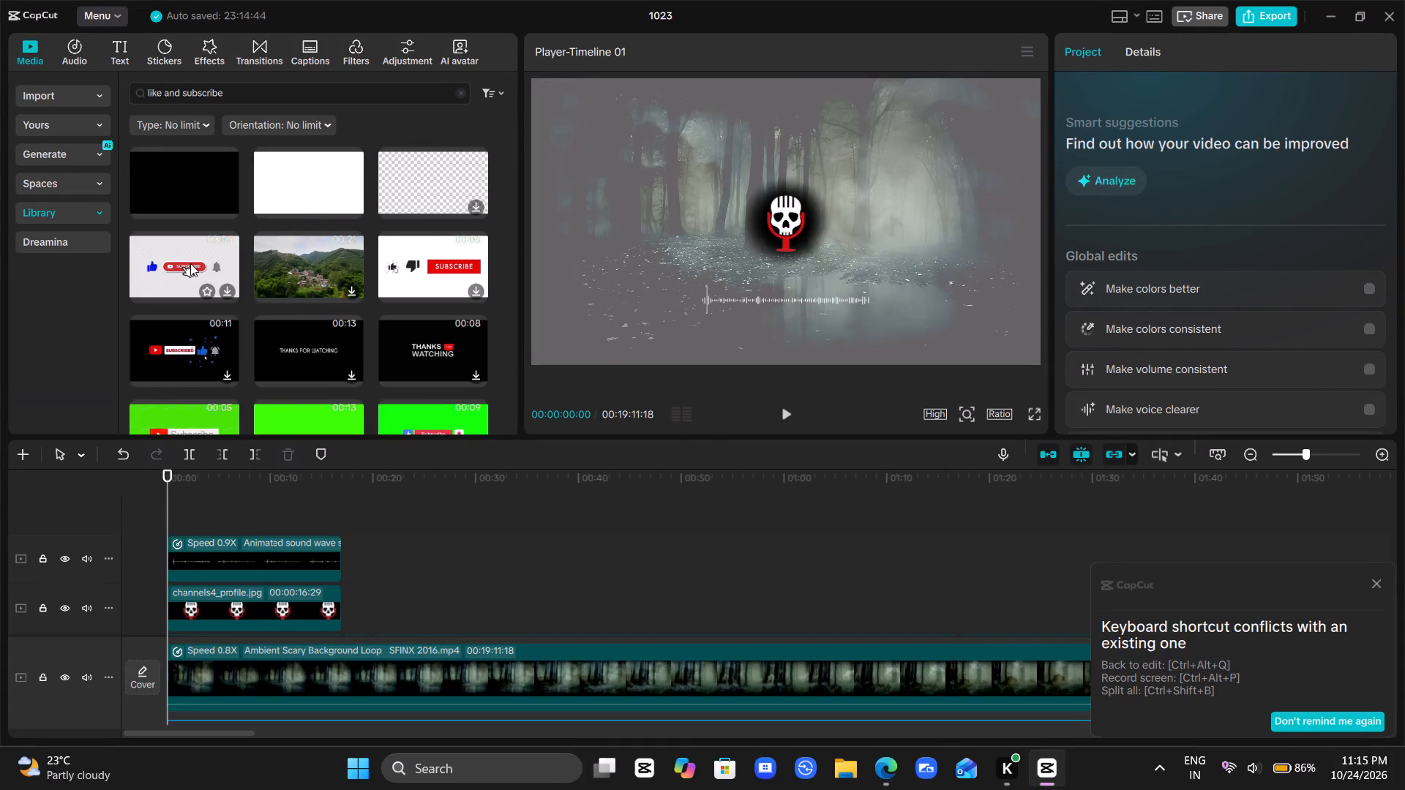
pyautogui.click(227, 288)
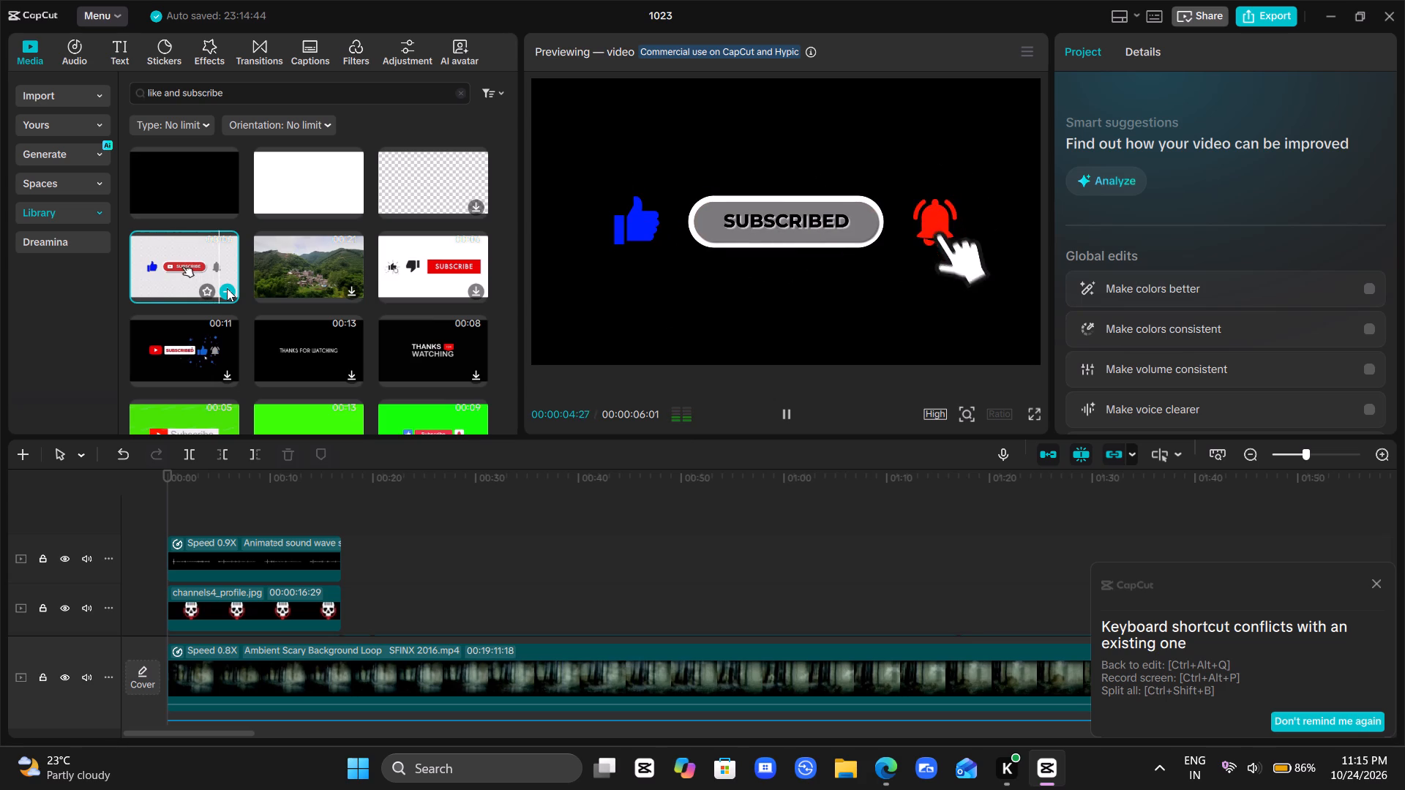
# Place the subscribe animation on a new track above the sound wave clip, starting at about 11 seconds.
pyautogui.moveTo(203, 264); pyautogui.dragTo(336, 557)
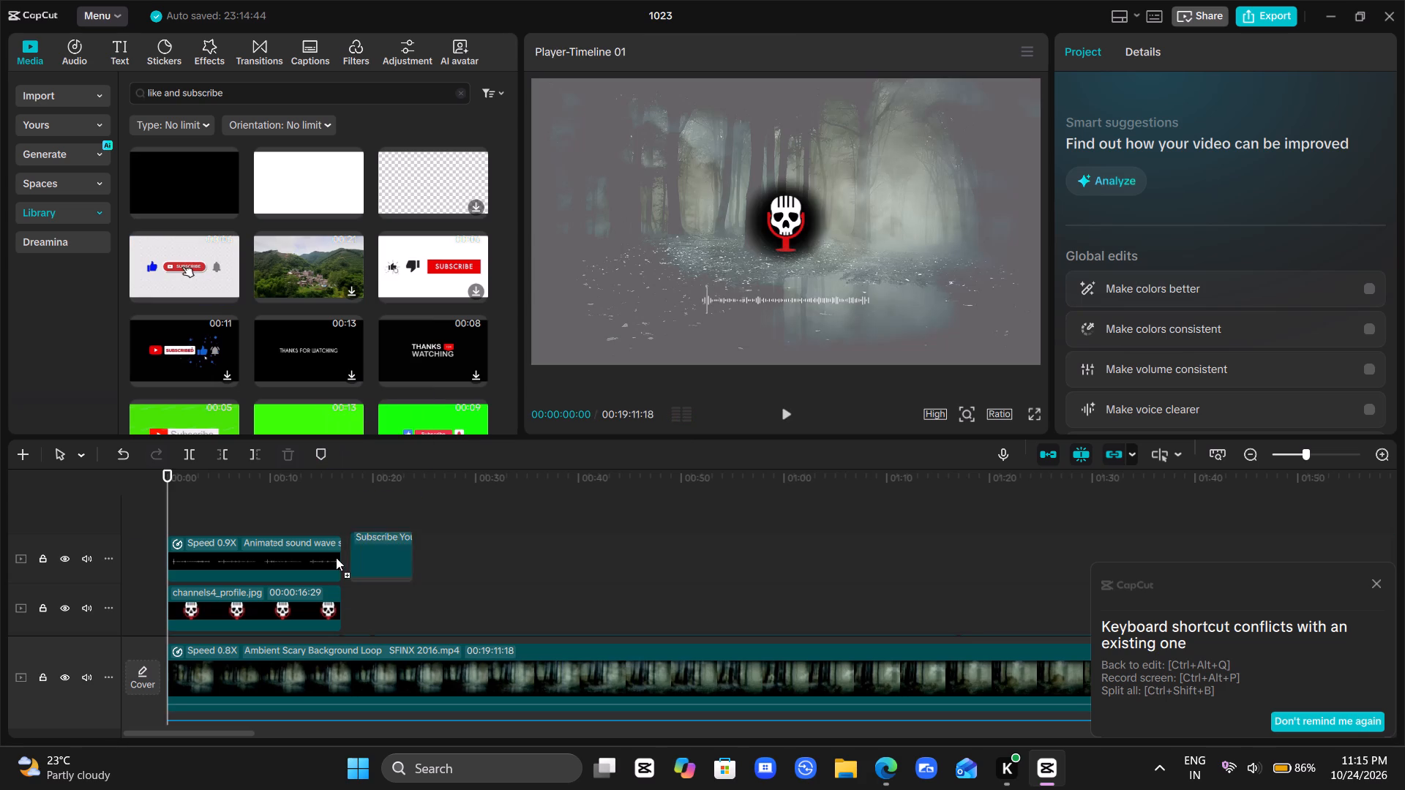
pyautogui.moveTo(336, 557); pyautogui.dragTo(343, 586)
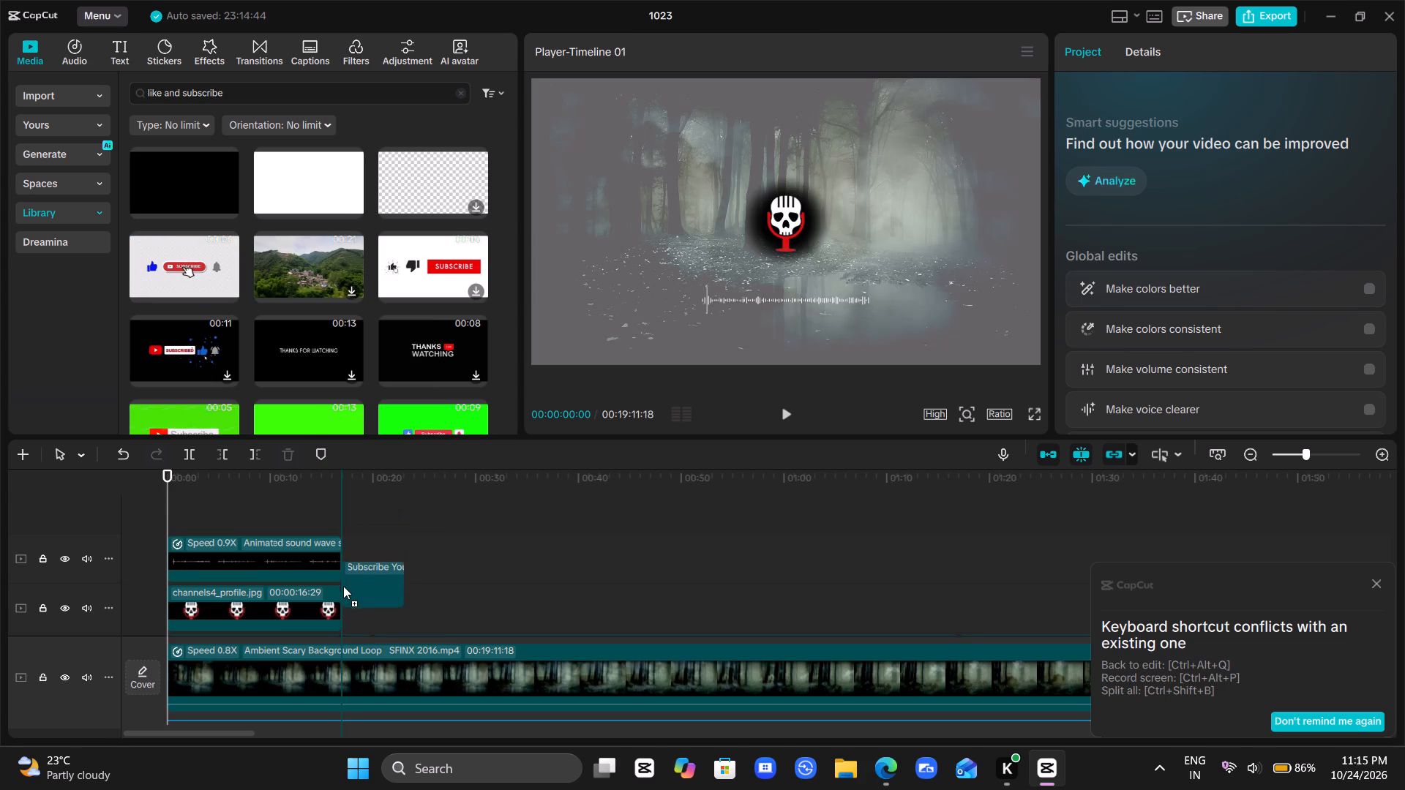
pyautogui.moveTo(343, 586); pyautogui.dragTo(260, 511)
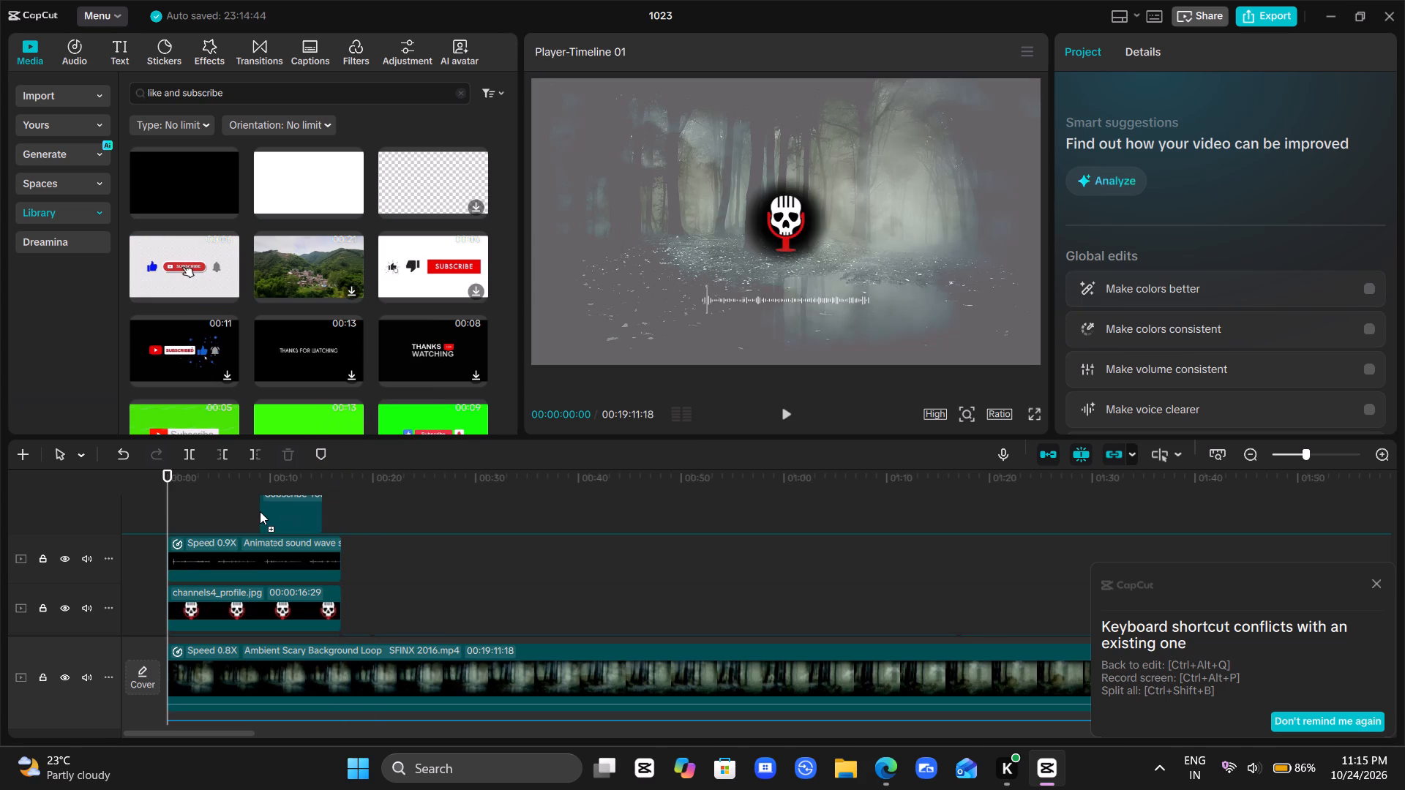
pyautogui.moveTo(260, 511); pyautogui.dragTo(285, 516)
# Play the intro from about 9 seconds to find the cue, and move the subscribe clip to start at 00:00:10:20.
pyautogui.click(261, 517)
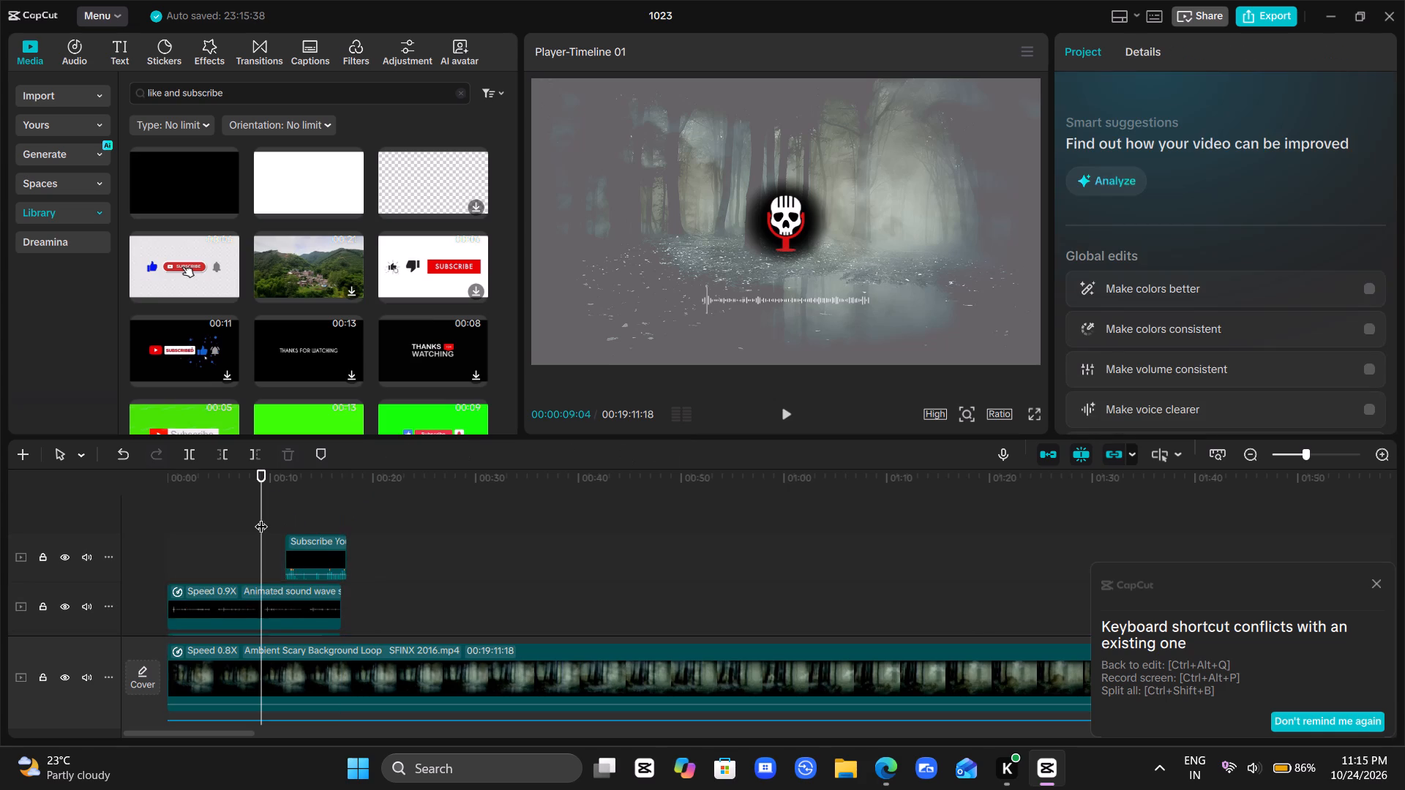
pyautogui.scroll(-5, 261, 517)
pyautogui.press('space')
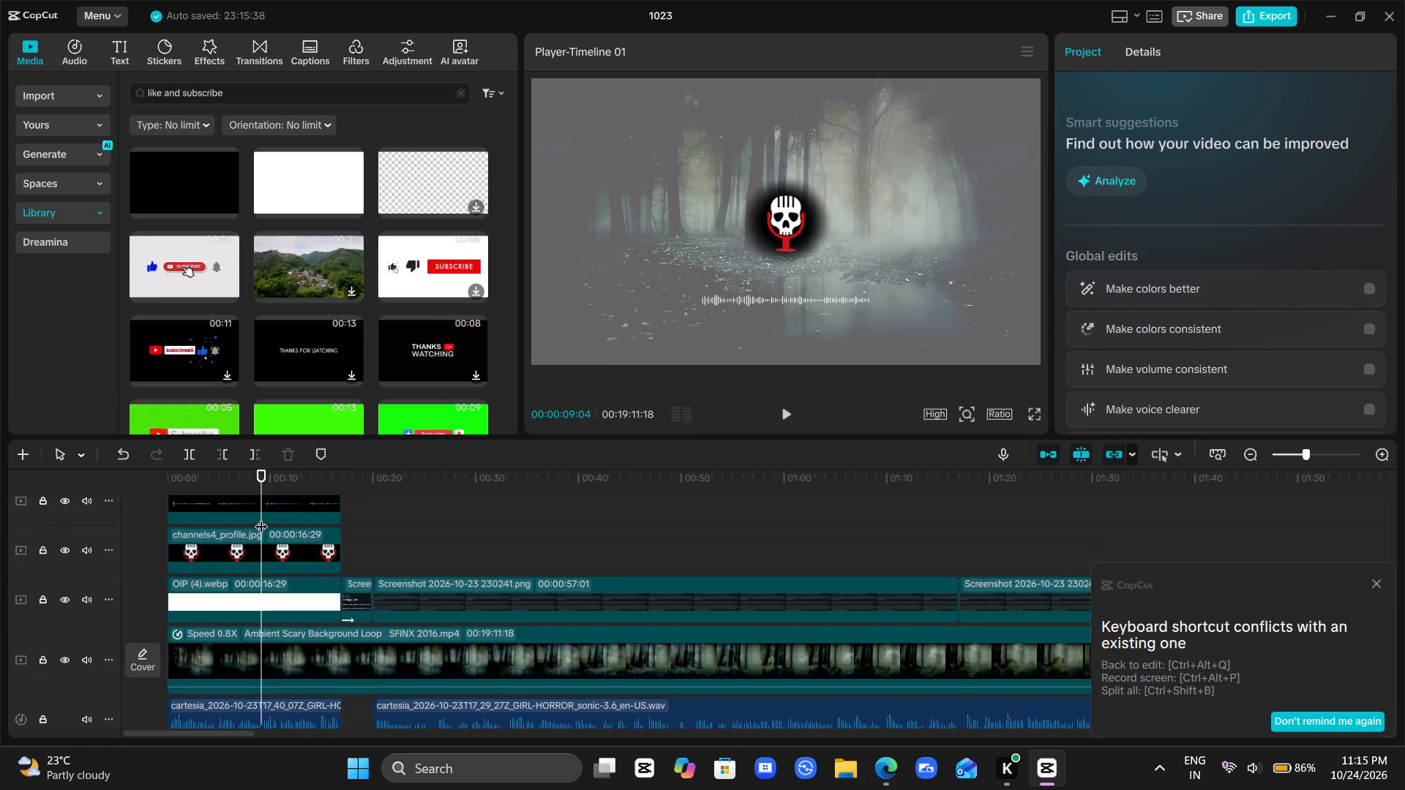
pyautogui.press('space')
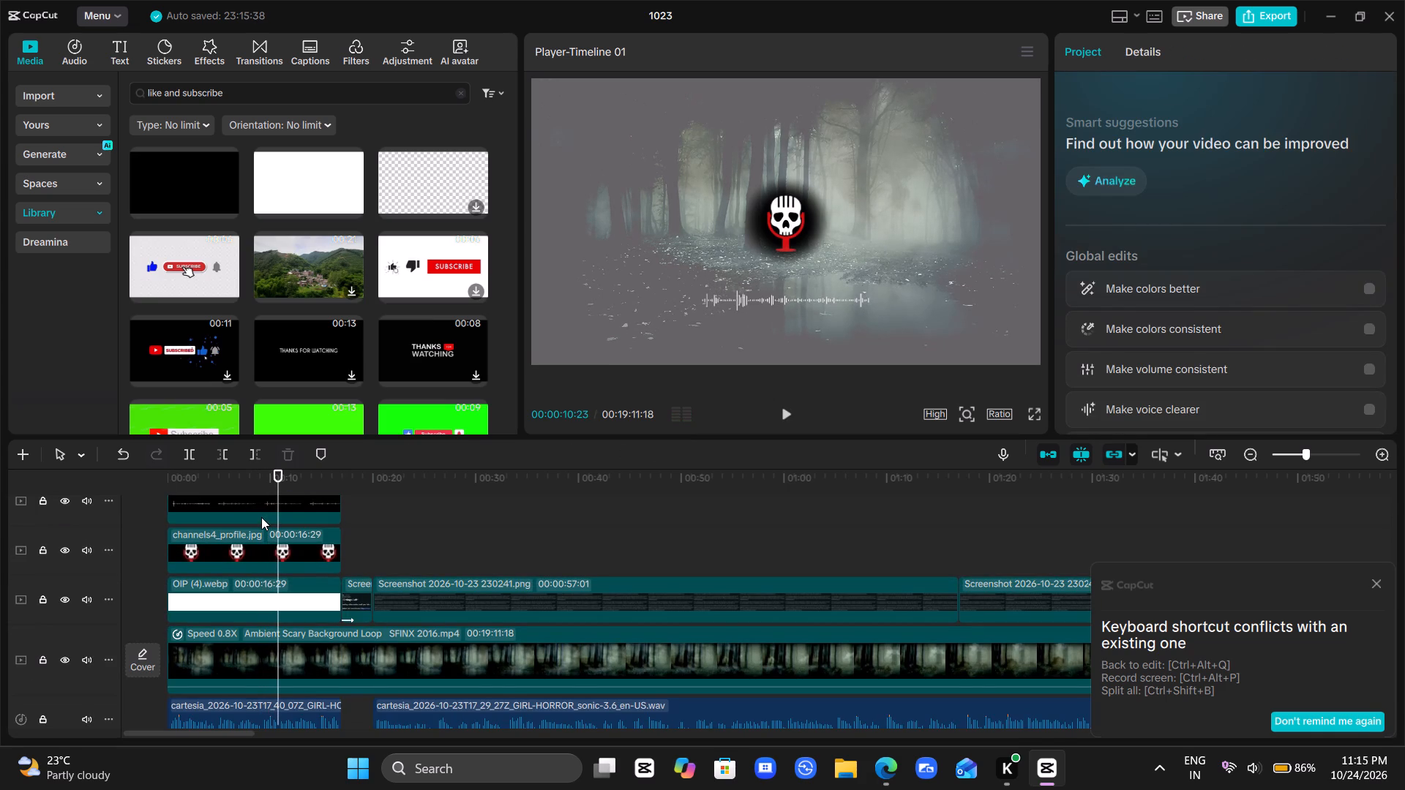
pyautogui.hscroll(1, 261, 517)
pyautogui.keyDown('ctrl'); pyautogui.scroll(12, 261, 517); pyautogui.keyUp('ctrl')
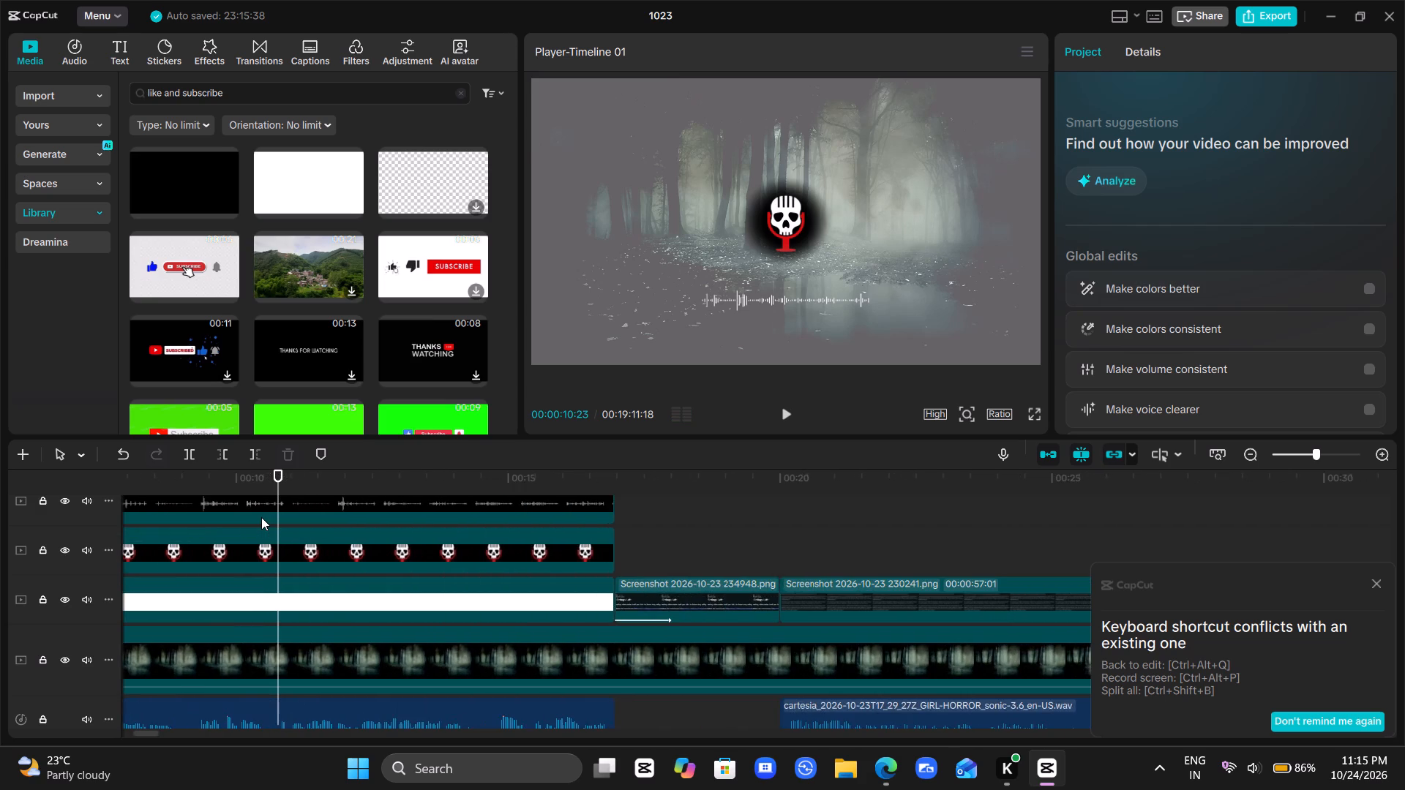
pyautogui.hscroll(1, 261, 517)
pyautogui.scroll(-1, 261, 517)
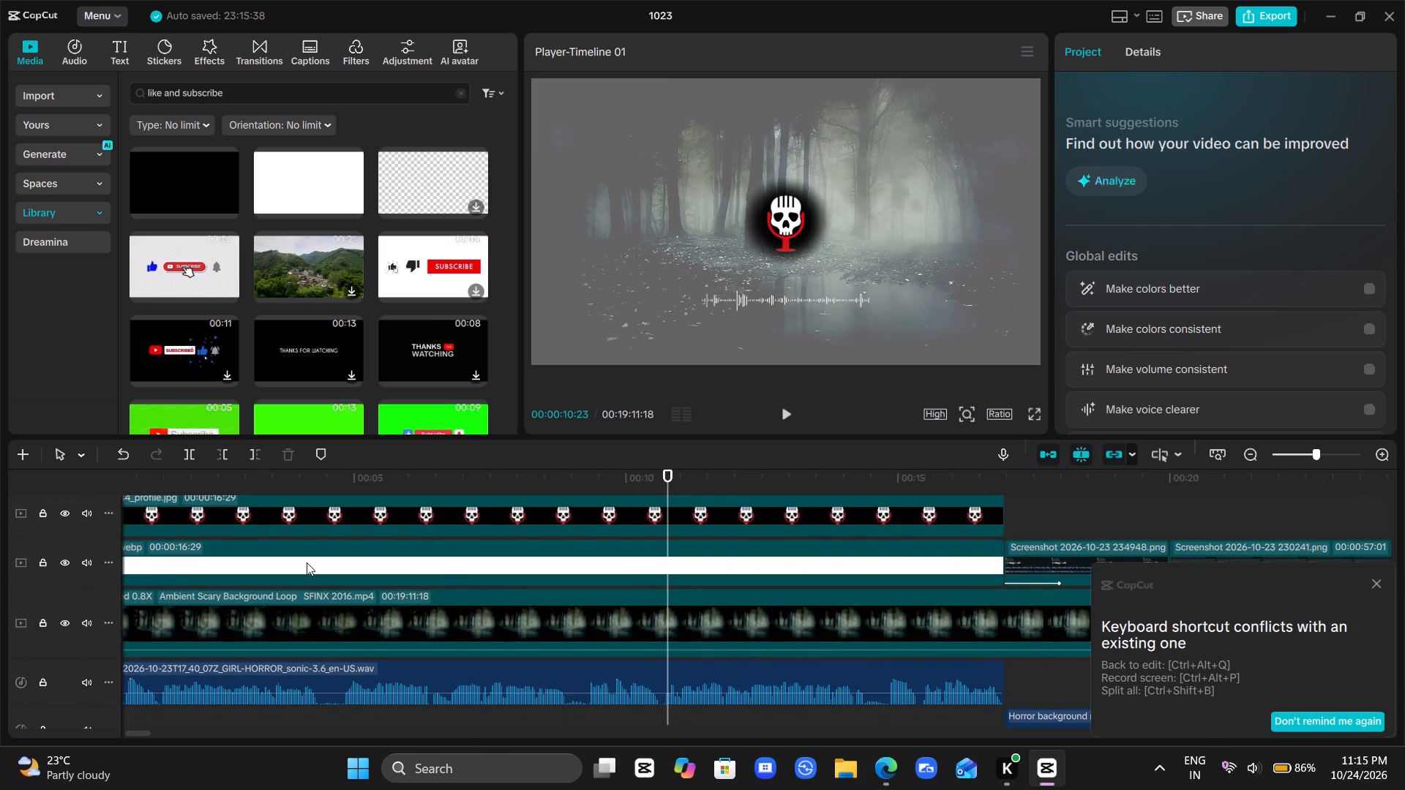
pyautogui.press('Left')
pyautogui.press('Left')
pyautogui.press('Left')
pyautogui.press('Left')
pyautogui.press('Left')
pyautogui.press('Left')
pyautogui.press('Right')
pyautogui.press('Right')
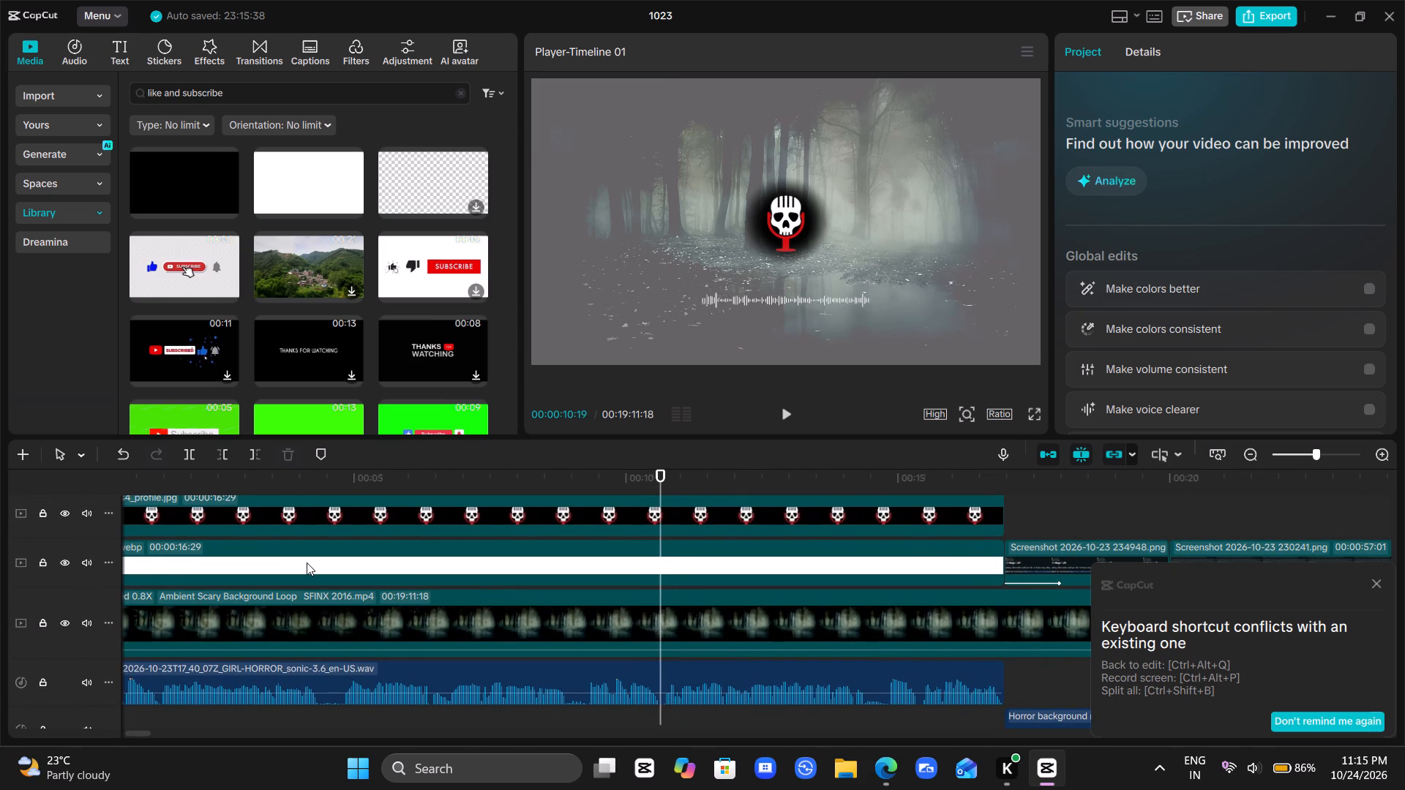
pyautogui.press('Right')
pyautogui.scroll(6, 307, 563)
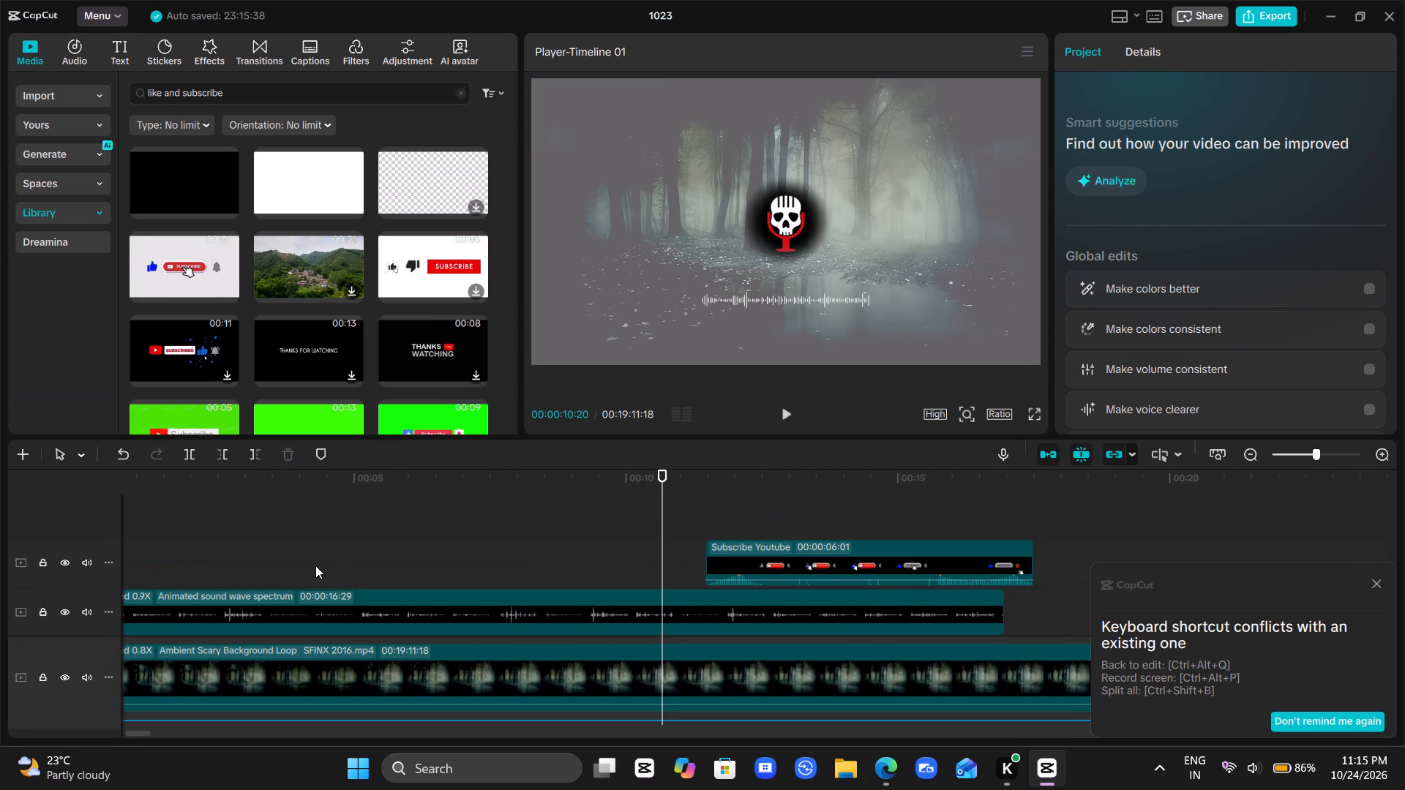
pyautogui.moveTo(768, 555); pyautogui.dragTo(732, 554)
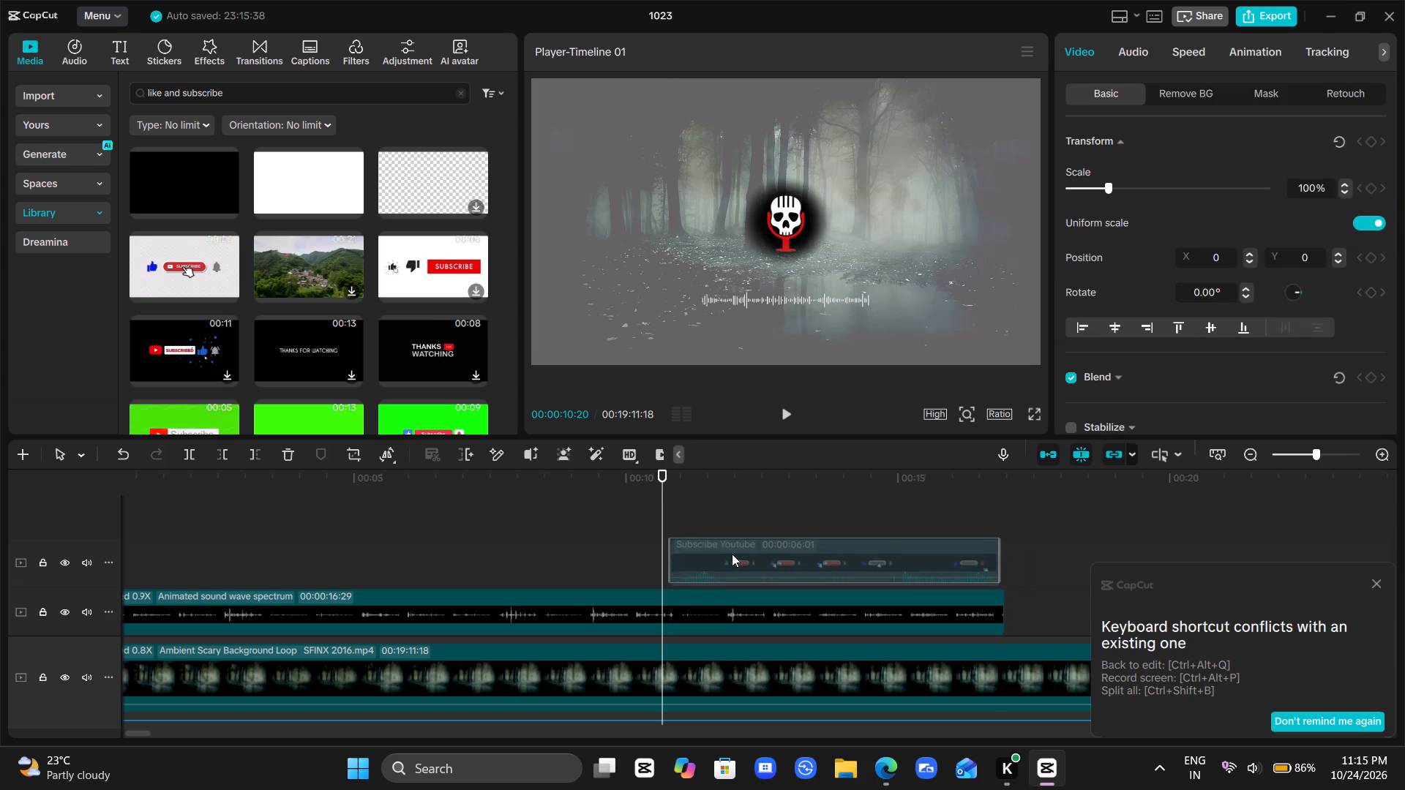
pyautogui.moveTo(732, 554); pyautogui.dragTo(728, 554)
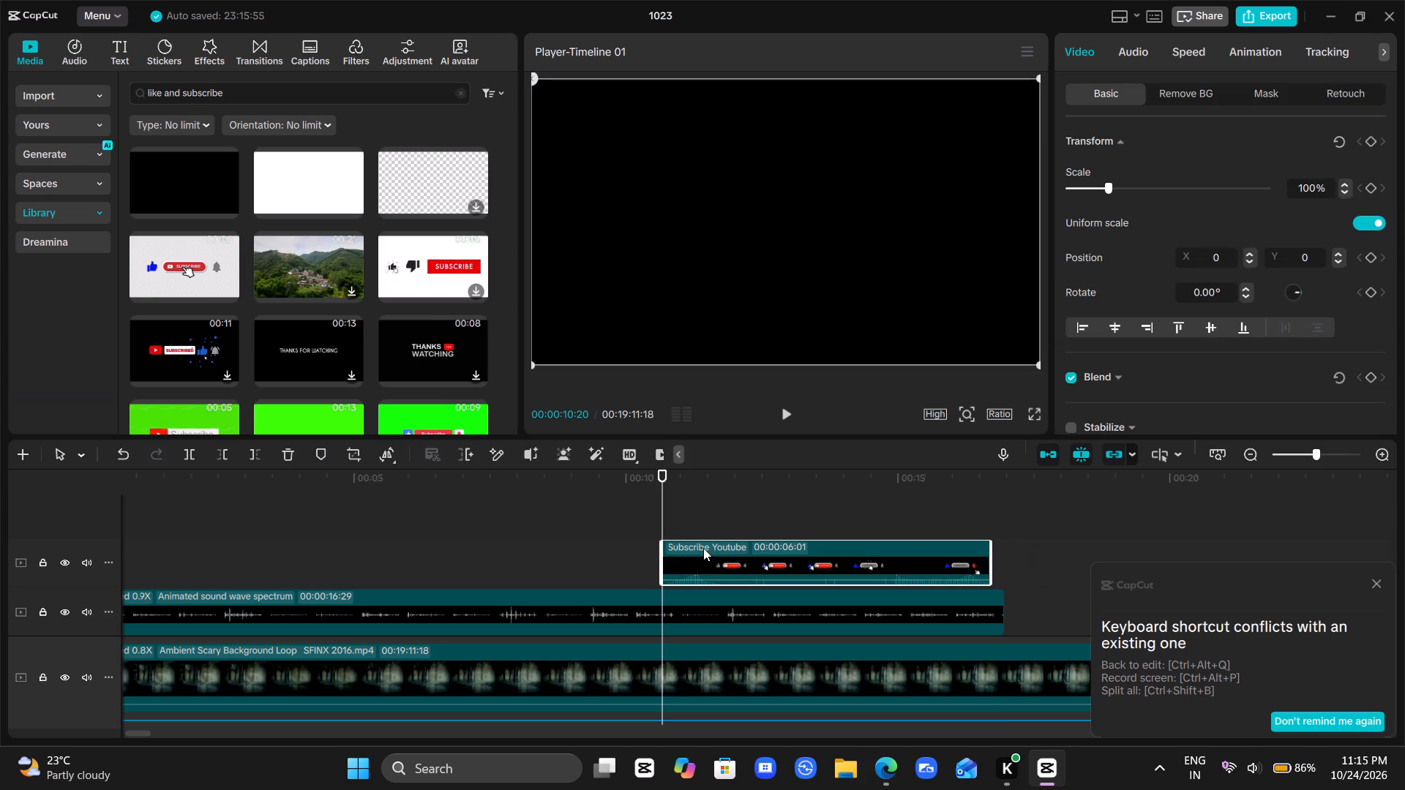
# Remove the subscribe clip's black background with Chroma key, picking black from the preview at 00:00:12:04.
pyautogui.click(706, 513)
pyautogui.moveTo(706, 513); pyautogui.dragTo(742, 524)
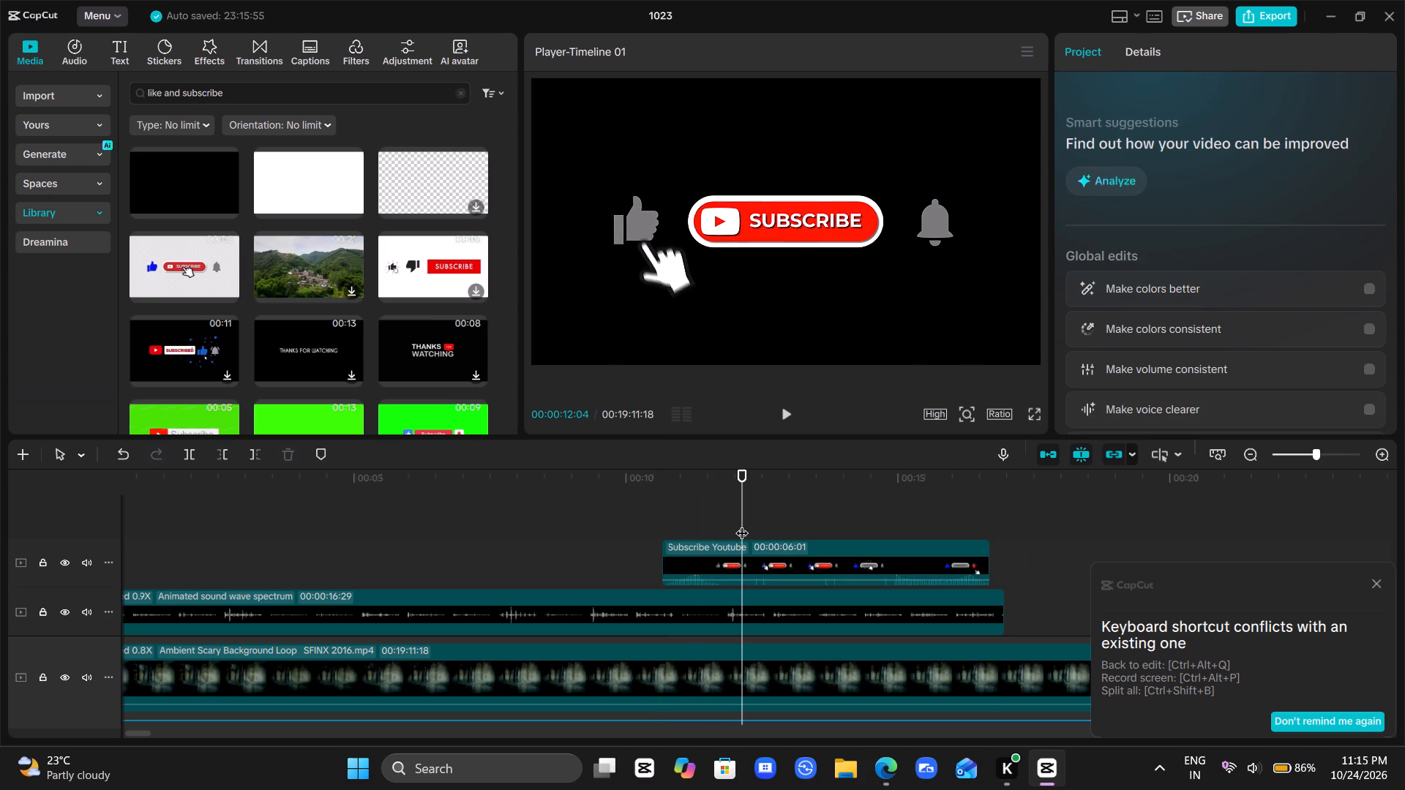
pyautogui.click(751, 557)
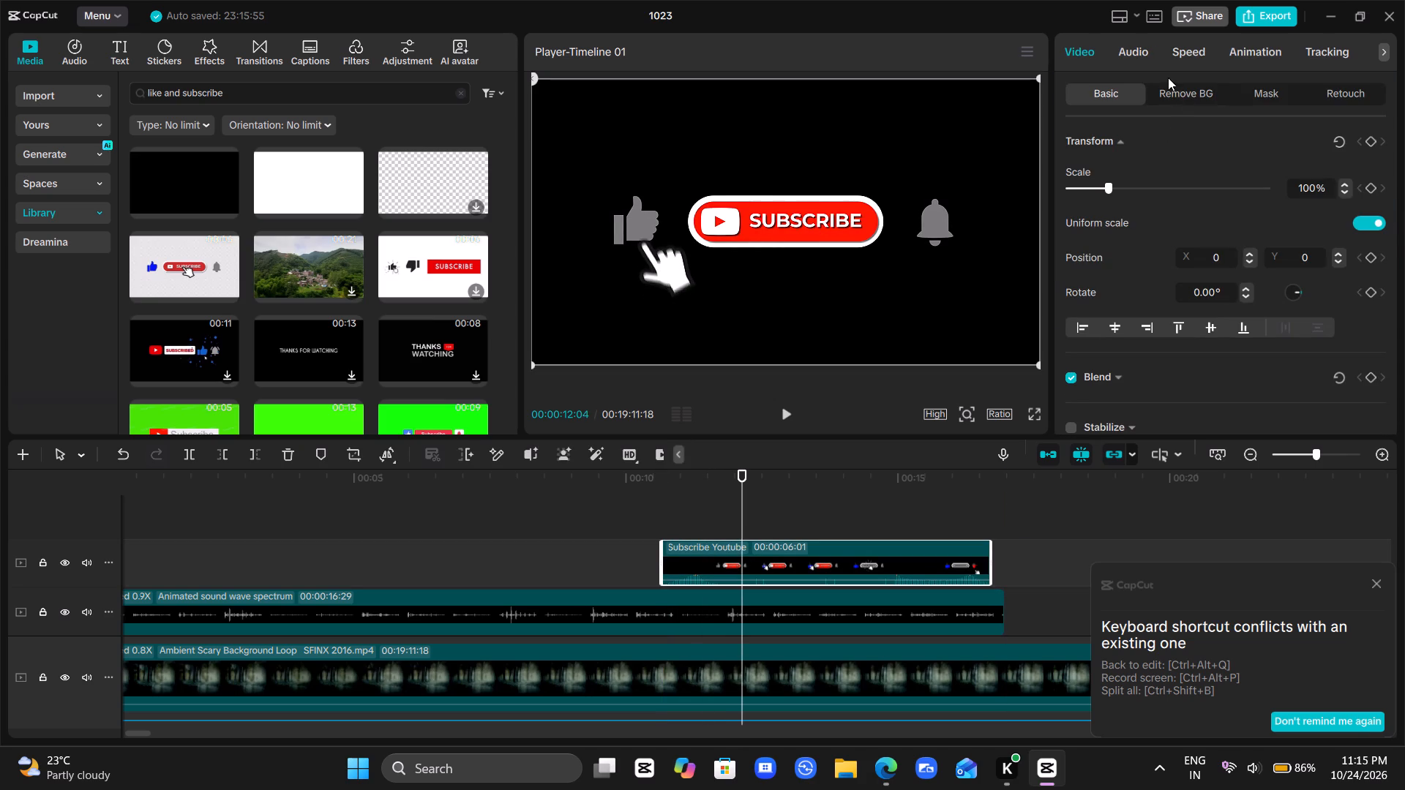
pyautogui.click(1181, 92)
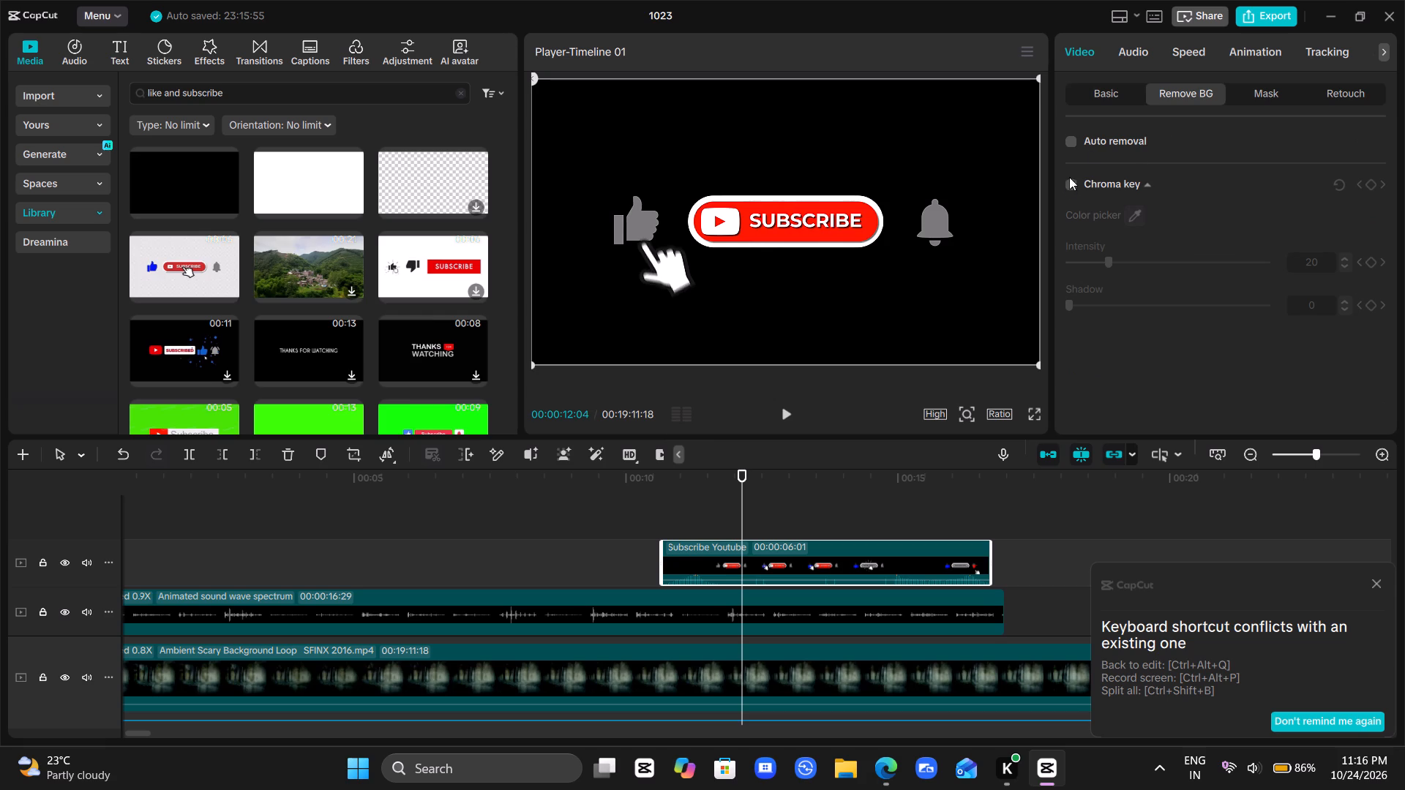
pyautogui.click(1069, 181)
pyautogui.click(973, 143)
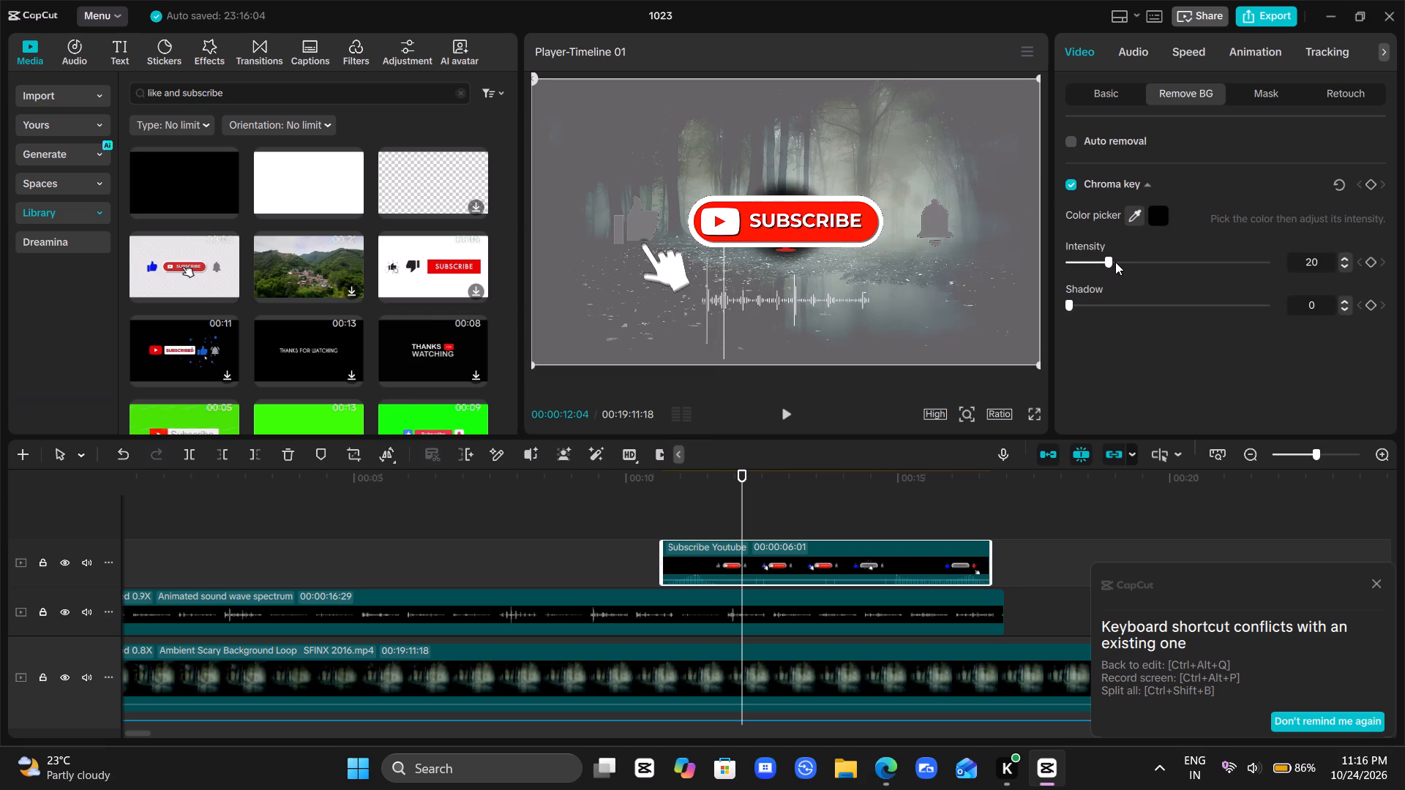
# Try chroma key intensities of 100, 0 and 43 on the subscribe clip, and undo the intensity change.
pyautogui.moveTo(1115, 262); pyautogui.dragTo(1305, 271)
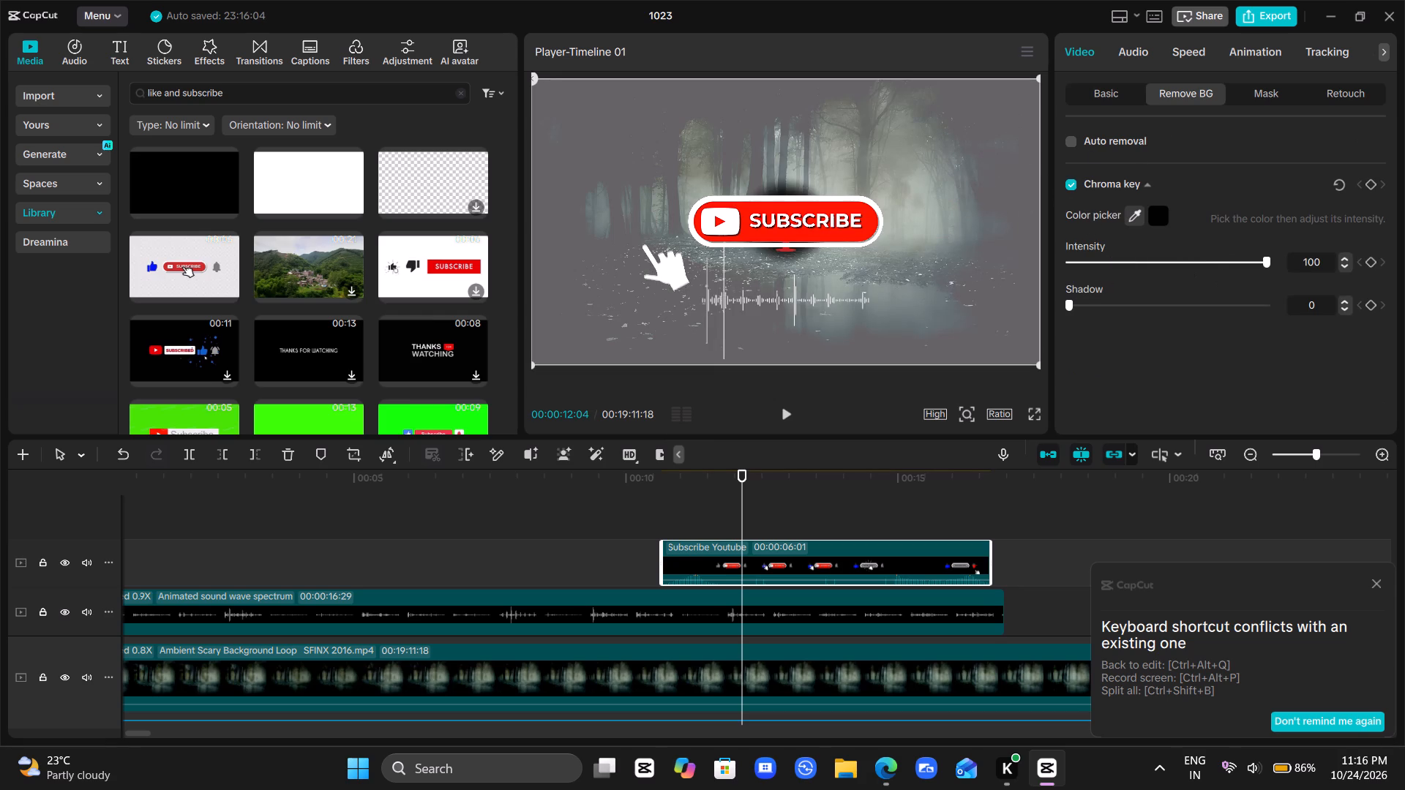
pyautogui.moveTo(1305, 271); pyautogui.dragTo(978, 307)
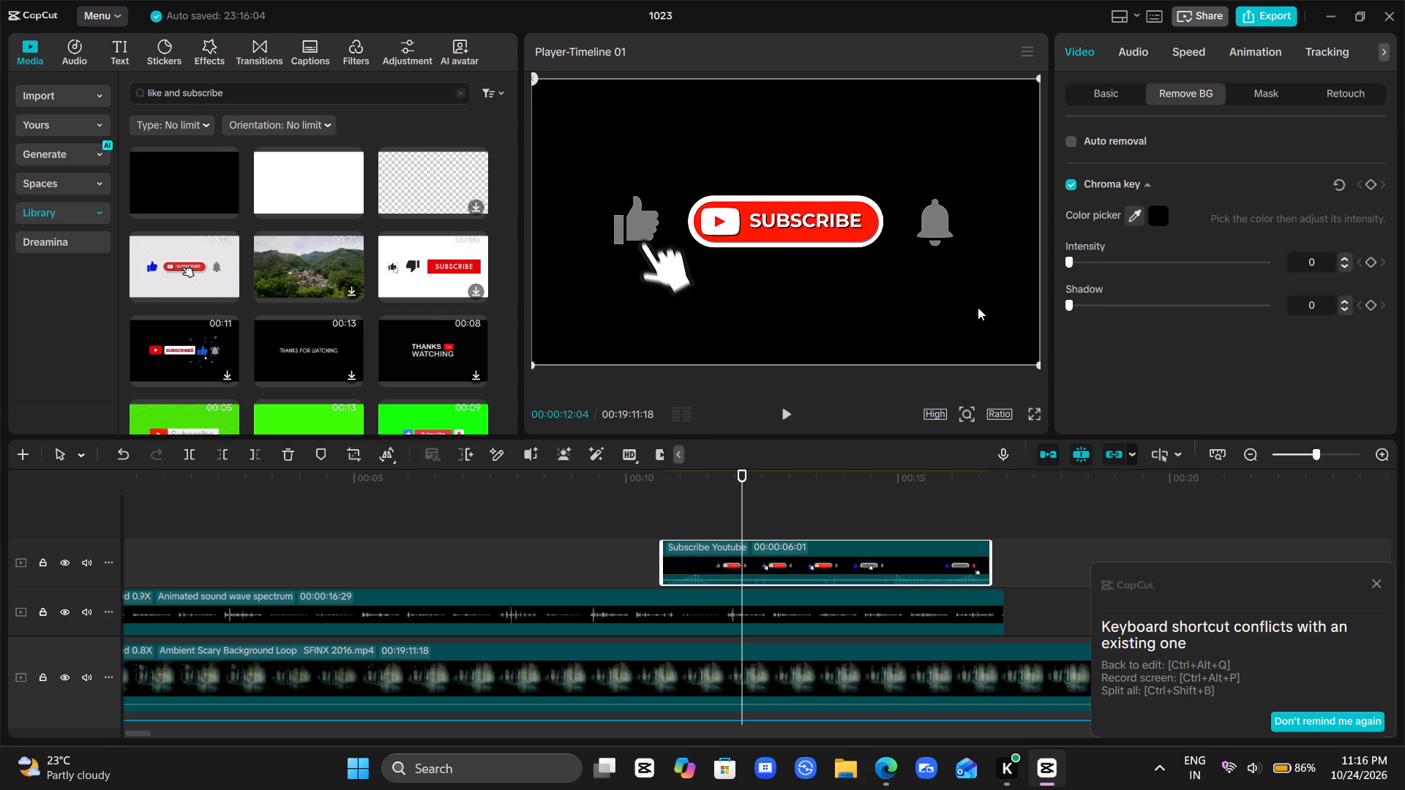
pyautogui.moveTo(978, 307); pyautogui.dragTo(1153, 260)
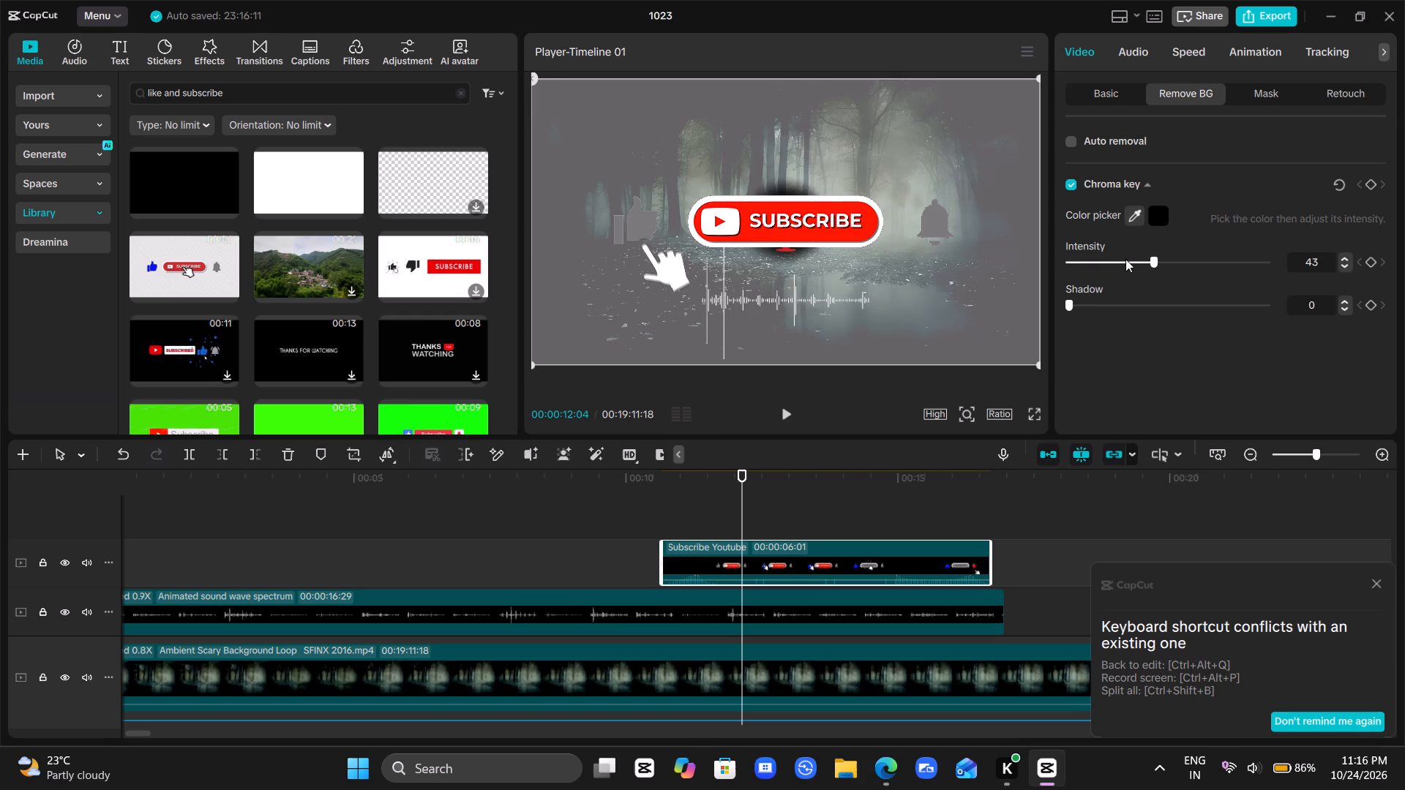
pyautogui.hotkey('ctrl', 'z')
# Shrink the subscribe animation to roughly half size and centre it above the skull microphone logo.
pyautogui.moveTo(922, 309); pyautogui.dragTo(913, 244)
pyautogui.moveTo(1027, 305); pyautogui.dragTo(911, 247)
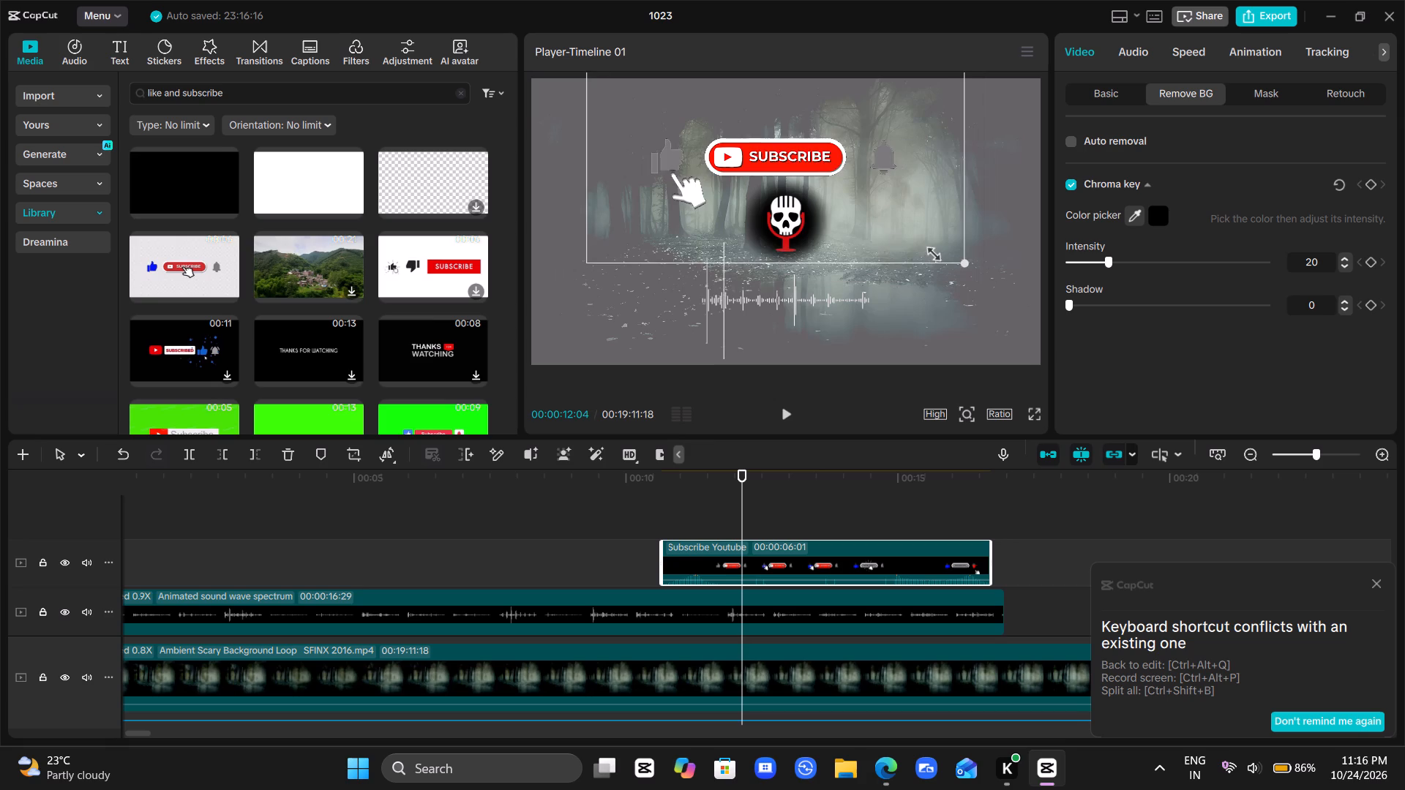
pyautogui.moveTo(911, 247); pyautogui.dragTo(839, 234)
pyautogui.moveTo(818, 200); pyautogui.dragTo(813, 173)
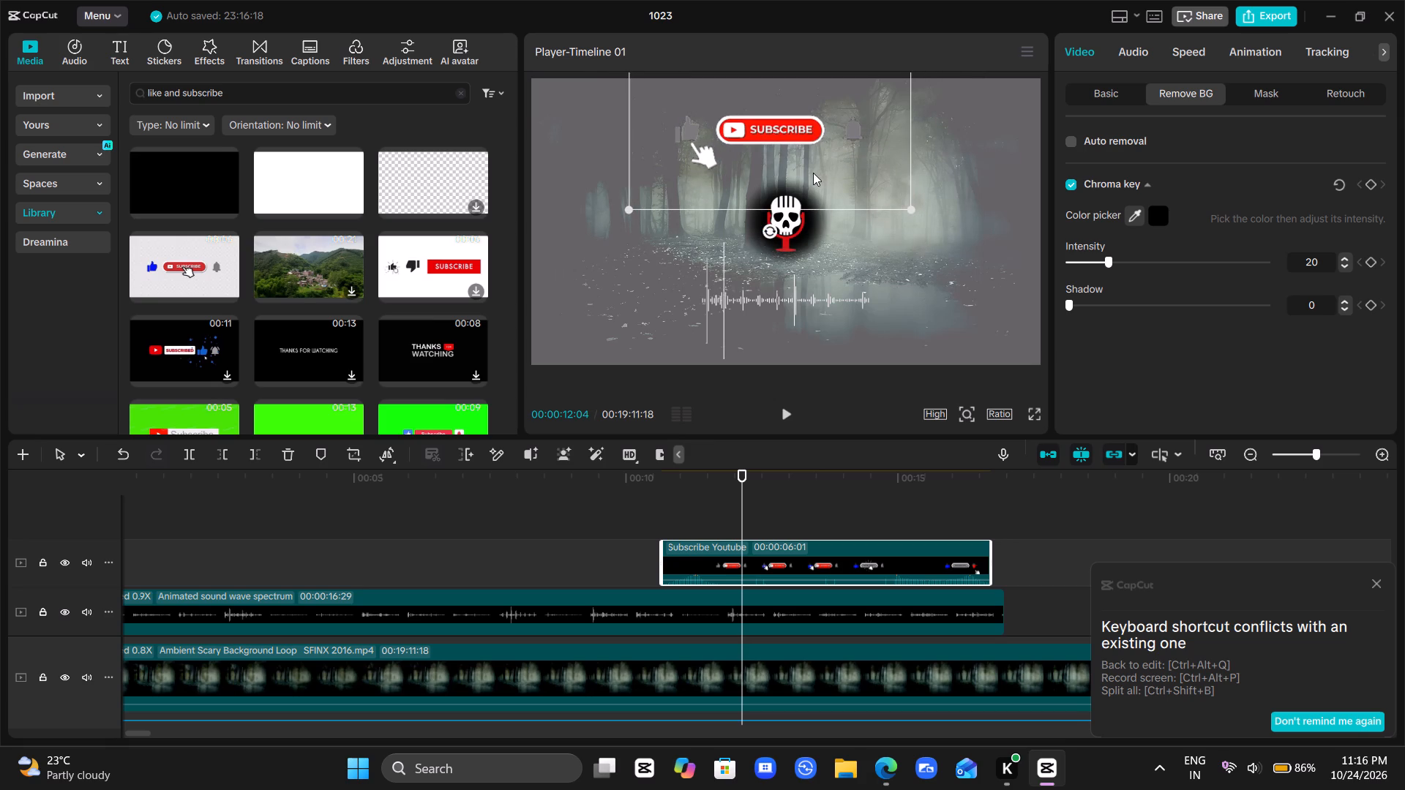
pyautogui.moveTo(813, 173); pyautogui.dragTo(822, 181)
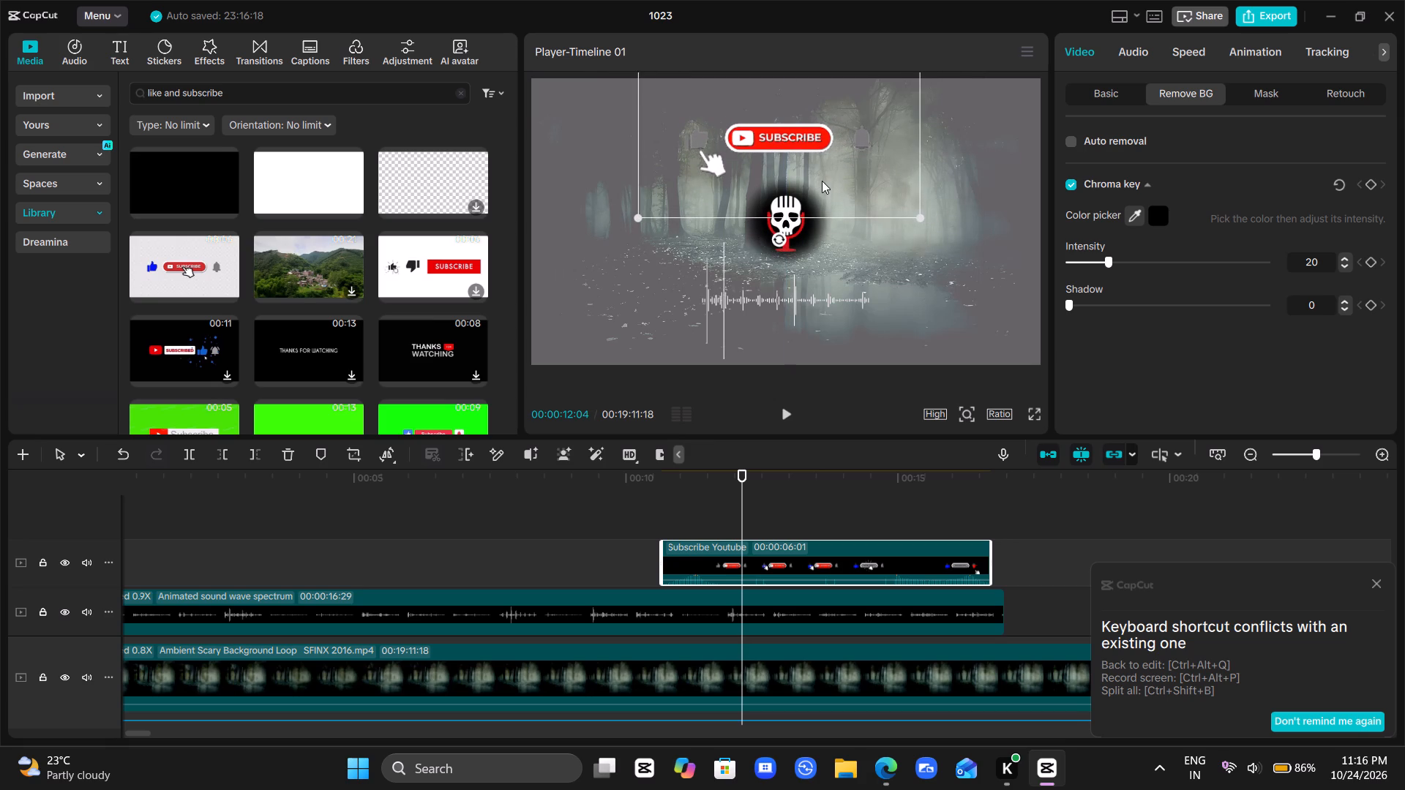
pyautogui.moveTo(822, 181); pyautogui.dragTo(826, 174)
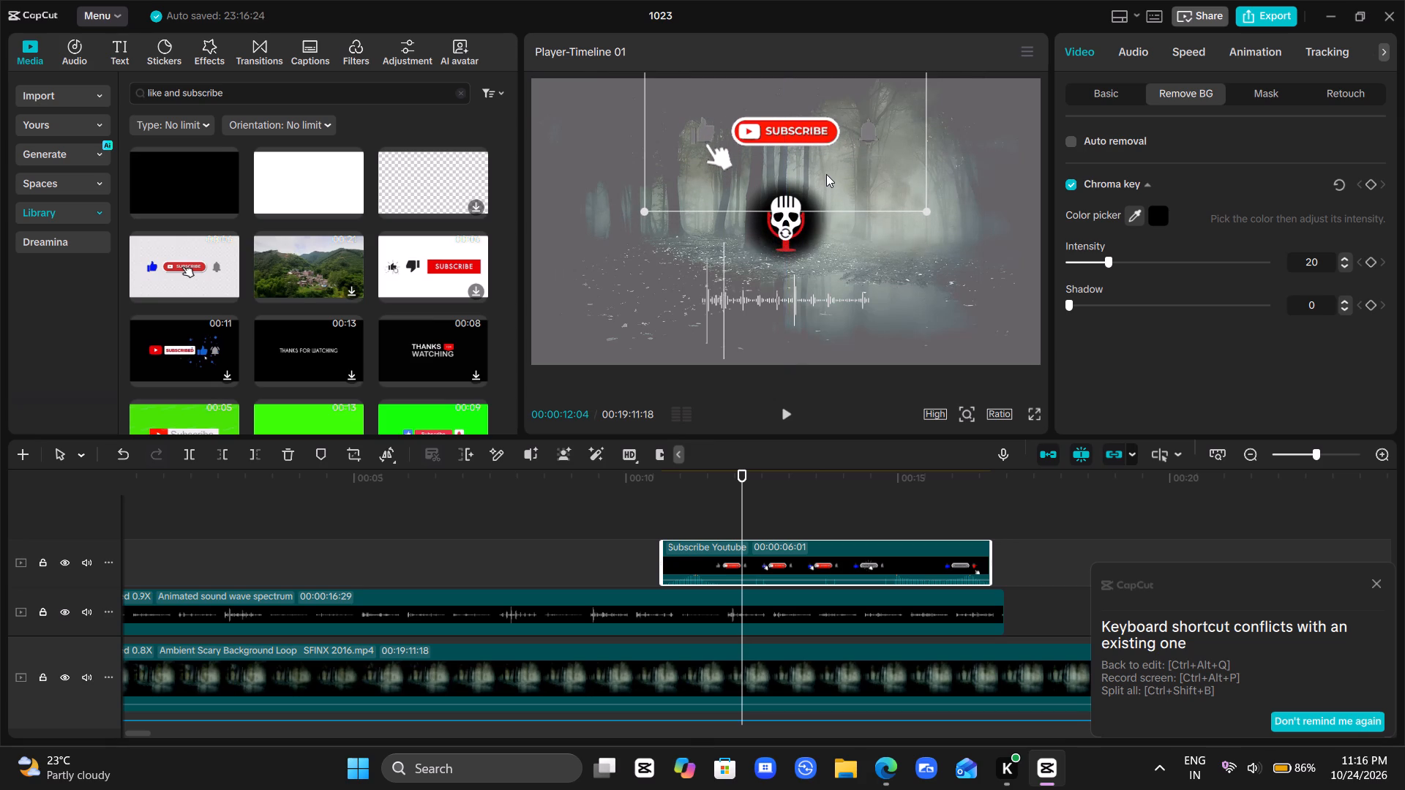
# Play back the end of the intro from just before the subscribe animation to check its look and timing.
pyautogui.click(660, 507)
pyautogui.moveTo(660, 507); pyautogui.dragTo(612, 513)
pyautogui.press('space')
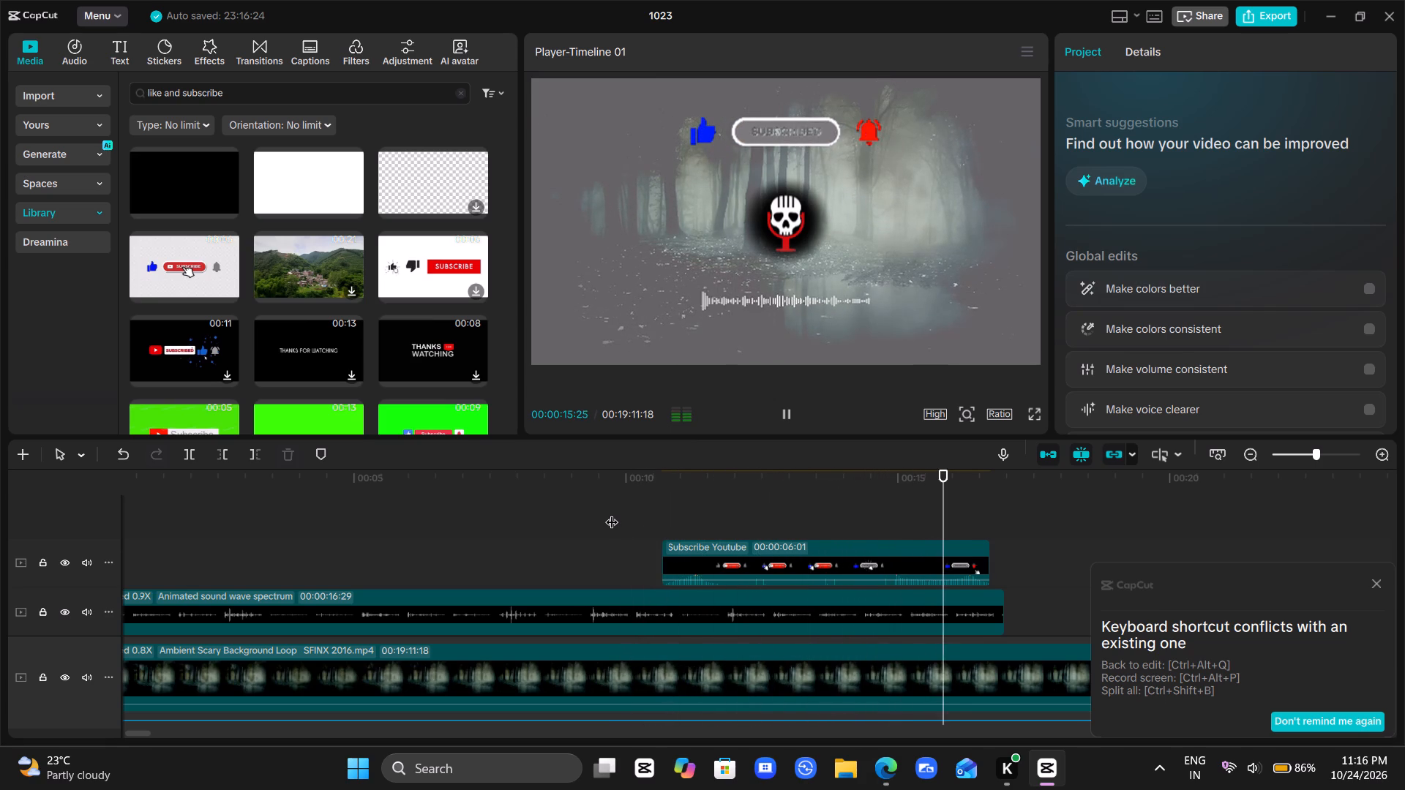
pyautogui.press('space')
pyautogui.hscroll(-1, 612, 513)
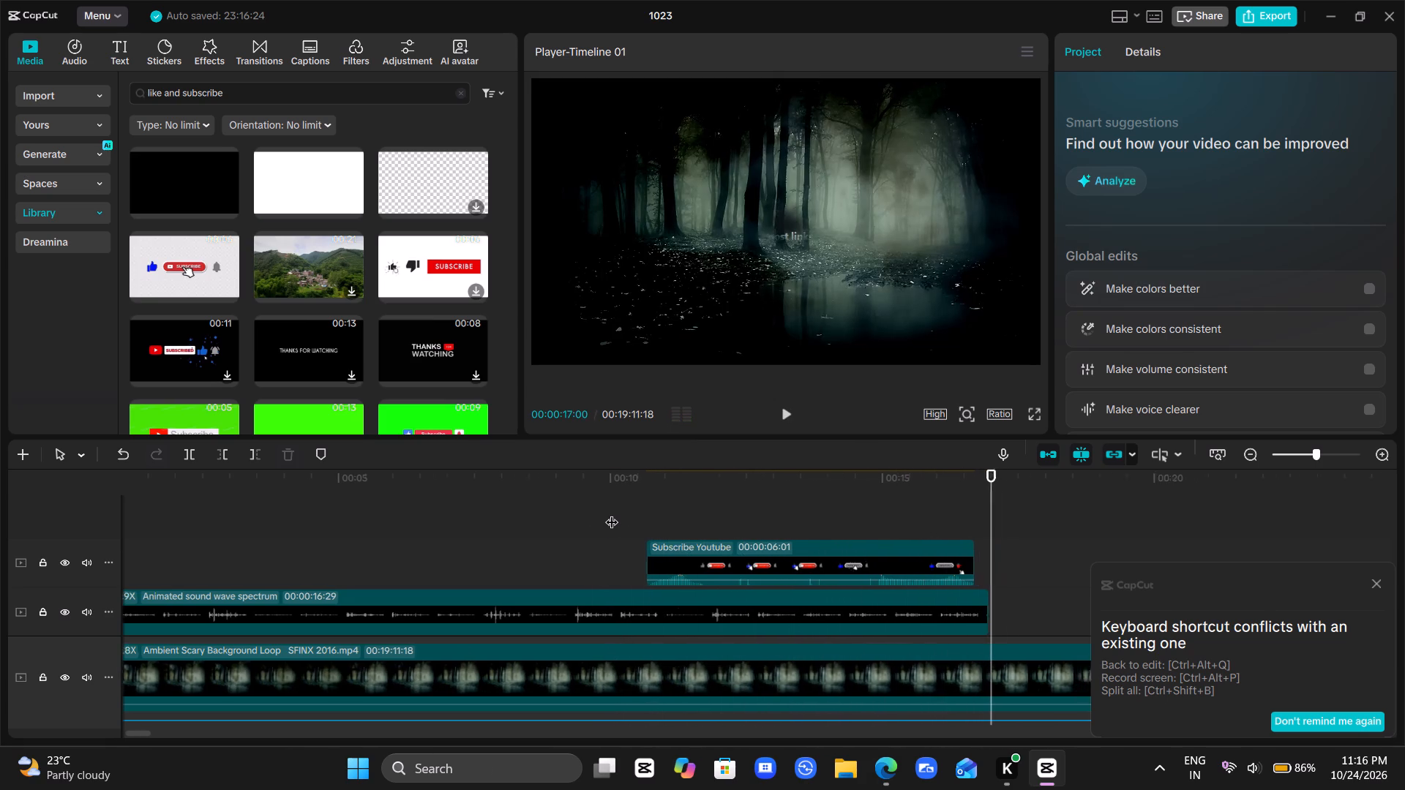
pyautogui.hscroll(-1, 612, 513)
pyautogui.scroll(-1, 612, 513)
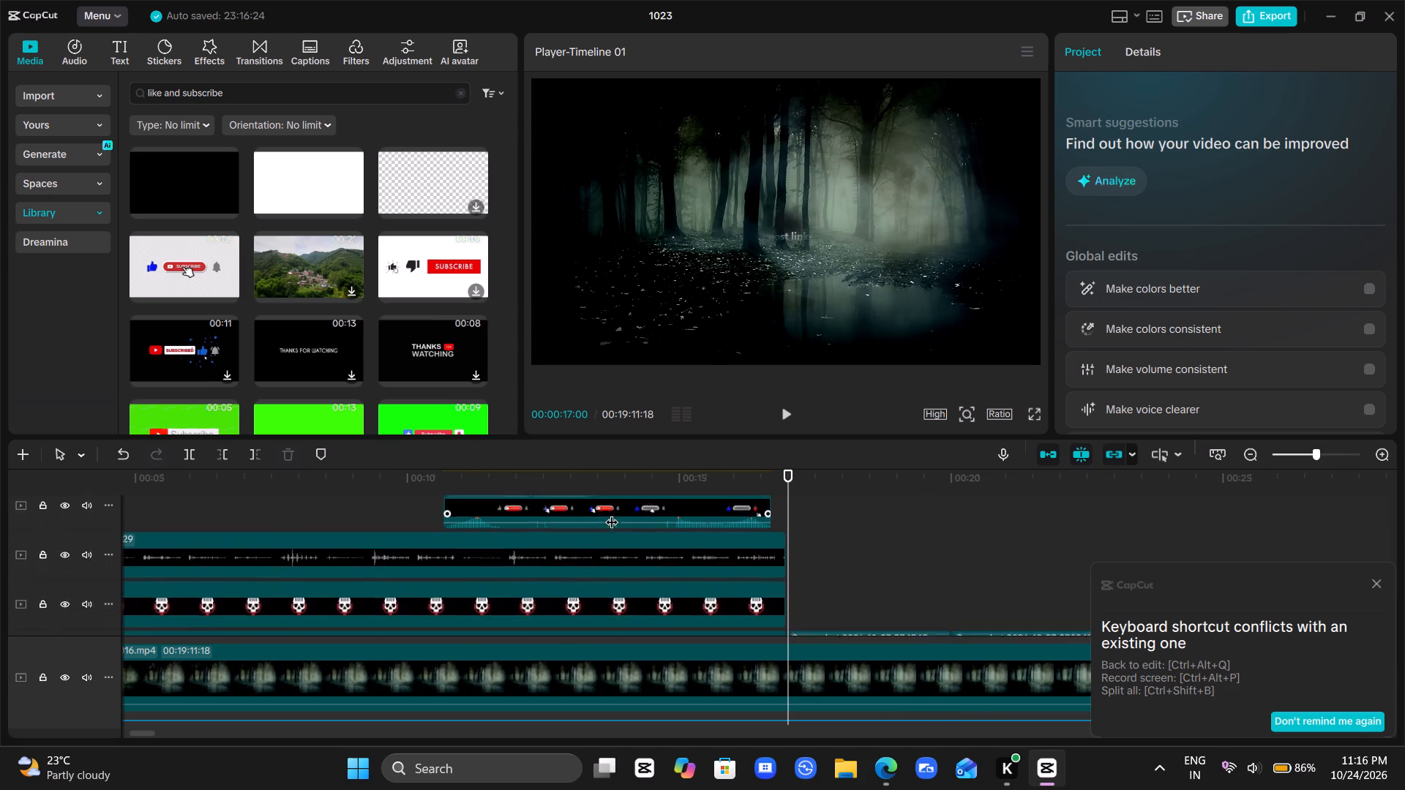
pyautogui.scroll(-1, 612, 513)
pyautogui.scroll(1, 612, 513)
pyautogui.keyDown('ctrl'); pyautogui.scroll(-5, 612, 513); pyautogui.keyUp('ctrl')
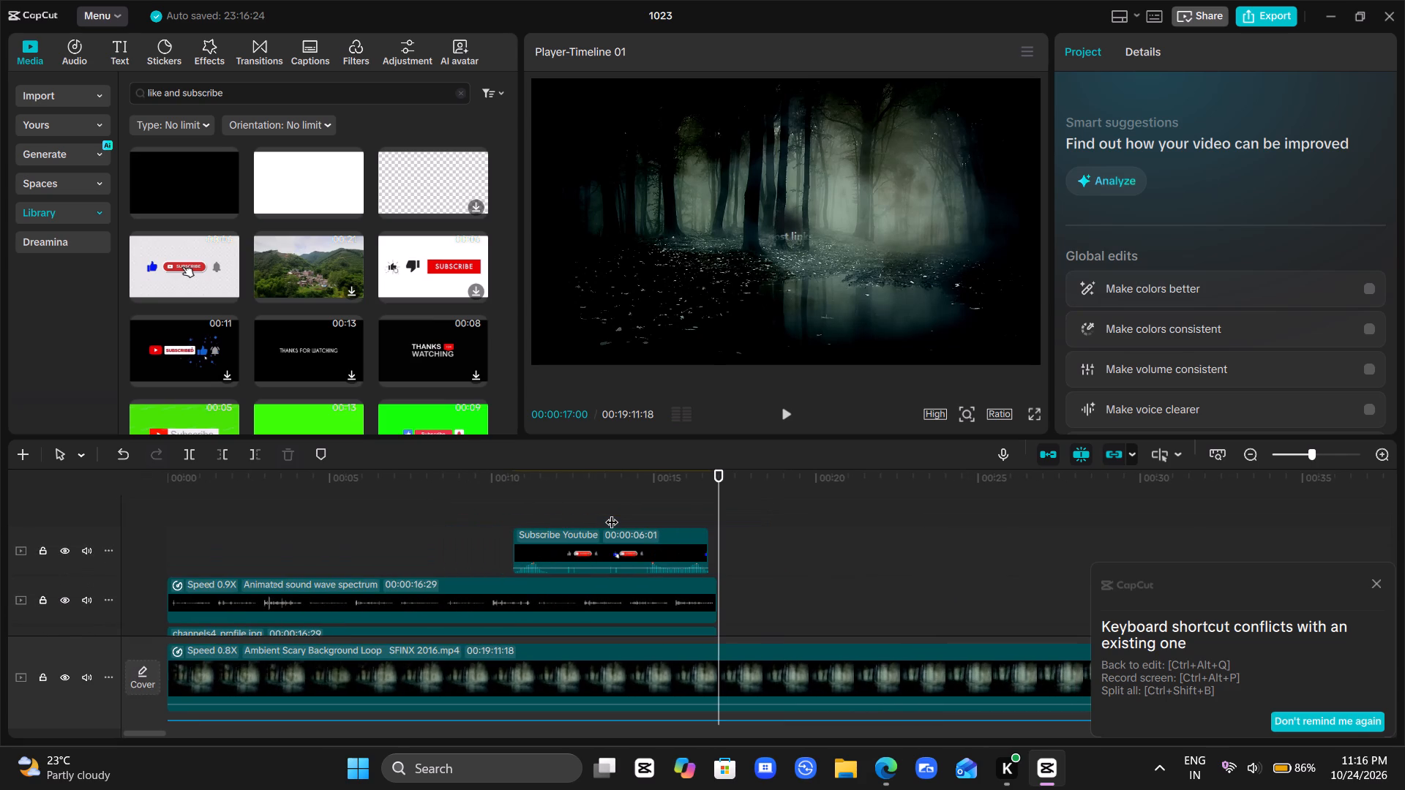
# Play the intro from 00:00:00:00 and scrub through the subscribe animation to check how its colours are keyed.
pyautogui.click(430, 518)
pyautogui.moveTo(430, 518); pyautogui.dragTo(14, 573)
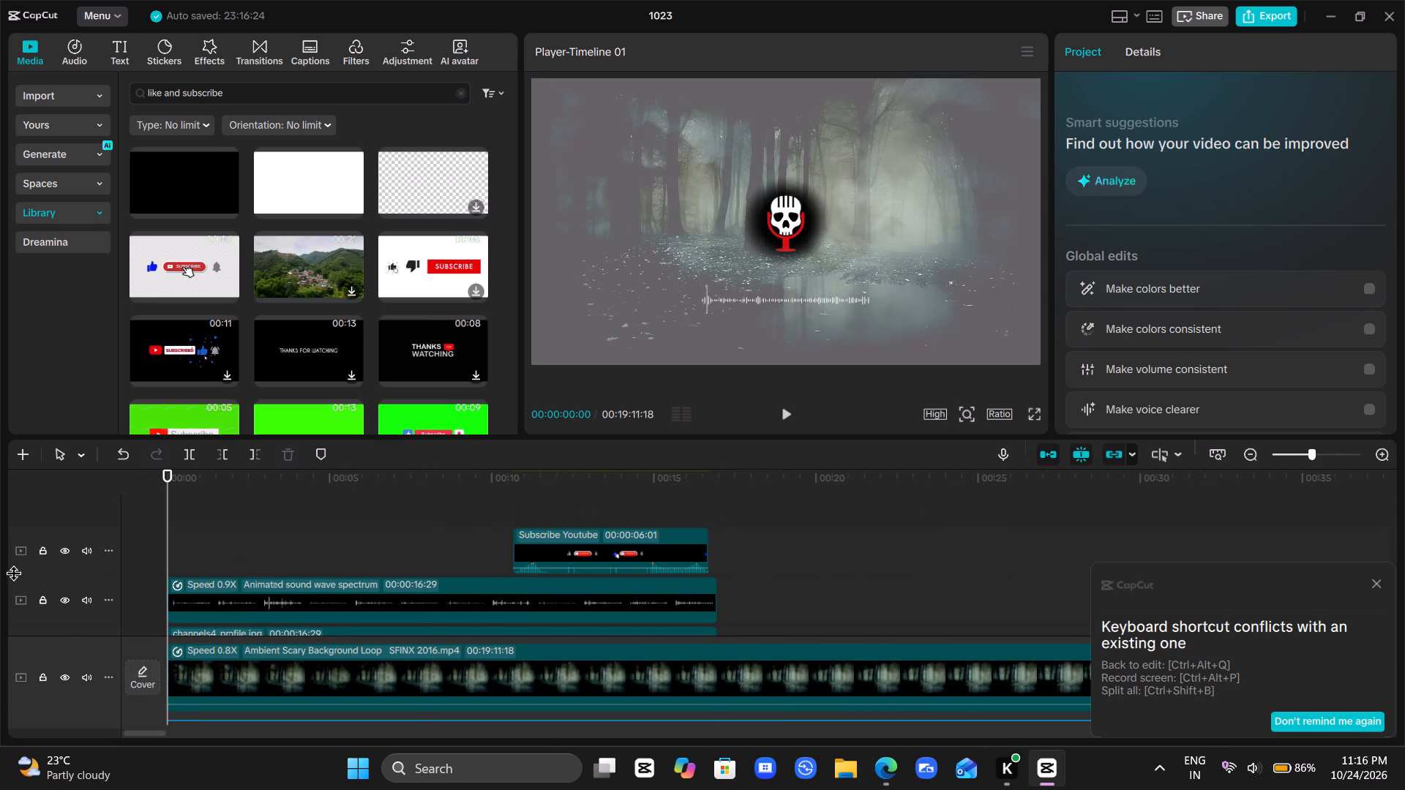
pyautogui.press('space')
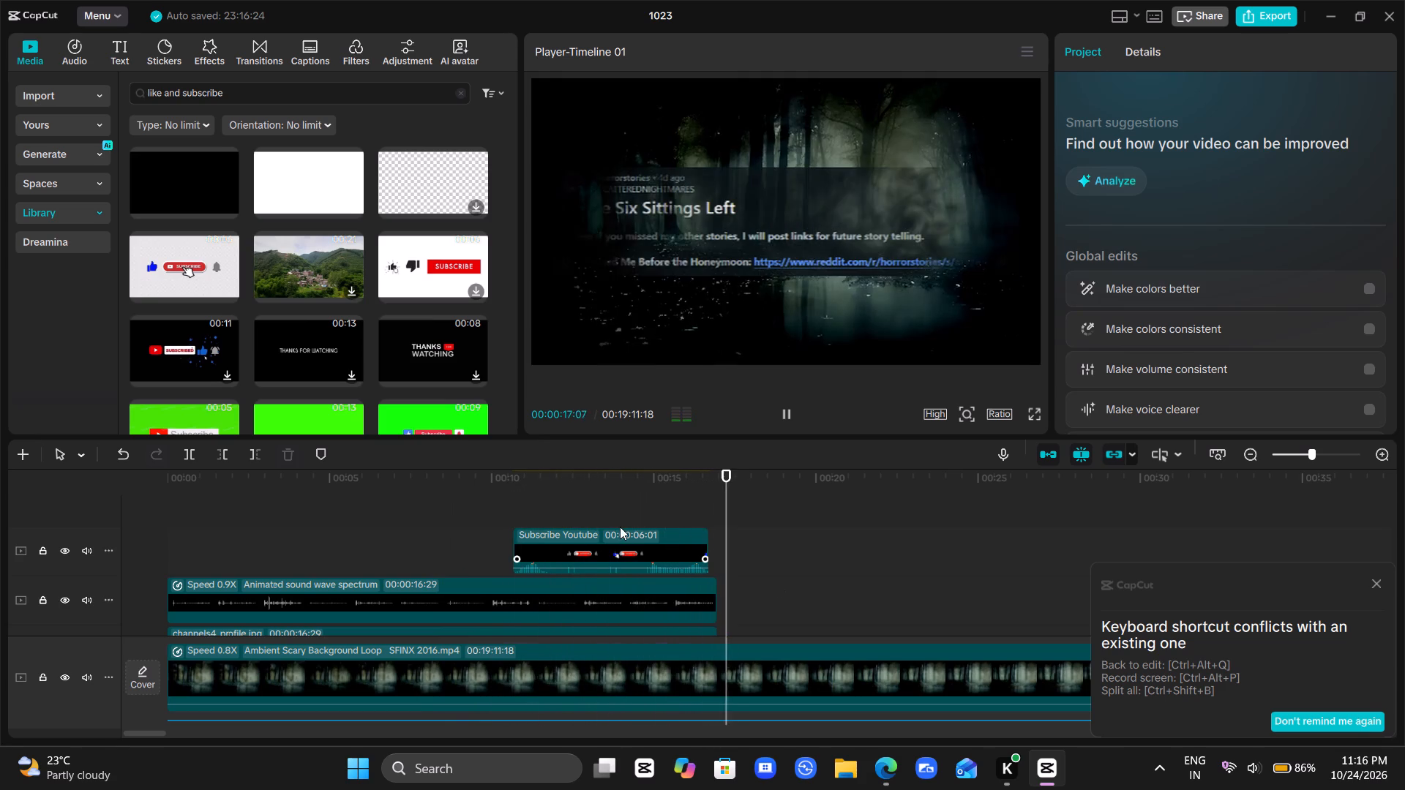
pyautogui.click(605, 503)
pyautogui.moveTo(605, 503); pyautogui.dragTo(605, 513)
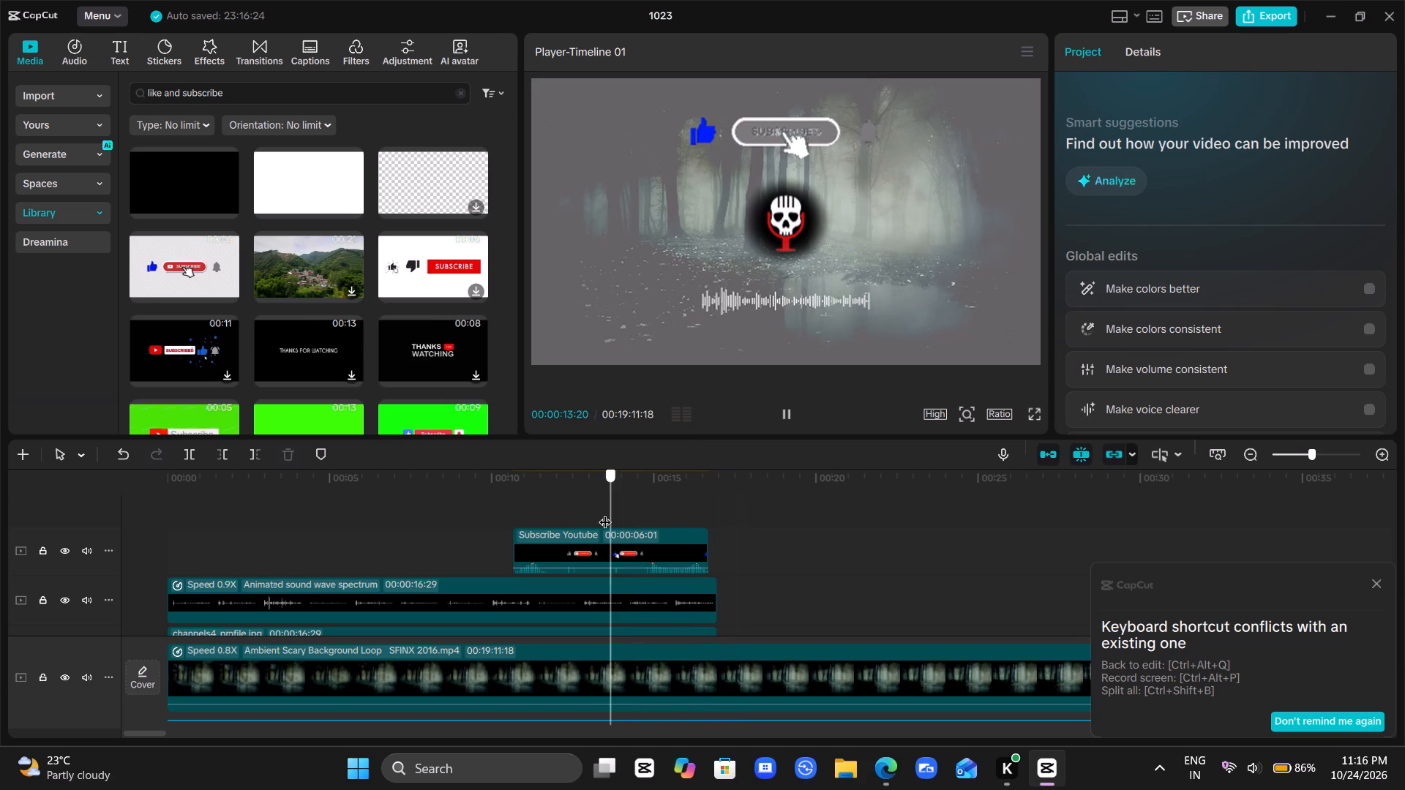
pyautogui.moveTo(605, 513); pyautogui.dragTo(634, 535)
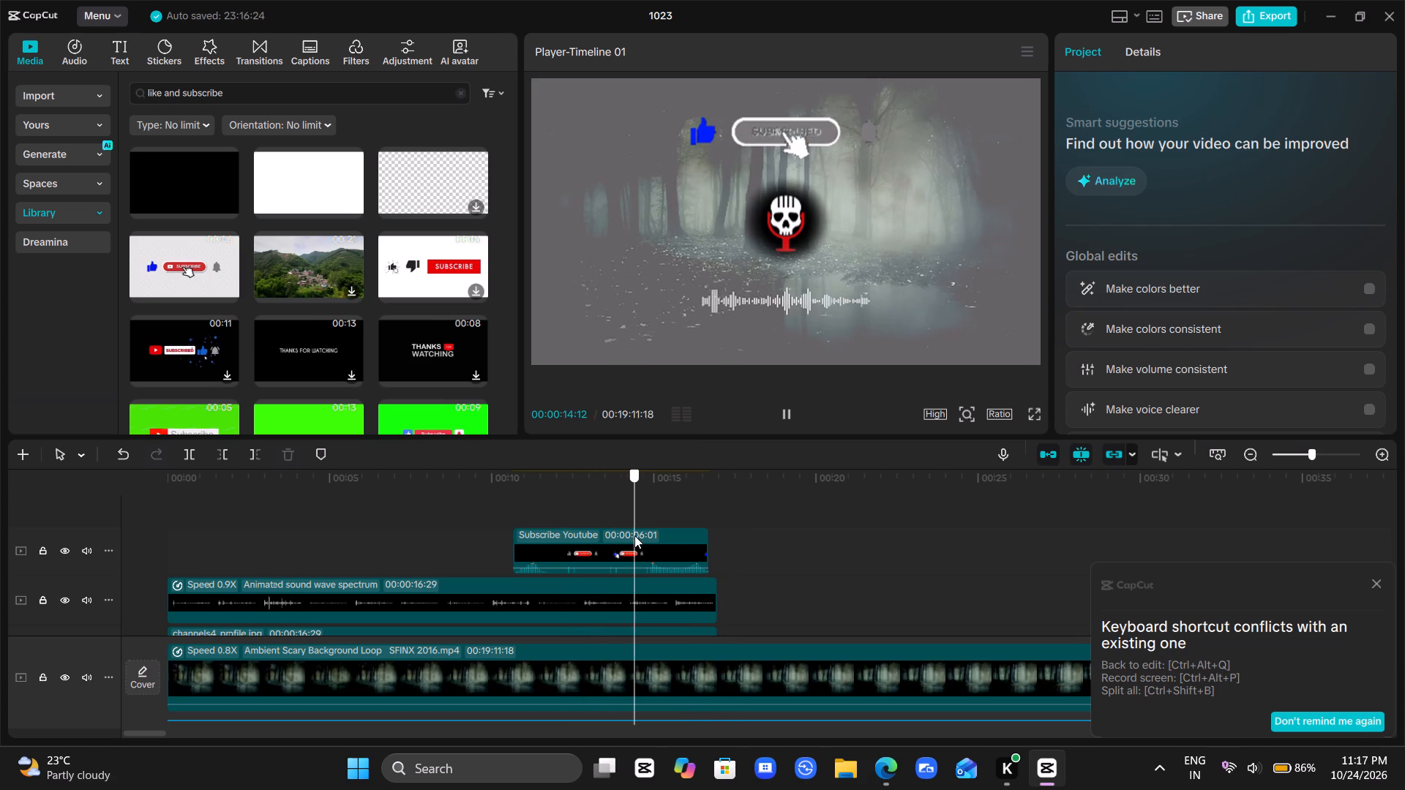
pyautogui.moveTo(634, 535); pyautogui.dragTo(694, 547)
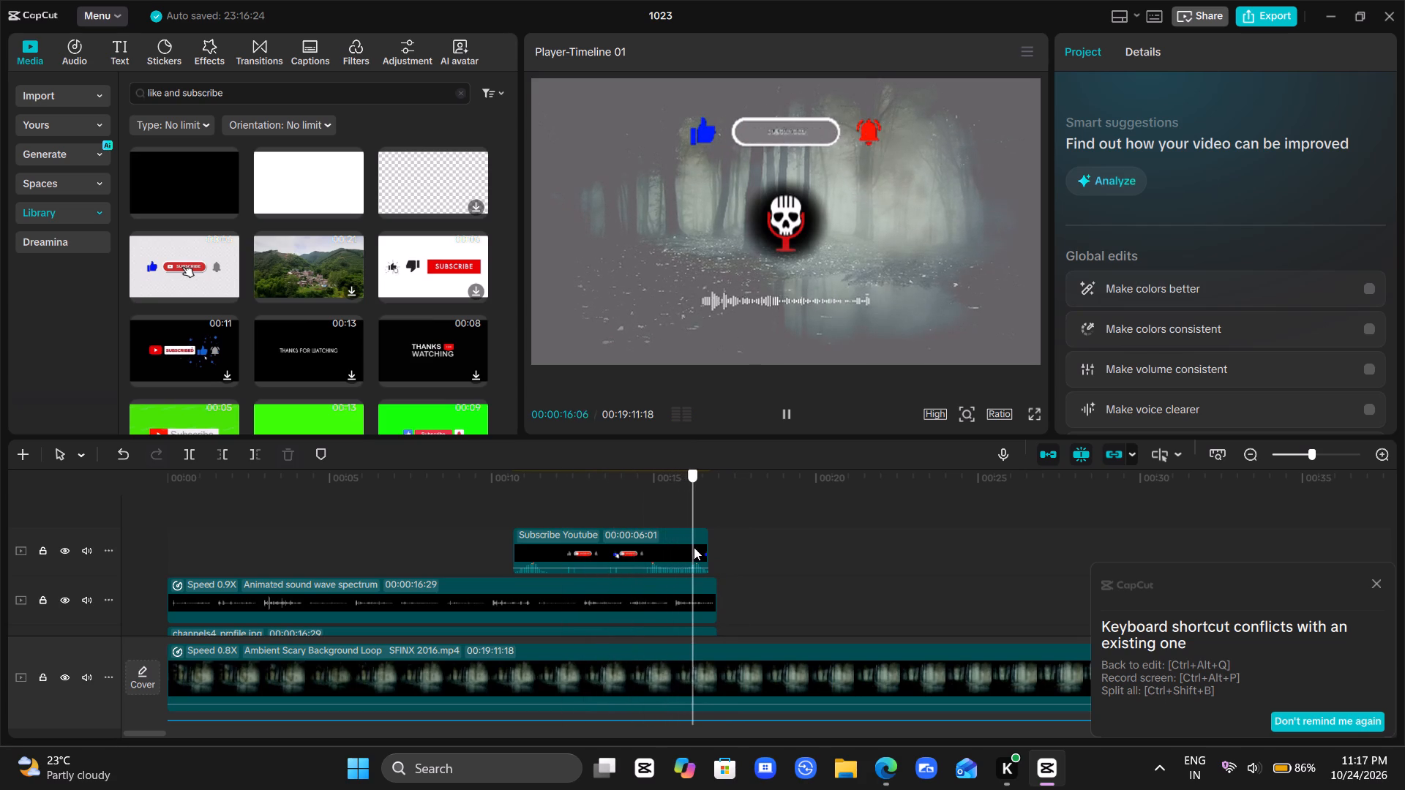
pyautogui.moveTo(694, 547); pyautogui.dragTo(598, 543)
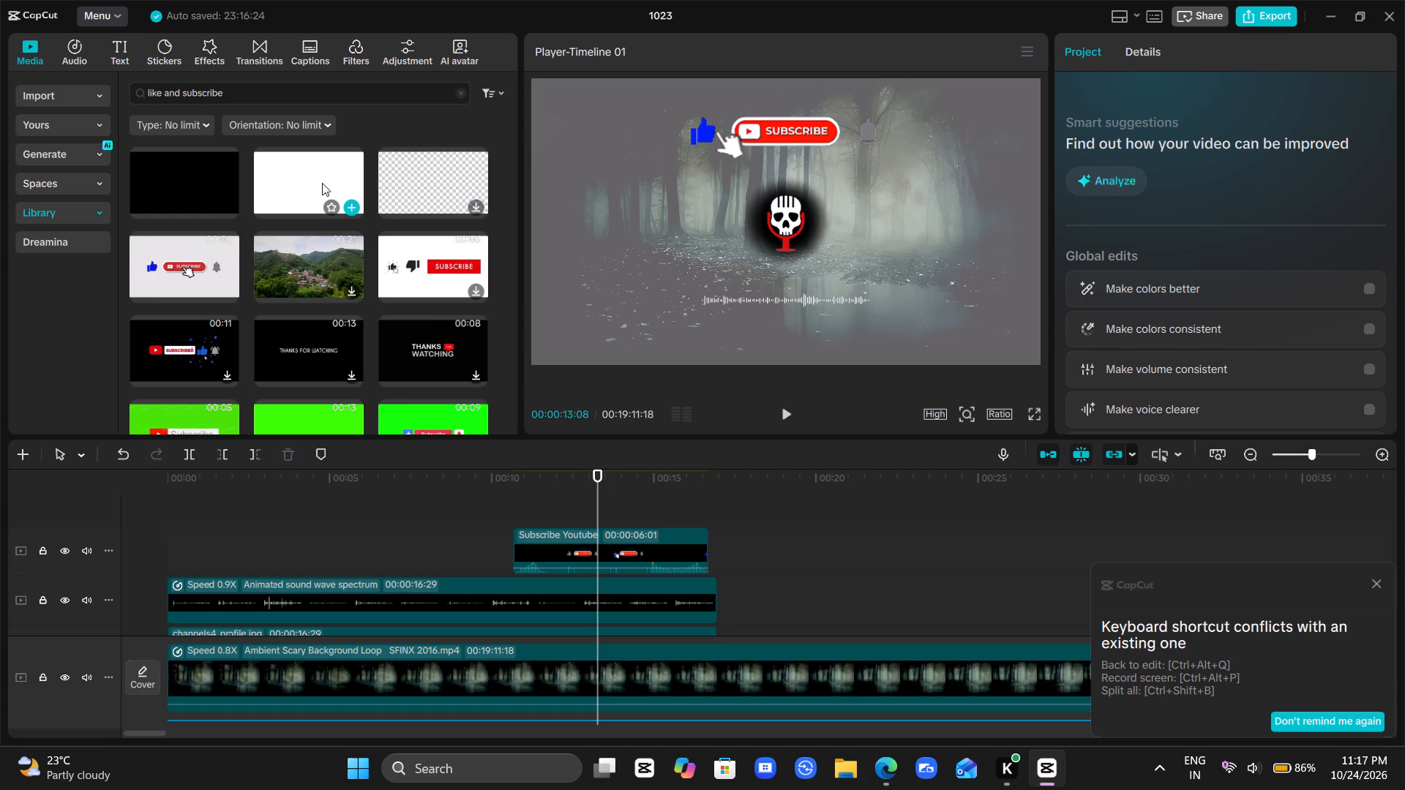
# Preview other subscribe animations in the library and replace the timeline's subscribe clip with the green-screen Like Subscribe Bell button animation.
pyautogui.click(399, 257)
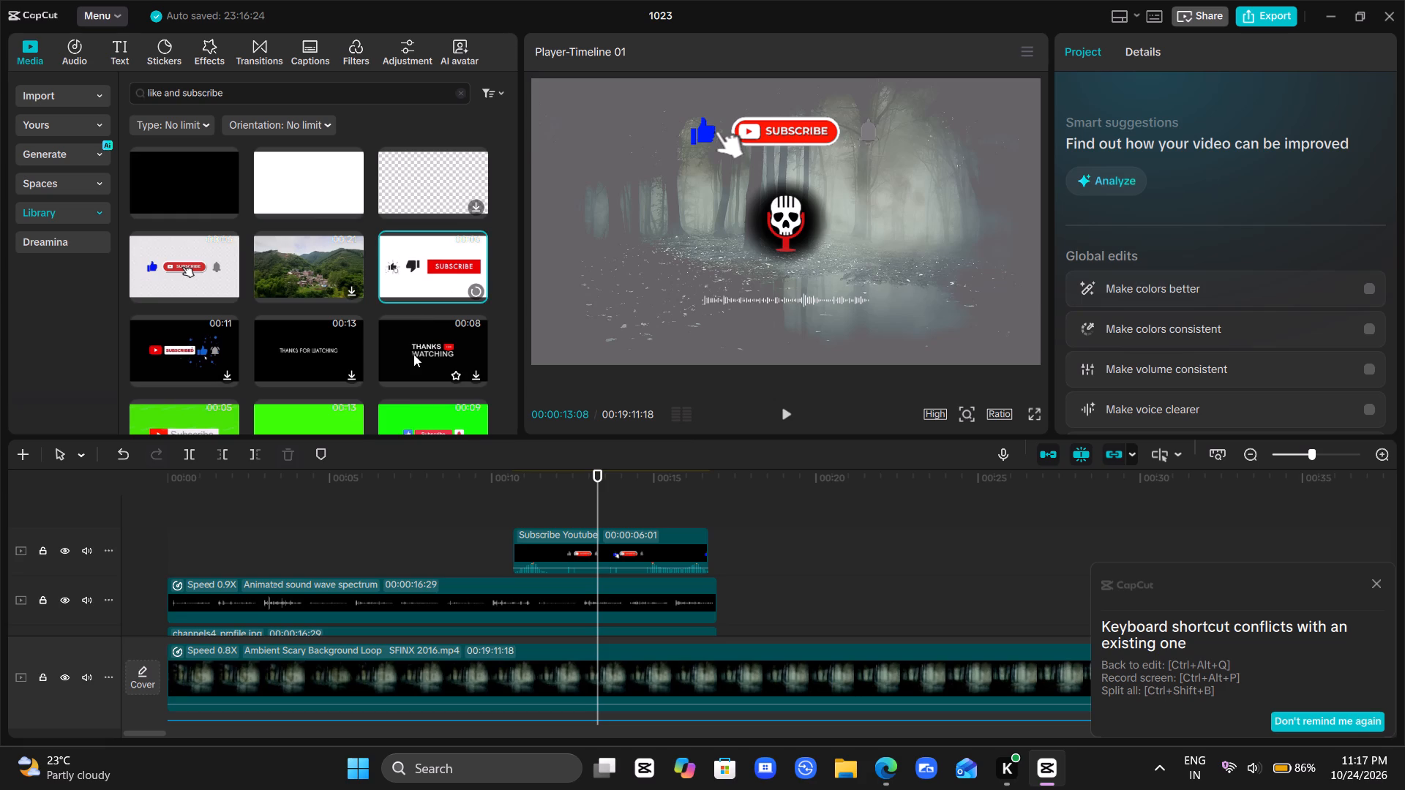
pyautogui.scroll(-1, 410, 354)
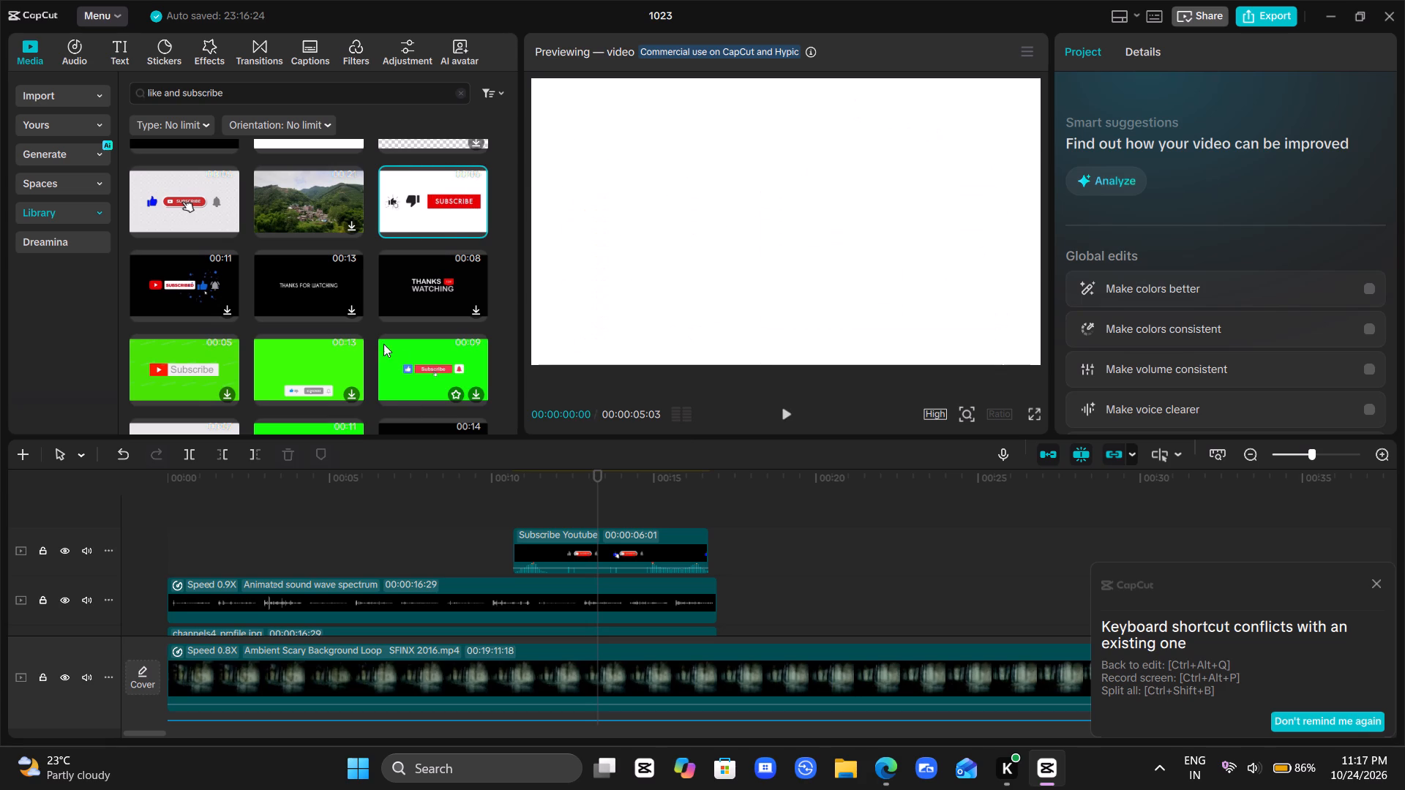
pyautogui.click(160, 372)
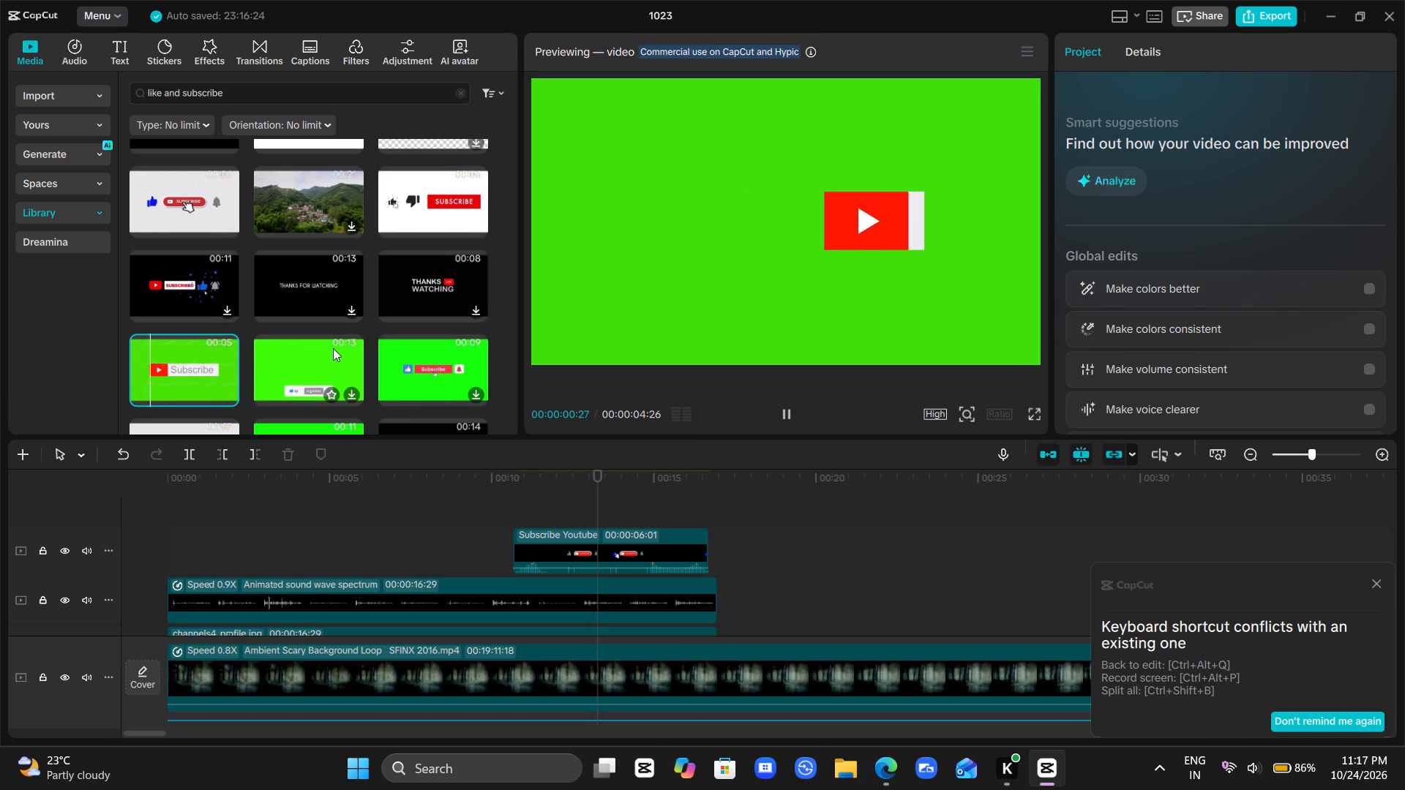
pyautogui.click(416, 357)
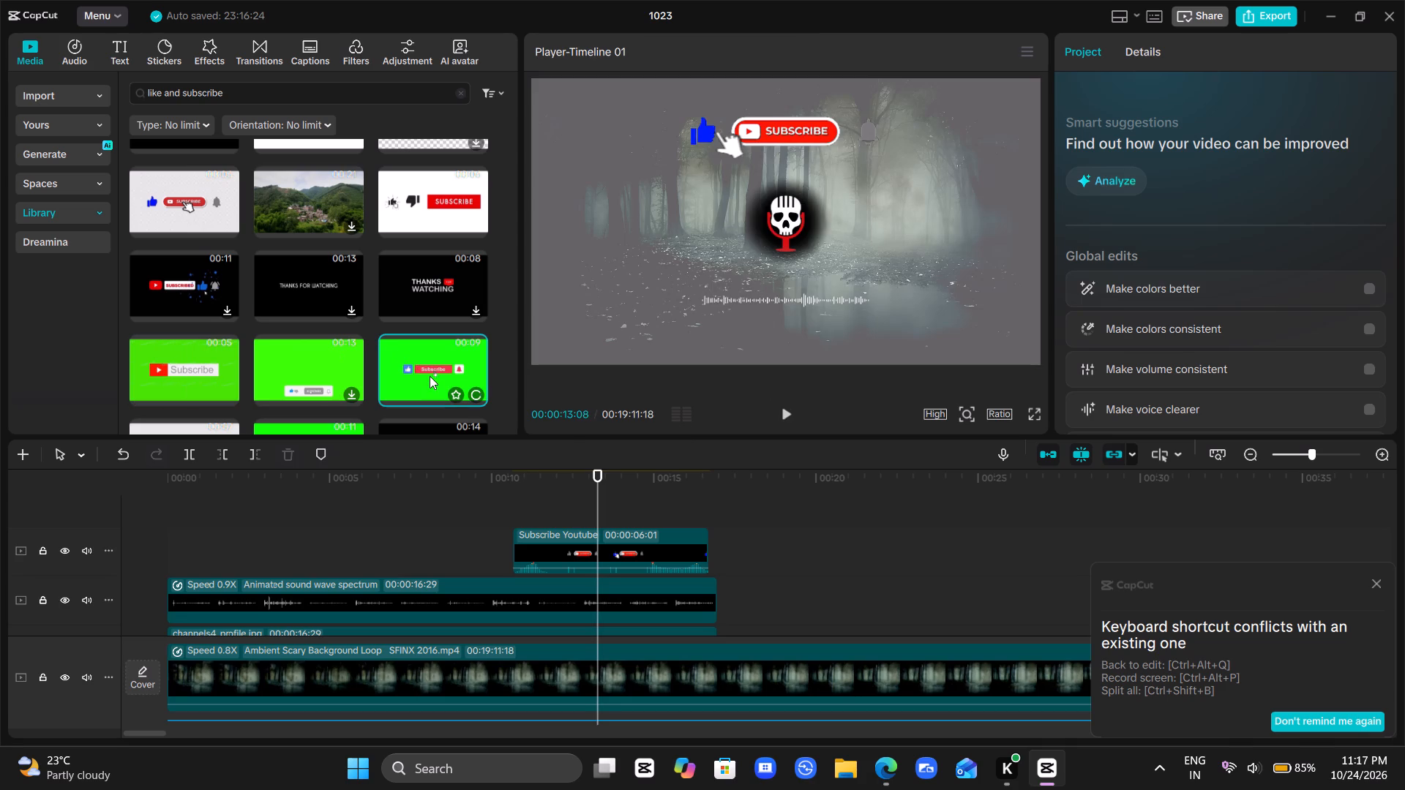
pyautogui.scroll(-1, 430, 375)
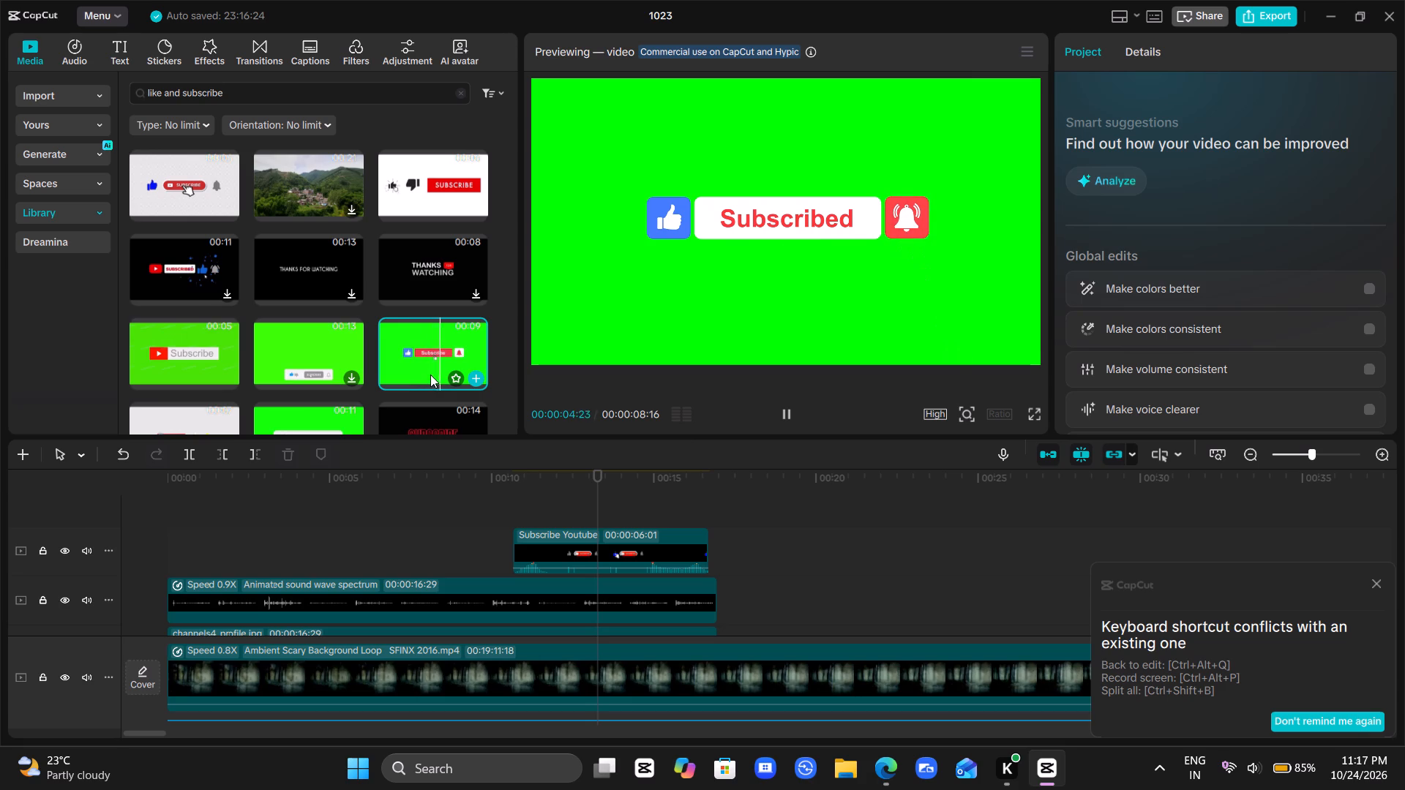
pyautogui.scroll(-1, 430, 375)
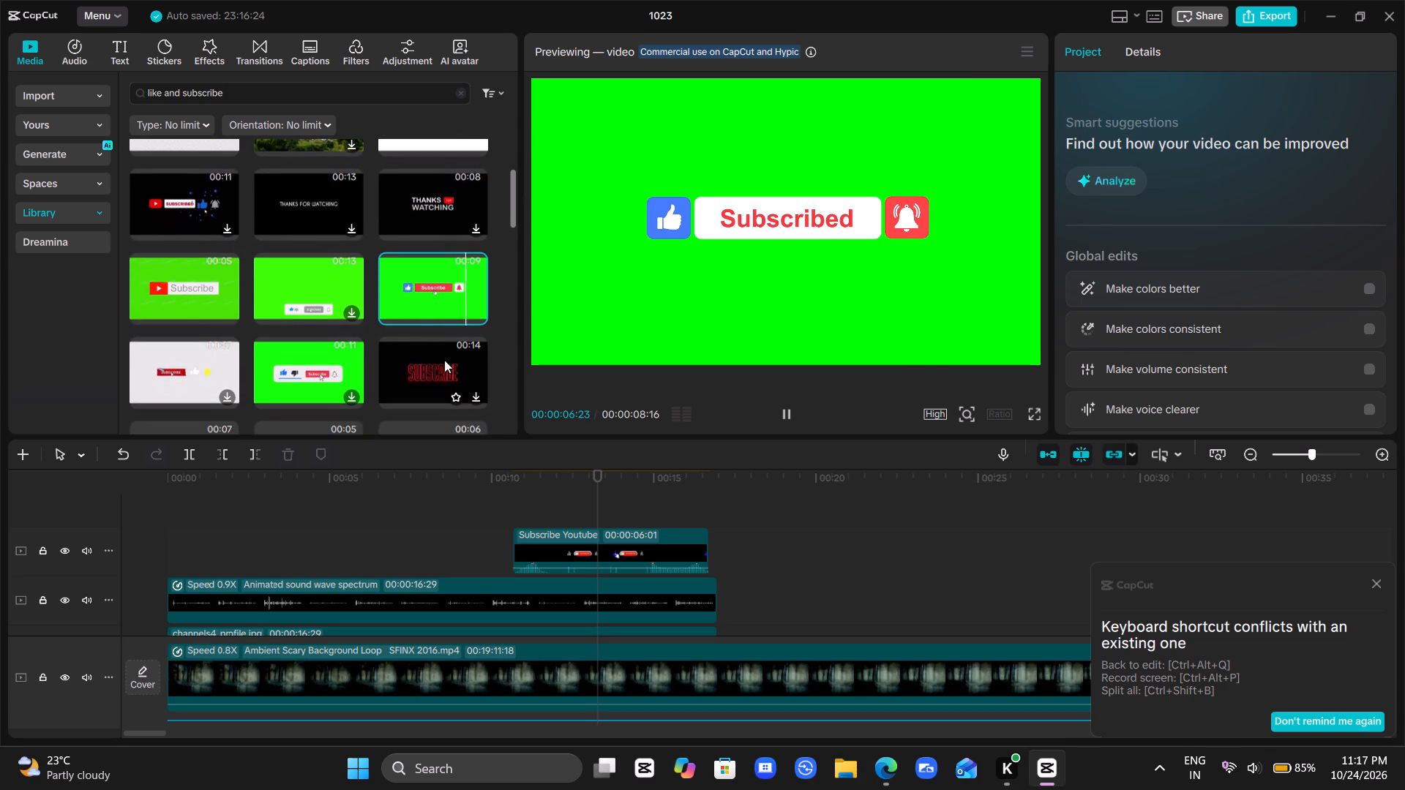
pyautogui.moveTo(416, 296); pyautogui.dragTo(533, 546)
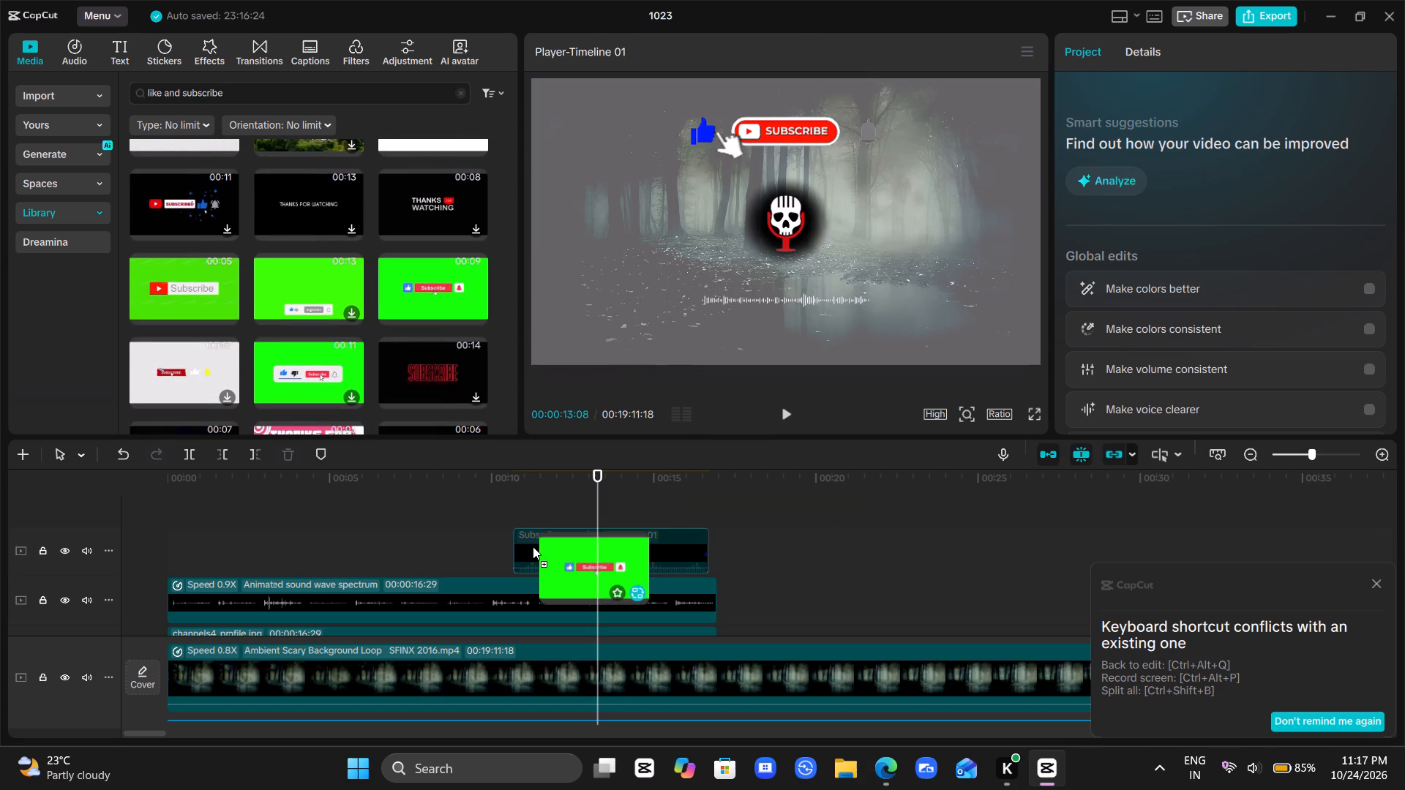
pyautogui.moveTo(533, 546); pyautogui.dragTo(533, 545)
pyautogui.click(757, 530)
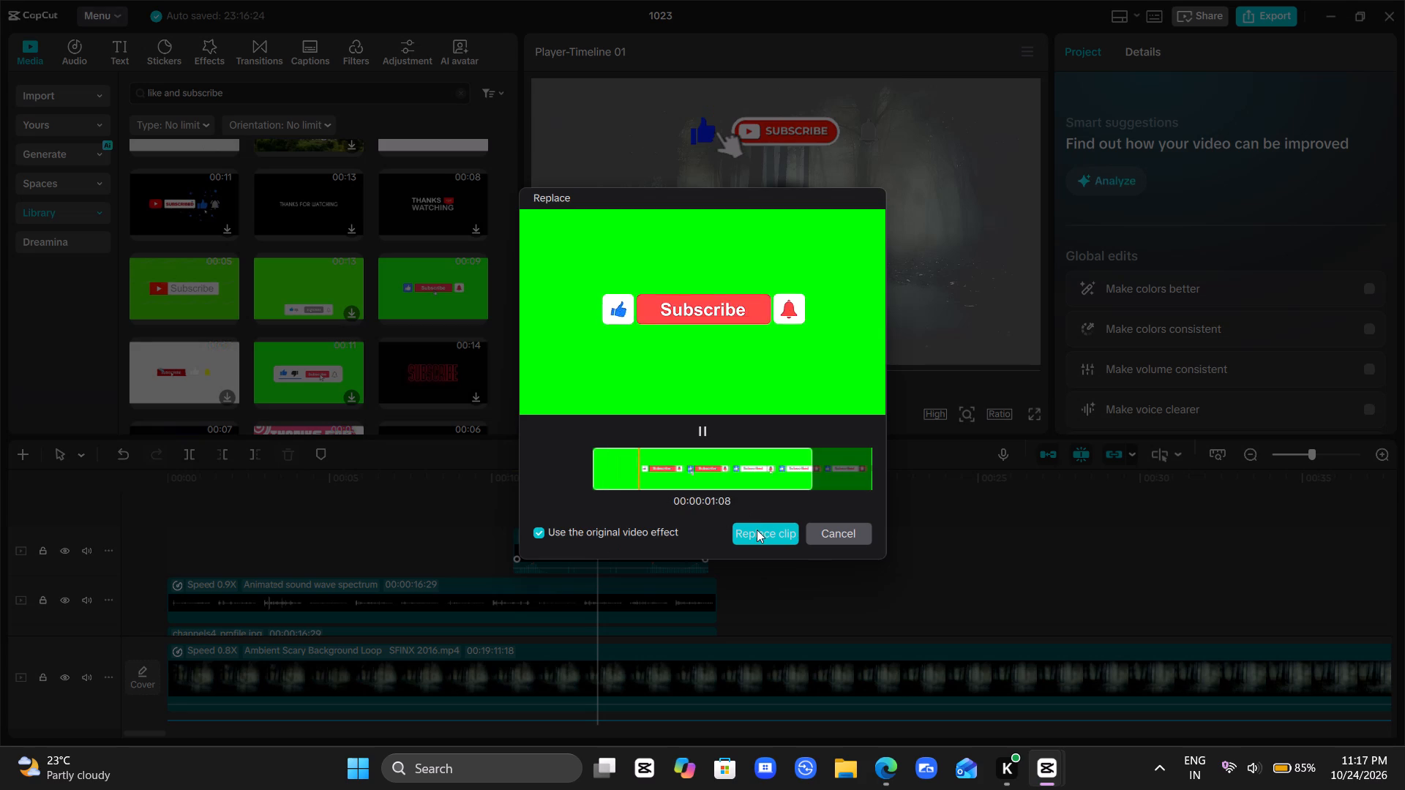
# Key out the green background of the Like Subscribe Bell button clip with a chroma key intensity of 30.
pyautogui.click(577, 563)
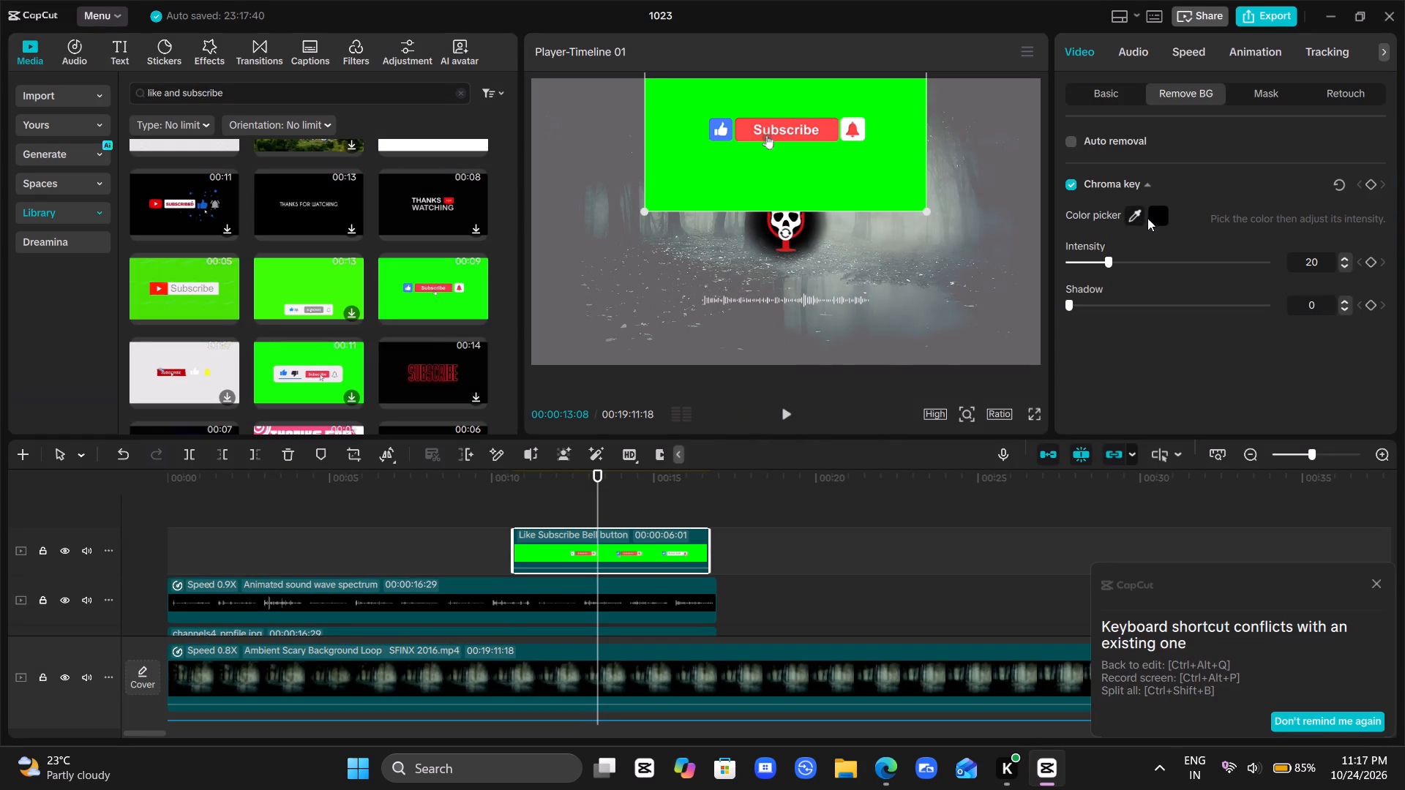
pyautogui.click(1142, 220)
pyautogui.click(867, 162)
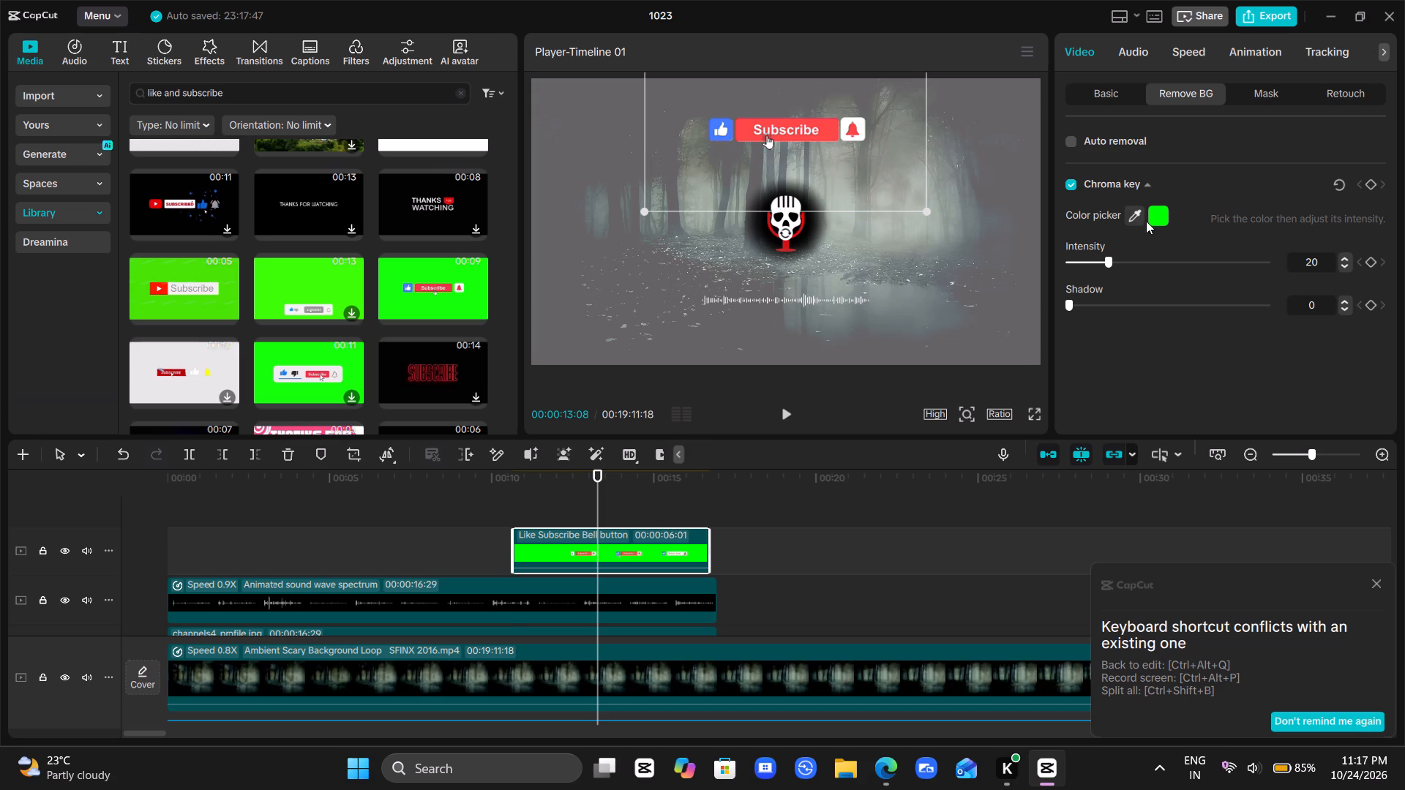
pyautogui.click(1114, 268)
pyautogui.moveTo(1114, 268); pyautogui.dragTo(1169, 264)
pyautogui.moveTo(1169, 264); pyautogui.dragTo(971, 277)
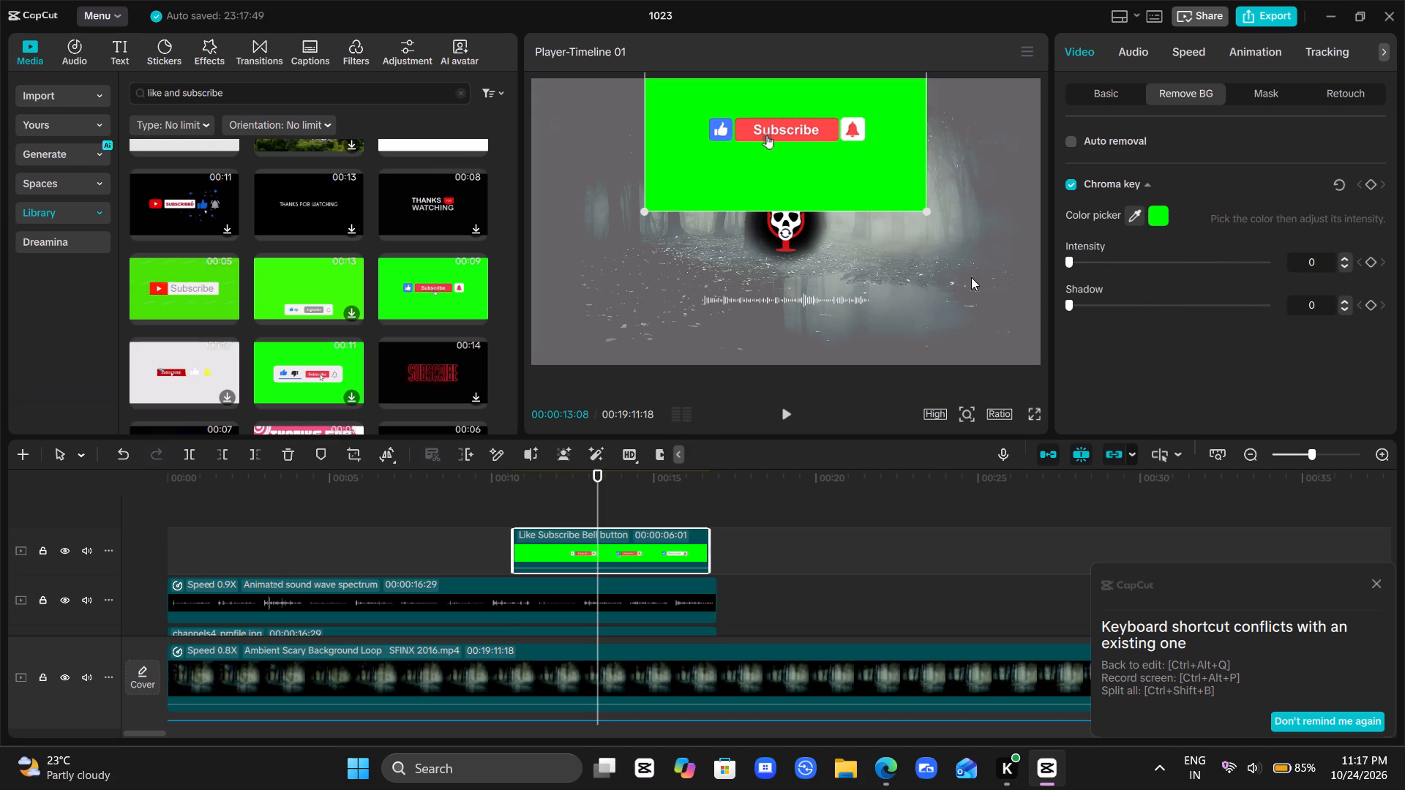
pyautogui.moveTo(971, 277); pyautogui.dragTo(1109, 274)
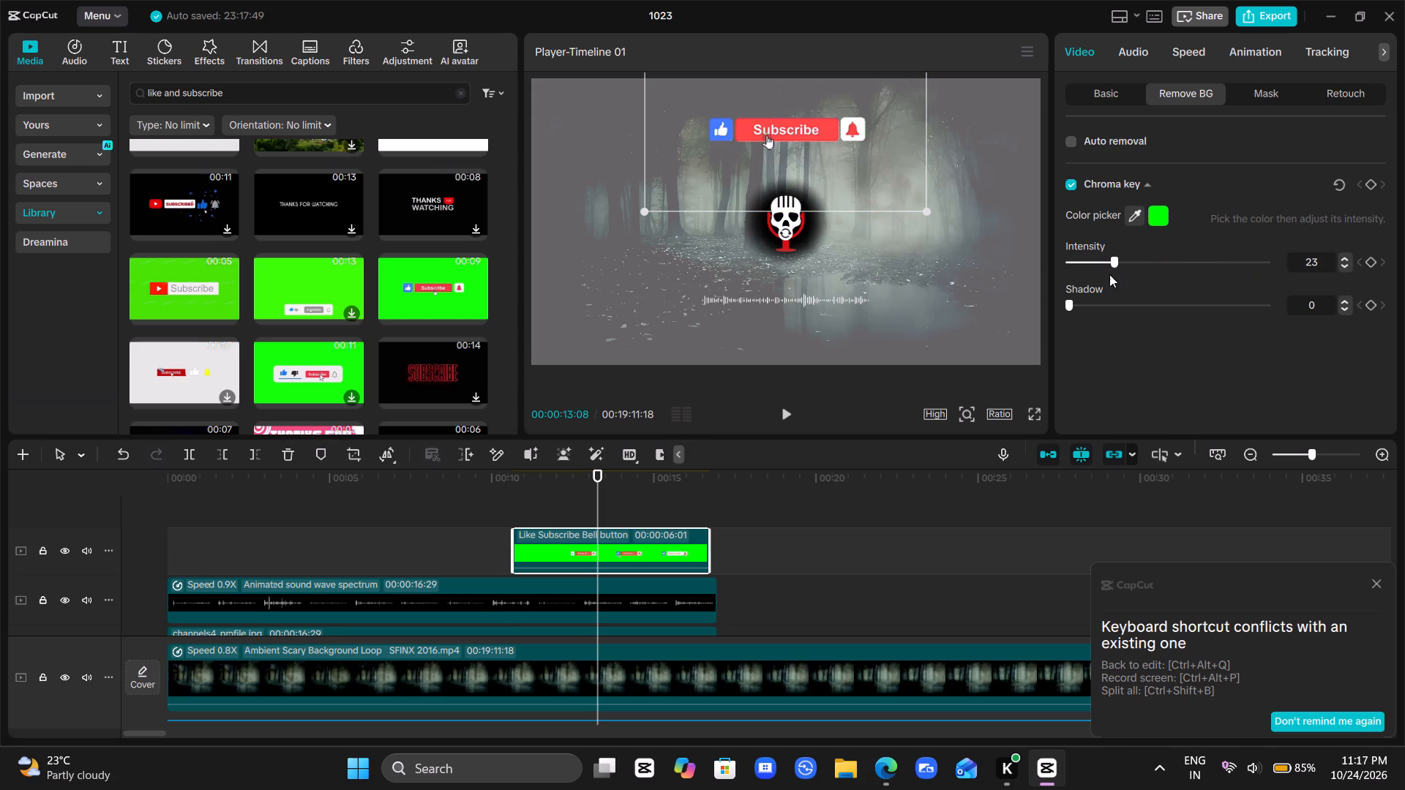
pyautogui.moveTo(1109, 274); pyautogui.dragTo(1136, 276)
pyautogui.moveTo(1136, 276); pyautogui.dragTo(1128, 284)
# Play back the keyed subscribe animation from just before it starts to check its look.
pyautogui.click(548, 496)
pyautogui.moveTo(548, 496); pyautogui.dragTo(482, 497)
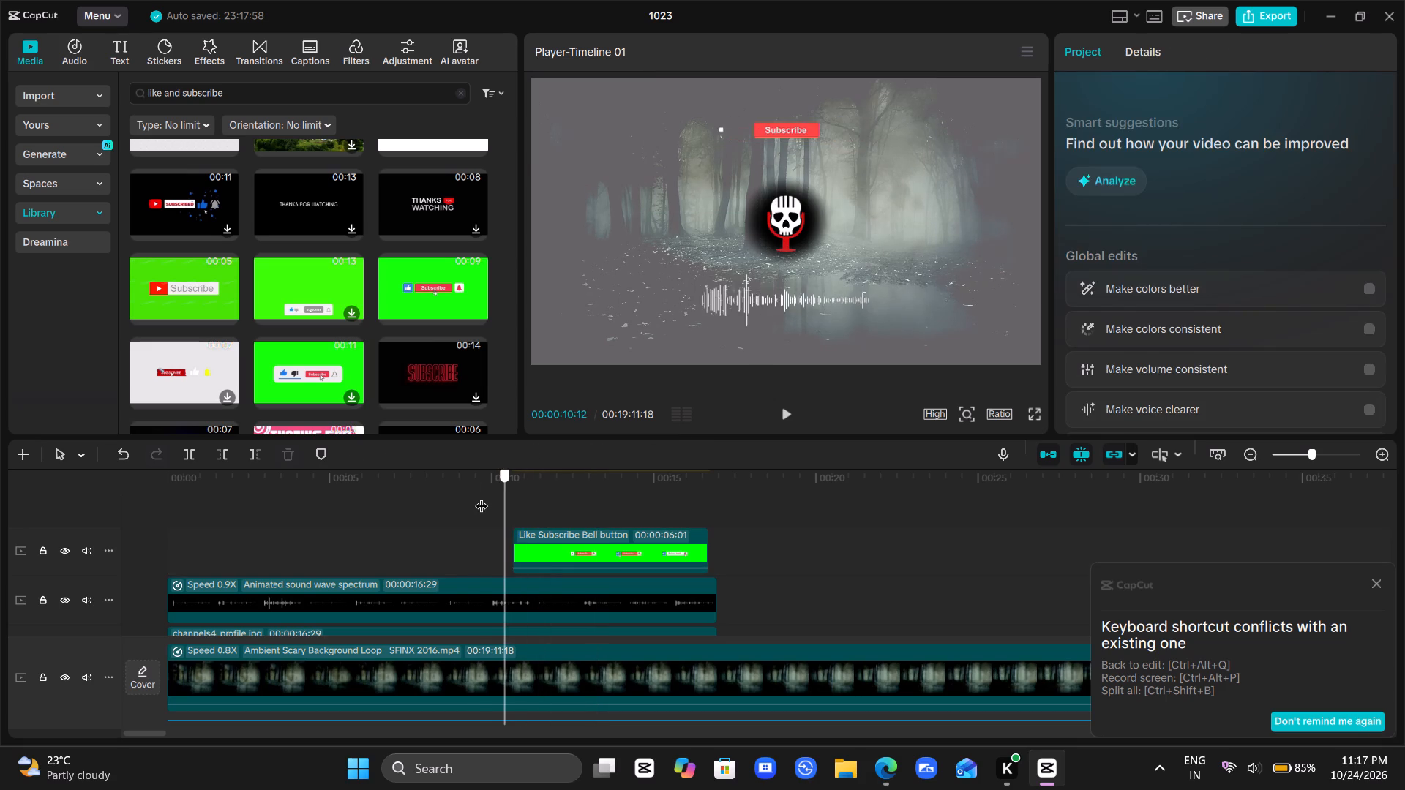
pyautogui.moveTo(482, 497); pyautogui.dragTo(471, 495)
pyautogui.press('space')
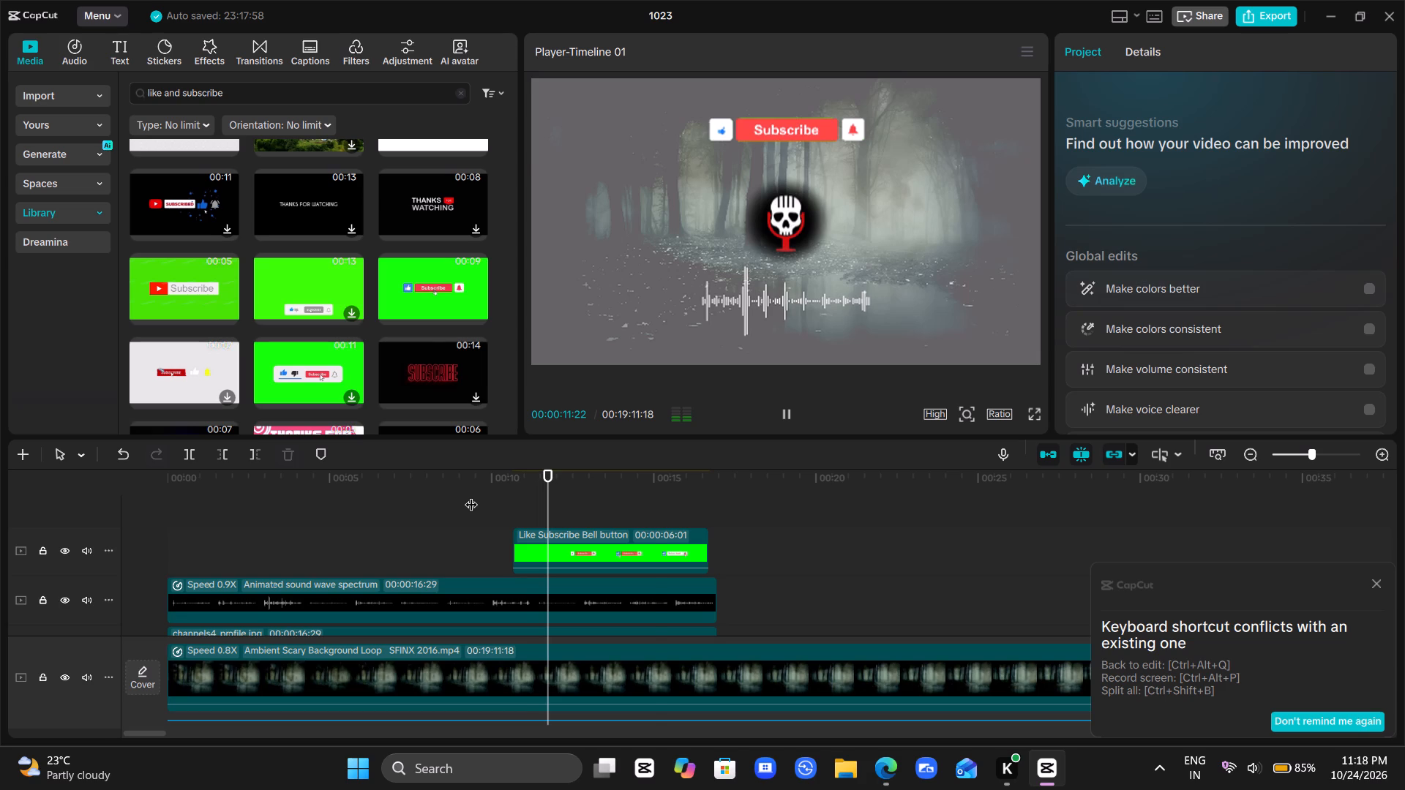
pyautogui.press('space')
# Move the subscribe animation to the bottom centre of the video frame, below the sound wave.
pyautogui.click(556, 549)
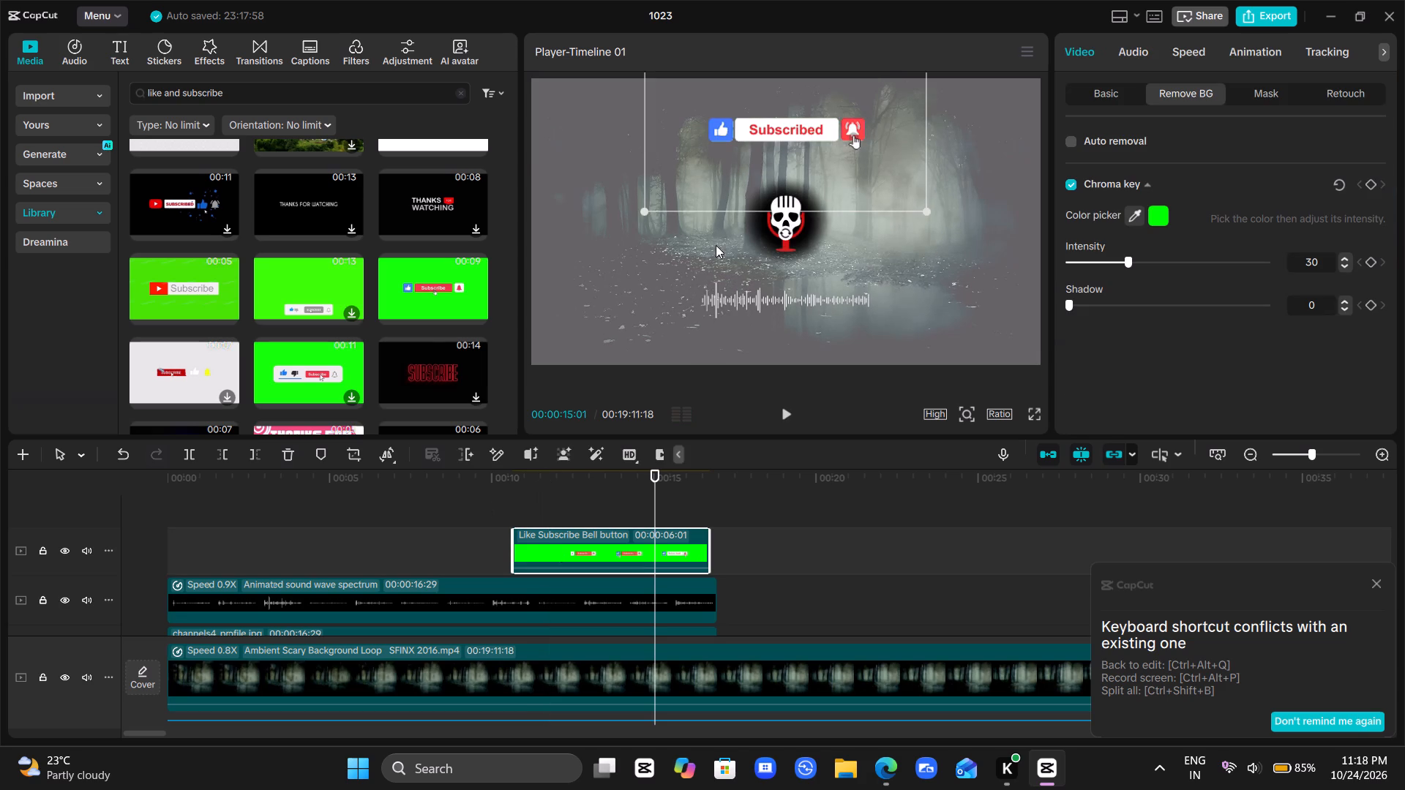
pyautogui.moveTo(781, 160); pyautogui.dragTo(776, 362)
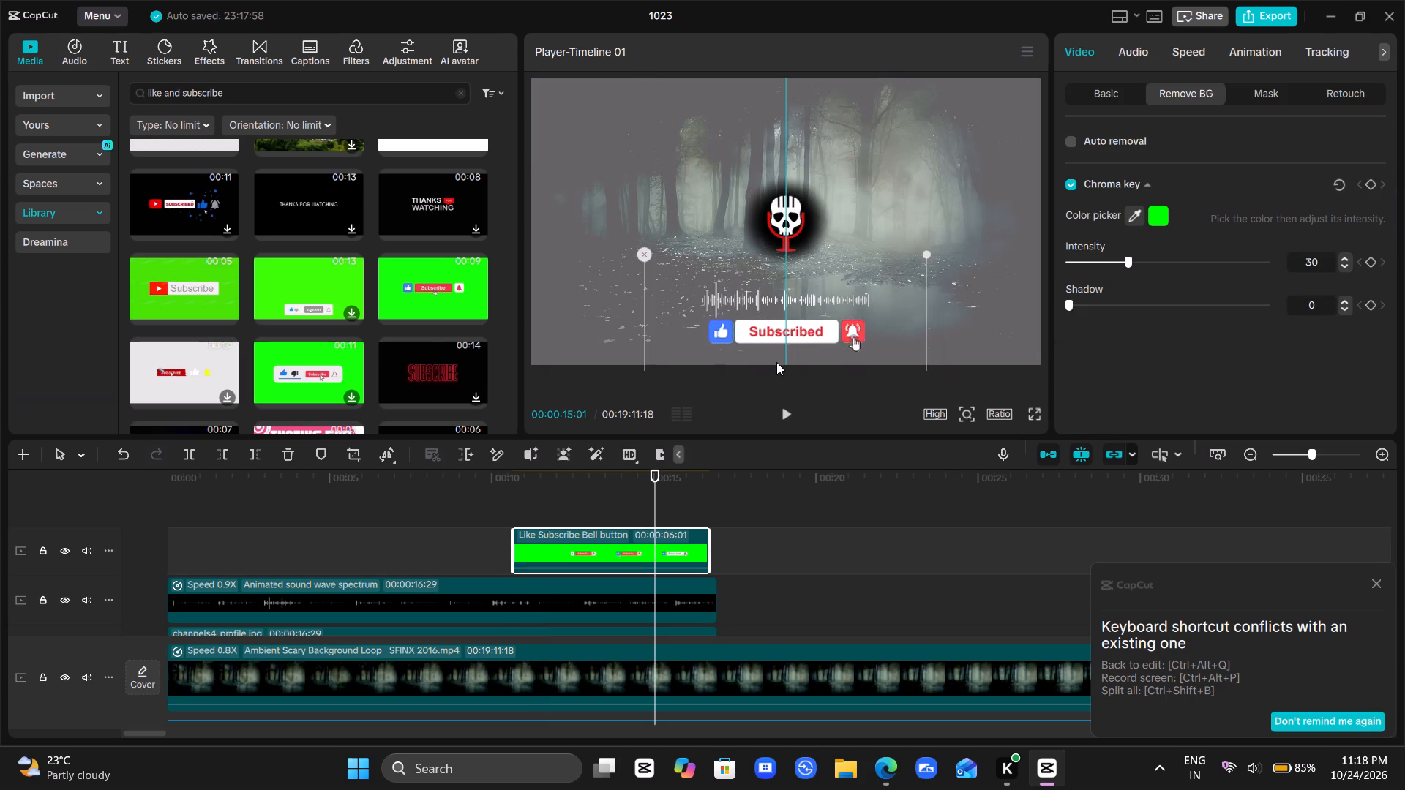
pyautogui.moveTo(776, 362); pyautogui.dragTo(776, 375)
# Play back the moved subscribe animation, including a full-screen run of the intro from 00:00:00:00 into the Reddit post.
pyautogui.click(455, 525)
pyautogui.press('space')
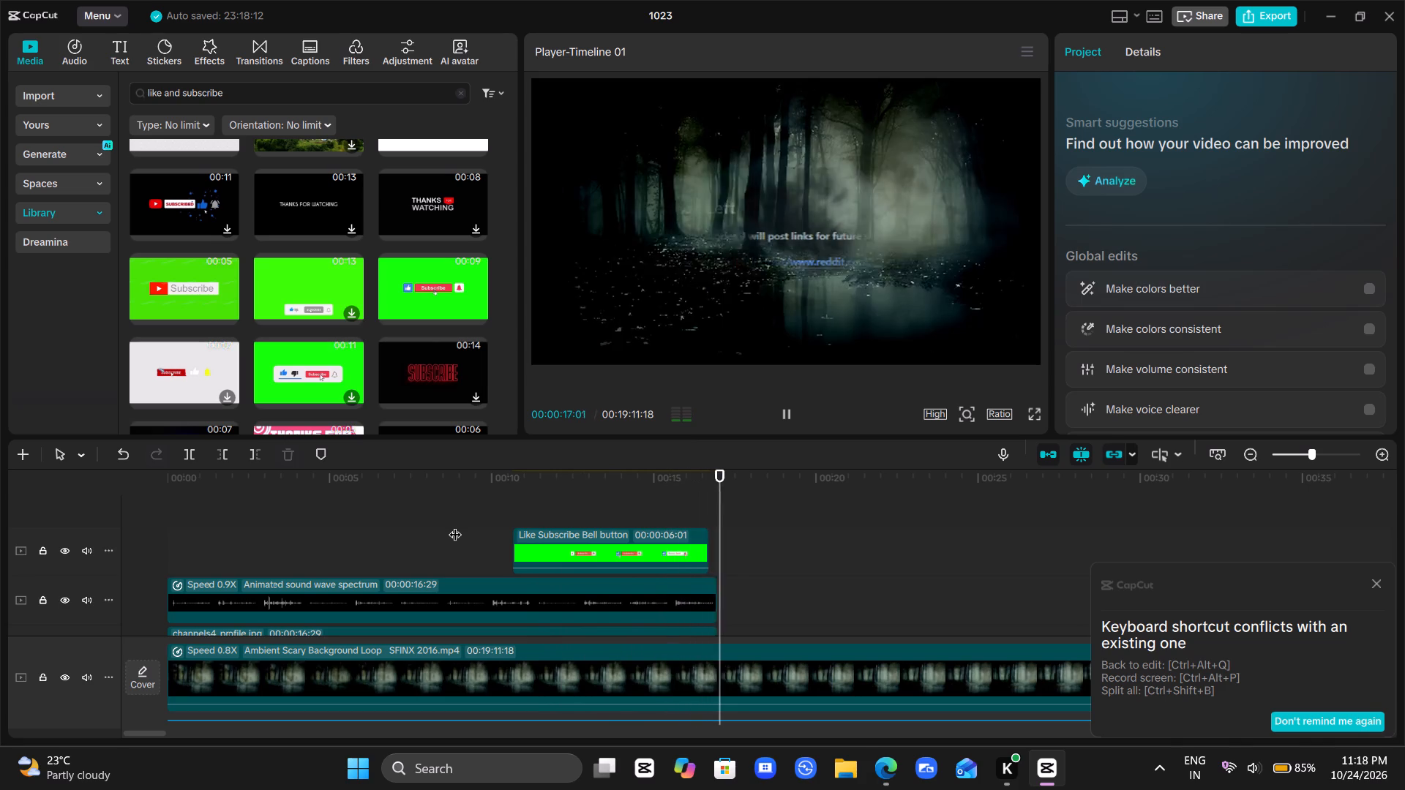
pyautogui.press('space')
pyautogui.click(372, 525)
pyautogui.moveTo(372, 525); pyautogui.dragTo(0, 612)
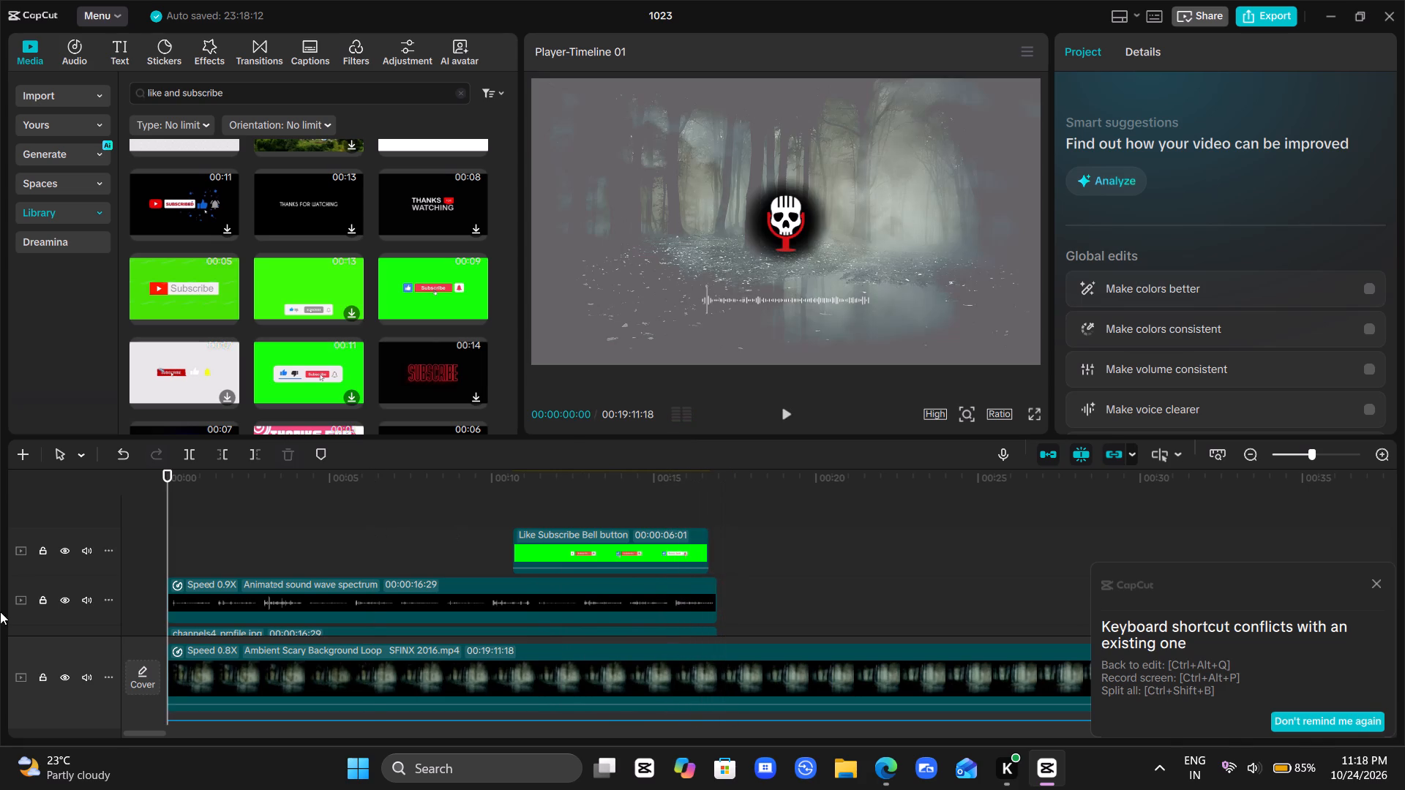
pyautogui.click(1034, 415)
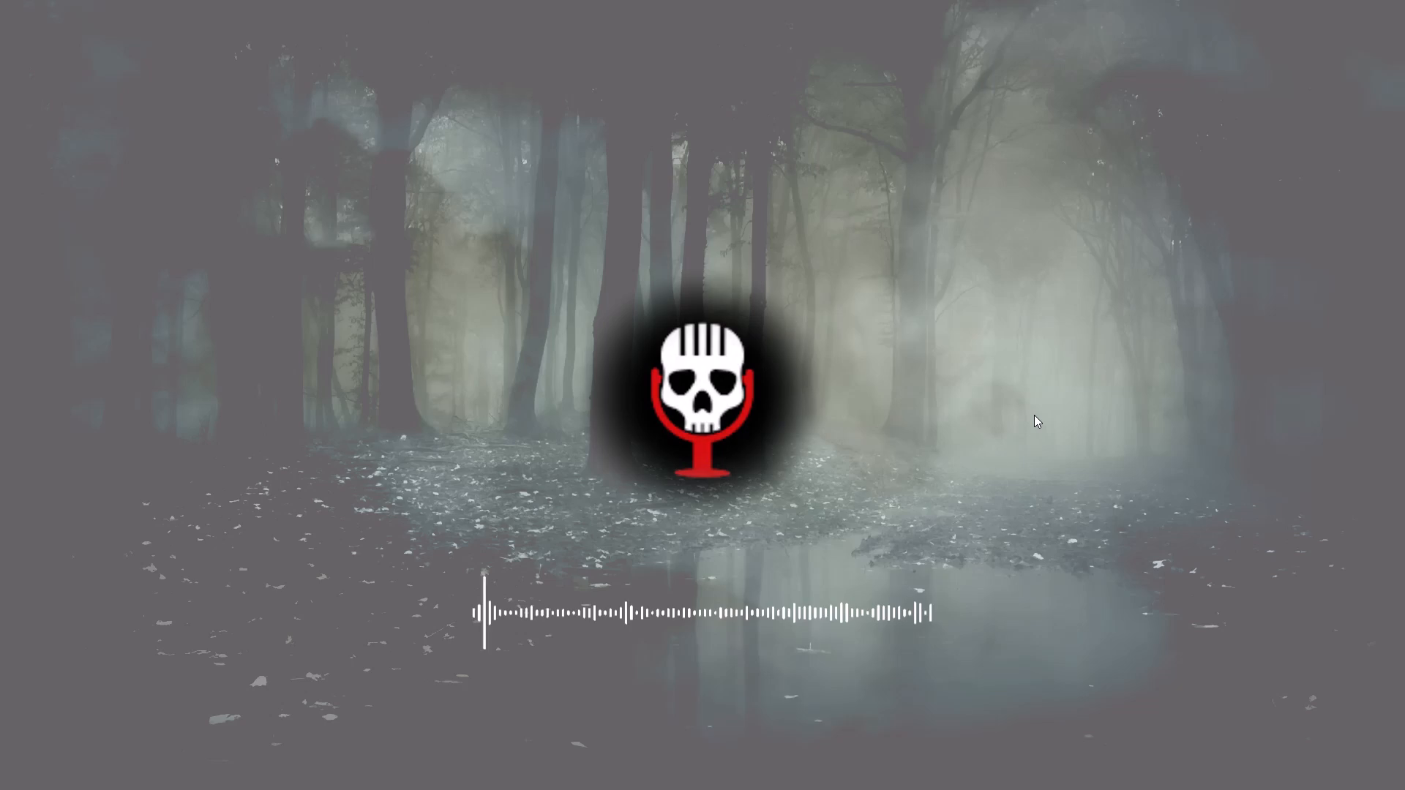
pyautogui.press('space')
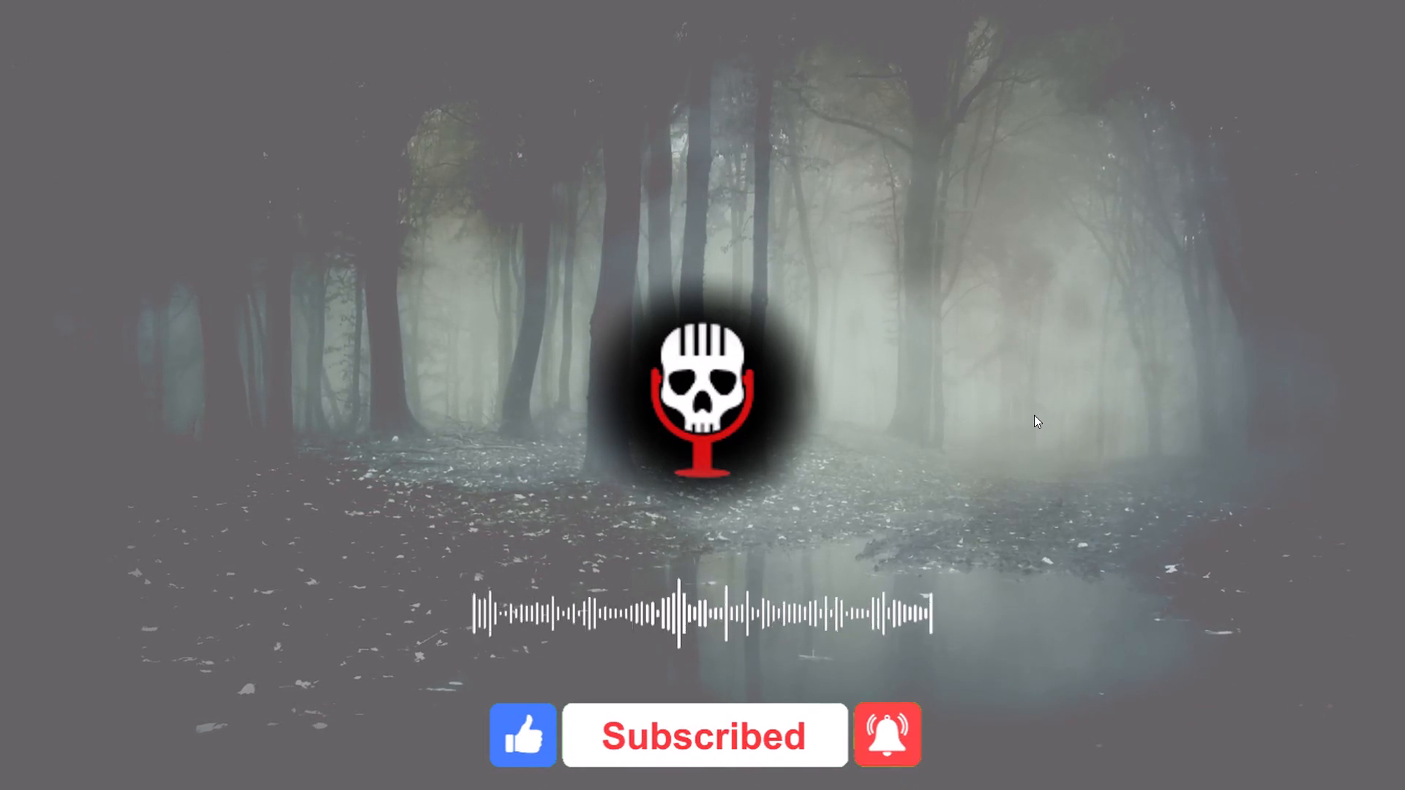
pyautogui.press('space')
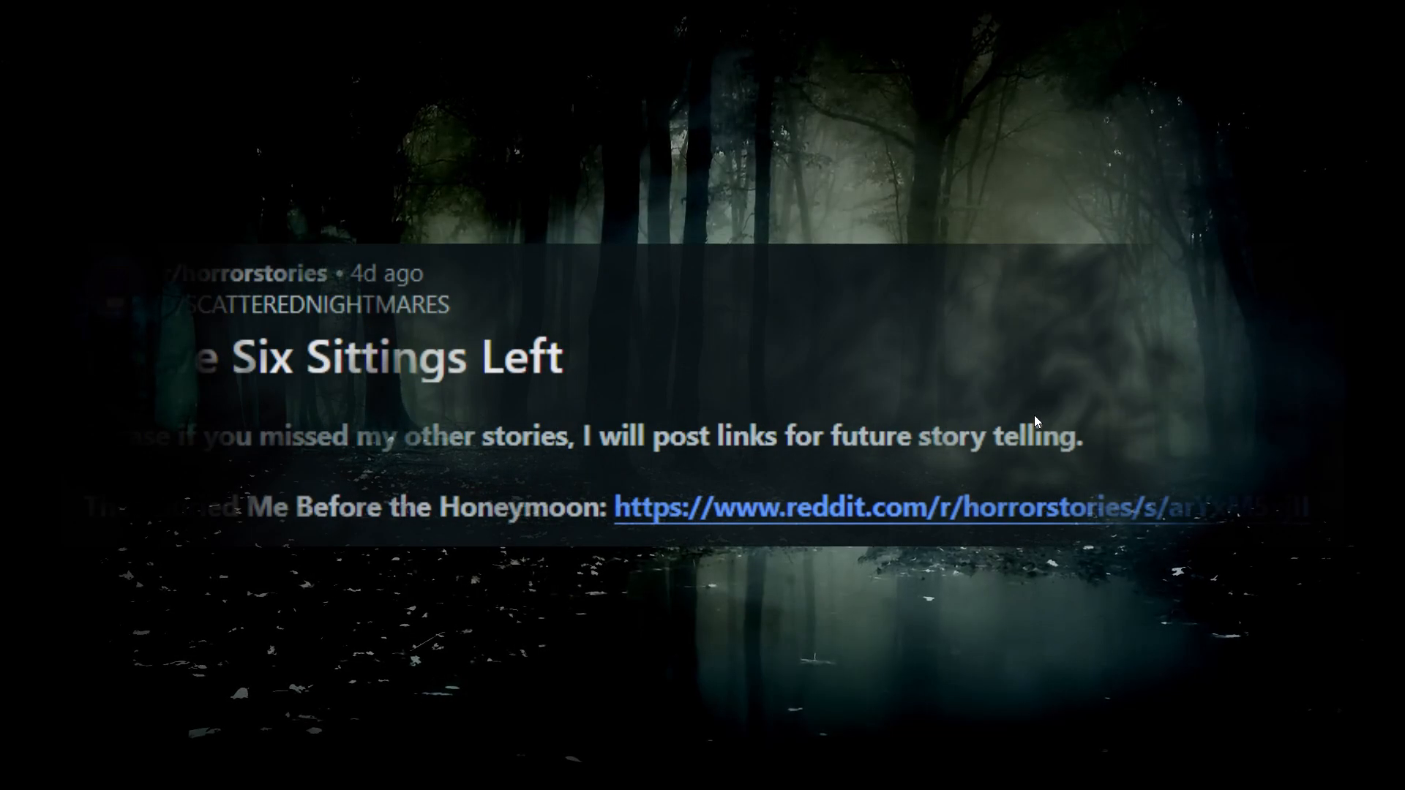
pyautogui.click(1056, 391)
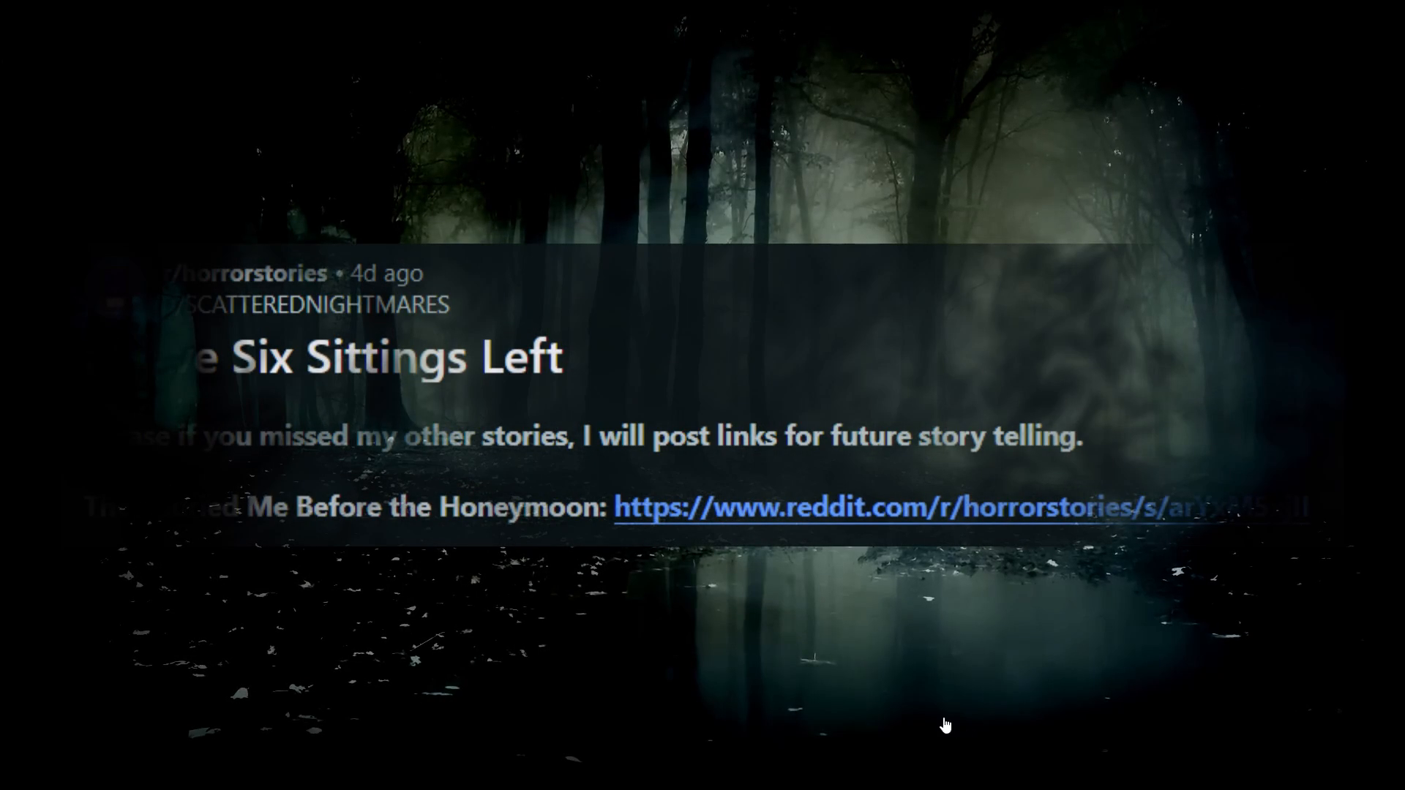
pyautogui.click(946, 711)
# Play on from the Reddit post title into the first story screenshot and review the narration and background music tracks.
pyautogui.scroll(-2, 814, 655)
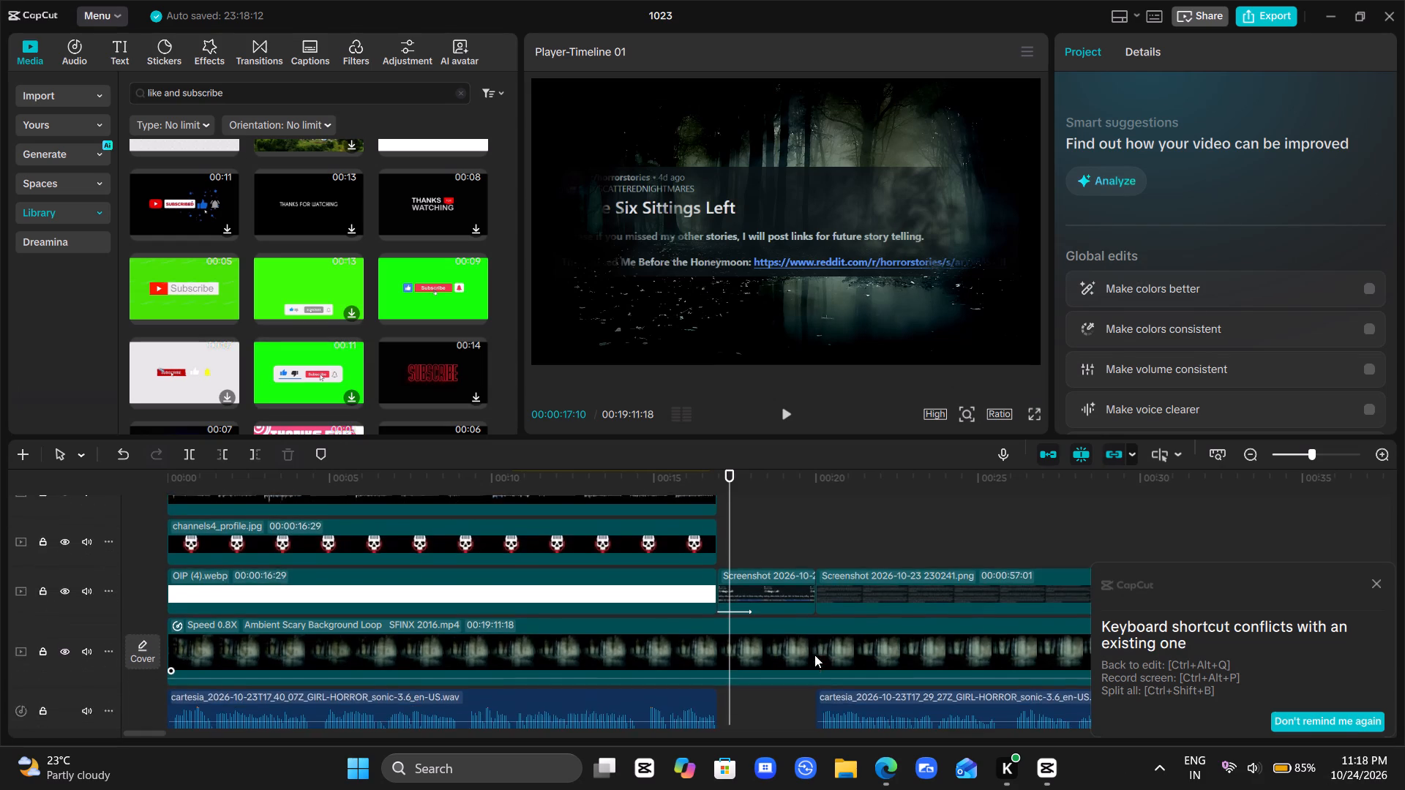
pyautogui.press('space')
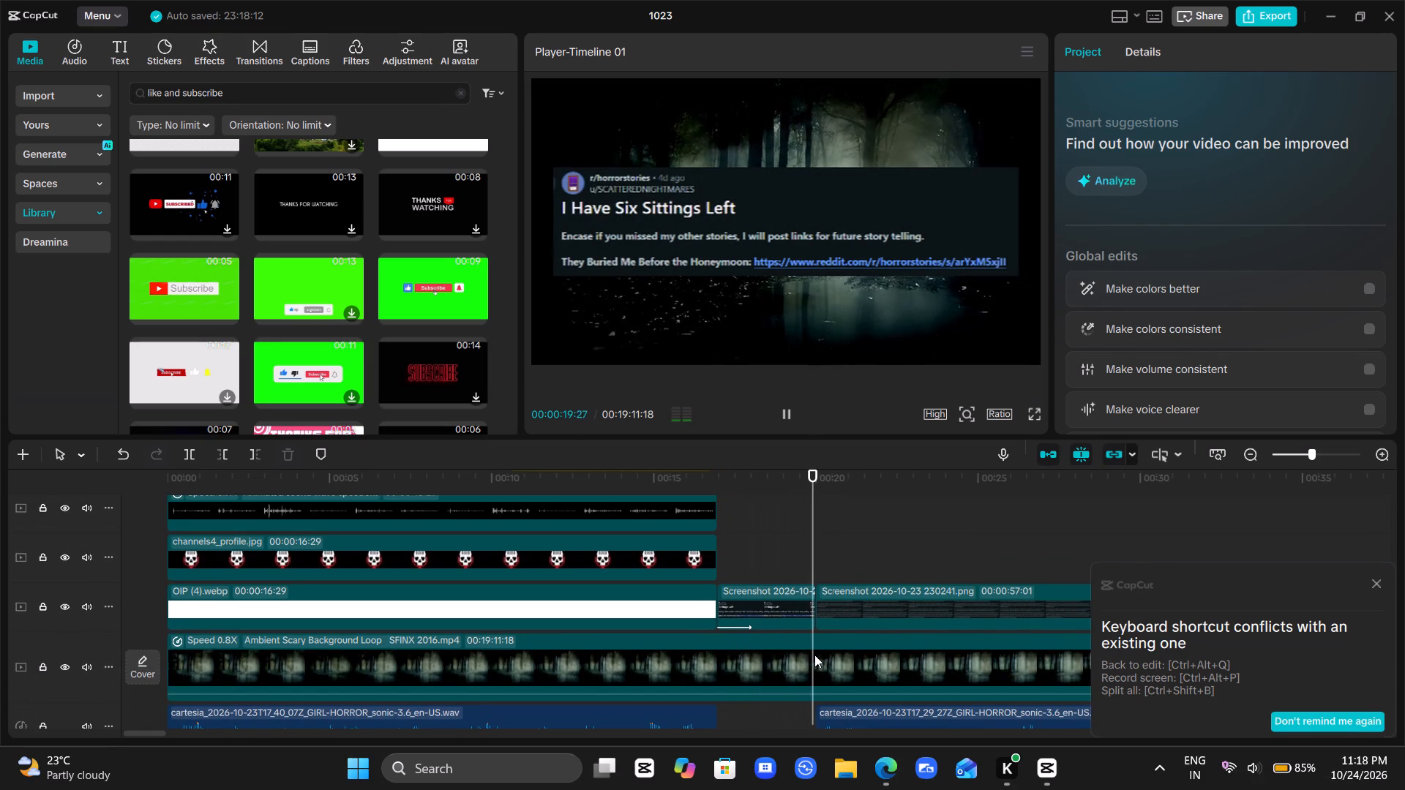
pyautogui.press('space')
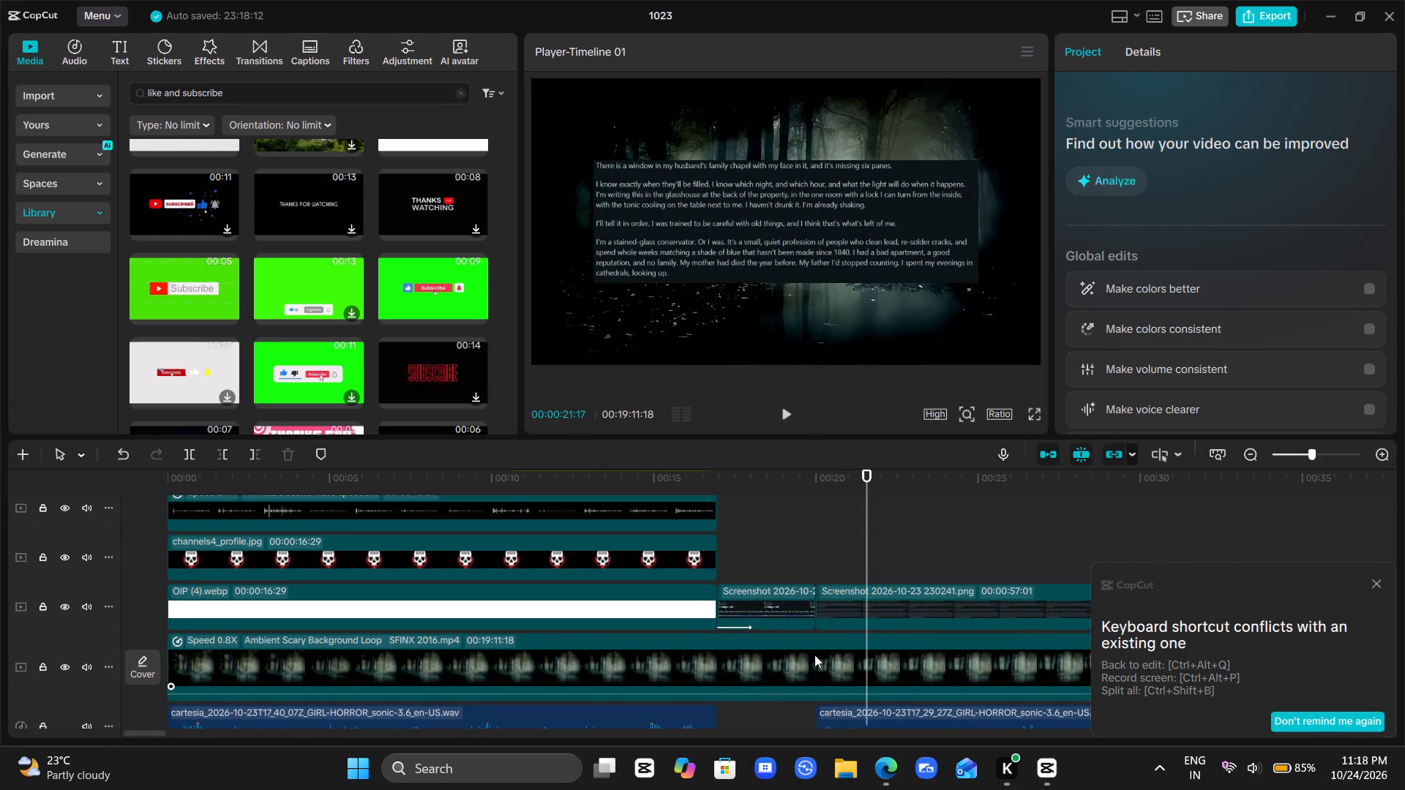
pyautogui.scroll(-2, 814, 655)
pyautogui.hscroll(-1, 814, 655)
pyautogui.press('space')
pyautogui.hscroll(-1, 814, 655)
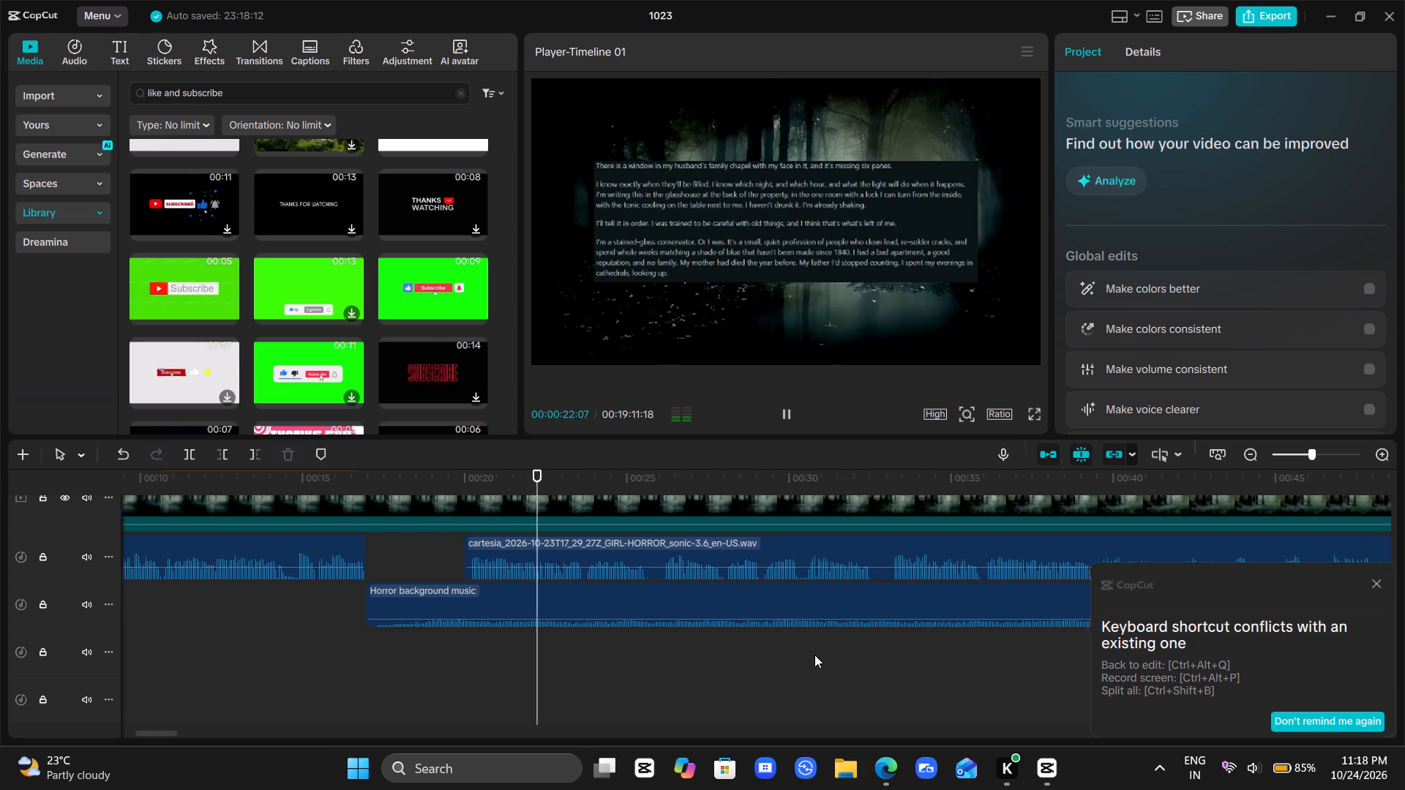
pyautogui.hscroll(-1, 814, 655)
pyautogui.scroll(1, 814, 655)
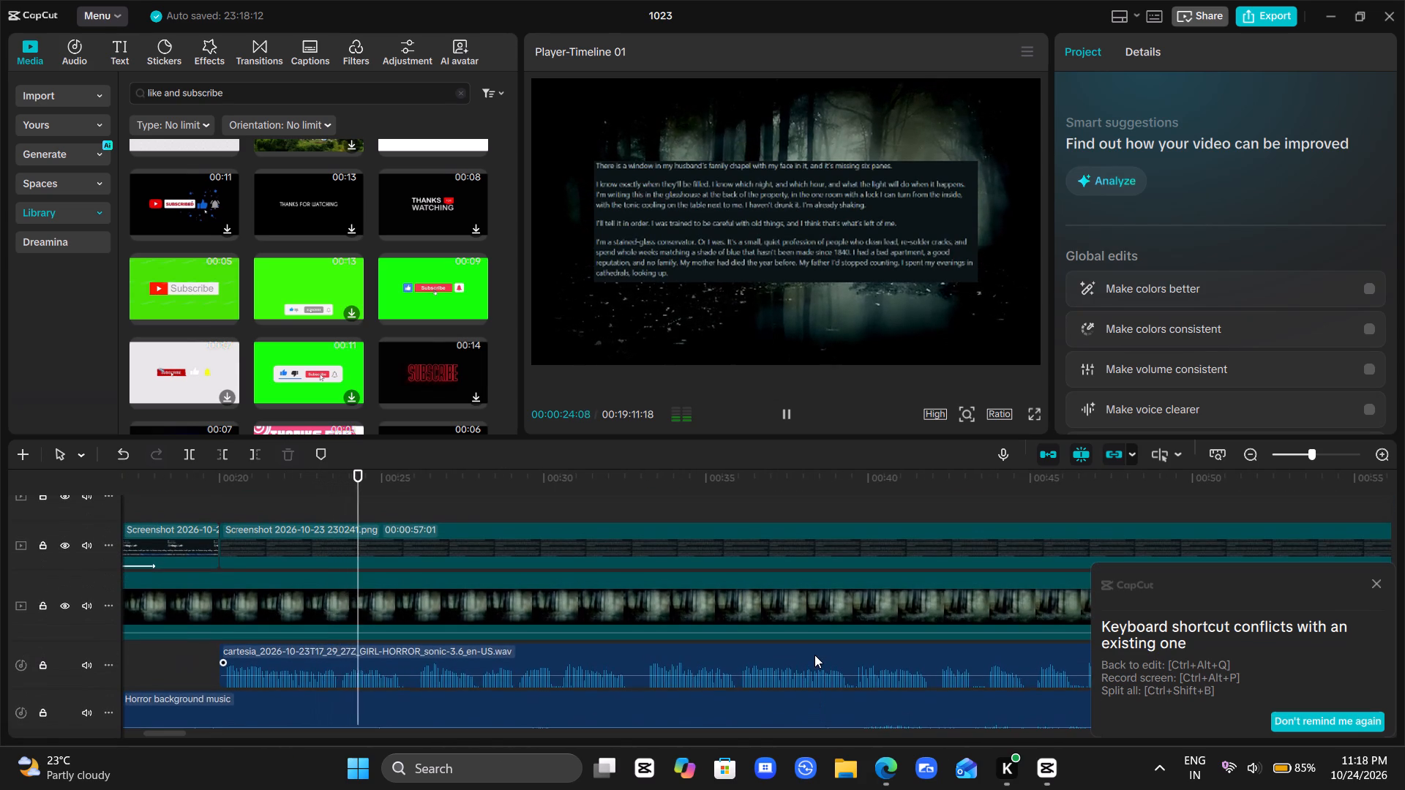
pyautogui.scroll(1, 814, 655)
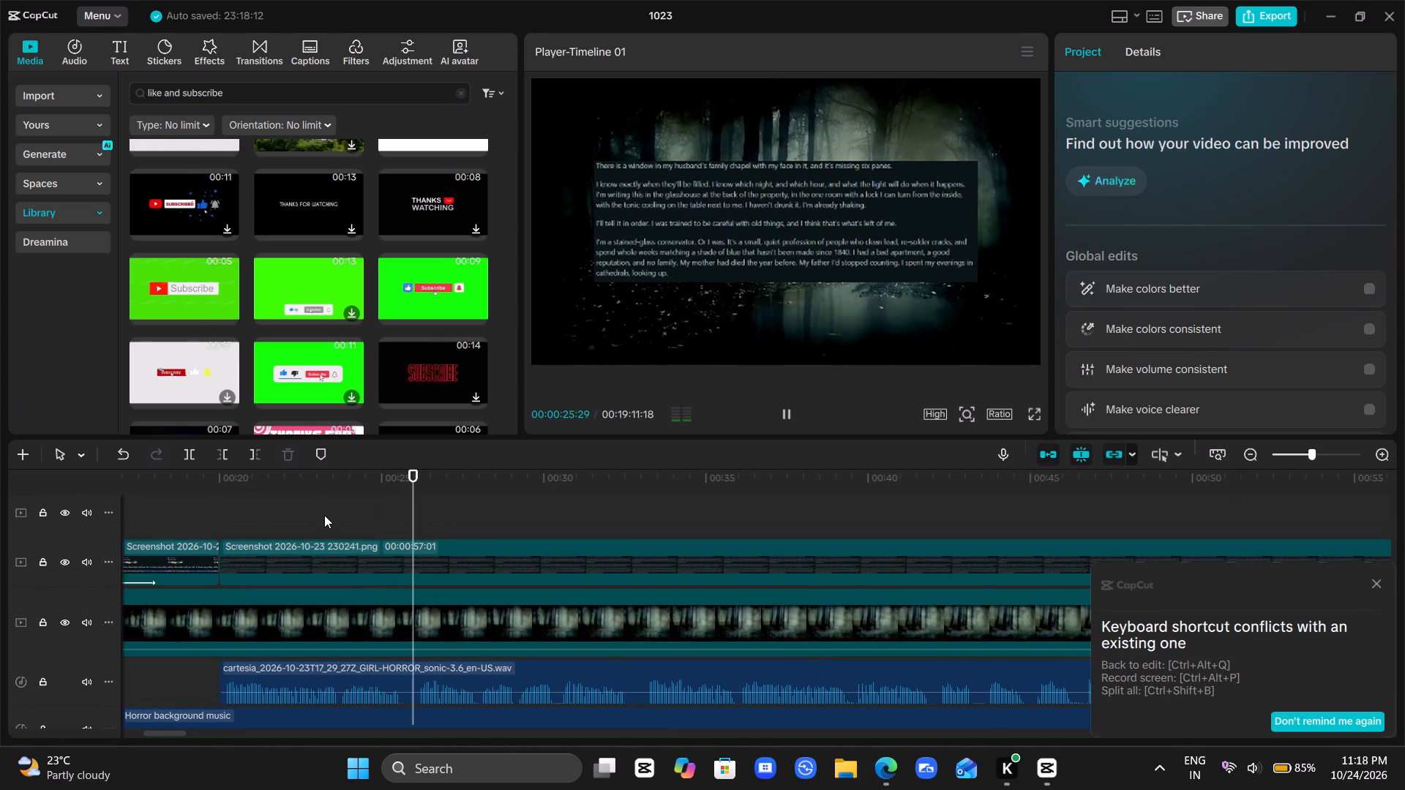
# Scrub back through the intro and up to the subscribe animation to recheck its placement.
pyautogui.click(318, 514)
pyautogui.moveTo(318, 514); pyautogui.dragTo(662, 522)
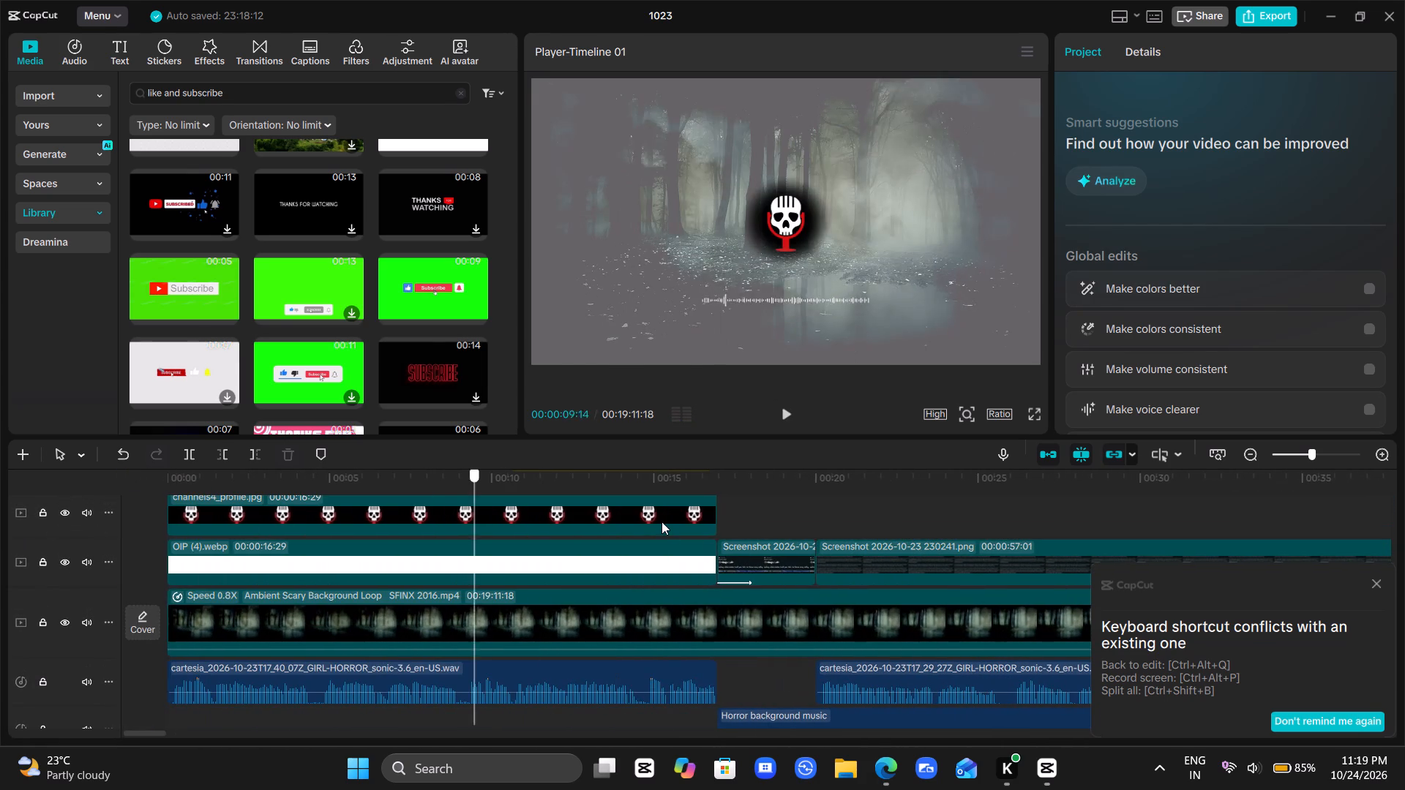
pyautogui.moveTo(662, 522); pyautogui.dragTo(398, 571)
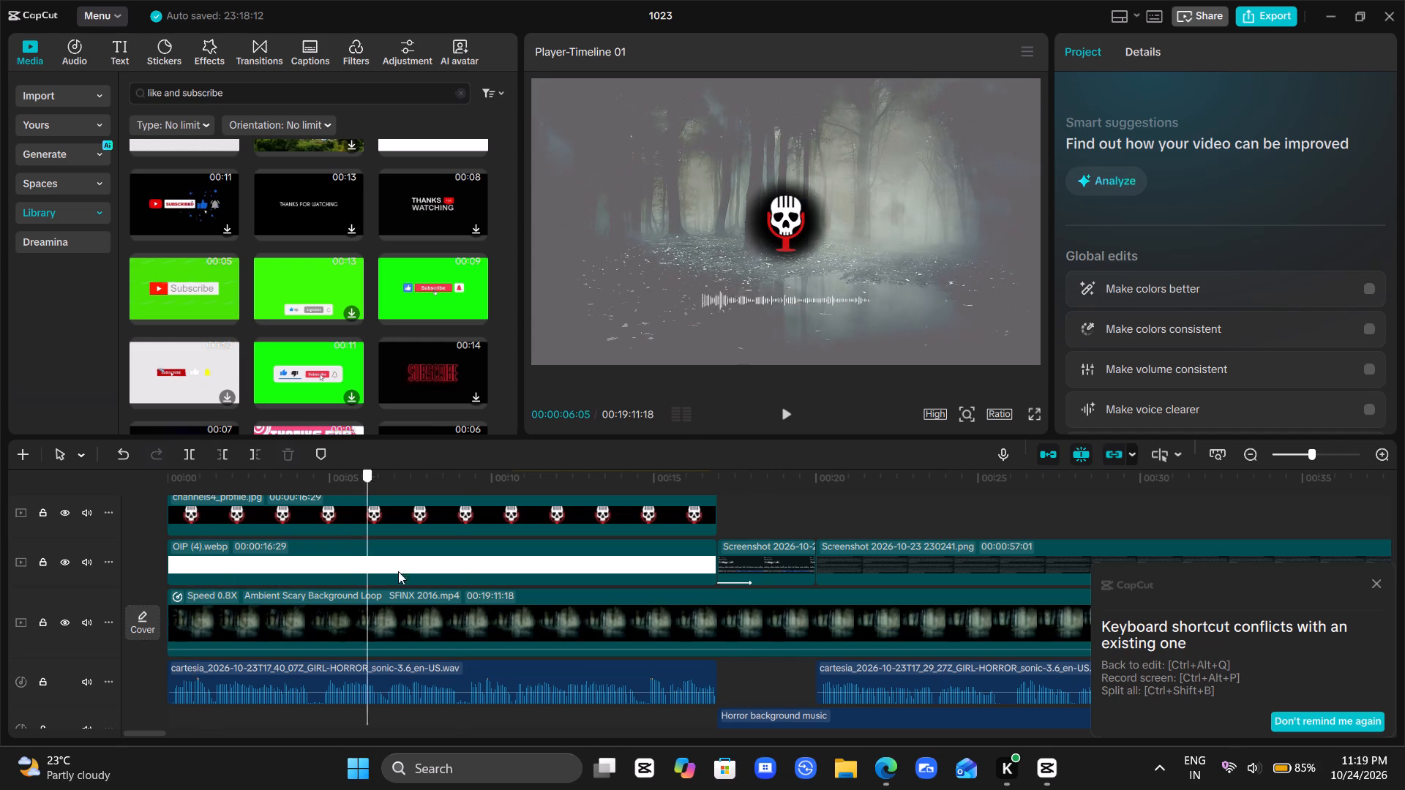
pyautogui.moveTo(398, 571); pyautogui.dragTo(669, 607)
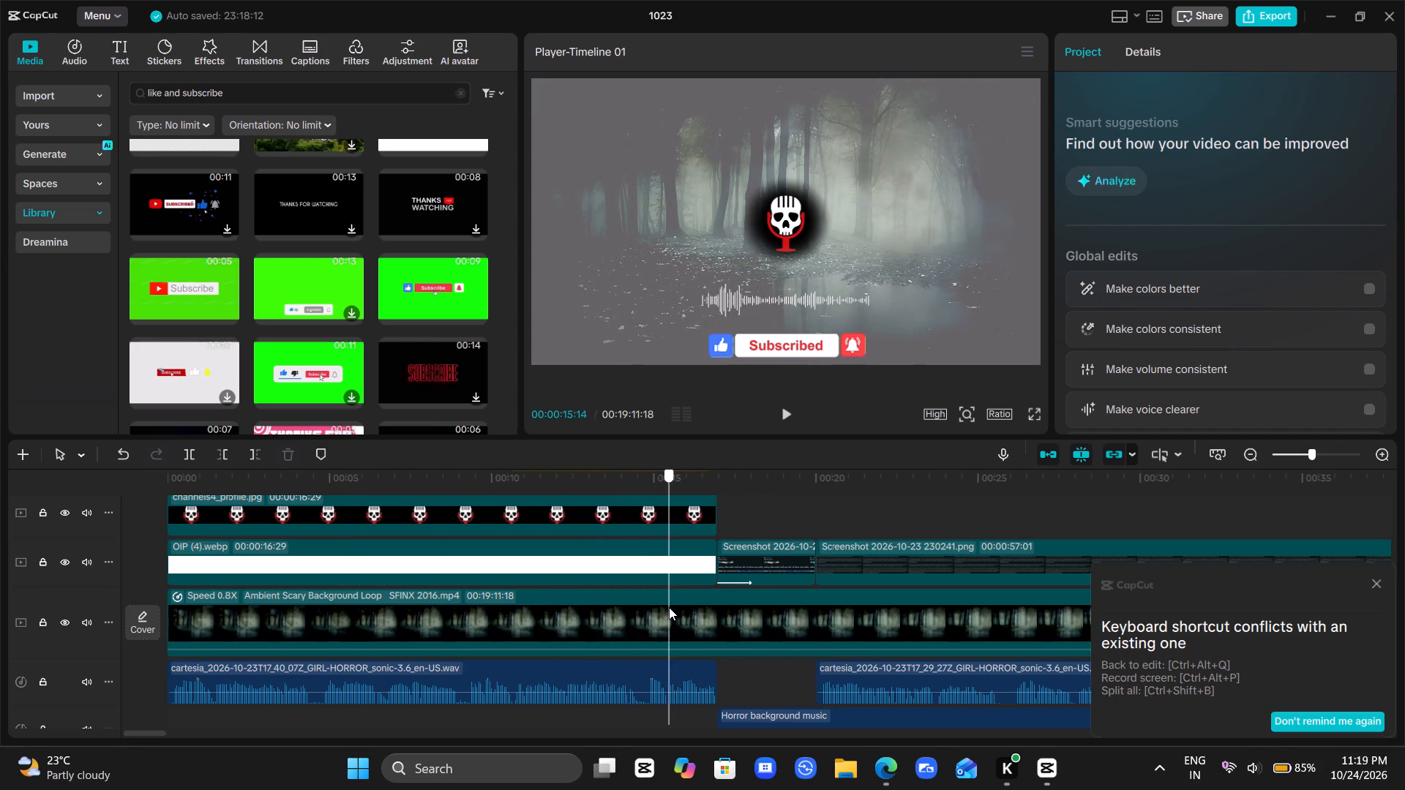
# Scrub through the Reddit post title and first story screenshot, and review the clips and background music tracks up to the video's end.
pyautogui.moveTo(669, 607); pyautogui.dragTo(760, 610)
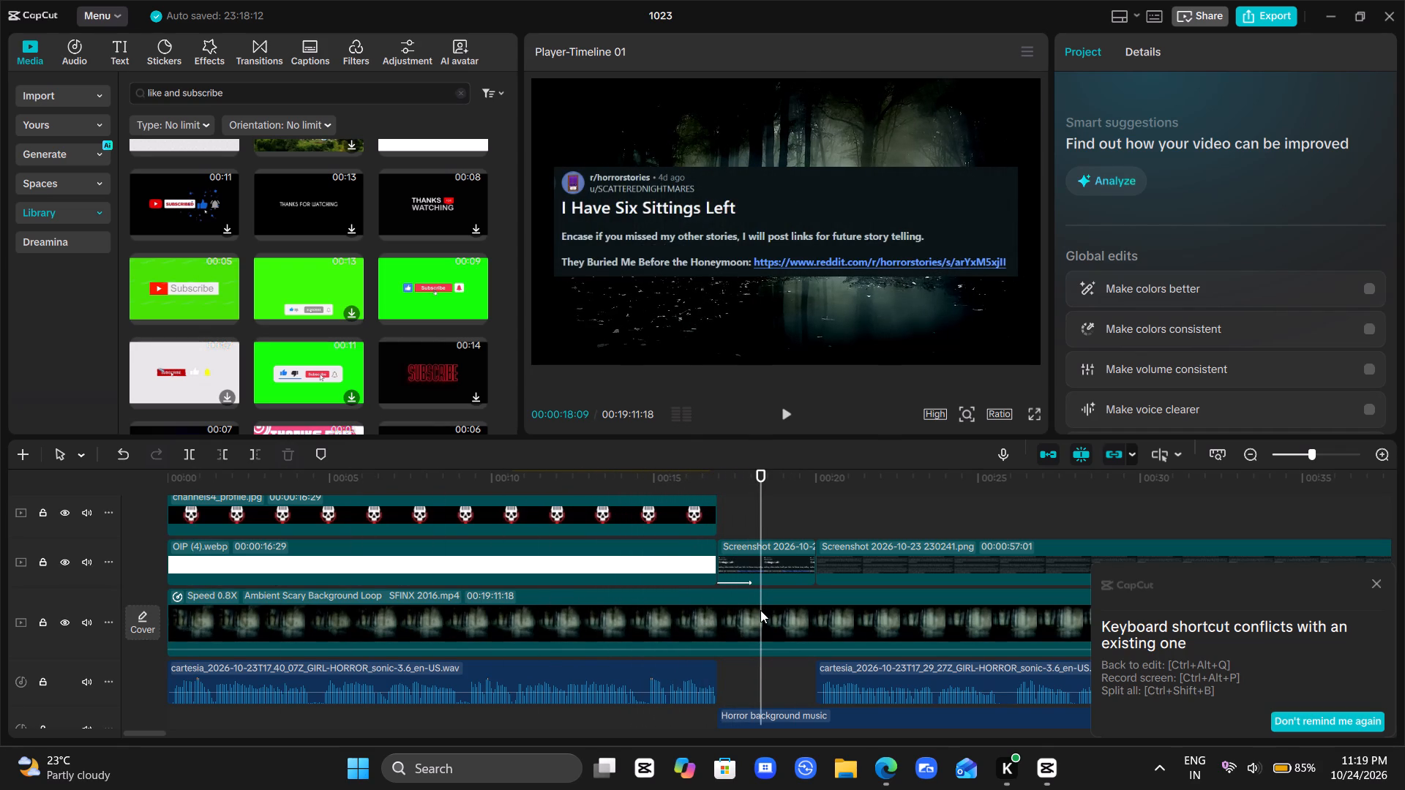
pyautogui.click(760, 610)
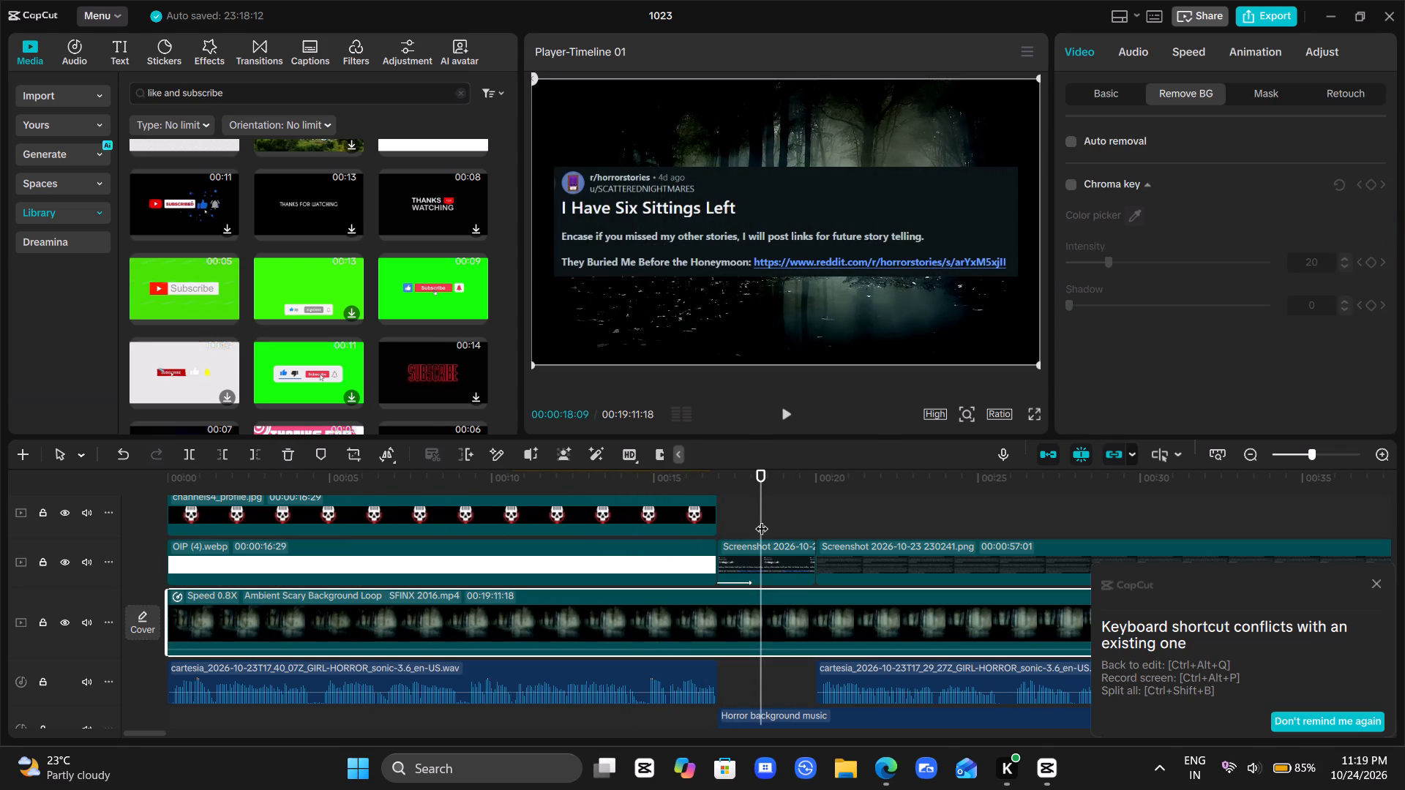
pyautogui.click(762, 519)
pyautogui.moveTo(762, 519); pyautogui.dragTo(971, 530)
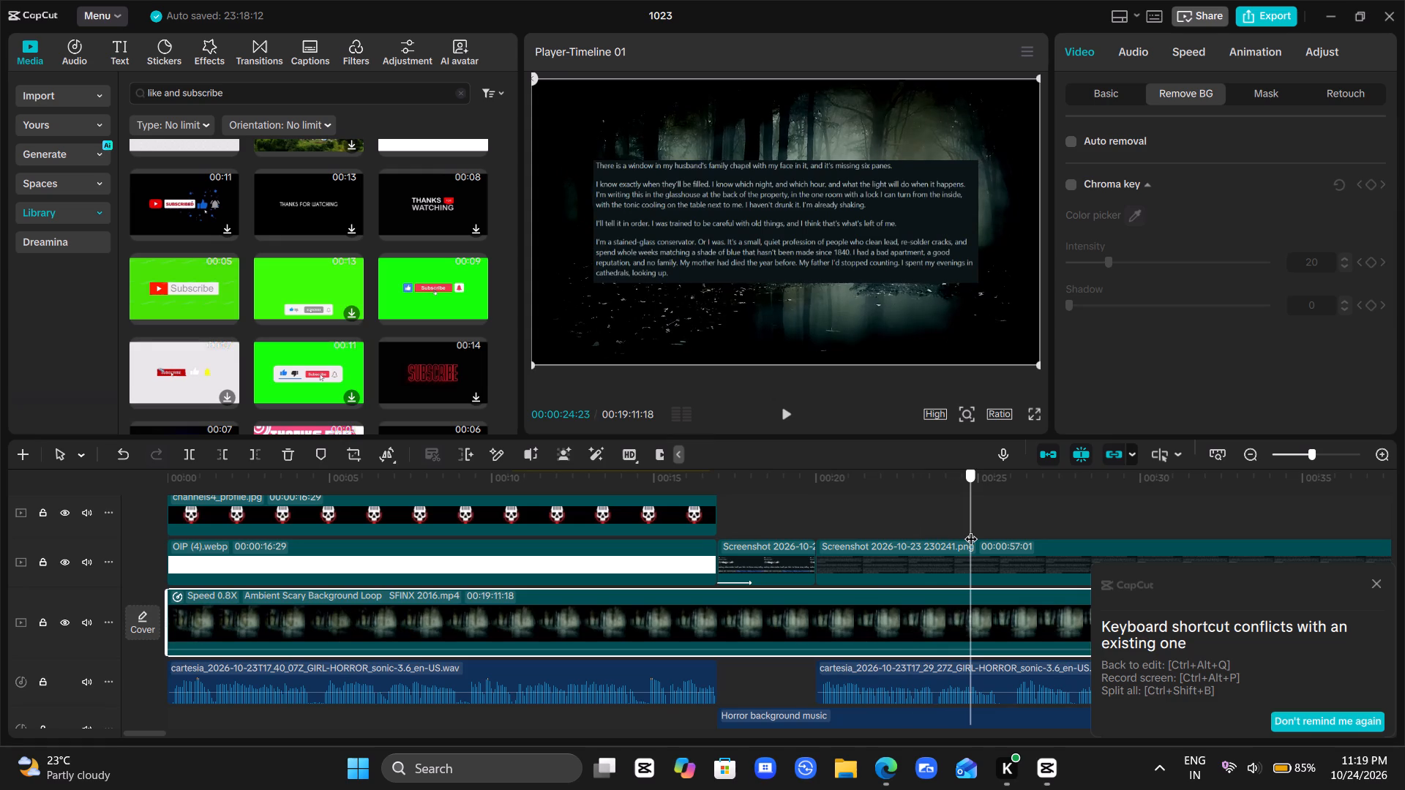
pyautogui.moveTo(971, 530); pyautogui.dragTo(877, 529)
pyautogui.hscroll(-1, 877, 529)
pyautogui.click(784, 522)
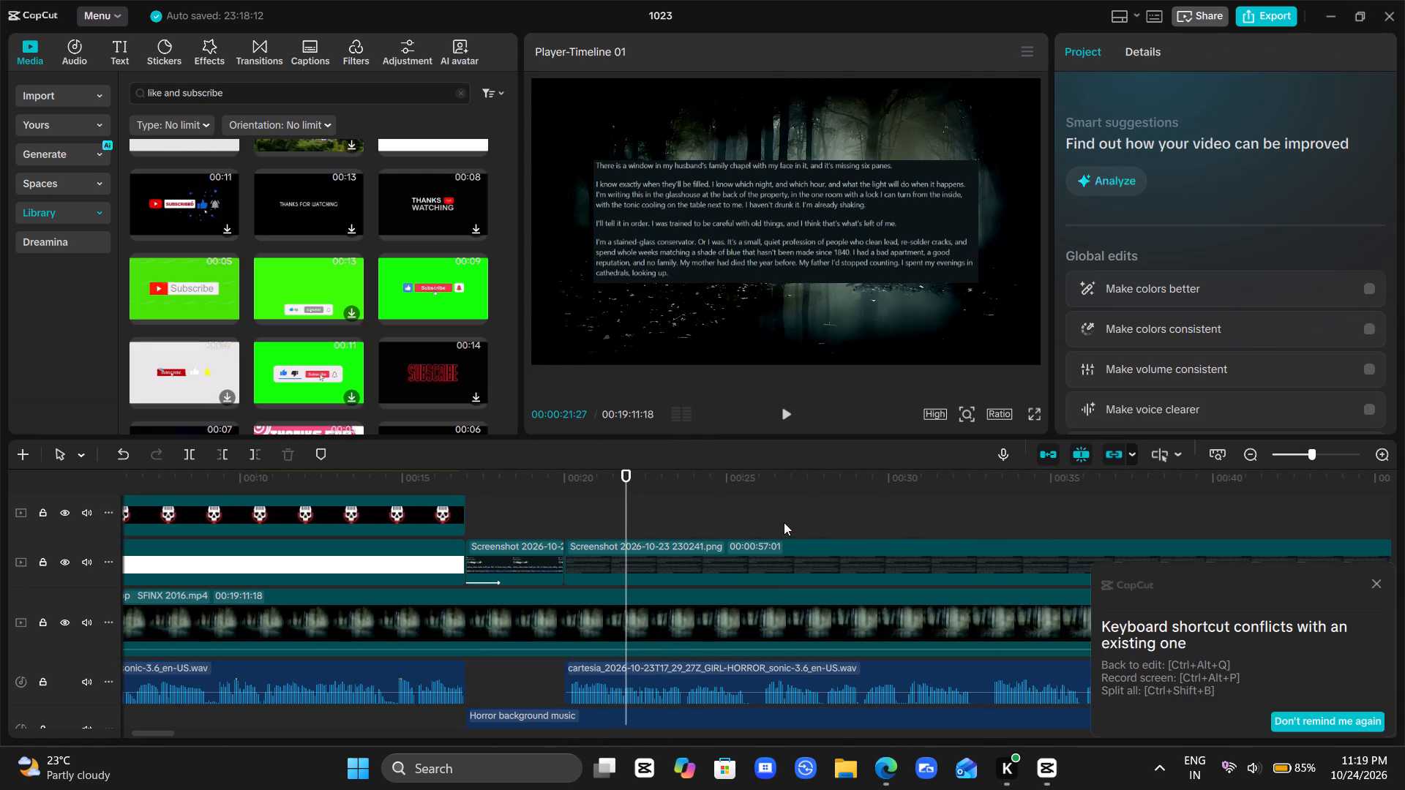
pyautogui.moveTo(784, 522); pyautogui.dragTo(1068, 525)
pyautogui.hscroll(-10, 1068, 525)
pyautogui.keyDown('ctrl'); pyautogui.scroll(-10, 1068, 525); pyautogui.keyUp('ctrl')
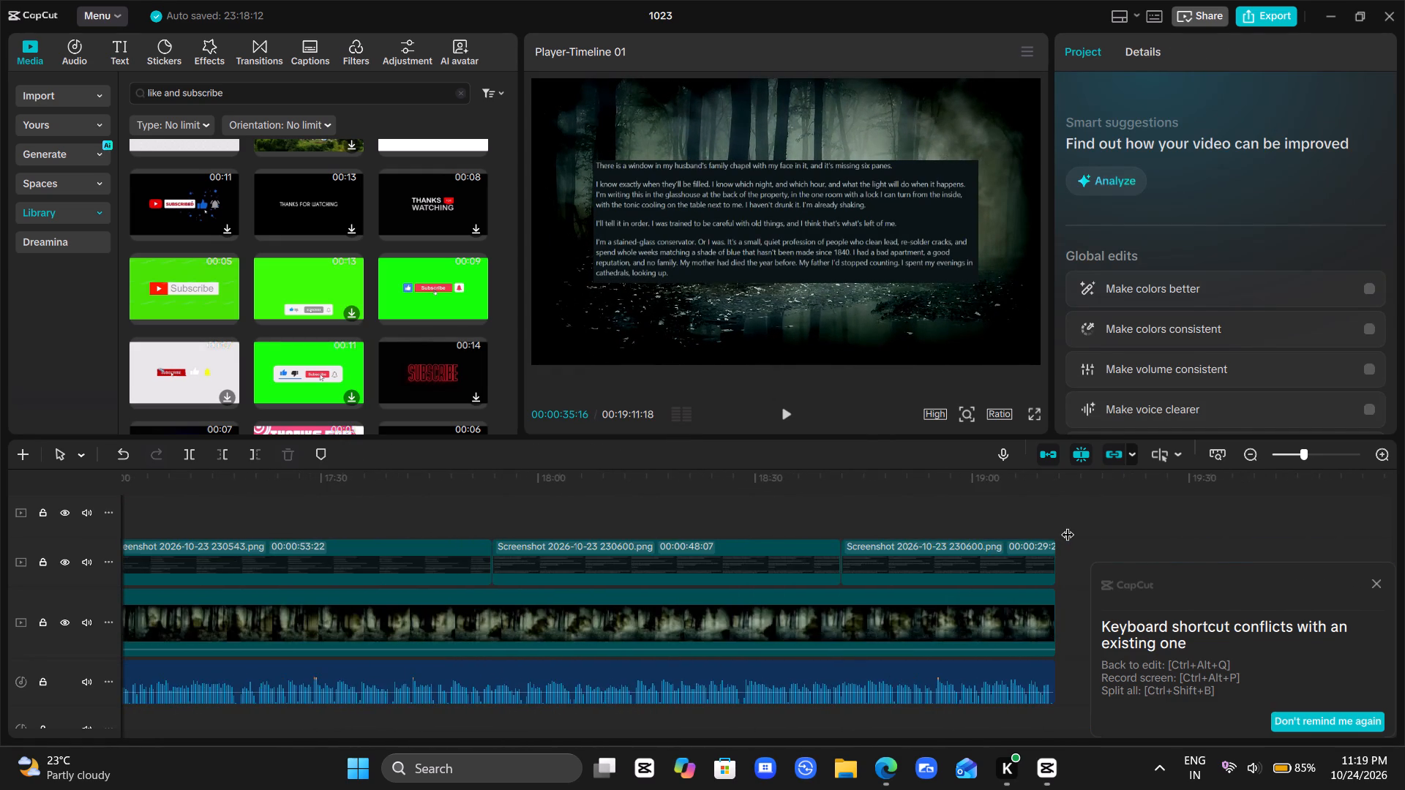
pyautogui.hscroll(5, 1068, 525)
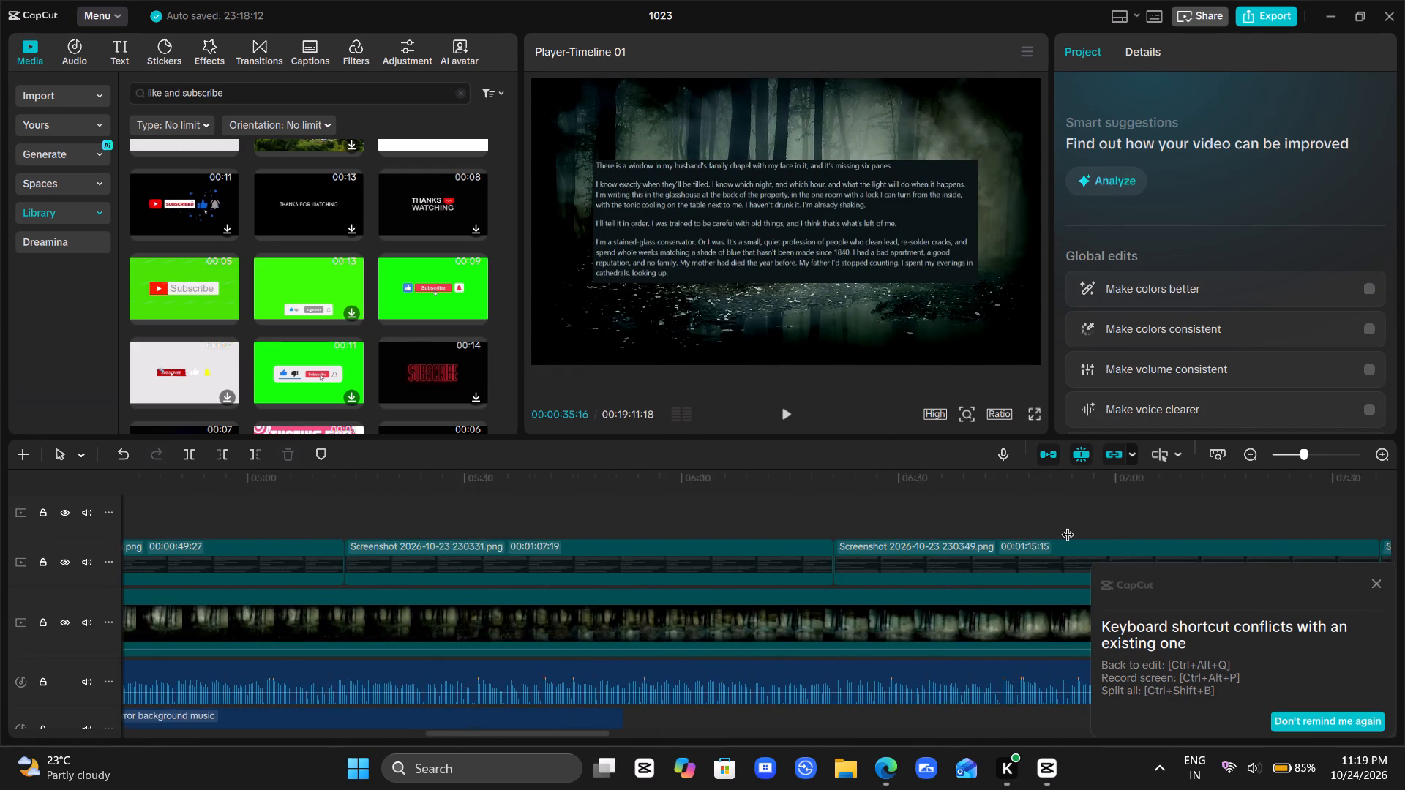
pyautogui.hscroll(1, 1068, 525)
pyautogui.scroll(-7, 1068, 525)
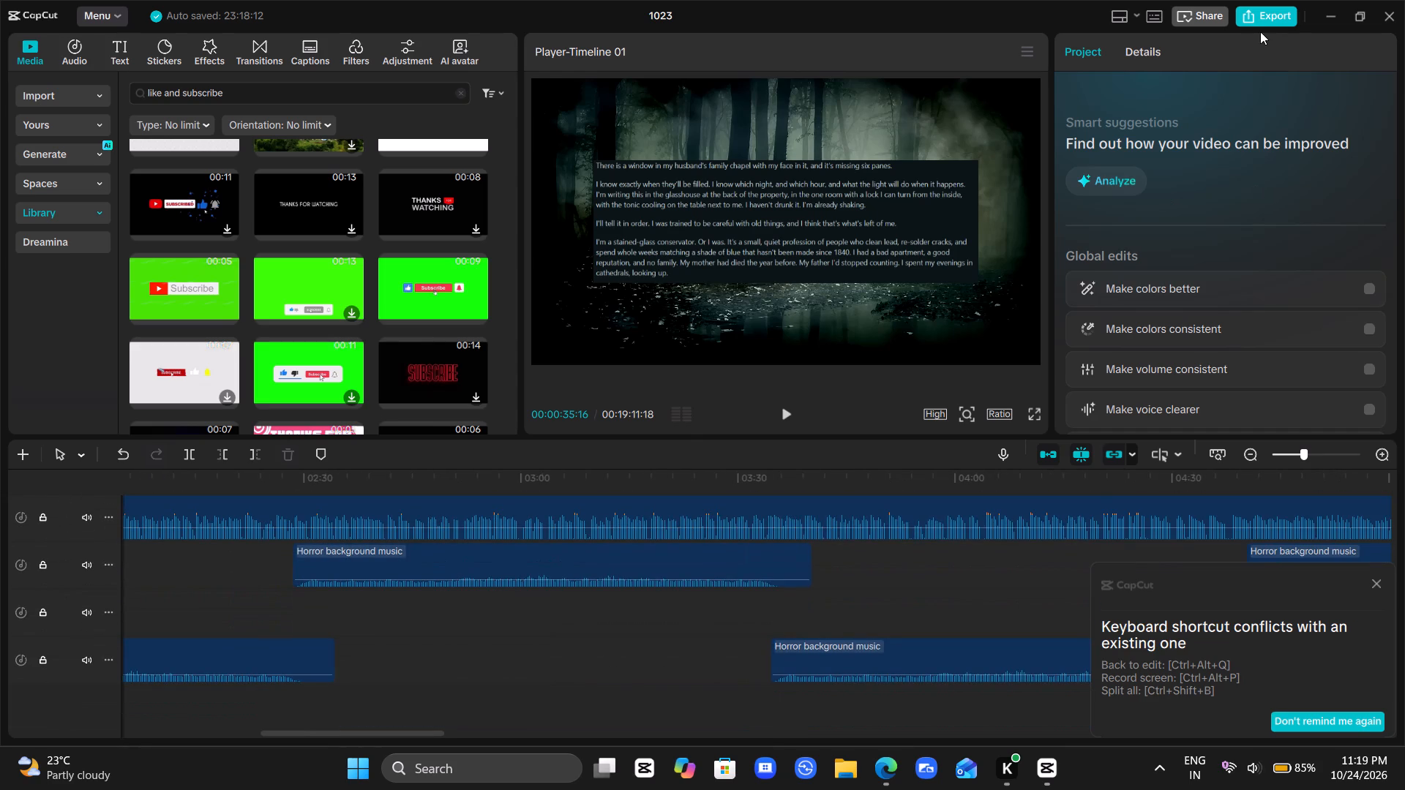
# Export the video as 1023 to C:/yt video in 1080P, Higher bit rate, HEVC, mp4 at 30fps.
pyautogui.click(1271, 12)
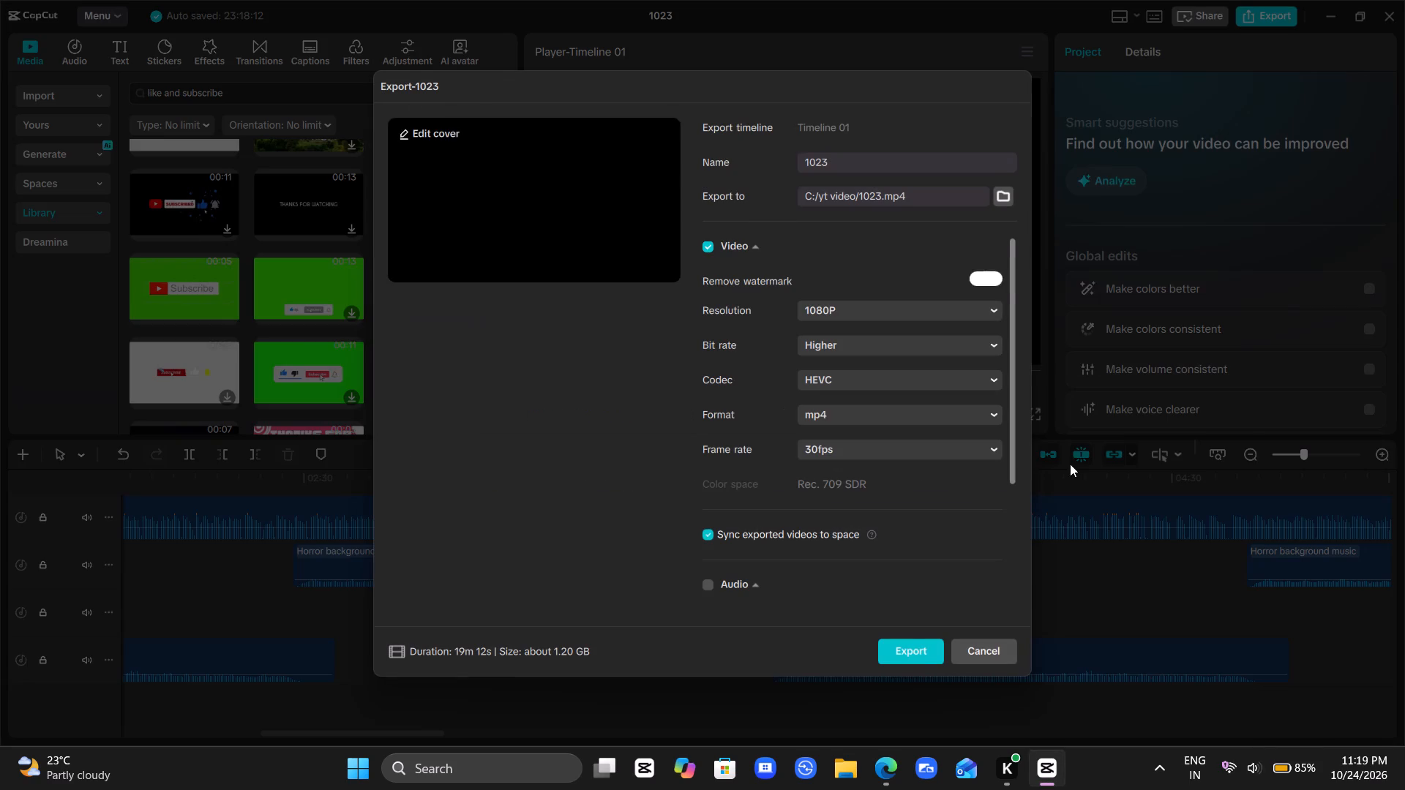
pyautogui.click(931, 649)
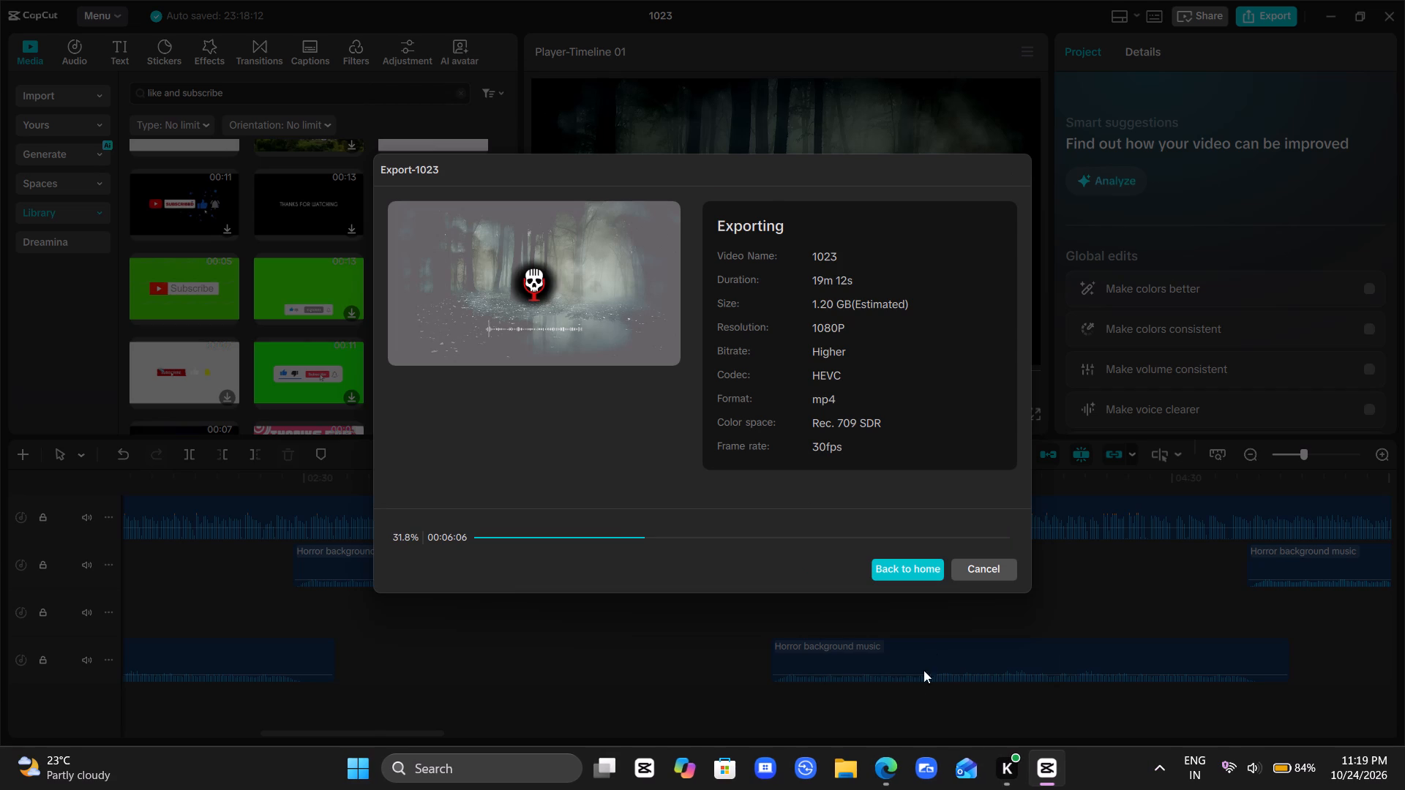
# Switch to Microsoft Edge, search the web for "usa time" and check the current time across the US time zones.
pyautogui.click(895, 759)
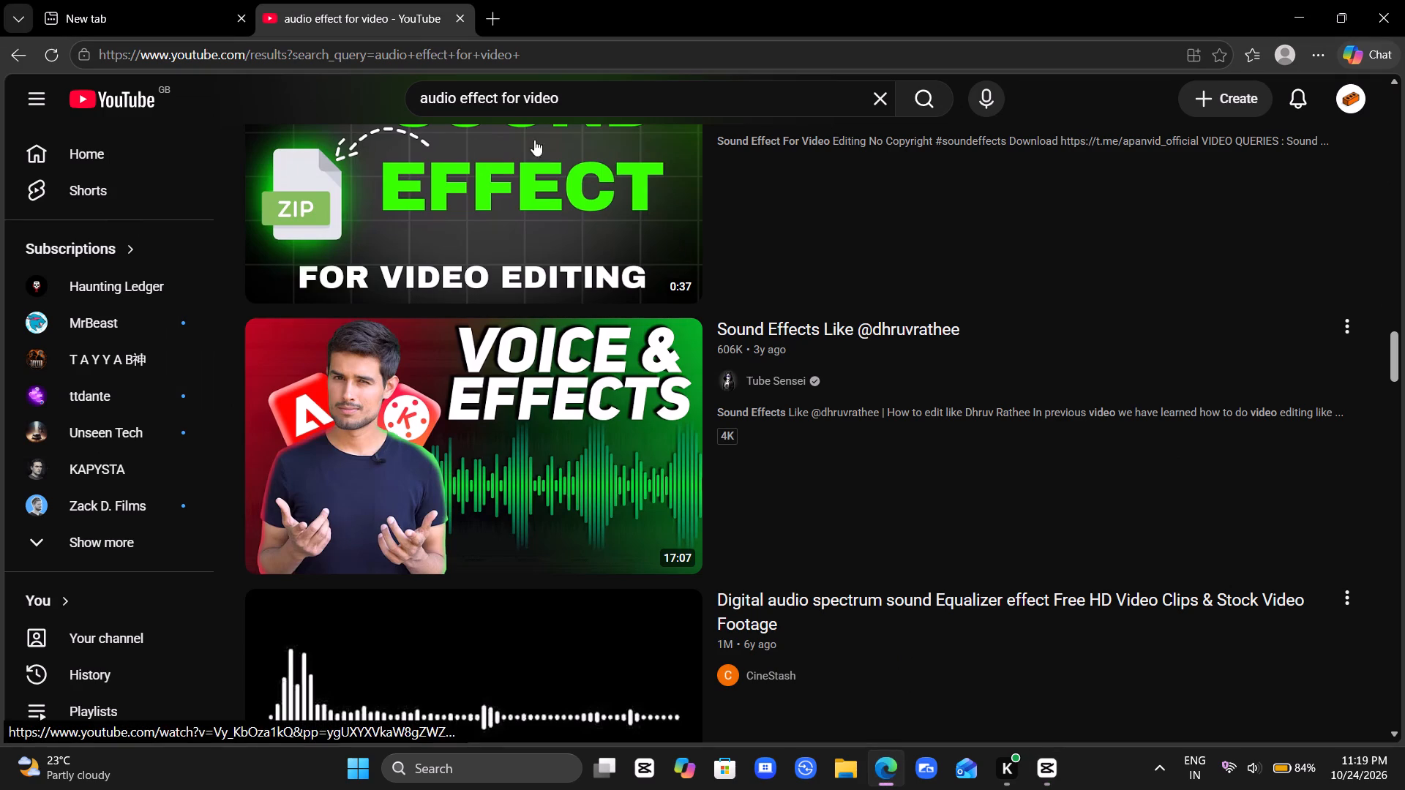
pyautogui.click(211, 0)
pyautogui.click(452, 200)
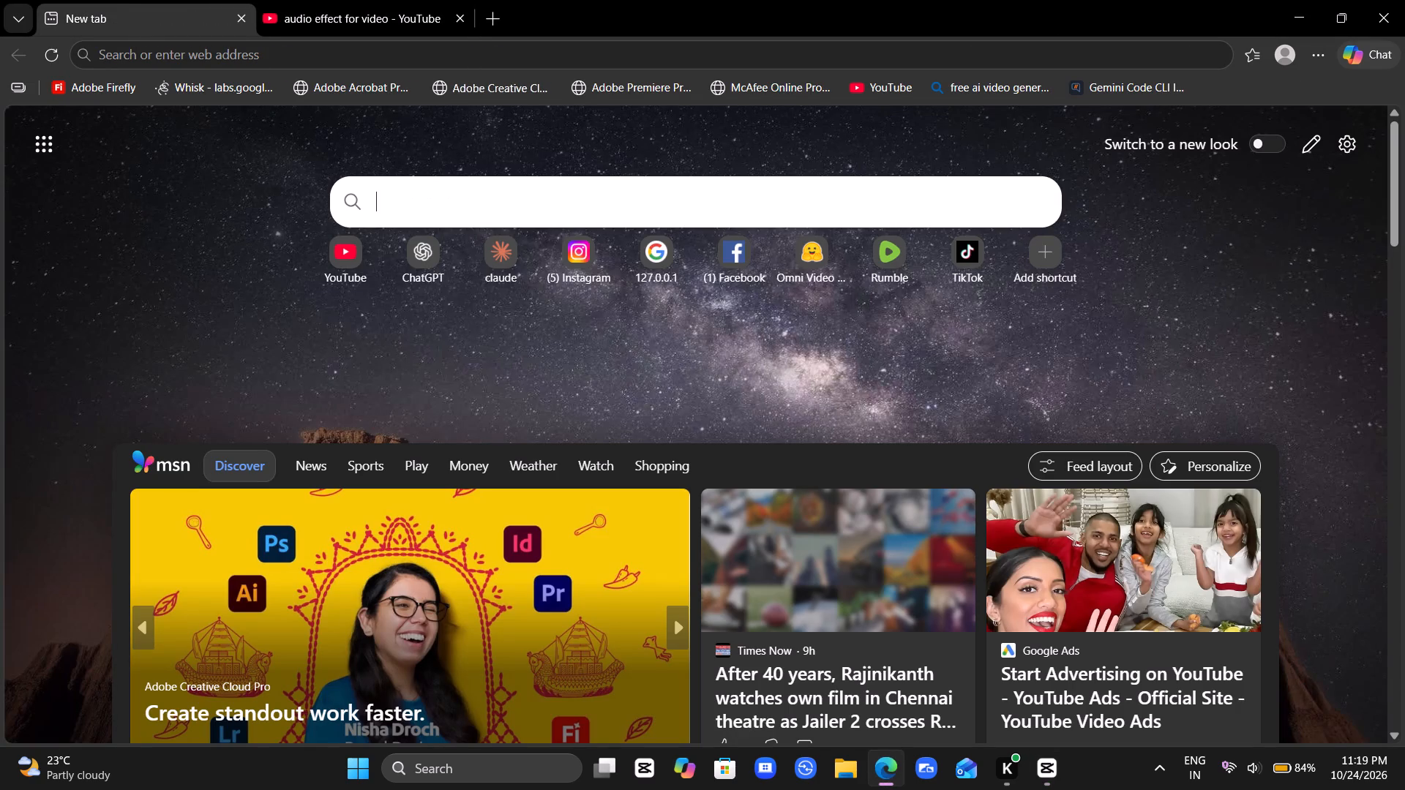
pyautogui.write('usa time')
pyautogui.press('Return')
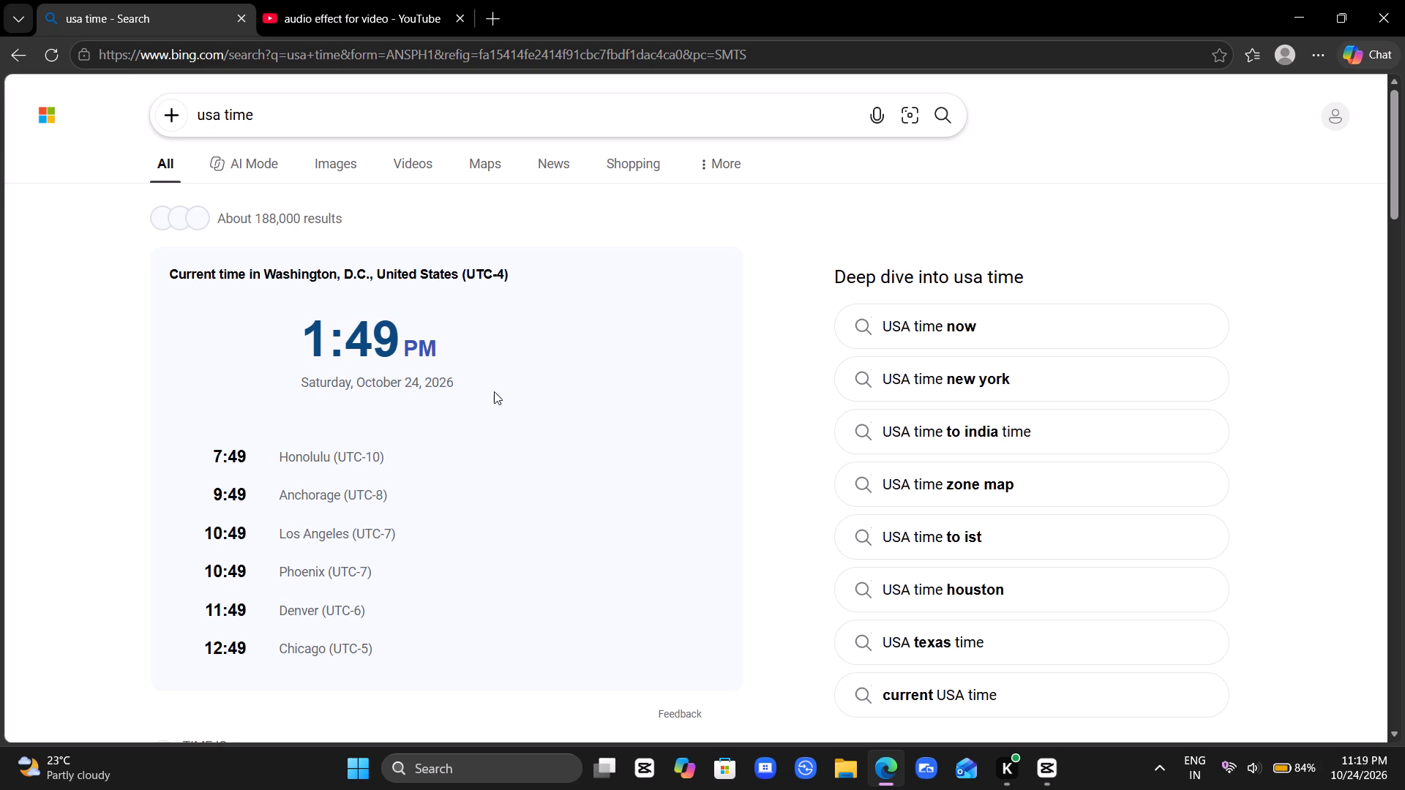
pyautogui.scroll(-3, 493, 402)
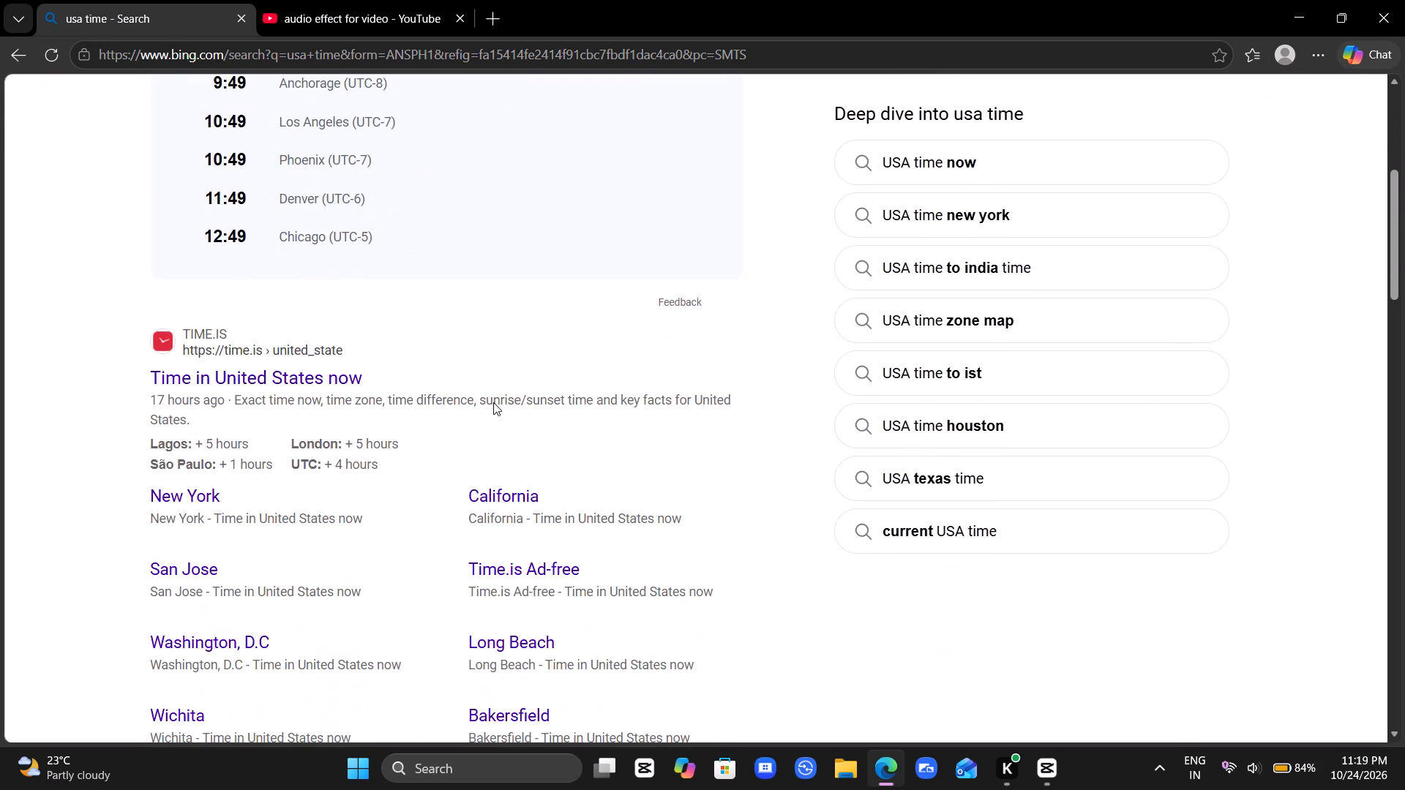
pyautogui.scroll(-1, 493, 402)
pyautogui.scroll(1, 493, 402)
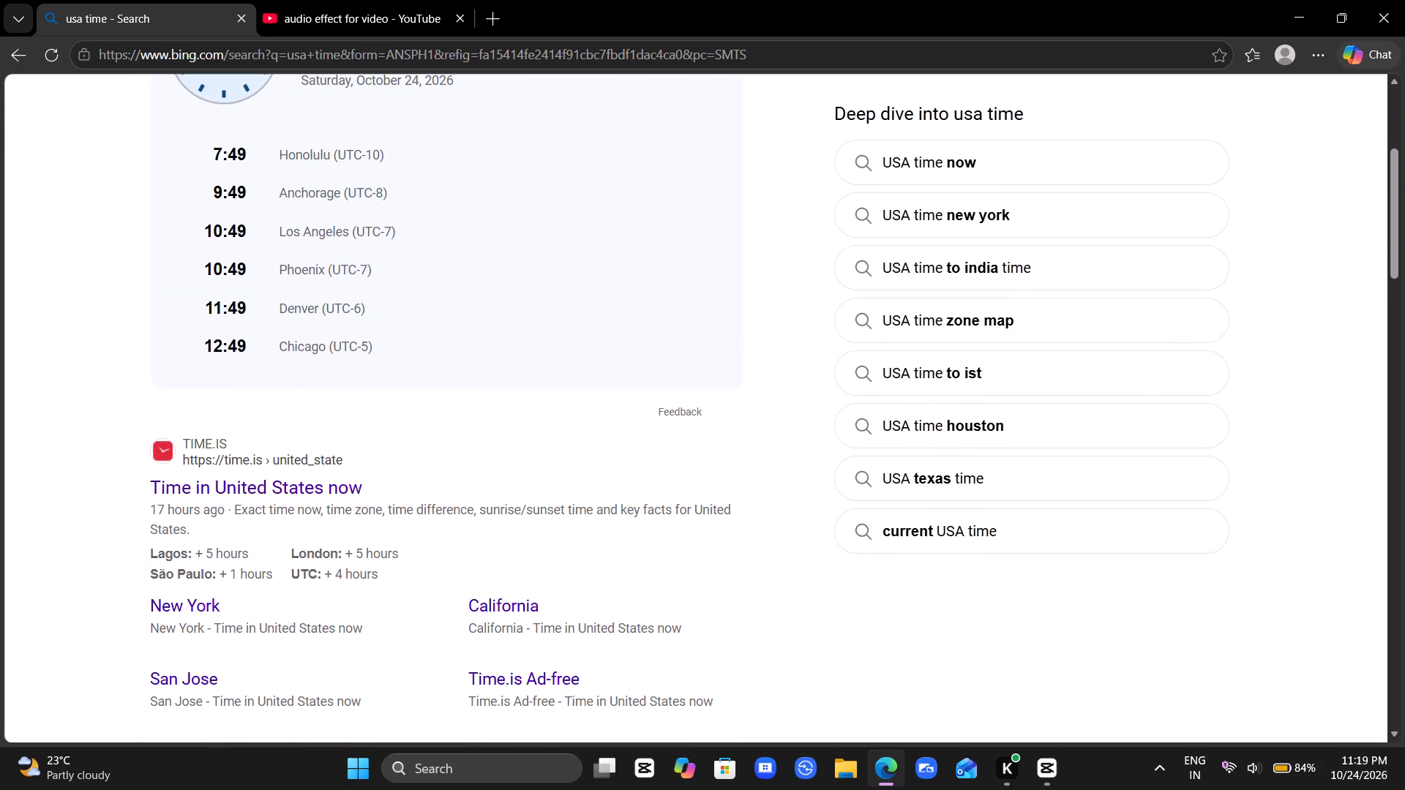
pyautogui.scroll(1, 370, 329)
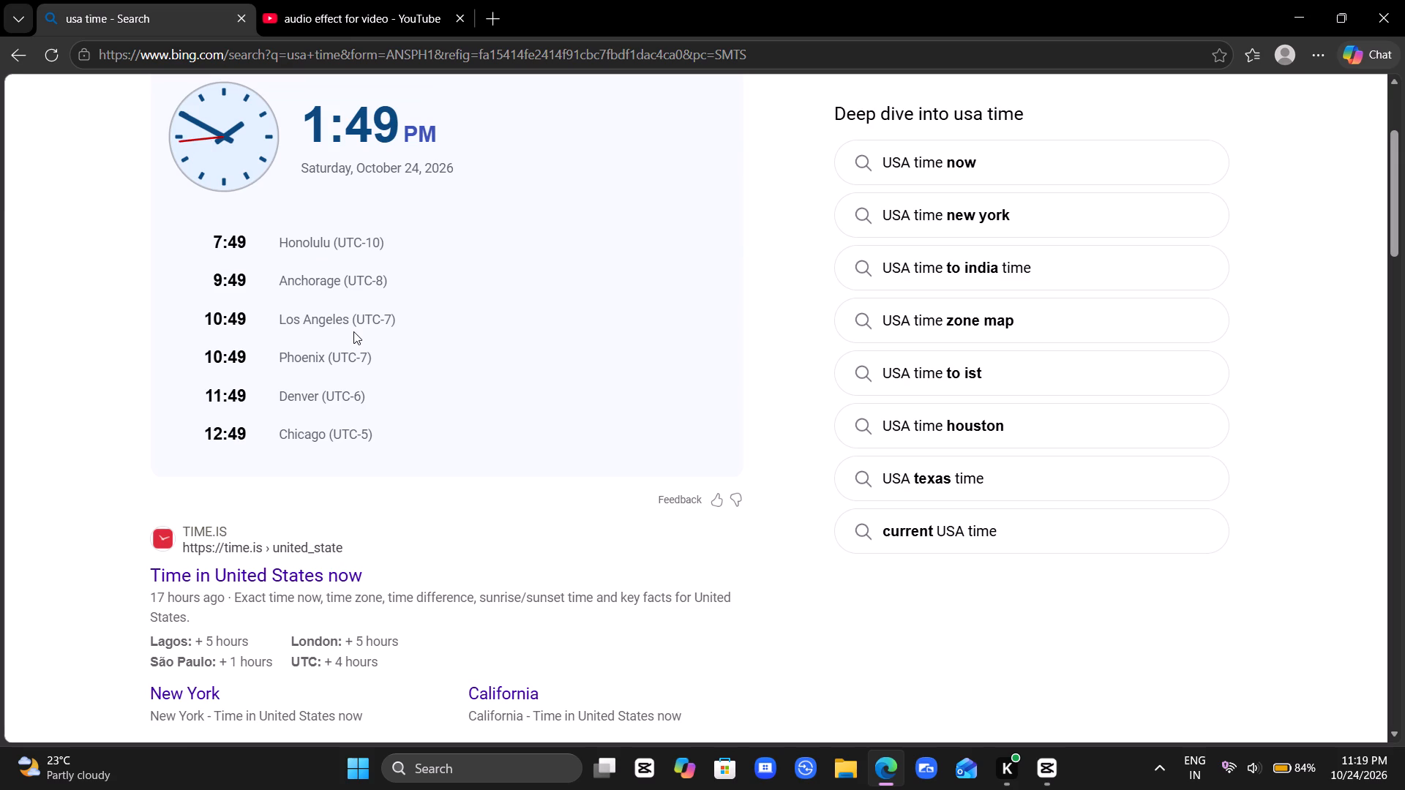
pyautogui.scroll(3, 357, 384)
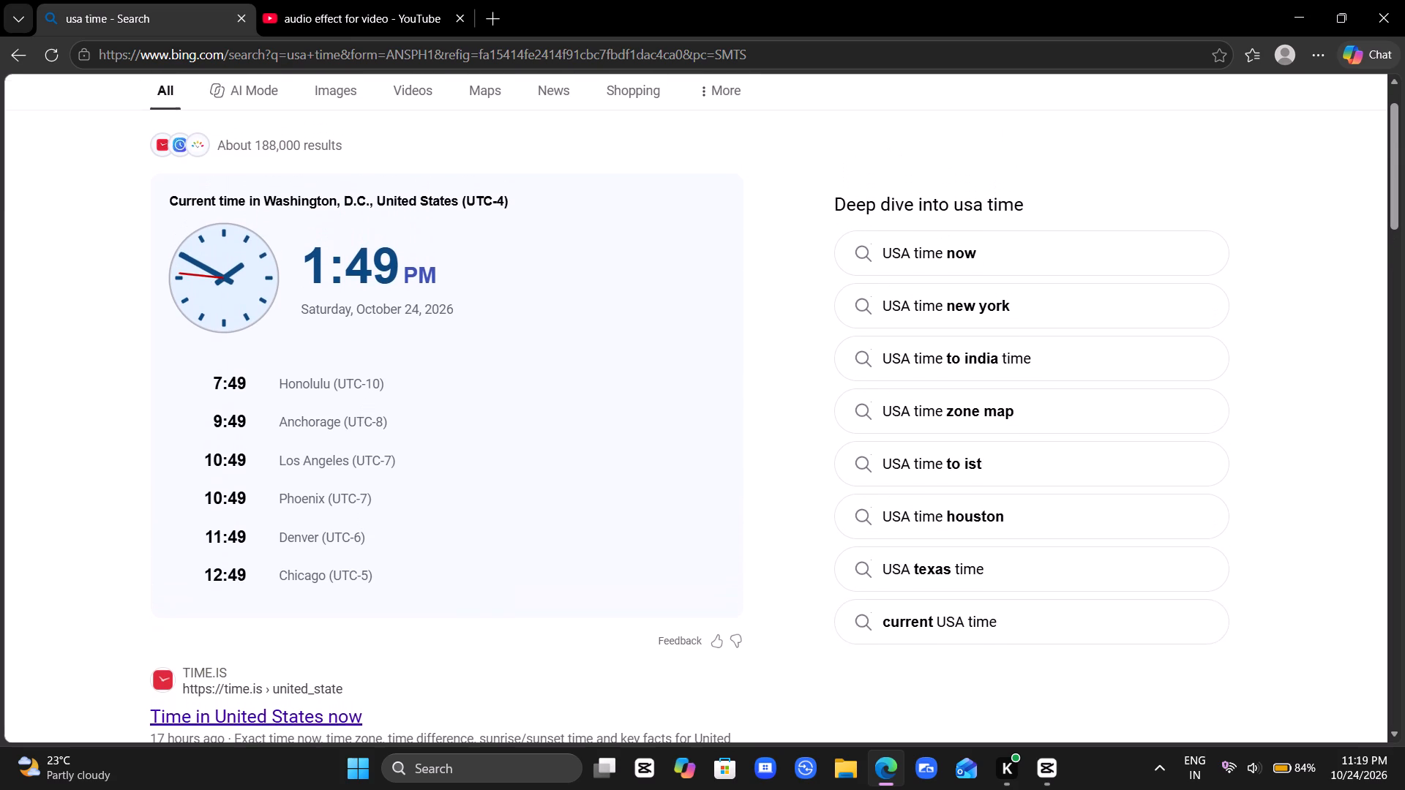
pyautogui.scroll(1, 357, 384)
pyautogui.scroll(1, 444, 333)
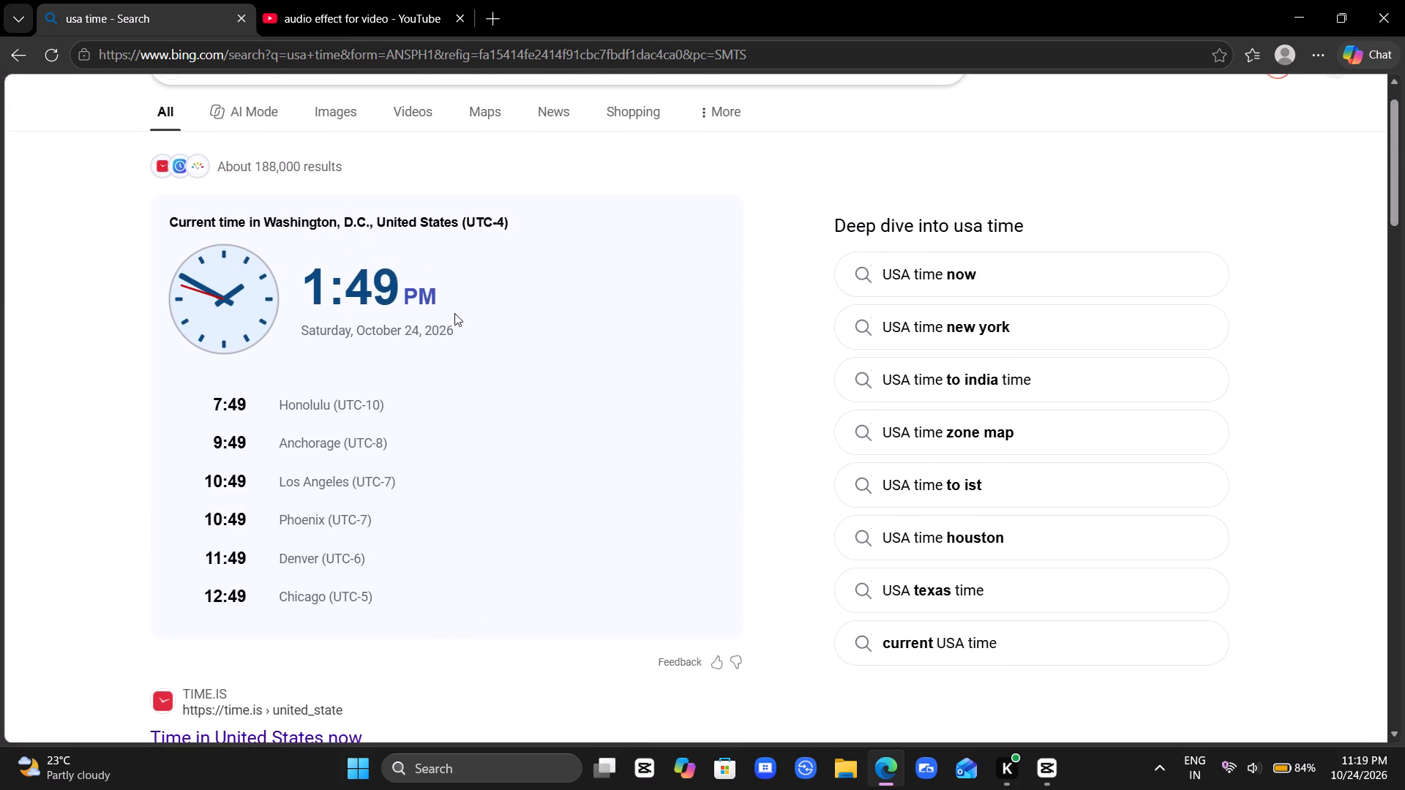
pyautogui.scroll(1, 458, 397)
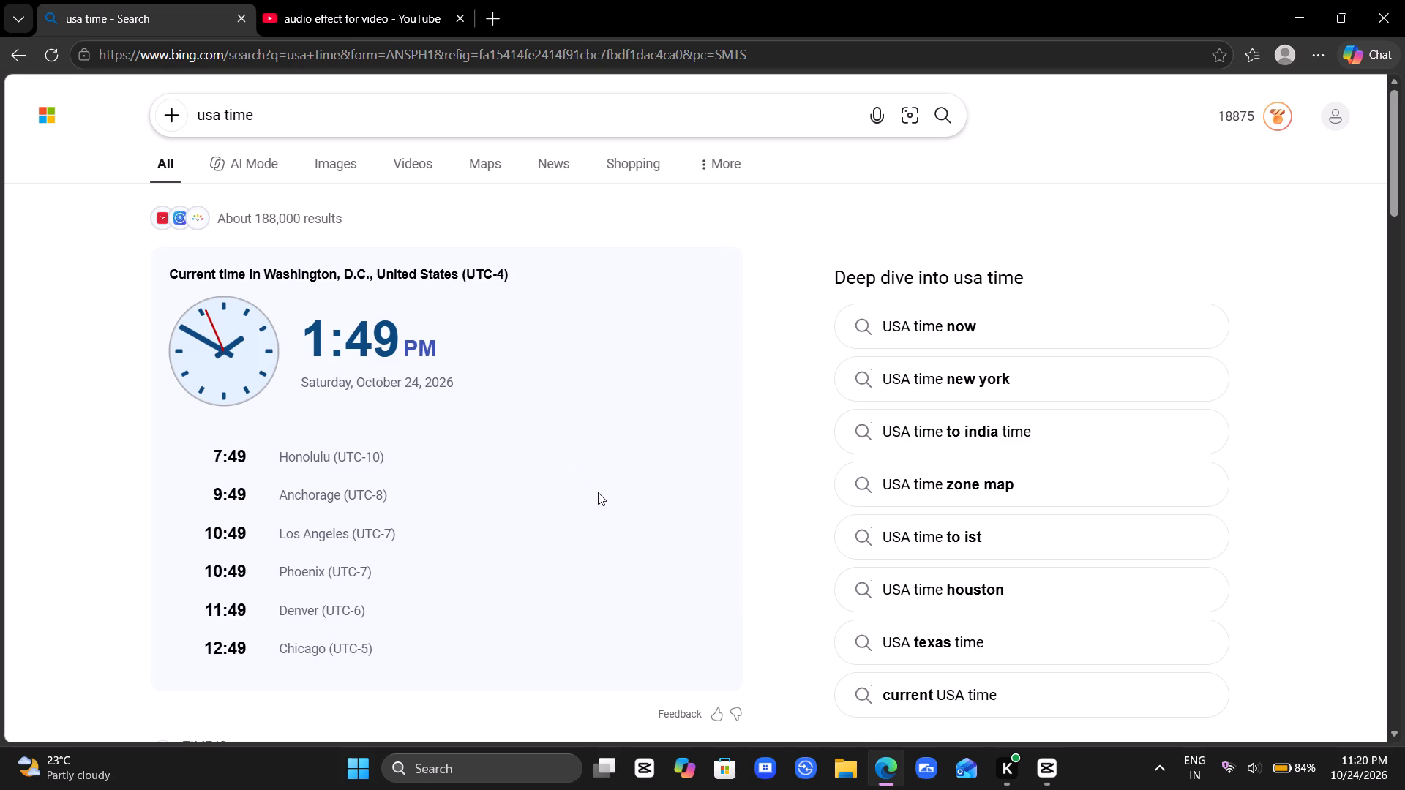
pyautogui.click(307, 0)
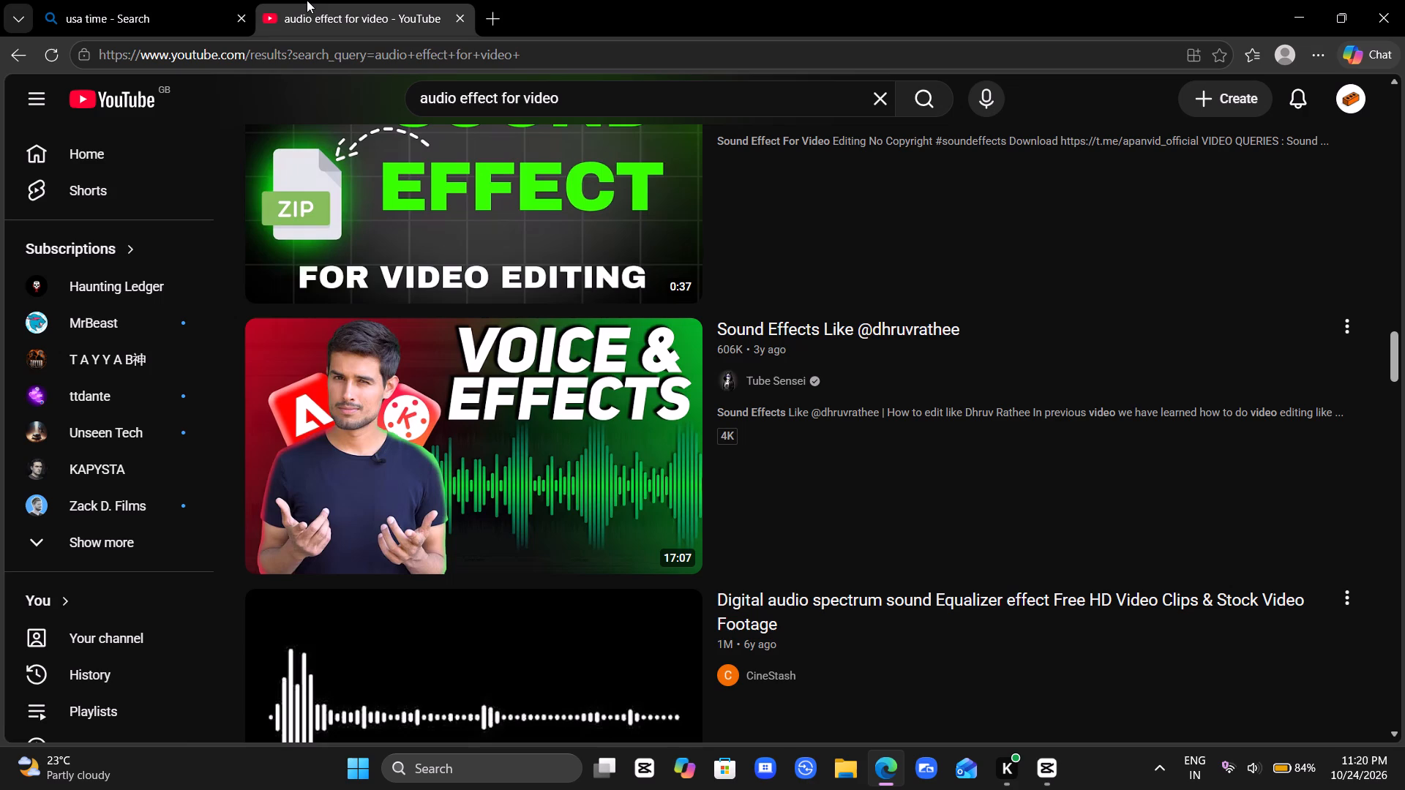
pyautogui.click(183, 0)
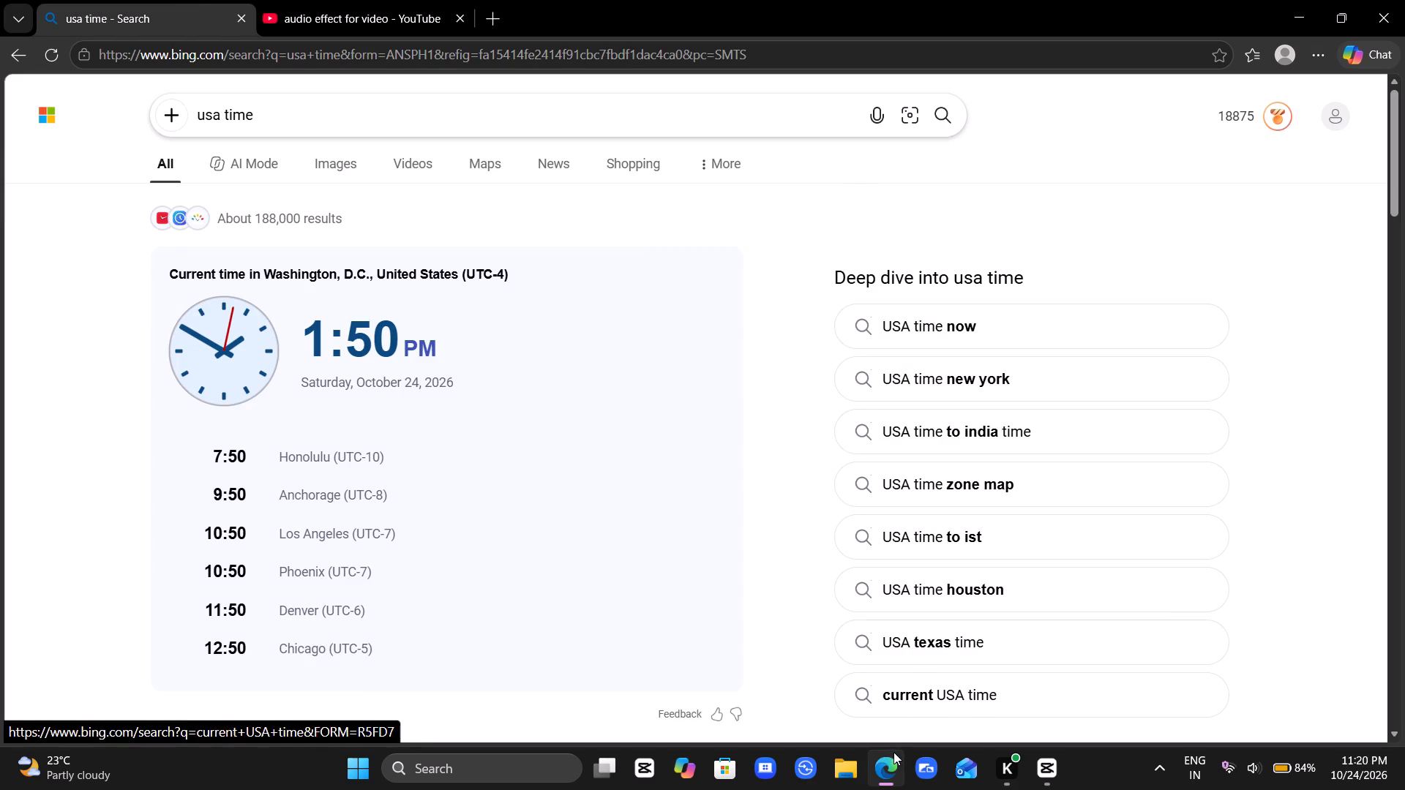
# Switch to CapCut and check the export progress of video 1023.
pyautogui.click(1044, 758)
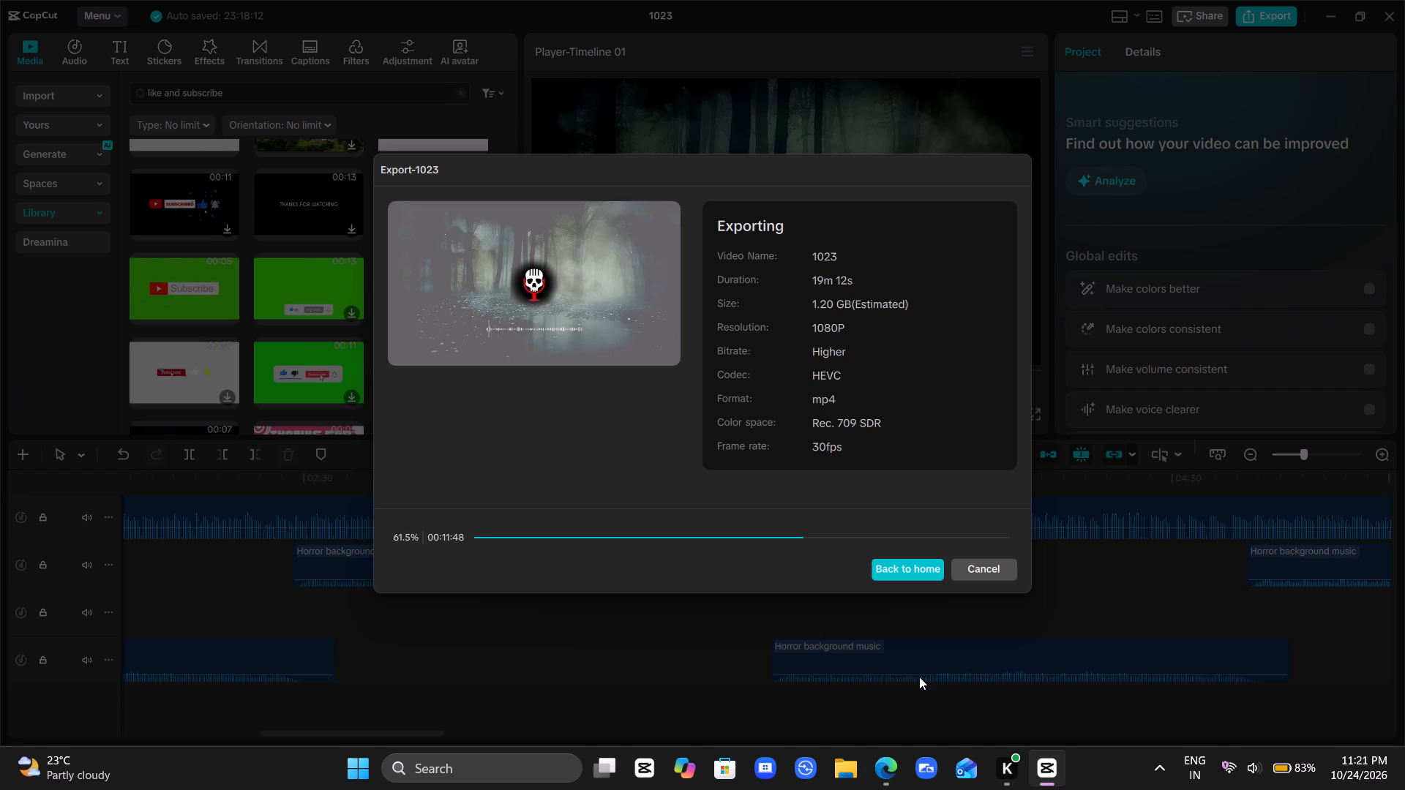
# Return to YouTube in Microsoft Edge, open its home page and switch the account to the Strange Theory channel.
pyautogui.click(893, 785)
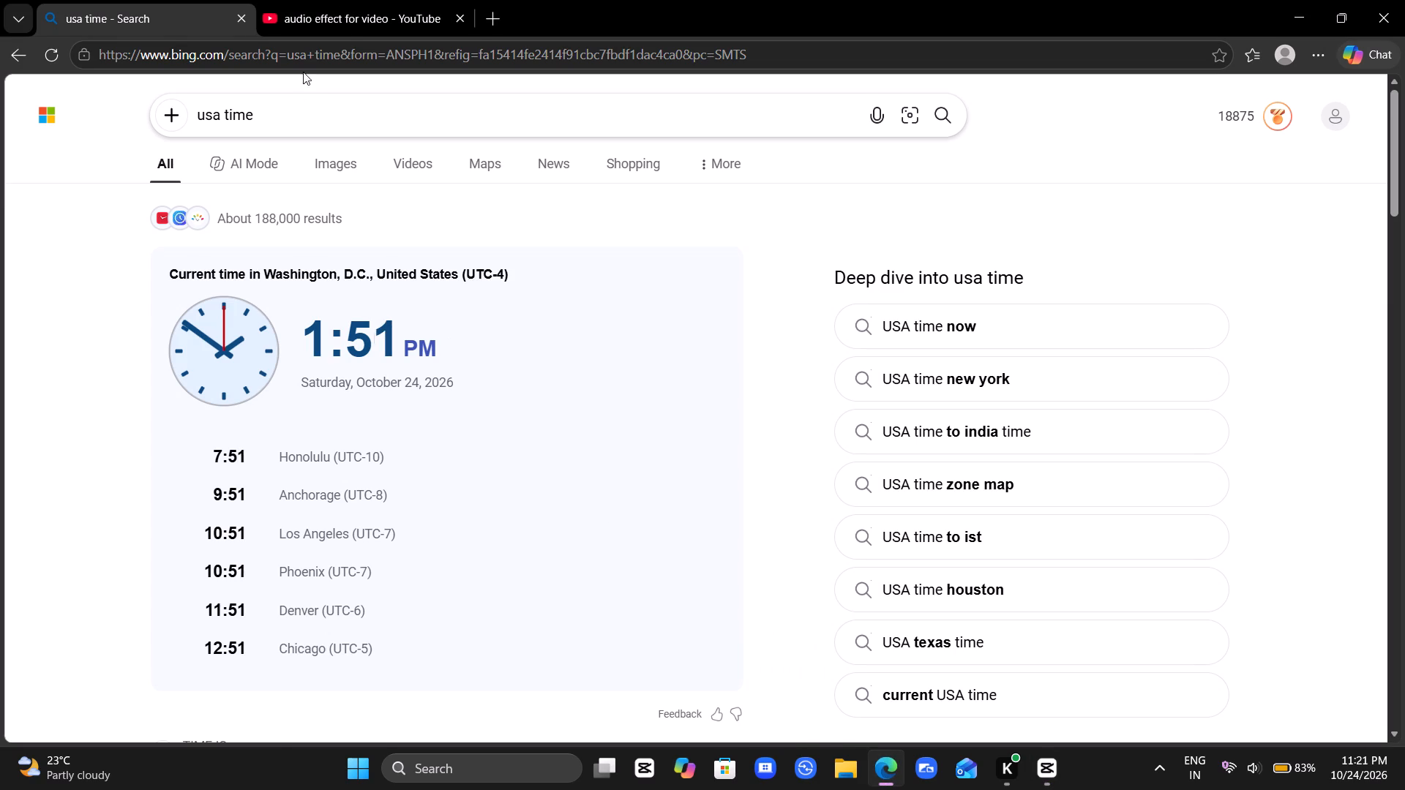
pyautogui.click(346, 0)
pyautogui.click(80, 99)
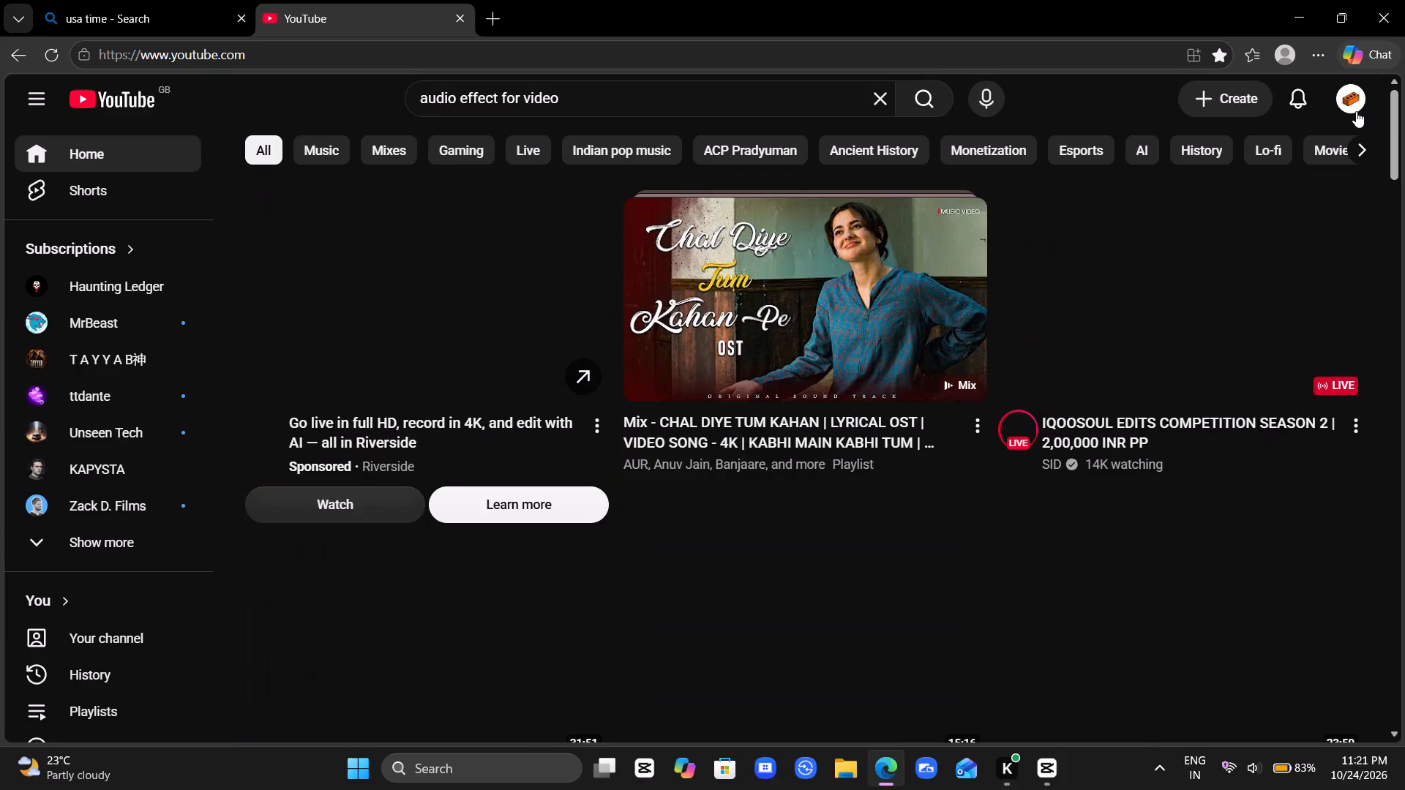
pyautogui.click(1356, 111)
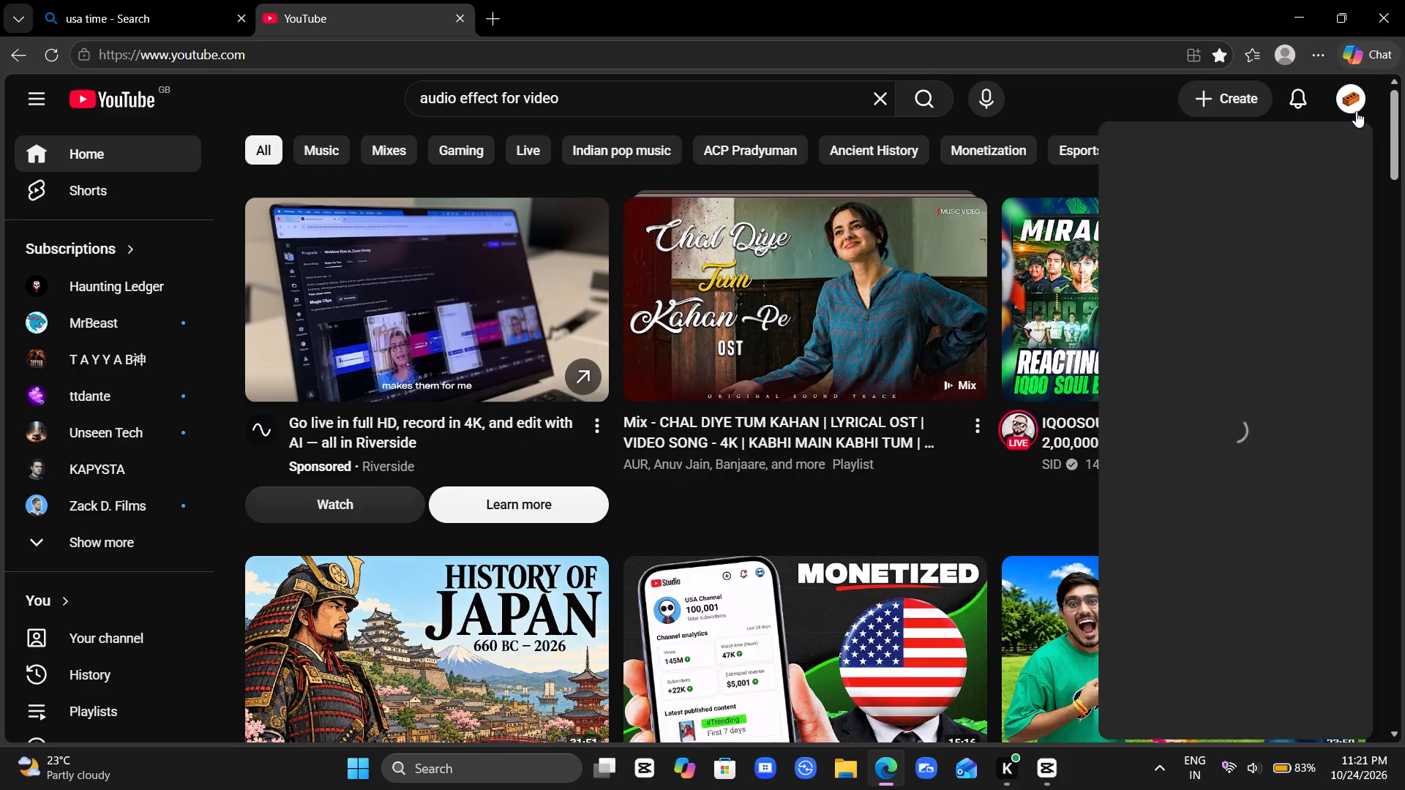
pyautogui.click(1195, 238)
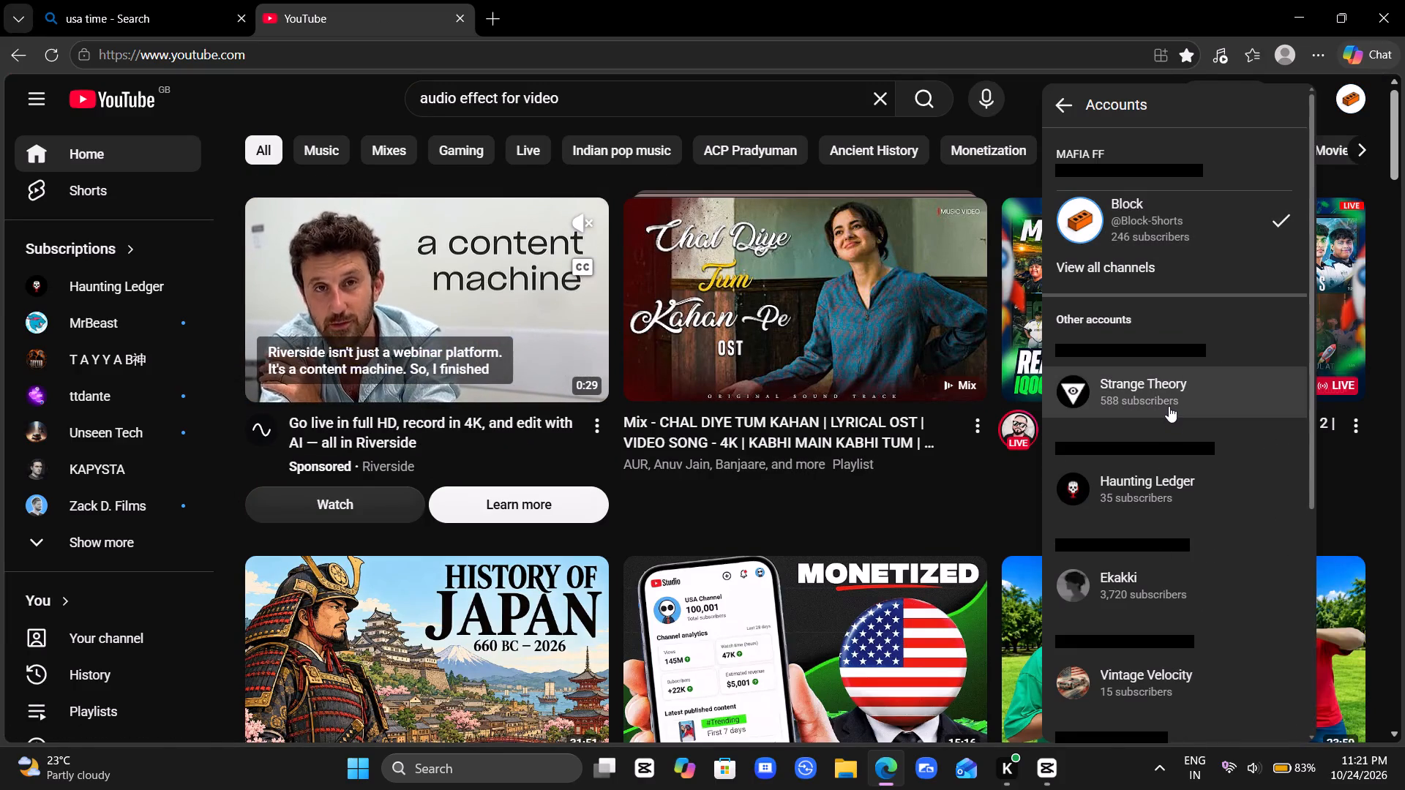
pyautogui.click(1204, 404)
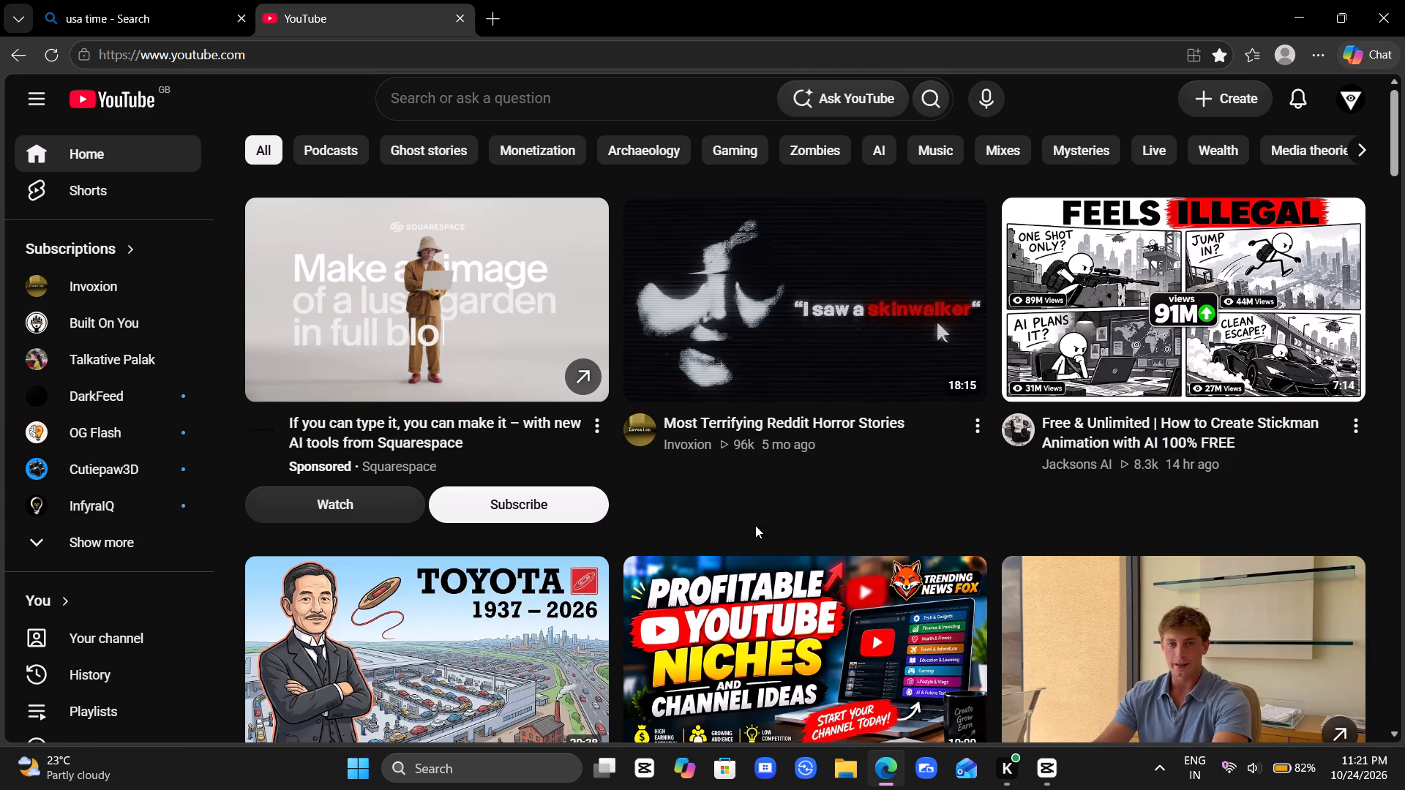
# Browse the YouTube home feed recommendations for Reddit horror story videos.
pyautogui.scroll(-3, 755, 525)
pyautogui.scroll(1, 755, 525)
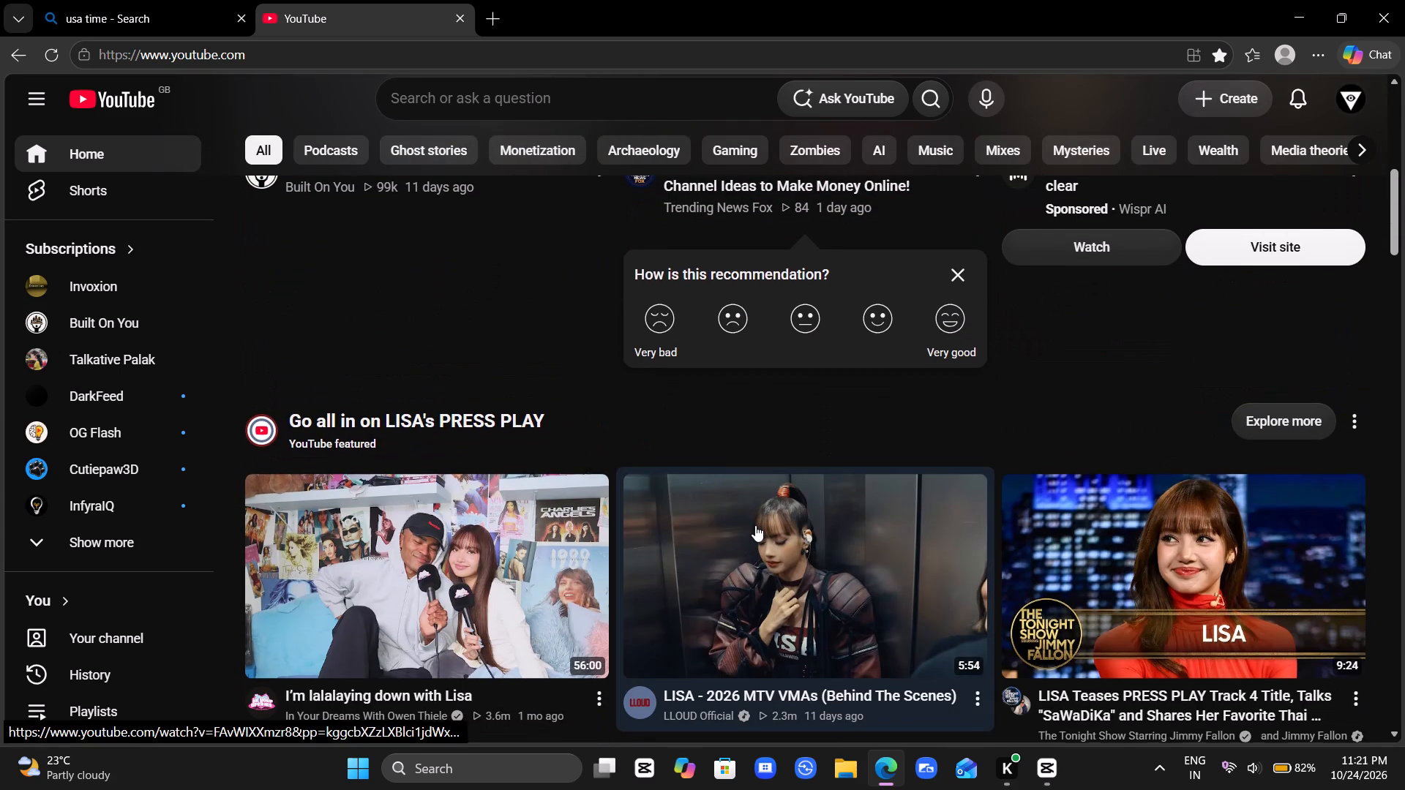
pyautogui.scroll(1, 755, 525)
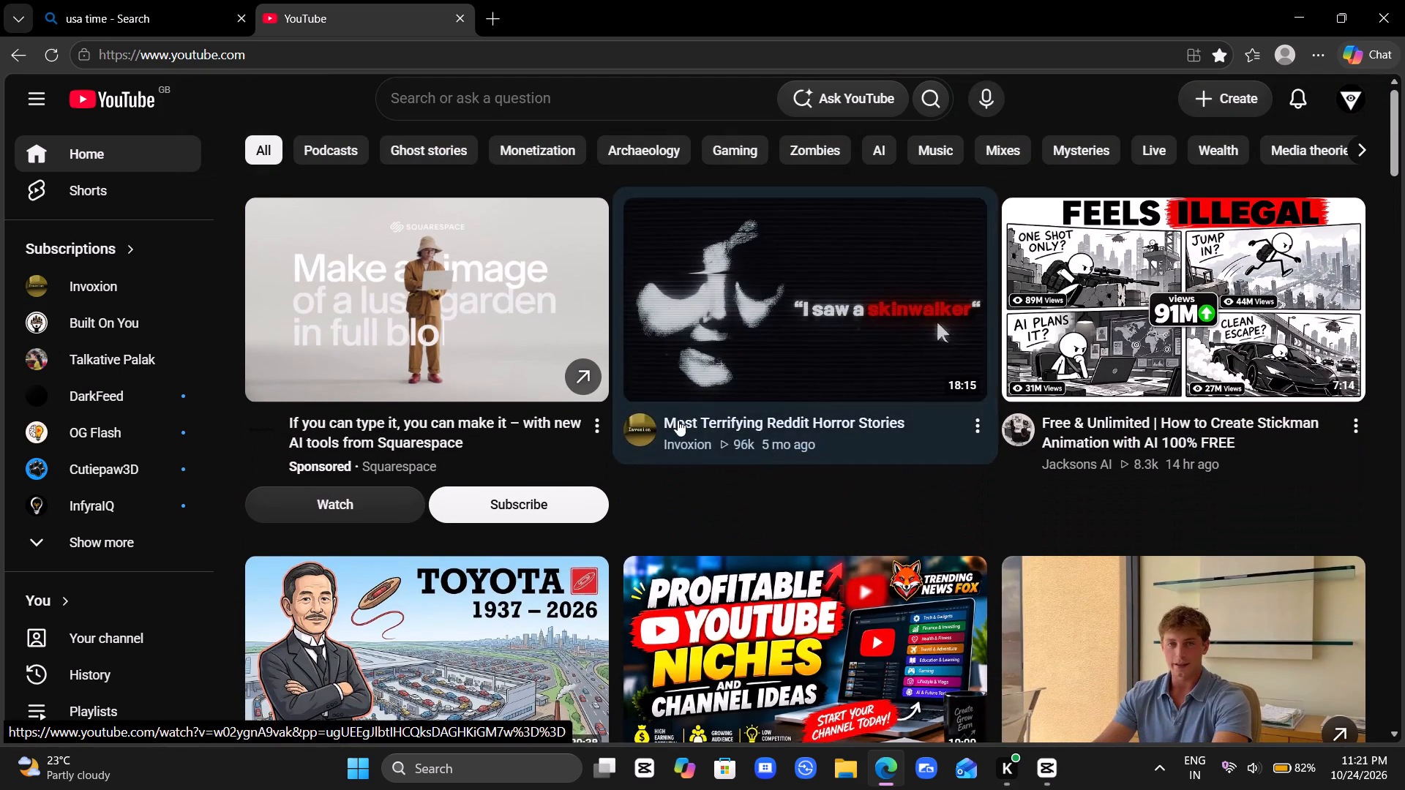
pyautogui.scroll(-5, 751, 505)
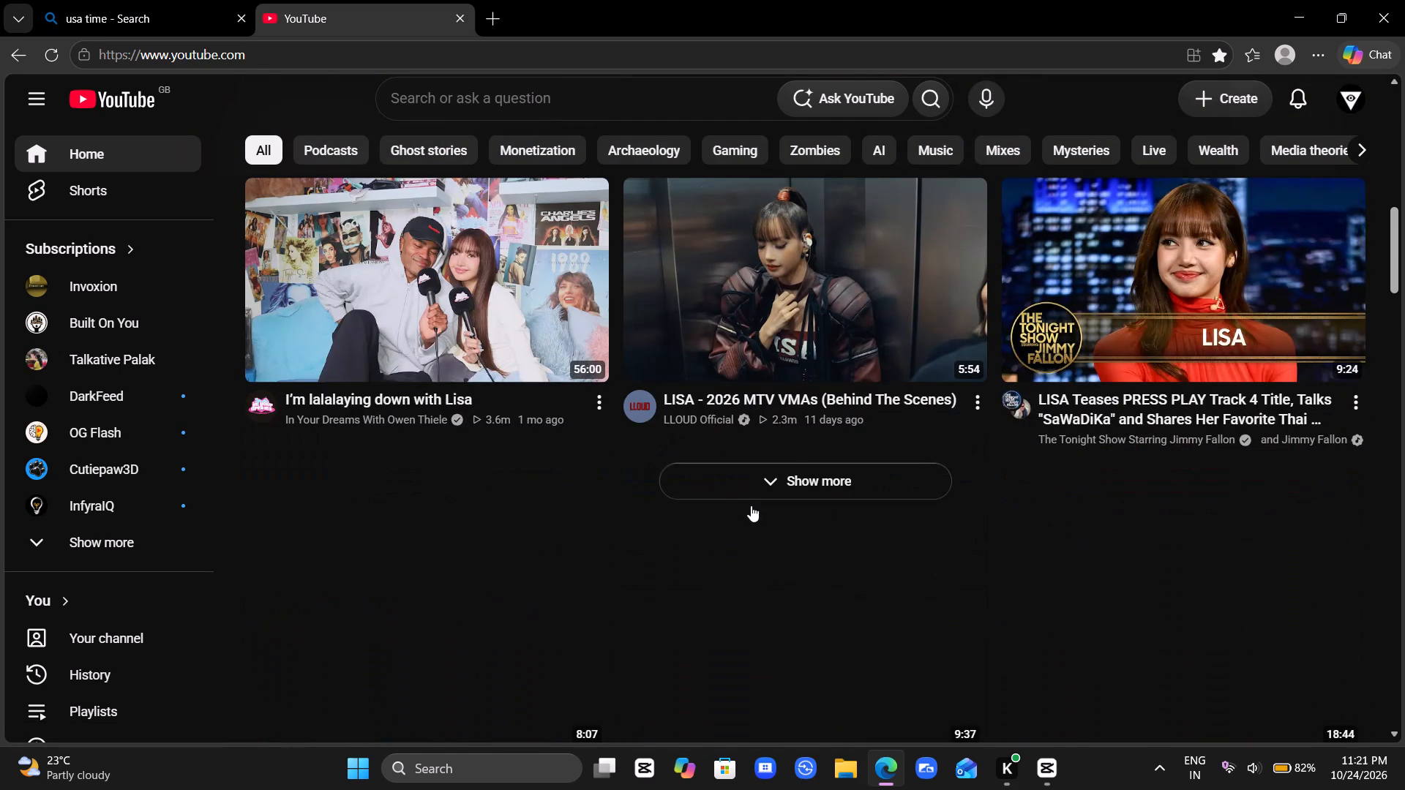
pyautogui.scroll(-1, 751, 505)
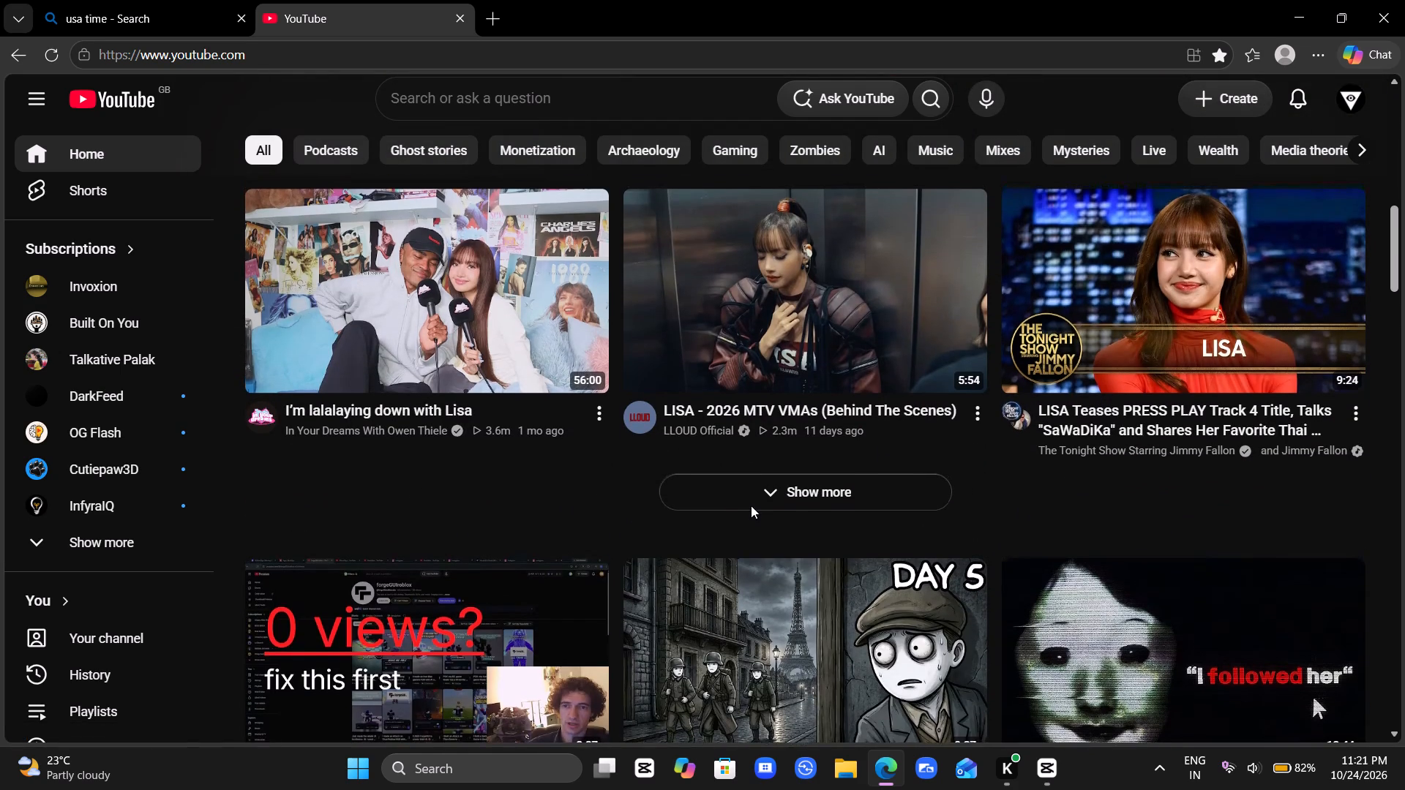
pyautogui.scroll(-2, 751, 505)
pyautogui.scroll(1, 751, 505)
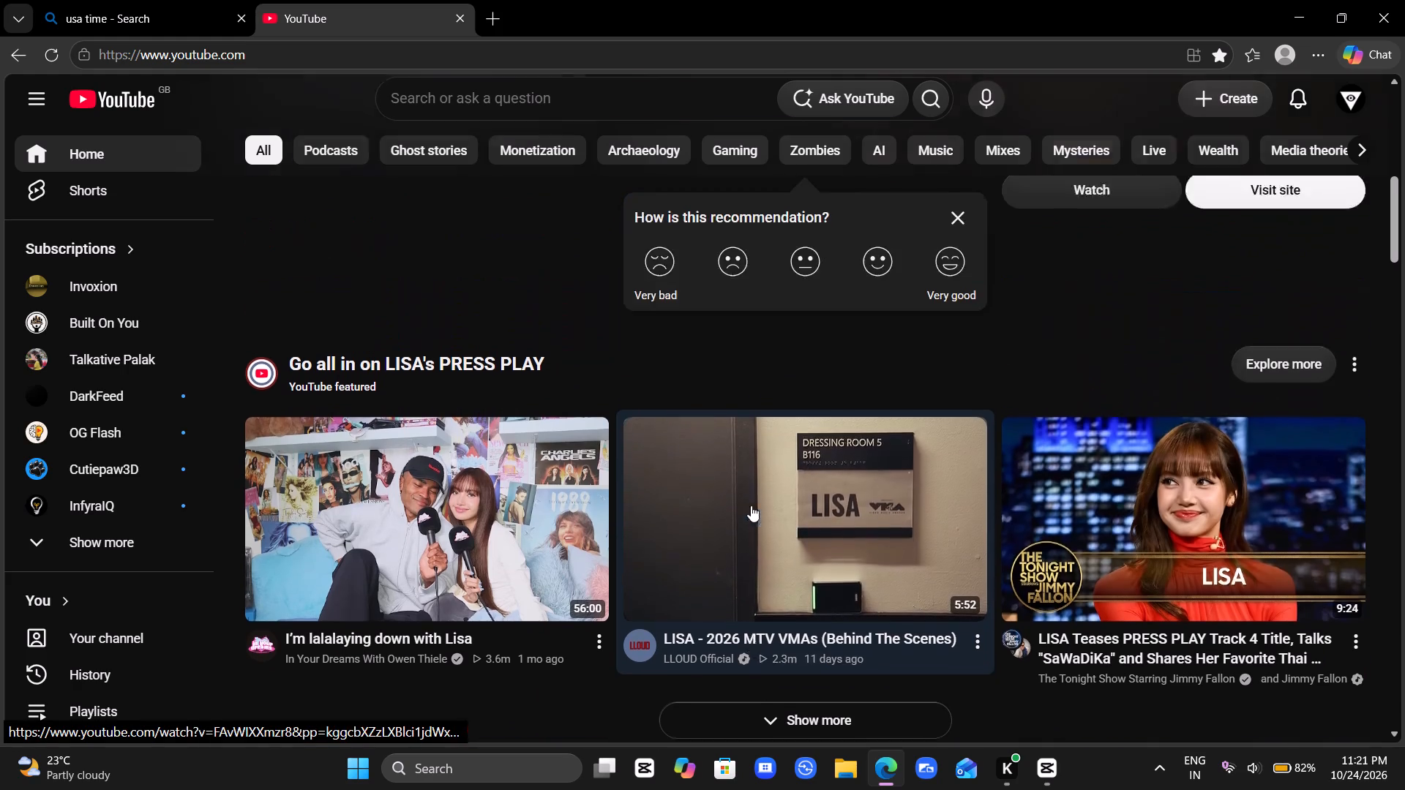
pyautogui.scroll(3, 751, 505)
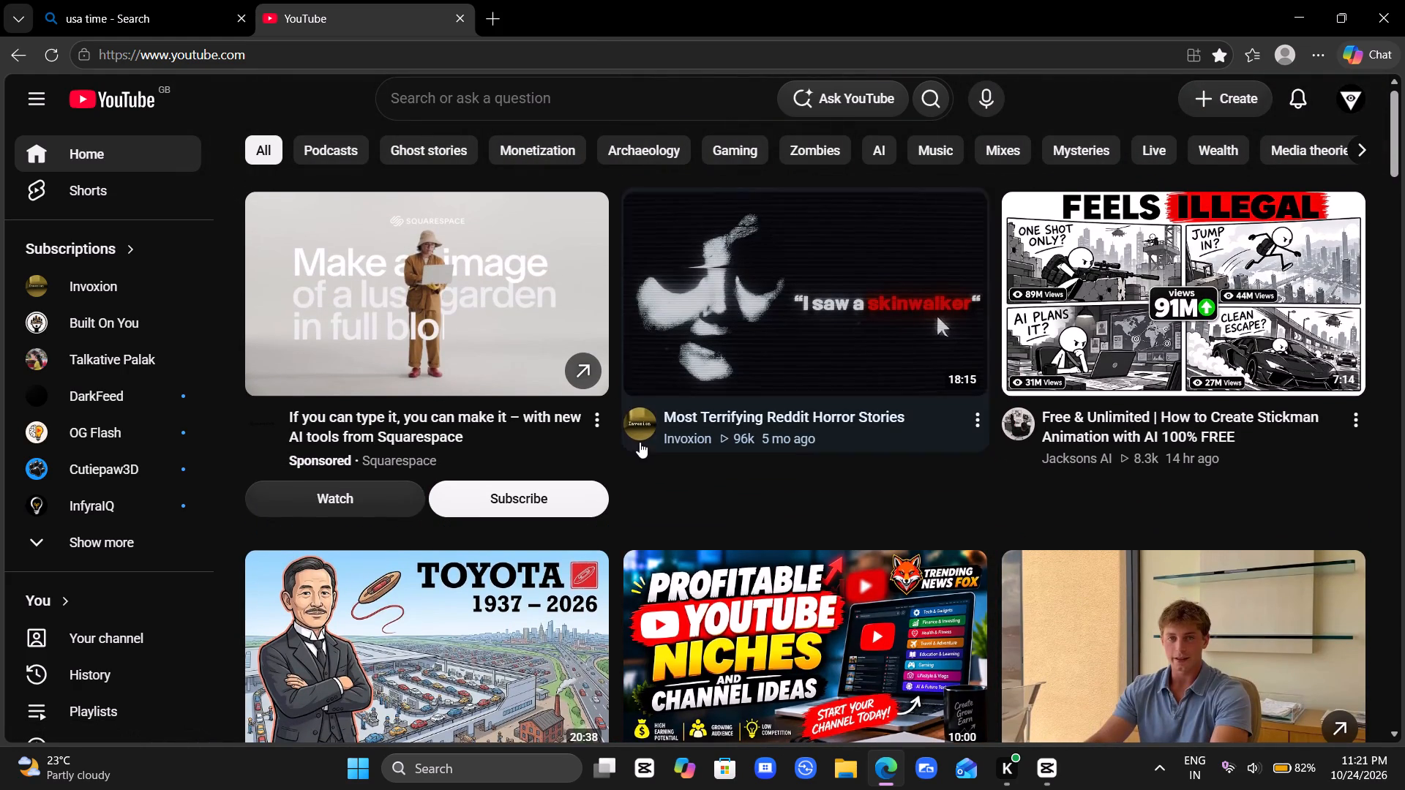
# Open the Invoxion channel's videos and look through the thumbnails and titles of its Reddit horror uploads.
pyautogui.click(639, 421)
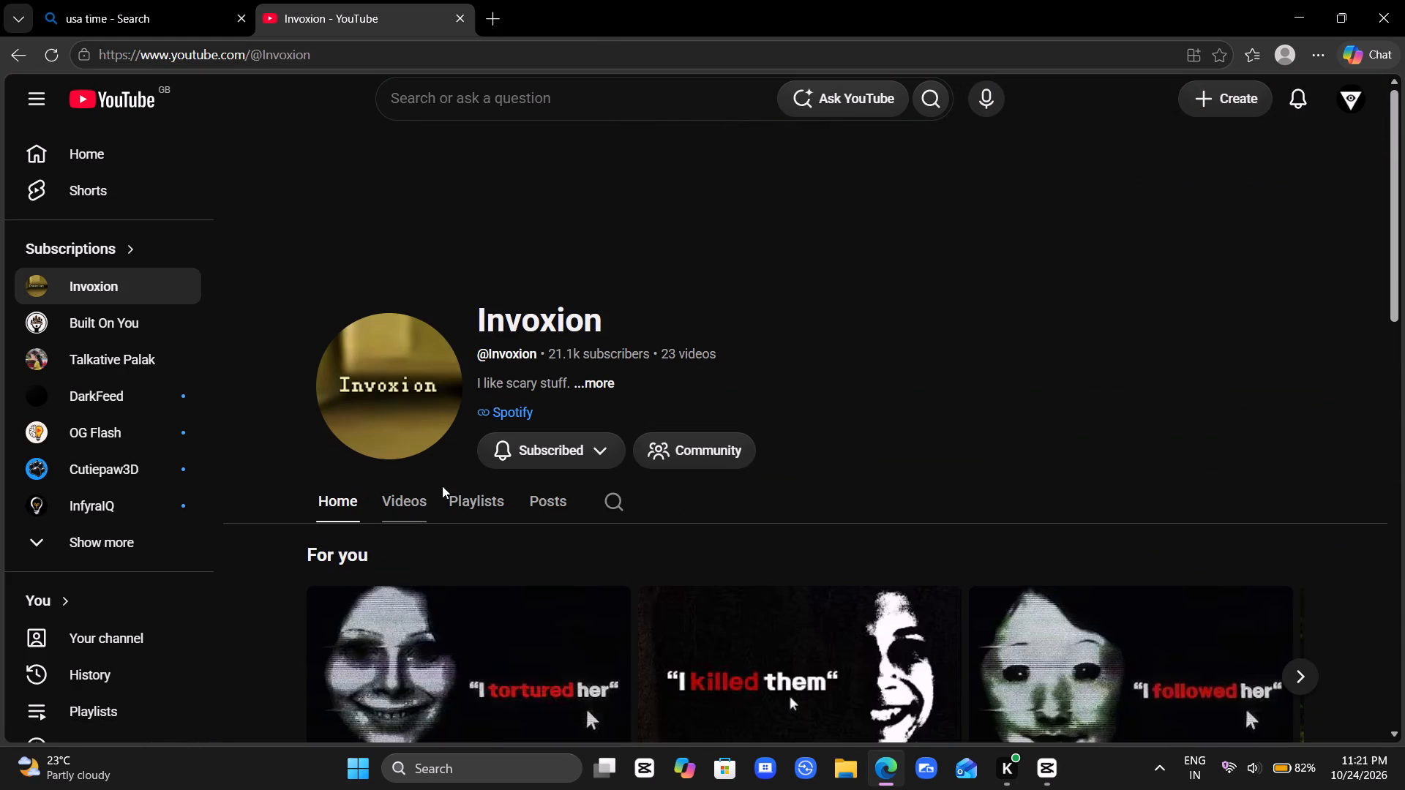
pyautogui.click(405, 500)
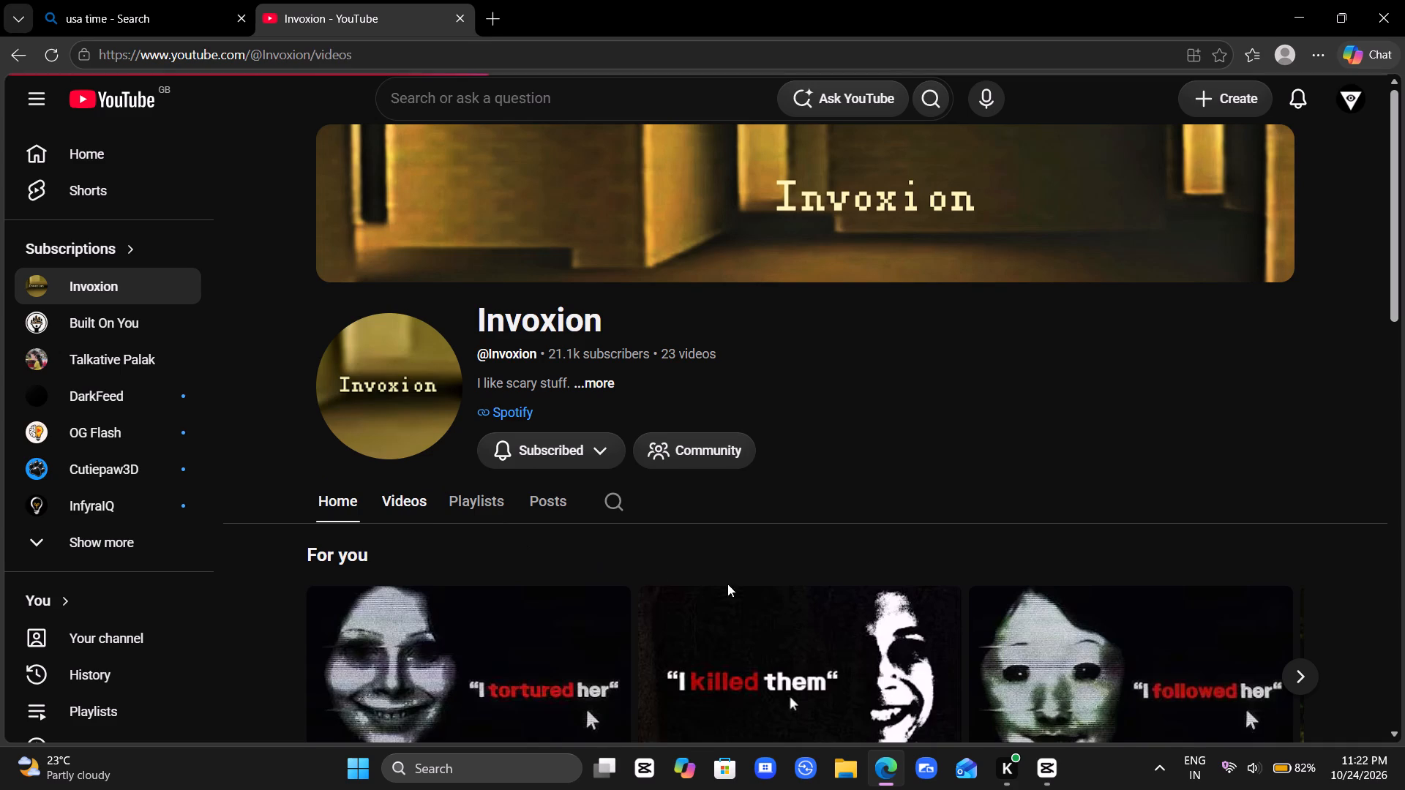
pyautogui.scroll(-2, 797, 481)
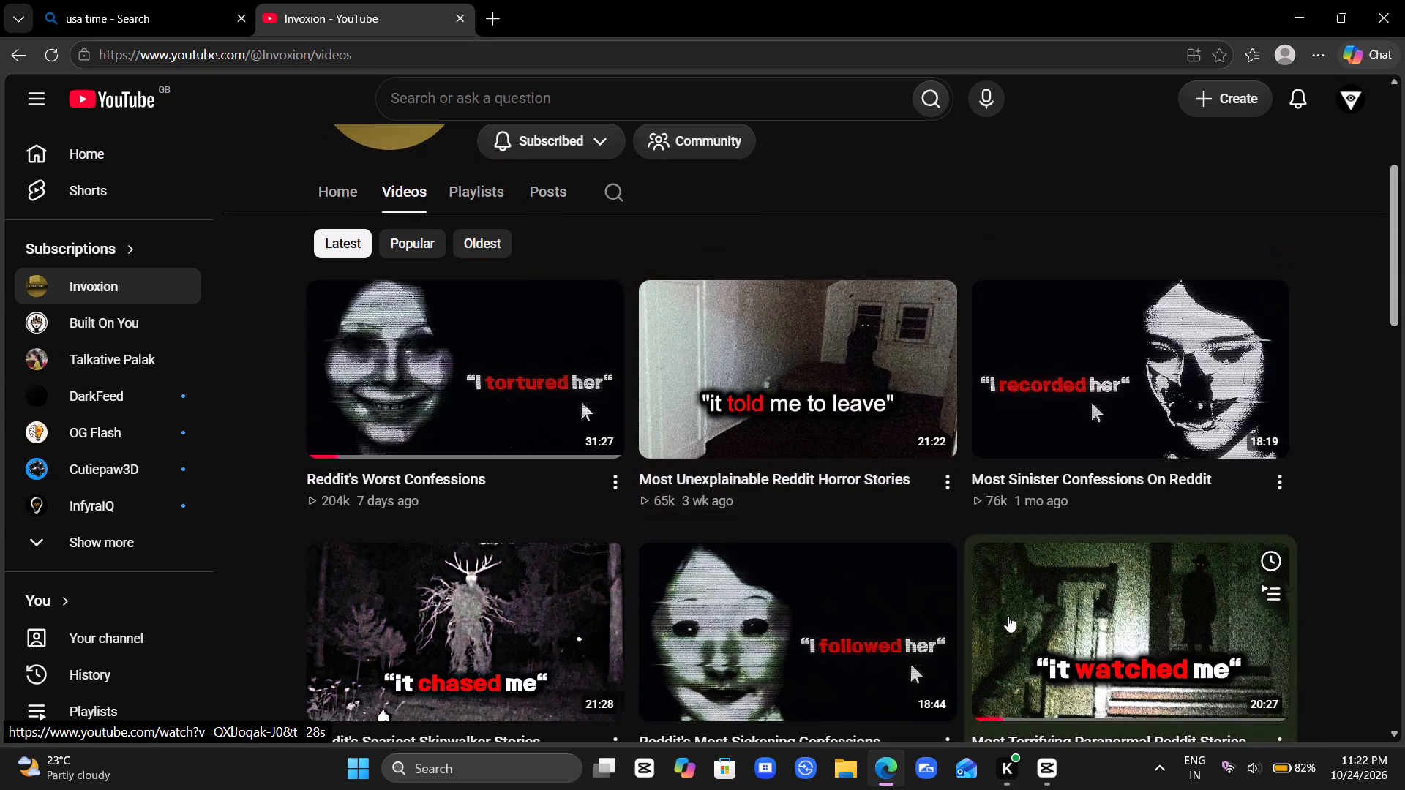
pyautogui.scroll(-2, 1008, 616)
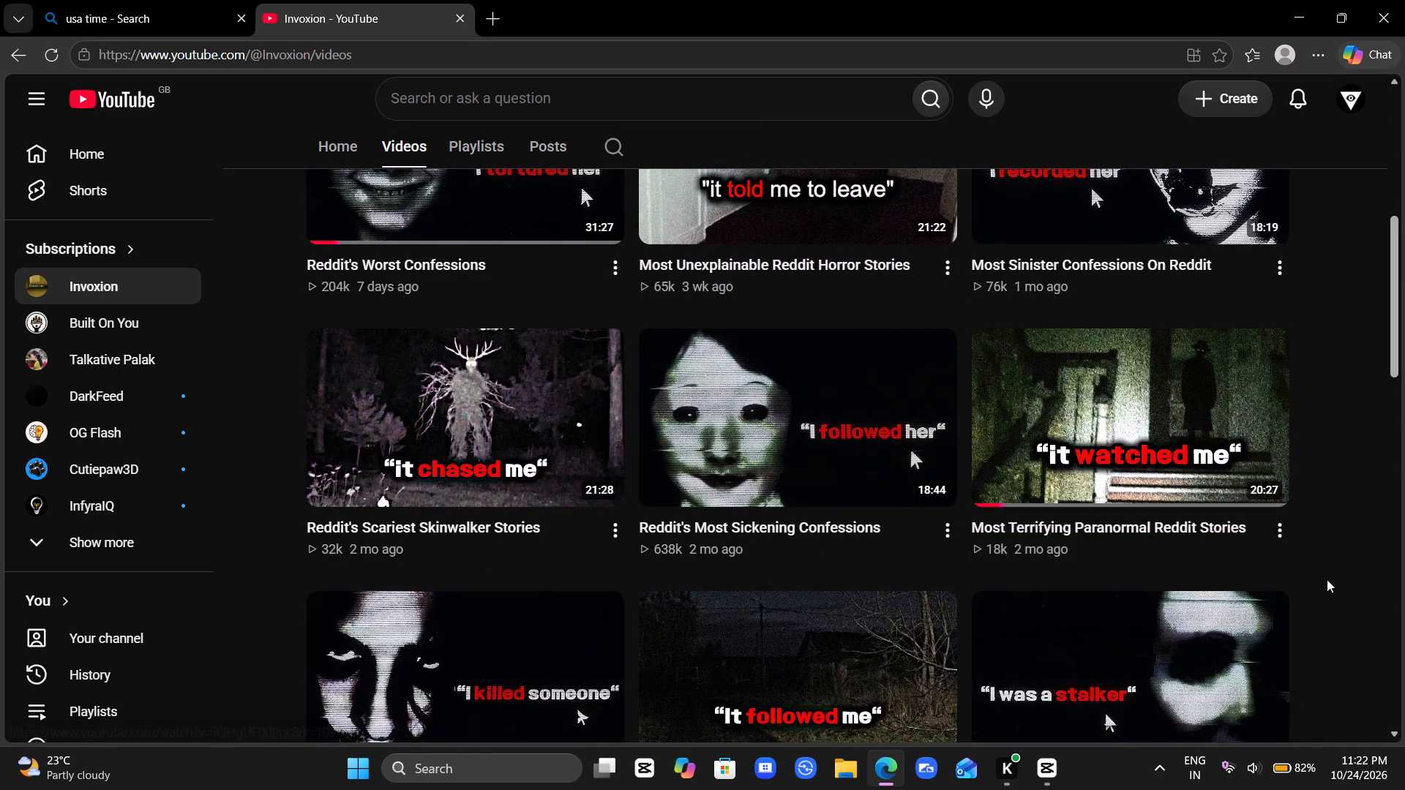
pyautogui.scroll(-2, 1327, 579)
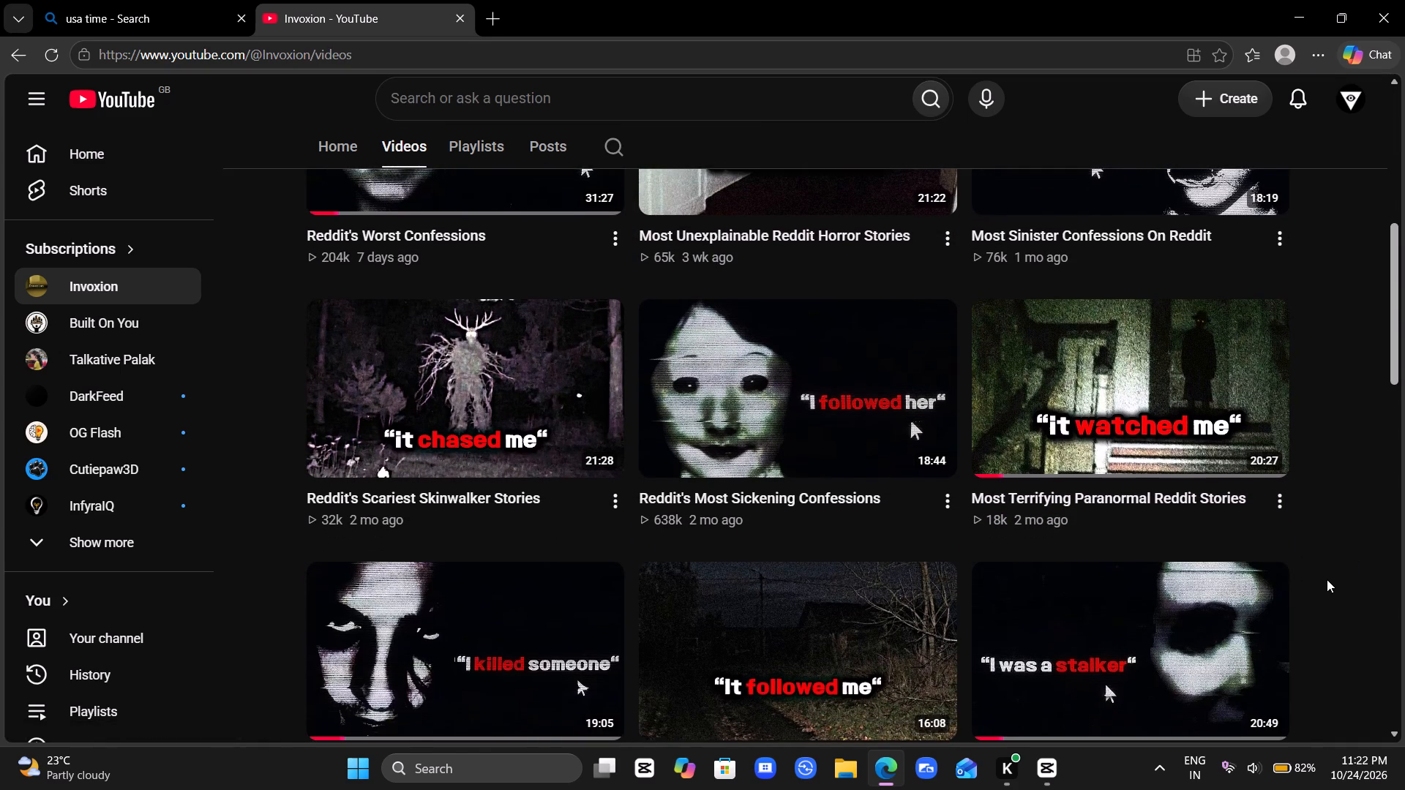
pyautogui.scroll(-2, 1327, 579)
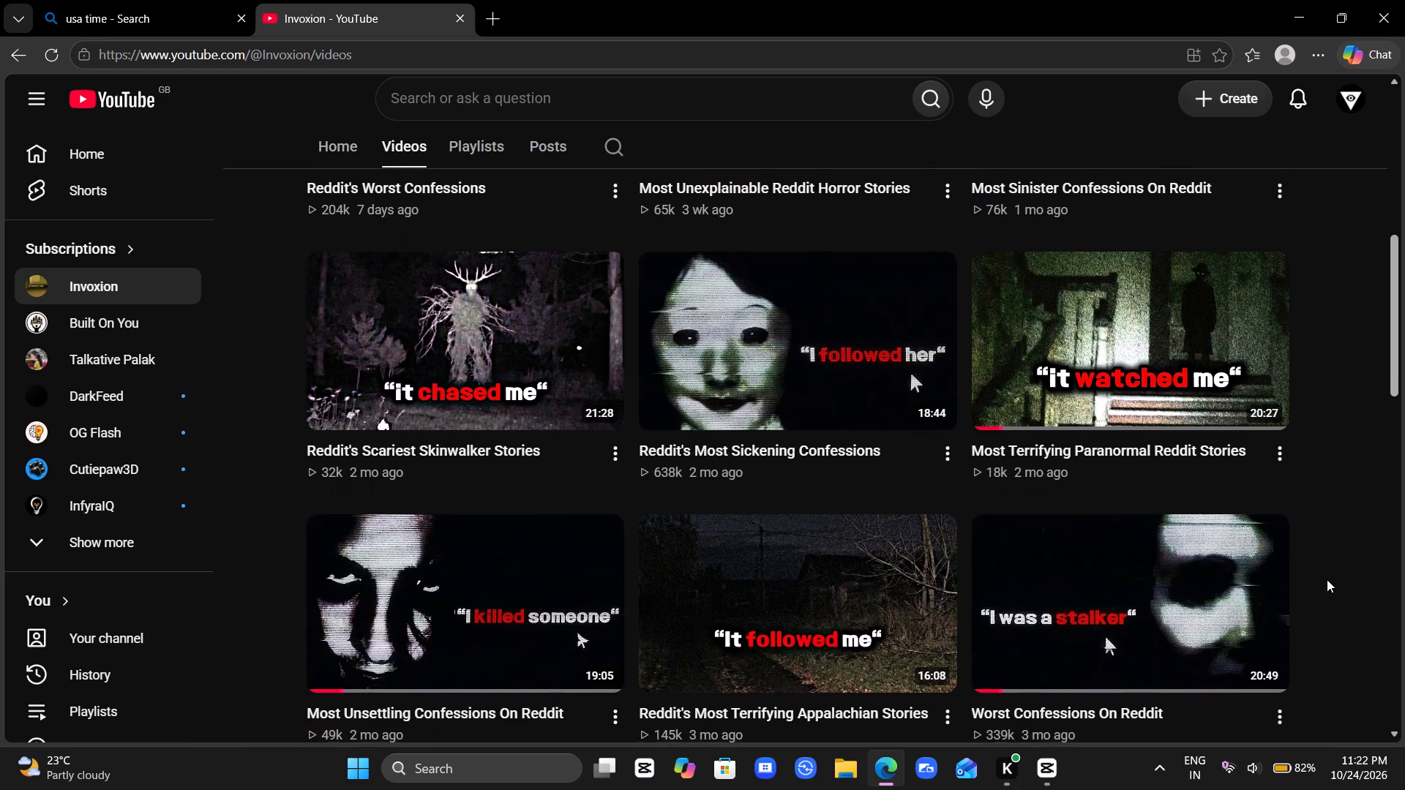
pyautogui.scroll(-6, 1327, 579)
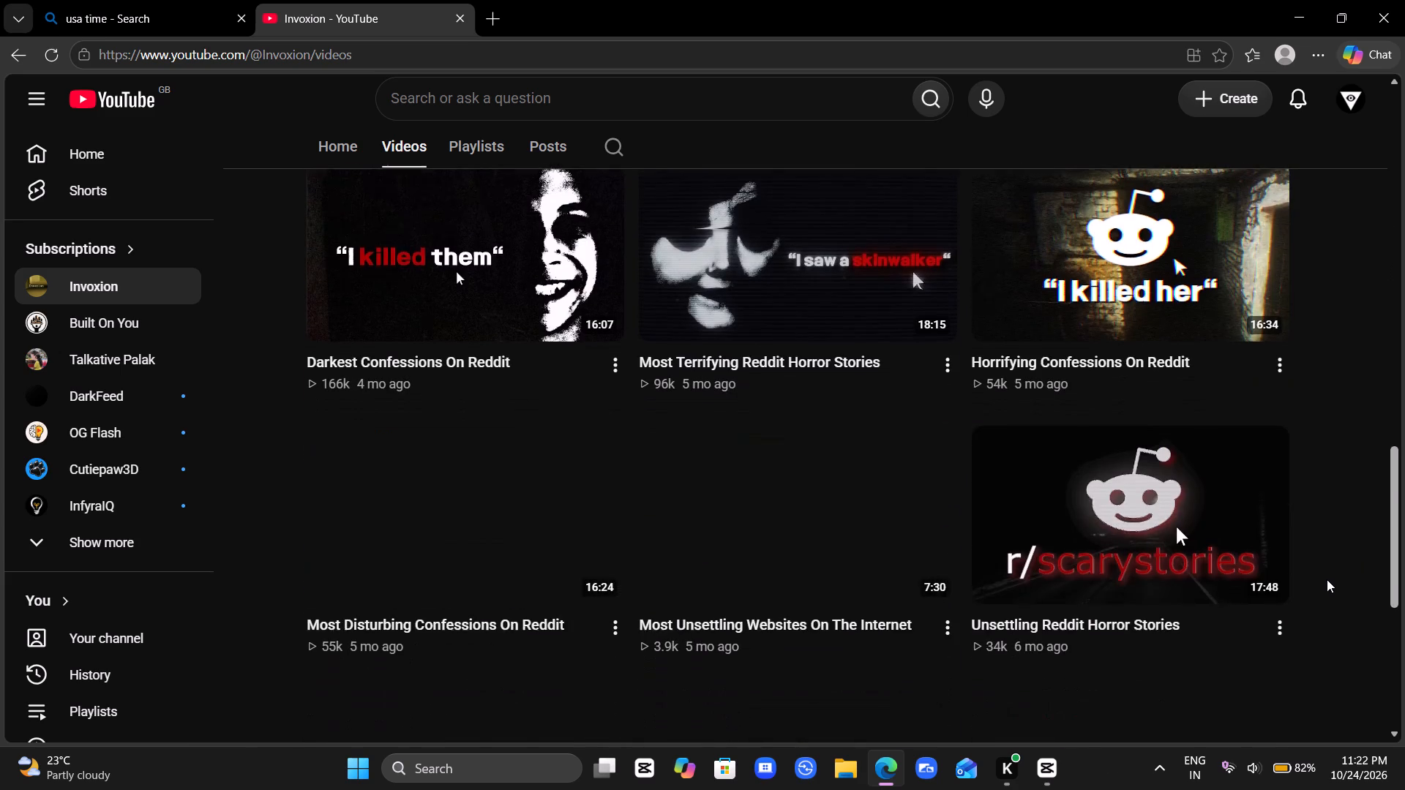
pyautogui.scroll(-4, 1327, 579)
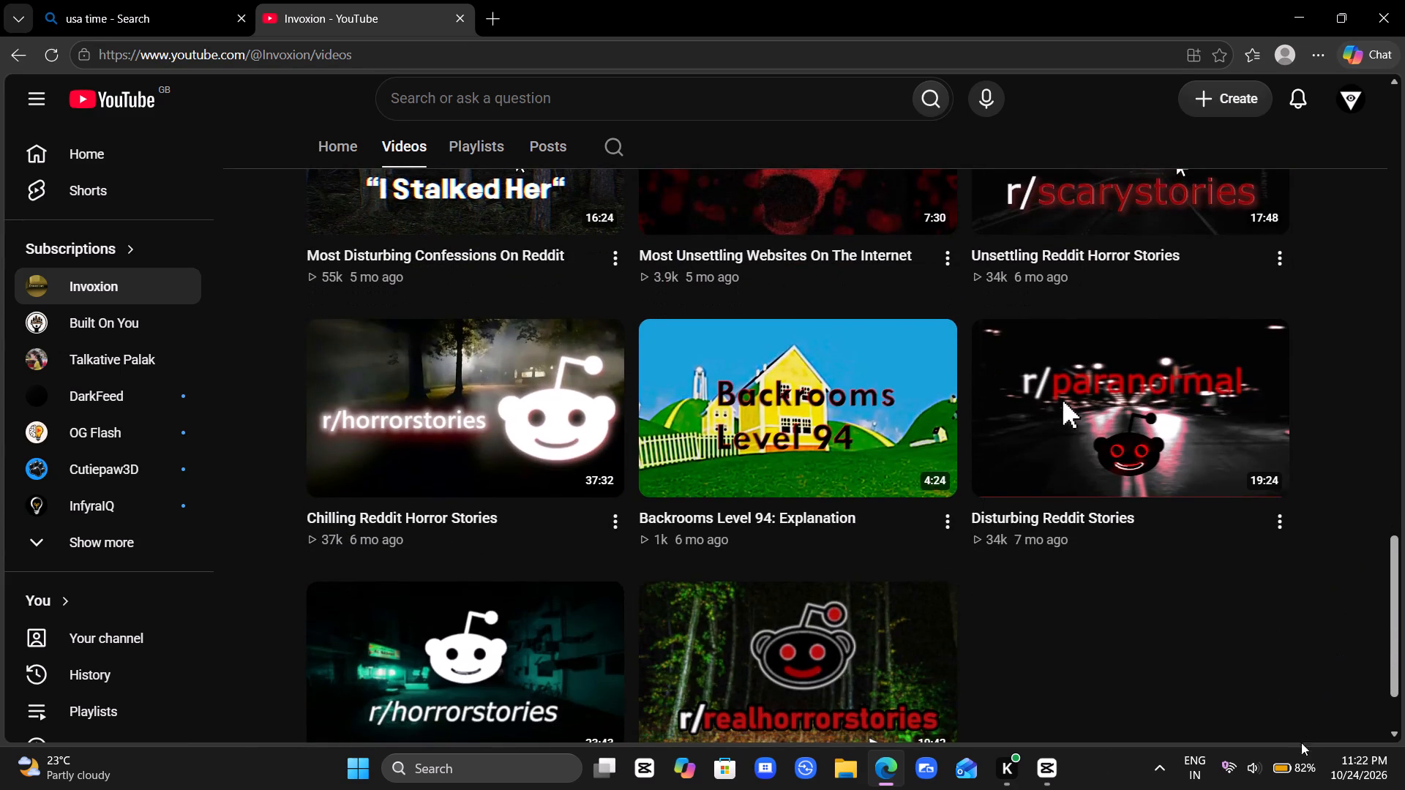
pyautogui.click(1294, 744)
pyautogui.scroll(-1, 1226, 636)
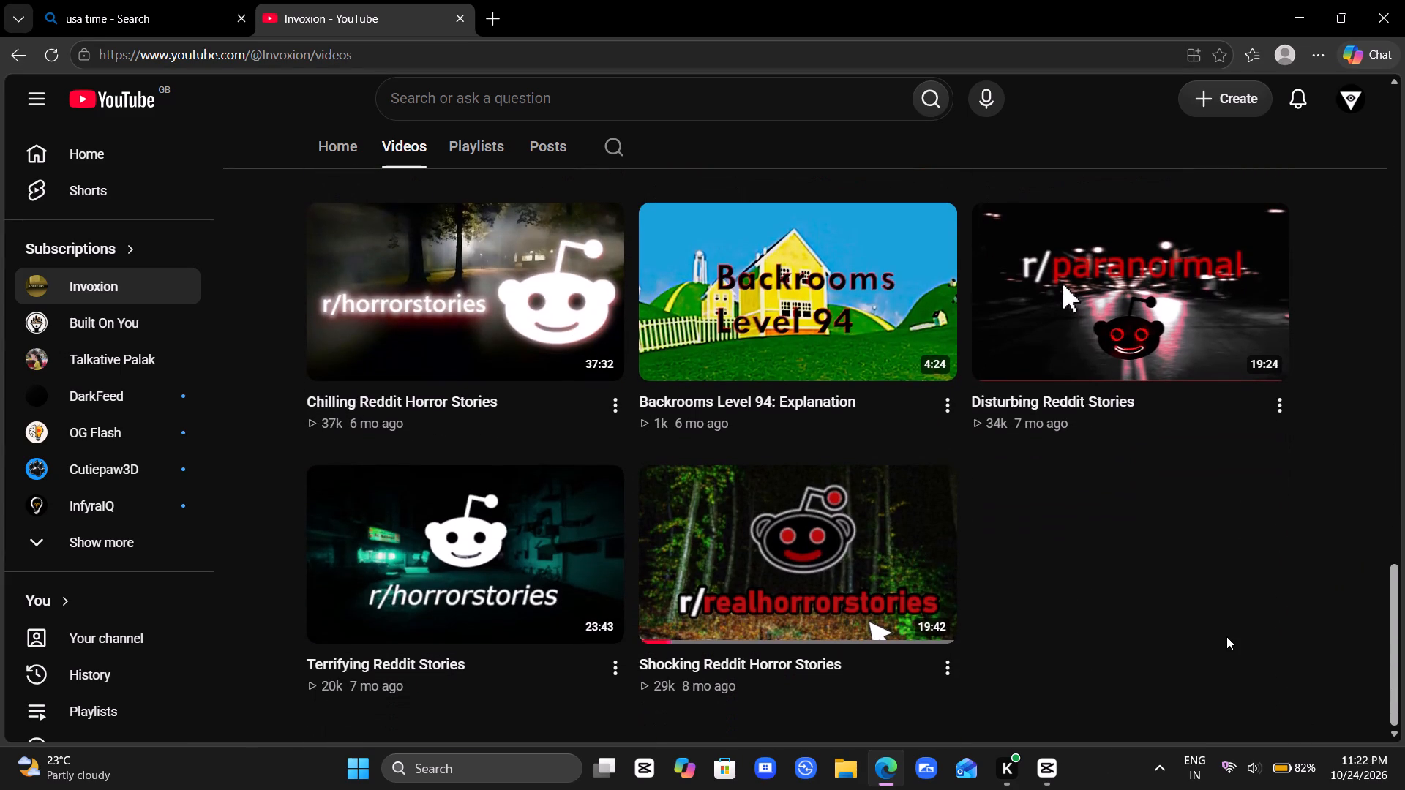
pyautogui.scroll(1, 1186, 632)
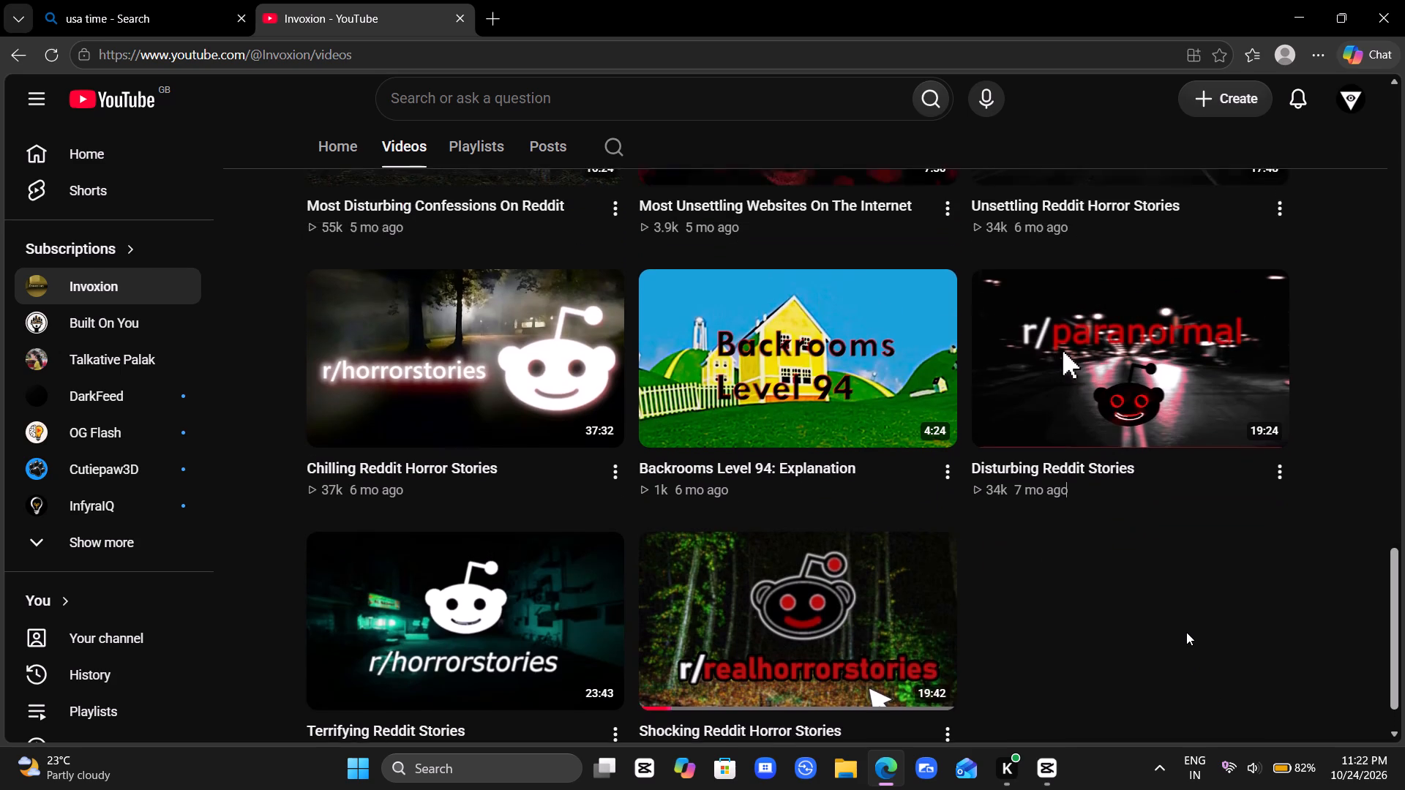
pyautogui.scroll(2, 1186, 632)
pyautogui.scroll(1, 1314, 571)
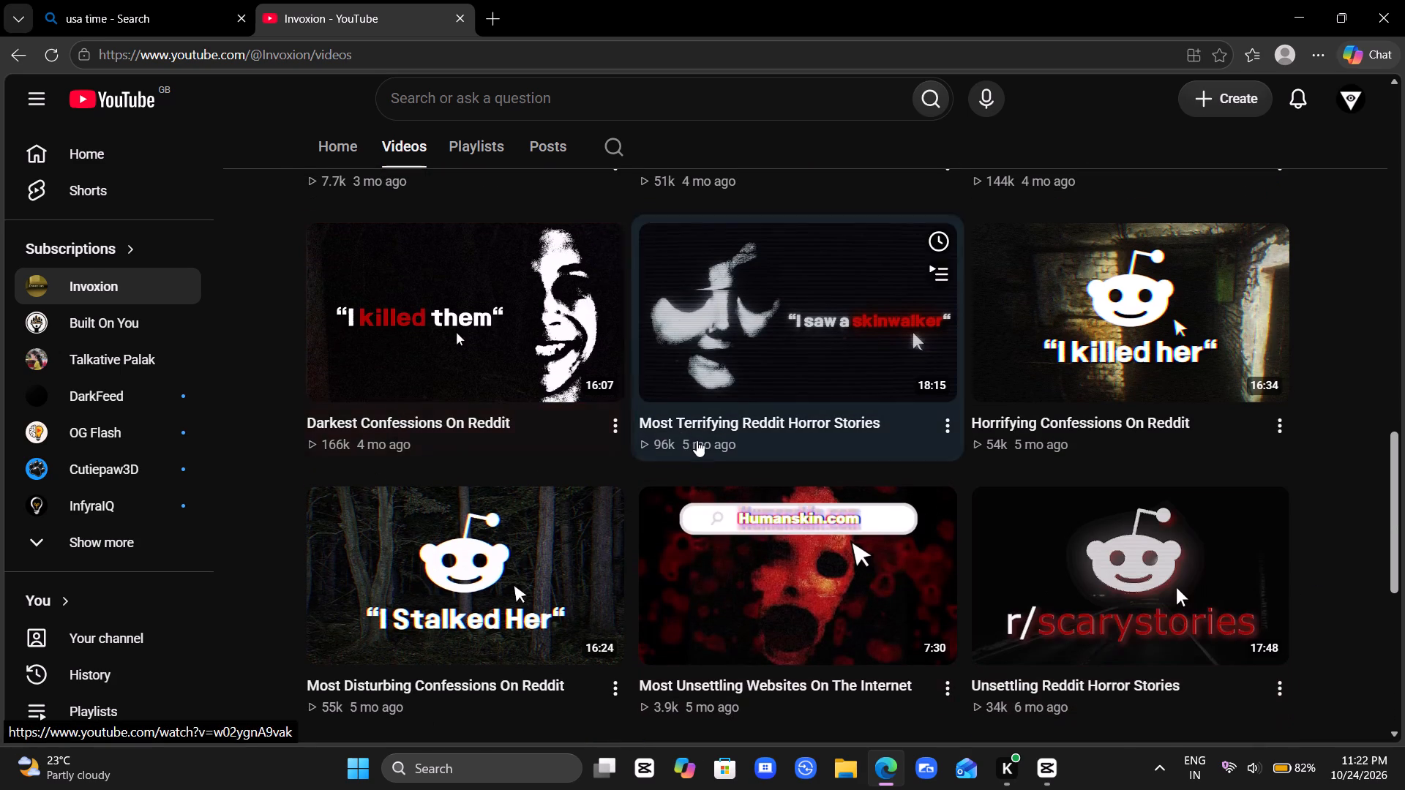
pyautogui.scroll(3, 697, 440)
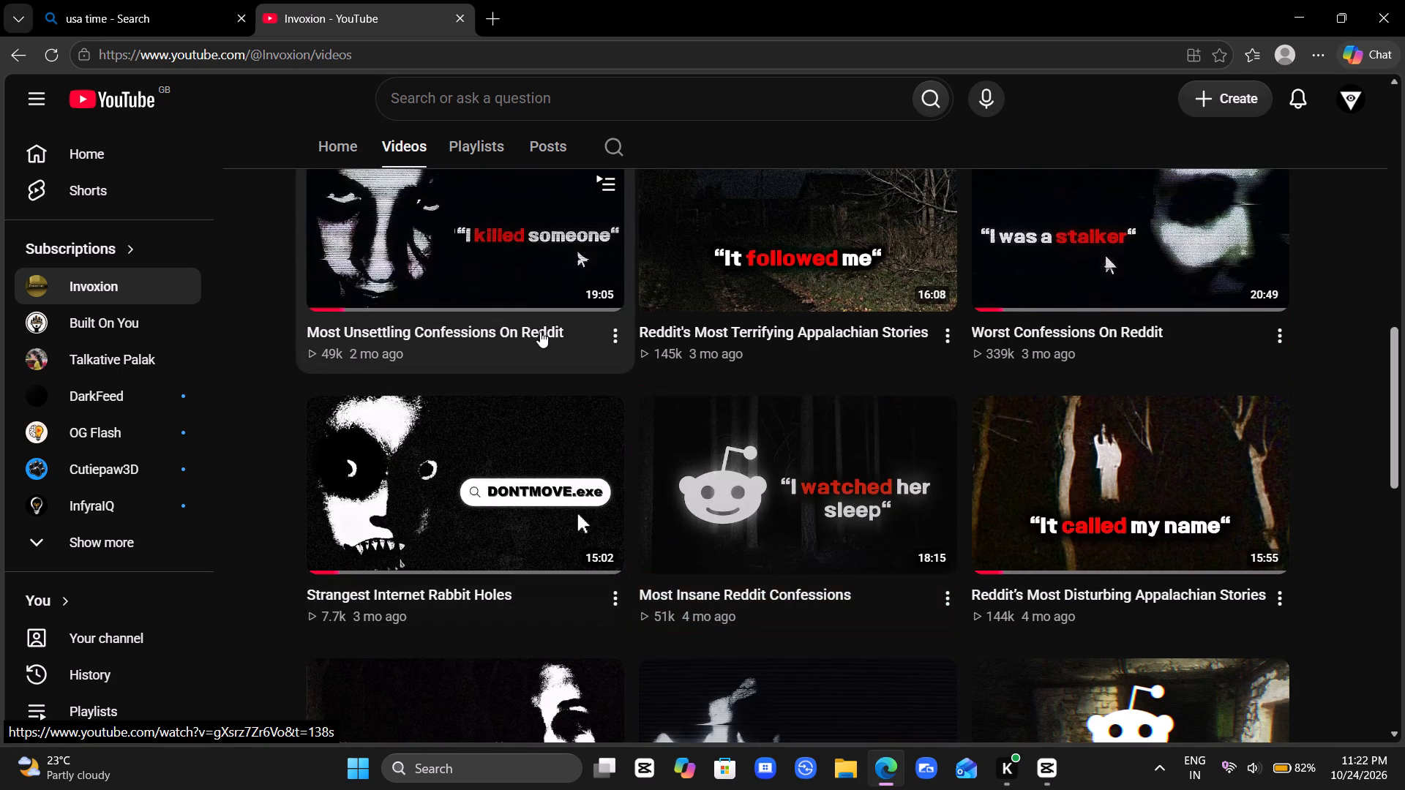
pyautogui.scroll(1, 540, 331)
# Replace the "usa time" web search with "horror image" and show the image results.
pyautogui.click(160, 0)
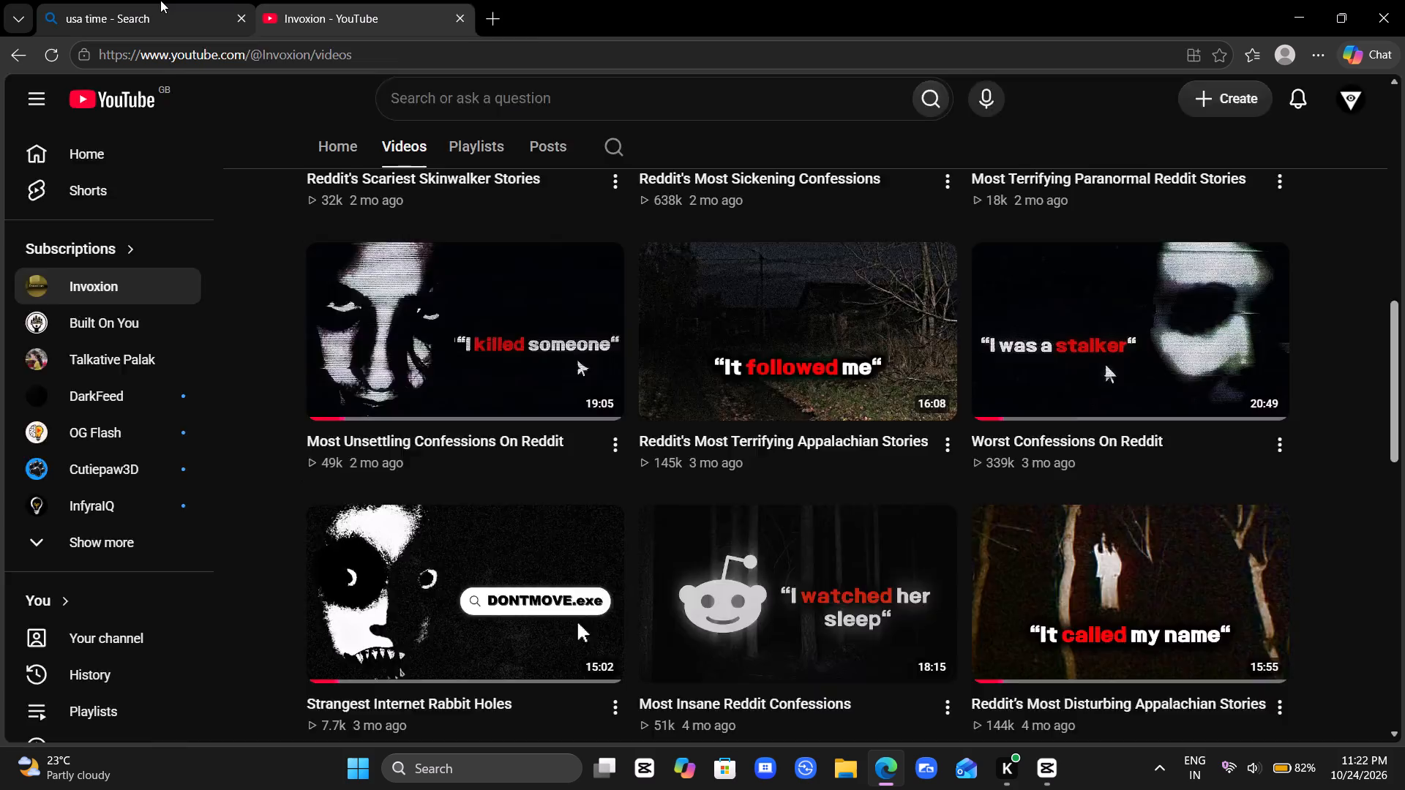
pyautogui.moveTo(302, 127); pyautogui.dragTo(116, 83)
pyautogui.write('horror image')
pyautogui.press('space')
pyautogui.press('Return')
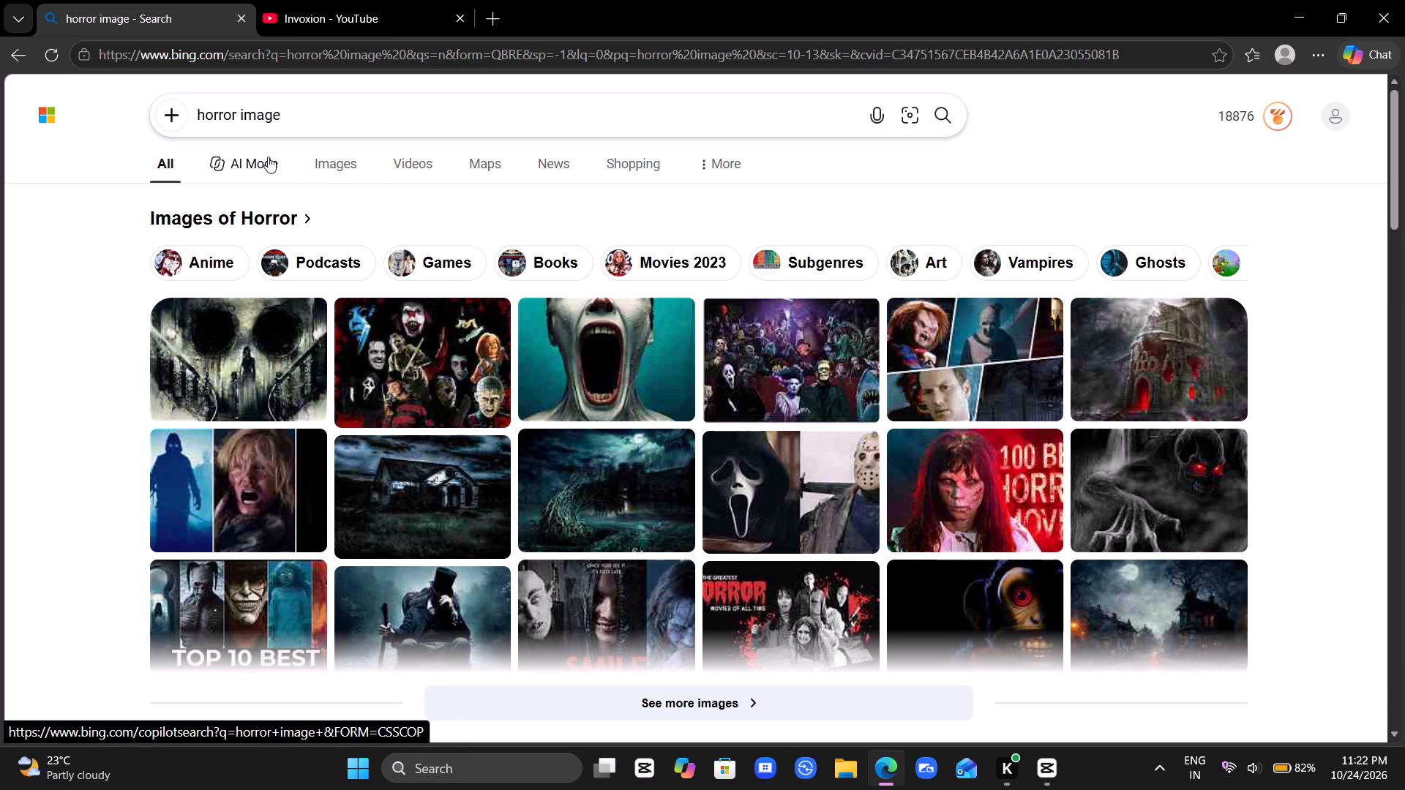
pyautogui.click(323, 173)
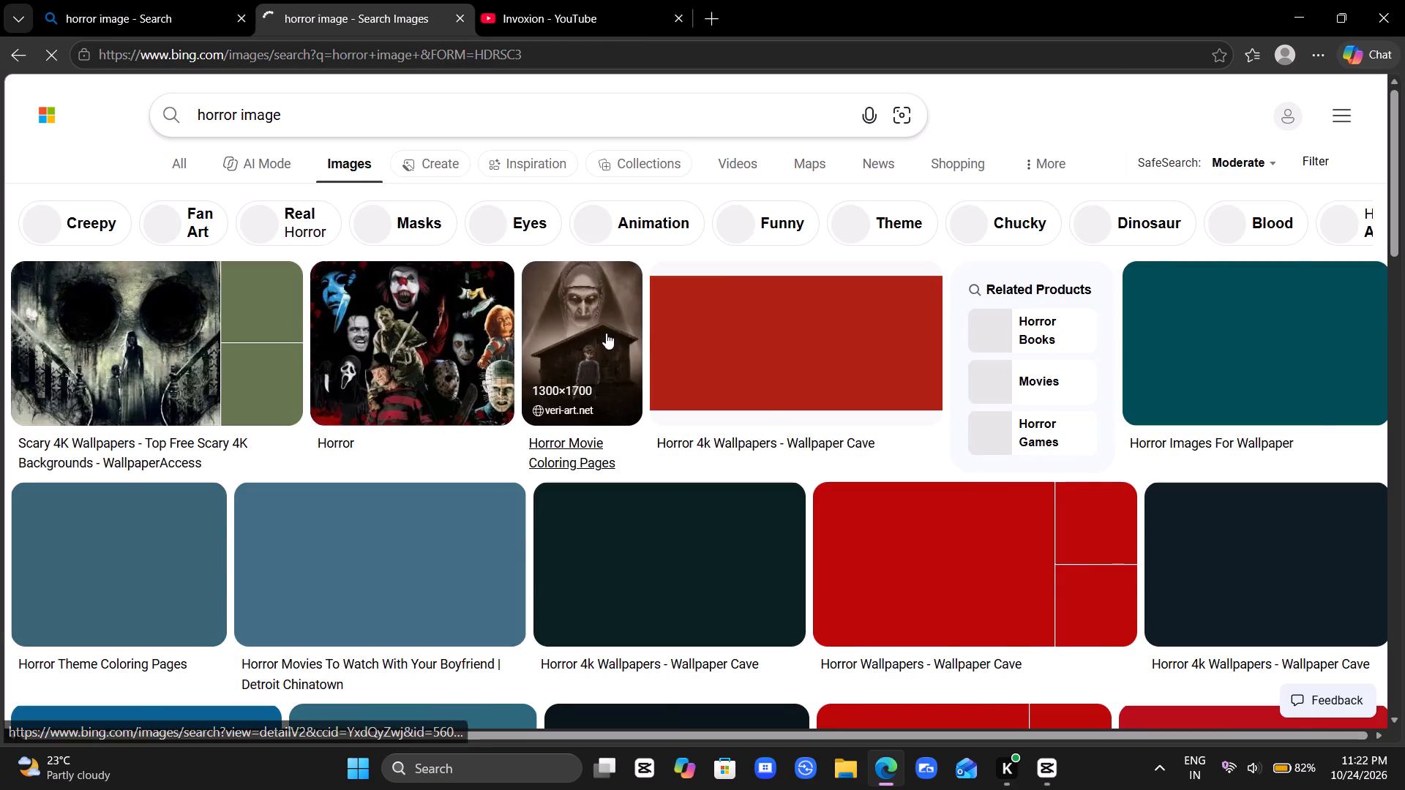
# Browse the horror image results for a suitable scary face picture.
pyautogui.scroll(-1, 790, 309)
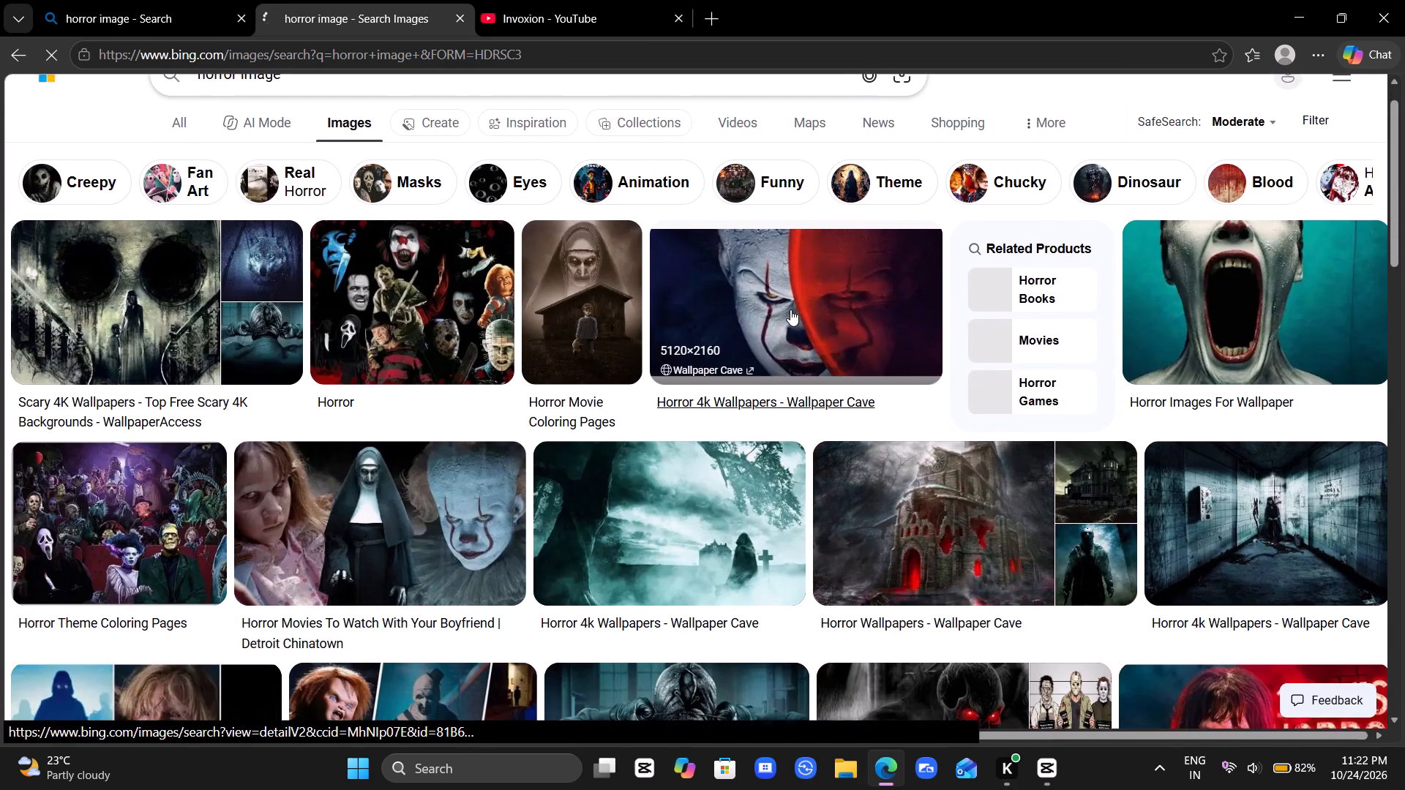
pyautogui.scroll(-3, 790, 309)
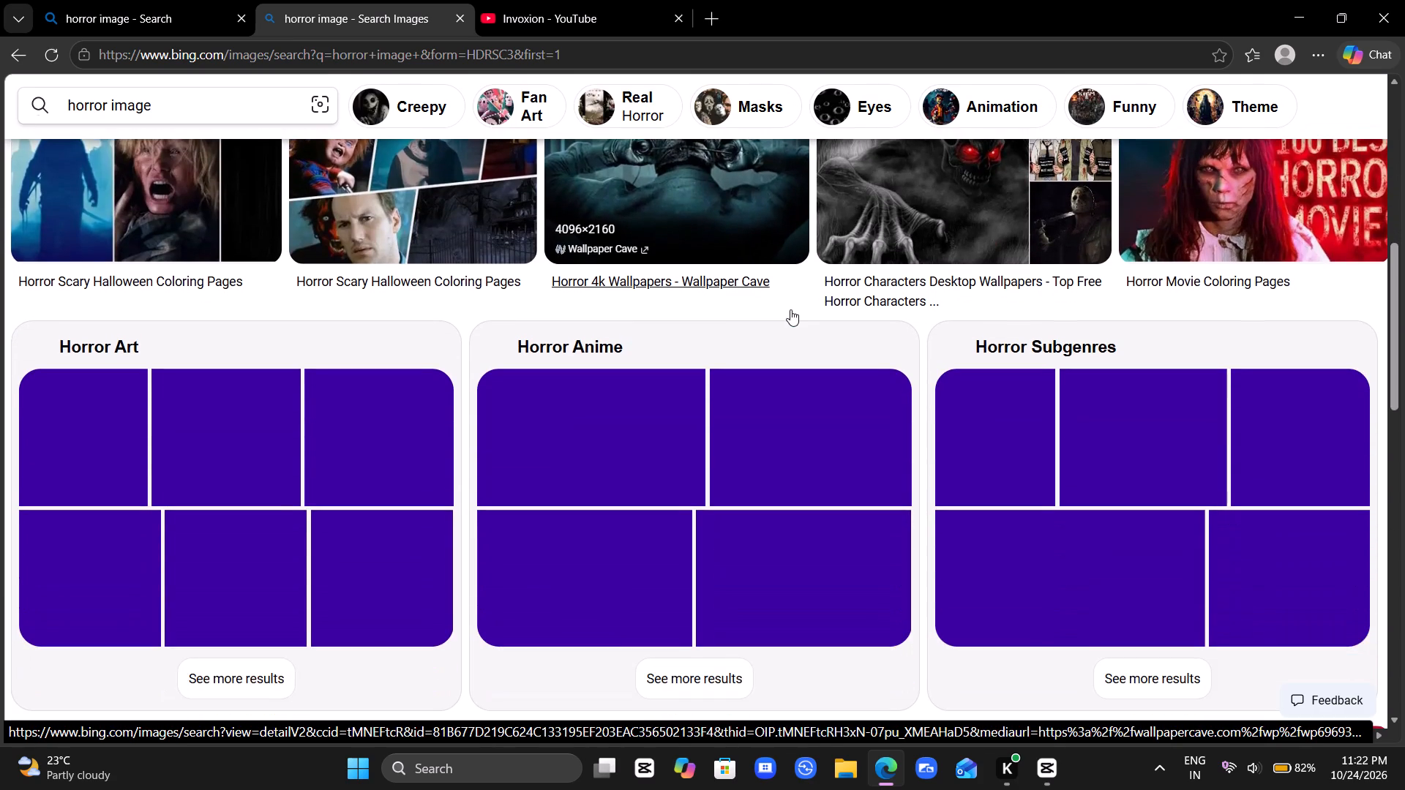
pyautogui.scroll(1, 790, 309)
pyautogui.scroll(-1, 790, 309)
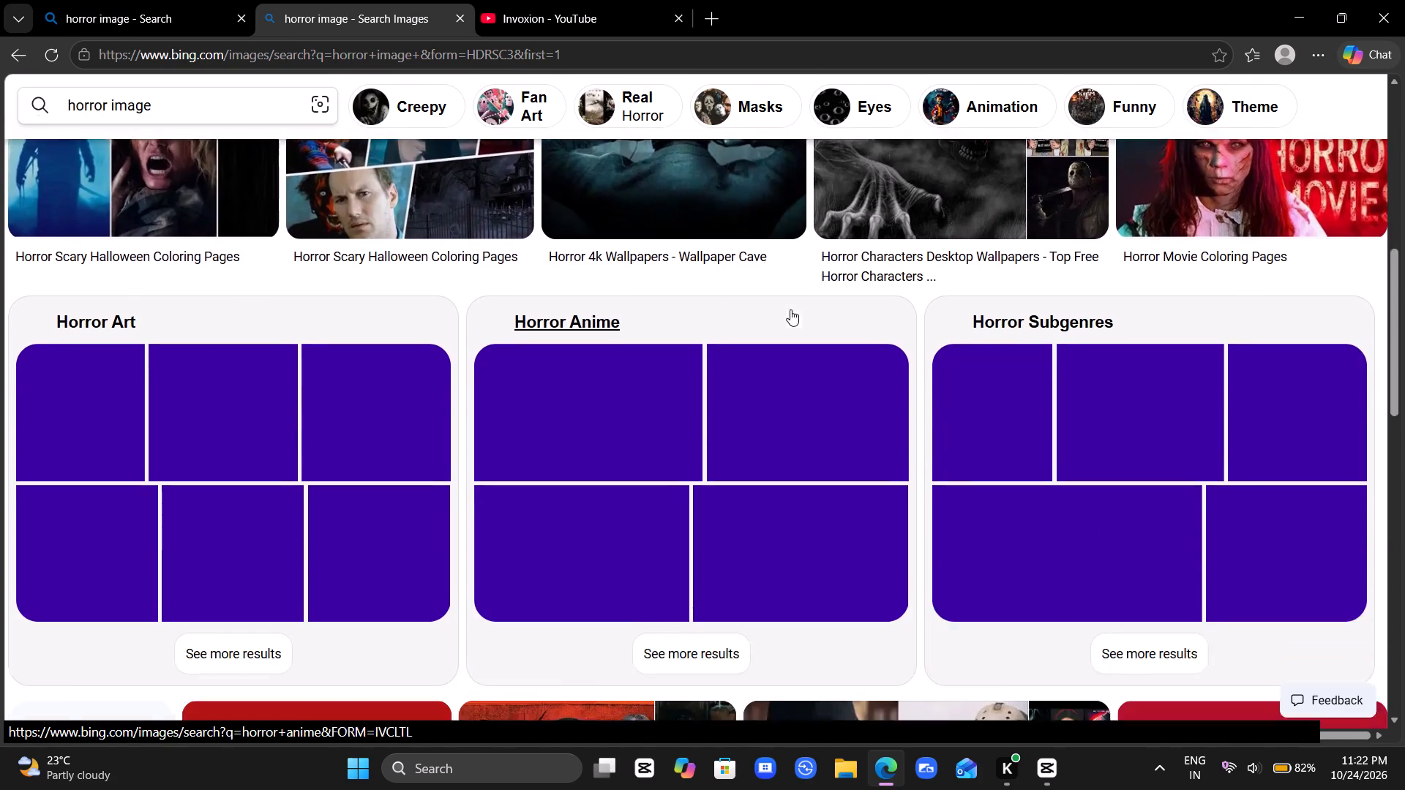
pyautogui.scroll(-5, 790, 309)
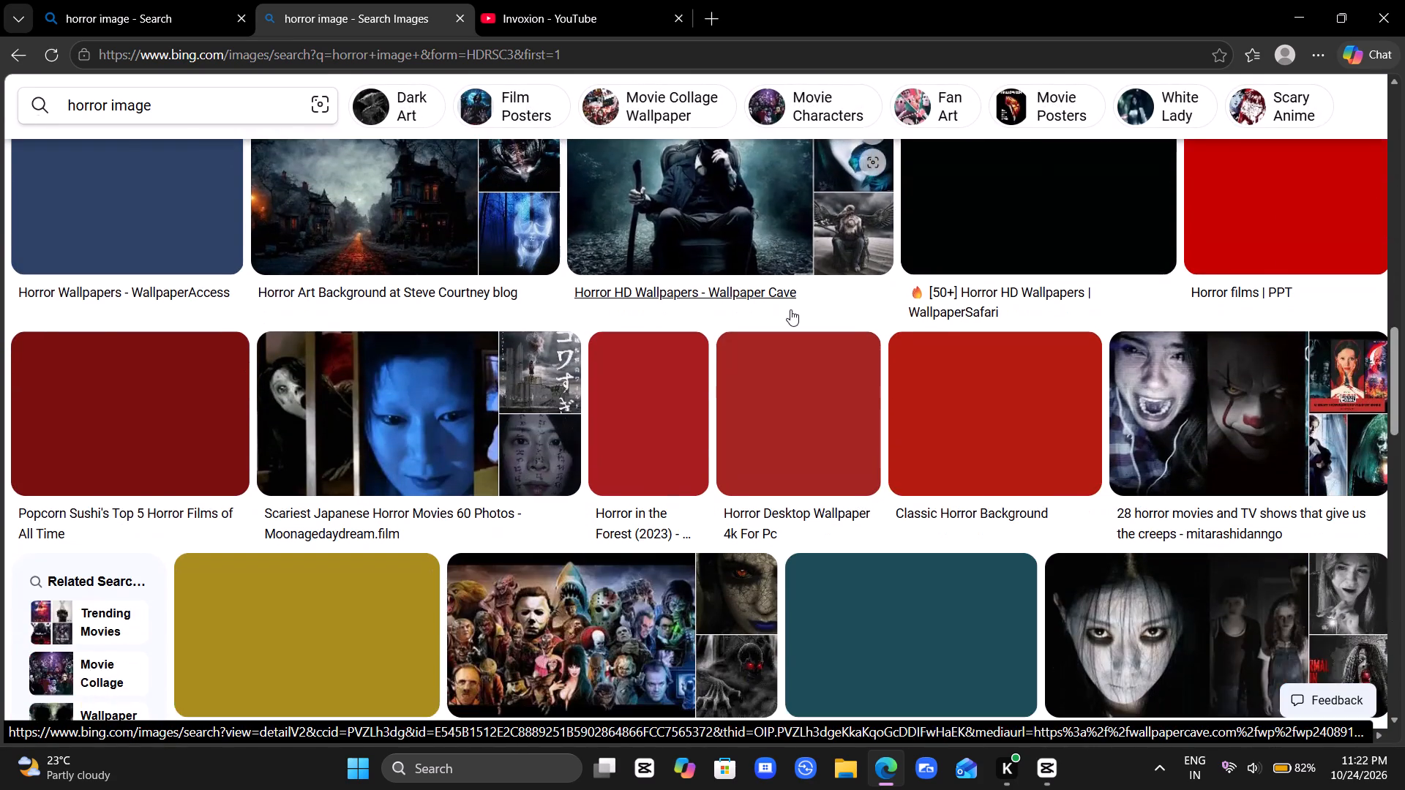
pyautogui.scroll(-3, 790, 309)
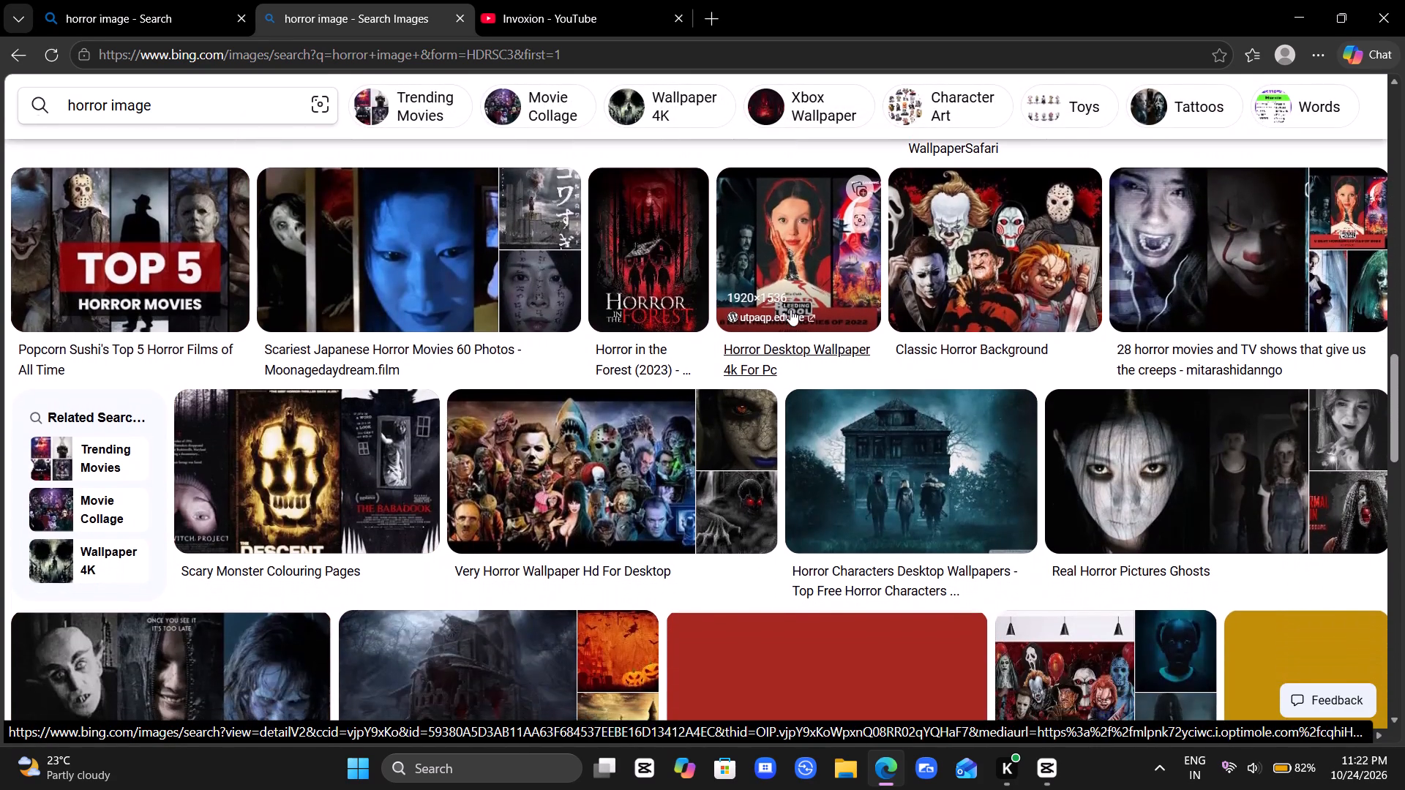
pyautogui.scroll(-3, 790, 309)
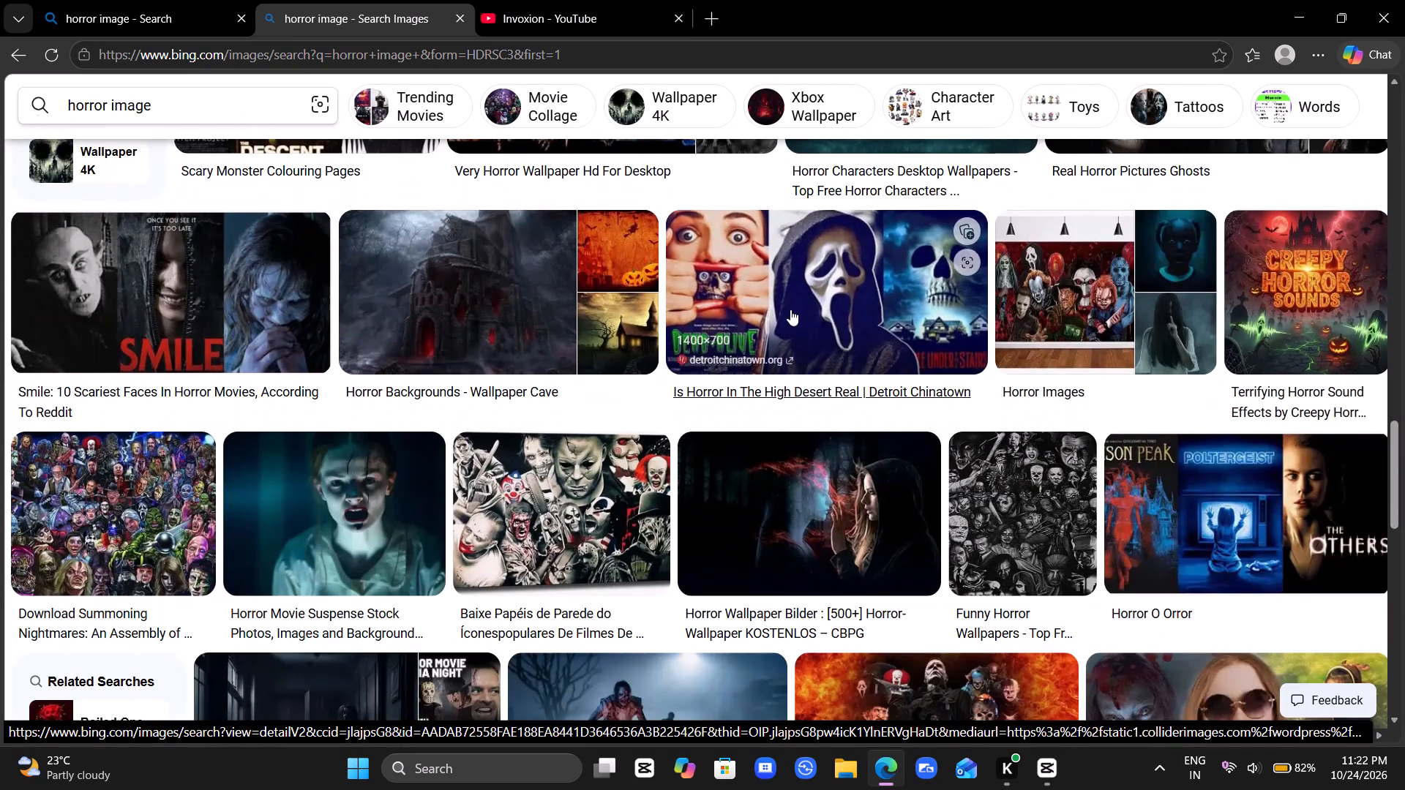
pyautogui.scroll(-4, 790, 309)
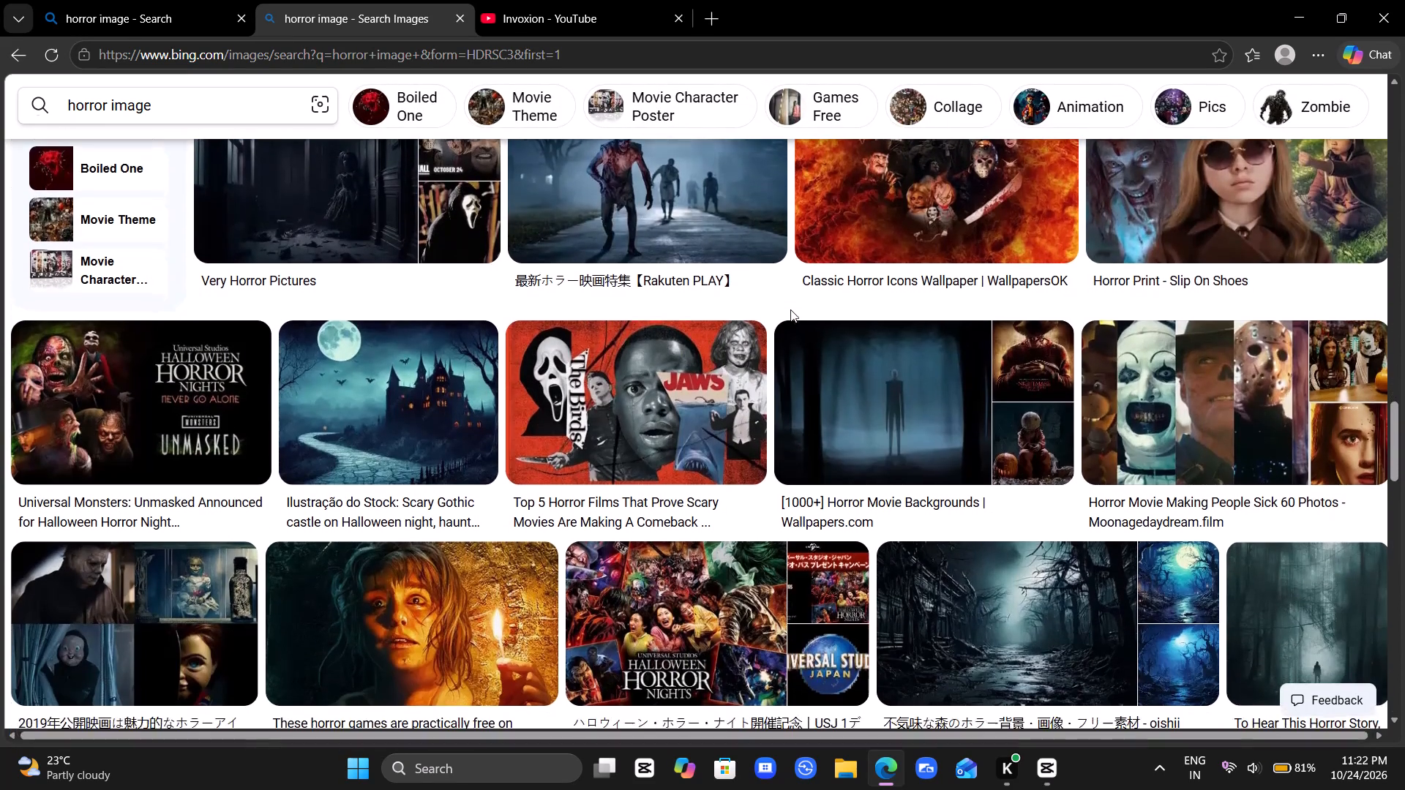
pyautogui.scroll(-6, 790, 309)
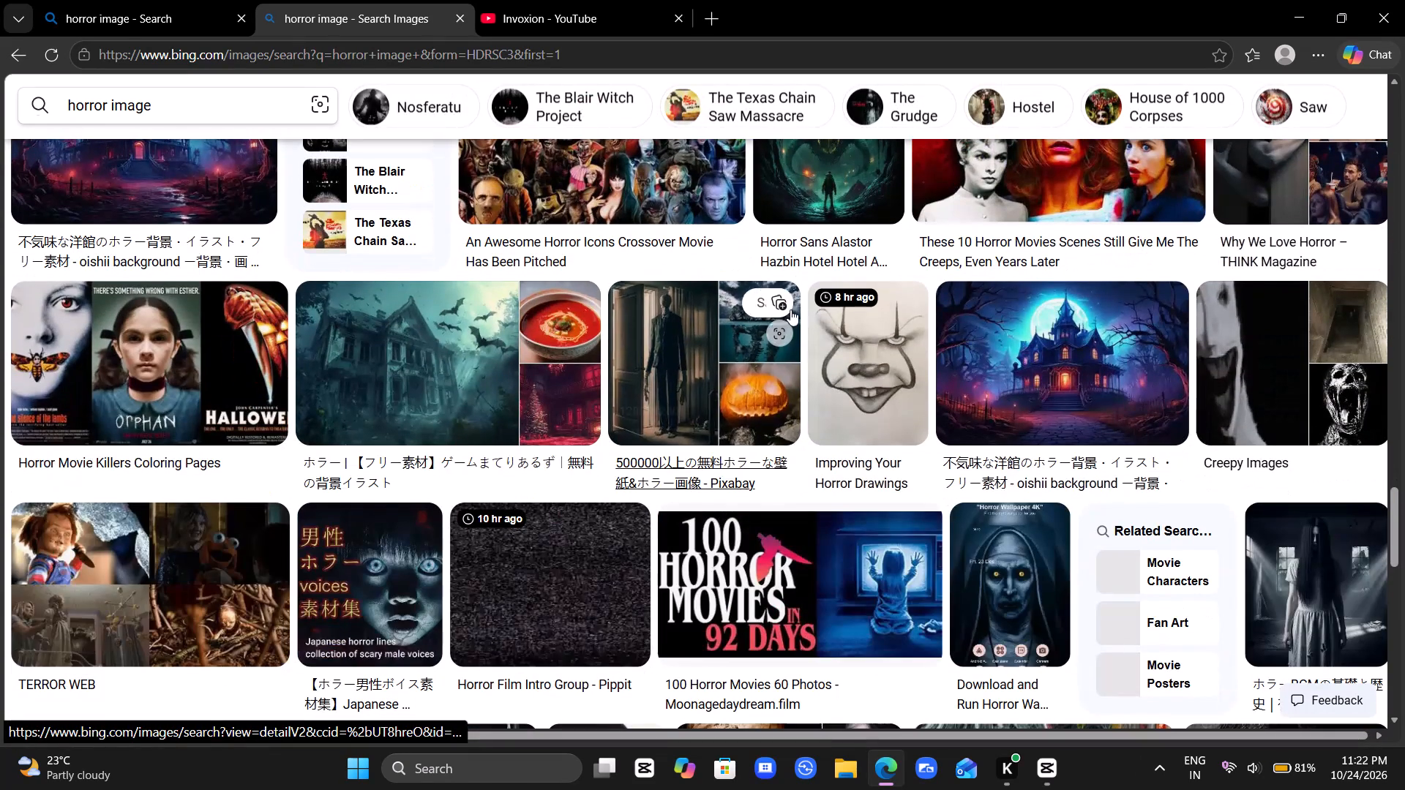
pyautogui.scroll(-1, 790, 309)
pyautogui.scroll(4, 790, 309)
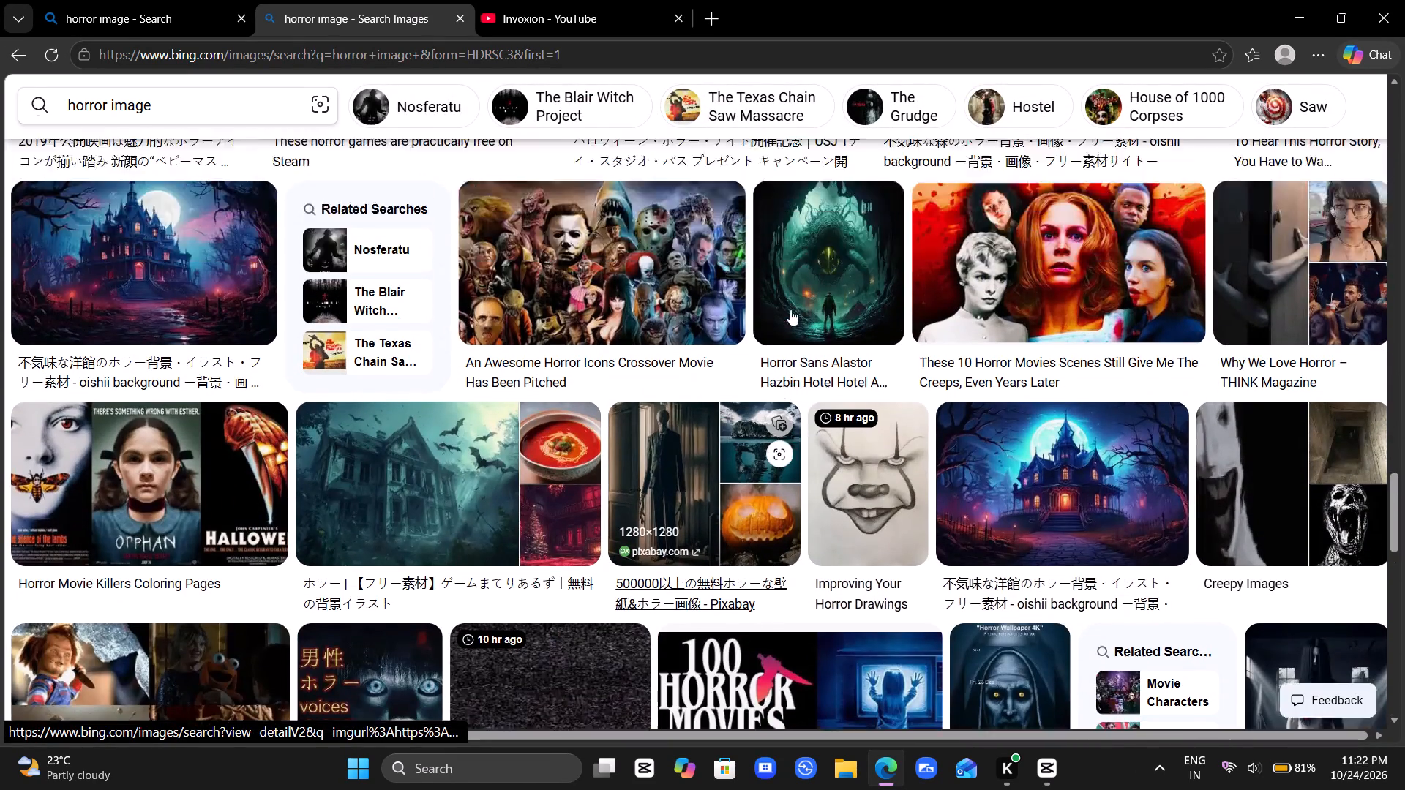
pyautogui.scroll(2, 790, 309)
pyautogui.scroll(3, 992, 350)
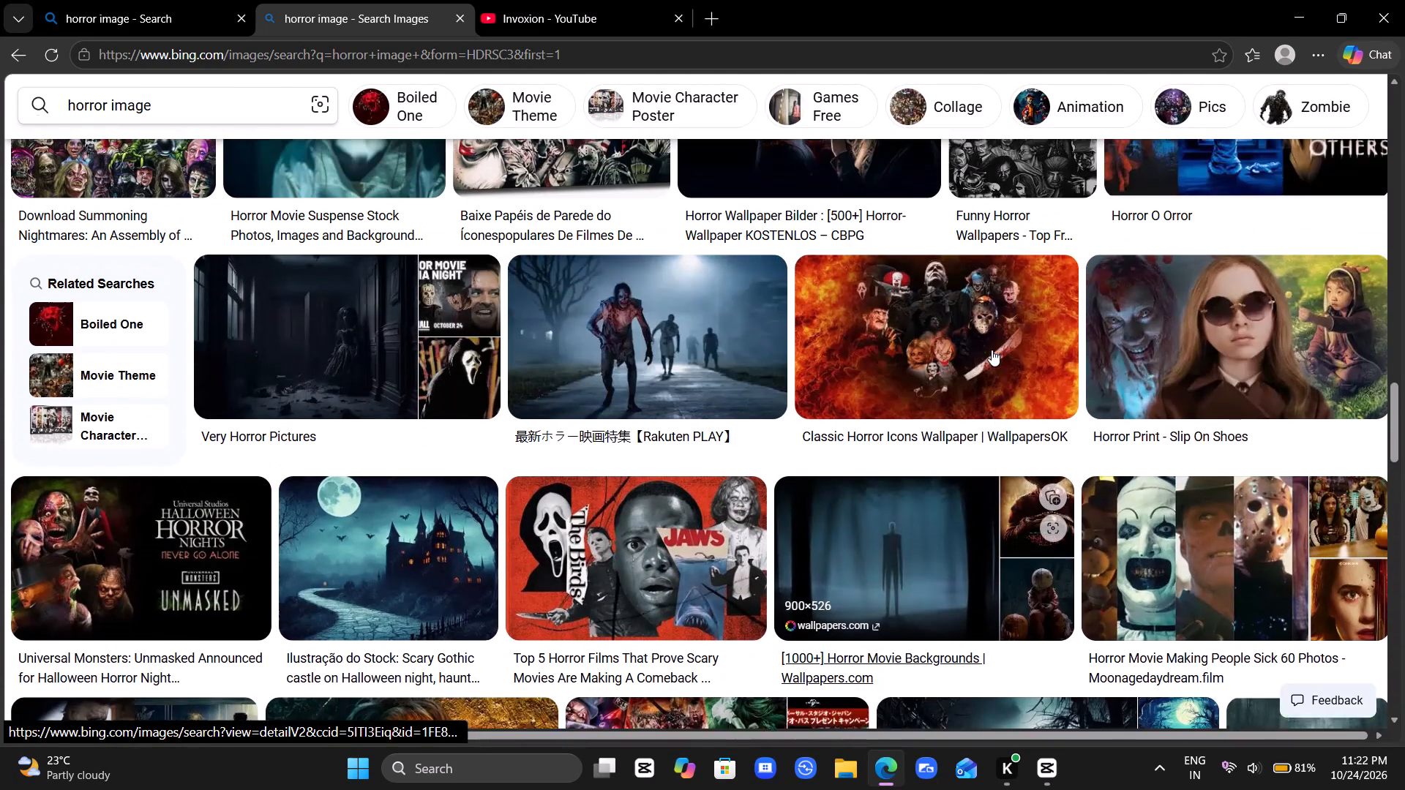
pyautogui.scroll(9, 992, 350)
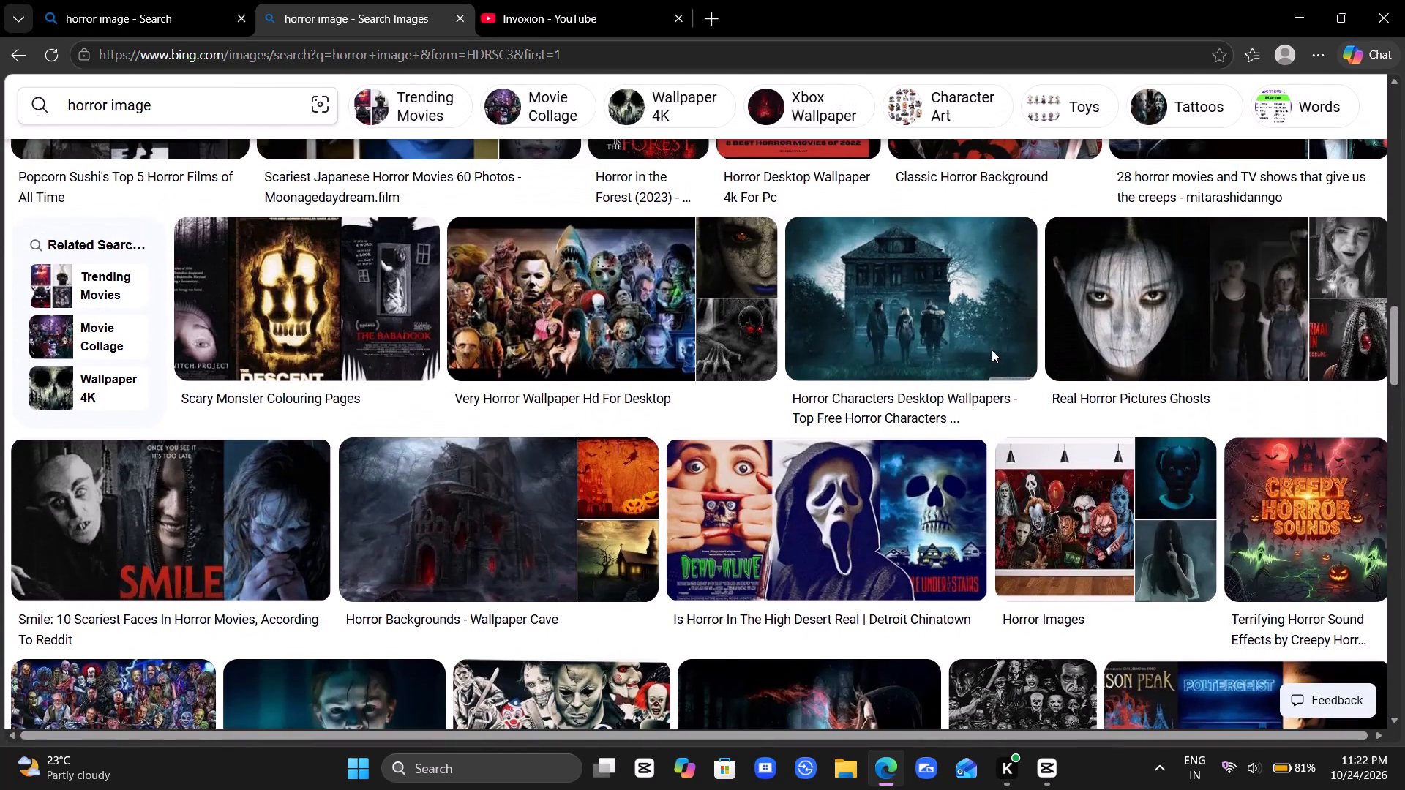
# From the images related to "Real Horror Pictures Ghosts", open "Japanese Horror by WoodyVixen" and save it as a JPG in Downloads.
pyautogui.click(1126, 320)
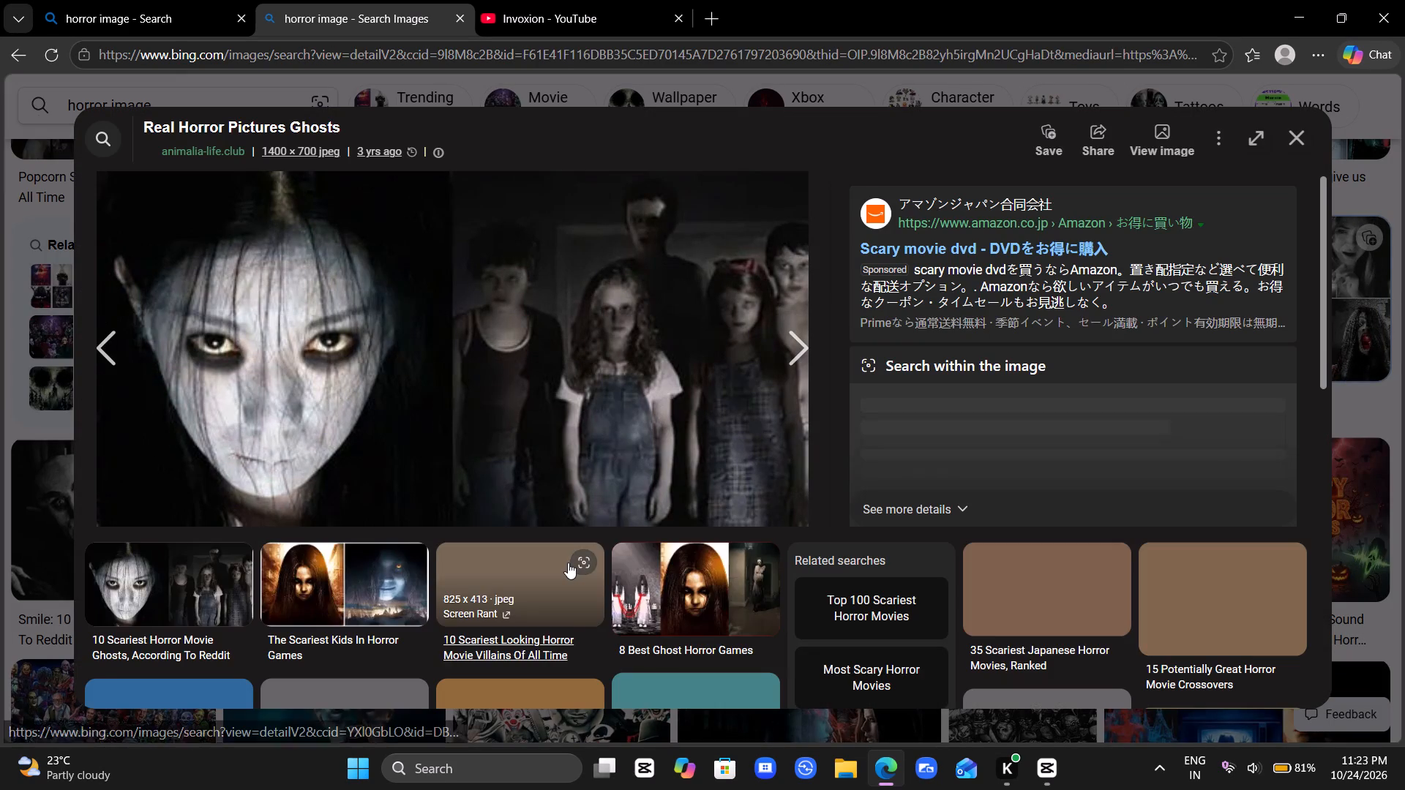
pyautogui.scroll(-1, 686, 502)
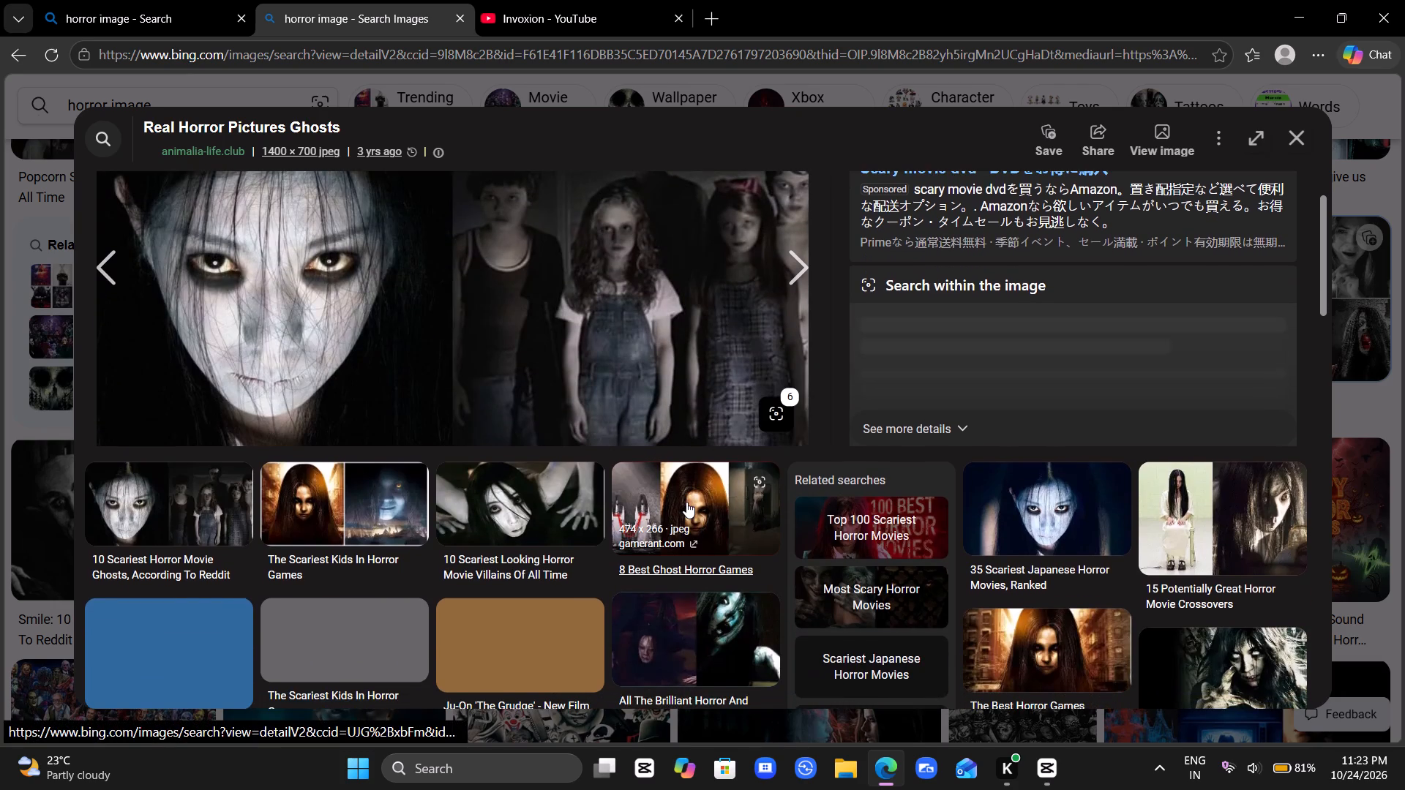
pyautogui.scroll(-1, 686, 502)
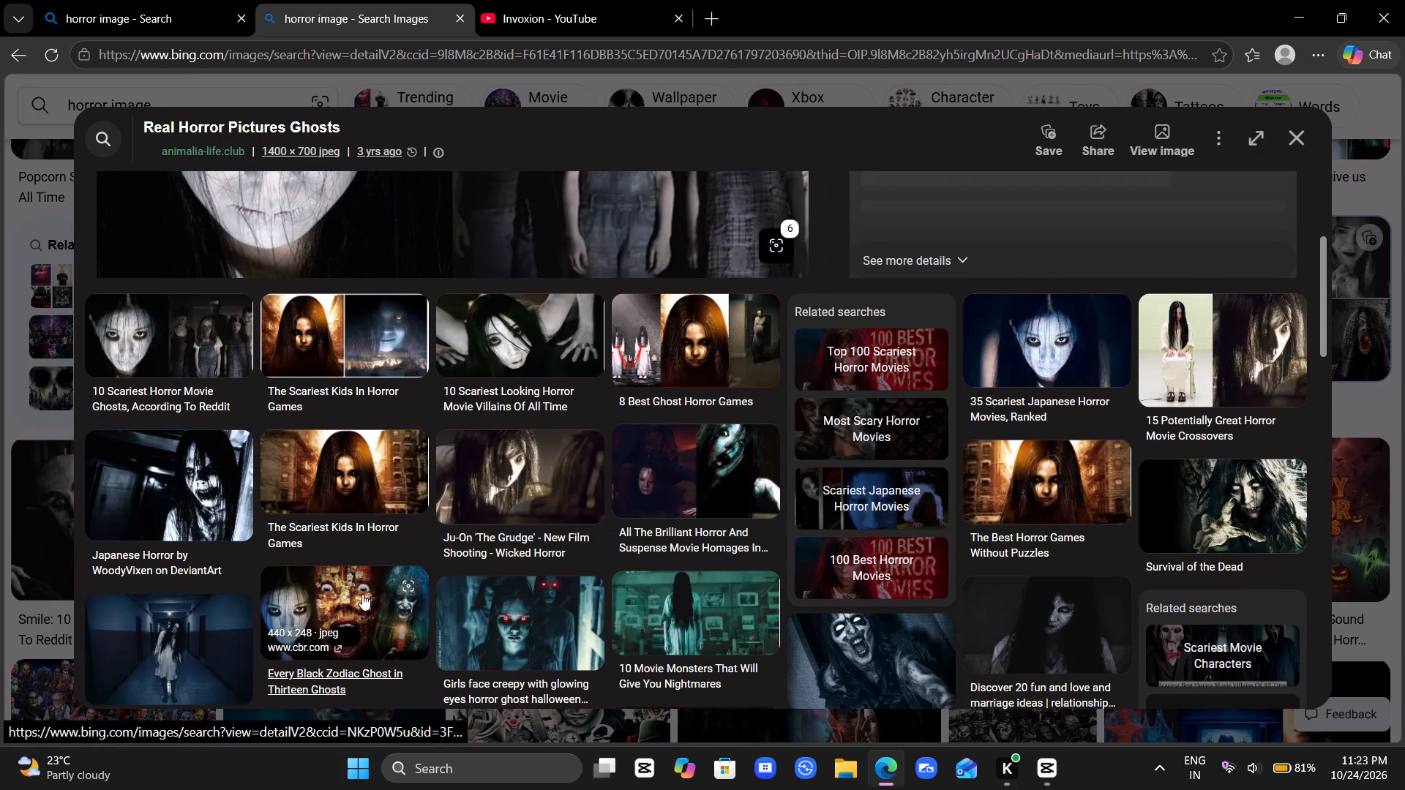
pyautogui.click(185, 495)
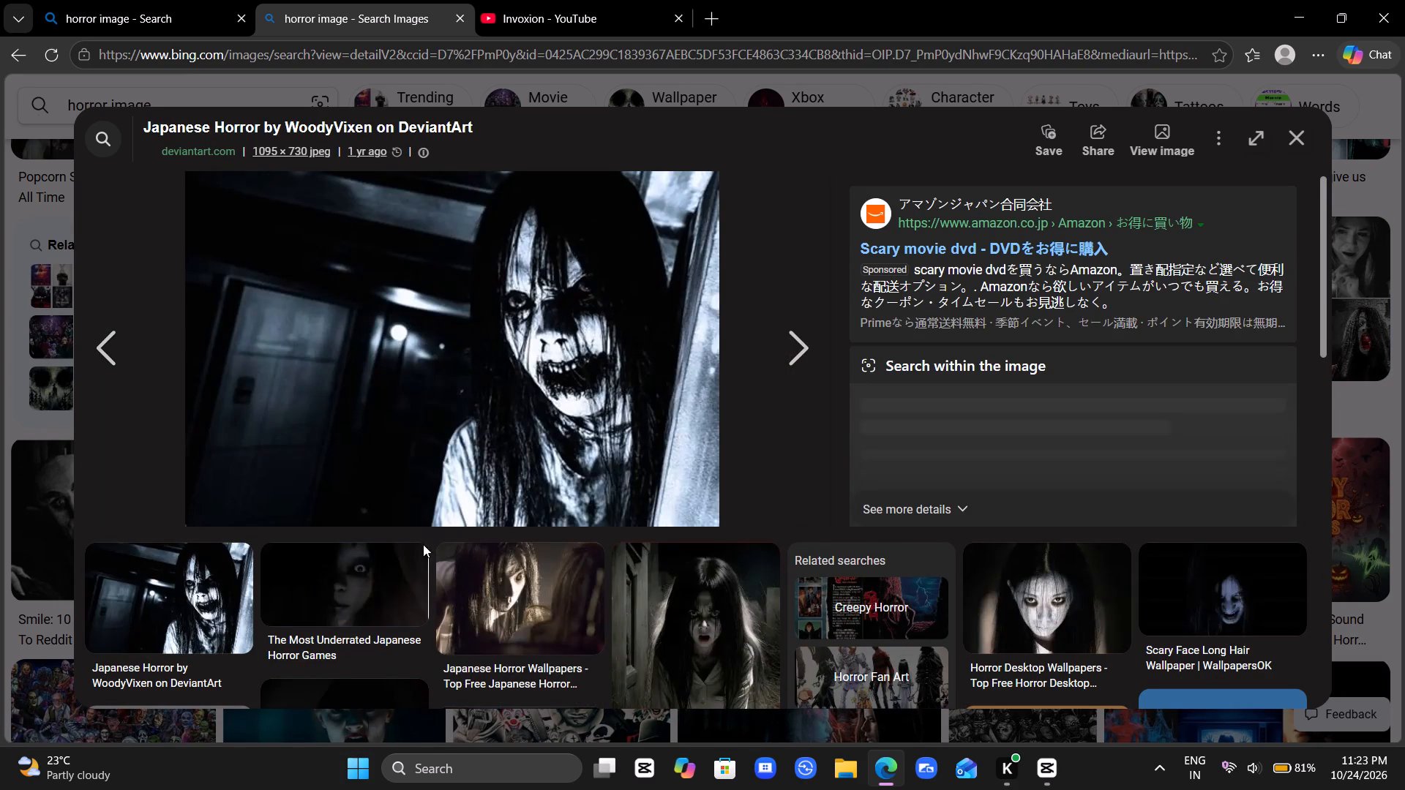
pyautogui.rightClick(593, 340)
pyautogui.click(697, 397)
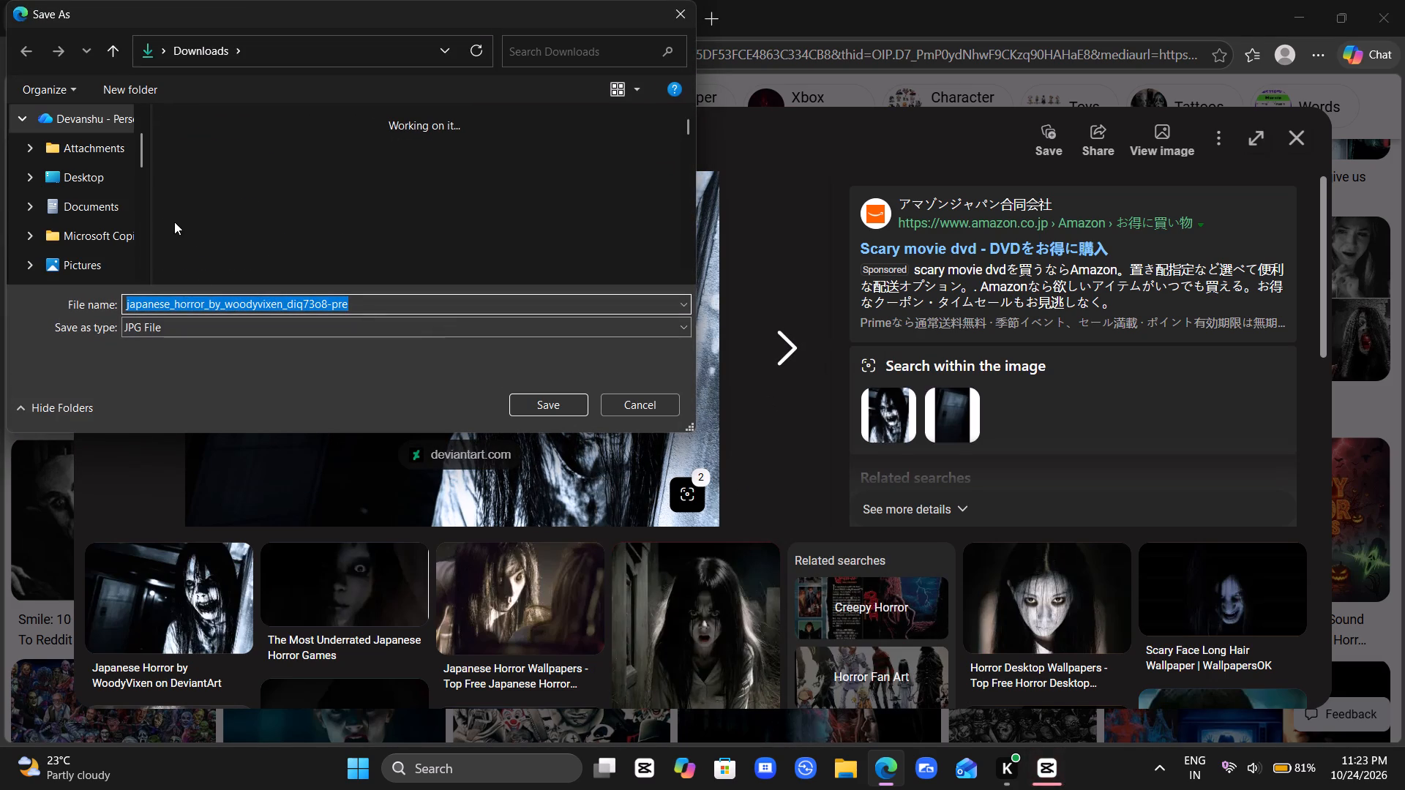
pyautogui.scroll(-1, 83, 214)
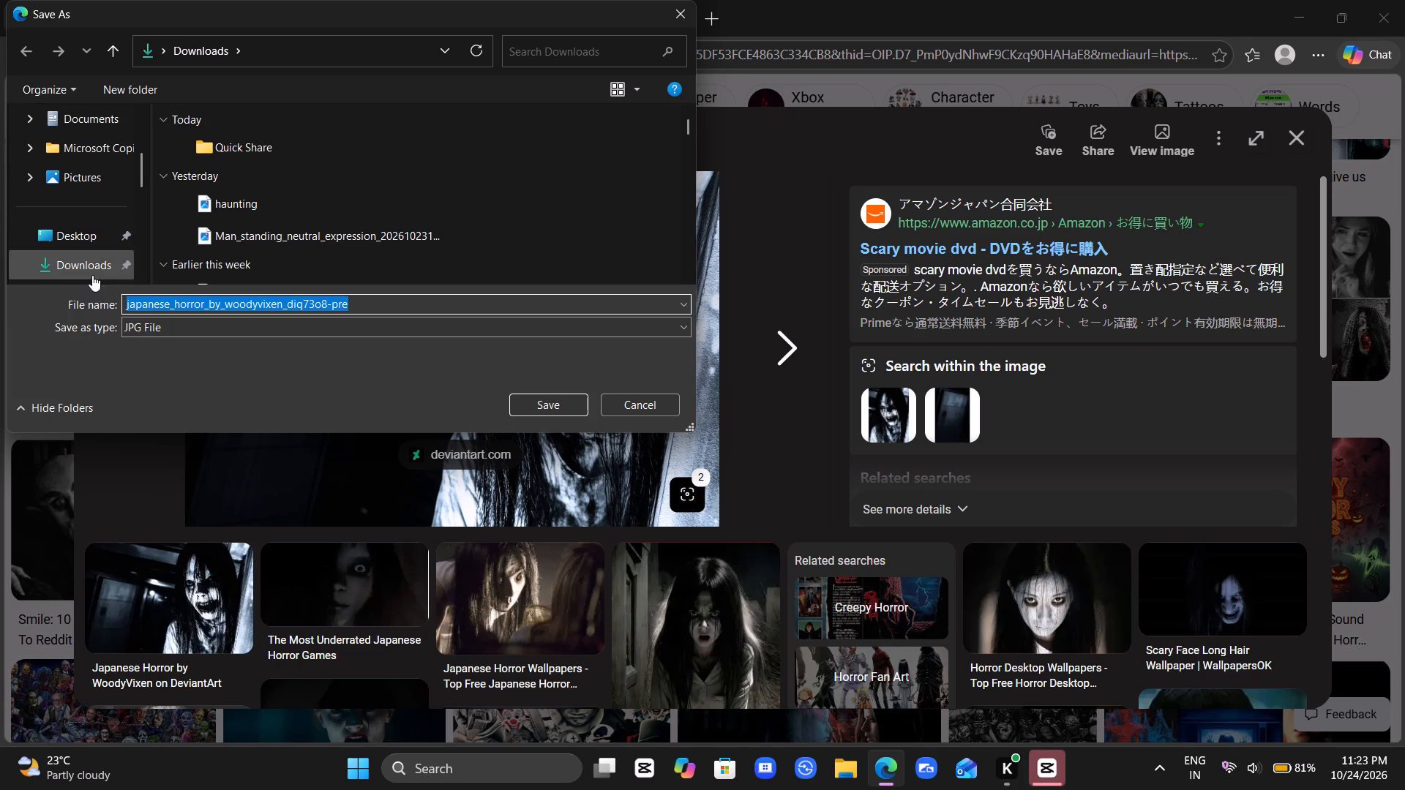
pyautogui.click(94, 253)
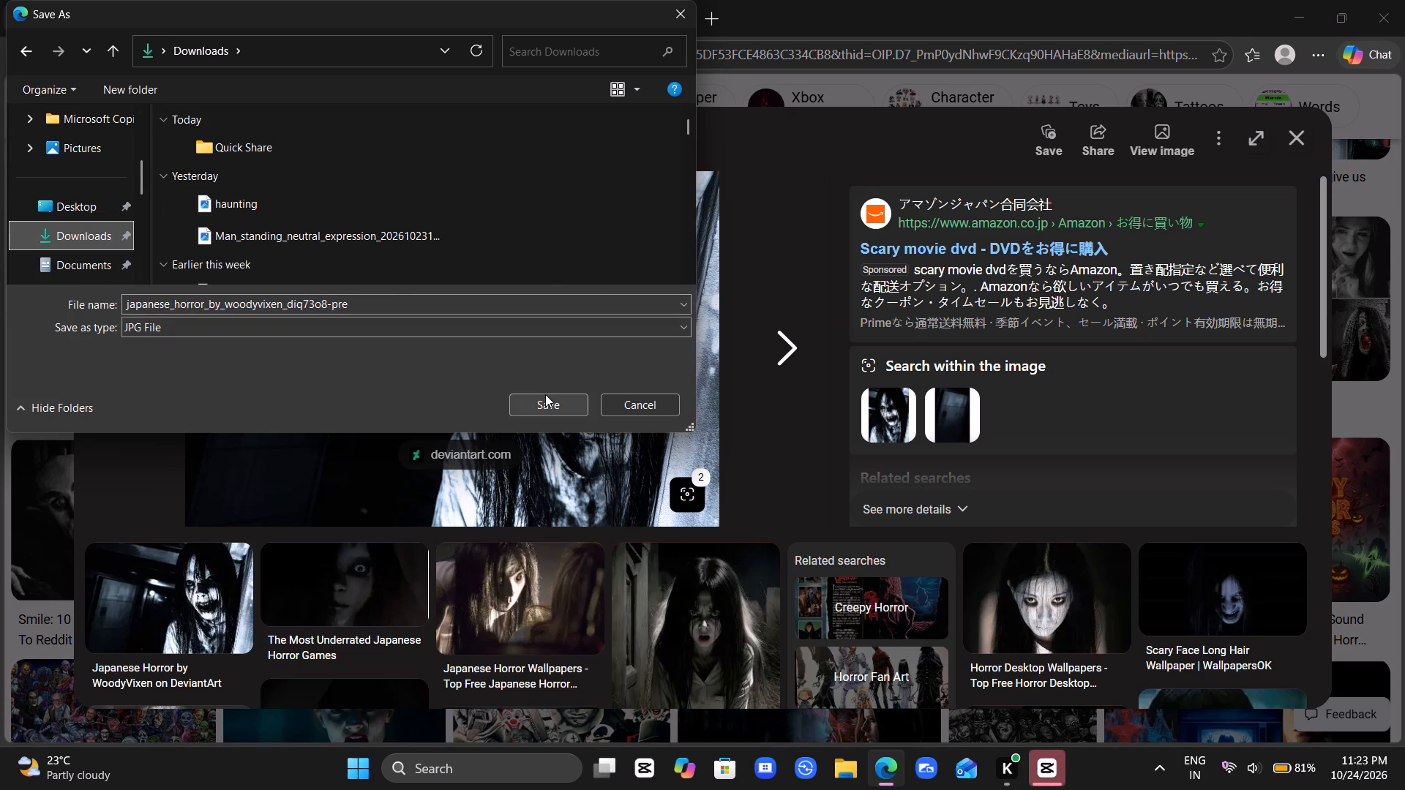
pyautogui.click(545, 394)
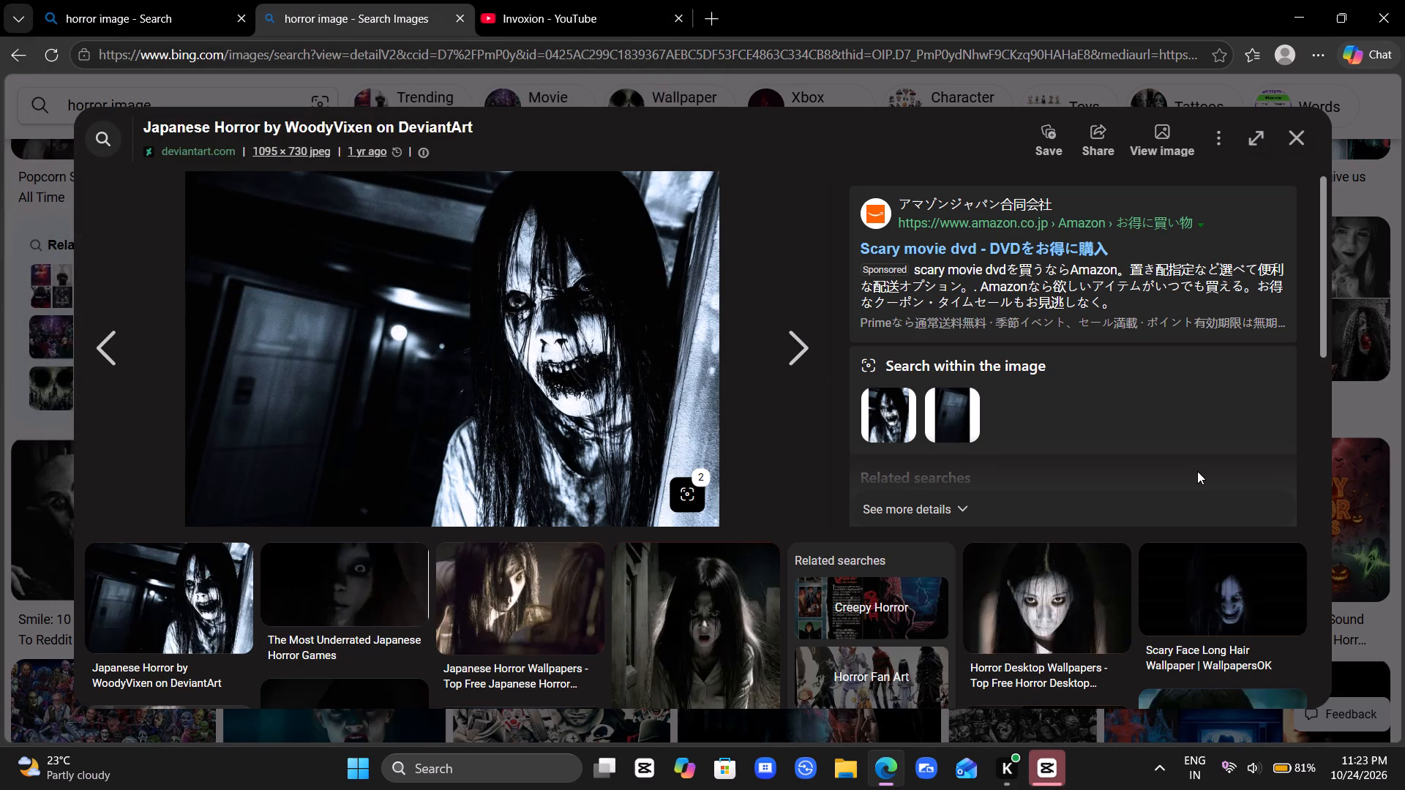
# View "Scary Face Long Hair Wallpaper" and the related one-eyed ghost image from wallpaper-house.com, and close the image viewer.
pyautogui.click(1227, 587)
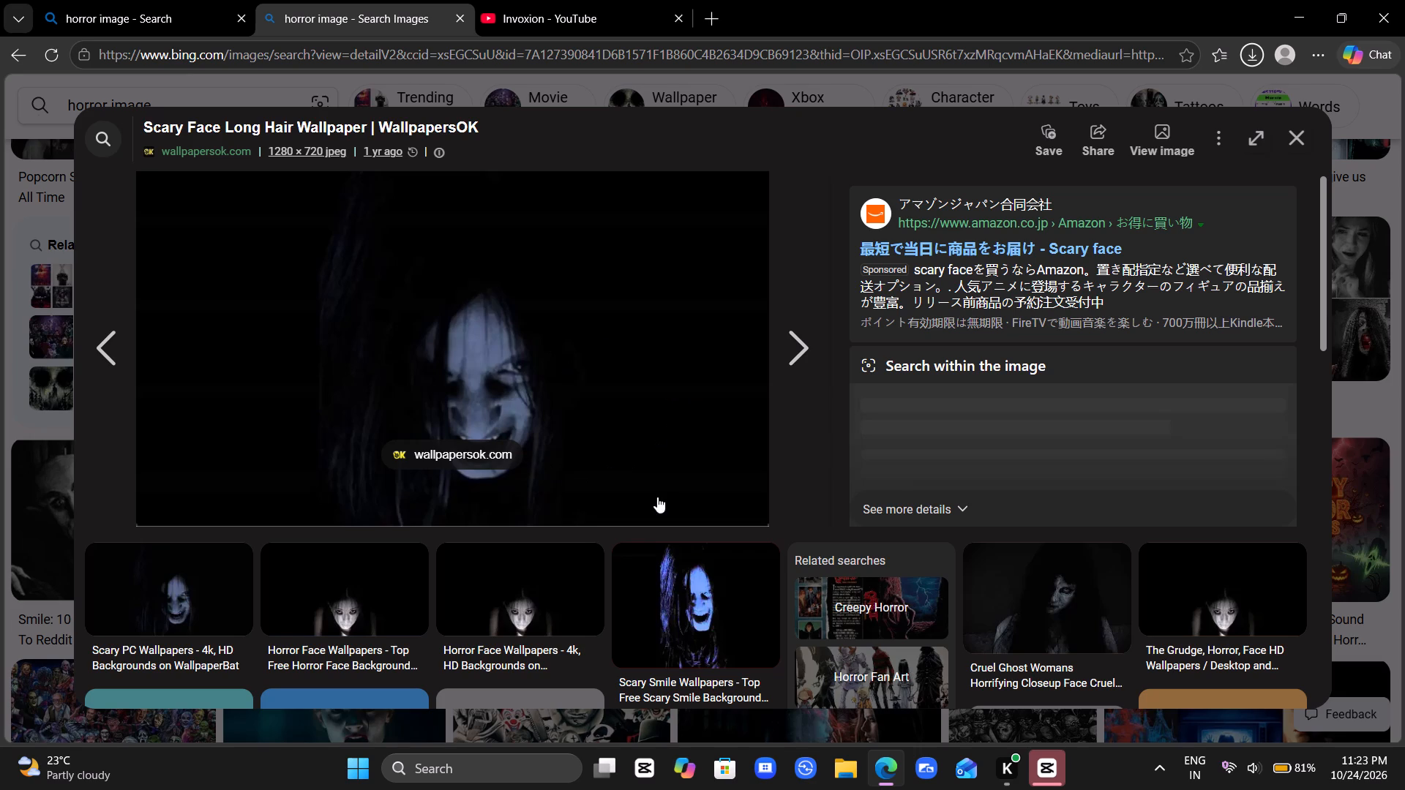
pyautogui.scroll(-1, 697, 481)
pyautogui.scroll(-2, 626, 568)
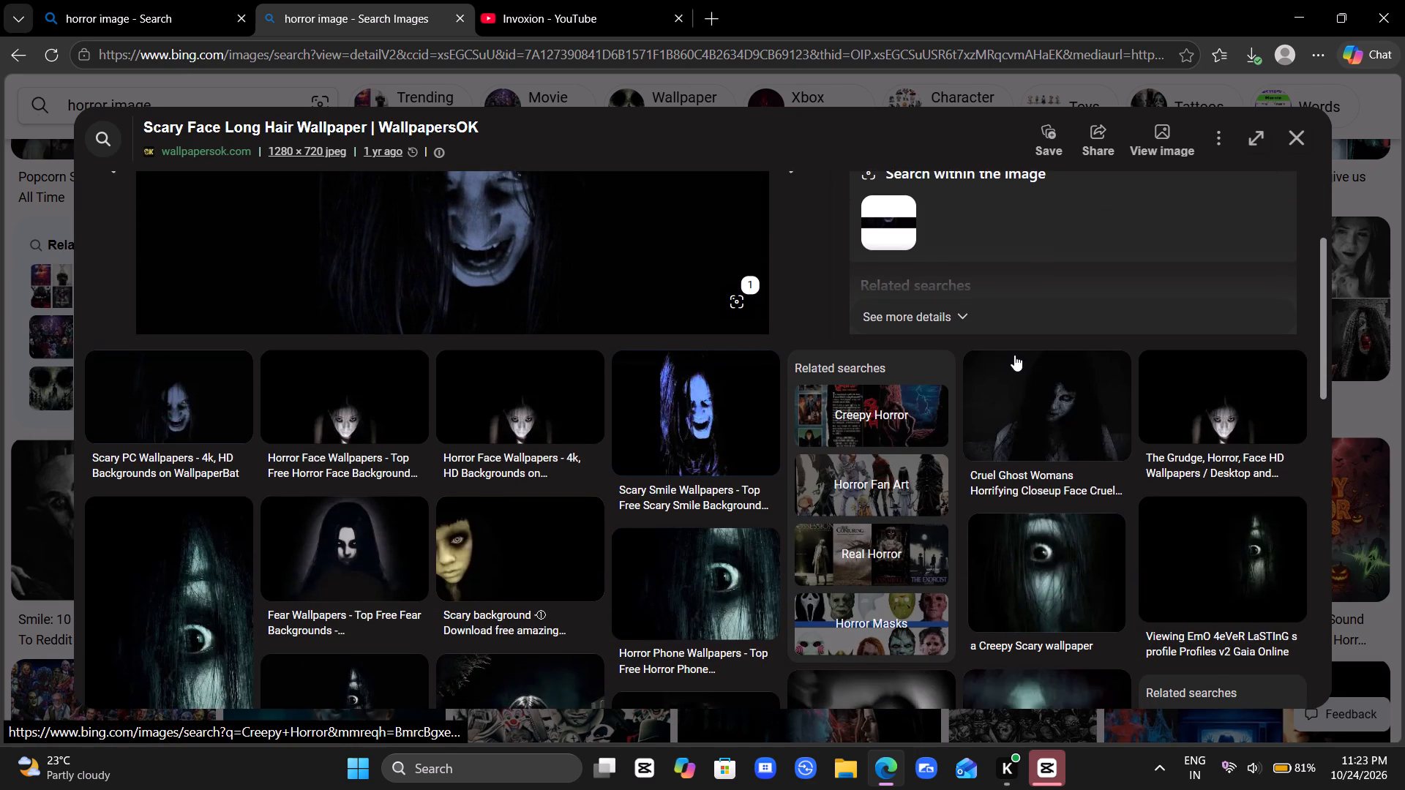
pyautogui.click(1161, 523)
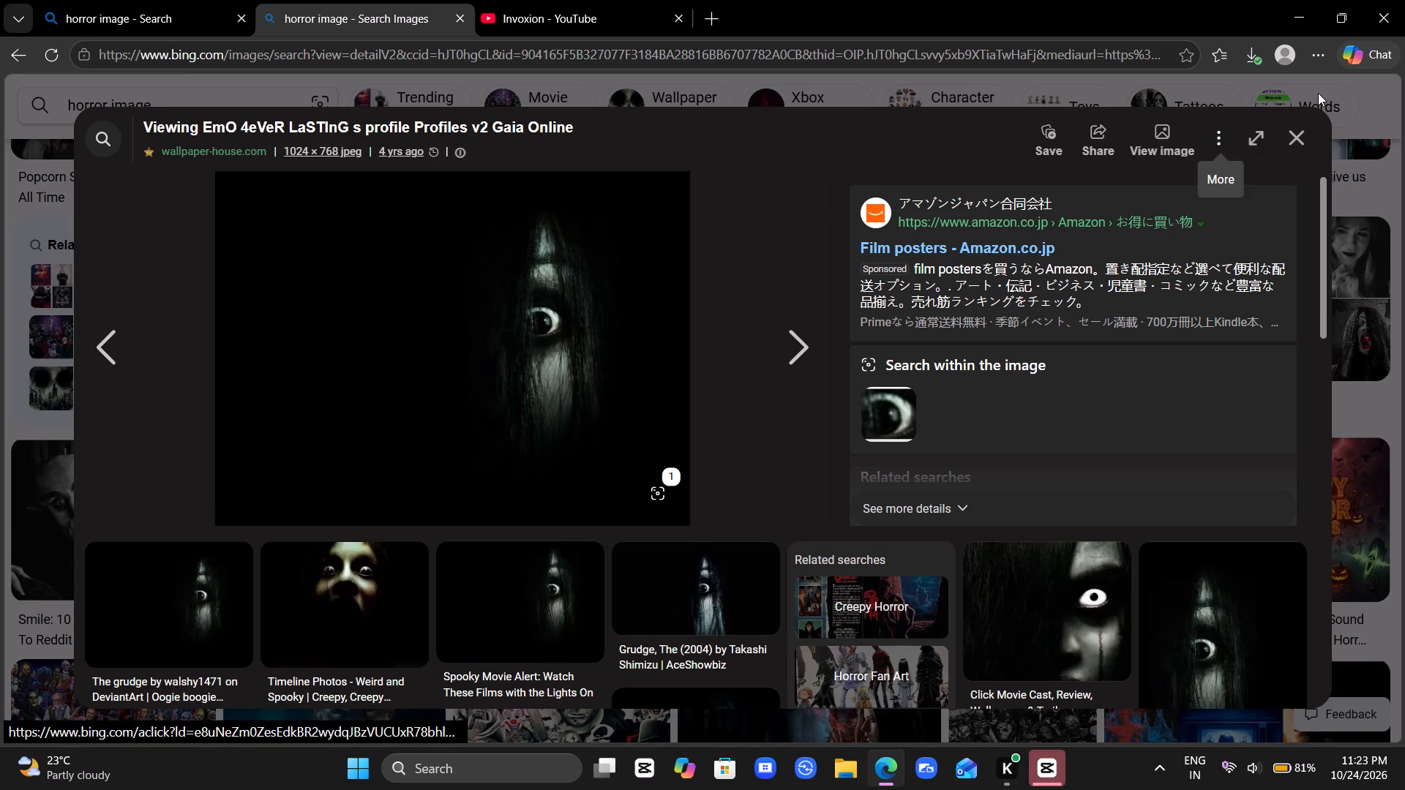
pyautogui.click(1300, 143)
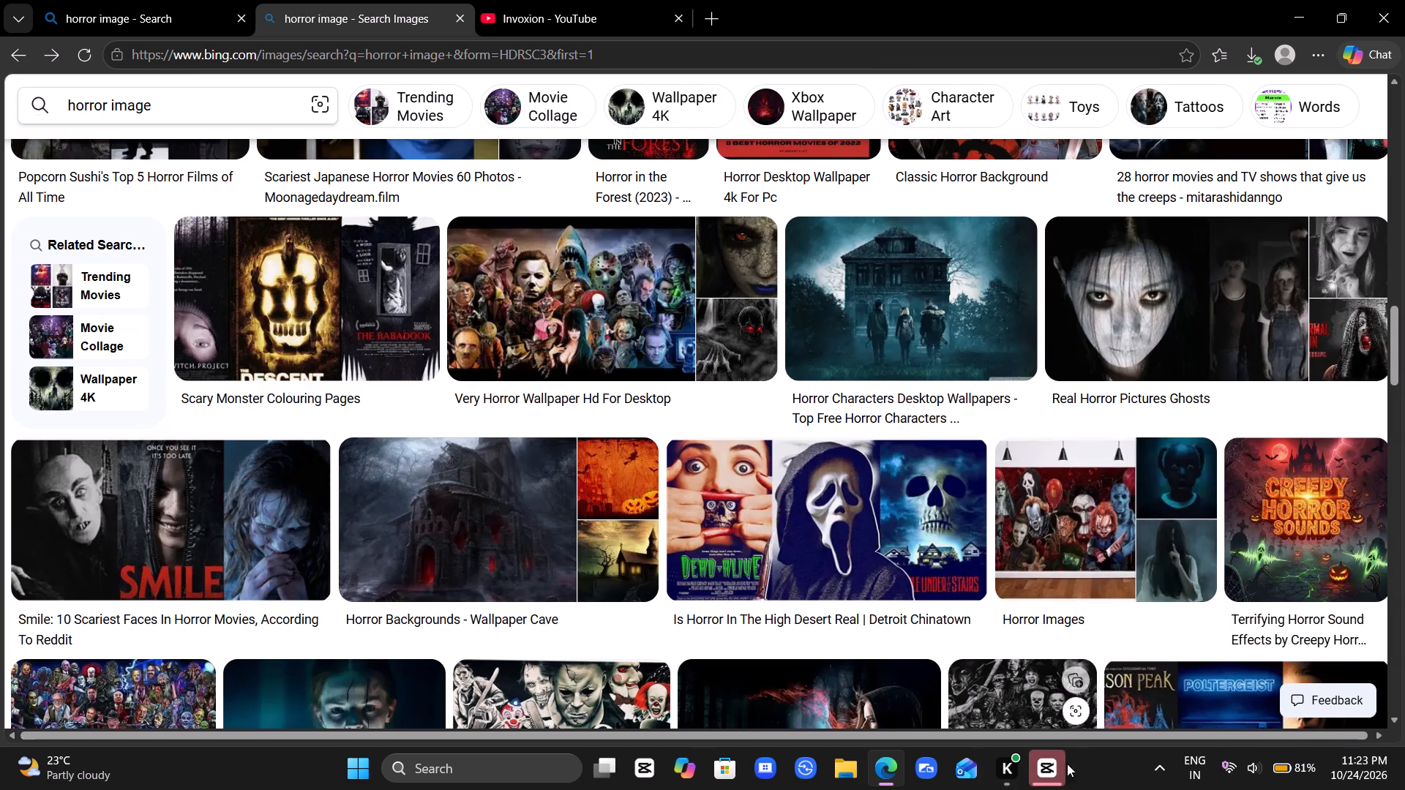
# Switch to CapCut and close the finished export window for project 1023.
pyautogui.click(1060, 770)
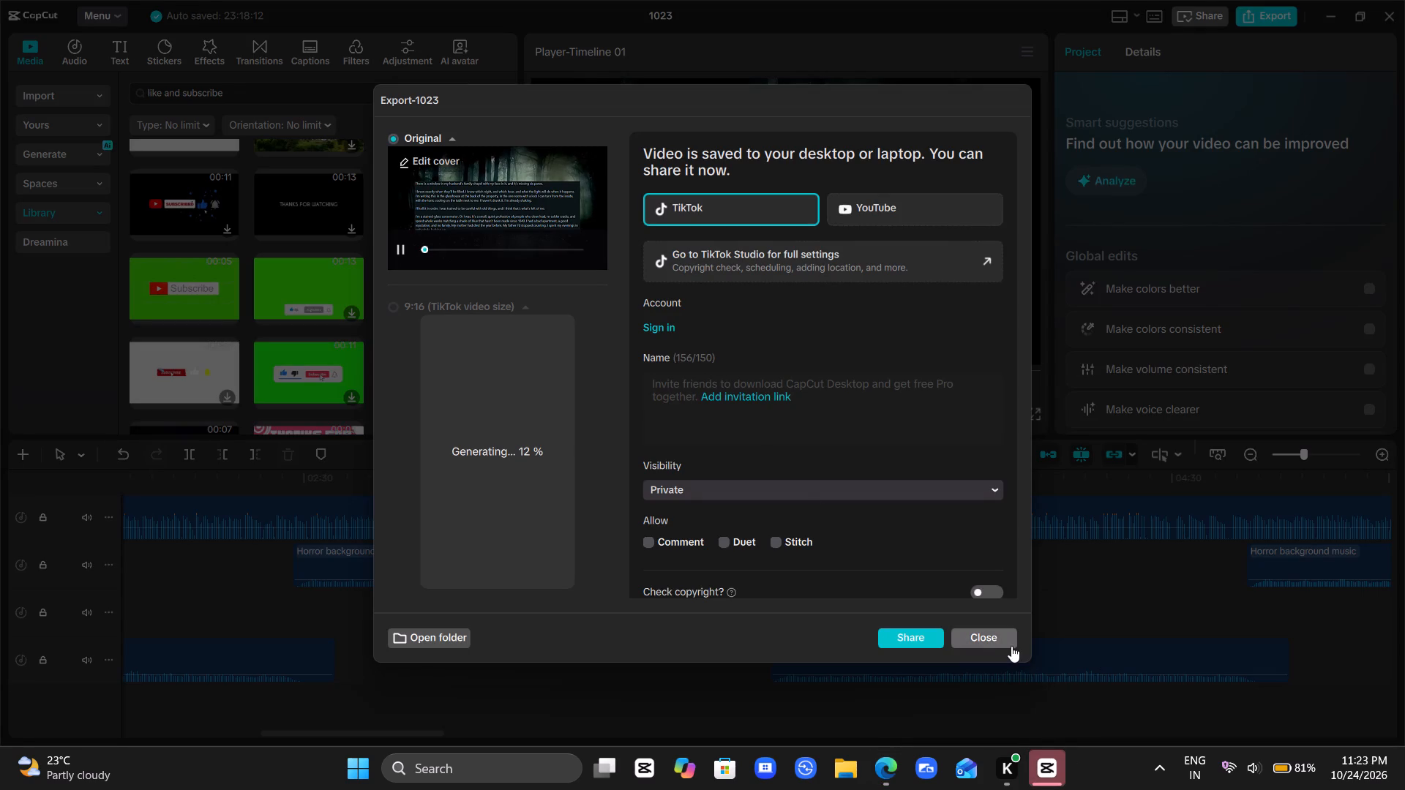
pyautogui.click(986, 639)
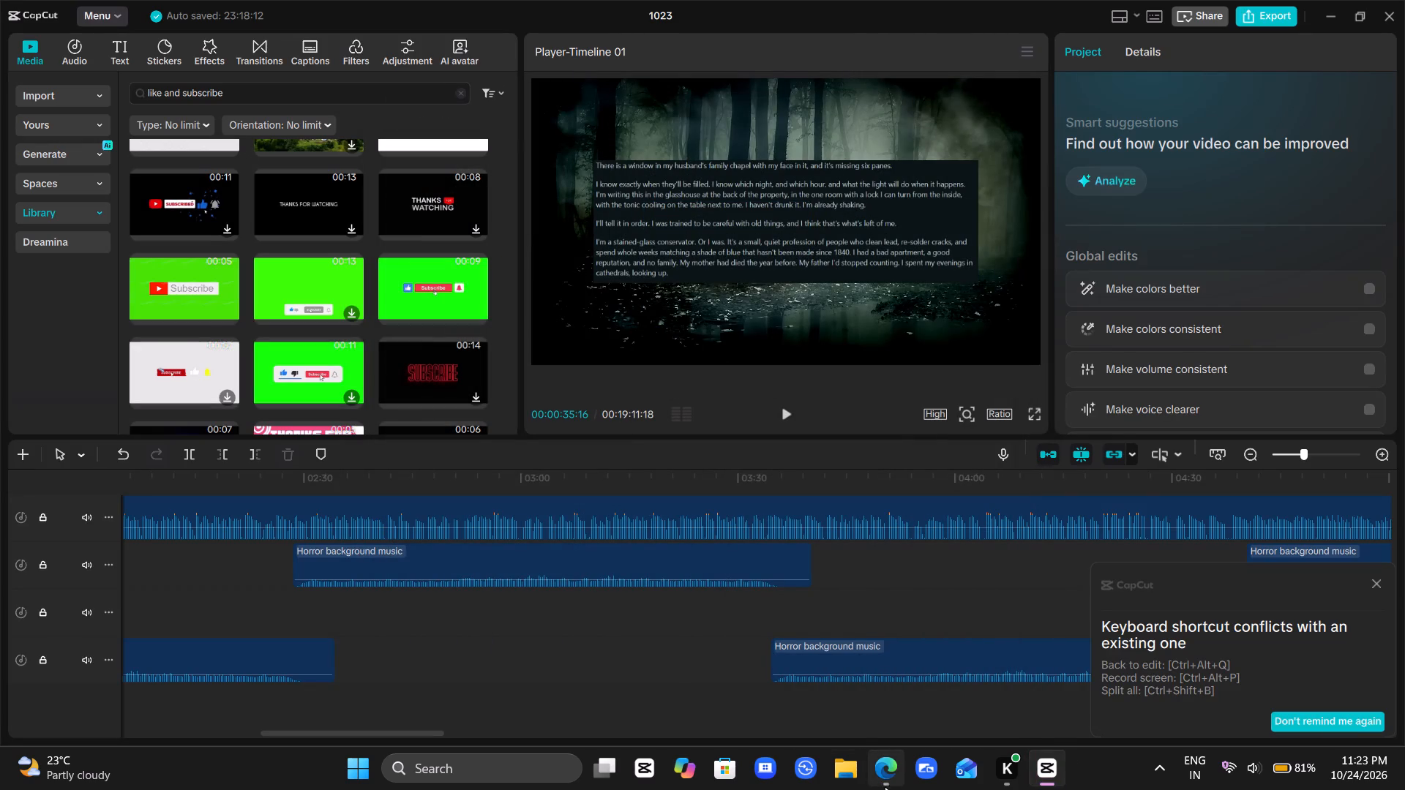
# Switch to Edge and open Canva's template search page in a new tab.
pyautogui.click(876, 778)
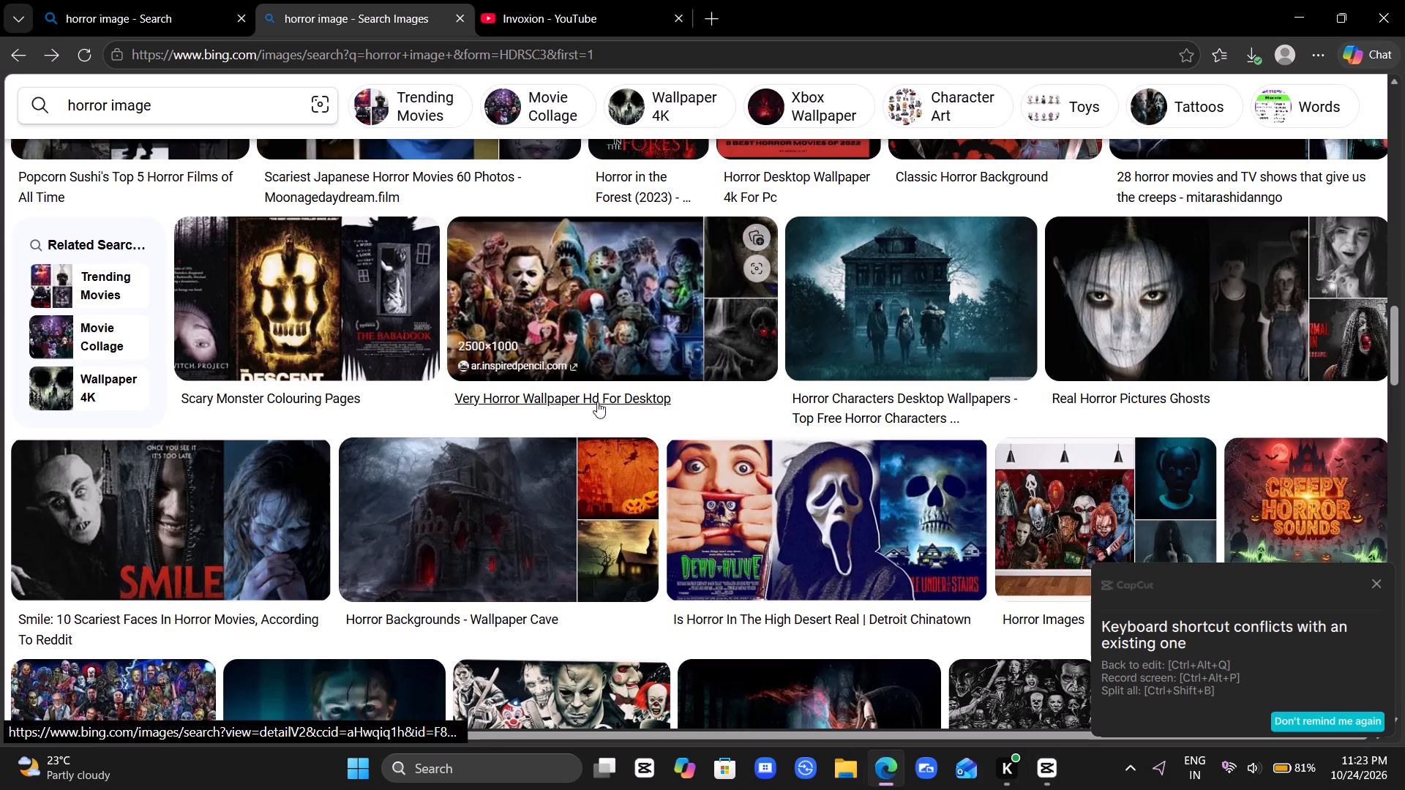
pyautogui.click(713, 13)
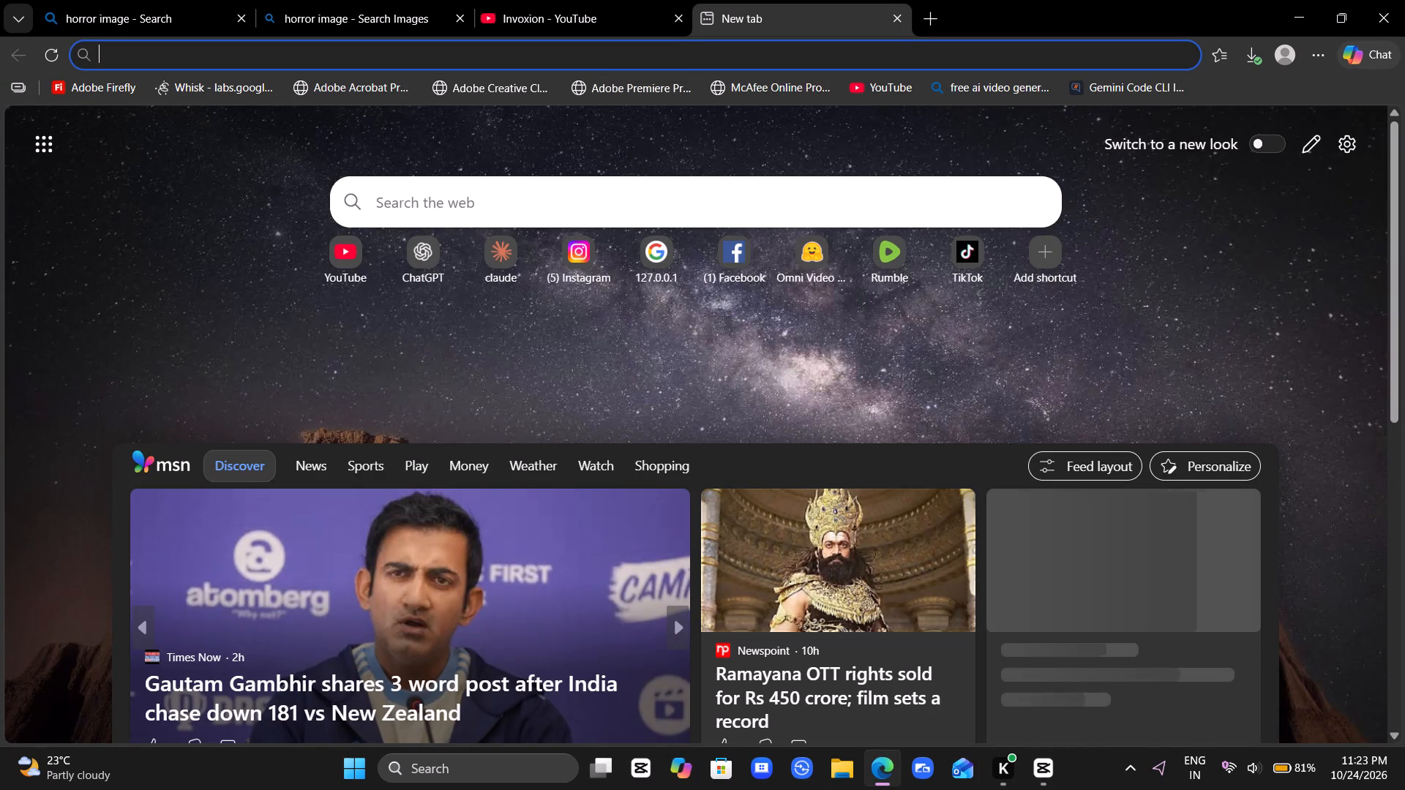
pyautogui.write('can')
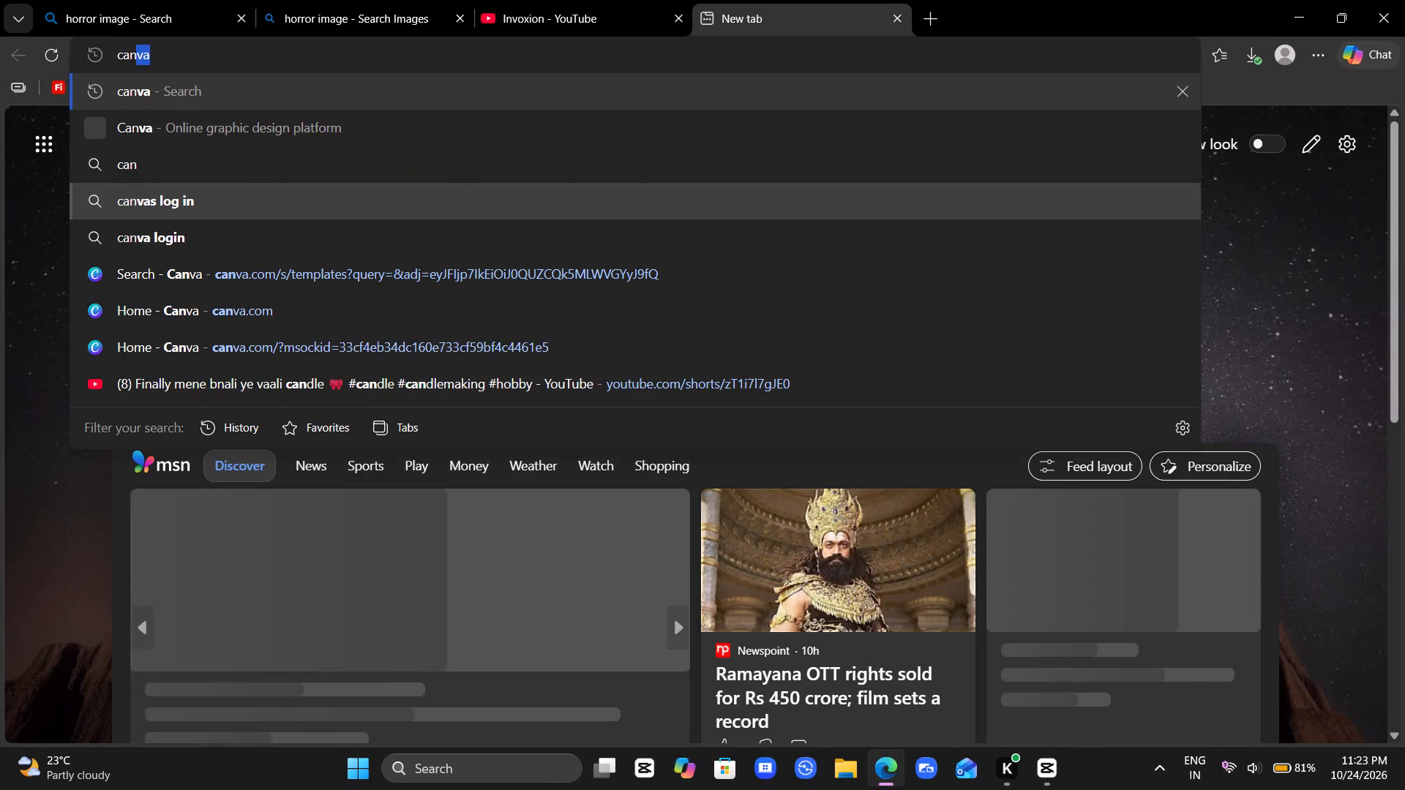
pyautogui.click(274, 277)
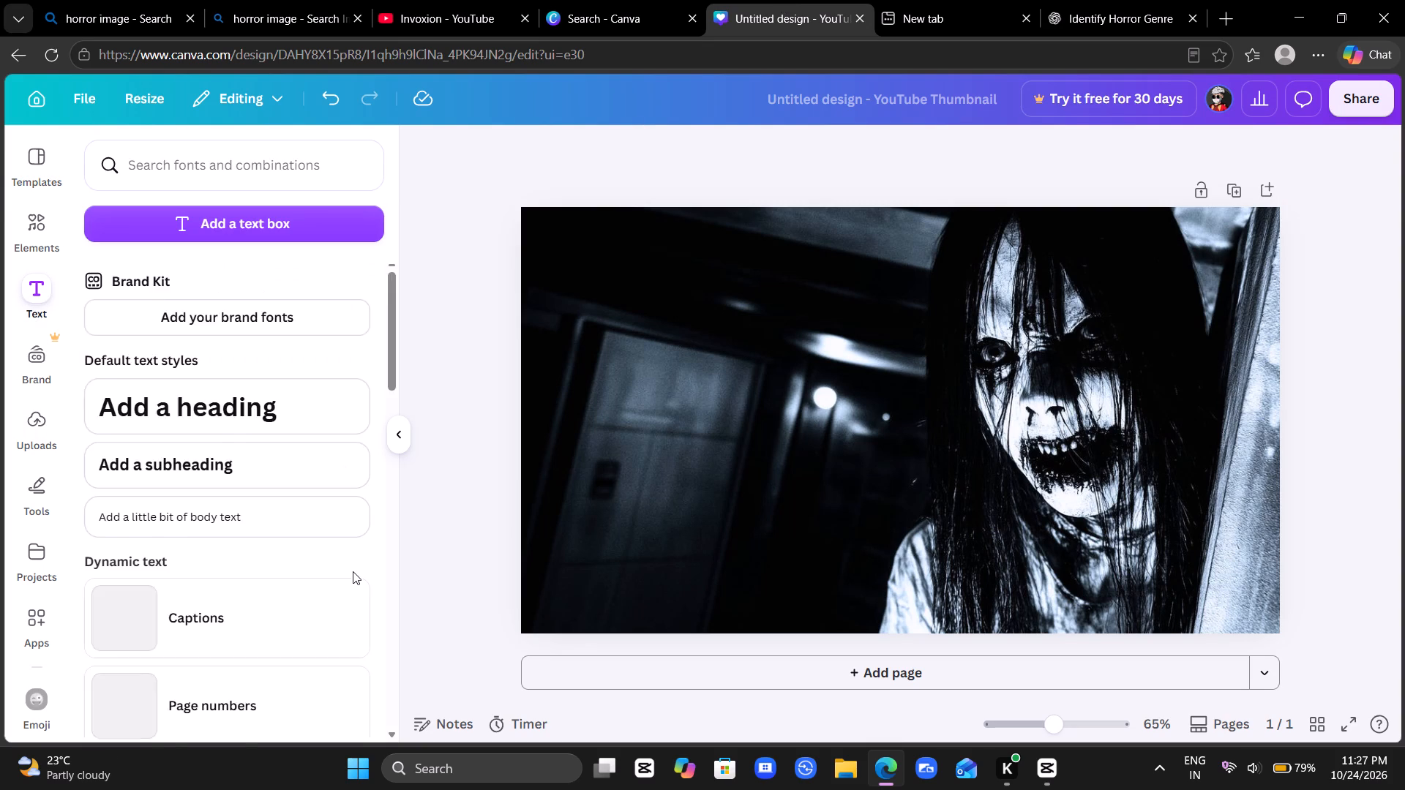
pyautogui.scroll(-1, 195, 540)
pyautogui.scroll(1, 195, 540)
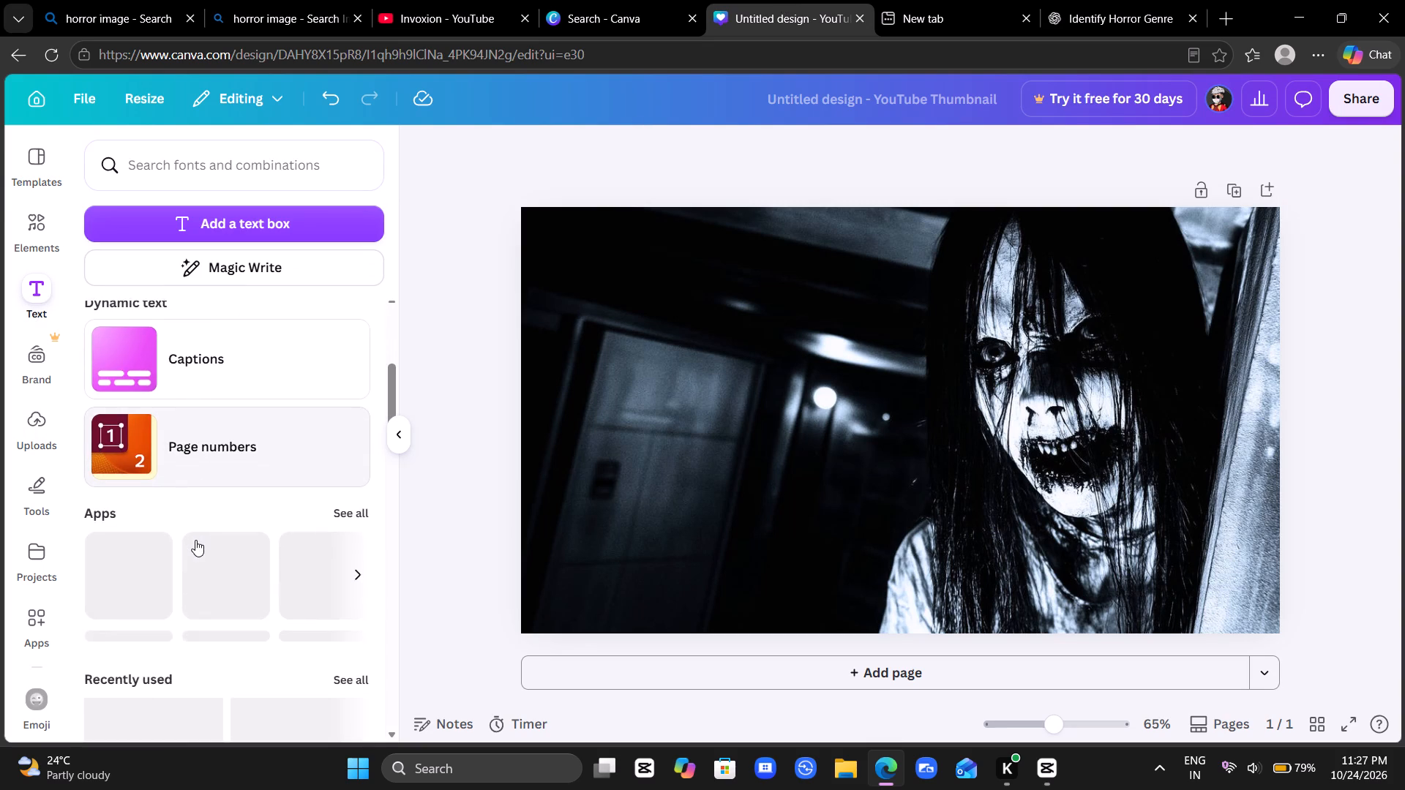
pyautogui.scroll(2, 195, 540)
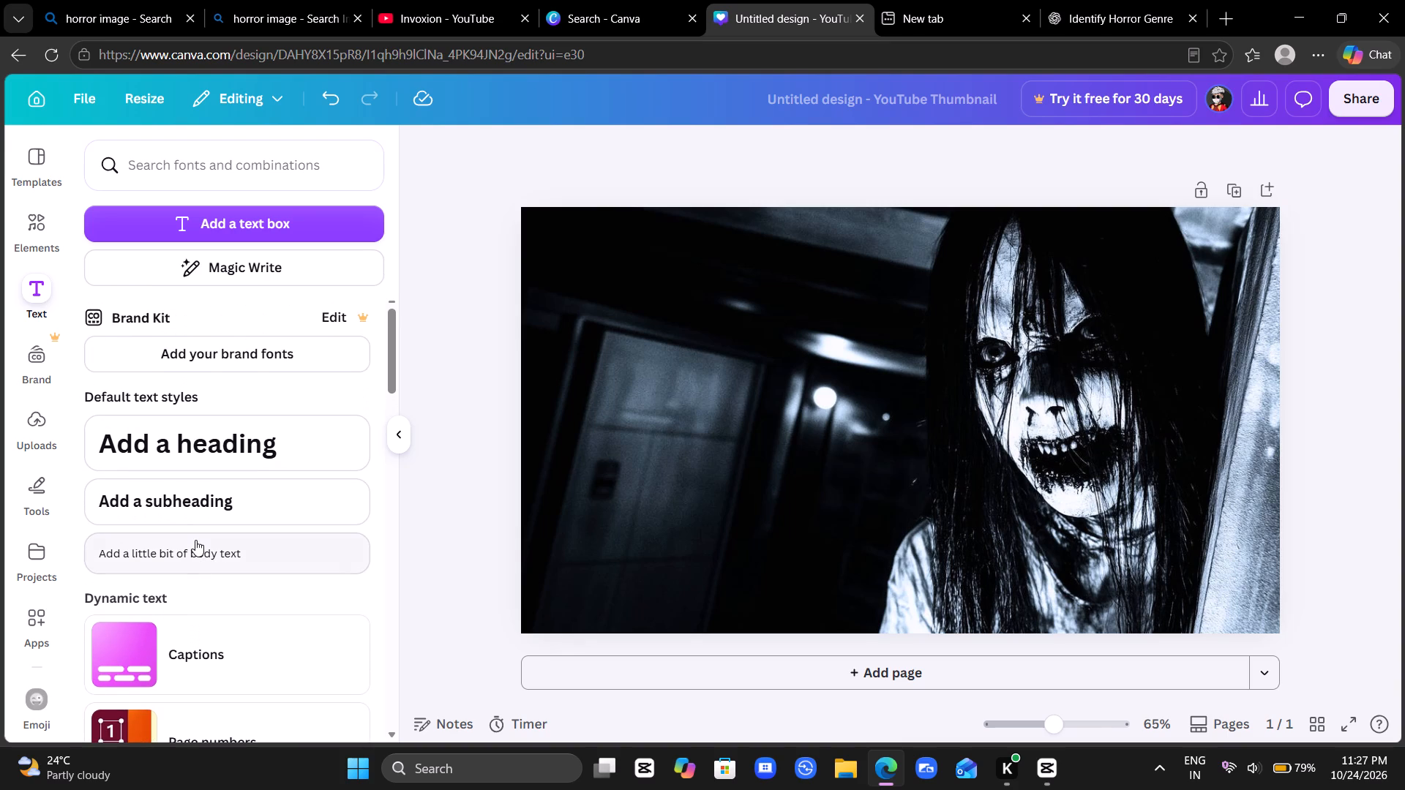
pyautogui.scroll(-4, 195, 540)
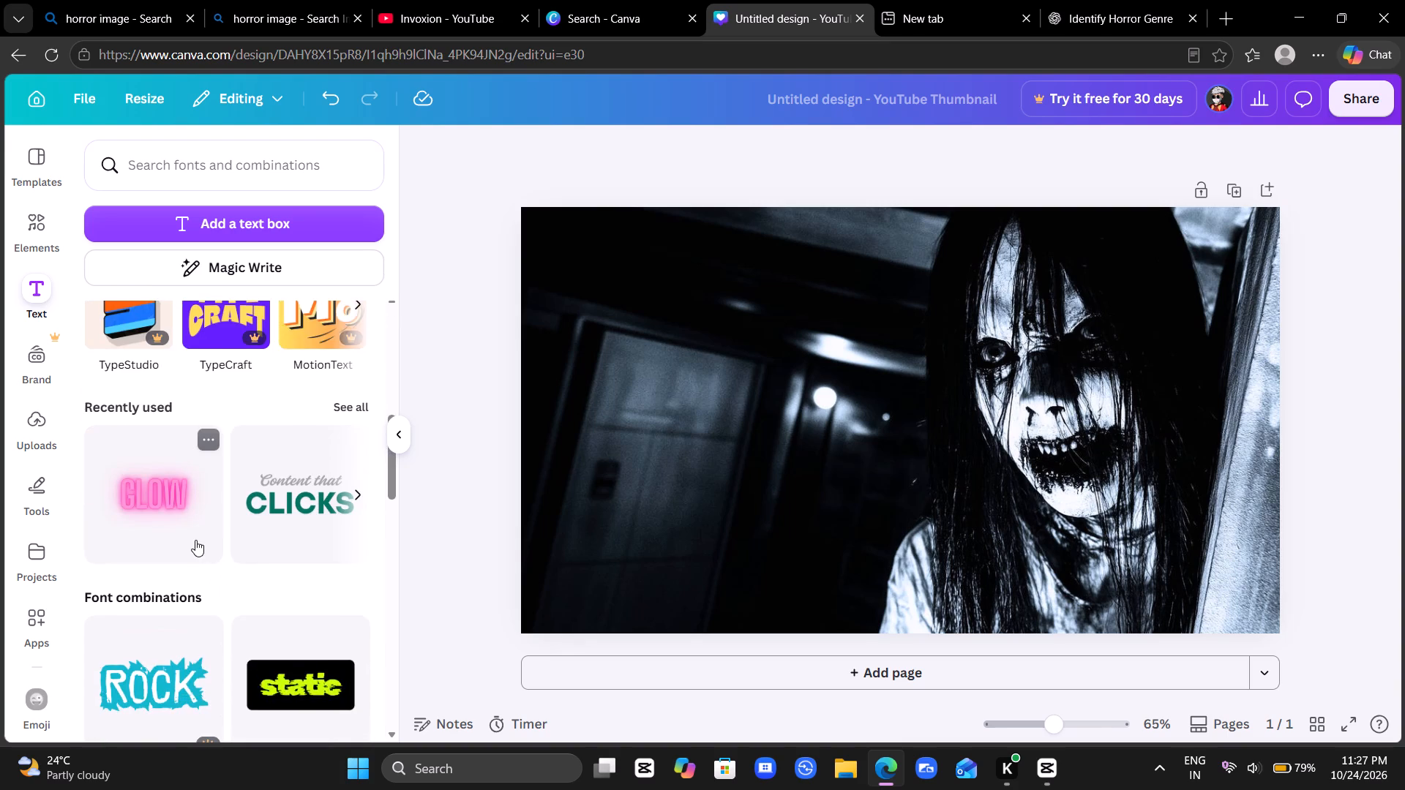
pyautogui.scroll(-2, 195, 540)
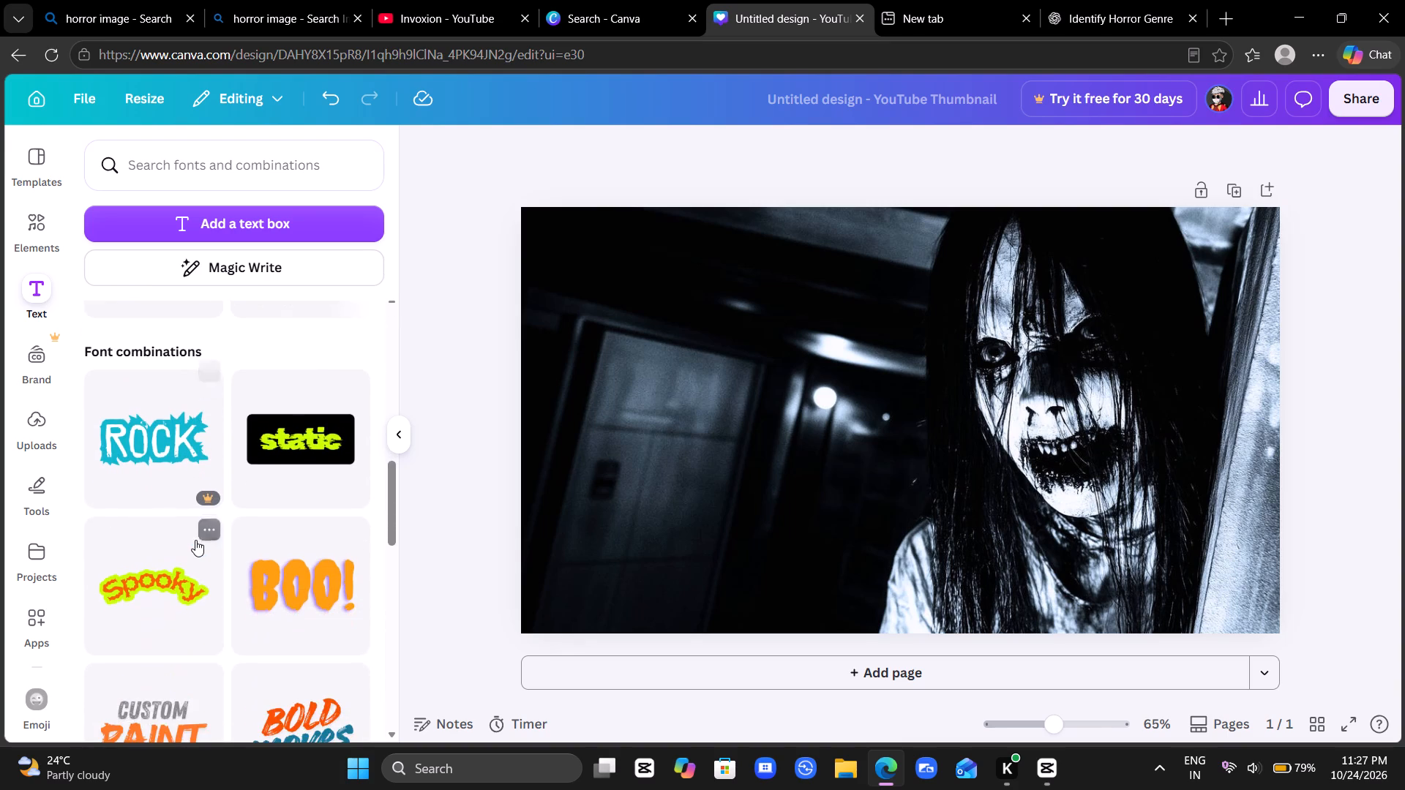
pyautogui.scroll(-1, 195, 540)
pyautogui.scroll(1, 195, 540)
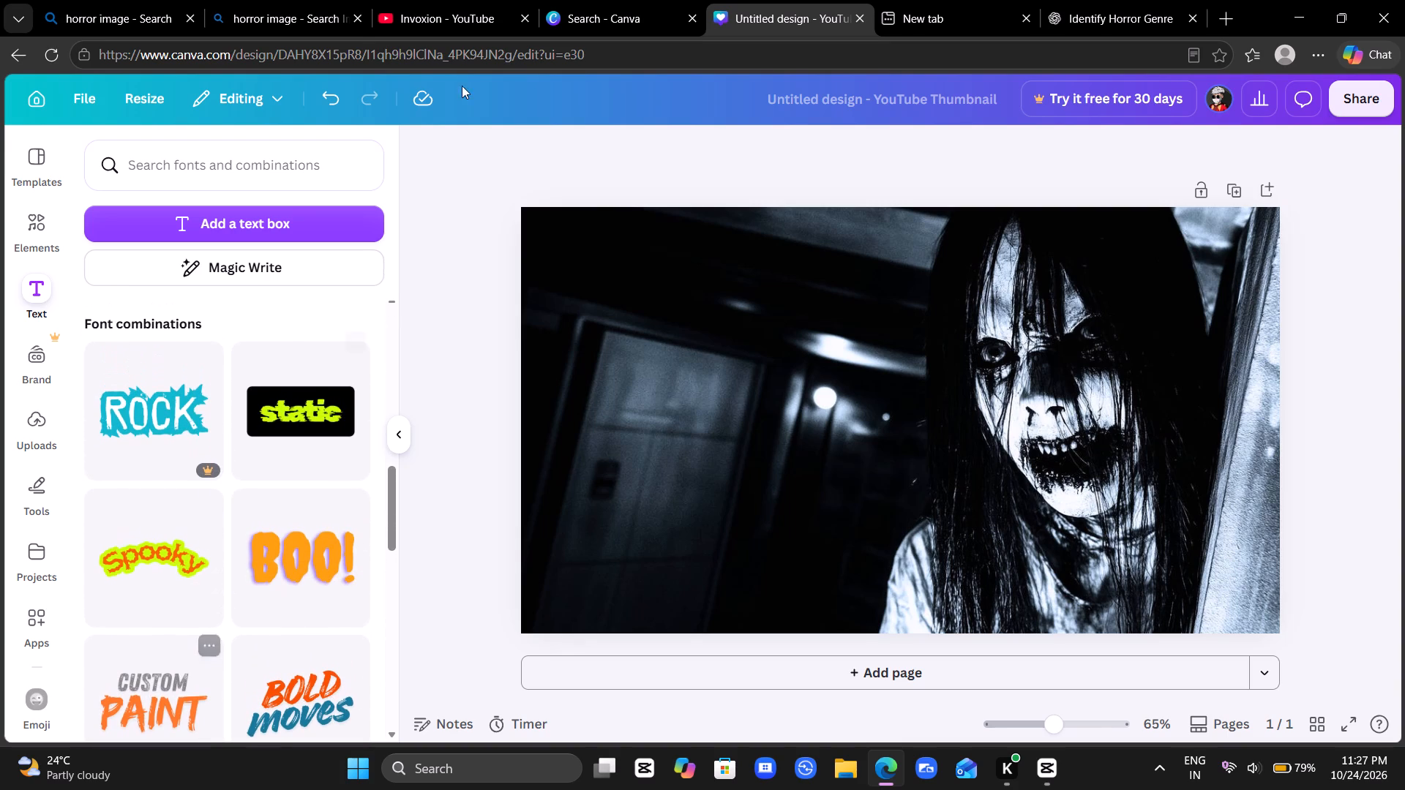
pyautogui.click(432, 0)
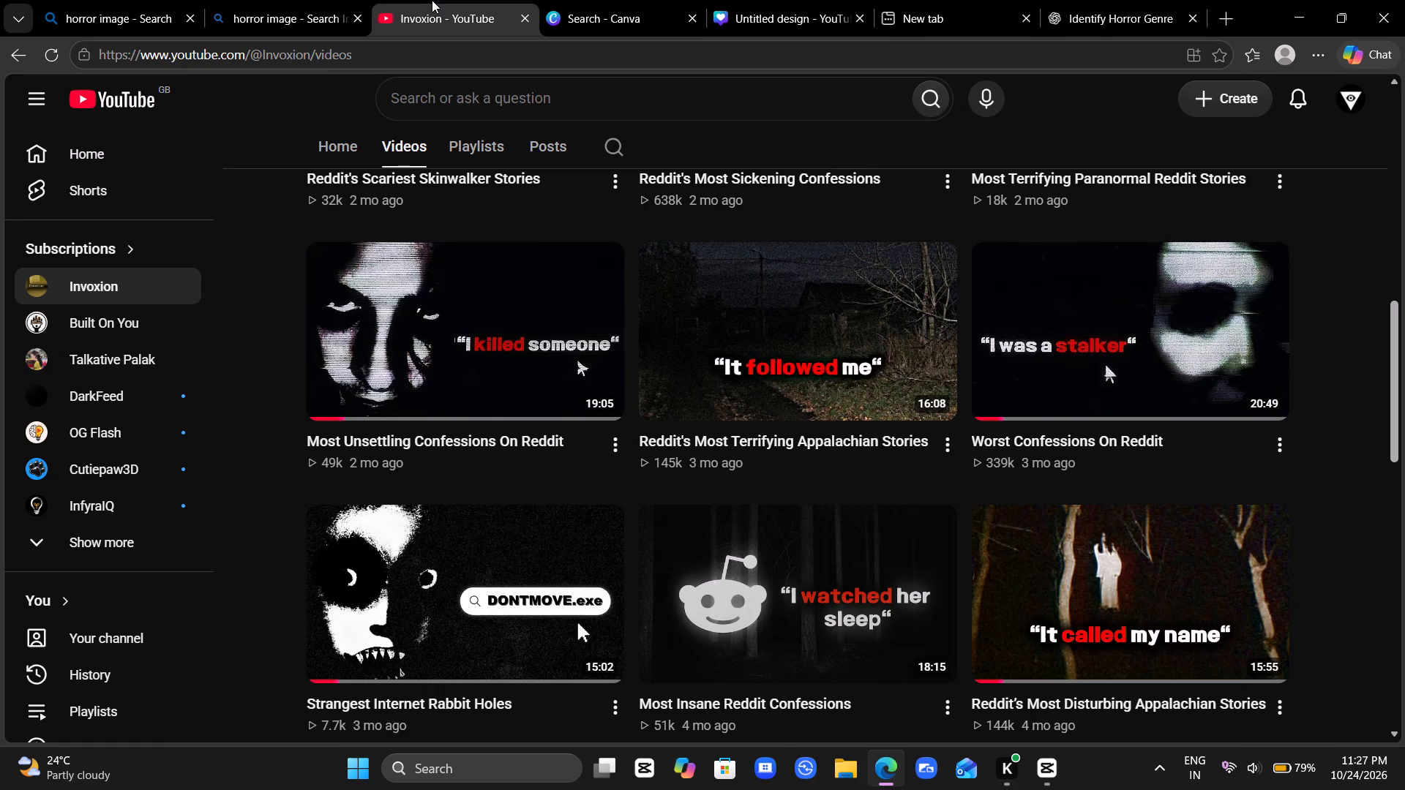
pyautogui.click(801, 0)
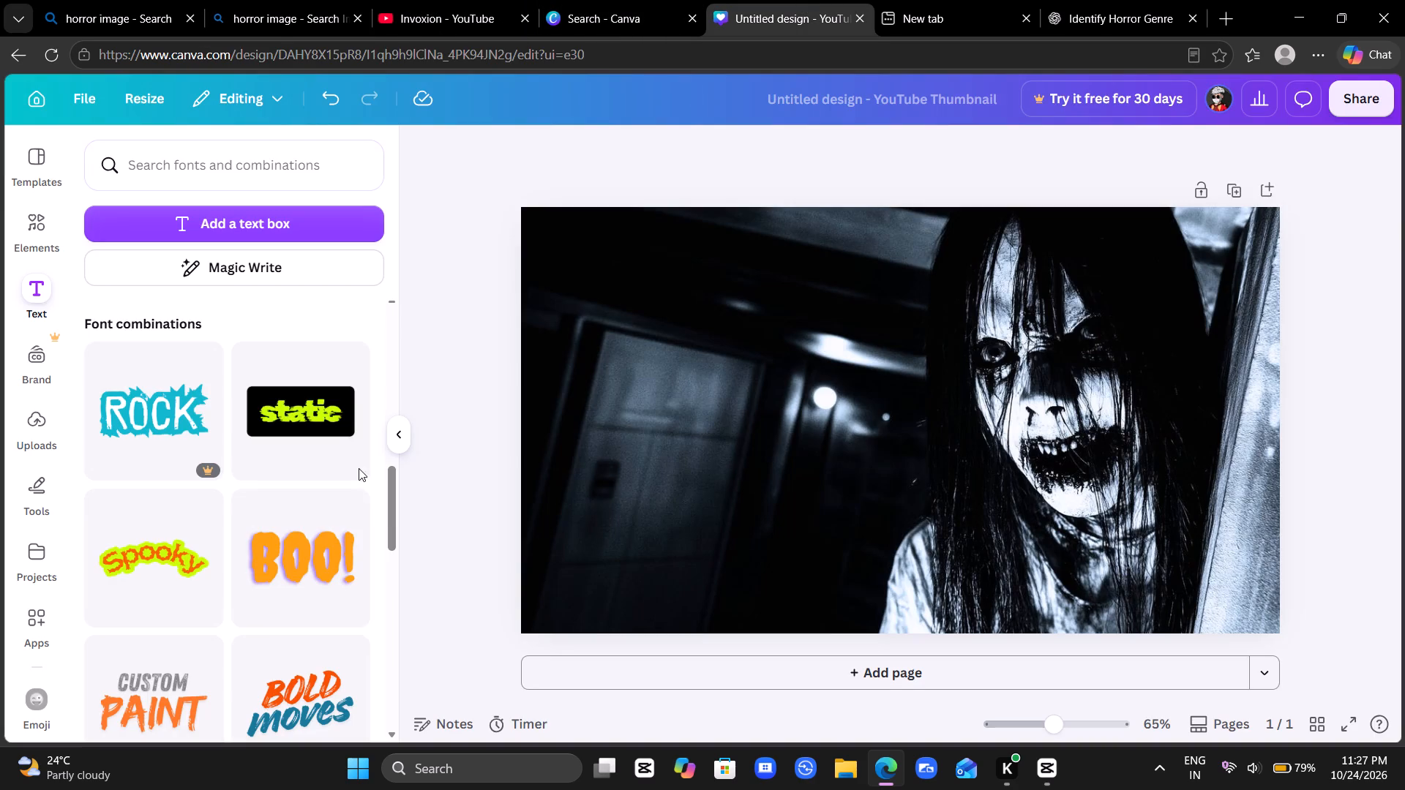
pyautogui.scroll(-3, 320, 533)
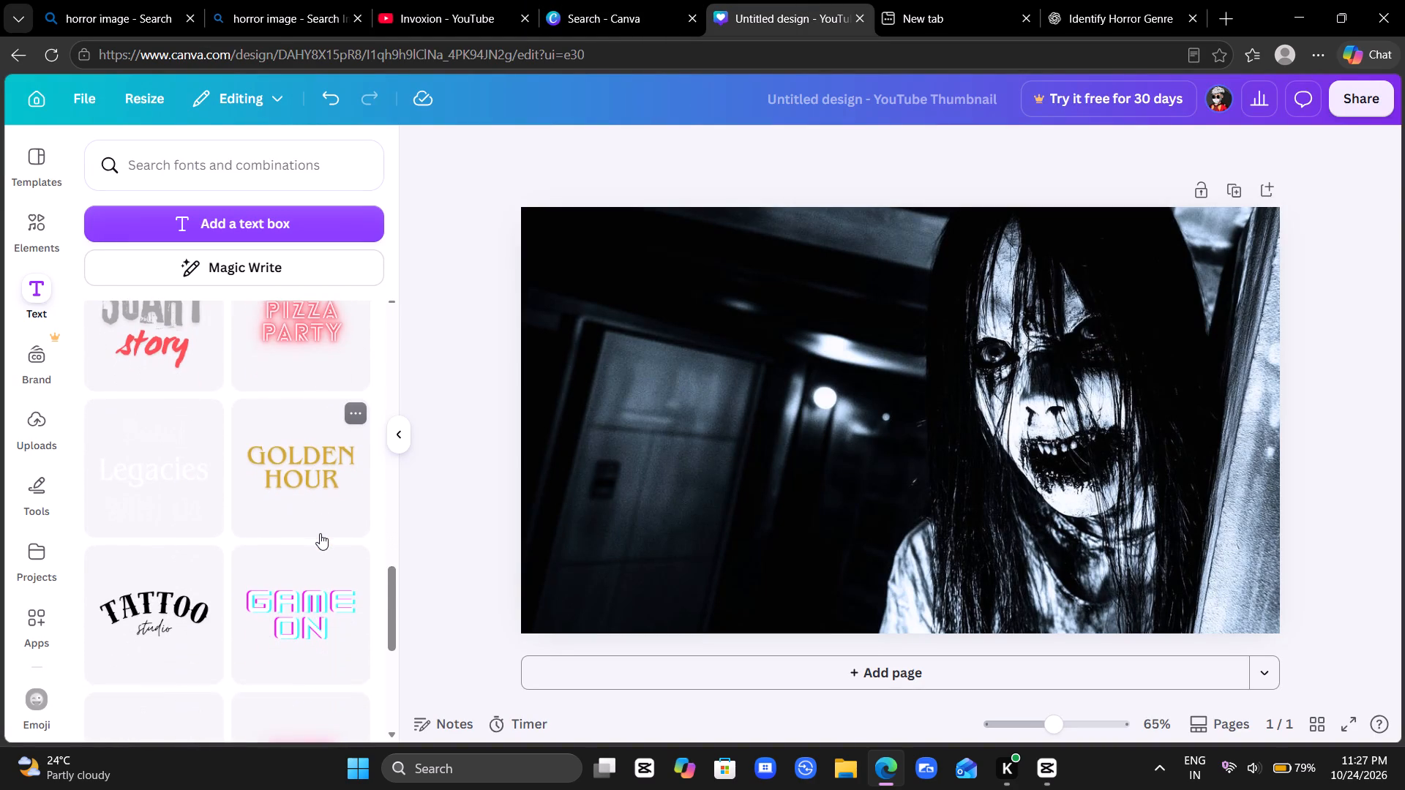
pyautogui.scroll(-3, 320, 533)
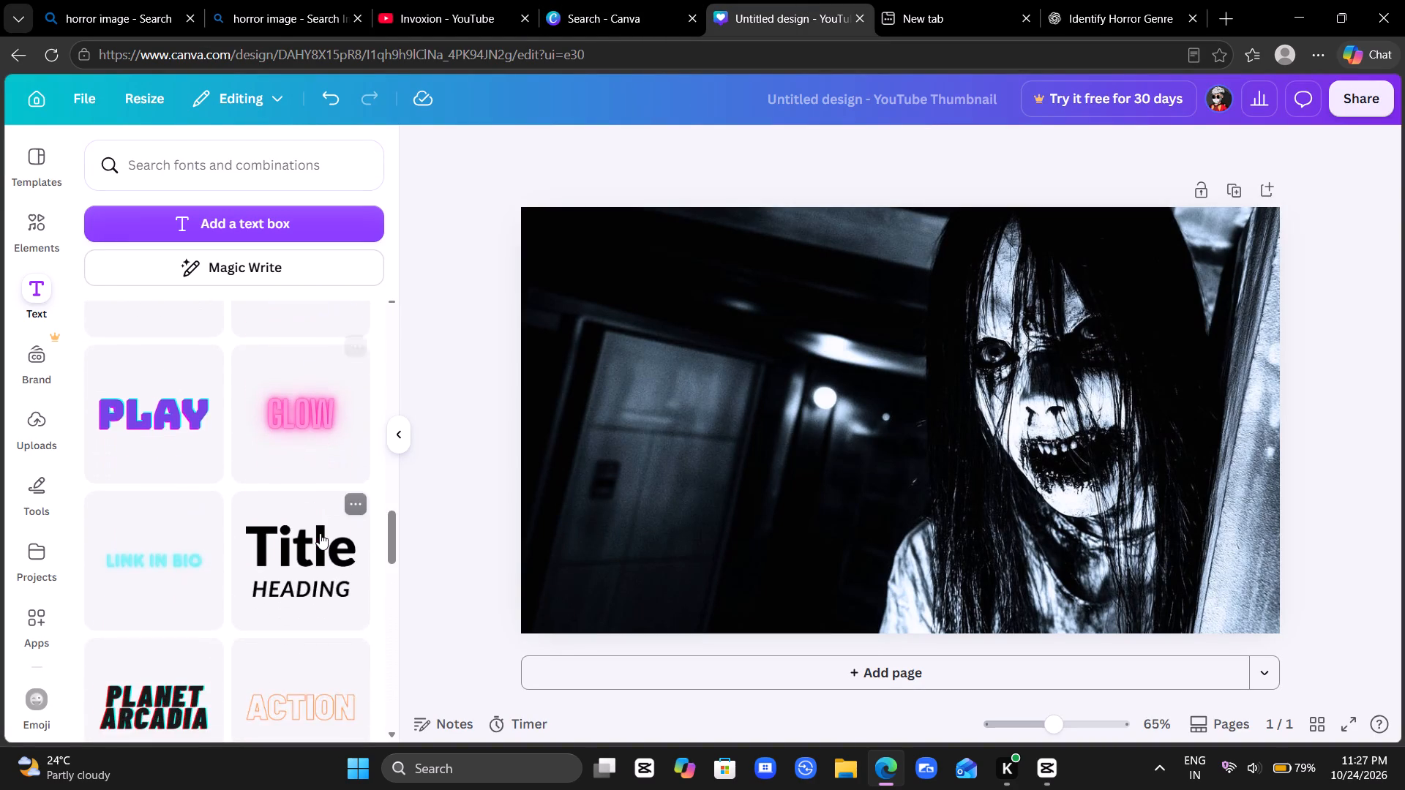
pyautogui.scroll(-3, 320, 533)
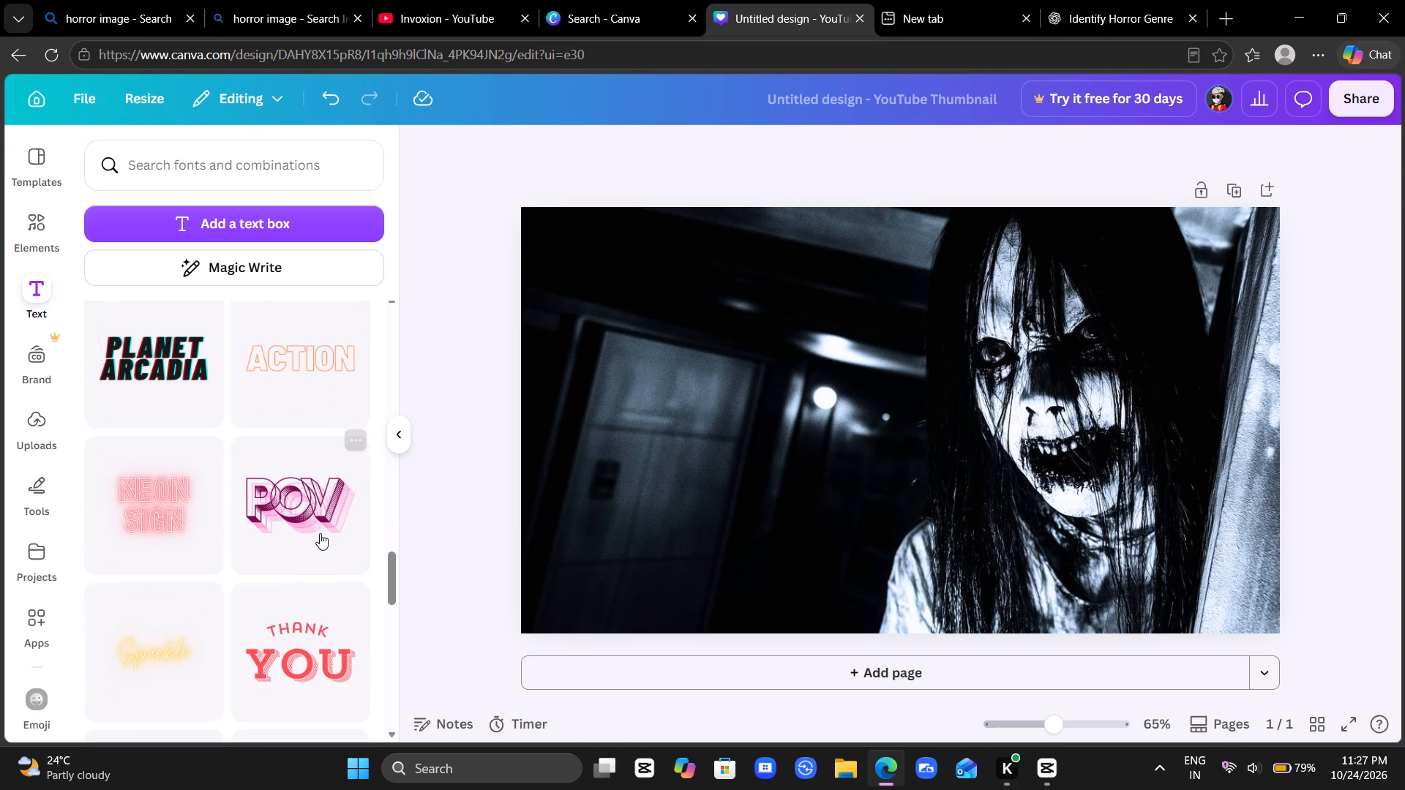
pyautogui.scroll(-3, 320, 533)
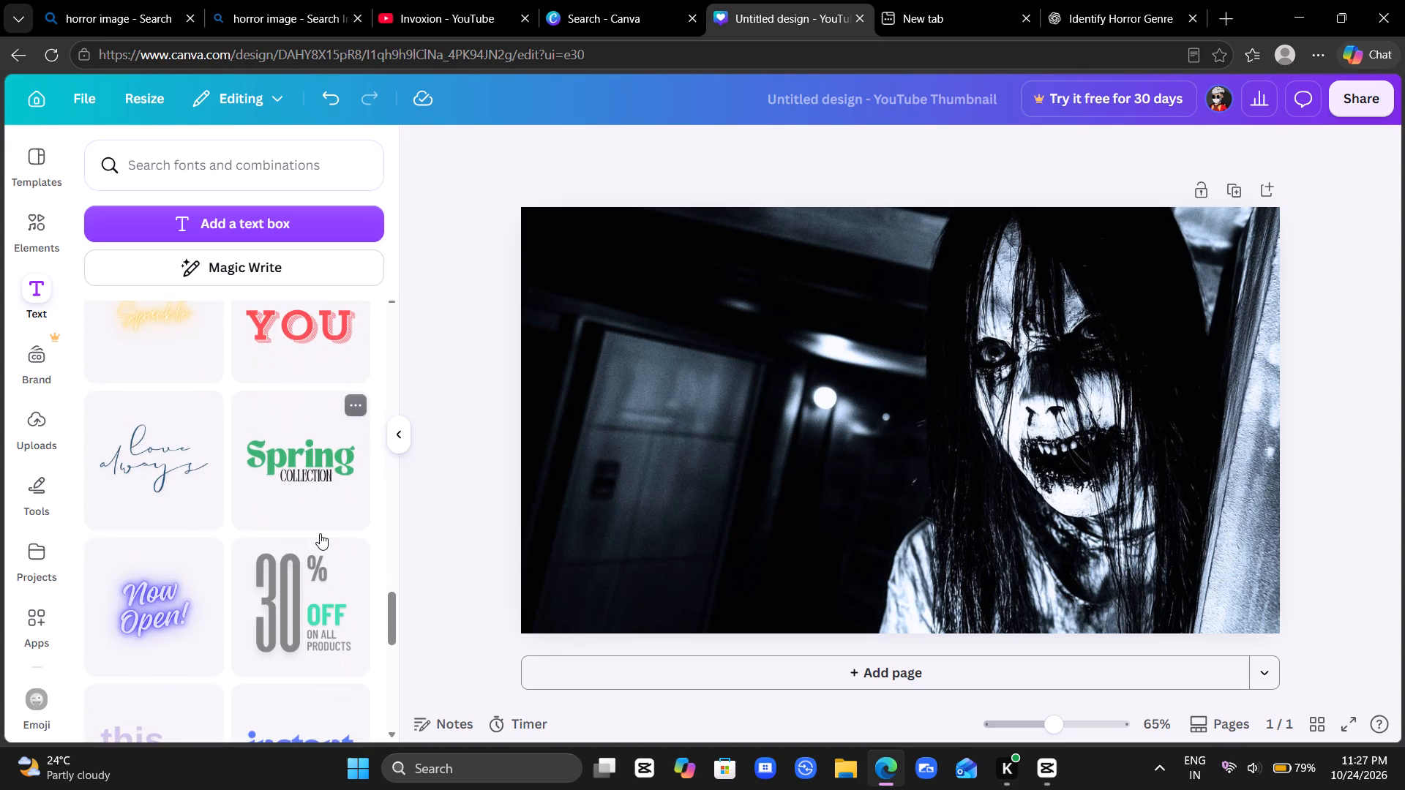
pyautogui.scroll(-2, 320, 533)
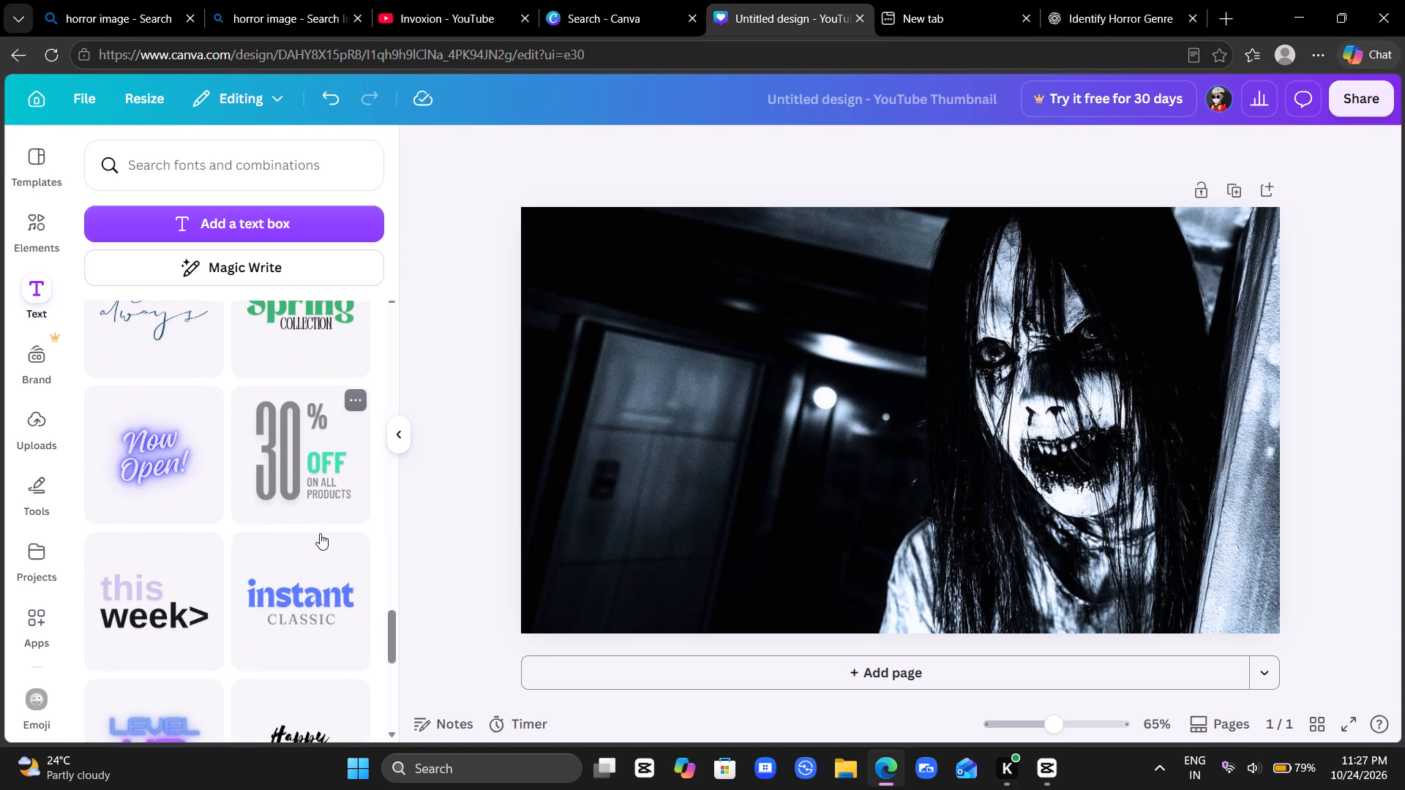
pyautogui.scroll(-2, 320, 533)
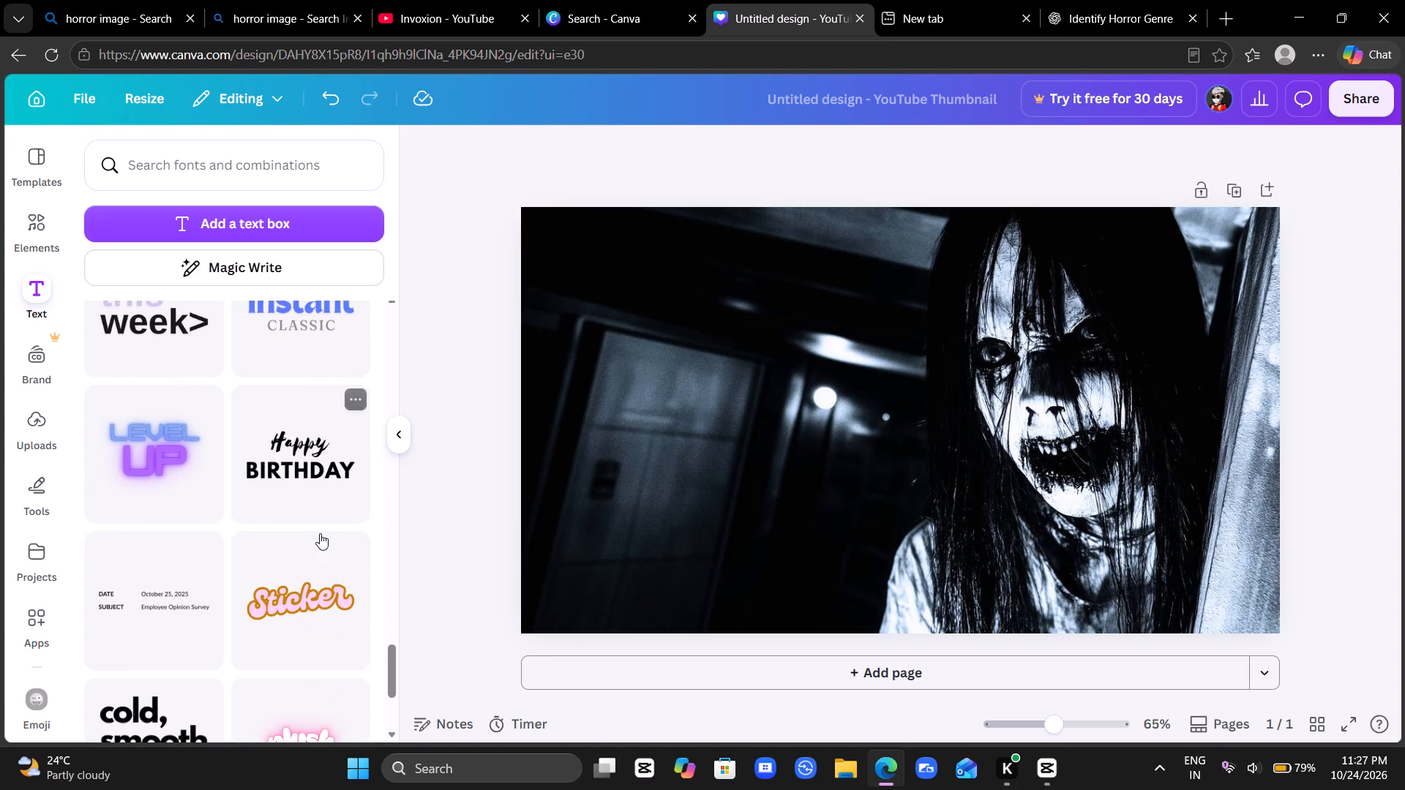
pyautogui.scroll(-3, 320, 533)
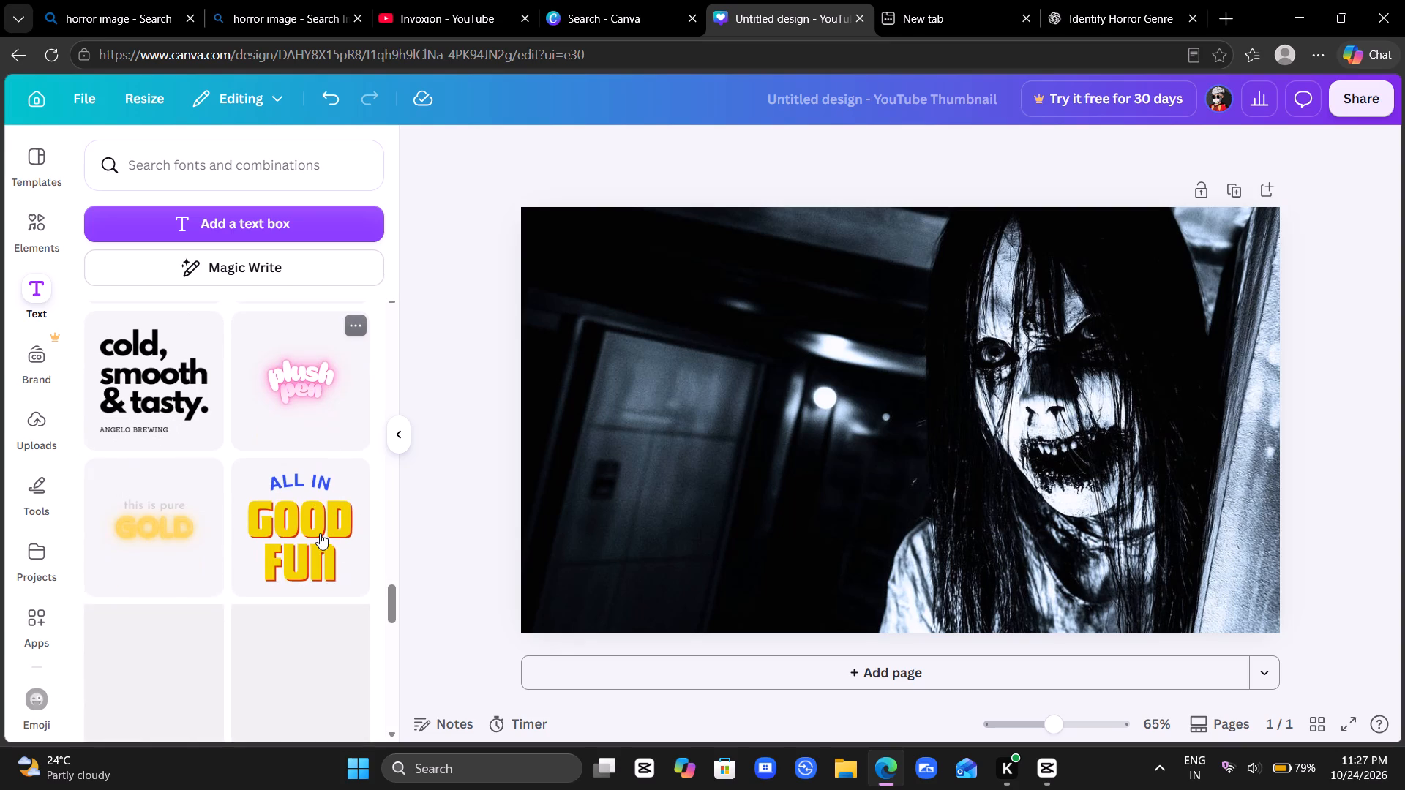
pyautogui.scroll(-2, 320, 533)
pyautogui.scroll(1, 320, 533)
pyautogui.scroll(-1, 320, 533)
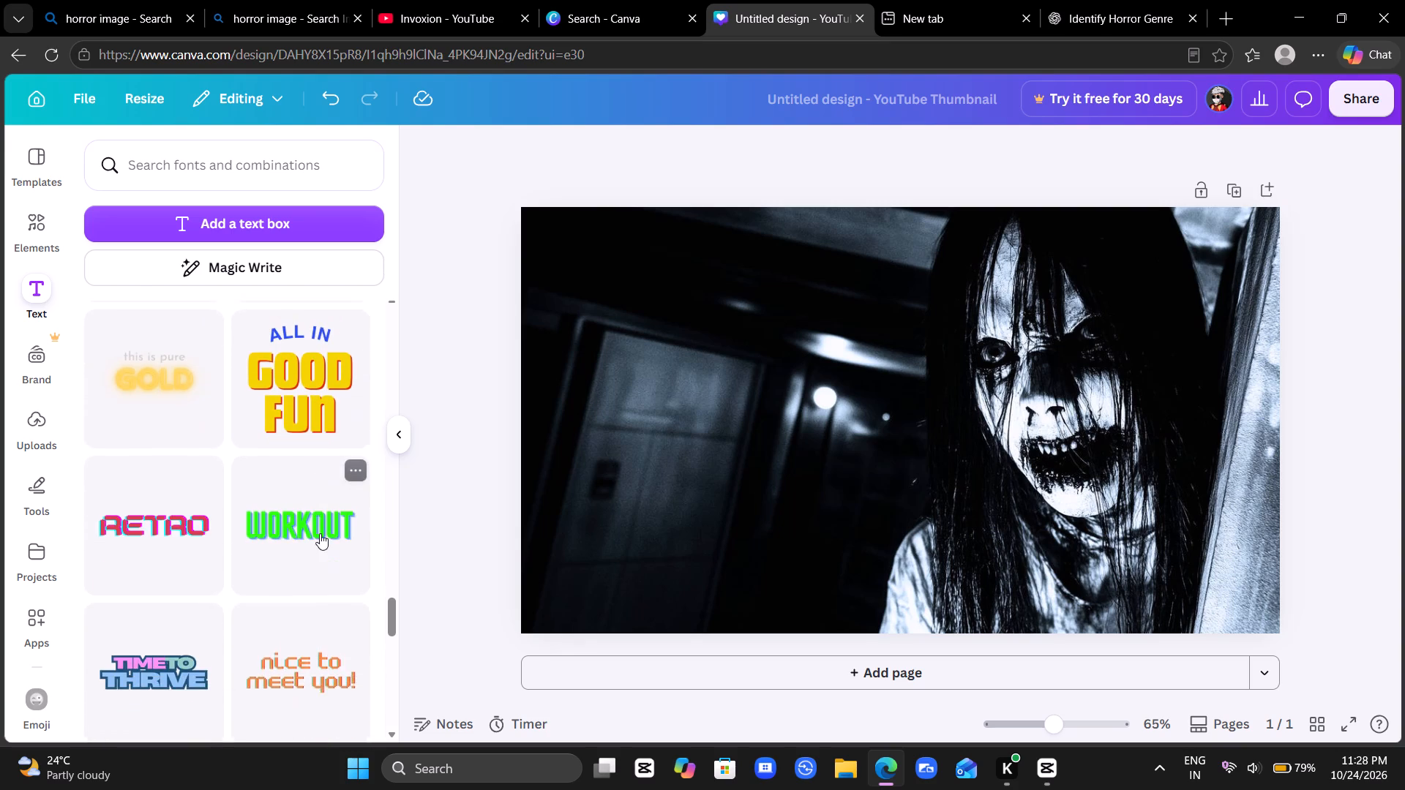
pyautogui.scroll(-1, 320, 533)
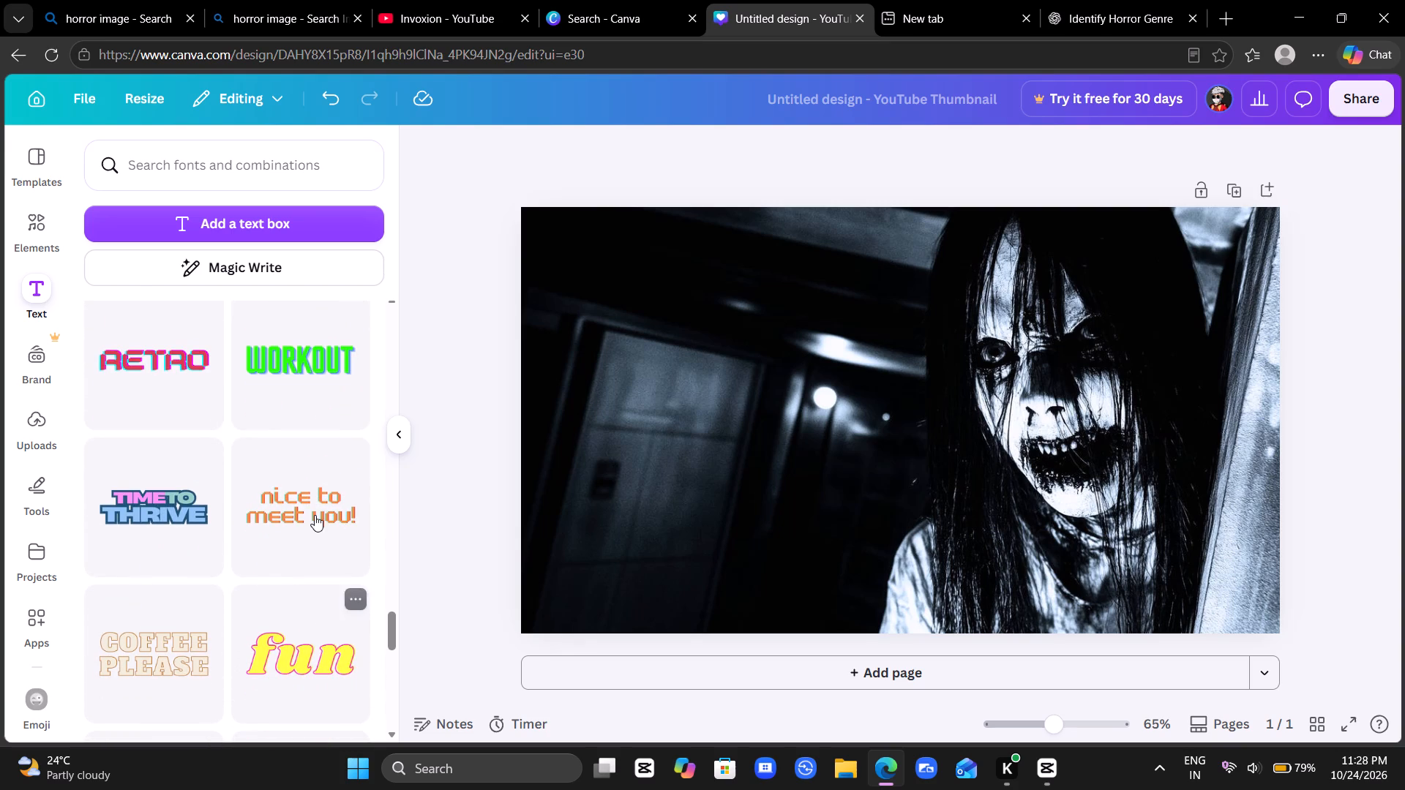
pyautogui.scroll(14, 304, 484)
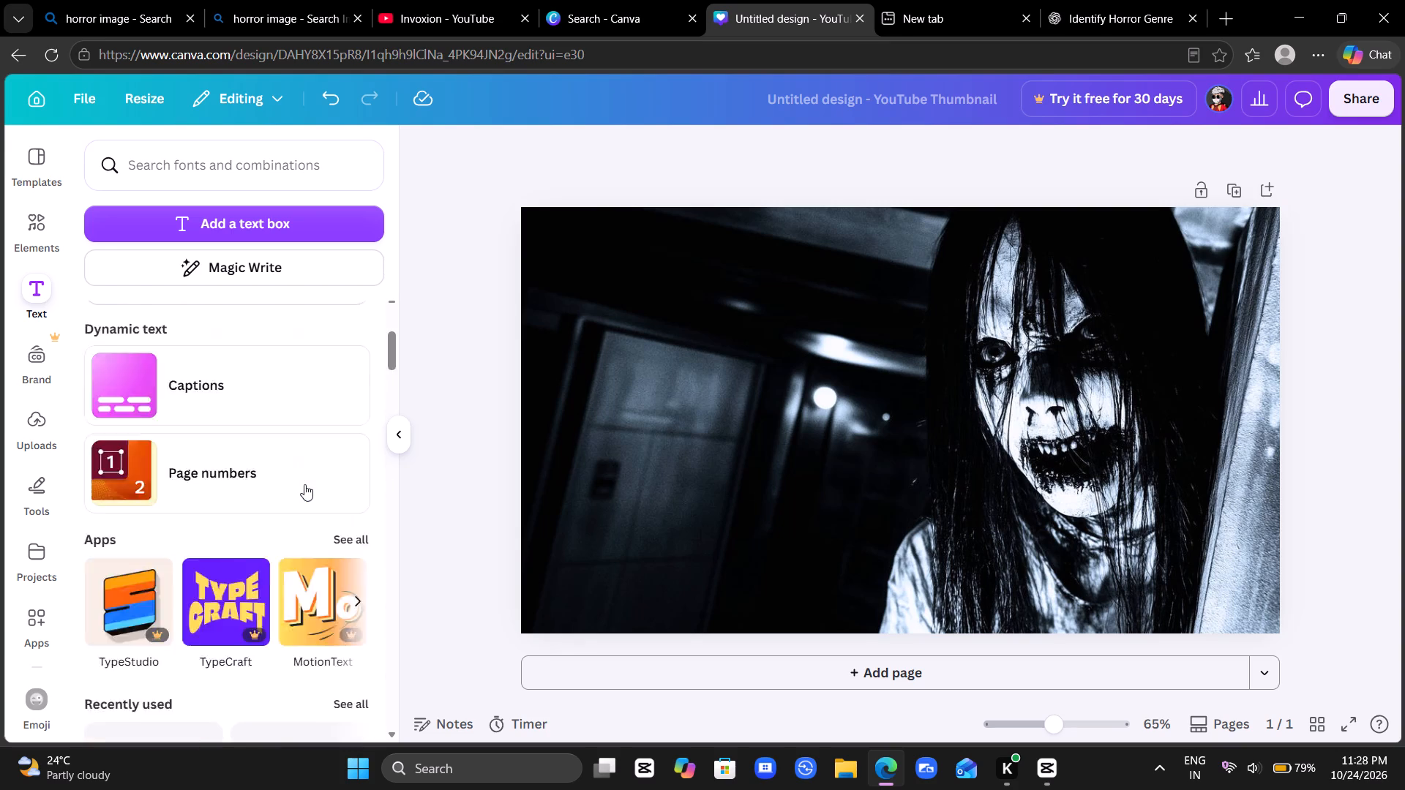
pyautogui.scroll(7, 304, 484)
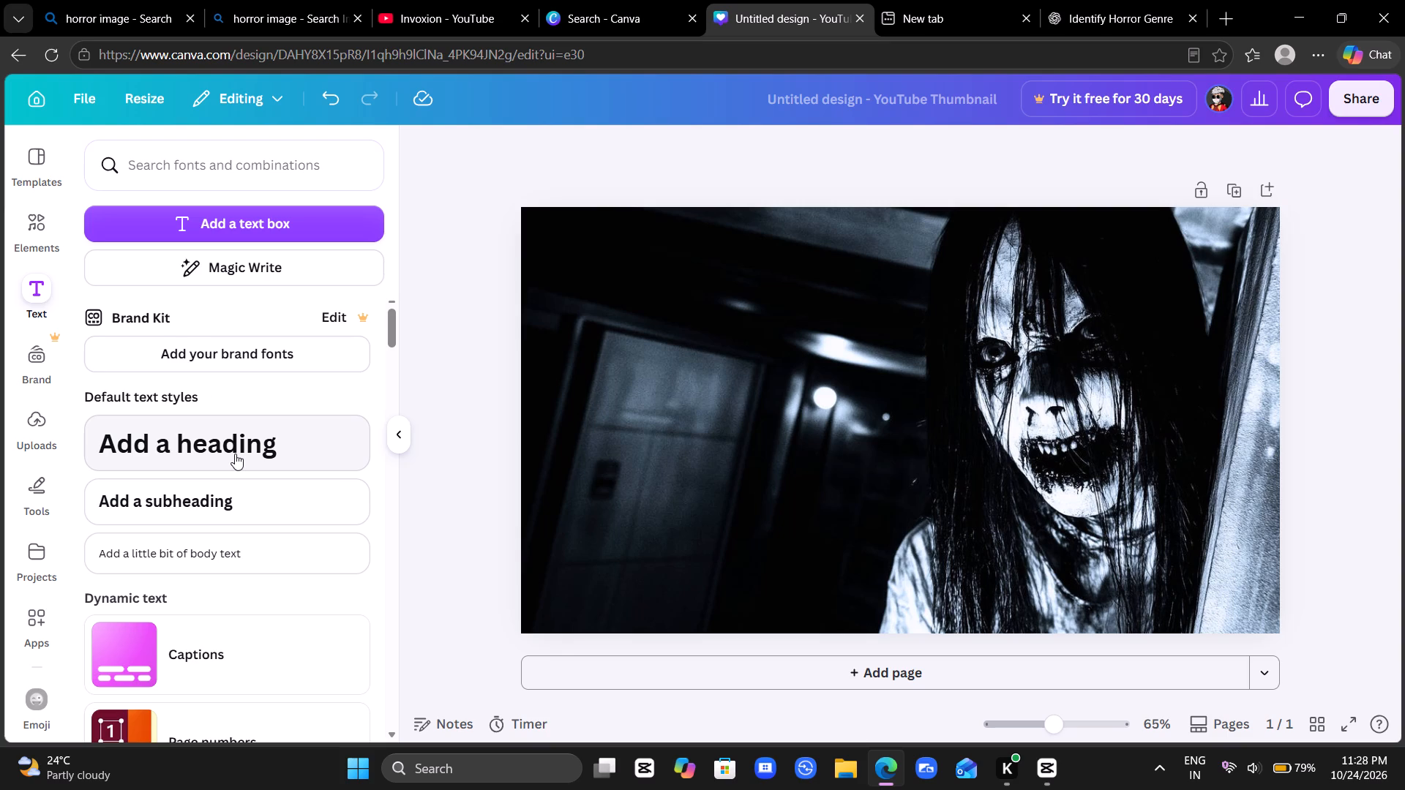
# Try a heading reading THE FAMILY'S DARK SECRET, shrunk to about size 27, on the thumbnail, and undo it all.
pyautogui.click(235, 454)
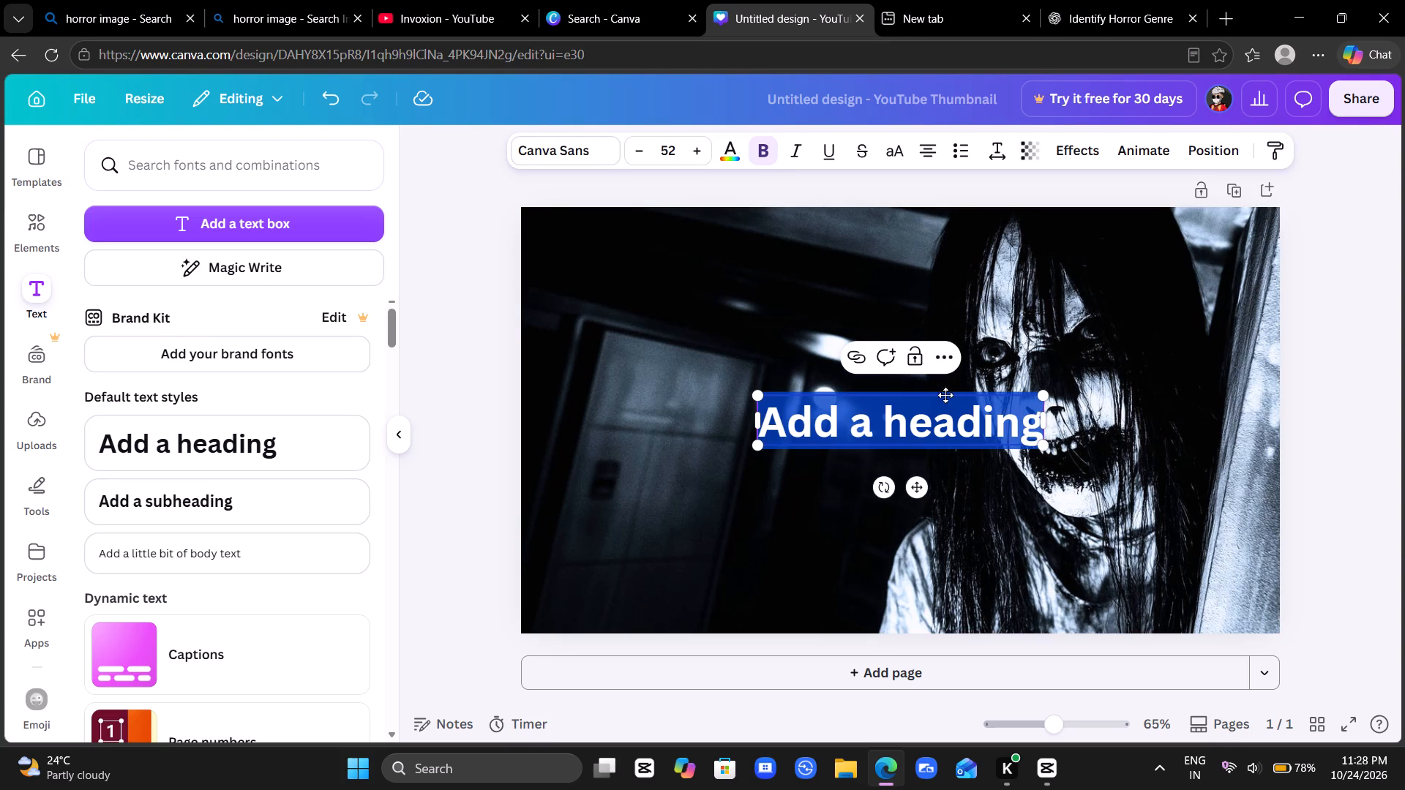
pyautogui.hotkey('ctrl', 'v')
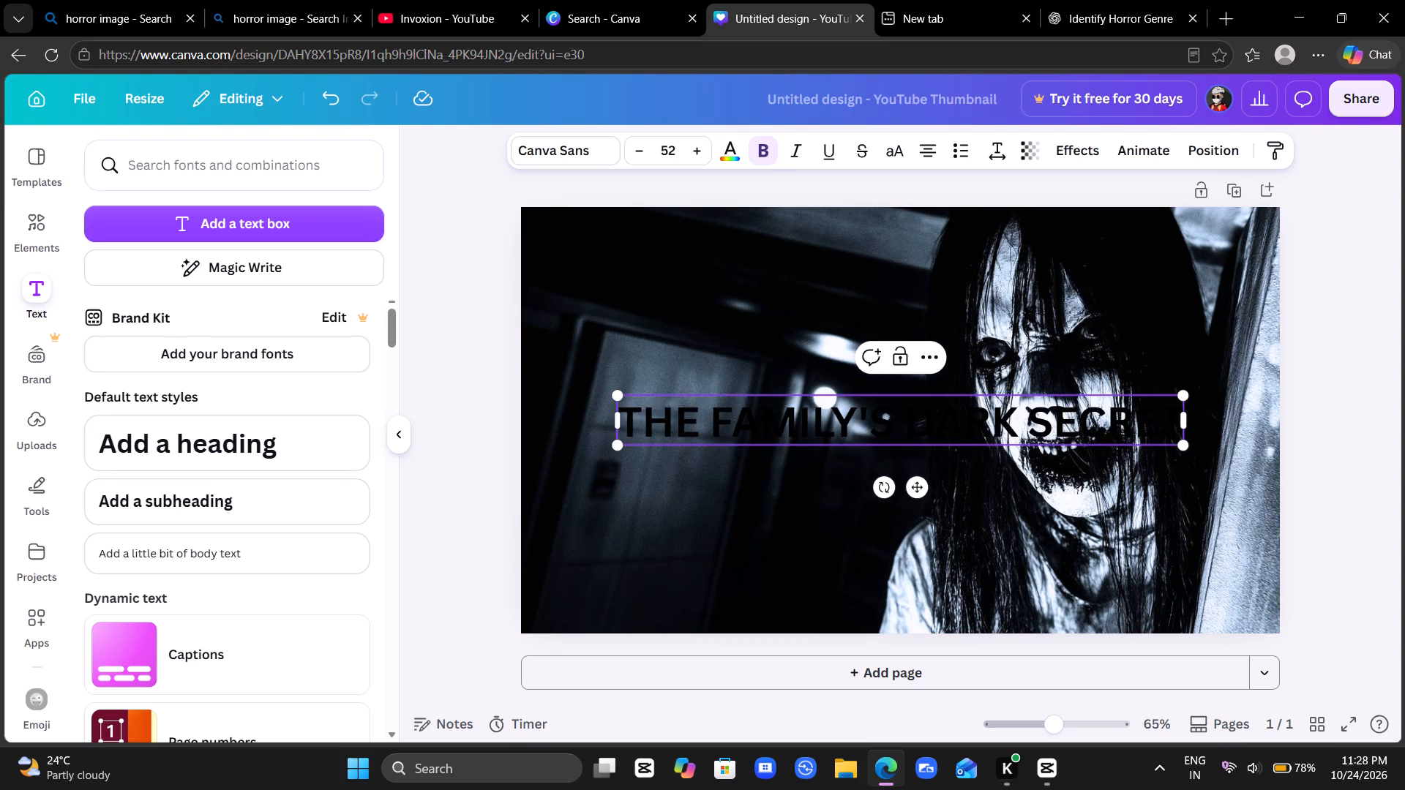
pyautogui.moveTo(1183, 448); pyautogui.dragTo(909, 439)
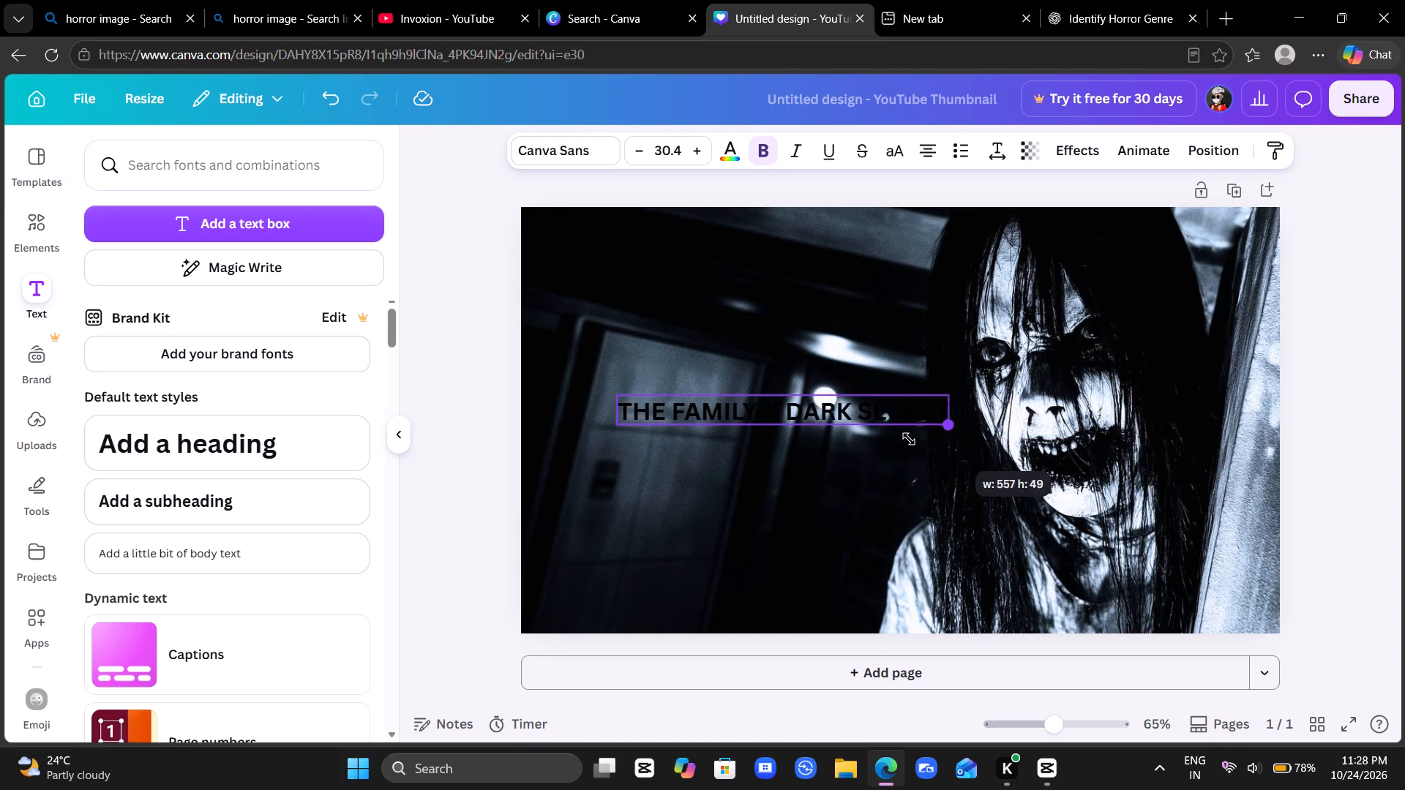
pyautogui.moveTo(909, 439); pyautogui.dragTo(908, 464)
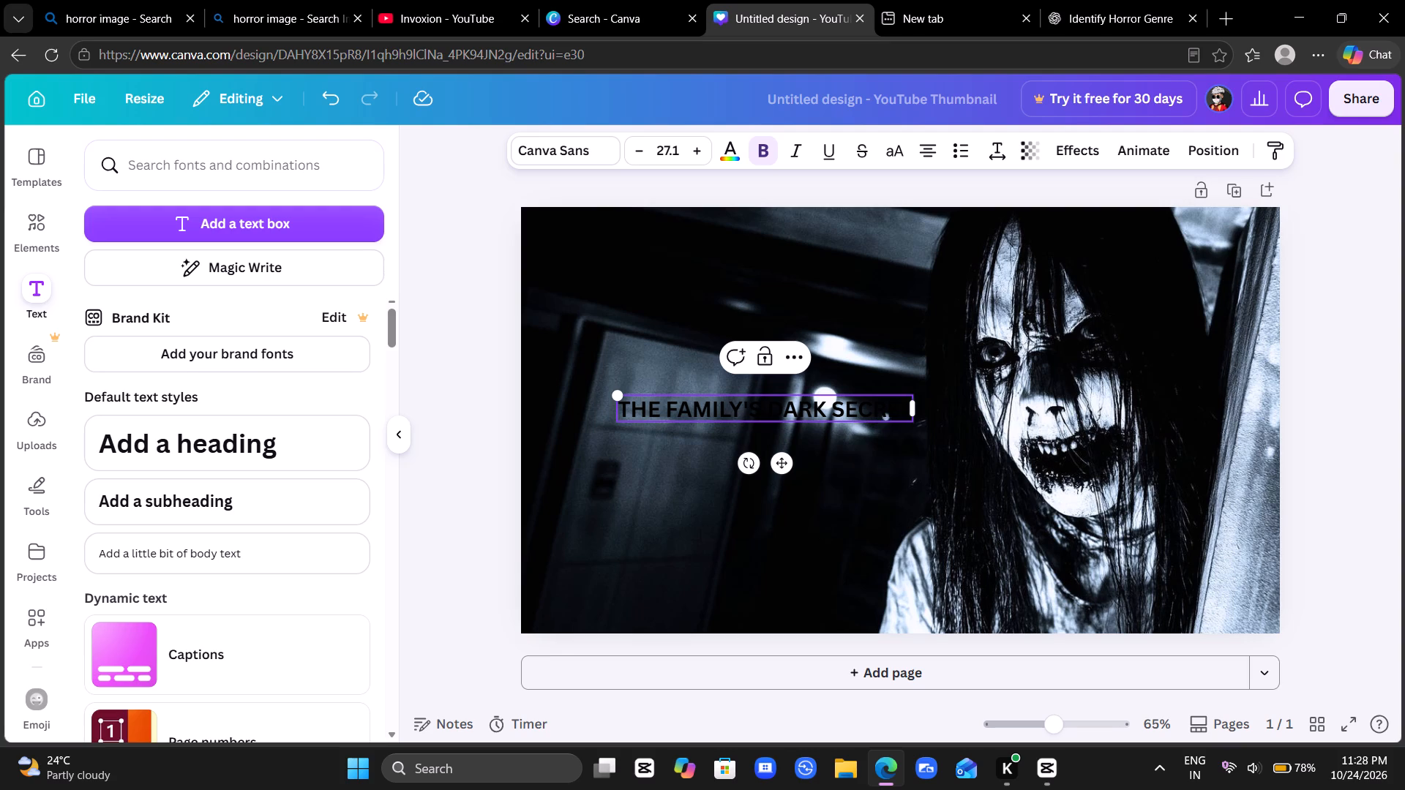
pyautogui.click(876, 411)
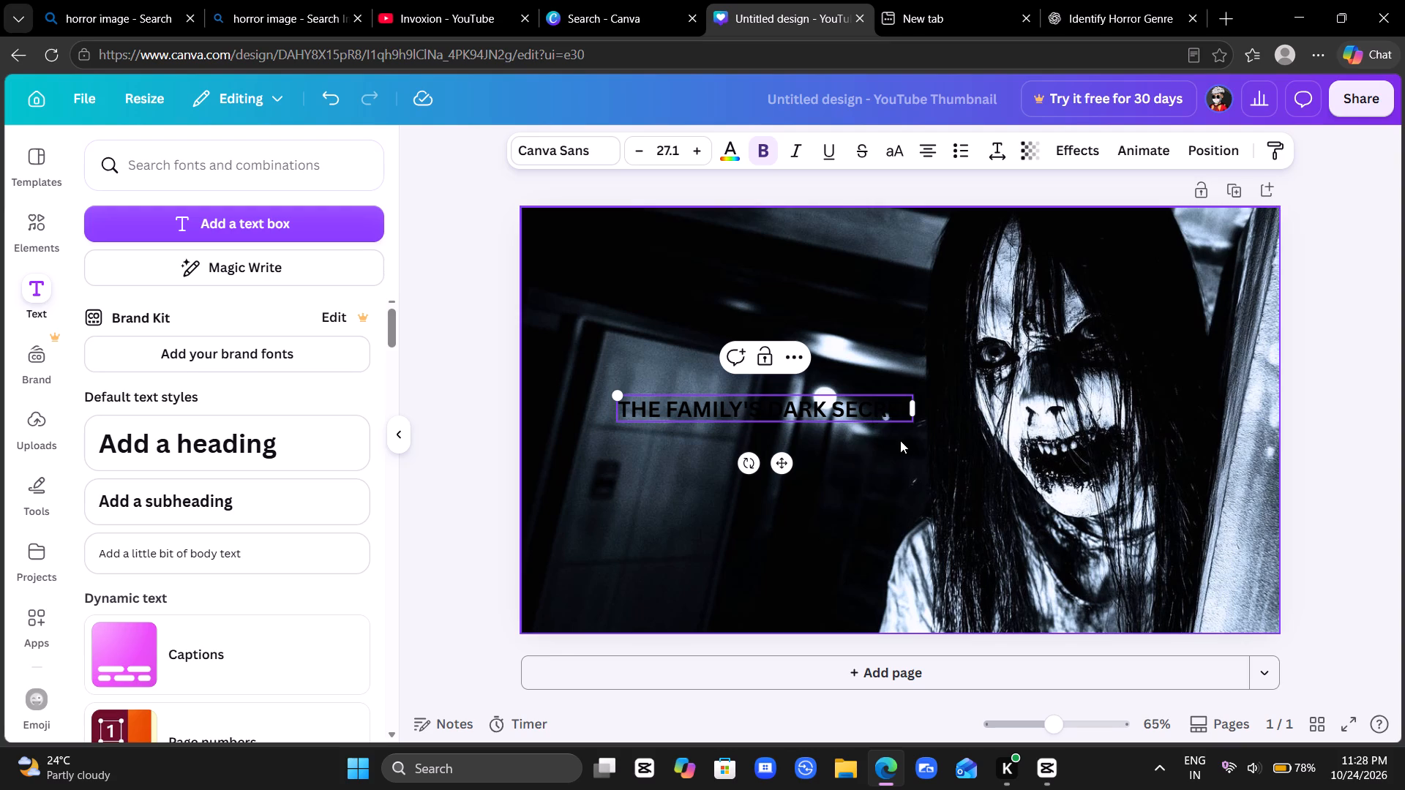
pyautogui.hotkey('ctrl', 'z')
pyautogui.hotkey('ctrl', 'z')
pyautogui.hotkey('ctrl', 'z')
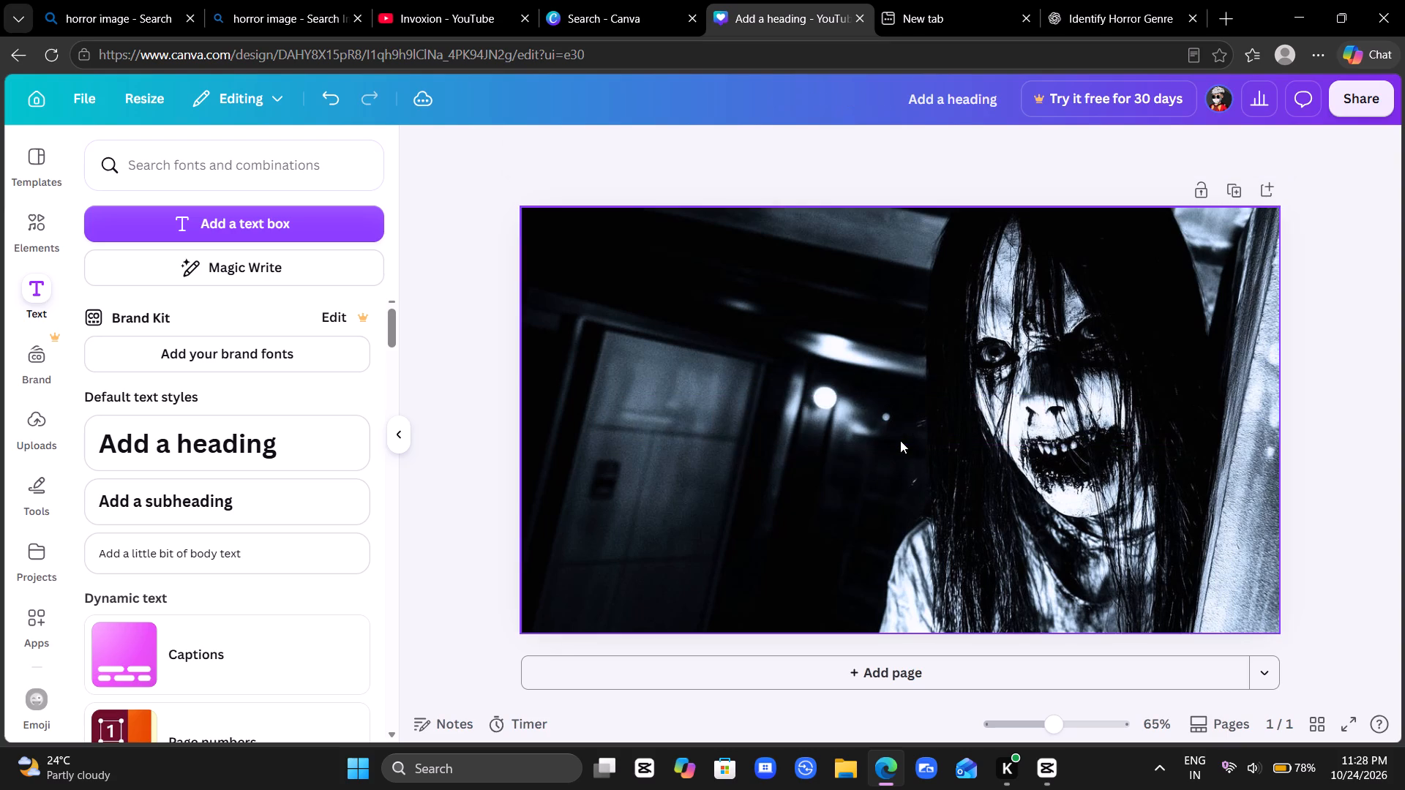
# Add a subheading text box to the middle of the thumbnail and empty it of all text.
pyautogui.click(237, 498)
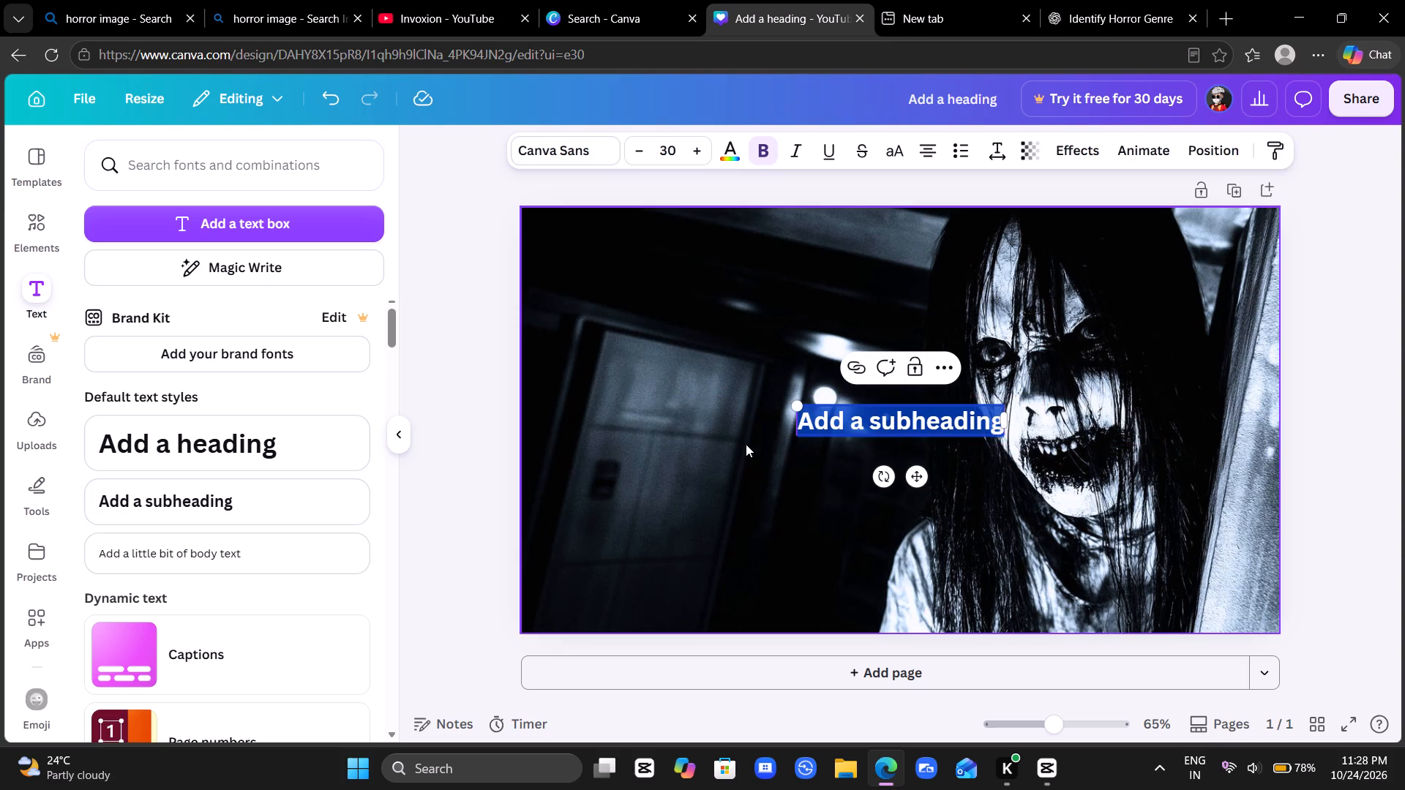
pyautogui.hotkey('ctrl', 'v')
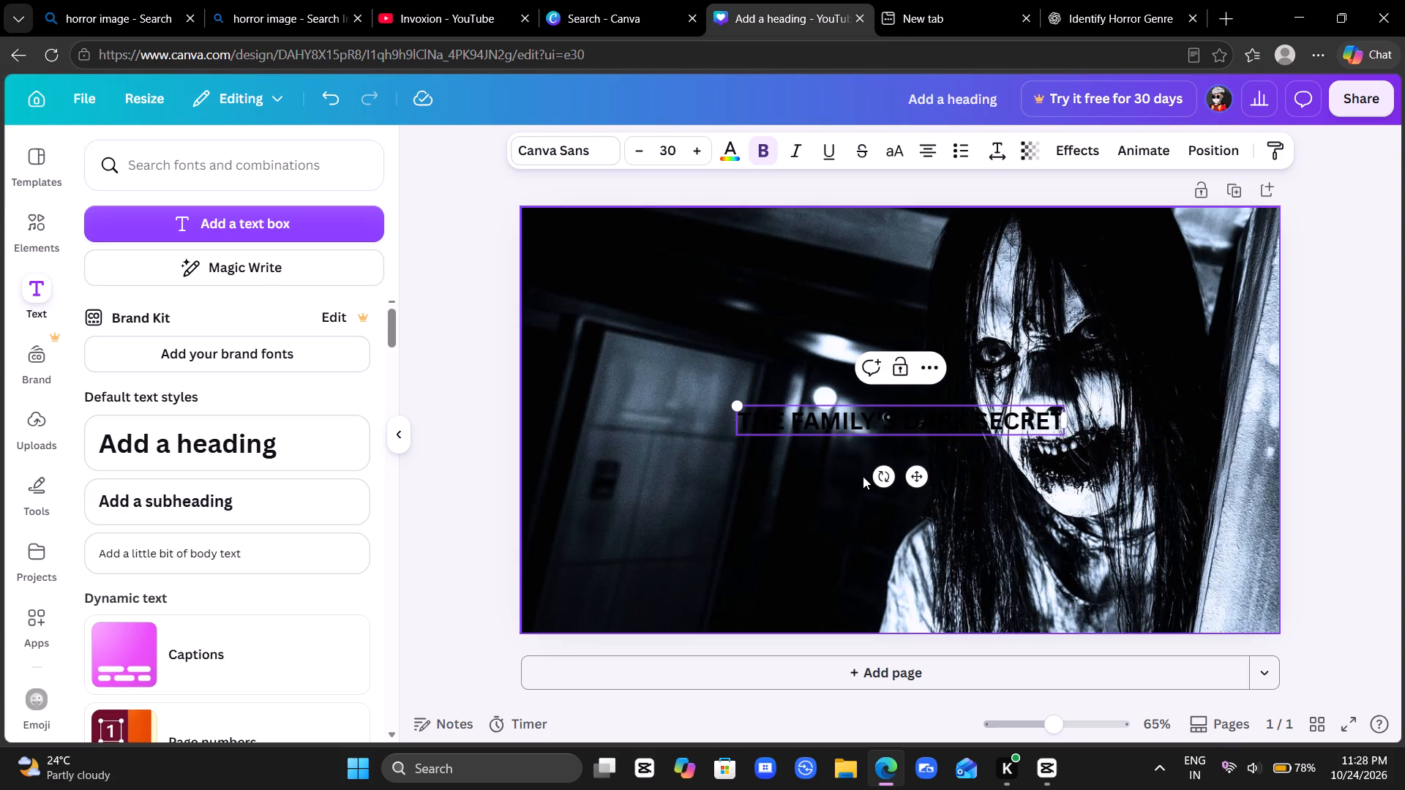
pyautogui.press('BackSpace')
pyautogui.press('BackSpace')
pyautogui.press('BackSpace')
pyautogui.press('BackSpace')
pyautogui.press('BackSpace')
pyautogui.press('BackSpace')
pyautogui.press('BackSpace')
pyautogui.press('BackSpace')
pyautogui.press('BackSpace')
pyautogui.press('BackSpace')
pyautogui.press('BackSpace')
pyautogui.press('BackSpace')
pyautogui.press('BackSpace')
pyautogui.press('BackSpace')
pyautogui.press('BackSpace')
pyautogui.press('BackSpace')
pyautogui.press('BackSpace')
pyautogui.press('BackSpace')
pyautogui.press('BackSpace')
pyautogui.press('BackSpace')
pyautogui.press('BackSpace')
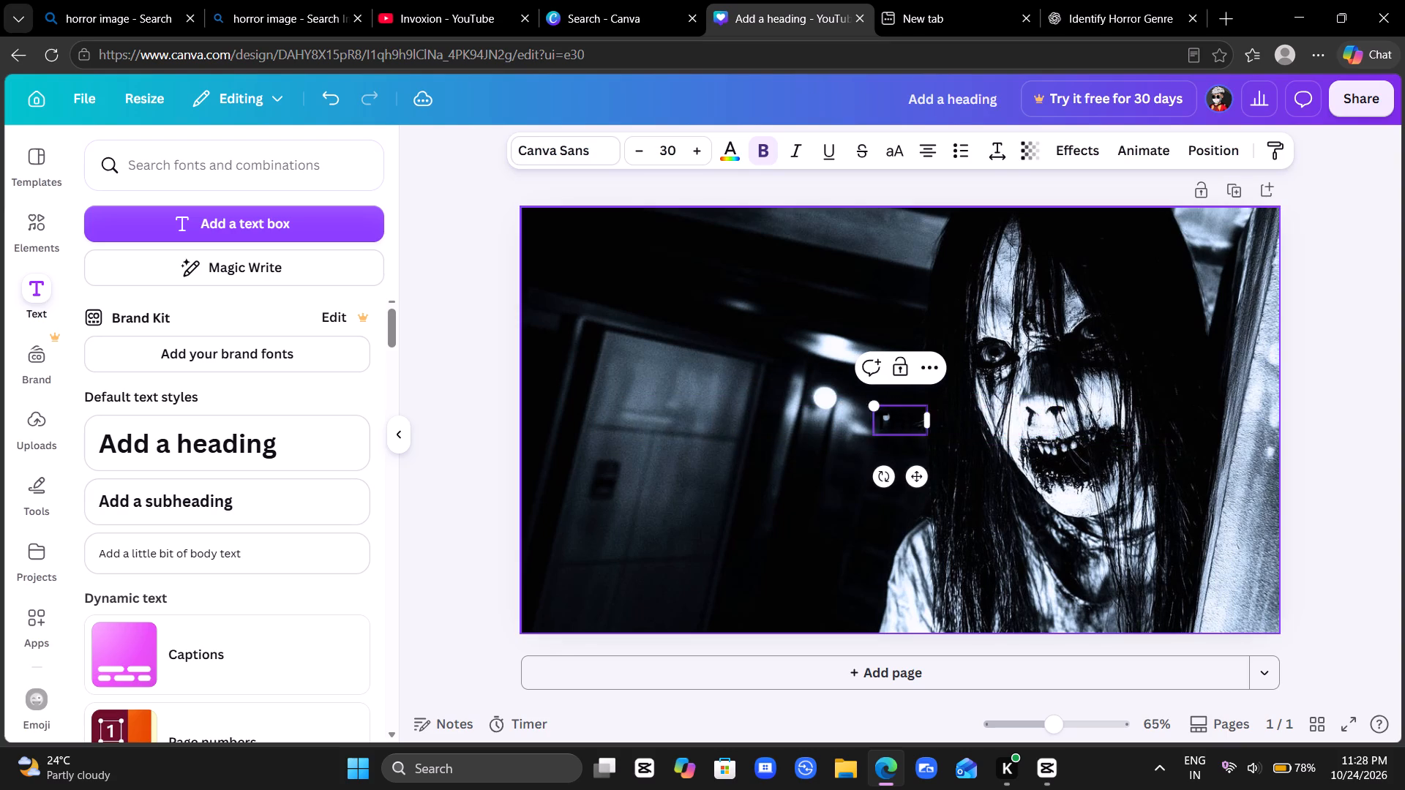
# Set the subheading's text colour to white and enter the text "the family".
pyautogui.click(727, 155)
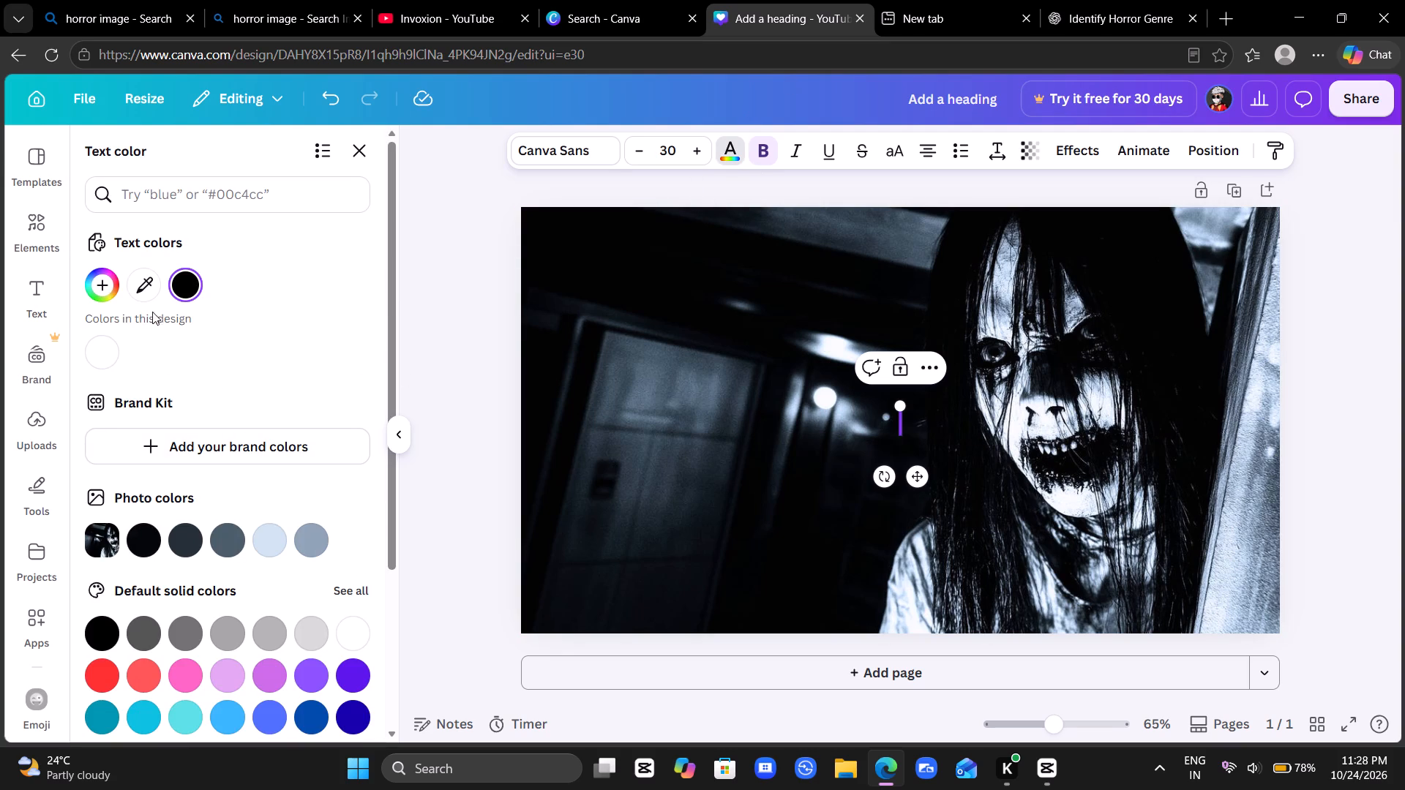
pyautogui.click(101, 356)
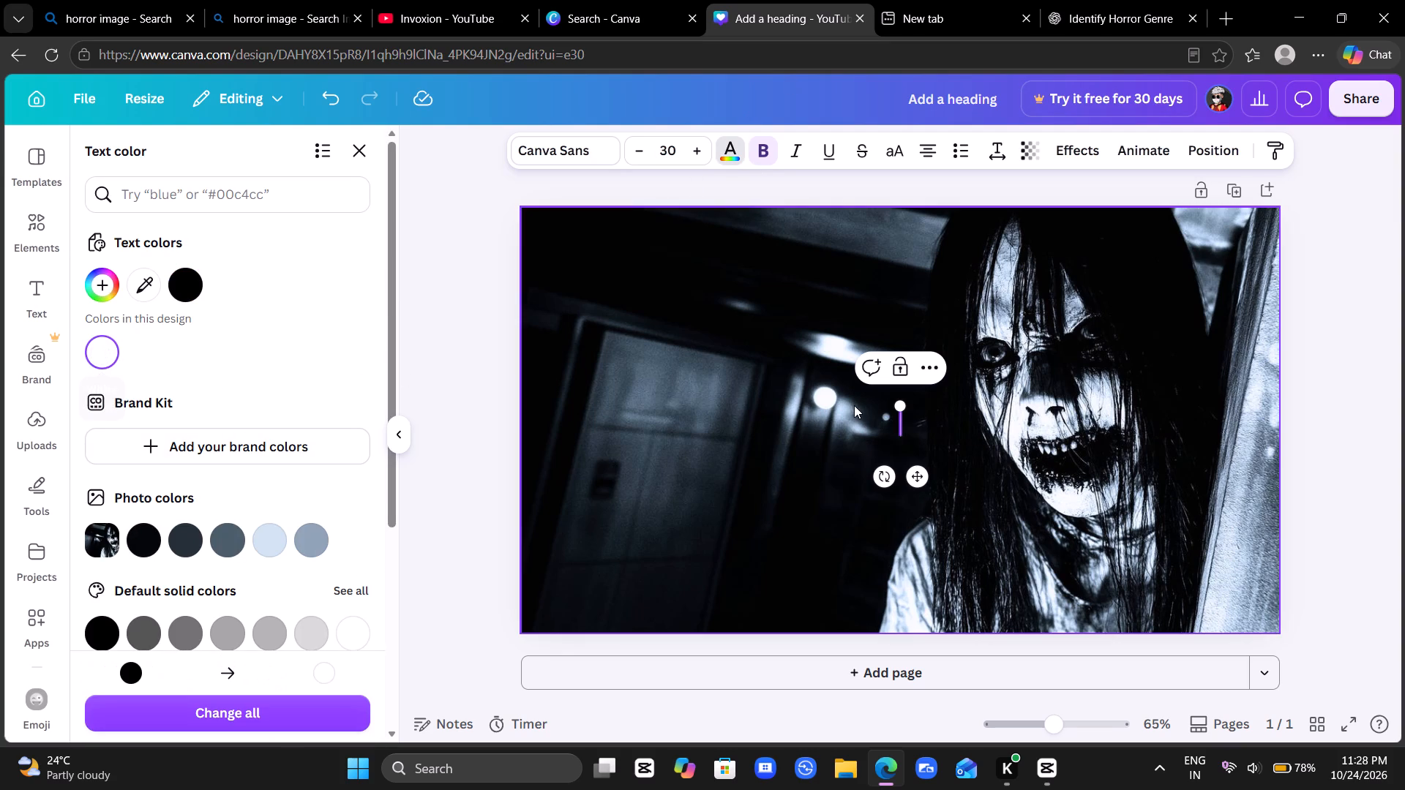
pyautogui.write('thr')
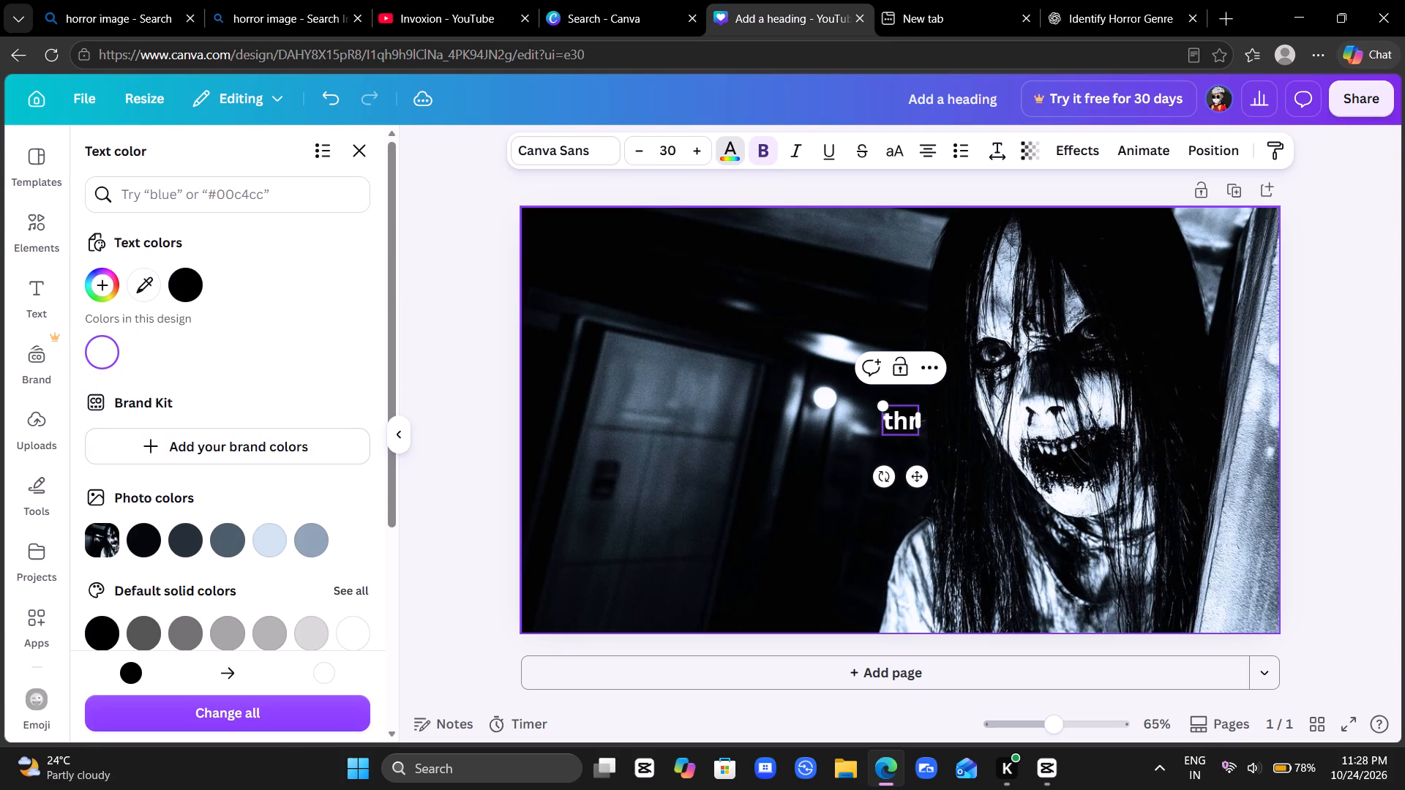
pyautogui.press('BackSpace')
pyautogui.write('e')
pyautogui.press('space')
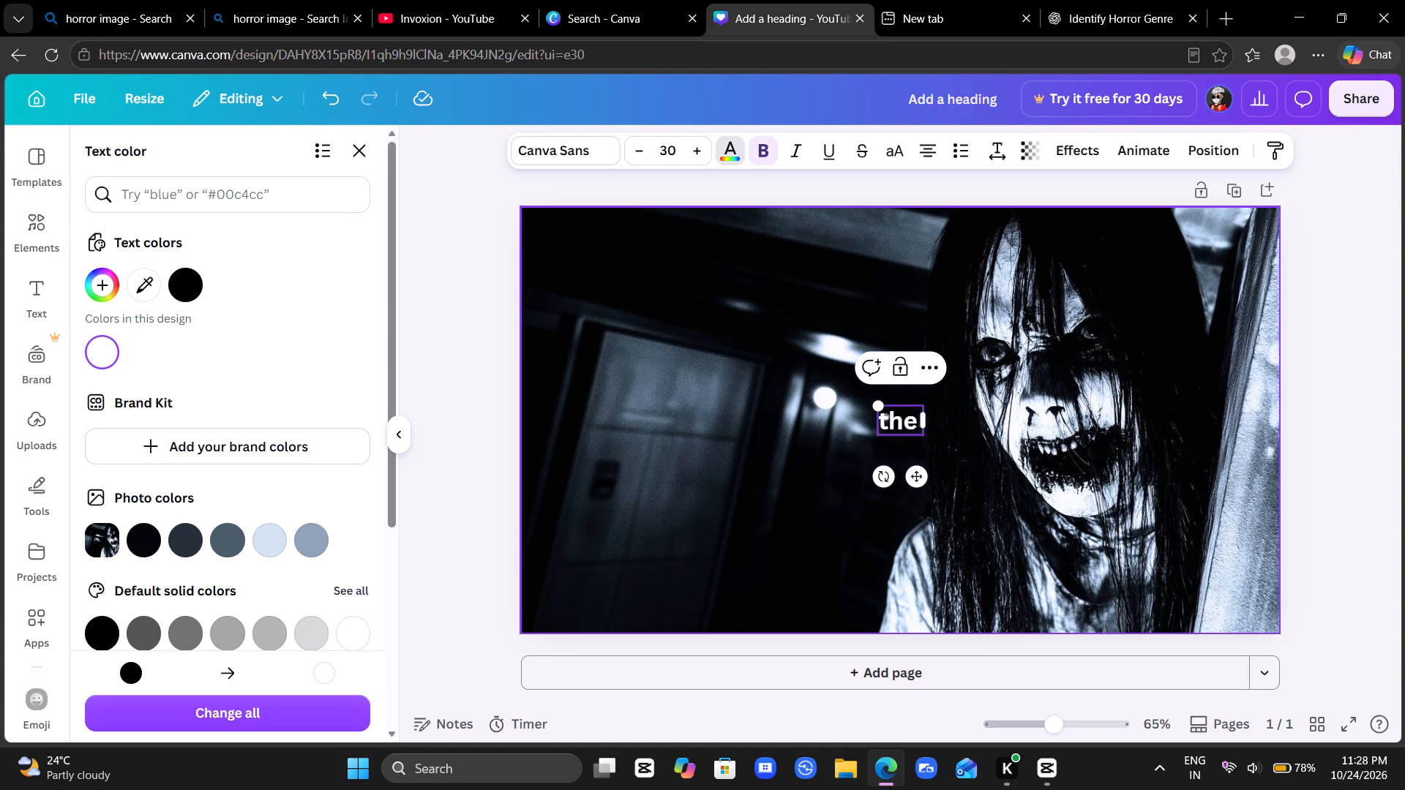
pyautogui.write('family')
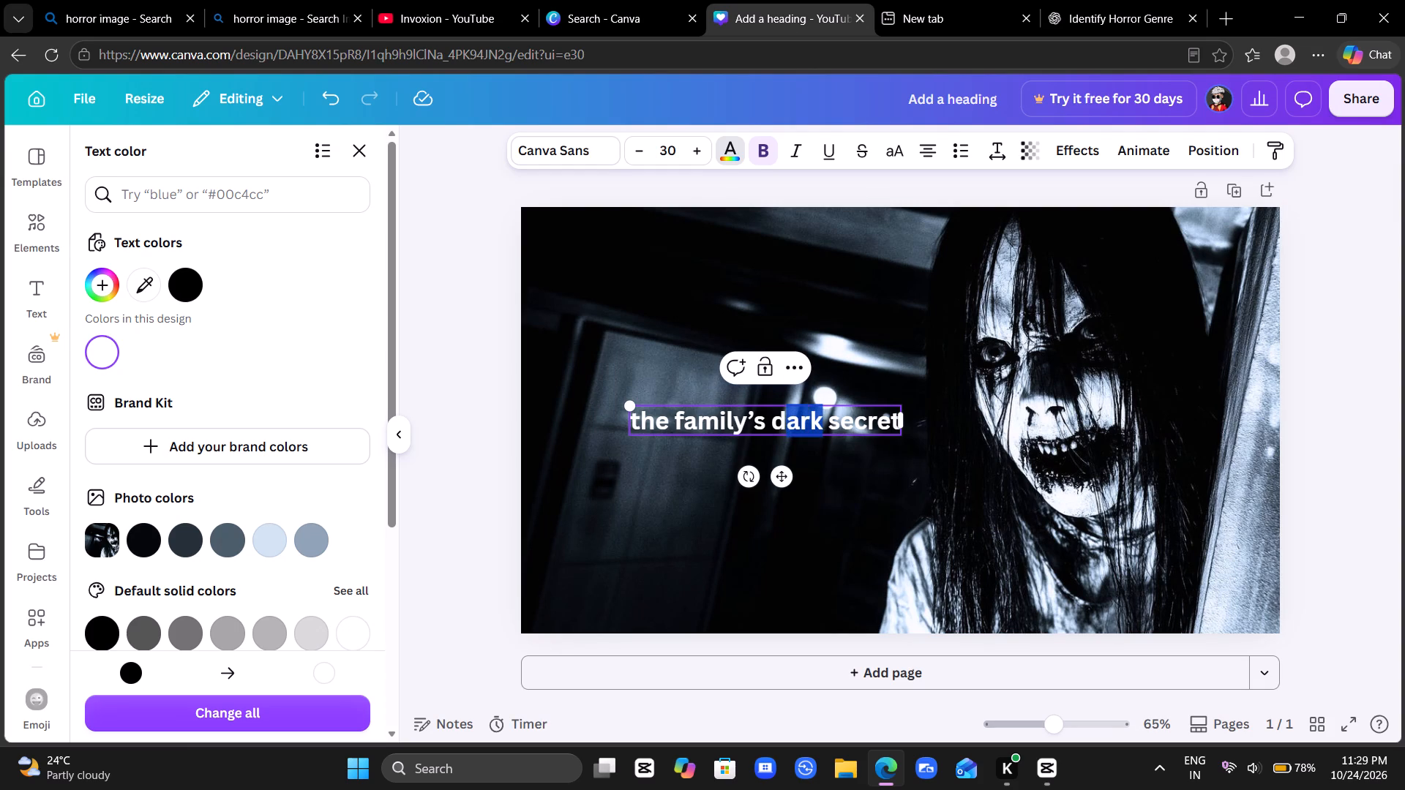
pyautogui.moveTo(787, 425); pyautogui.dragTo(776, 425)
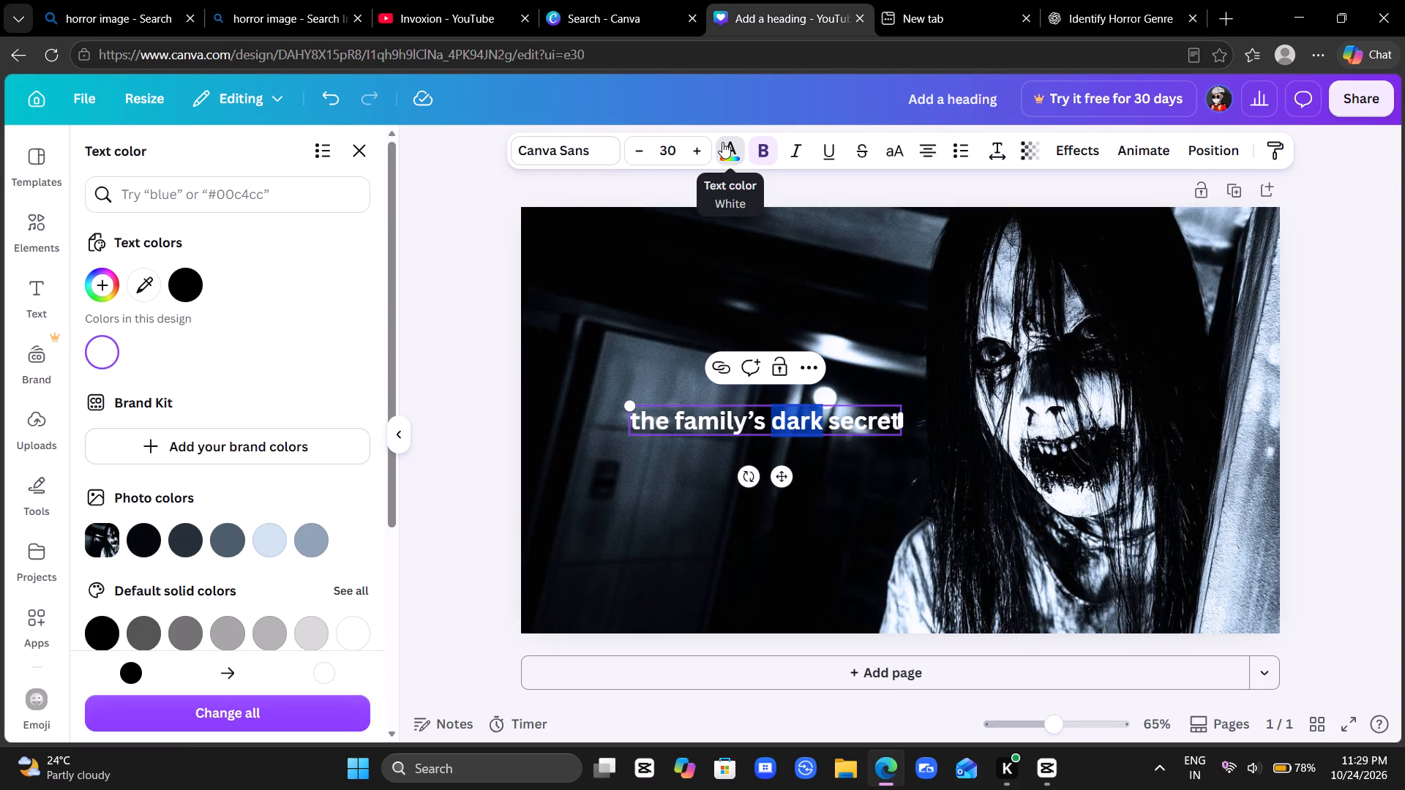
pyautogui.click(727, 148)
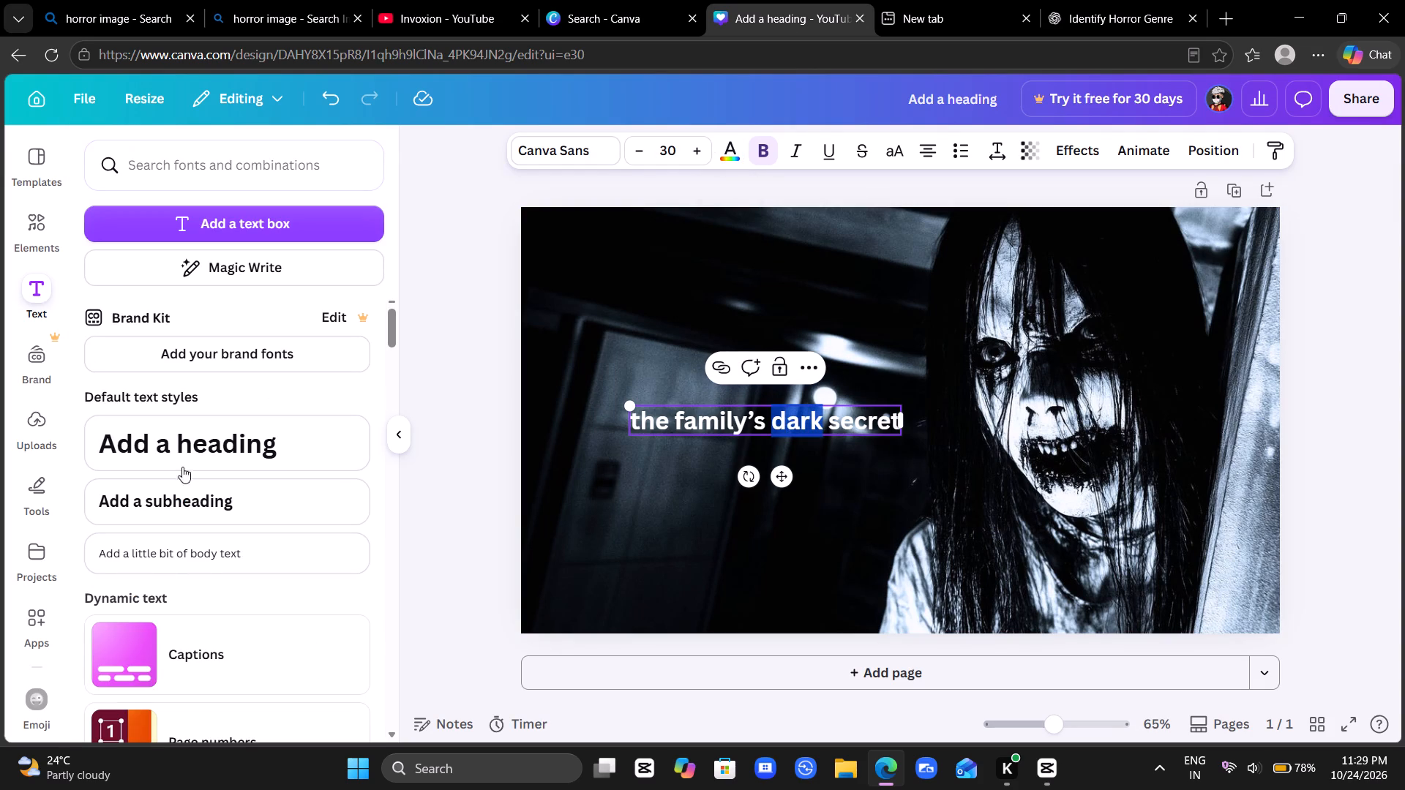
pyautogui.click(731, 161)
pyautogui.click(104, 619)
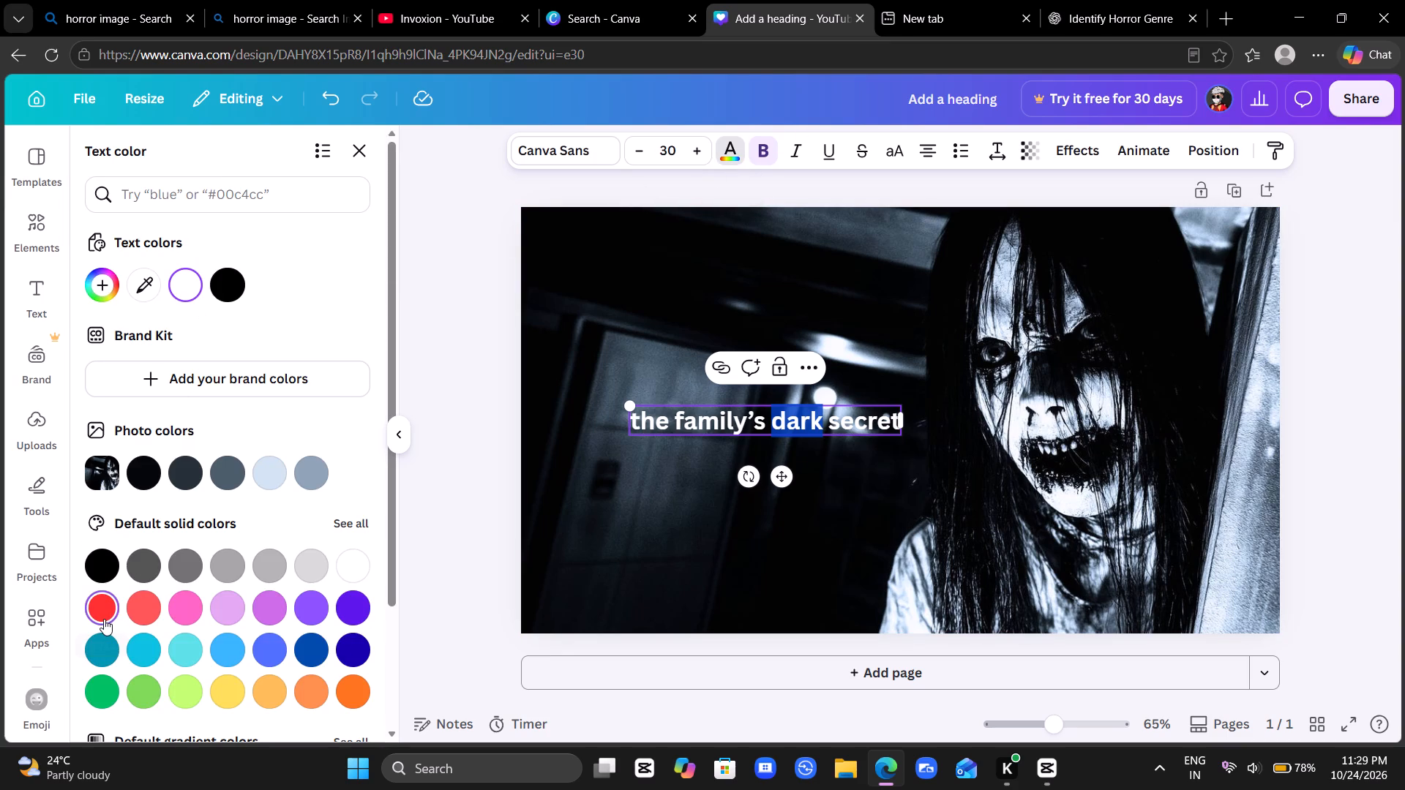
pyautogui.click(605, 527)
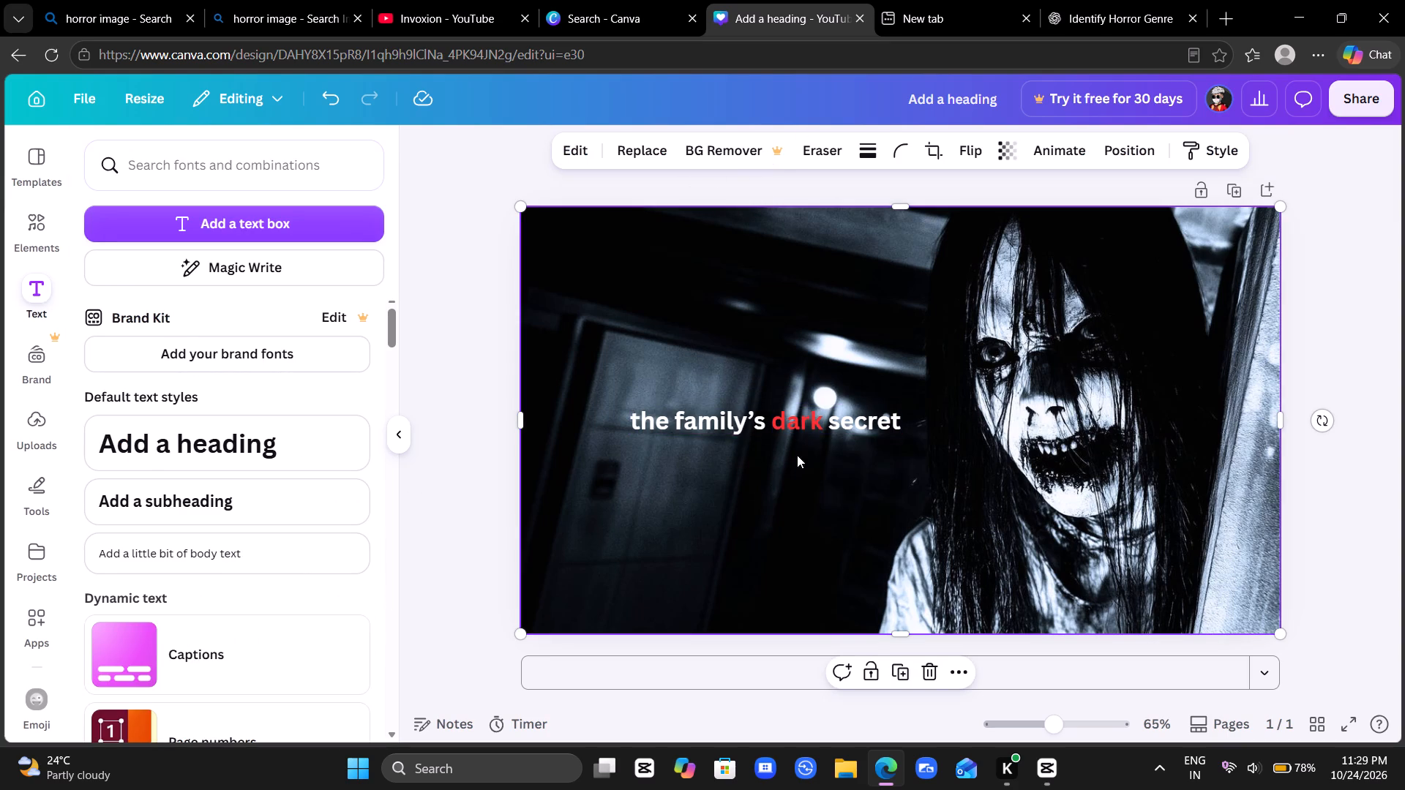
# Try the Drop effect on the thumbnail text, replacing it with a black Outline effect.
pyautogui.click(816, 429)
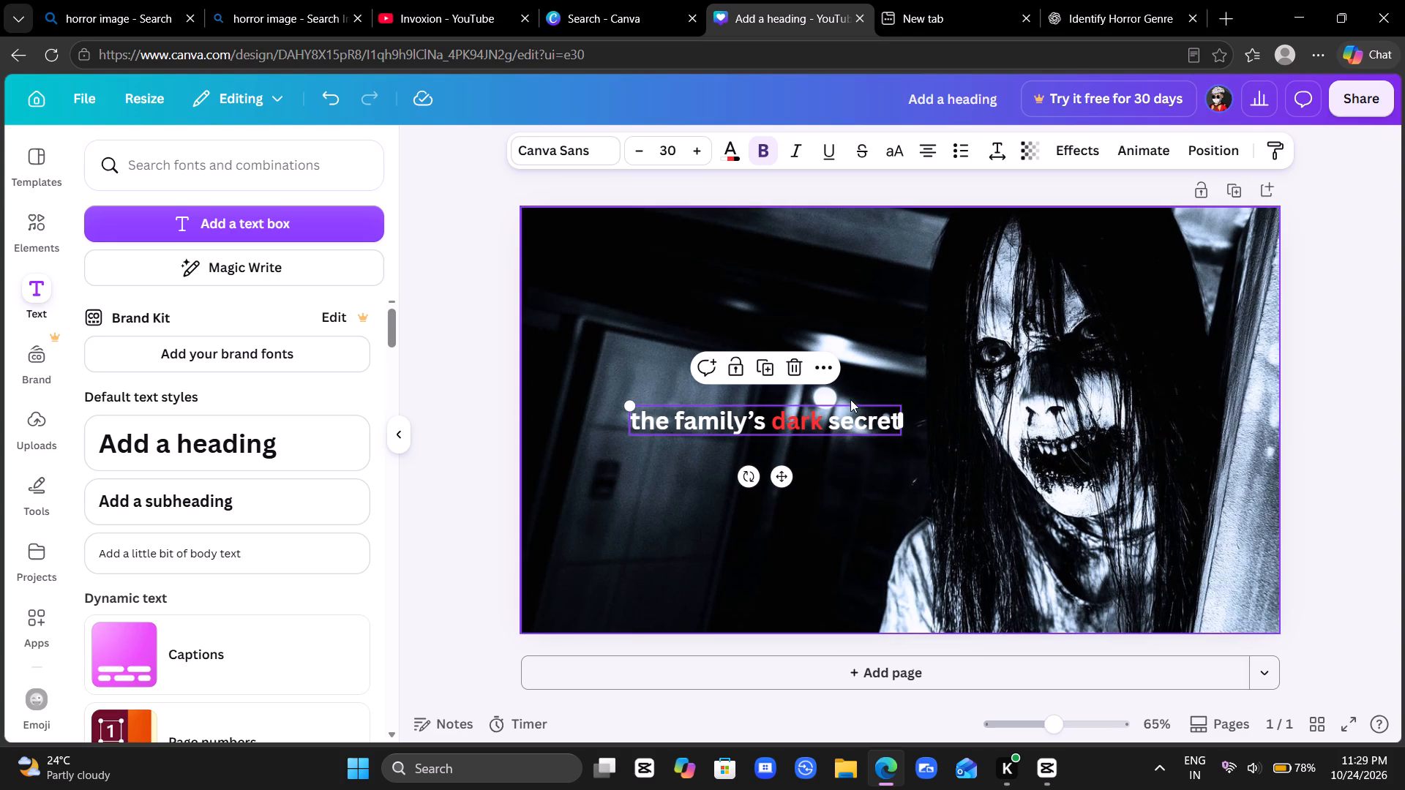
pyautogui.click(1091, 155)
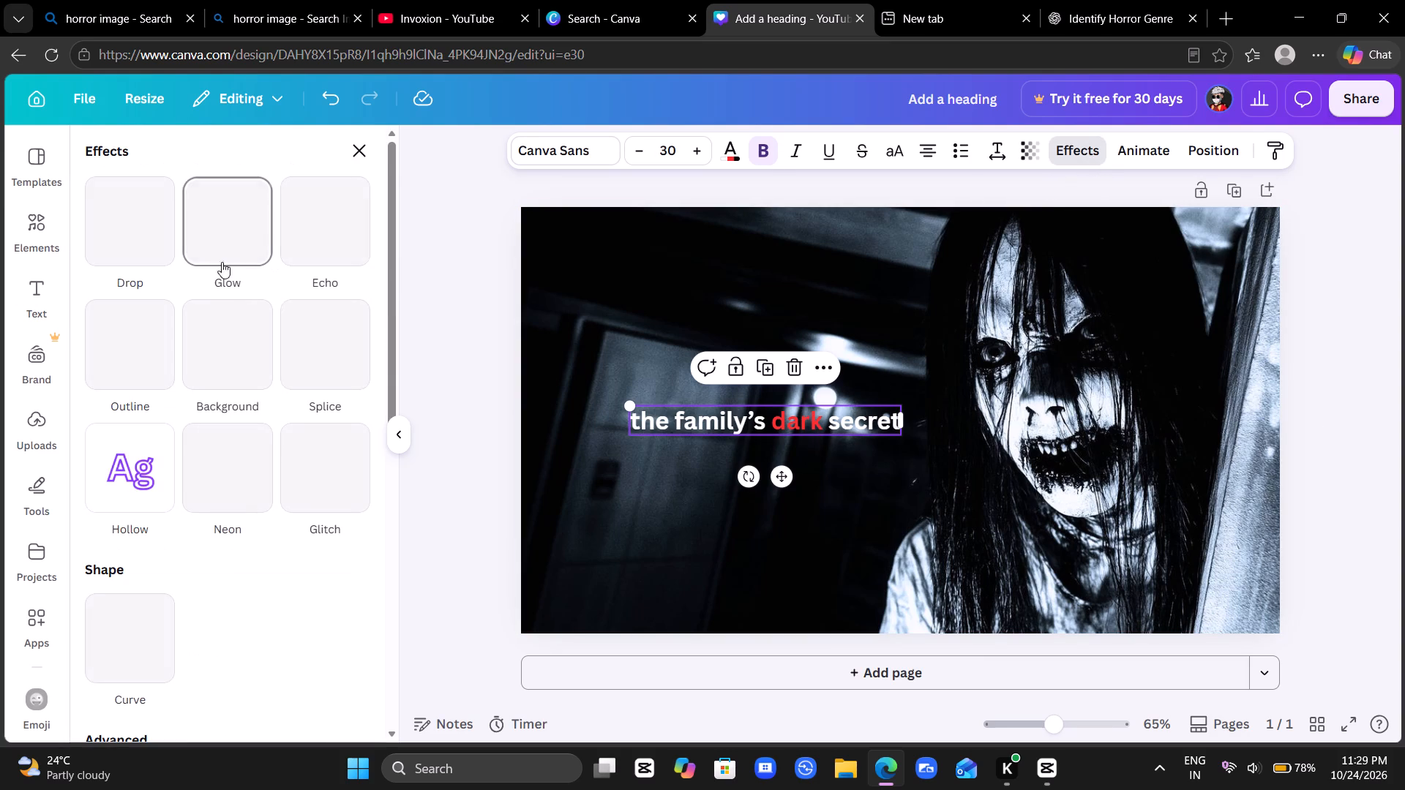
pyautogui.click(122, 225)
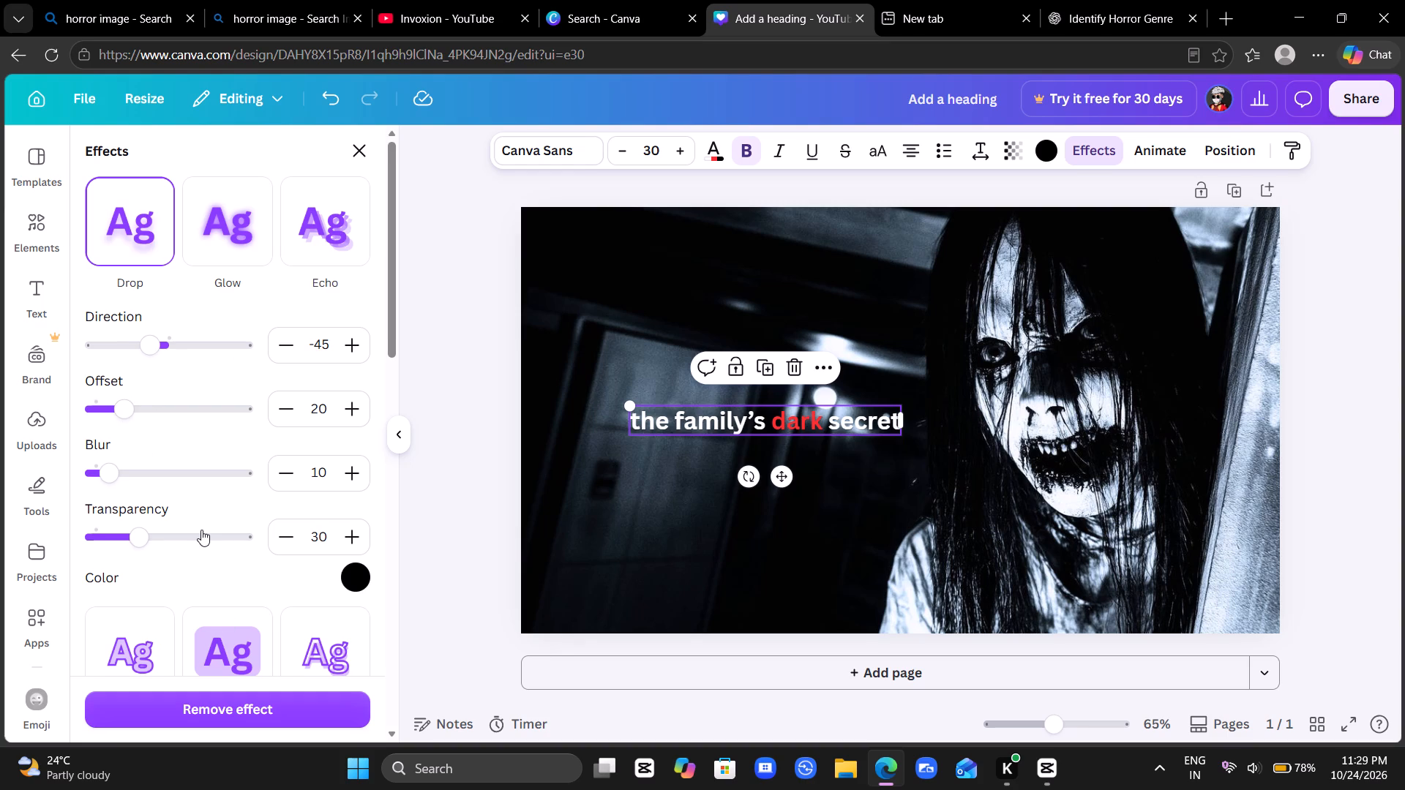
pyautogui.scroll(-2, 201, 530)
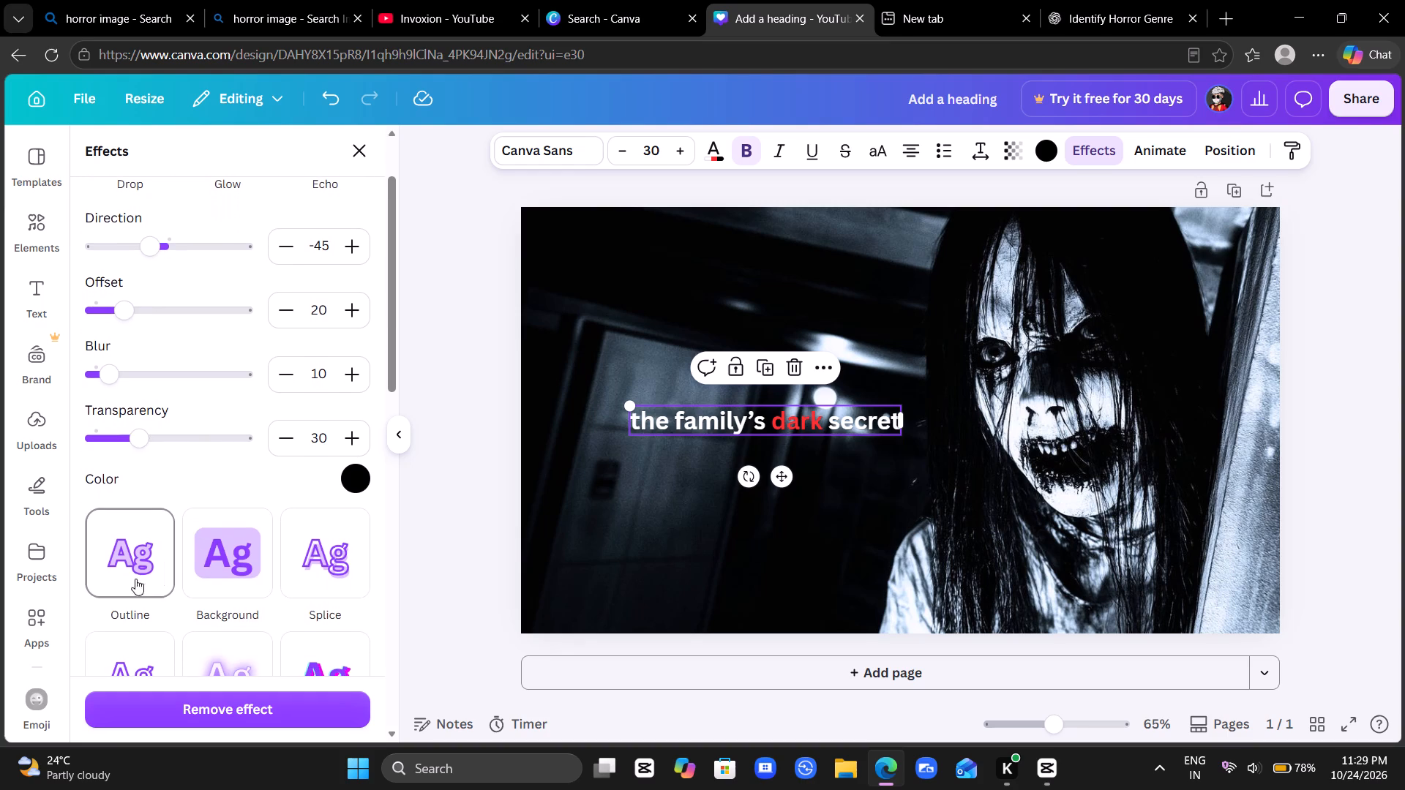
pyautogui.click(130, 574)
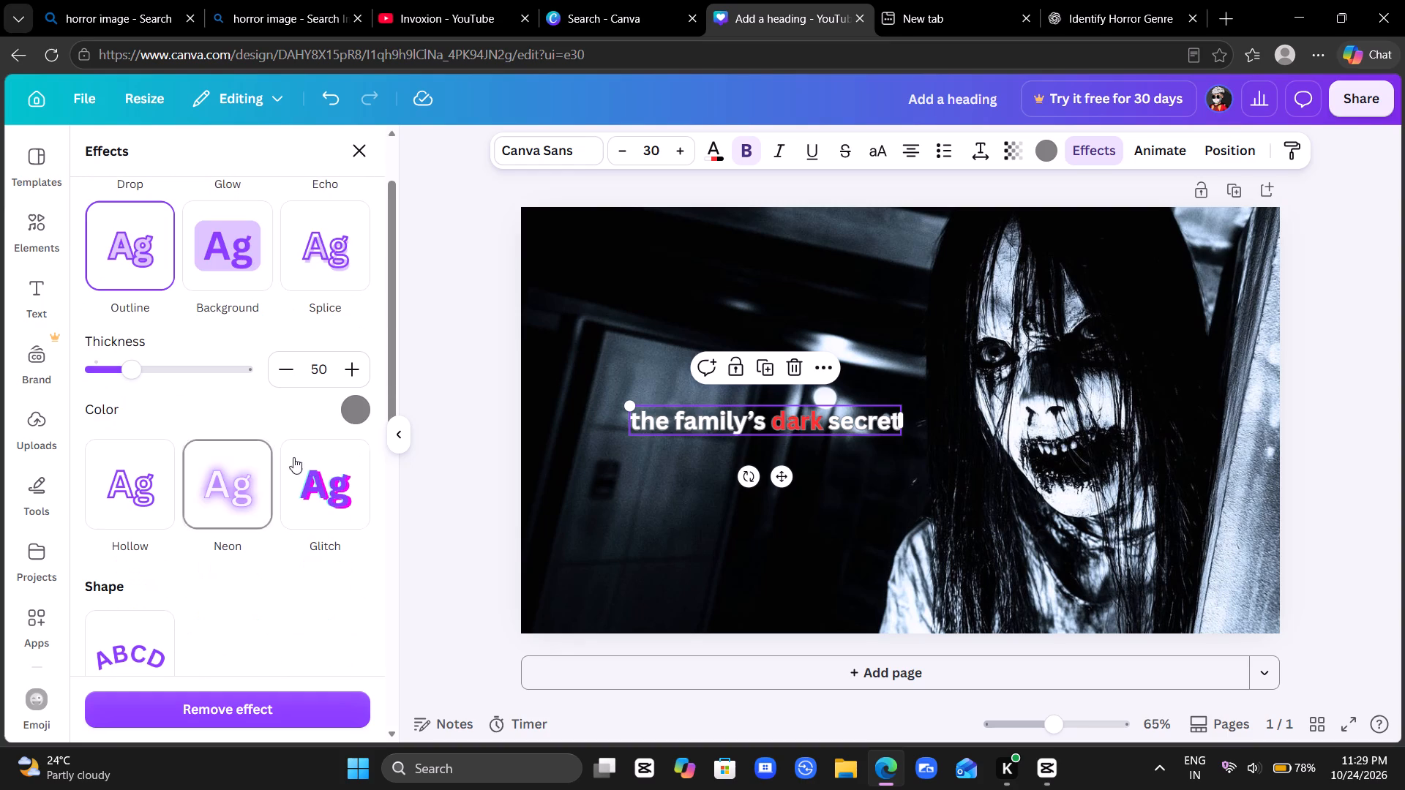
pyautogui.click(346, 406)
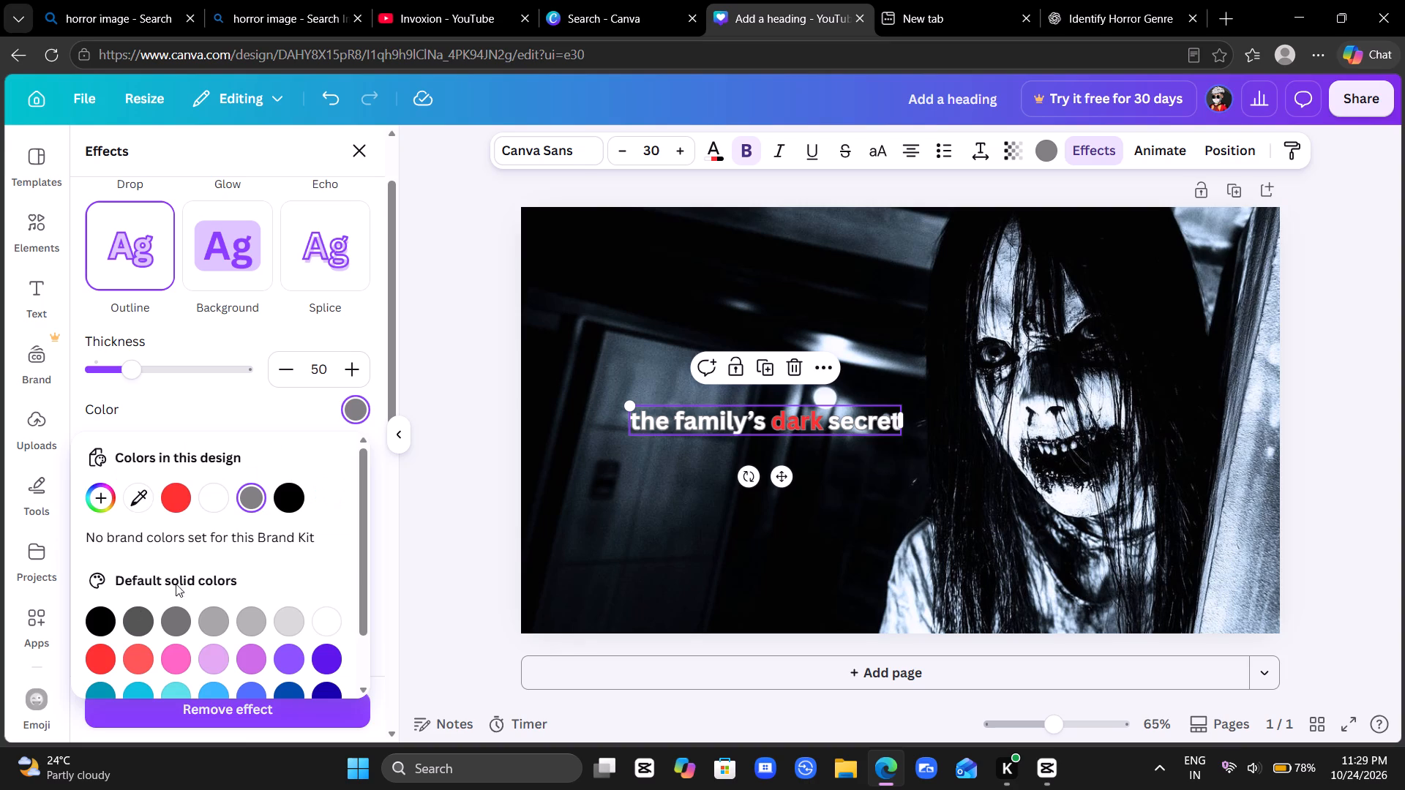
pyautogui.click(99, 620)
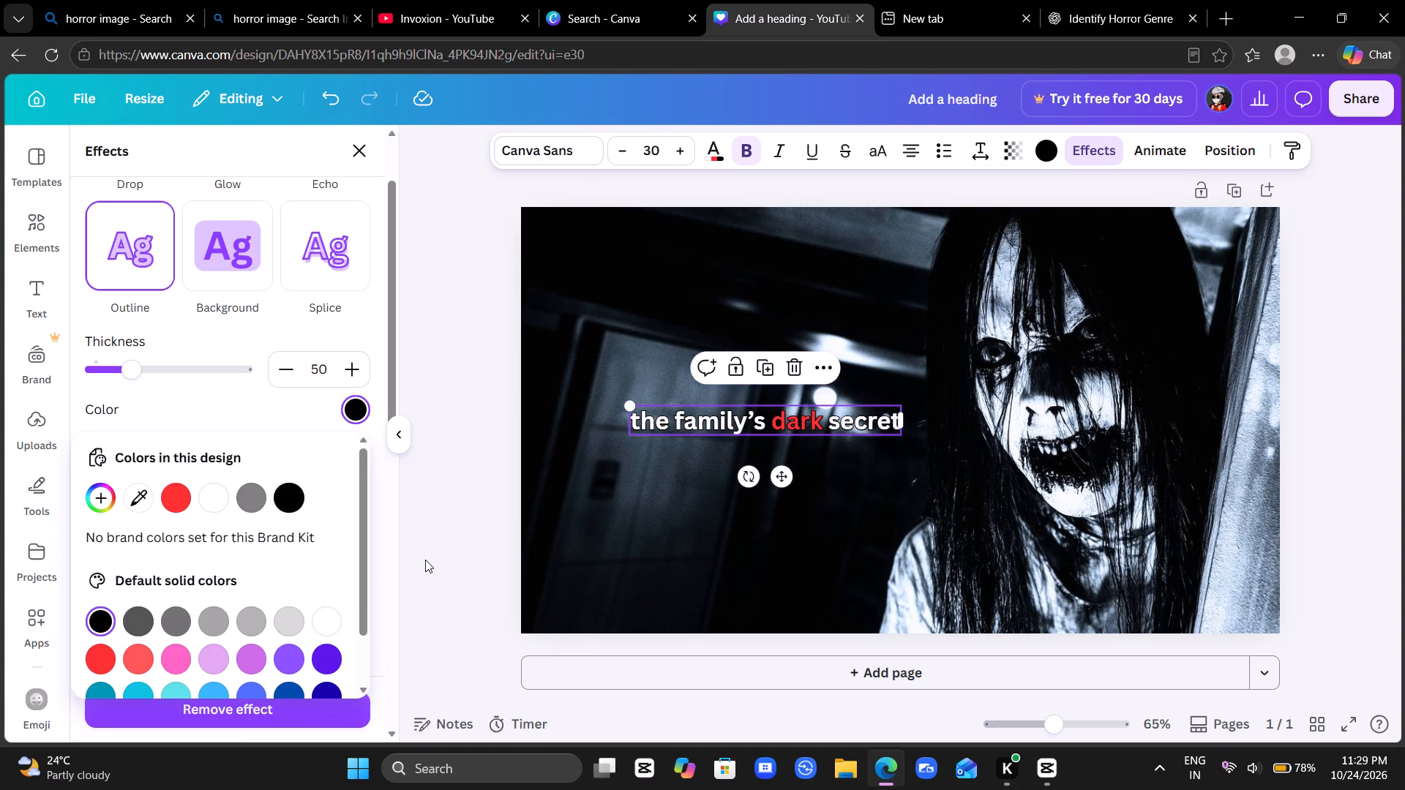
# Check Invoxion's thumbnails again and apply a black Background effect to the text with spread 0 and roundness 0.
pyautogui.click(449, 0)
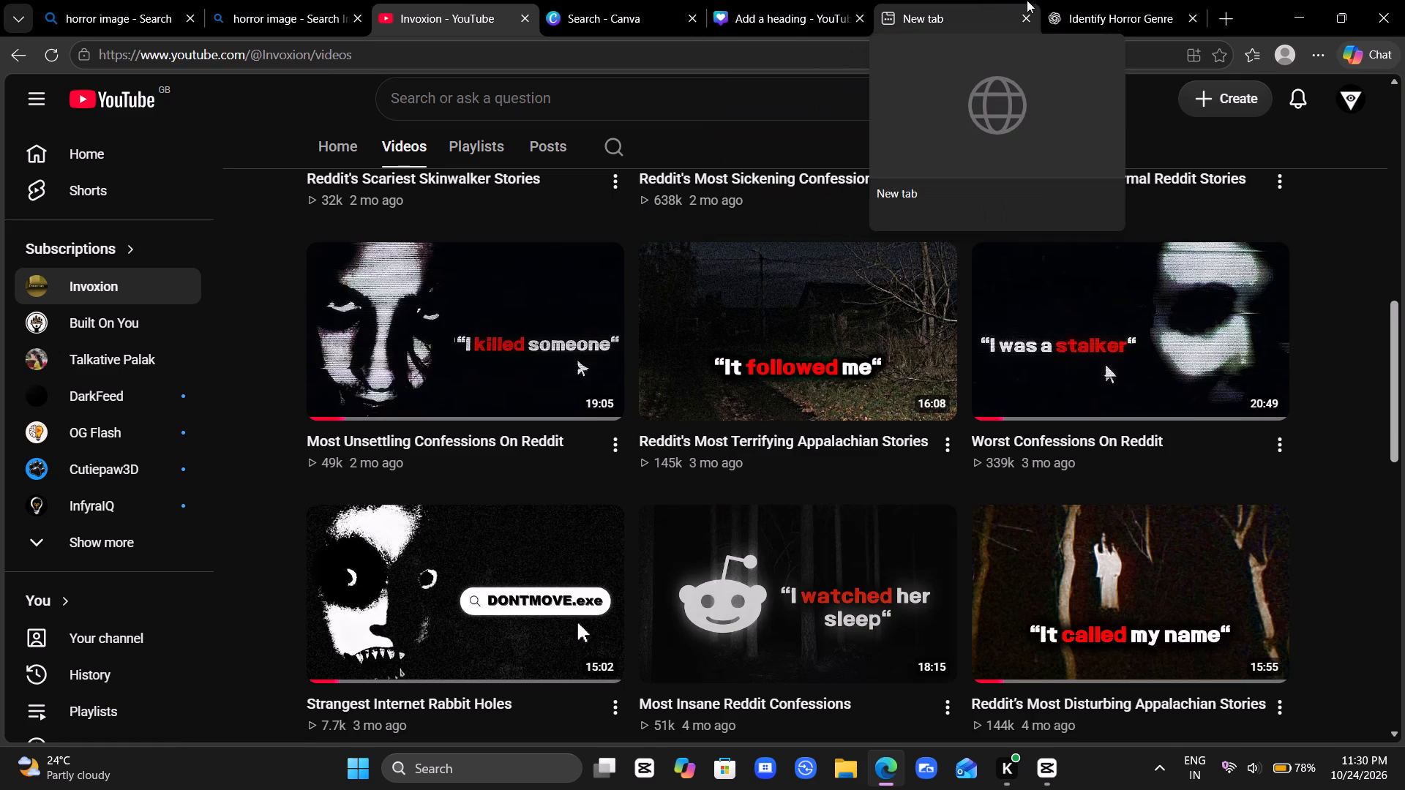
pyautogui.click(781, 0)
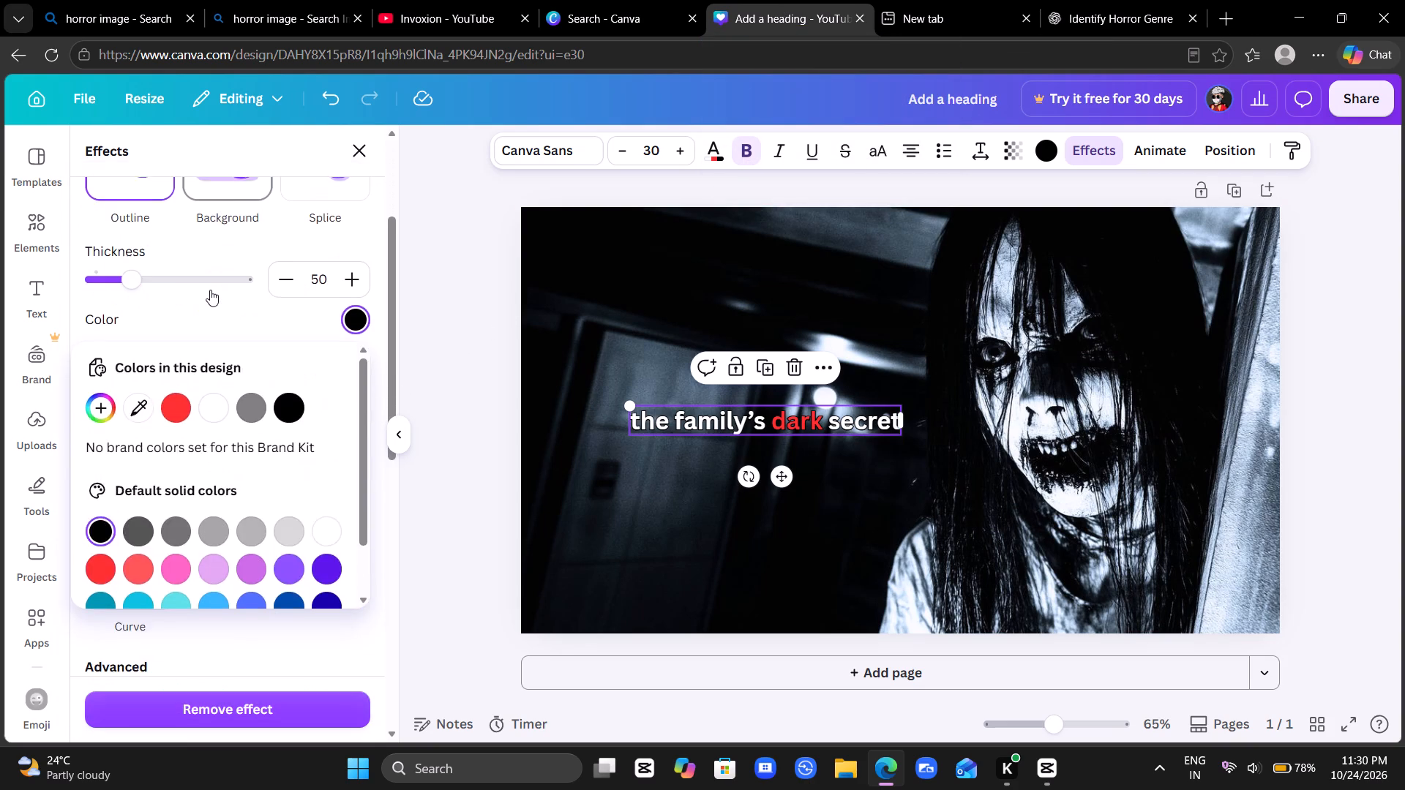
pyautogui.click(216, 278)
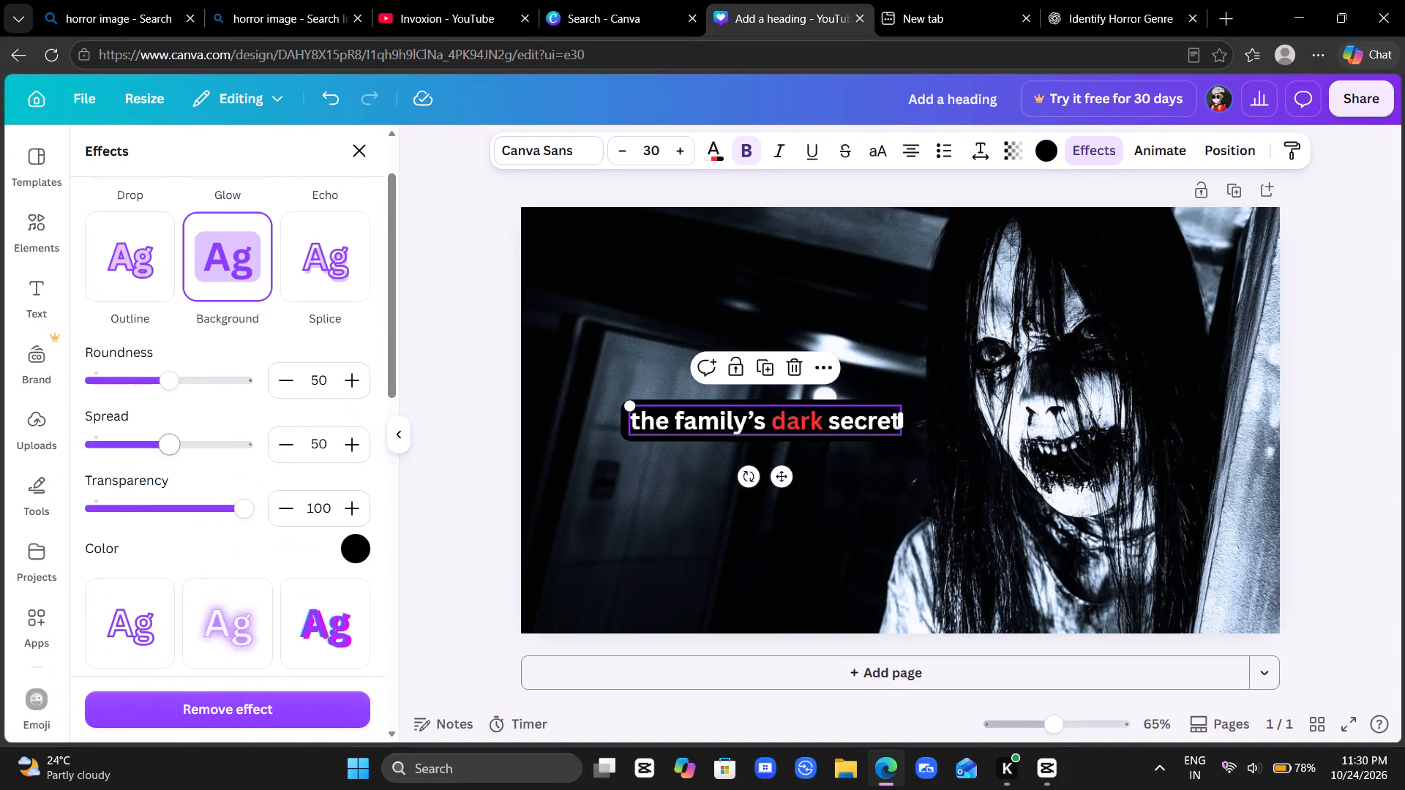
pyautogui.moveTo(160, 443); pyautogui.dragTo(1, 455)
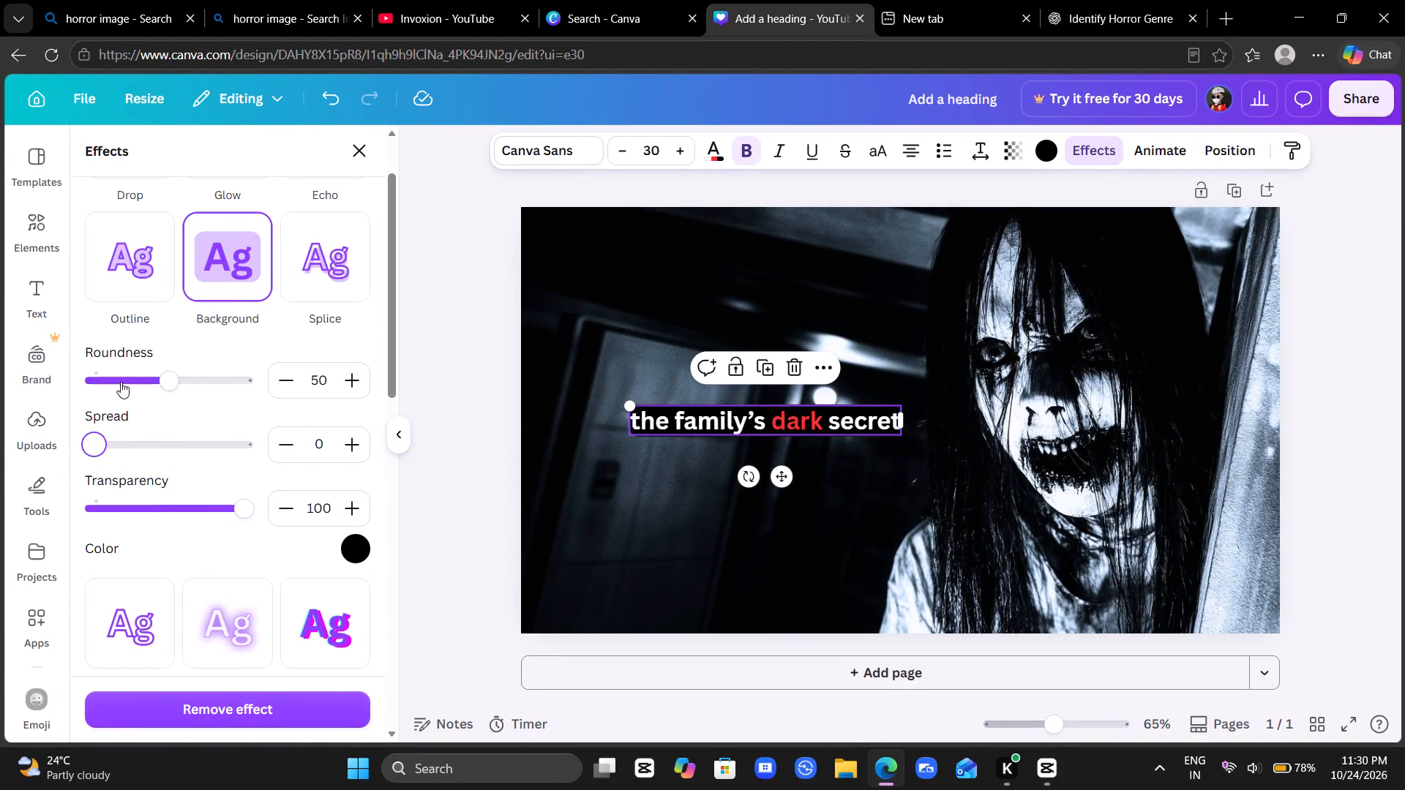
pyautogui.moveTo(163, 382); pyautogui.dragTo(0, 467)
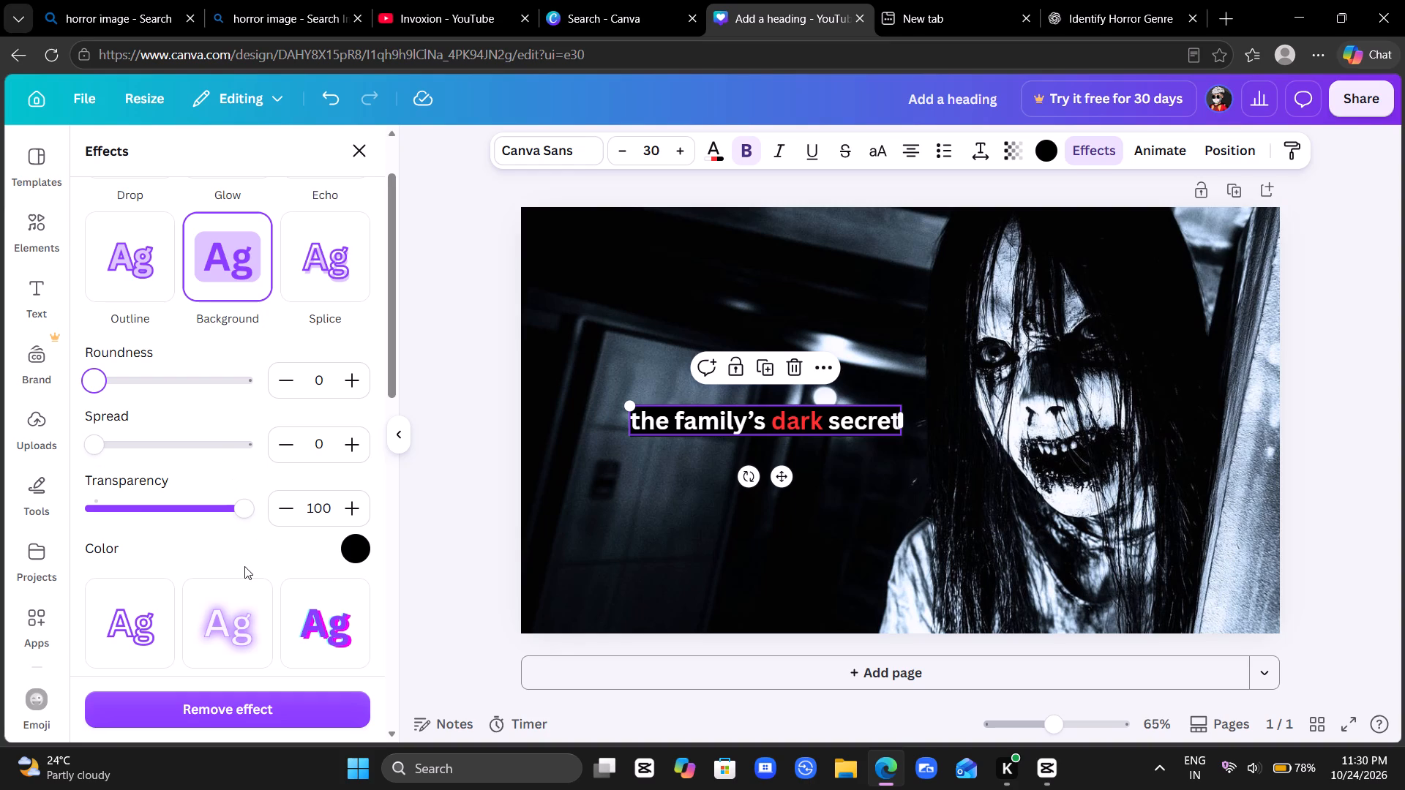
pyautogui.scroll(-2, 247, 529)
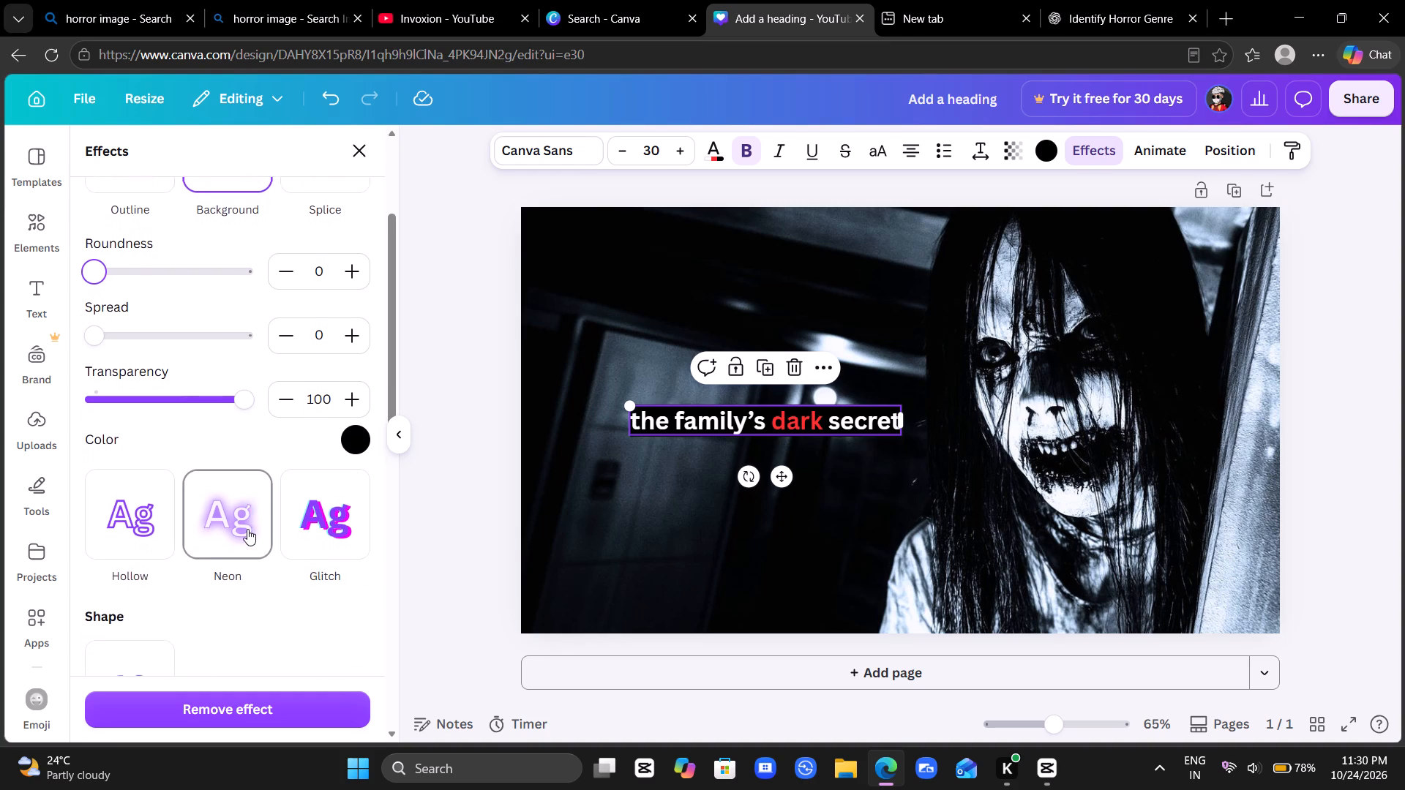
pyautogui.scroll(-1, 247, 529)
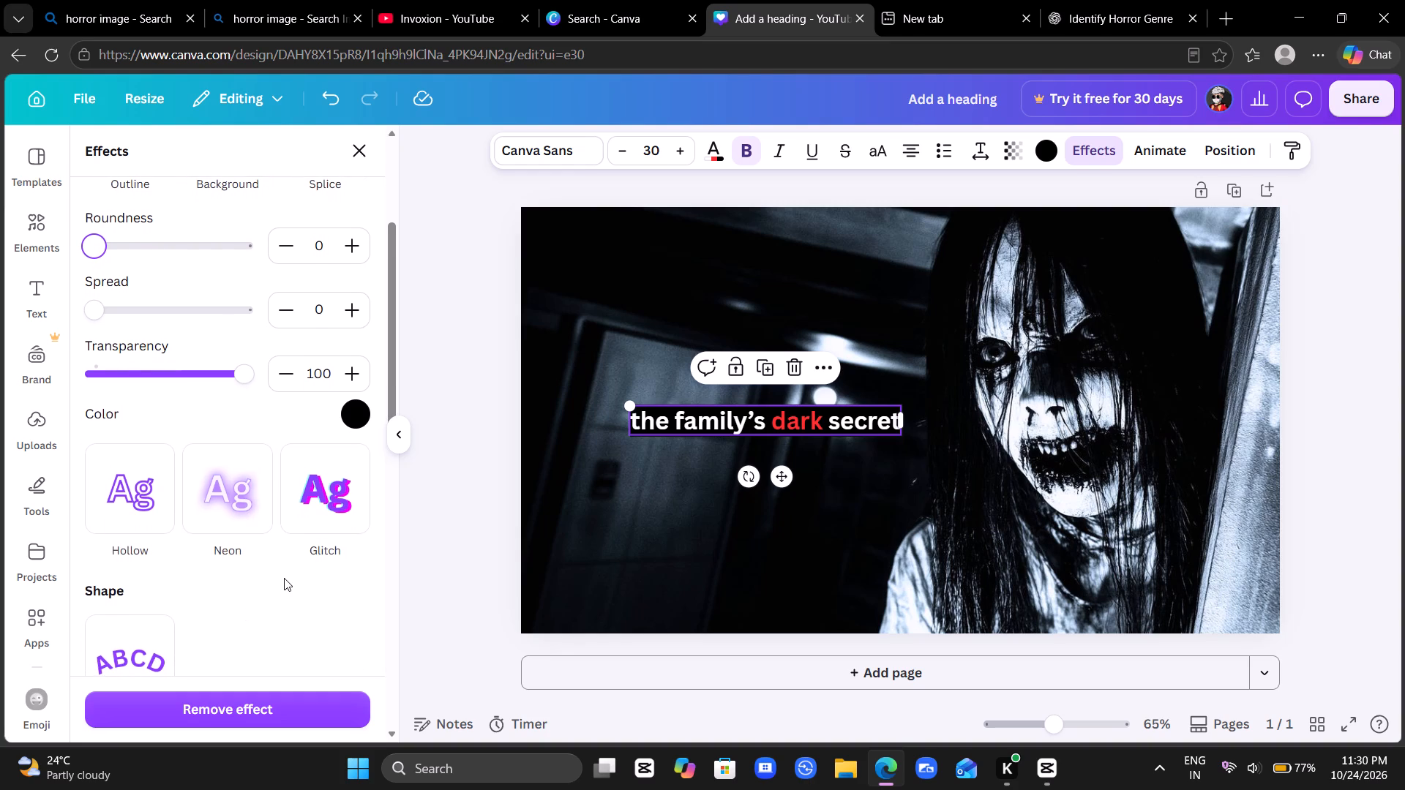
pyautogui.scroll(-1, 284, 578)
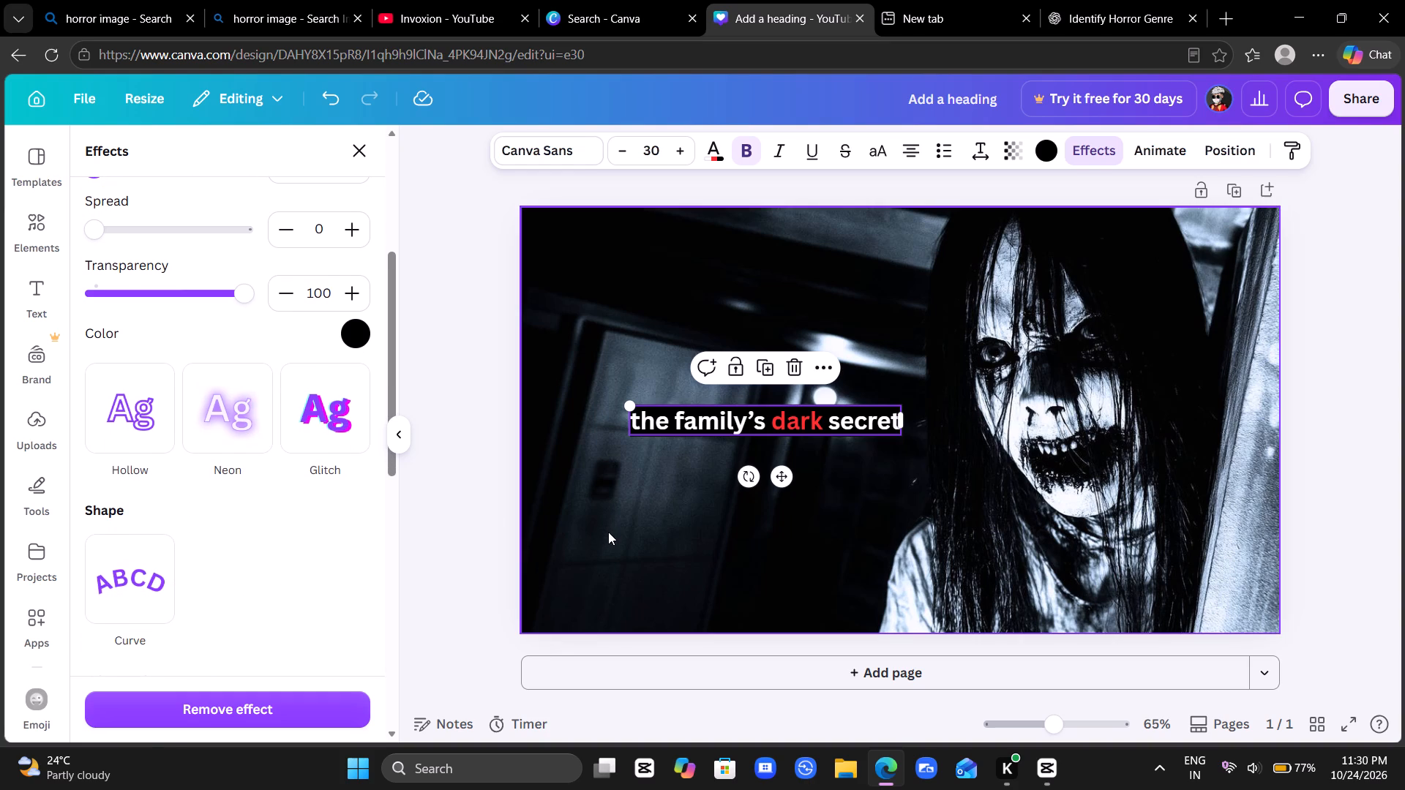
pyautogui.click(609, 530)
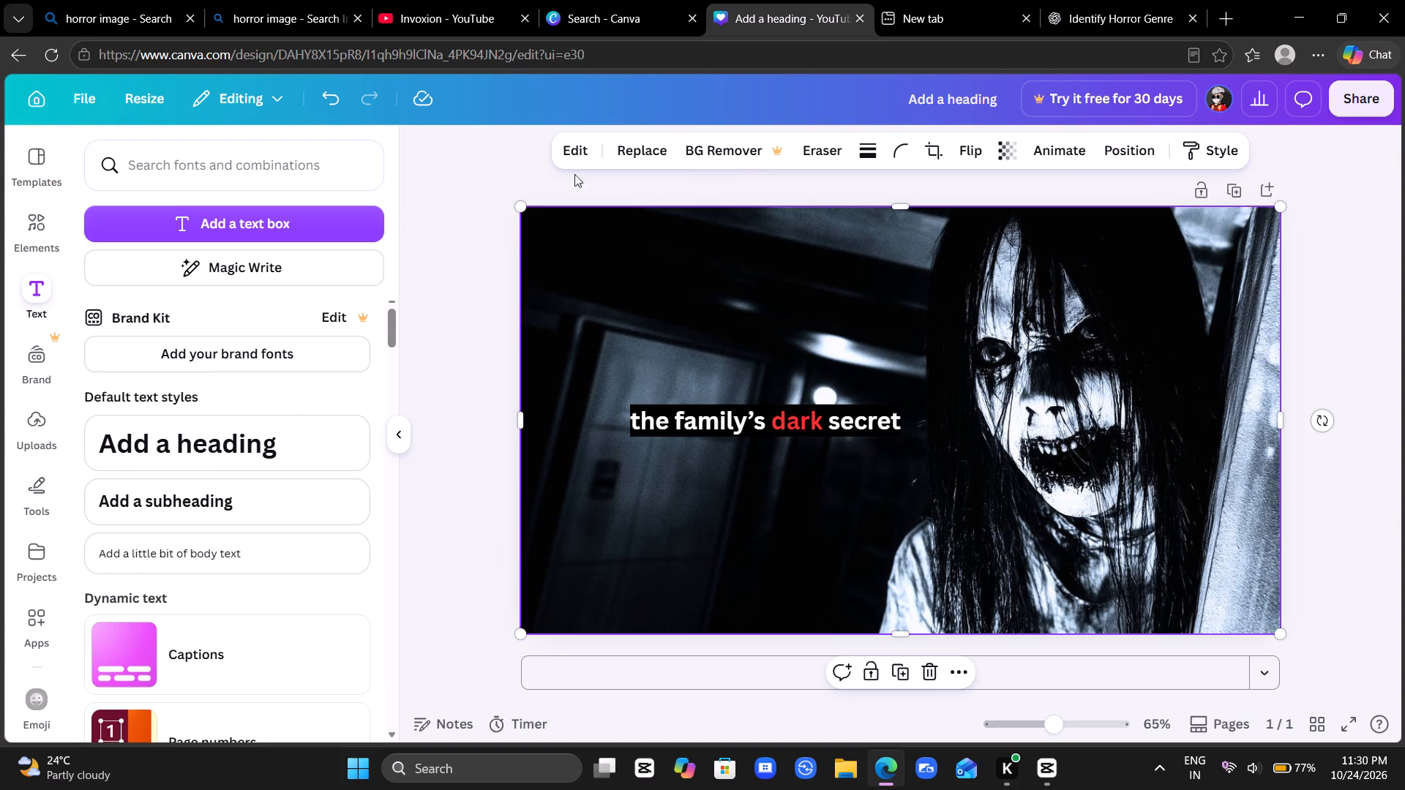
# Check Invoxion's thumbnails on YouTube and extend the red text colour to cover "dark secret" in the thumbnail text.
pyautogui.click(446, 0)
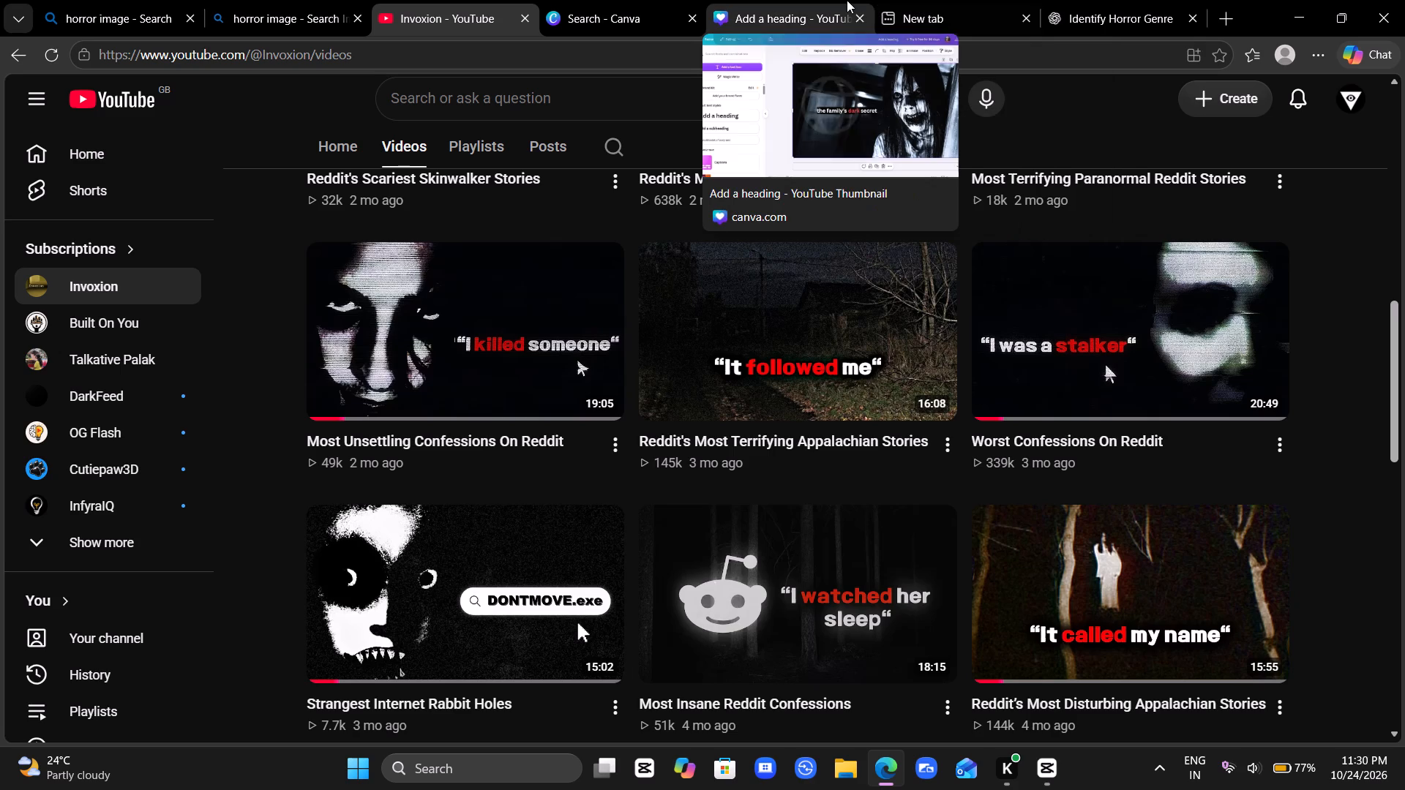
pyautogui.click(804, 0)
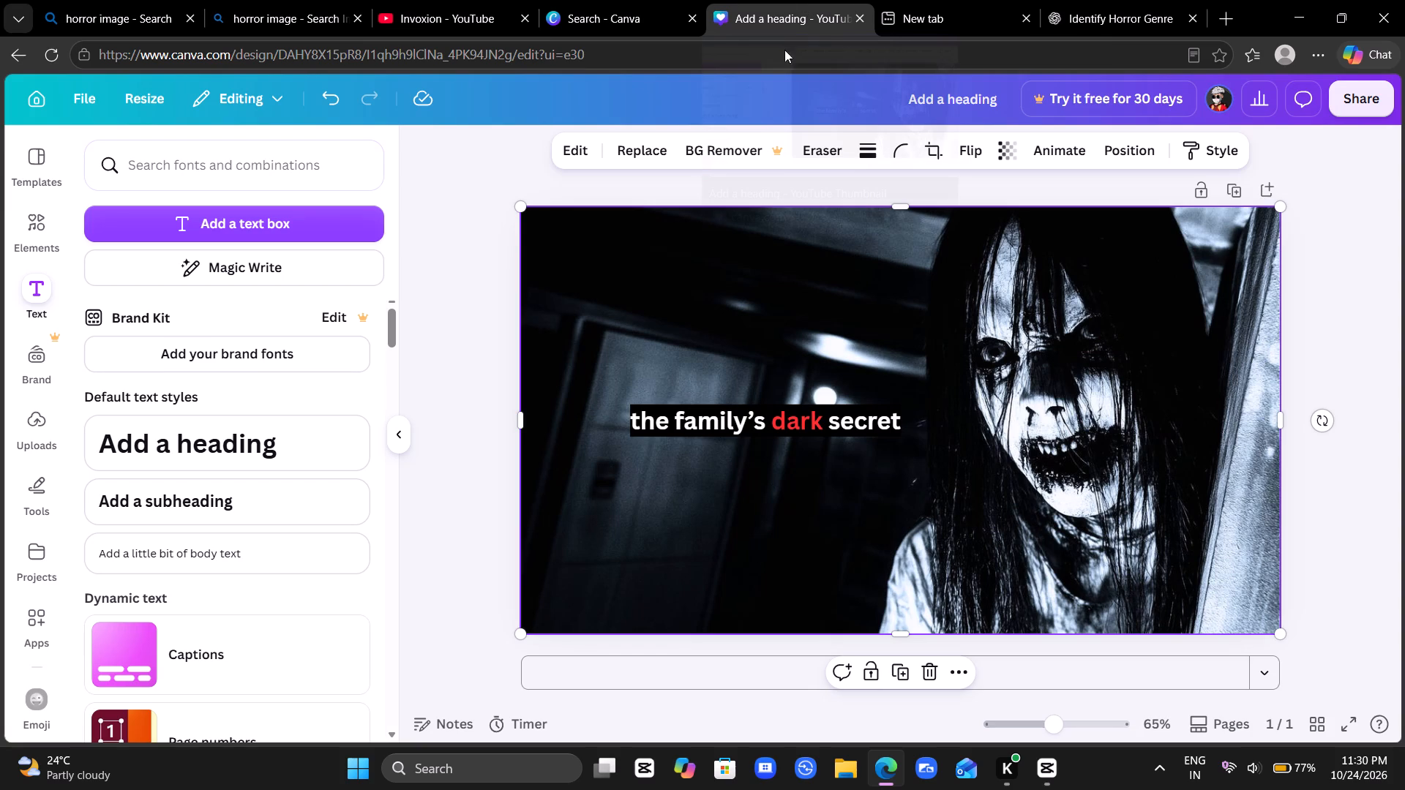
pyautogui.click(717, 408)
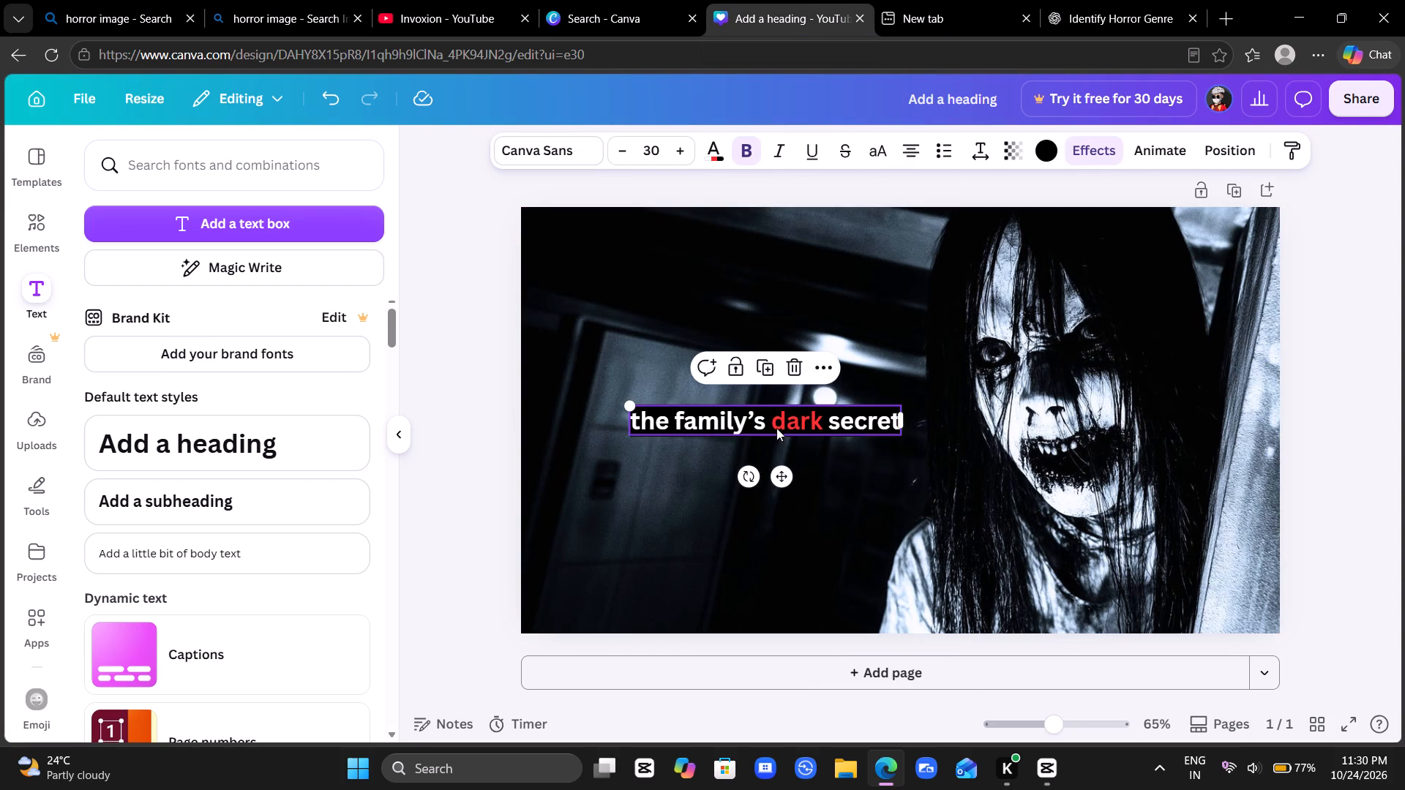
pyautogui.click(854, 403)
pyautogui.click(851, 416)
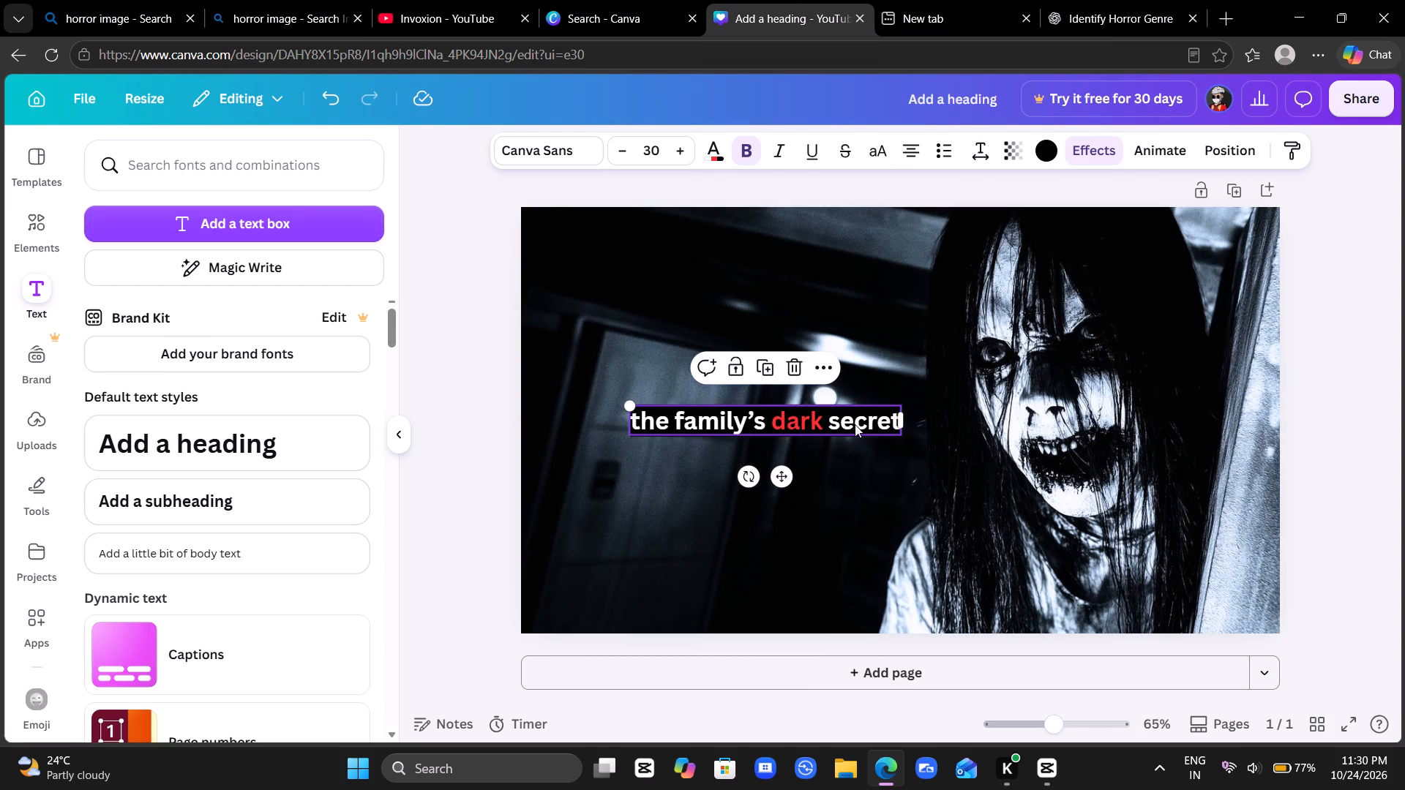
pyautogui.click(855, 424)
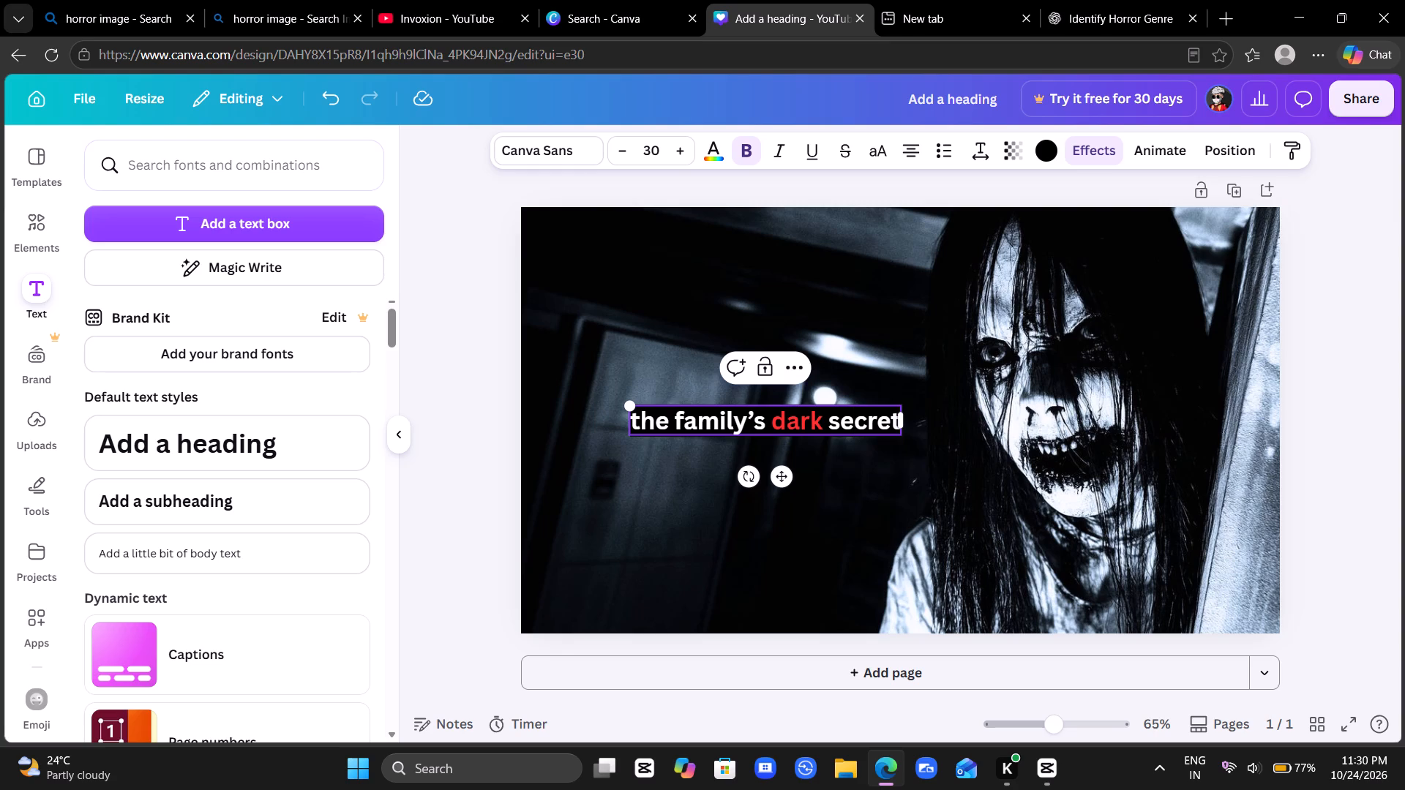
pyautogui.moveTo(769, 426); pyautogui.dragTo(885, 427)
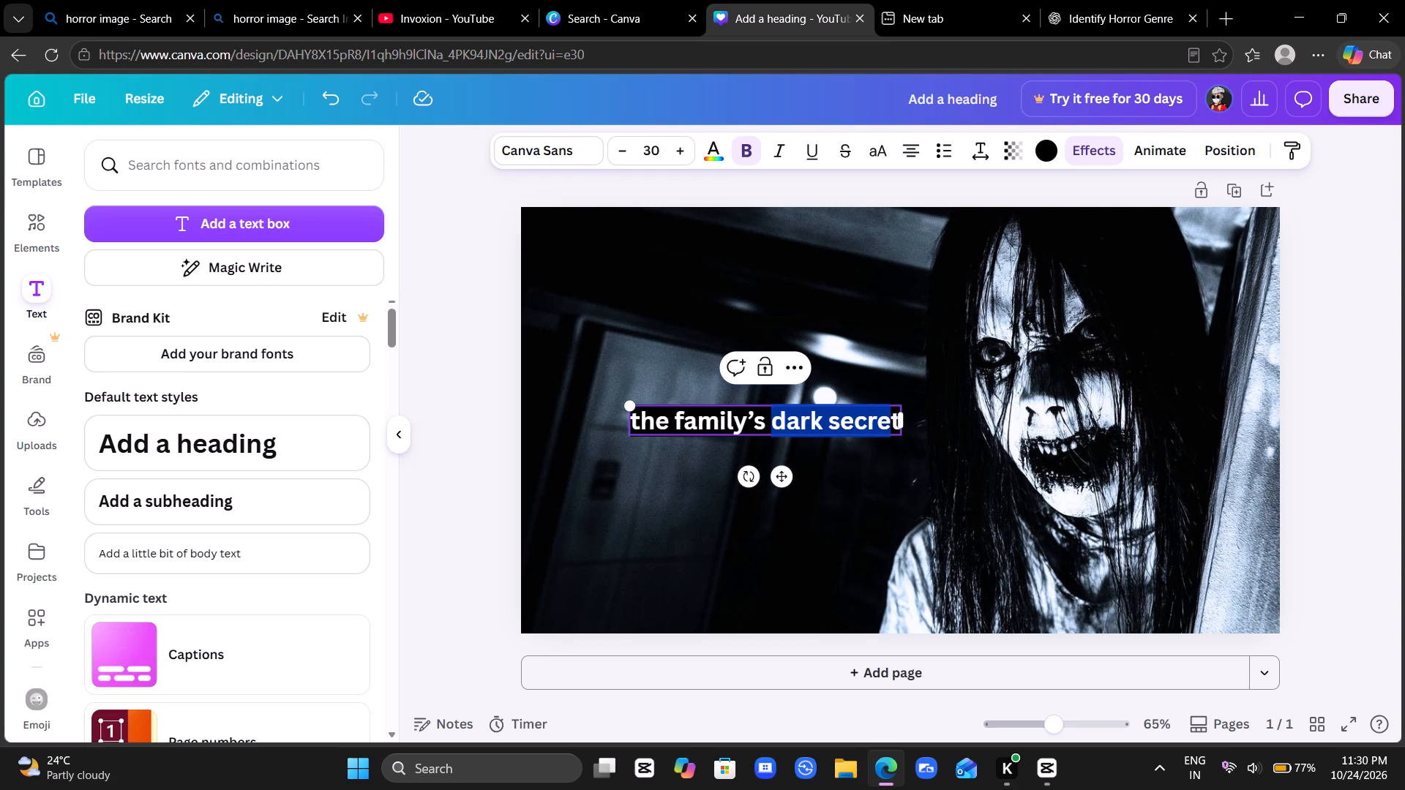
pyautogui.moveTo(885, 427); pyautogui.dragTo(901, 429)
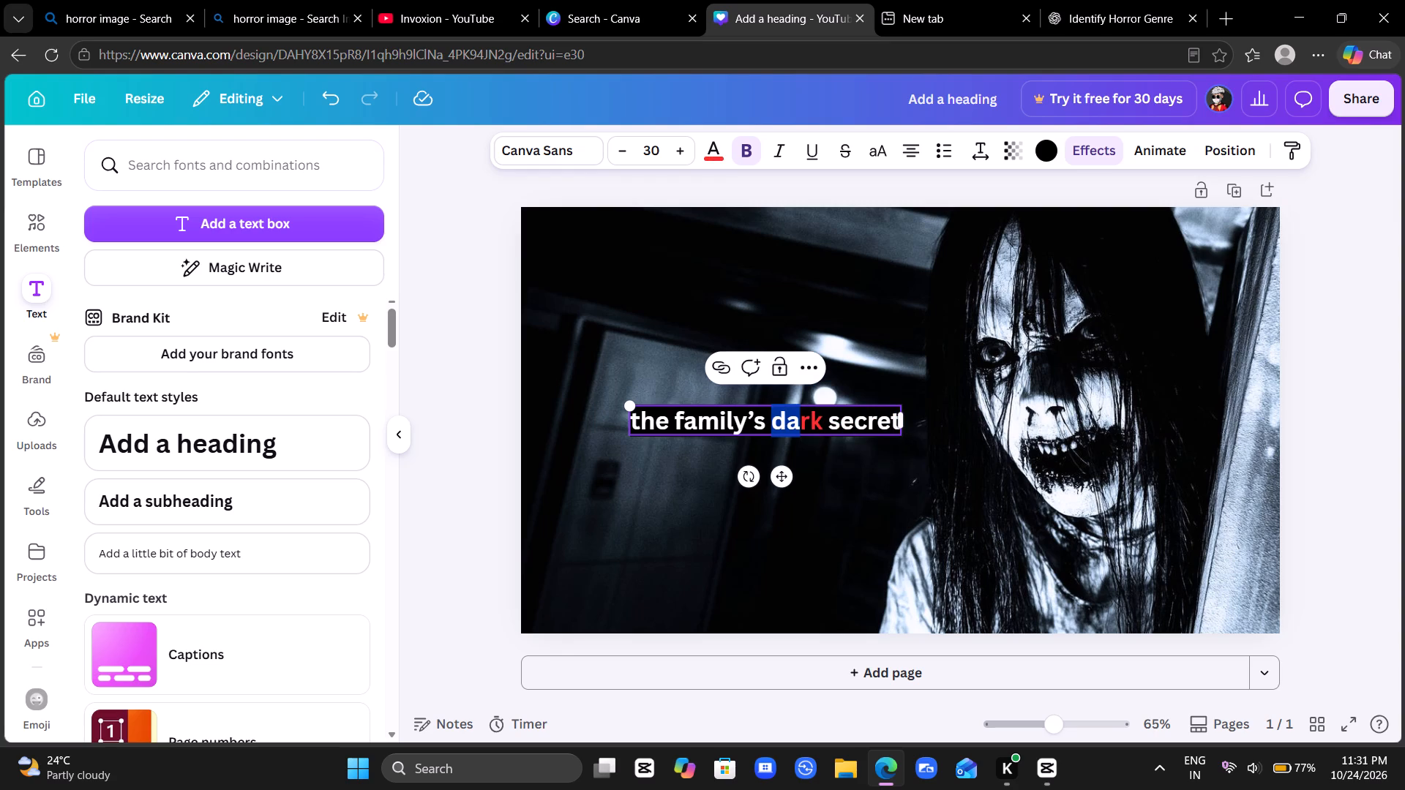
pyautogui.click(779, 421)
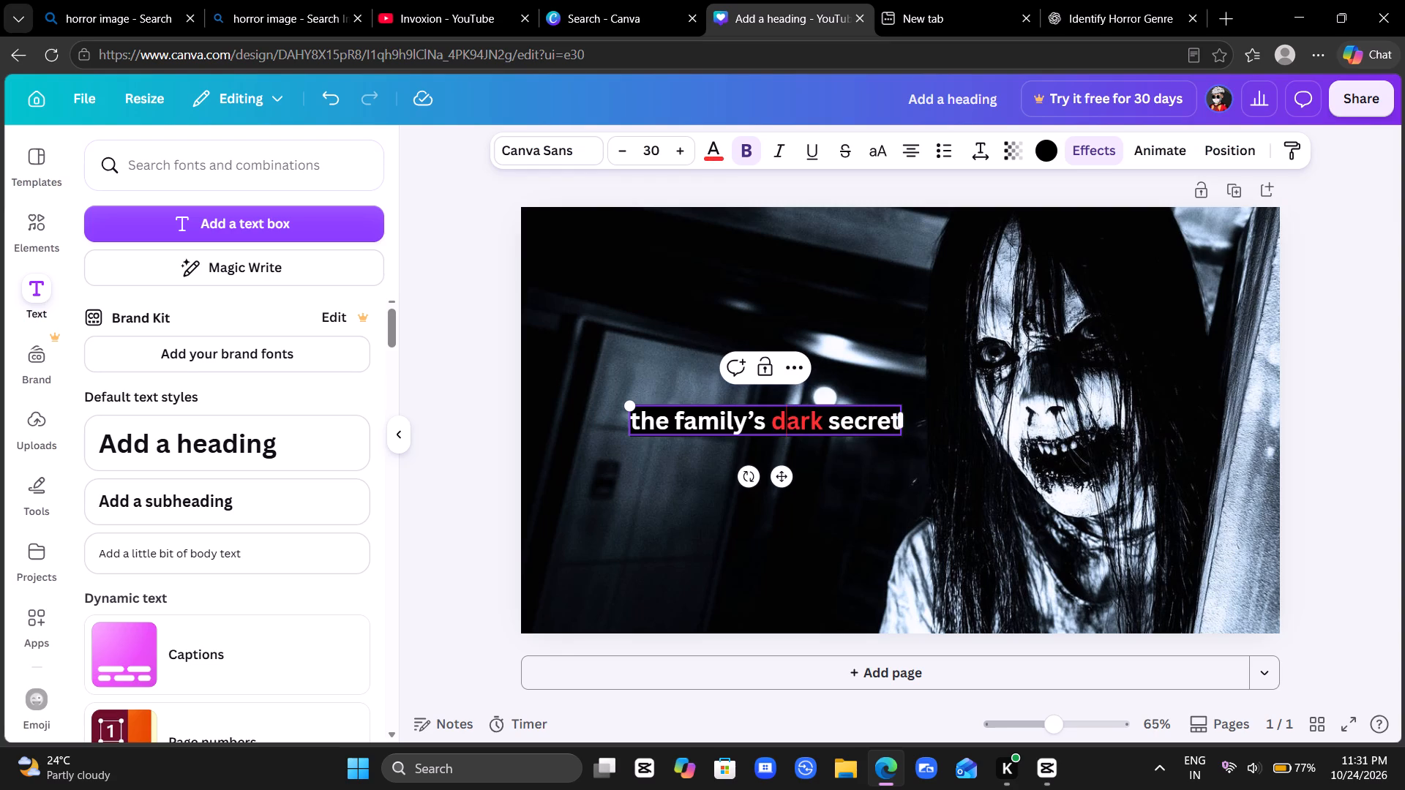
pyautogui.moveTo(775, 421); pyautogui.dragTo(894, 422)
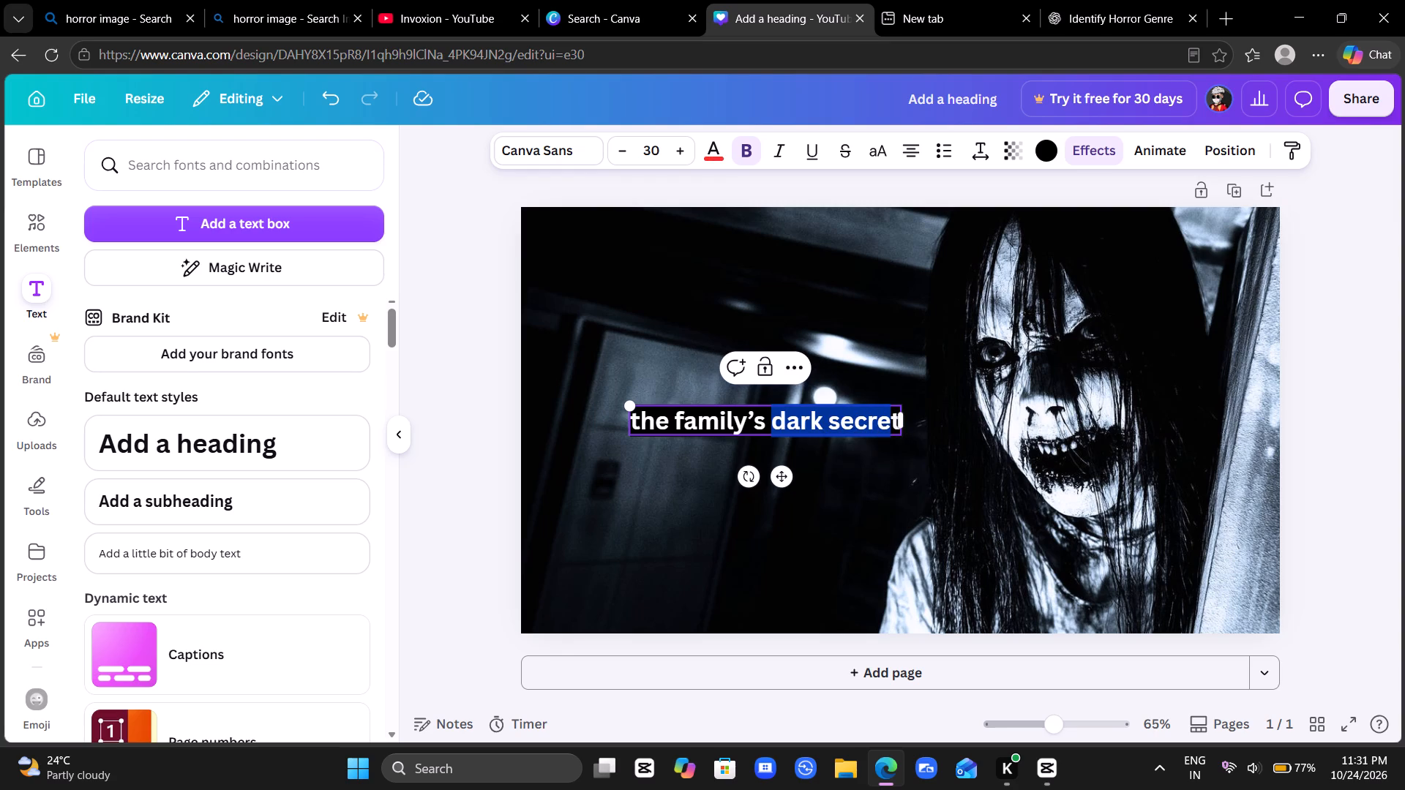
pyautogui.moveTo(894, 422); pyautogui.dragTo(897, 422)
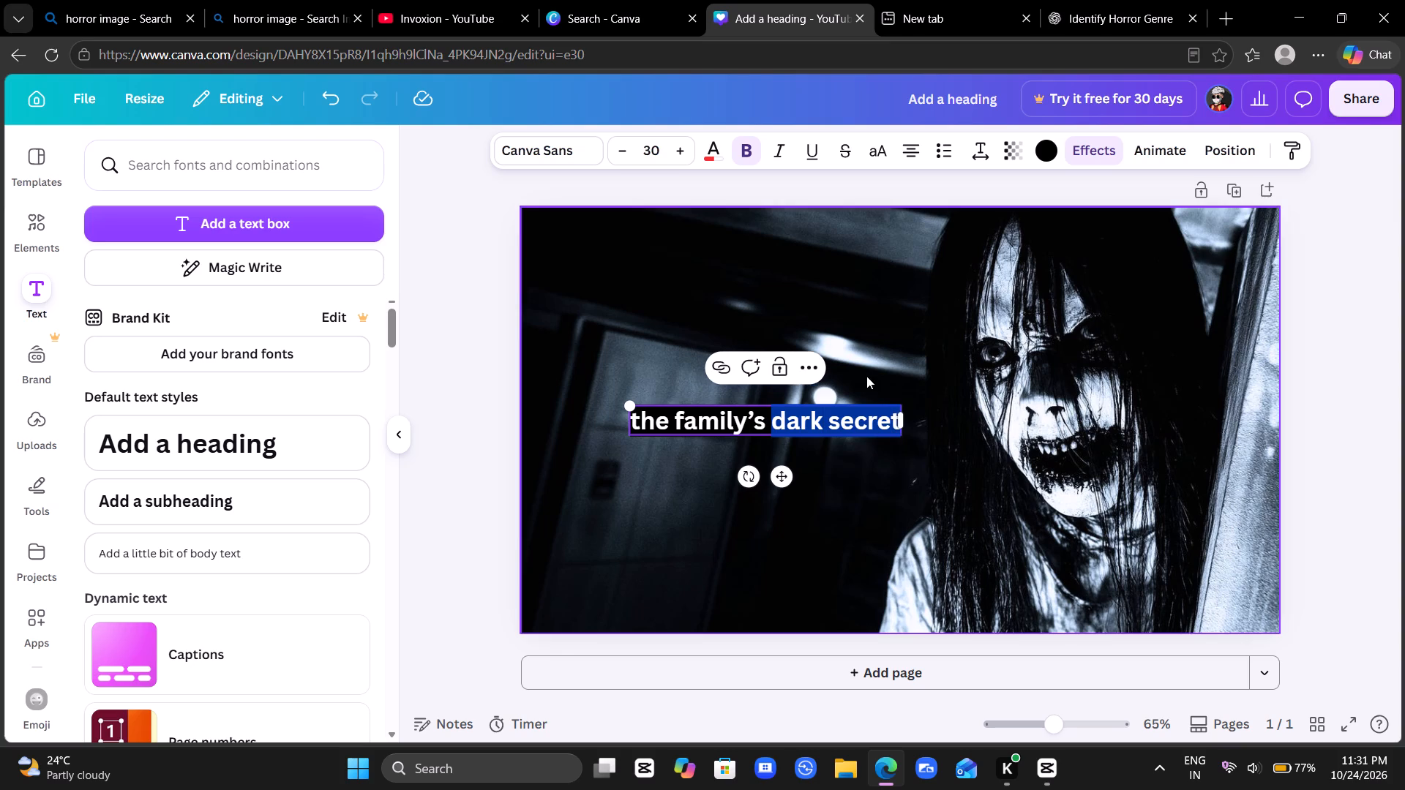
pyautogui.click(723, 159)
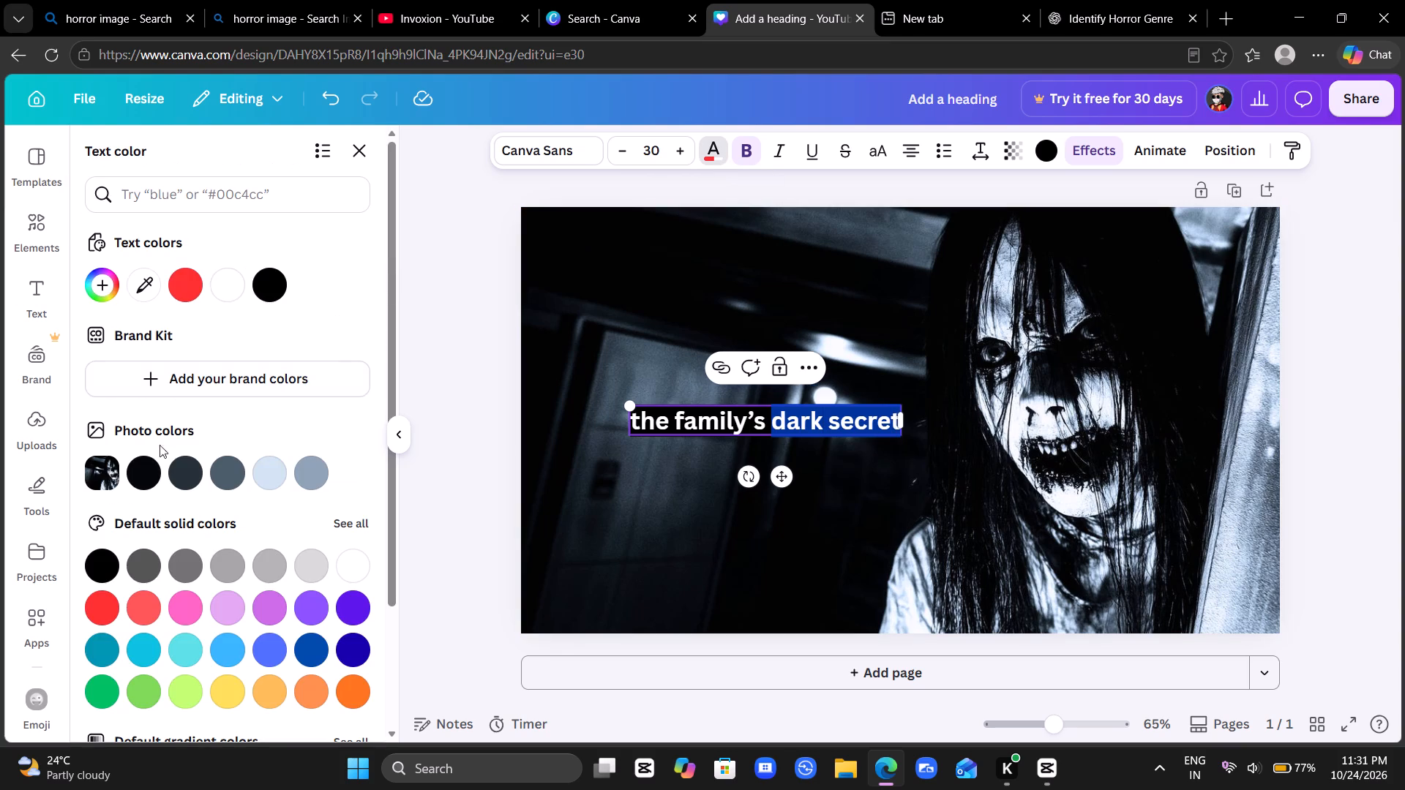
pyautogui.click(185, 276)
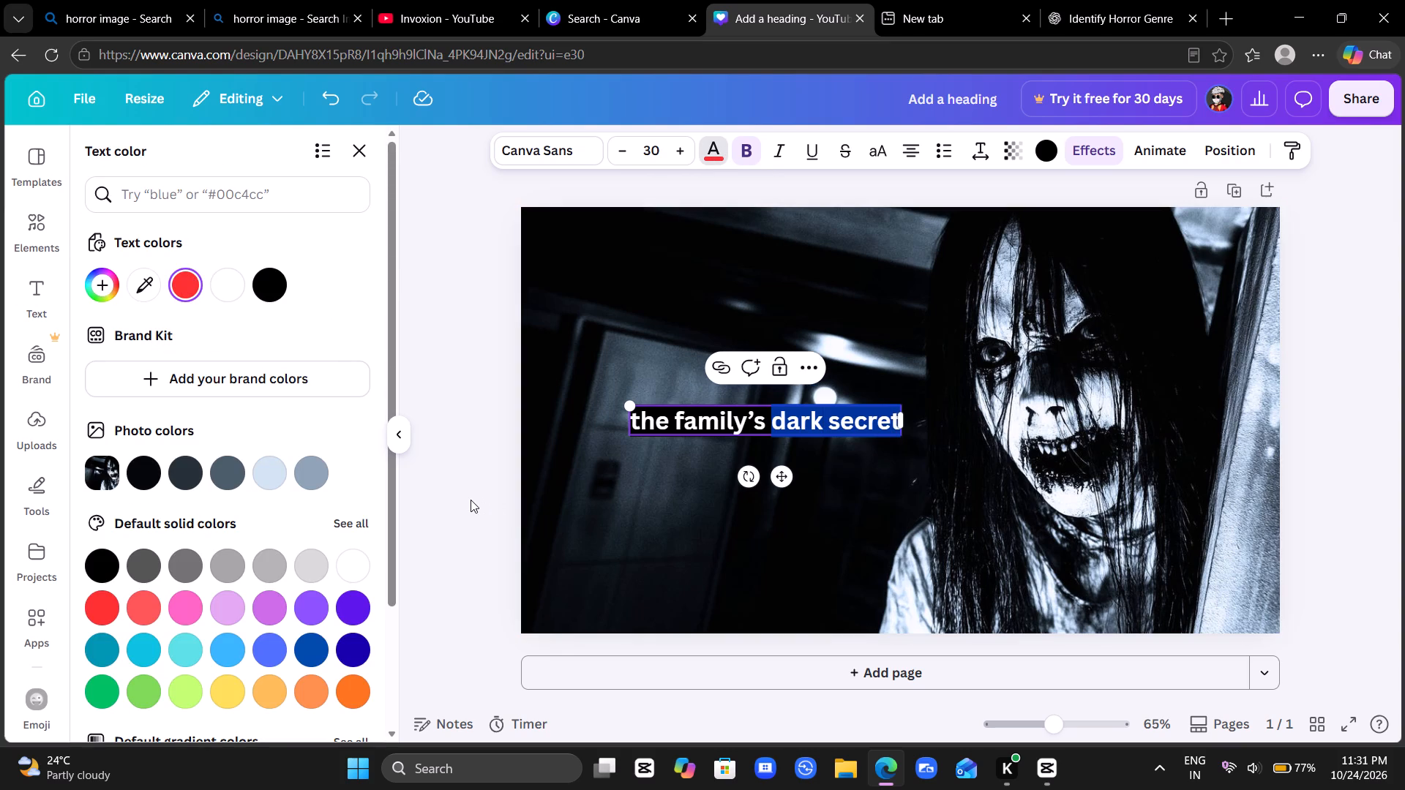
pyautogui.click(468, 500)
pyautogui.click(468, 500)
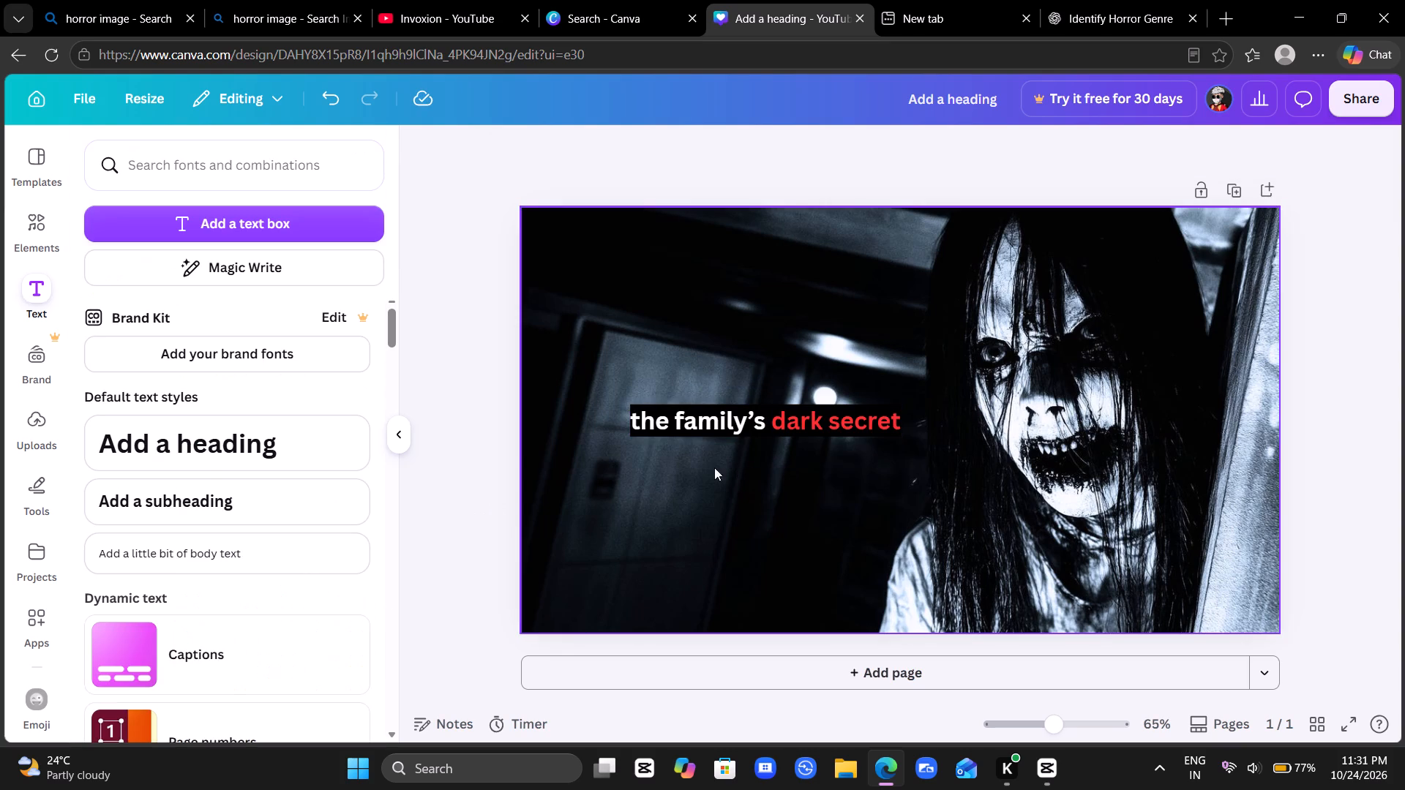
# Add opening and closing double quotation marks around the thumbnail text "the family's dark secret".
pyautogui.click(840, 435)
pyautogui.click(652, 415)
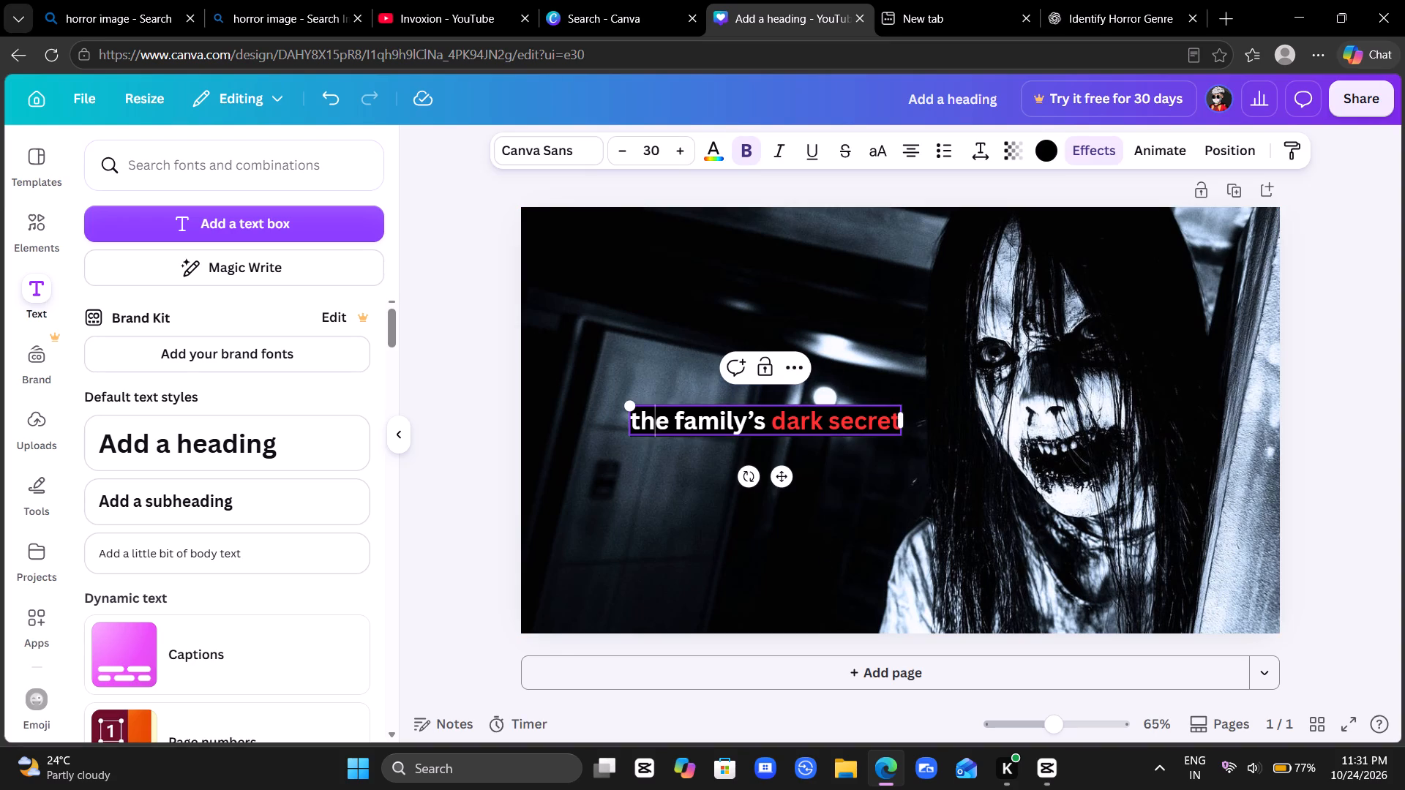
pyautogui.press('Left')
pyautogui.press('Left')
pyautogui.hotkey('shift', '"')
pyautogui.press('Right')
pyautogui.press('Right')
pyautogui.press('Right')
pyautogui.press('Right')
pyautogui.press('Right')
pyautogui.press('Right')
pyautogui.press('Right')
pyautogui.press('Right')
pyautogui.press('Right')
pyautogui.press('Right')
pyautogui.press('Right')
pyautogui.press('Right')
pyautogui.press('Right')
pyautogui.press('Right')
pyautogui.press('Right')
pyautogui.press('Right')
pyautogui.press('Right')
pyautogui.press('Right')
pyautogui.press('Right')
pyautogui.press('Right')
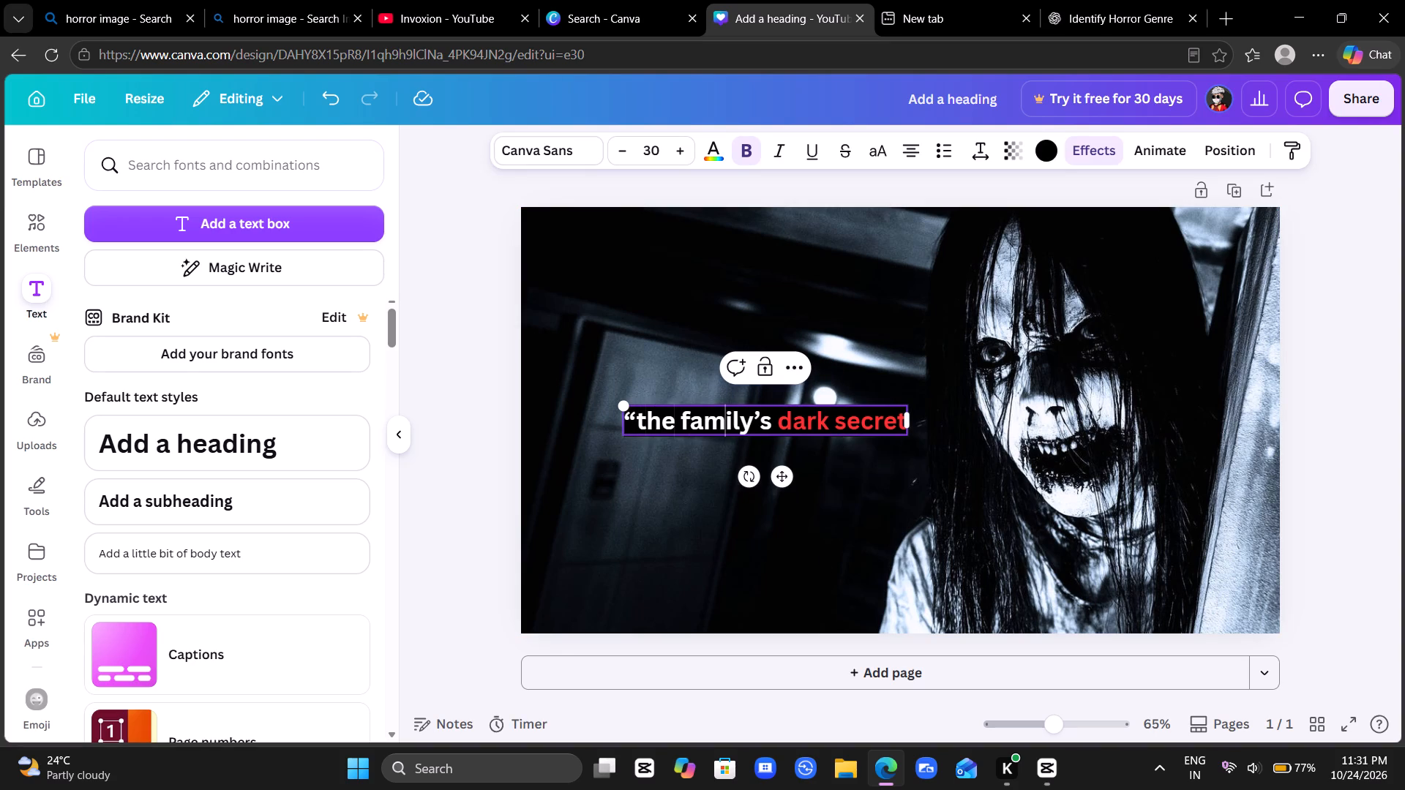
pyautogui.hotkey('shift', '"')
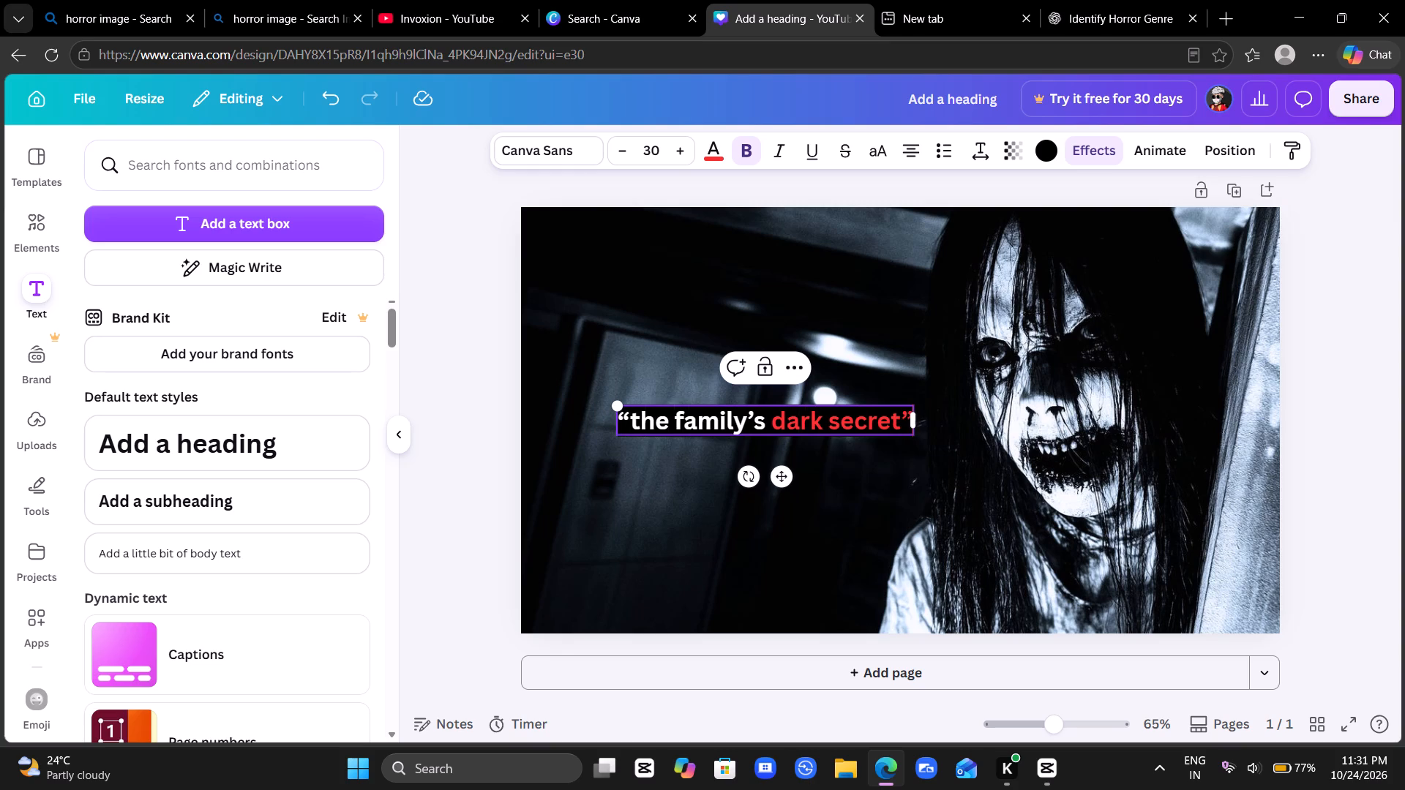
pyautogui.click(450, 482)
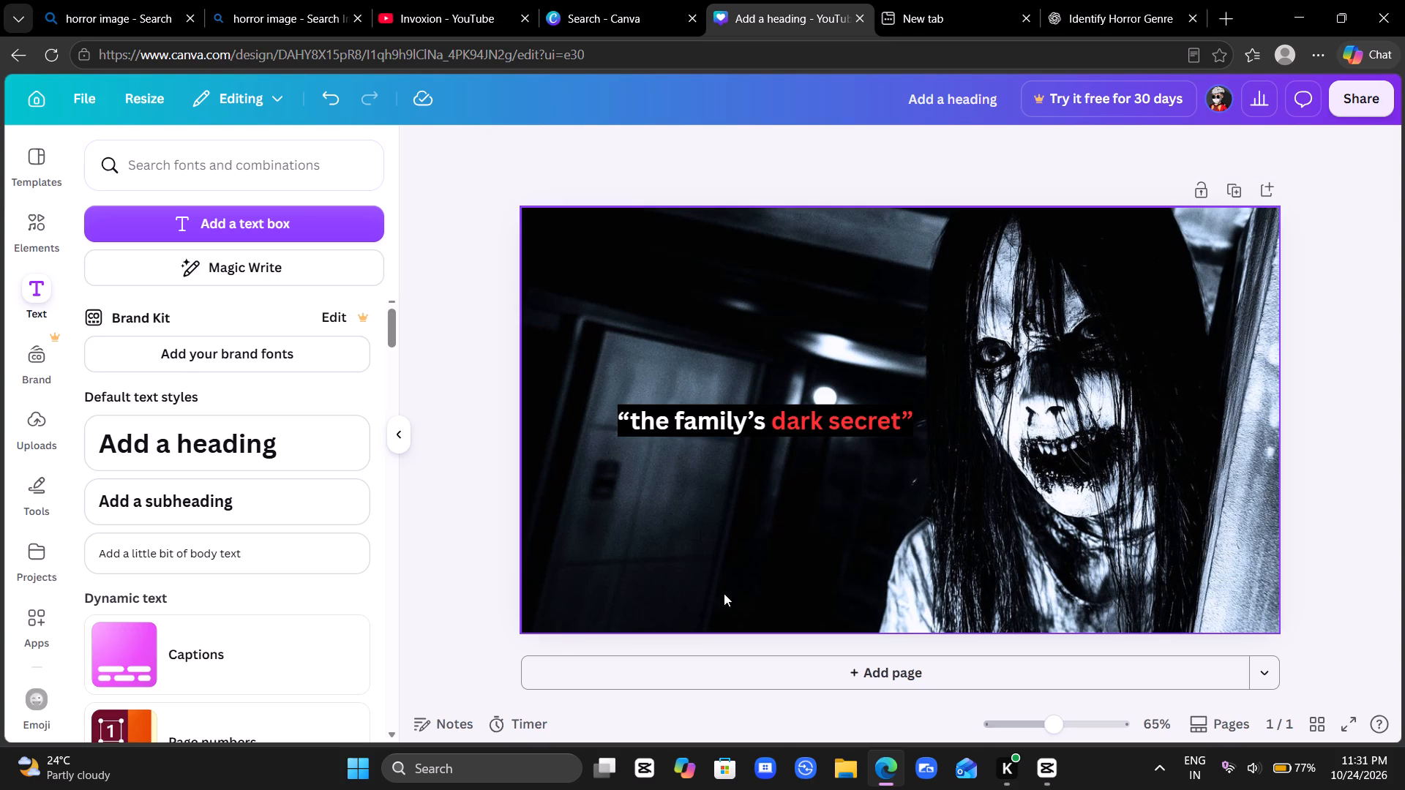
pyautogui.click(1337, 396)
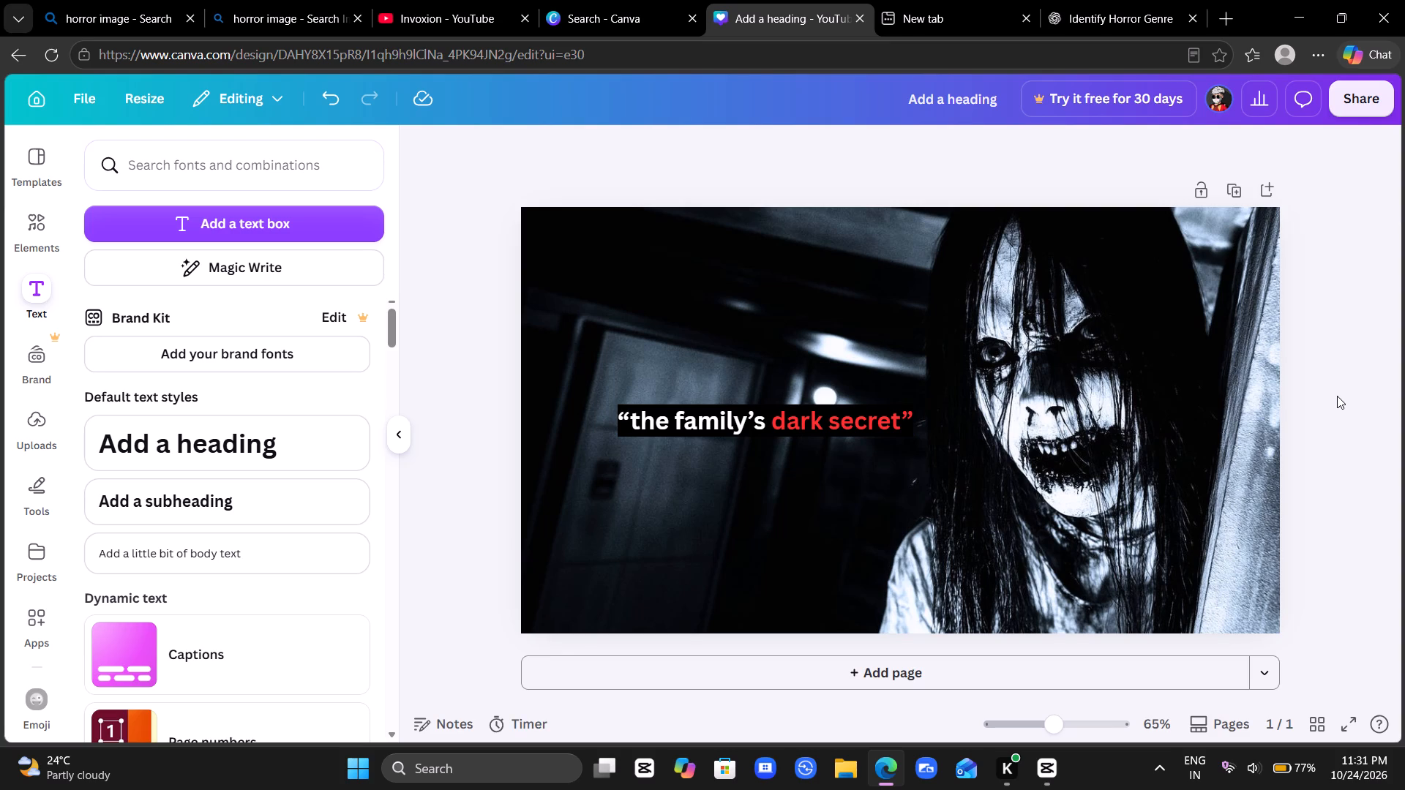
# Download the thumbnail design as a PNG file.
pyautogui.click(1366, 101)
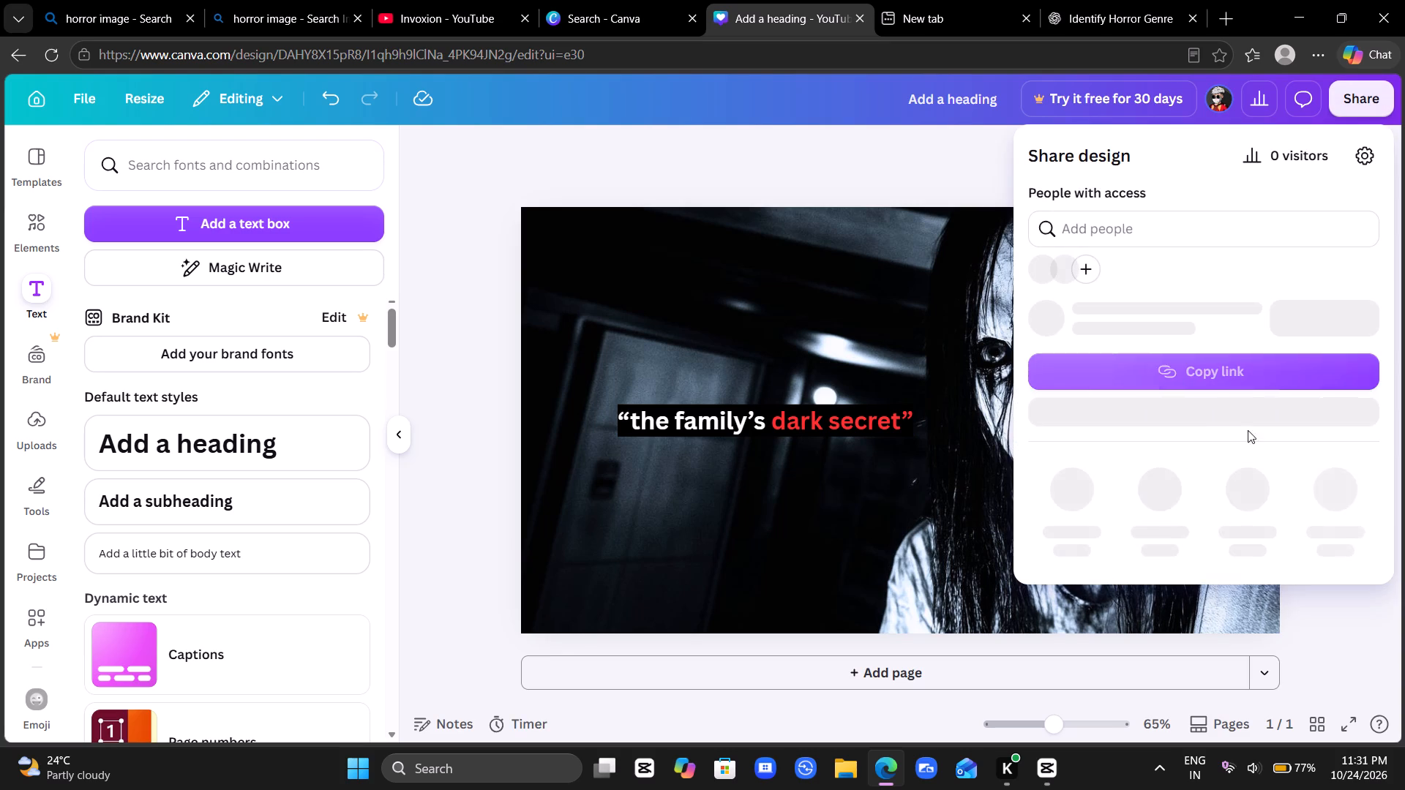
pyautogui.click(1076, 516)
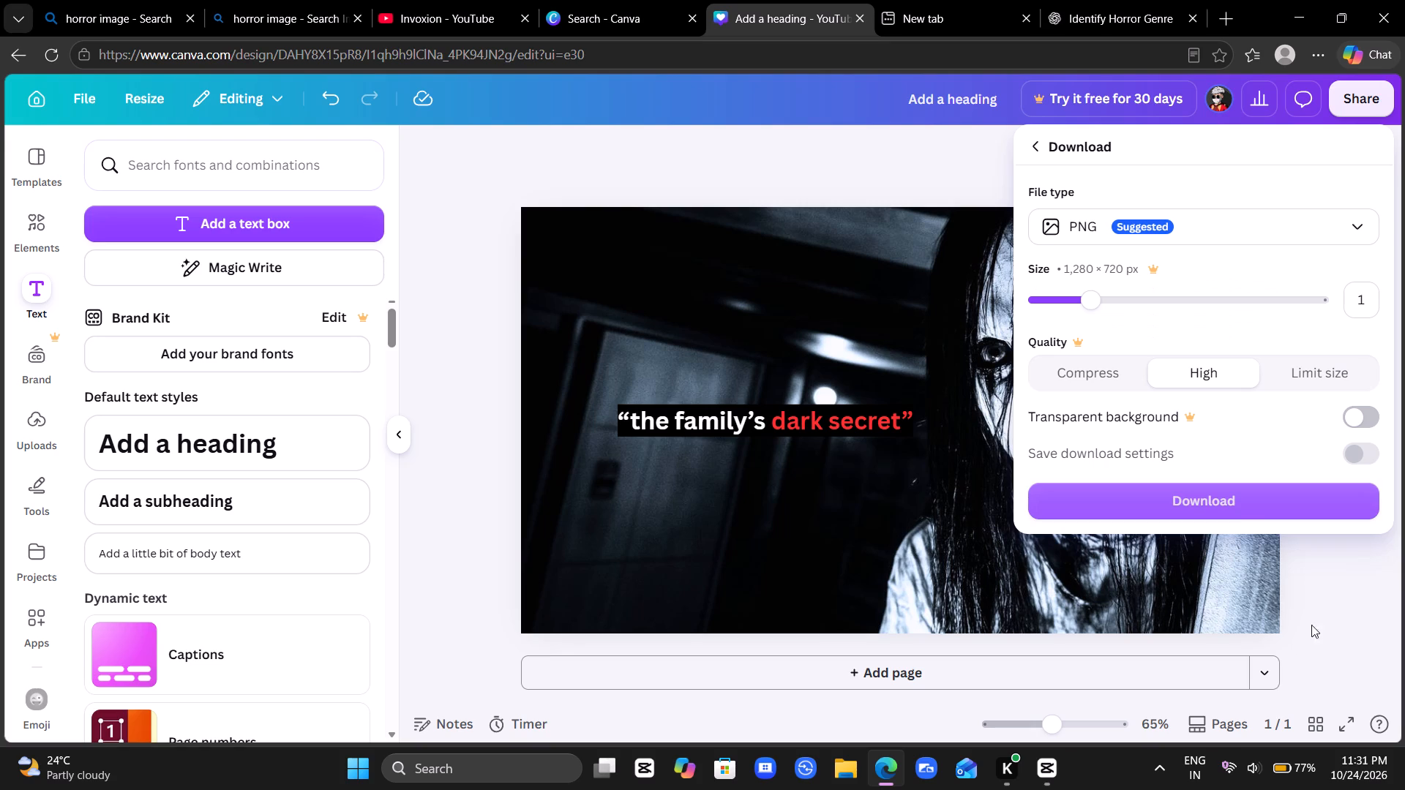
pyautogui.click(1236, 507)
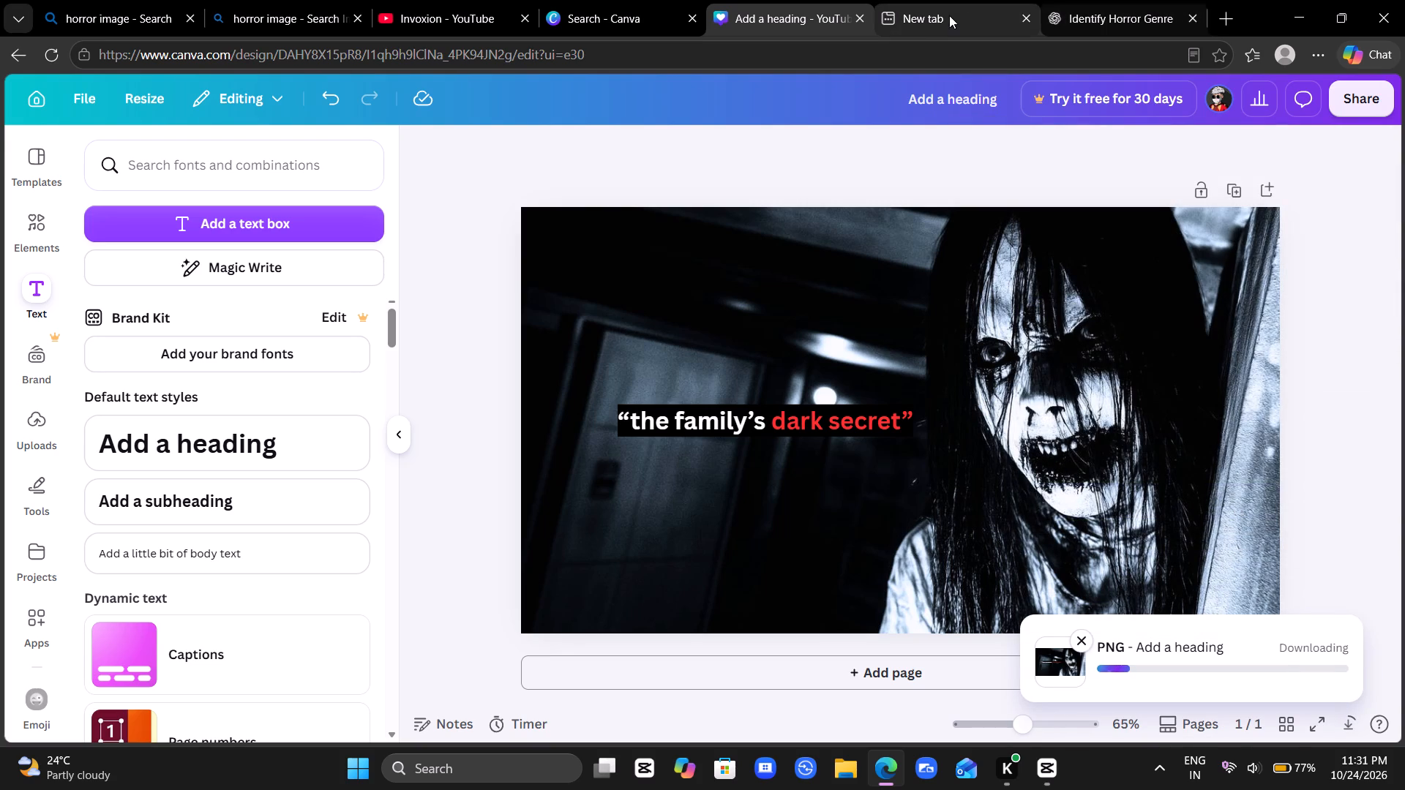
# Open Invoxion's oldest video, "Shocking Reddit Horror Stories", and read its full description as a reference.
pyautogui.click(399, 0)
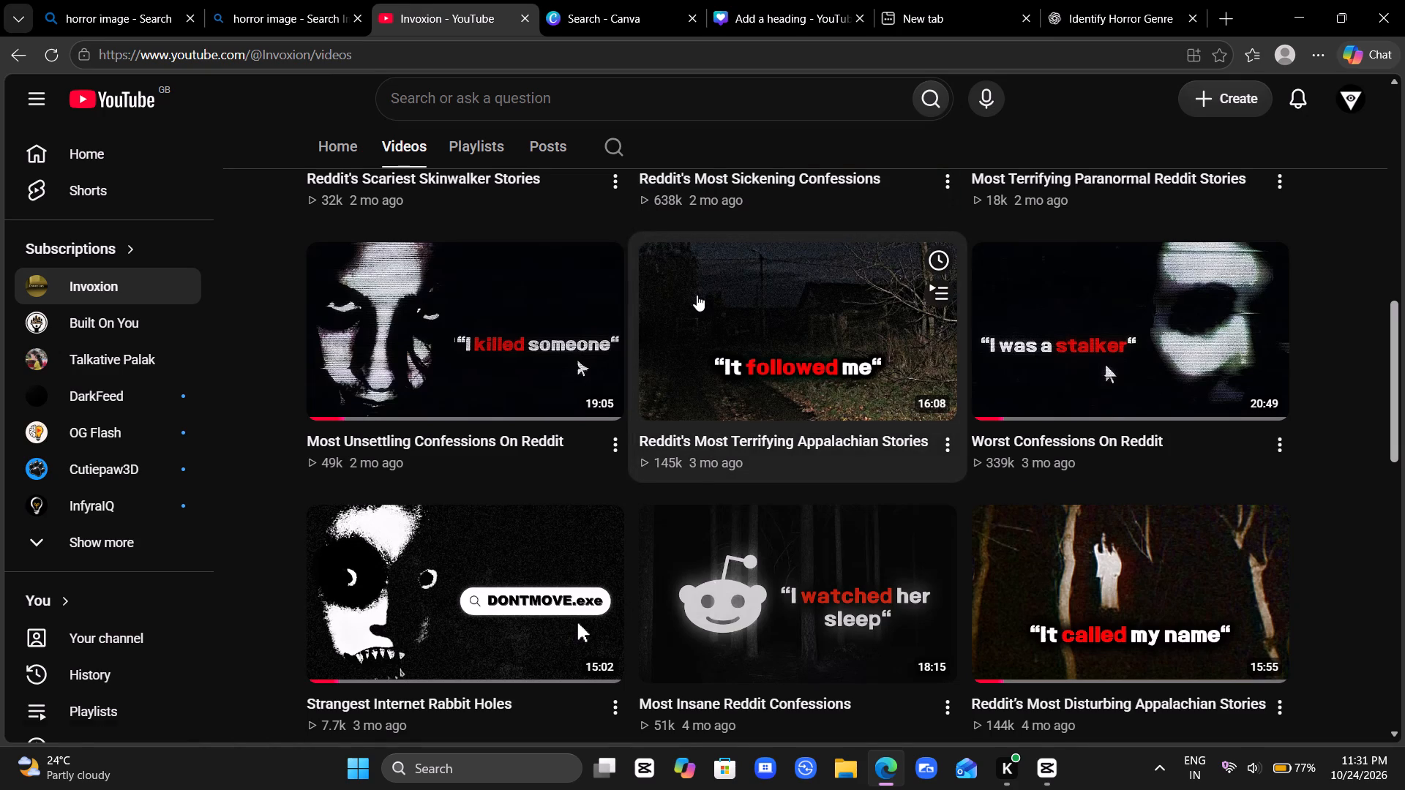
pyautogui.hscroll(2, 697, 295)
pyautogui.scroll(-2, 697, 295)
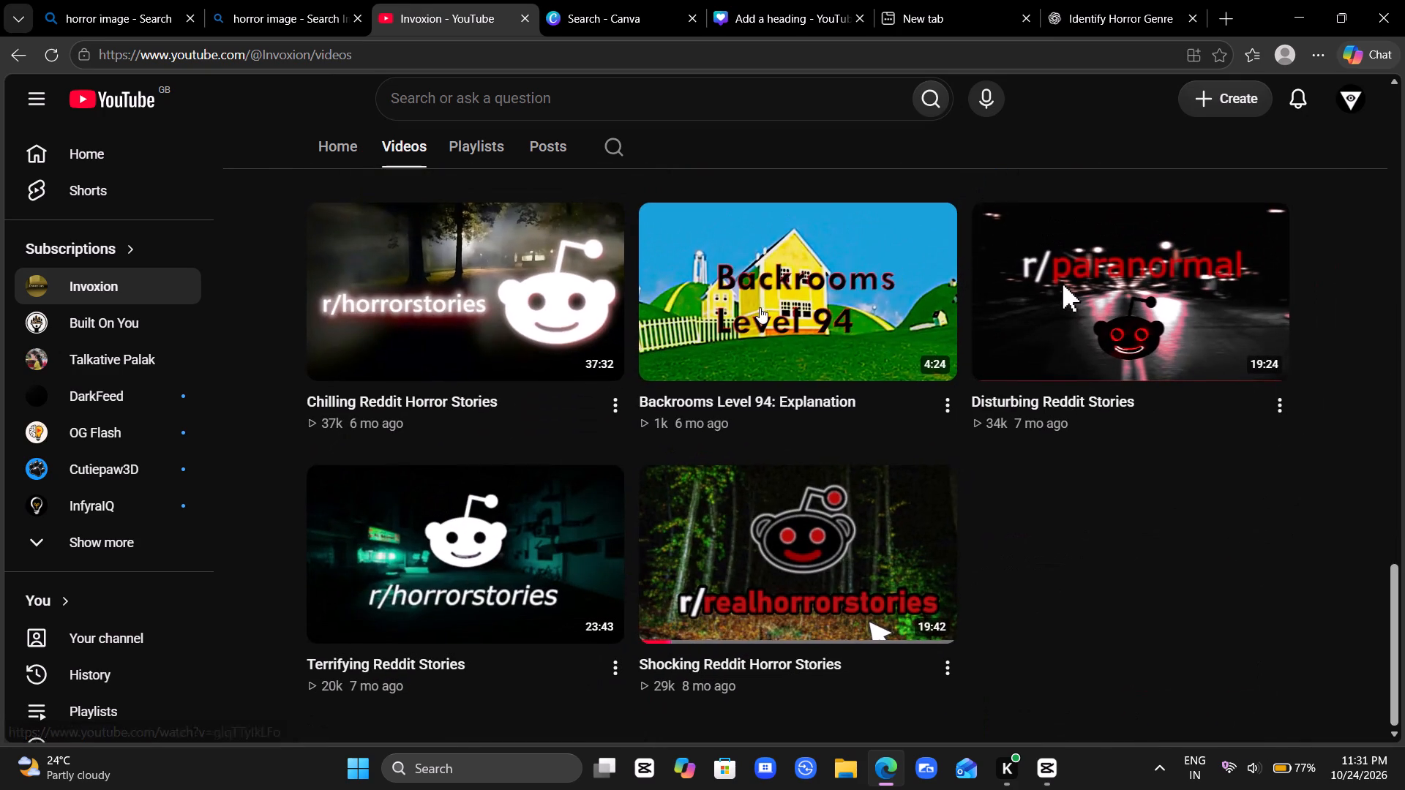
pyautogui.click(789, 546)
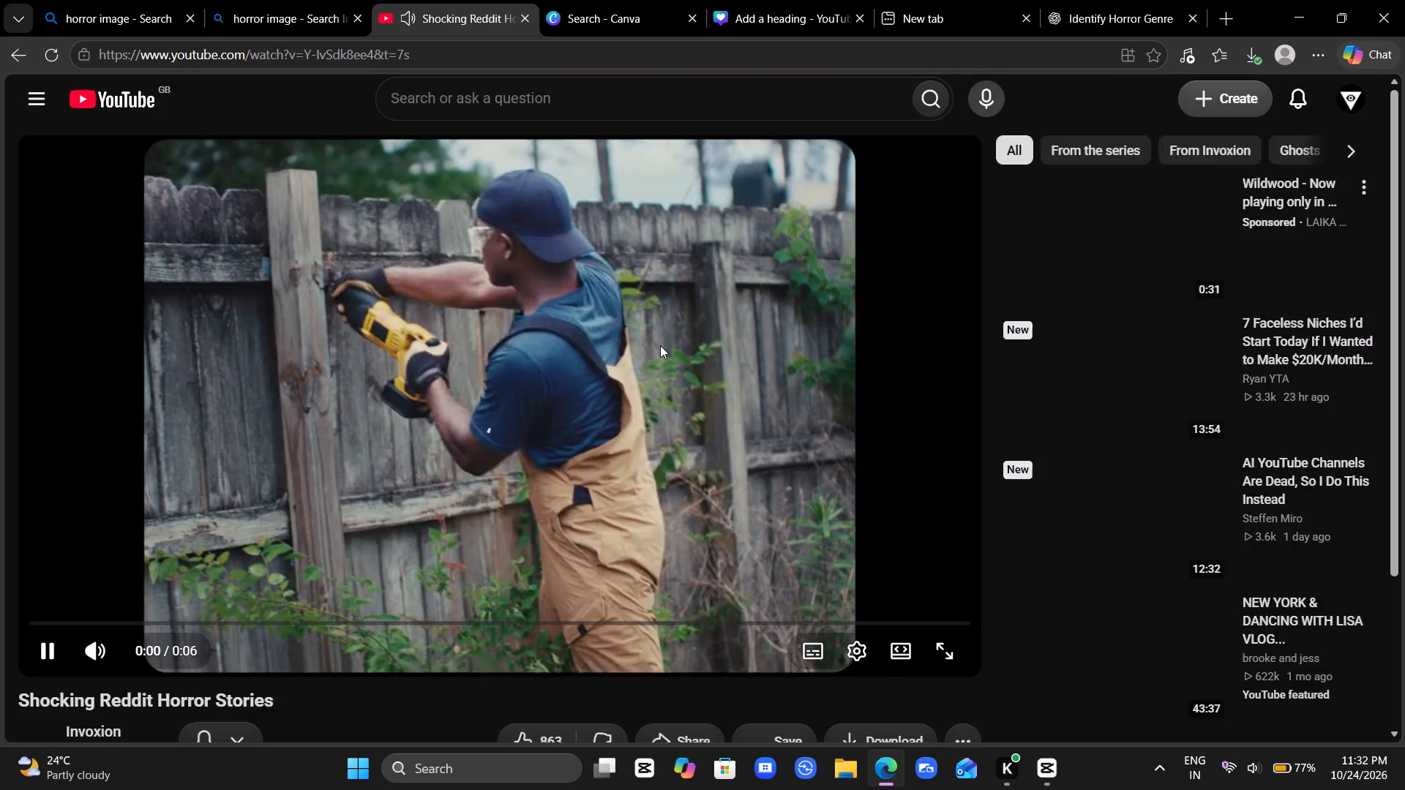
pyautogui.click(660, 345)
pyautogui.scroll(-4, 618, 505)
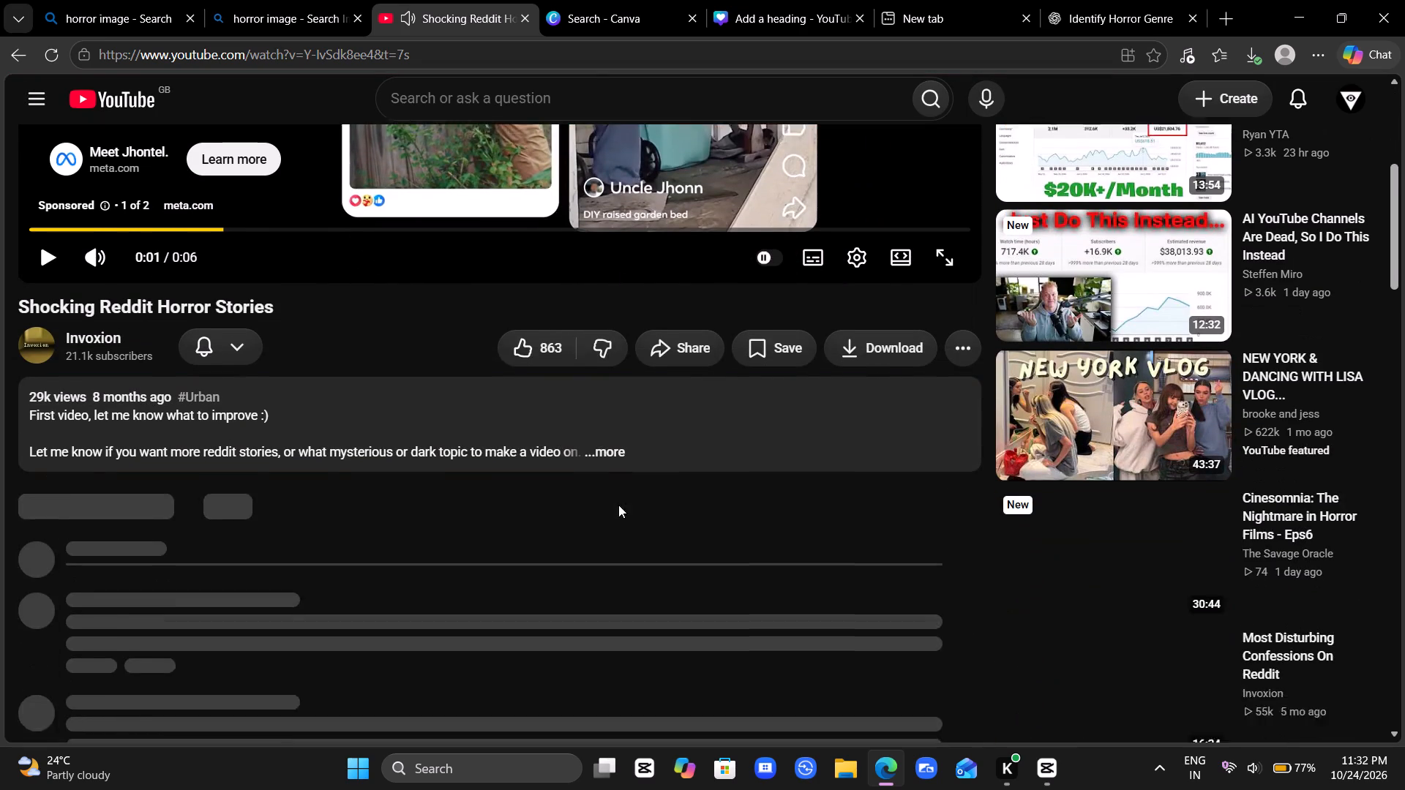
pyautogui.click(649, 406)
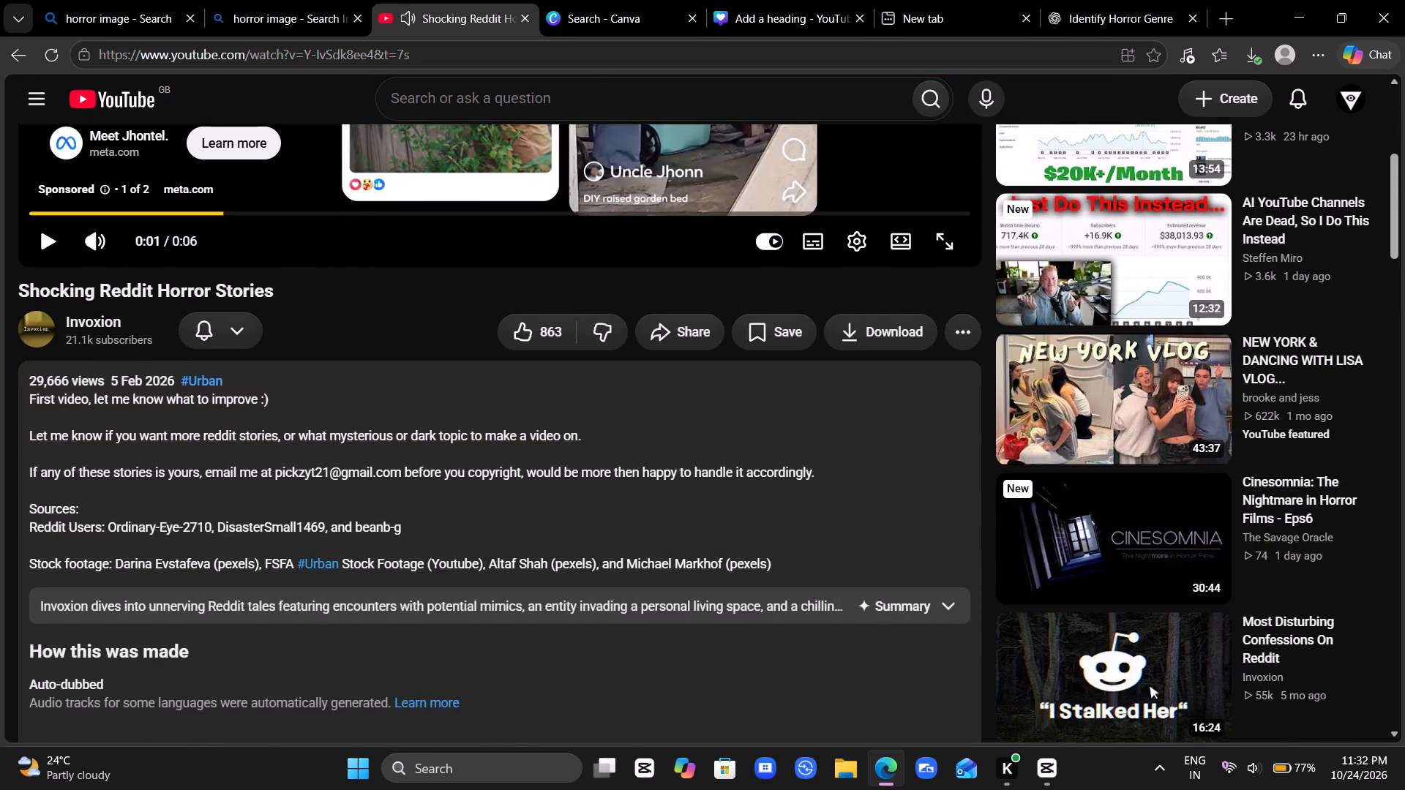
pyautogui.scroll(-1, 580, 565)
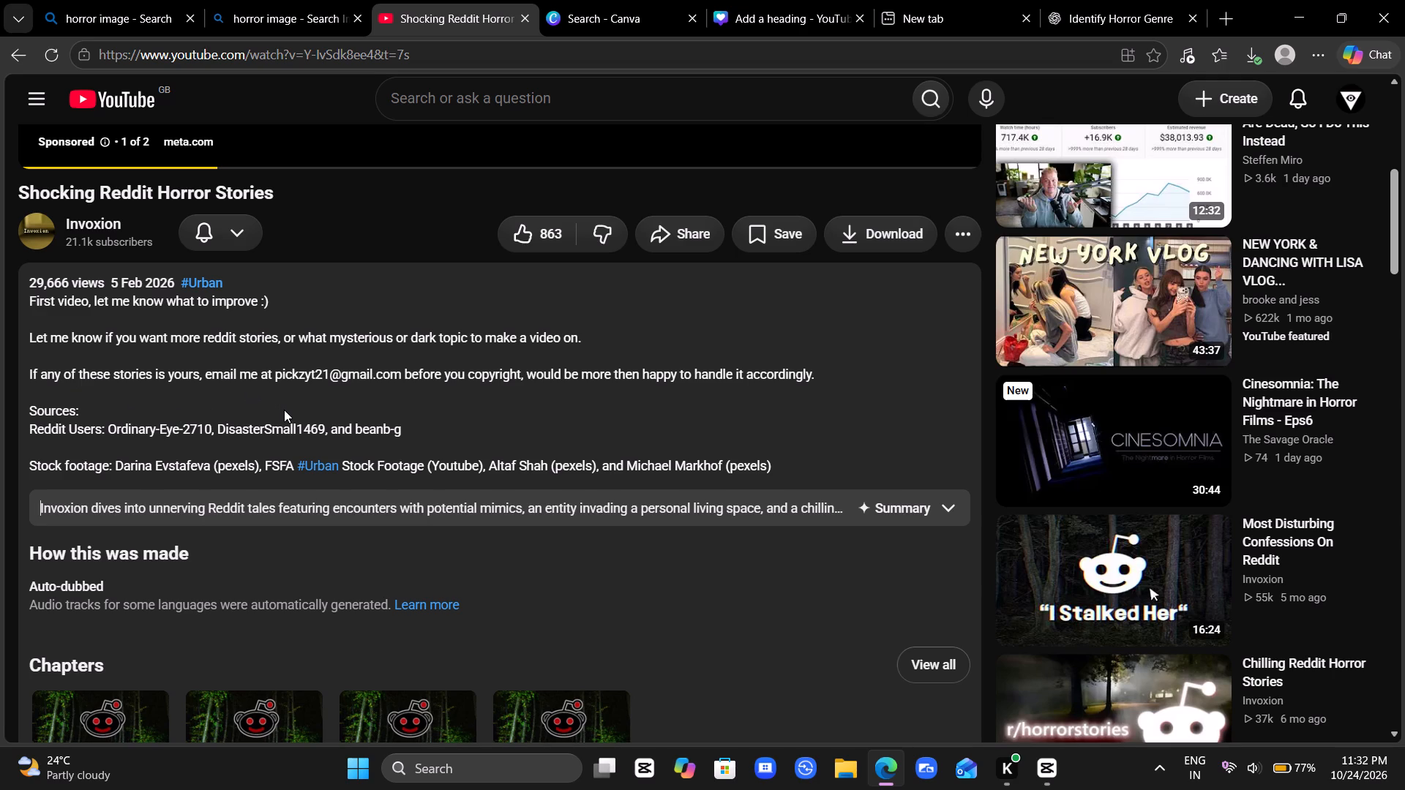
pyautogui.rightClick(343, 410)
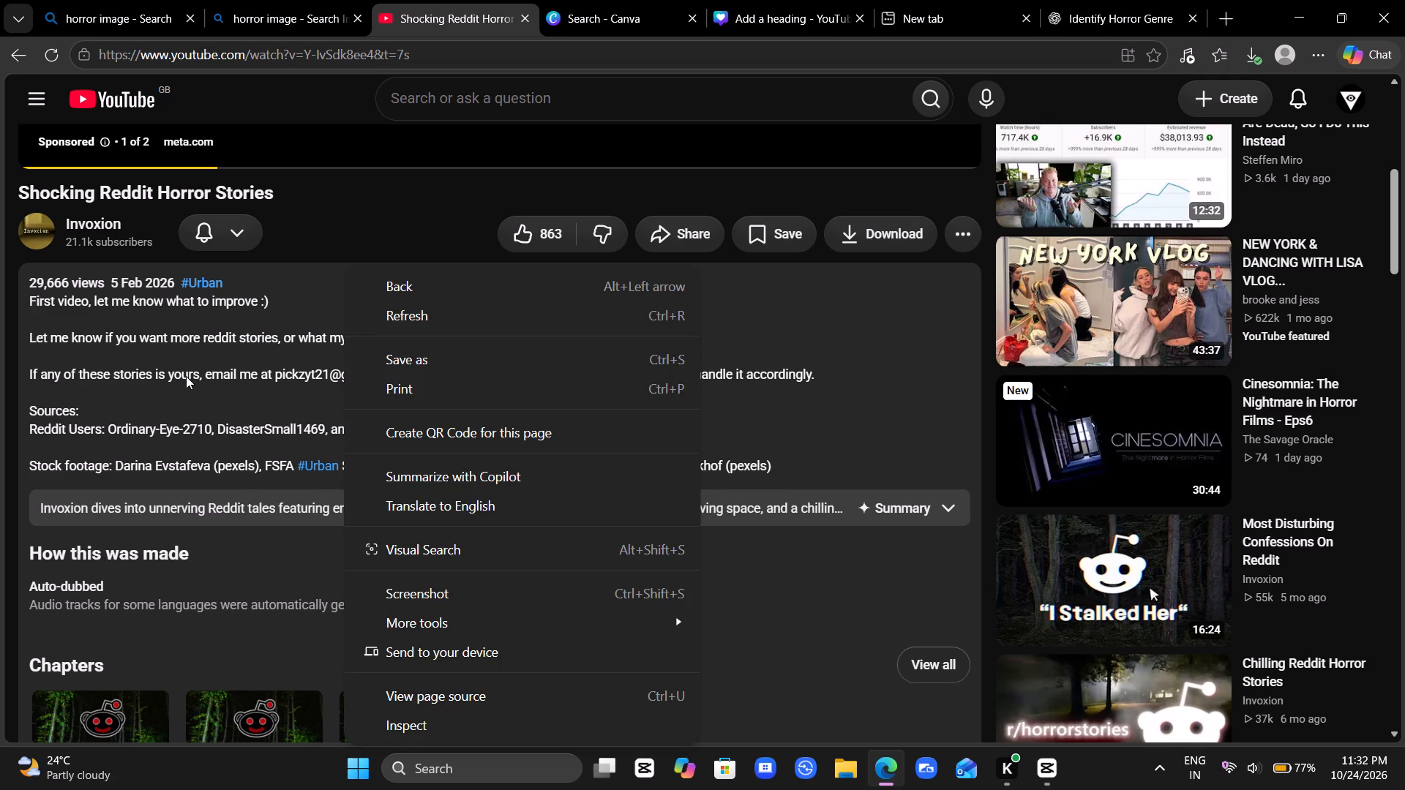
pyautogui.click(186, 376)
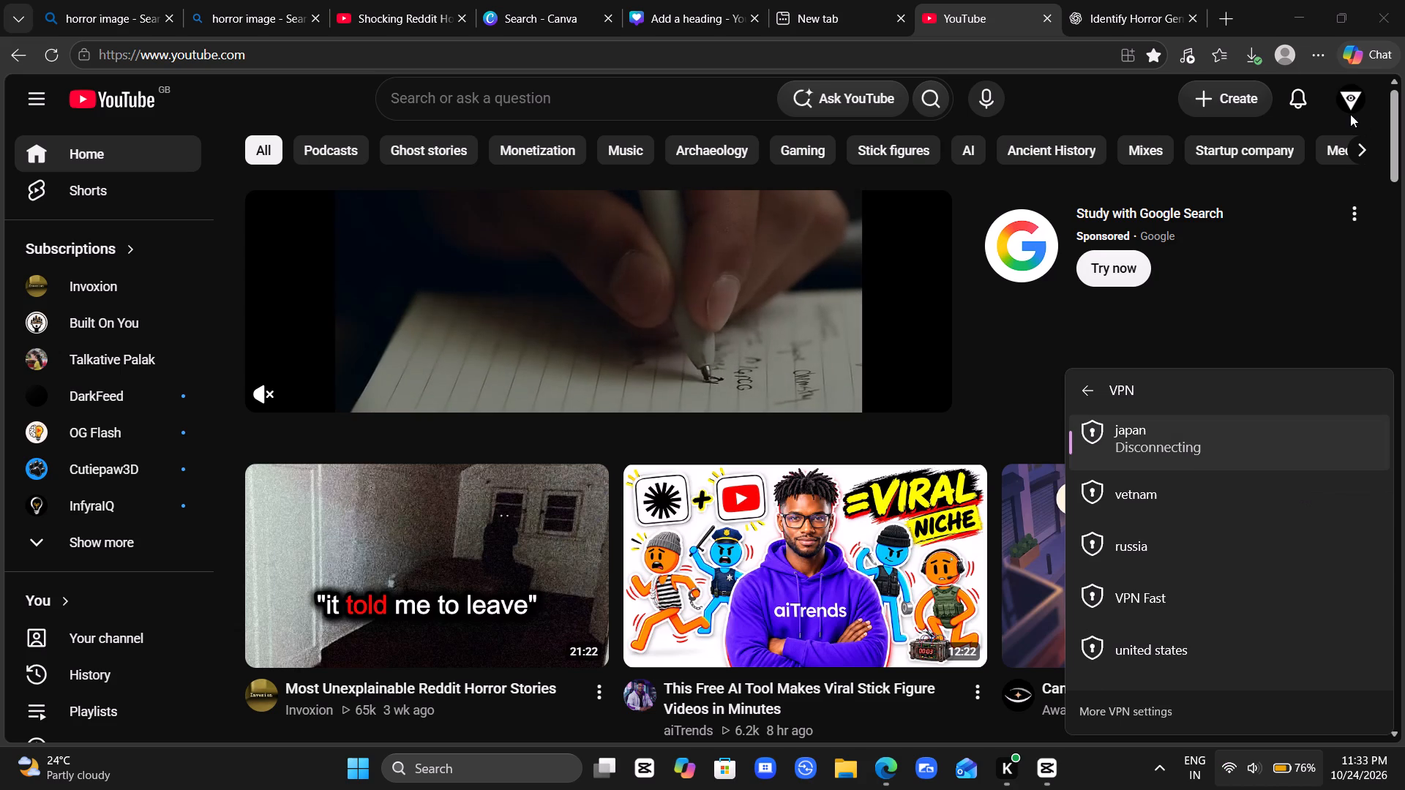
# Switch the YouTube account from Strange Theory to the Haunting Ledger channel.
pyautogui.click(1348, 105)
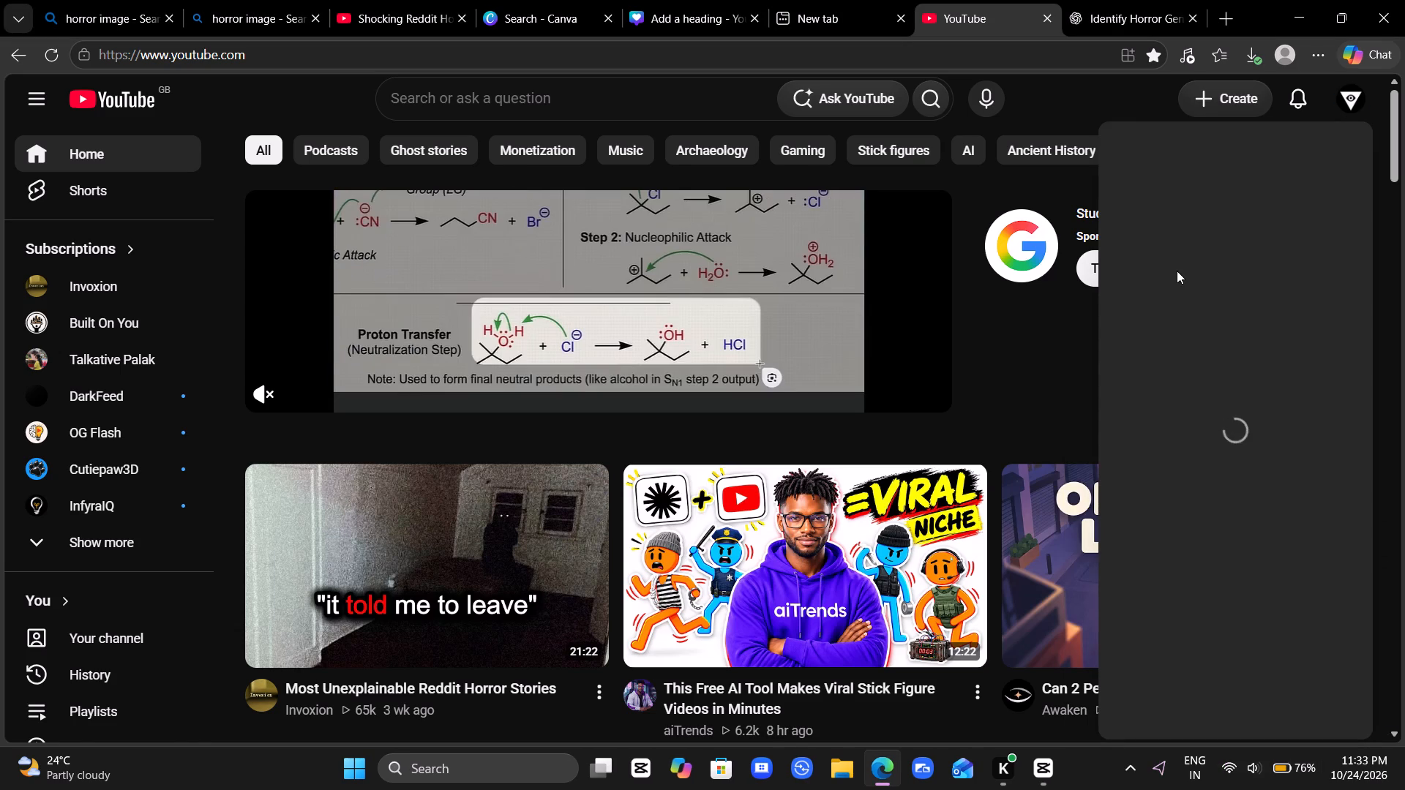
pyautogui.click(1188, 241)
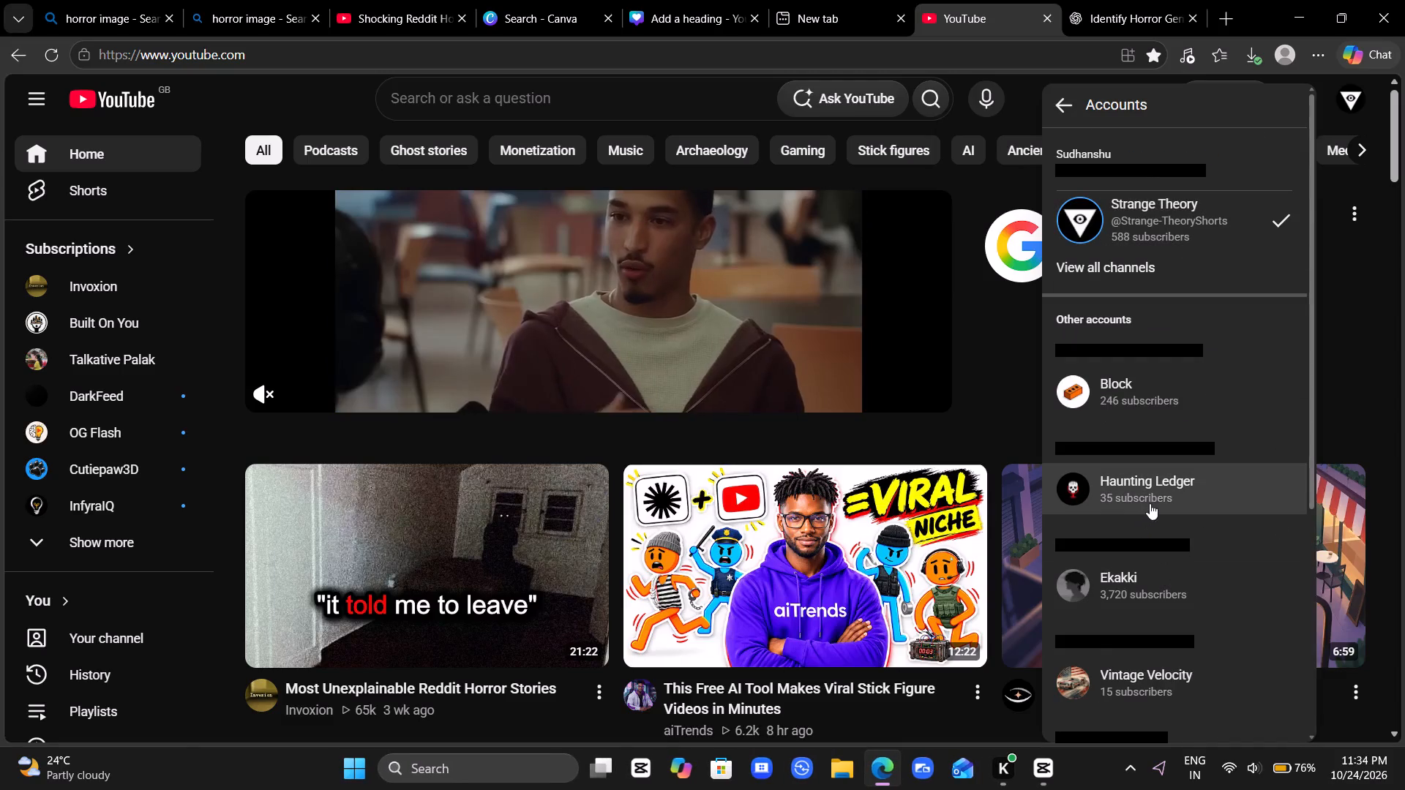
pyautogui.click(1150, 503)
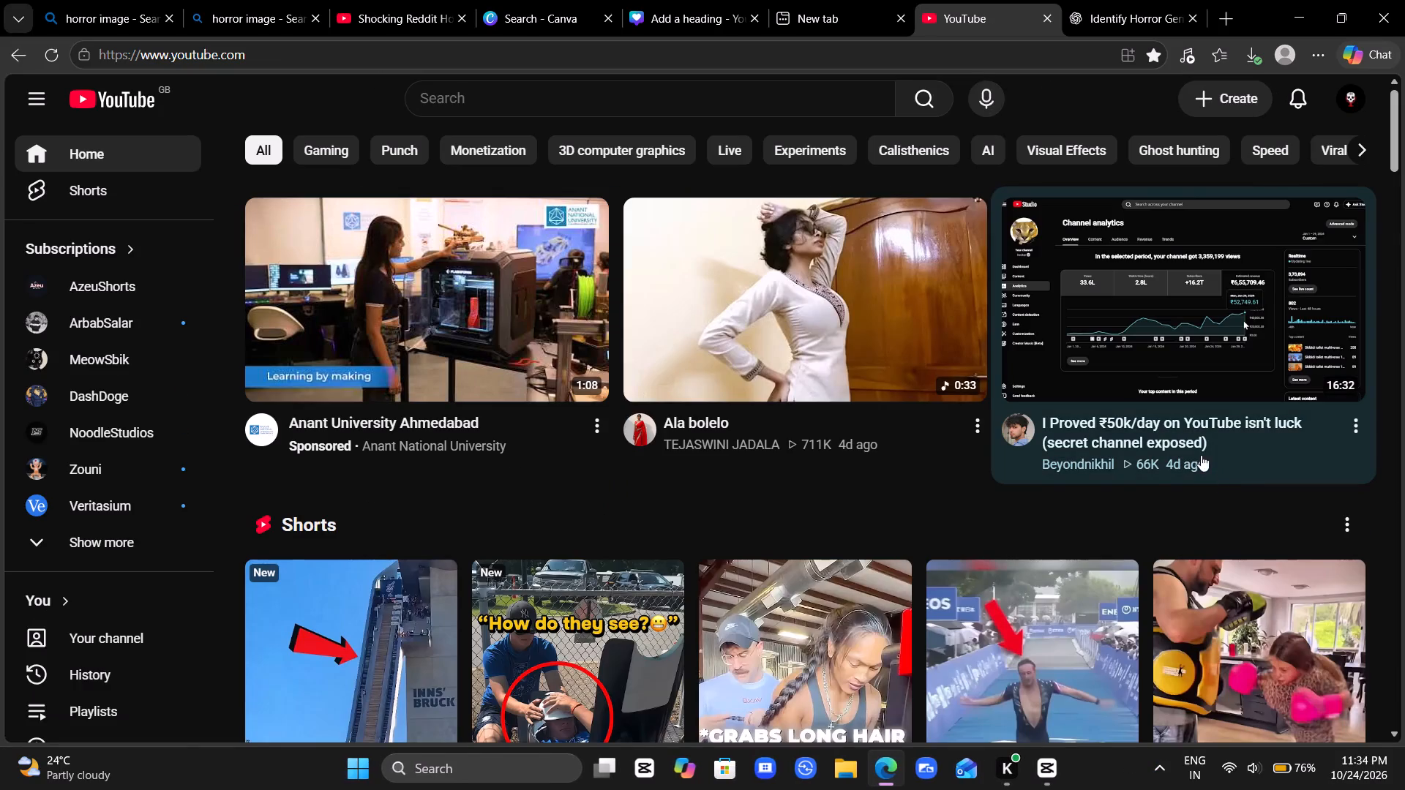
# Start a video upload on the Haunting Ledger channel with the file 1023 from the "yt video" folder.
pyautogui.click(1240, 108)
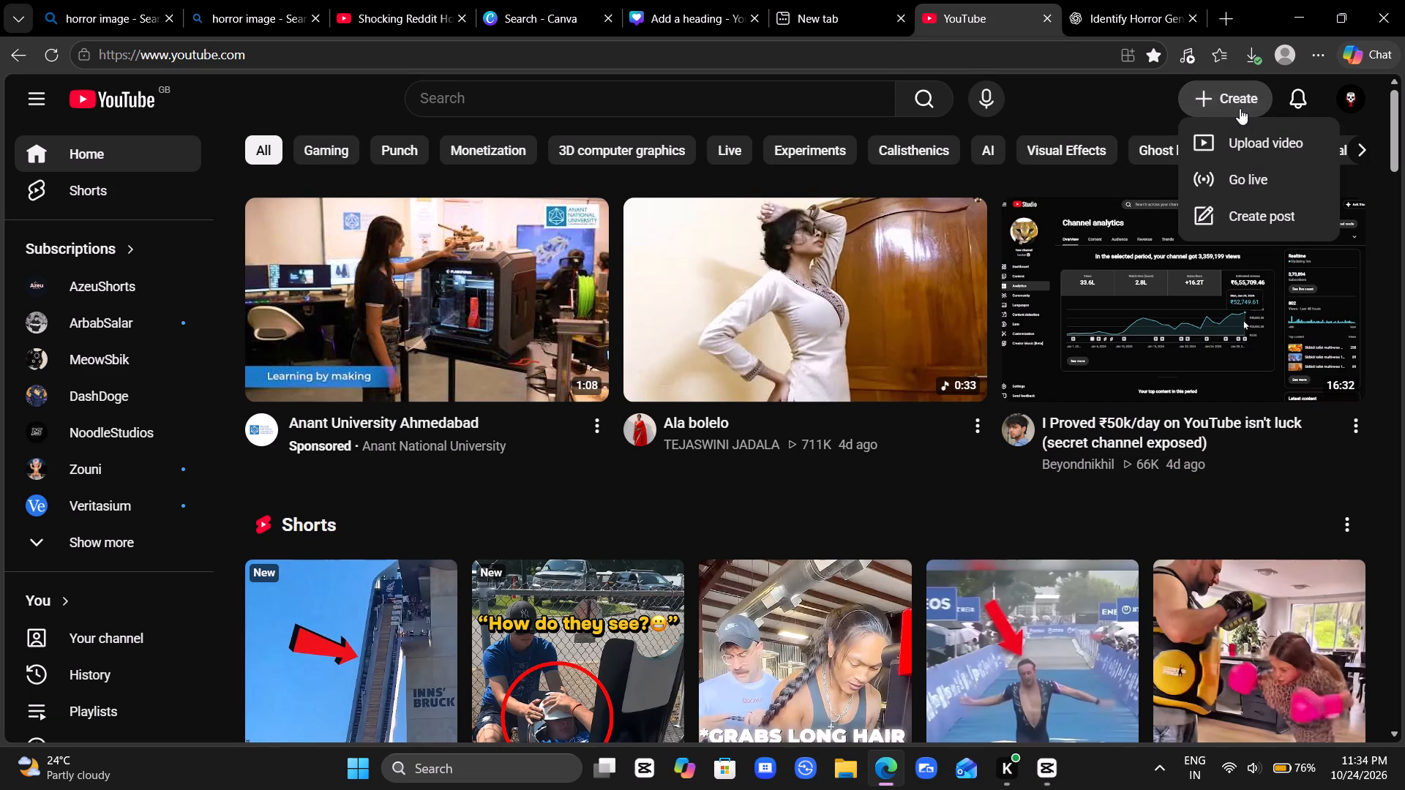
pyautogui.click(1248, 132)
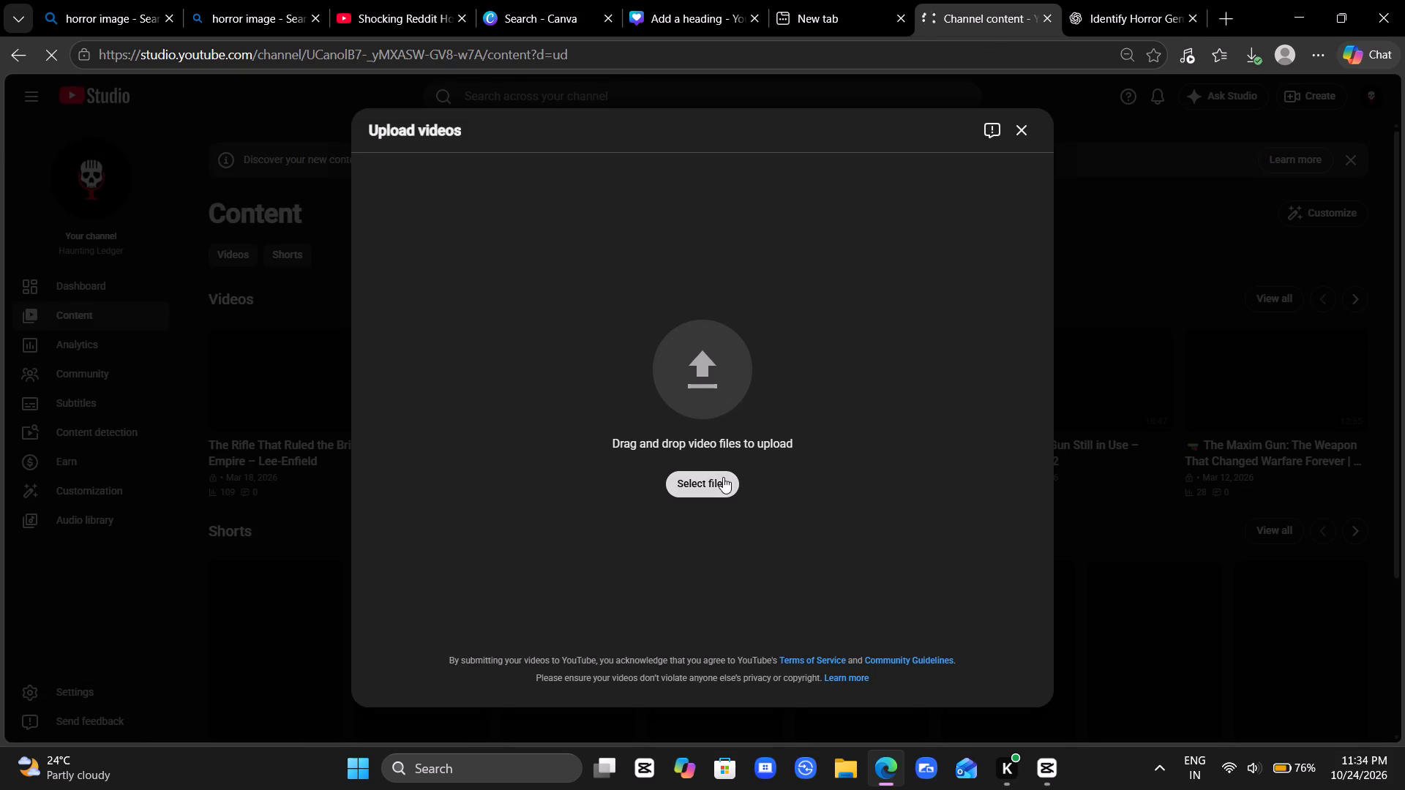
pyautogui.click(723, 477)
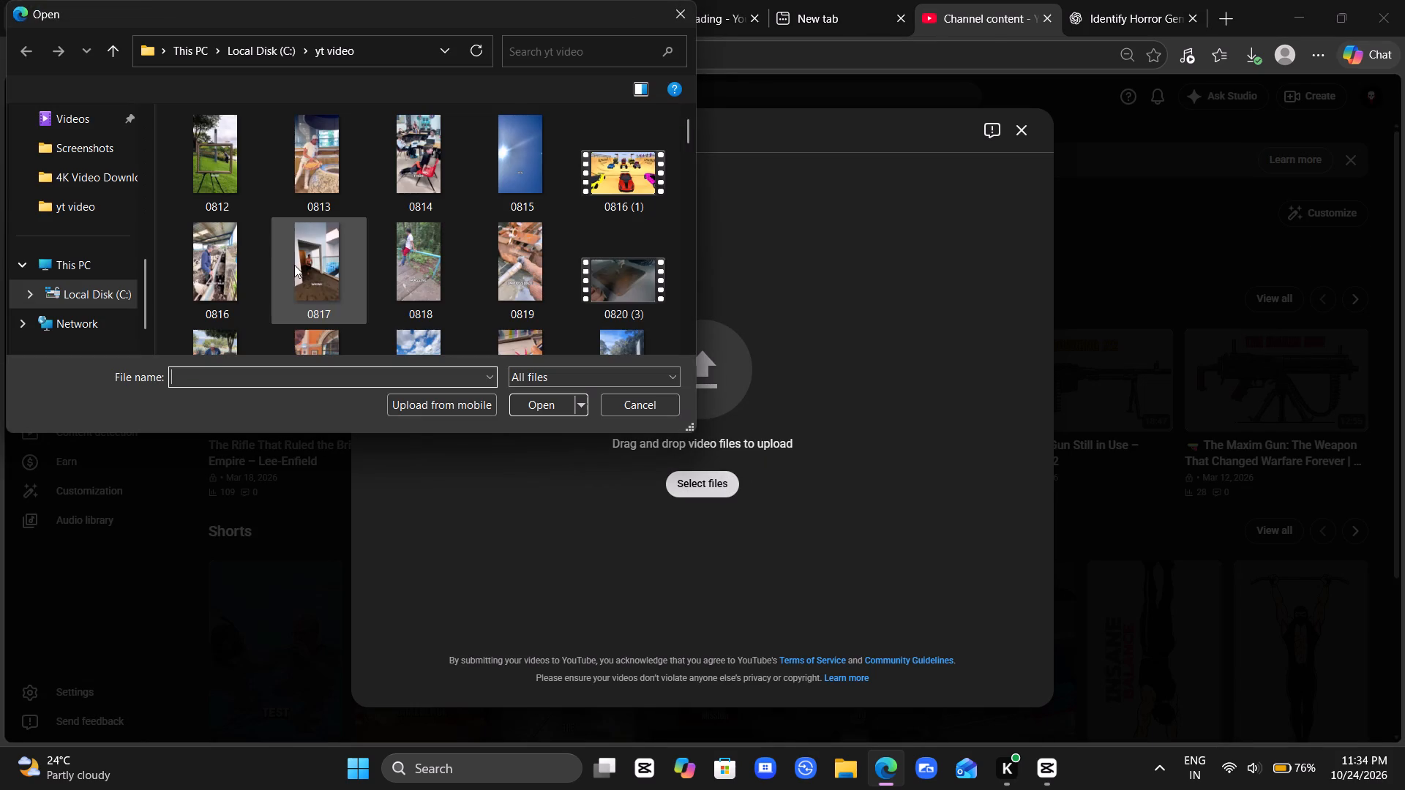
pyautogui.scroll(-14, 394, 225)
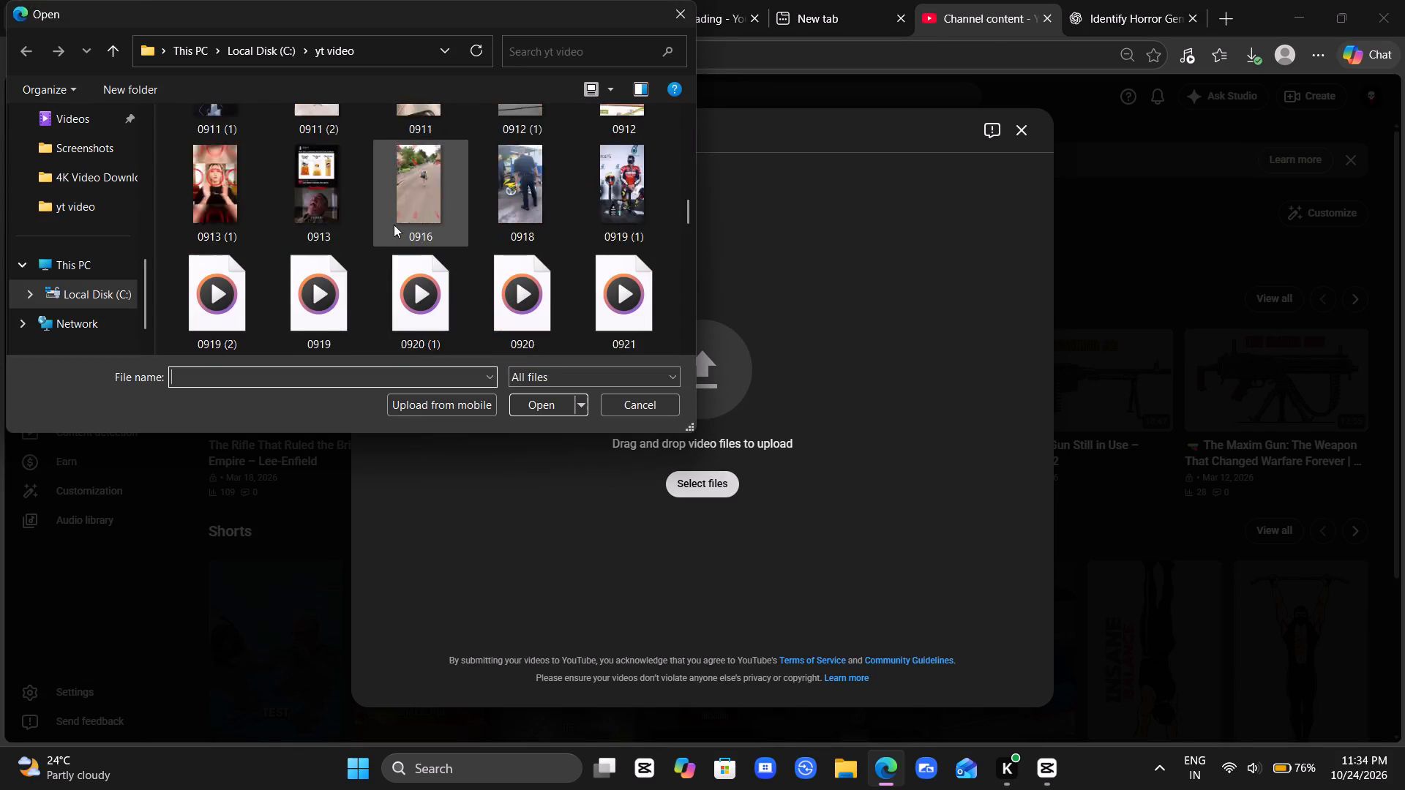
pyautogui.scroll(-10, 394, 225)
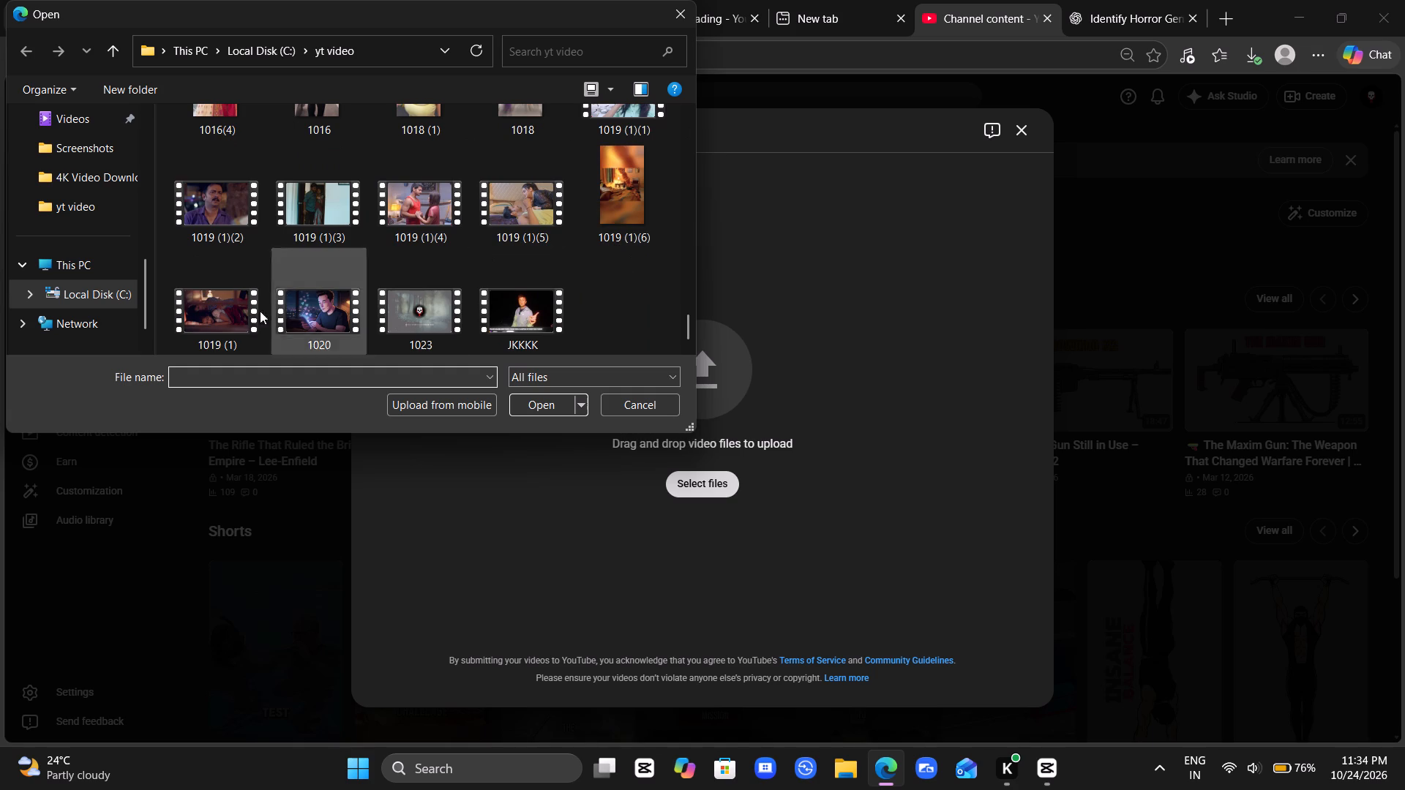
pyautogui.doubleClick(407, 296)
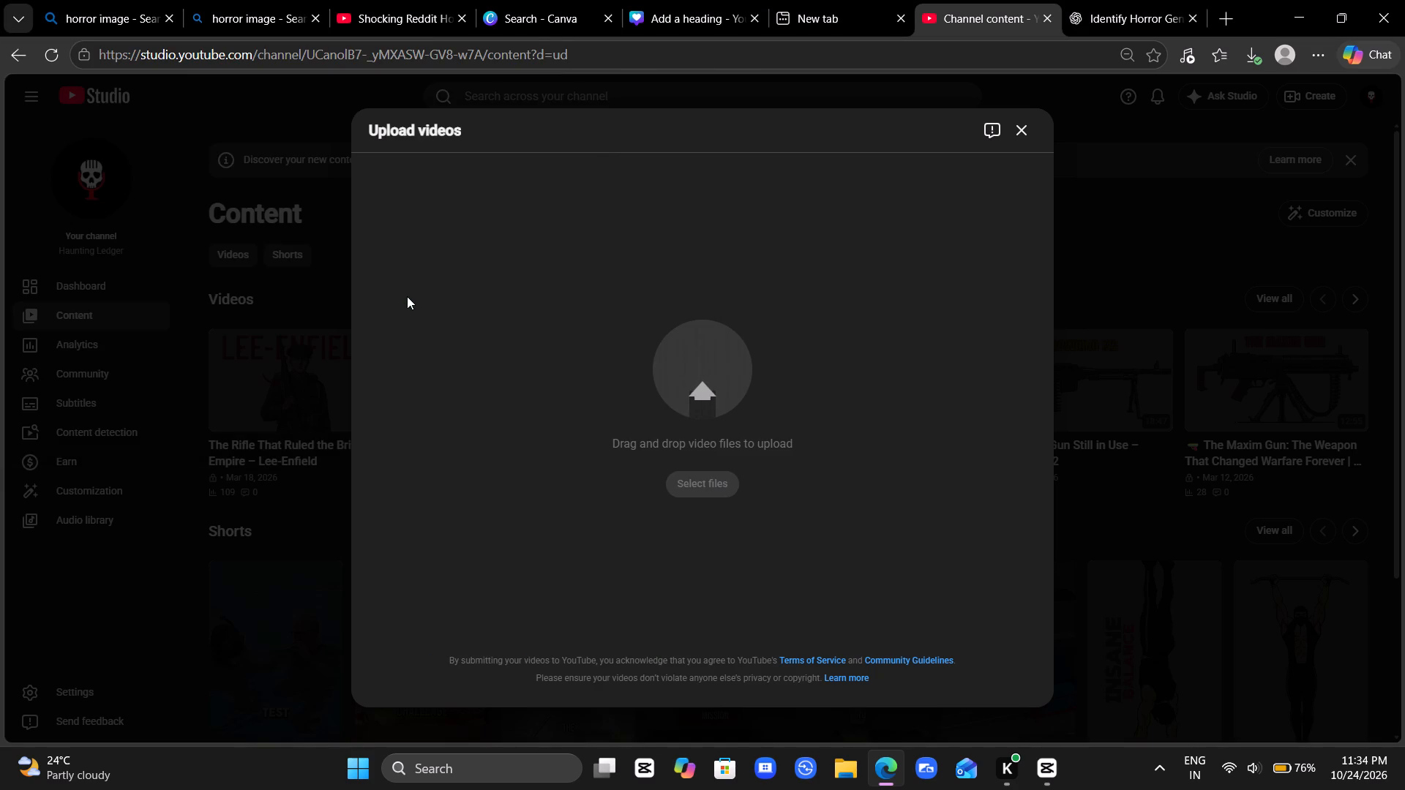
# Copy the title "Shocking Reddit Horror Stories" from Invoxion's video and use it to replace the upload's title.
pyautogui.click(367, 3)
pyautogui.scroll(1, 457, 345)
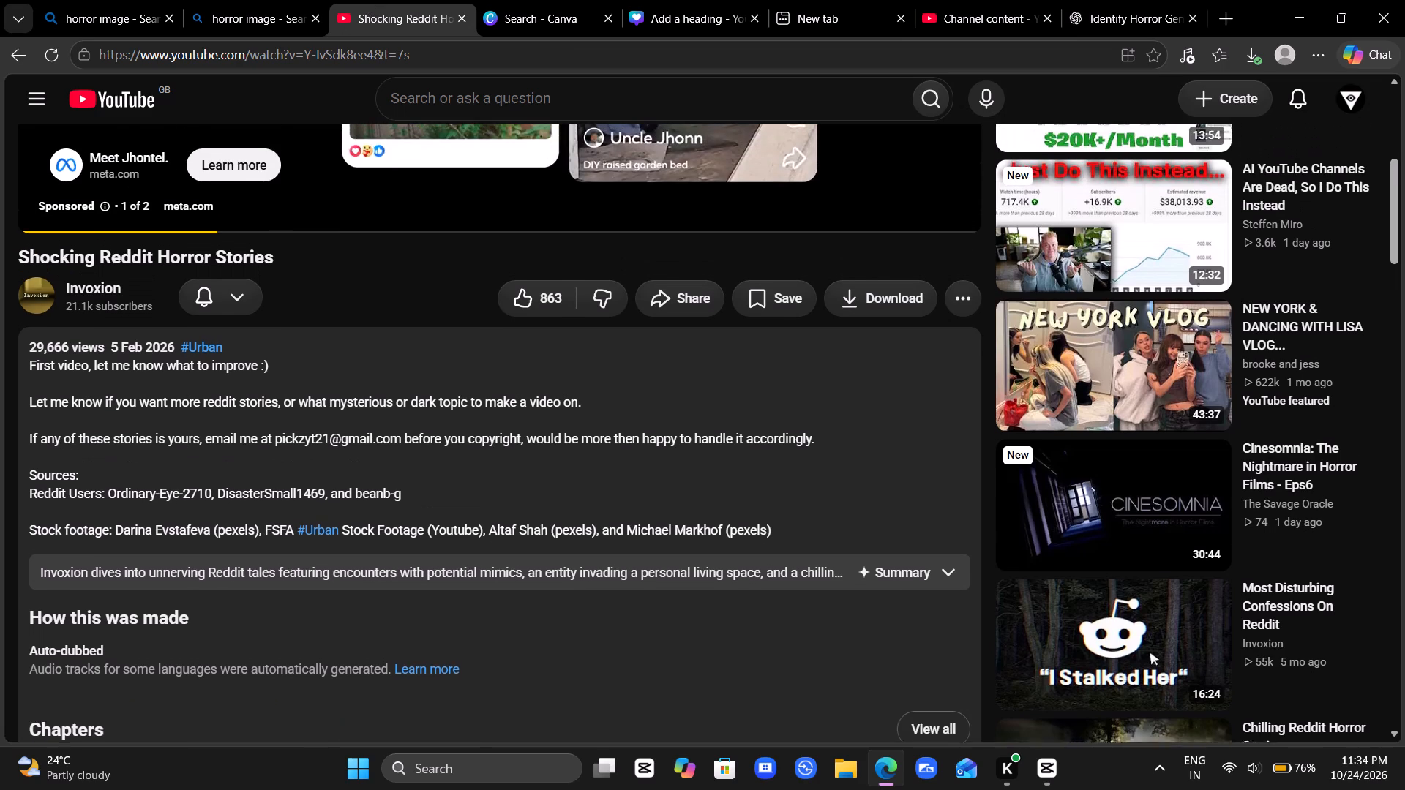
pyautogui.scroll(1, 457, 345)
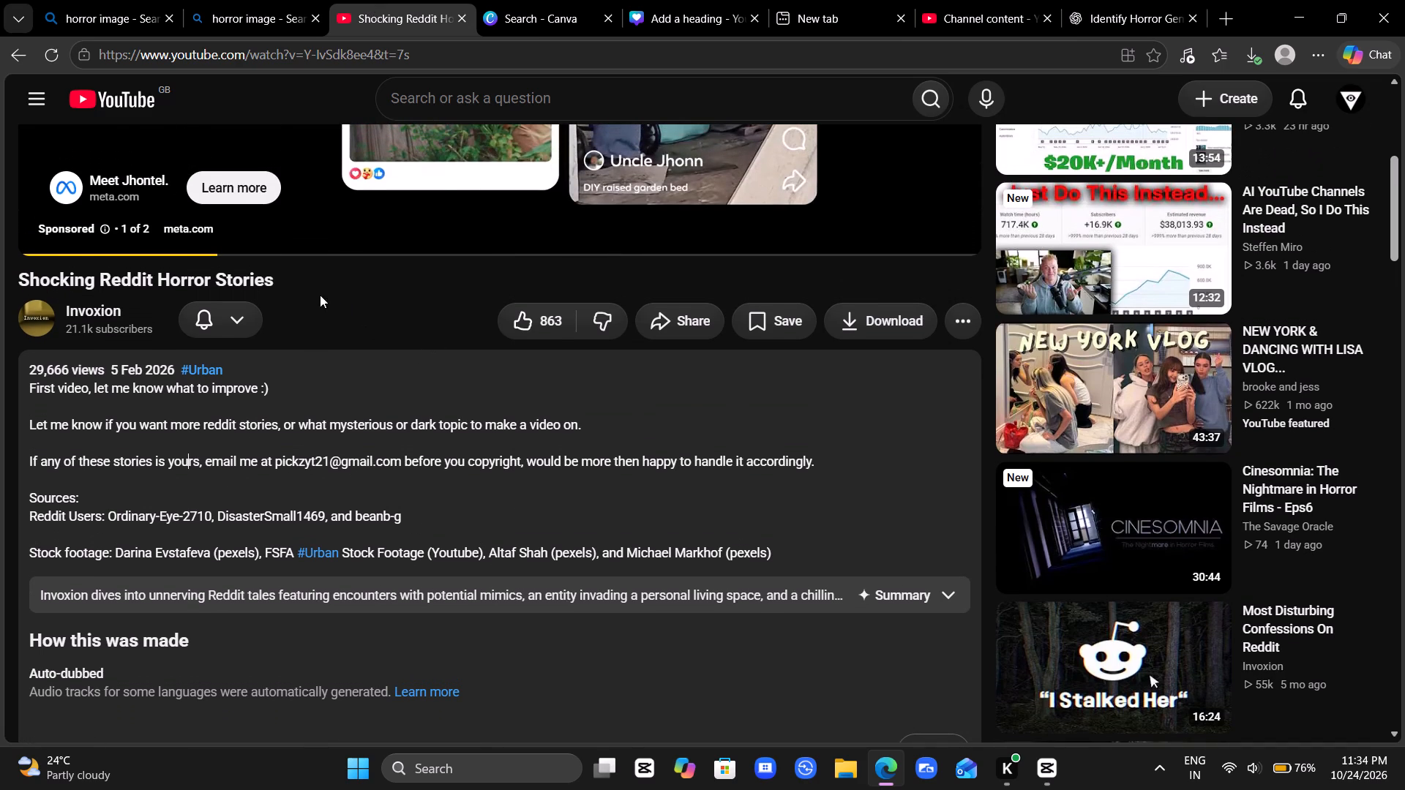
pyautogui.moveTo(290, 284); pyautogui.dragTo(0, 279)
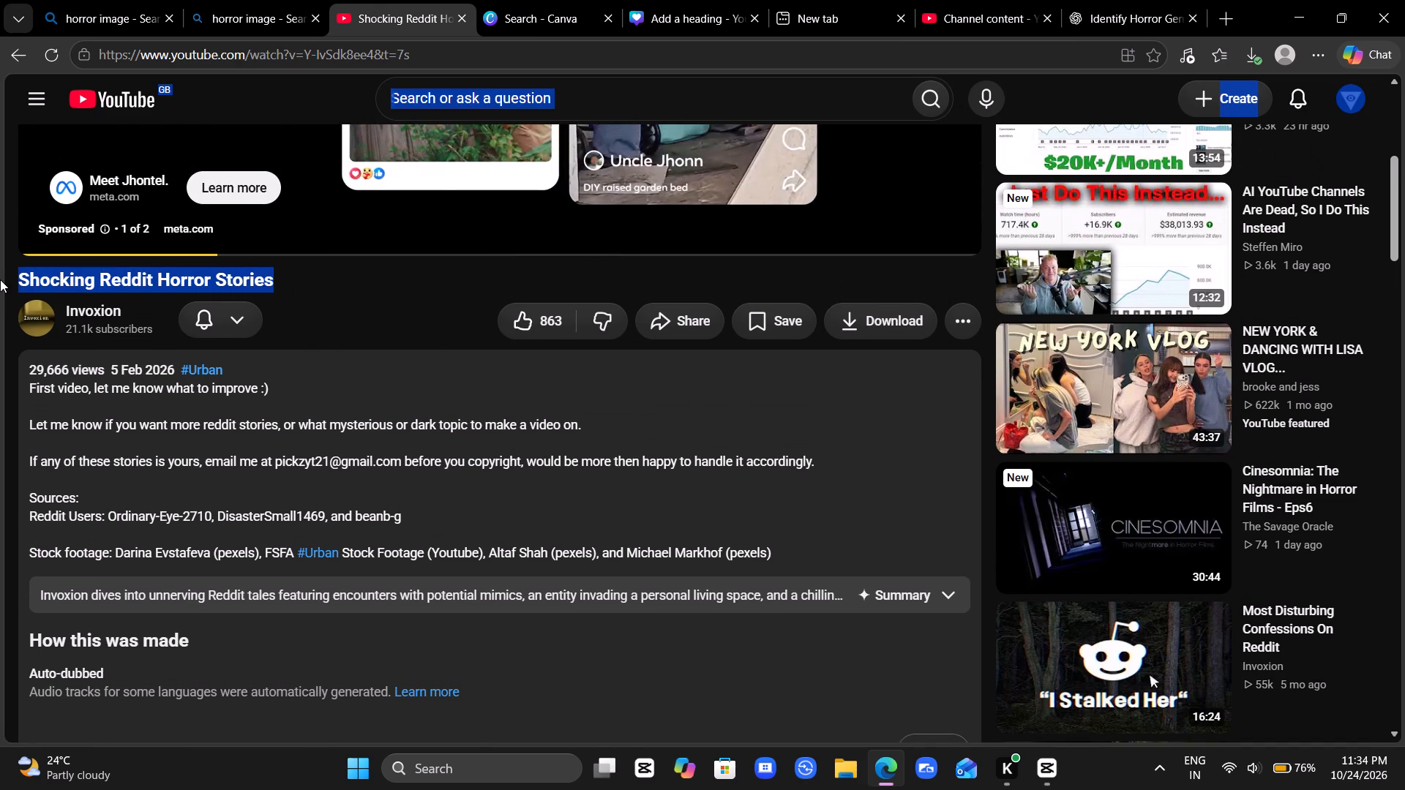
pyautogui.click(324, 290)
pyautogui.click(324, 290)
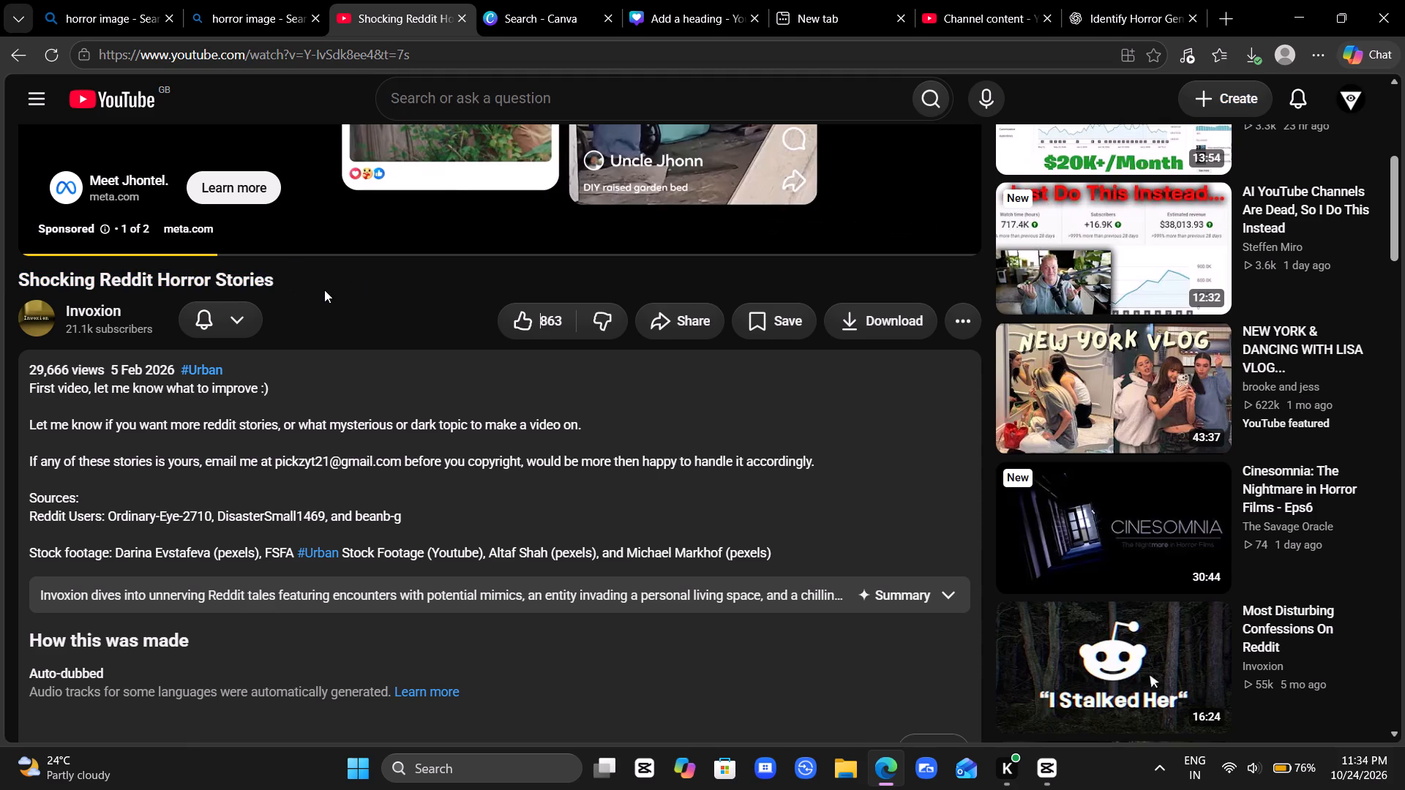
pyautogui.moveTo(306, 285); pyautogui.dragTo(10, 282)
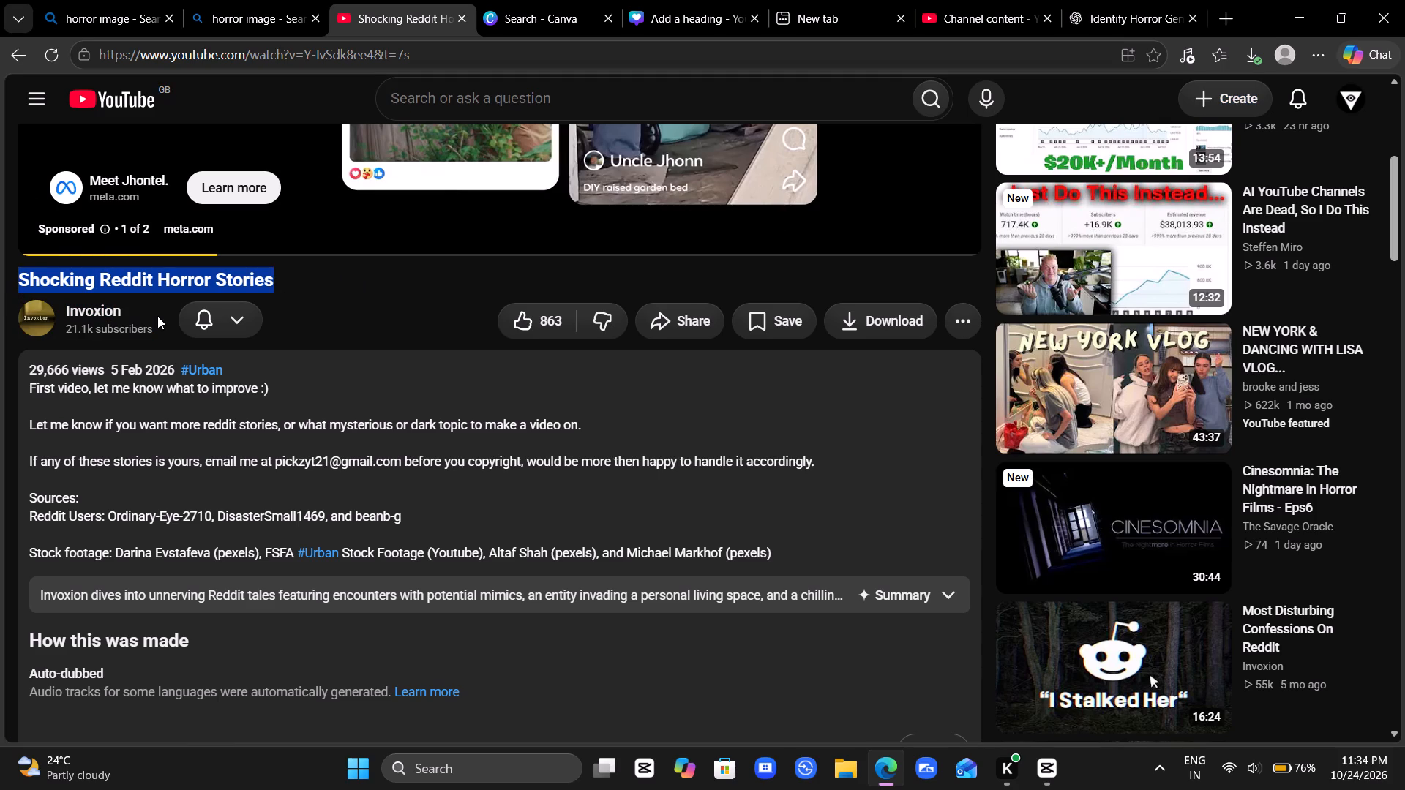
pyautogui.hotkey('ctrl', 'c')
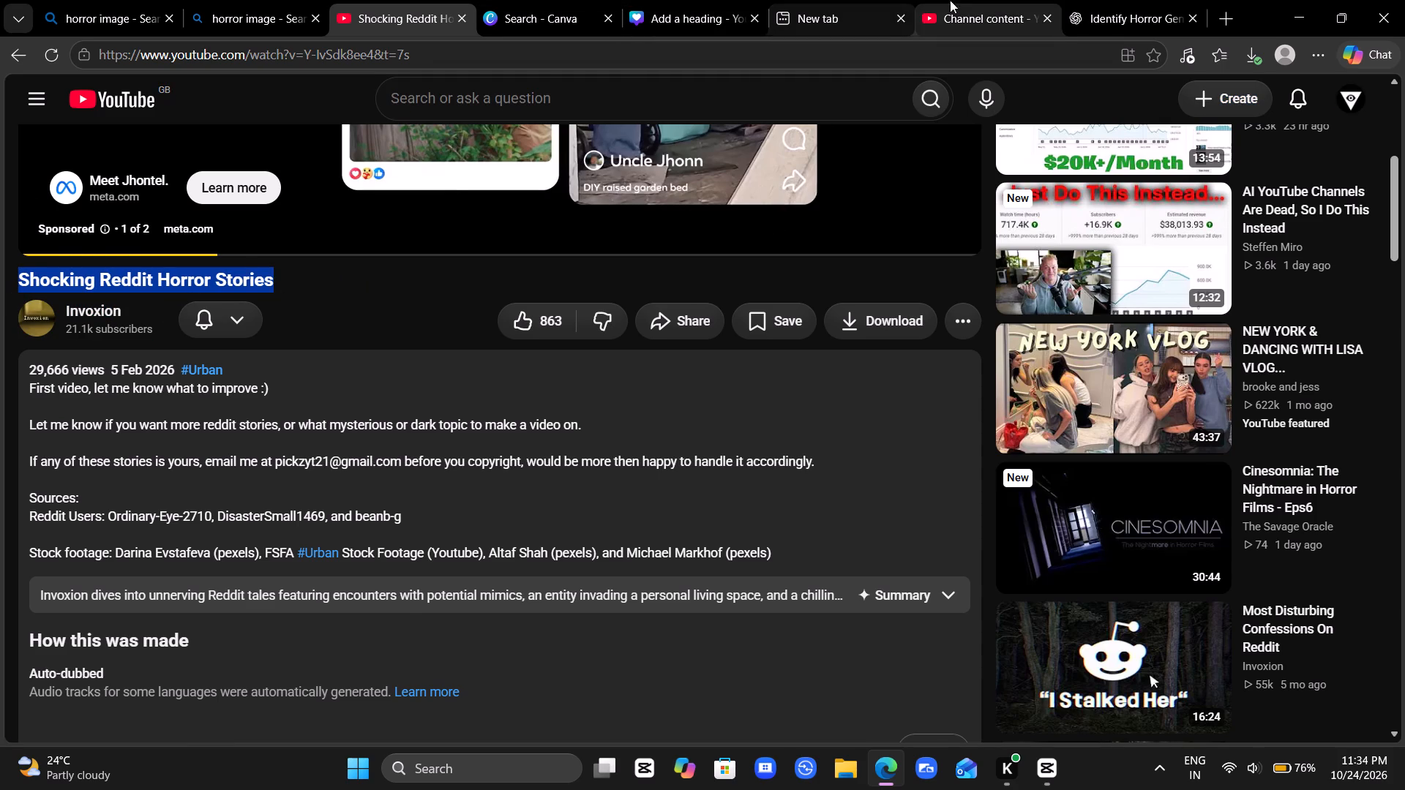
pyautogui.click(962, 0)
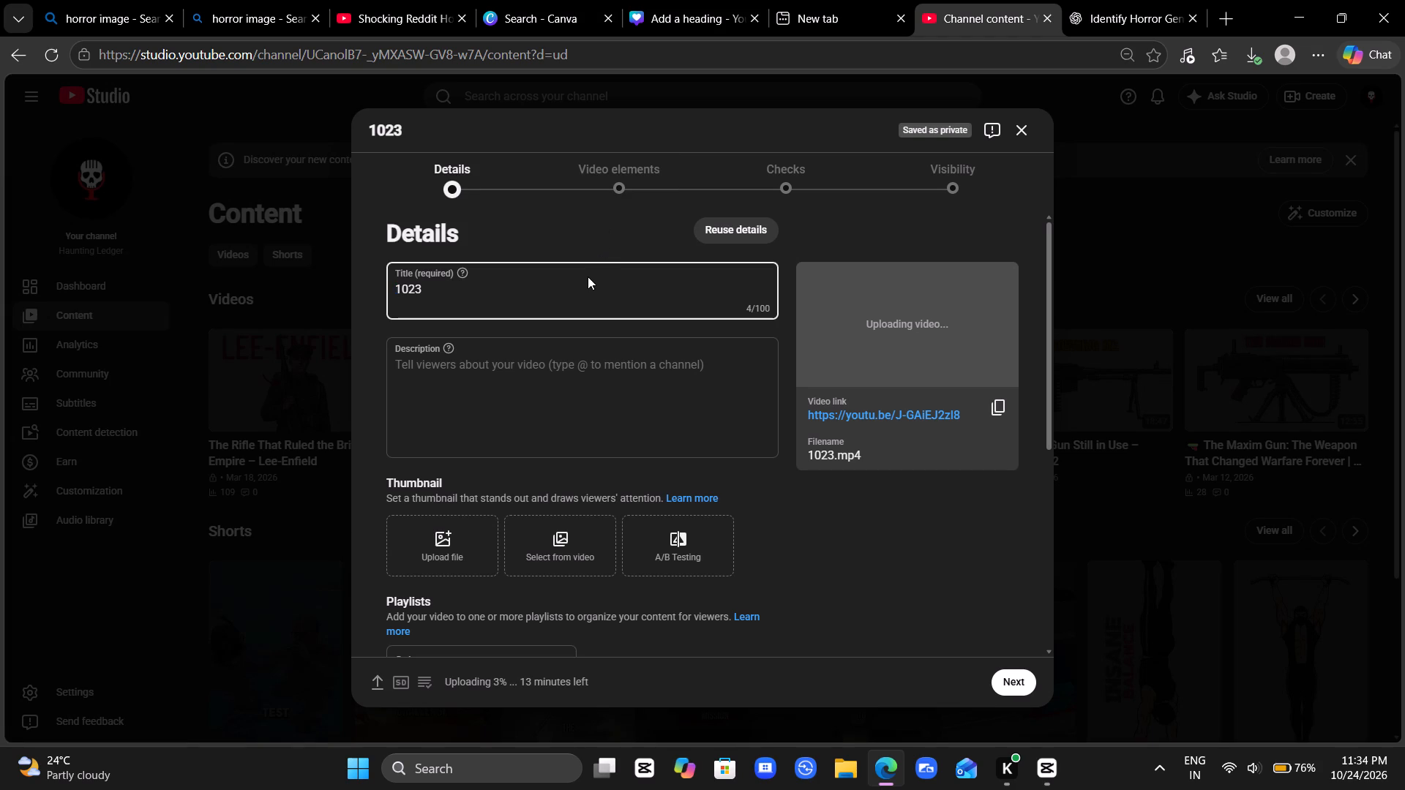
pyautogui.hotkey('ctrl', 'a')
pyautogui.hotkey('ctrl', 'v')
# Change "Stories" to "Story" at the end of the upload's title.
pyautogui.click(574, 300)
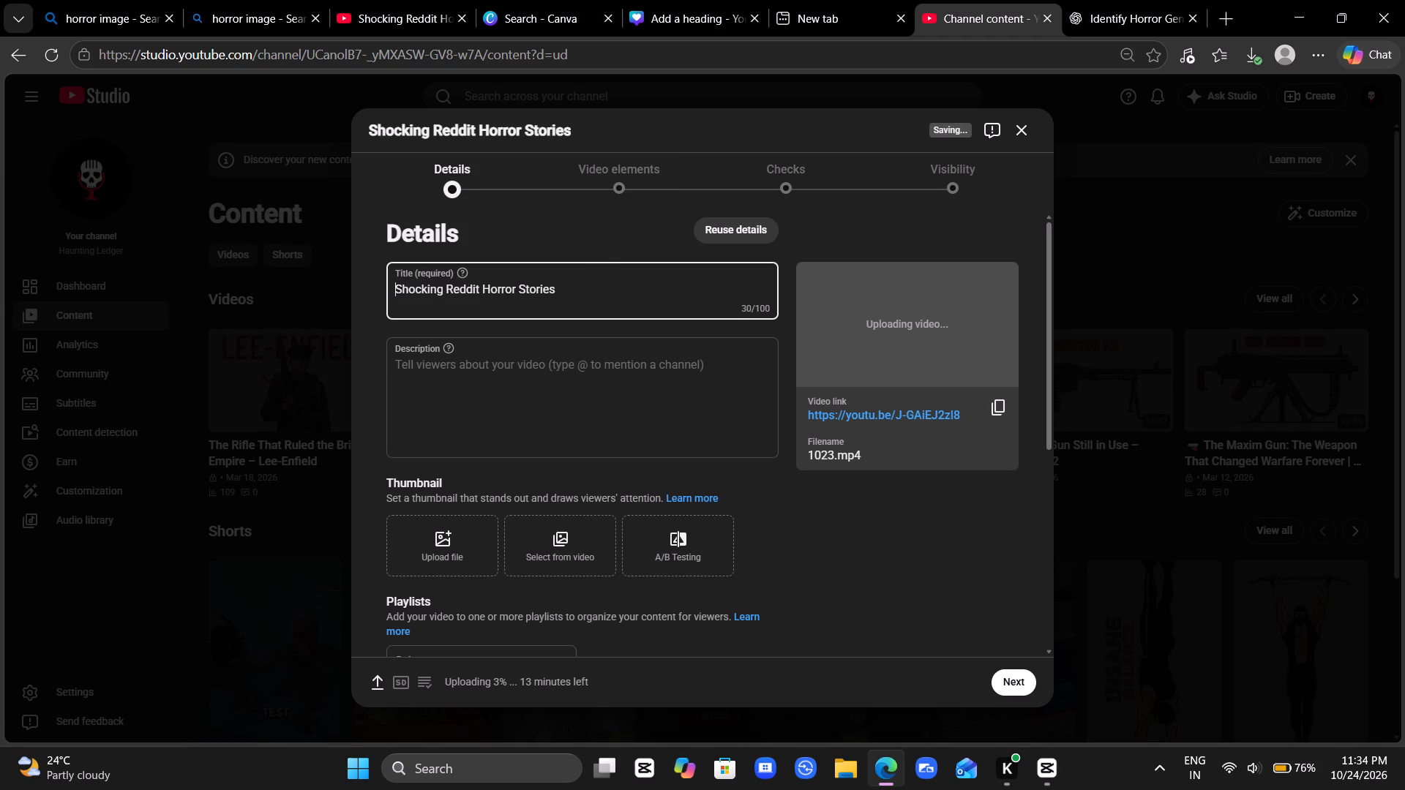
pyautogui.press('BackSpace')
pyautogui.press('BackSpace')
pyautogui.press('BackSpace')
pyautogui.press('y')
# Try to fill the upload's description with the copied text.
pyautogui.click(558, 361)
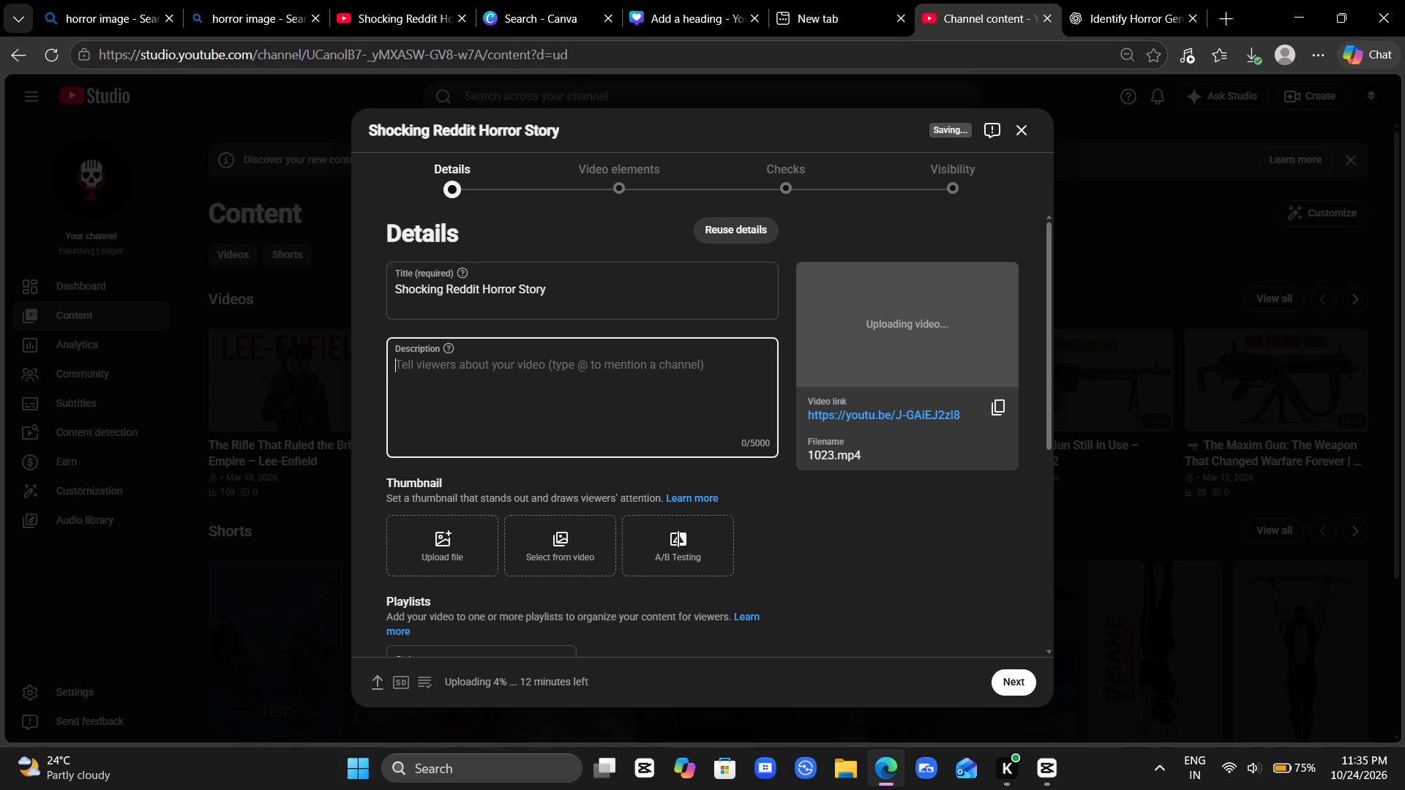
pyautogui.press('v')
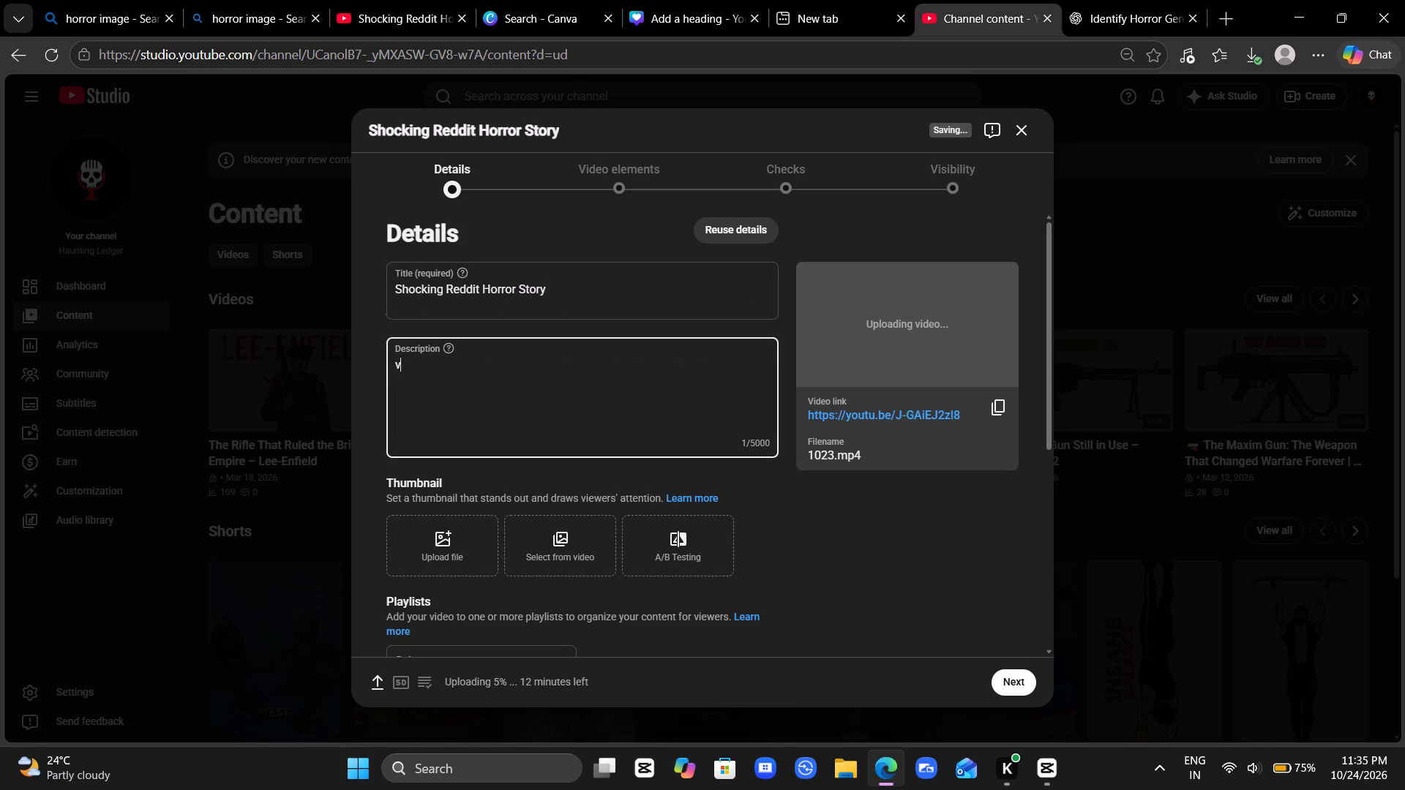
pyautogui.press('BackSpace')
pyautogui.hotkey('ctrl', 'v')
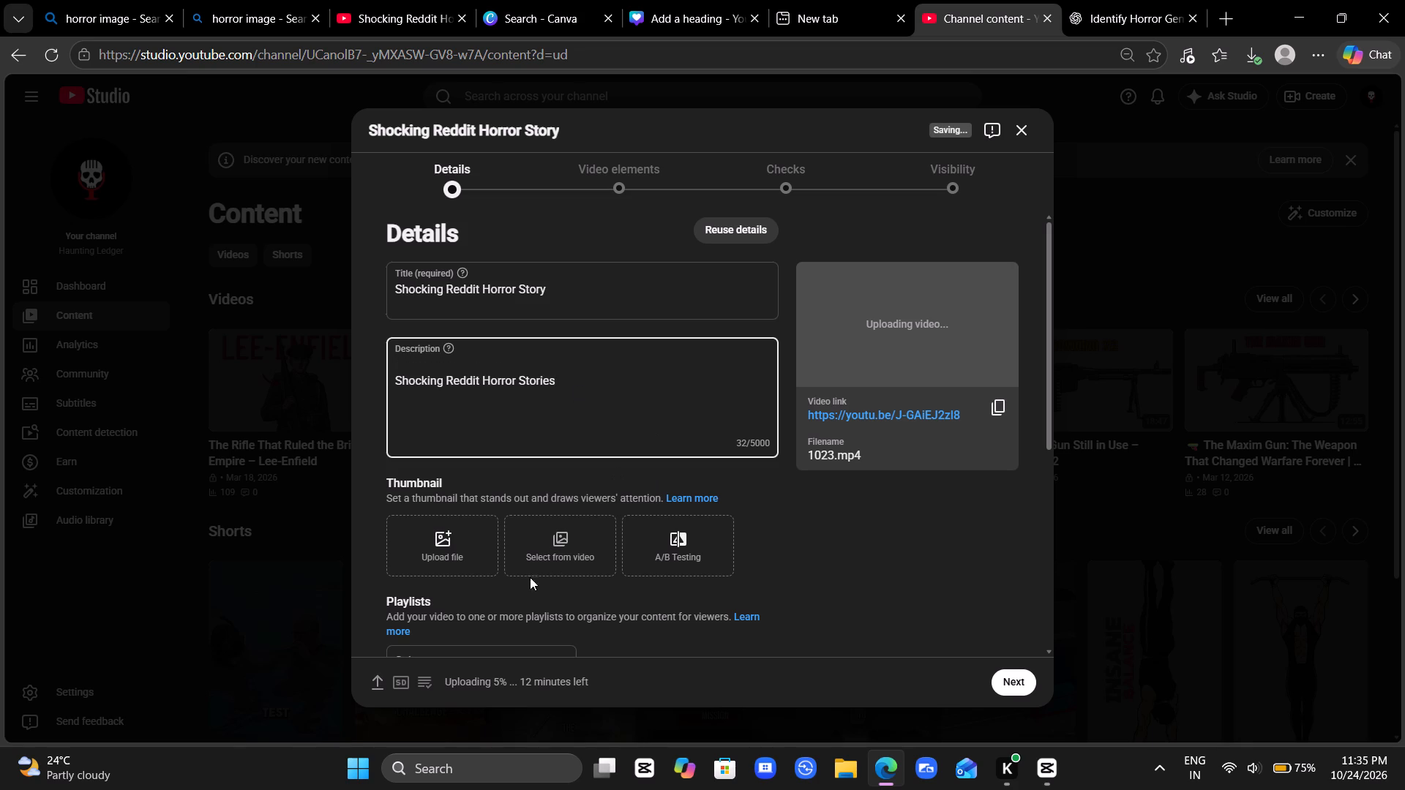
# Set the downloaded file "Add a heading.png" as the video's thumbnail.
pyautogui.hotkey('ctrl', 'j')
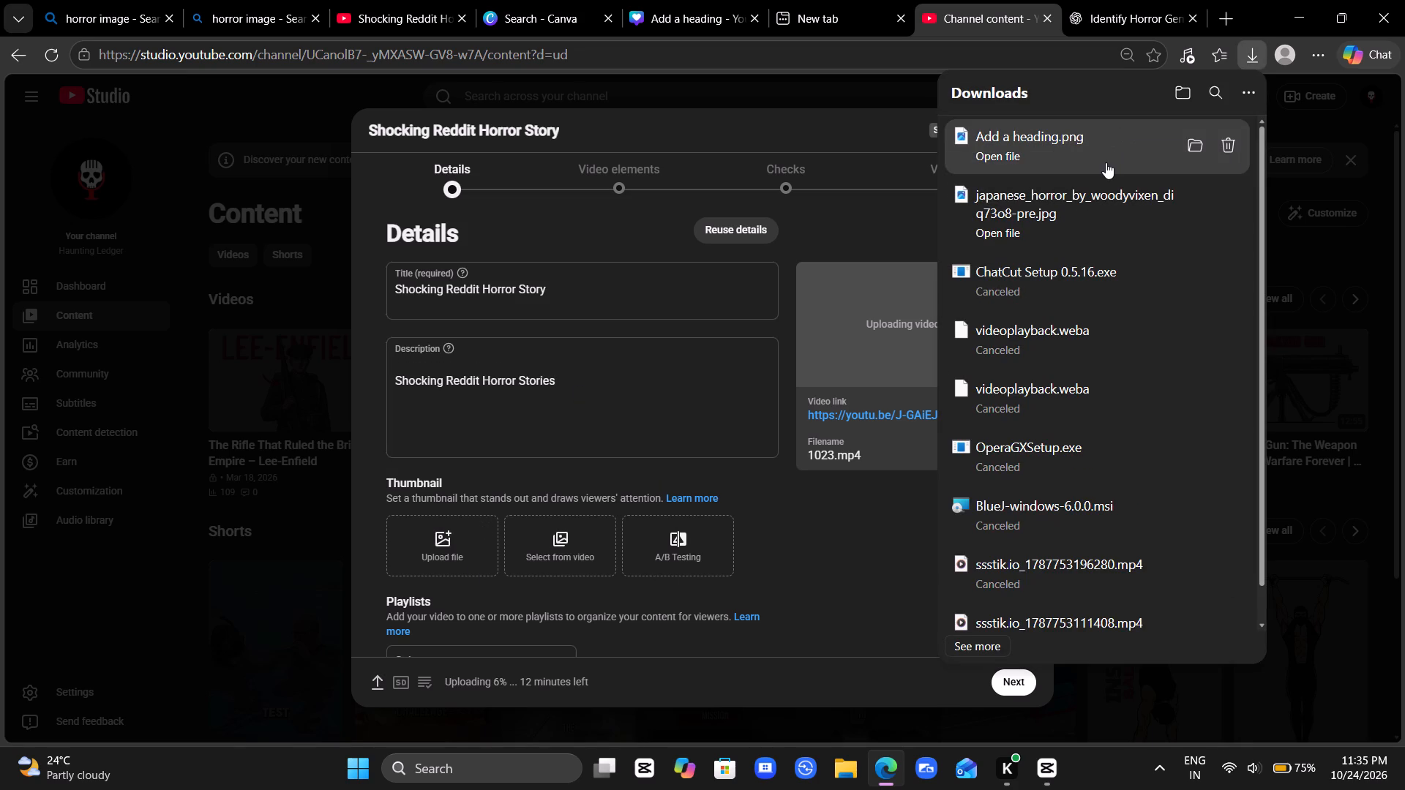
pyautogui.moveTo(1106, 162); pyautogui.dragTo(470, 462)
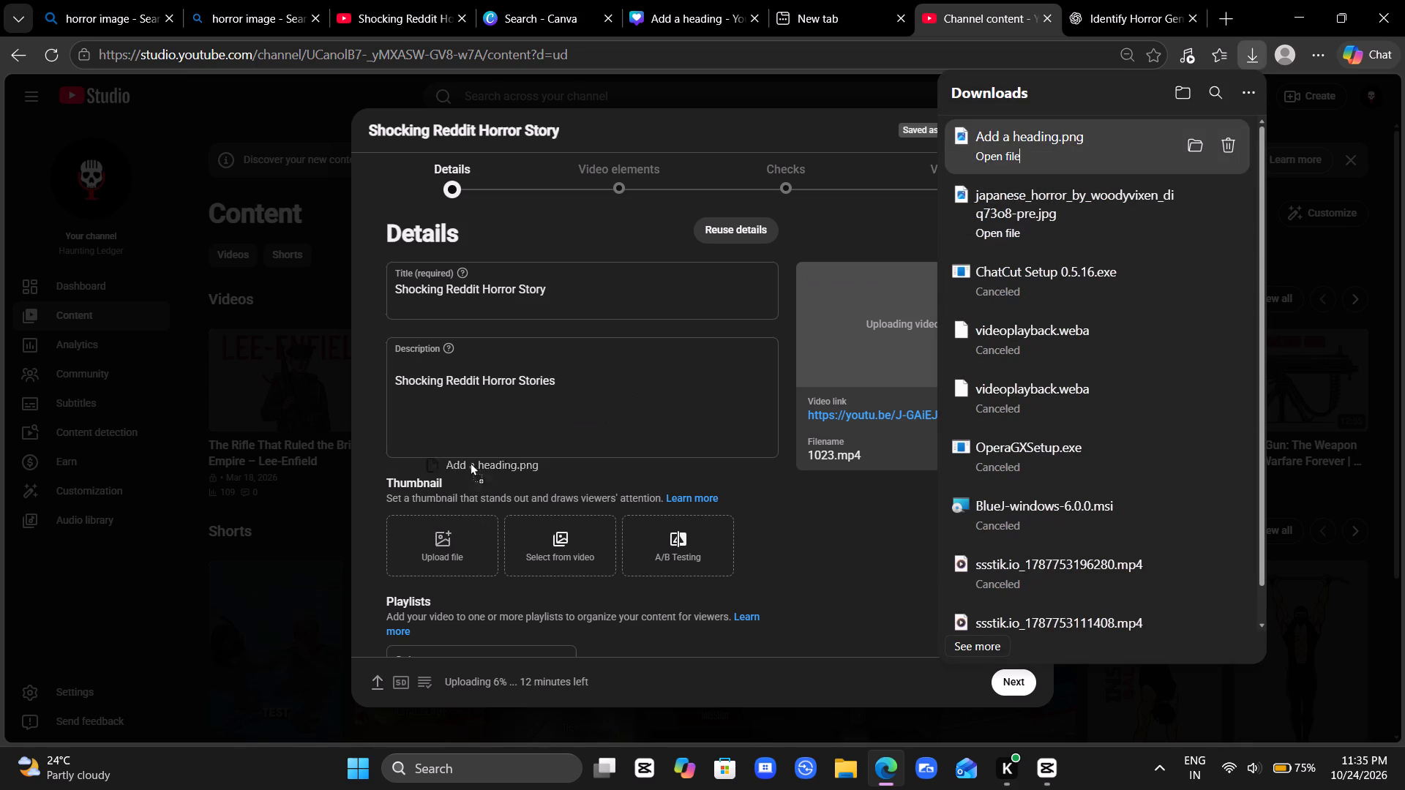
pyautogui.moveTo(470, 462); pyautogui.dragTo(427, 535)
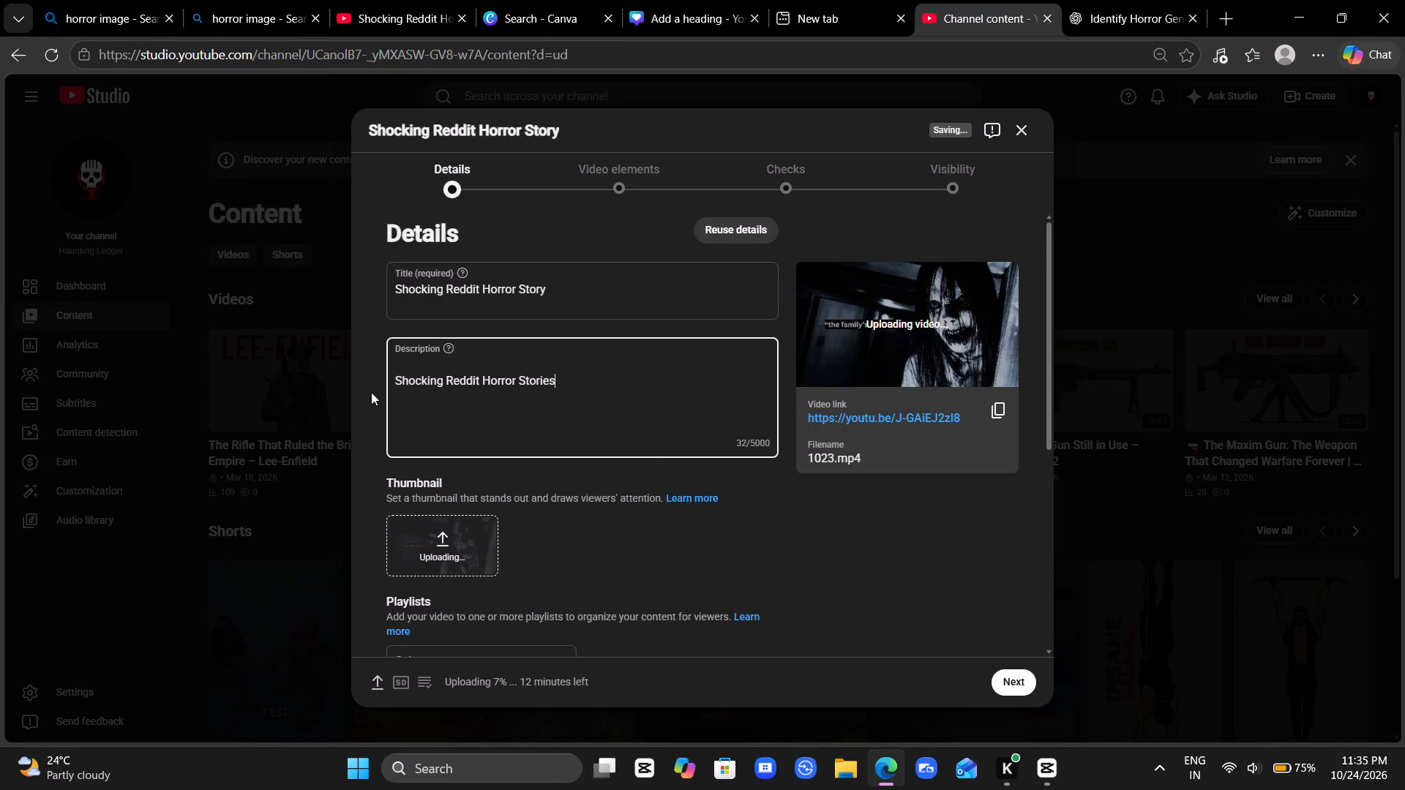
# Replace the upload's description text with the ChatGPT-written description, including its hashtags.
pyautogui.moveTo(561, 381); pyautogui.dragTo(372, 369)
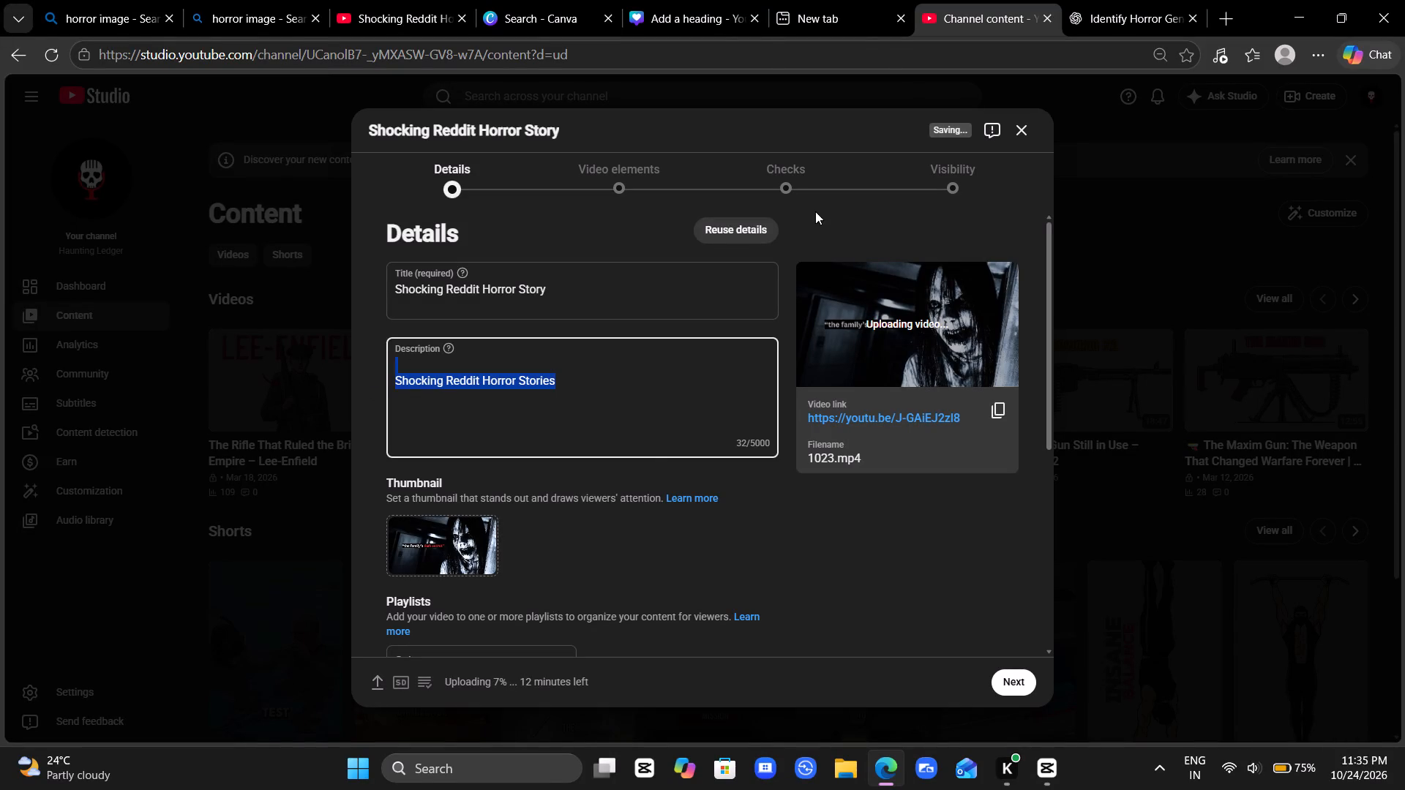
pyautogui.click(1125, 0)
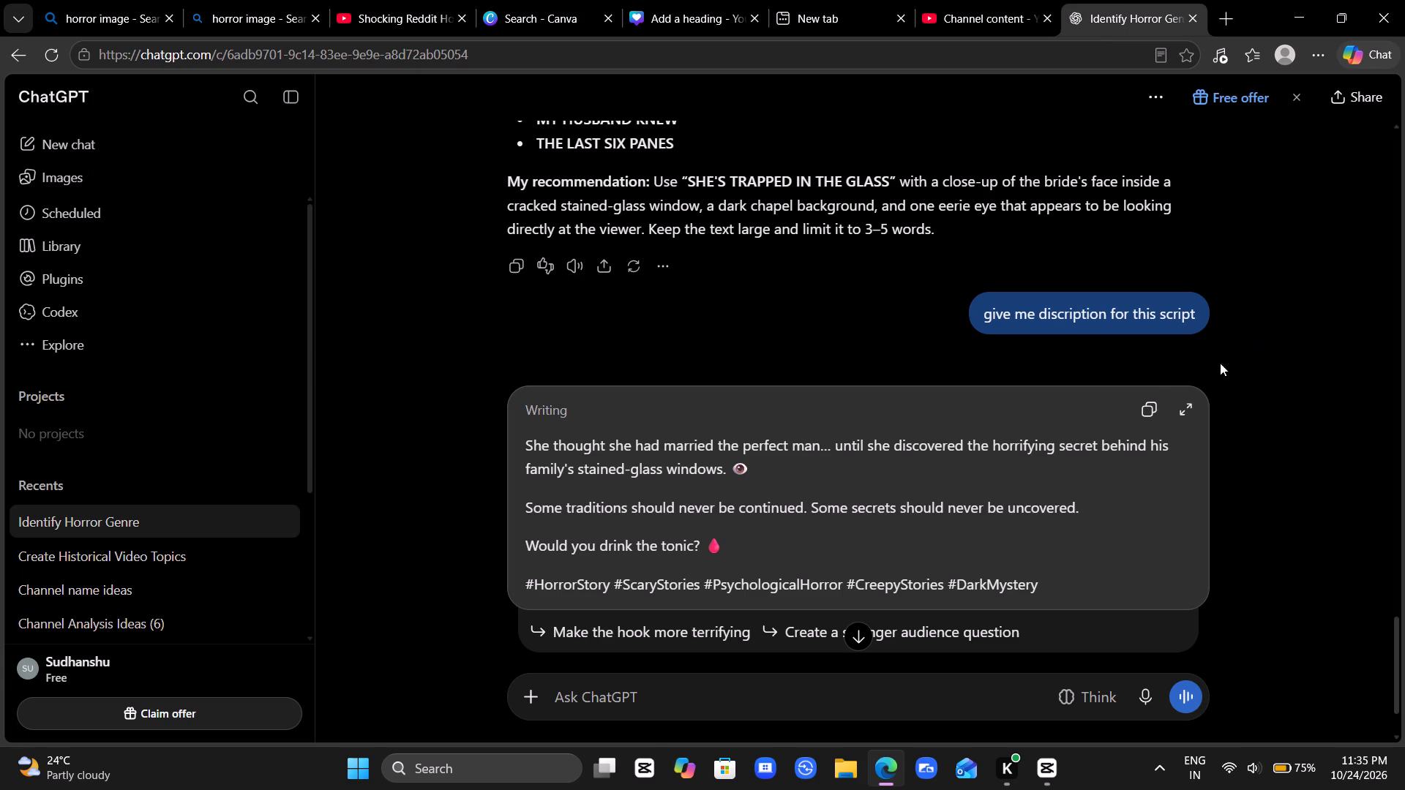
pyautogui.click(1160, 413)
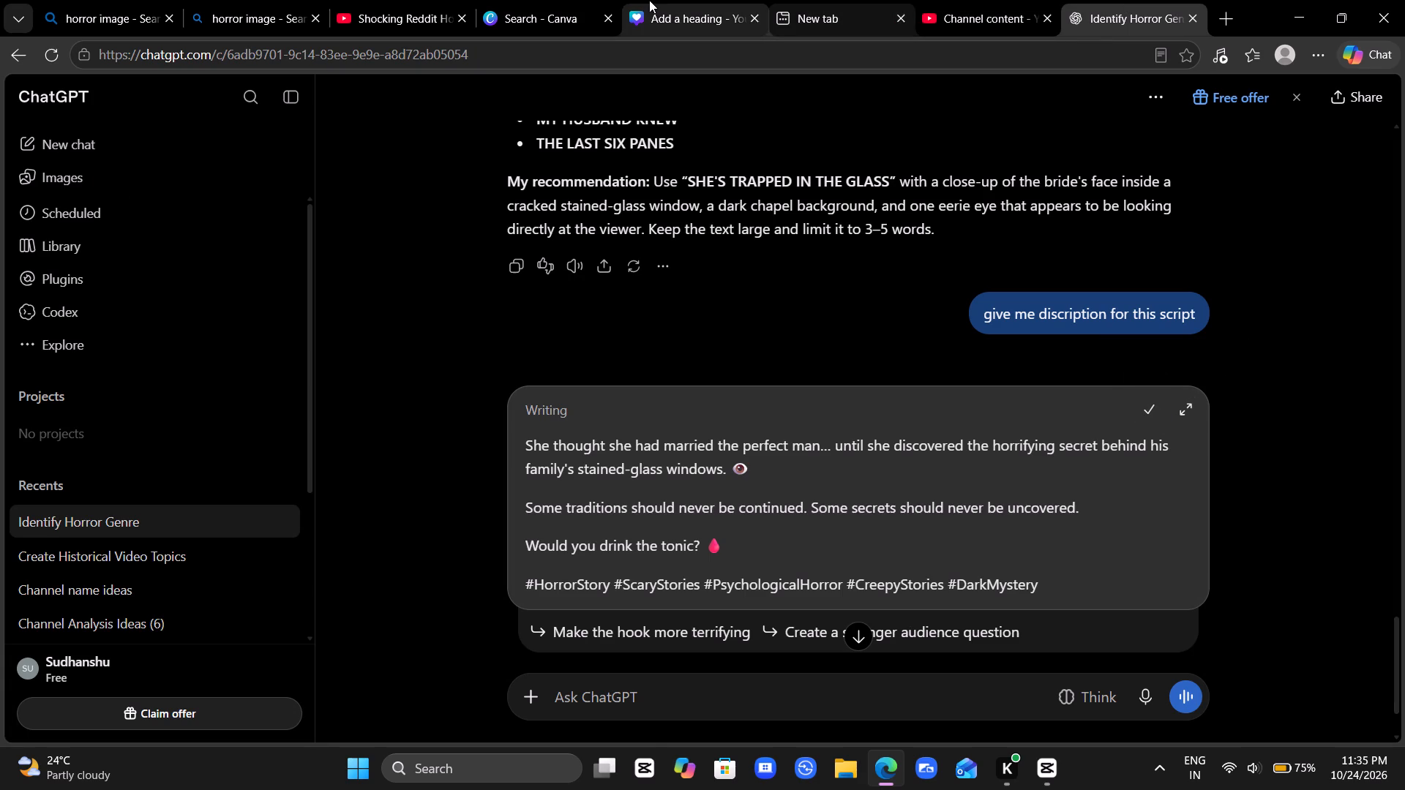
pyautogui.click(963, 0)
pyautogui.hotkey('ctrl', 'v')
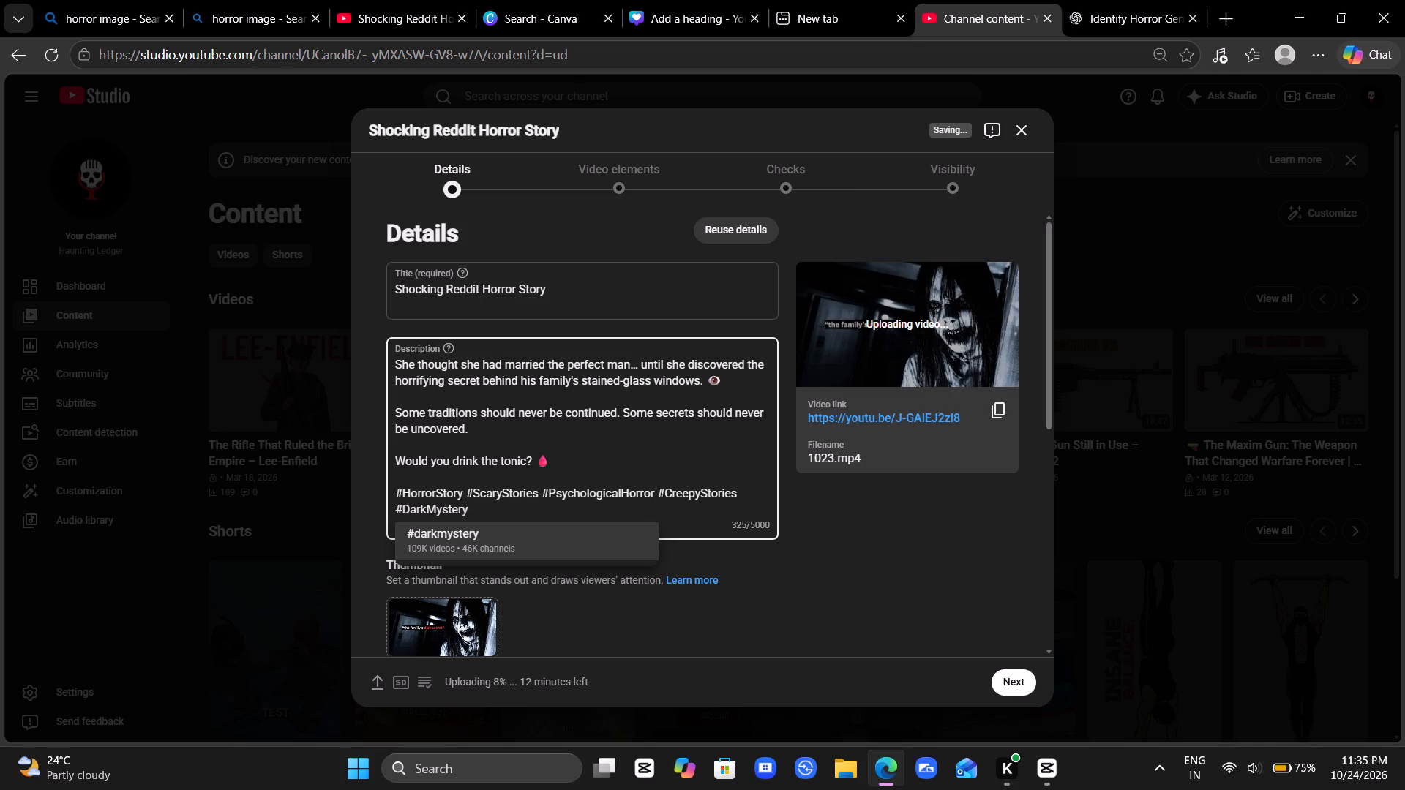
pyautogui.click(404, 383)
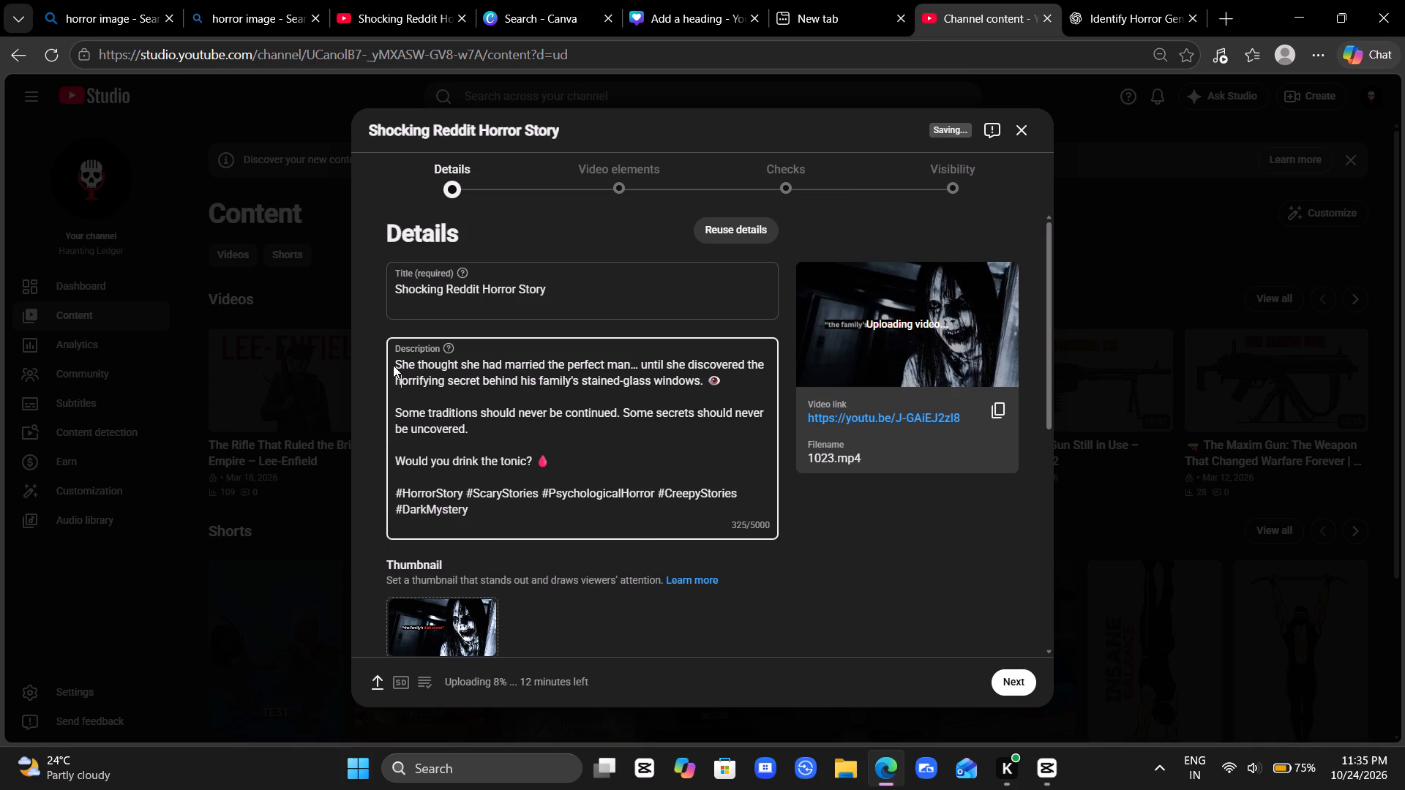
# Copy "First video, let me know what to improve :)" from Invoxion's video description to the start of the upload's description, followed by a blank line.
pyautogui.click(393, 364)
pyautogui.click(397, 364)
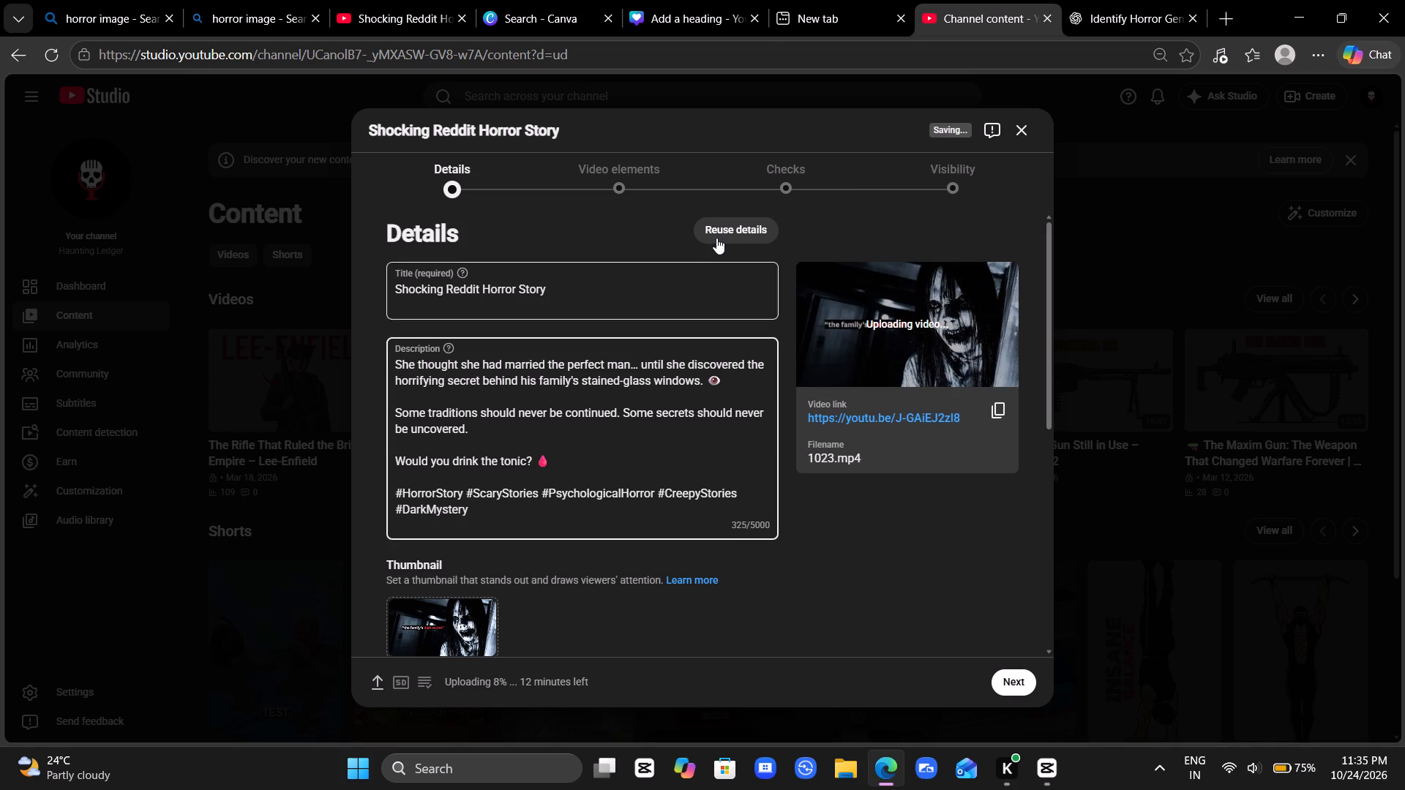
pyautogui.click(400, 0)
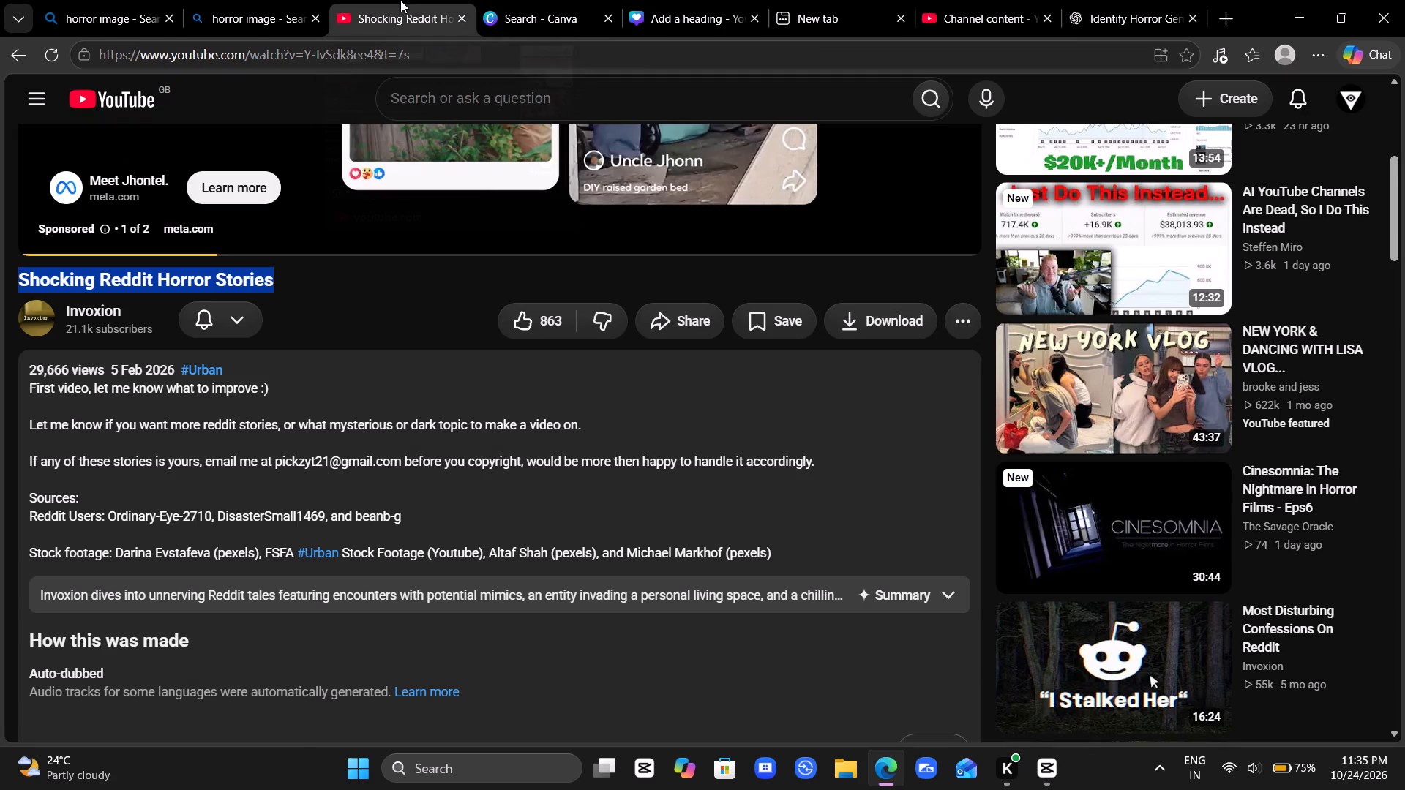
pyautogui.click(292, 393)
pyautogui.moveTo(278, 388); pyautogui.dragTo(34, 382)
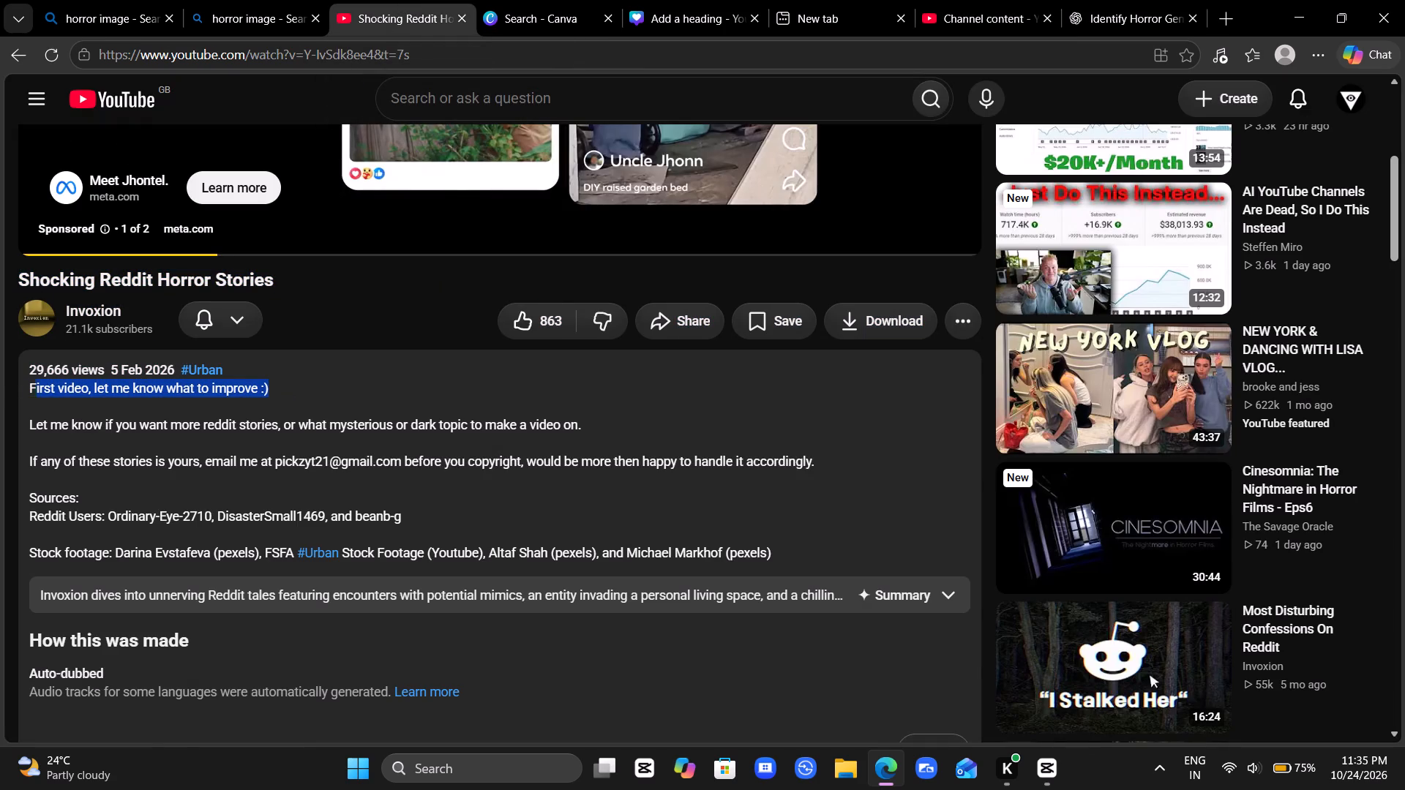
pyautogui.moveTo(34, 382); pyautogui.dragTo(26, 387)
pyautogui.hotkey('ctrl', 'c')
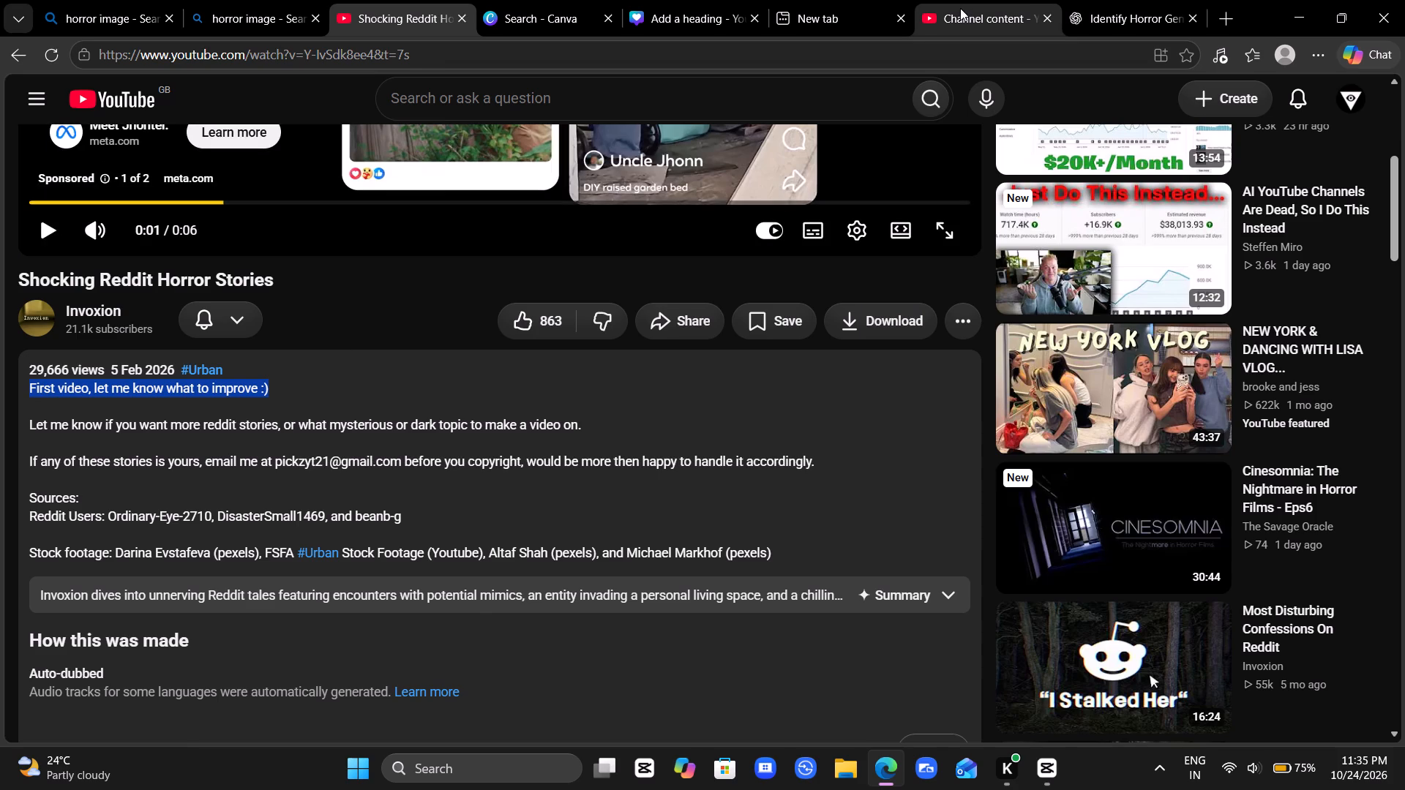
pyautogui.click(960, 8)
pyautogui.hotkey('ctrl', 'v')
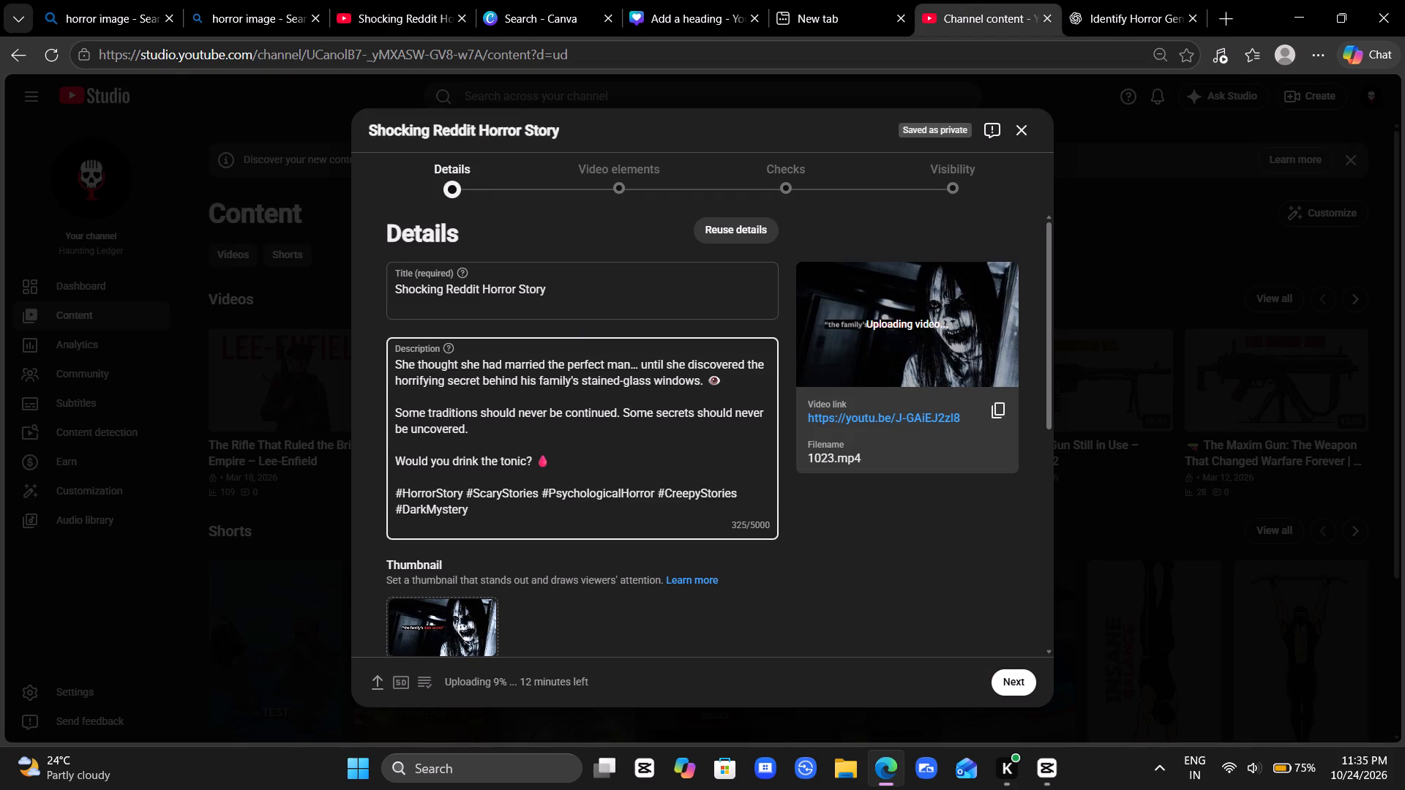
pyautogui.press('Return')
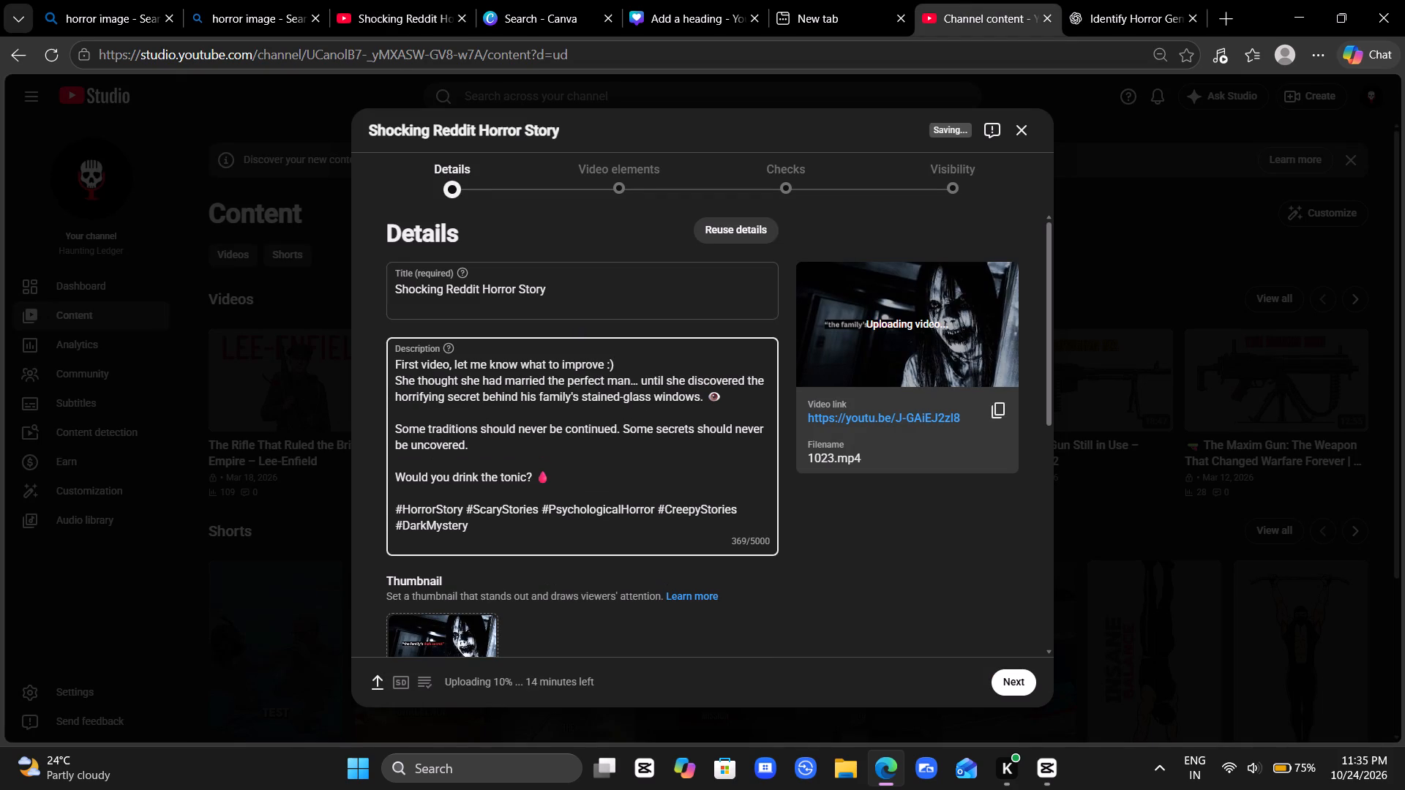
pyautogui.press('Return')
pyautogui.press('Return')
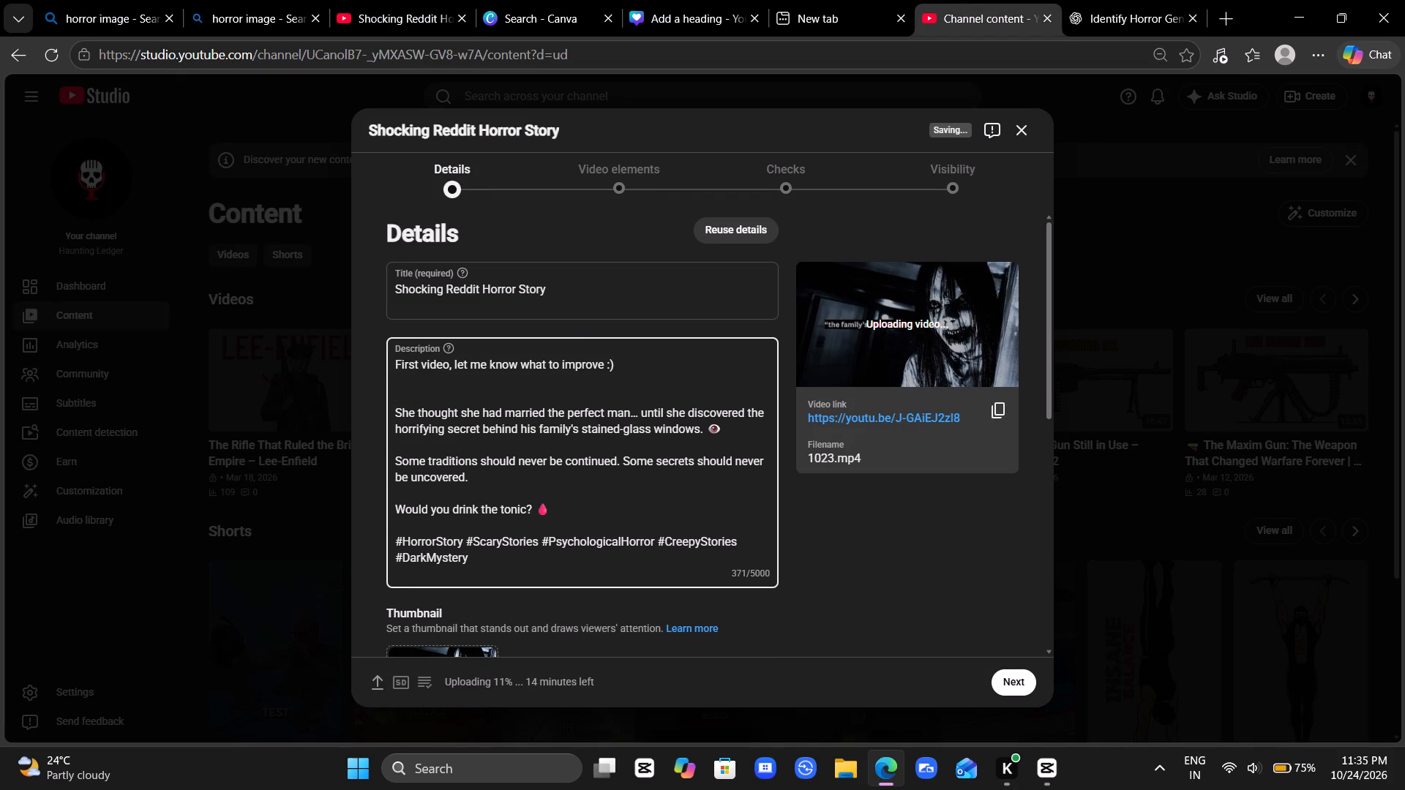
pyautogui.press('BackSpace')
# Copy Invoxion's "Let me know if you want more reddit stories..." sentence into the upload's description as a separate paragraph before "She thought she had married".
pyautogui.click(403, 0)
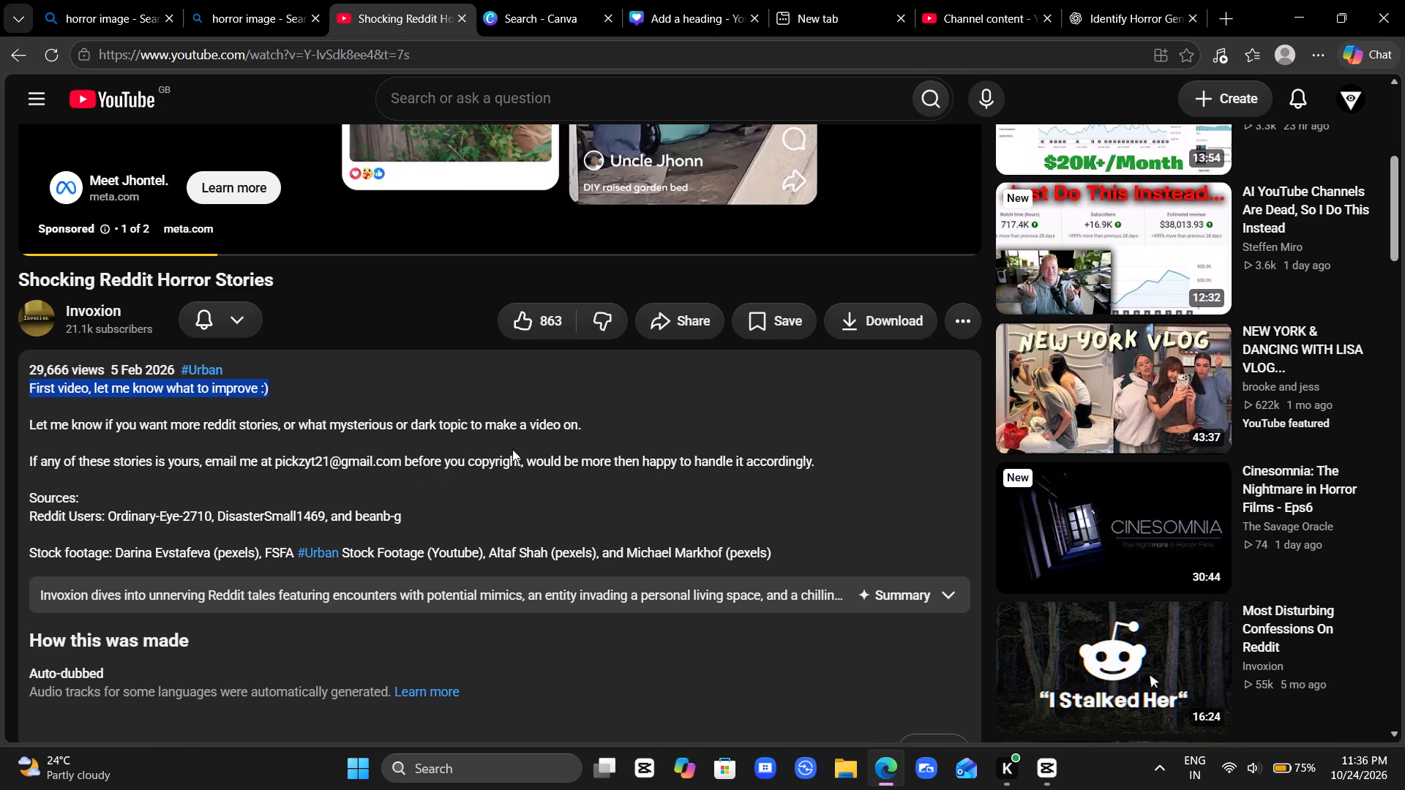
pyautogui.moveTo(584, 424); pyautogui.dragTo(184, 428)
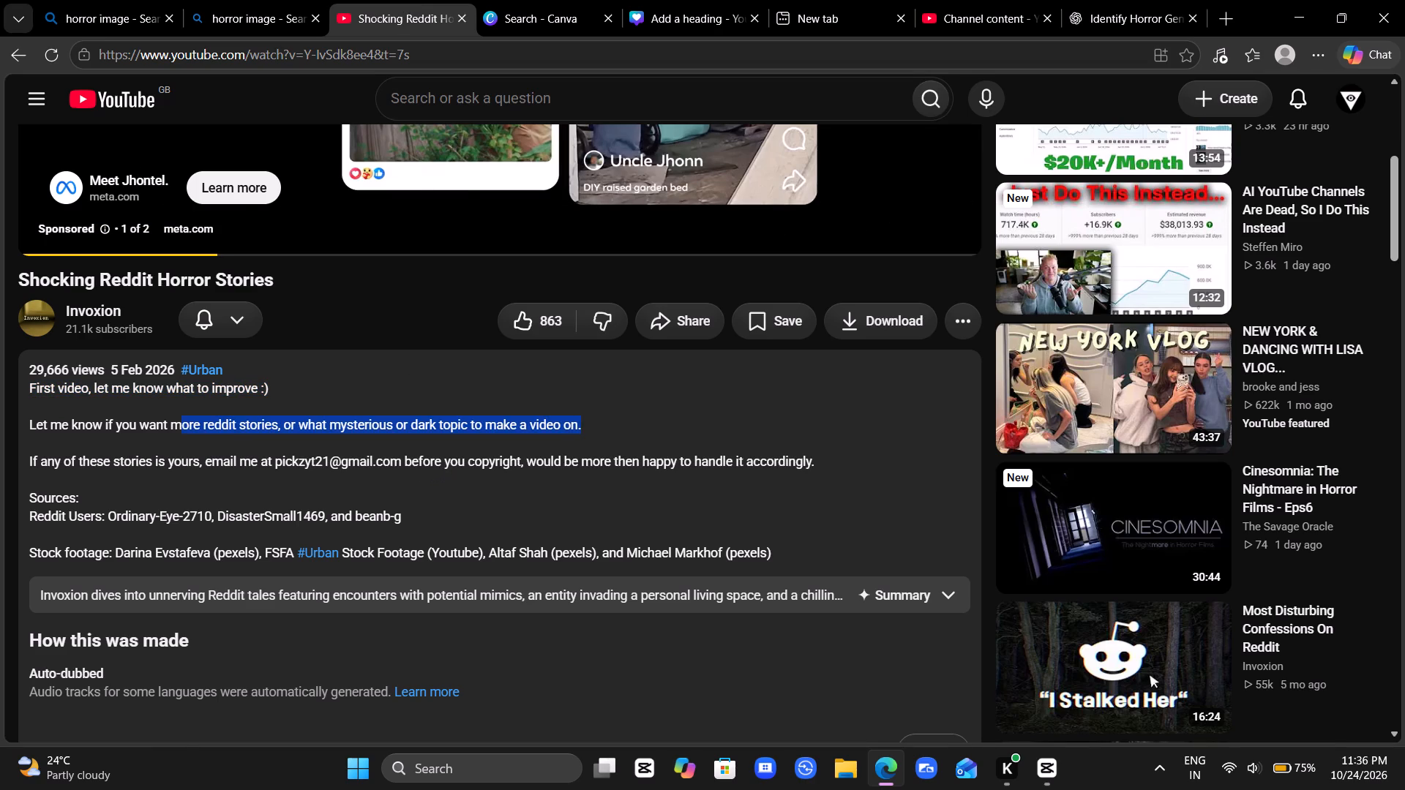
pyautogui.moveTo(184, 428); pyautogui.dragTo(73, 428)
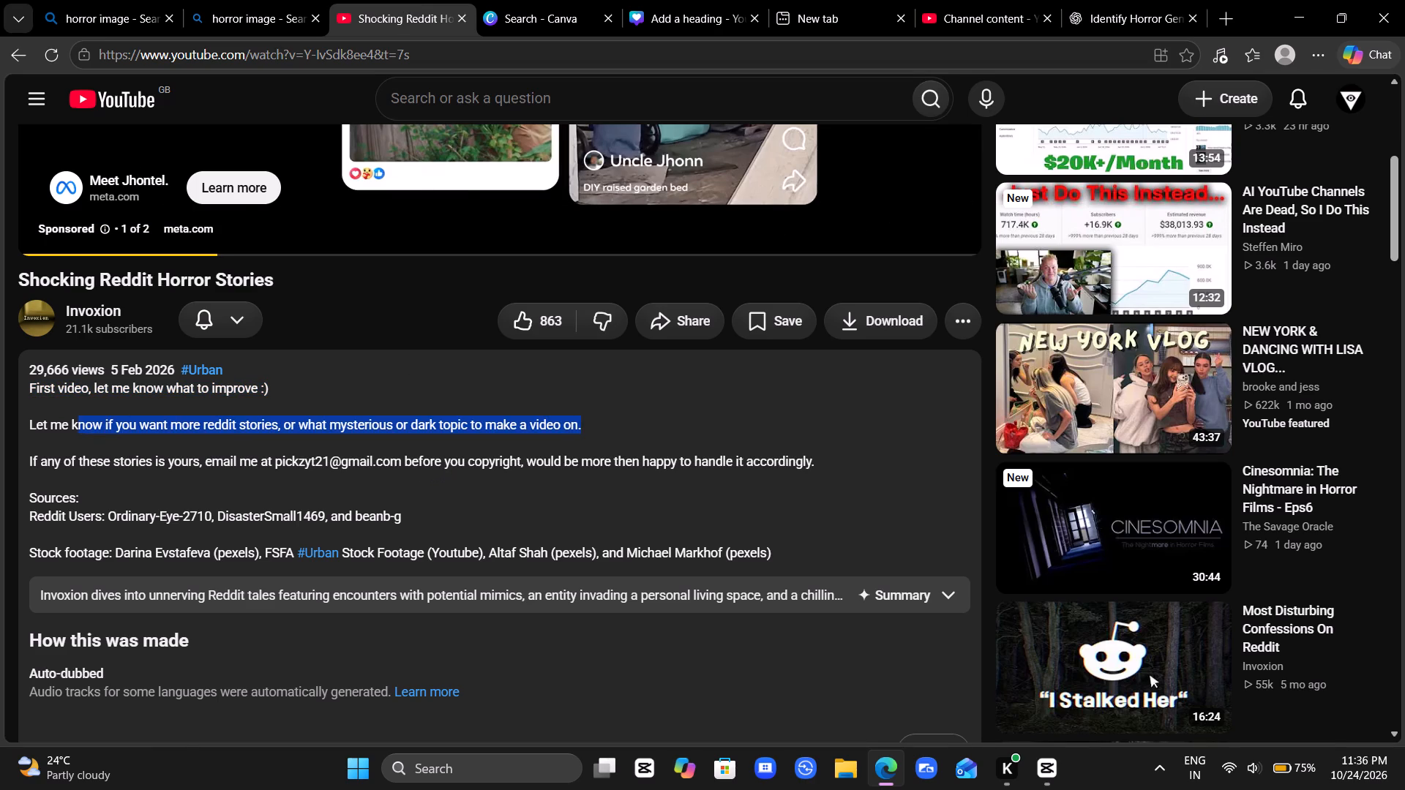
pyautogui.moveTo(73, 428); pyautogui.dragTo(33, 428)
pyautogui.moveTo(33, 428); pyautogui.dragTo(28, 428)
pyautogui.hotkey('ctrl', 'c')
pyautogui.click(948, 0)
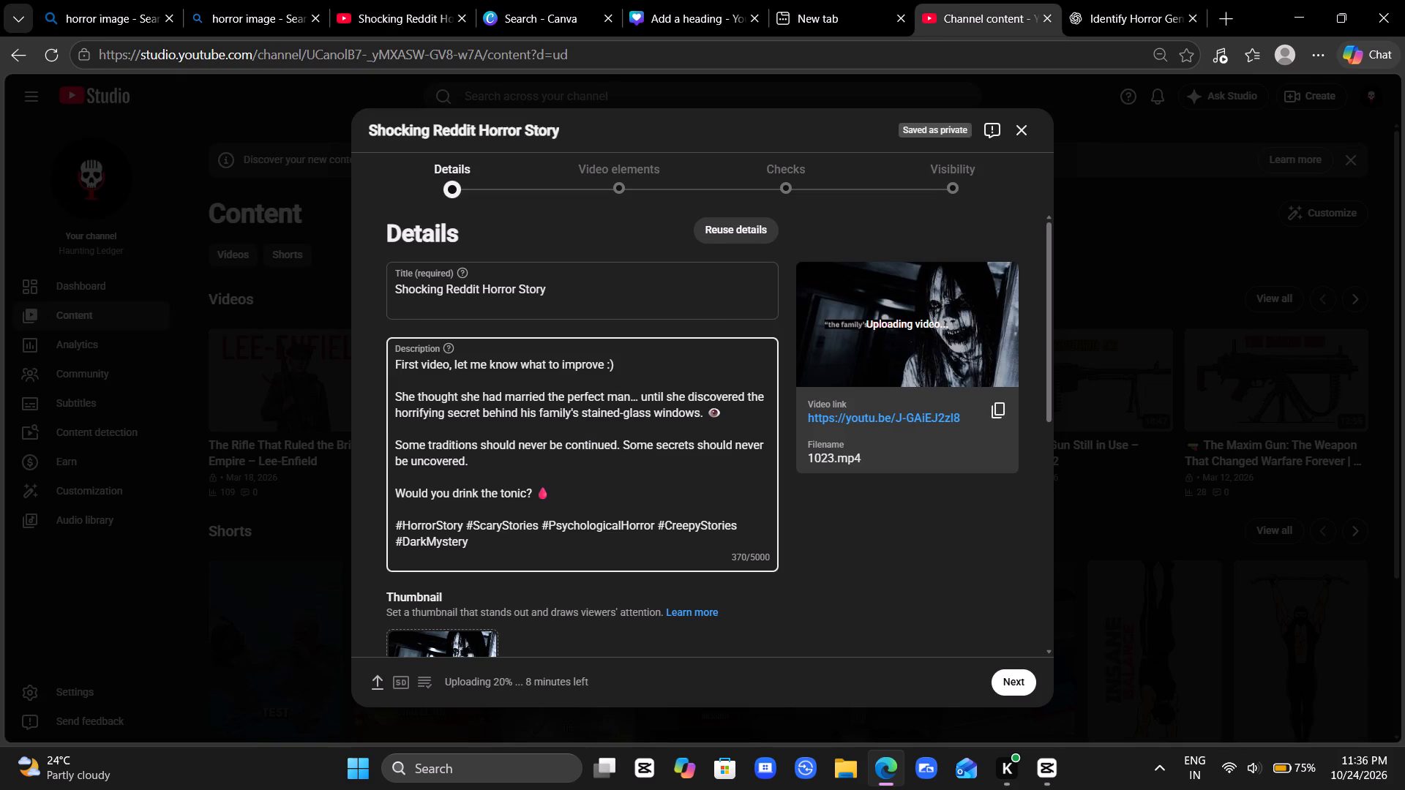
pyautogui.press('BackSpace')
pyautogui.press('Return')
pyautogui.hotkey('ctrl', 'v')
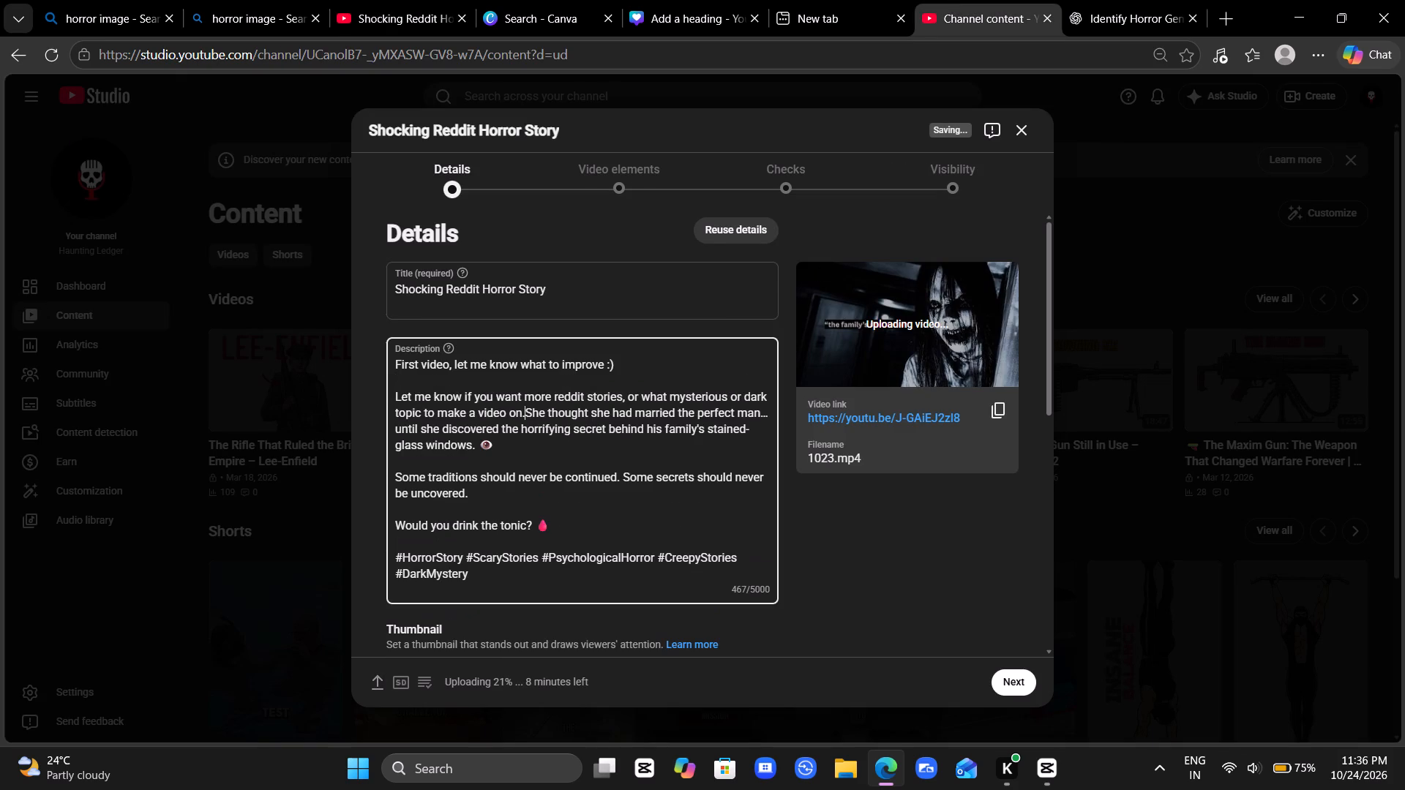
pyautogui.press('Return')
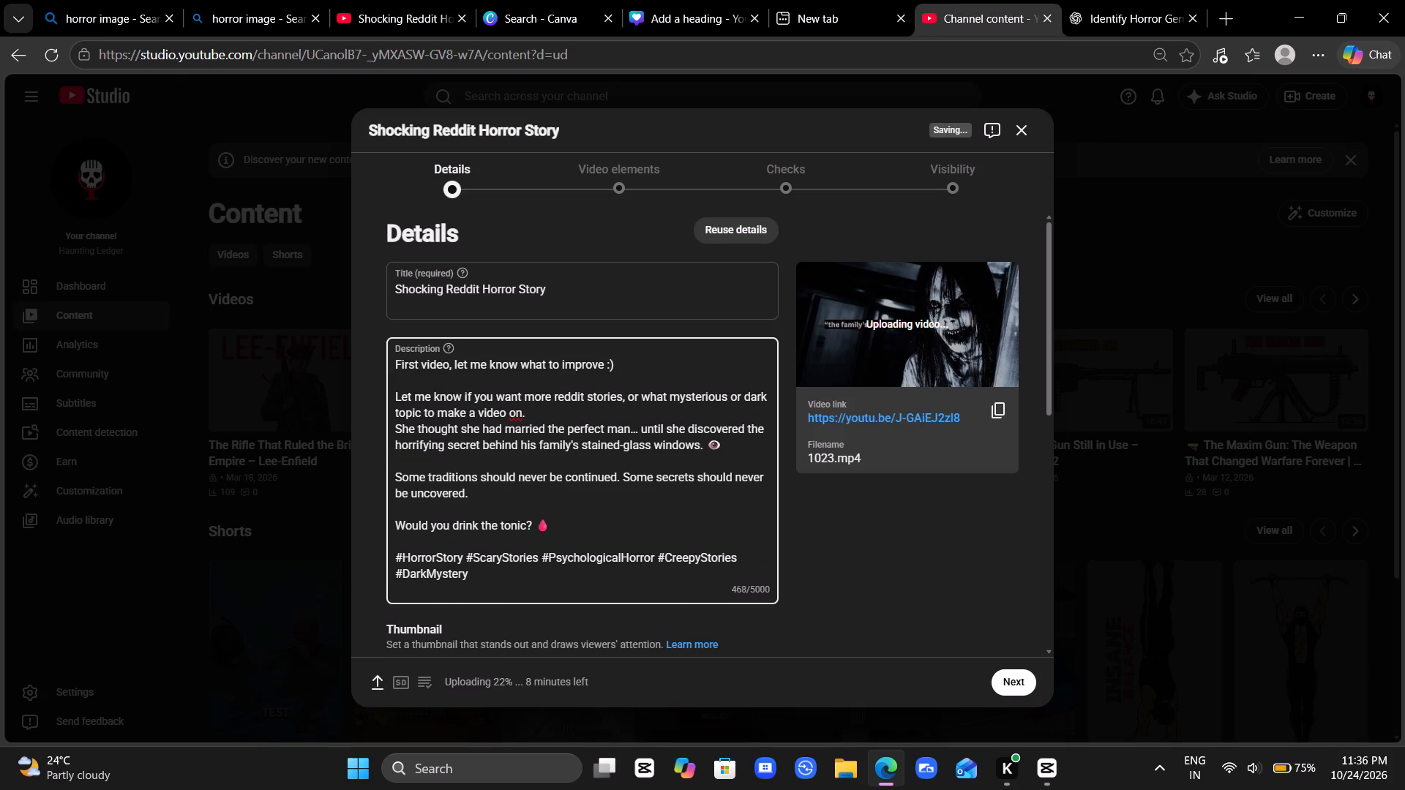
pyautogui.press('Return')
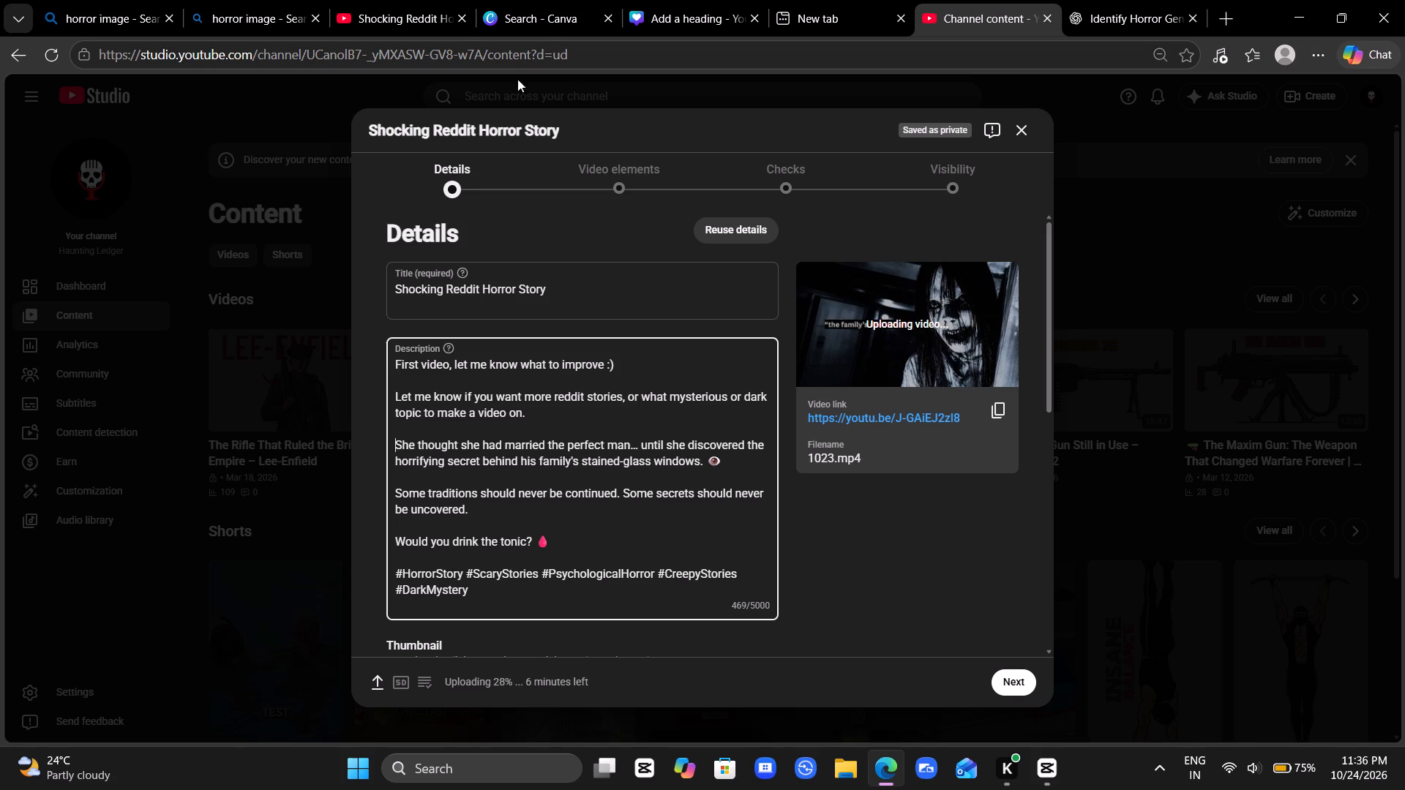
# Review the rest of Invoxion's video description, and look over the upload's description, thumbnail and playlist details.
pyautogui.click(346, 0)
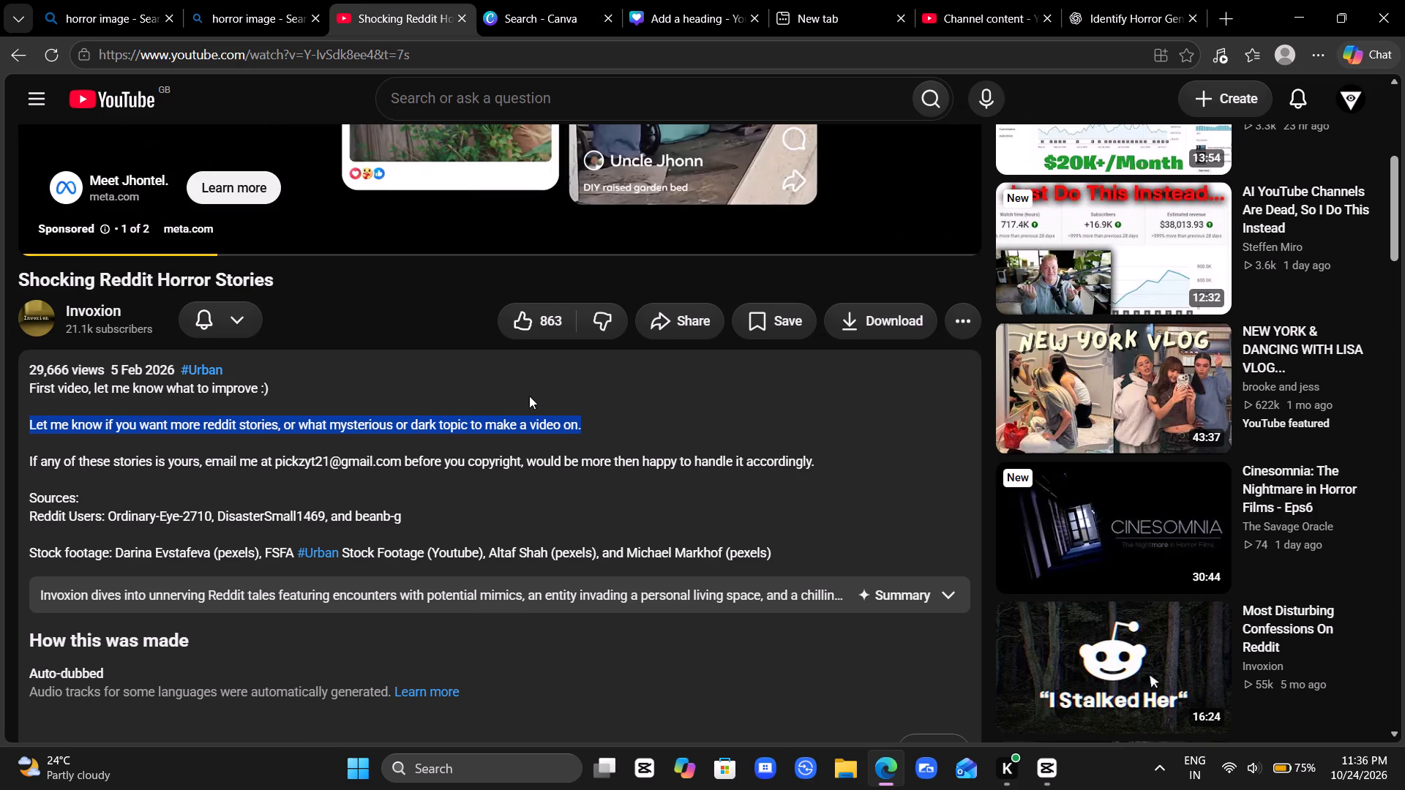
pyautogui.scroll(-1, 514, 486)
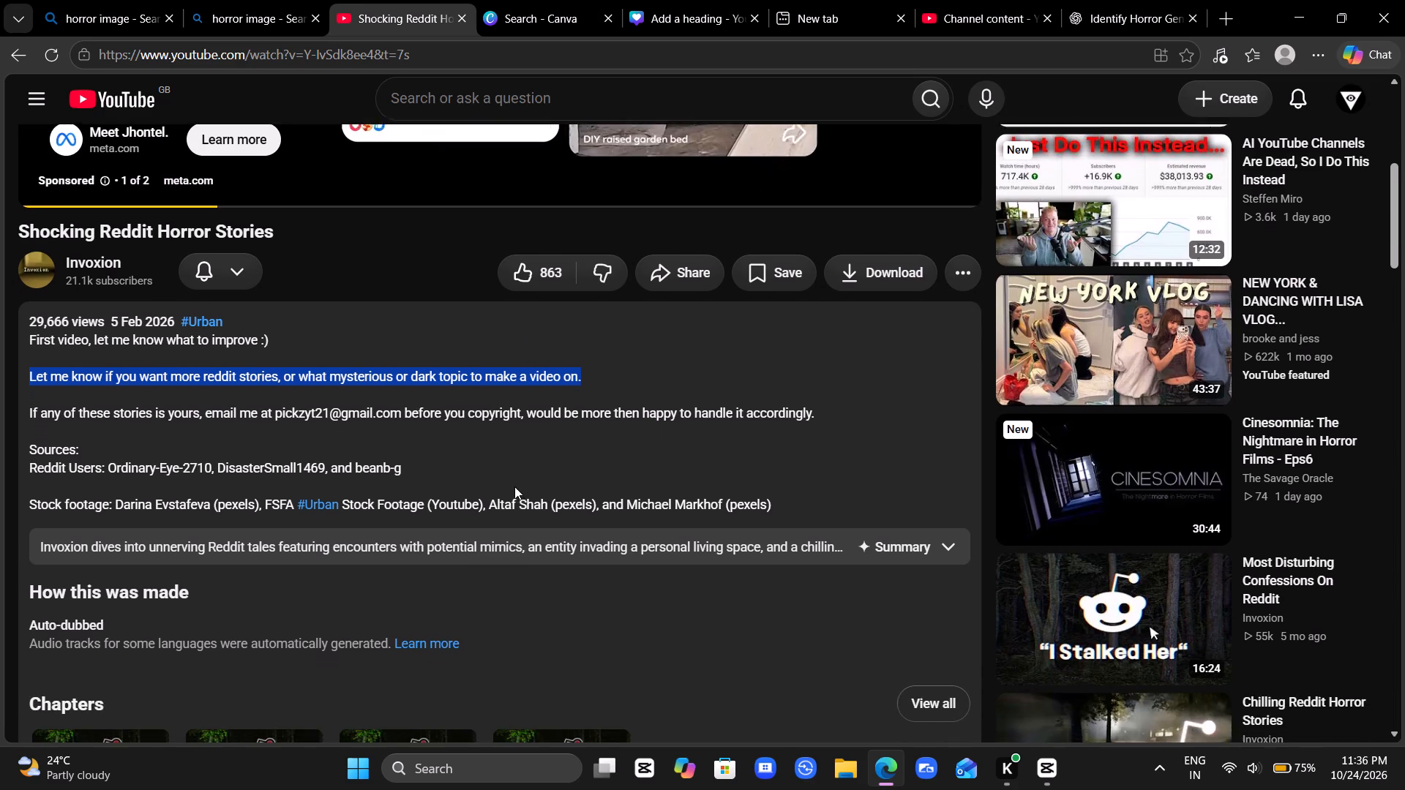
pyautogui.scroll(-2, 514, 486)
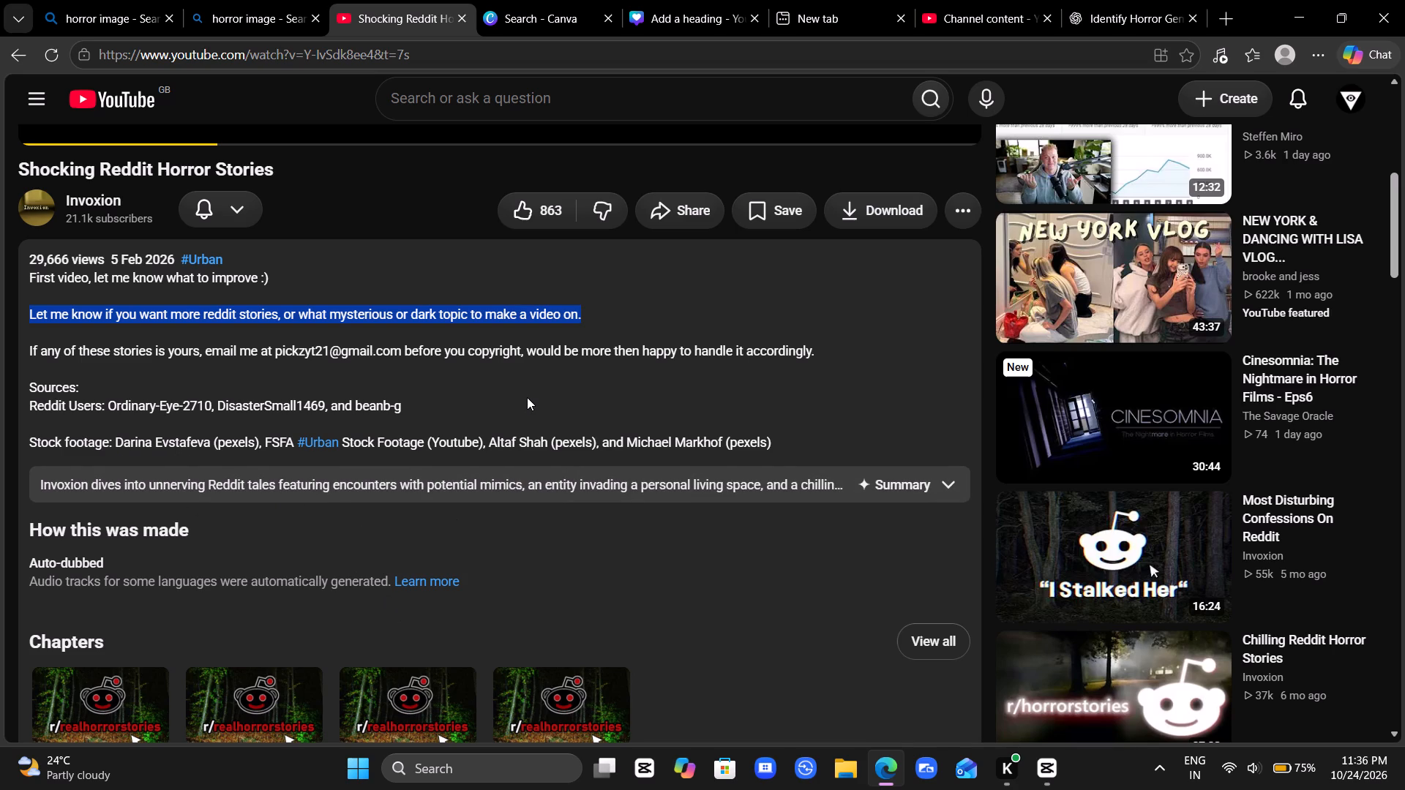
pyautogui.scroll(3, 527, 397)
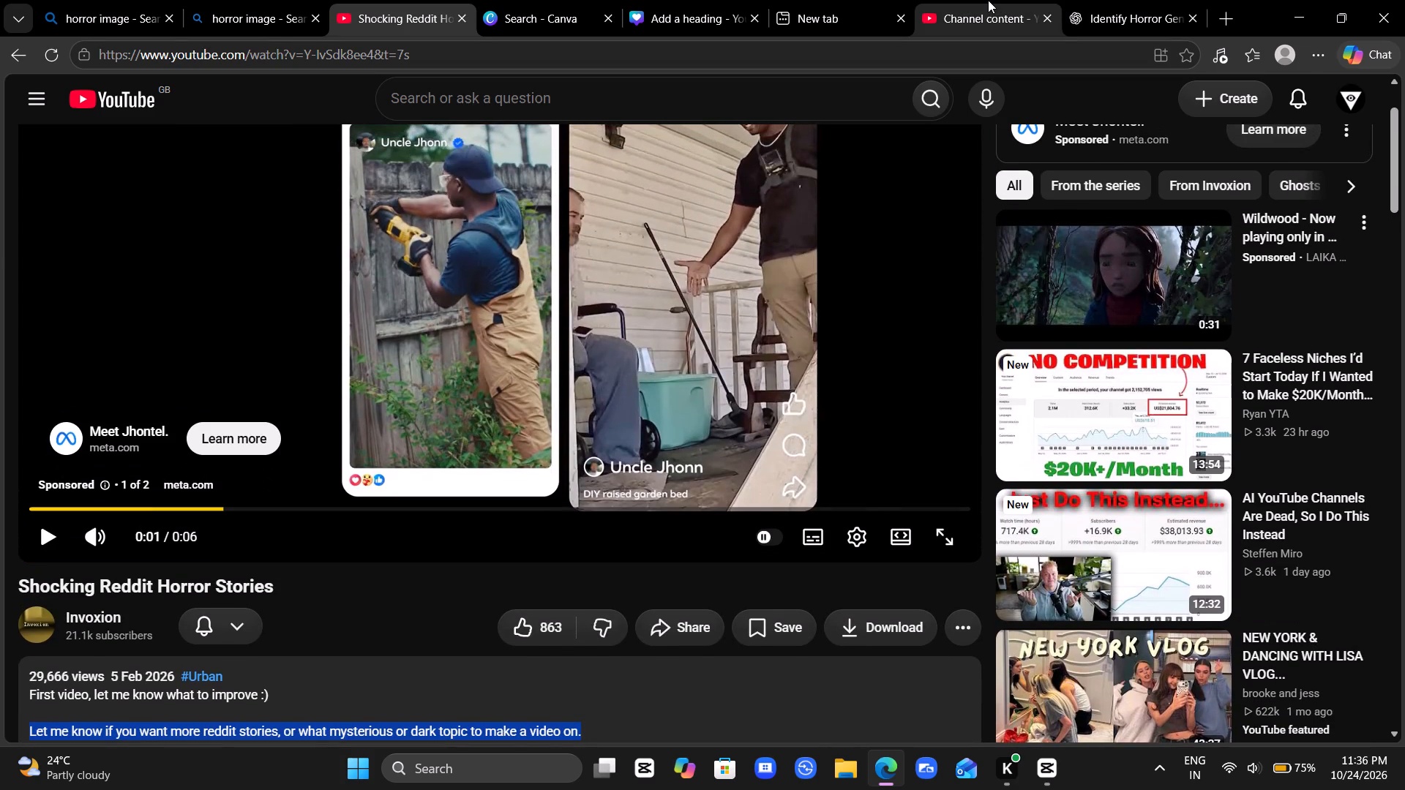
pyautogui.click(988, 0)
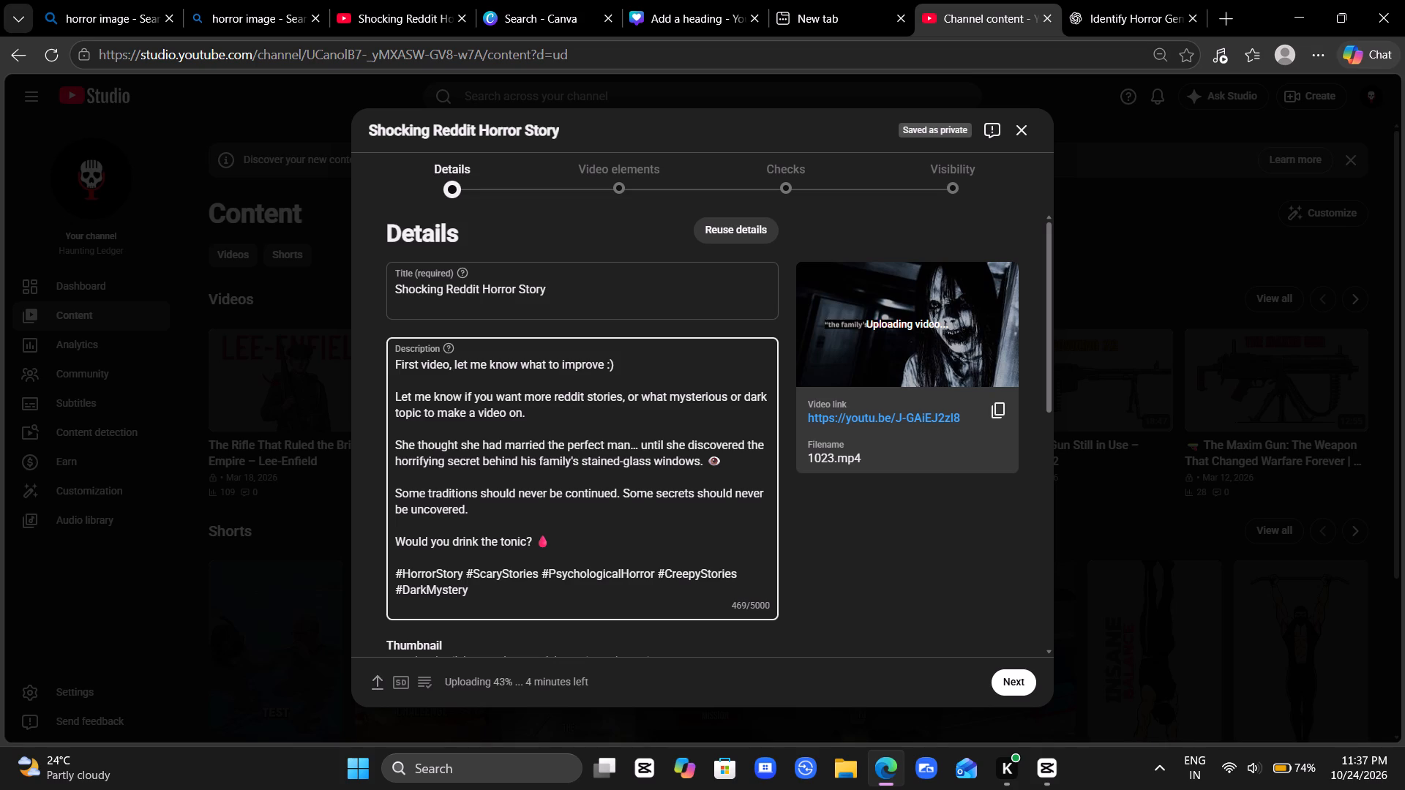
pyautogui.hscroll(1, 558, 478)
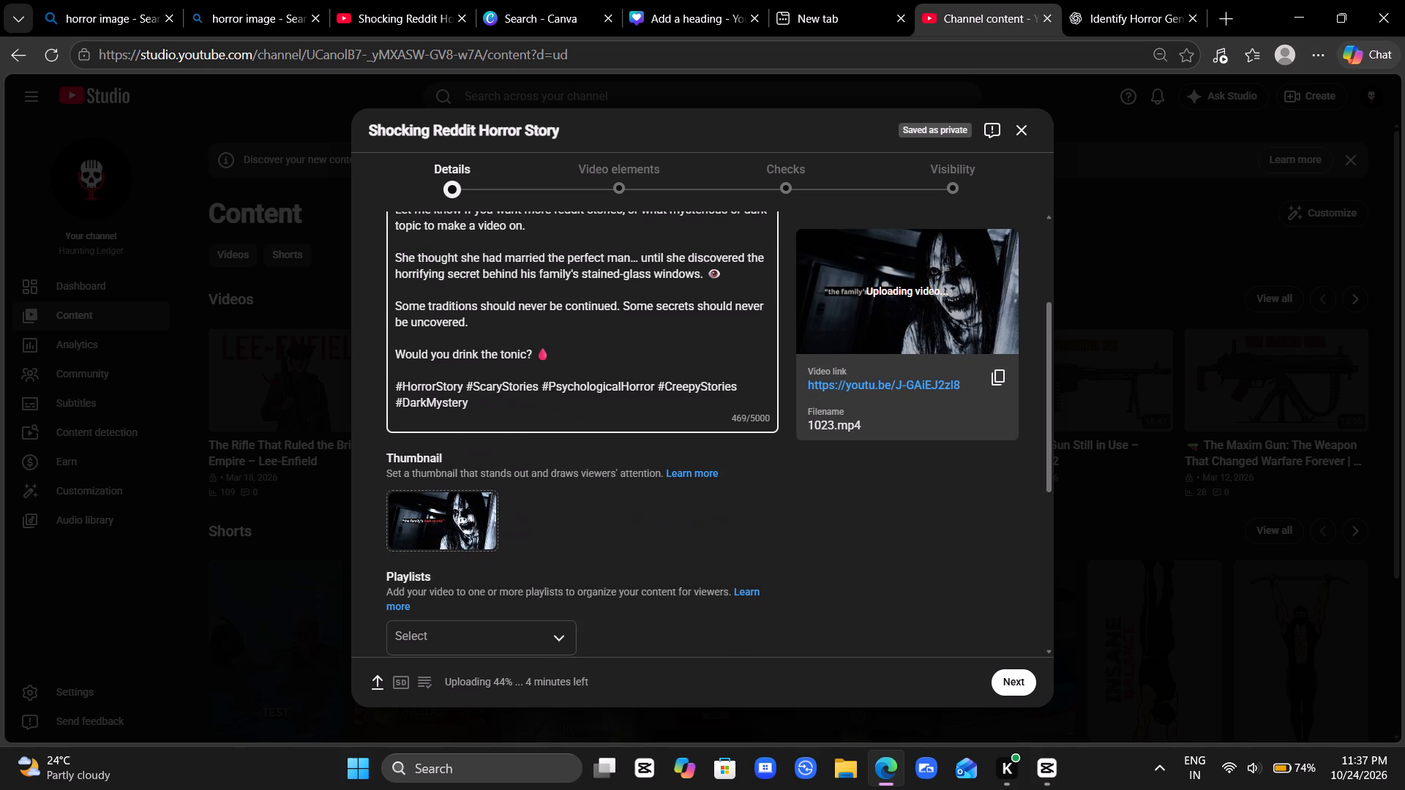
pyautogui.hscroll(1, 558, 478)
pyautogui.scroll(1, 558, 478)
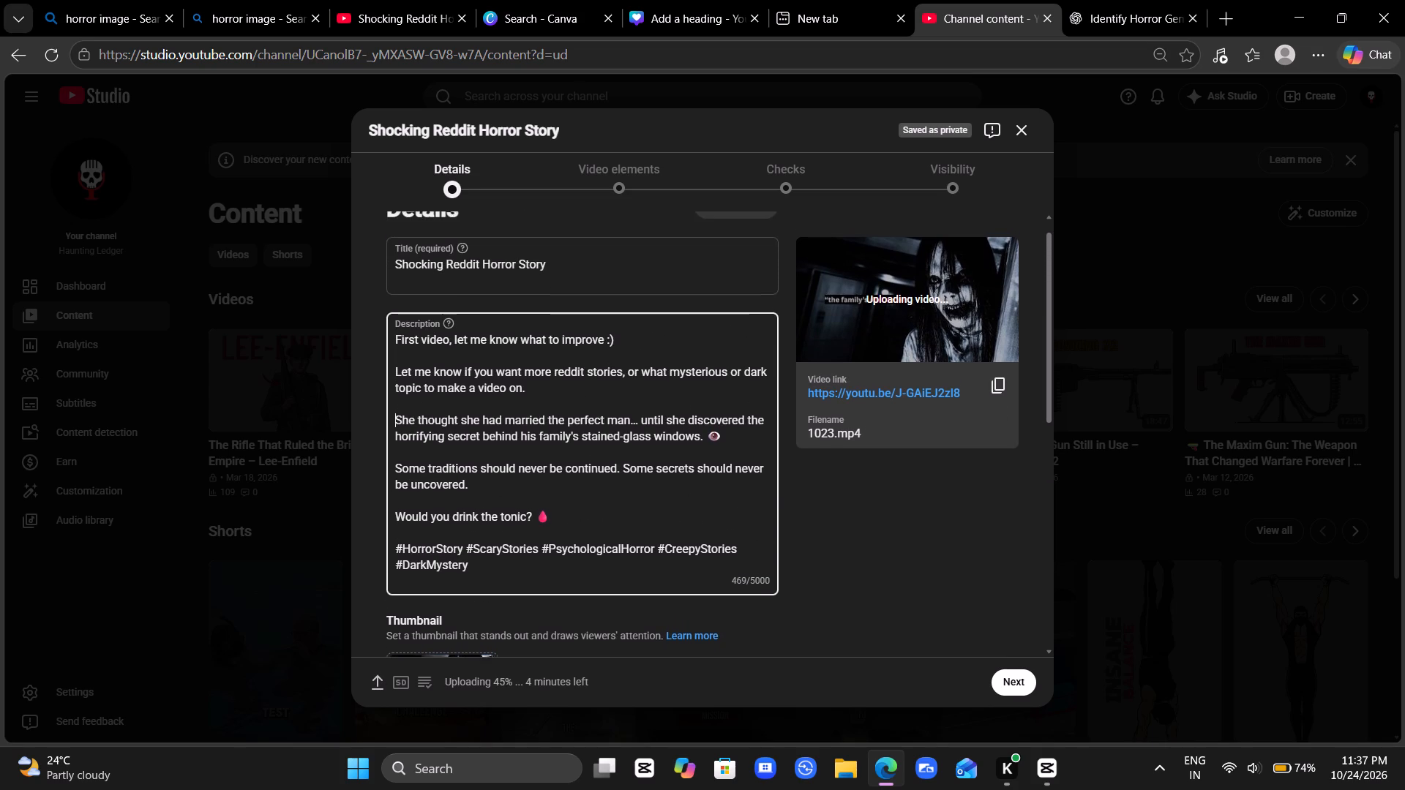
pyautogui.scroll(1, 558, 478)
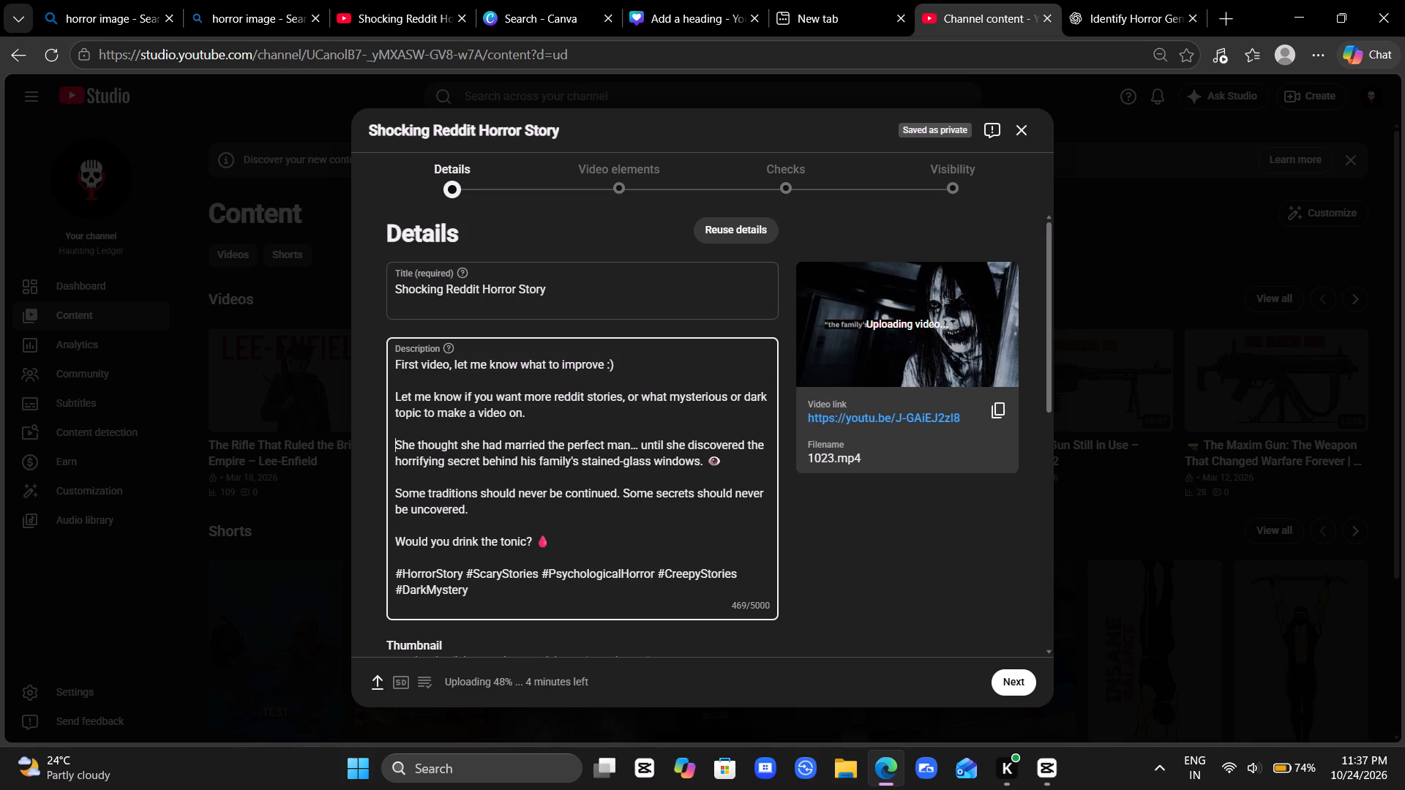
# Add the line "Make sure to hit like and subscribe." before "She thought she had married" in the upload's description, followed by a blank line.
pyautogui.click(405, 430)
pyautogui.press('space')
pyautogui.write('Make')
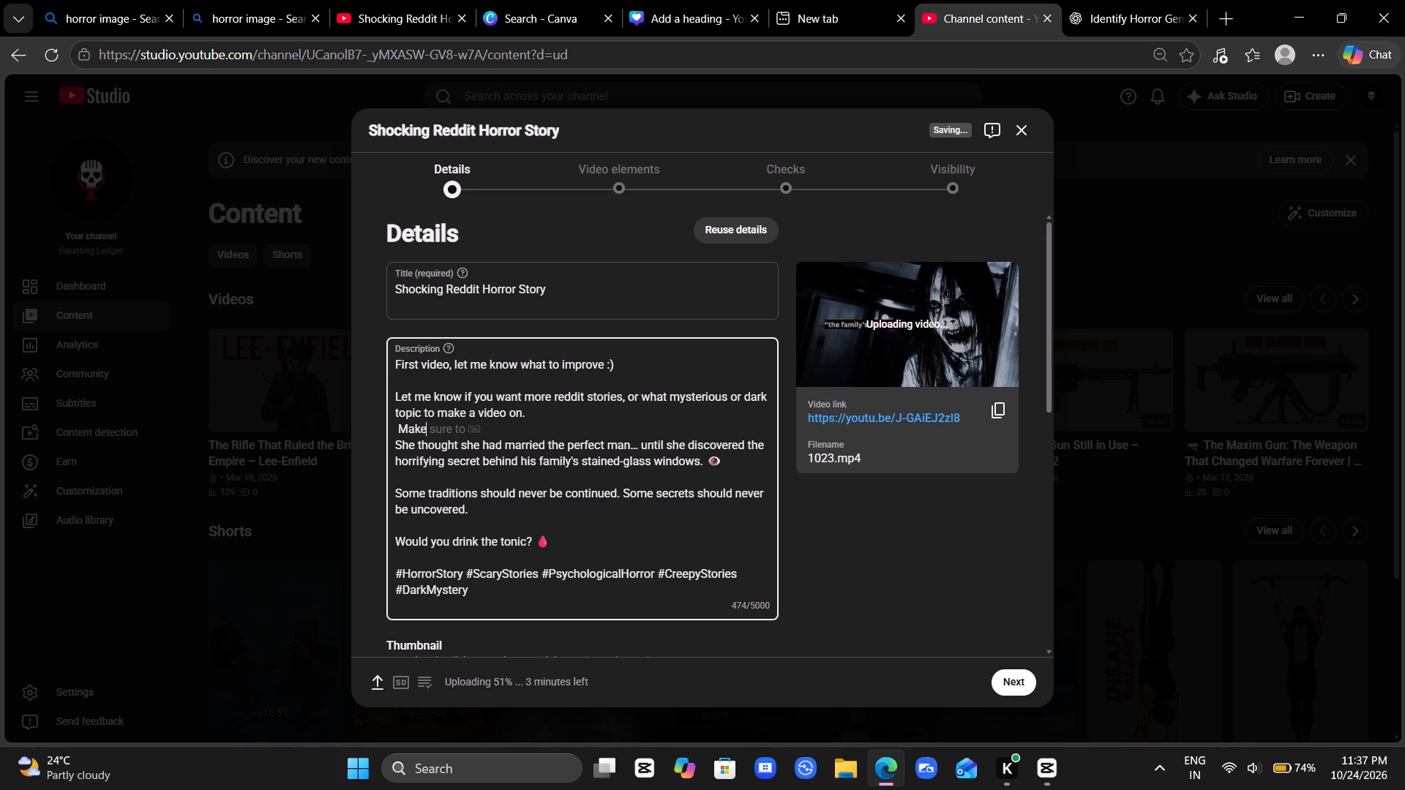
pyautogui.press('Tab')
pyautogui.press('space')
pyautogui.write('hi')
pyautogui.press('r')
pyautogui.press('BackSpace')
pyautogui.write('t l')
pyautogui.write('ike and su')
pyautogui.write('bscribe')
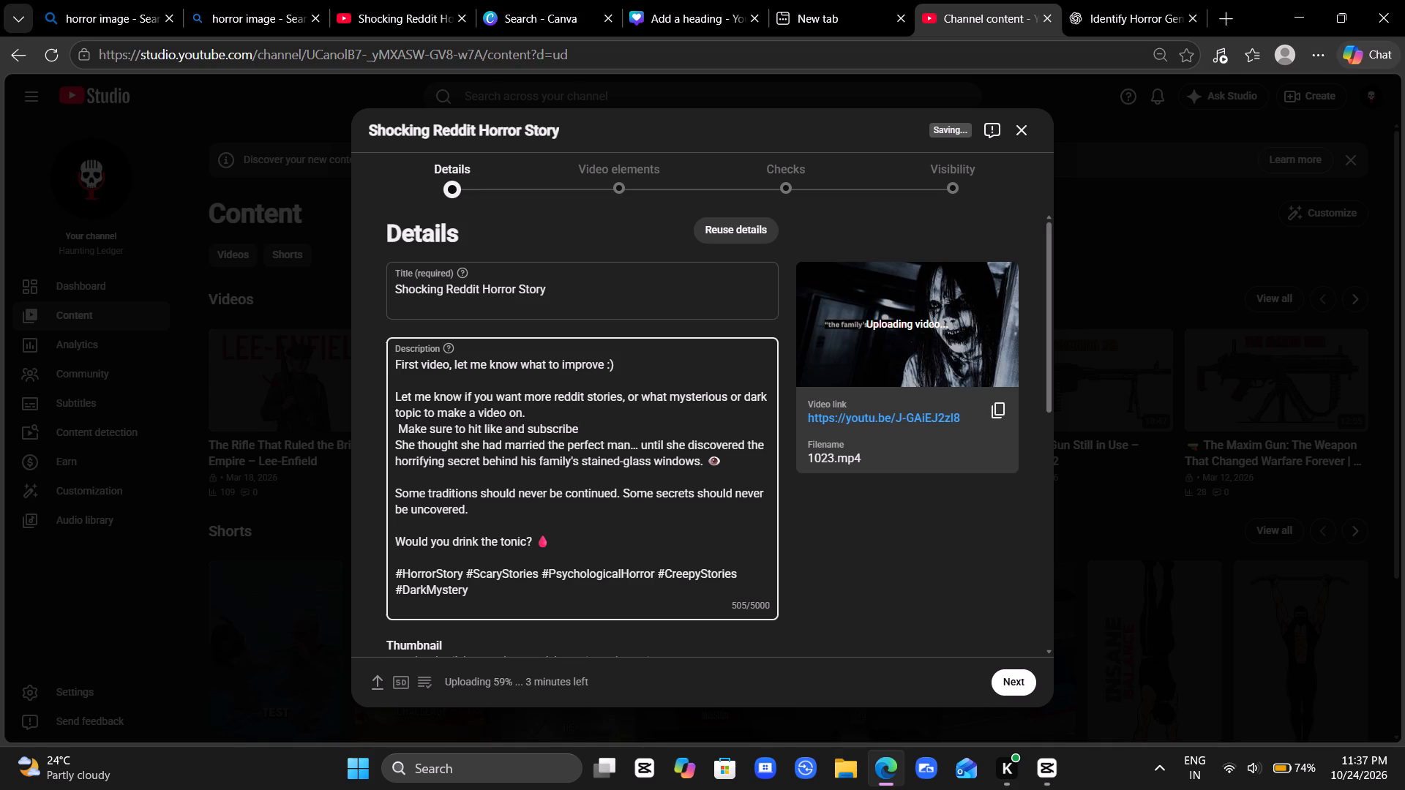
pyautogui.press('.')
pyautogui.press('Return')
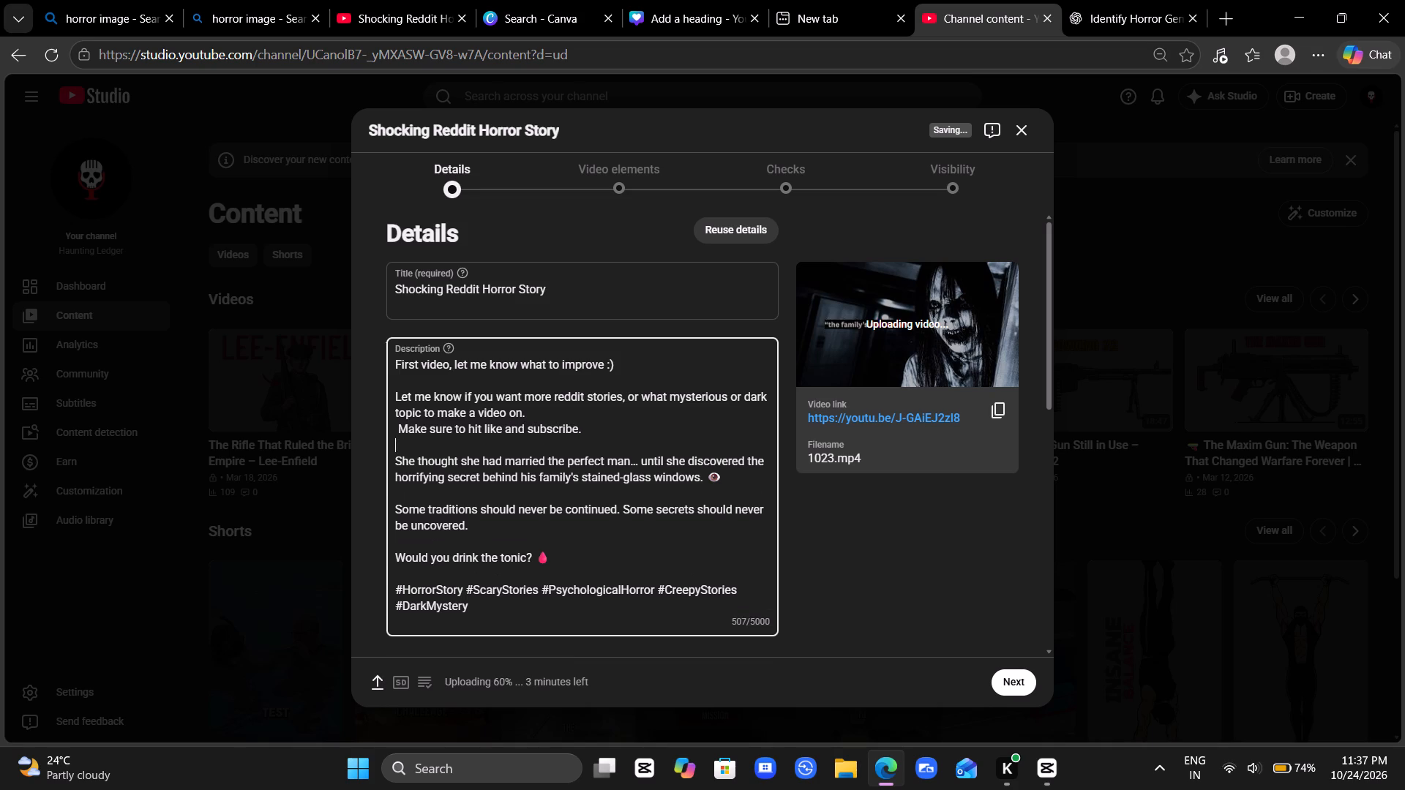
# Insert a blank line above the "Make sure to hit like and subscribe." sentence and remove its leading space.
pyautogui.click(533, 415)
pyautogui.press('Return')
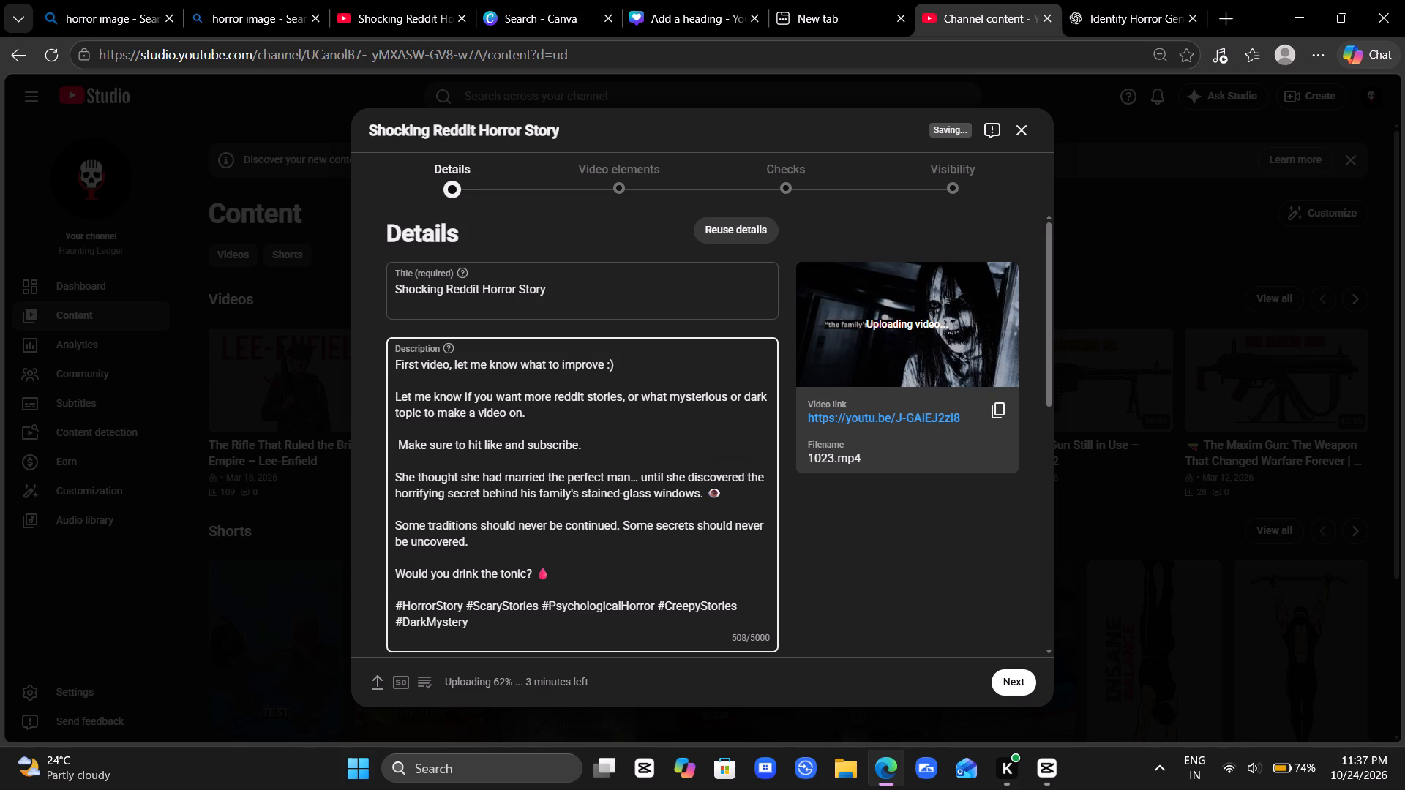
pyautogui.click(405, 443)
pyautogui.press('Left')
pyautogui.press('BackSpace')
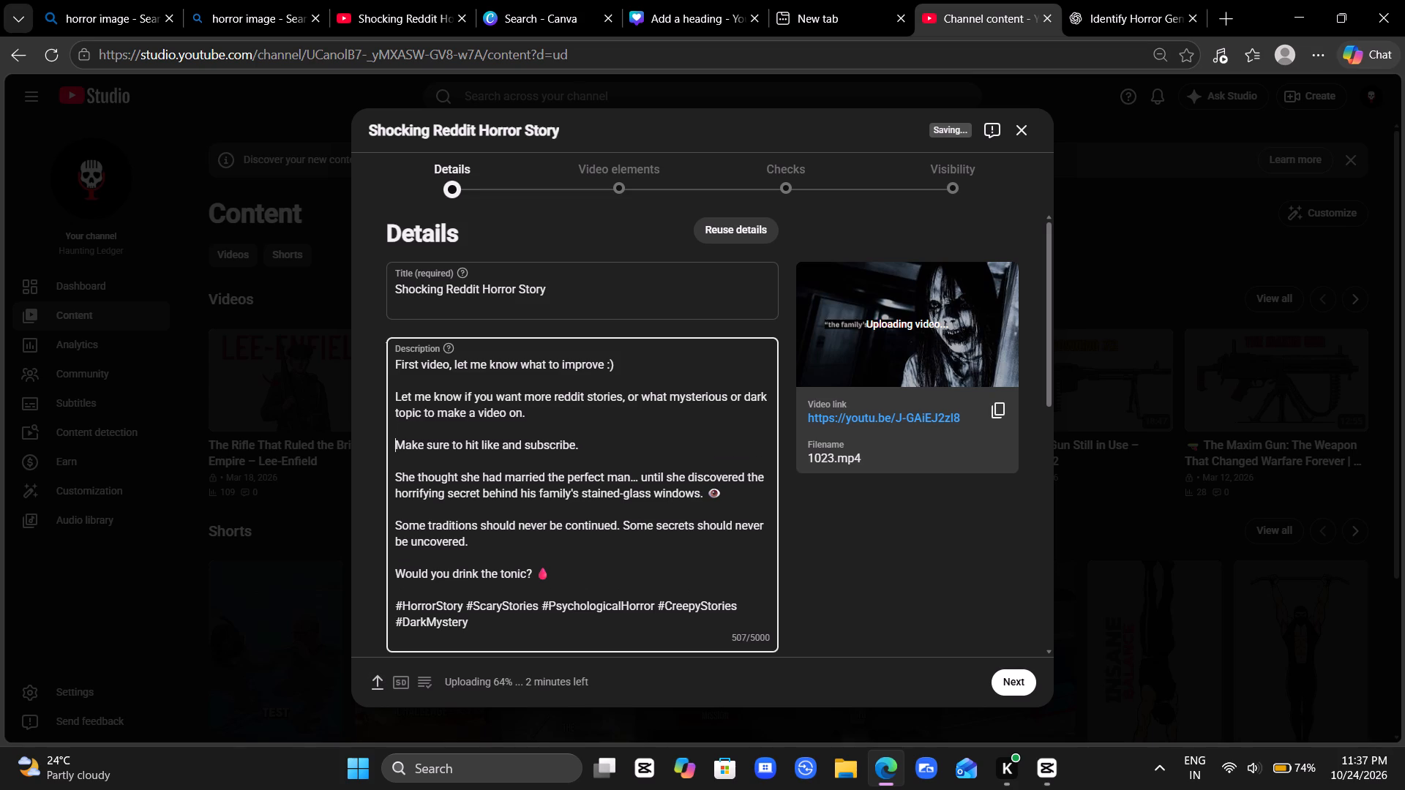
pyautogui.click(593, 450)
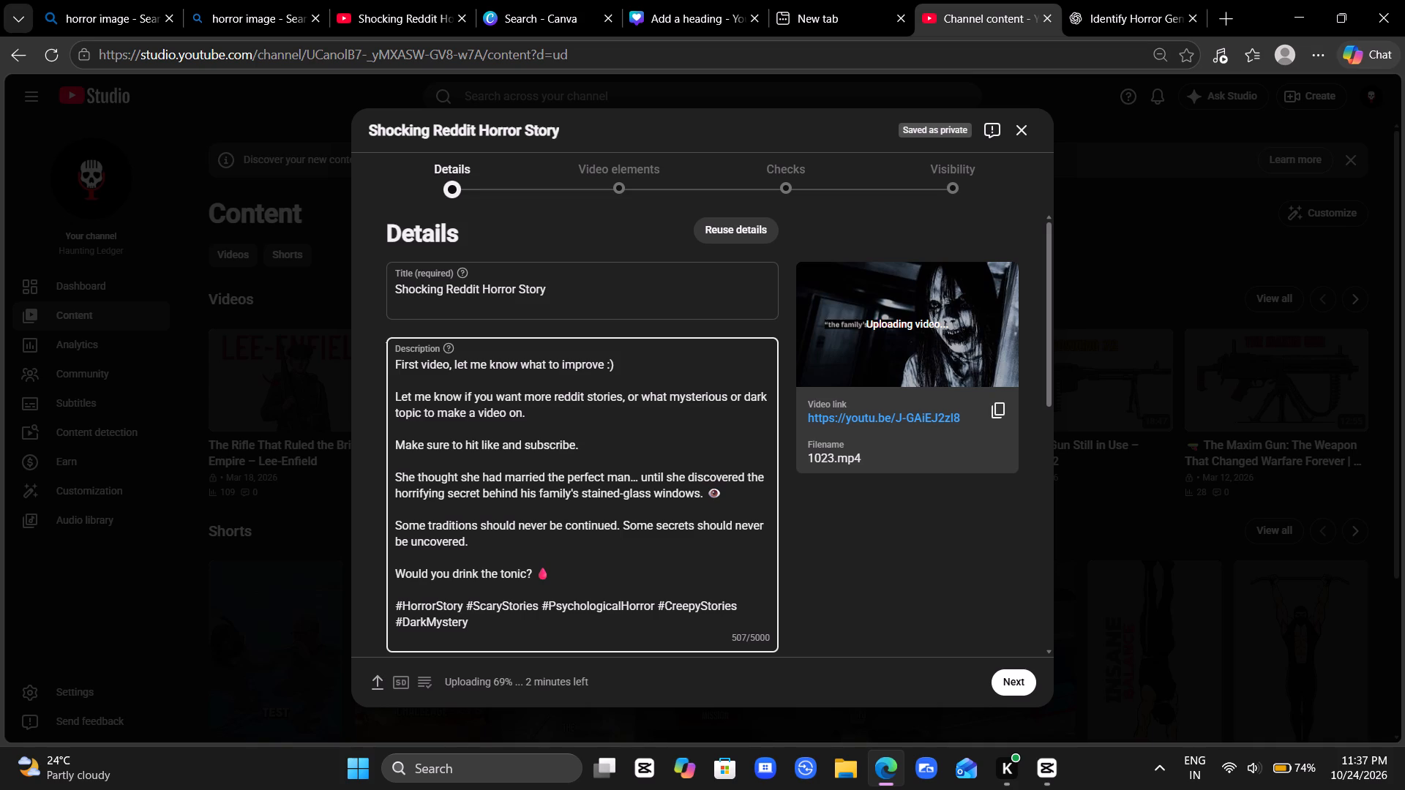
# Expand the upload's additional details and add the tags horror, urban and mystery.
pyautogui.scroll(-2, 588, 538)
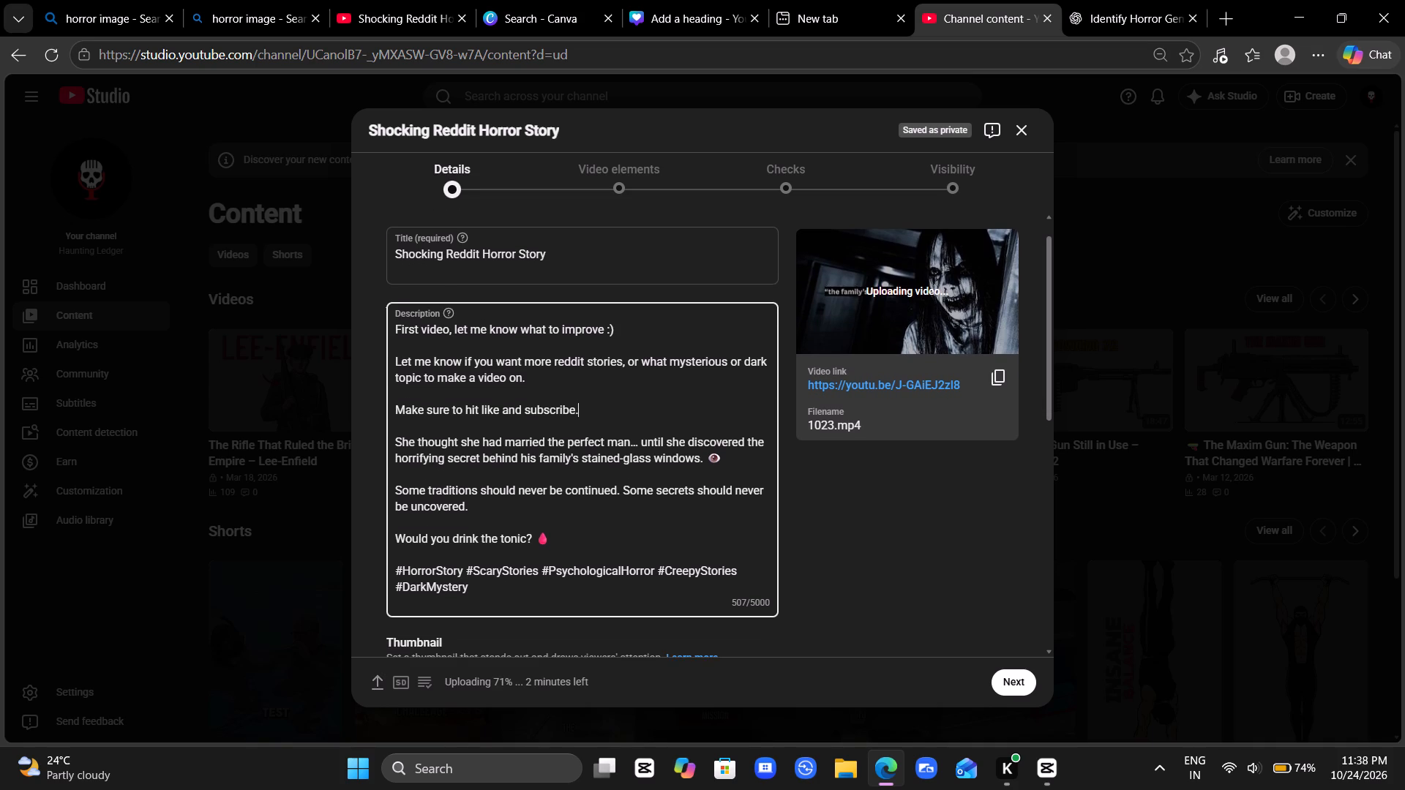
pyautogui.scroll(-2, 588, 538)
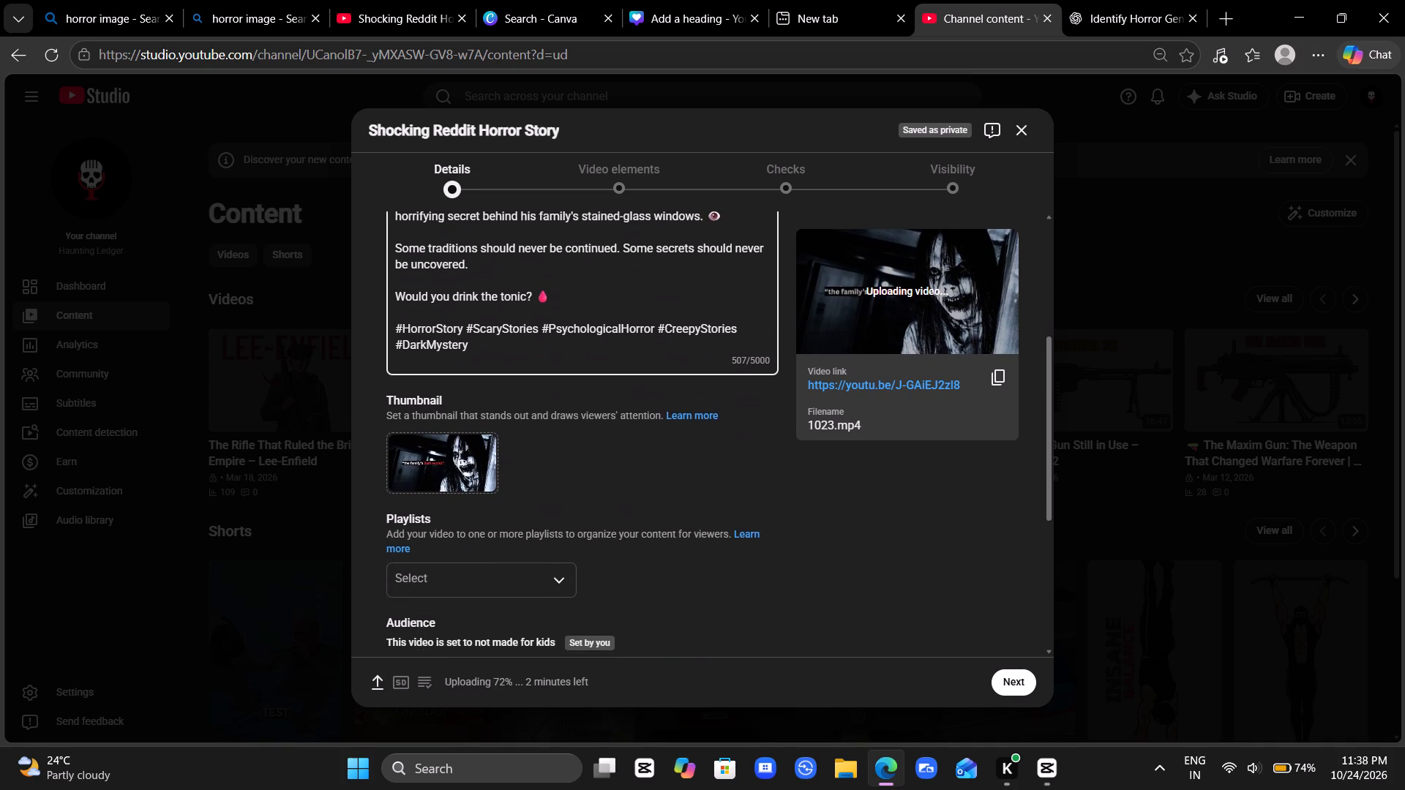
pyautogui.scroll(-2, 588, 538)
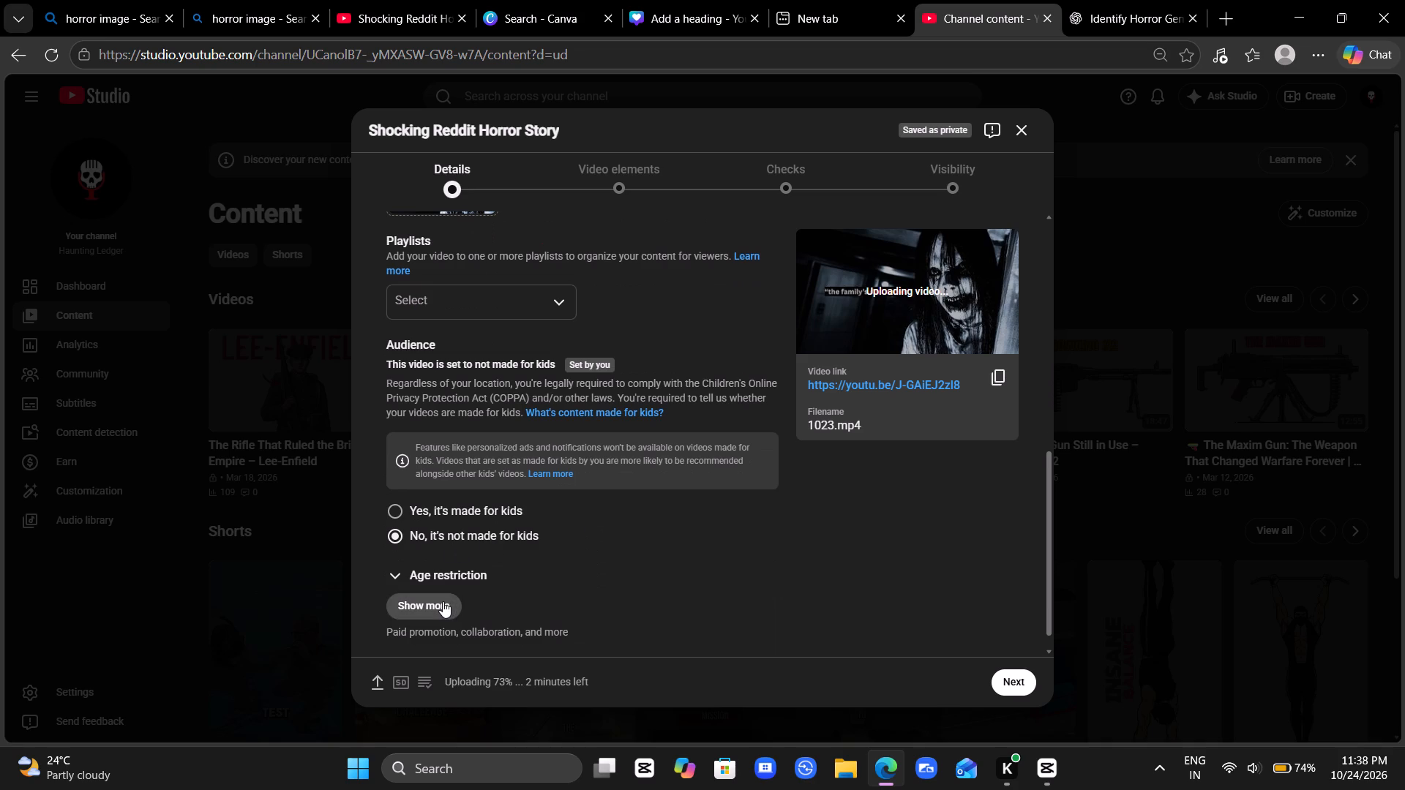
pyautogui.click(443, 601)
pyautogui.scroll(-5, 558, 587)
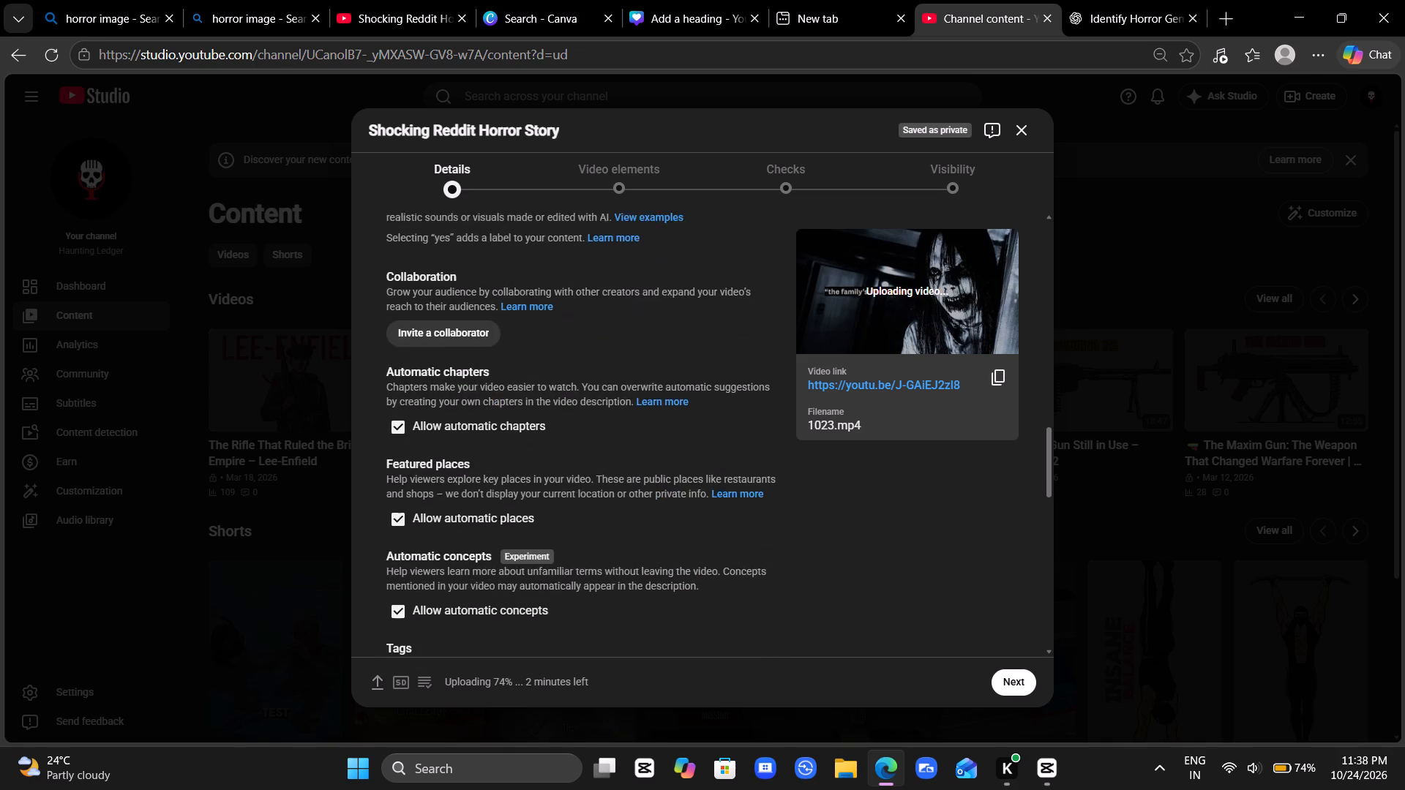
pyautogui.scroll(-5, 558, 587)
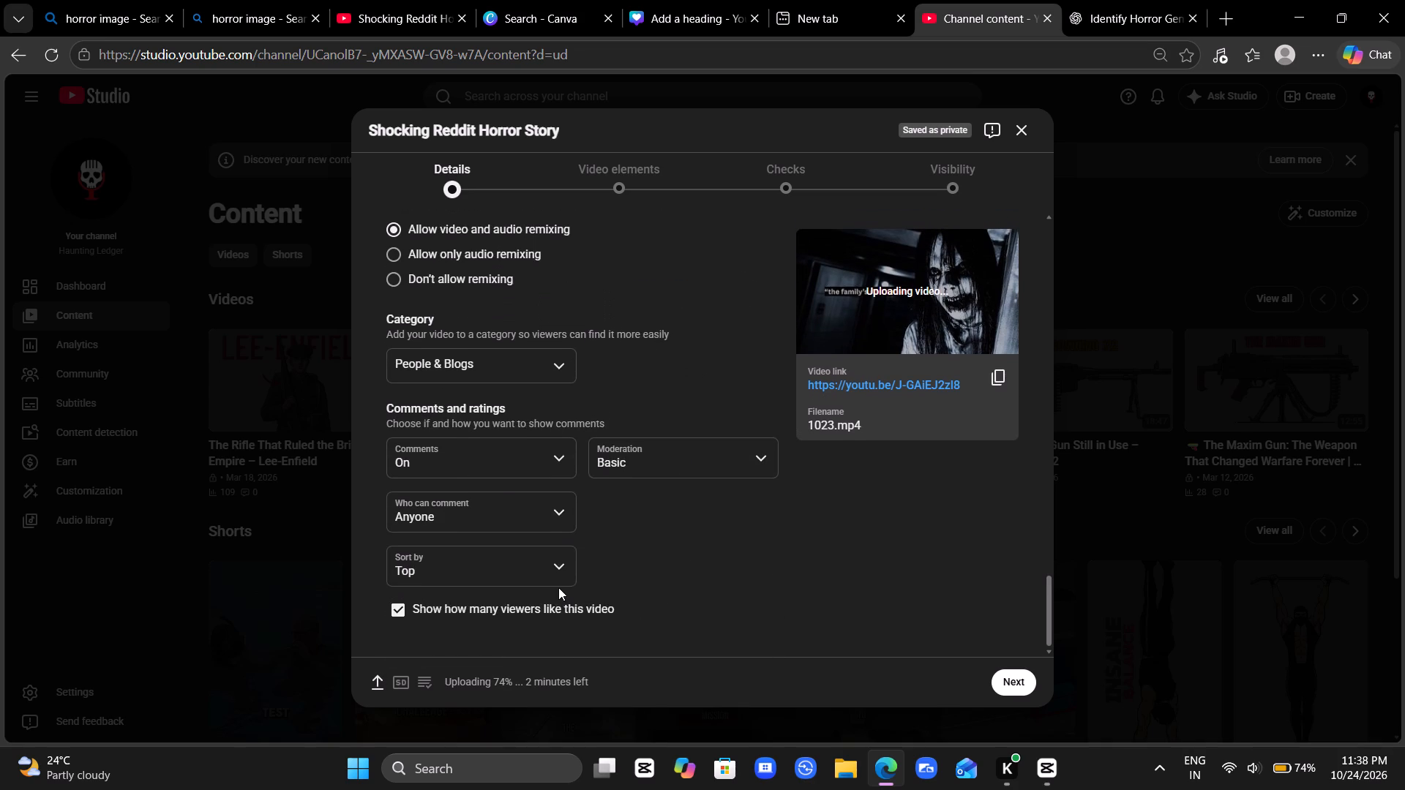
pyautogui.scroll(8, 558, 587)
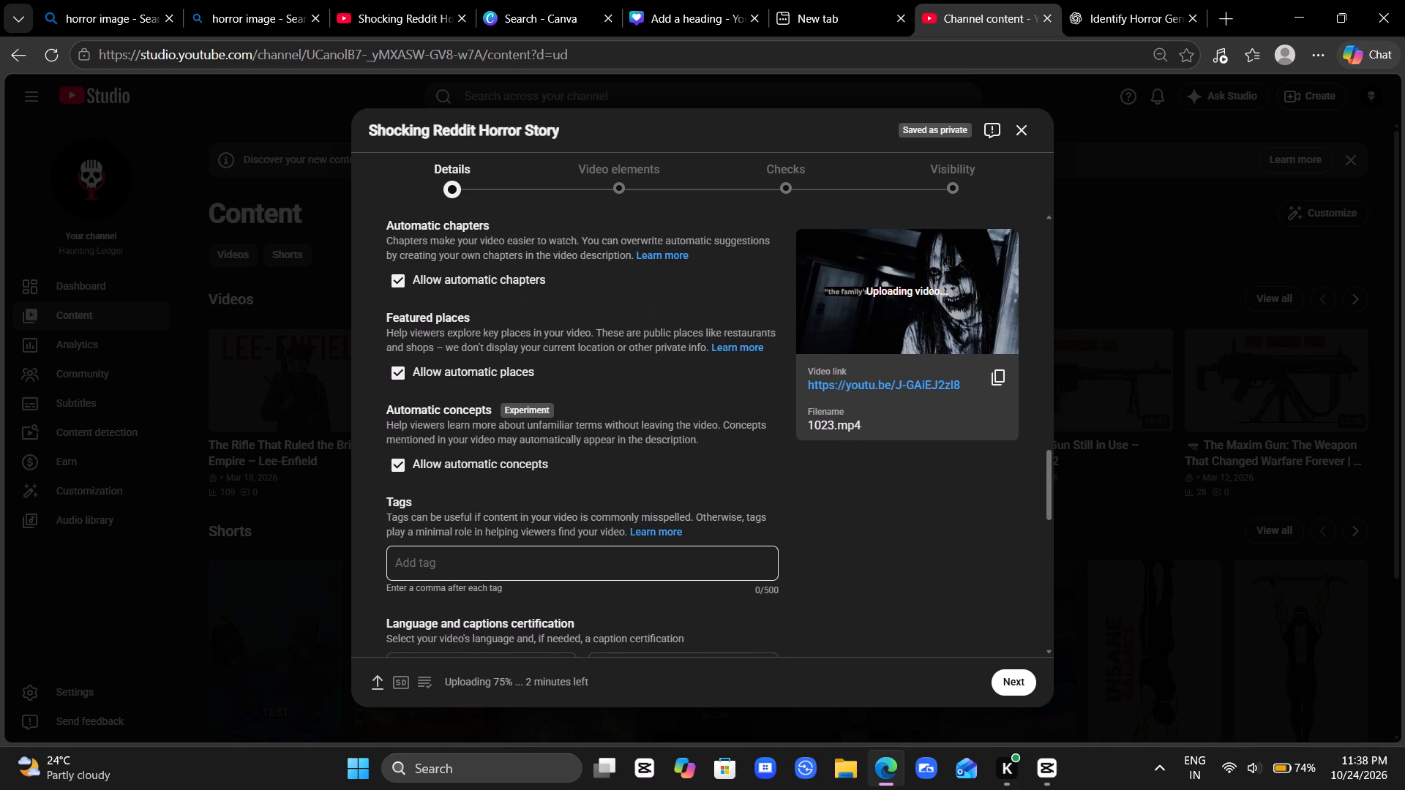
pyautogui.click(512, 563)
pyautogui.write('horr')
pyautogui.write('or')
pyautogui.press('space')
pyautogui.press('BackSpace')
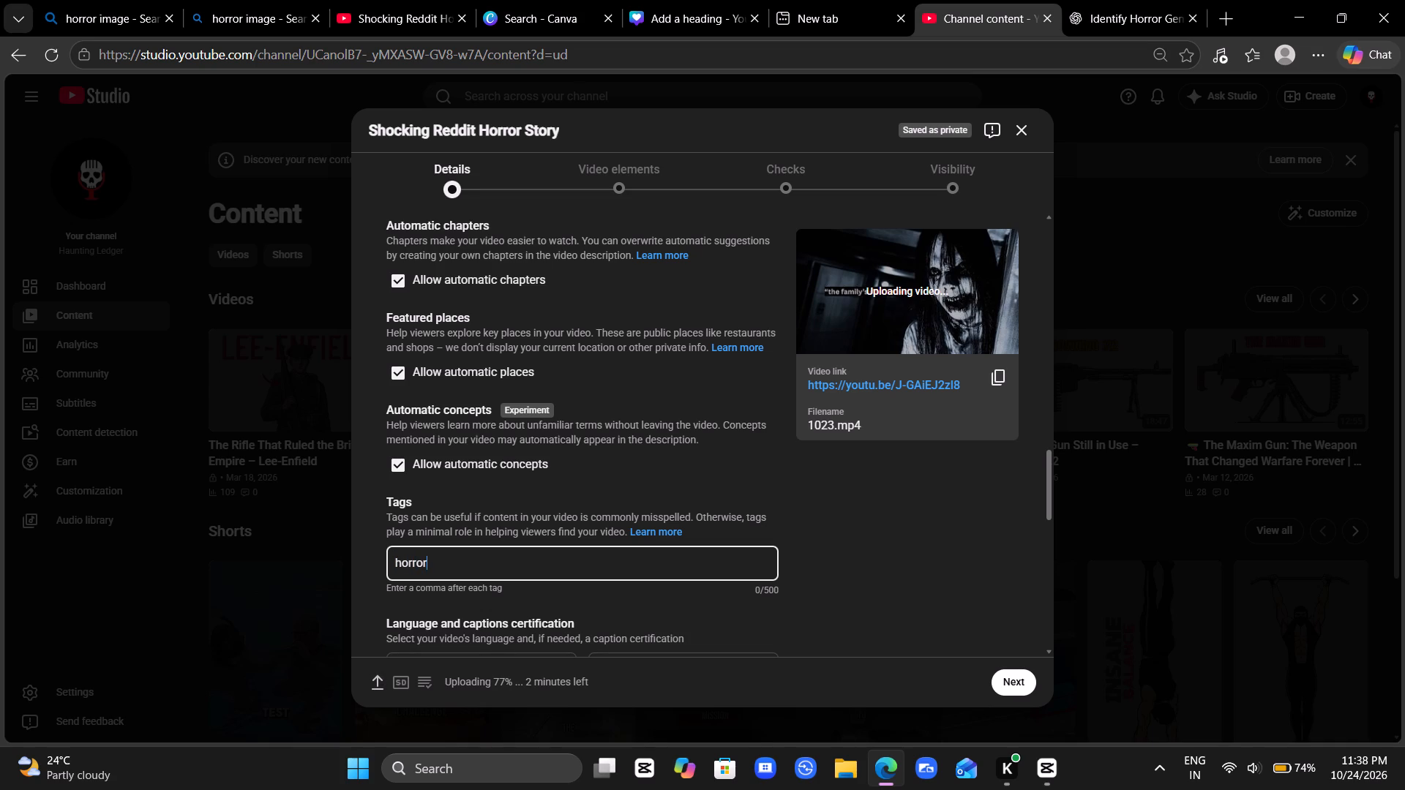
pyautogui.press('Return')
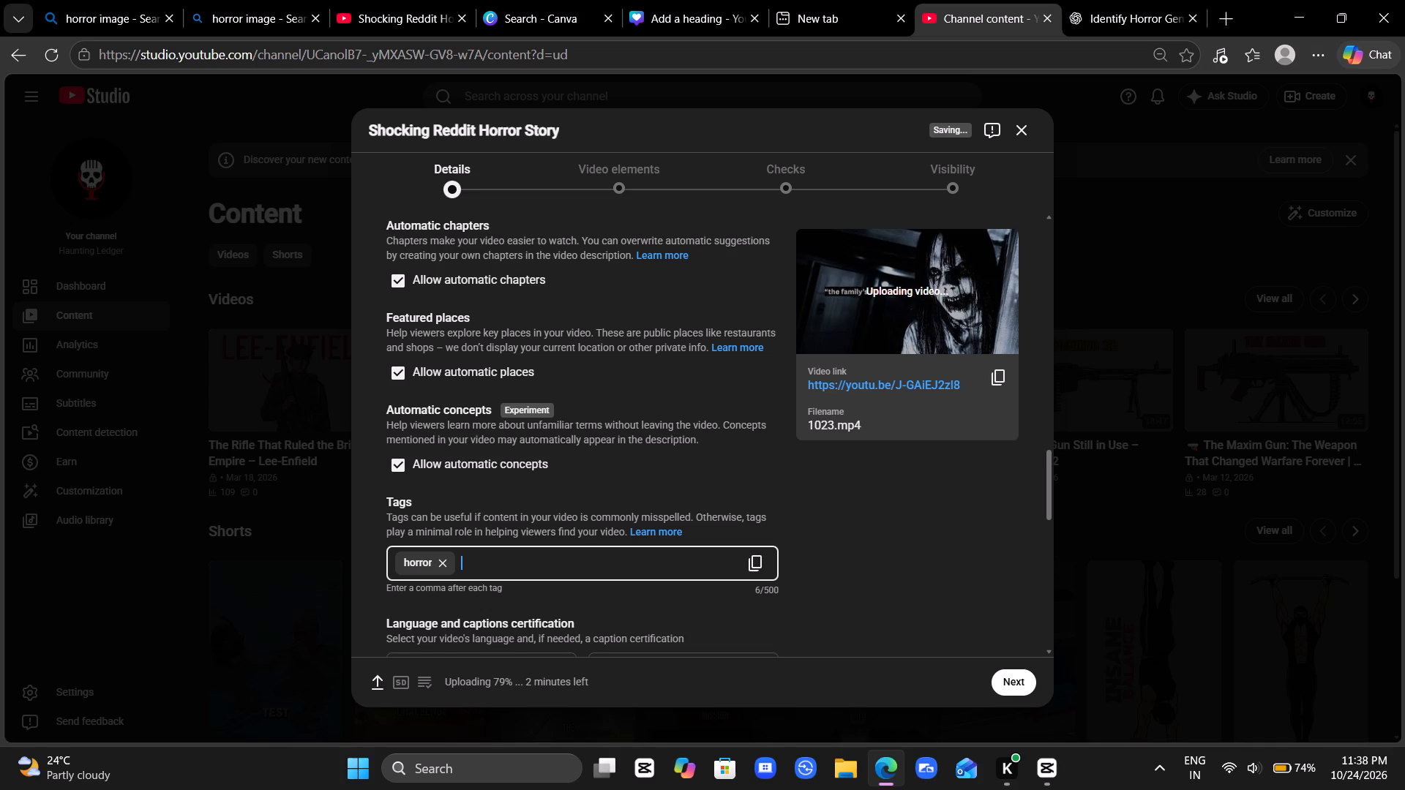
pyautogui.write('urban')
pyautogui.press('Return')
pyautogui.press('Return')
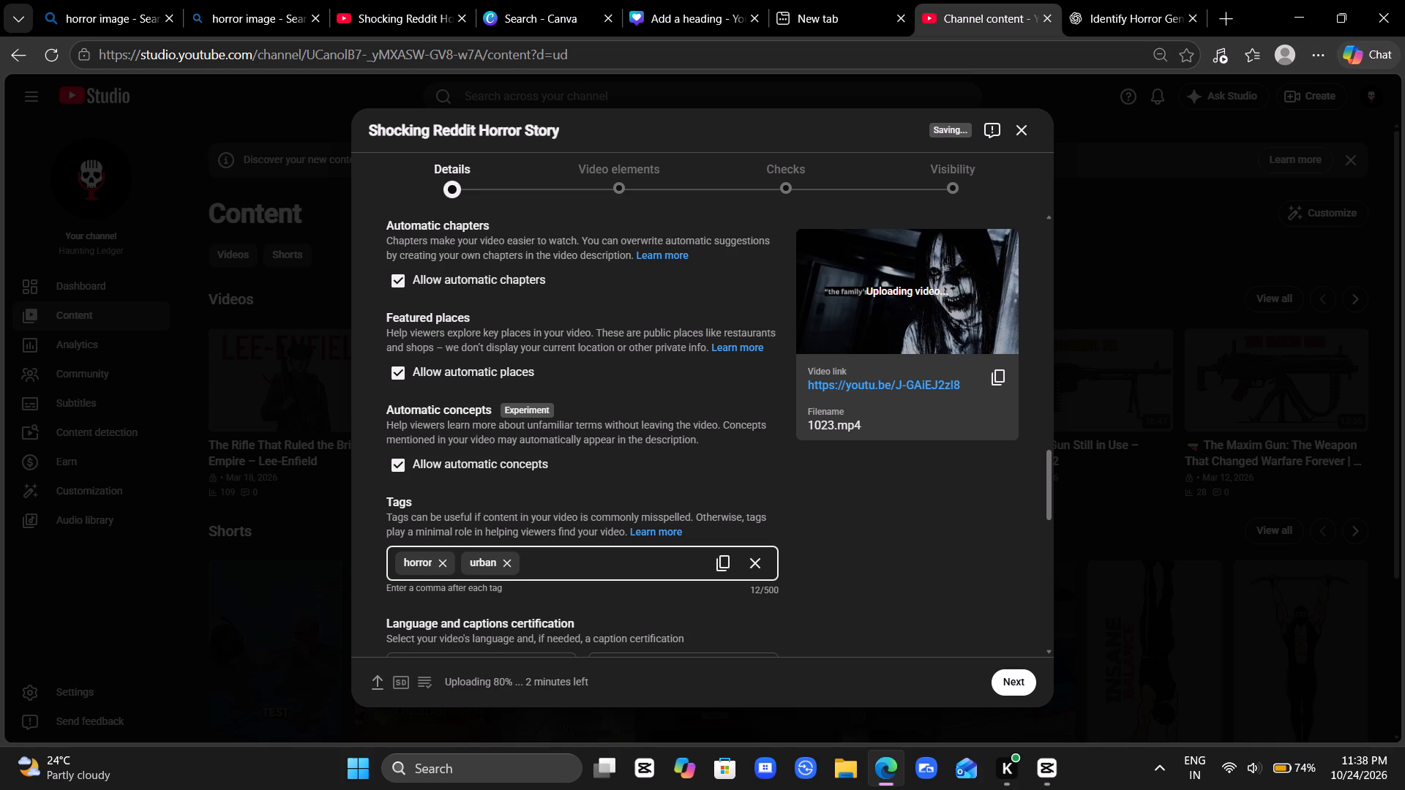
pyautogui.write('mystery')
pyautogui.press('Return')
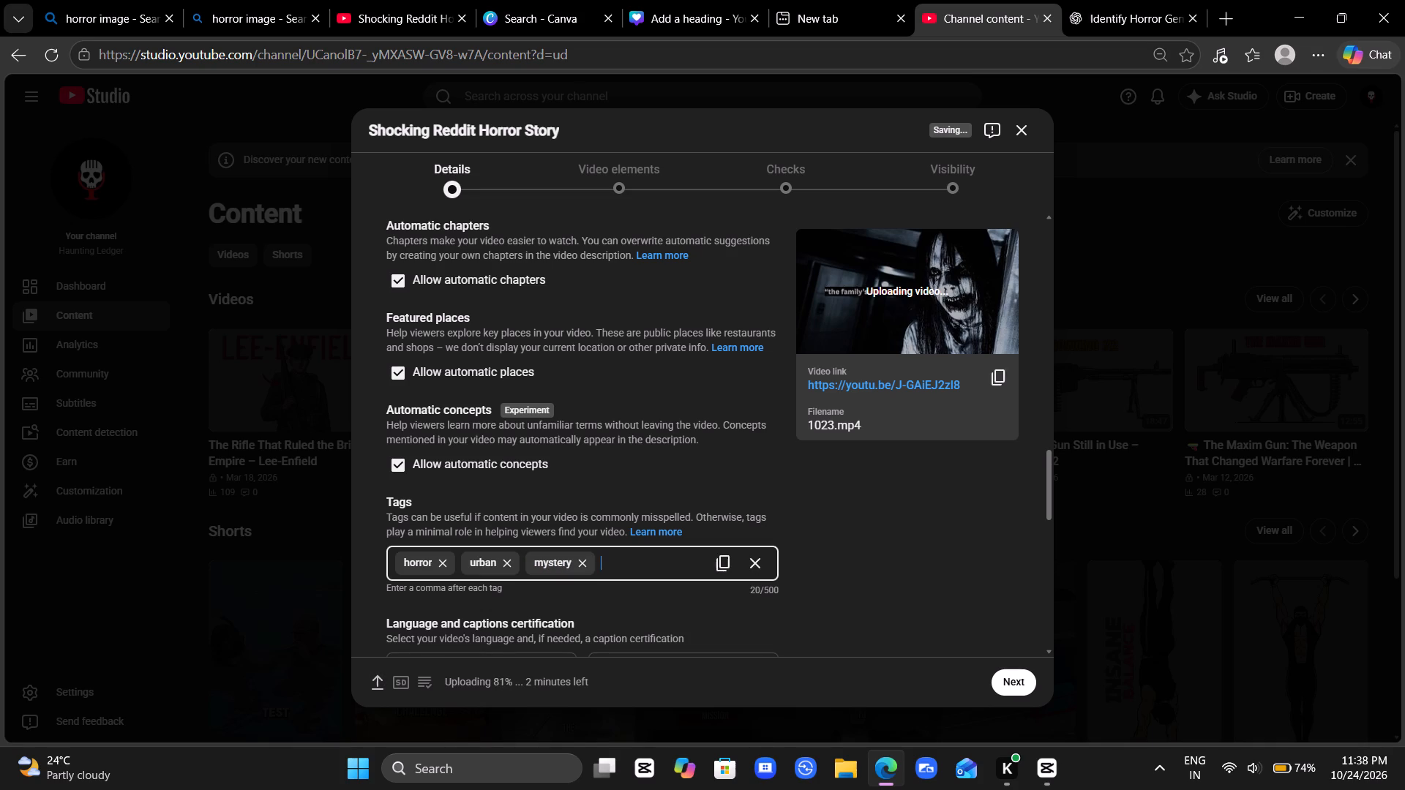
# Review the upload's remaining detail settings, including license, Shorts remixing, category and comments, and recheck its audience, title and description.
pyautogui.scroll(-2, 628, 454)
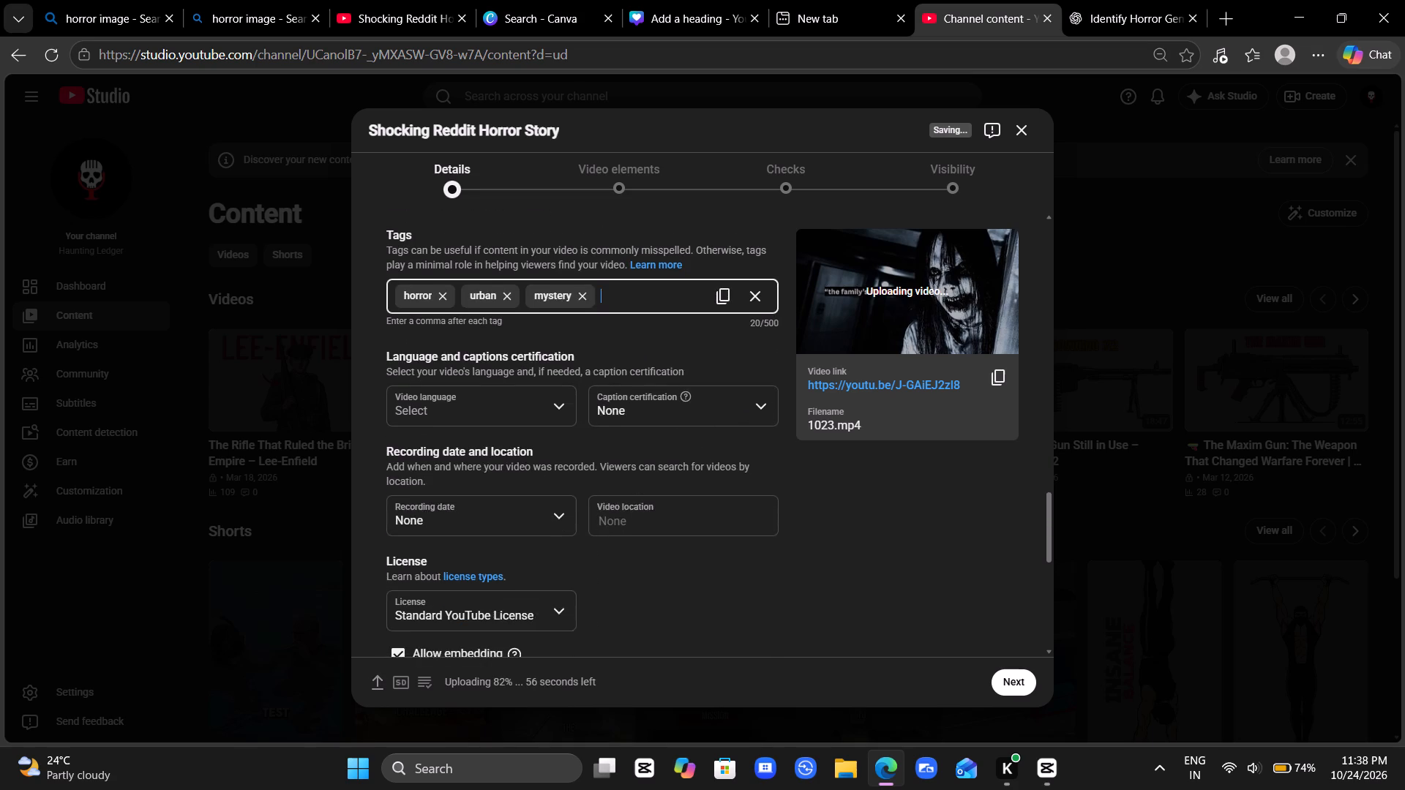
pyautogui.scroll(-3, 628, 454)
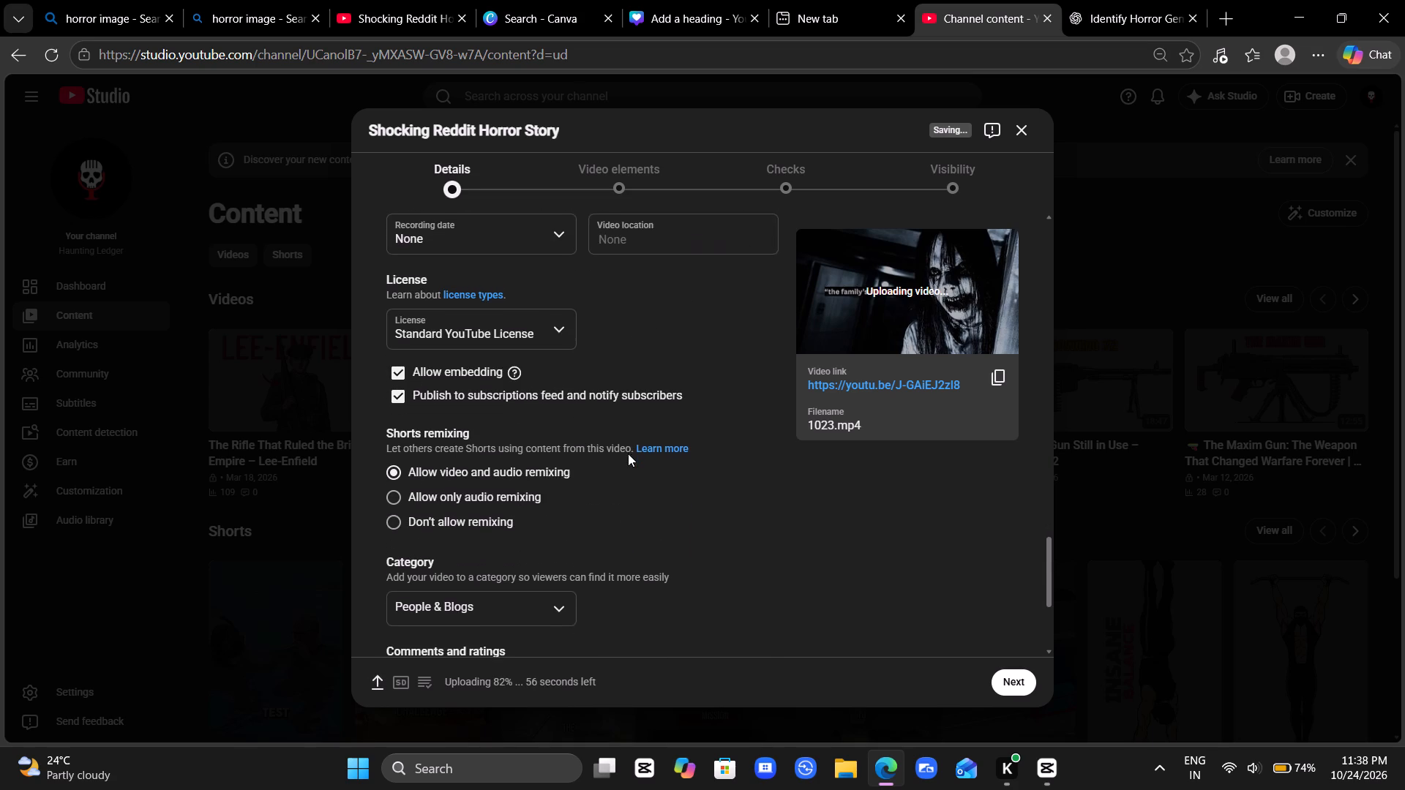
pyautogui.scroll(-2, 628, 454)
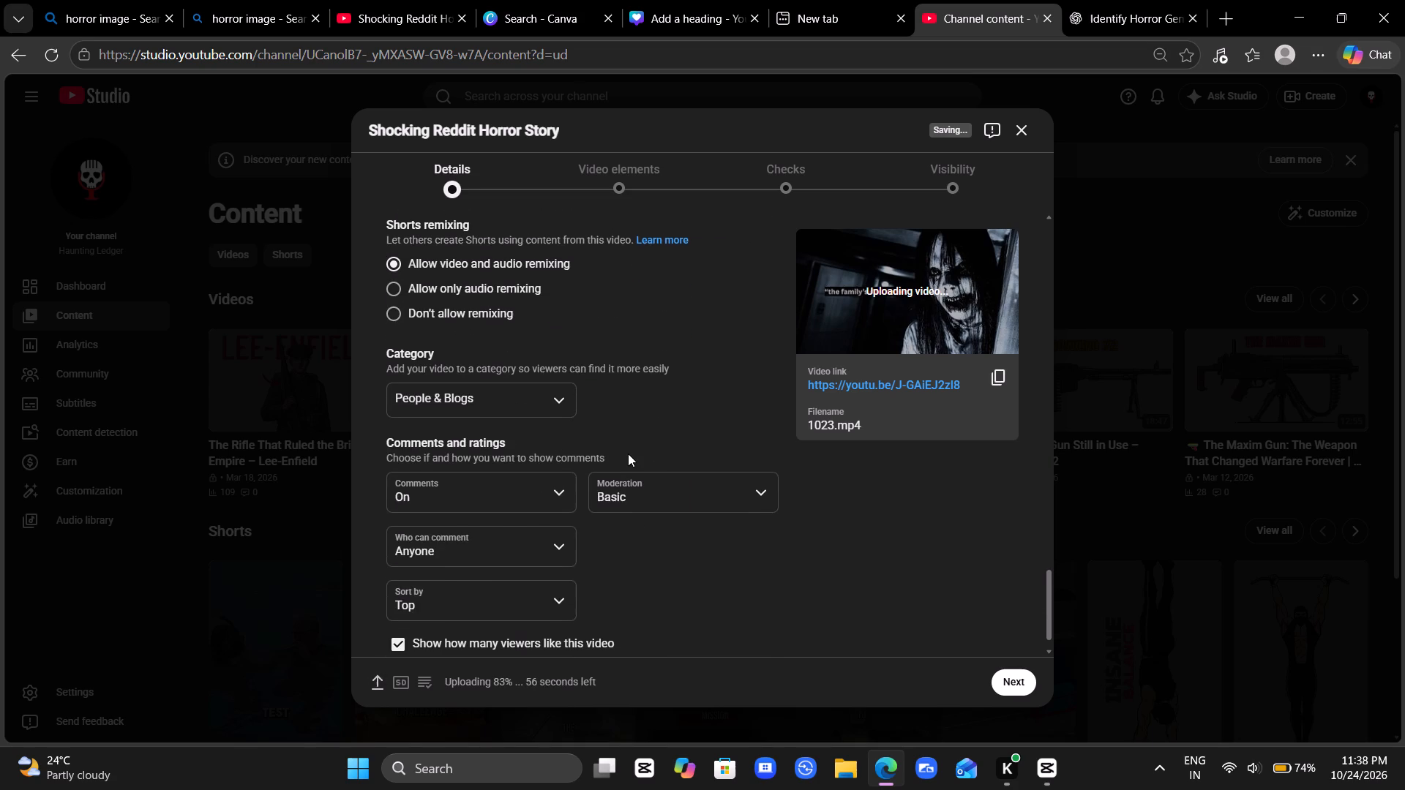
pyautogui.scroll(-3, 628, 454)
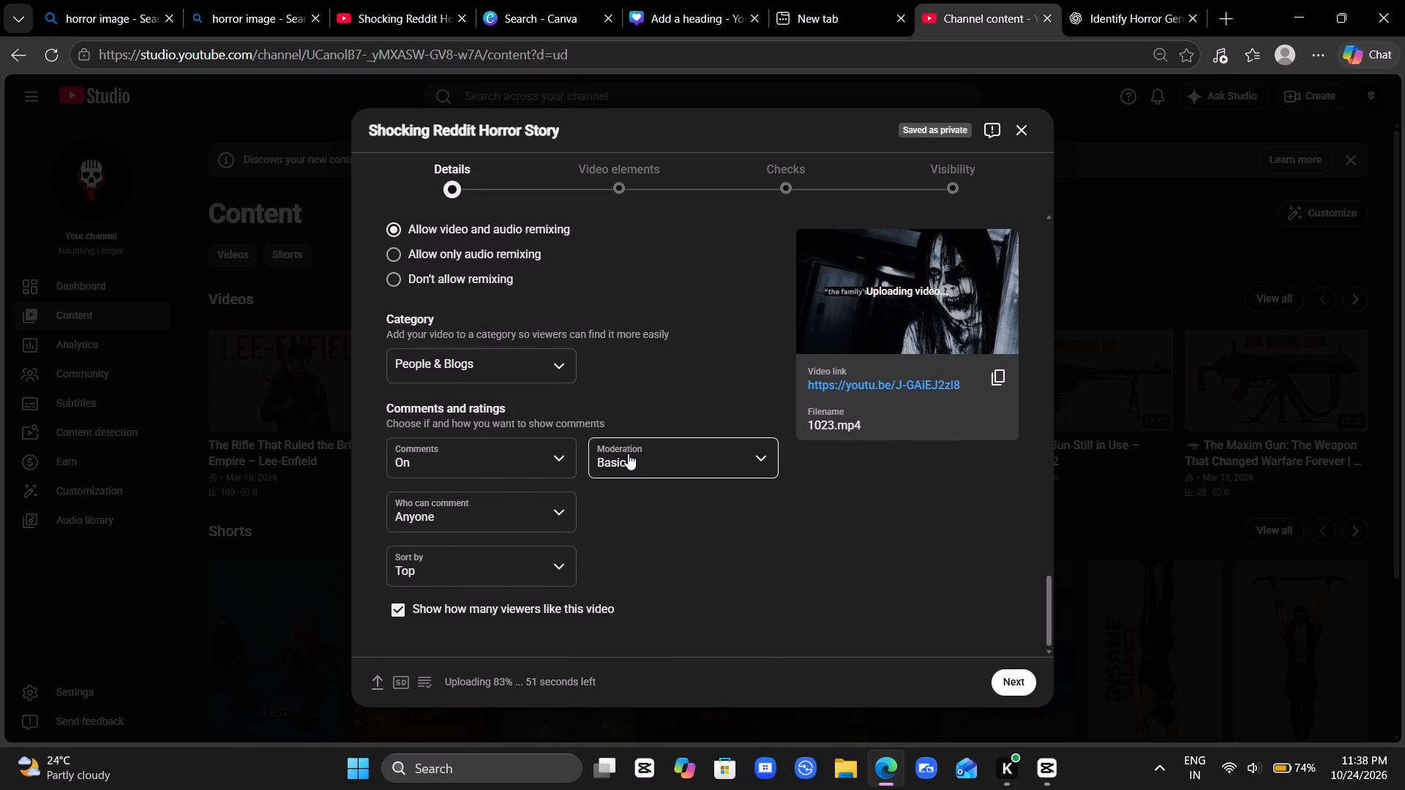
pyautogui.scroll(-1, 628, 454)
pyautogui.scroll(1, 523, 362)
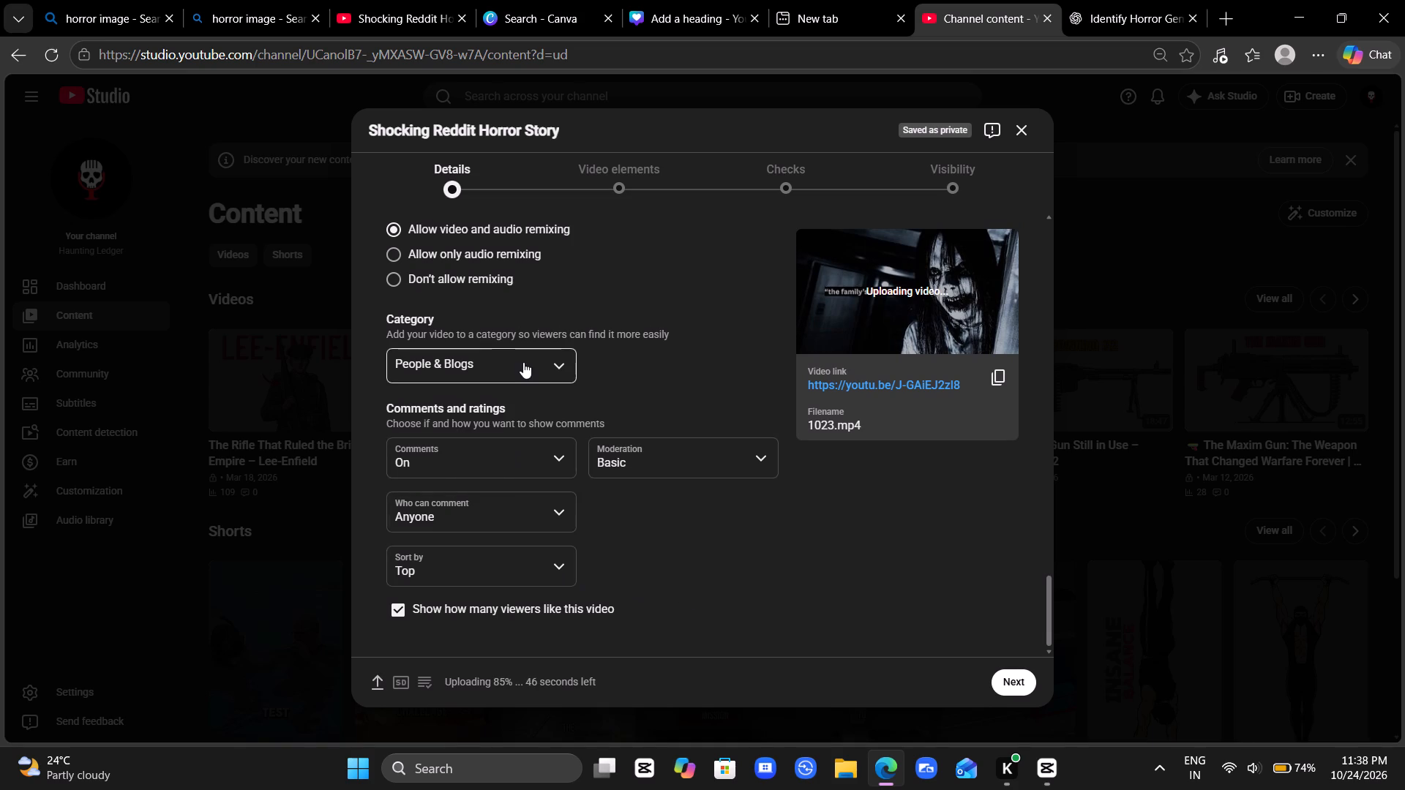
pyautogui.scroll(9, 523, 362)
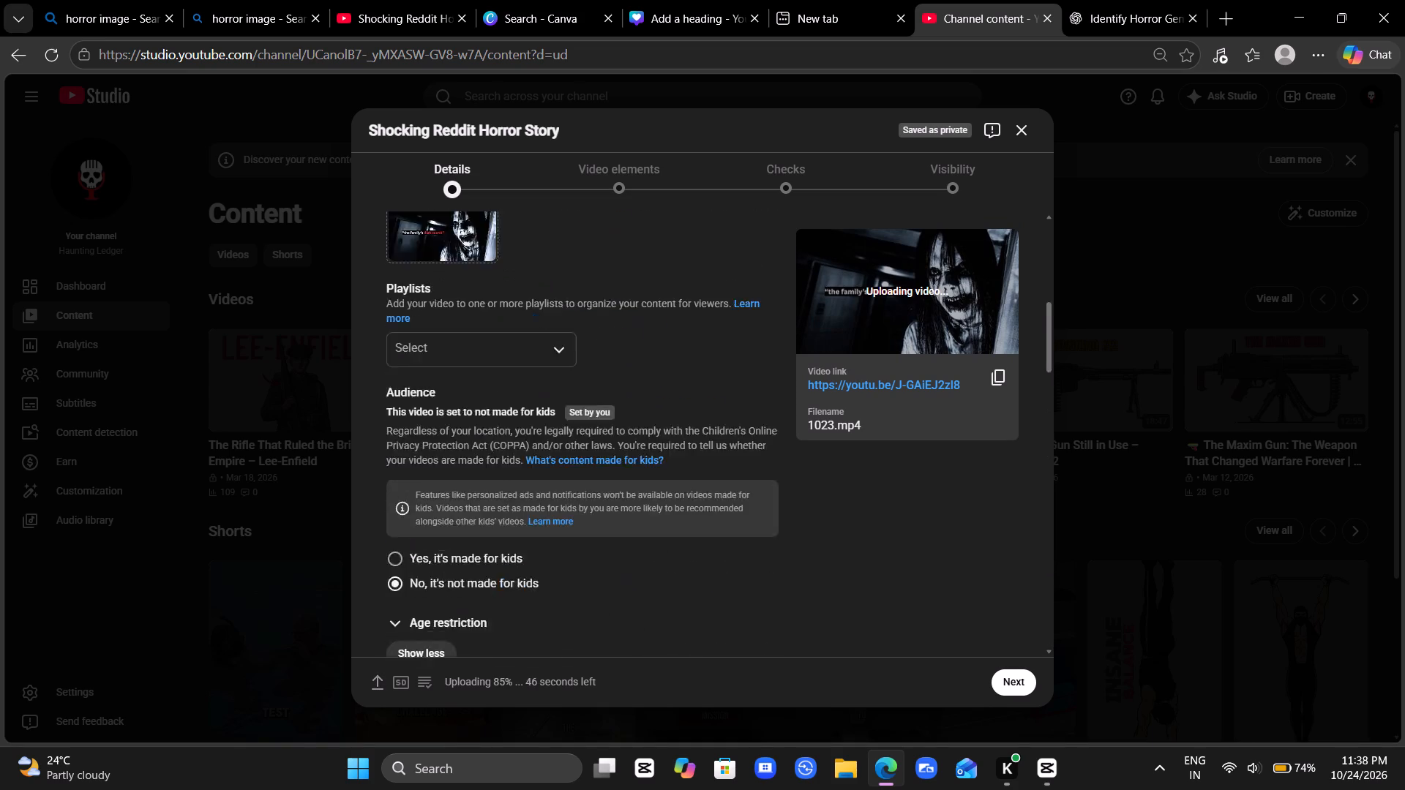
pyautogui.scroll(5, 523, 362)
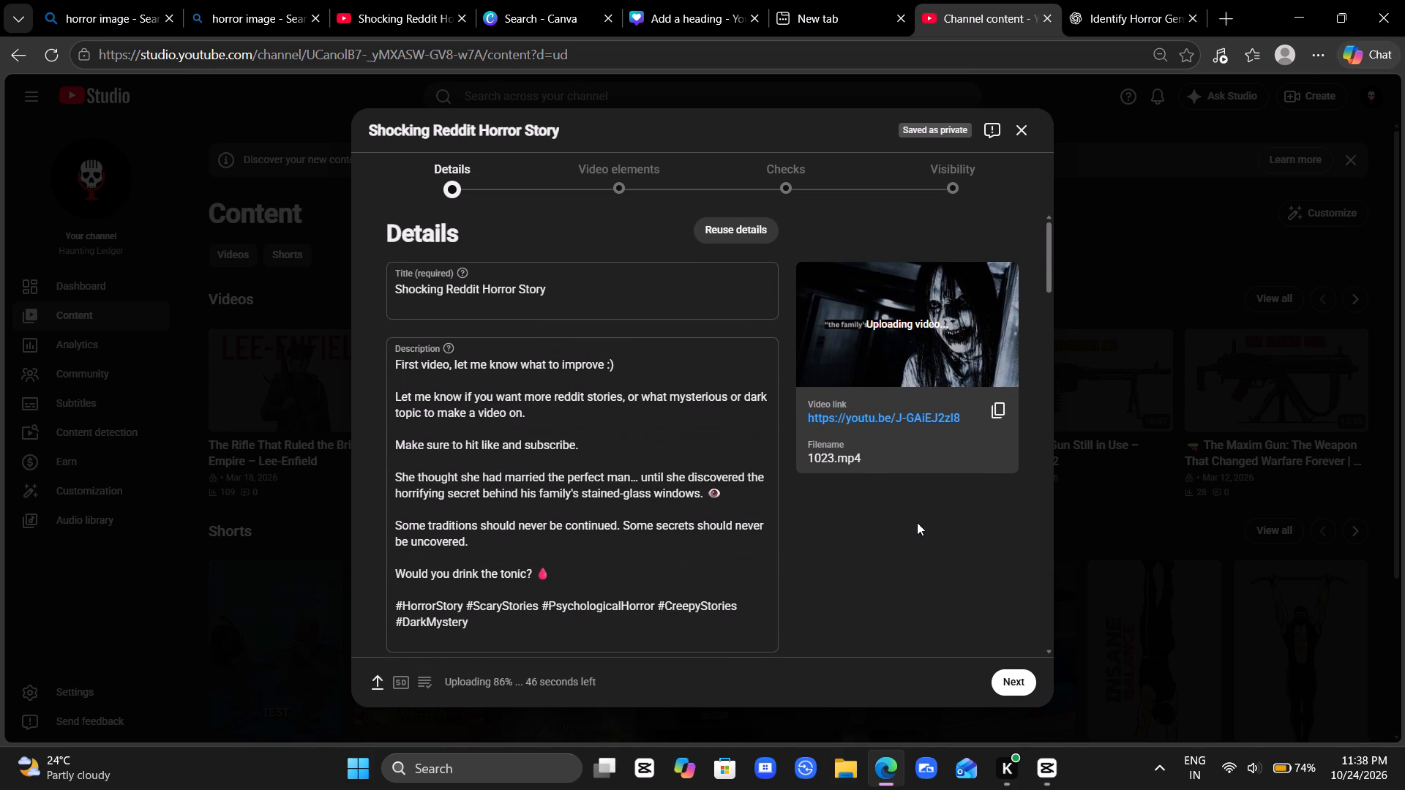
# Proceed past the video elements and checks without additions, save the video with Unlisted visibility, and dismiss the upload notice.
pyautogui.click(1006, 685)
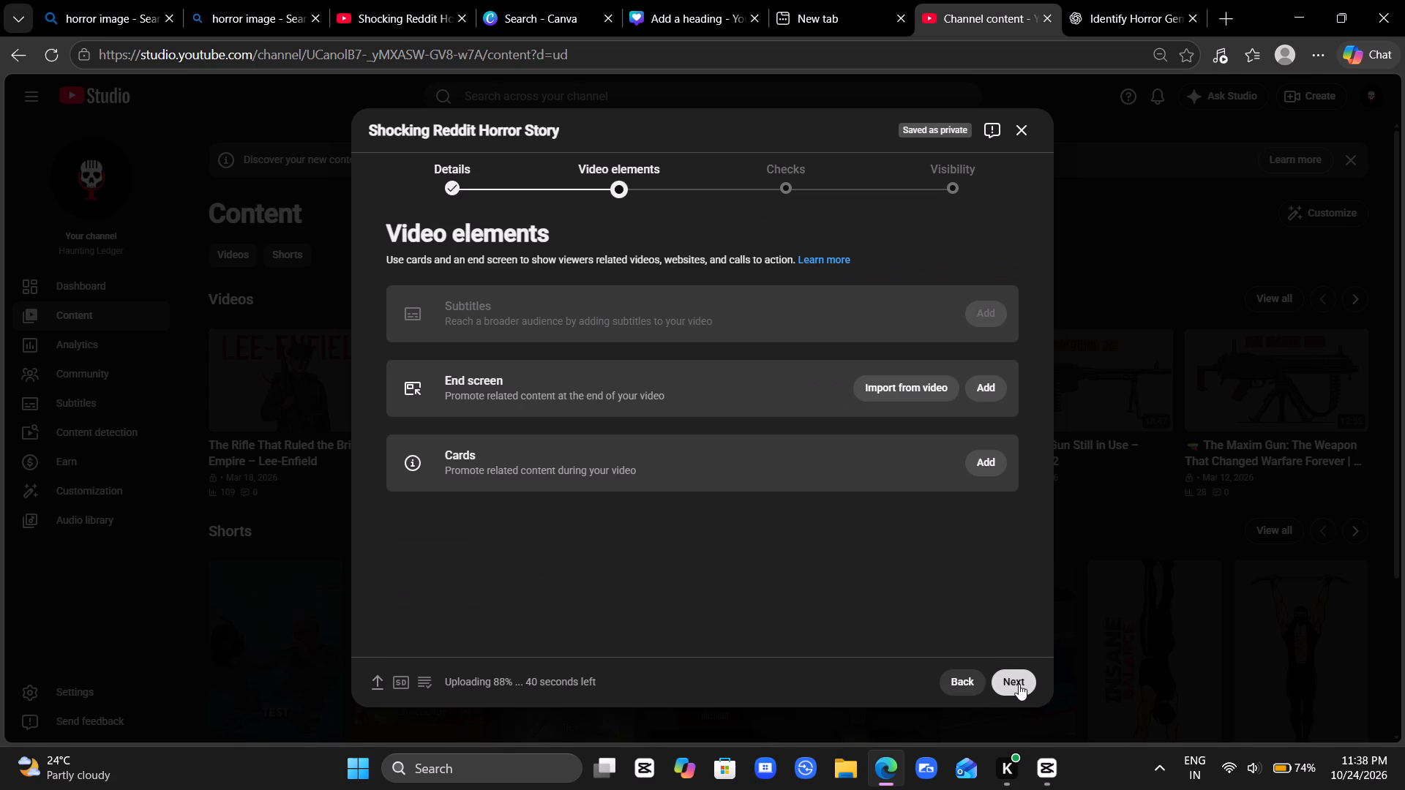
pyautogui.click(1019, 684)
pyautogui.click(1019, 684)
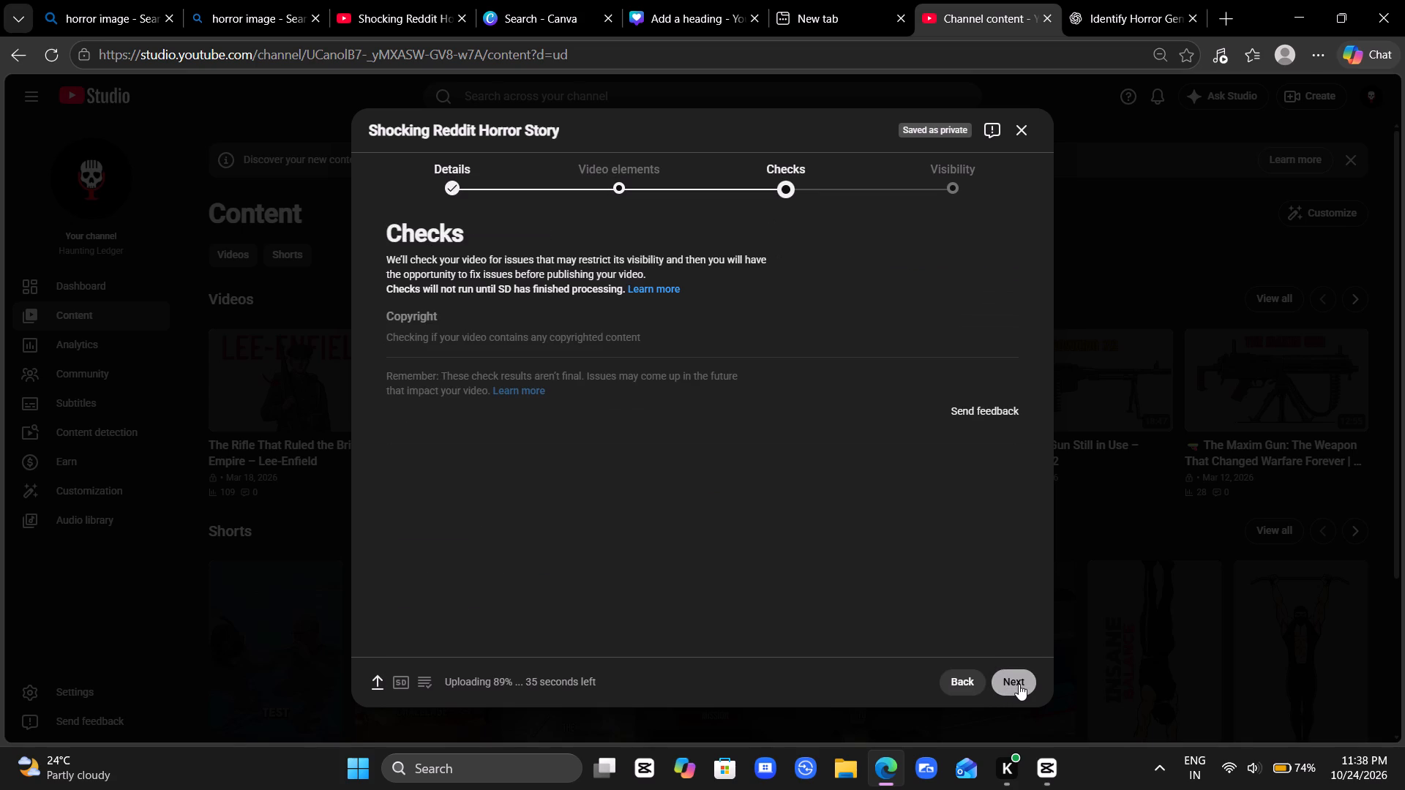
pyautogui.click(438, 379)
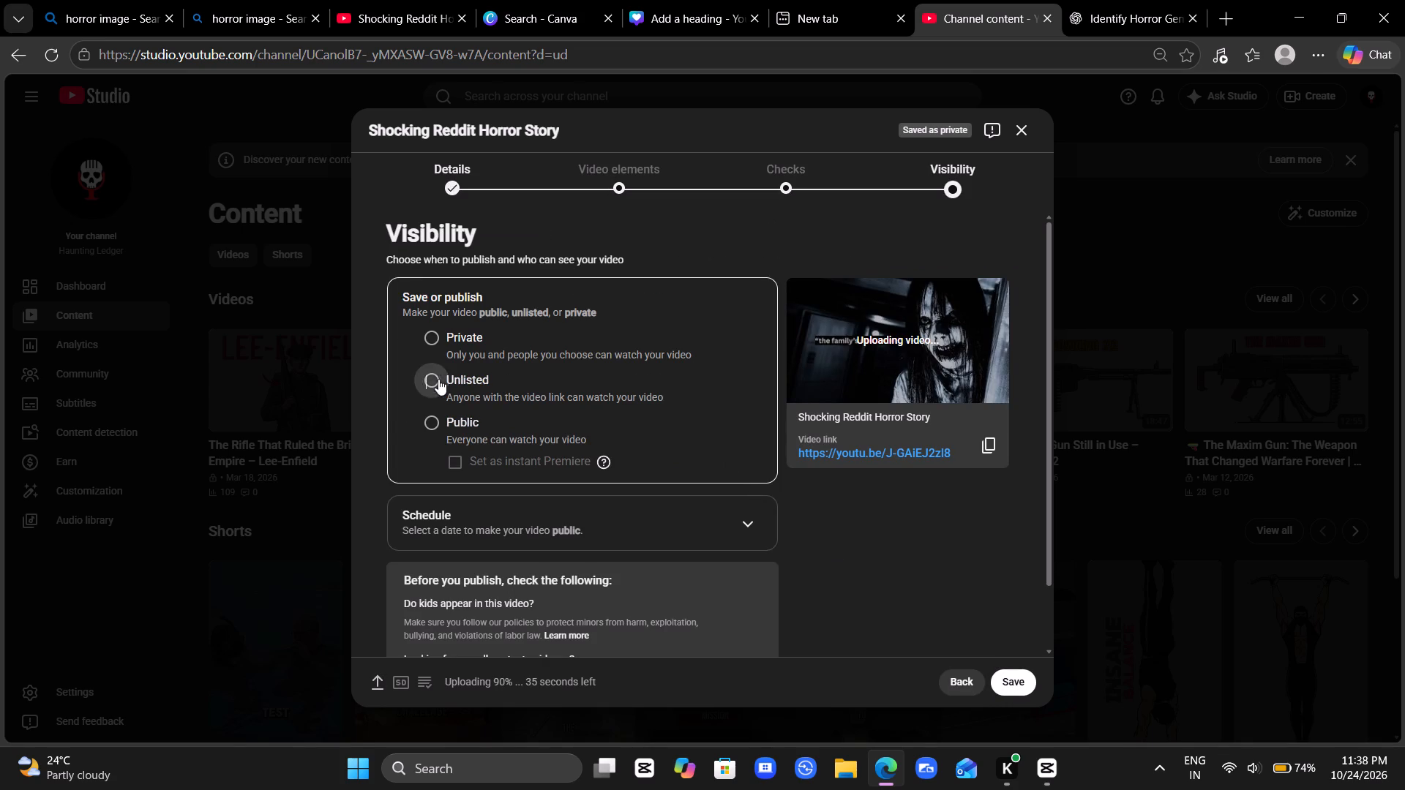
pyautogui.scroll(-5, 638, 515)
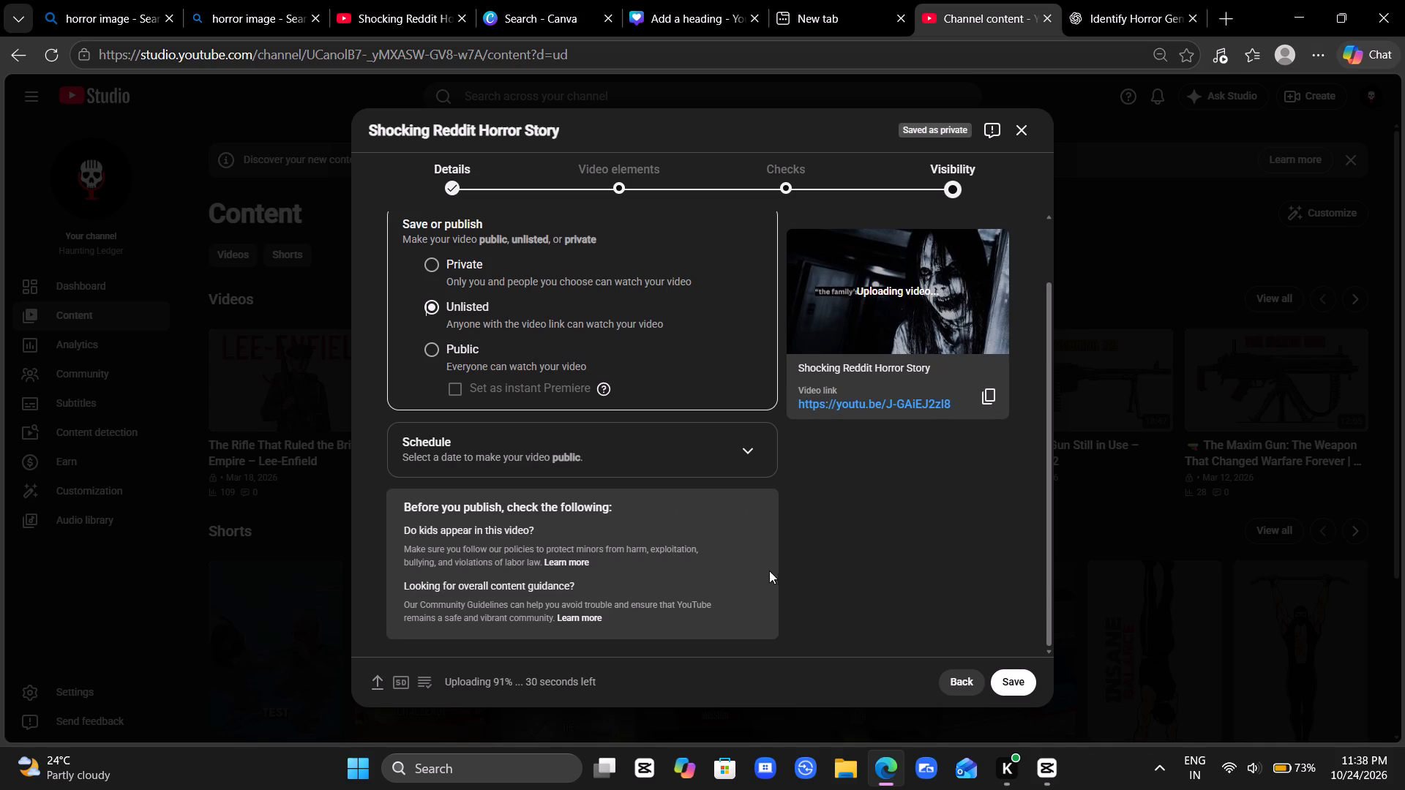
pyautogui.click(1009, 671)
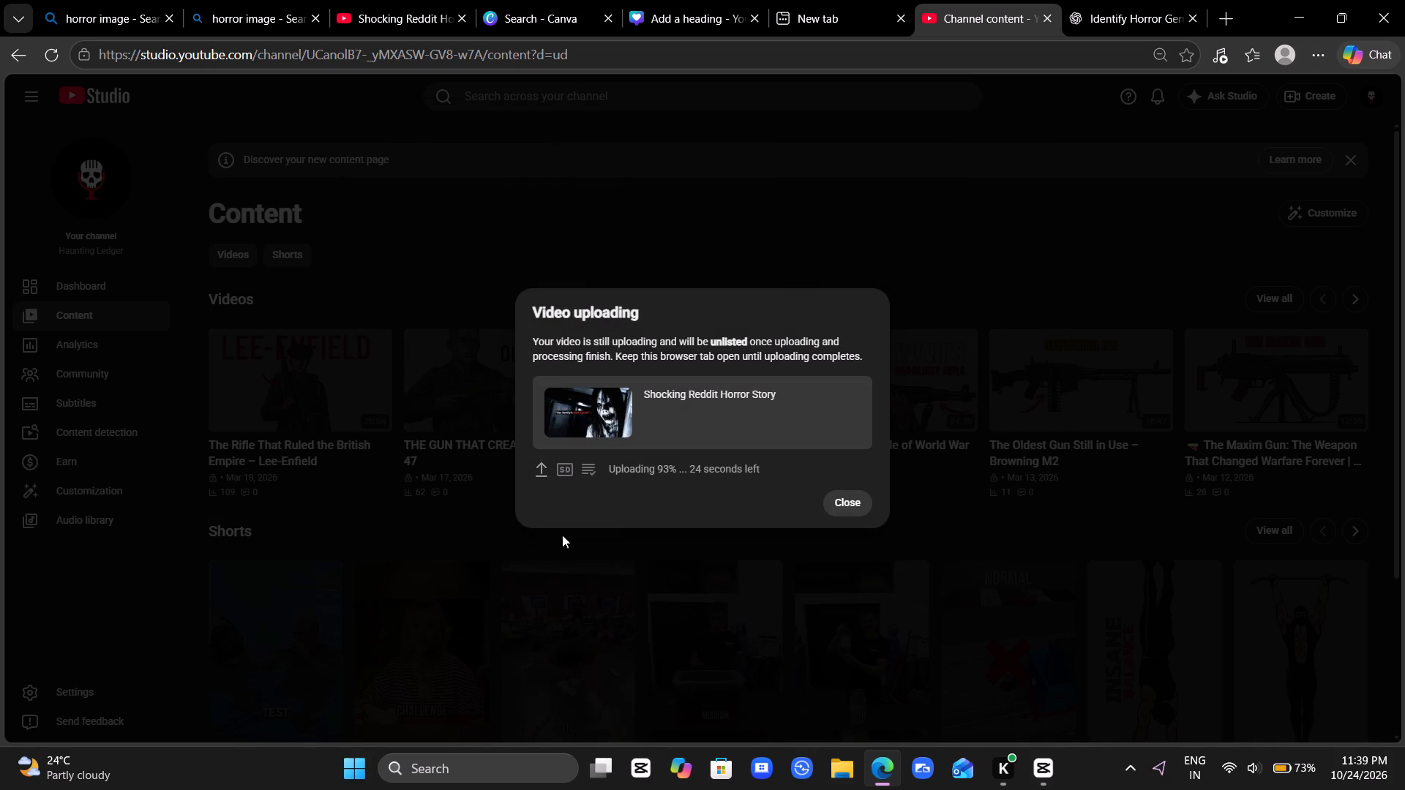
pyautogui.click(833, 508)
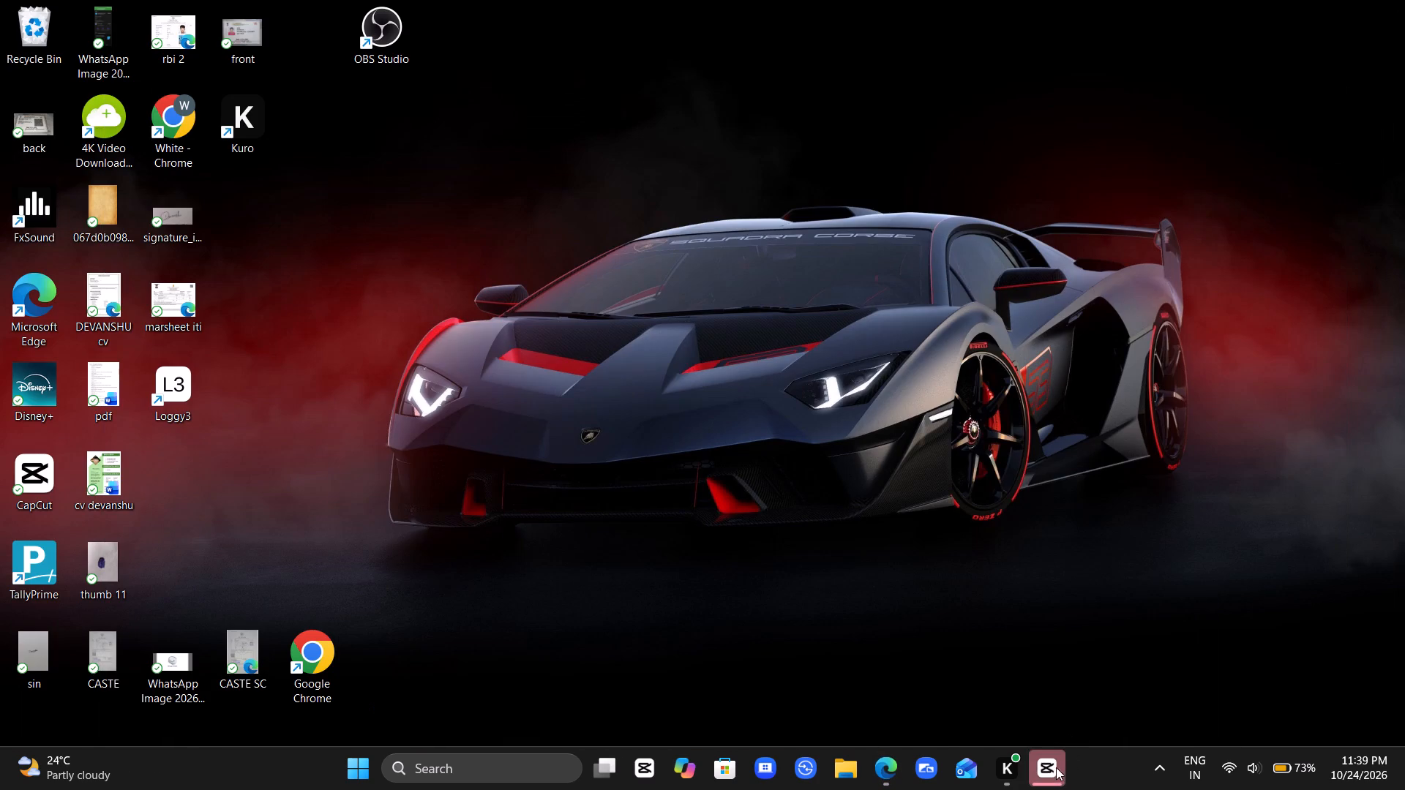
# Switch to CapCut and close the 1023 project window.
pyautogui.click(1050, 770)
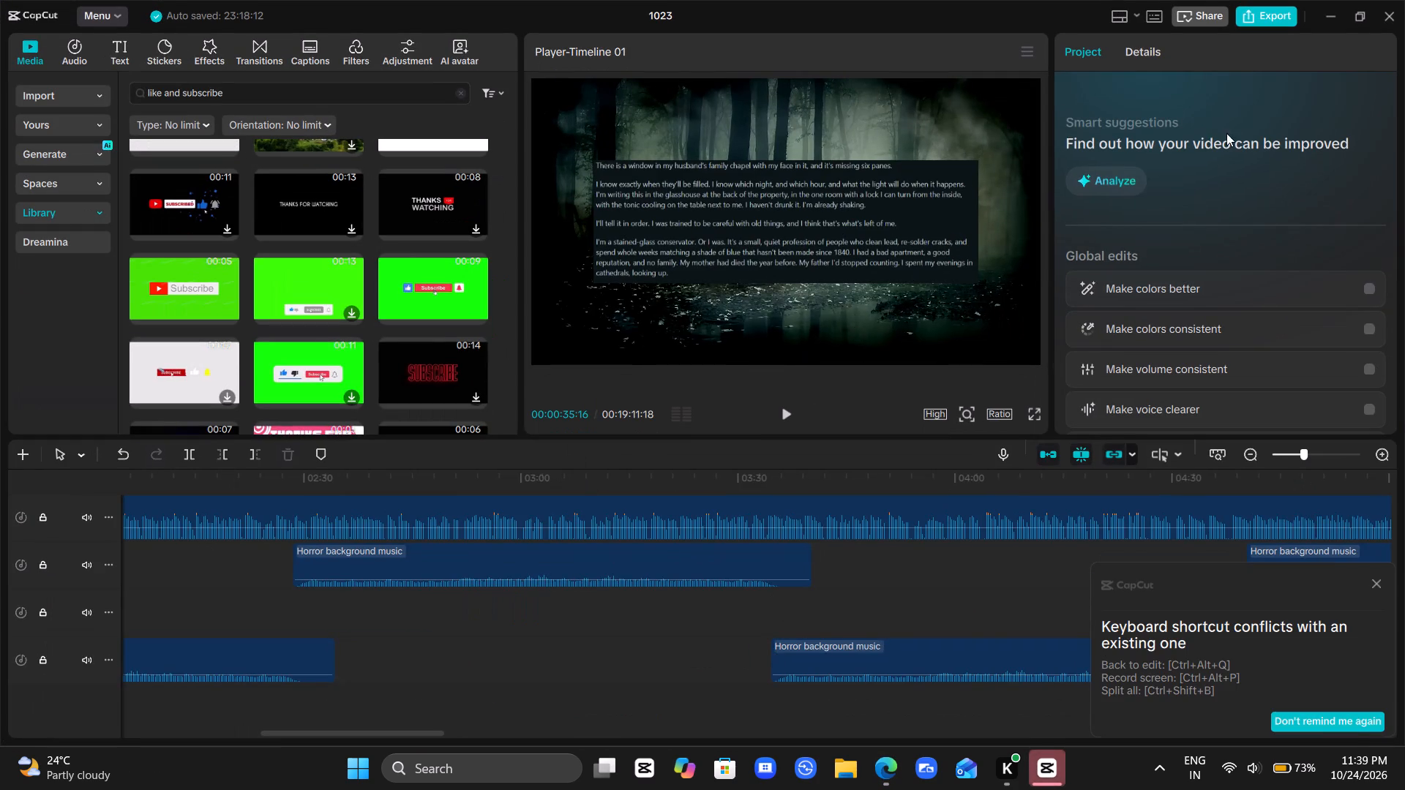
pyautogui.click(1381, 15)
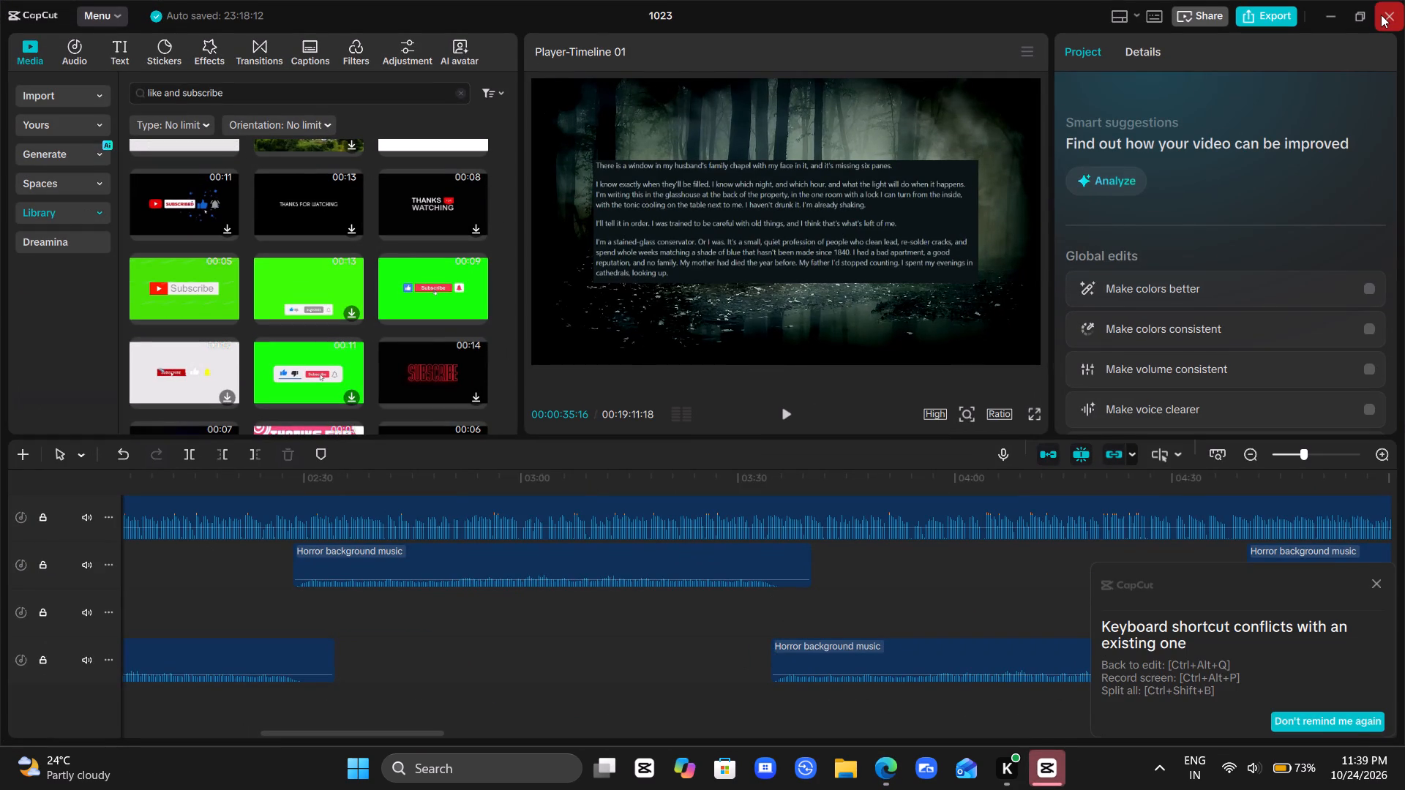
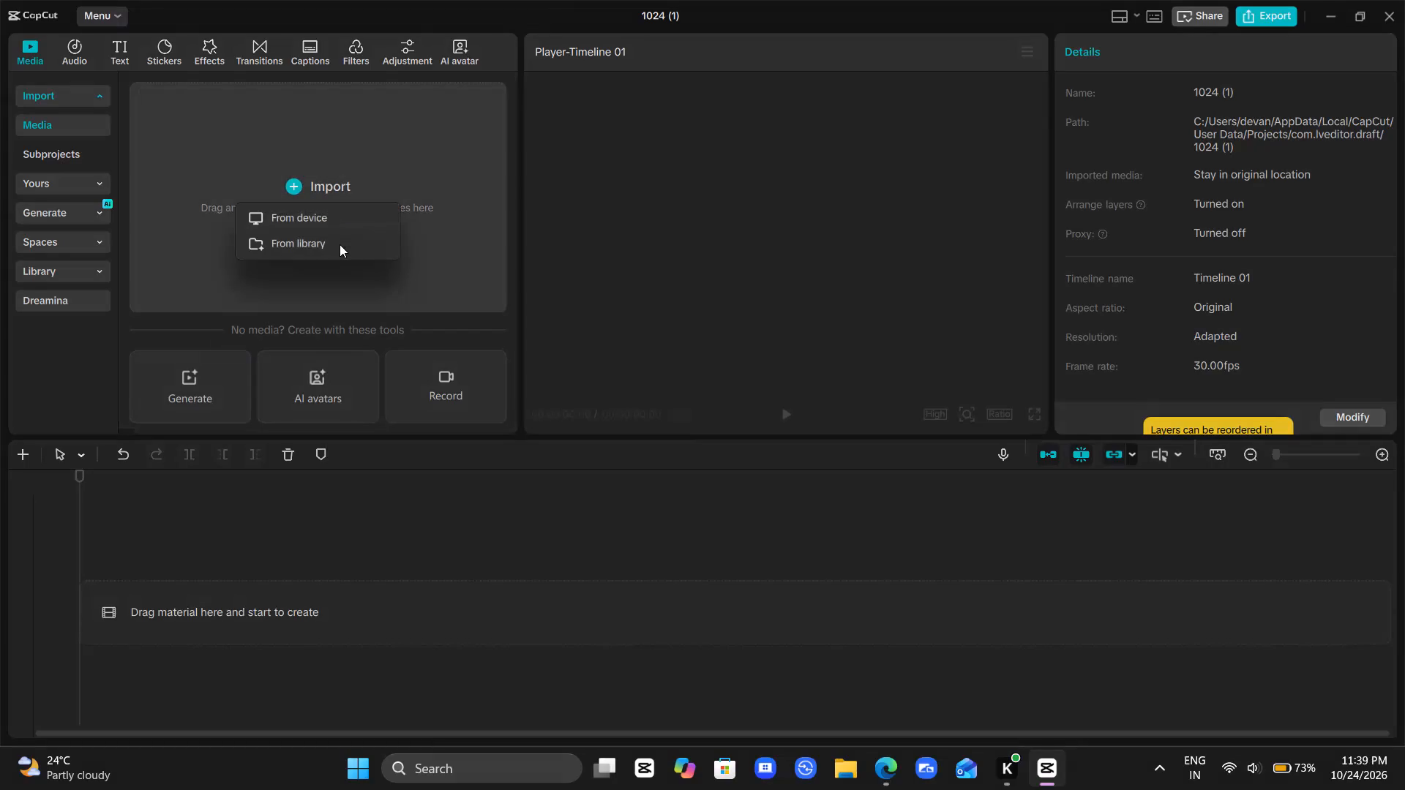
# Browse the Downloads and 4K Video Downloader+ folders for media to import into the 1024 (1) project.
pyautogui.click(307, 221)
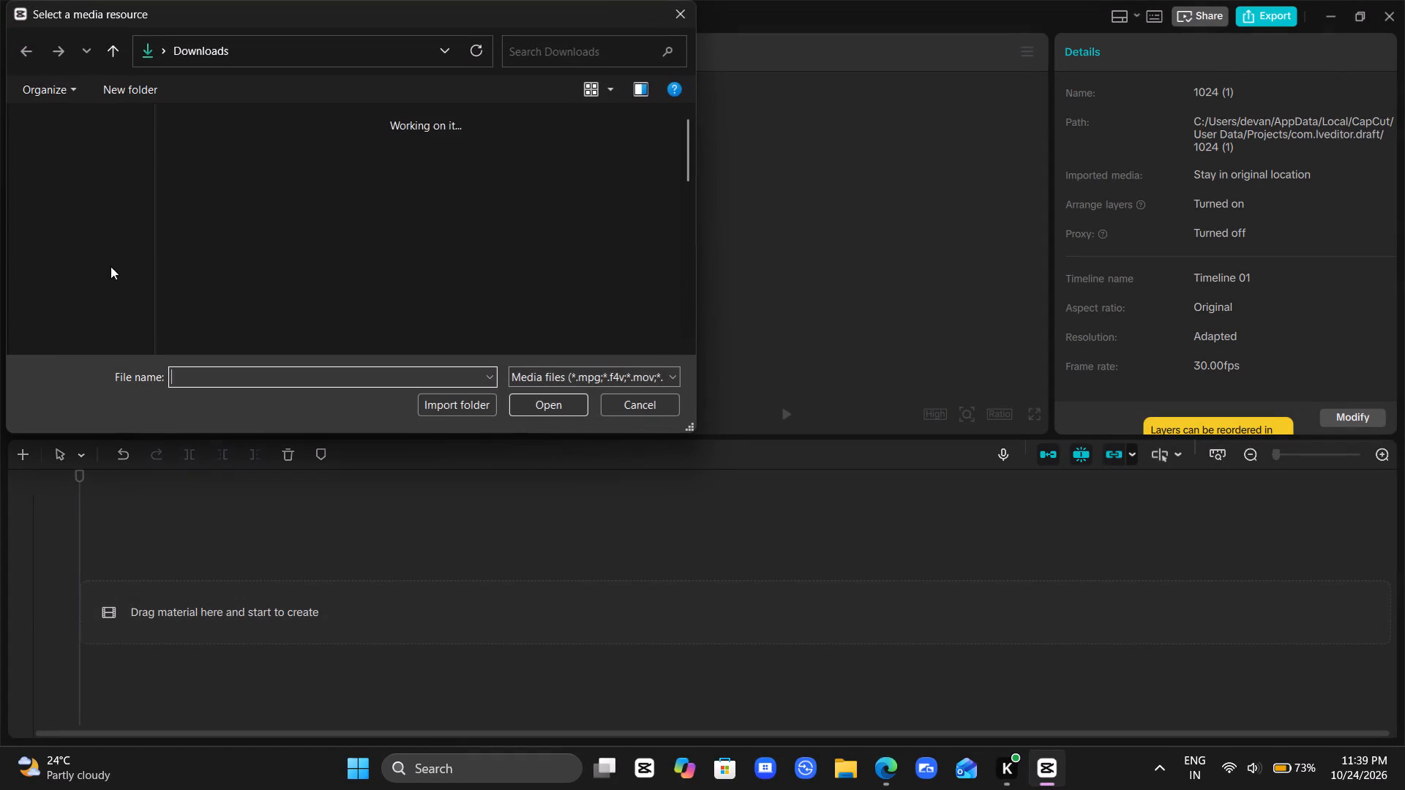
pyautogui.scroll(-1, 56, 320)
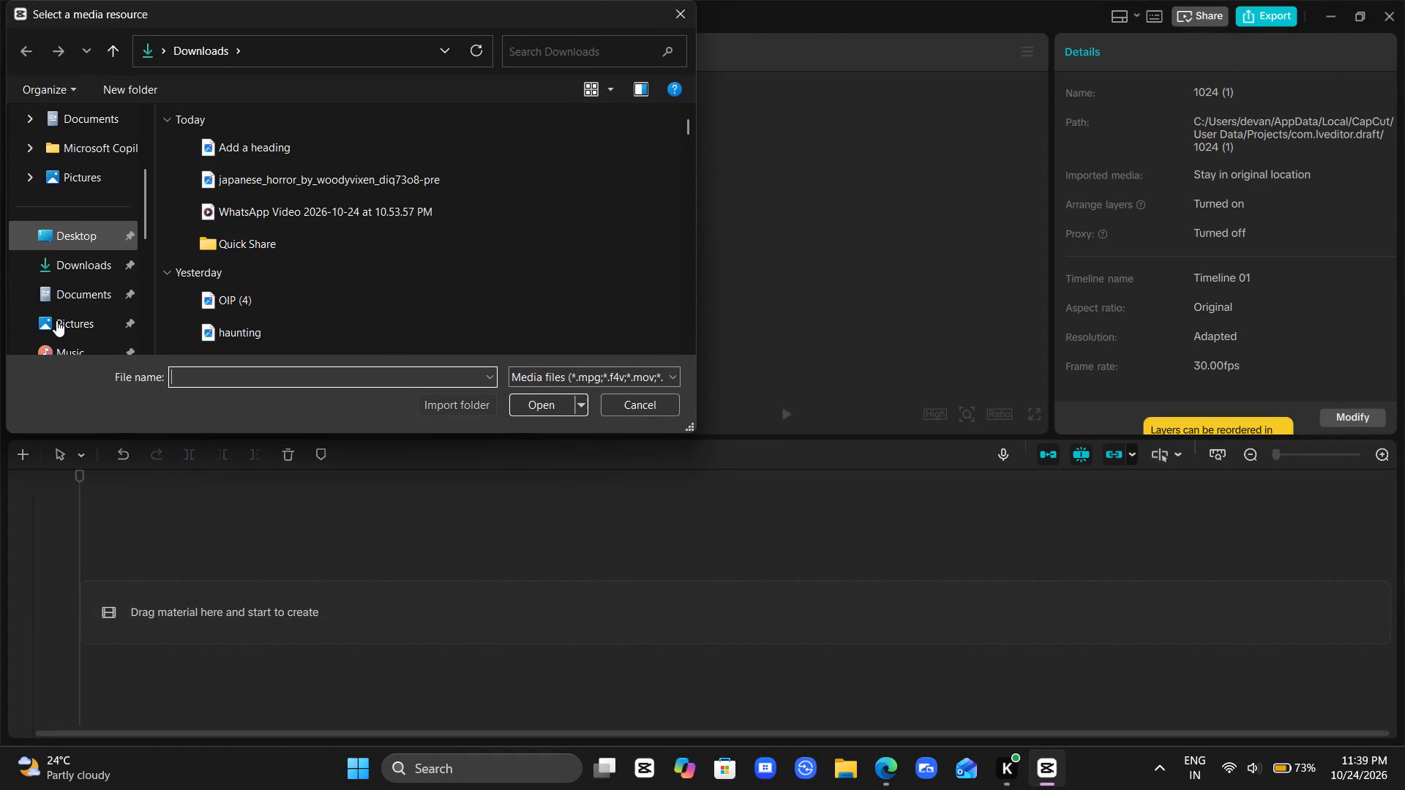
pyautogui.scroll(-1, 56, 320)
pyautogui.click(94, 170)
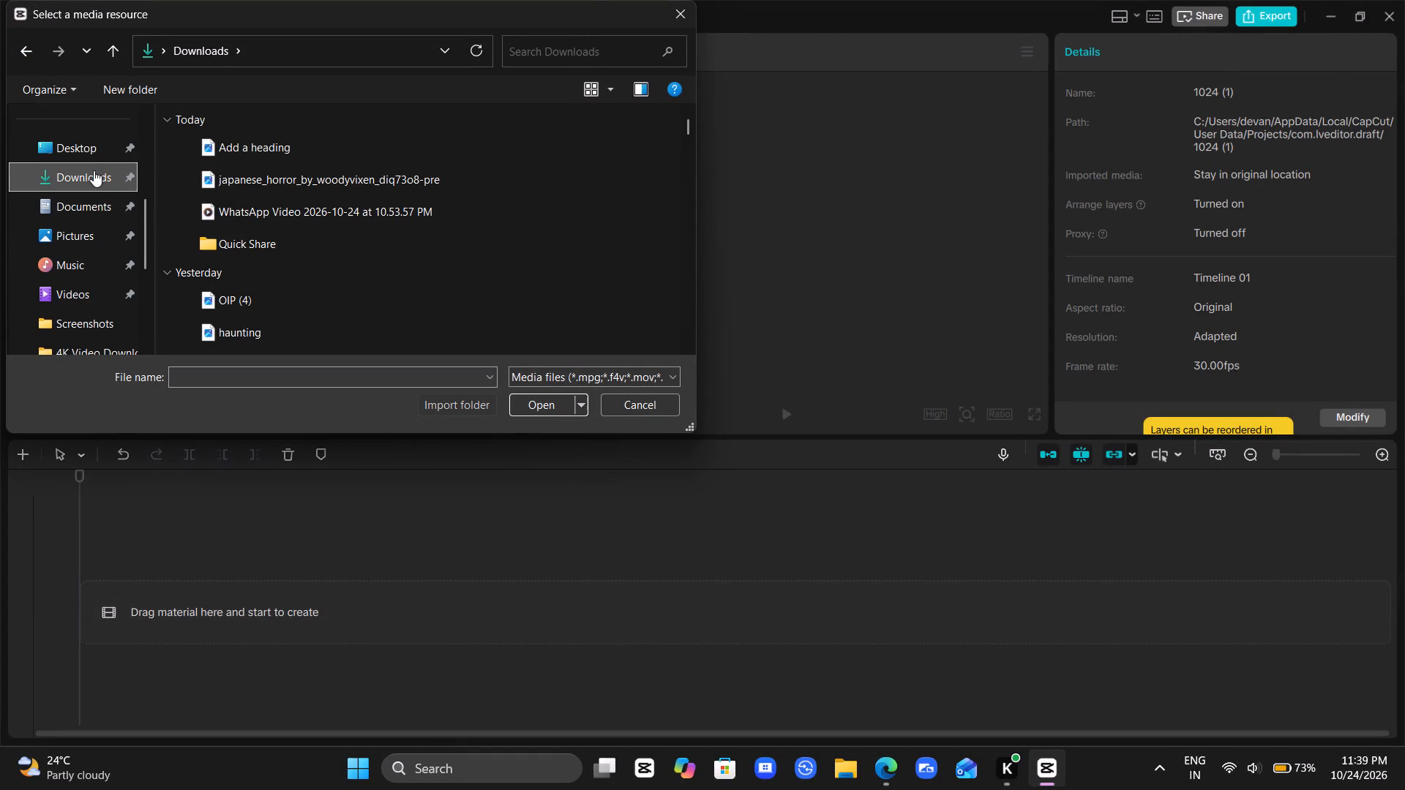
pyautogui.scroll(-1, 78, 270)
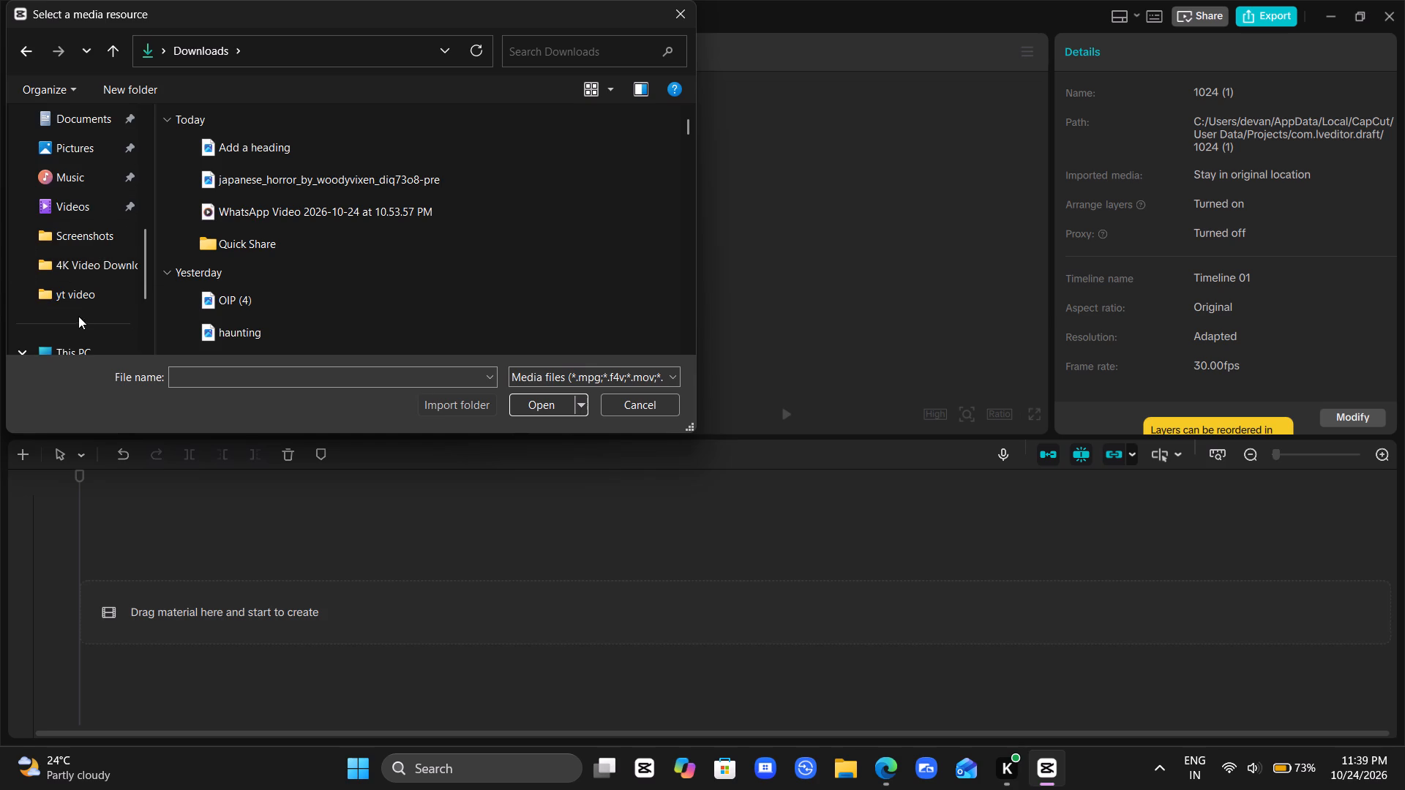
pyautogui.click(96, 267)
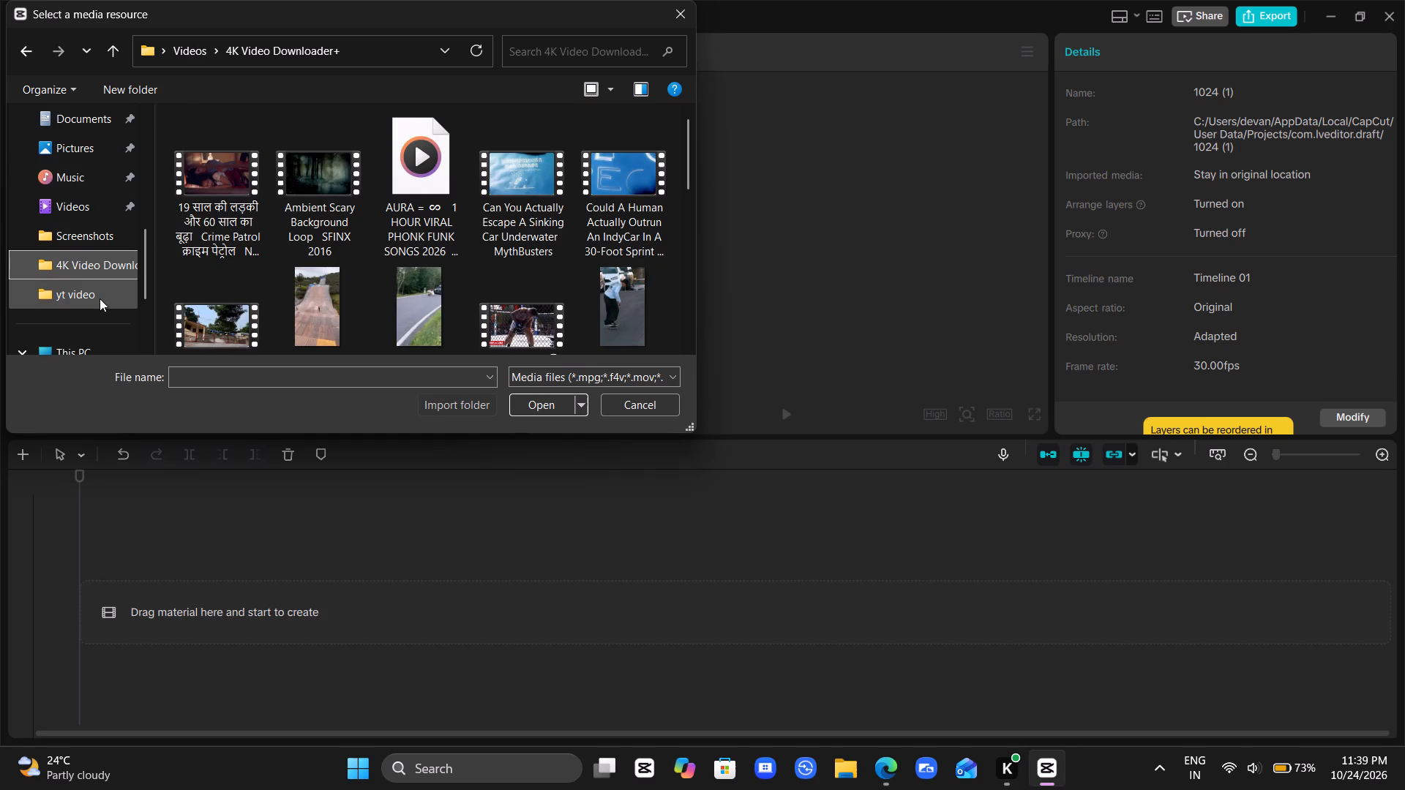
pyautogui.scroll(1, 97, 187)
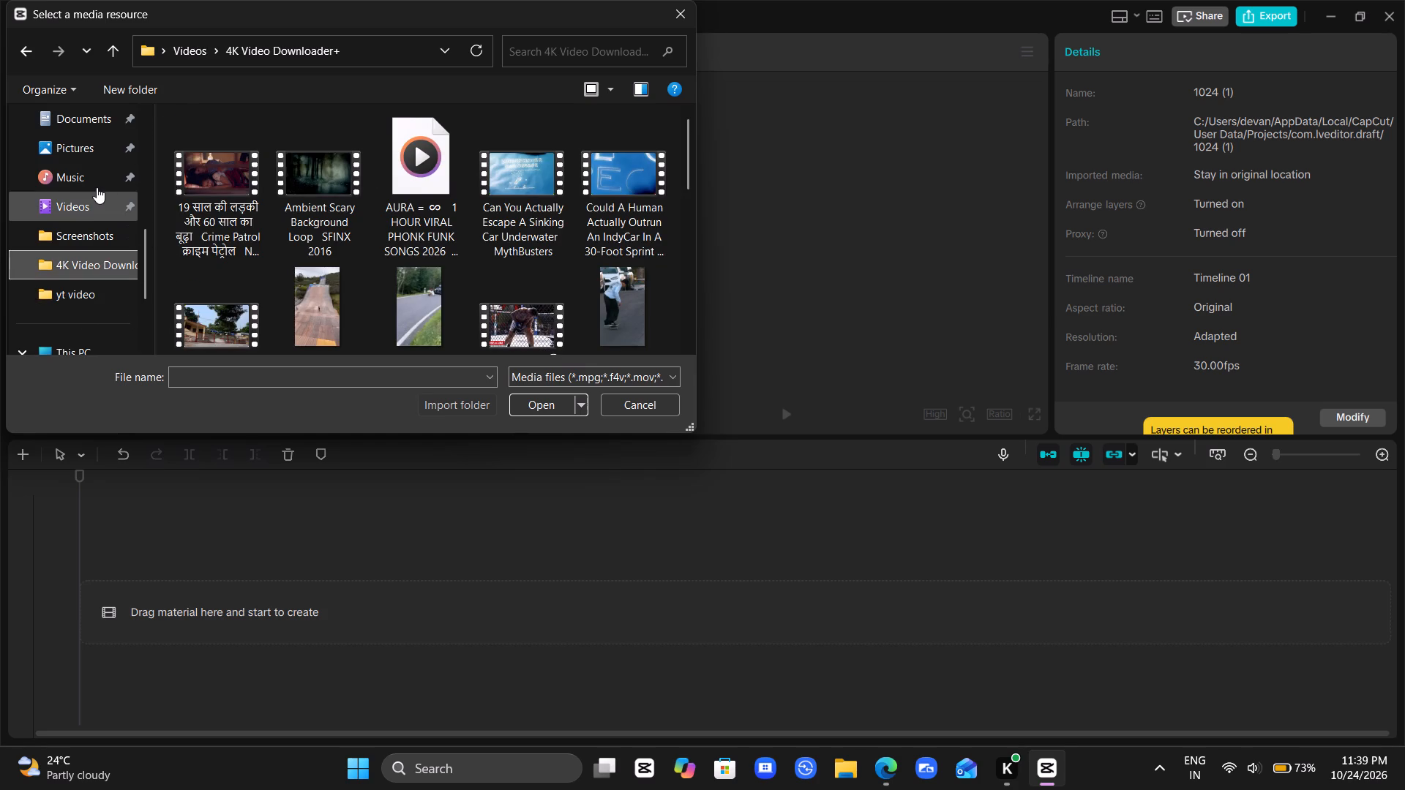
pyautogui.scroll(2, 97, 187)
pyautogui.scroll(-1, 97, 187)
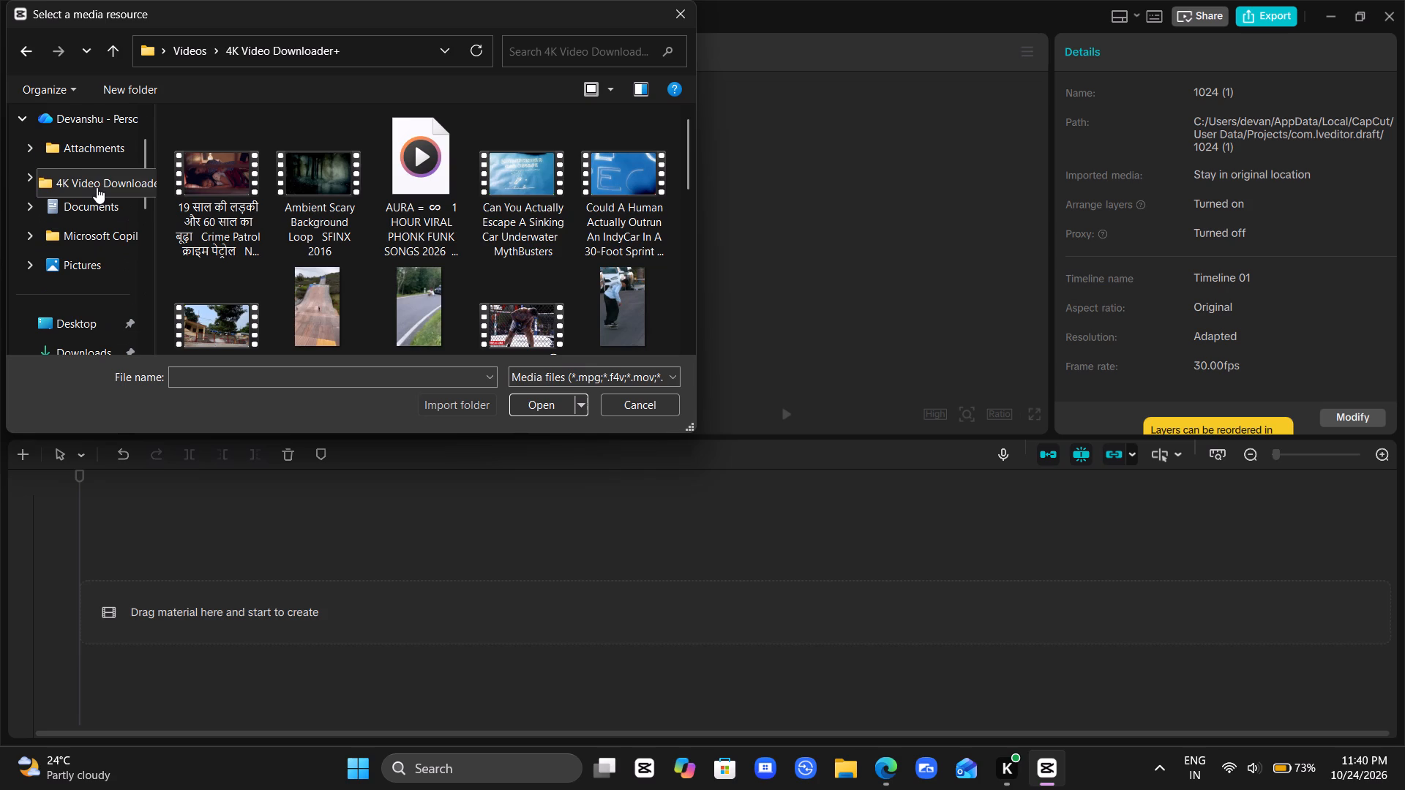
pyautogui.scroll(-2, 97, 187)
pyautogui.click(91, 331)
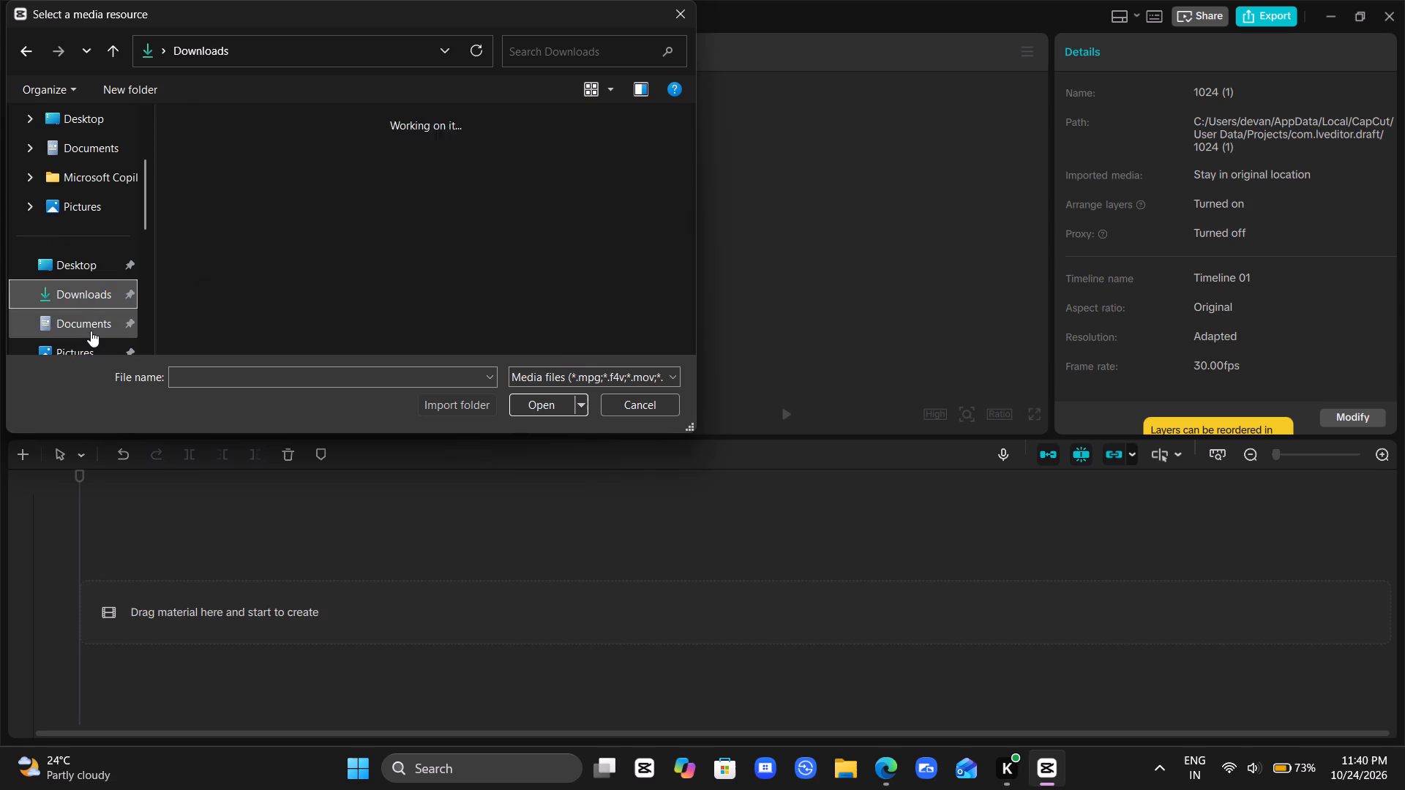
# Switch to File Explorer, look through the Downloads folder for source footage, and preview the SnapReels gym sparring clip from earlier this month.
pyautogui.click(838, 758)
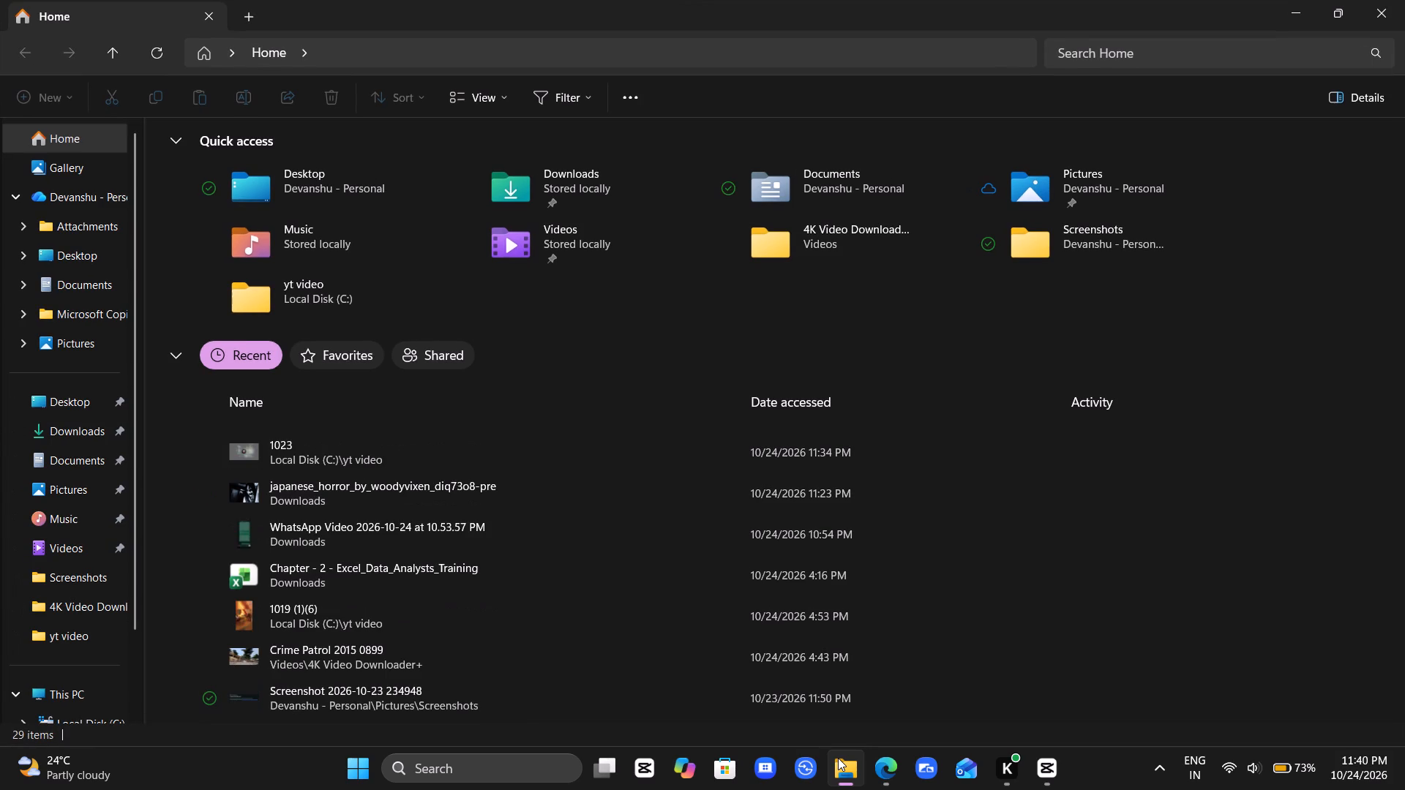
pyautogui.click(82, 434)
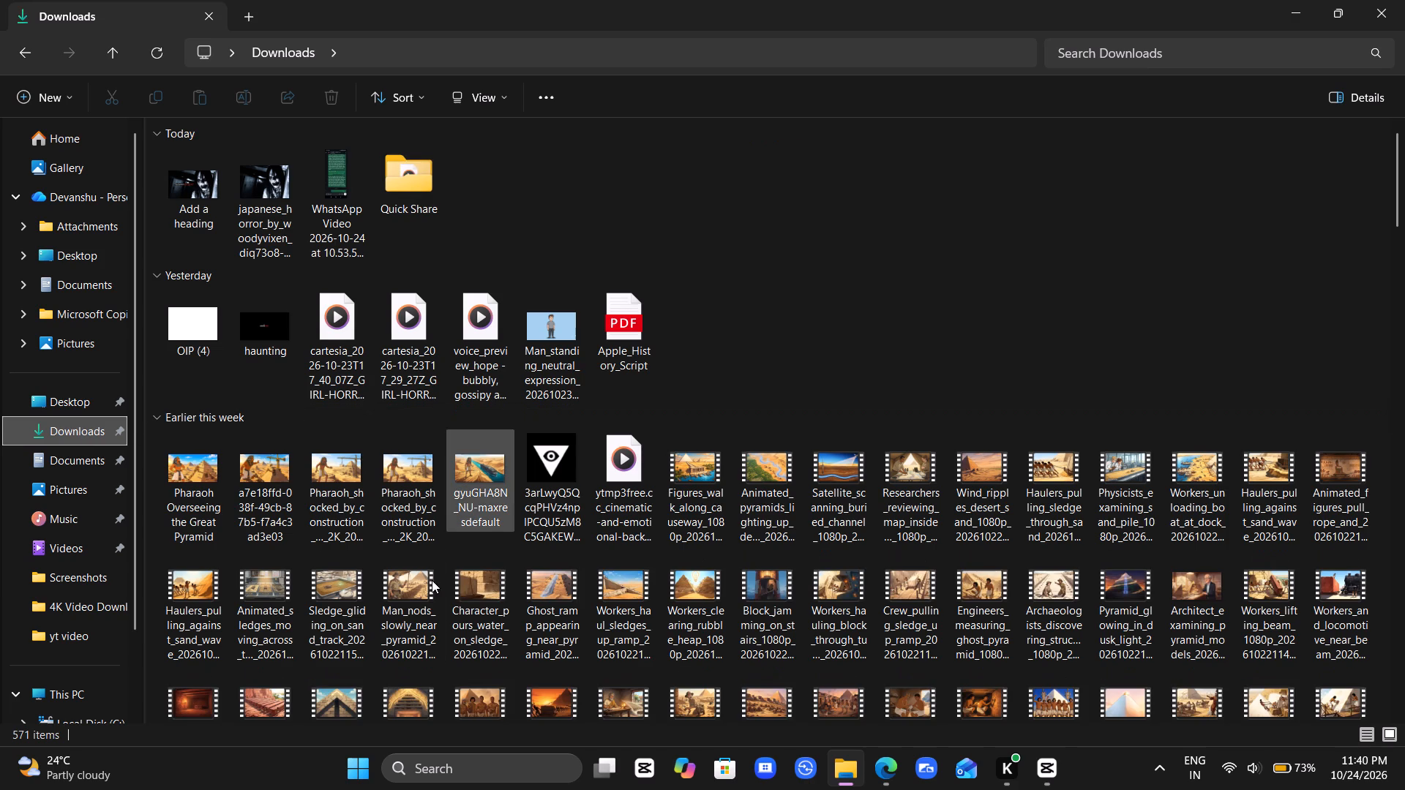
pyautogui.scroll(-2, 575, 502)
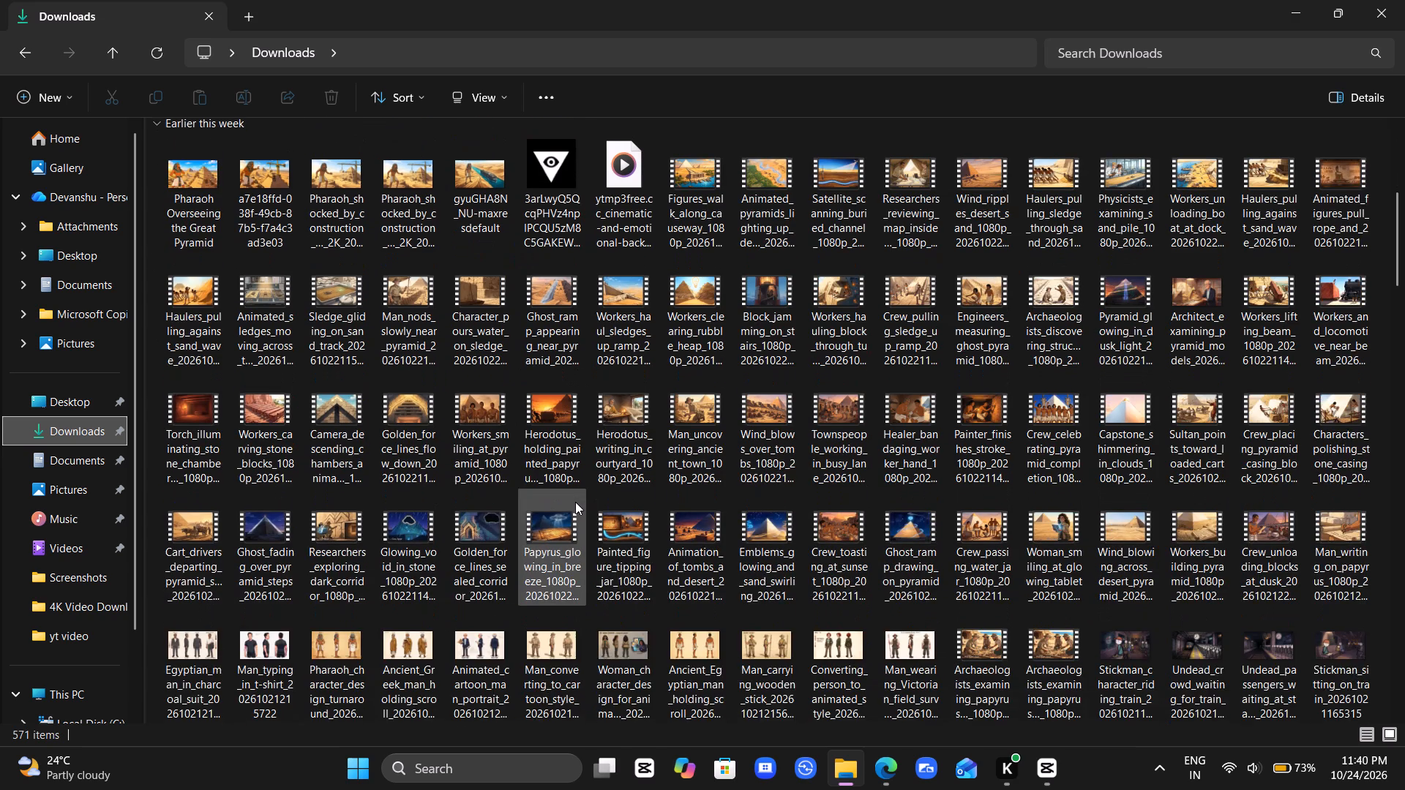
pyautogui.scroll(-3, 575, 502)
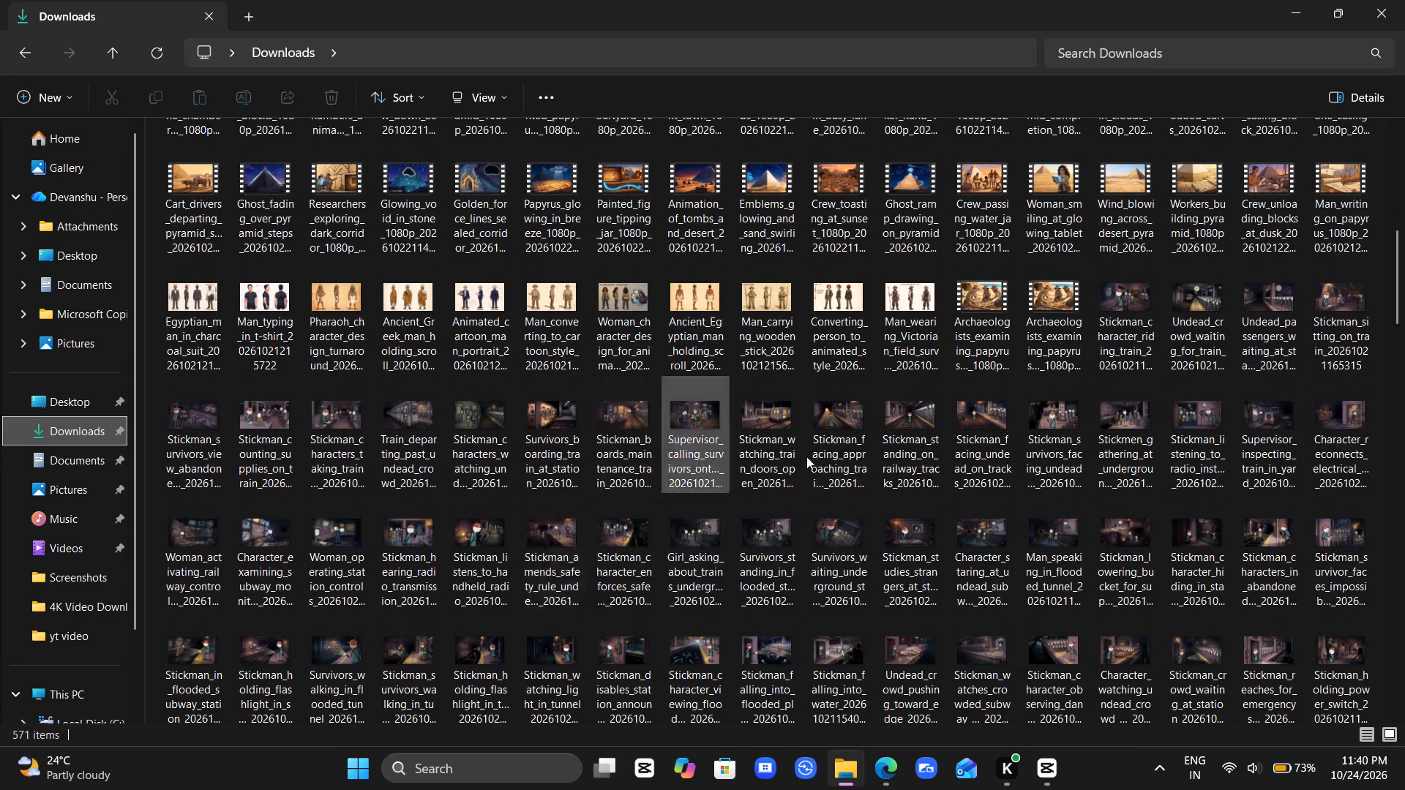
pyautogui.scroll(-4, 609, 548)
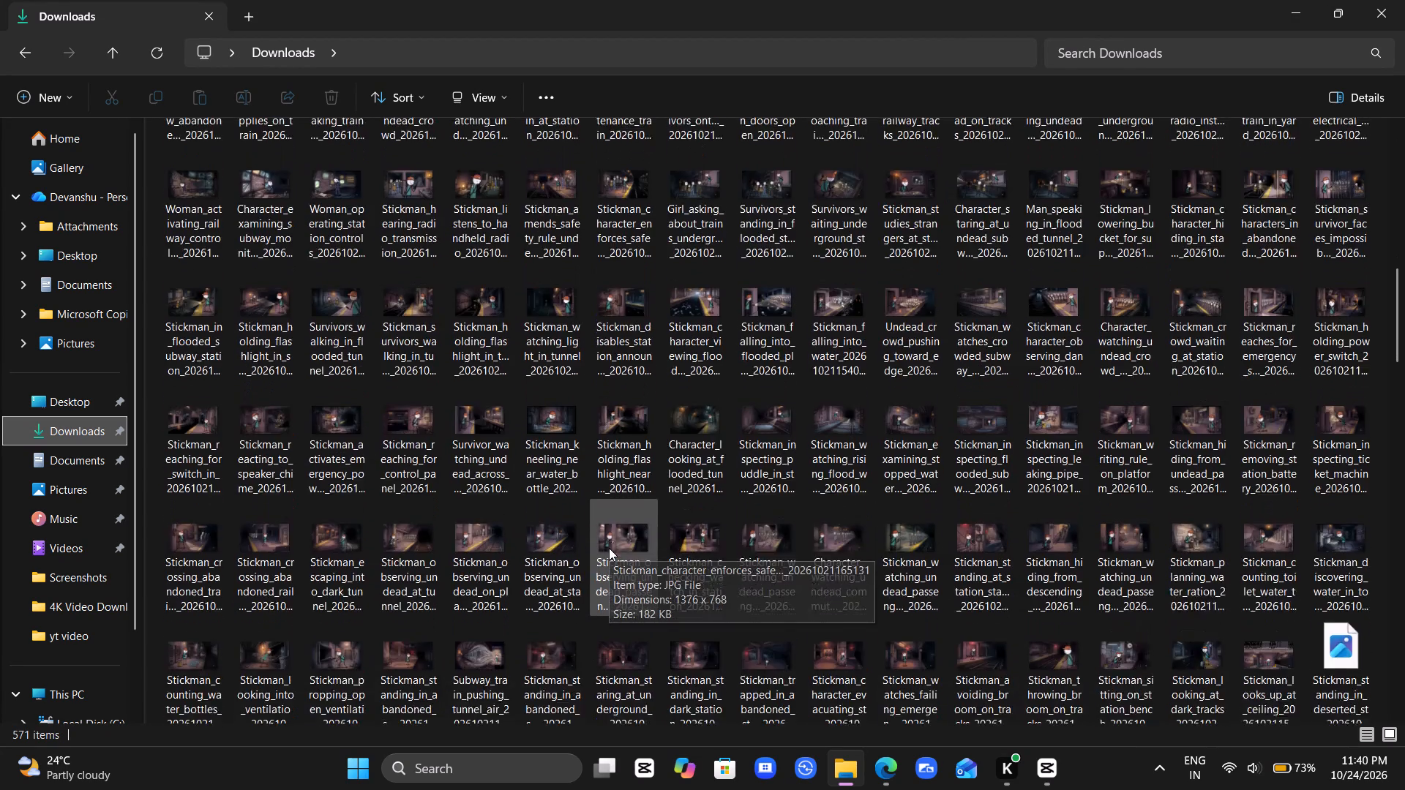
pyautogui.scroll(-2, 609, 548)
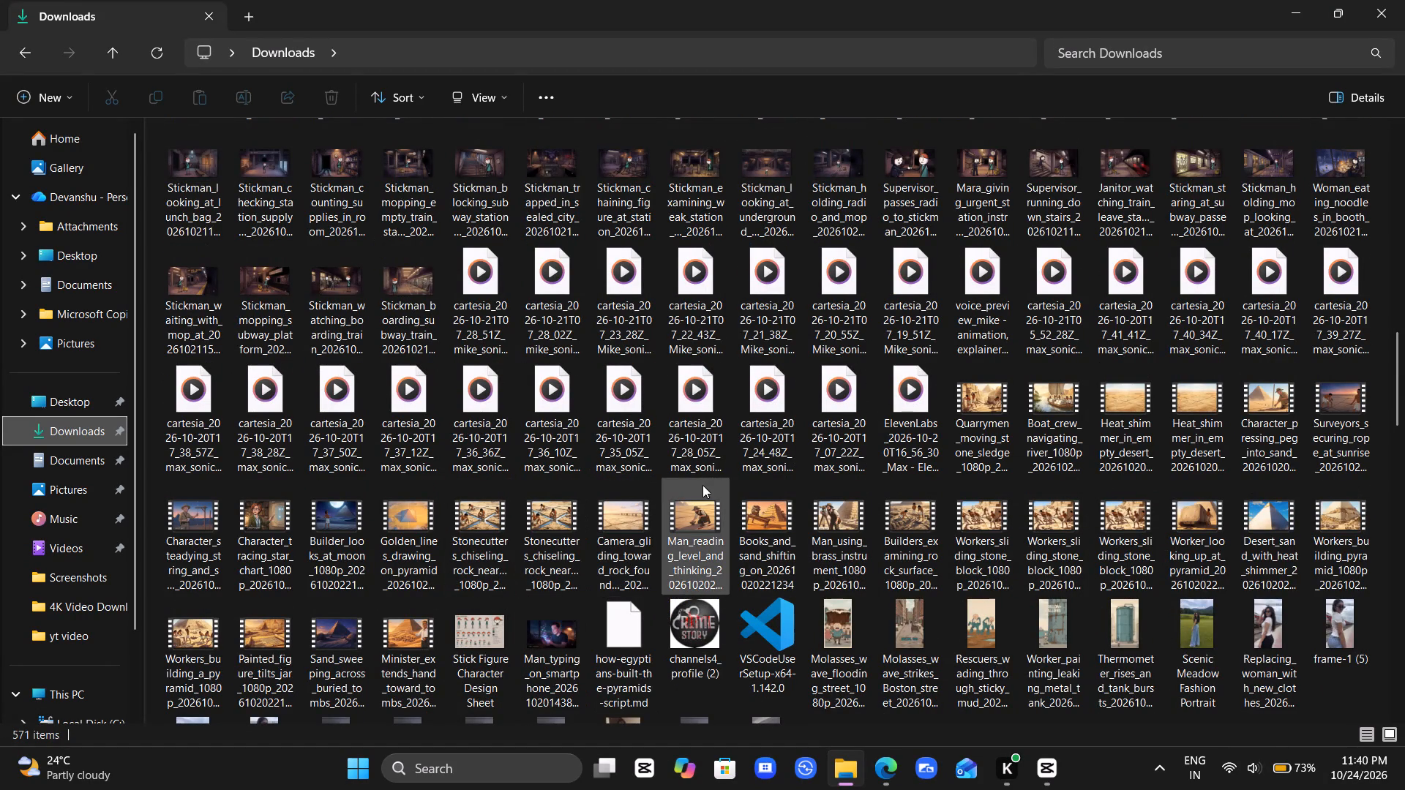
pyautogui.scroll(-2, 702, 485)
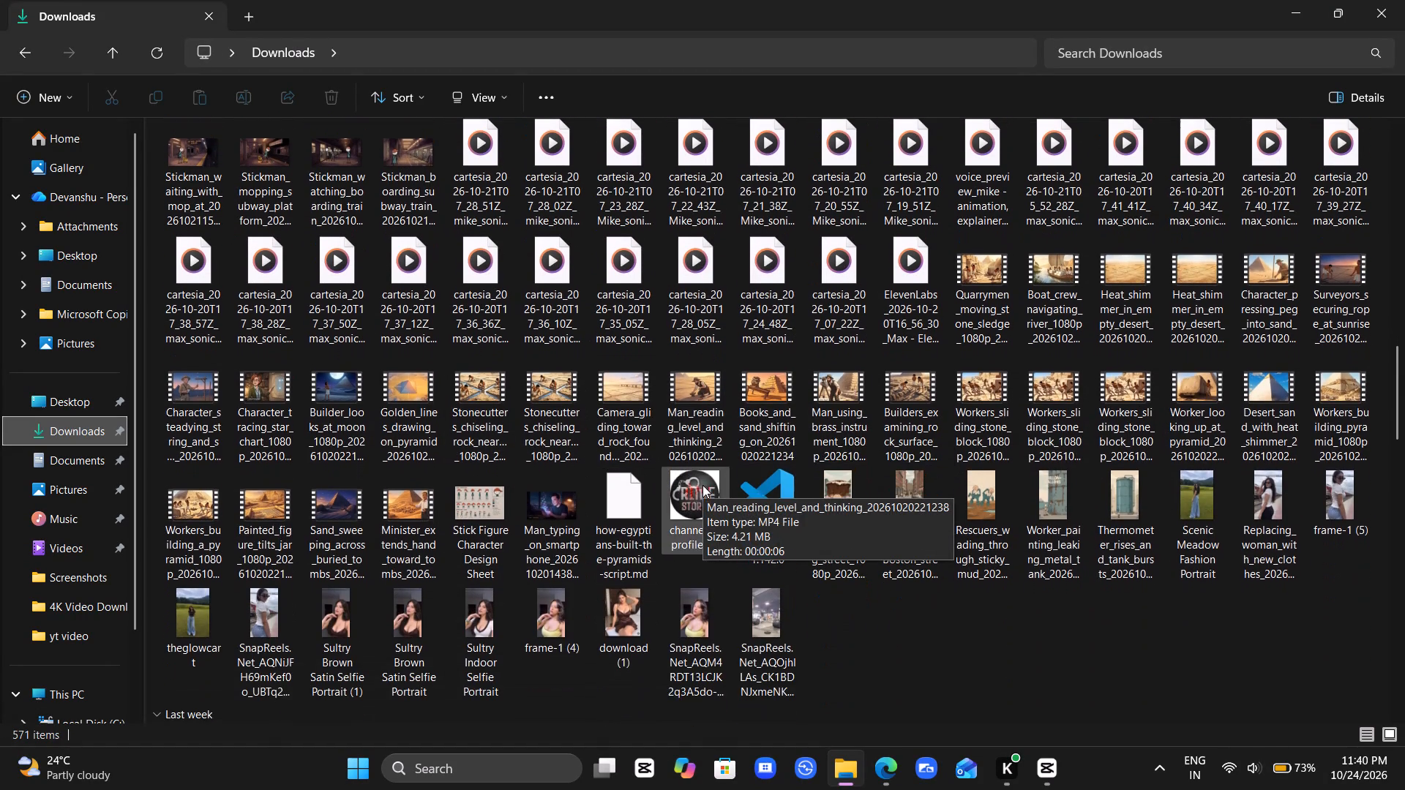
pyautogui.scroll(-1, 936, 661)
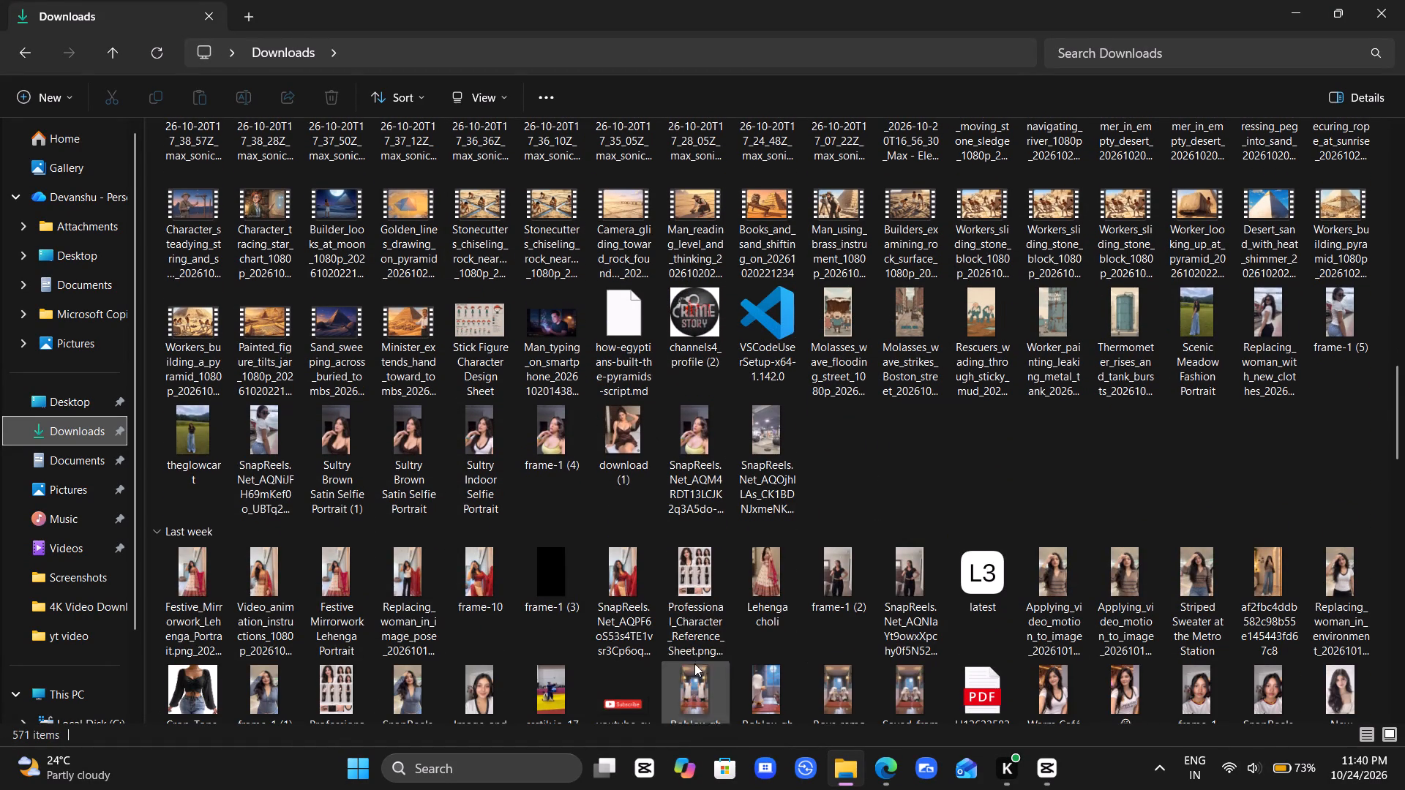
pyautogui.scroll(-1, 662, 658)
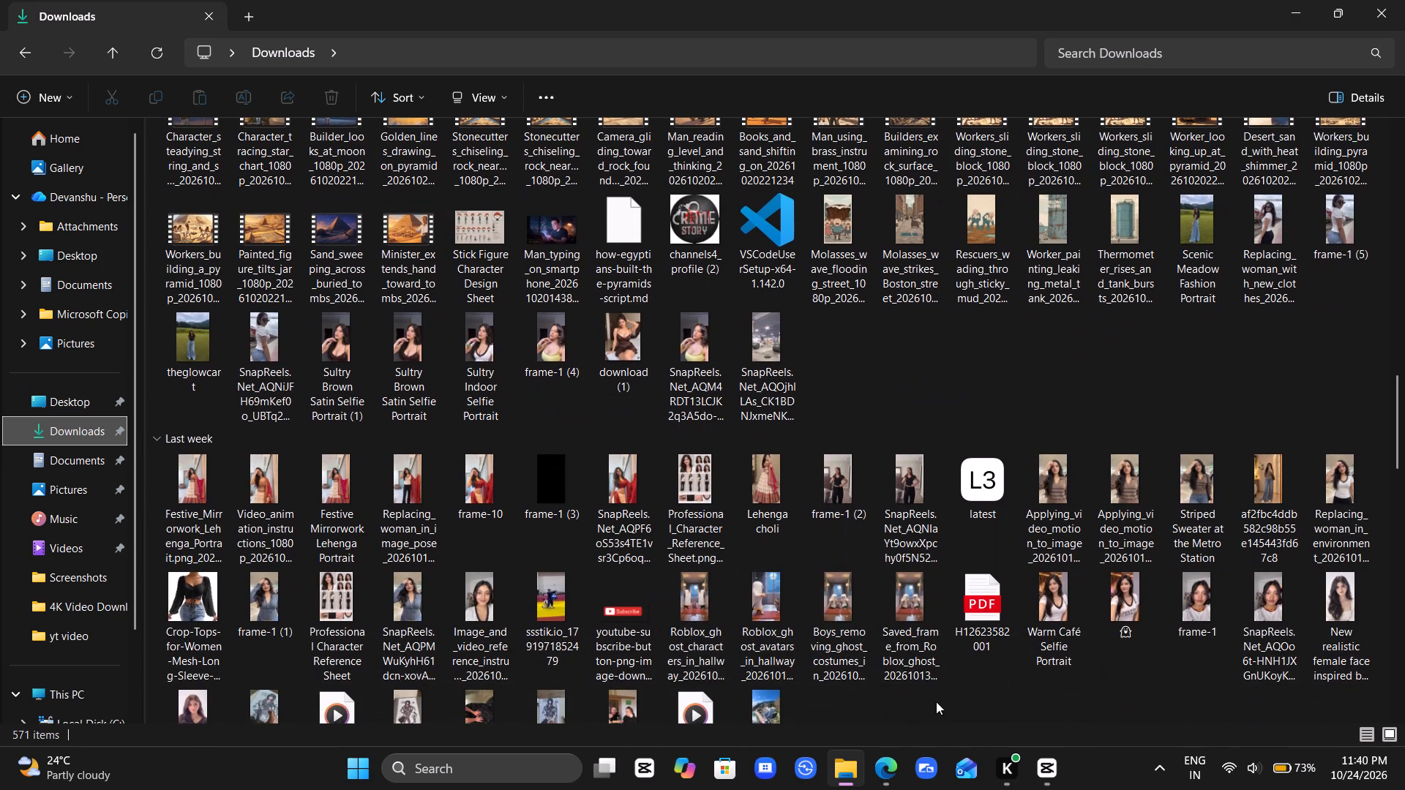
pyautogui.scroll(-1, 959, 697)
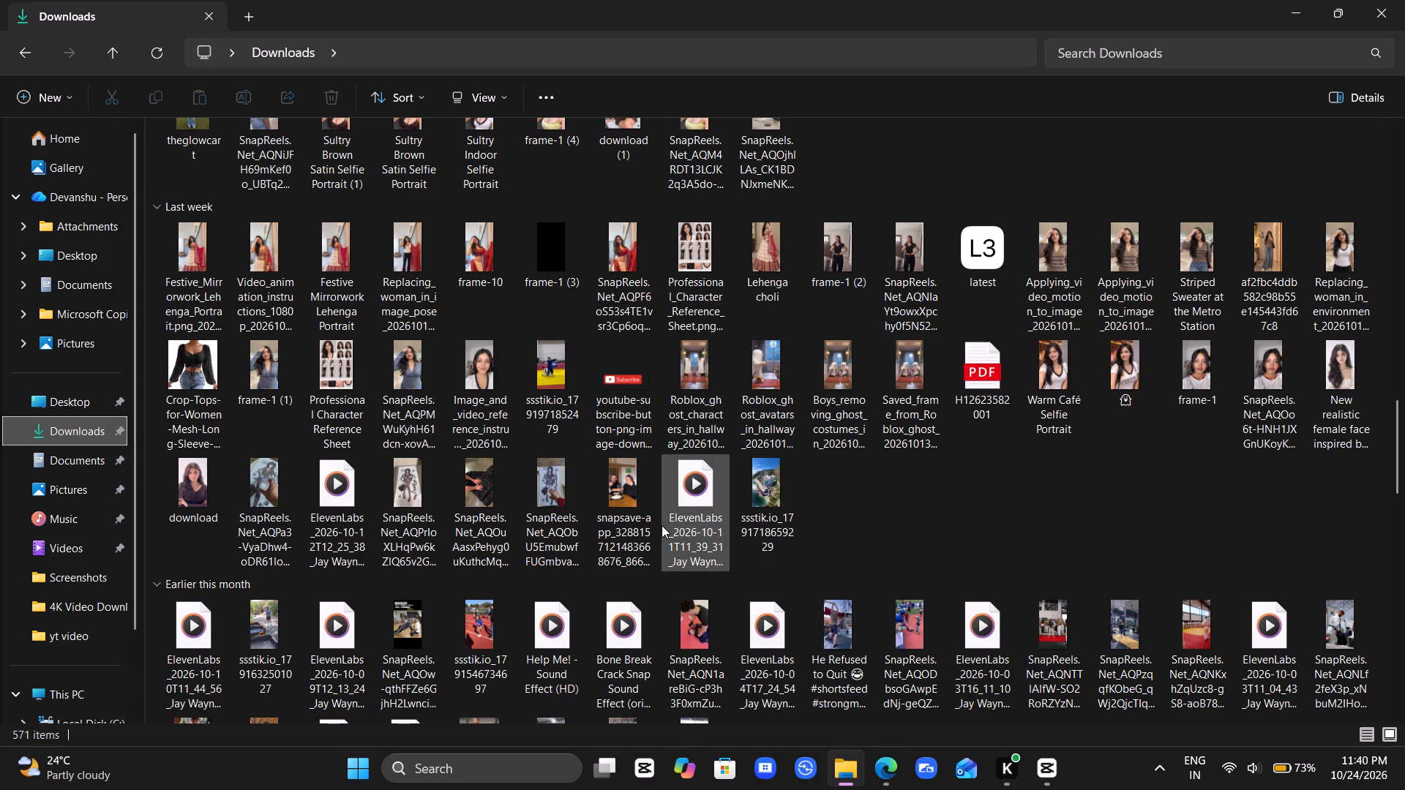
pyautogui.scroll(-3, 592, 538)
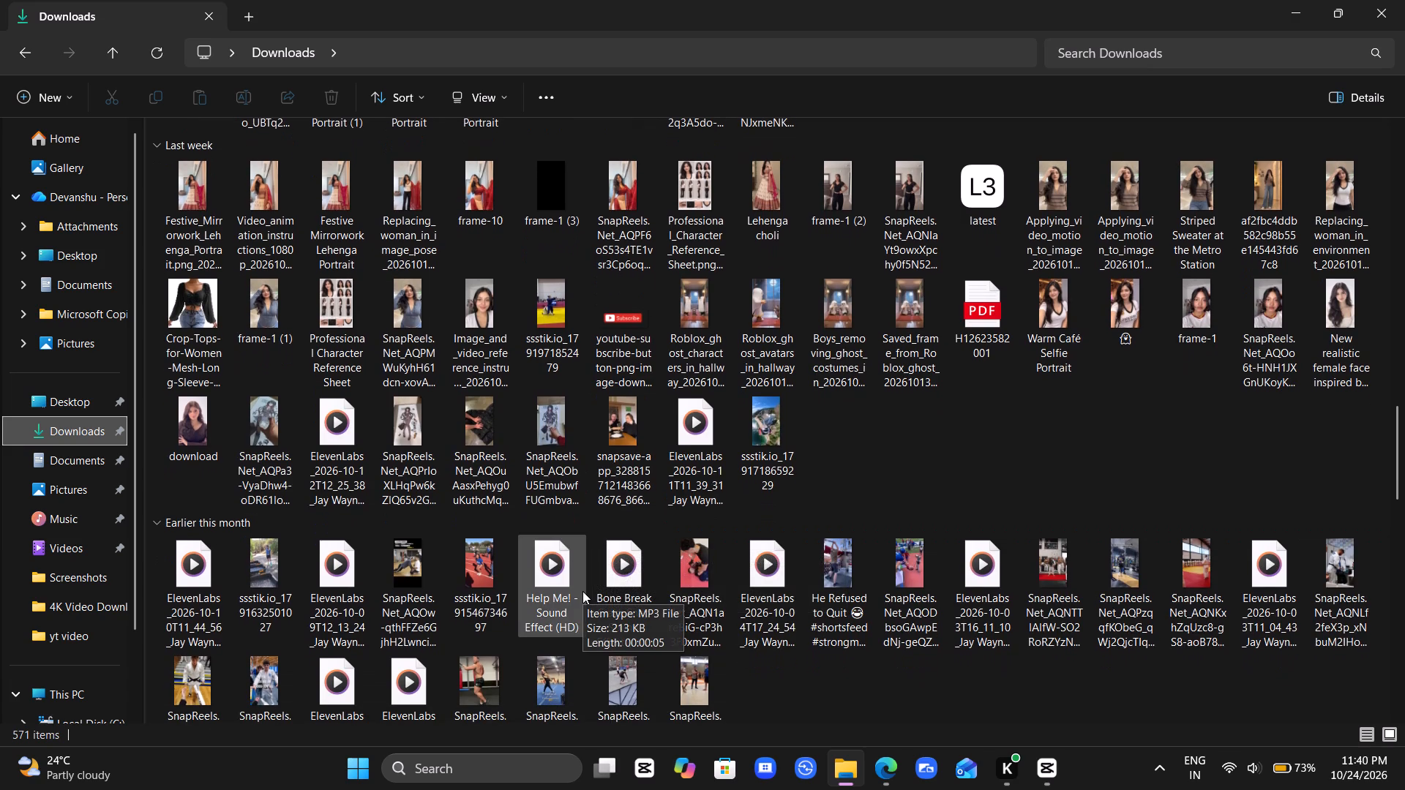
pyautogui.doubleClick(713, 563)
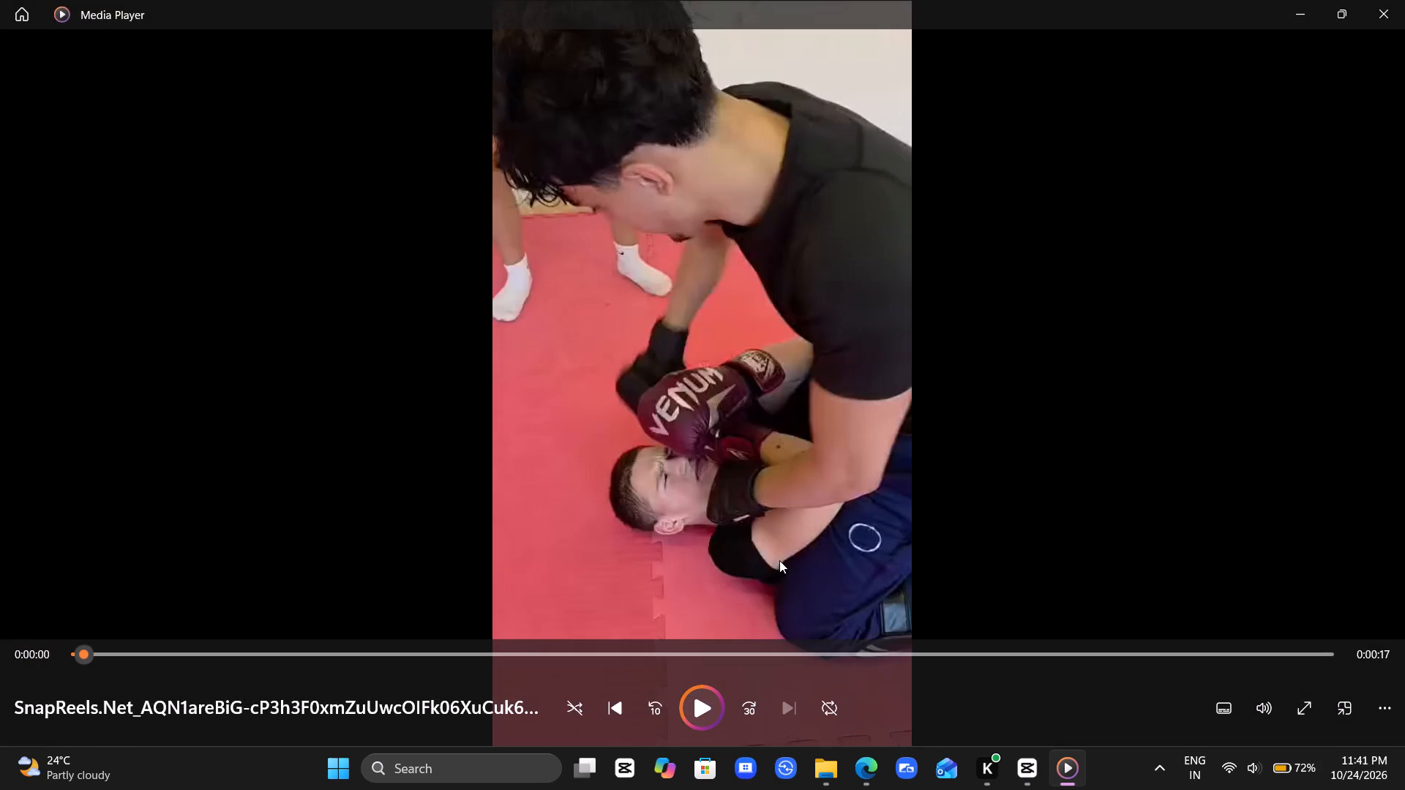
pyautogui.click(1391, 7)
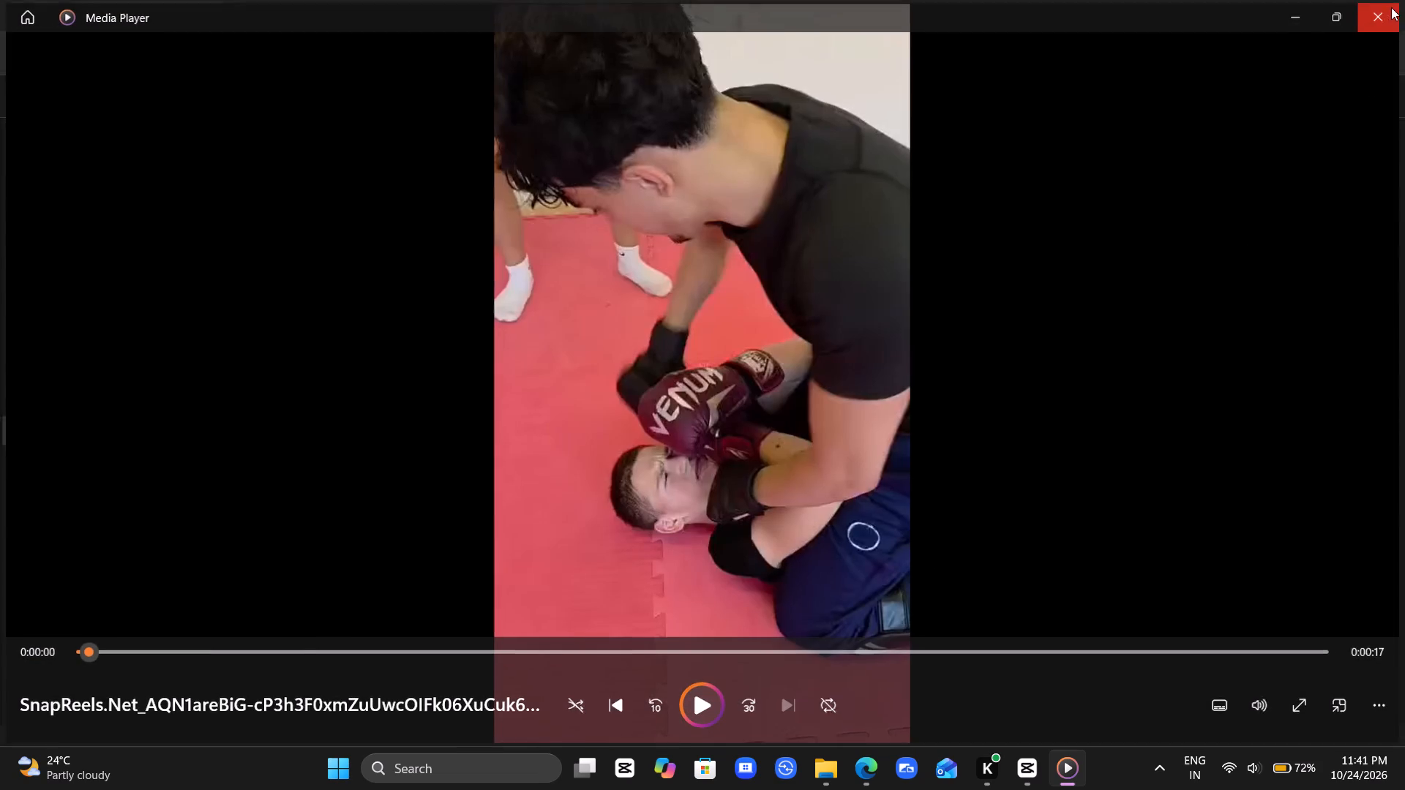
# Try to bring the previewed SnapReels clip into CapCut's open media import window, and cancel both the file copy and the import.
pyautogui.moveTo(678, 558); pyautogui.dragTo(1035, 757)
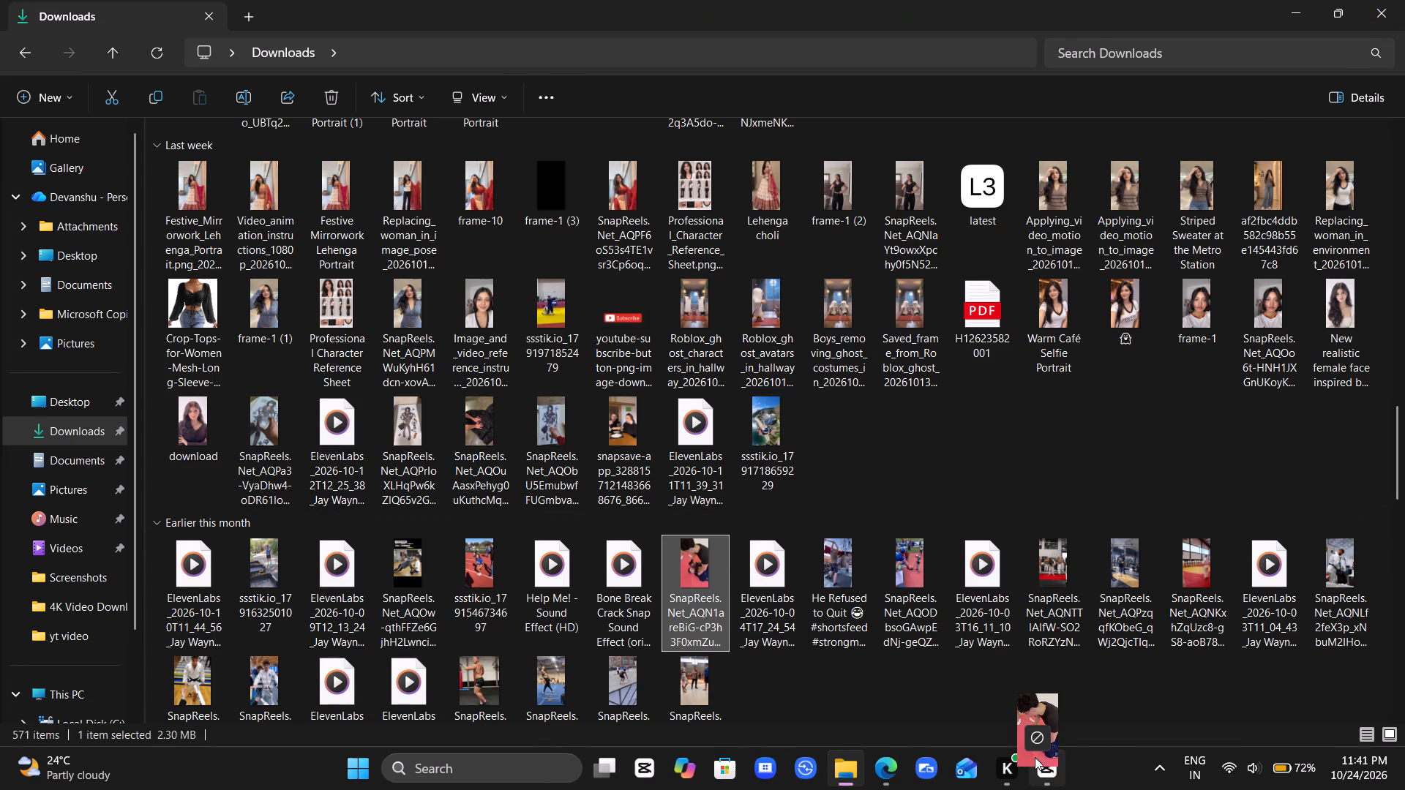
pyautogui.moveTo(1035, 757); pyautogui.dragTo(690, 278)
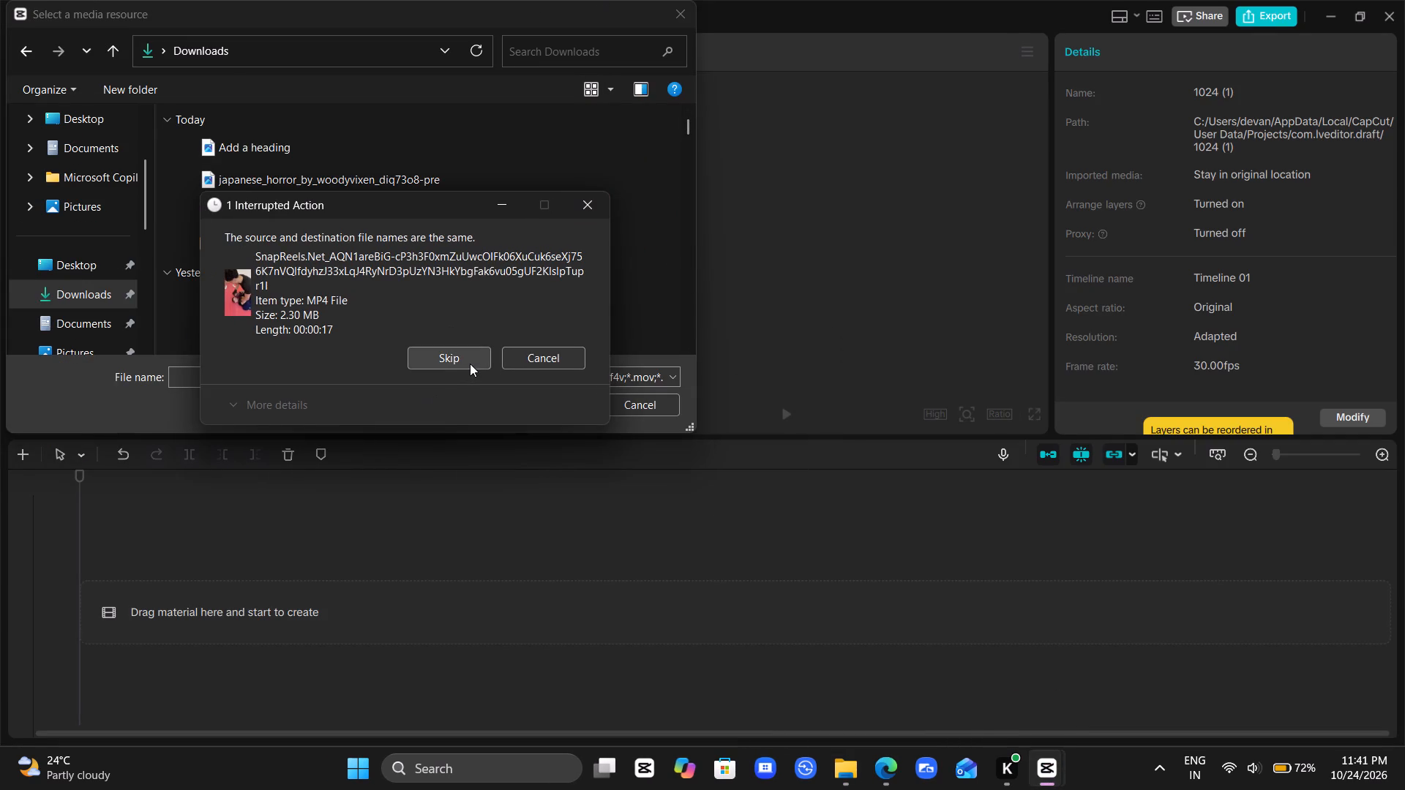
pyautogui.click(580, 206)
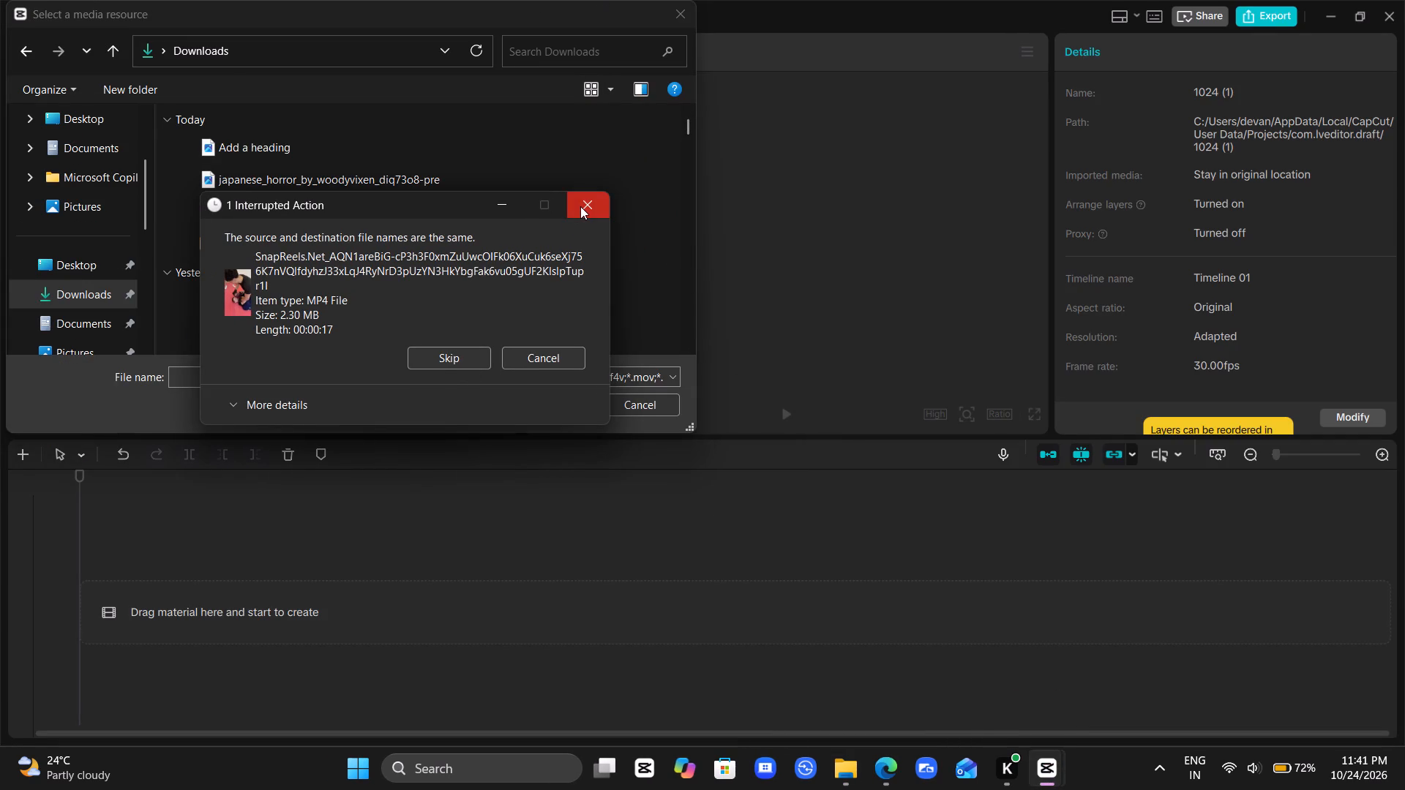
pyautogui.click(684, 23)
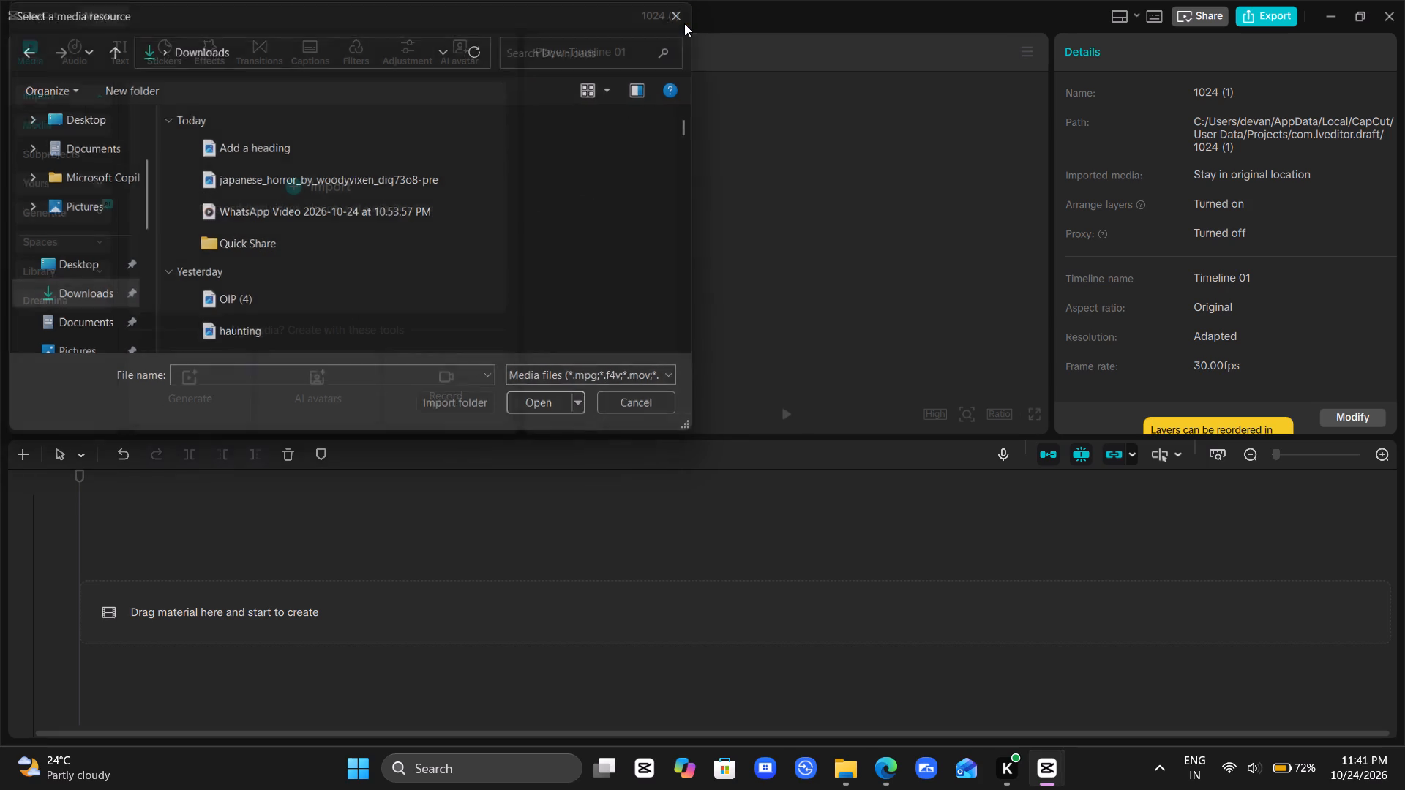
# Import the previewed SnapReels clip from the Downloads folder into the CapCut project and place it at the start of the timeline.
pyautogui.click(833, 768)
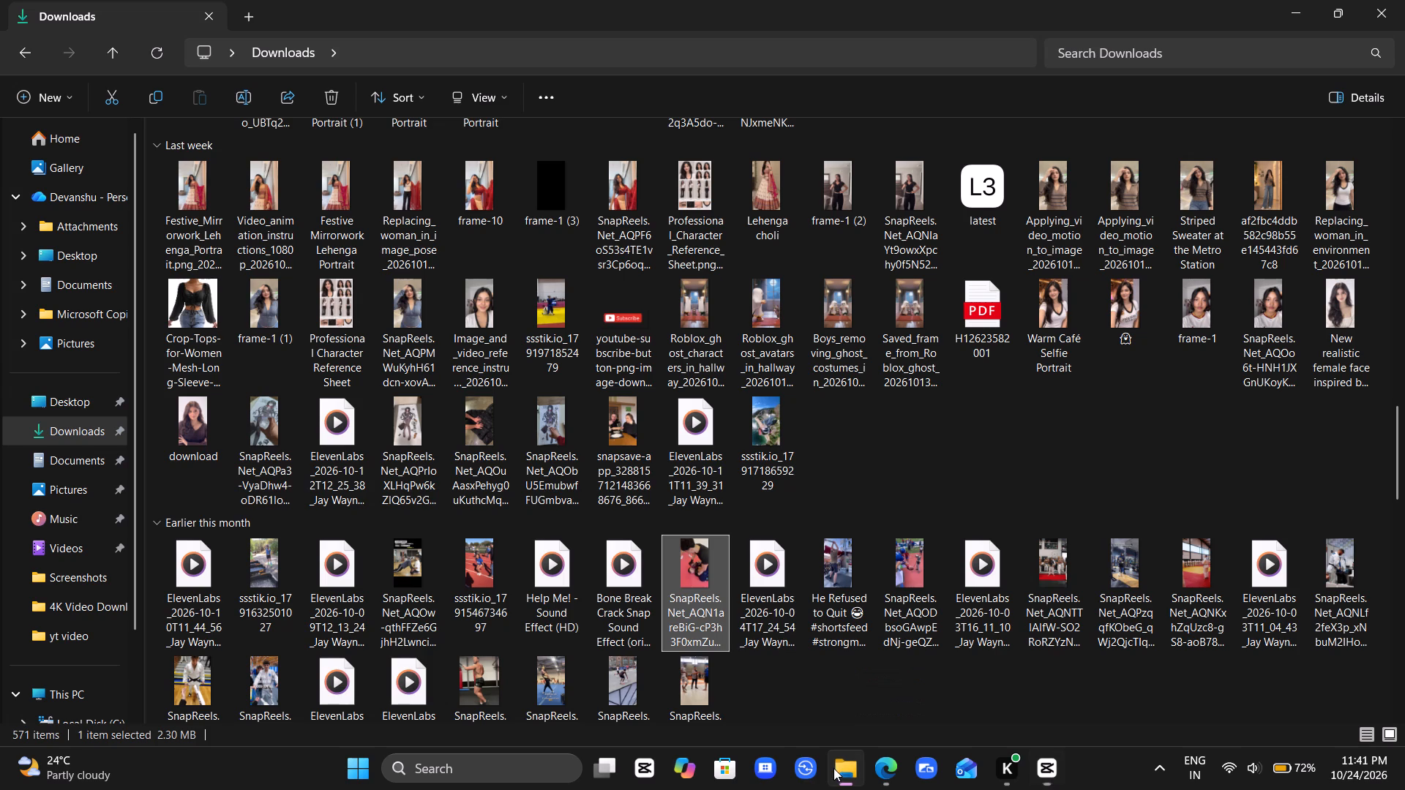
pyautogui.moveTo(691, 565); pyautogui.dragTo(1054, 775)
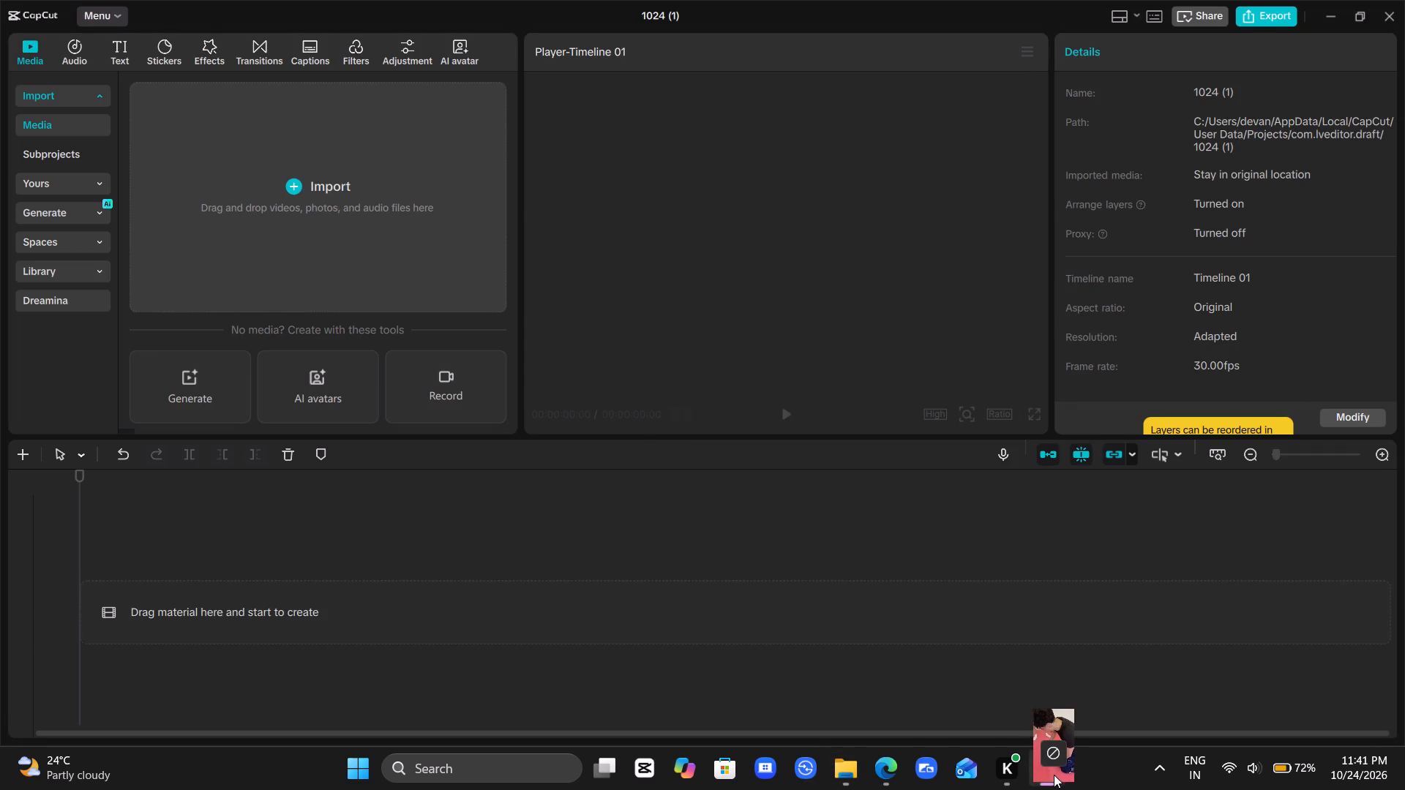
pyautogui.moveTo(1054, 775); pyautogui.dragTo(414, 200)
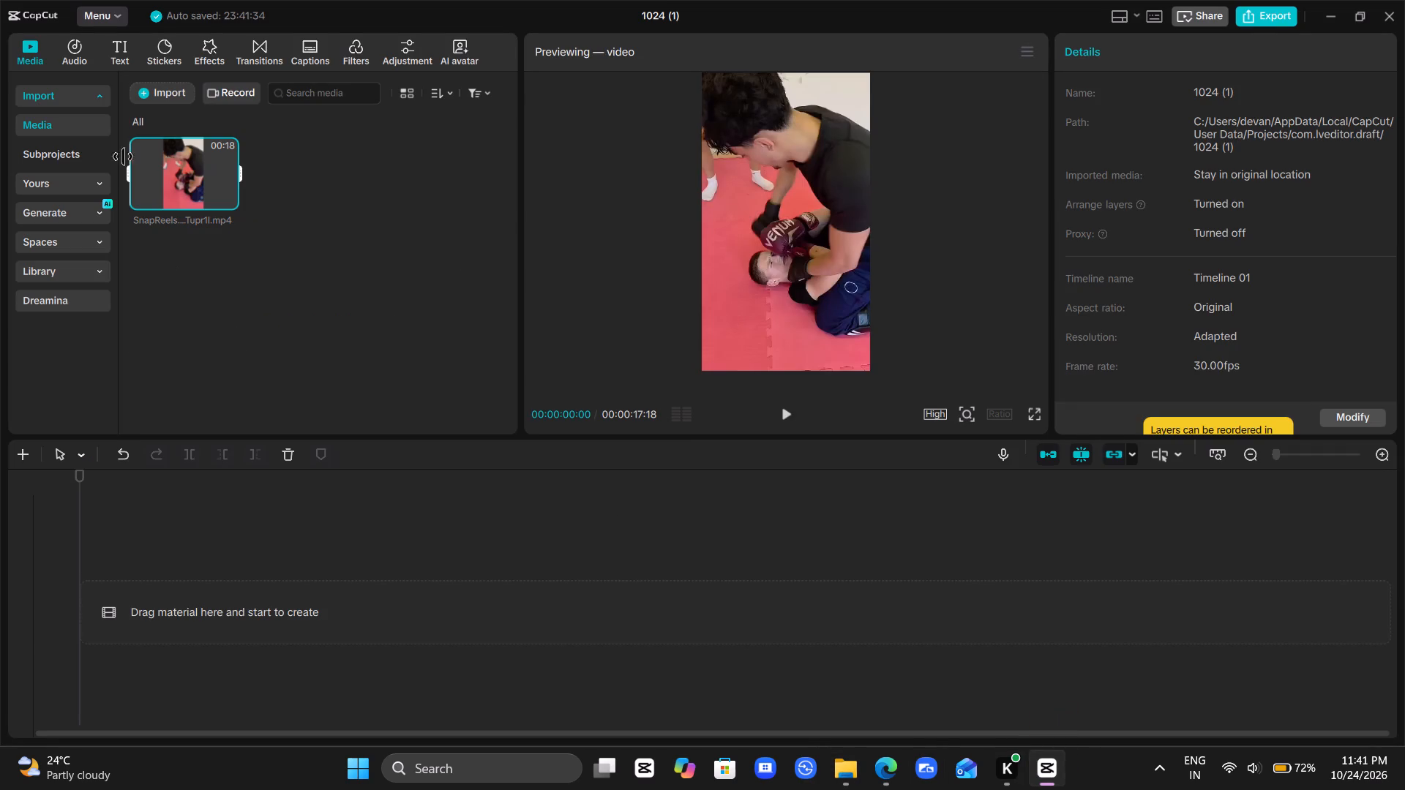
pyautogui.moveTo(166, 157); pyautogui.dragTo(165, 544)
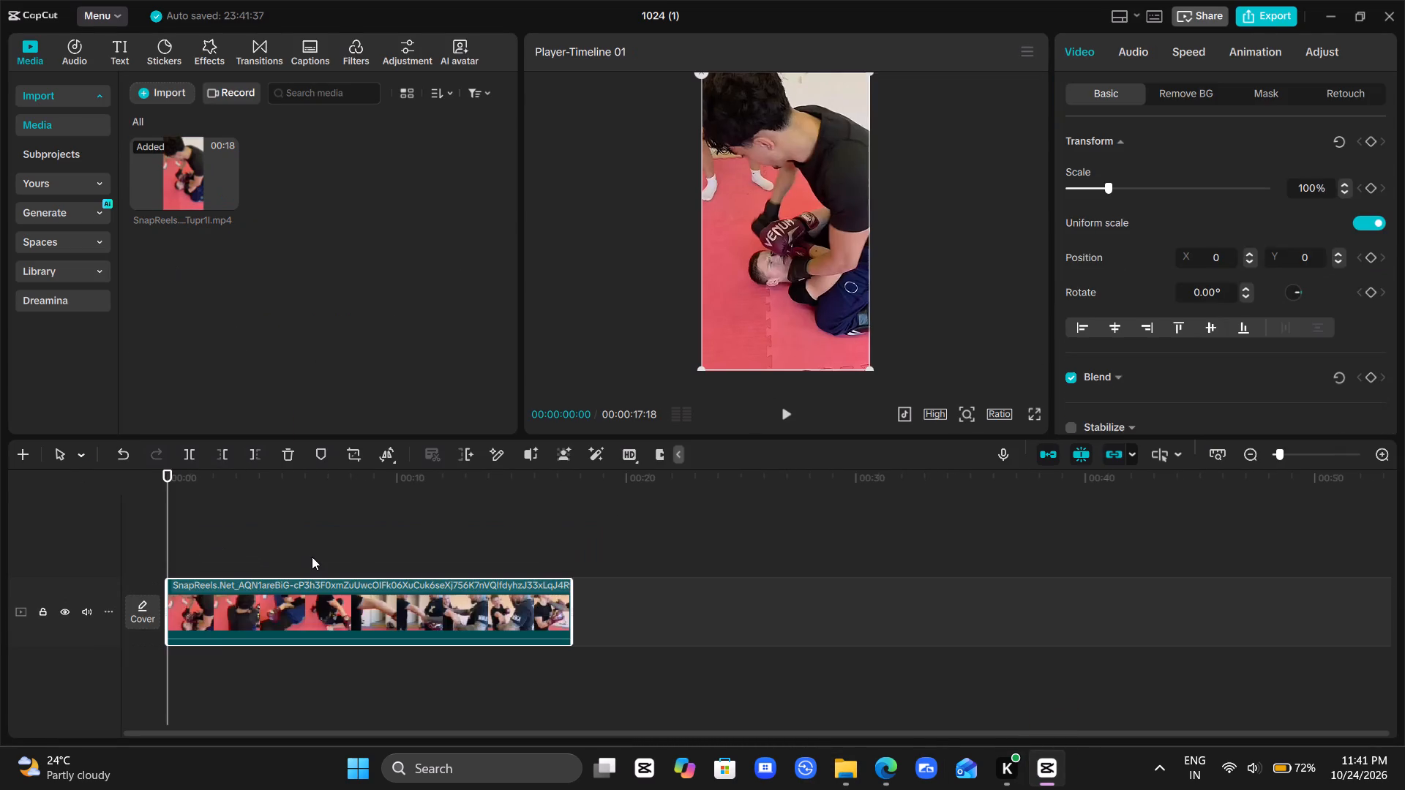
# Scrub through the sparring clip on the timeline to examine its scenes, and play it from the beginning.
pyautogui.click(313, 557)
pyautogui.moveTo(313, 557); pyautogui.dragTo(457, 568)
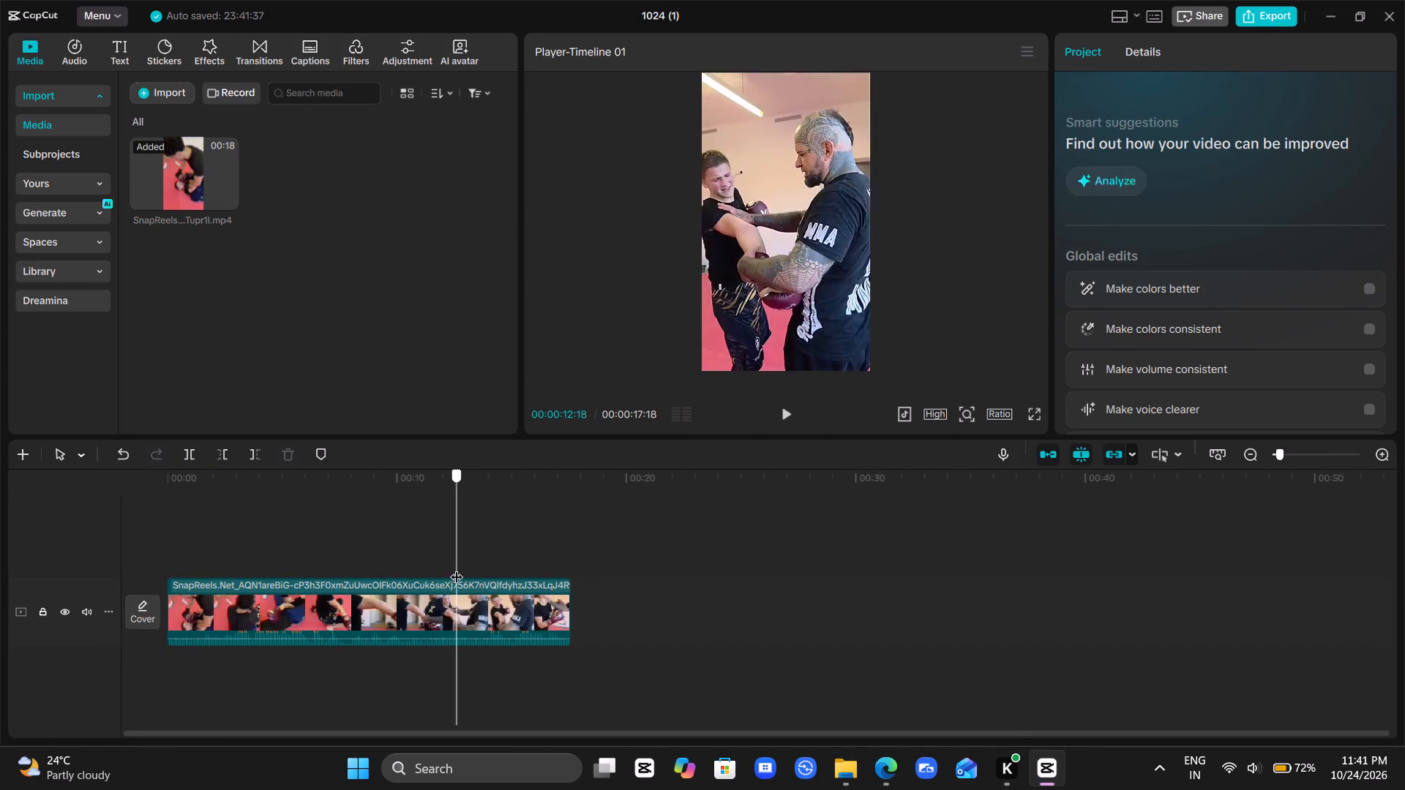
pyautogui.moveTo(457, 568); pyautogui.dragTo(140, 541)
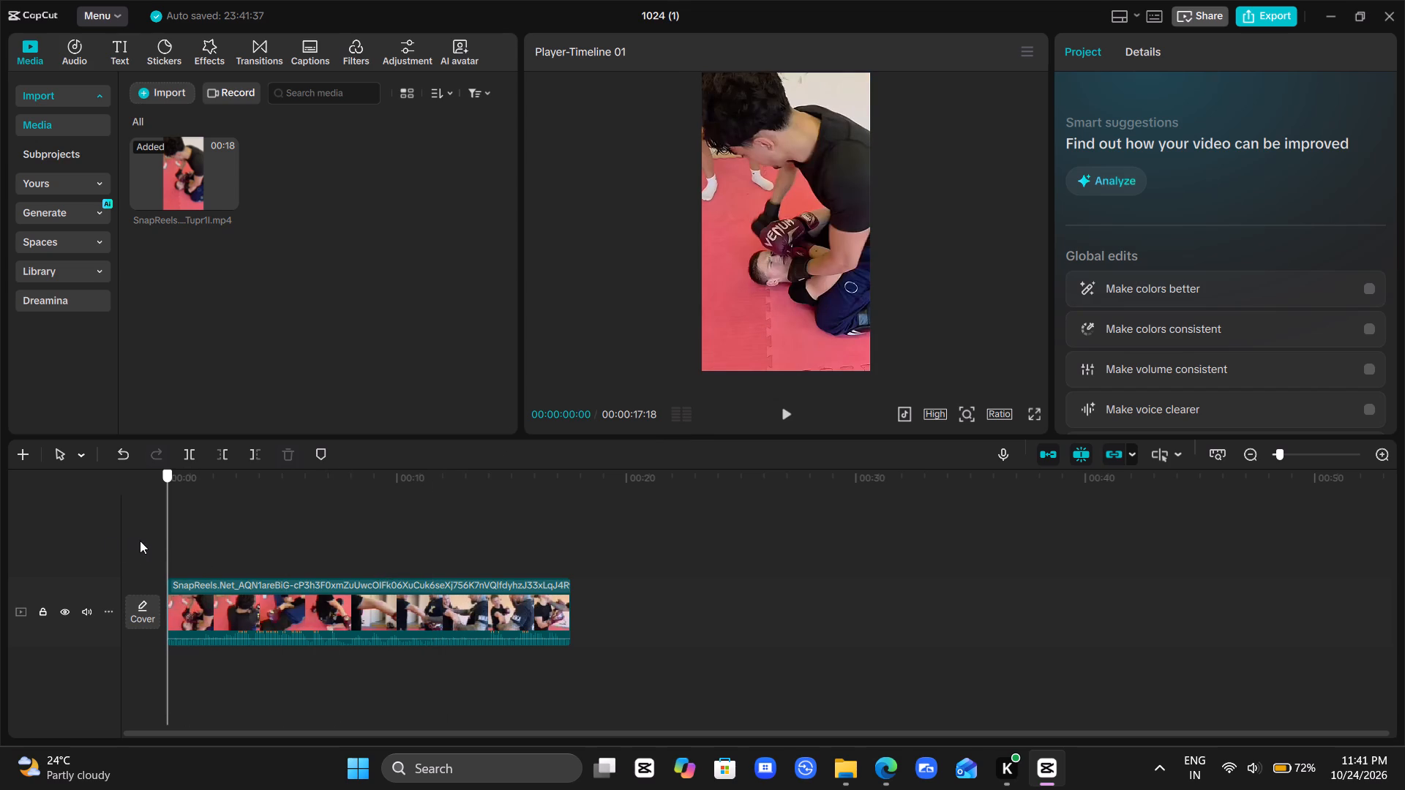
pyautogui.moveTo(140, 541); pyautogui.dragTo(276, 549)
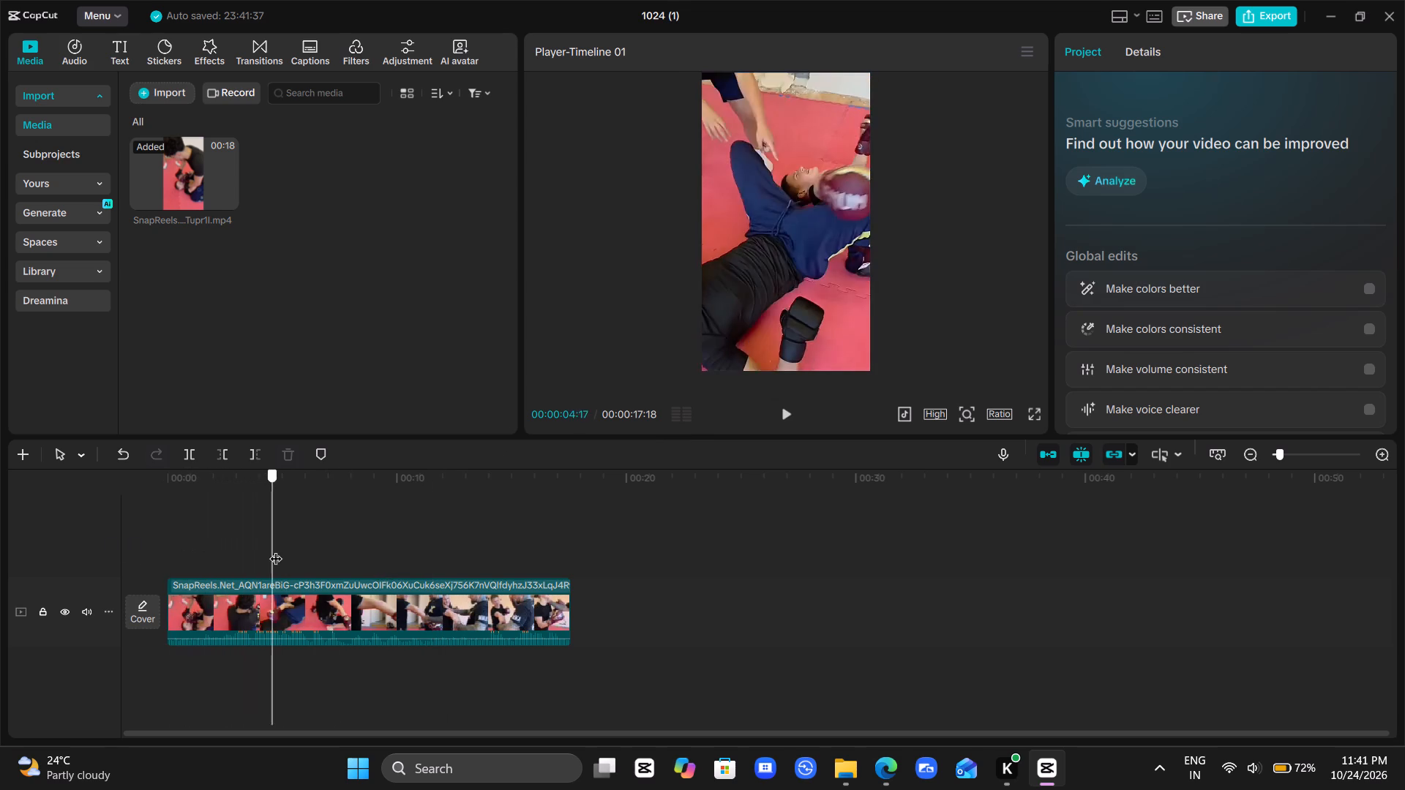
pyautogui.moveTo(276, 549); pyautogui.dragTo(471, 552)
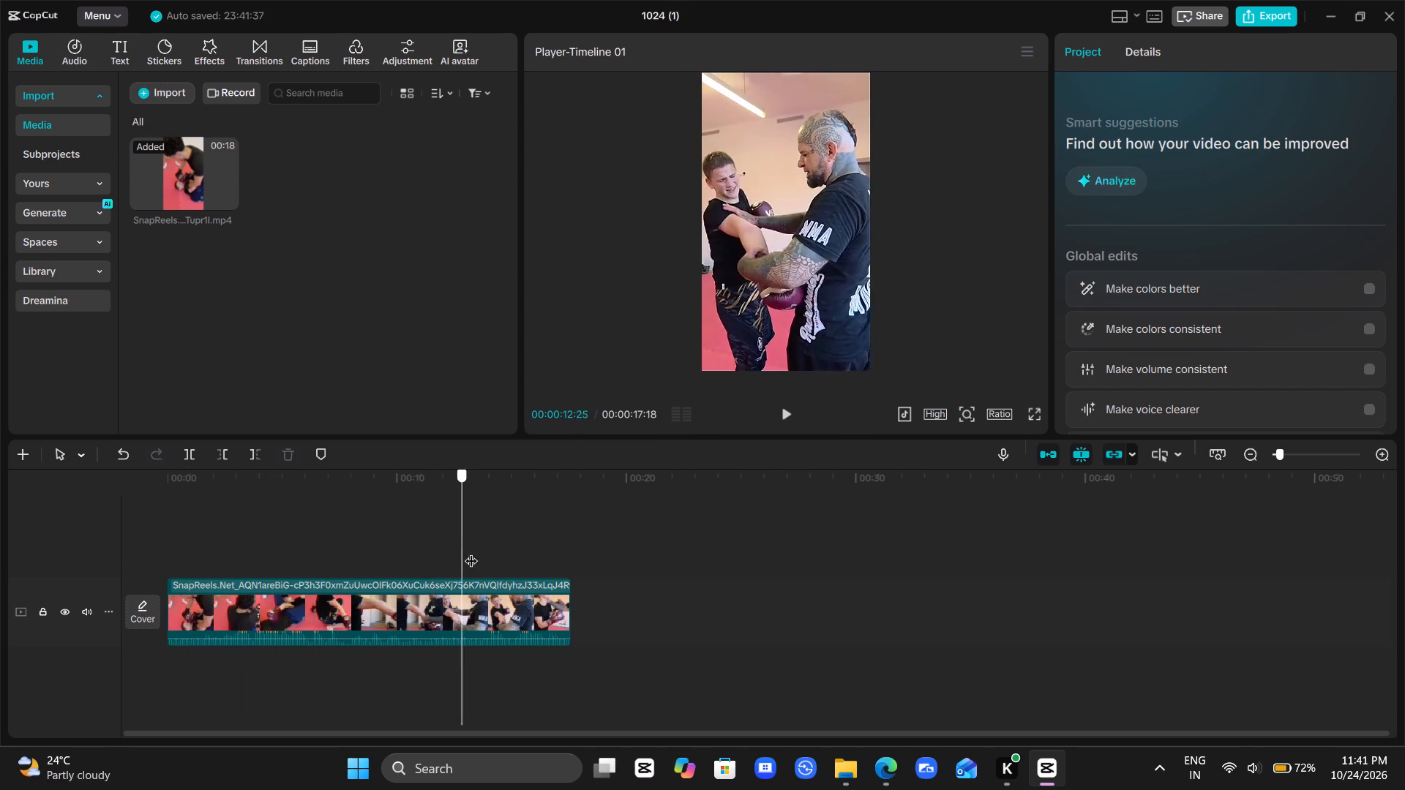
pyautogui.moveTo(471, 552); pyautogui.dragTo(0, 563)
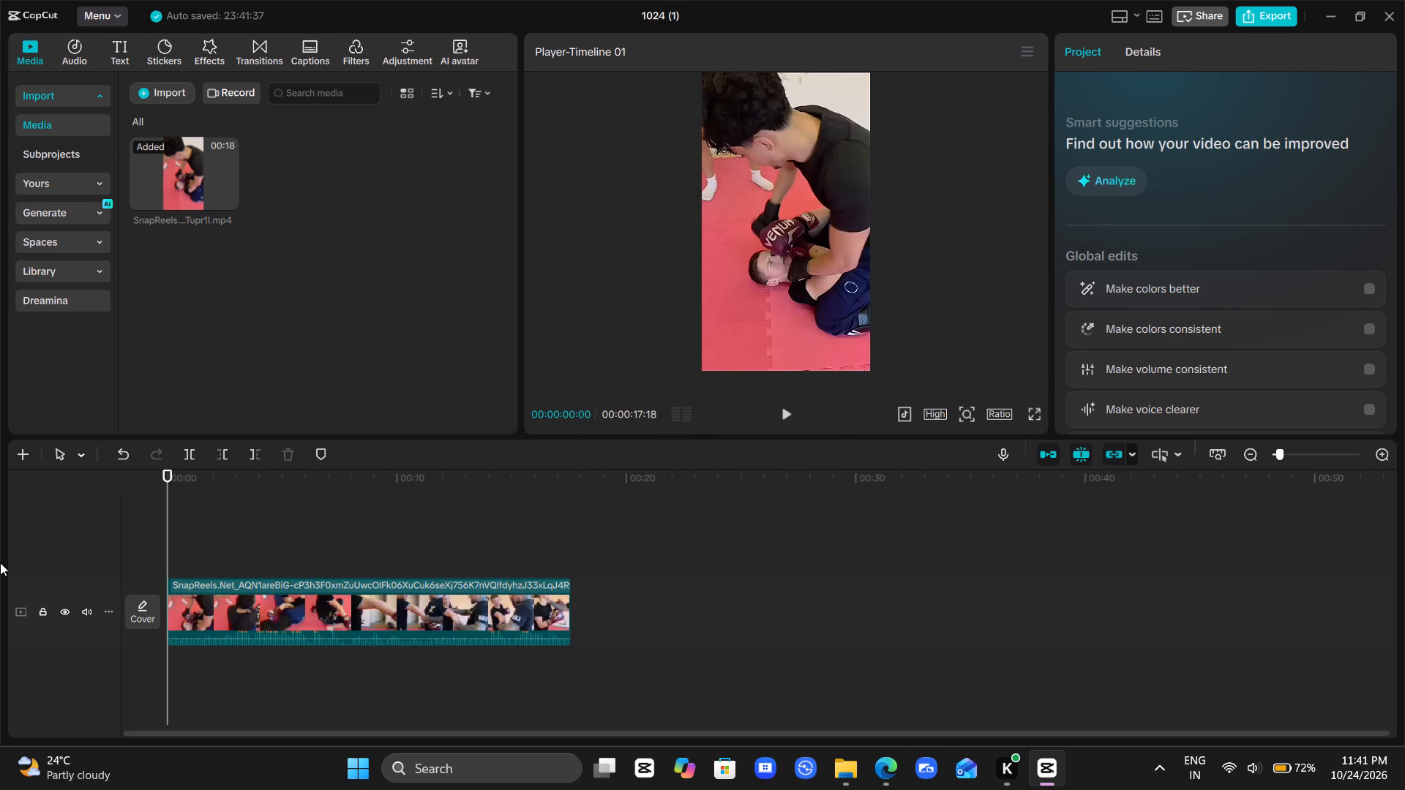
pyautogui.press('space')
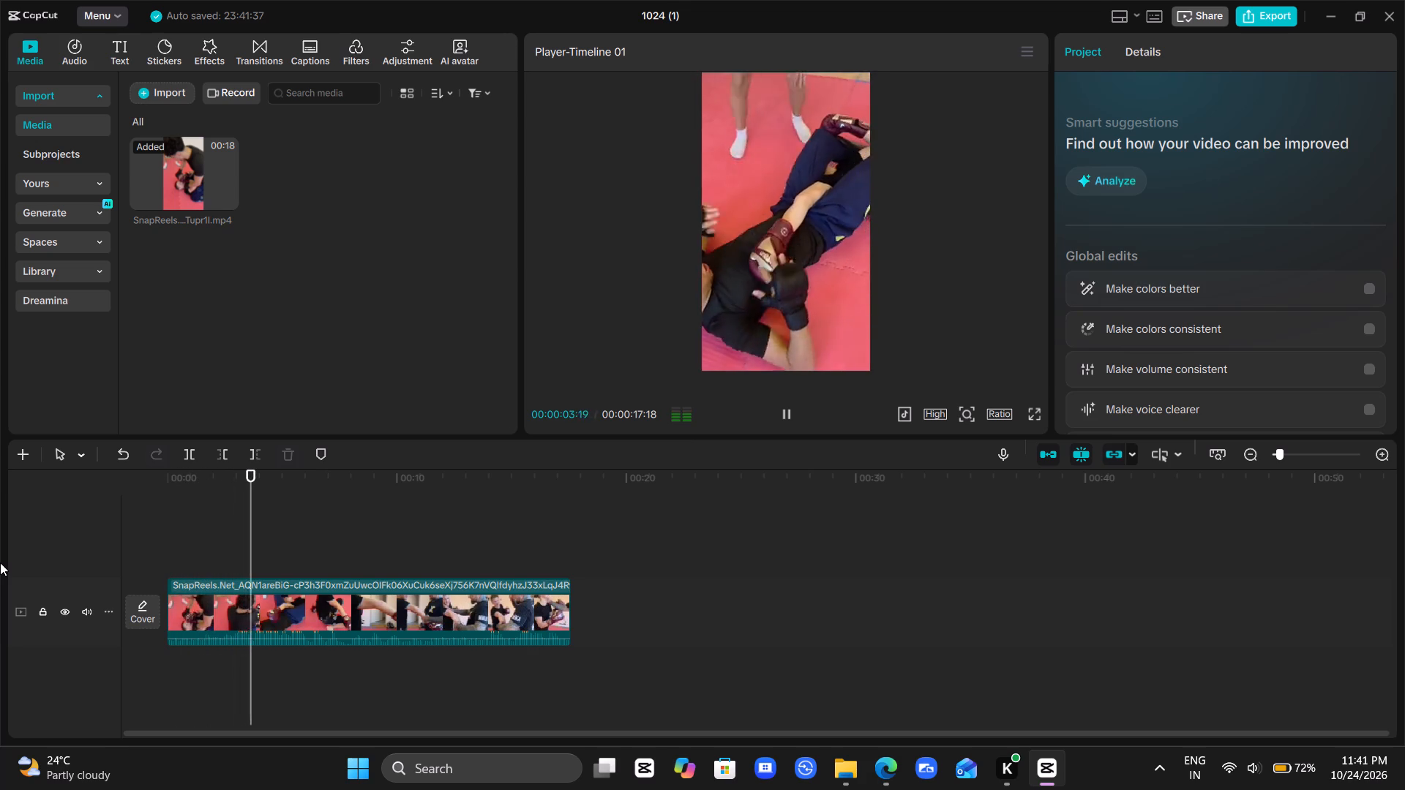
# Pause the sparring clip and return the playhead to the start of the timeline.
pyautogui.press('space')
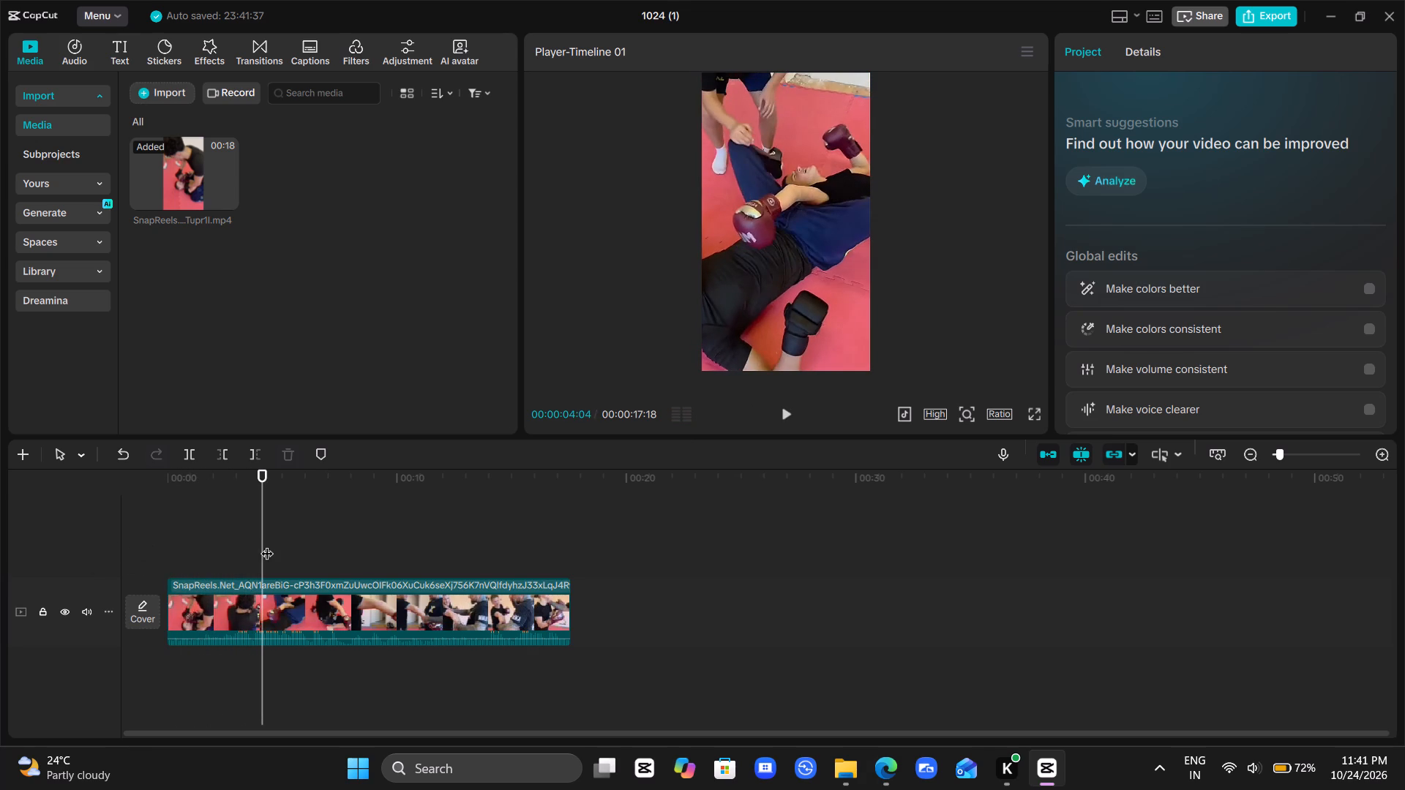
pyautogui.doubleClick(243, 546)
pyautogui.moveTo(243, 546); pyautogui.dragTo(132, 546)
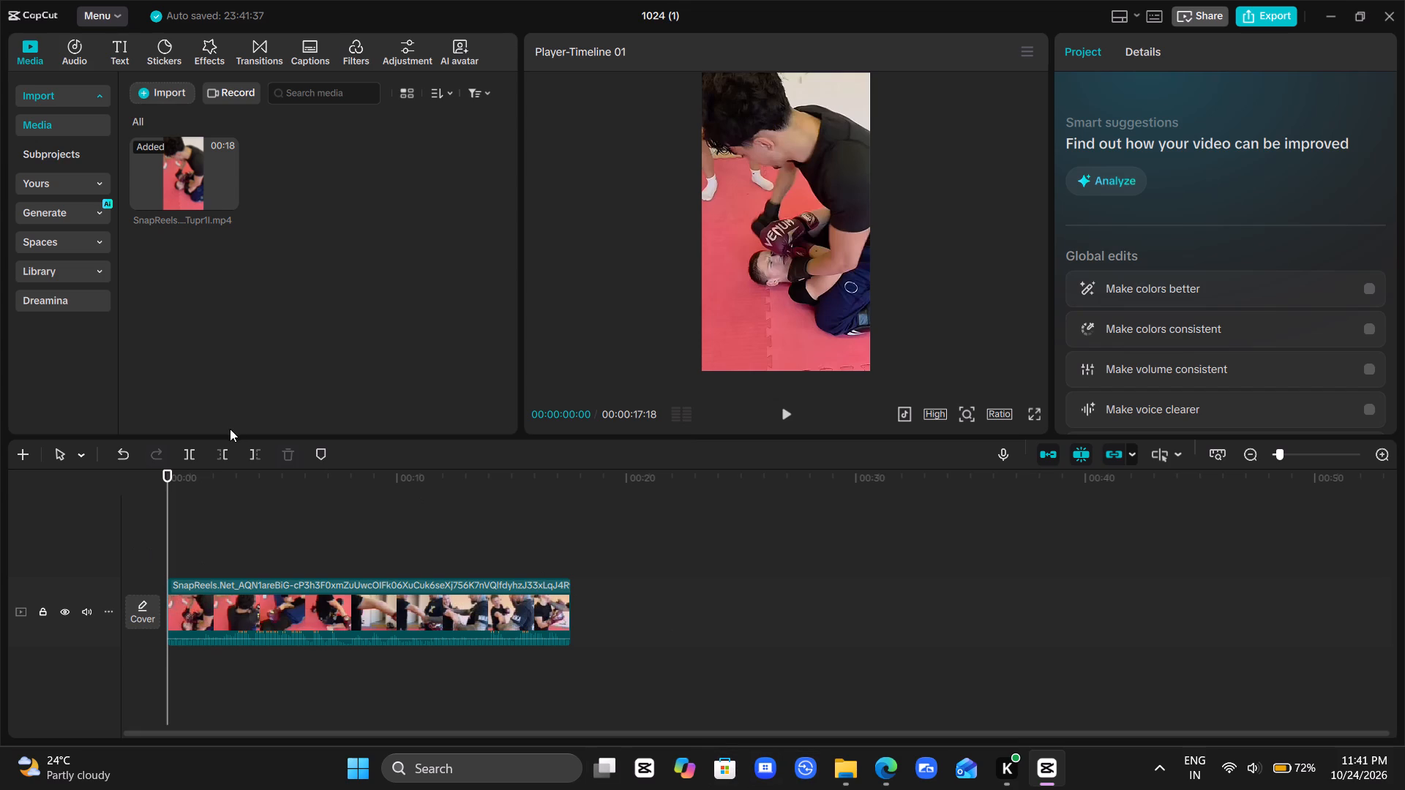
# Open the audio library and connect the computer to the VPN named japan.
pyautogui.click(84, 49)
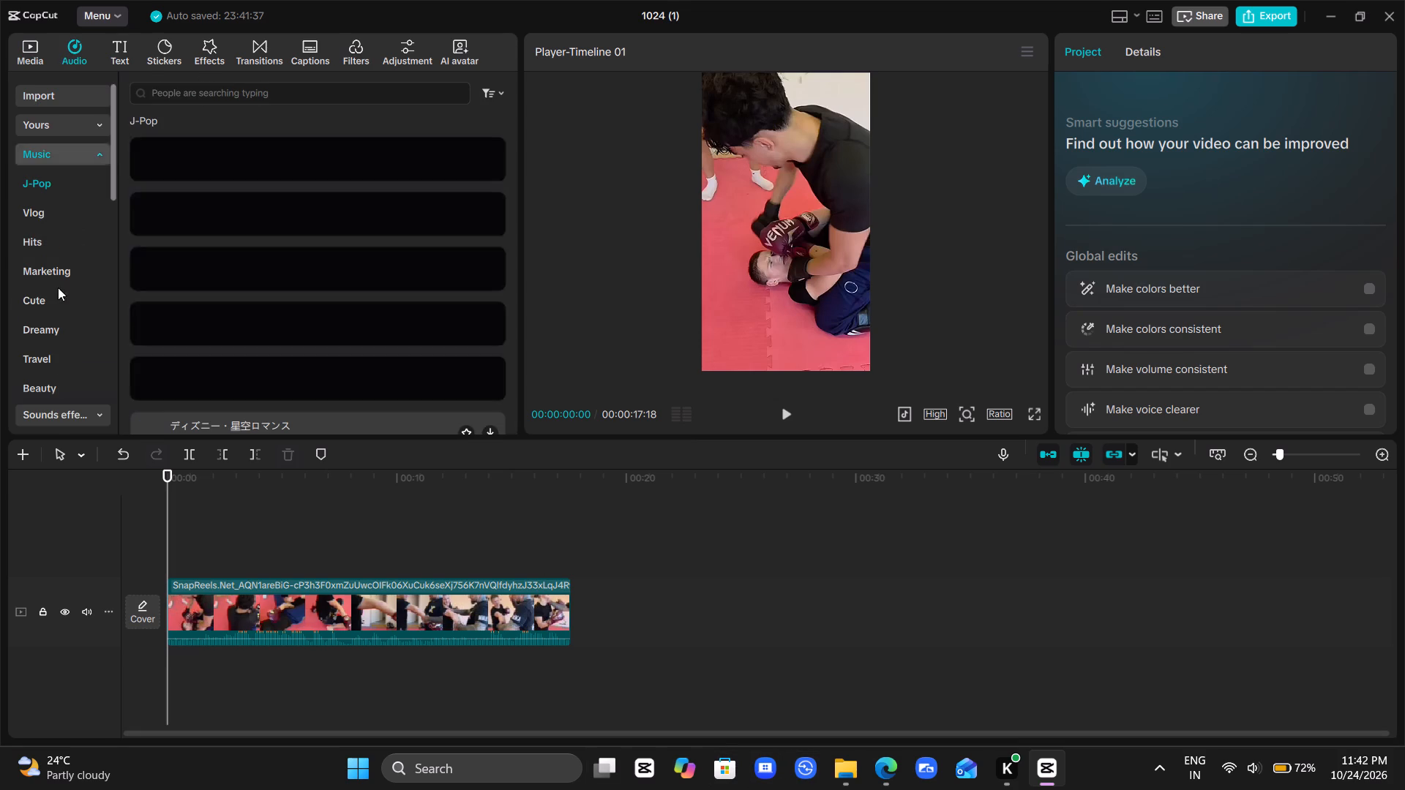
pyautogui.click(1218, 774)
pyautogui.click(1213, 531)
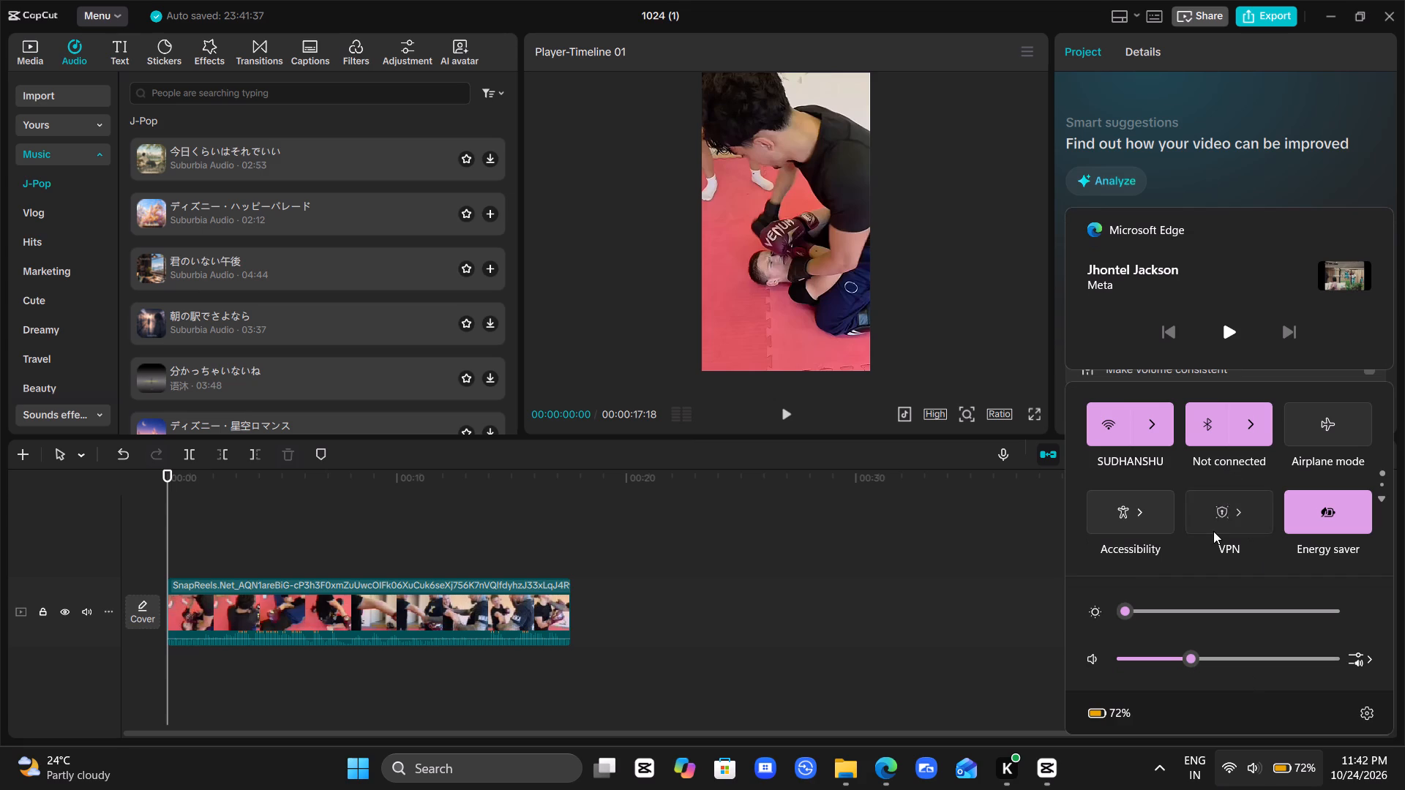
pyautogui.click(1297, 484)
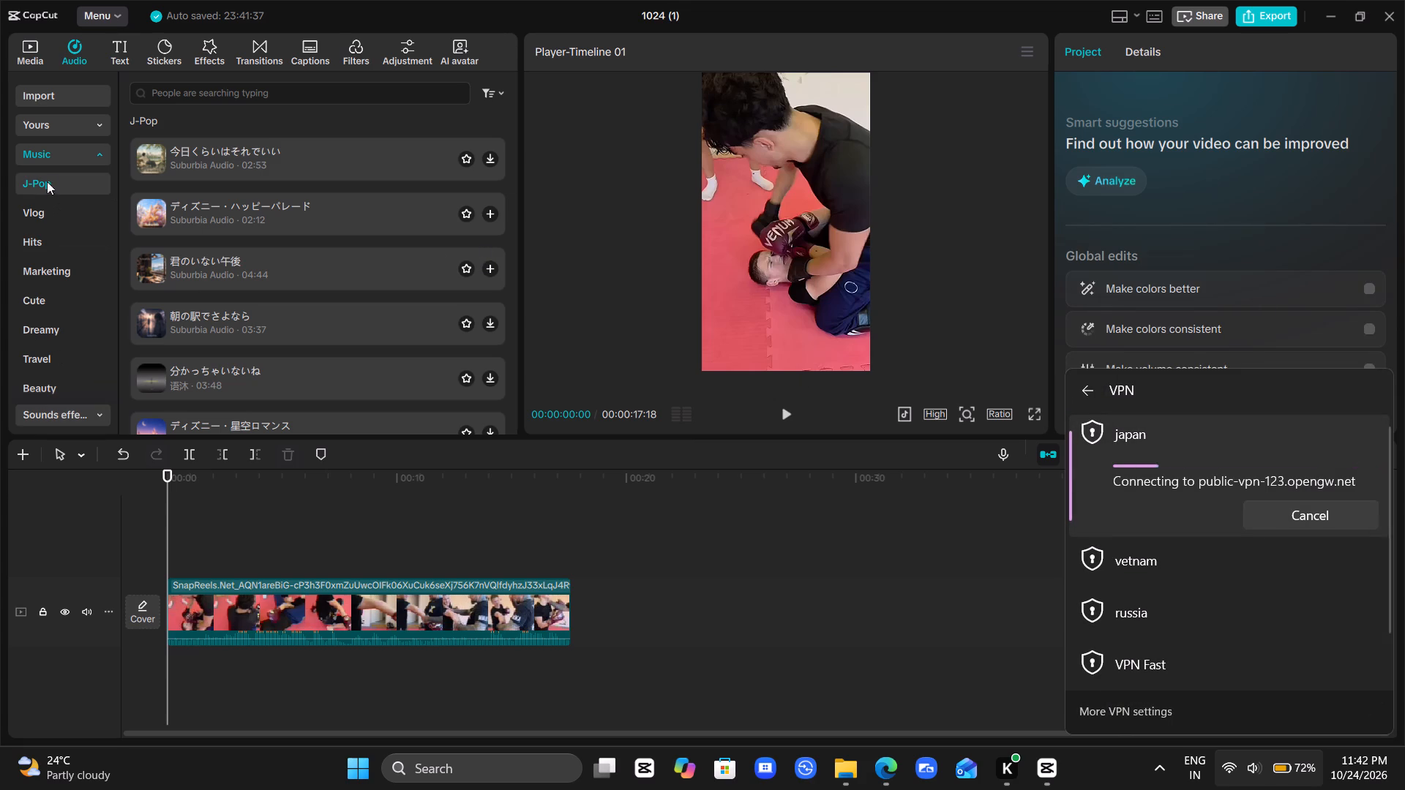
# Browse the music categories, open the Phonk collection, and check the VPN connection while it loads.
pyautogui.click(237, 97)
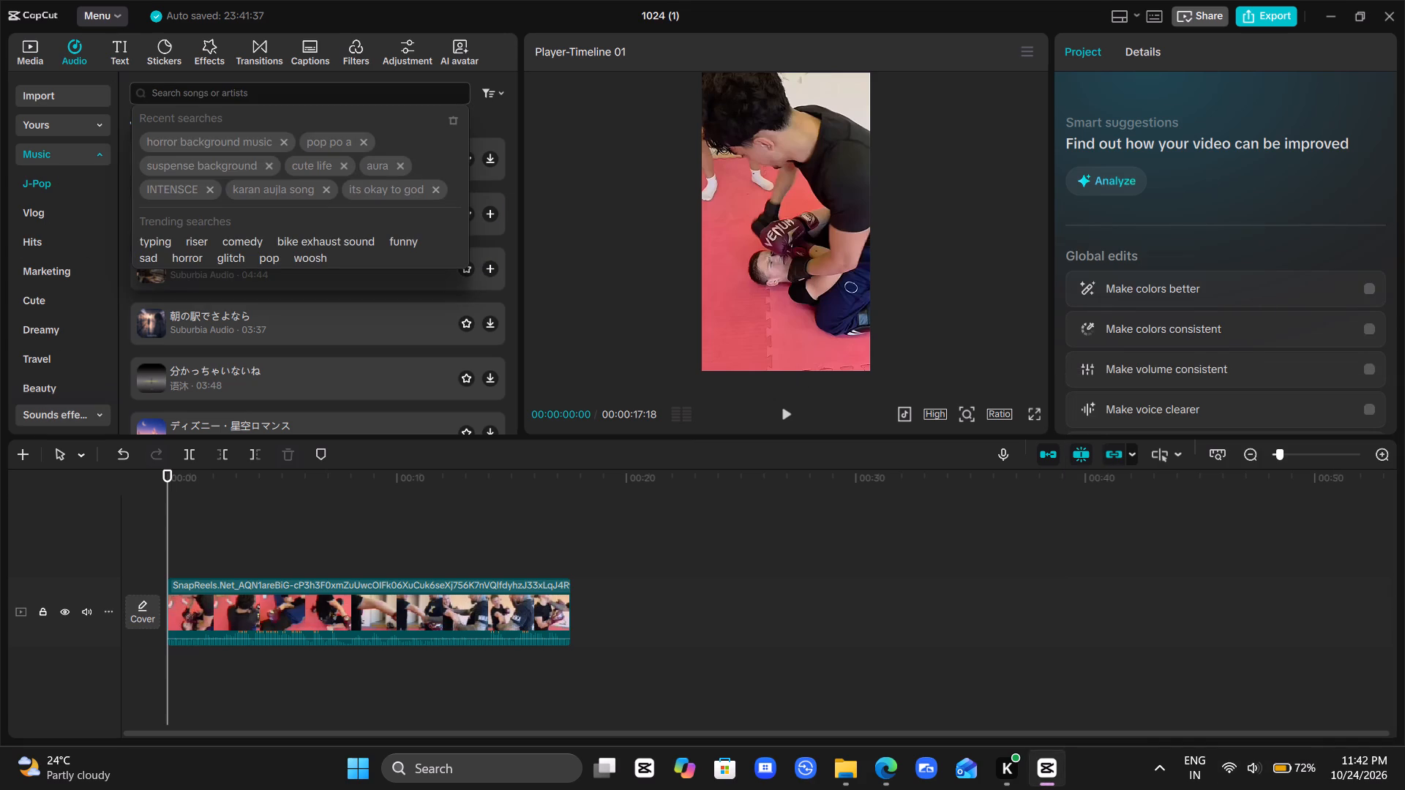
pyautogui.scroll(-1, 50, 383)
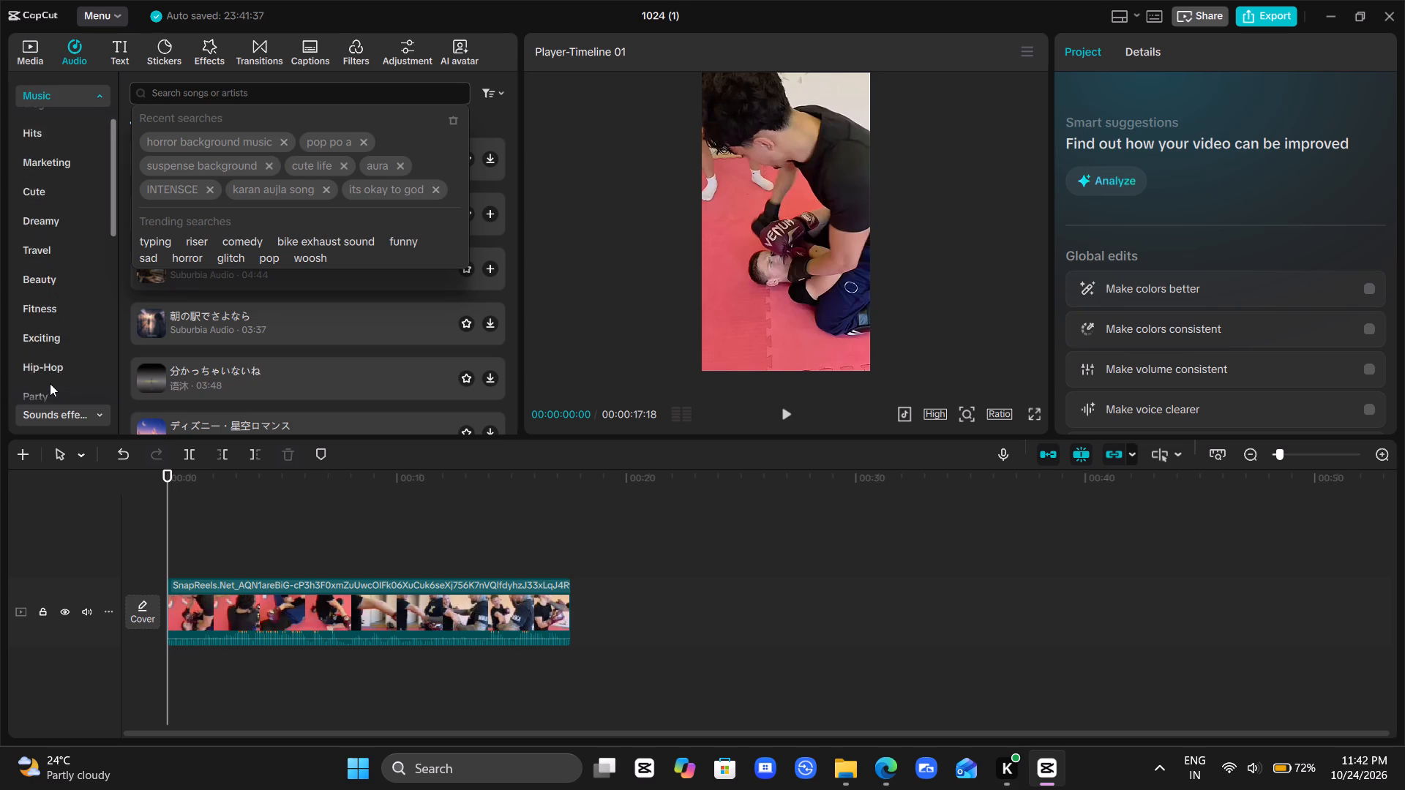
pyautogui.scroll(-3, 50, 383)
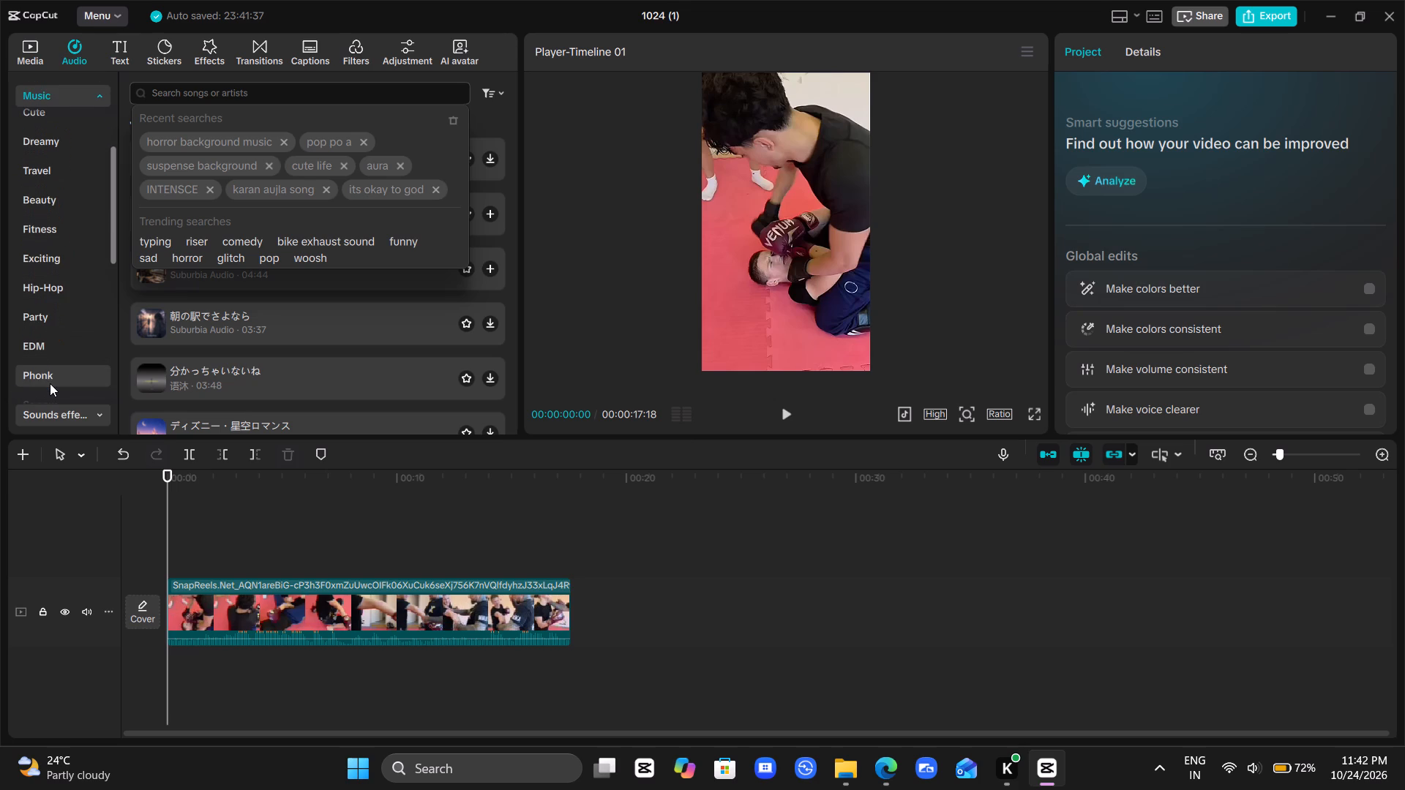
pyautogui.click(50, 383)
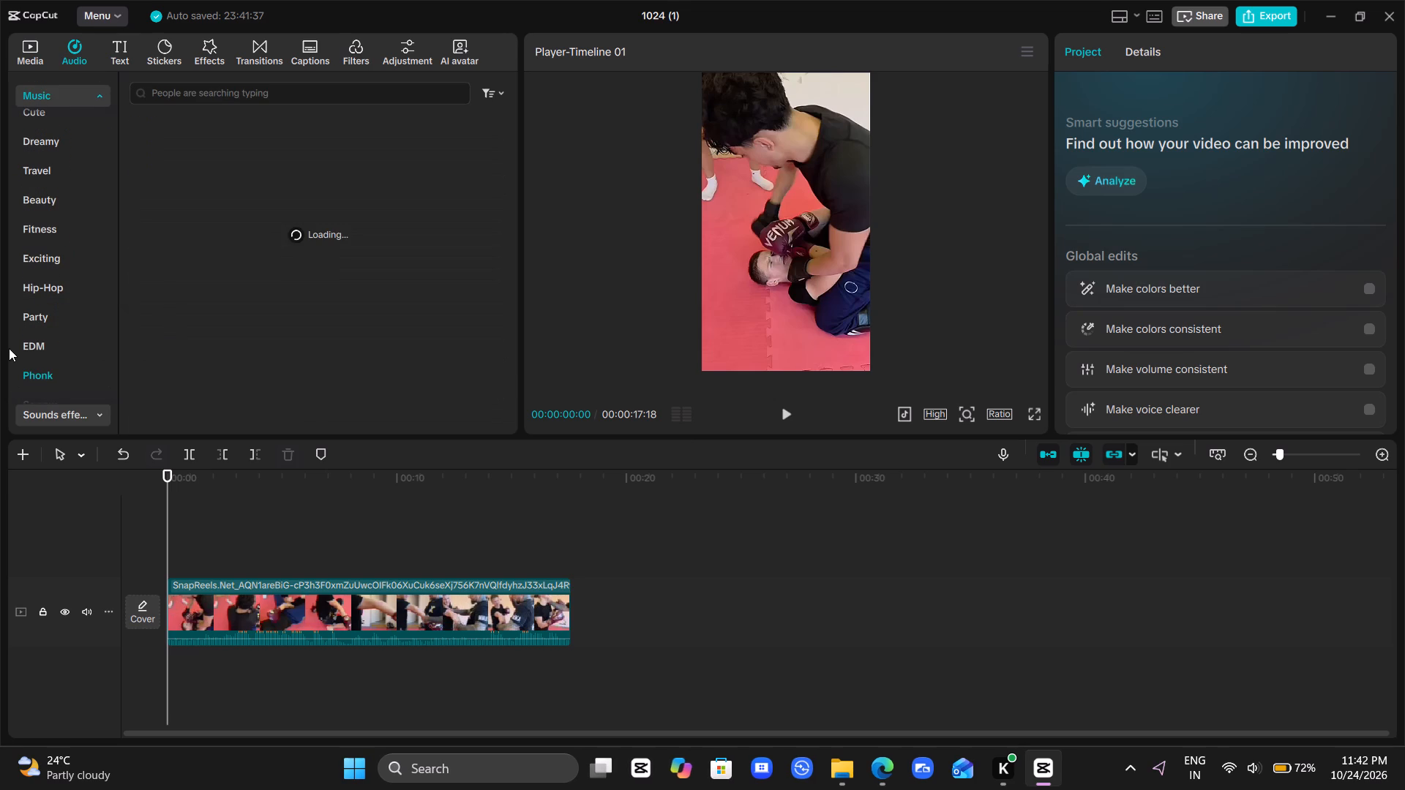
pyautogui.hscroll(1, 9, 348)
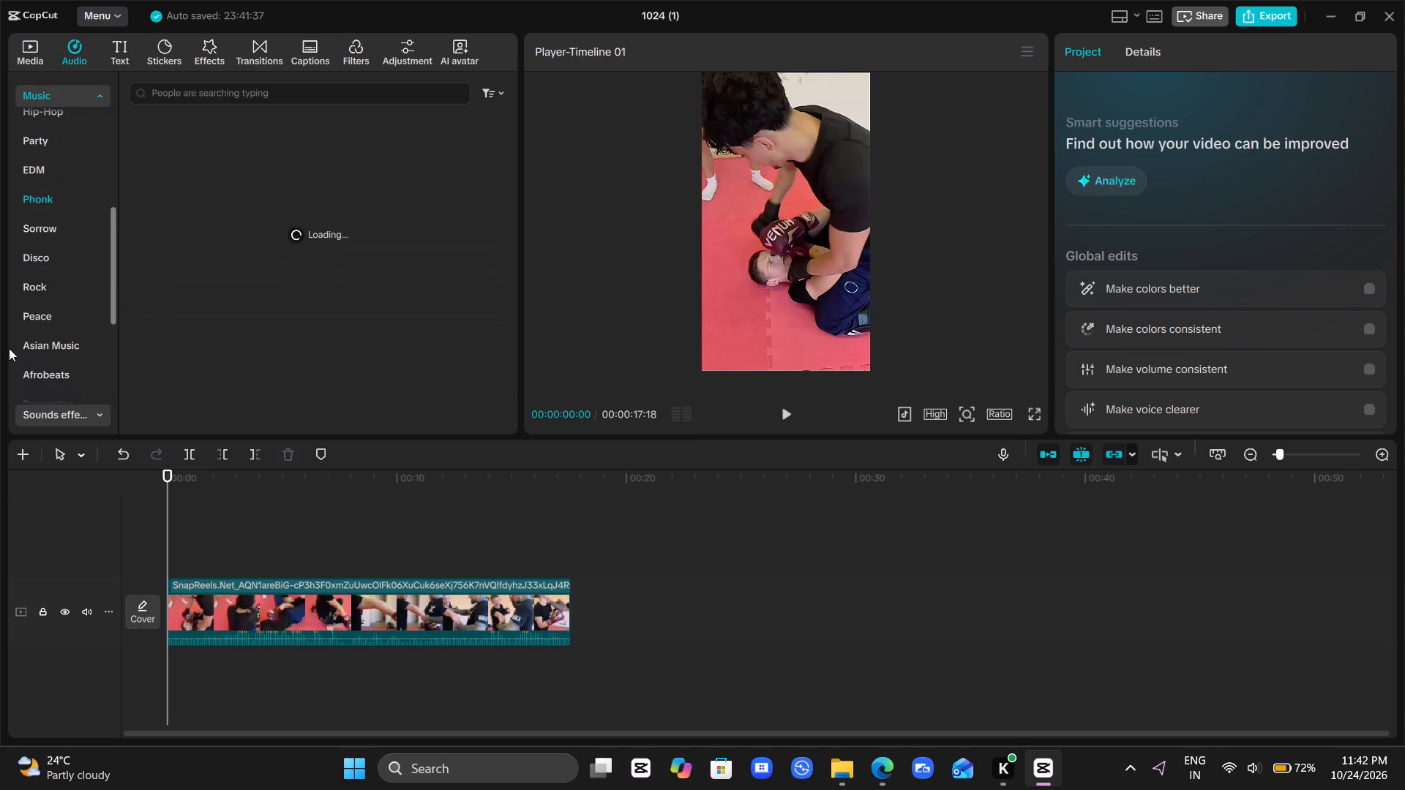
pyautogui.hscroll(1, 9, 348)
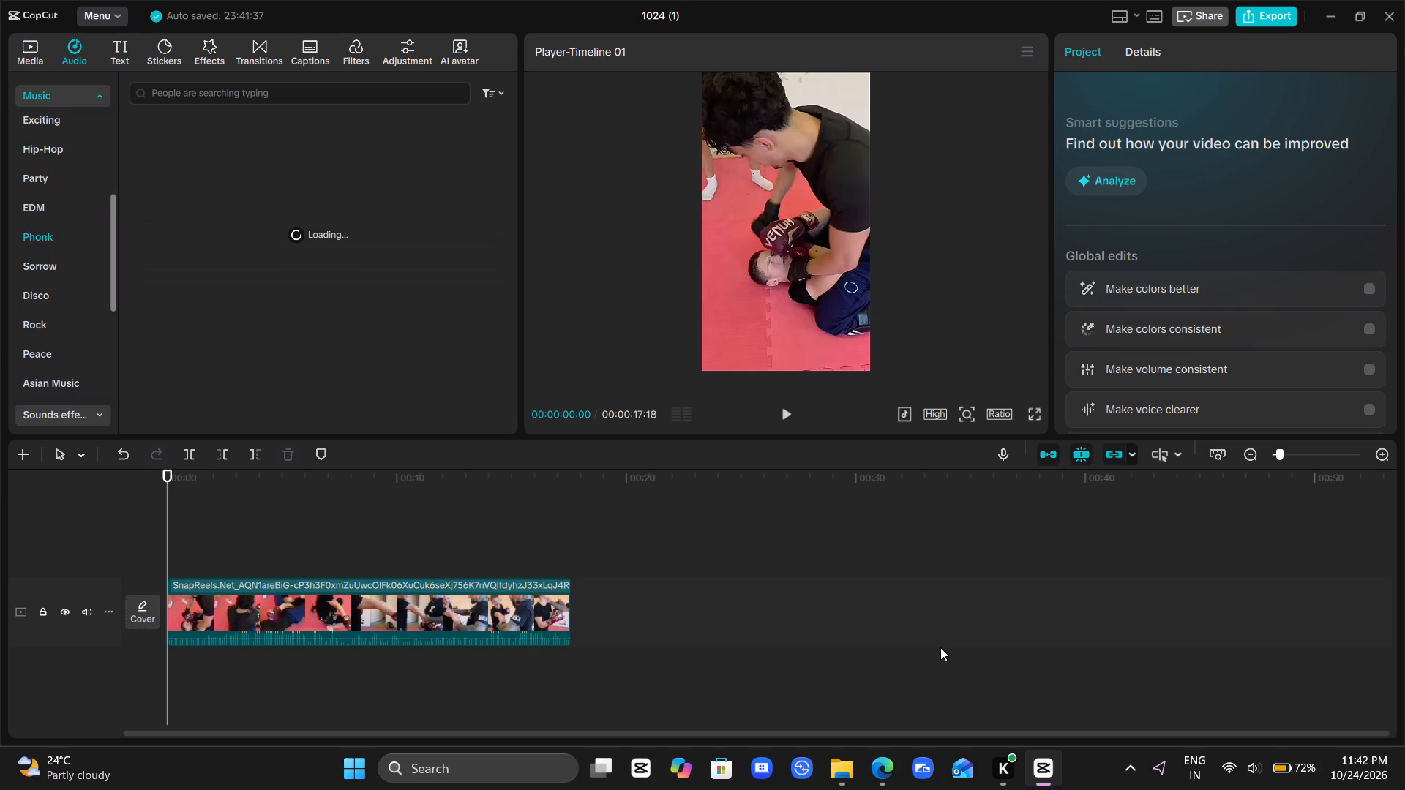
pyautogui.click(1221, 786)
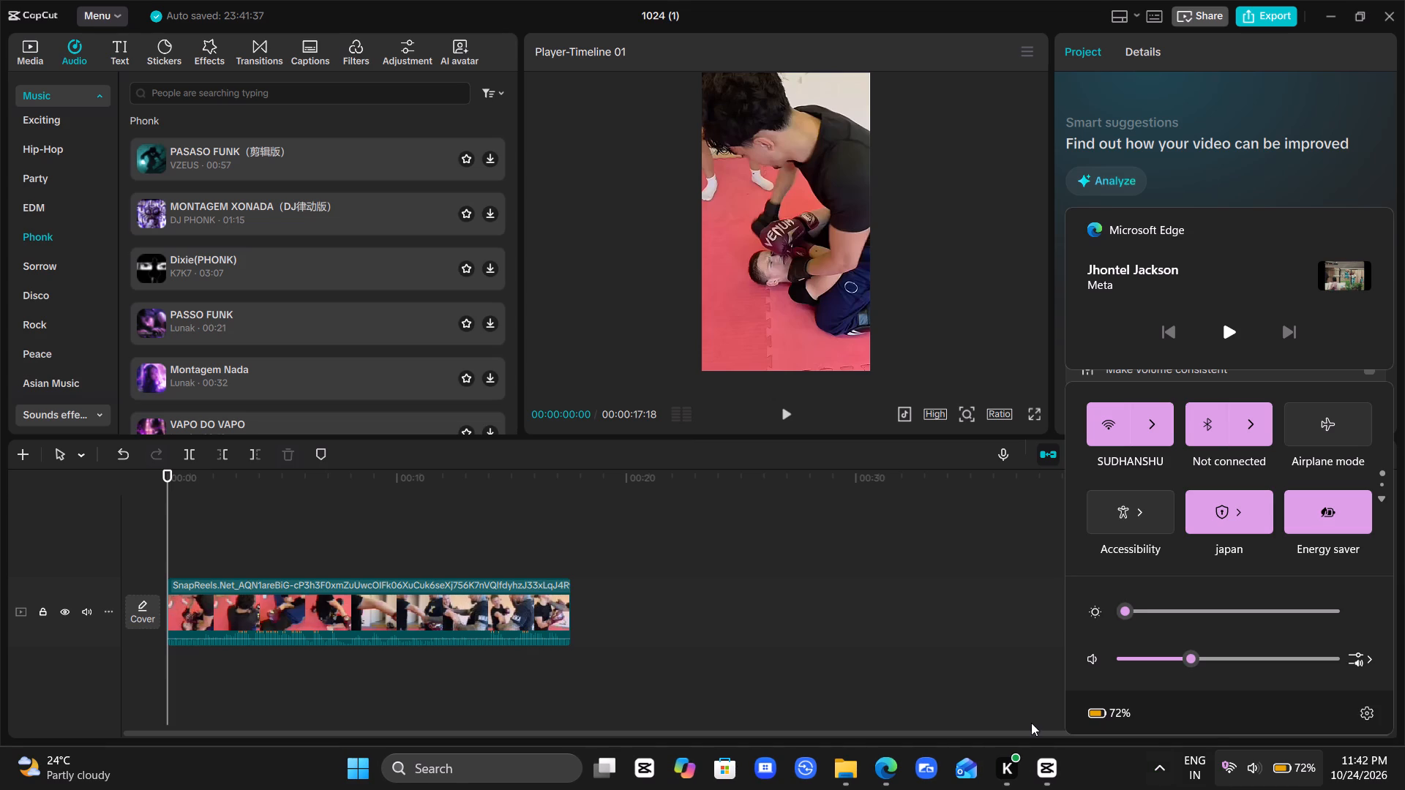
# Preview Phonk tracks to compare them for the clip: PASASO FUNK, MONTAGEM XONADA, PASSO FUNK, Montagem Nada and Dixie(PHONK).
pyautogui.click(380, 153)
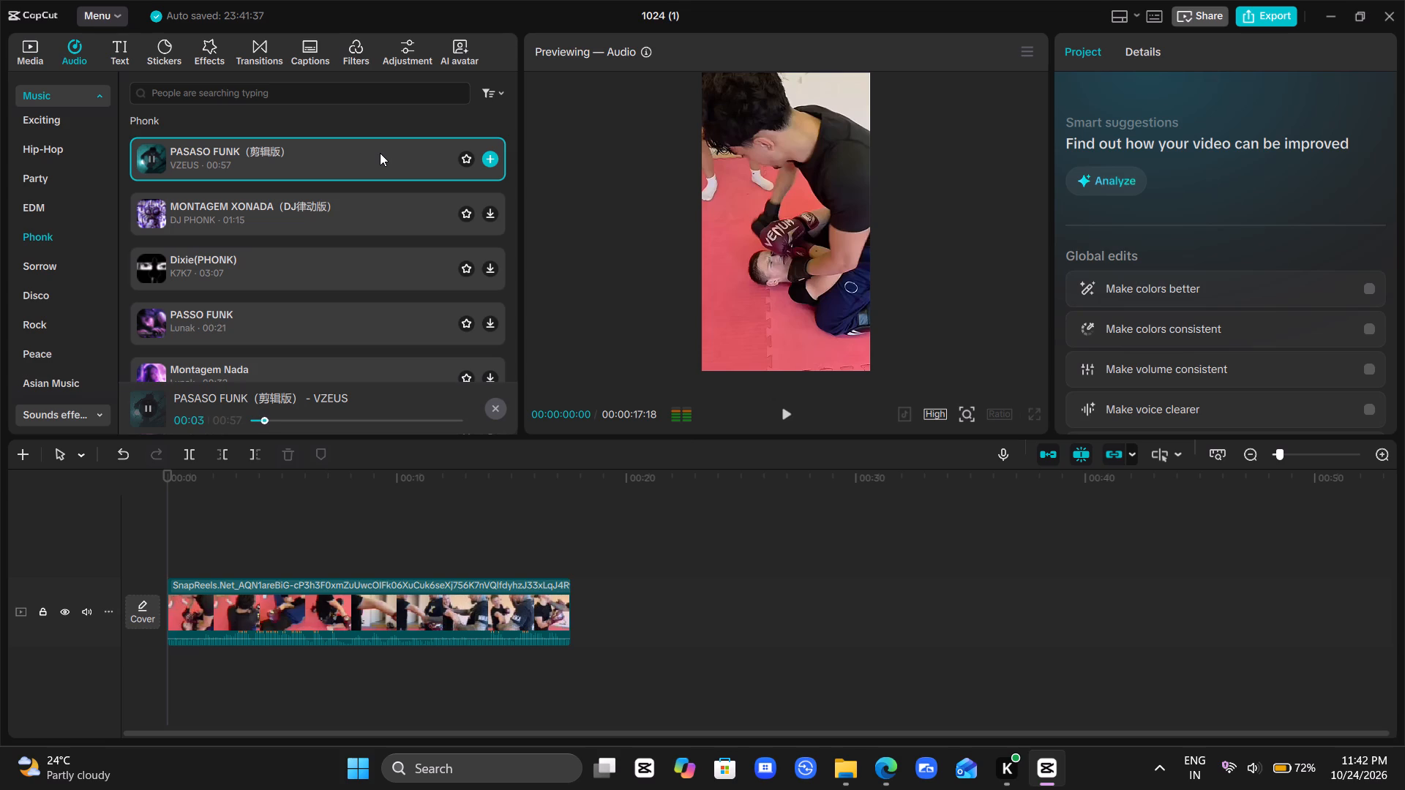
pyautogui.click(399, 214)
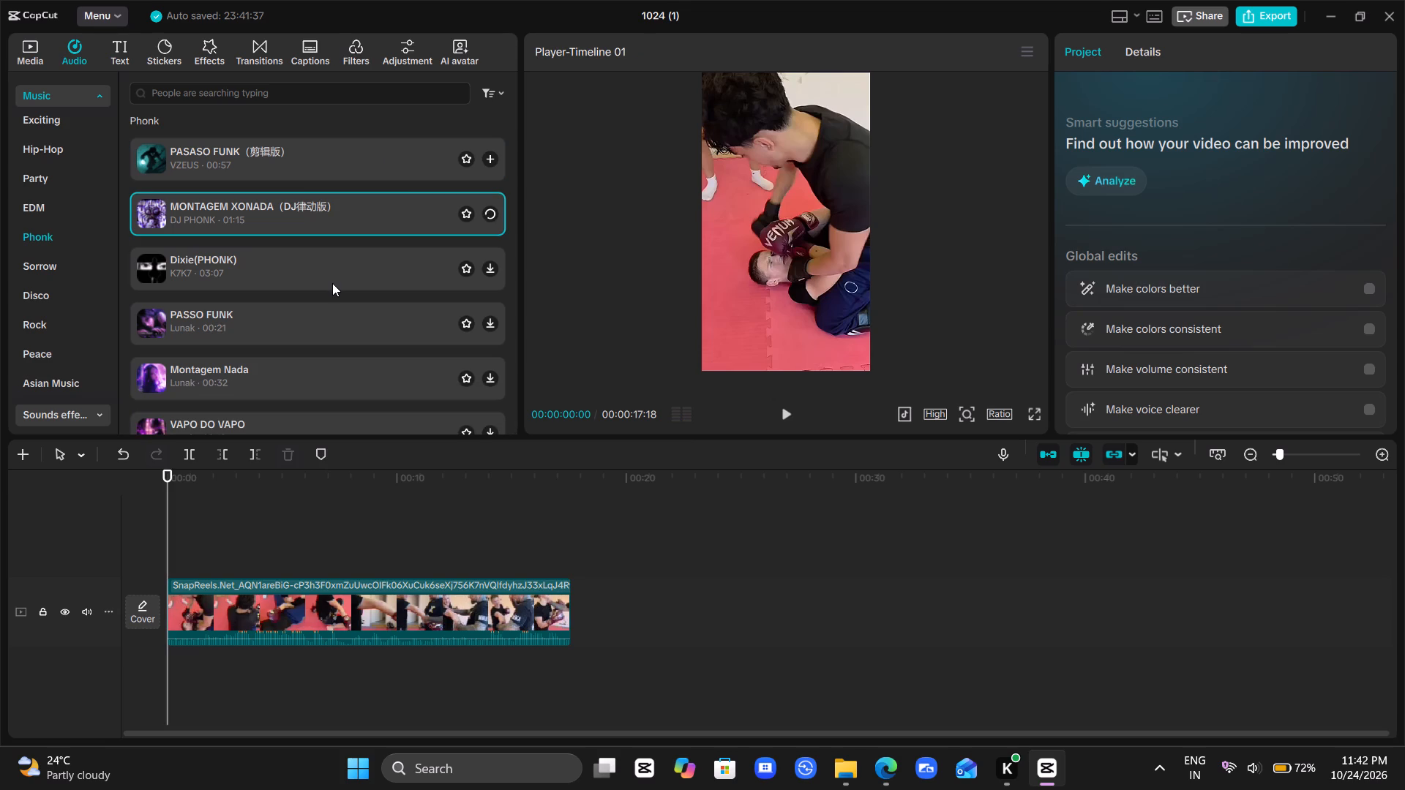
pyautogui.click(321, 319)
pyautogui.click(332, 210)
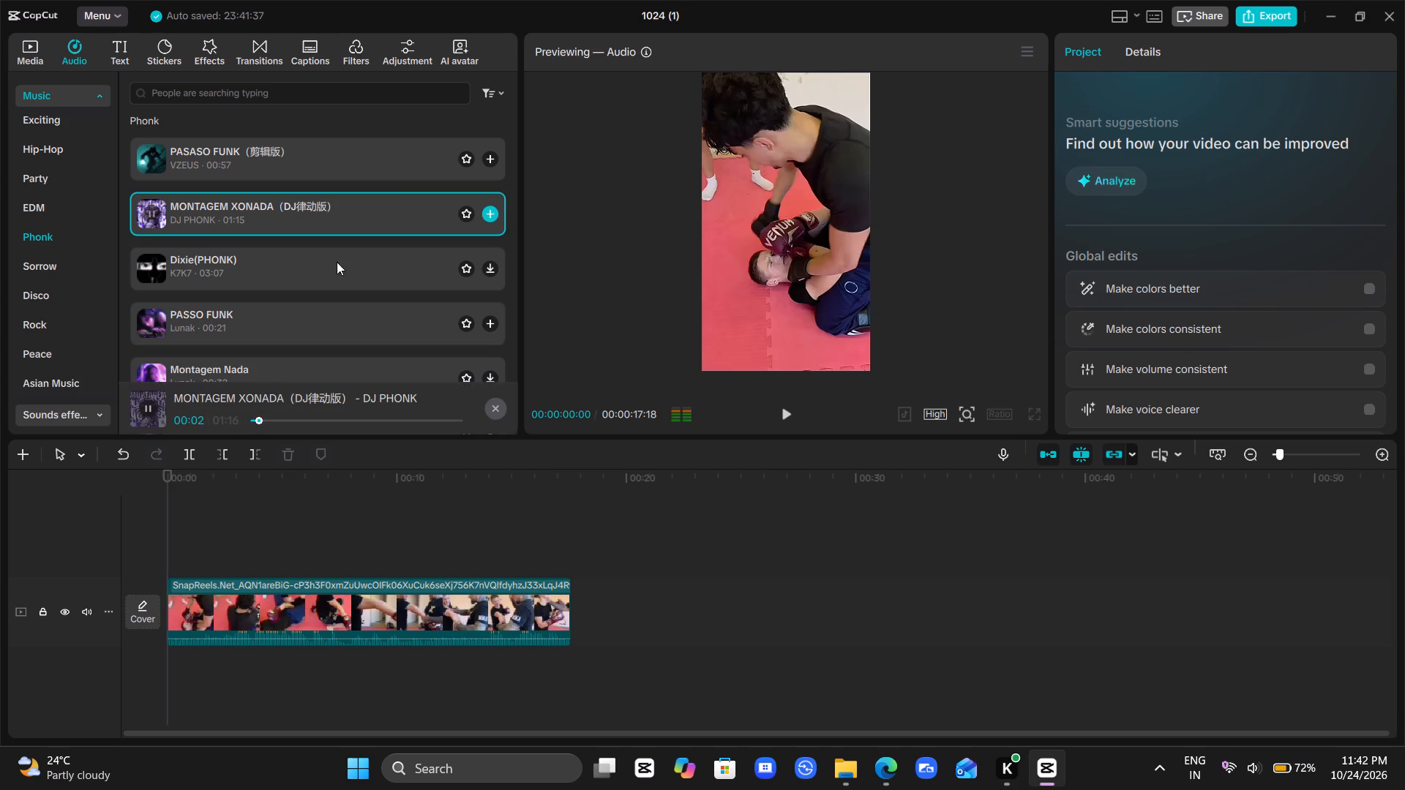
pyautogui.click(307, 334)
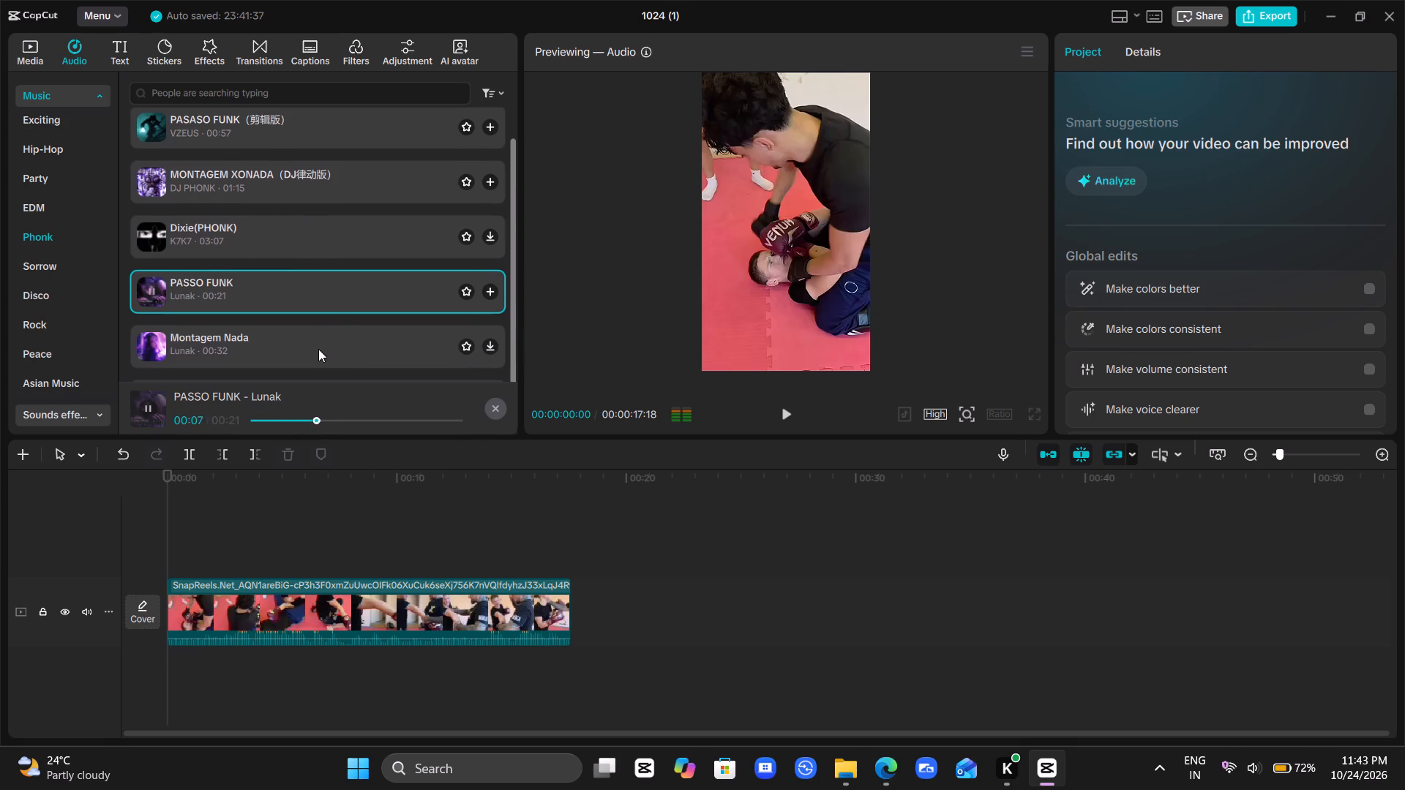
pyautogui.click(318, 349)
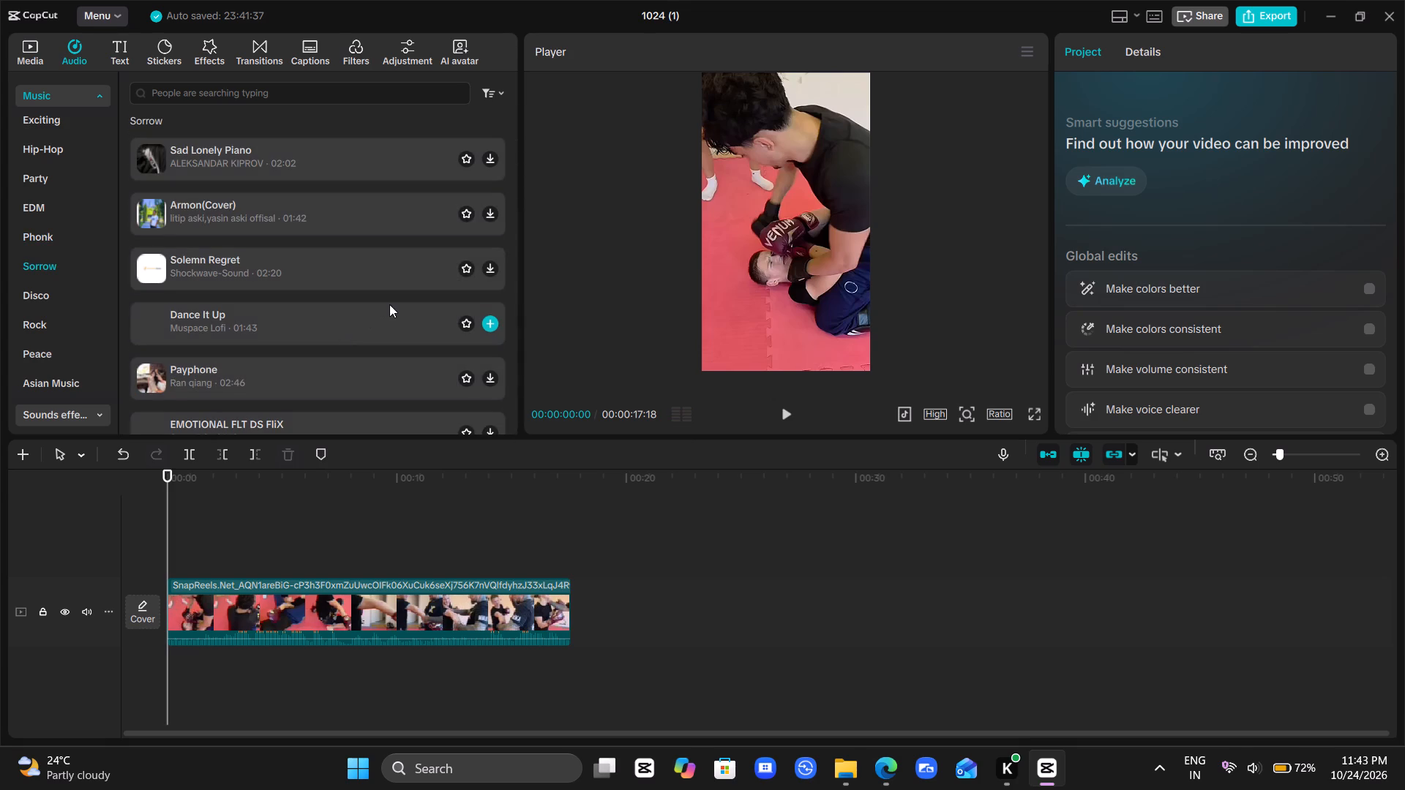
pyautogui.click(39, 247)
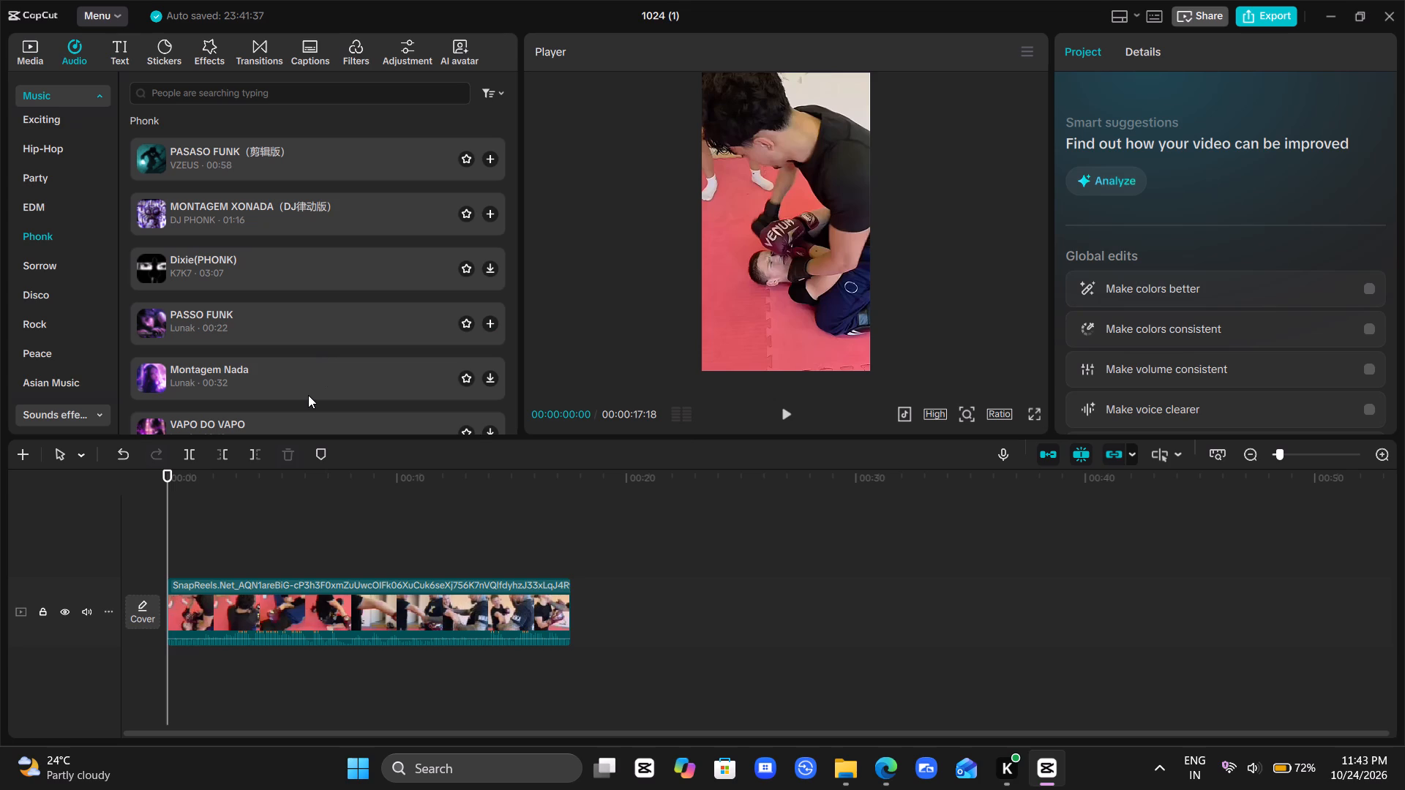
pyautogui.click(312, 390)
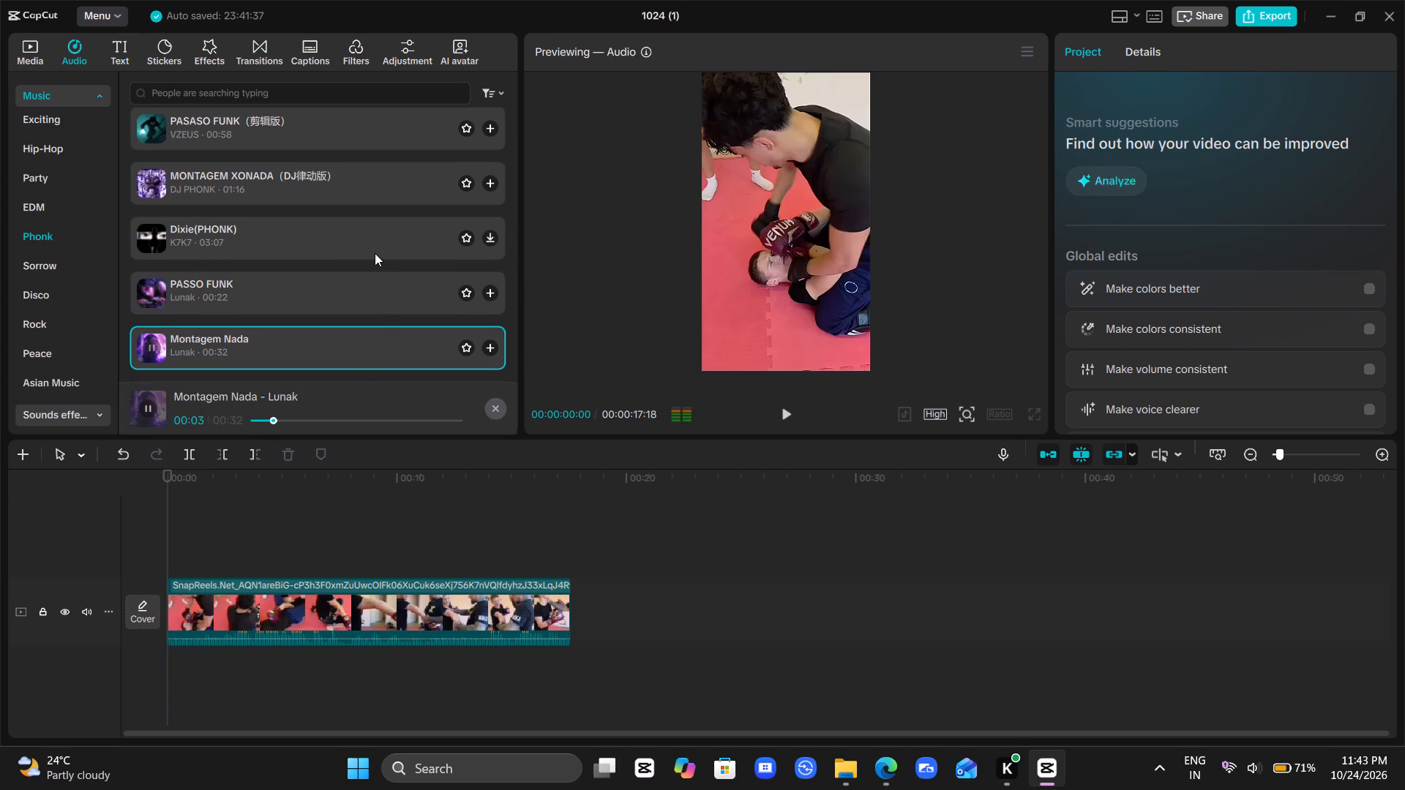
pyautogui.click(358, 242)
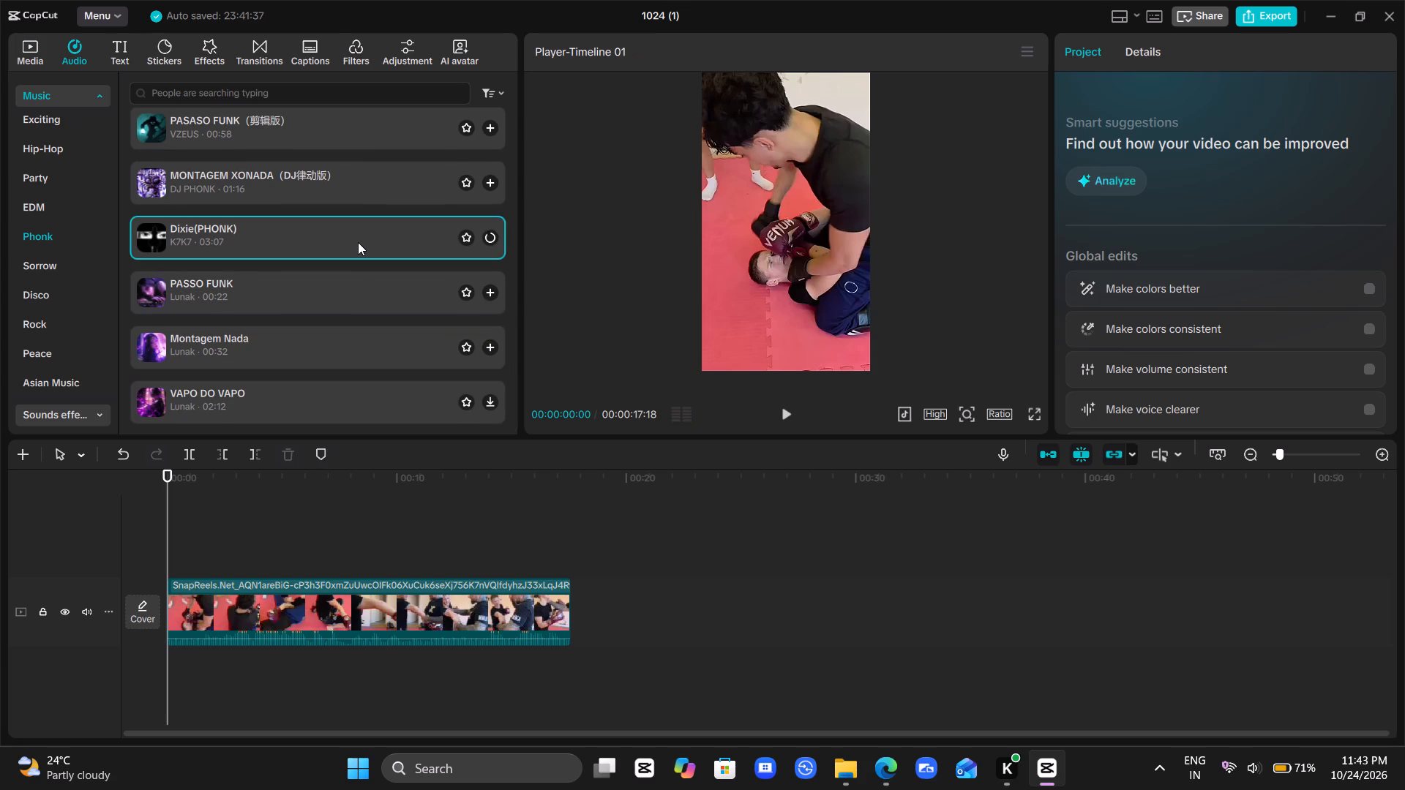
pyautogui.scroll(-2, 358, 242)
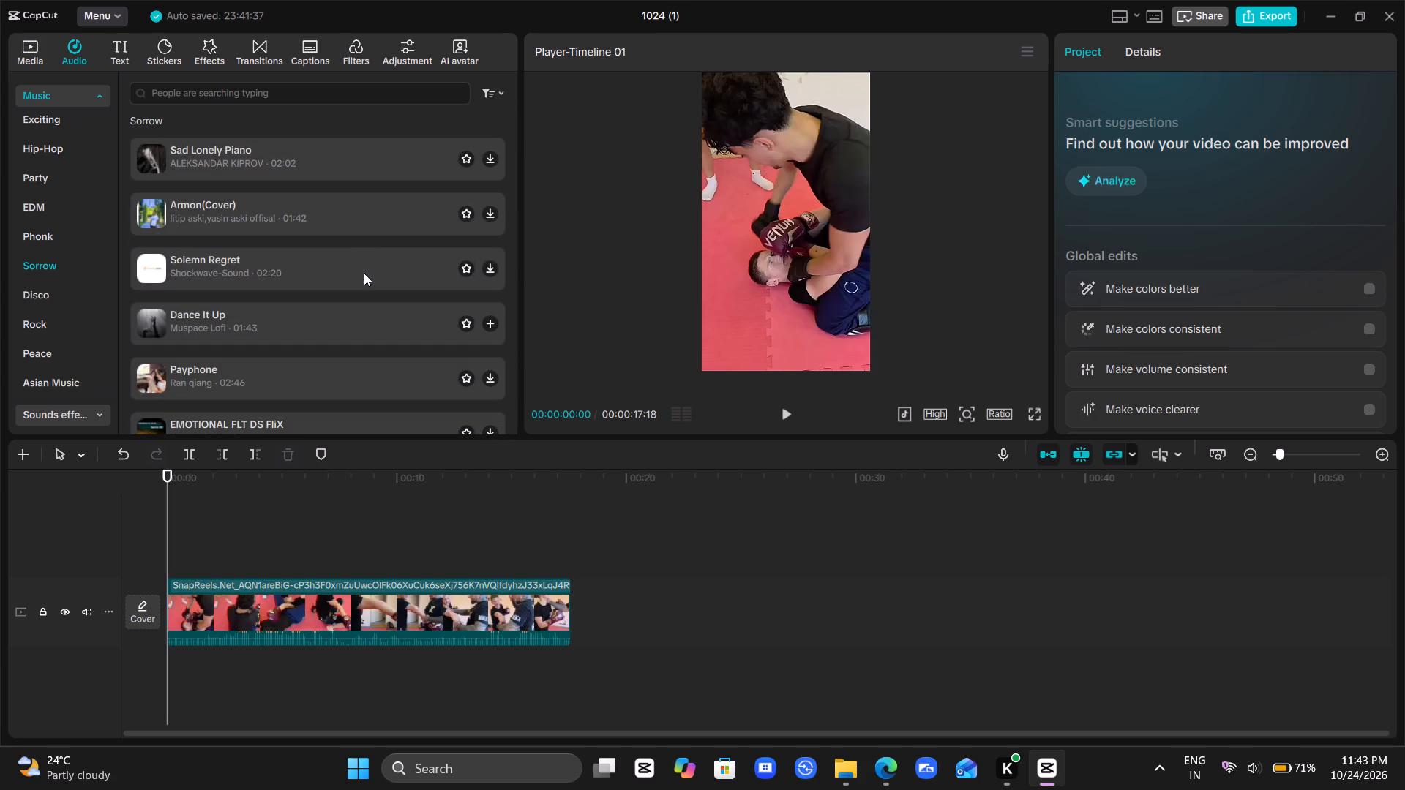
pyautogui.click(51, 241)
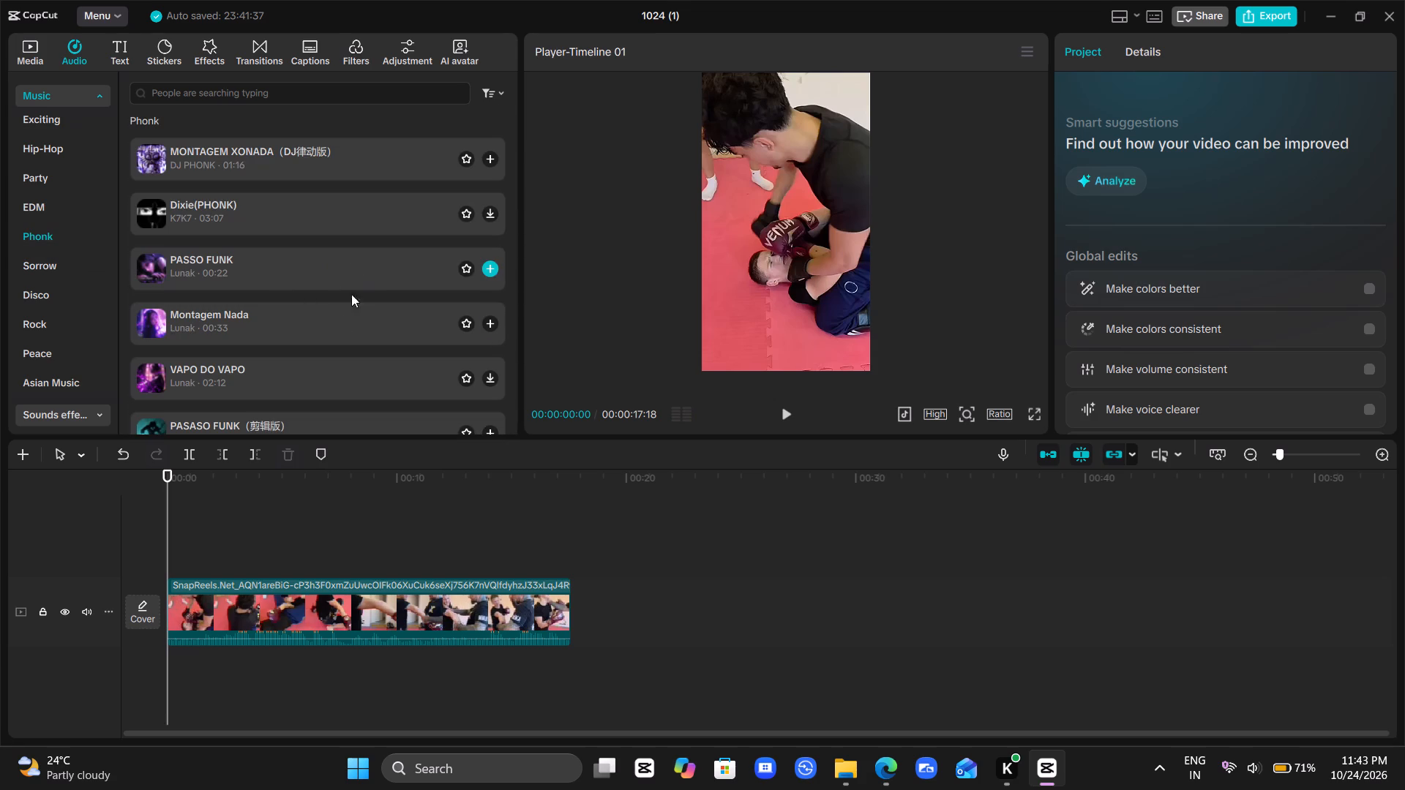
pyautogui.click(347, 278)
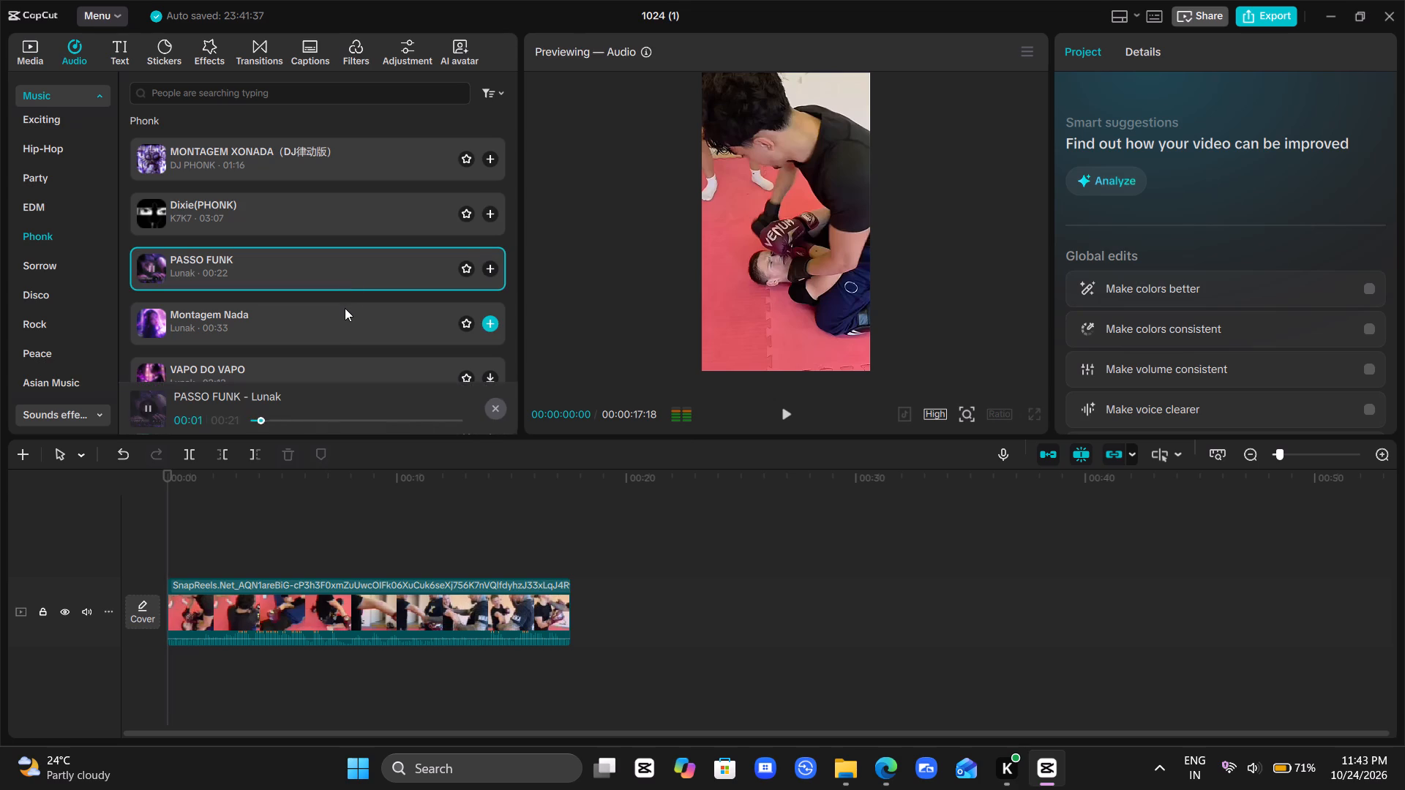
pyautogui.click(344, 310)
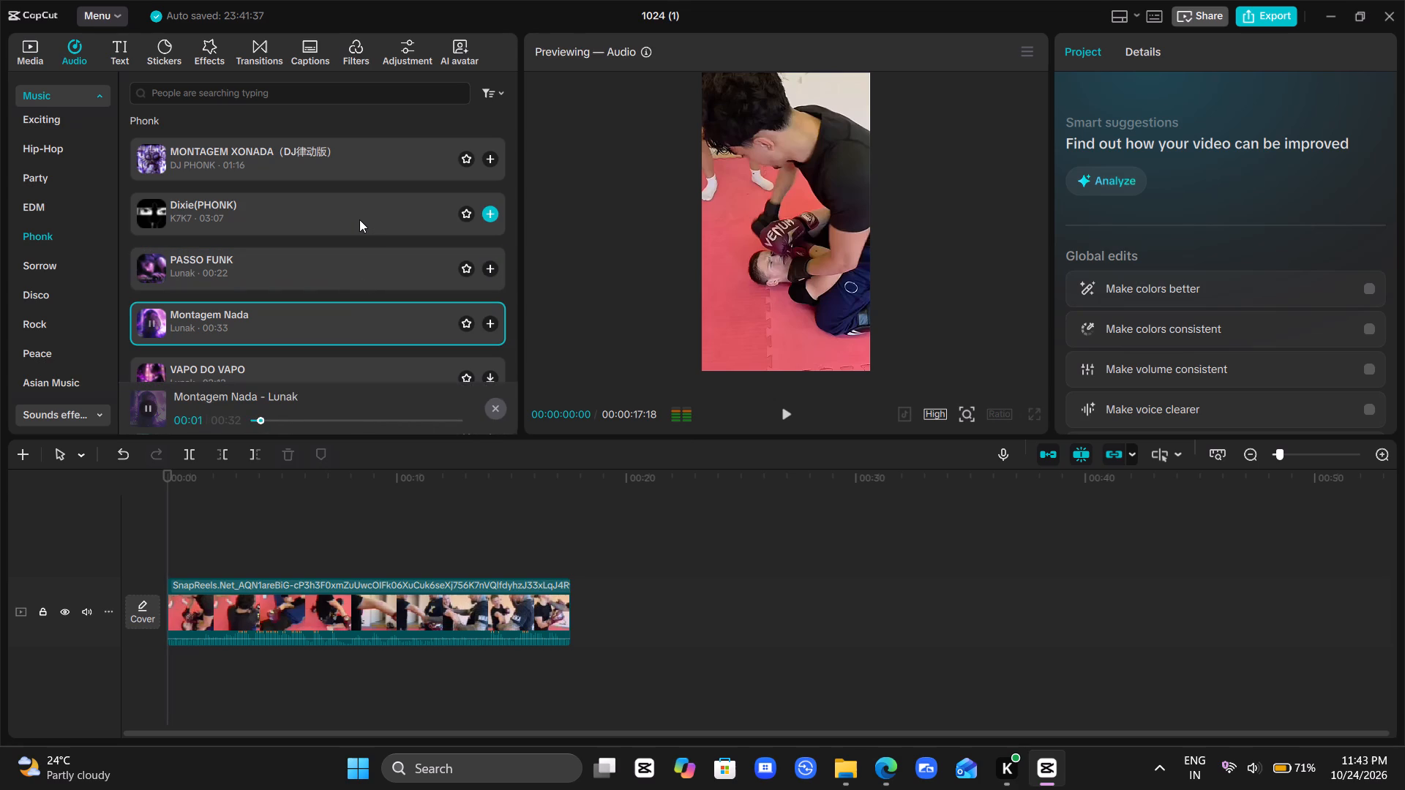
pyautogui.click(359, 219)
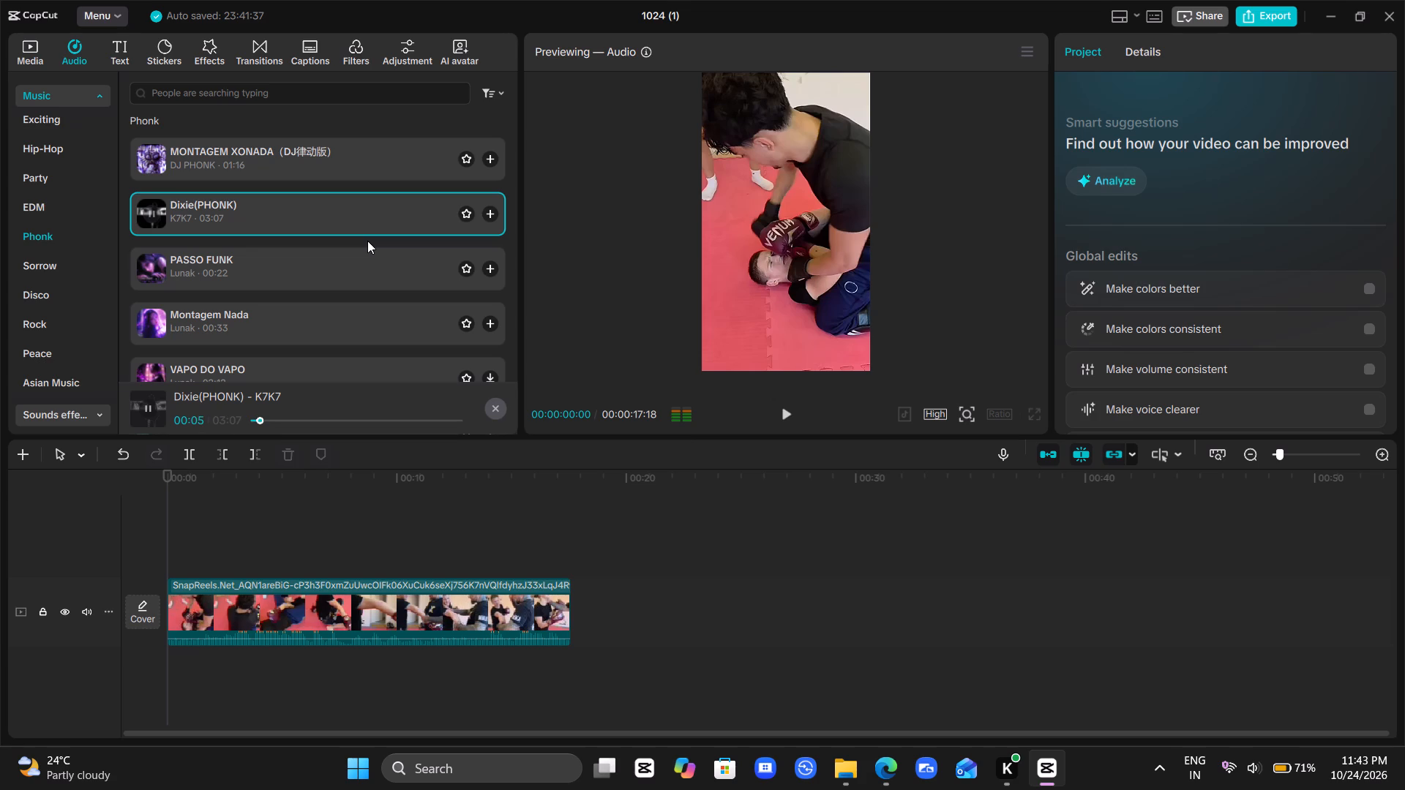
# Add the Dixie(PHONK) track to the timeline beneath the sparring clip, starting at 00:00.
pyautogui.moveTo(351, 228); pyautogui.dragTo(123, 672)
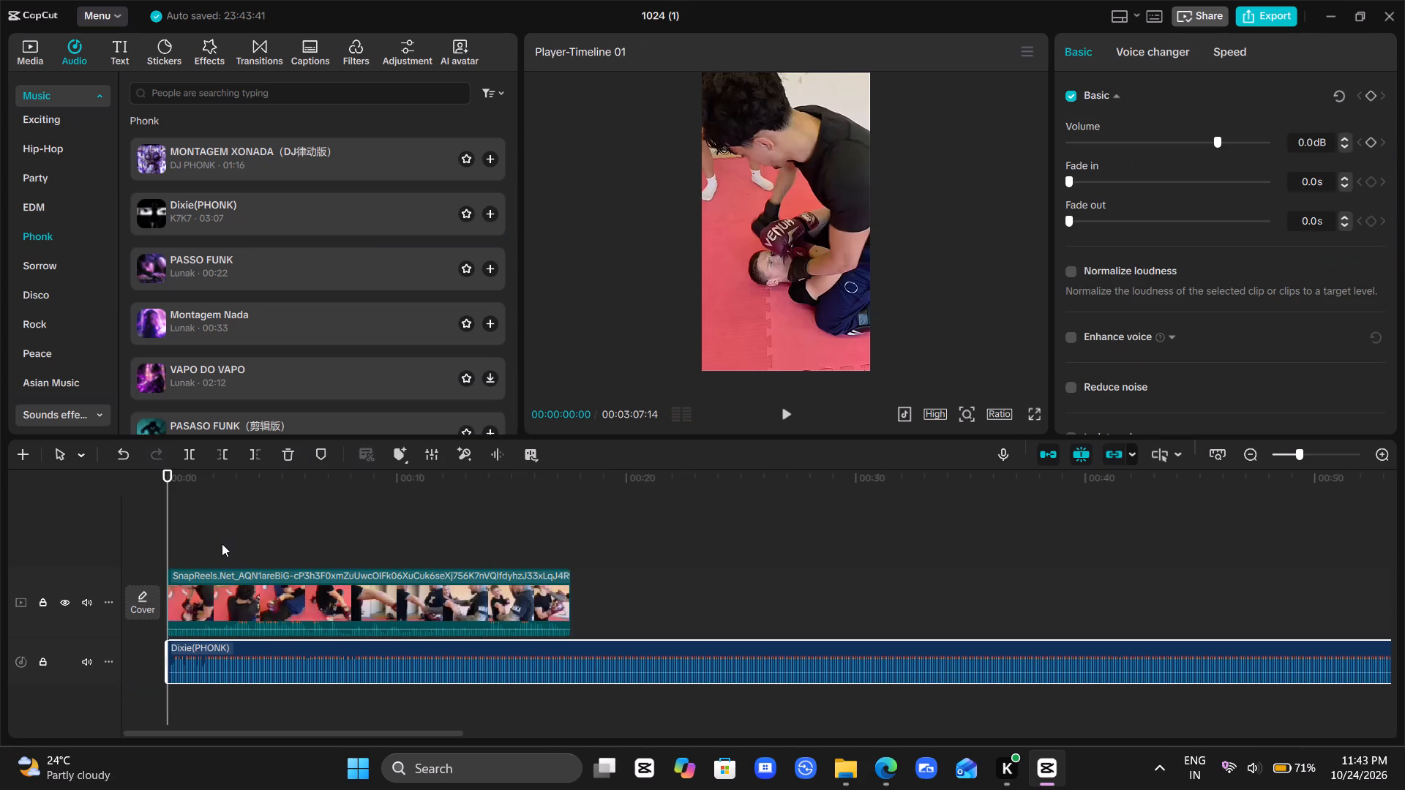
# Play the sparring clip together with the Dixie(PHONK) music from the start of the timeline.
pyautogui.click(222, 543)
pyautogui.moveTo(222, 543); pyautogui.dragTo(114, 549)
pyautogui.press('space')
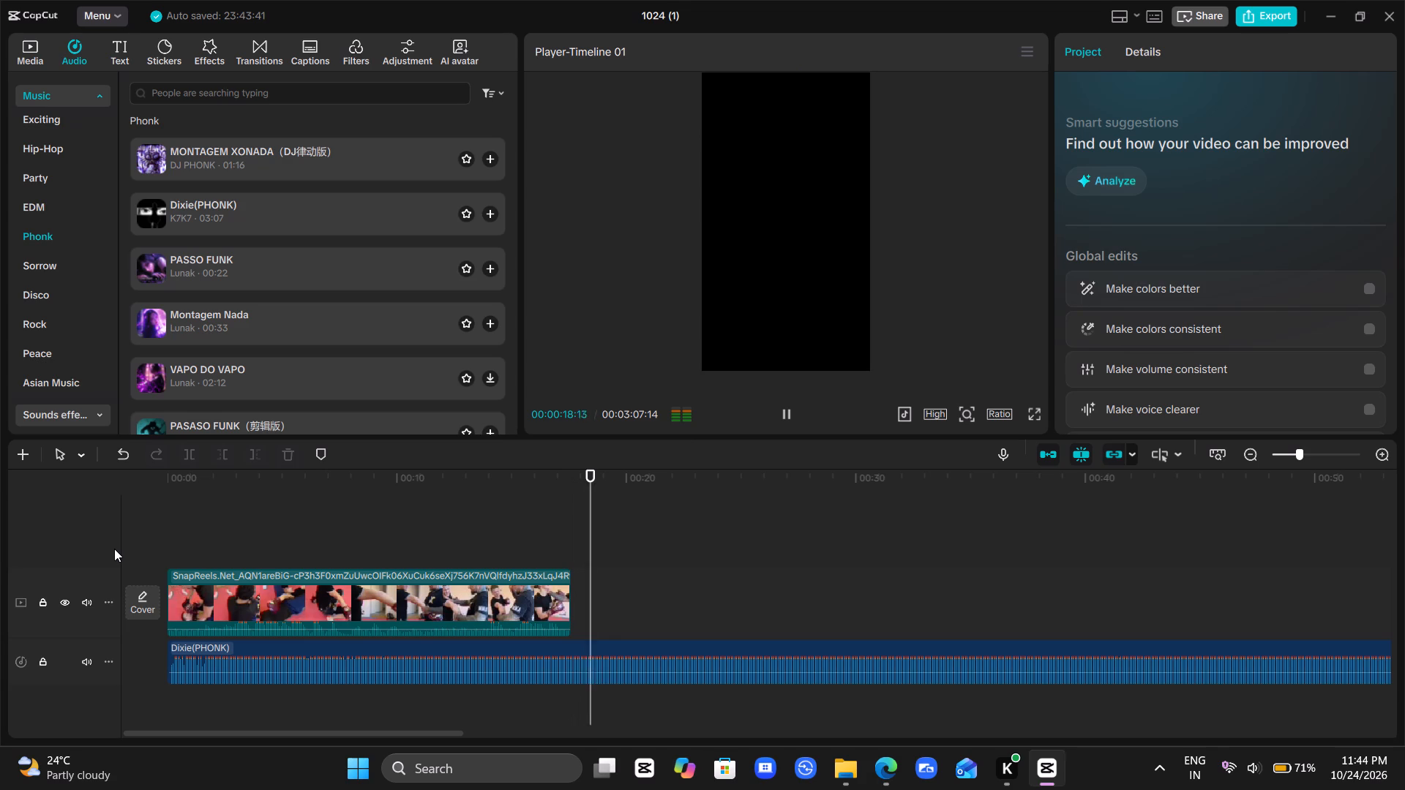
# Listen to passages of the Dixie(PHONK) track past the video's end, pause playback, and look back at the sparring clip.
pyautogui.hscroll(-1, 509, 571)
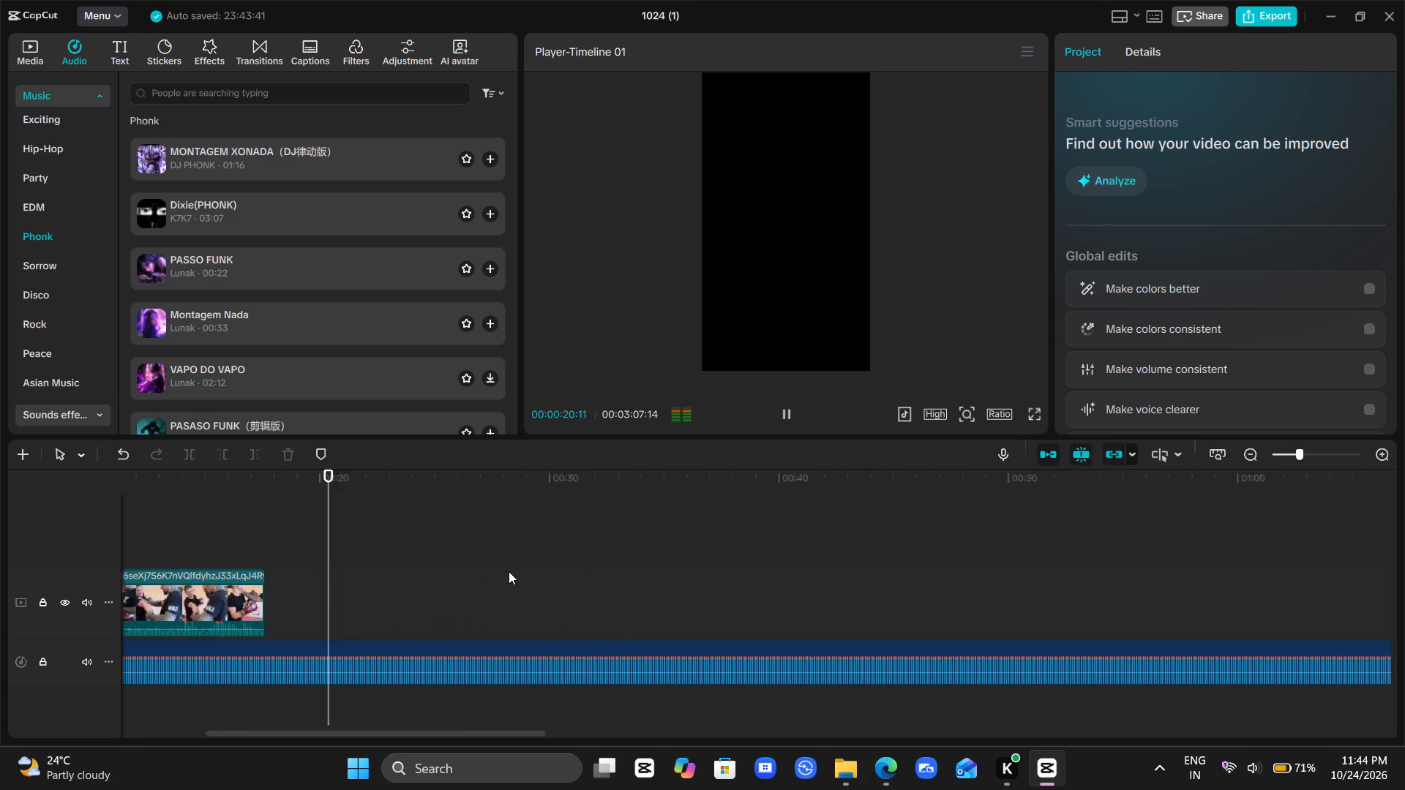
pyautogui.hscroll(-1, 509, 571)
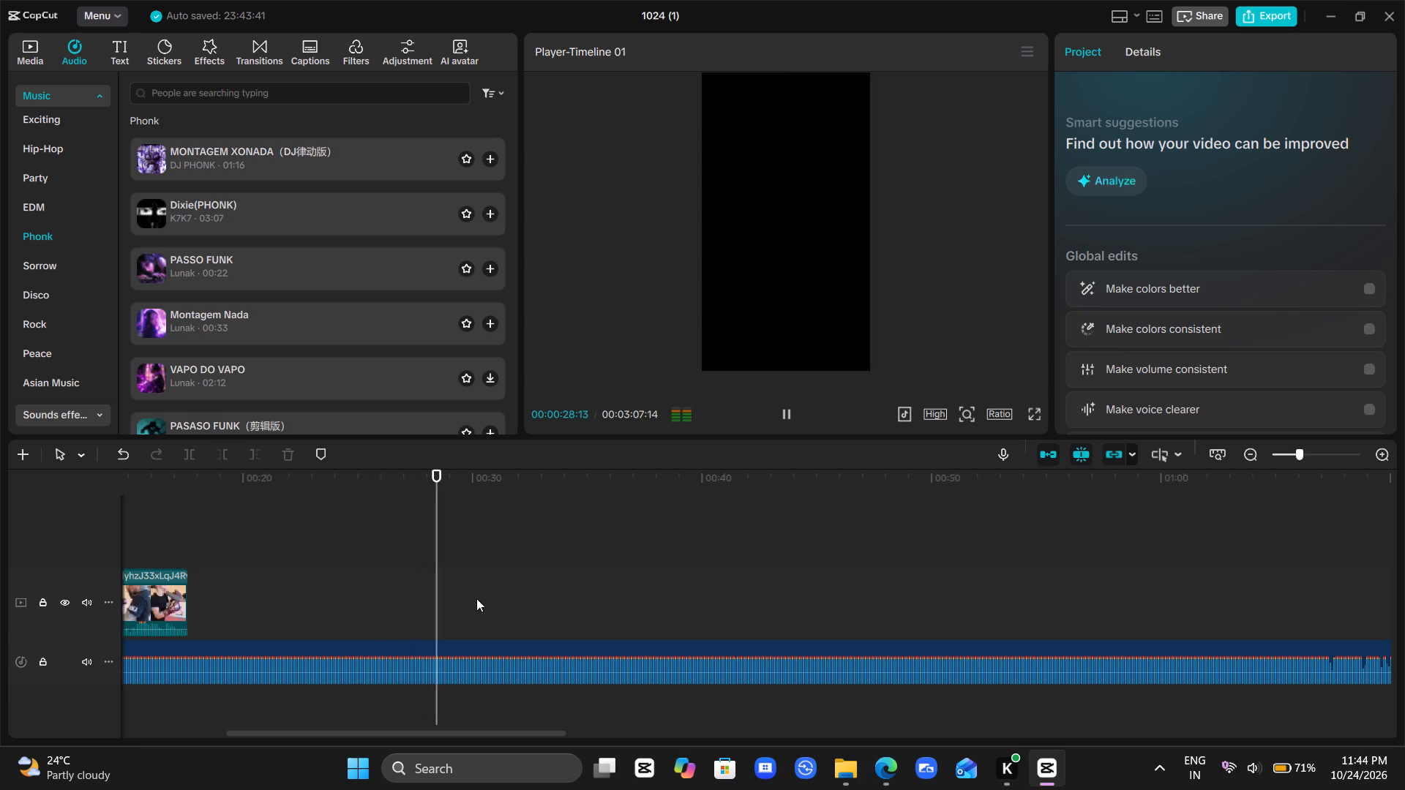
pyautogui.hscroll(-1, 598, 592)
pyautogui.click(598, 592)
pyautogui.press('space')
pyautogui.hscroll(-1, 598, 592)
pyautogui.click(986, 599)
pyautogui.press('space')
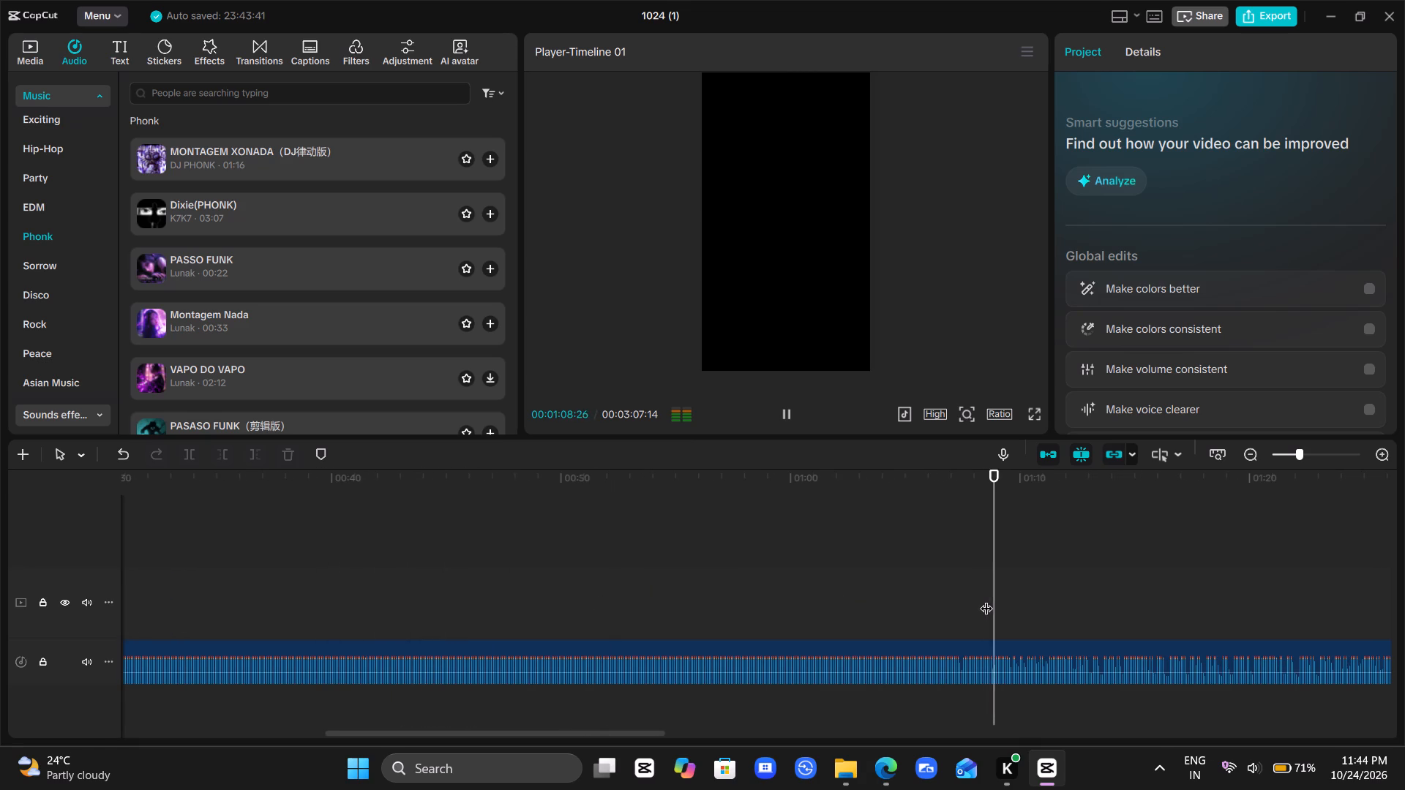
pyautogui.hscroll(-4, 986, 599)
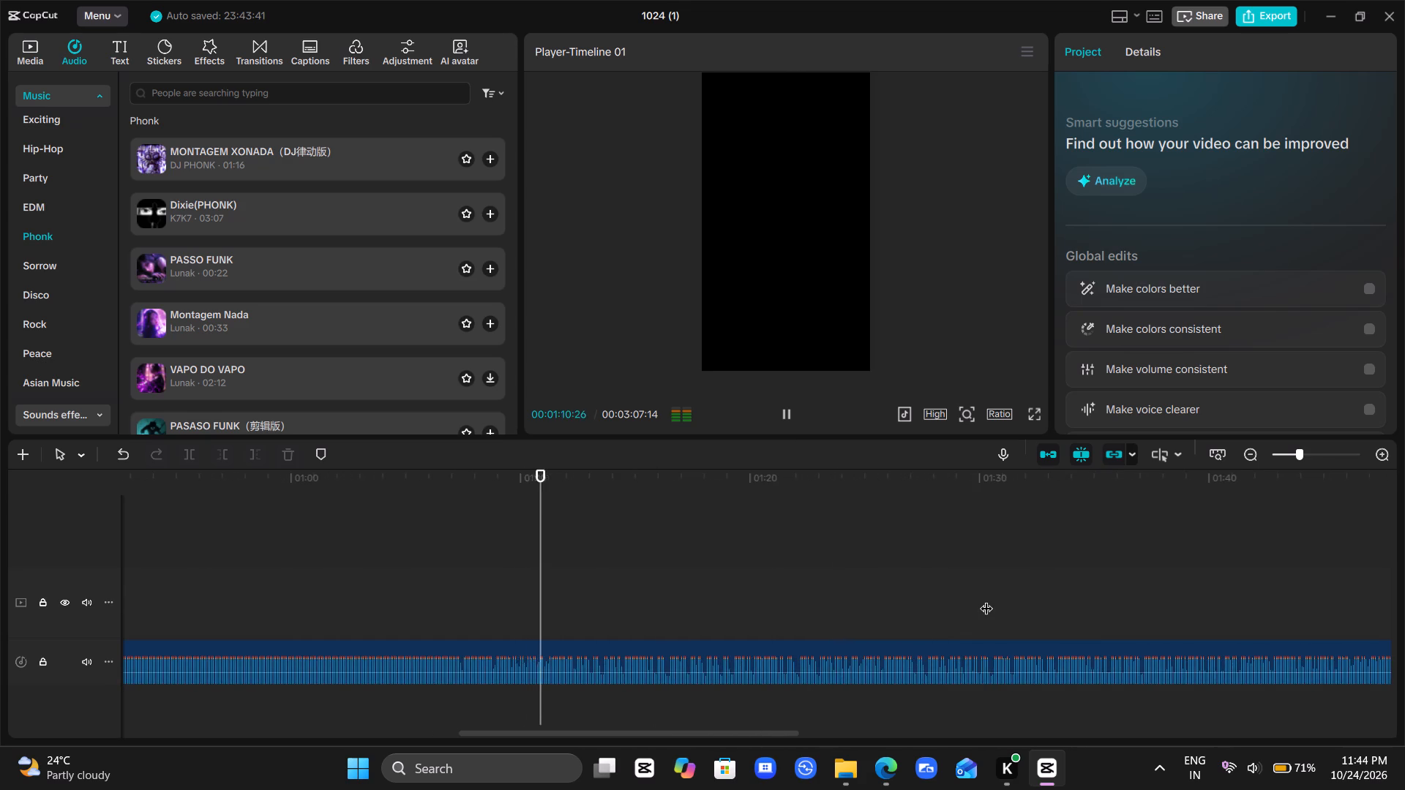
pyautogui.hscroll(-1, 986, 599)
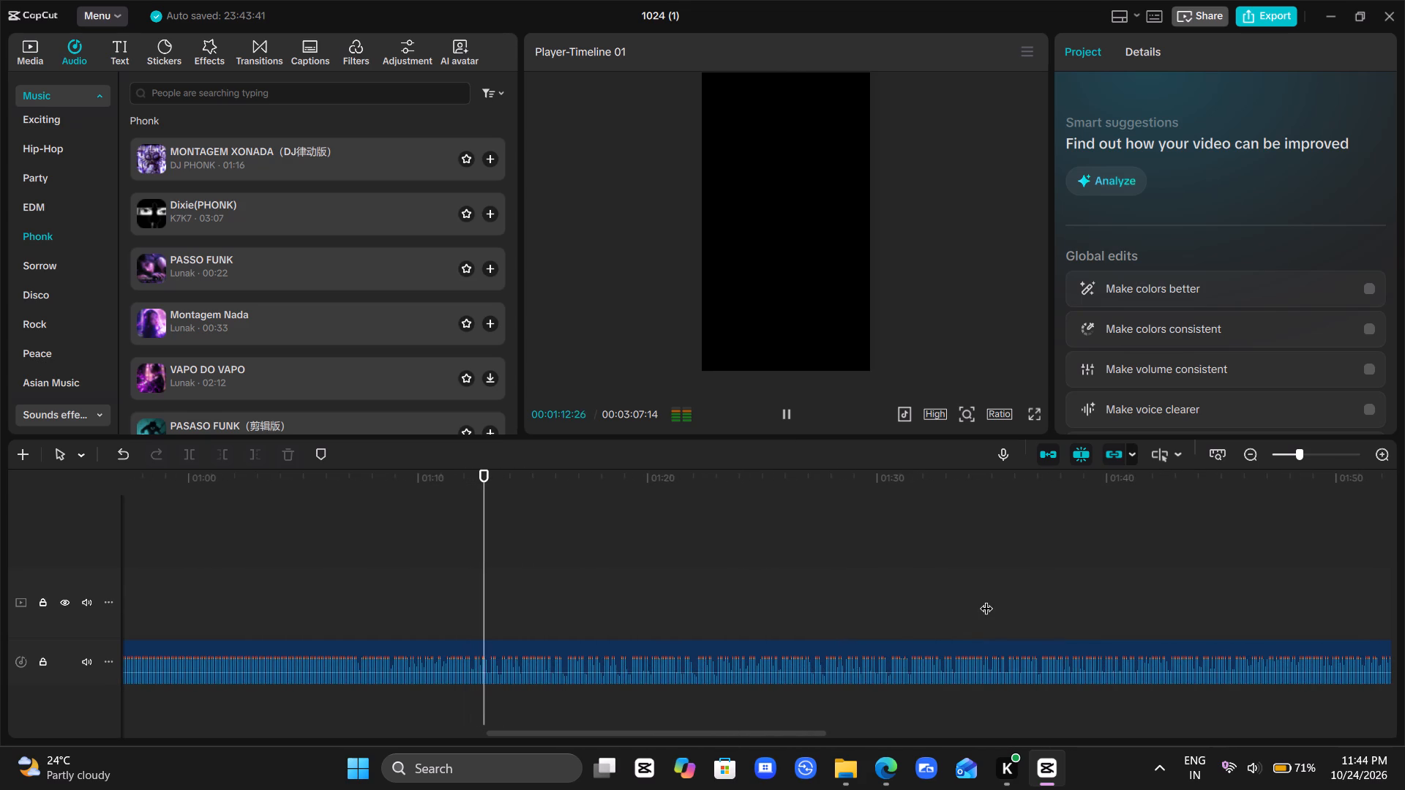
pyautogui.hscroll(-1, 986, 599)
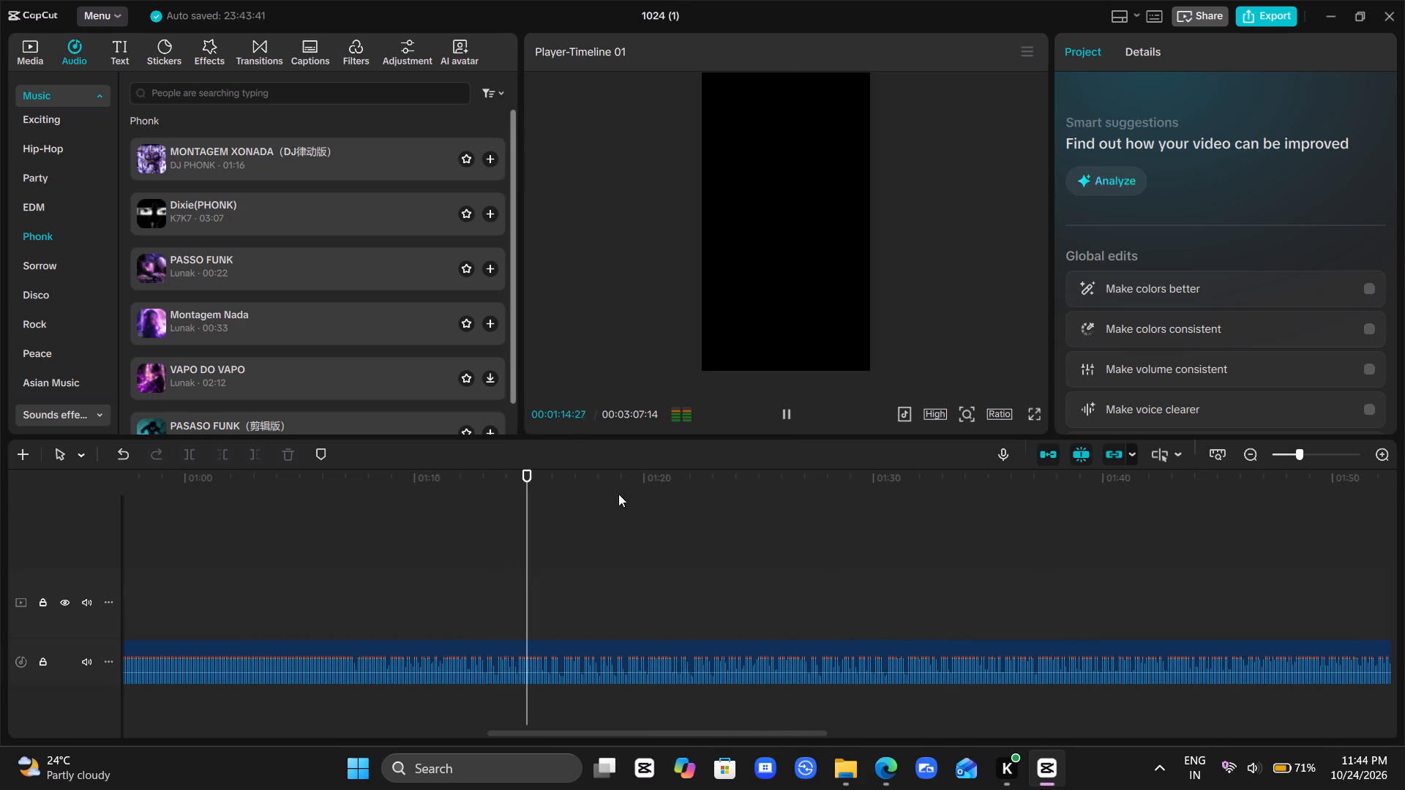
pyautogui.hscroll(2, 606, 615)
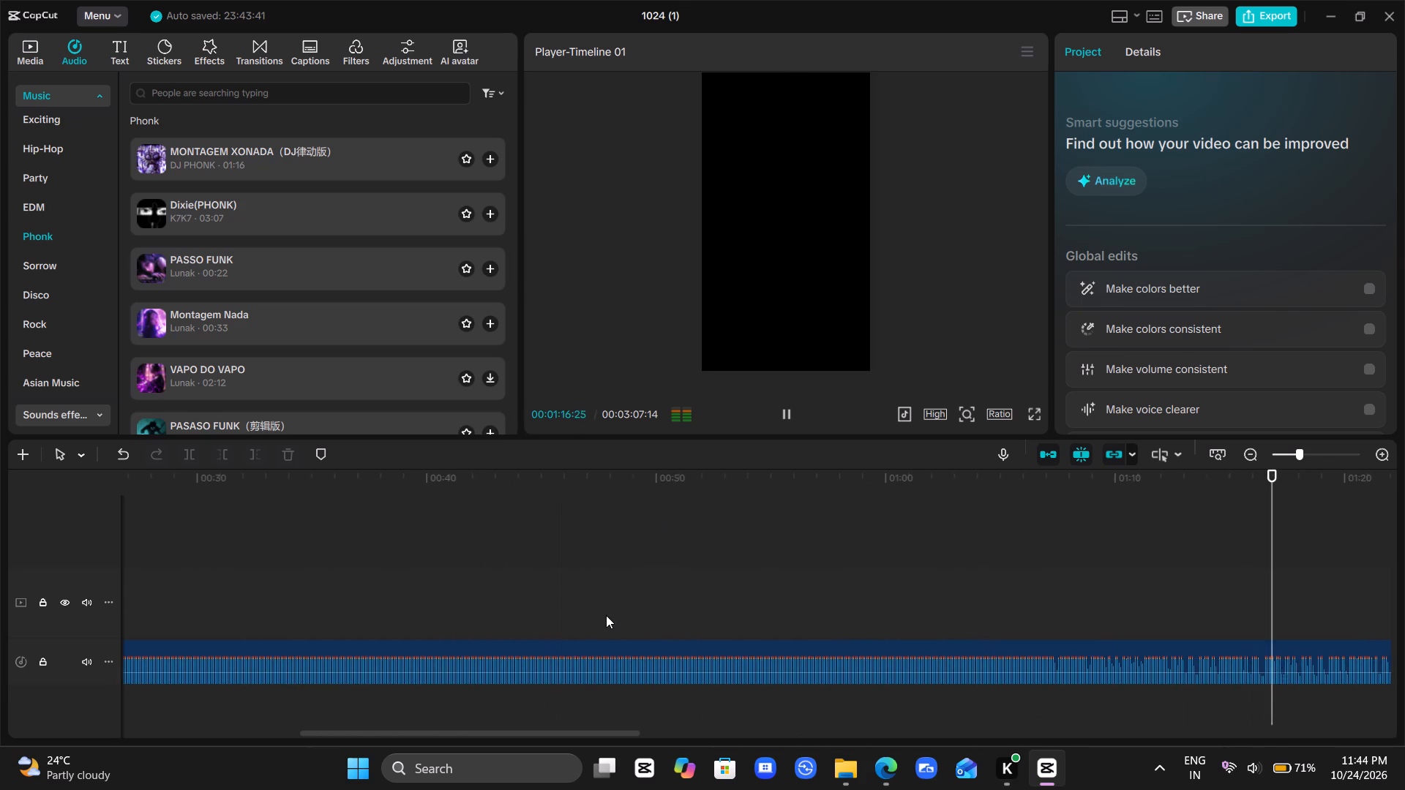
pyautogui.doubleClick(606, 615)
pyautogui.hscroll(2, 606, 615)
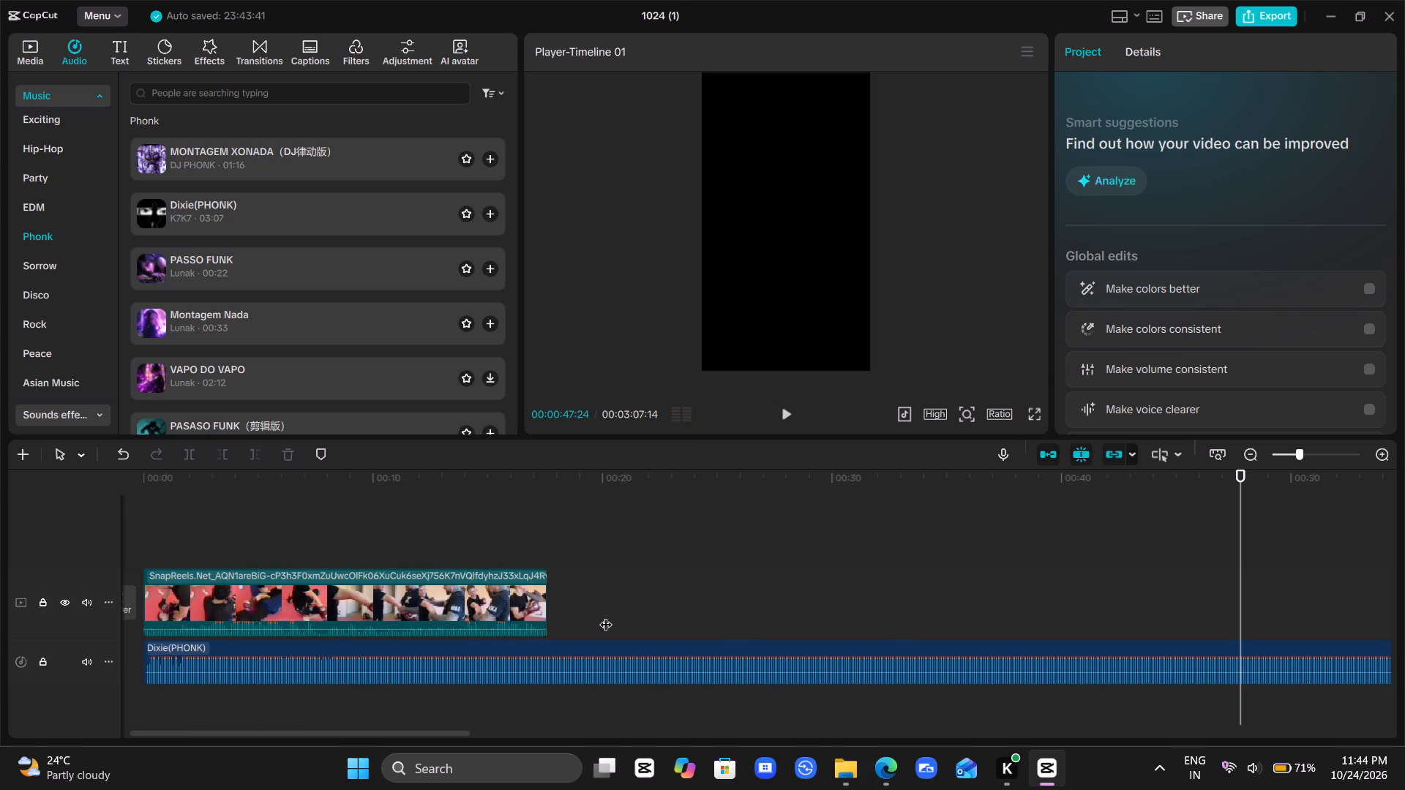
# Listen further into the Dixie(PHONK) track and trim off everything after 00:00:37:29.
pyautogui.click(718, 600)
pyautogui.press('space')
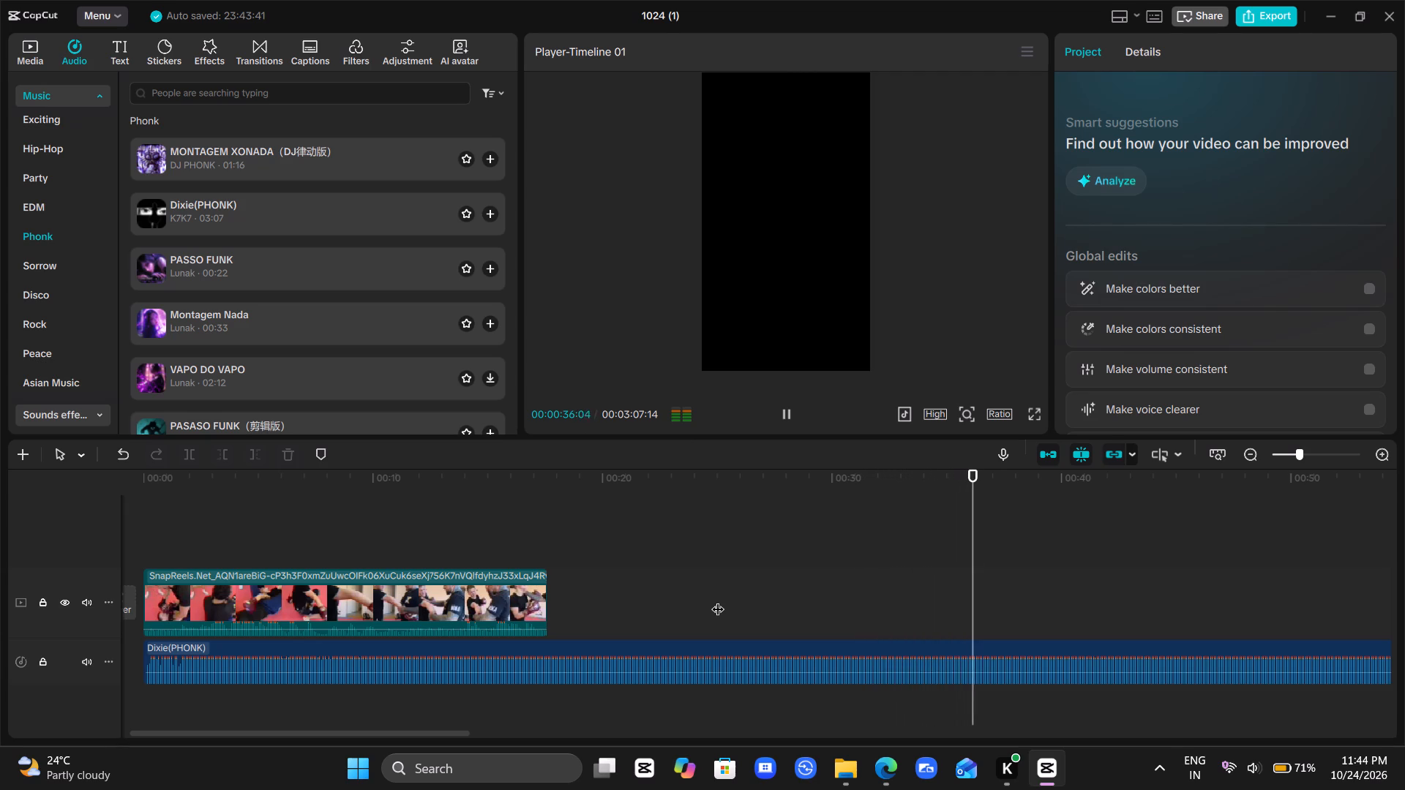
pyautogui.press('space')
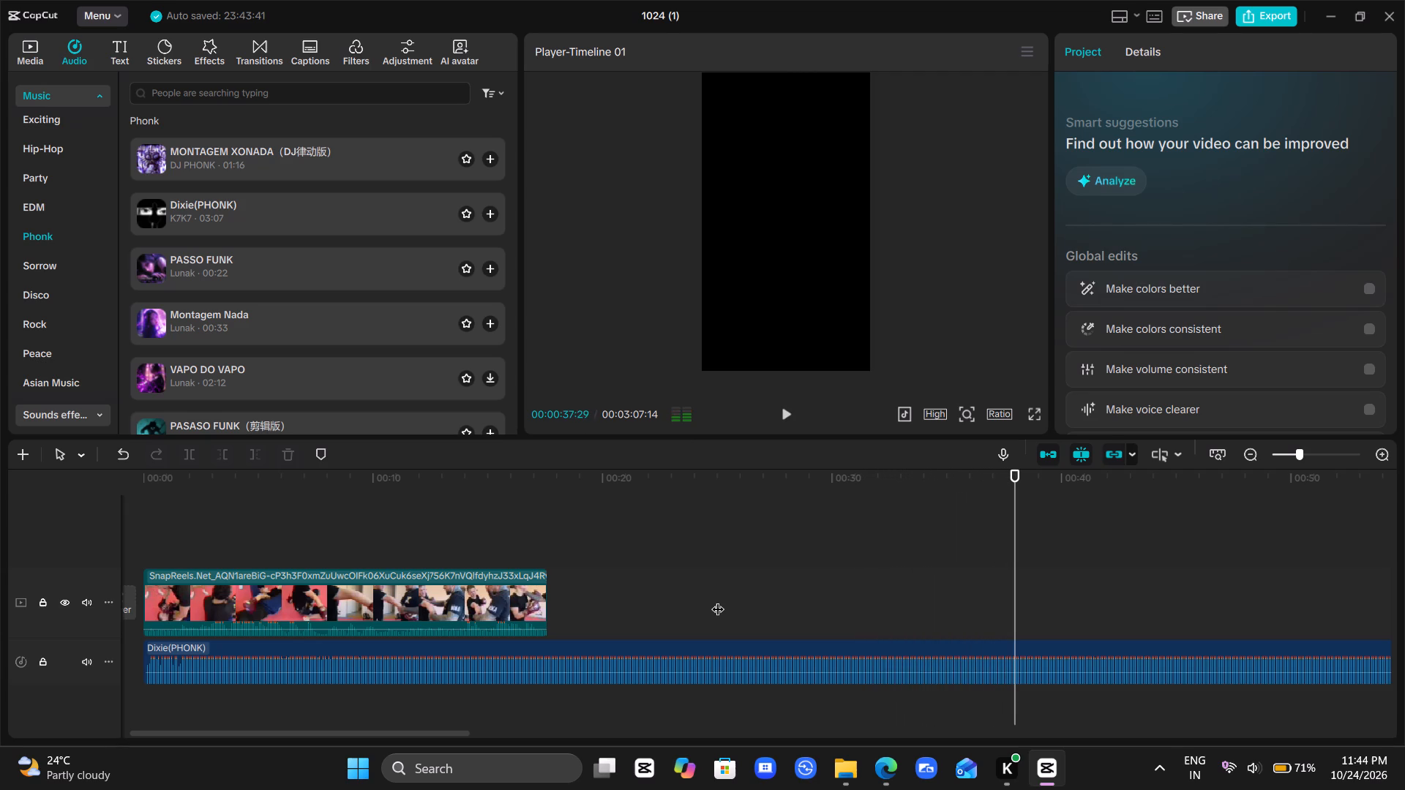
pyautogui.press('w')
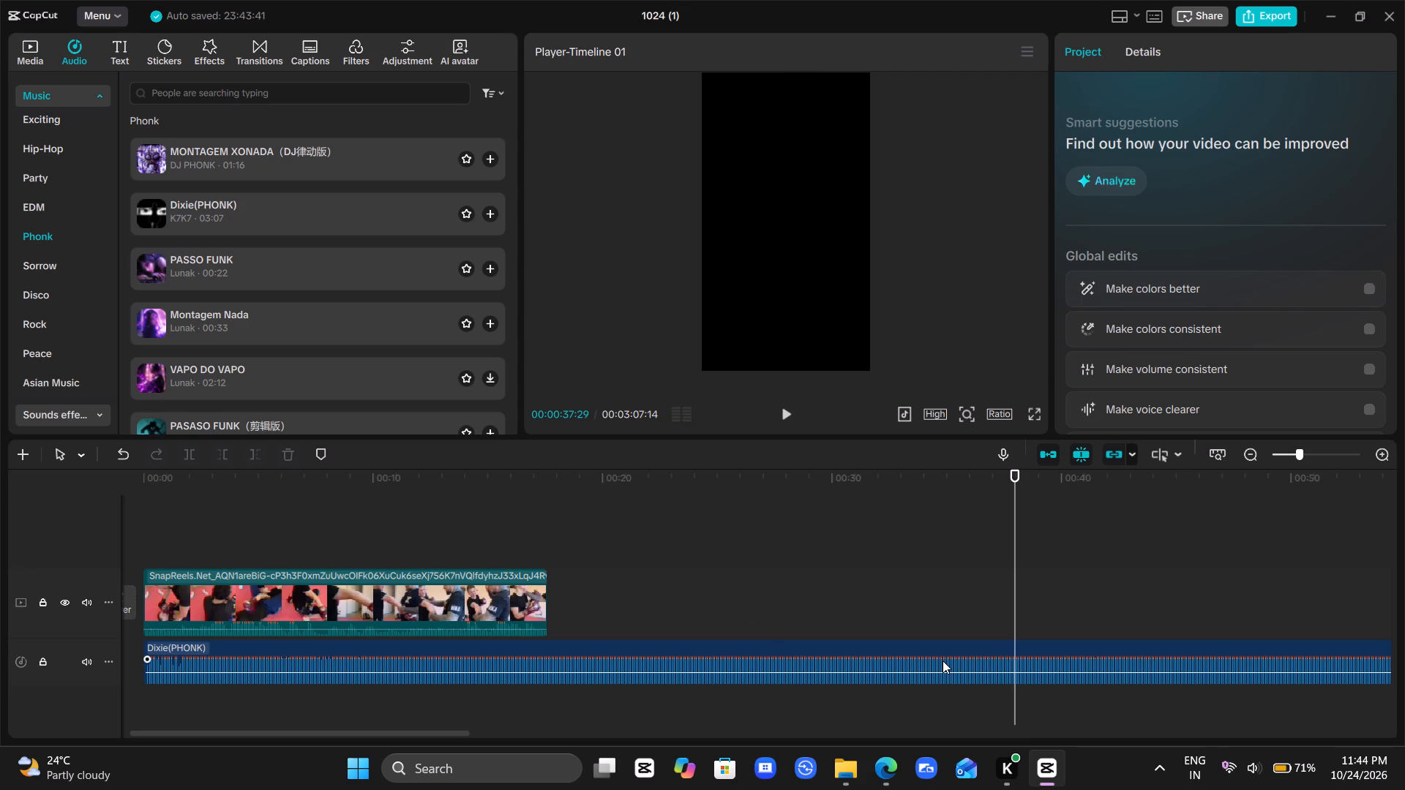
pyautogui.click(943, 661)
pyautogui.press('w')
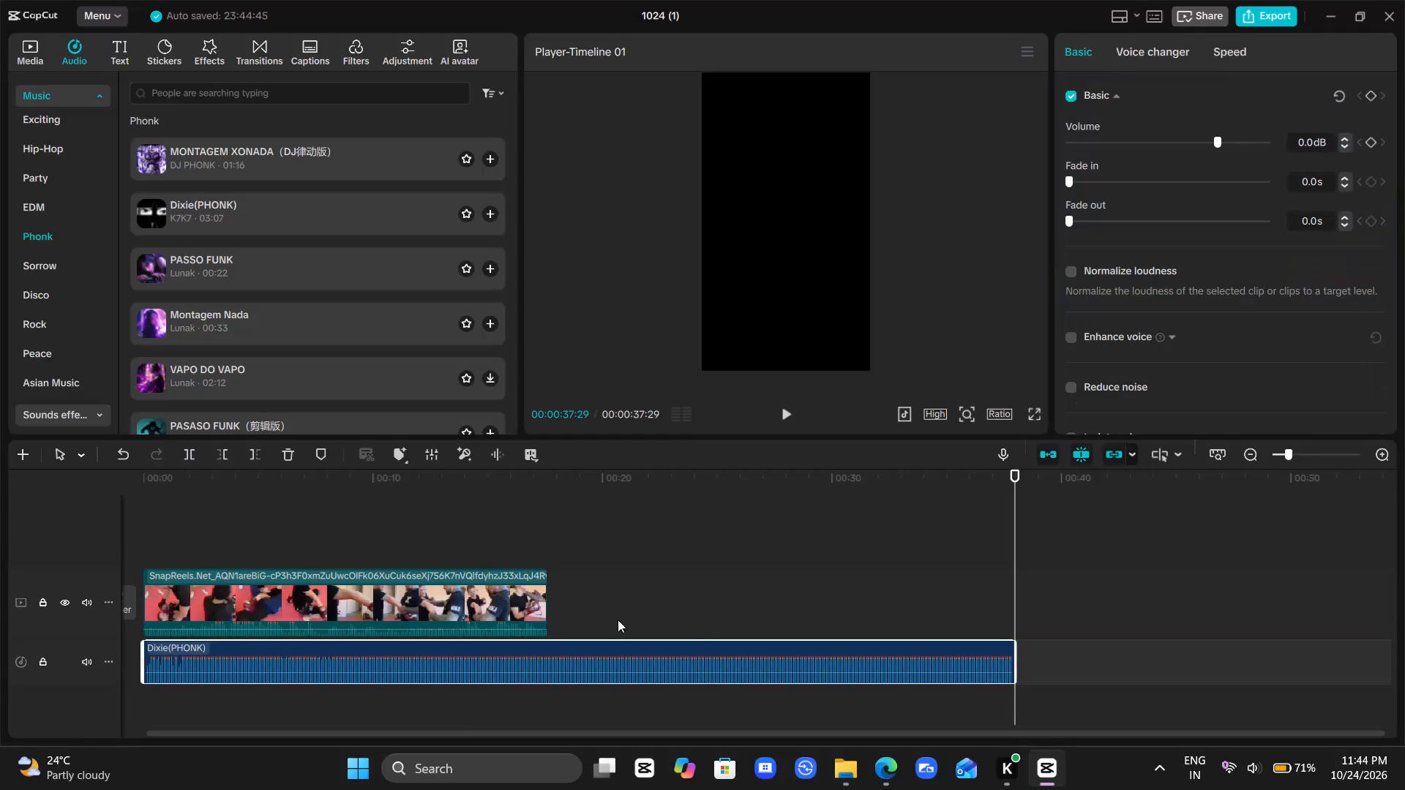
# Play the sparring clip with the shortened Dixie(PHONK) track from the start of the timeline.
pyautogui.click(364, 540)
pyautogui.moveTo(364, 540); pyautogui.dragTo(140, 552)
pyautogui.press('space')
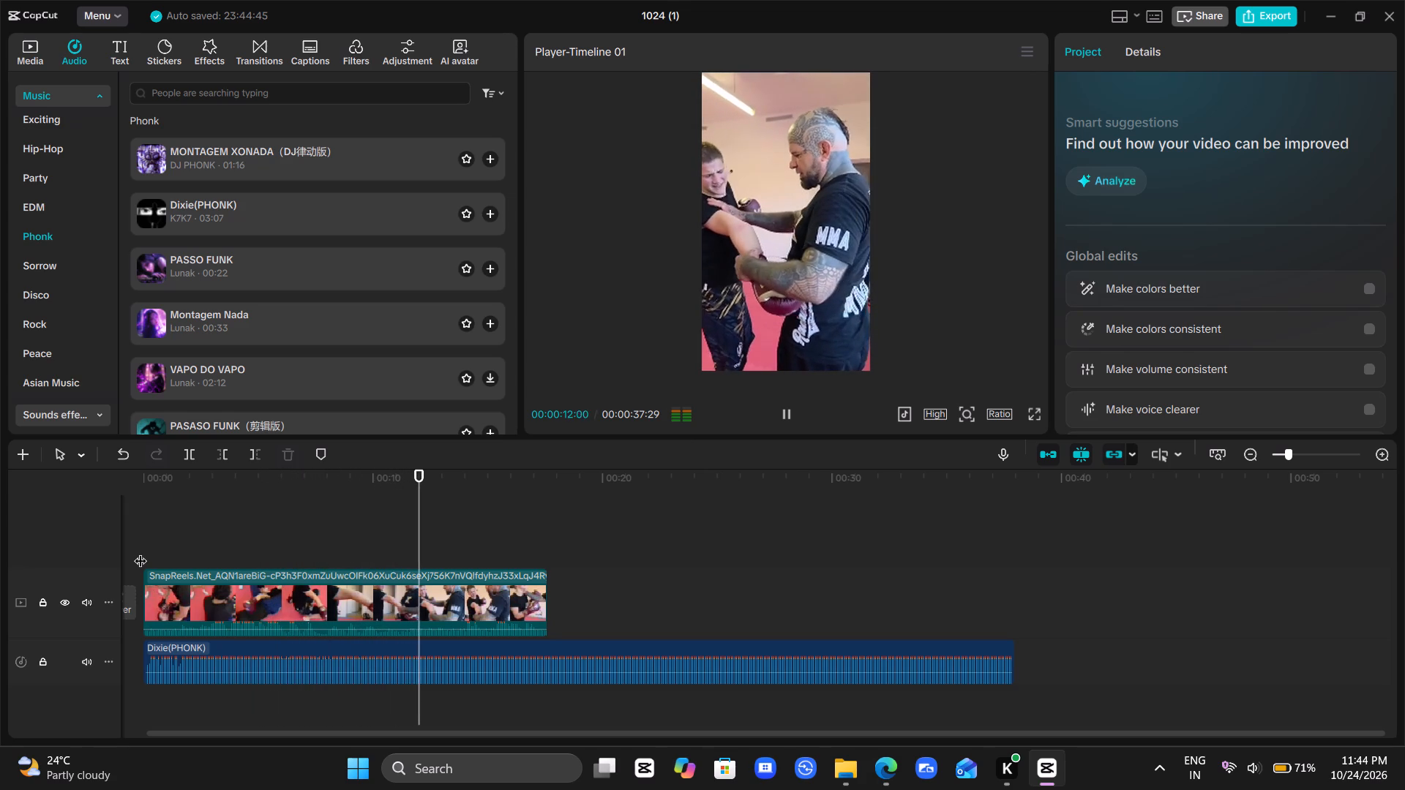
pyautogui.press('space')
# Trim the opening of the Dixie(PHONK) track twice at 00:00:02:17, moving the track back to 00:00 after each cut.
pyautogui.click(247, 541)
pyautogui.moveTo(247, 541); pyautogui.dragTo(0, 591)
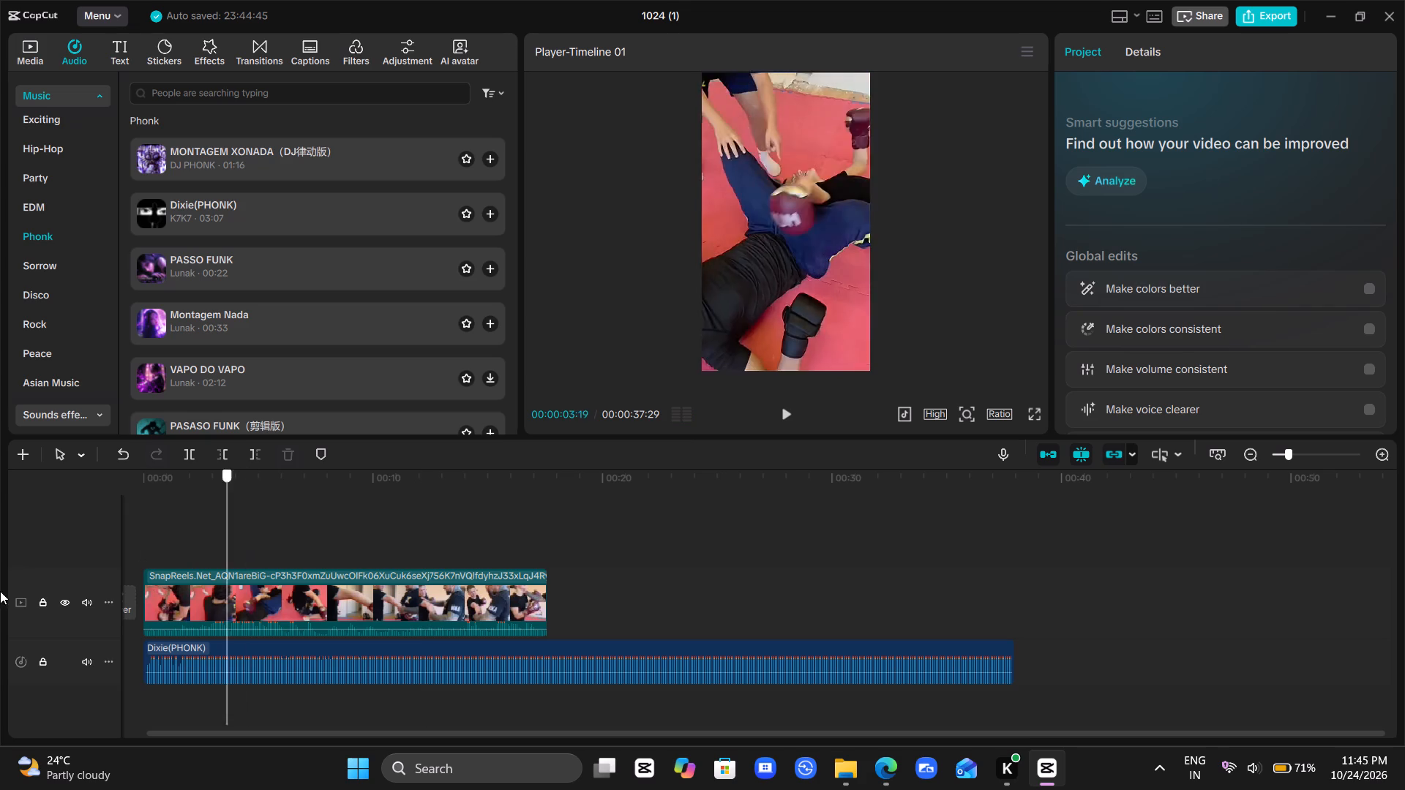
pyautogui.moveTo(0, 591); pyautogui.dragTo(0, 570)
pyautogui.press('space')
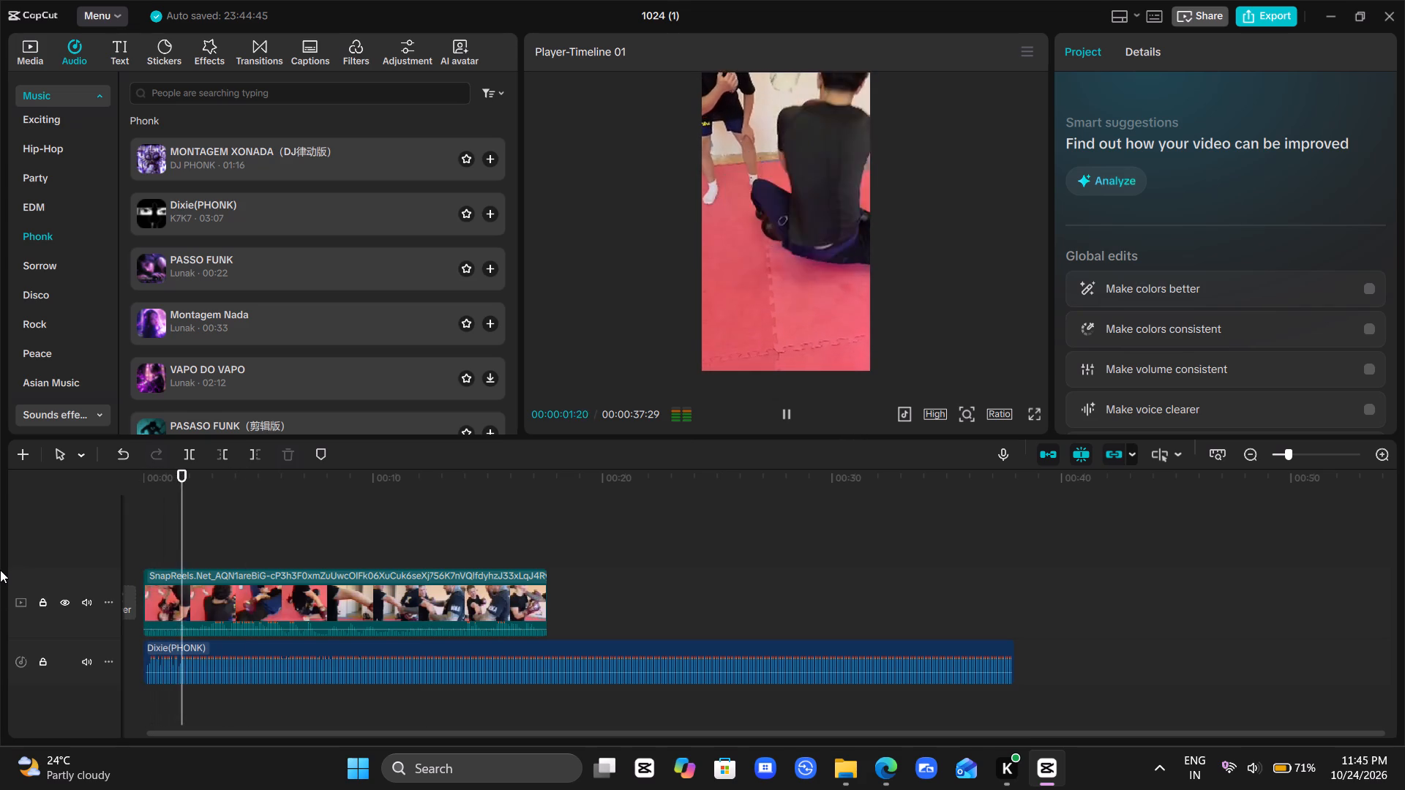
pyautogui.press('space')
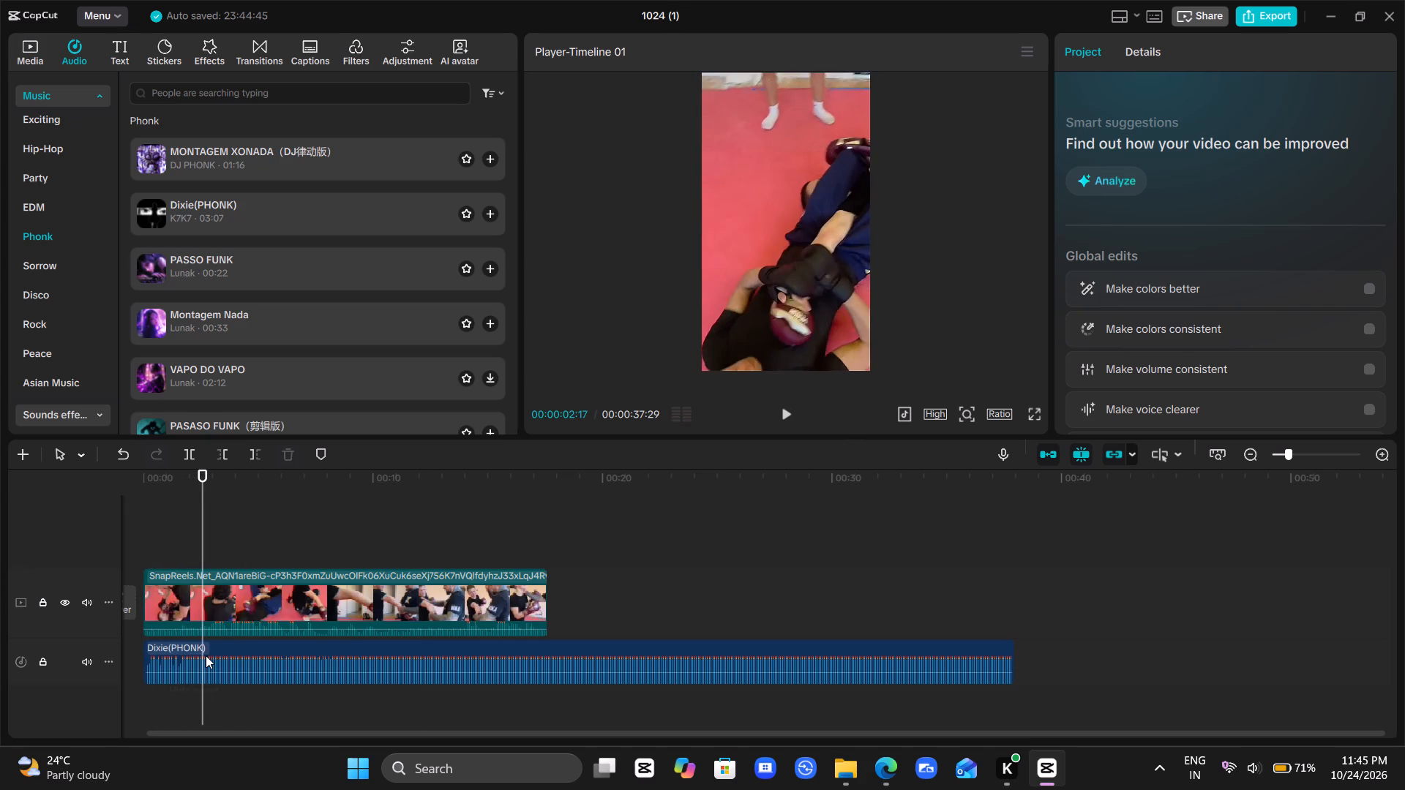
pyautogui.click(206, 655)
pyautogui.press('q')
pyautogui.moveTo(316, 652); pyautogui.dragTo(160, 655)
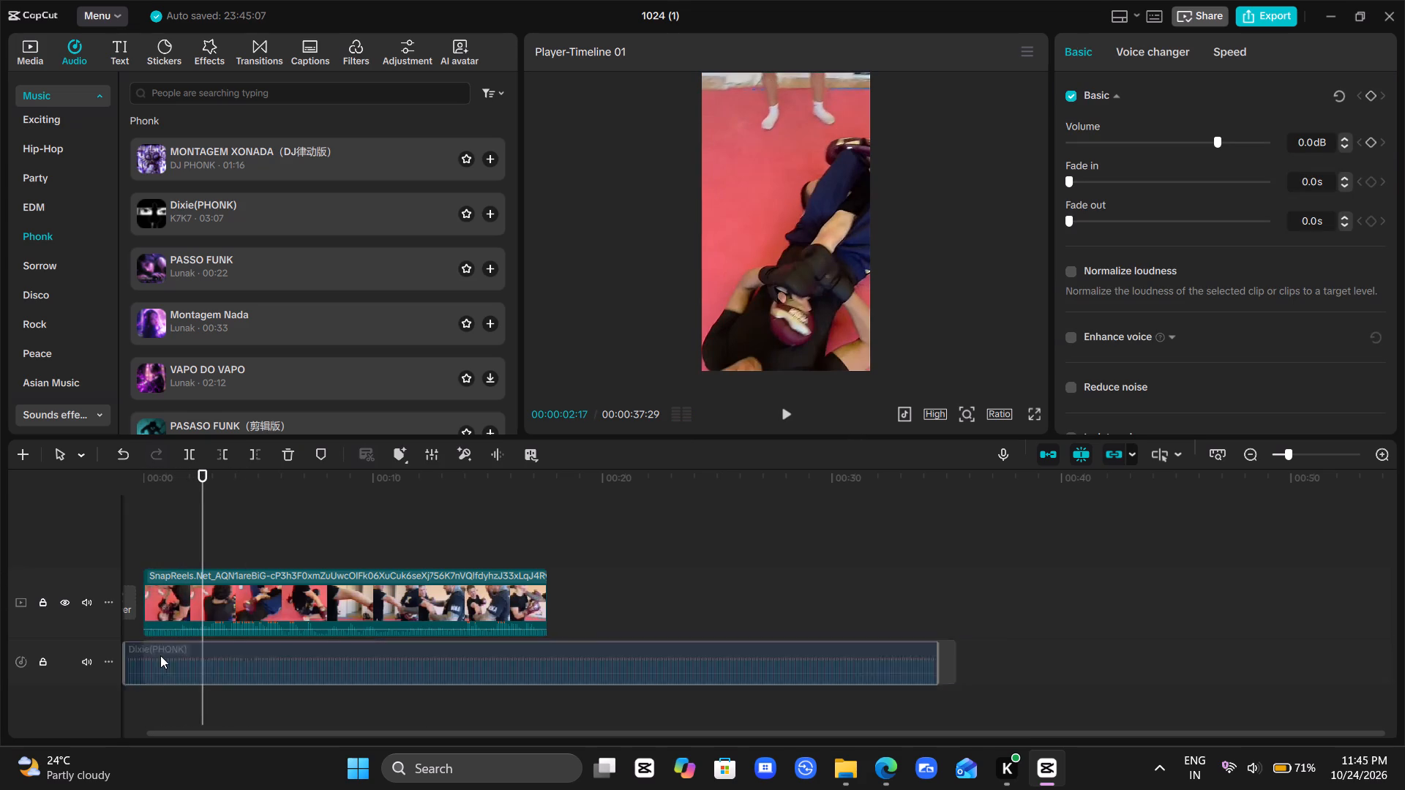
pyautogui.moveTo(160, 655); pyautogui.dragTo(158, 655)
pyautogui.press('q')
pyautogui.moveTo(307, 642); pyautogui.dragTo(139, 641)
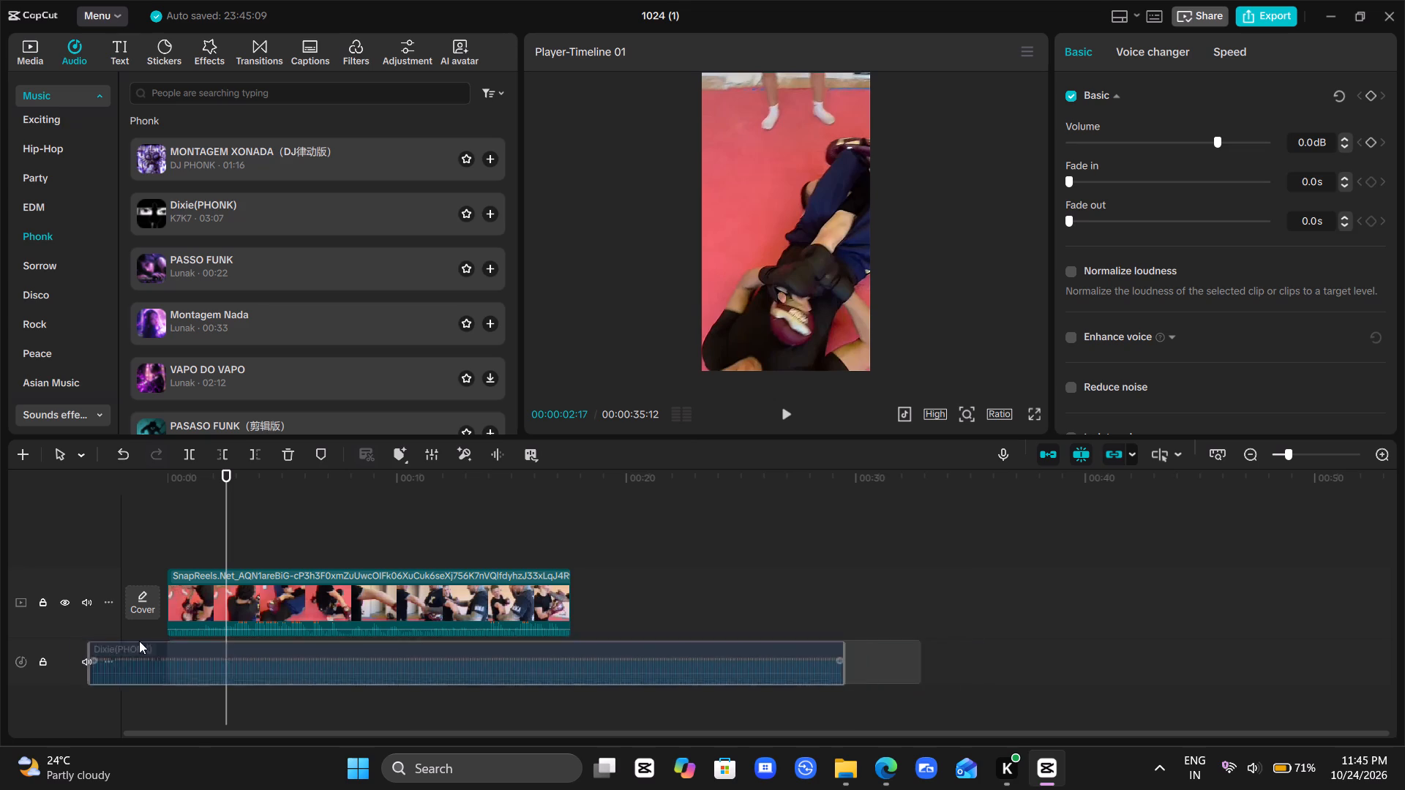
pyautogui.moveTo(139, 641); pyautogui.dragTo(137, 640)
# Play the sparring clip with the trimmed music from the start until past the video's end.
pyautogui.click(286, 519)
pyautogui.moveTo(286, 519); pyautogui.dragTo(1, 563)
pyautogui.press('space')
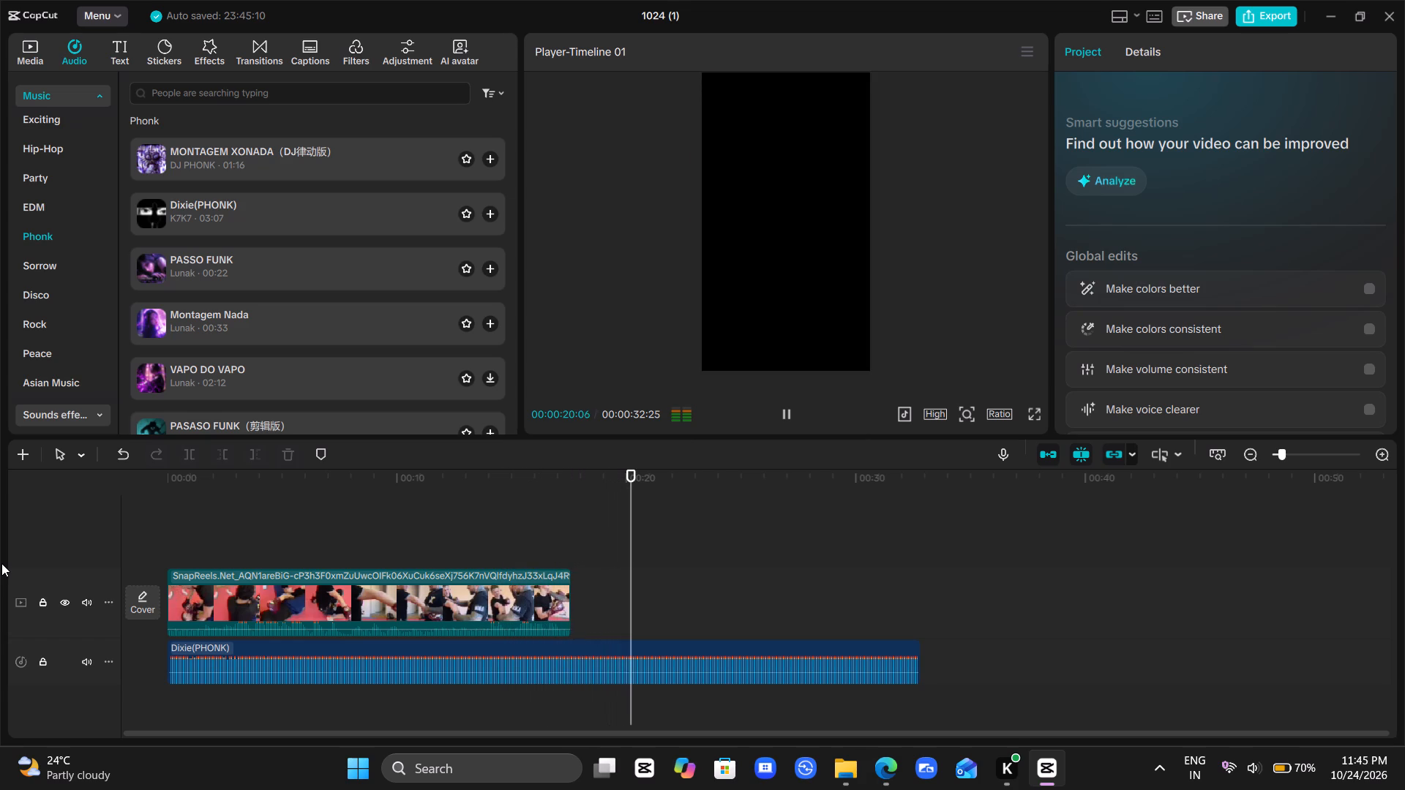
pyautogui.press('space')
# Trim the Dixie(PHONK) track's opening at 00:00:05:19 and move the remaining music back to 00:00.
pyautogui.click(296, 552)
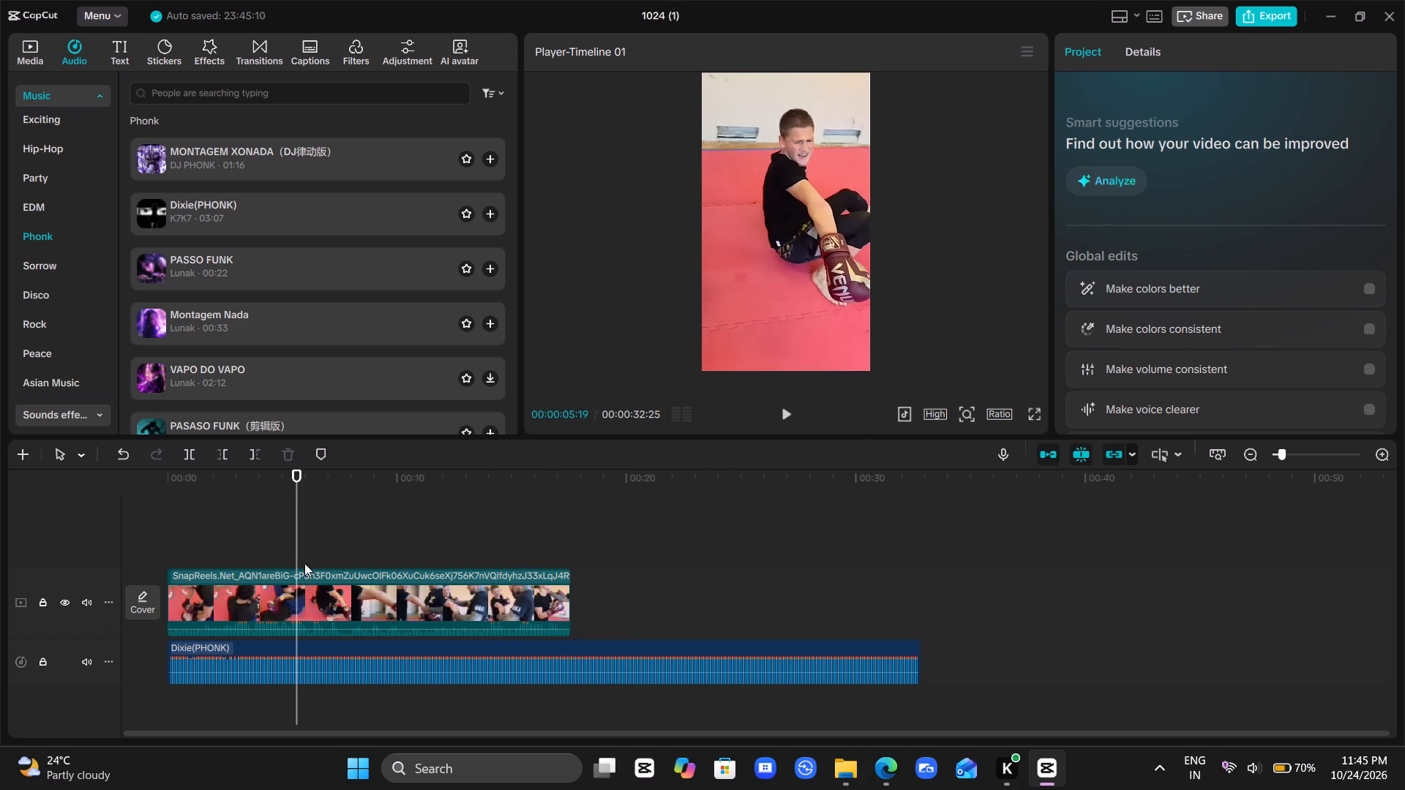
pyautogui.click(336, 671)
pyautogui.press('q')
pyautogui.moveTo(416, 661); pyautogui.dragTo(224, 650)
# Play the closing seconds of the sparring clip to check how the music lines up with the action.
pyautogui.click(461, 549)
pyautogui.press('space')
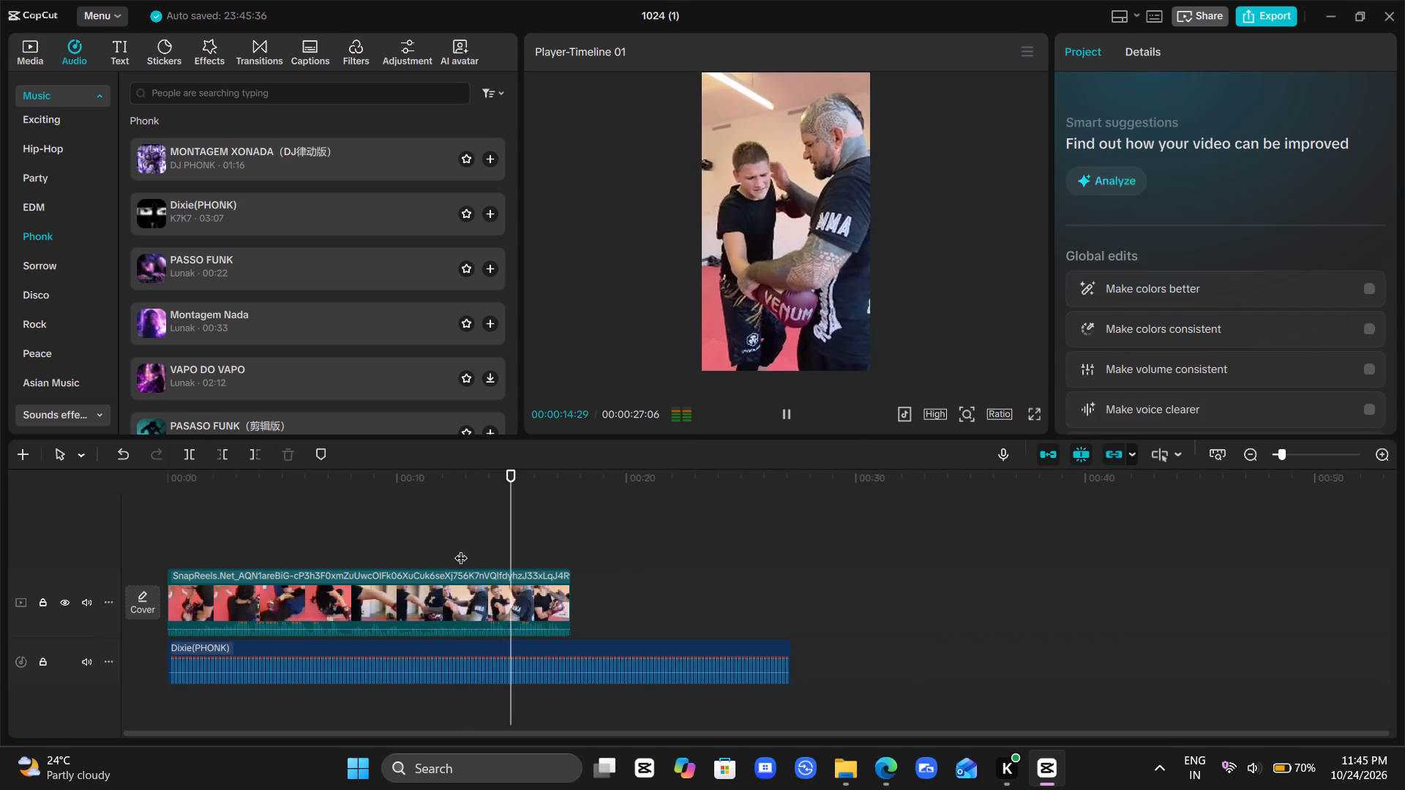
pyautogui.press('space')
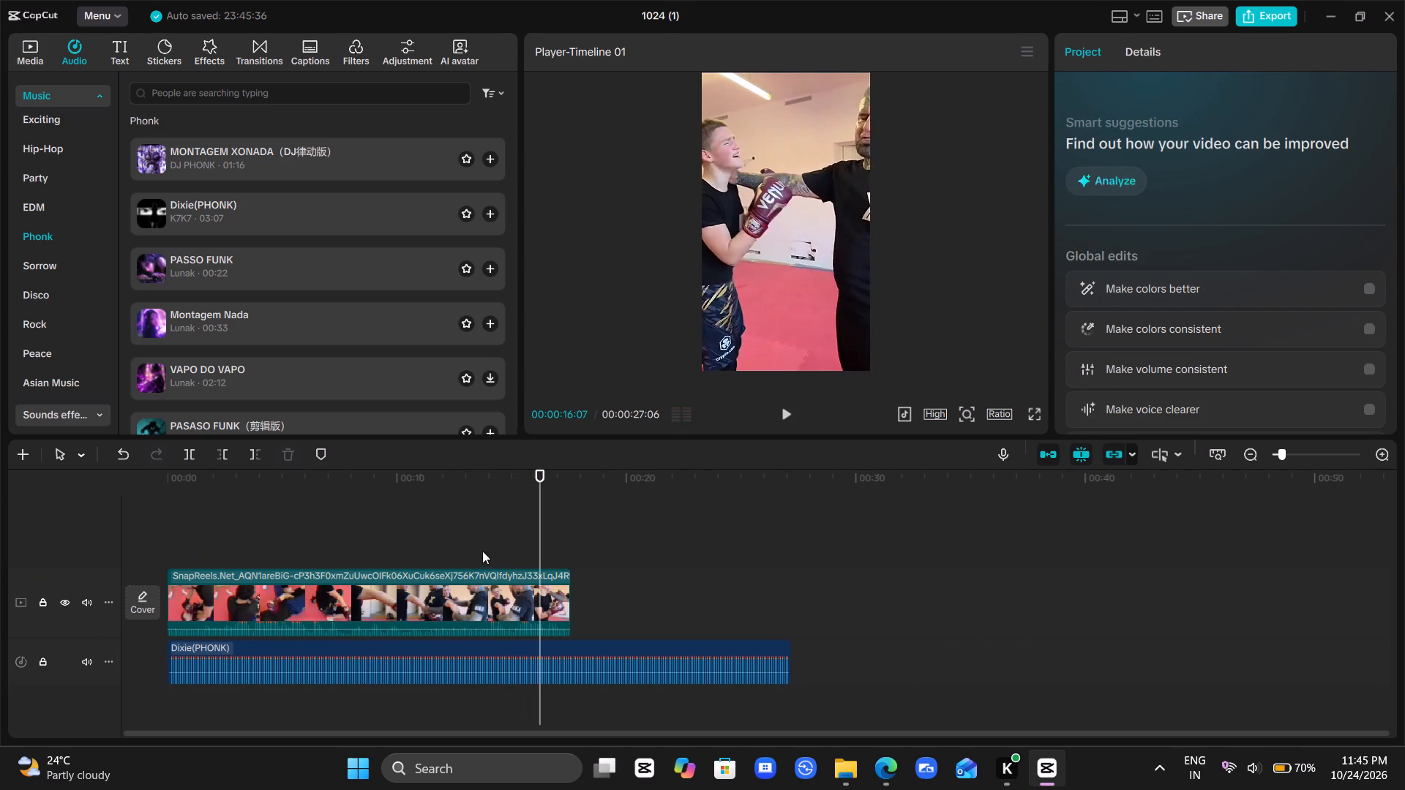
pyautogui.click(446, 549)
pyautogui.press('space')
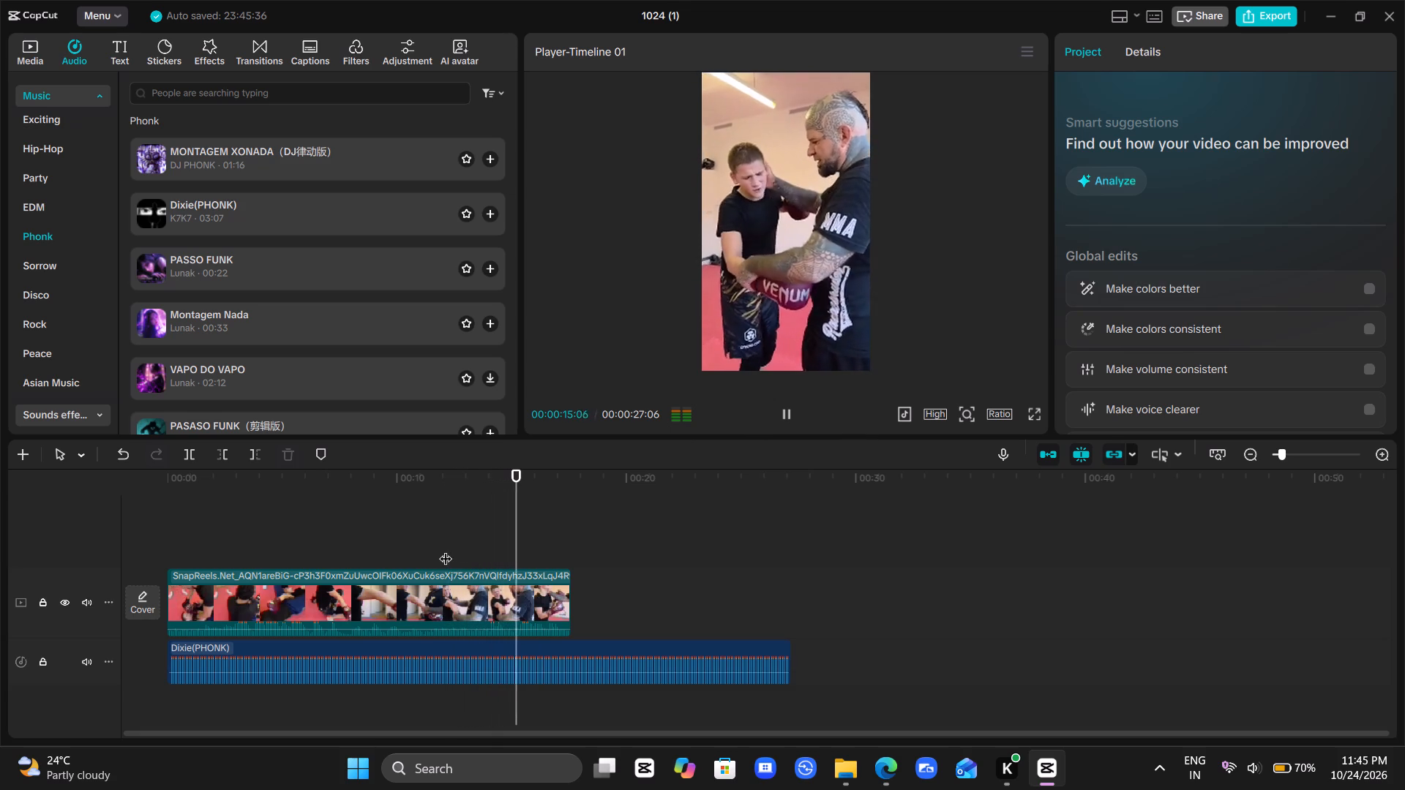
pyautogui.press('space')
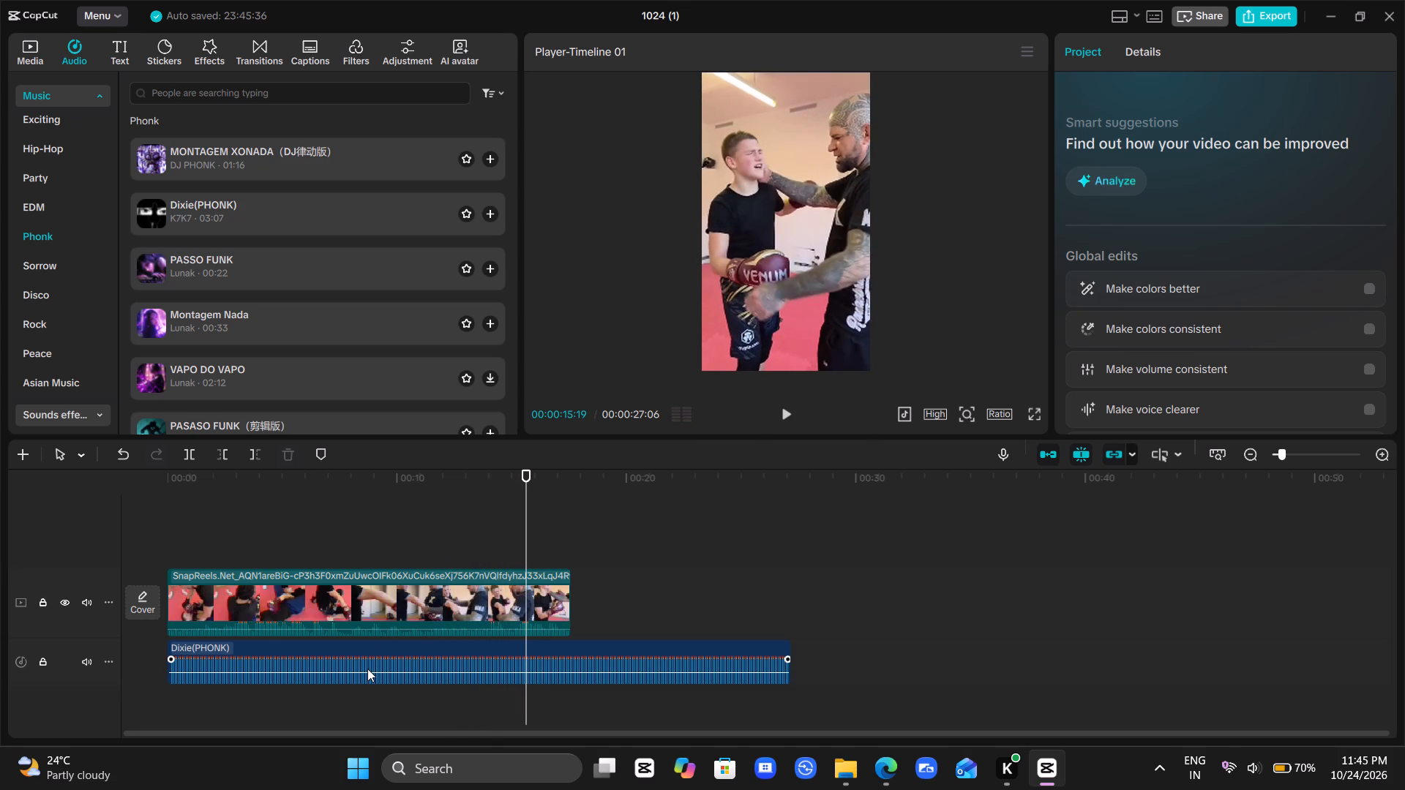
# Shift the Dixie(PHONK) track about 1.4 seconds later and extend its beginning back to 00:00.
pyautogui.click(367, 669)
pyautogui.moveTo(361, 656); pyautogui.dragTo(393, 660)
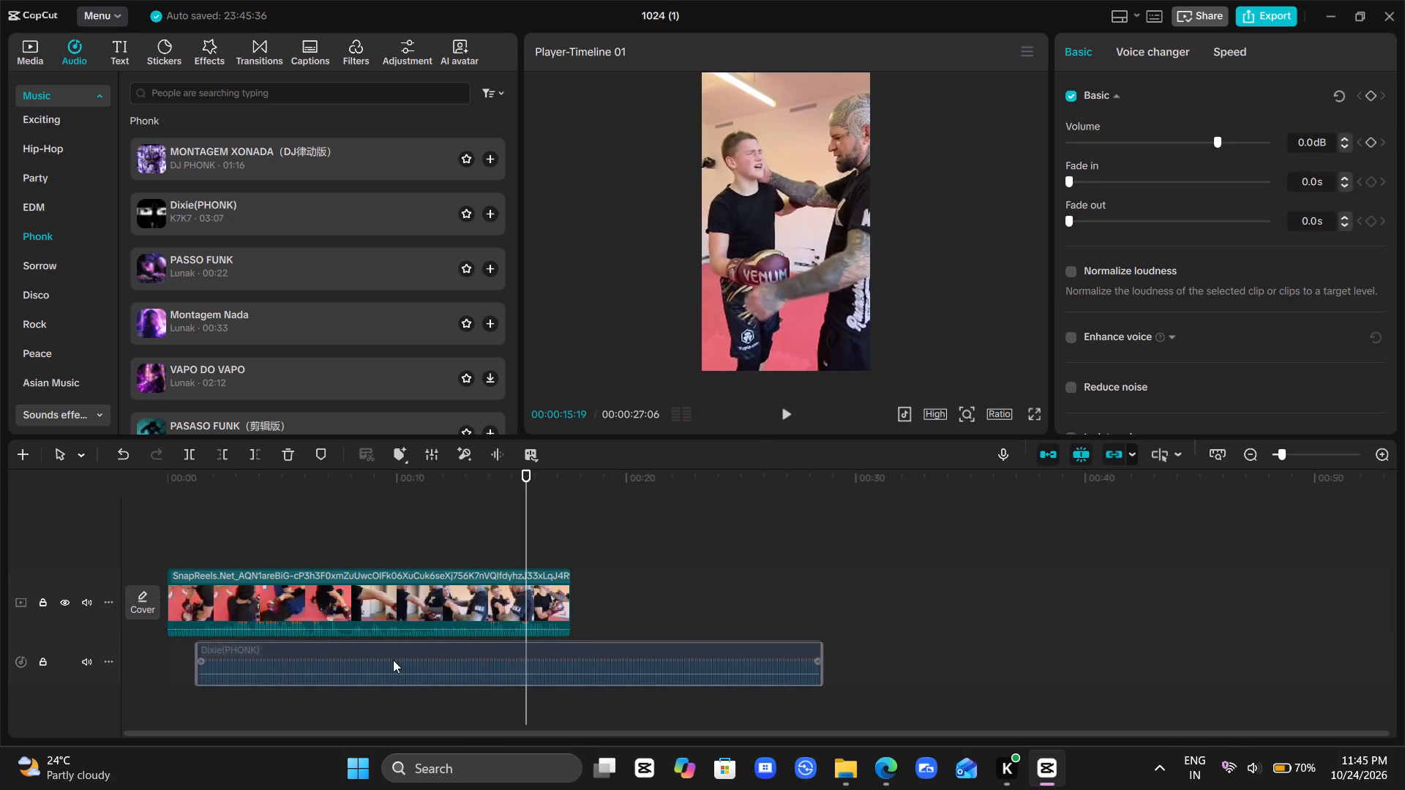
pyautogui.moveTo(393, 660); pyautogui.dragTo(394, 661)
pyautogui.moveTo(197, 664); pyautogui.dragTo(108, 673)
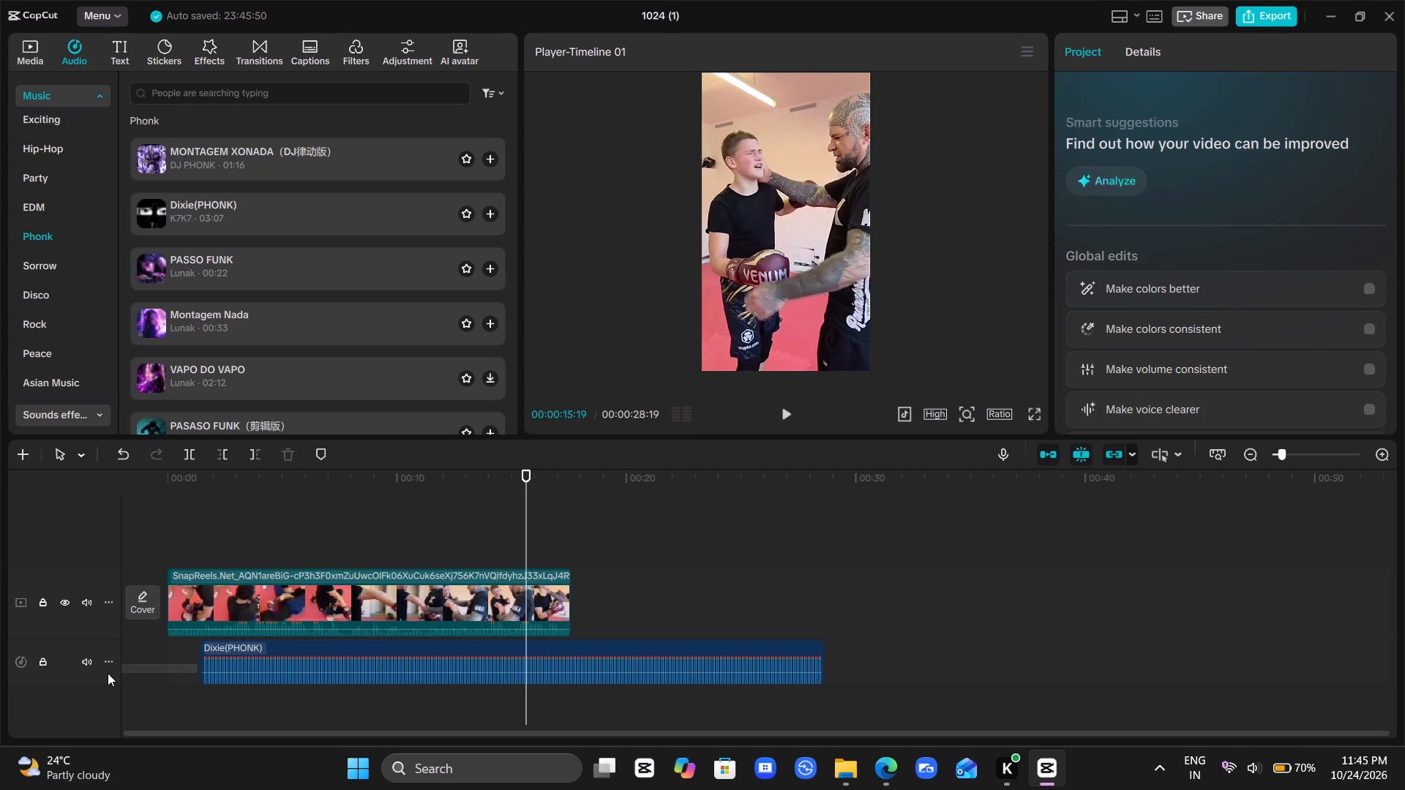
pyautogui.click(224, 666)
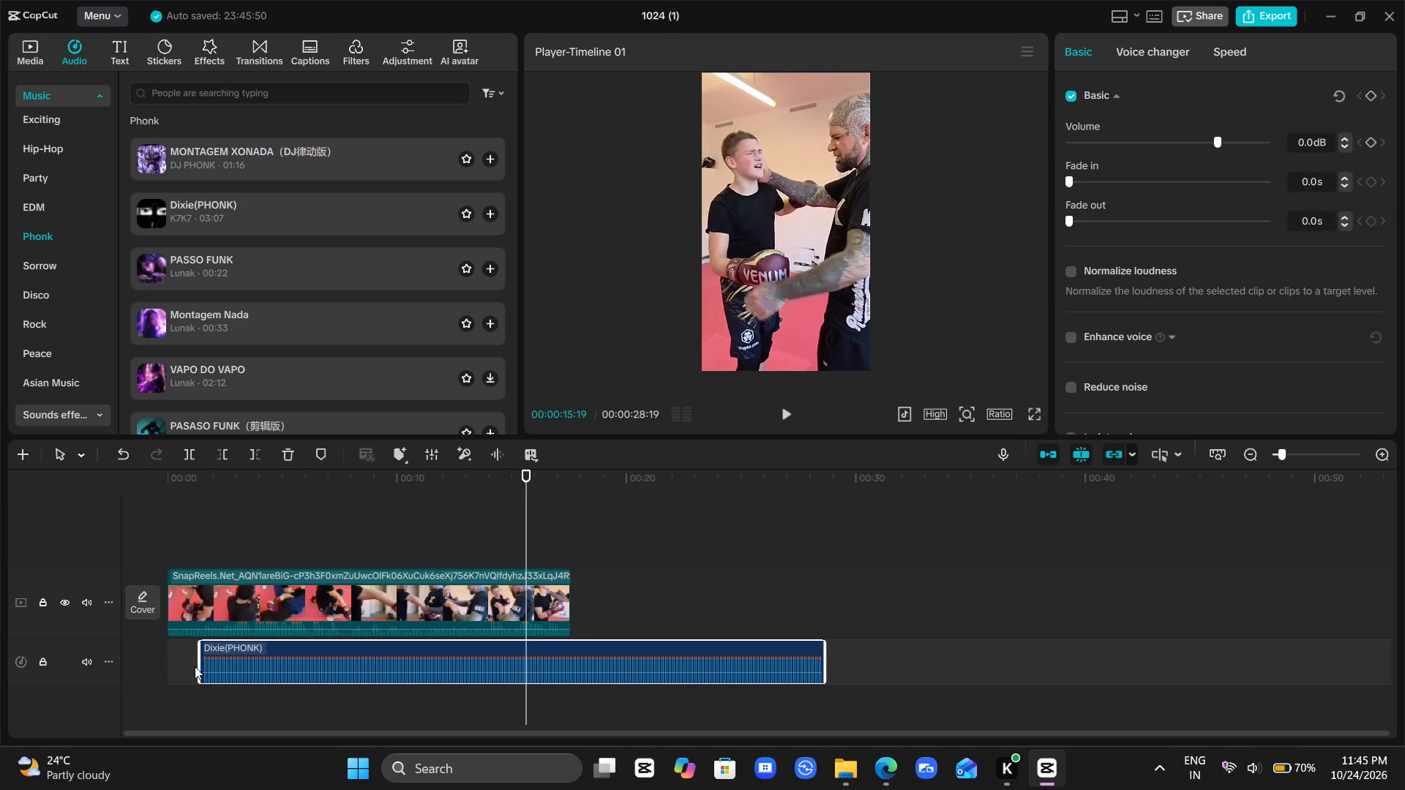
pyautogui.moveTo(200, 670); pyautogui.dragTo(52, 675)
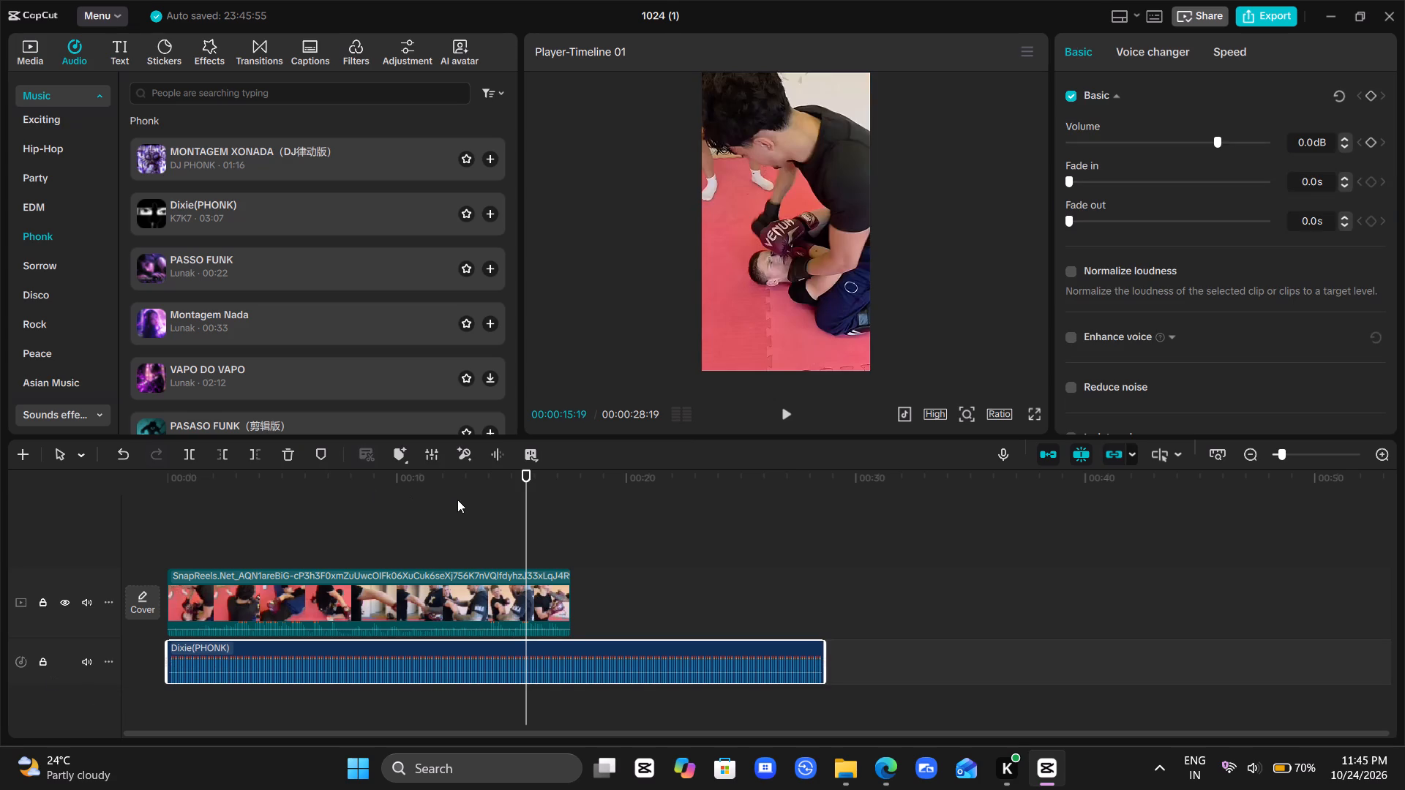
# Play the end of the sparring clip to check the music's new timing.
pyautogui.click(460, 537)
pyautogui.press('space')
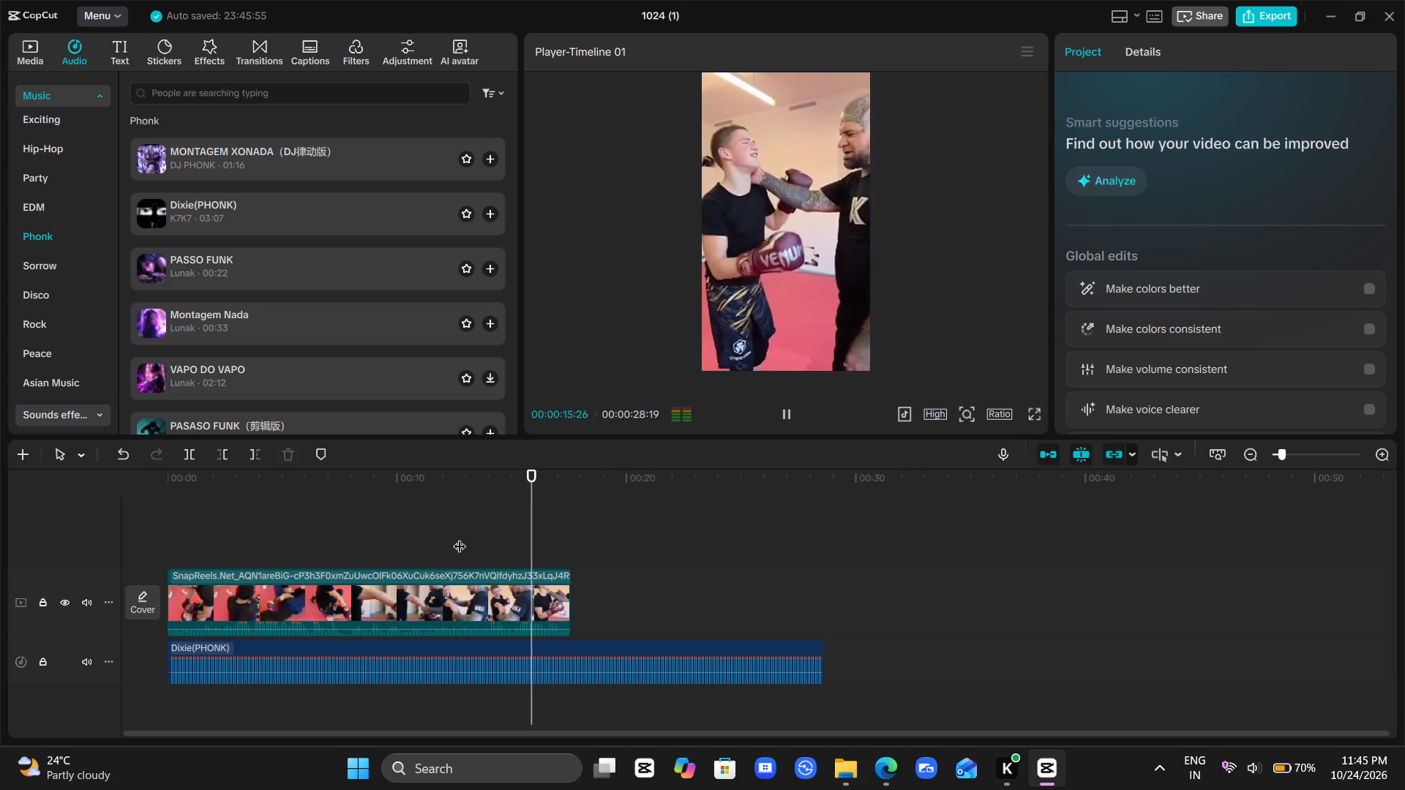
pyautogui.press('space')
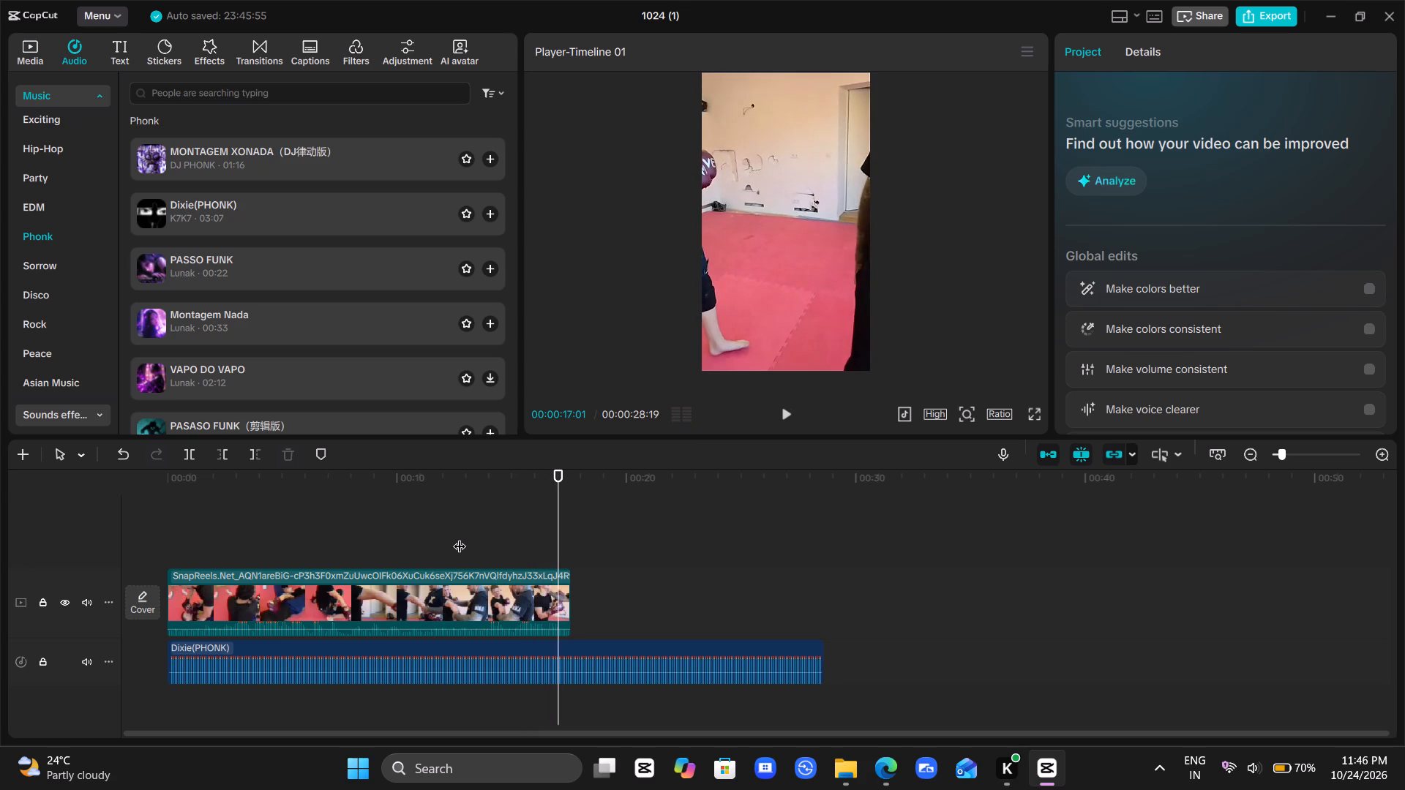
pyautogui.press('space')
pyautogui.press('space')
# Locate the beat near the end of the sparring clip and insert a freeze frame at 00:00:16:05.
pyautogui.click(525, 543)
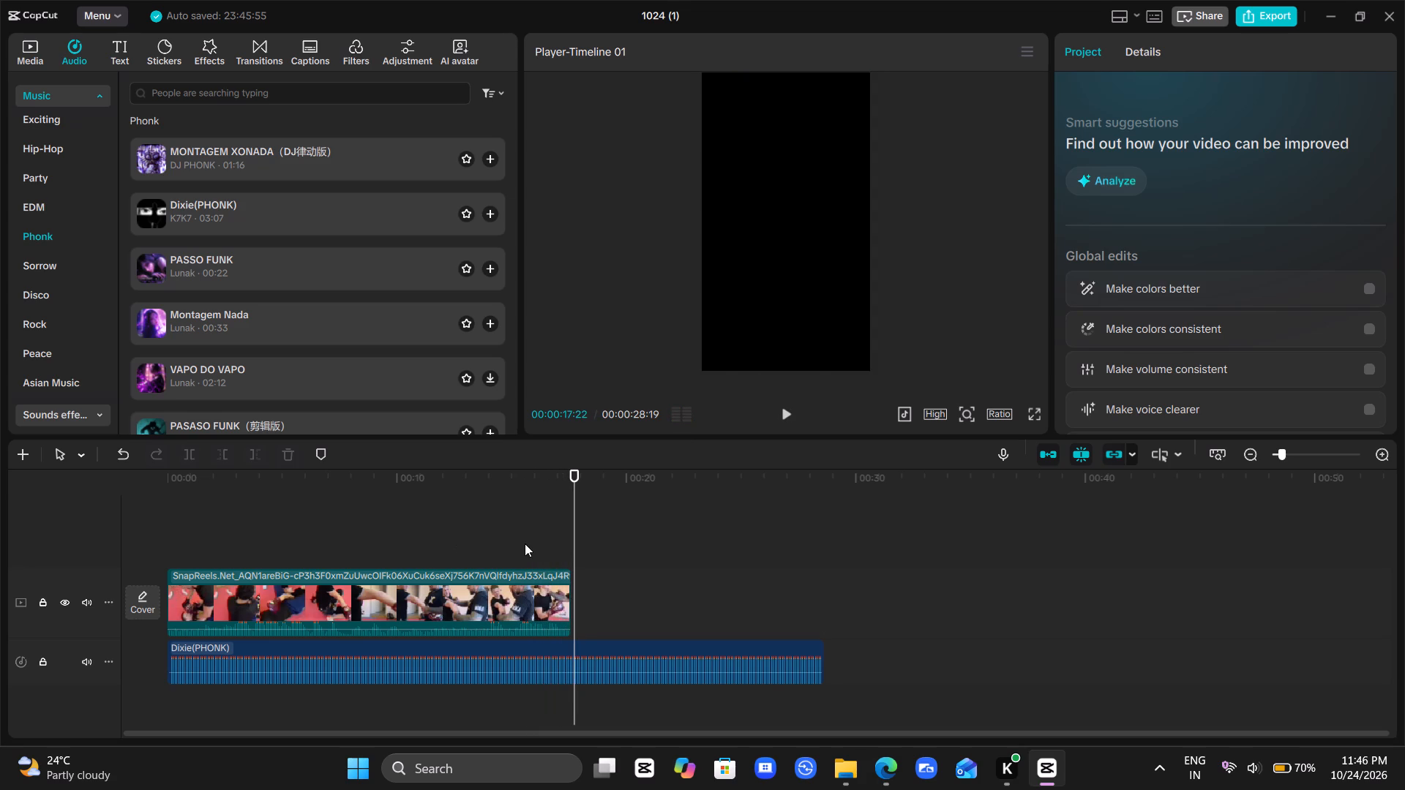
pyautogui.moveTo(525, 543); pyautogui.dragTo(435, 549)
pyautogui.press('space')
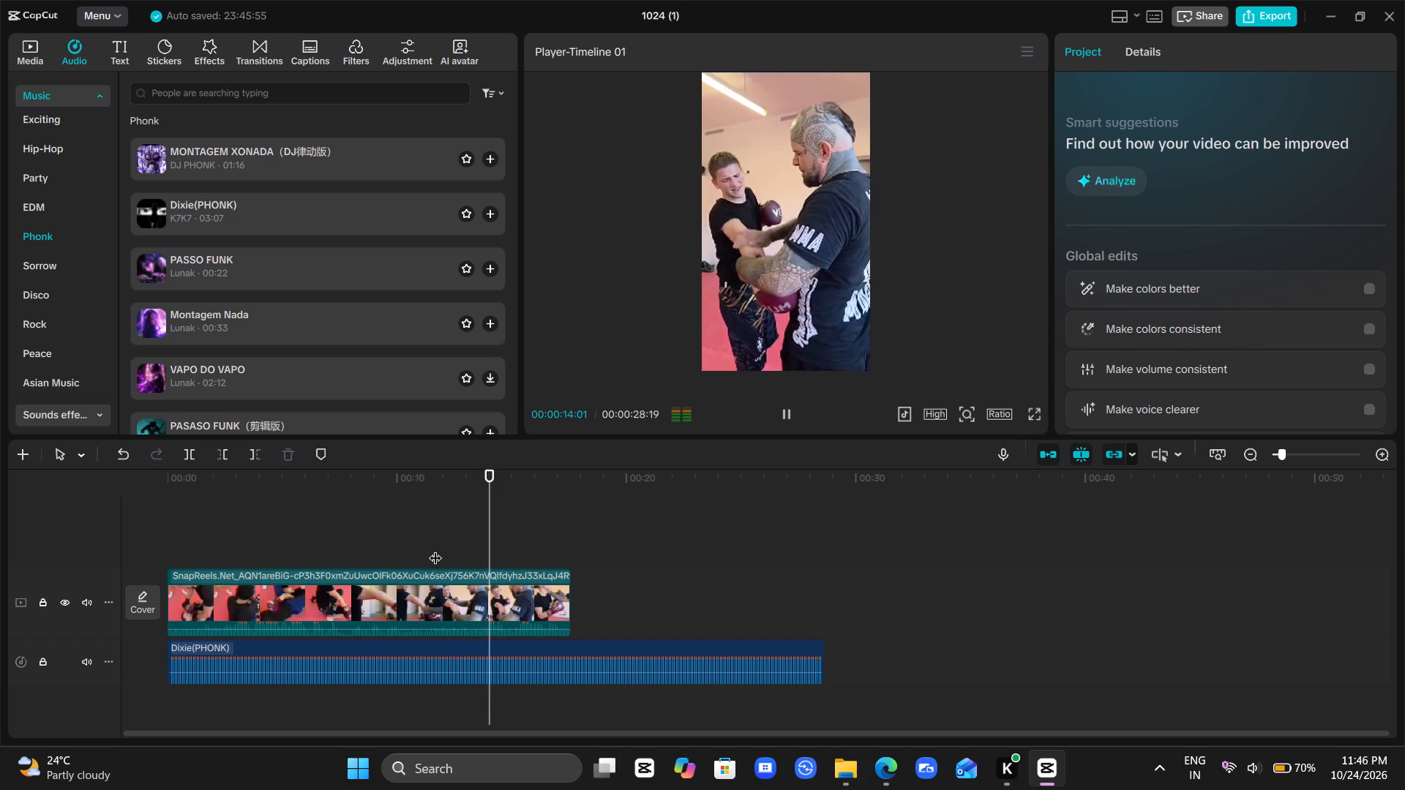
pyautogui.press('space')
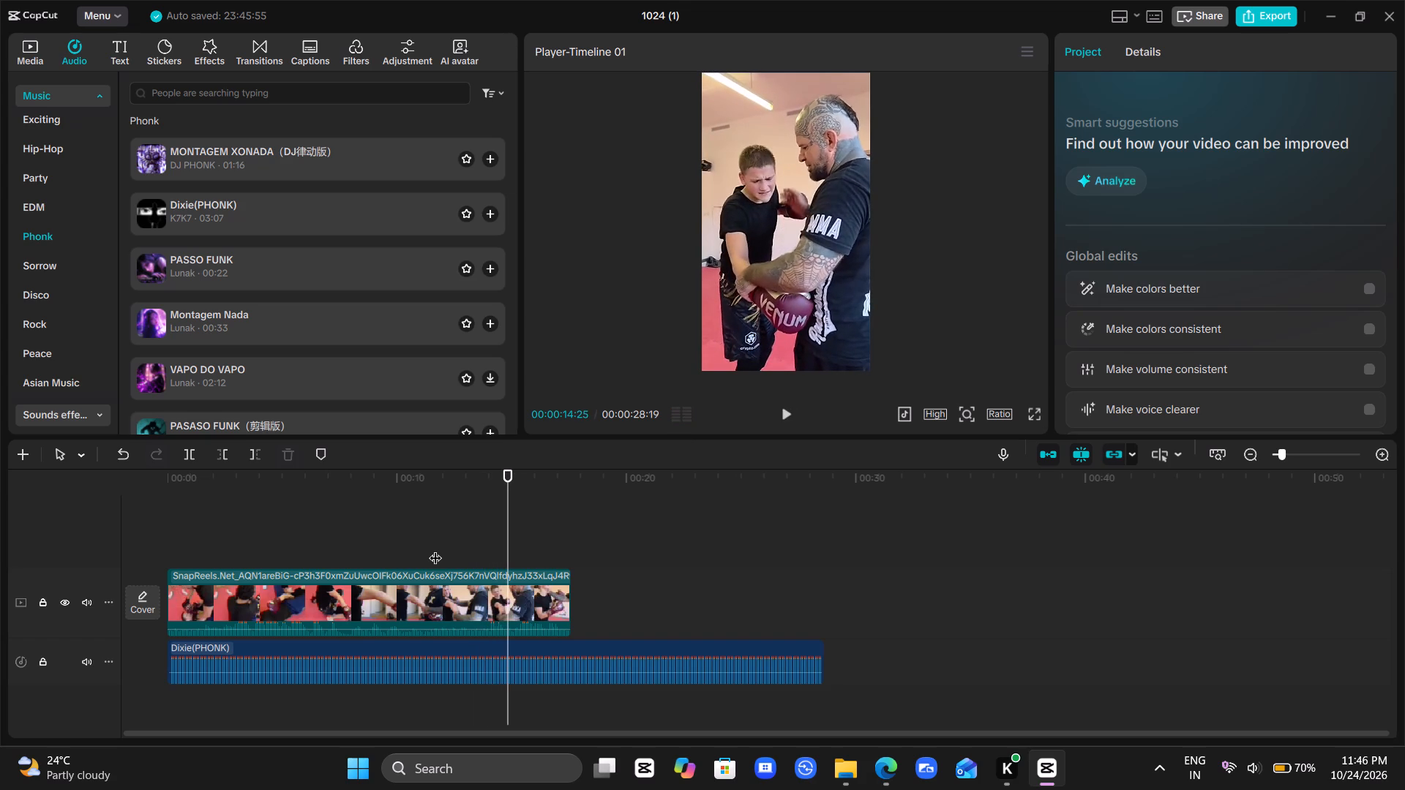
pyautogui.press('space')
pyautogui.press('space')
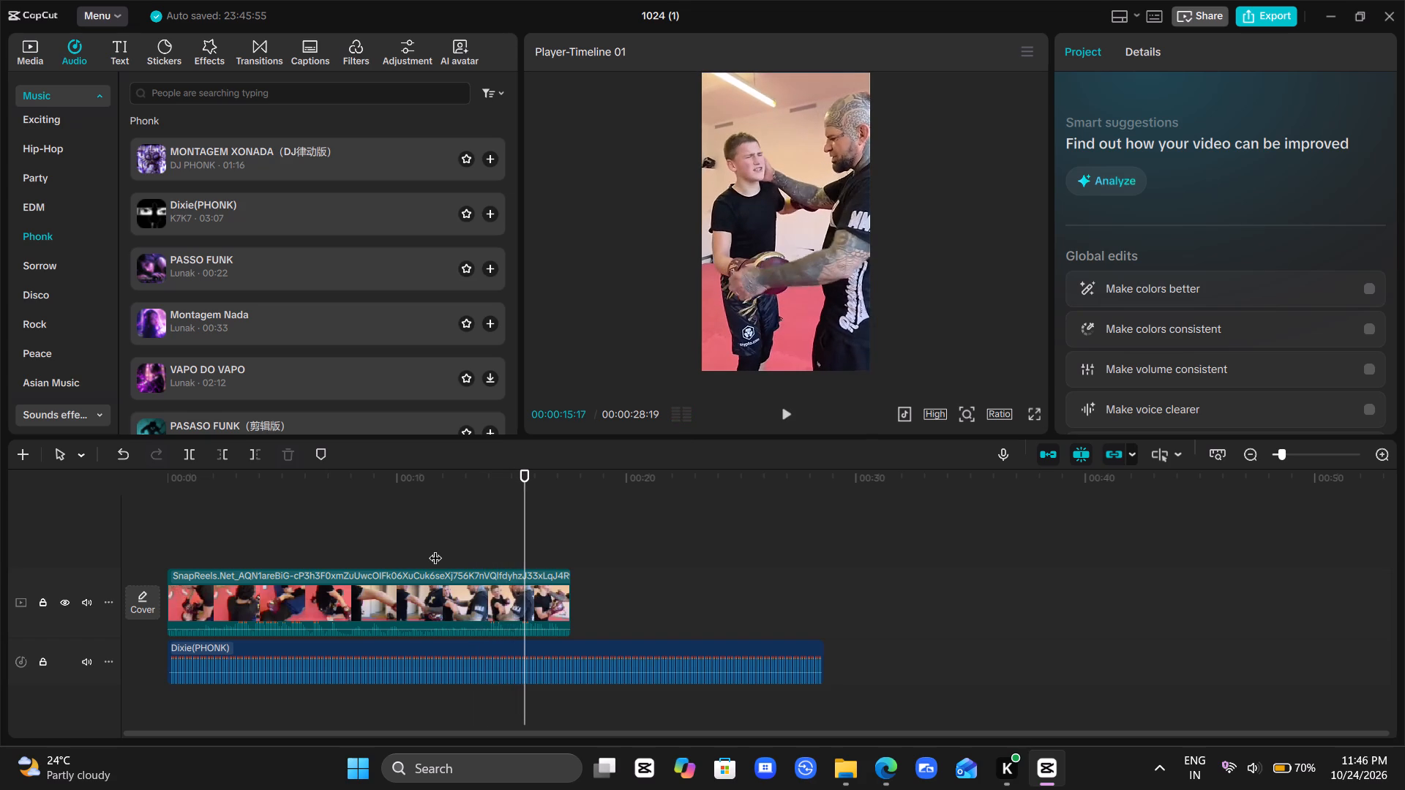
pyautogui.press('space')
pyautogui.press('space')
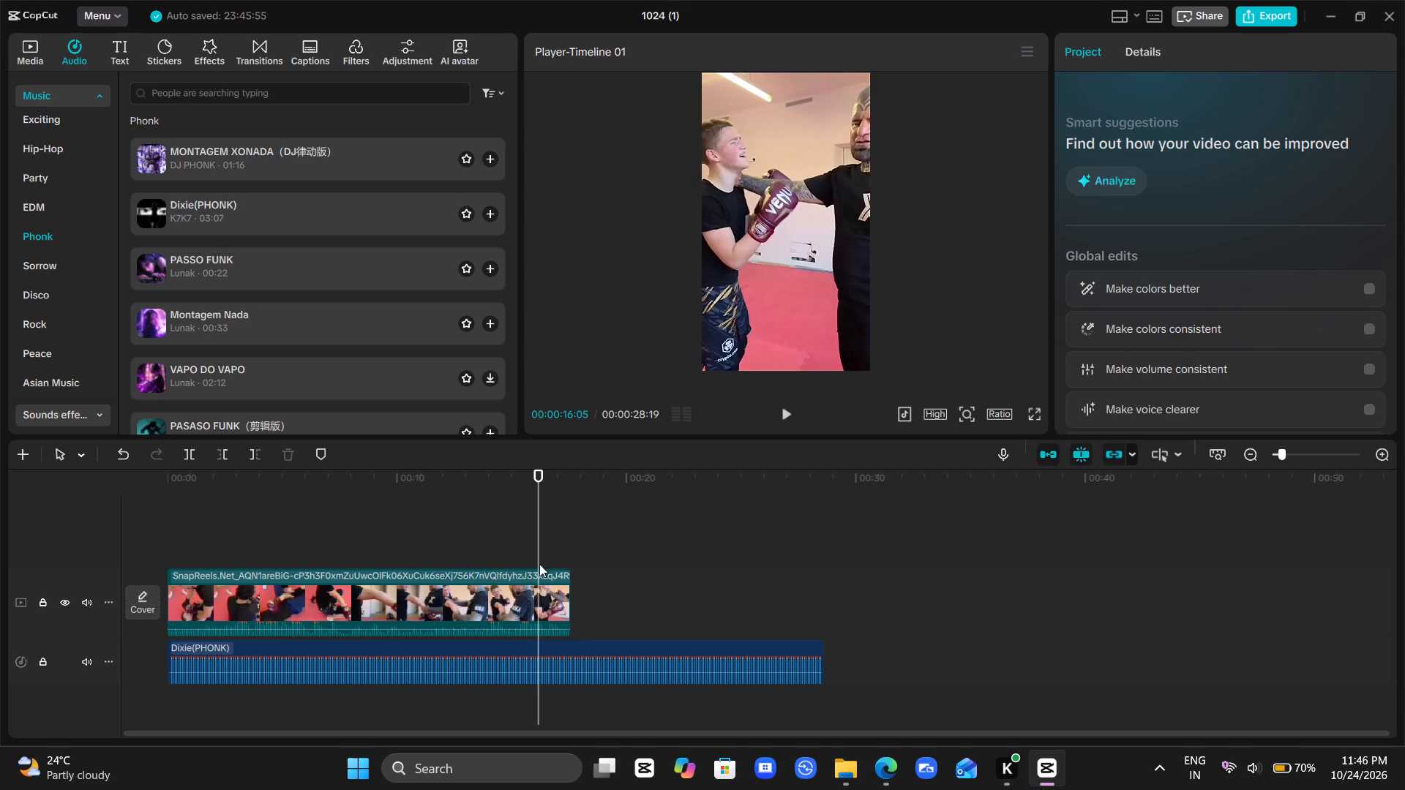
pyautogui.click(525, 586)
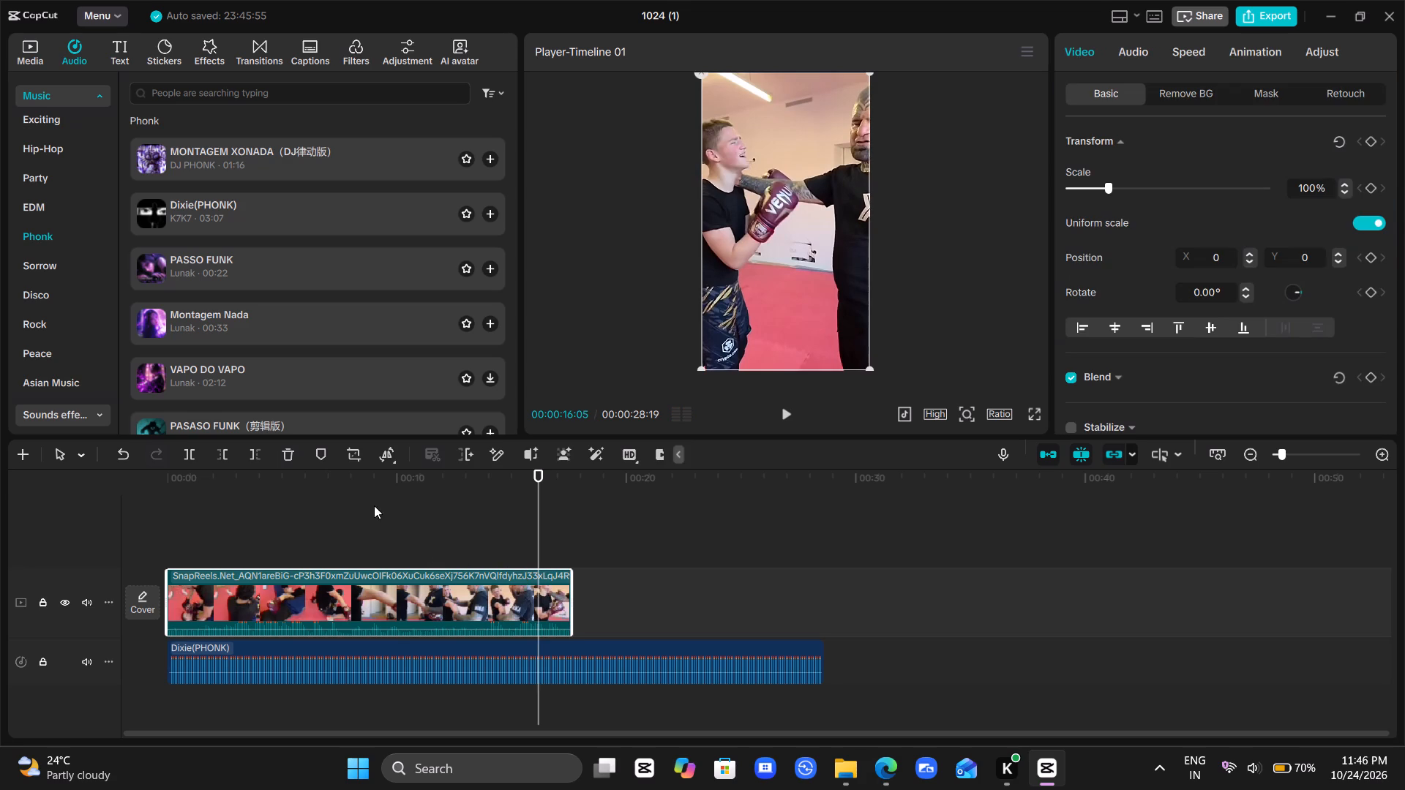
pyautogui.click(377, 451)
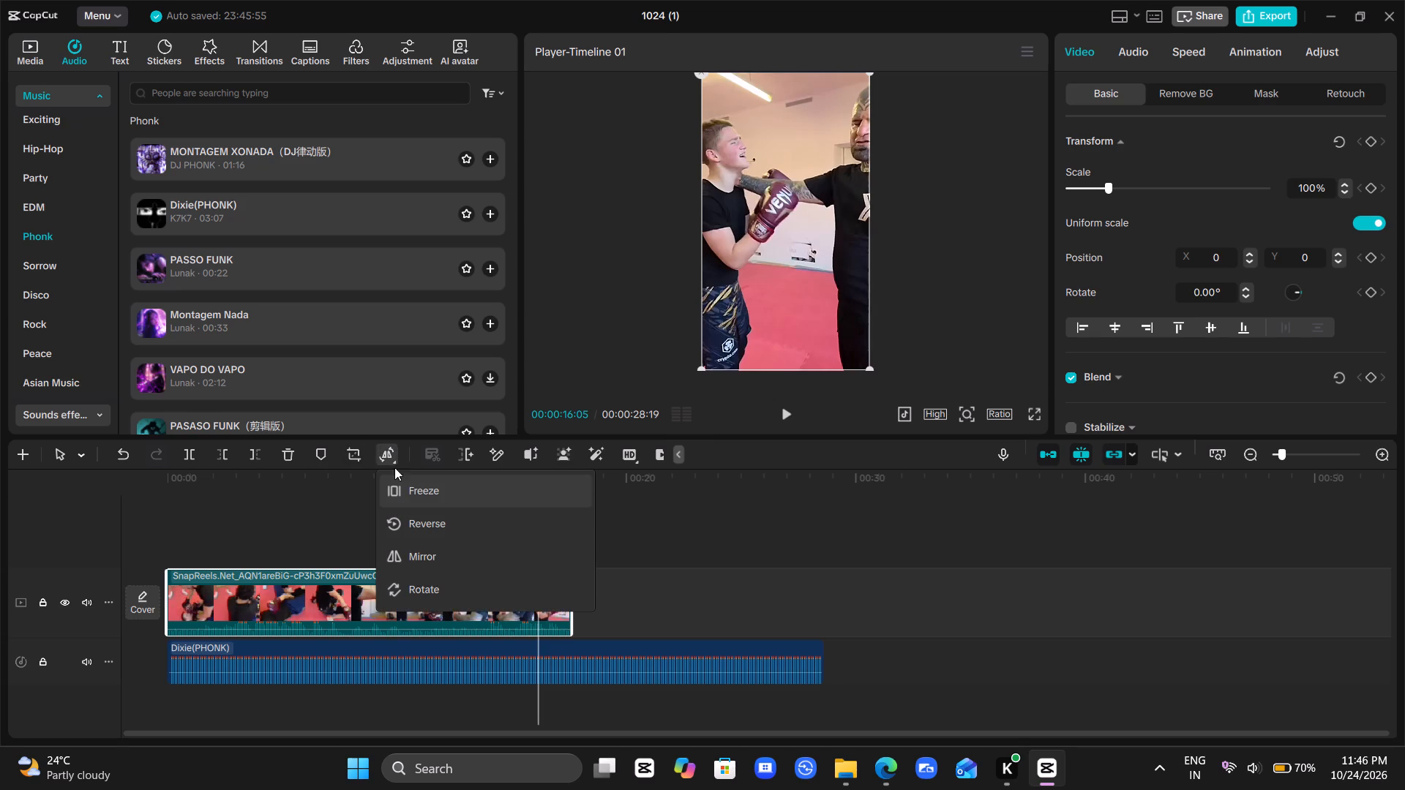
pyautogui.click(402, 491)
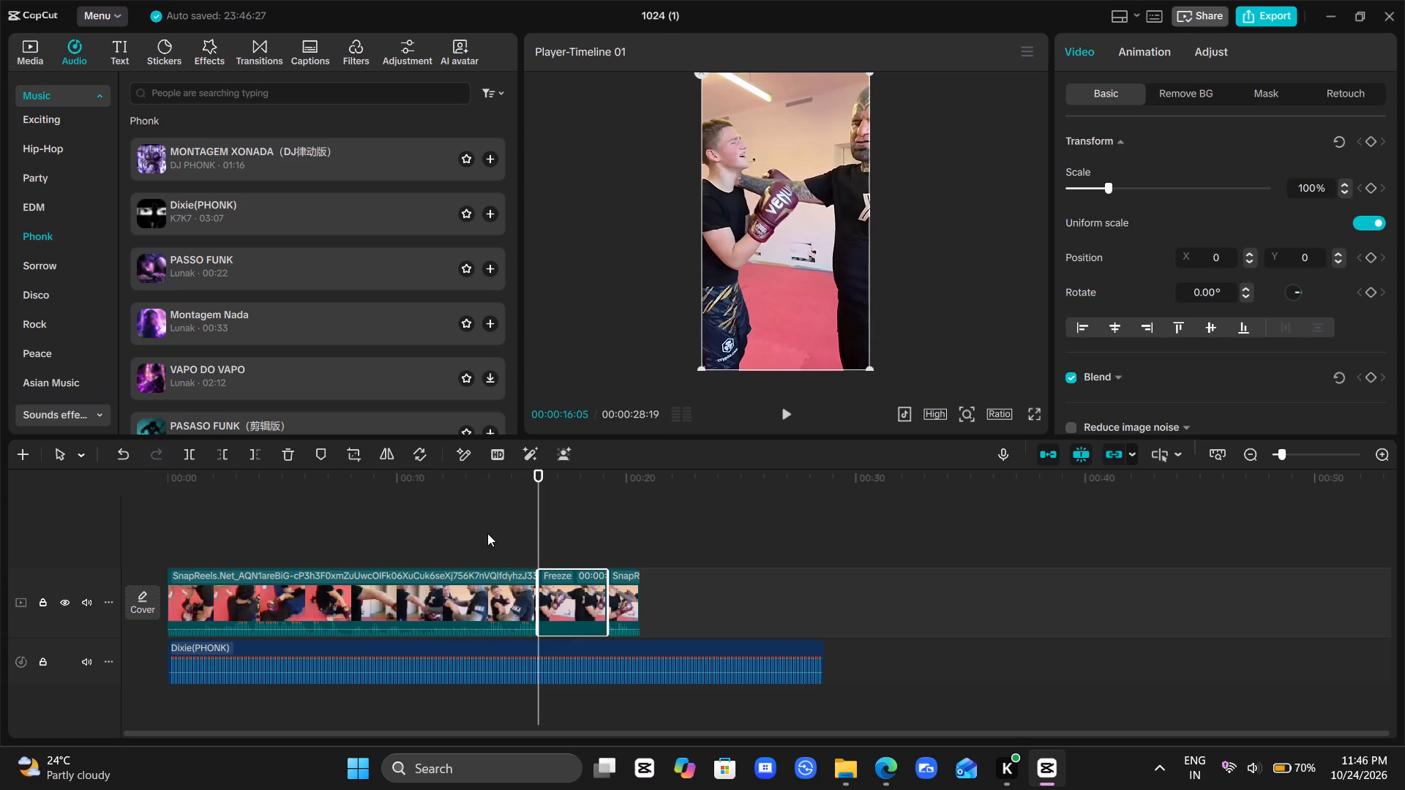
# Return to the start of the timeline and play the opening seconds of the edited clip with its music.
pyautogui.click(487, 533)
pyautogui.moveTo(487, 533); pyautogui.dragTo(381, 595)
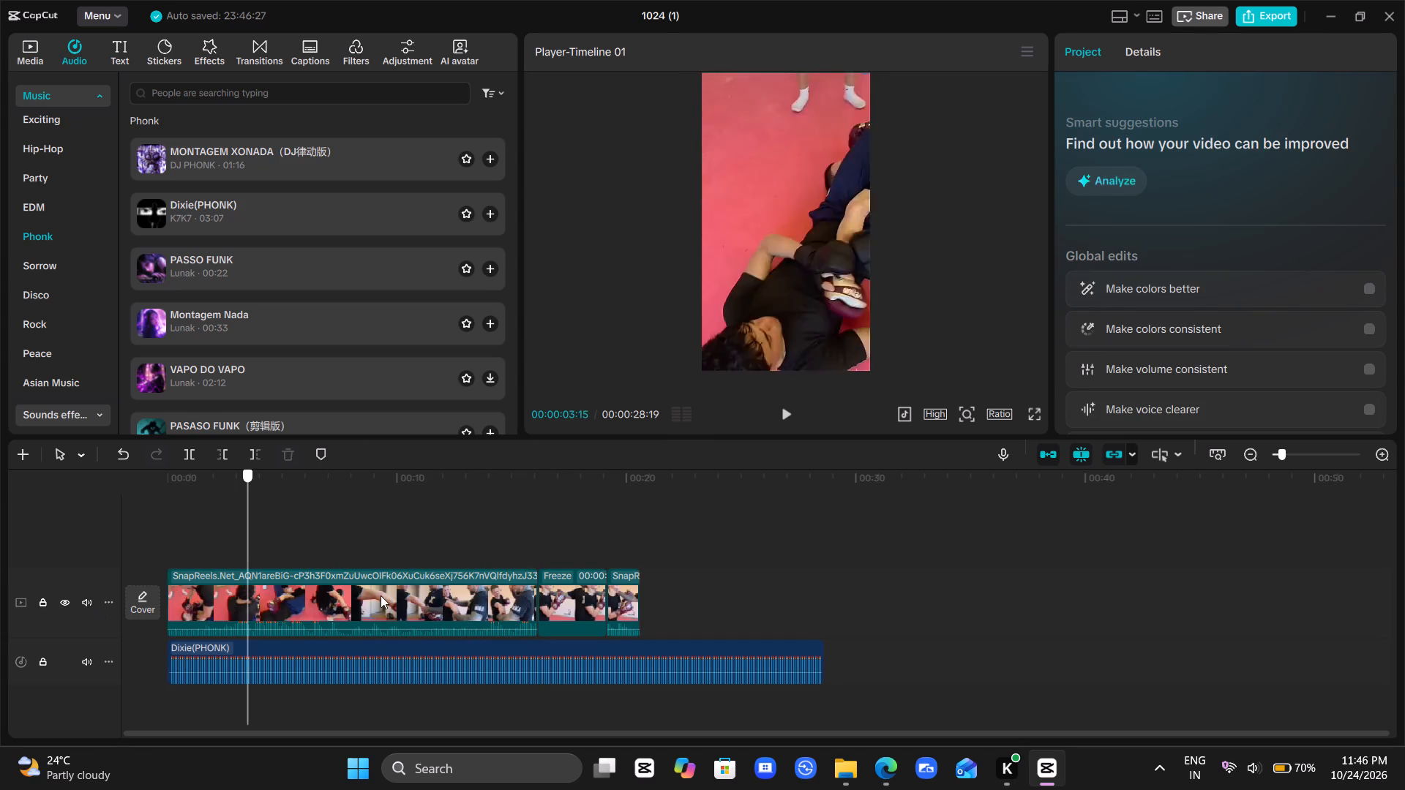
pyautogui.moveTo(381, 595); pyautogui.dragTo(77, 562)
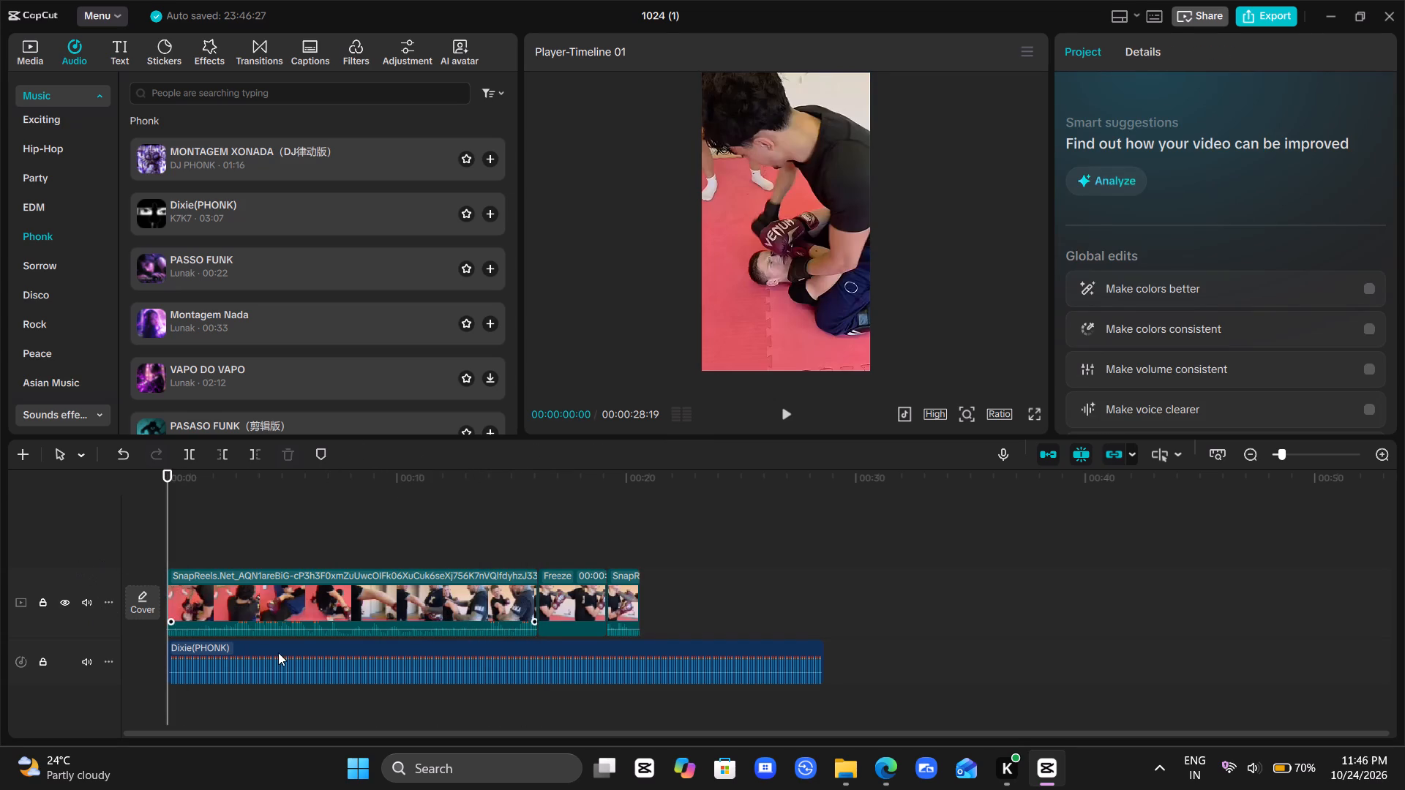
pyautogui.click(251, 546)
pyautogui.moveTo(251, 546); pyautogui.dragTo(50, 502)
pyautogui.press('space')
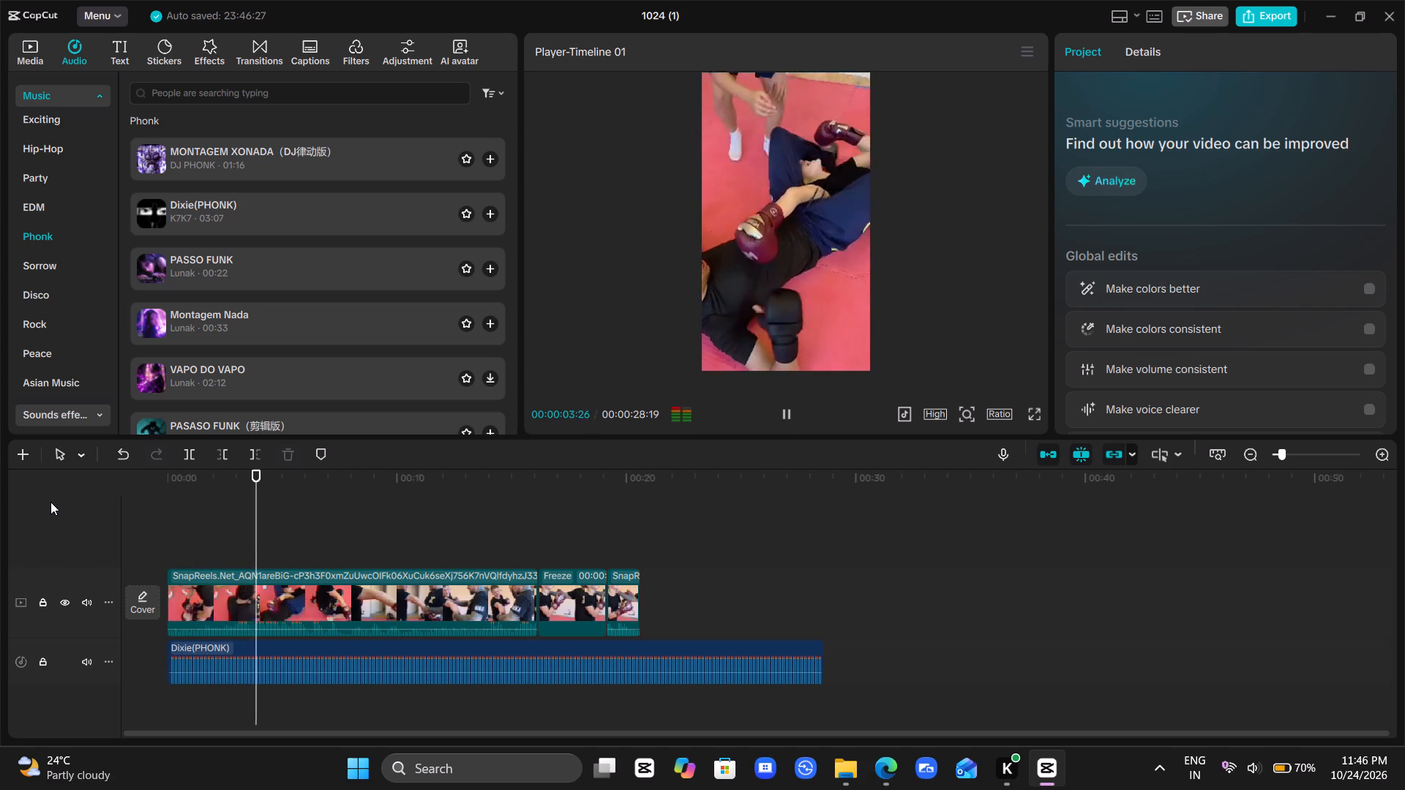
pyautogui.press('space')
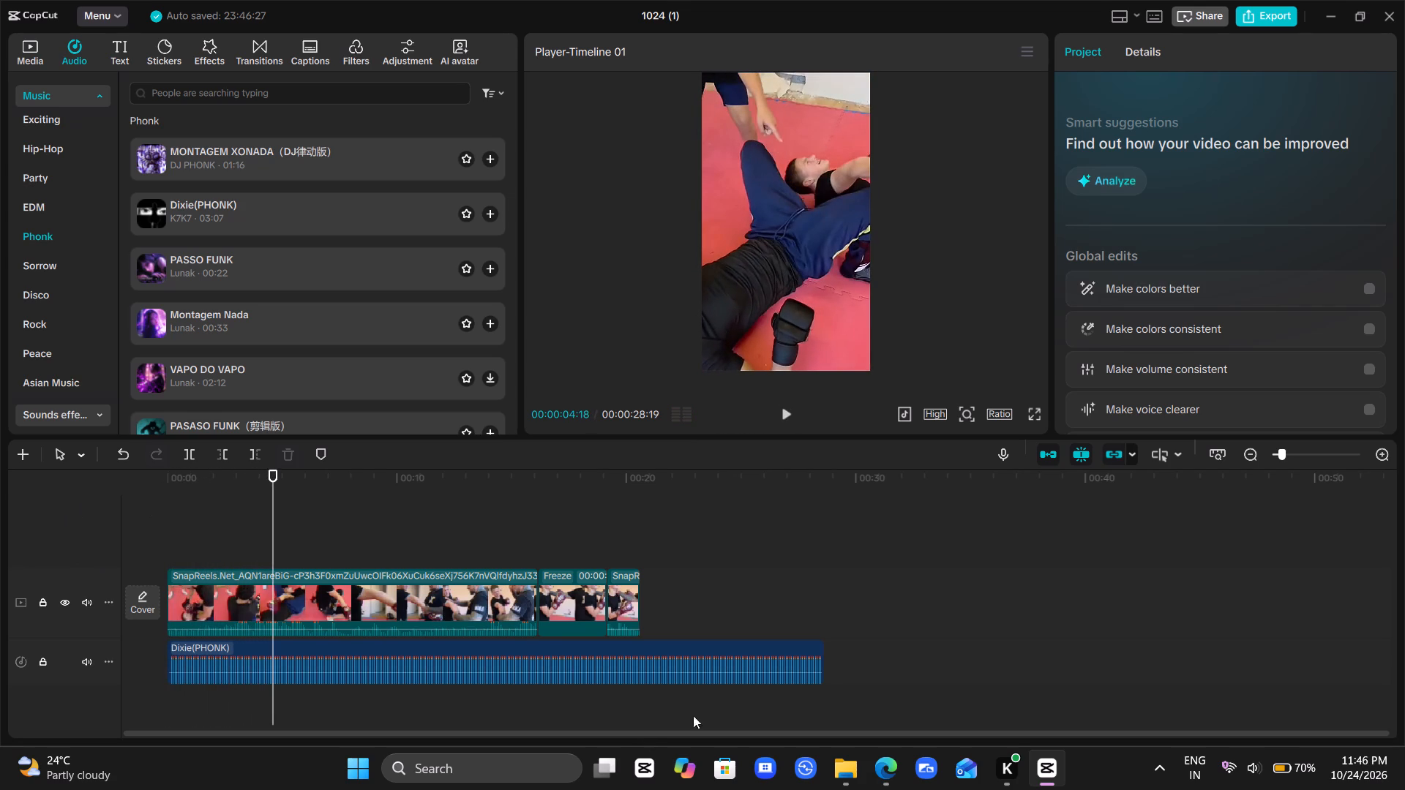
# Switch to Microsoft Edge and open the details of the video Shocking Reddit Horror Story in YouTube Studio to review them.
pyautogui.click(882, 777)
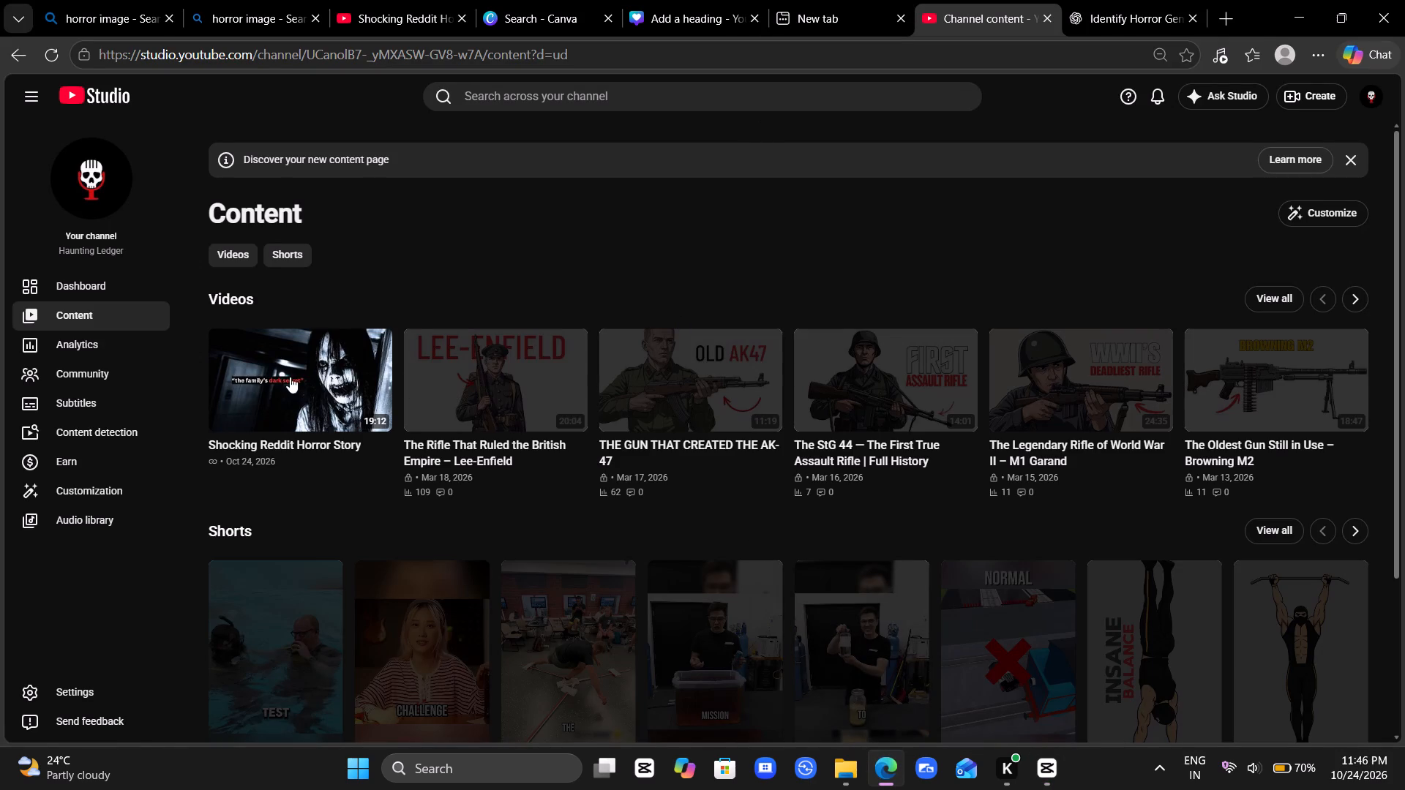
pyautogui.click(290, 345)
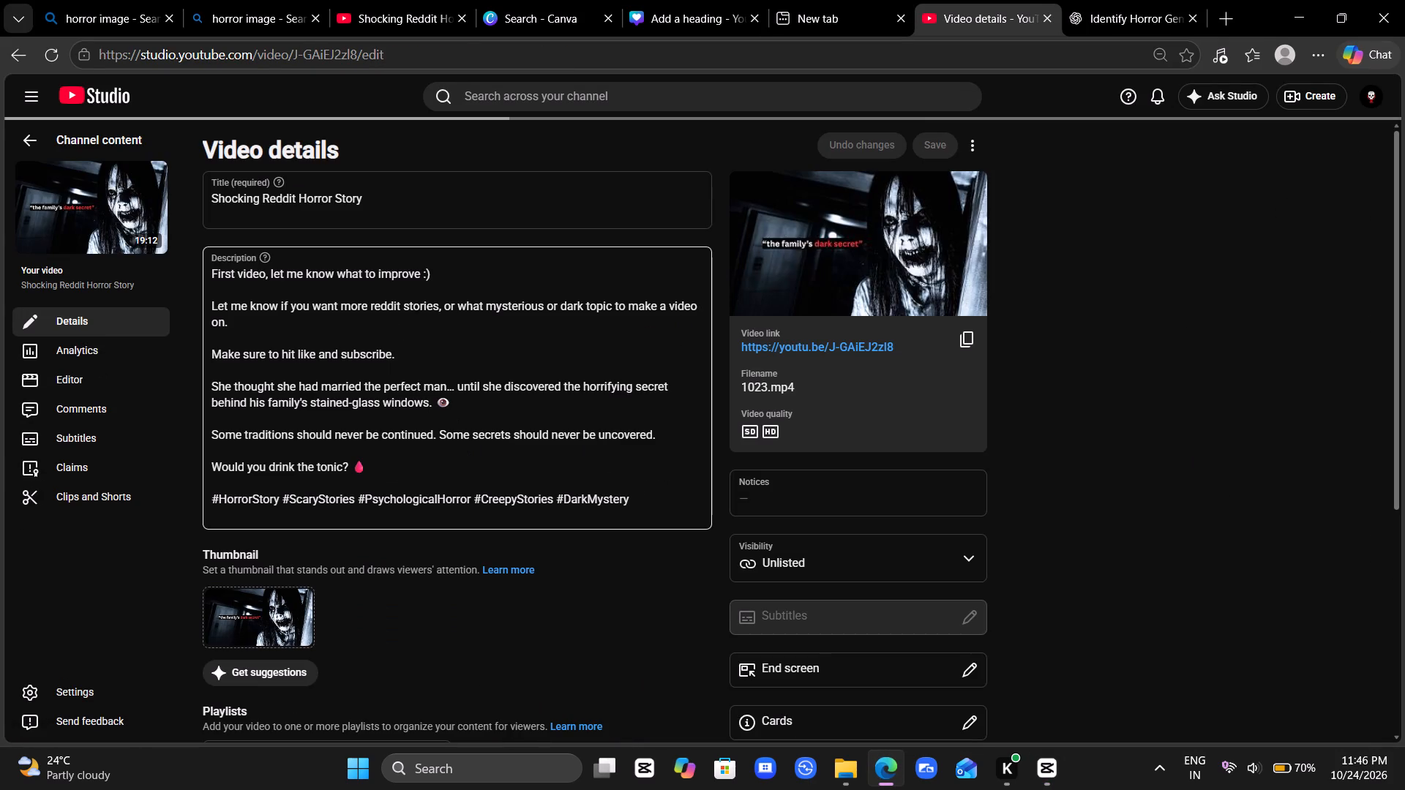
pyautogui.scroll(-3, 446, 461)
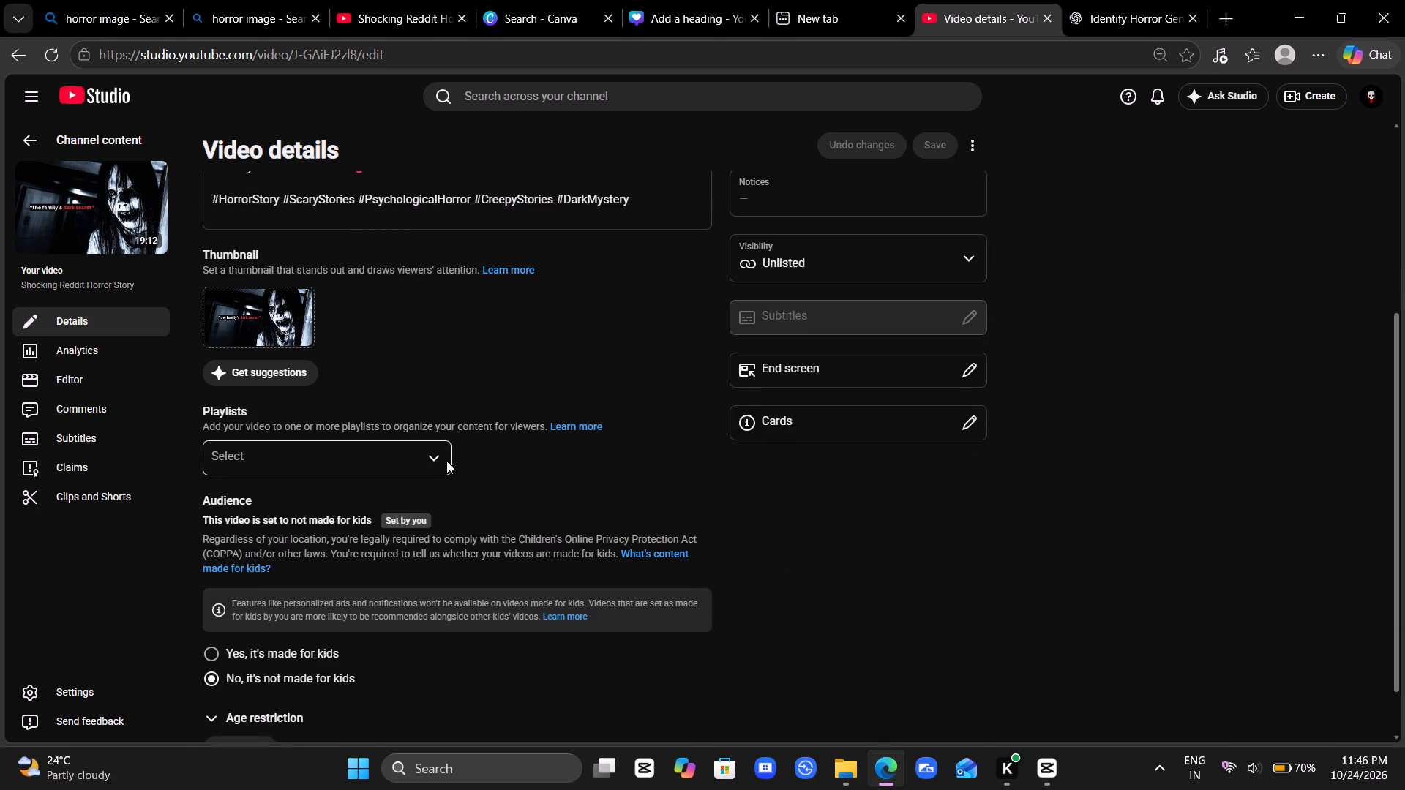
pyautogui.scroll(2, 446, 461)
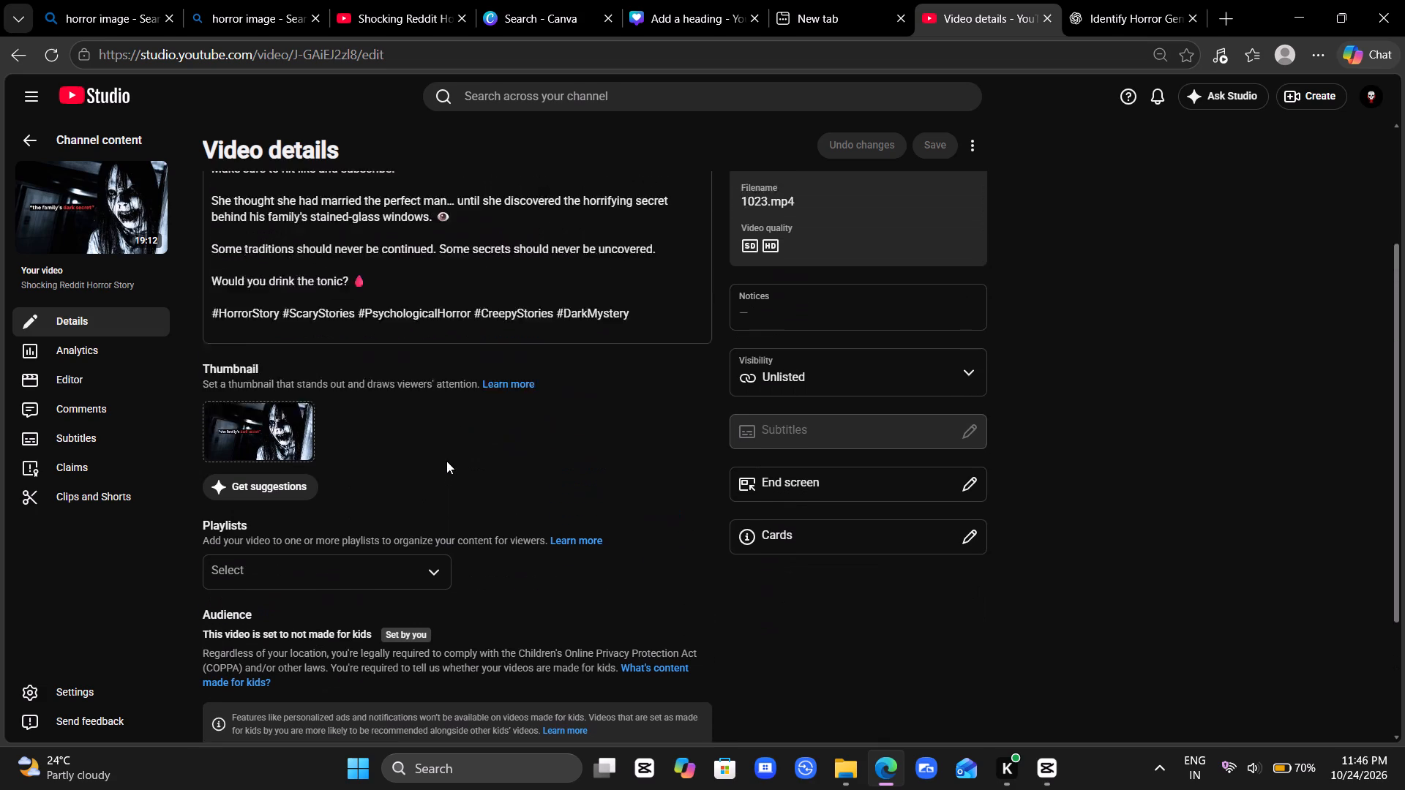
pyautogui.scroll(1, 446, 461)
# Open the video's visibility settings, try the Public and Unlisted options, and choose scheduling as public instead.
pyautogui.click(796, 492)
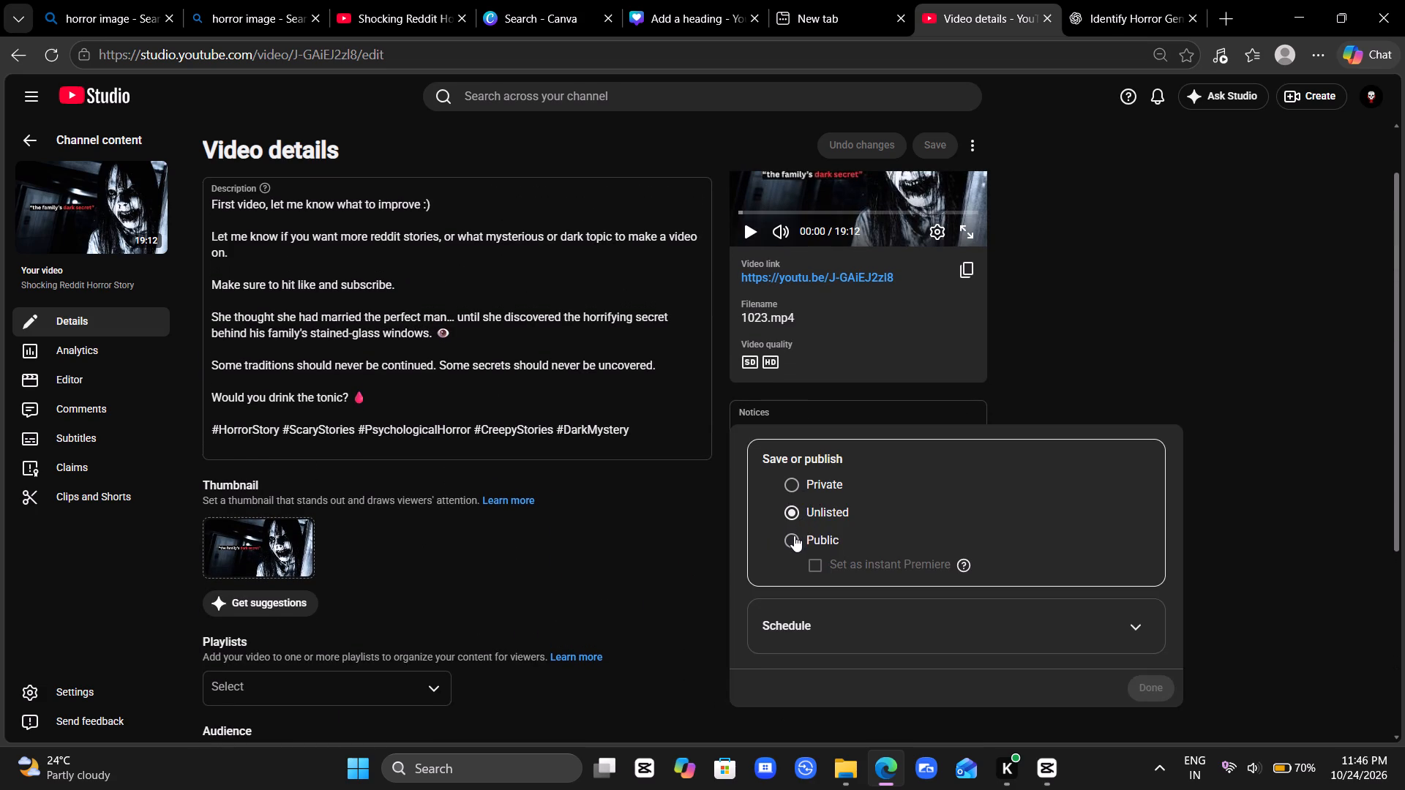
pyautogui.click(794, 535)
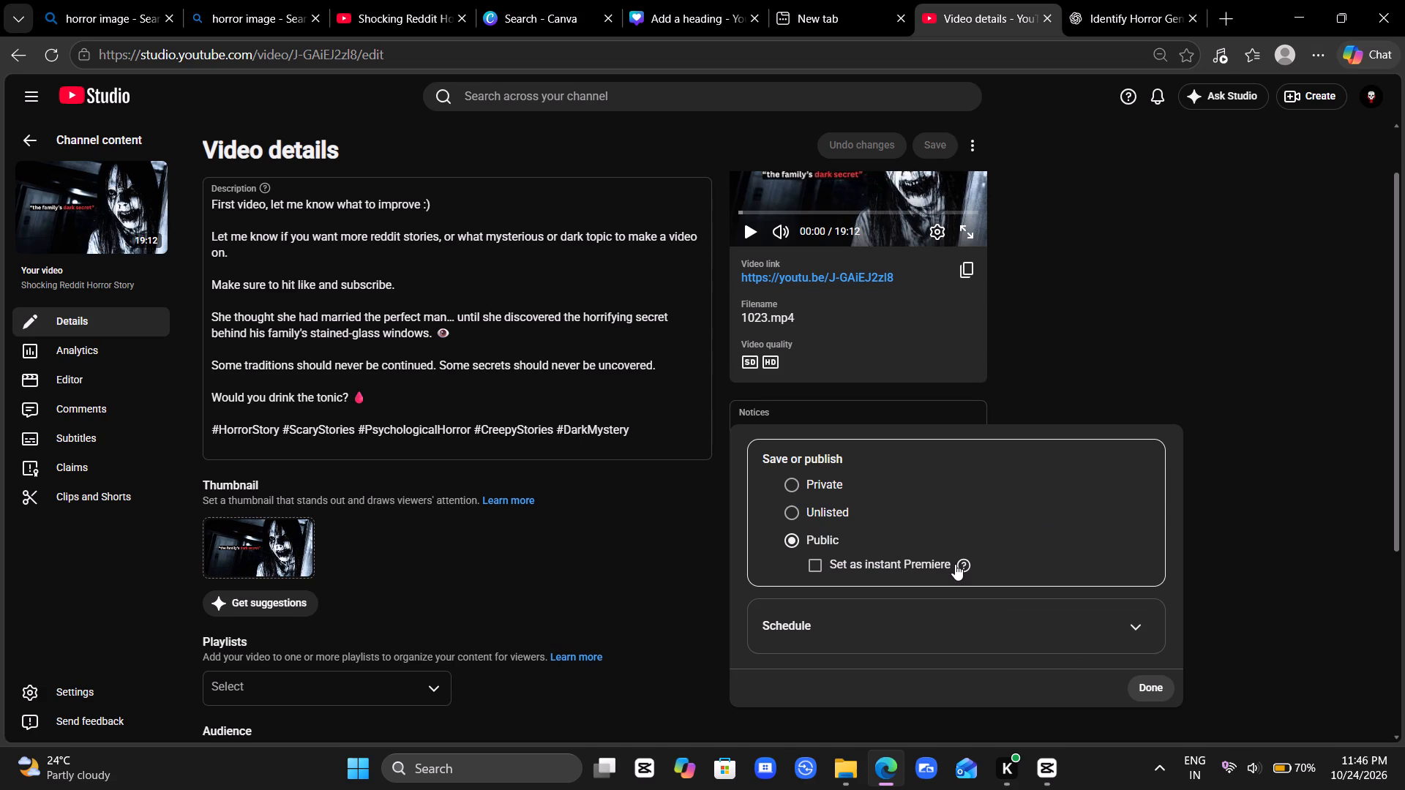
pyautogui.click(787, 514)
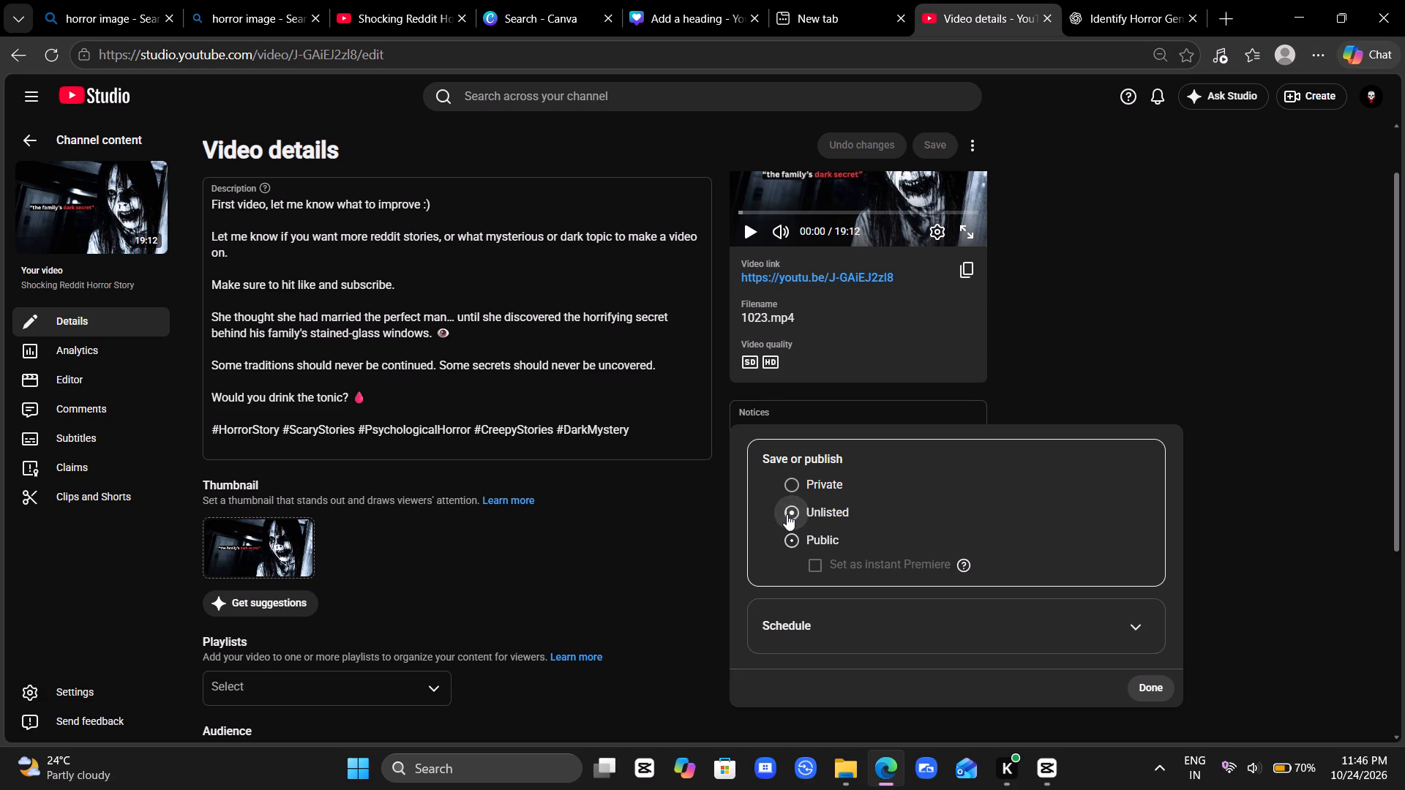
pyautogui.click(833, 609)
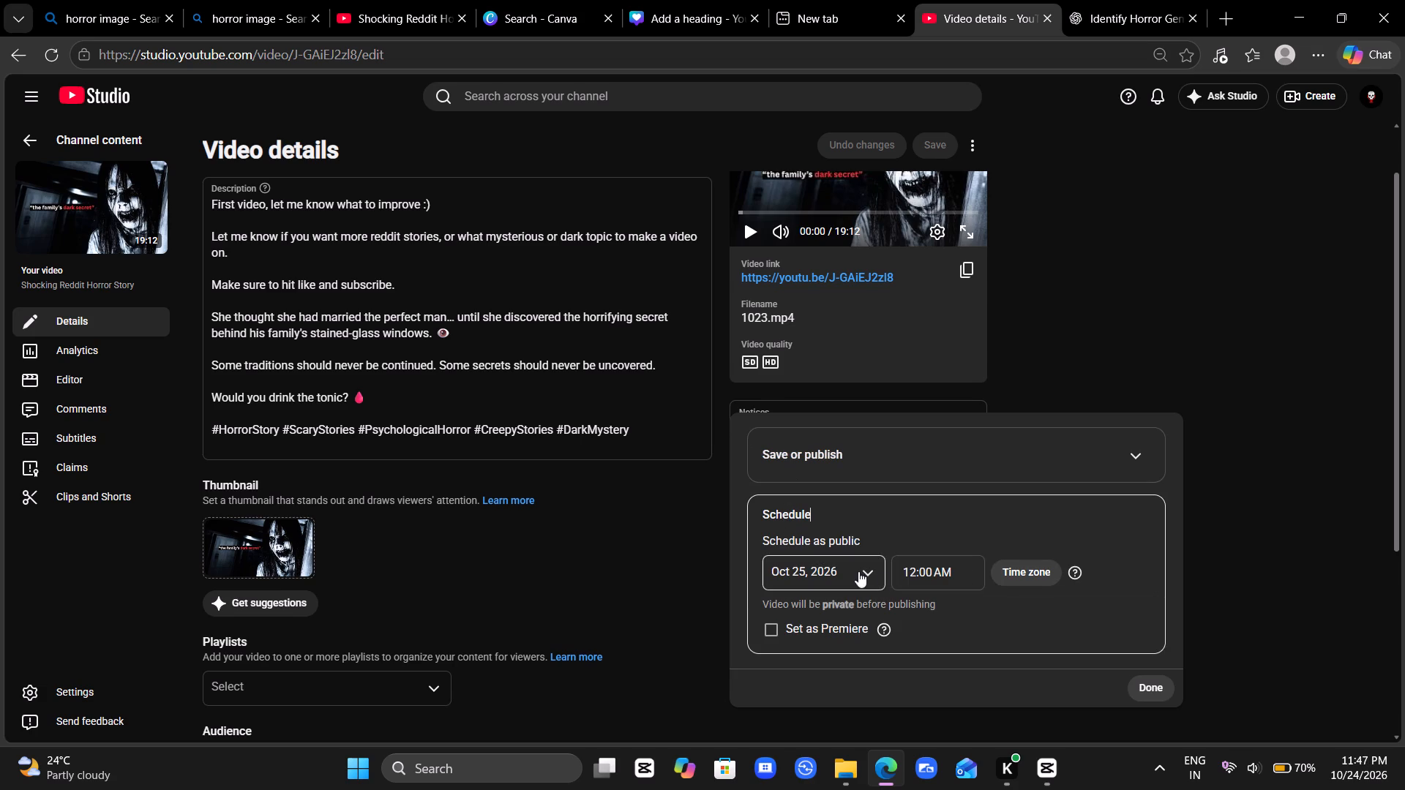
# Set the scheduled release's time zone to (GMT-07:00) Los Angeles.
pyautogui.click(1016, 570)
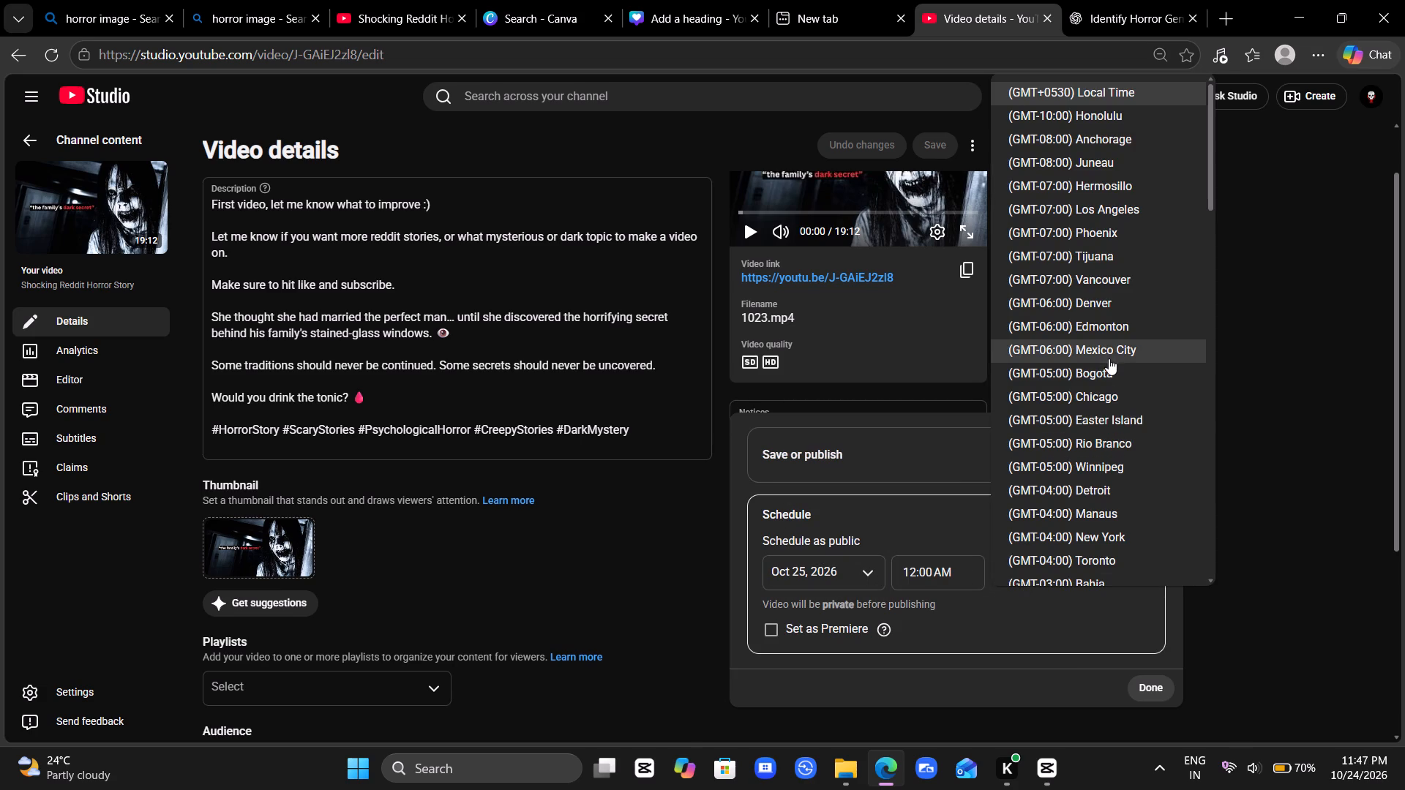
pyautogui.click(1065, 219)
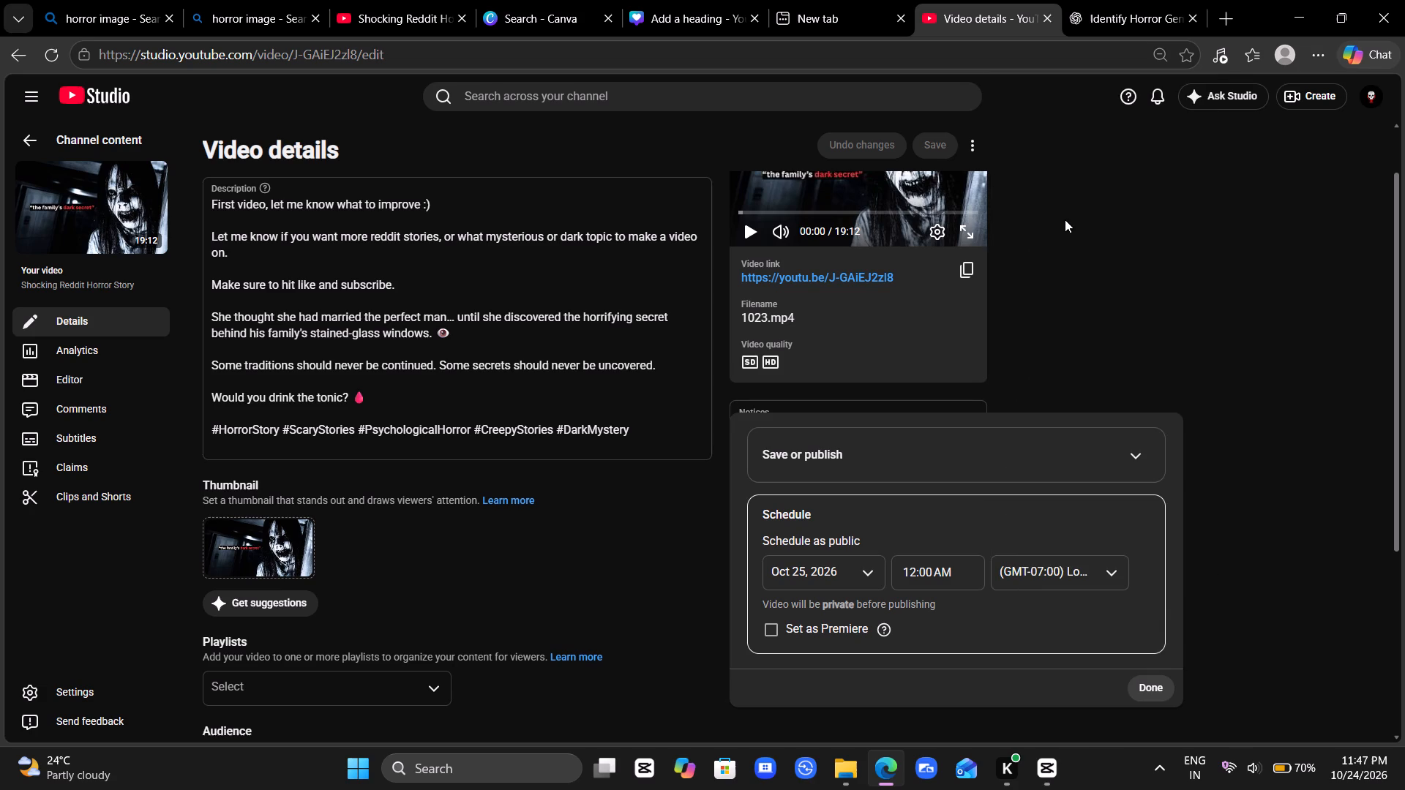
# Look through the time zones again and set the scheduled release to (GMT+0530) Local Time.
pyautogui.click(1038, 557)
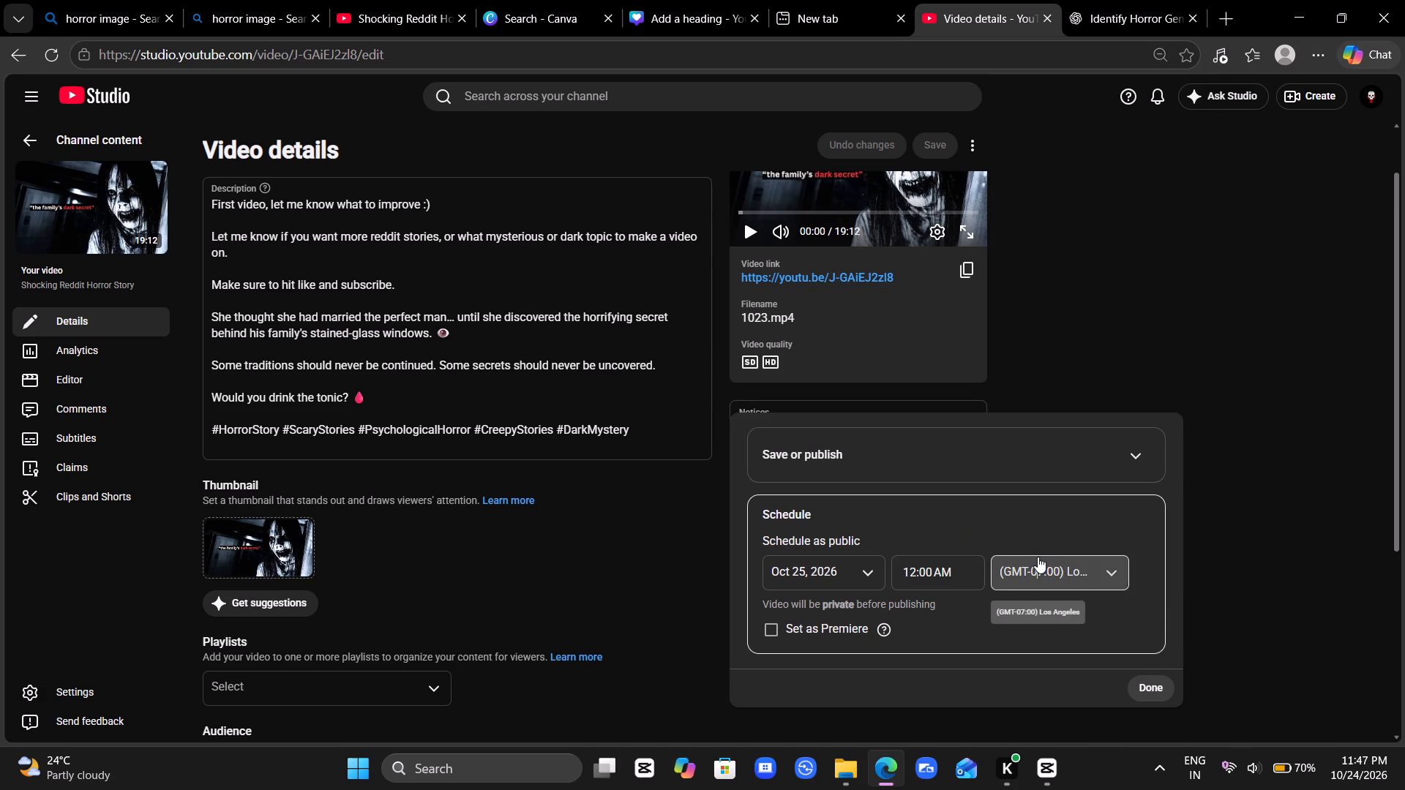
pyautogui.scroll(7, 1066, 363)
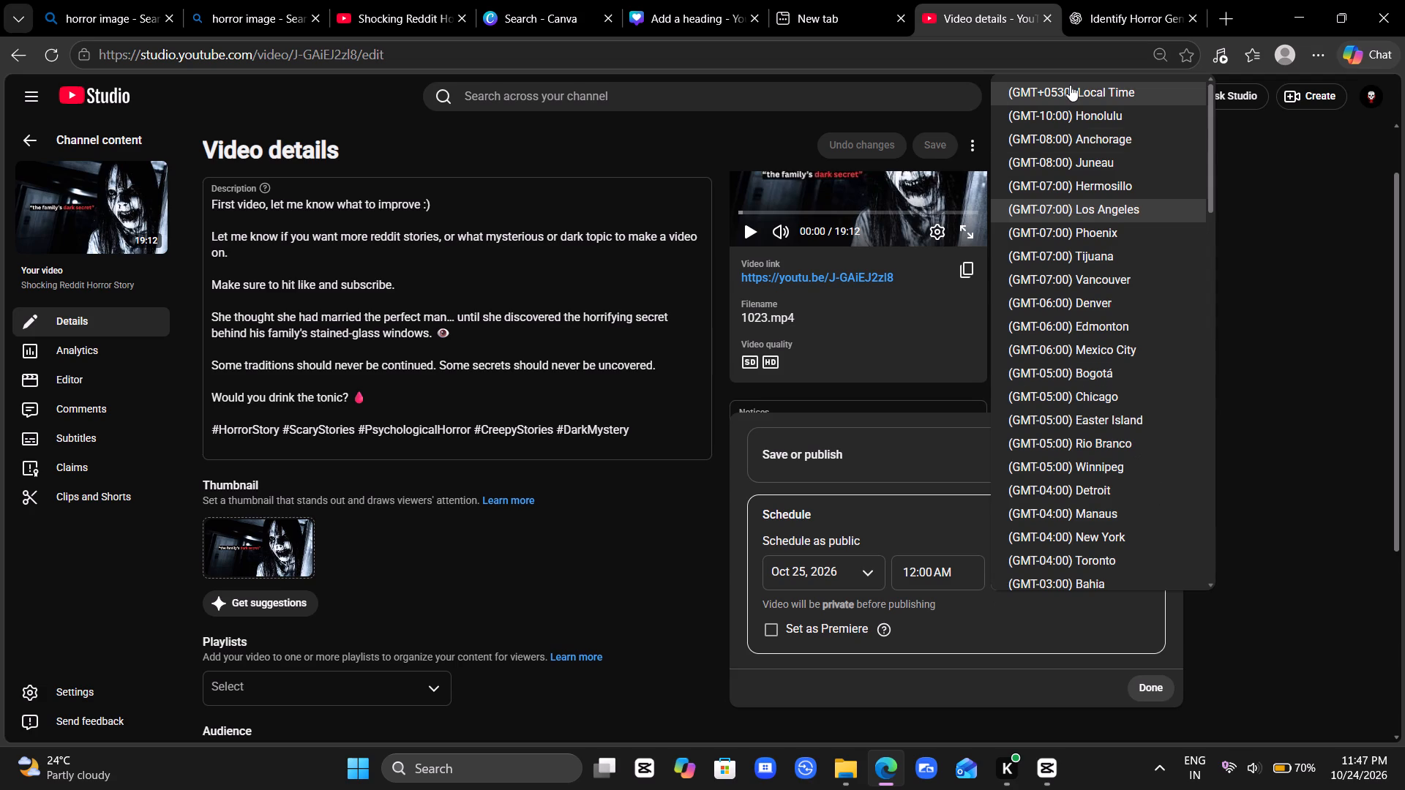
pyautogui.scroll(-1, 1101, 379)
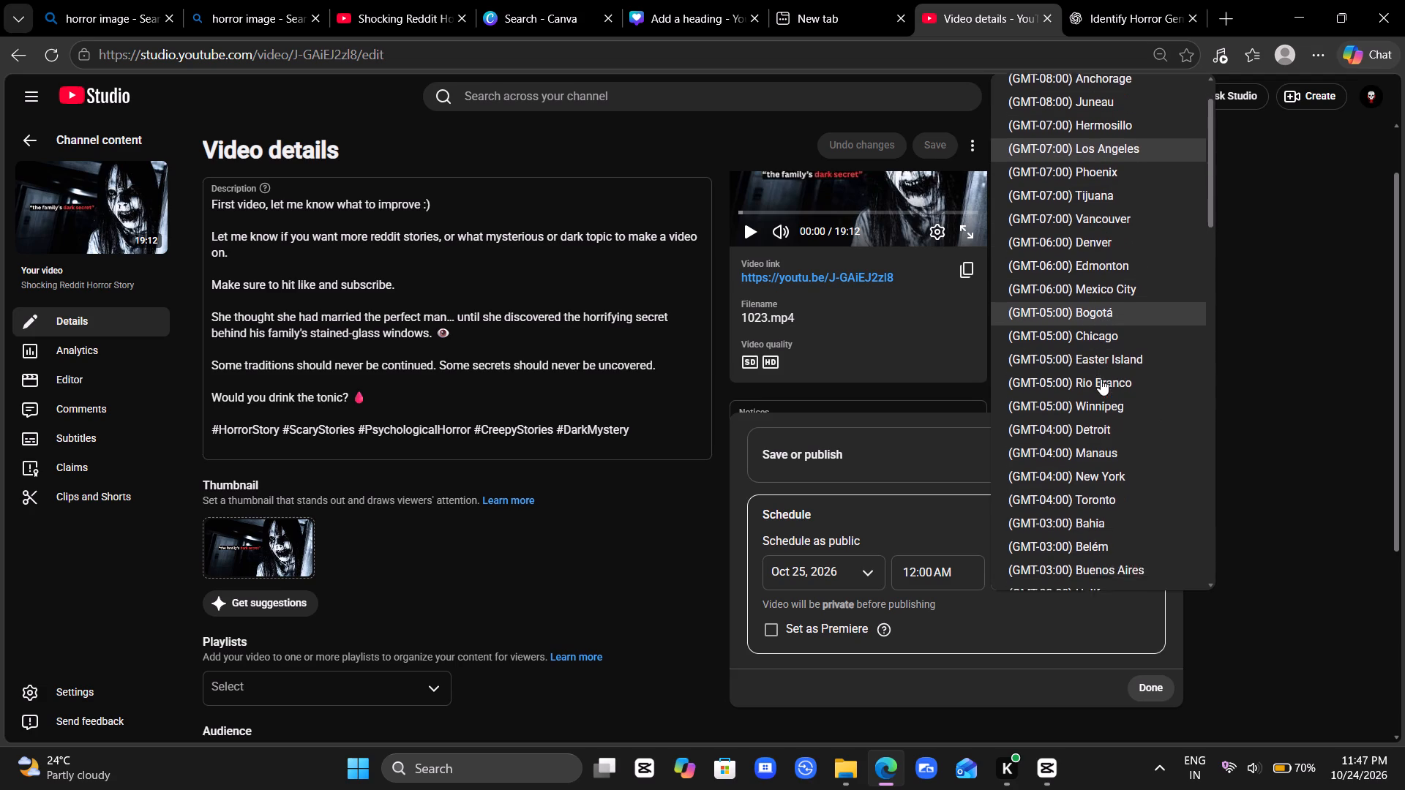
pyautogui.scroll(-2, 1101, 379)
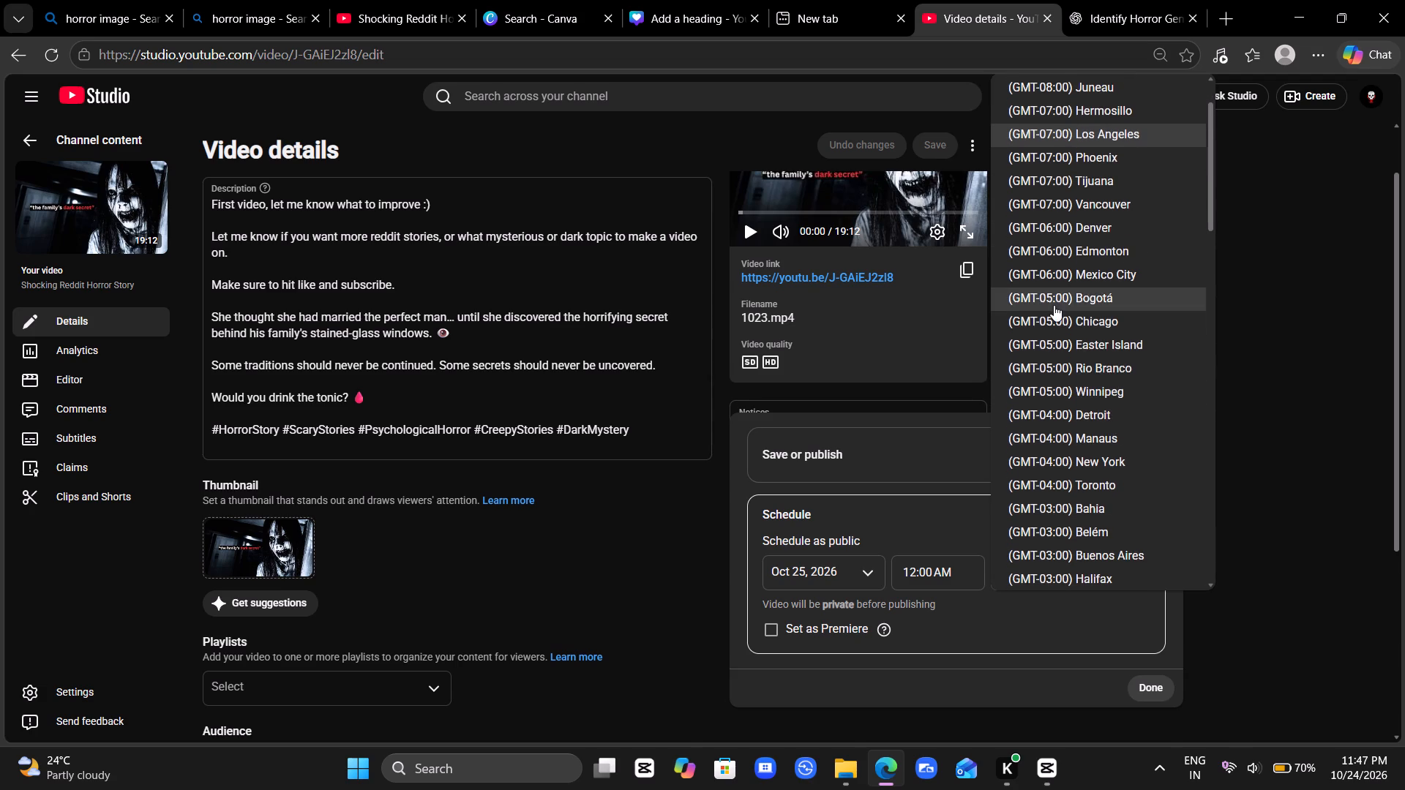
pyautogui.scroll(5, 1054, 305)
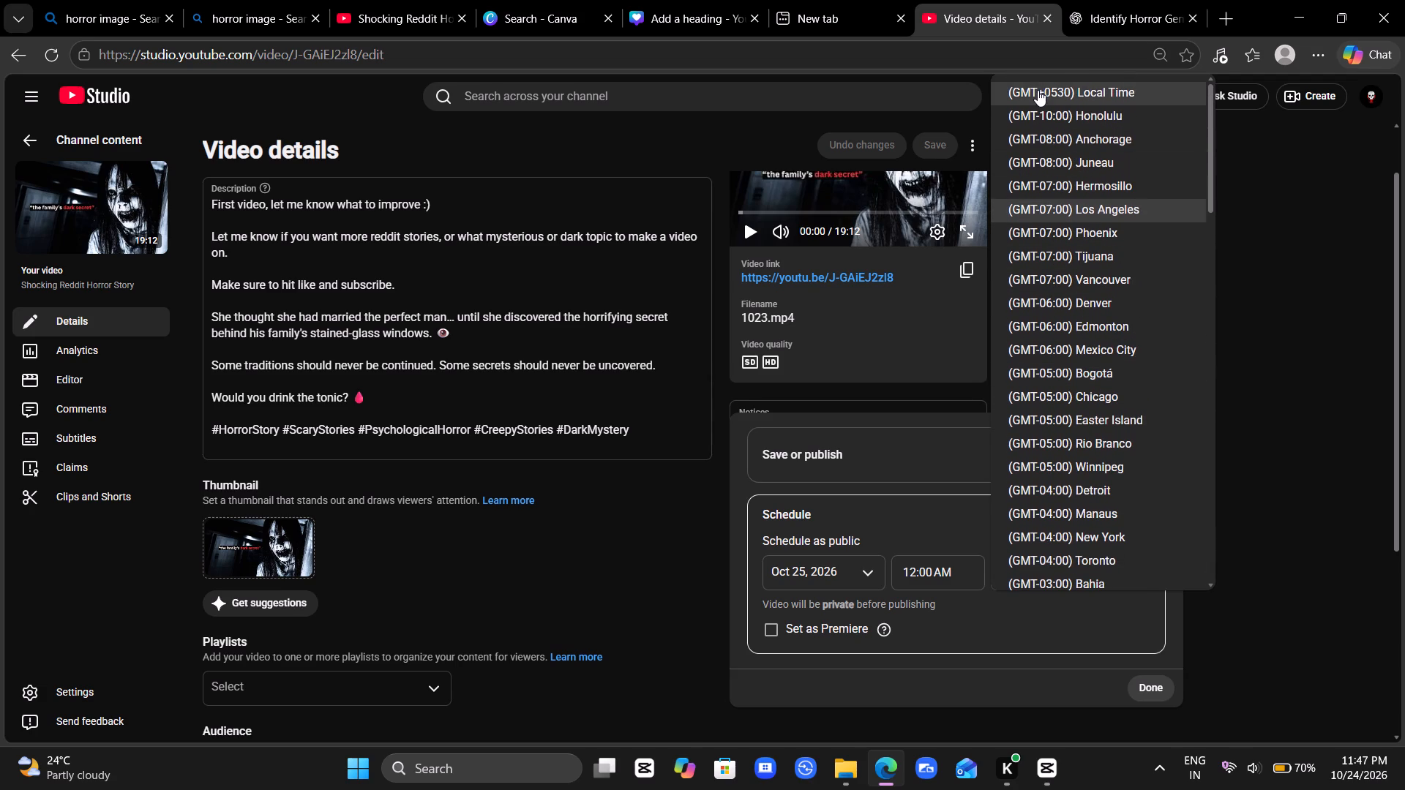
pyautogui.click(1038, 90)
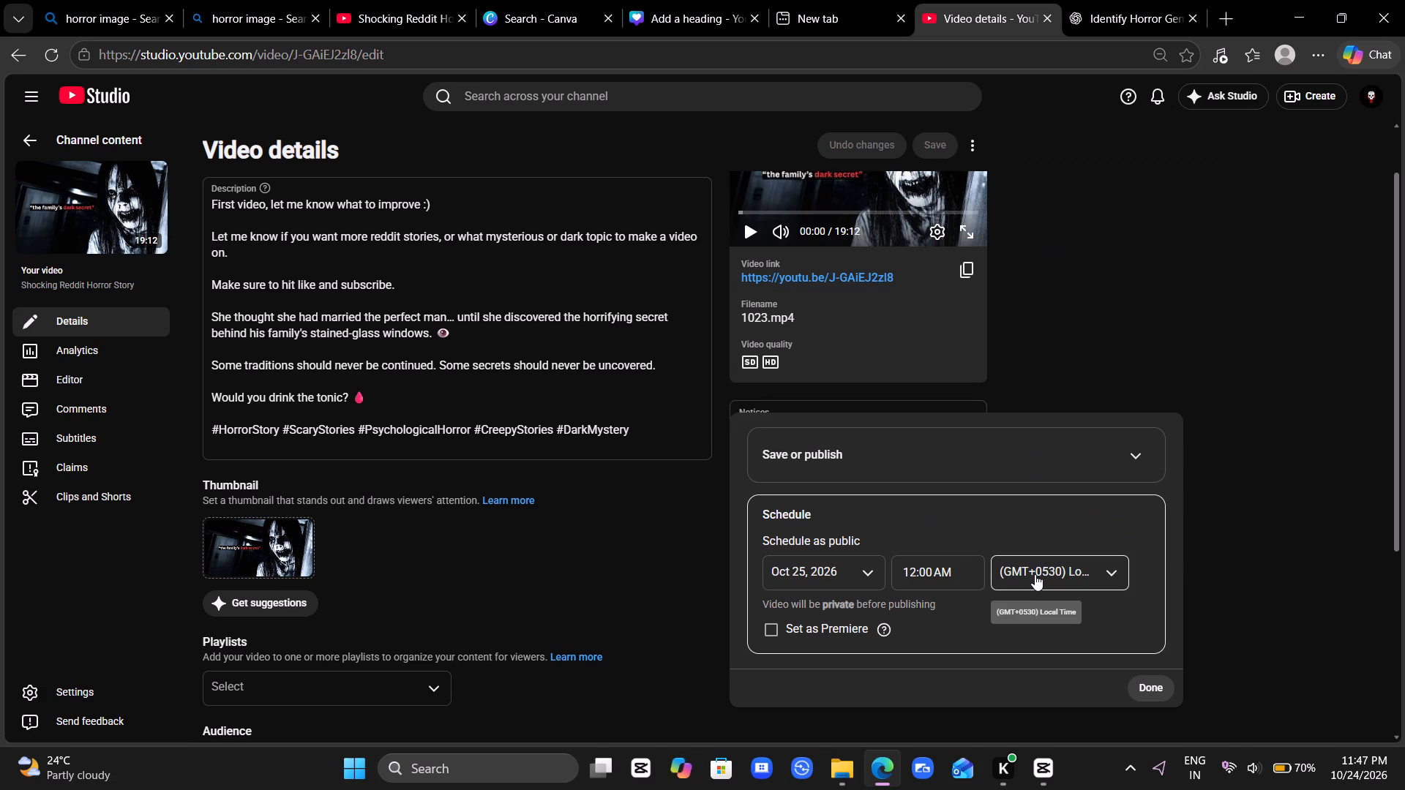
# Search the full range of time zones and set the scheduled release's time zone to (GMT+05:30) Kolkata.
pyautogui.click(1035, 574)
pyautogui.scroll(1, 1087, 359)
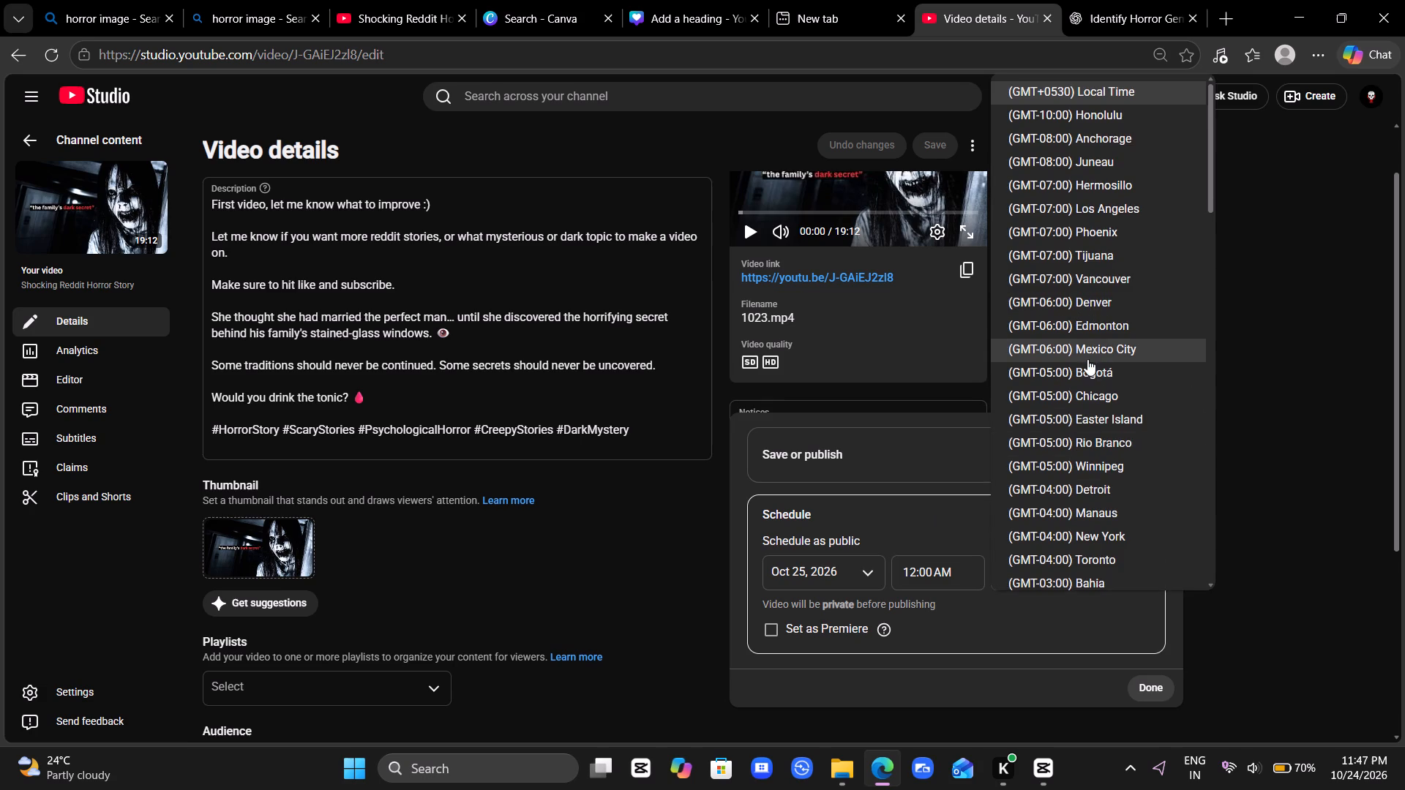
pyautogui.scroll(2, 1087, 359)
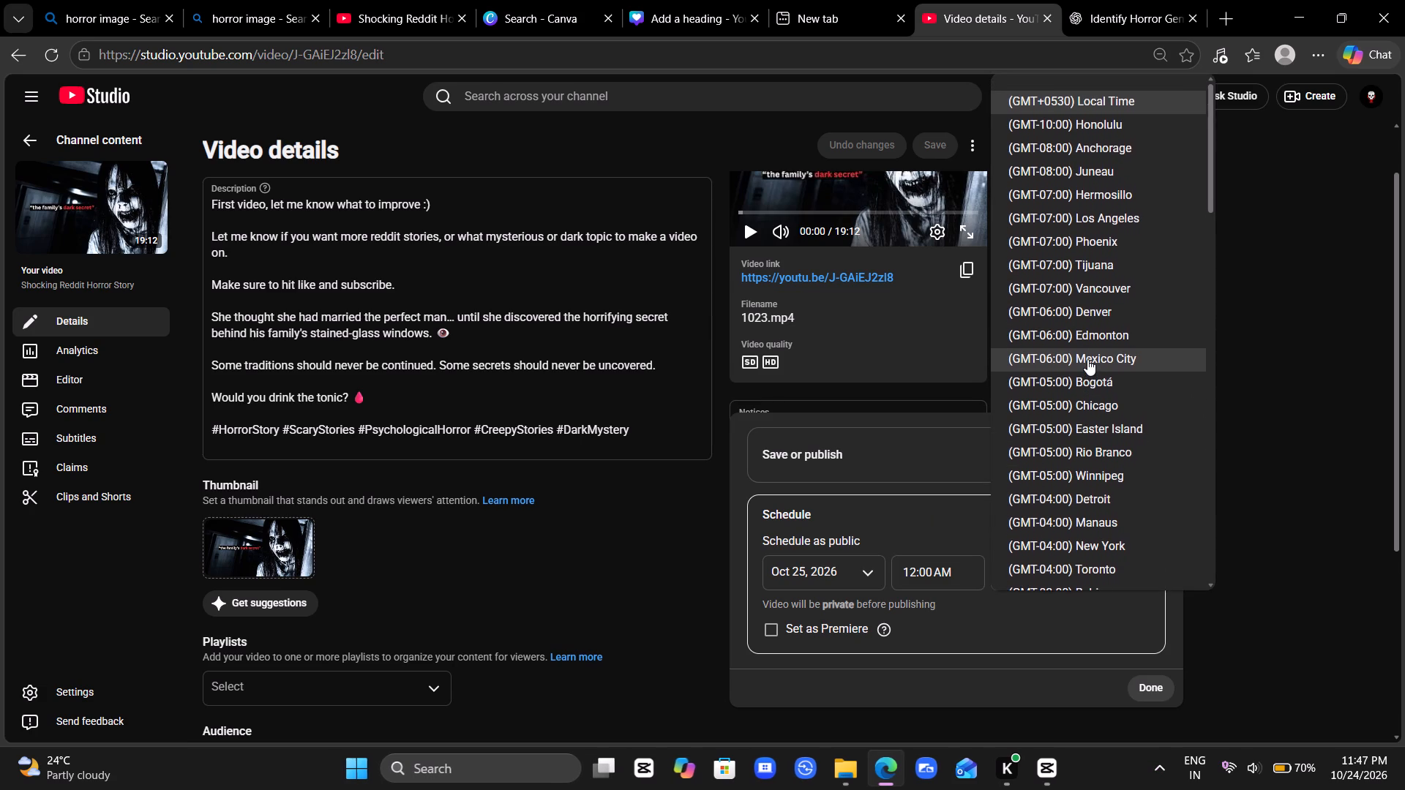
pyautogui.scroll(2, 1087, 359)
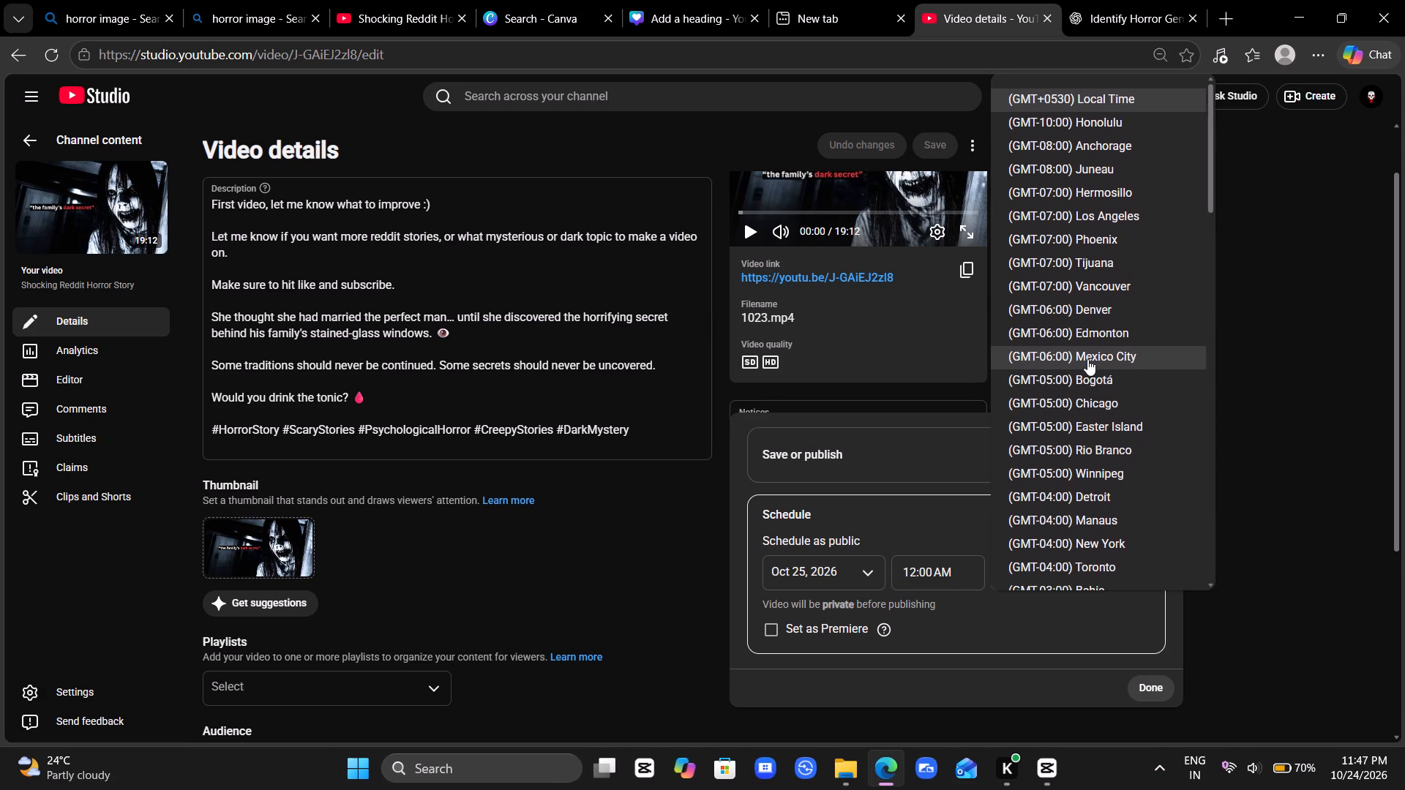
pyautogui.scroll(-2, 1086, 438)
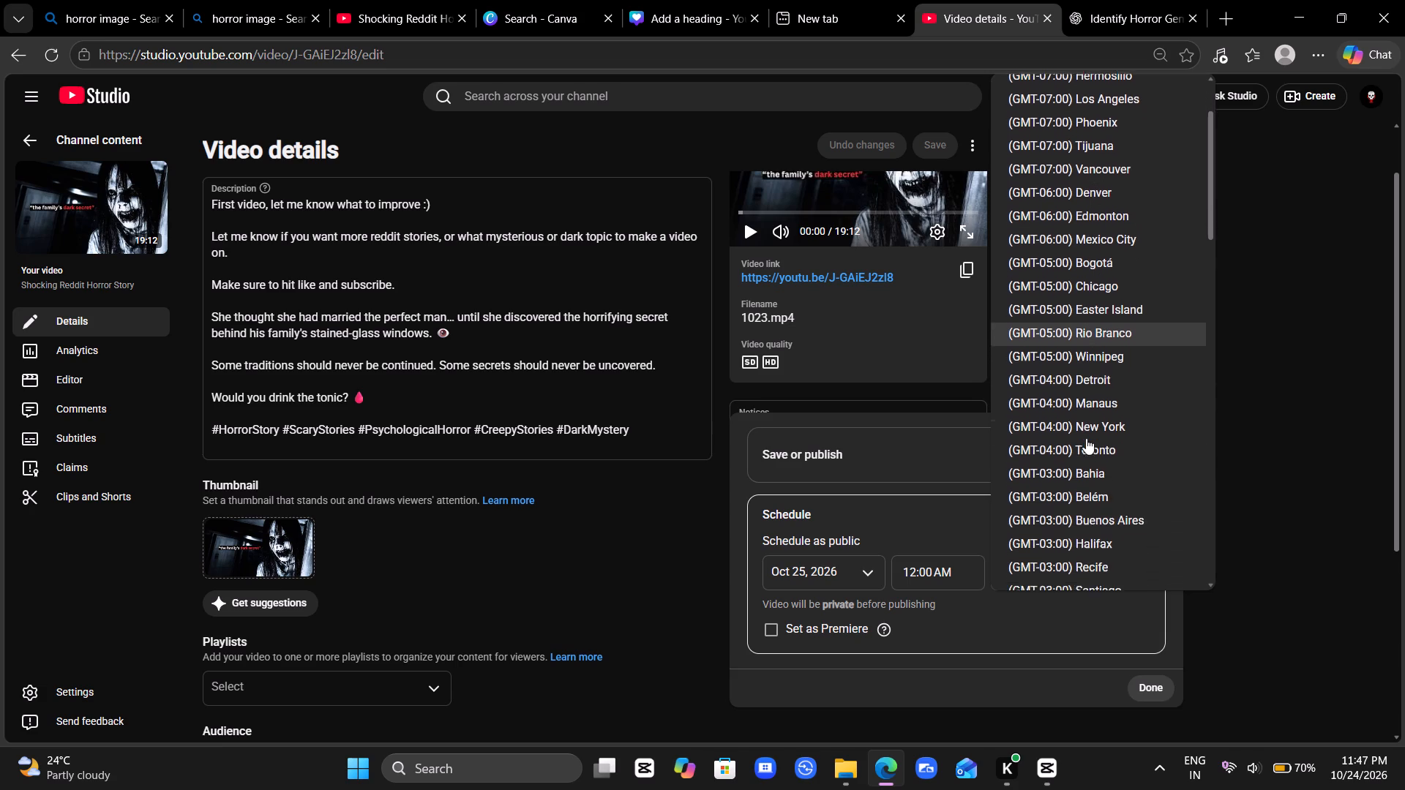
pyautogui.scroll(-3, 1086, 438)
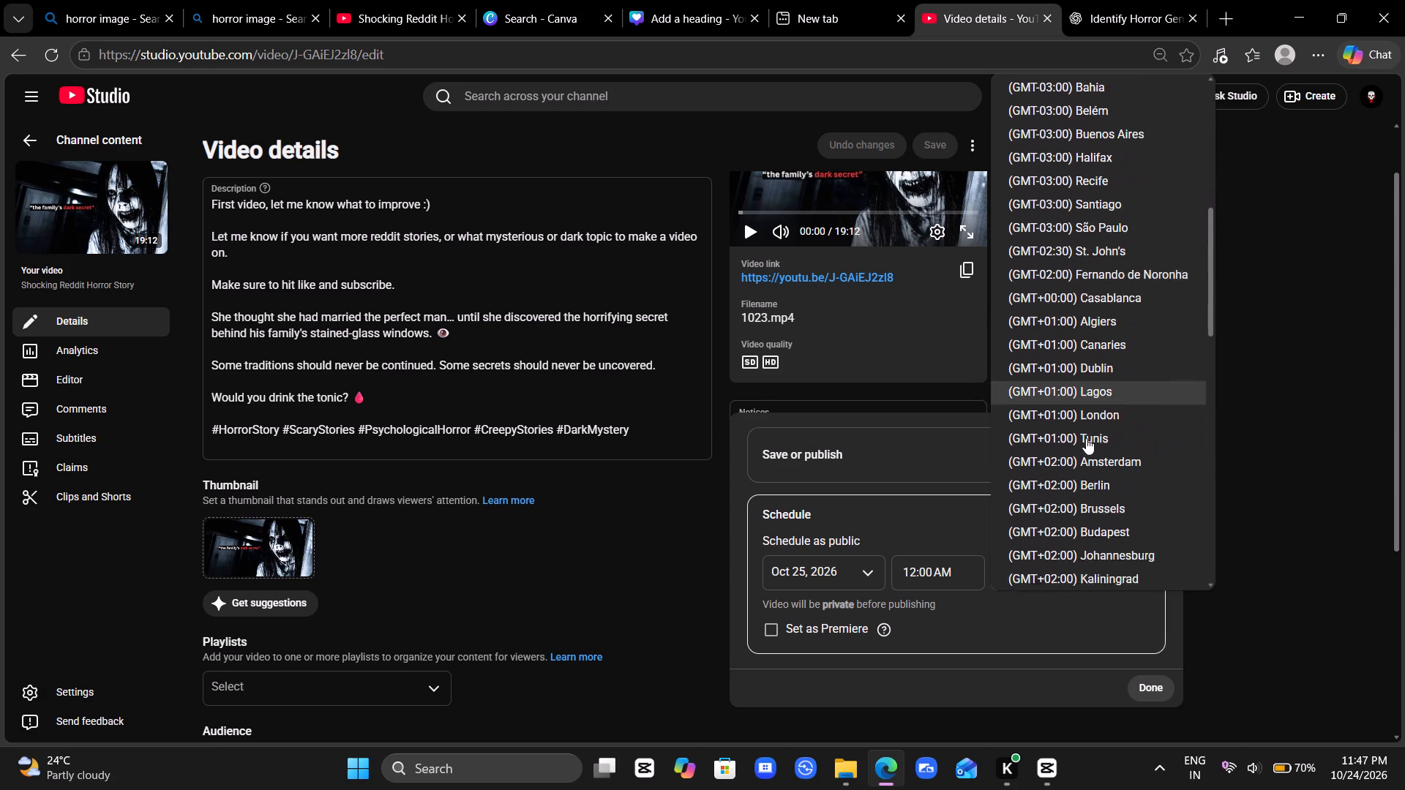
pyautogui.scroll(-3, 1086, 438)
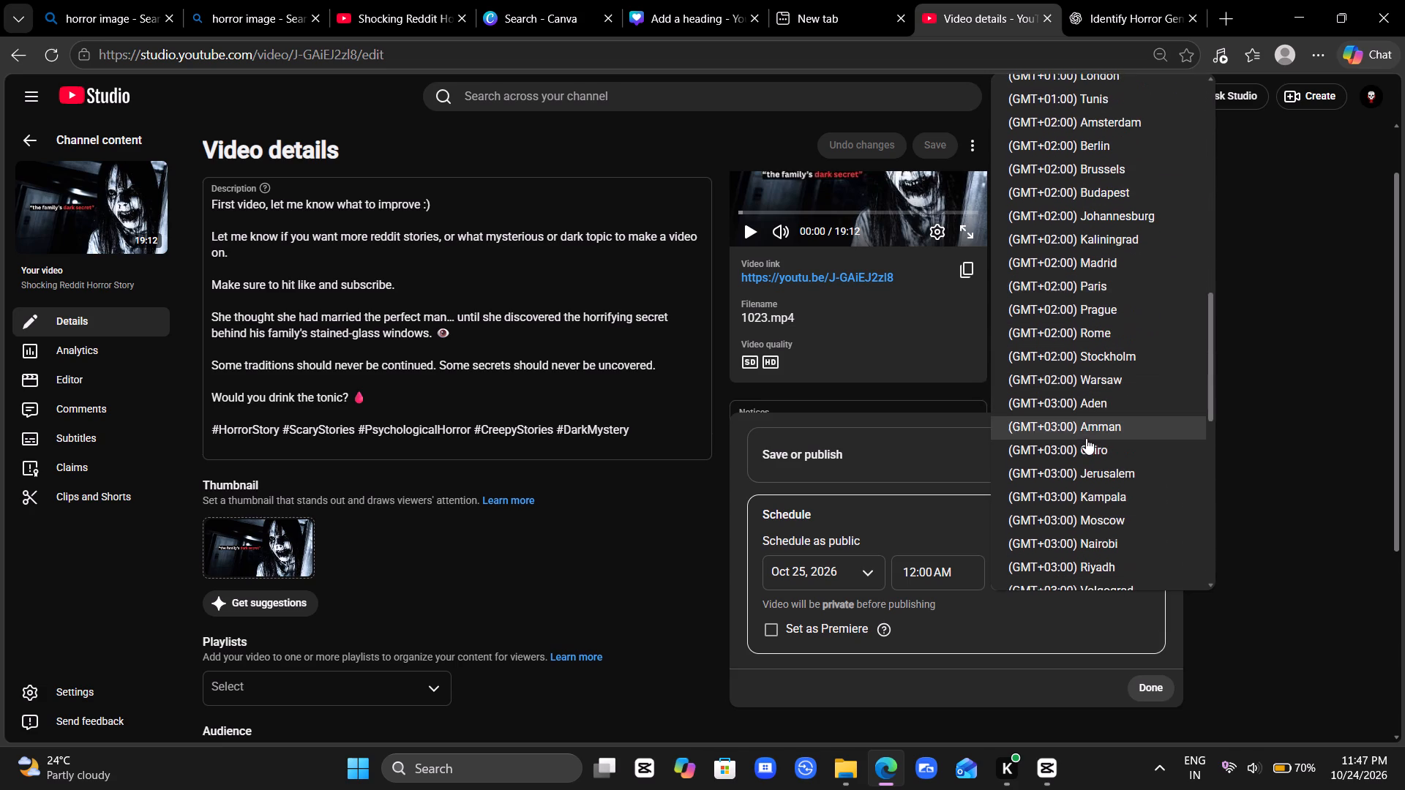
pyautogui.scroll(-5, 1086, 438)
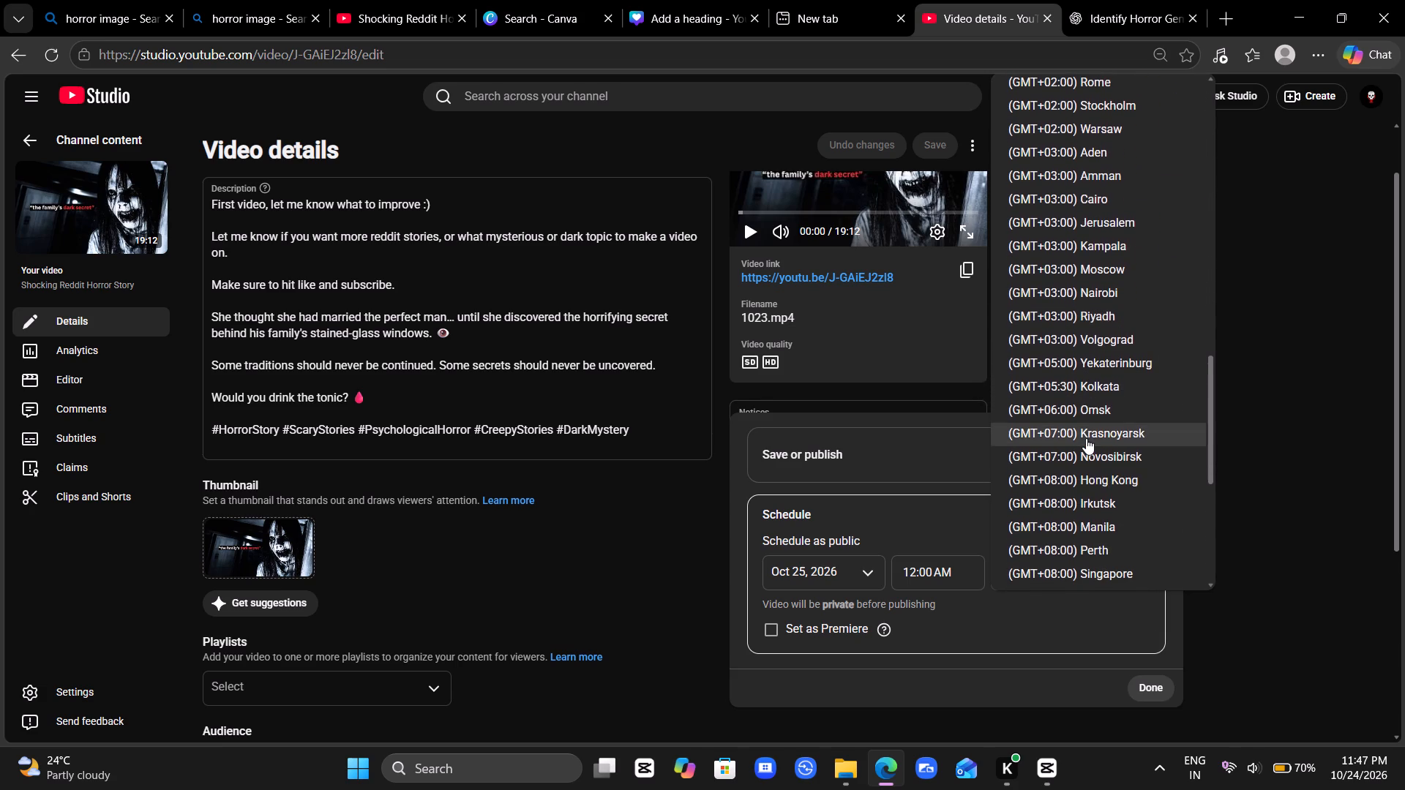
pyautogui.scroll(-1, 1094, 436)
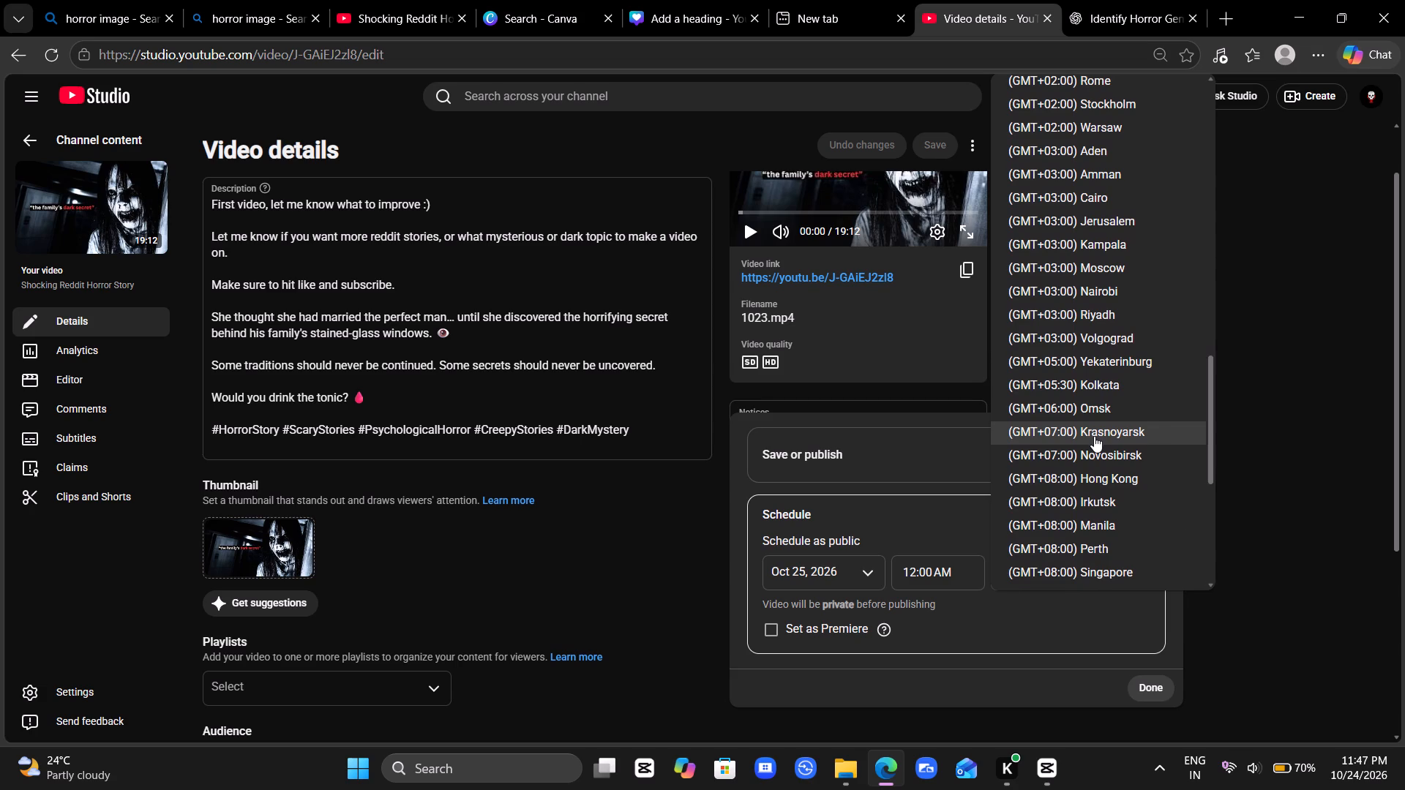
pyautogui.scroll(-2, 1094, 436)
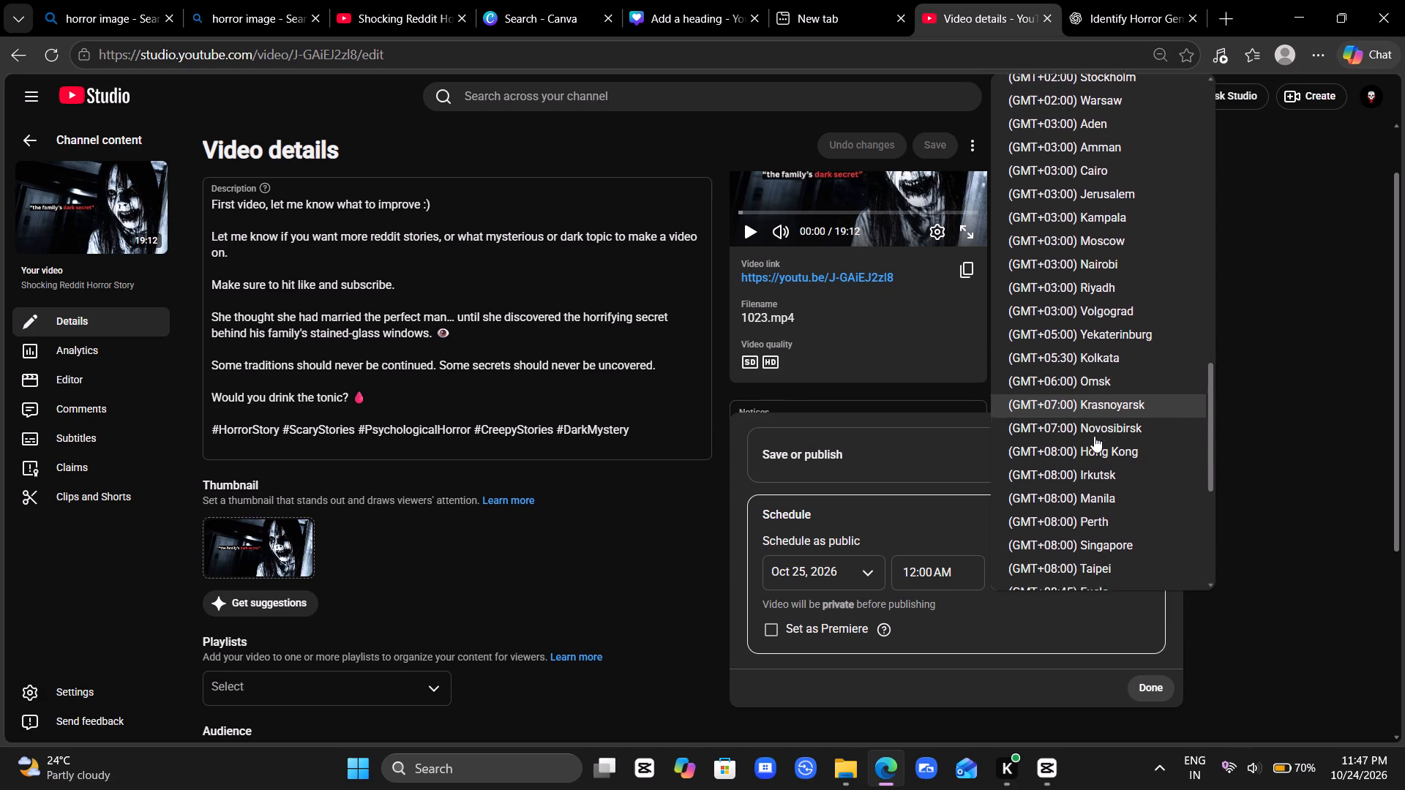
pyautogui.scroll(-3, 1094, 436)
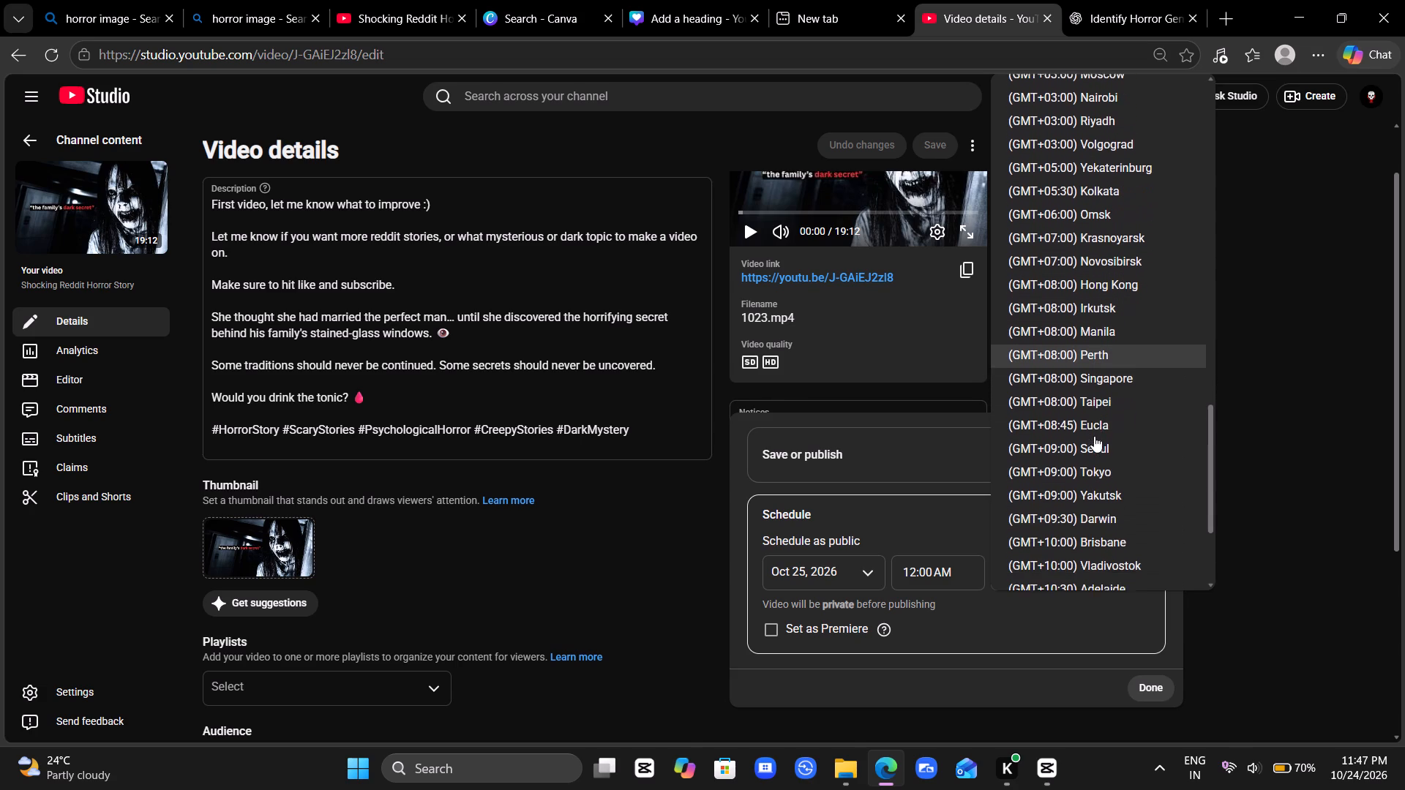
pyautogui.scroll(-2, 1094, 436)
pyautogui.scroll(1, 1094, 436)
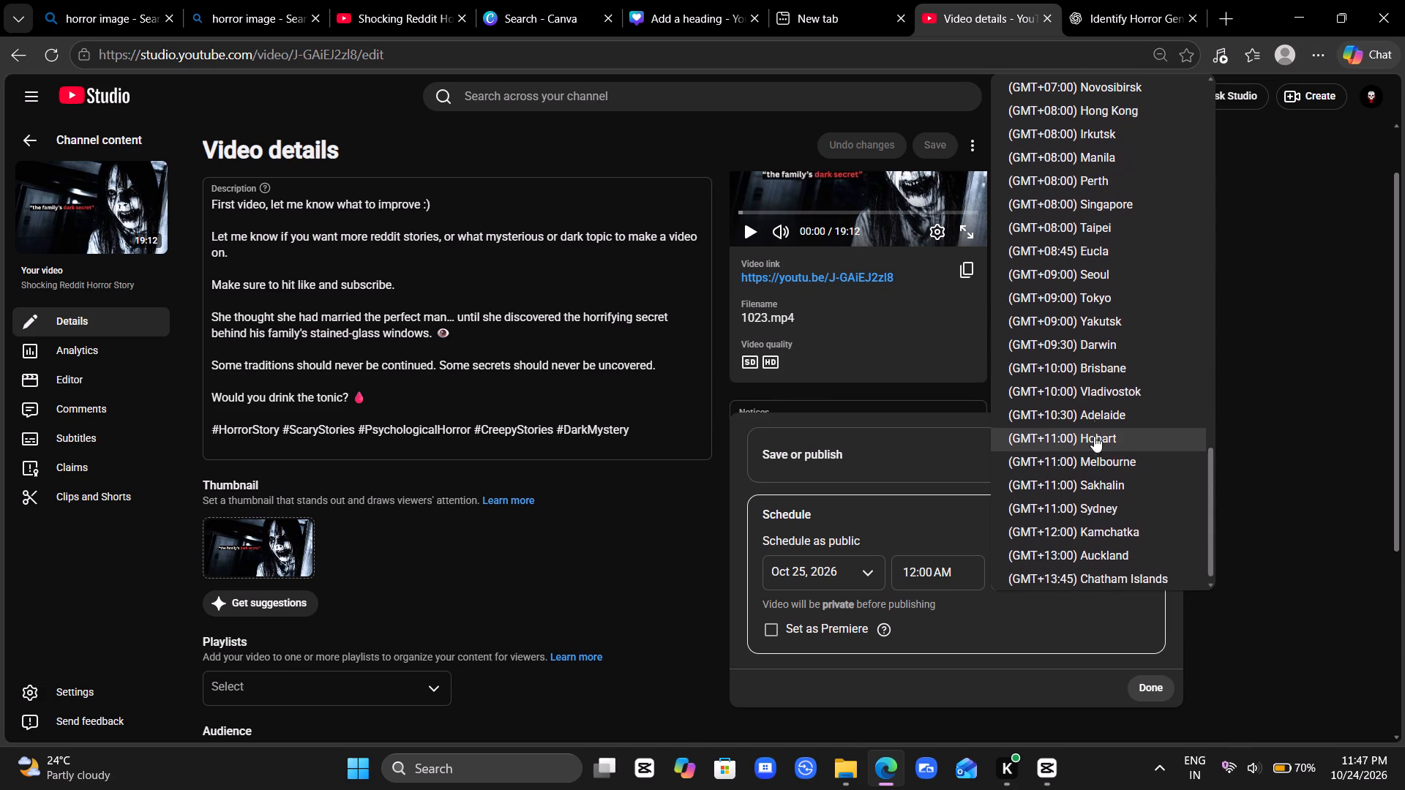
pyautogui.scroll(2, 1094, 436)
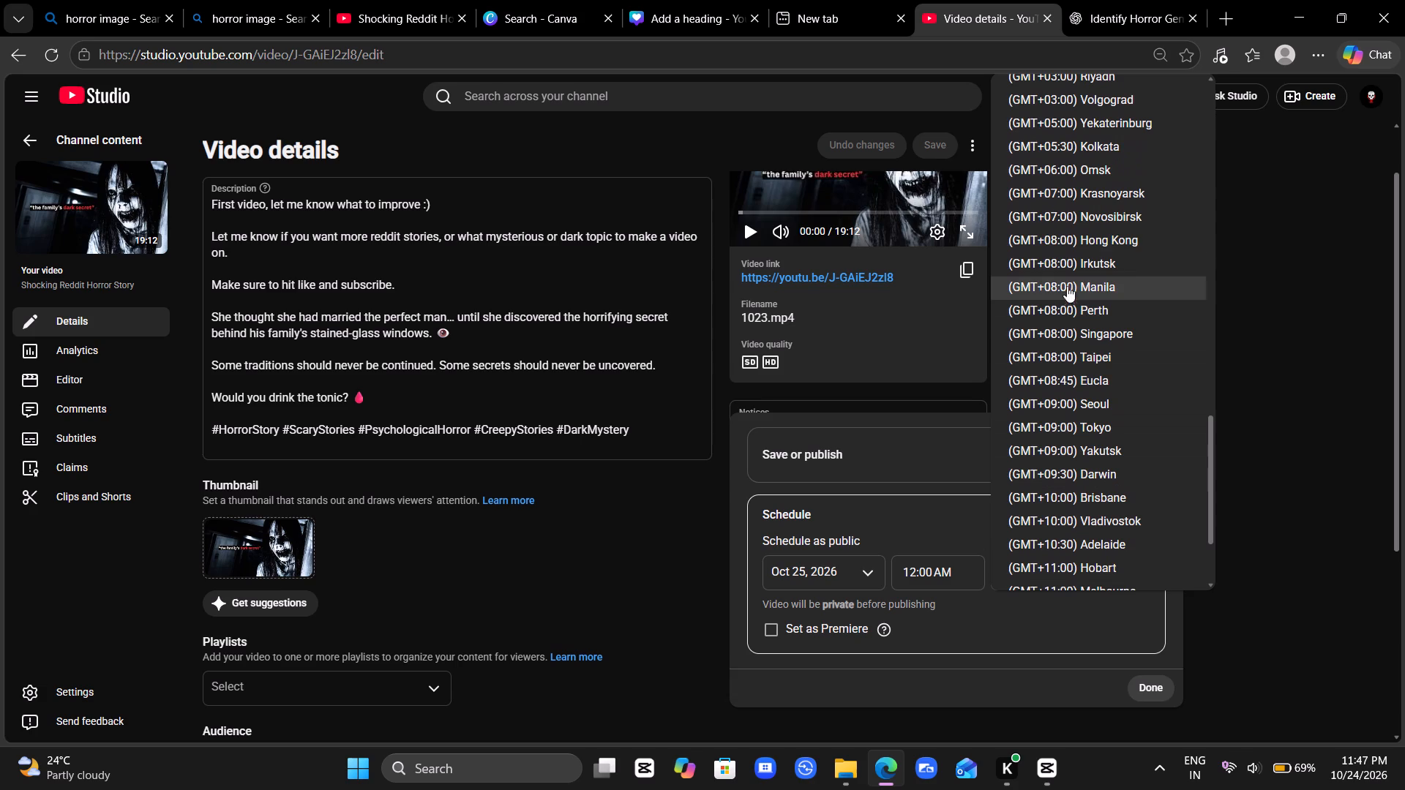
pyautogui.scroll(2, 1049, 202)
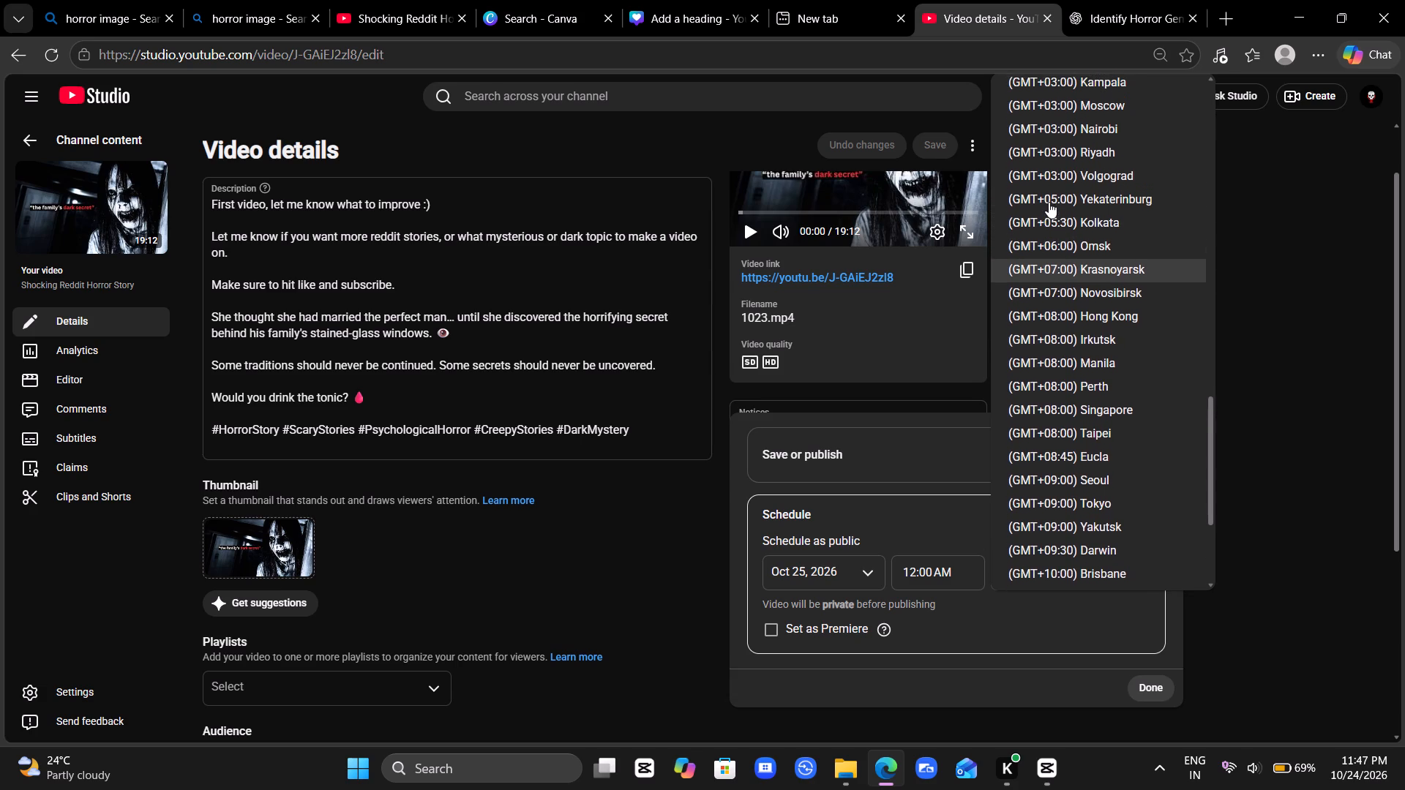
pyautogui.scroll(2, 1049, 202)
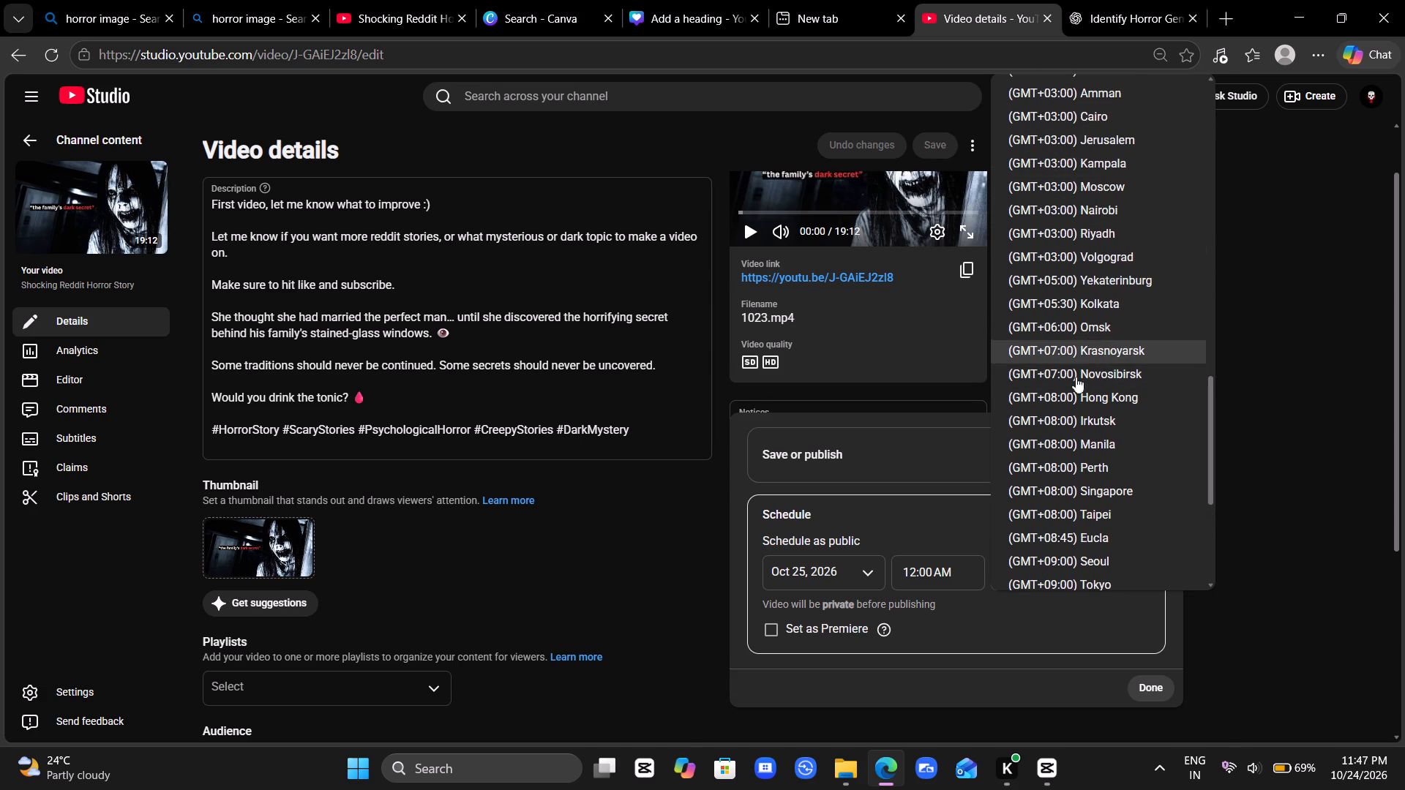
pyautogui.click(1049, 296)
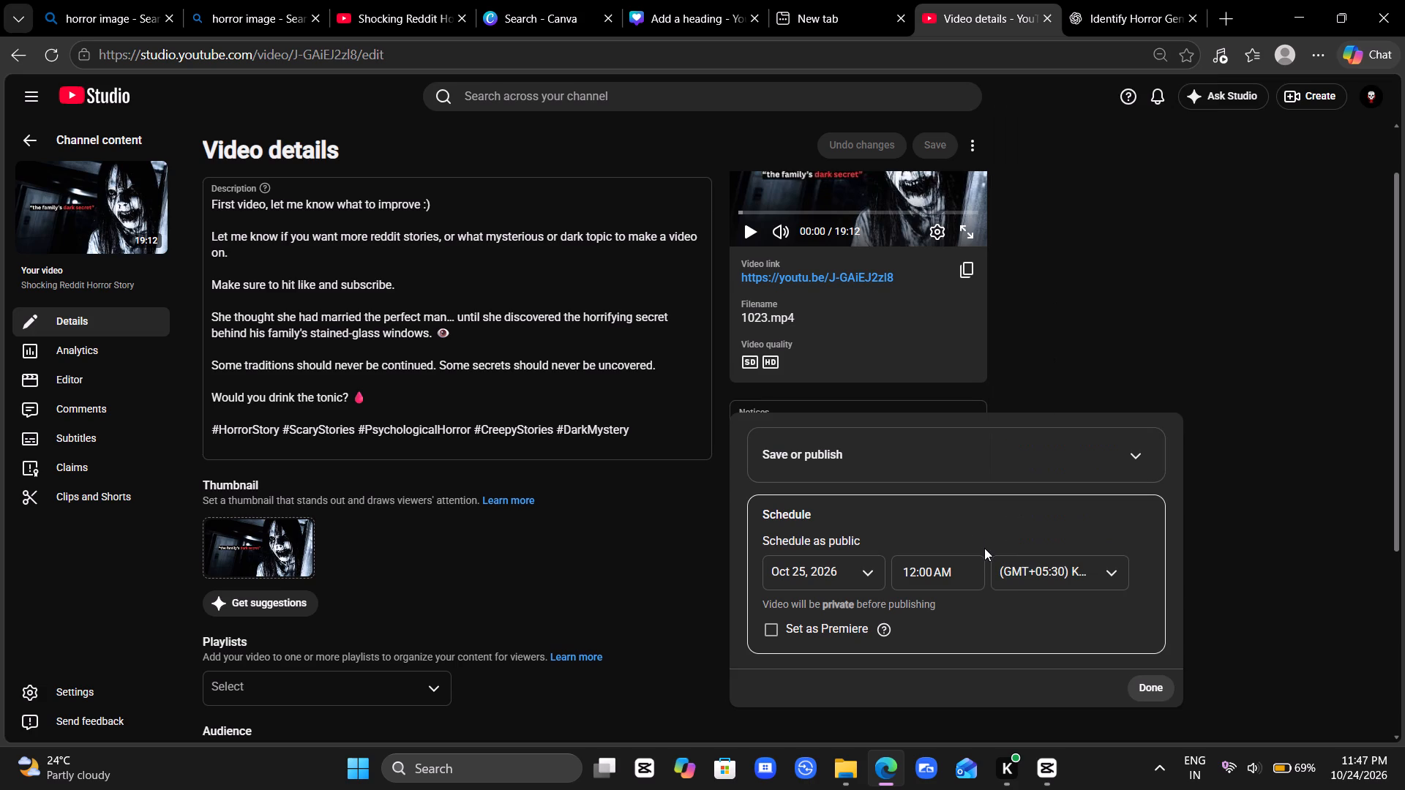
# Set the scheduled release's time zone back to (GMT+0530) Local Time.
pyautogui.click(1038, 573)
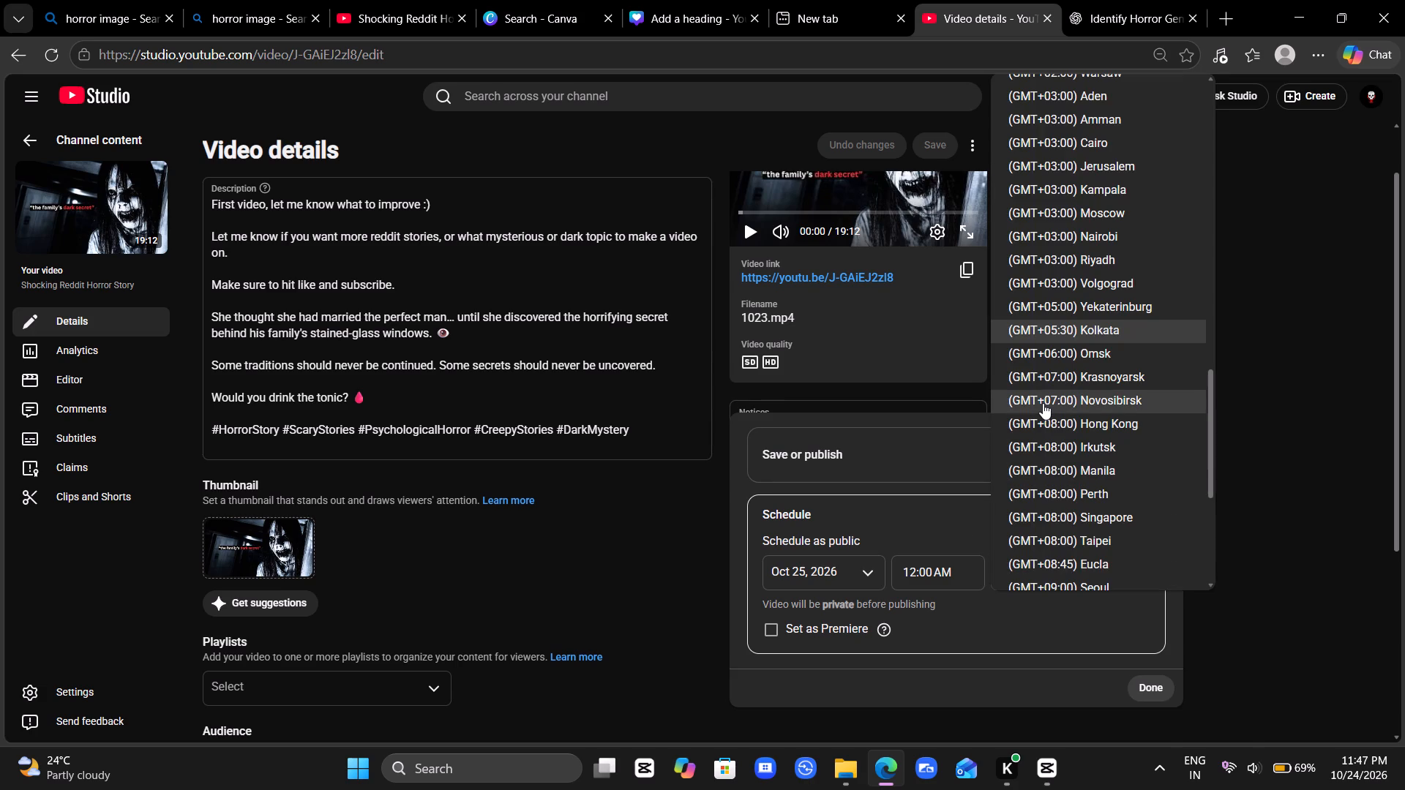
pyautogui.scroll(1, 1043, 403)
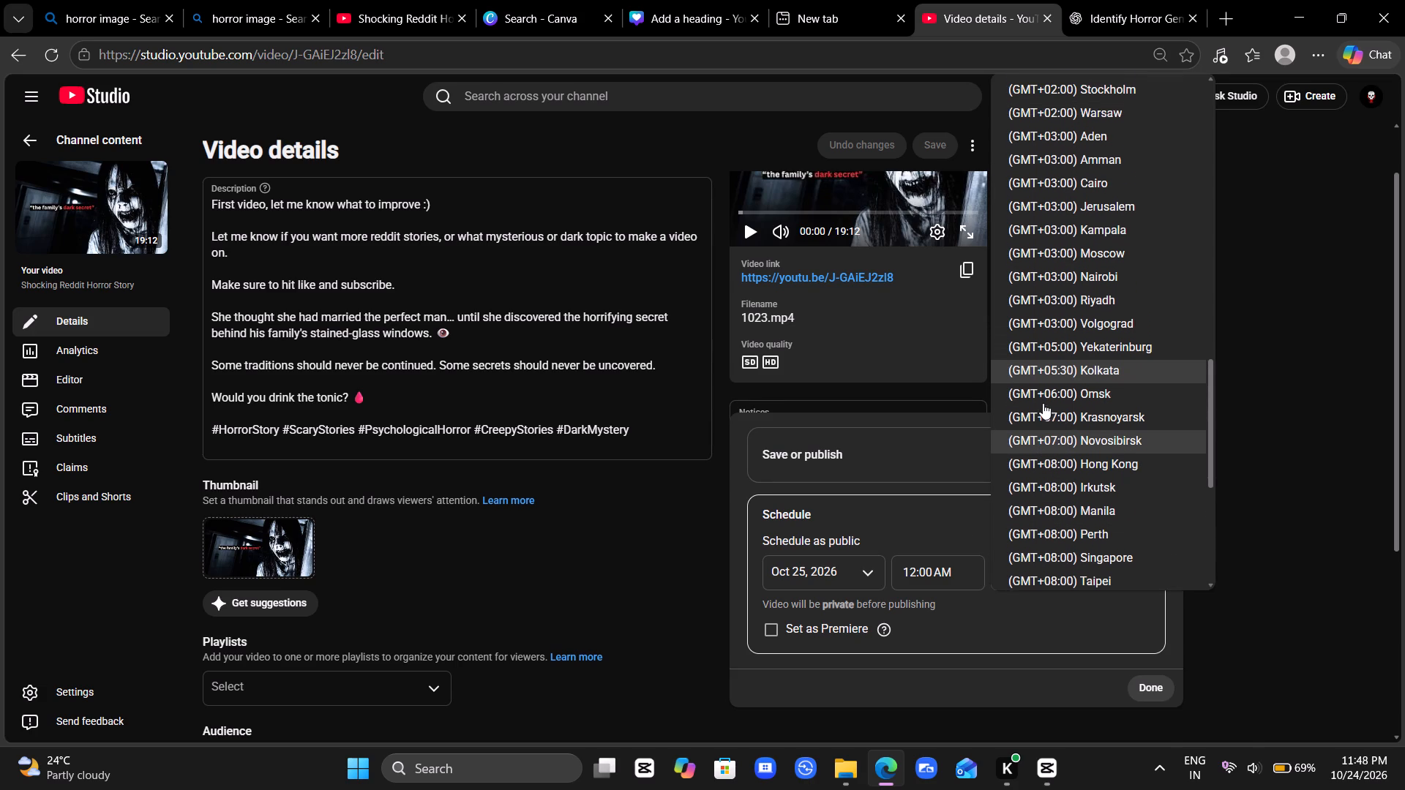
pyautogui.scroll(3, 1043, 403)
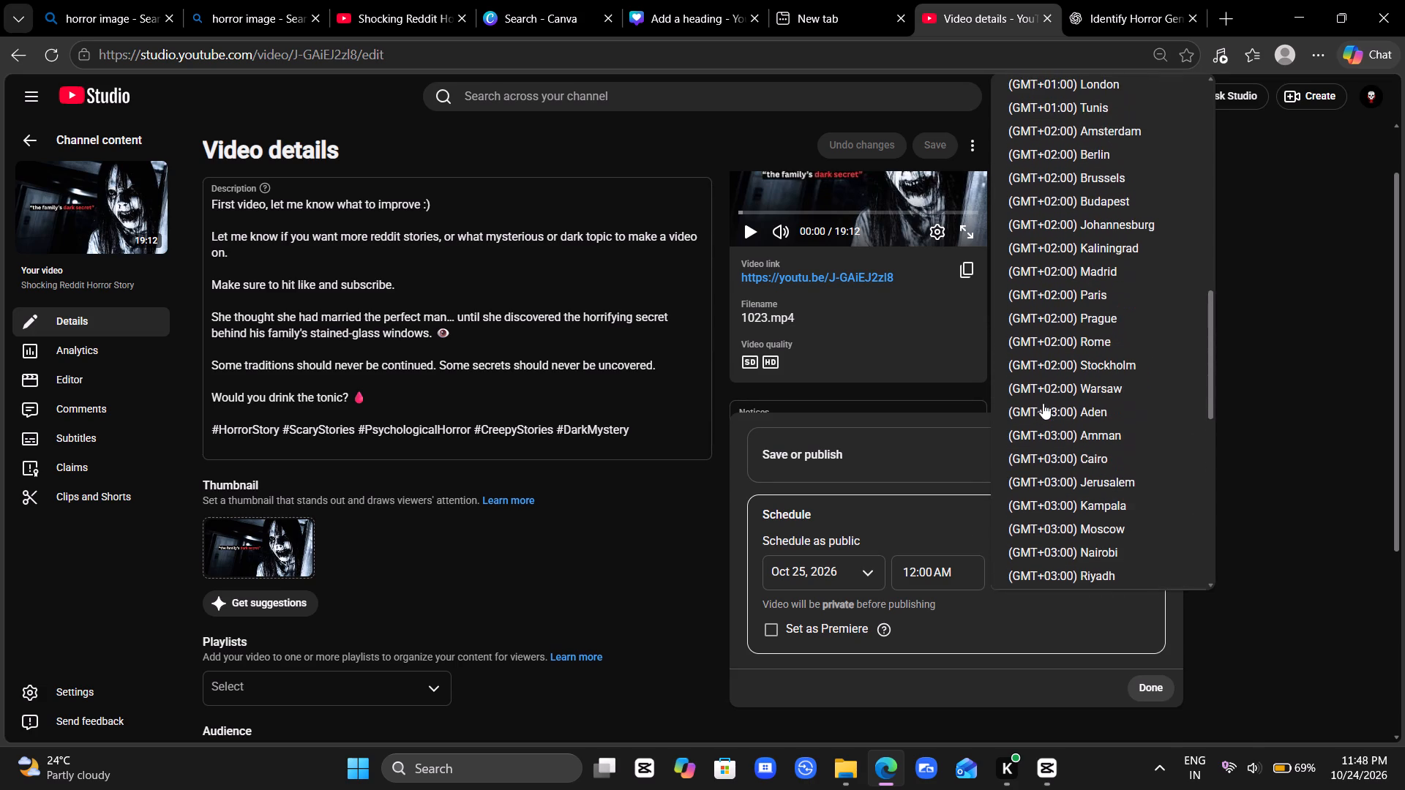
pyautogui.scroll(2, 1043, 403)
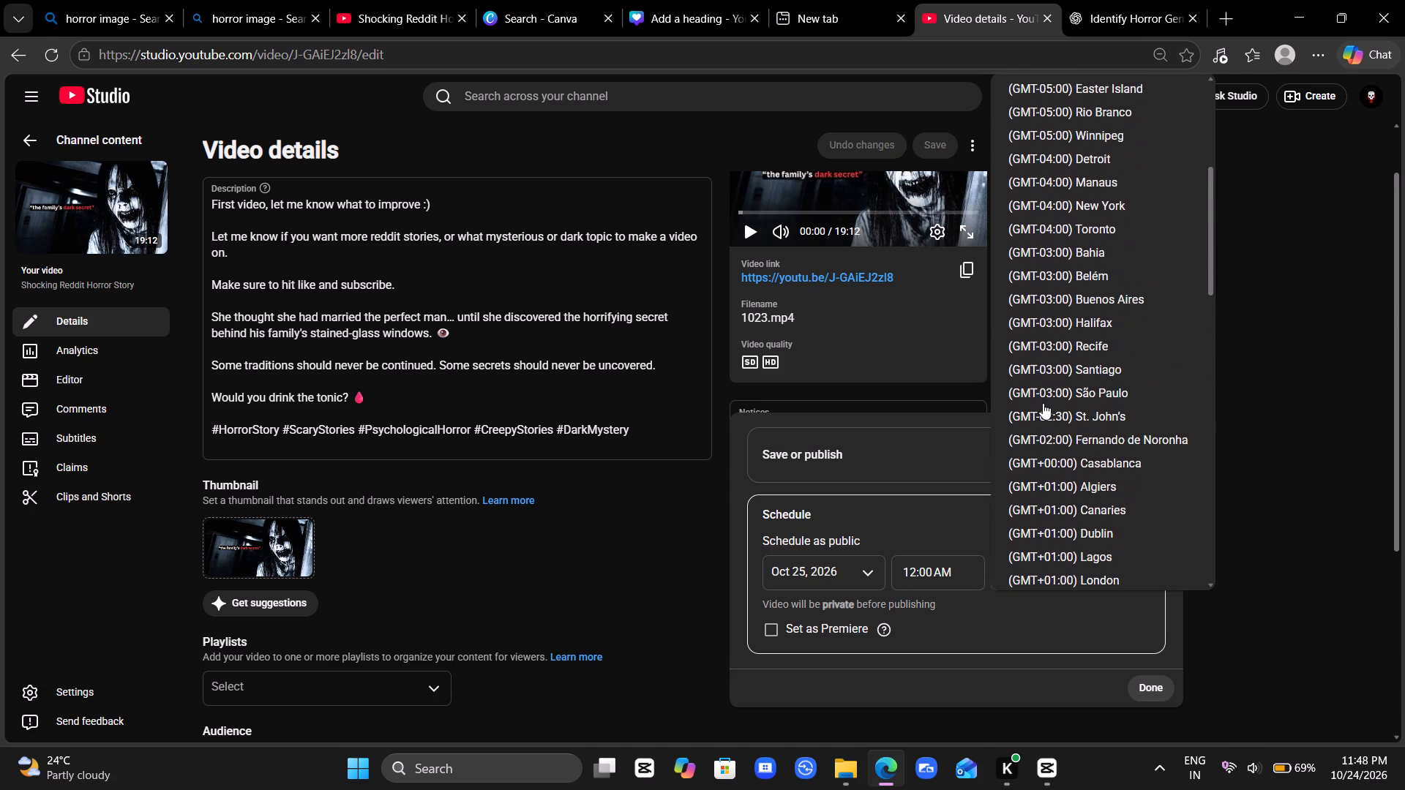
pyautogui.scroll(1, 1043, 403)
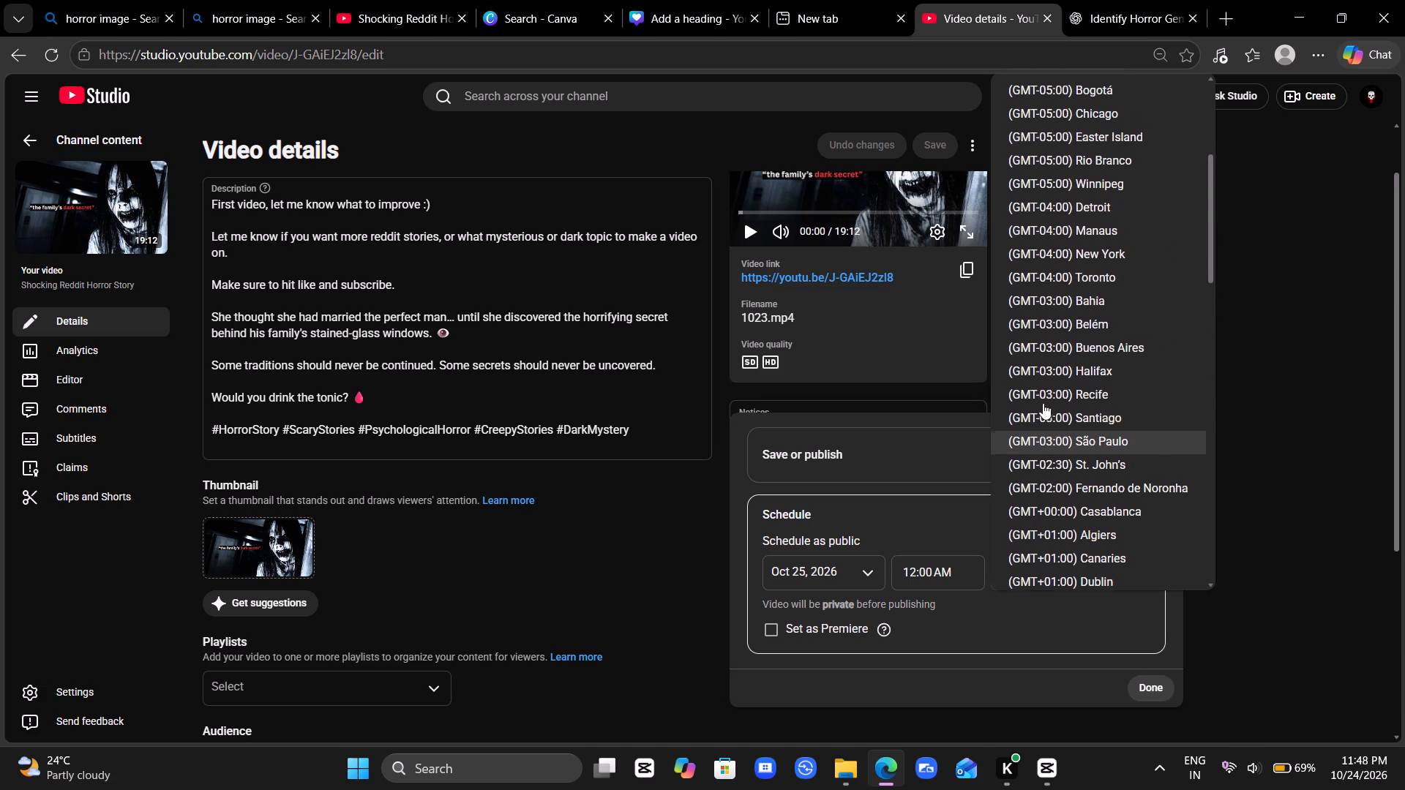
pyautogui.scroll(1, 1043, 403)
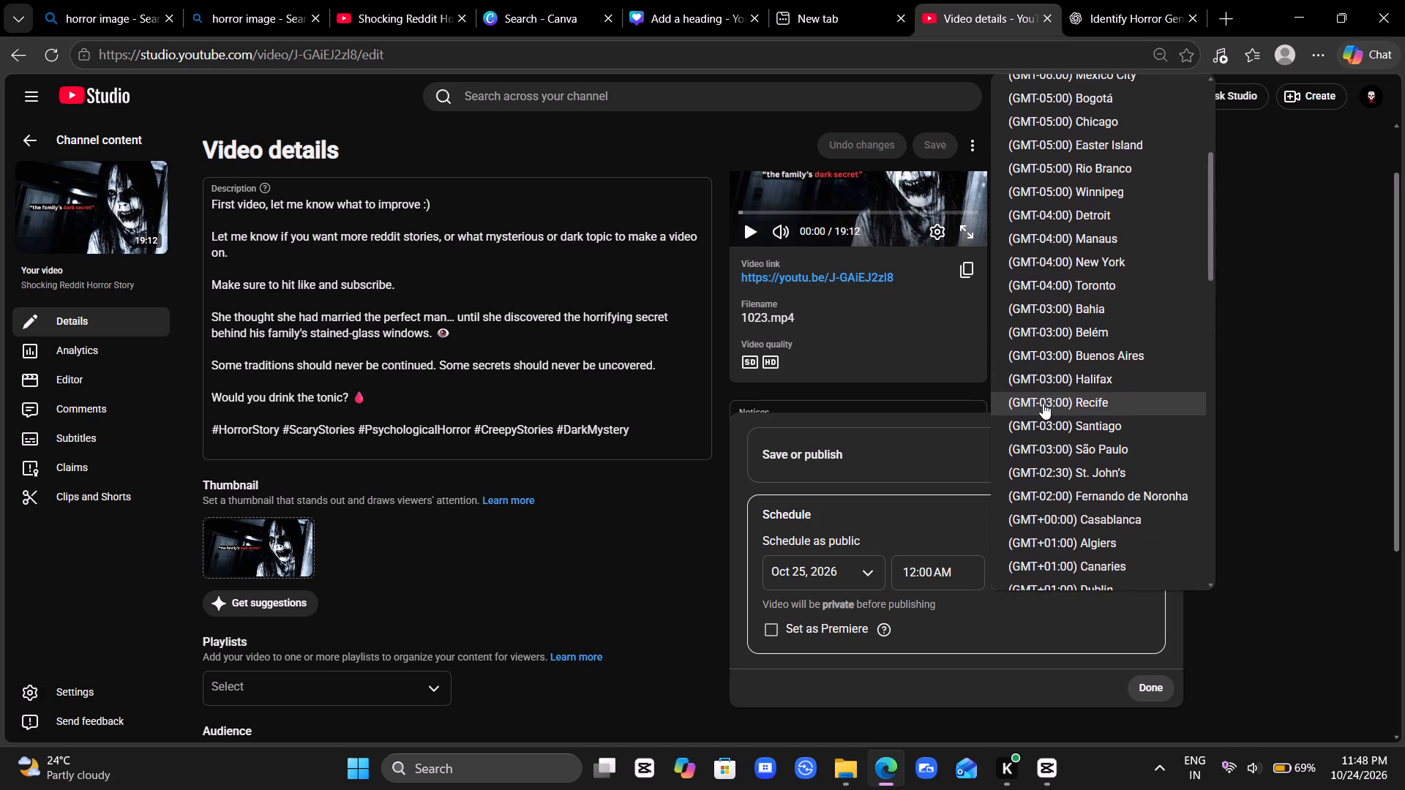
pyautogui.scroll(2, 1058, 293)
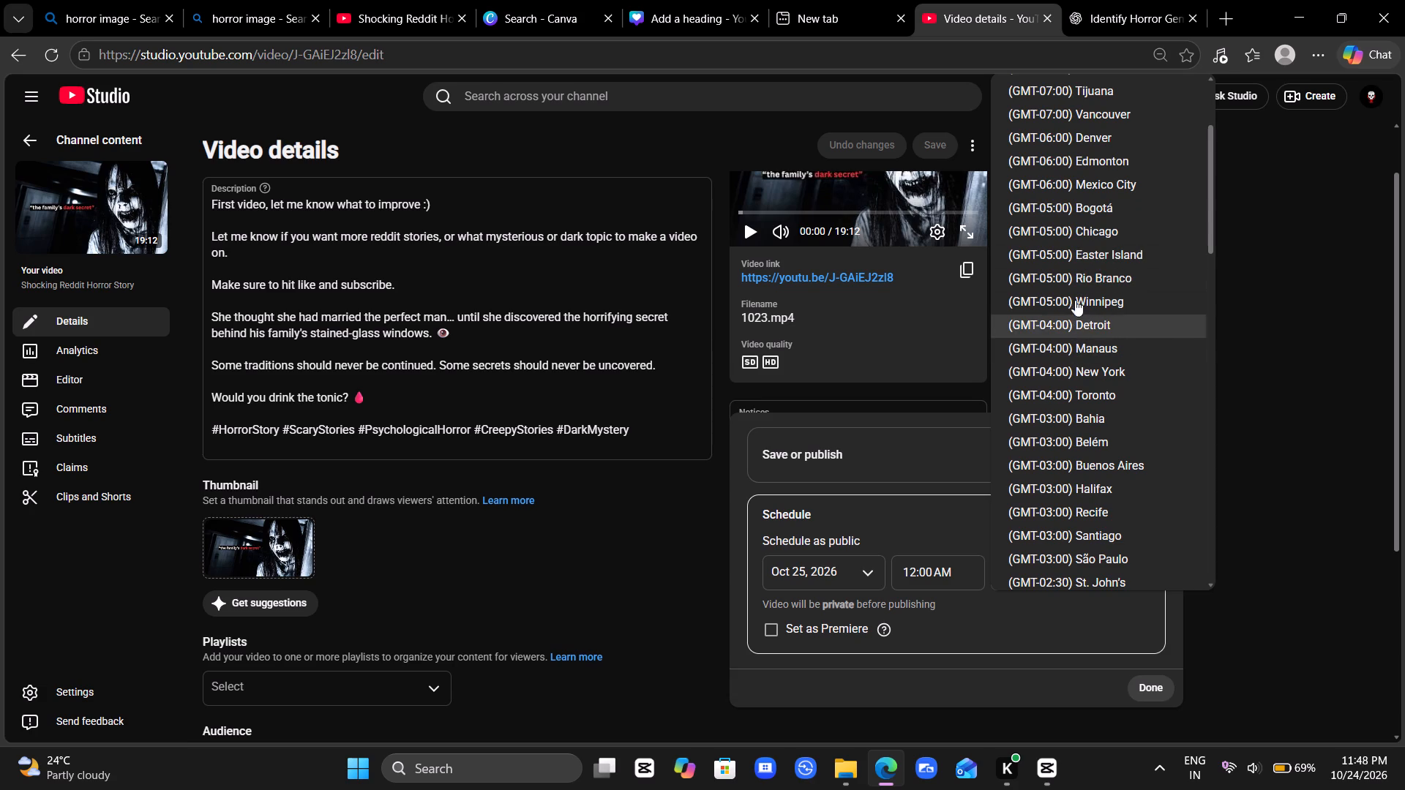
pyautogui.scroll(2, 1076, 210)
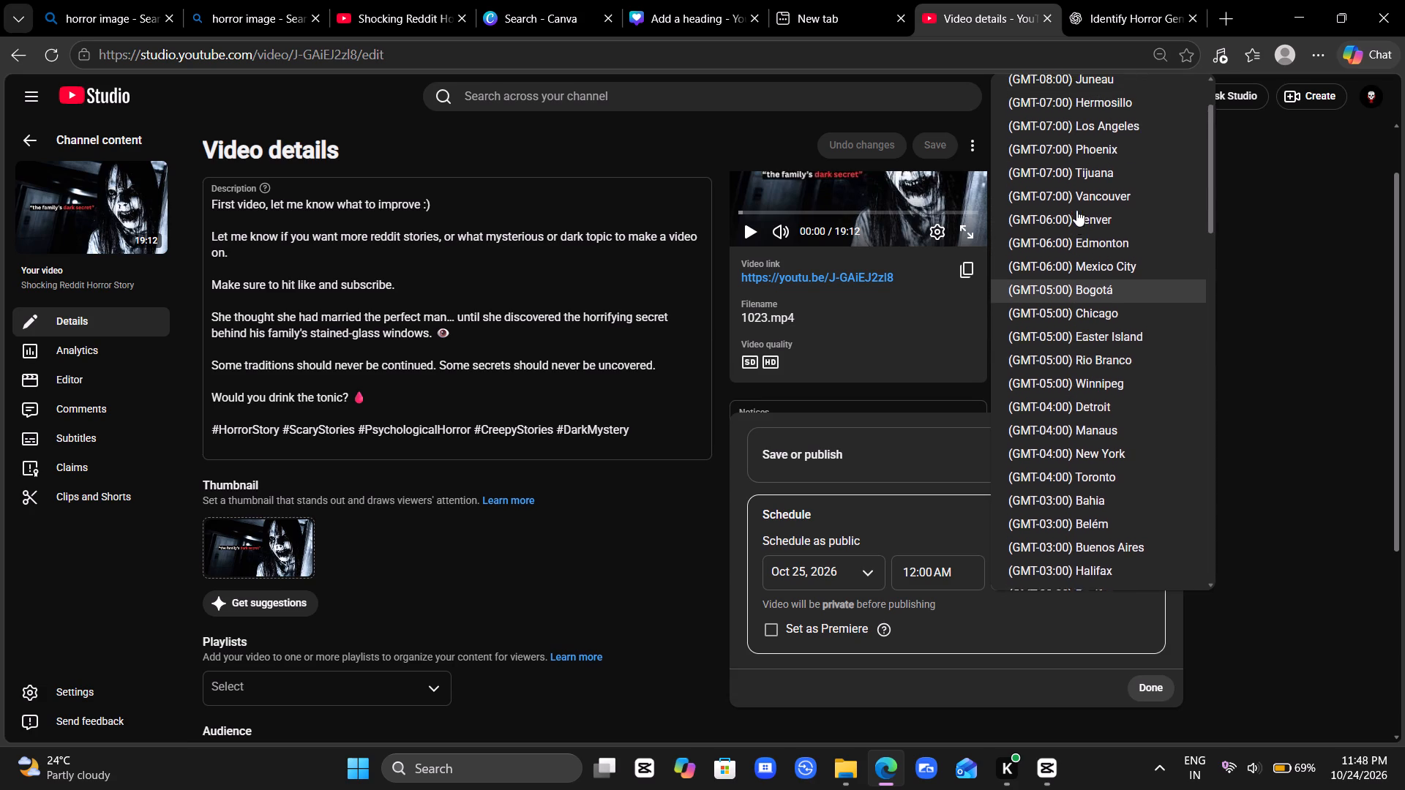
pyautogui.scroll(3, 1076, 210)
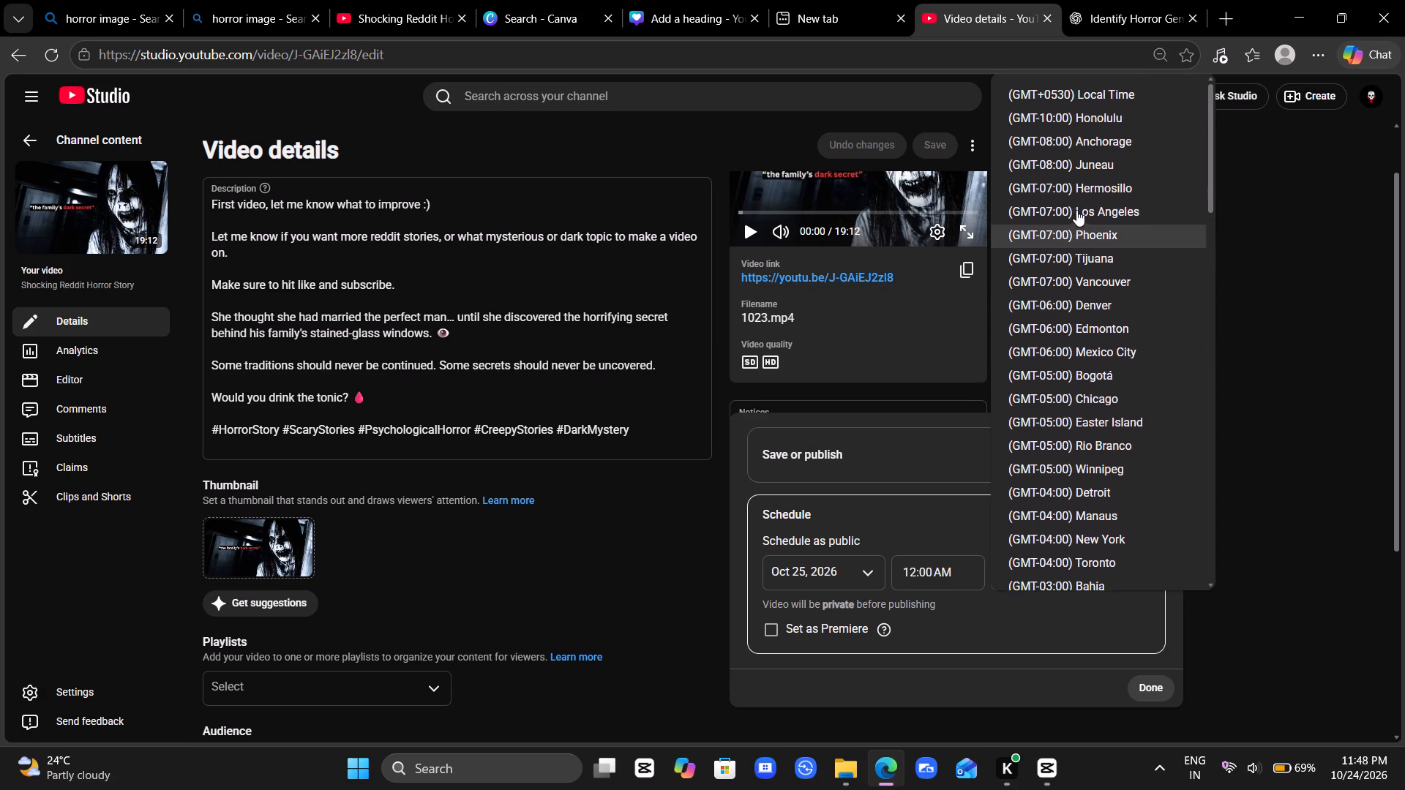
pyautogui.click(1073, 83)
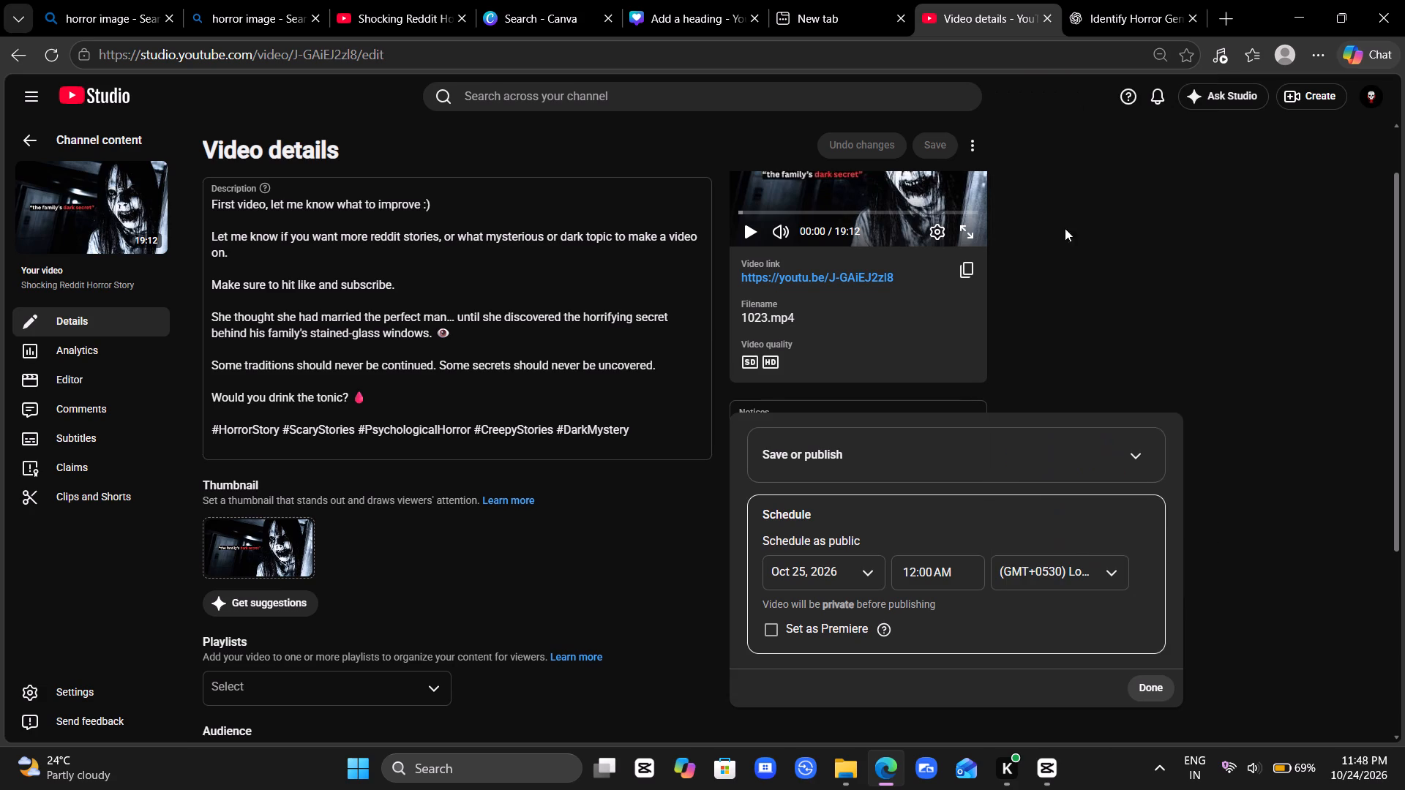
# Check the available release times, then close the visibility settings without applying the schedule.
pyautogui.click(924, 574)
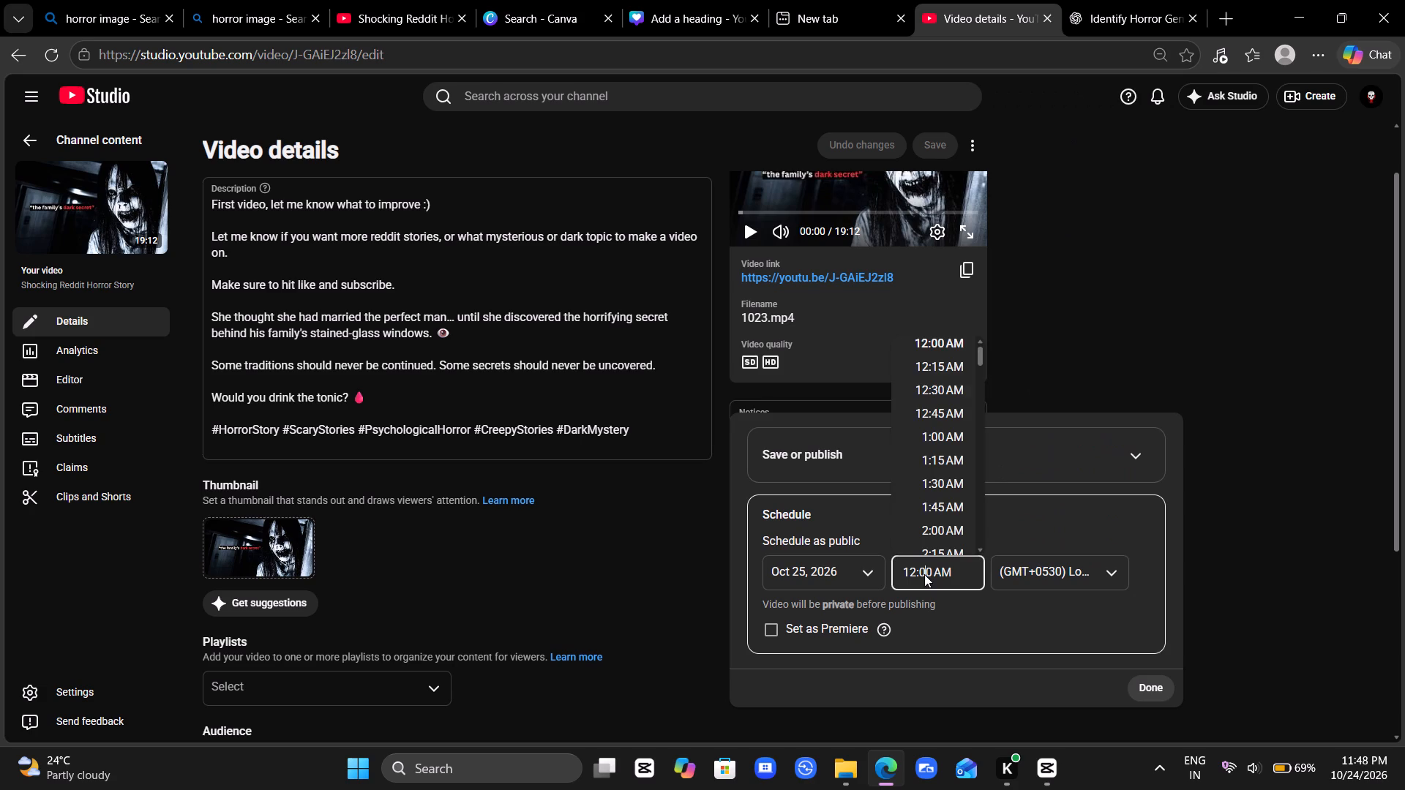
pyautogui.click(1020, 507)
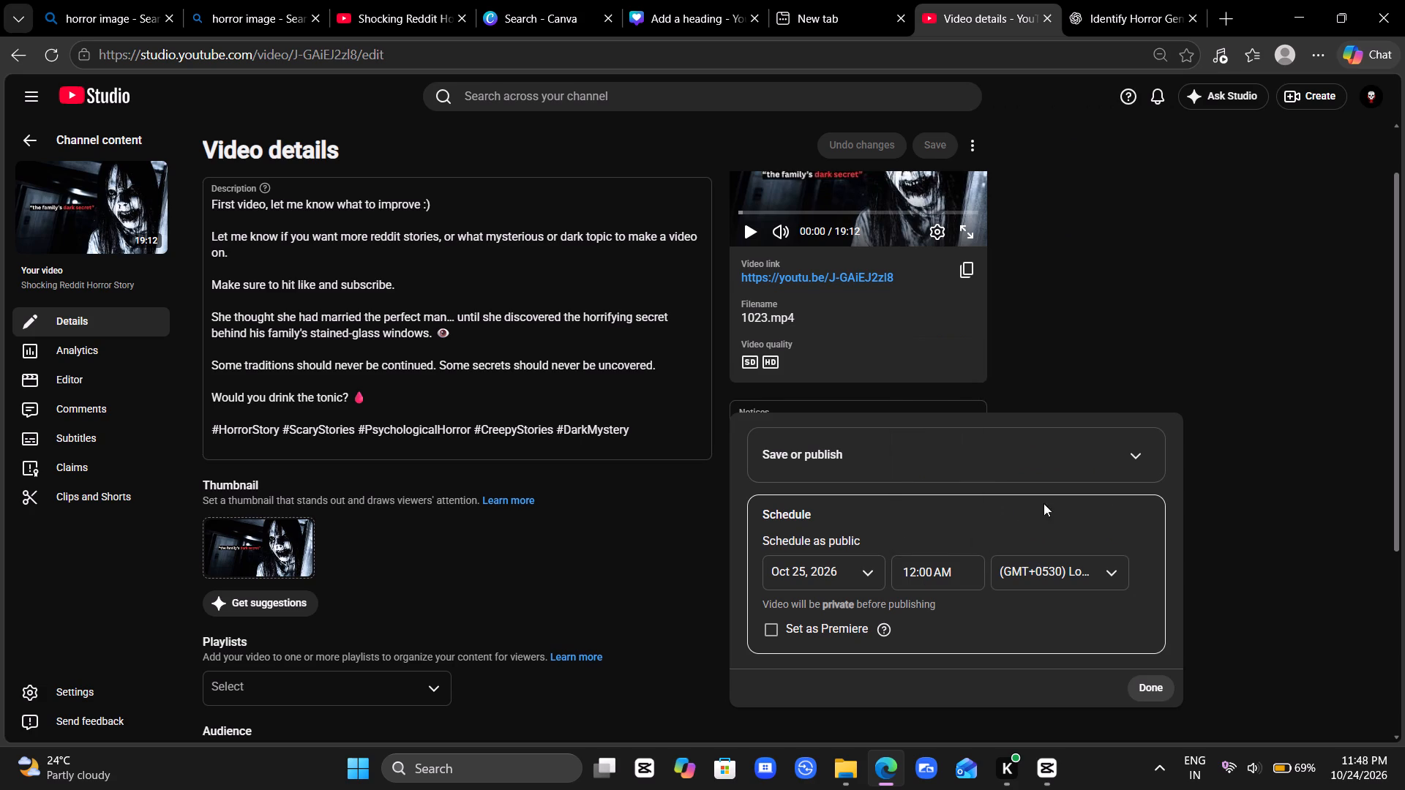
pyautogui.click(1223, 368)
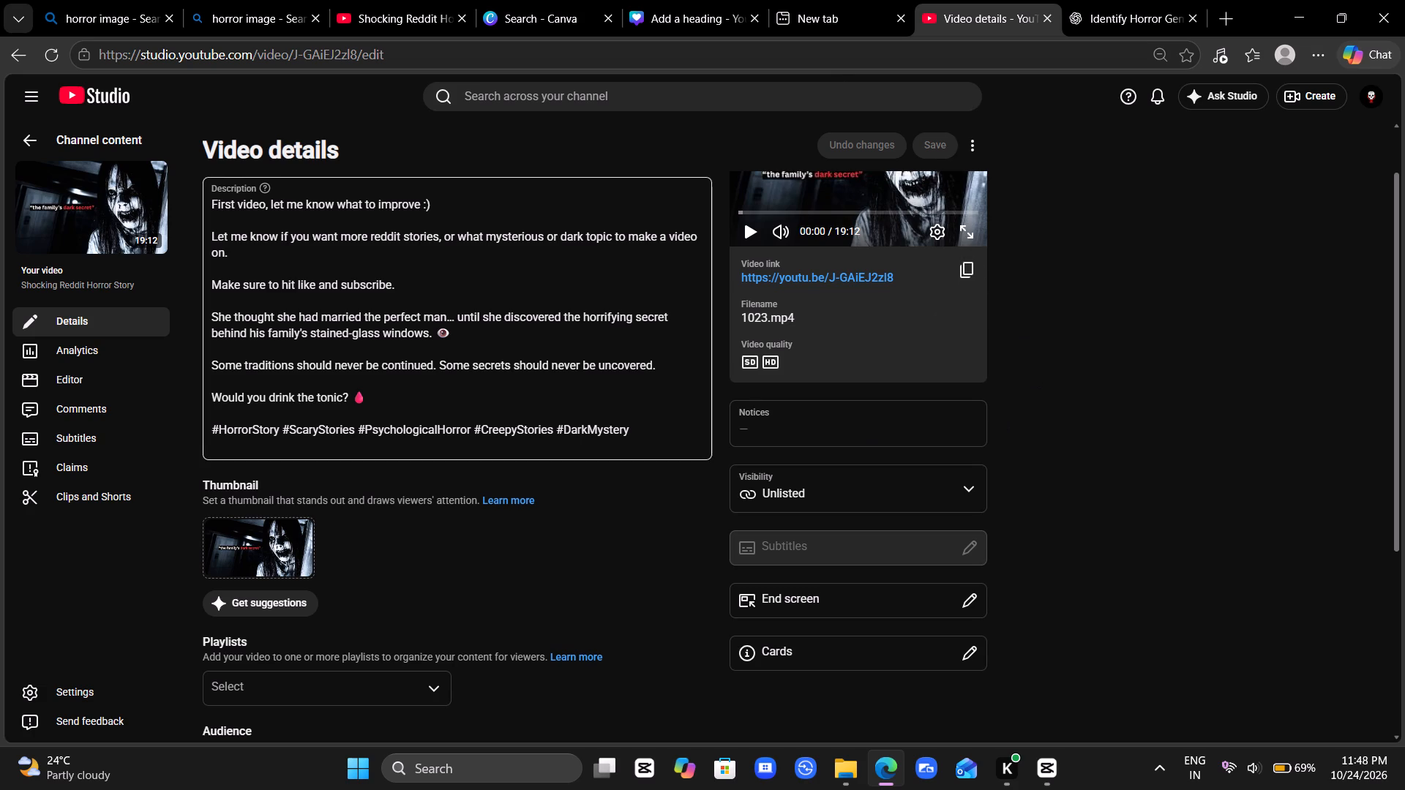
# Set the Shocking Reddit Horror Story video's visibility to Public and save the changes.
pyautogui.click(855, 497)
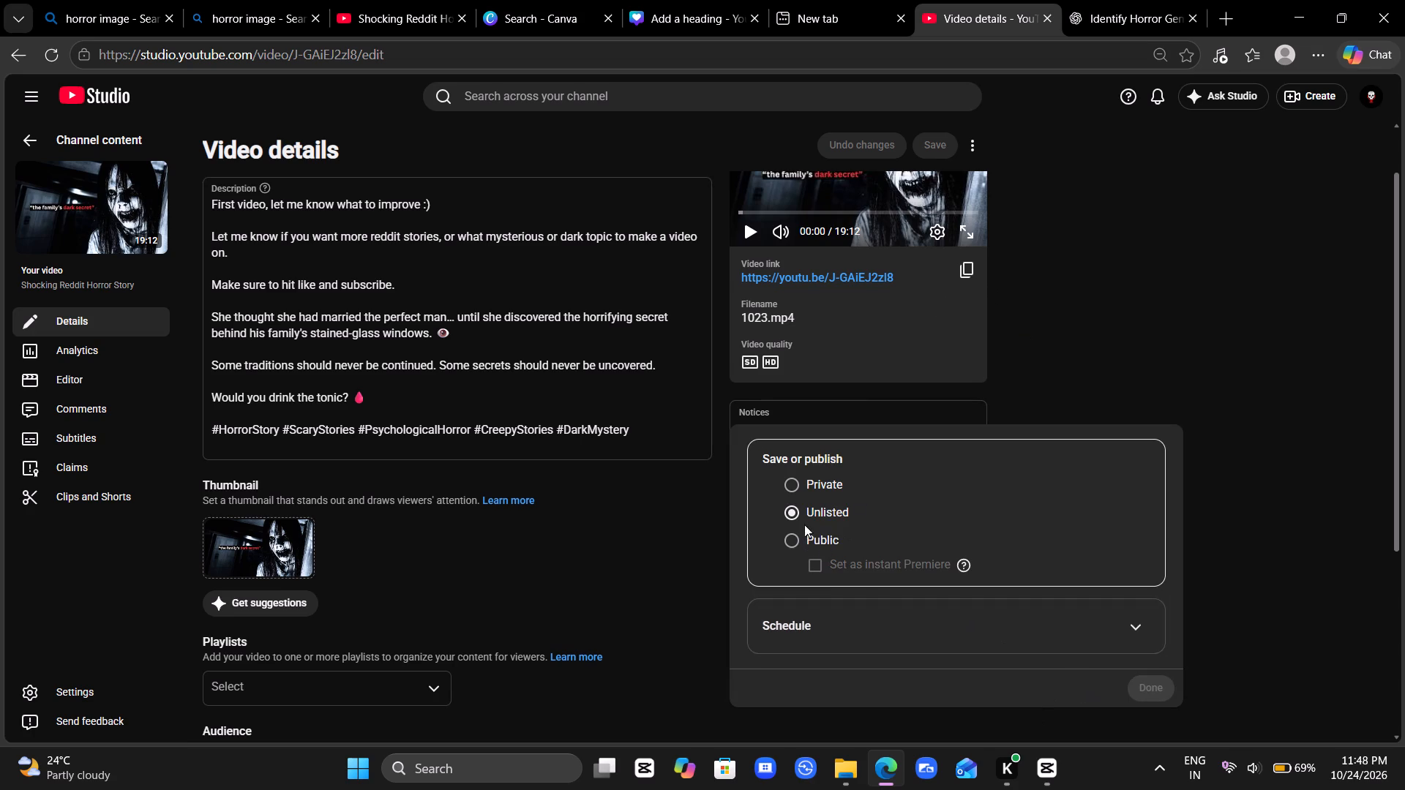
pyautogui.click(795, 539)
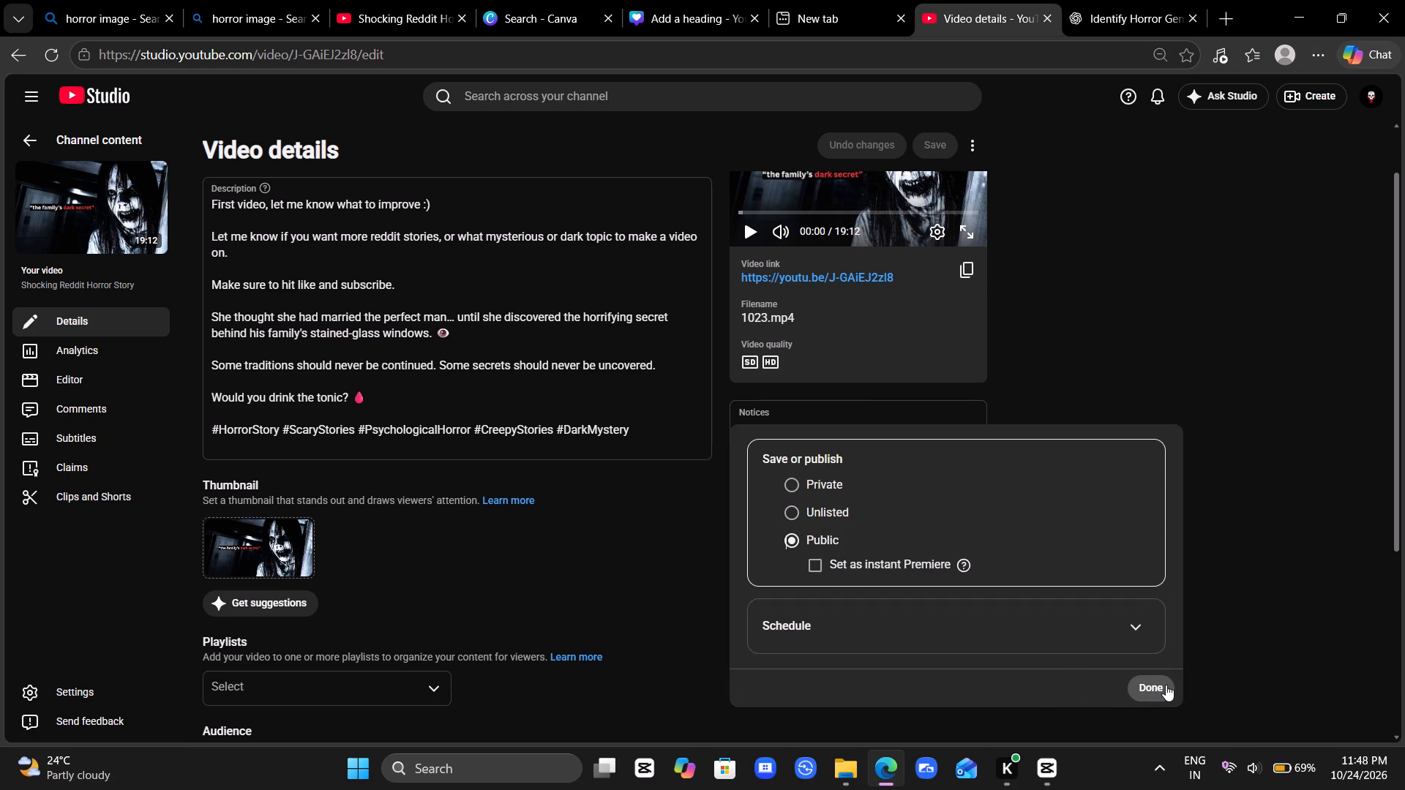
pyautogui.click(1166, 685)
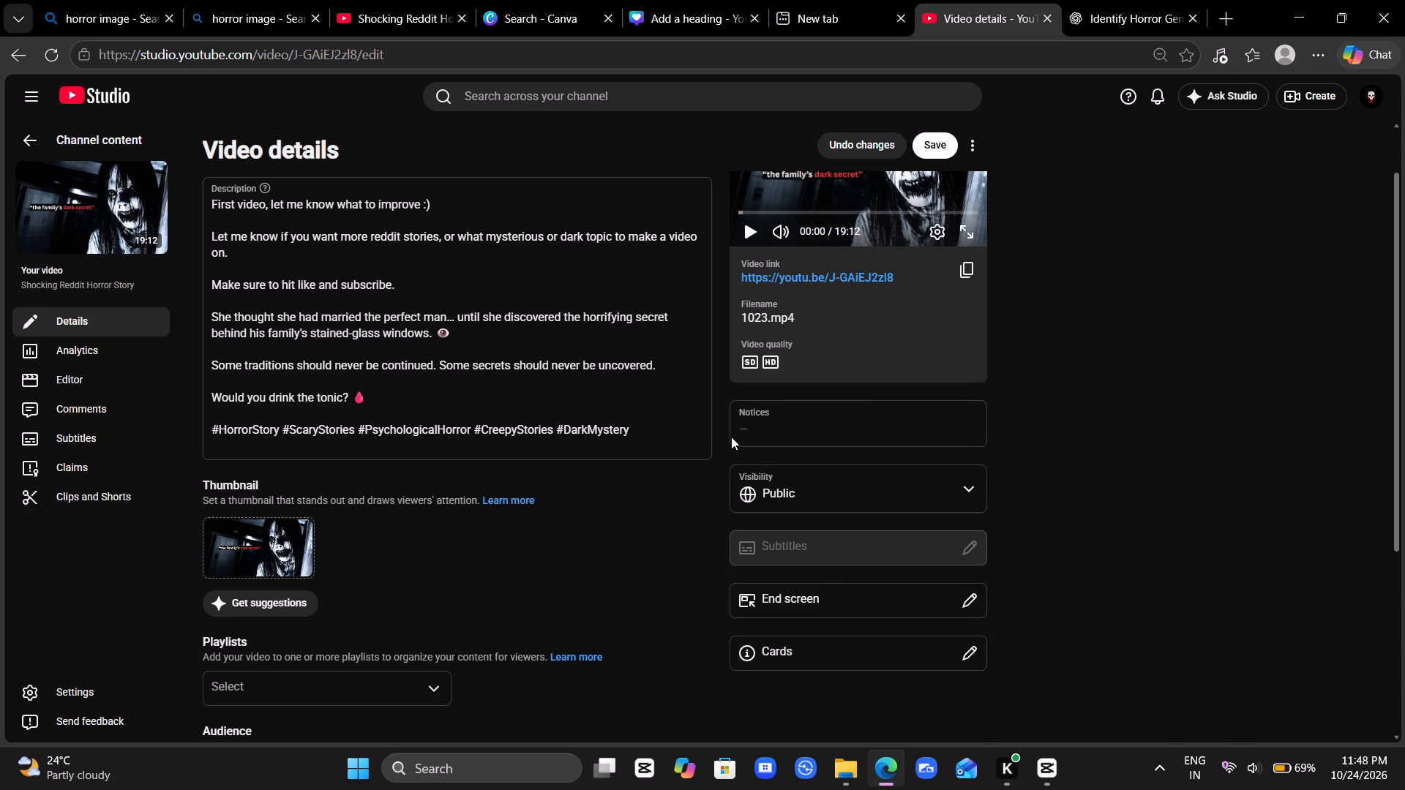
pyautogui.scroll(-6, 823, 573)
pyautogui.scroll(8, 823, 573)
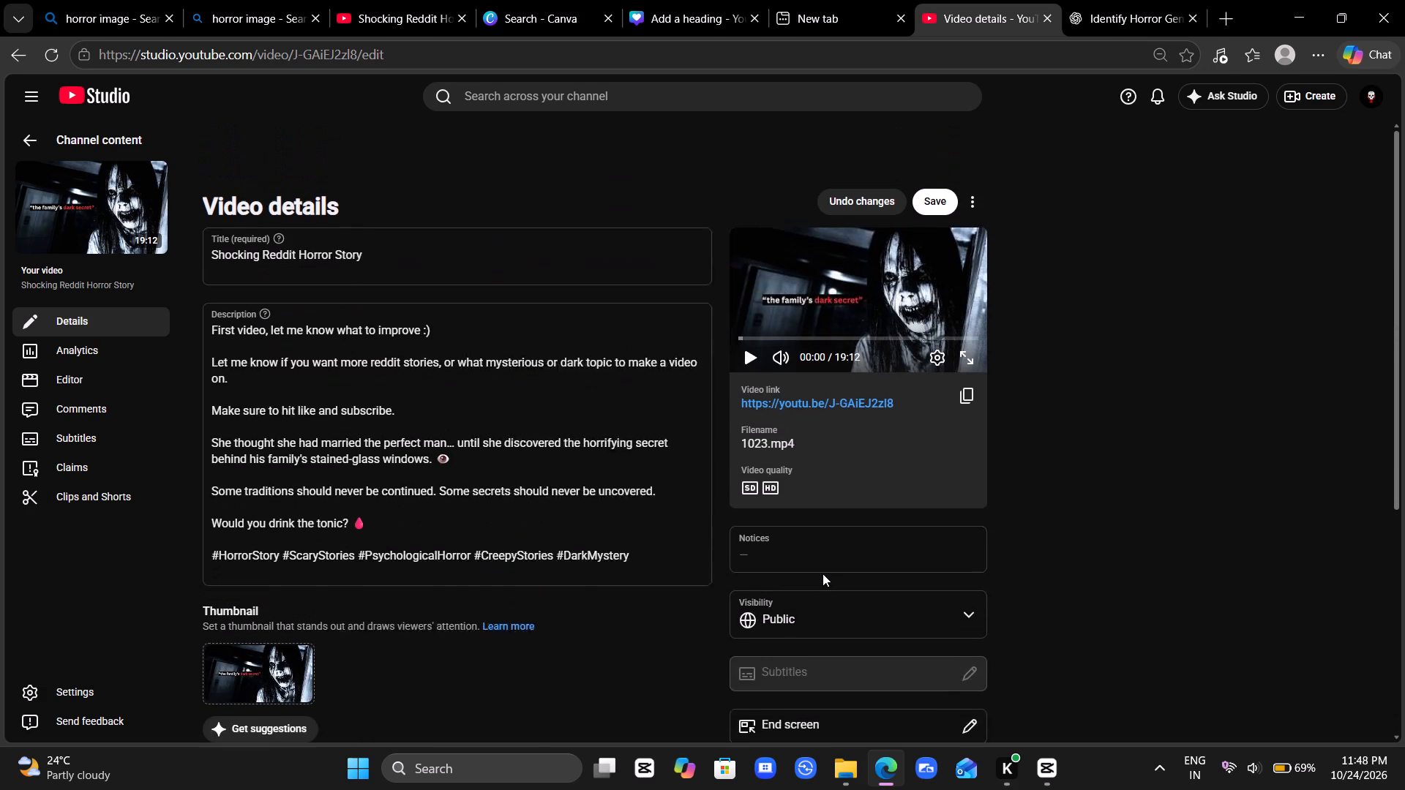
pyautogui.click(930, 148)
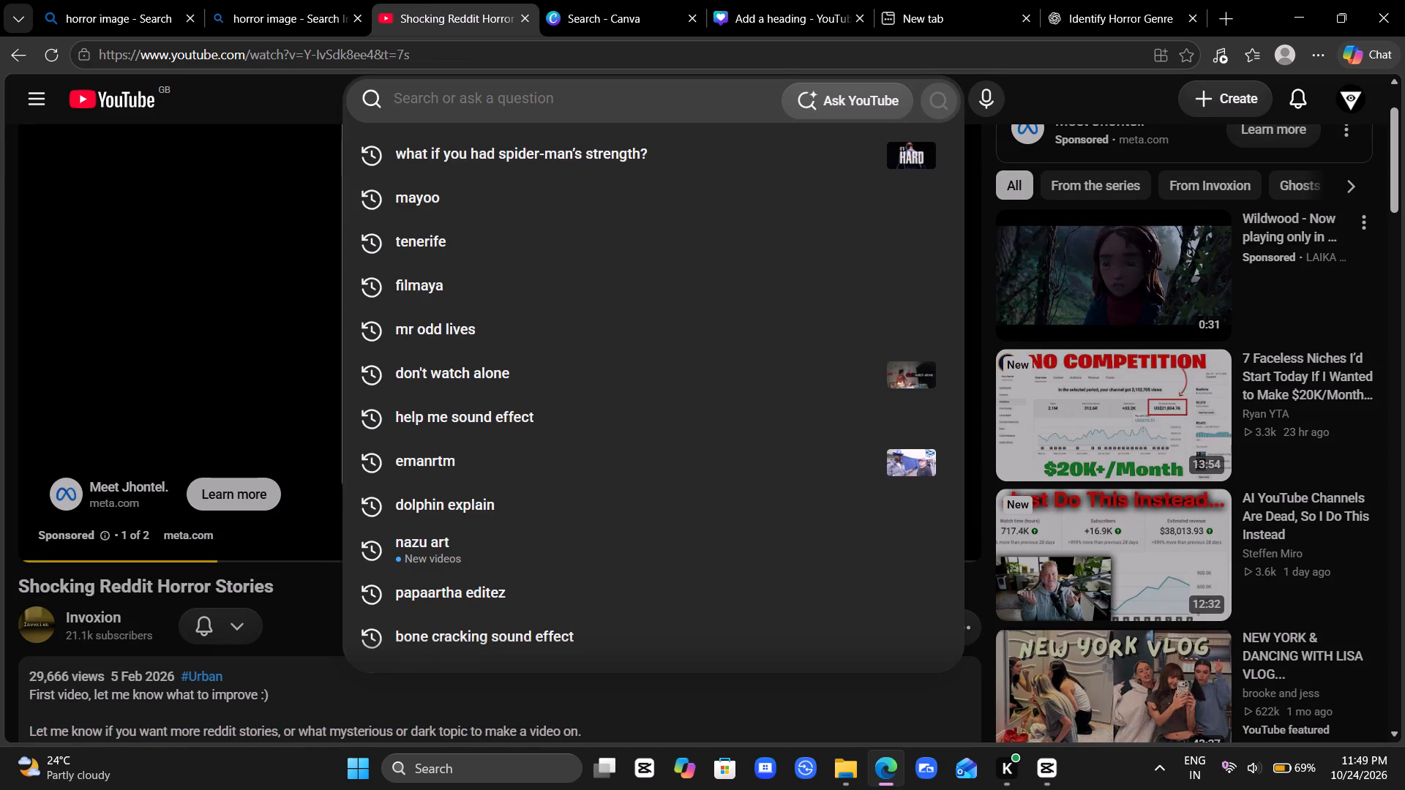
pyautogui.write('phonk for')
pyautogui.press('space')
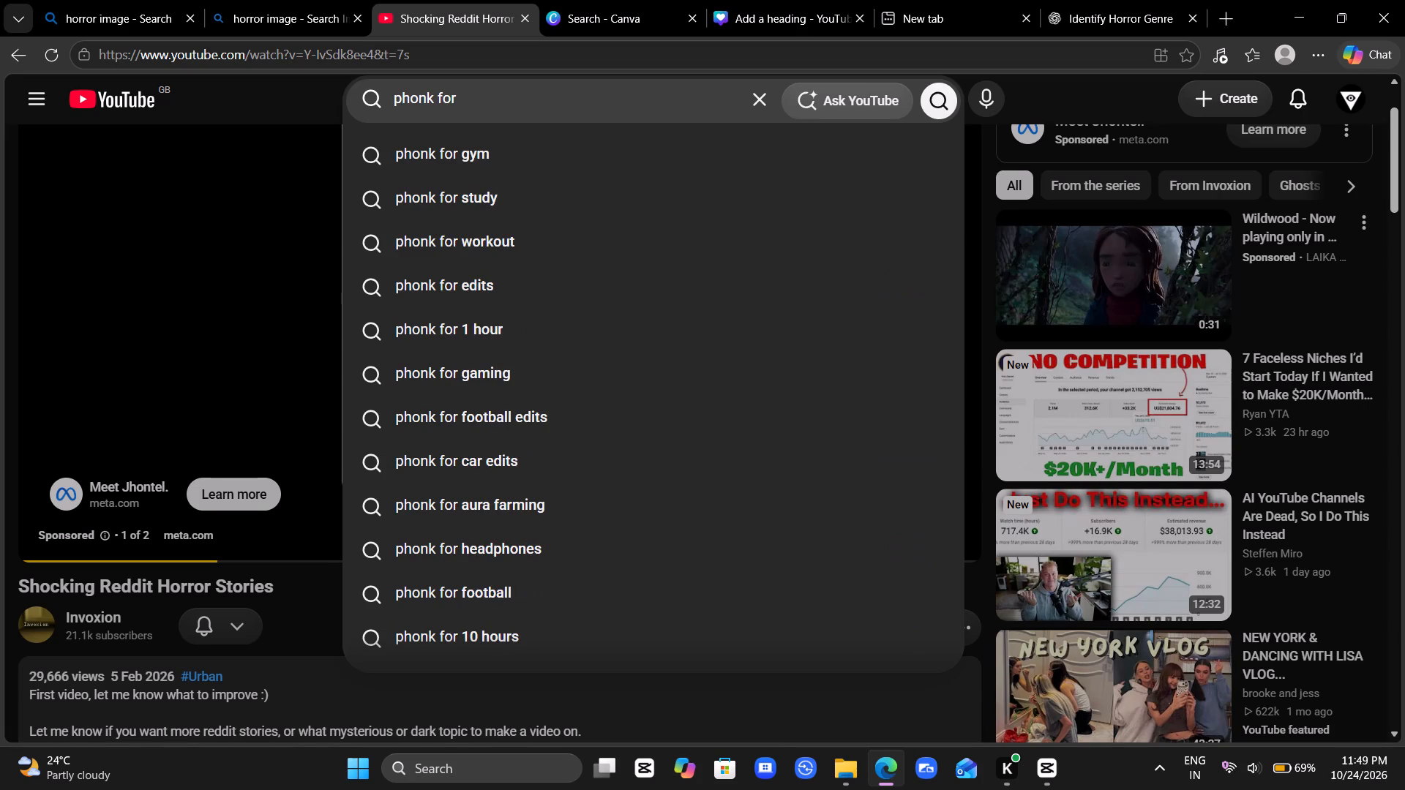
pyautogui.write('aura shorts')
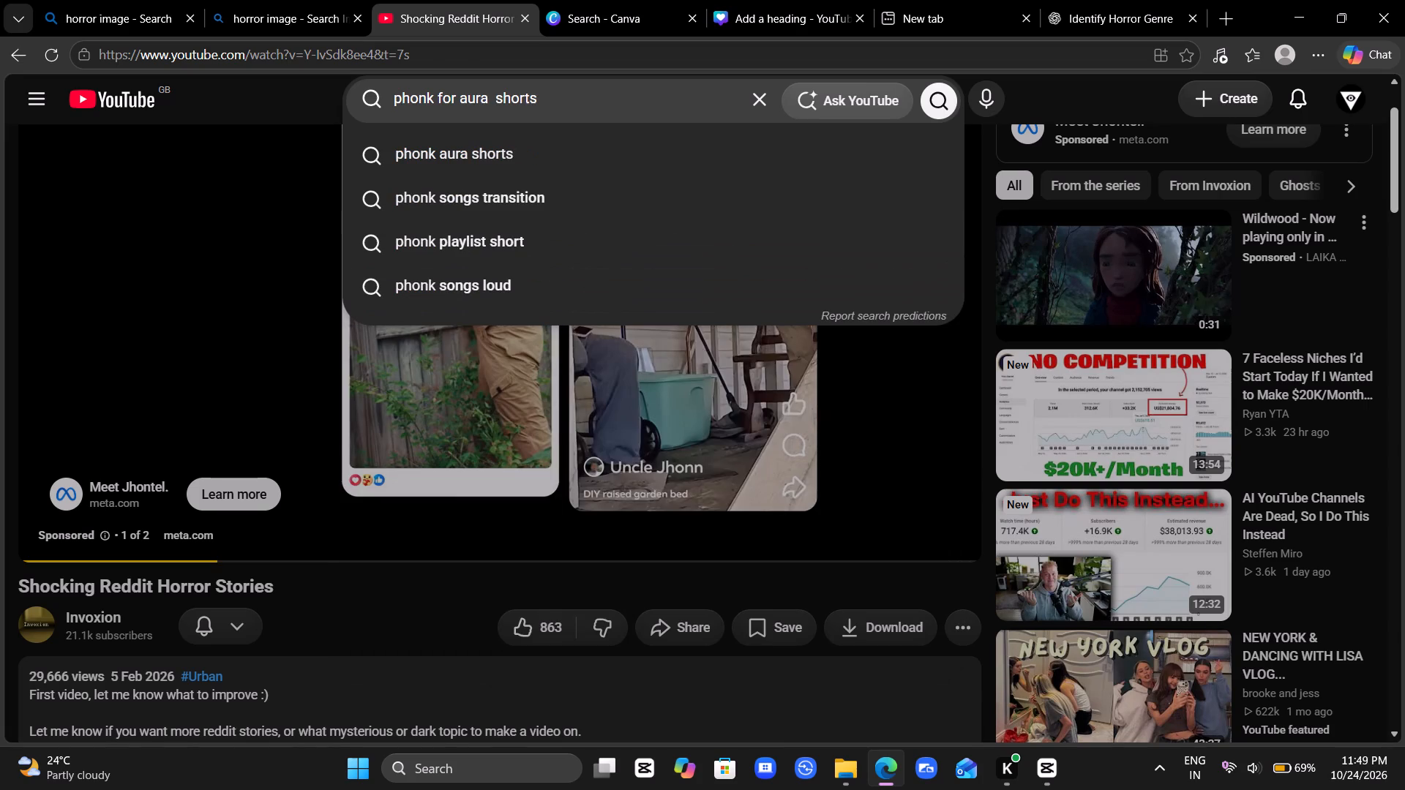
pyautogui.press('Return')
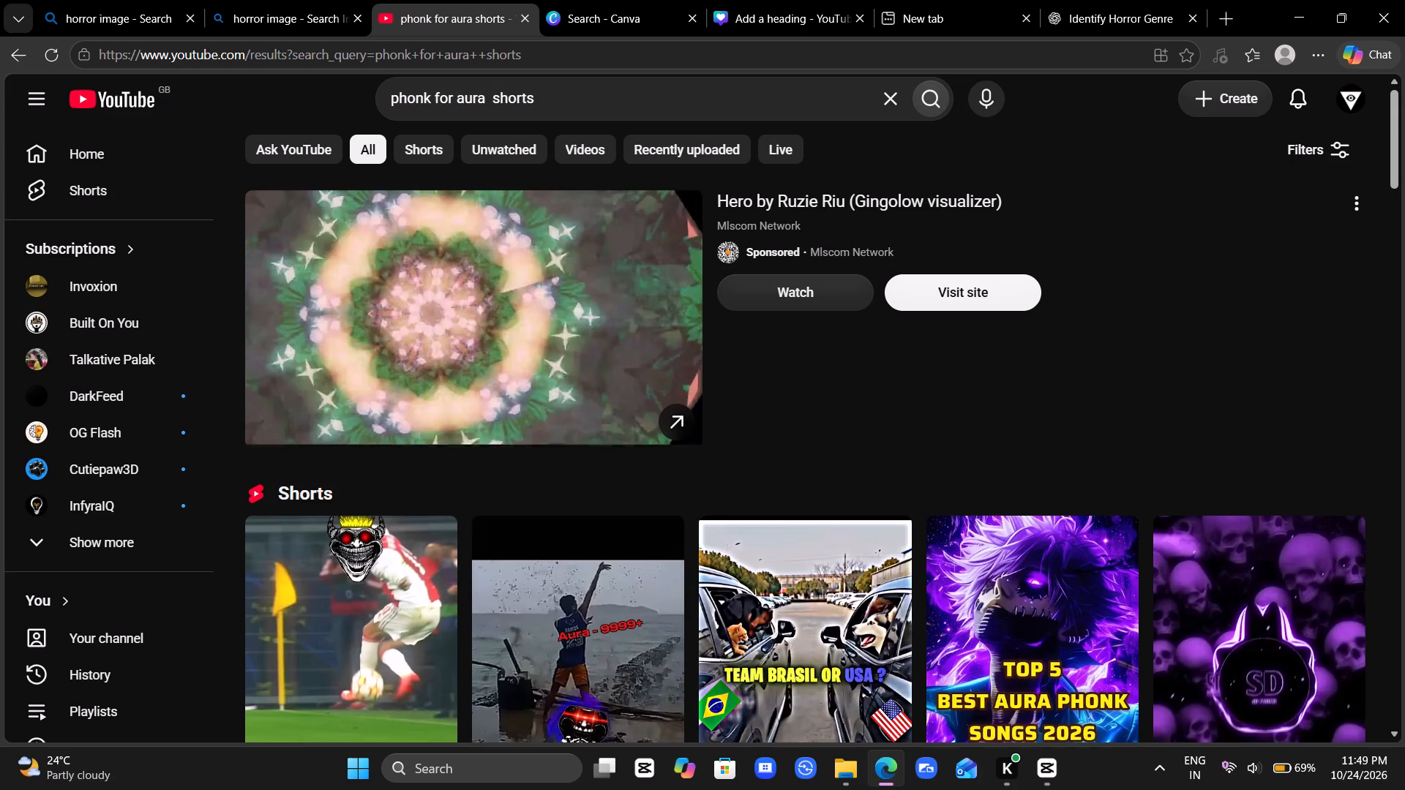
# Play the "Aquaman IRL. Aura - 9999+ #phonk" short to hear its music, and return to the search results.
pyautogui.scroll(-2, 798, 409)
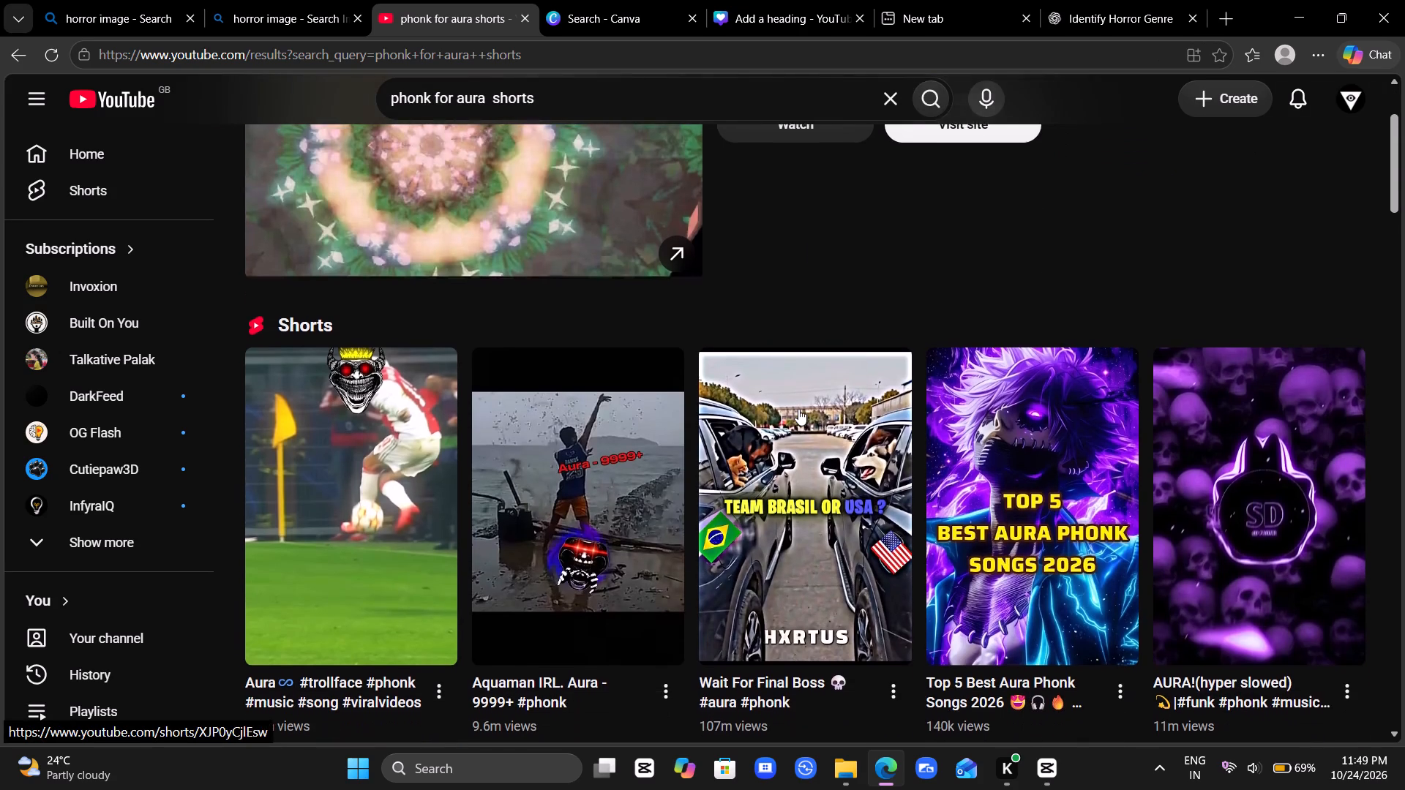
pyautogui.scroll(-1, 798, 409)
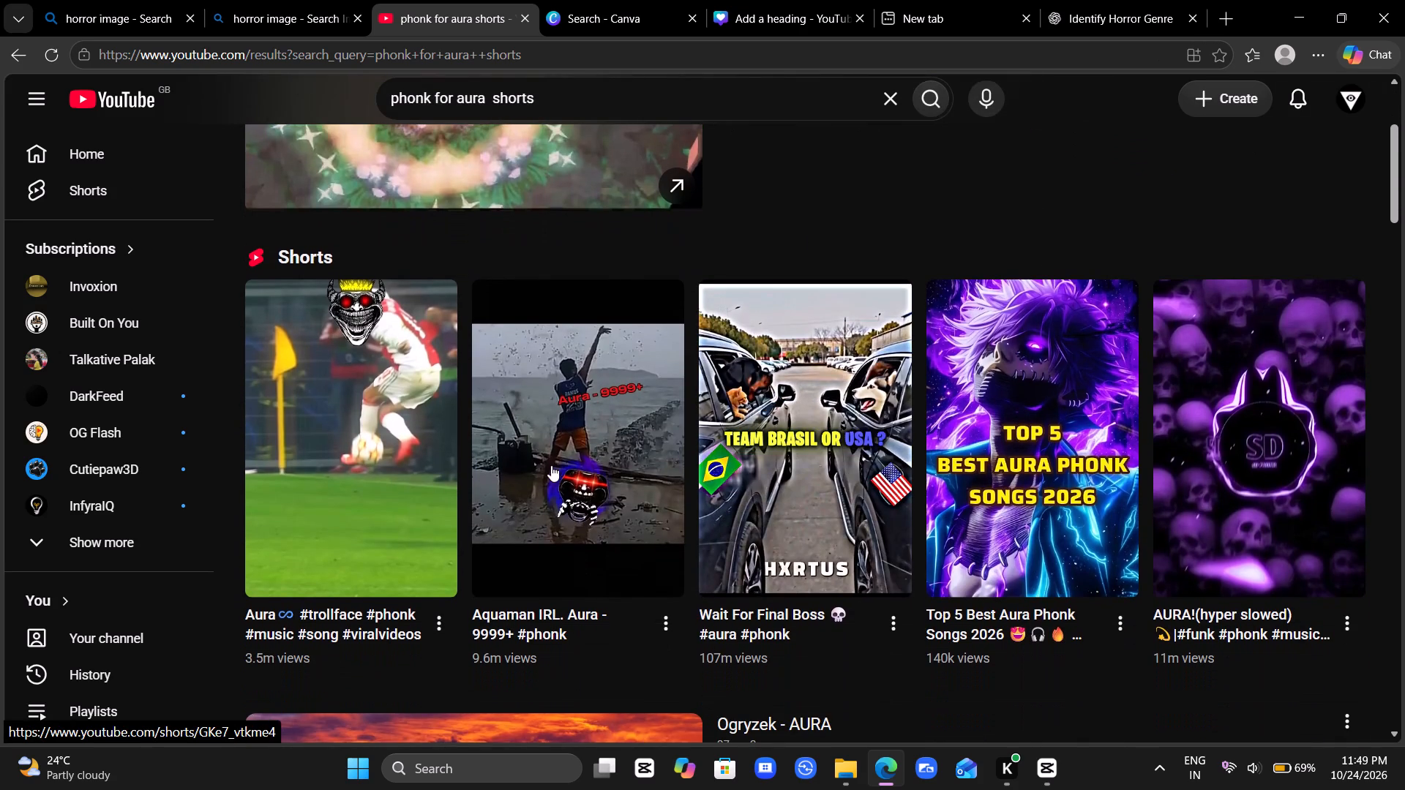
pyautogui.click(497, 445)
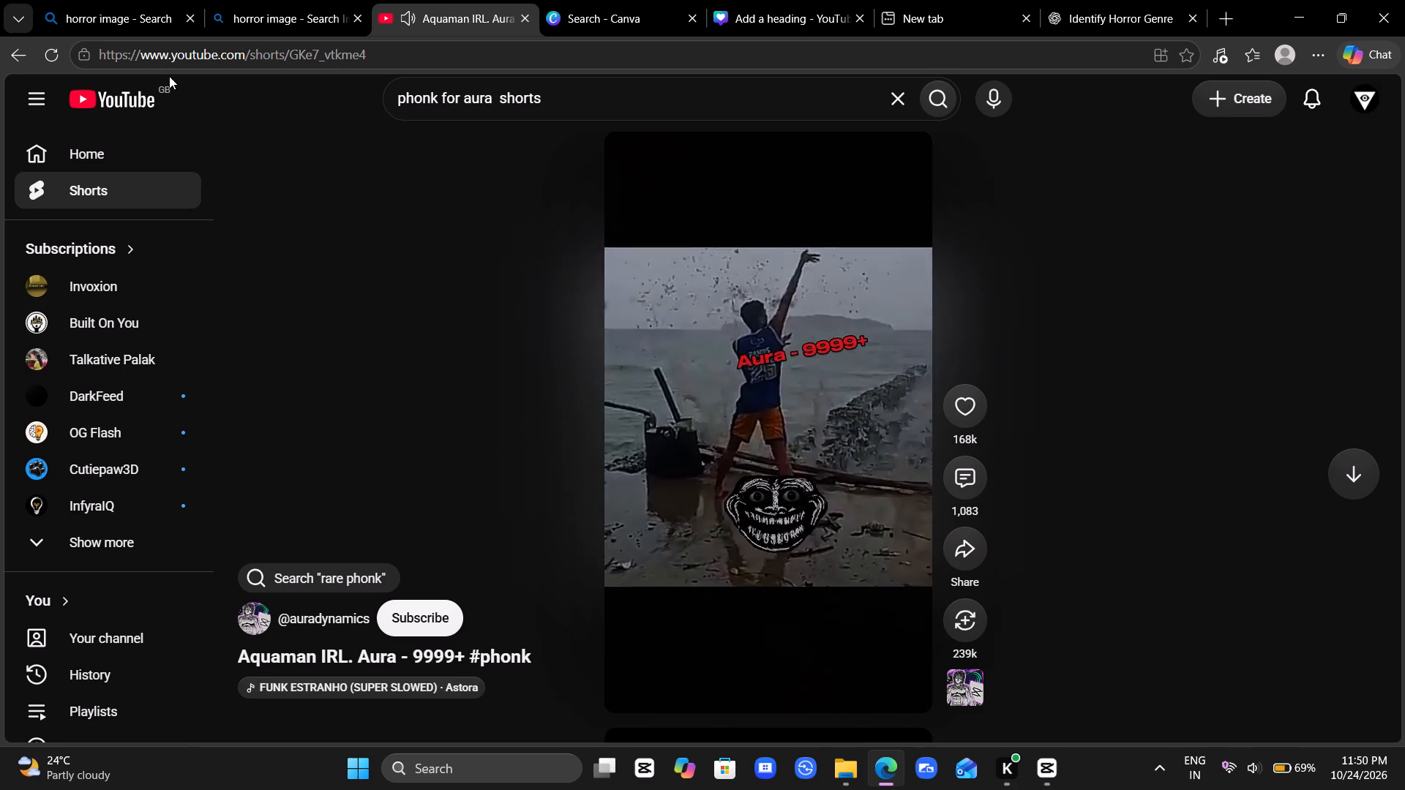
pyautogui.click(0, 60)
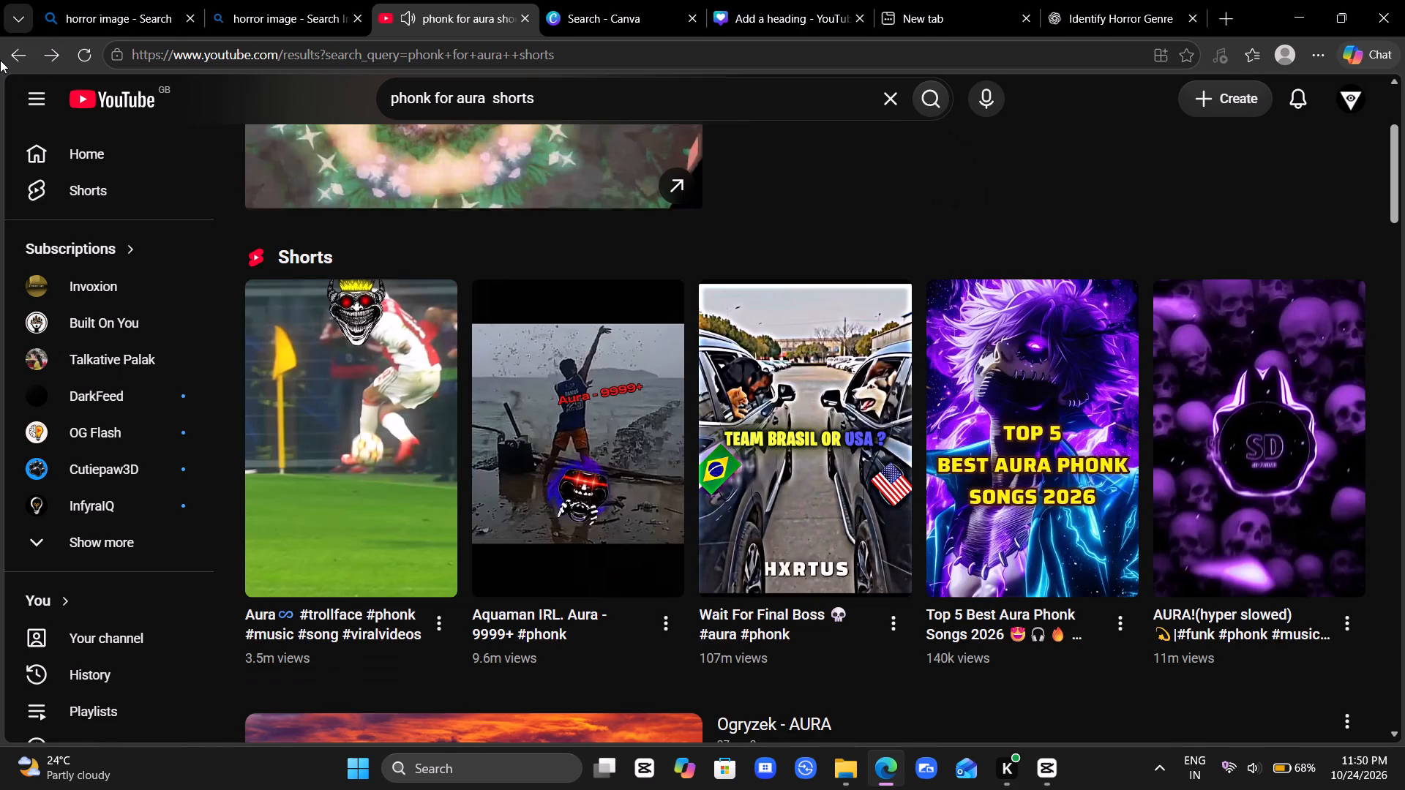
# Play the "Ogryzek - AURA" video past its ad and sample the track at about 0:15, 0:28 and 0:36.
pyautogui.scroll(-2, 737, 493)
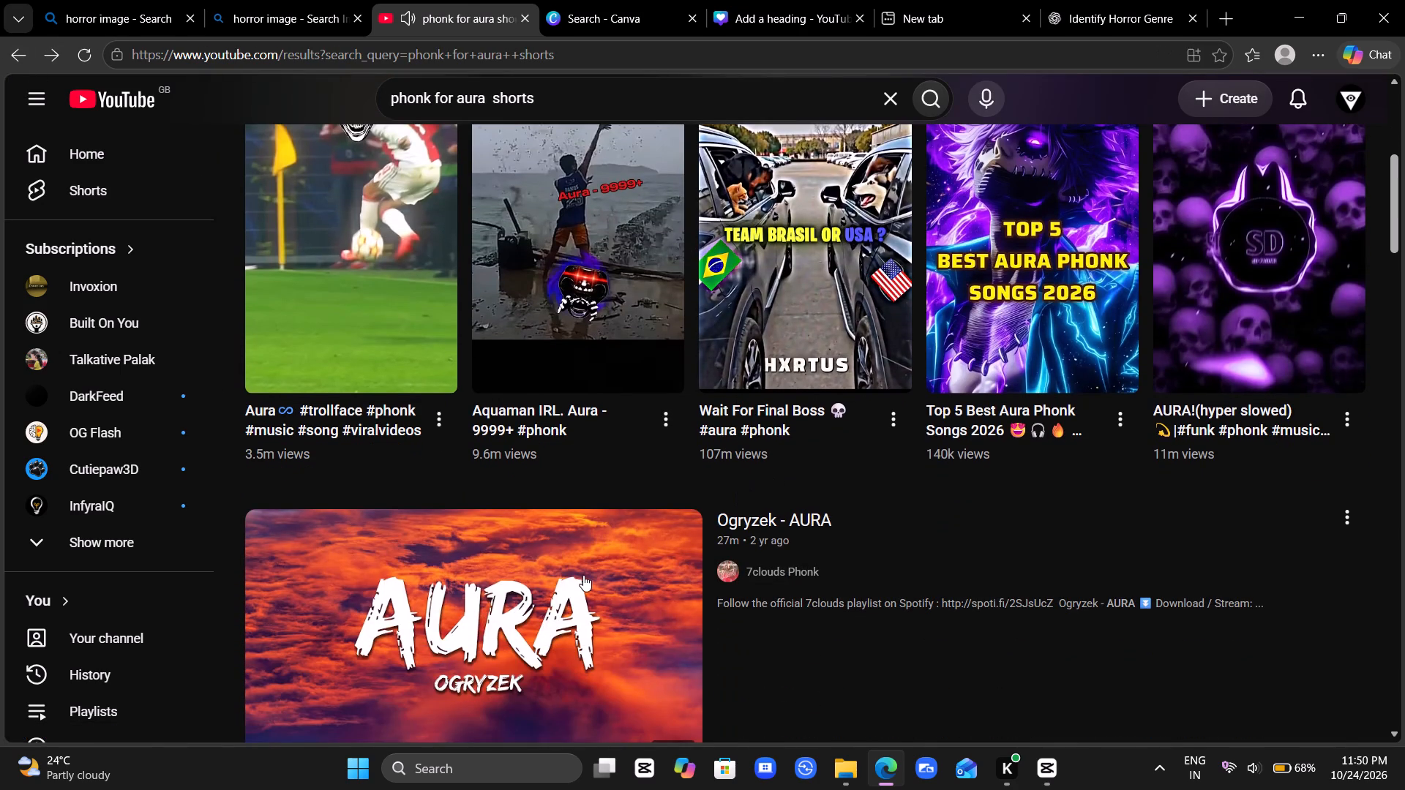
pyautogui.scroll(-2, 581, 574)
pyautogui.click(524, 489)
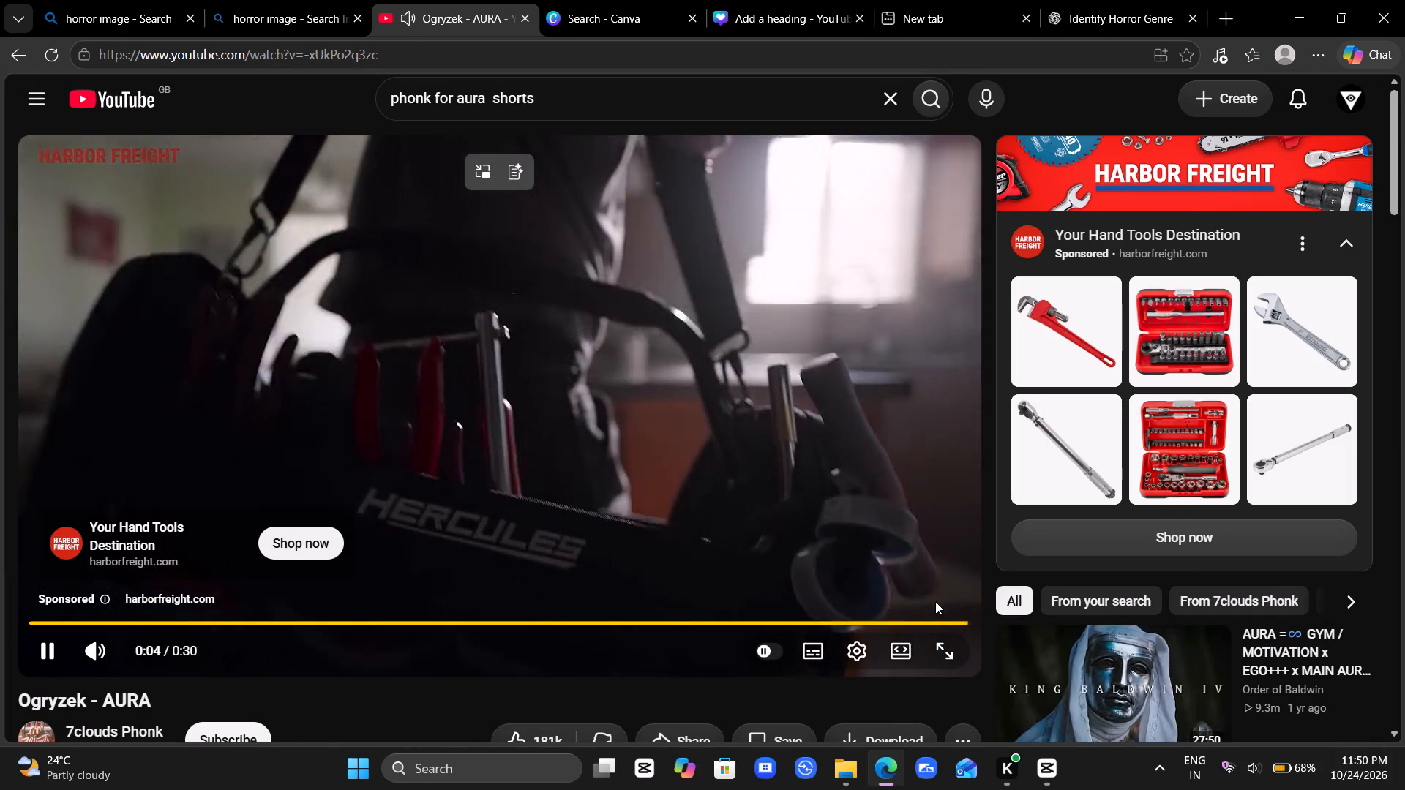
pyautogui.click(941, 601)
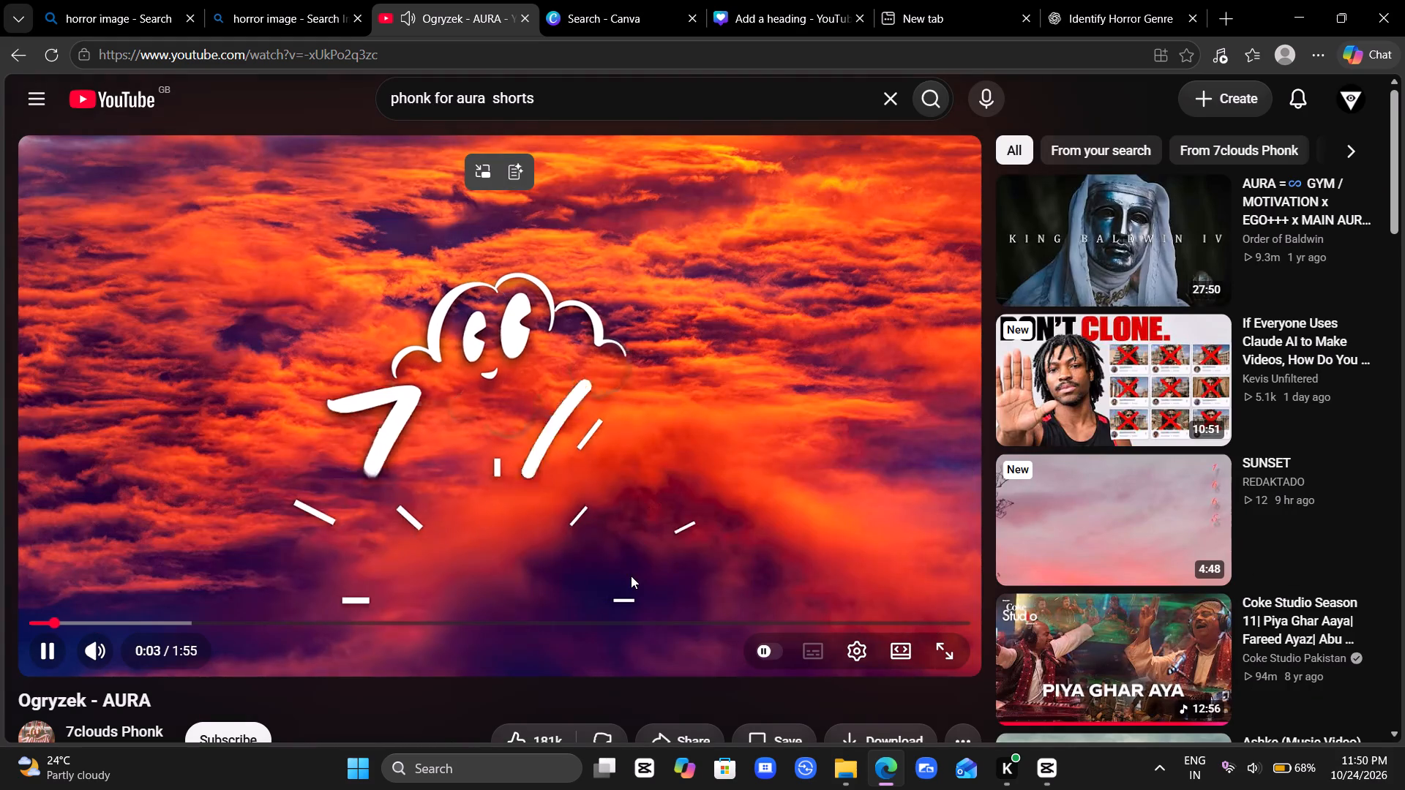
pyautogui.click(154, 620)
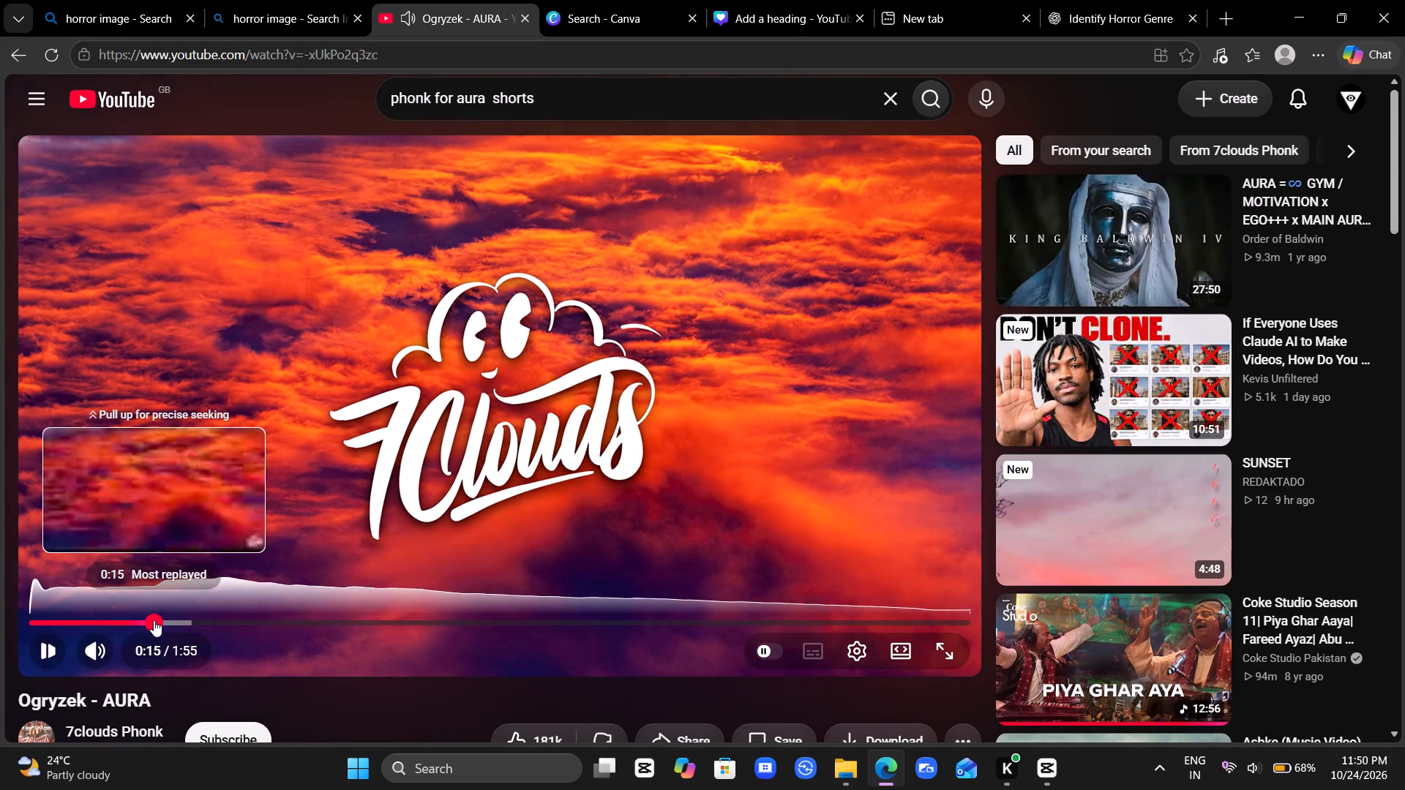
pyautogui.click(263, 620)
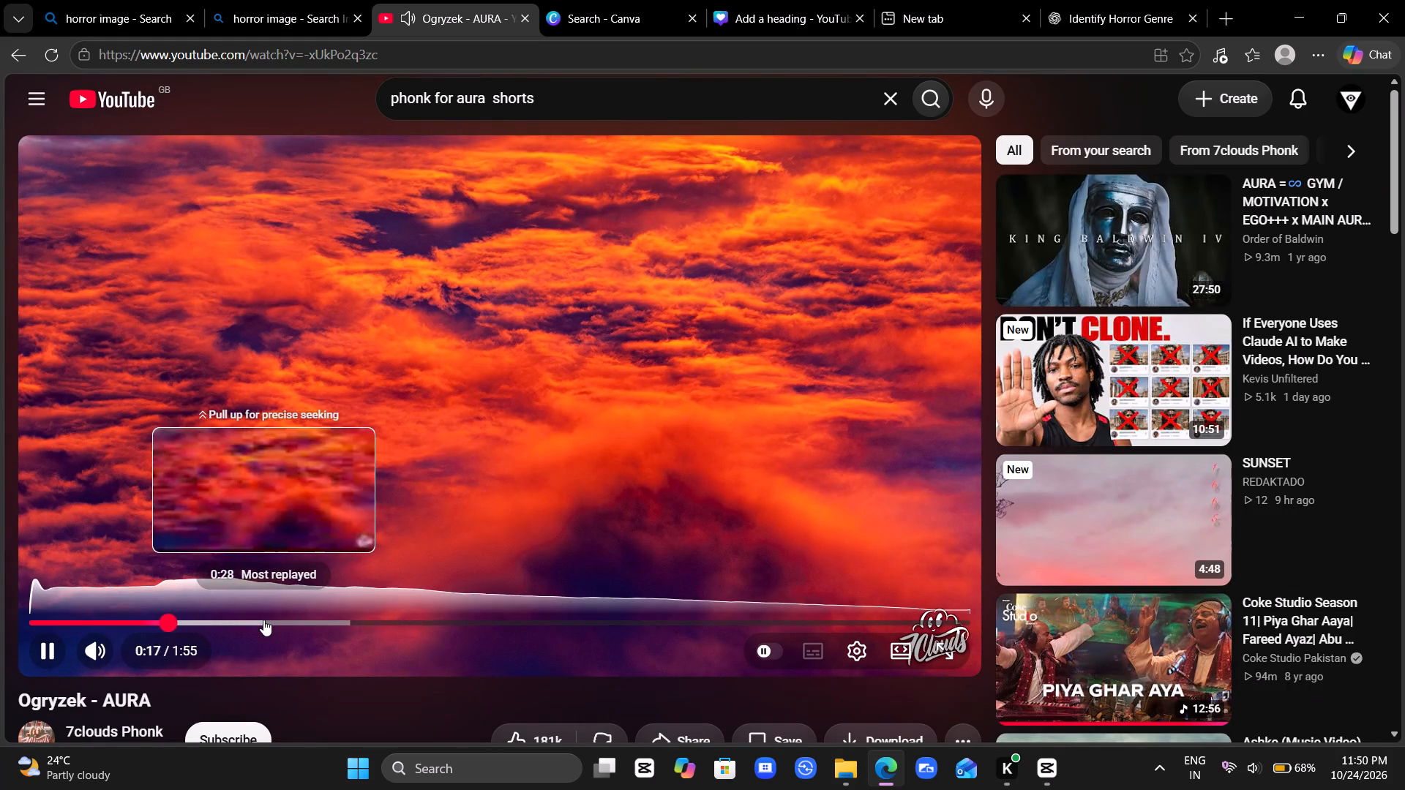
pyautogui.click(324, 616)
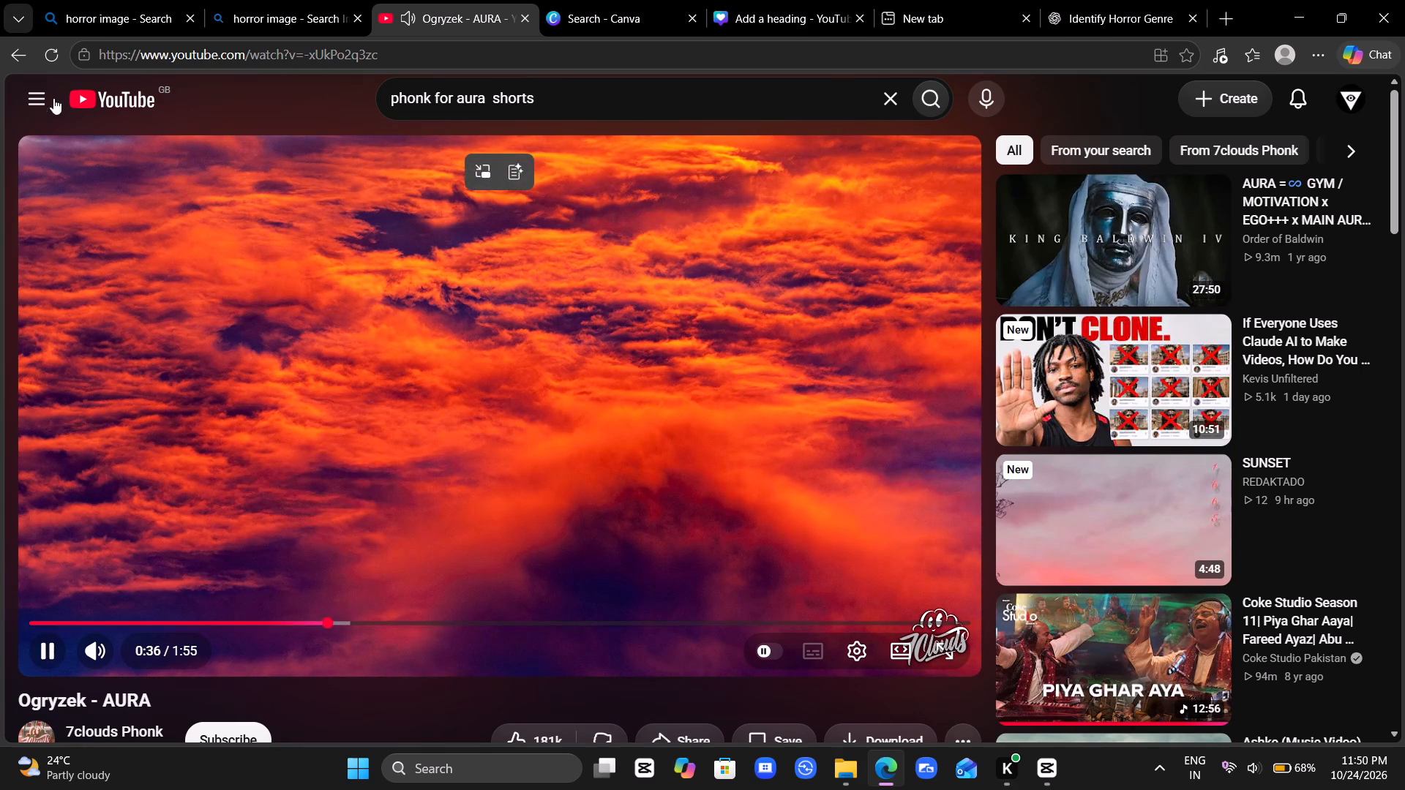
# Return to the search results, sample The Vibe Guide's "Ogryzek - AURA (PHONK)" video, and look through the further phonk results and Shorts.
pyautogui.click(10, 59)
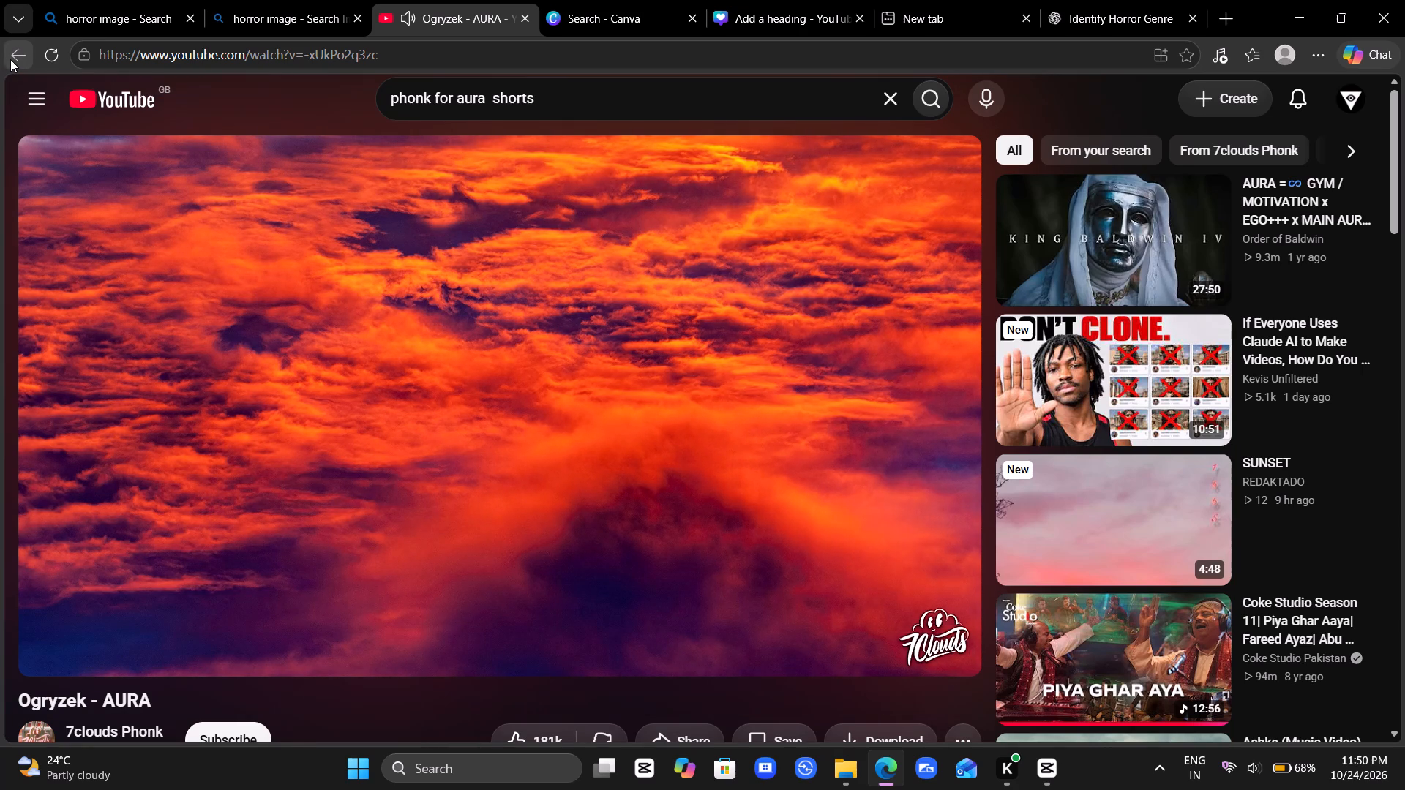
pyautogui.scroll(-3, 567, 440)
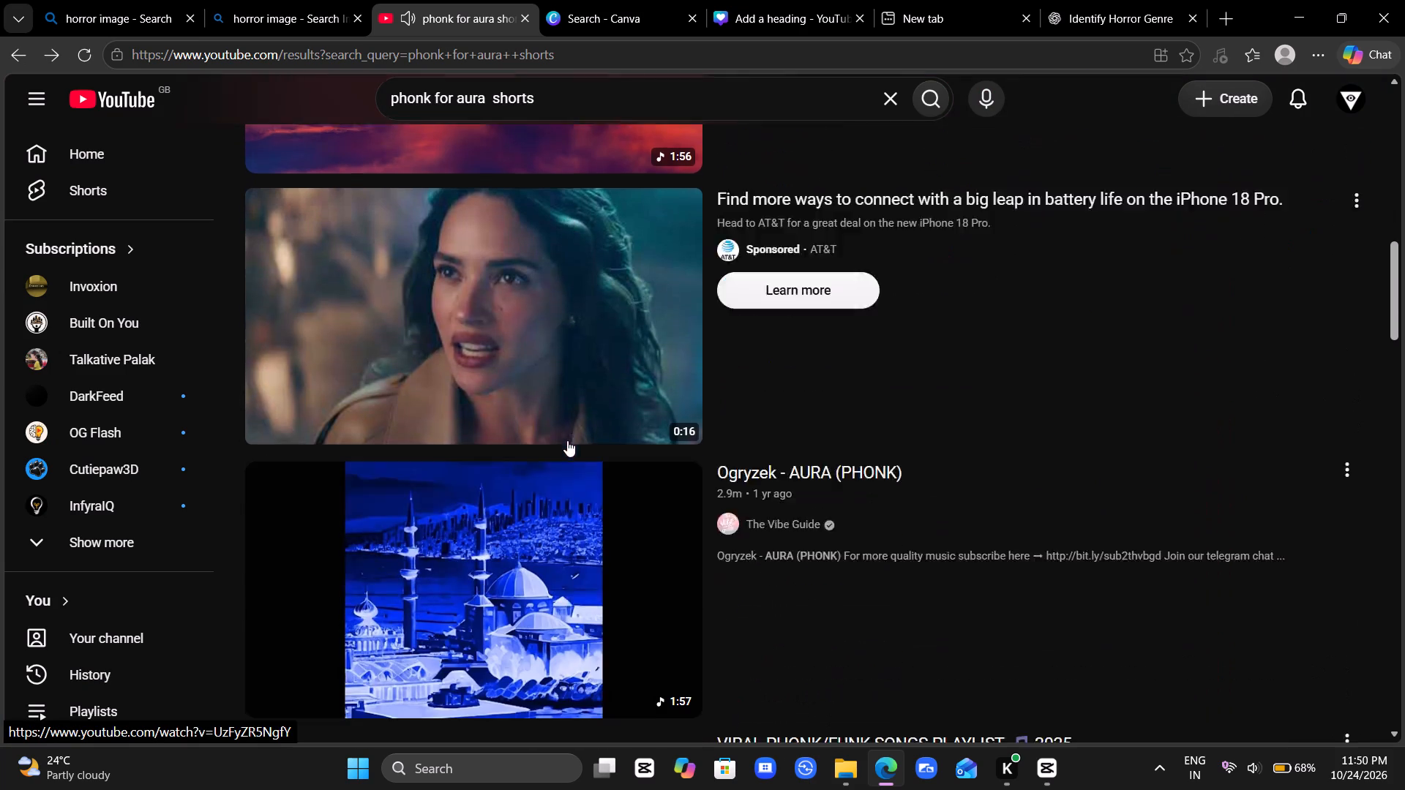
pyautogui.scroll(-2, 567, 440)
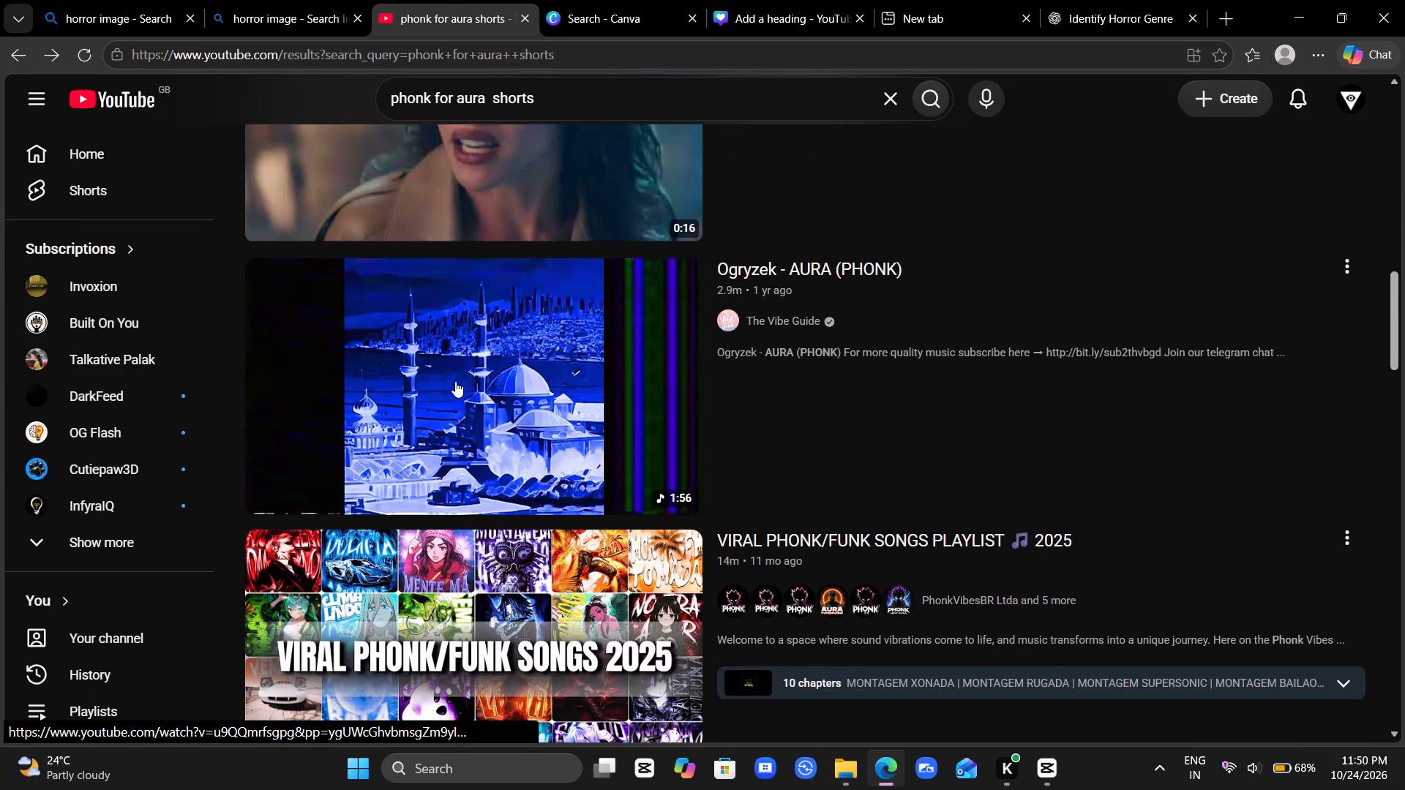
pyautogui.click(427, 428)
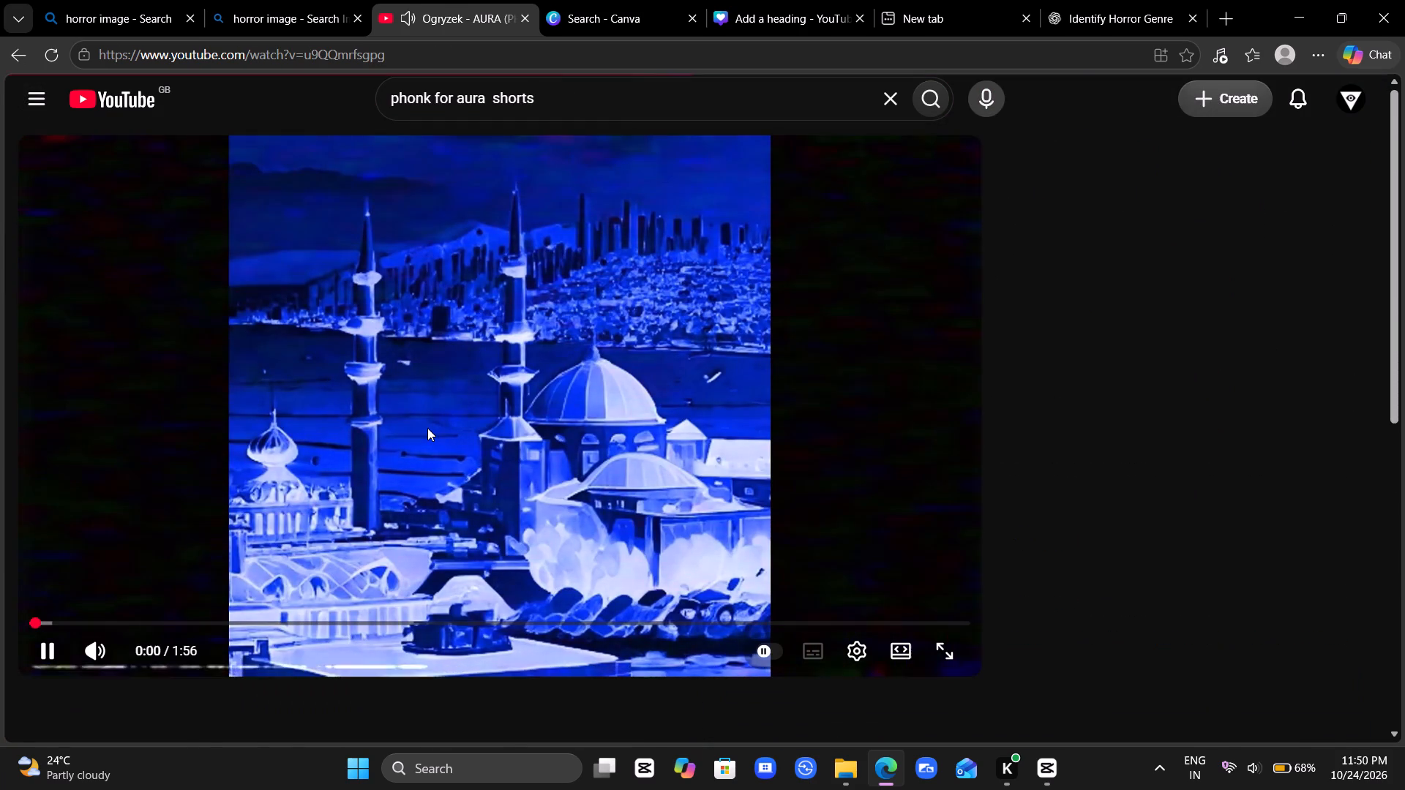
pyautogui.click(19, 63)
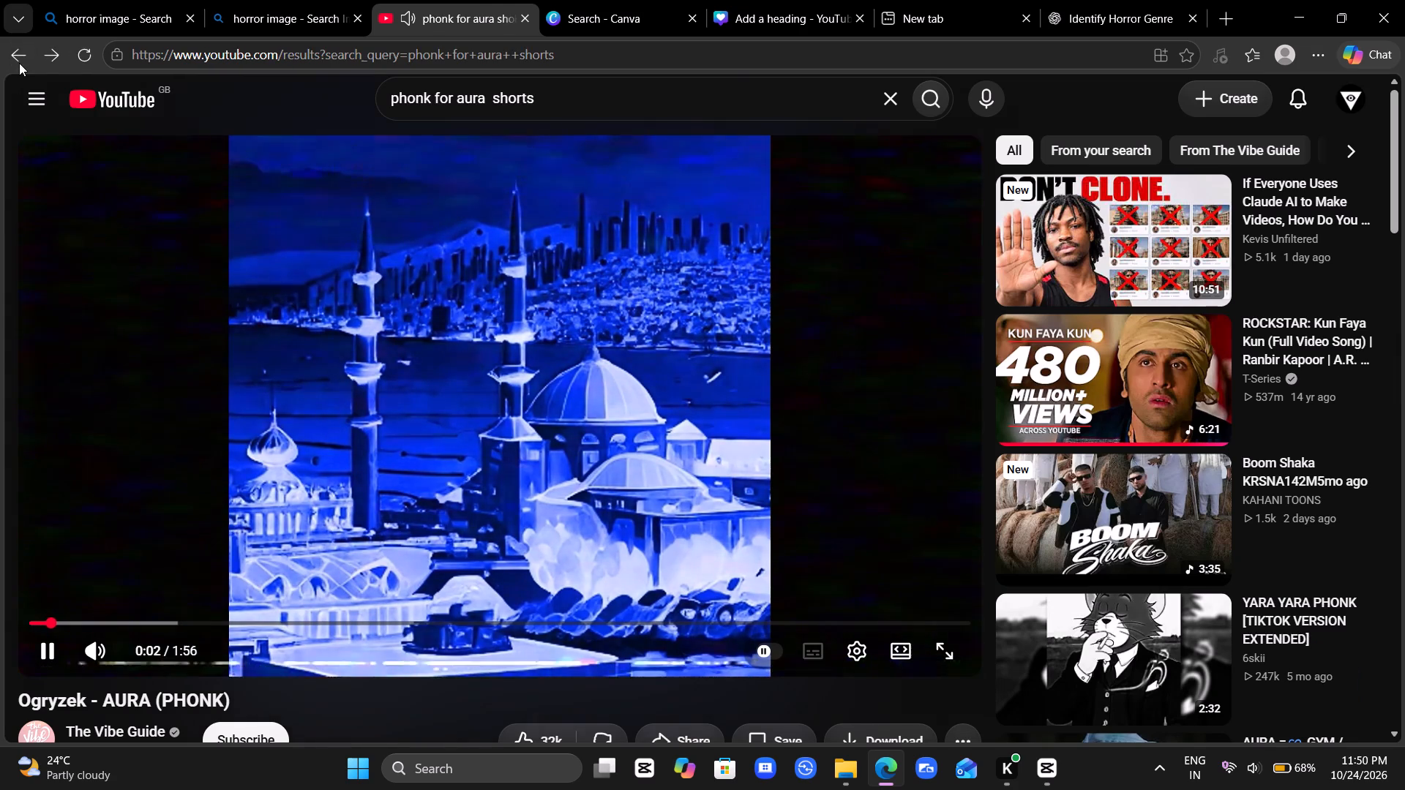
pyautogui.scroll(-2, 337, 320)
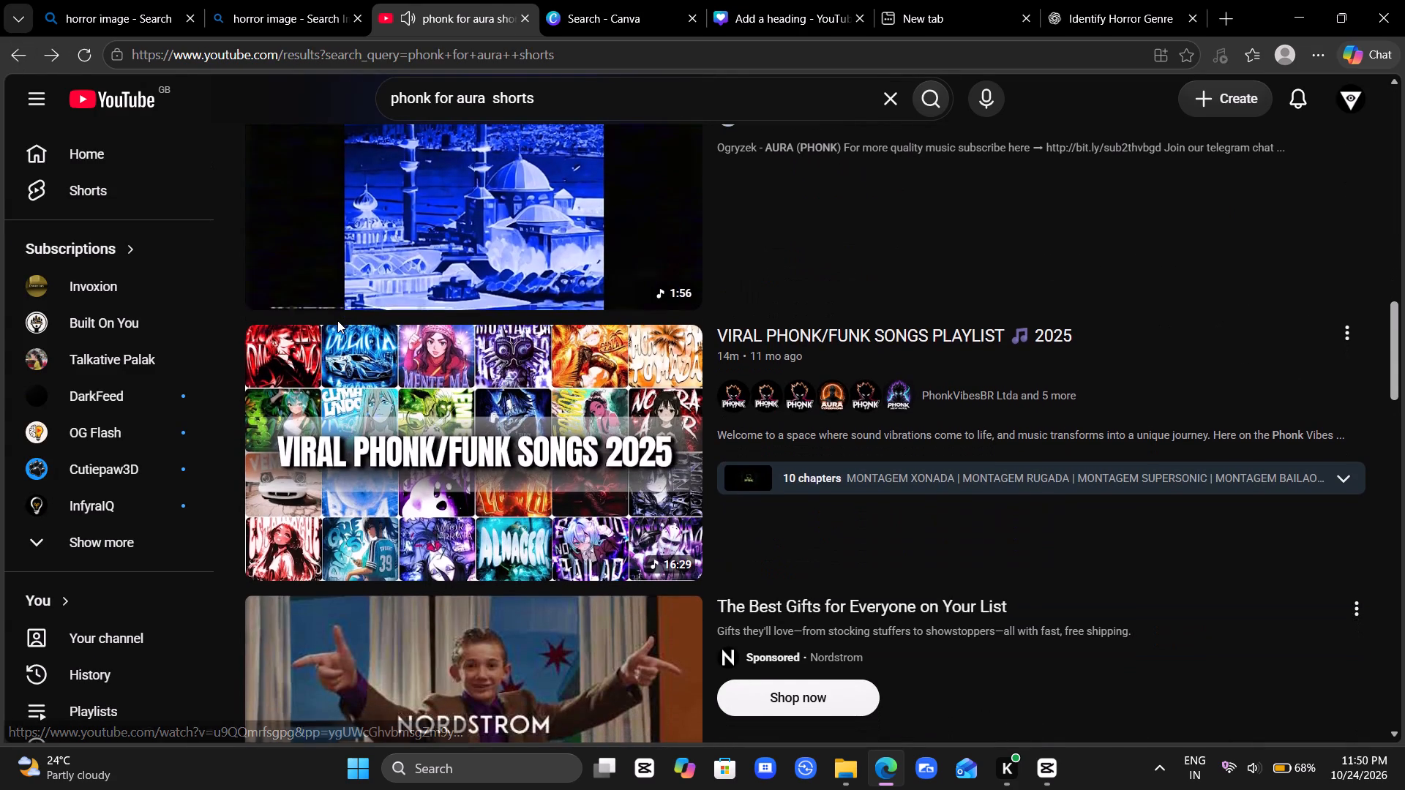
pyautogui.scroll(-2, 337, 320)
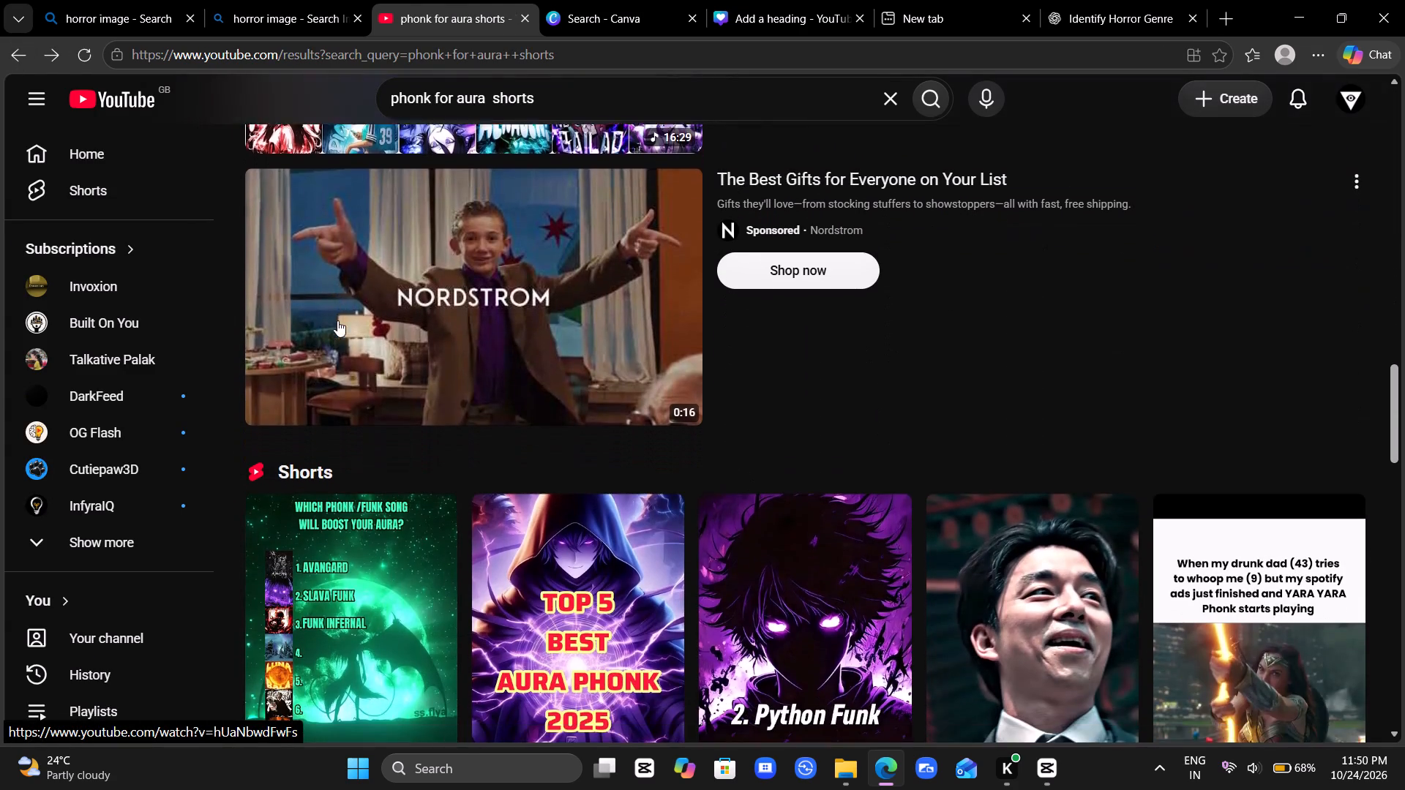
pyautogui.scroll(-1, 337, 320)
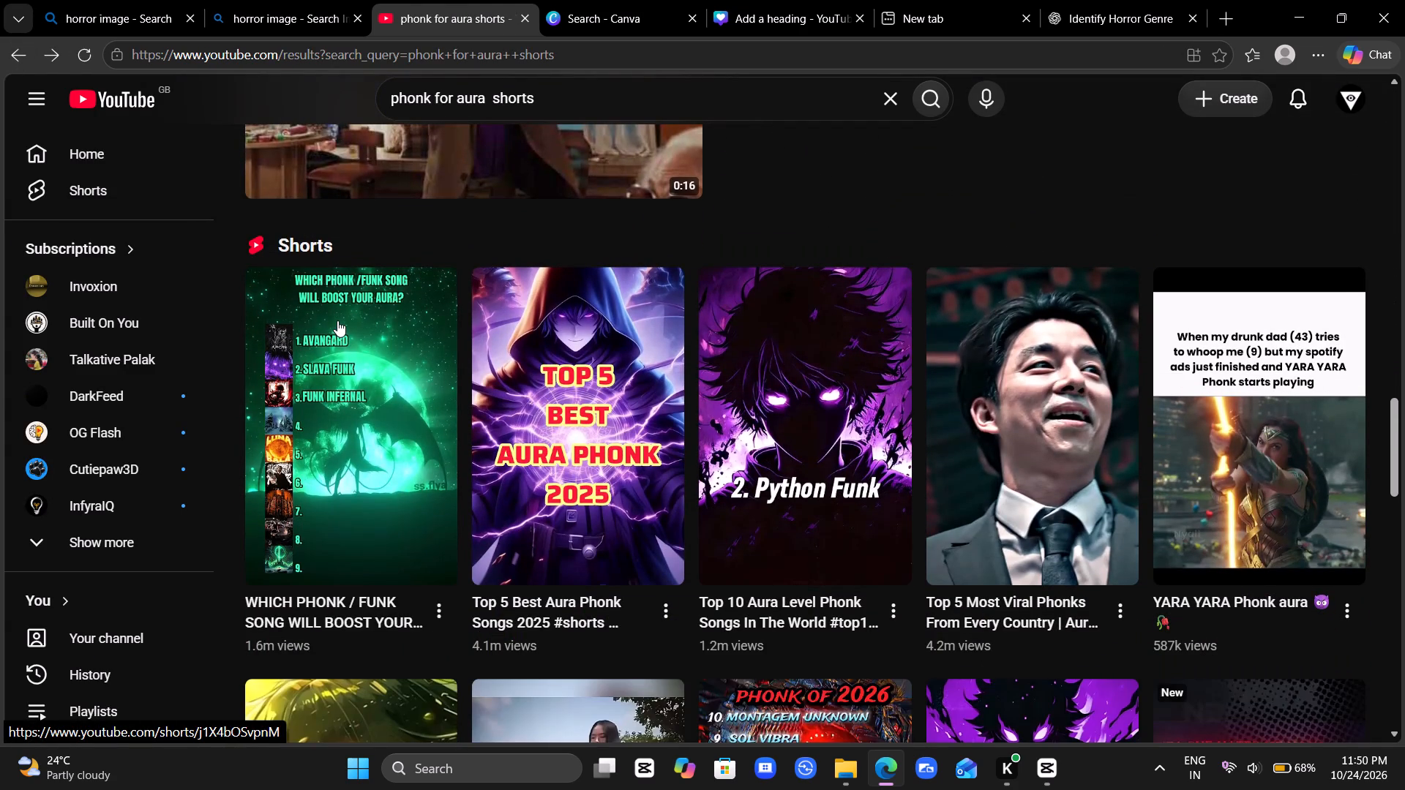
pyautogui.scroll(-2, 337, 320)
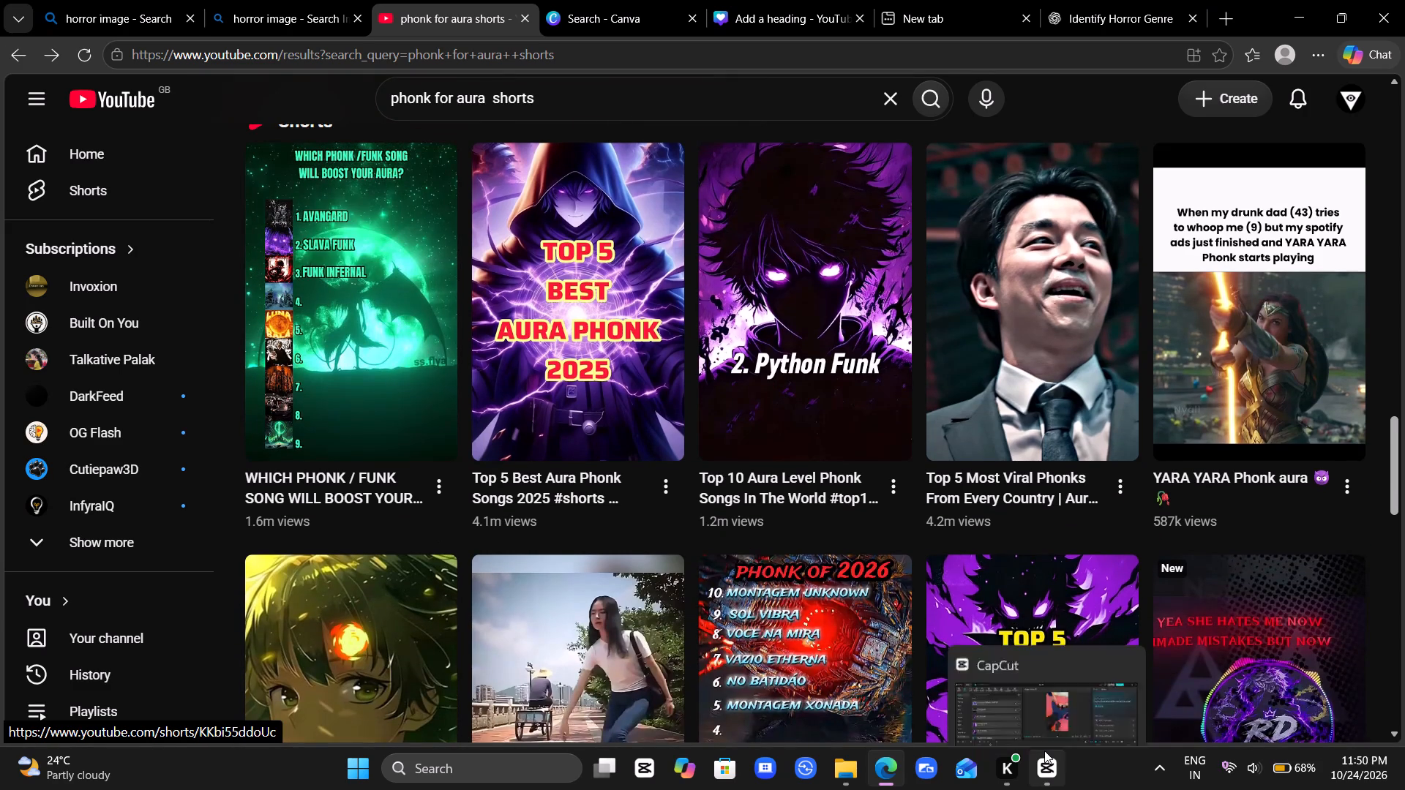
# Switch to CapCut, close the 1024 (1) project and exit the application.
pyautogui.click(1049, 772)
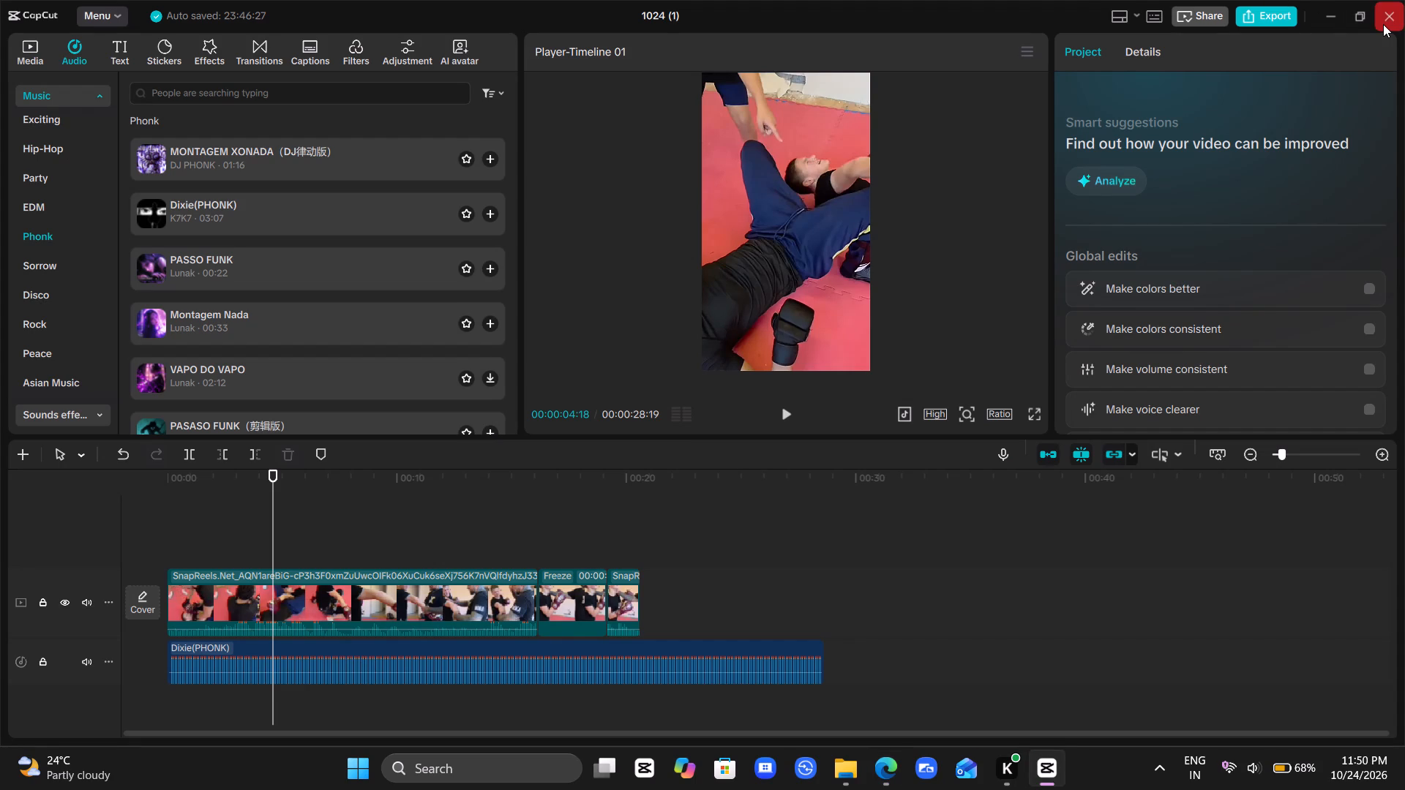
pyautogui.click(1383, 24)
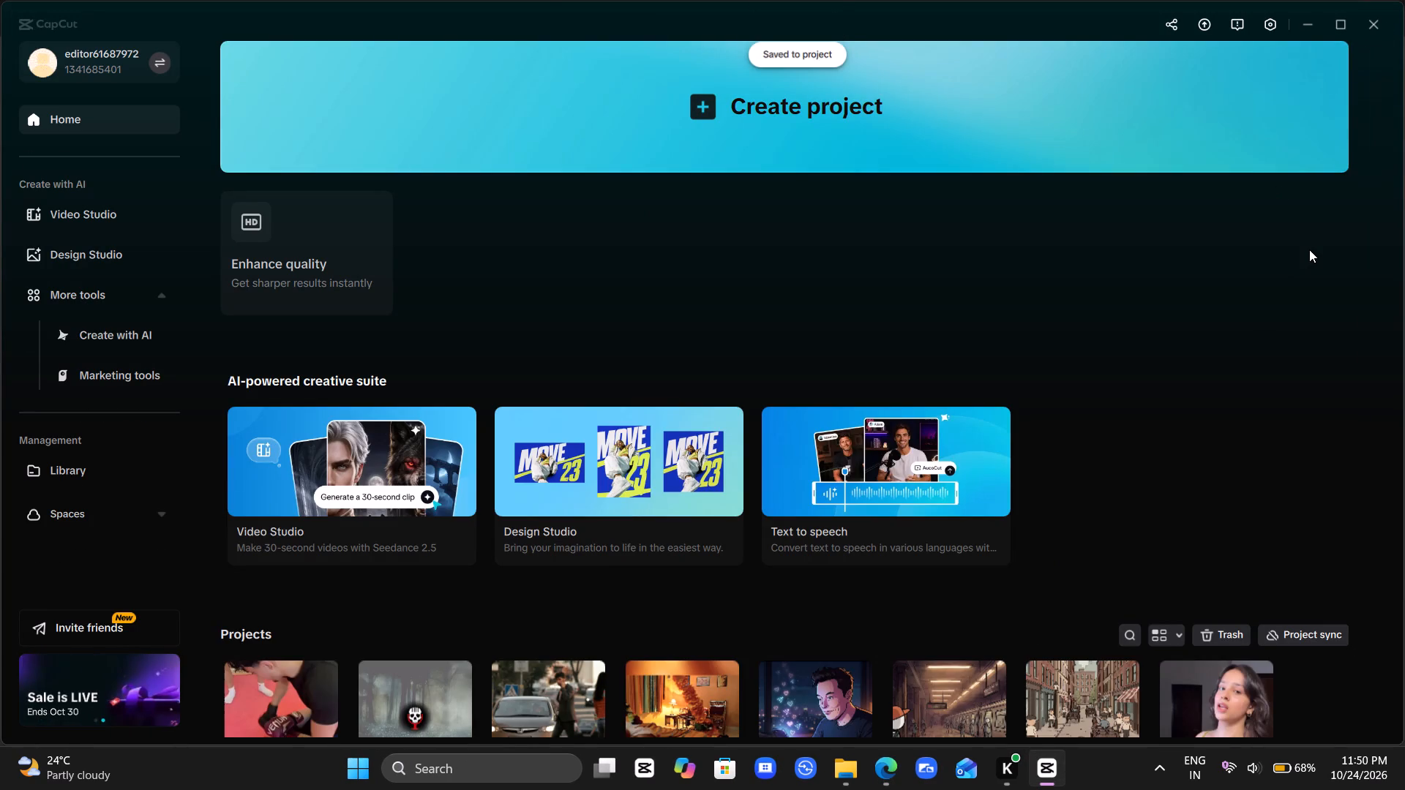
pyautogui.click(1376, 29)
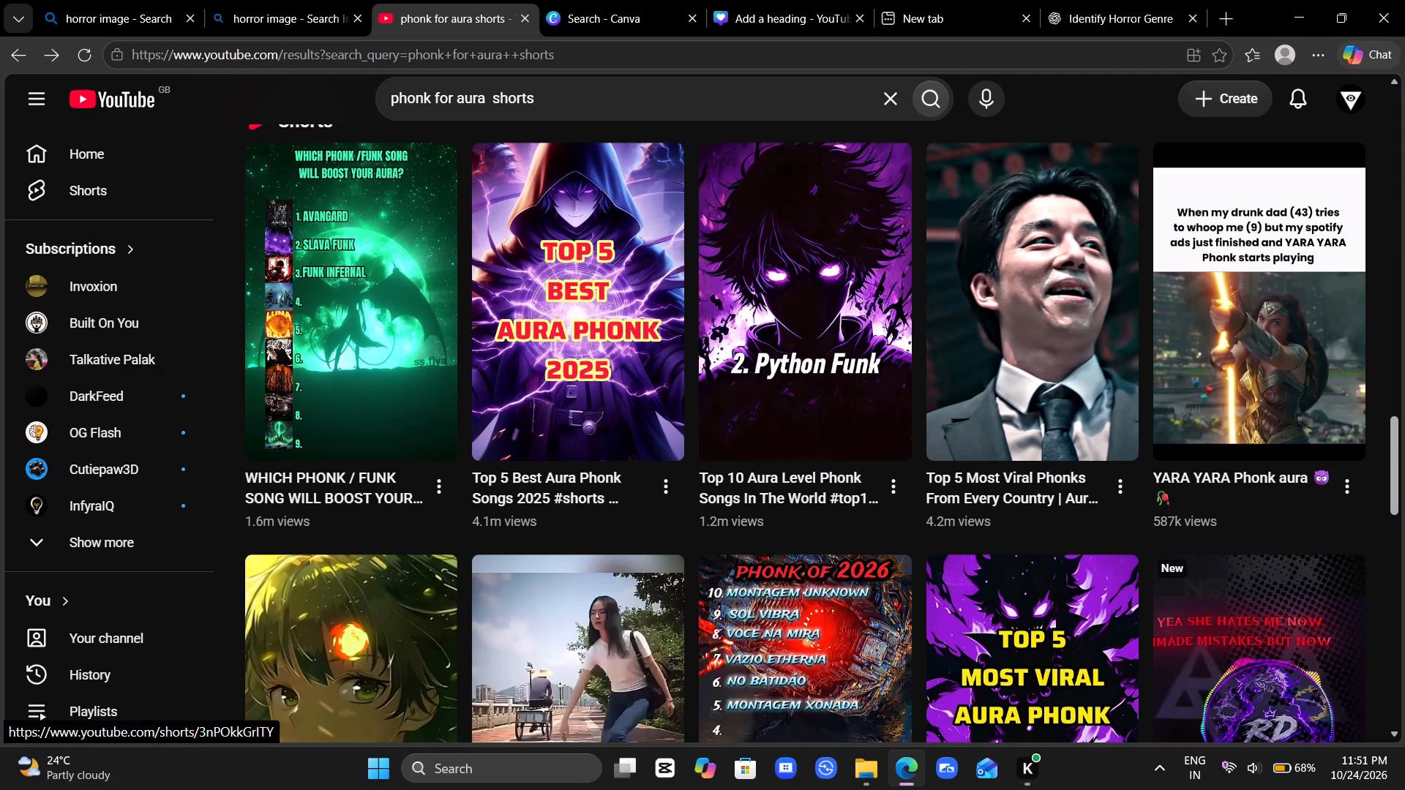
# Replace the YouTube search with the suggested query "skull green screen with sound".
pyautogui.click(891, 98)
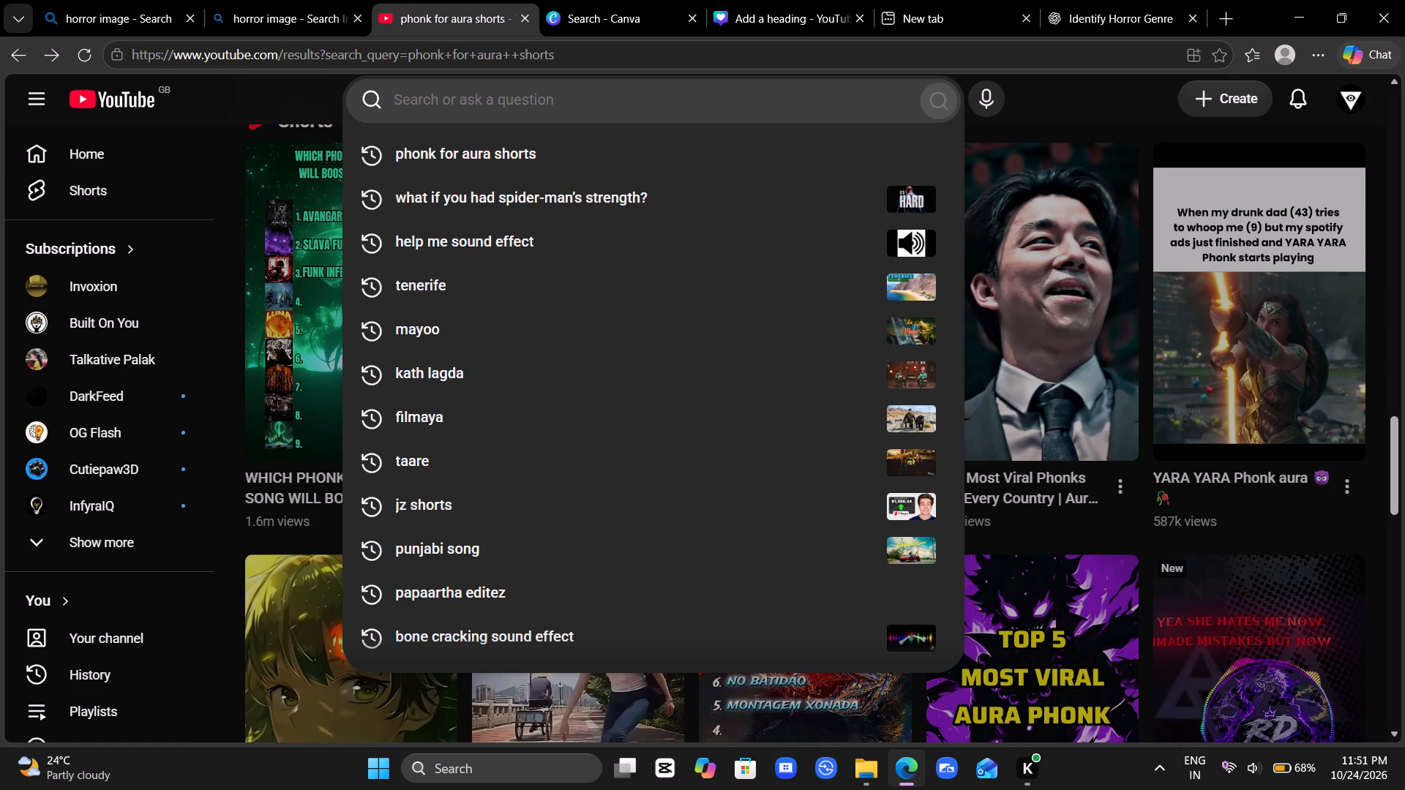
pyautogui.write('skill')
pyautogui.press('space')
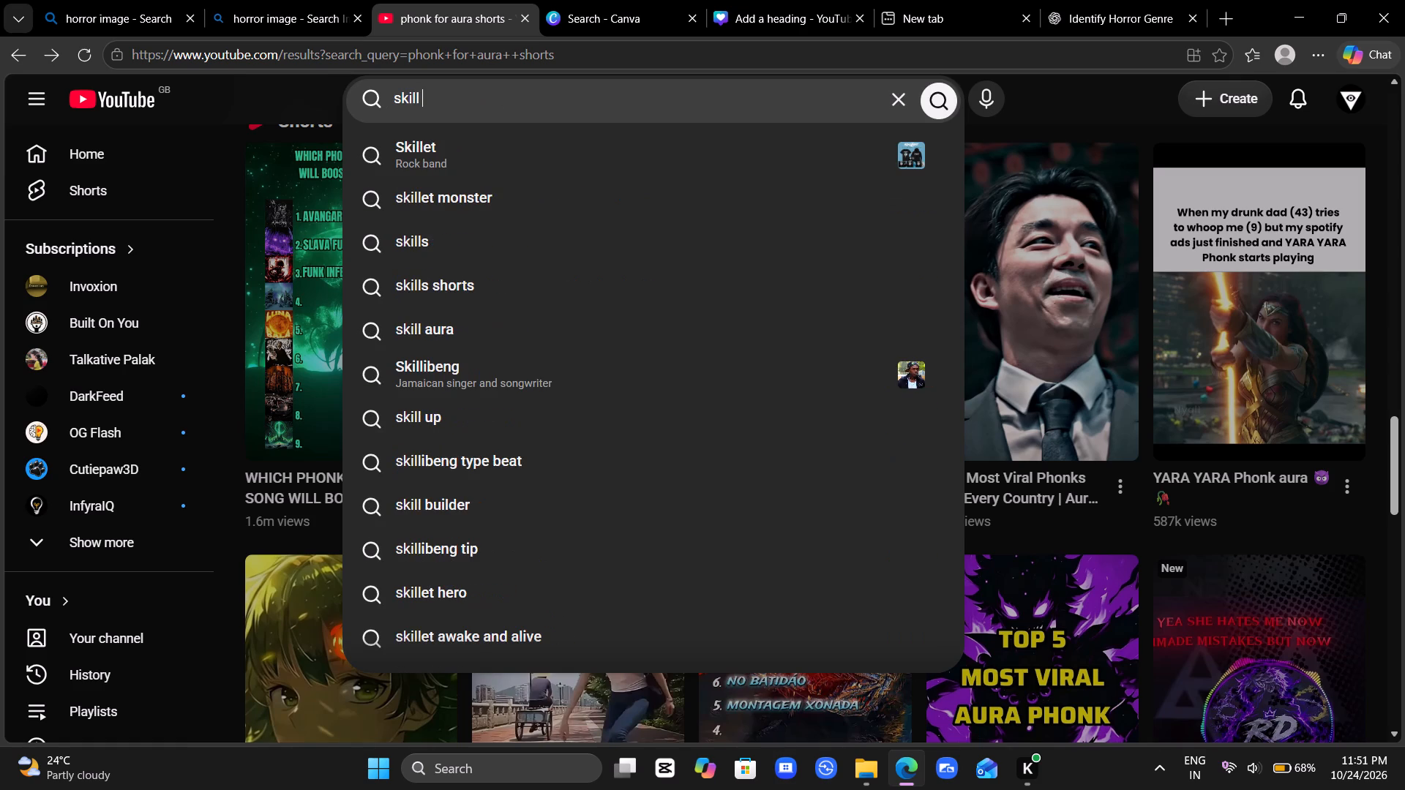
pyautogui.write('gree')
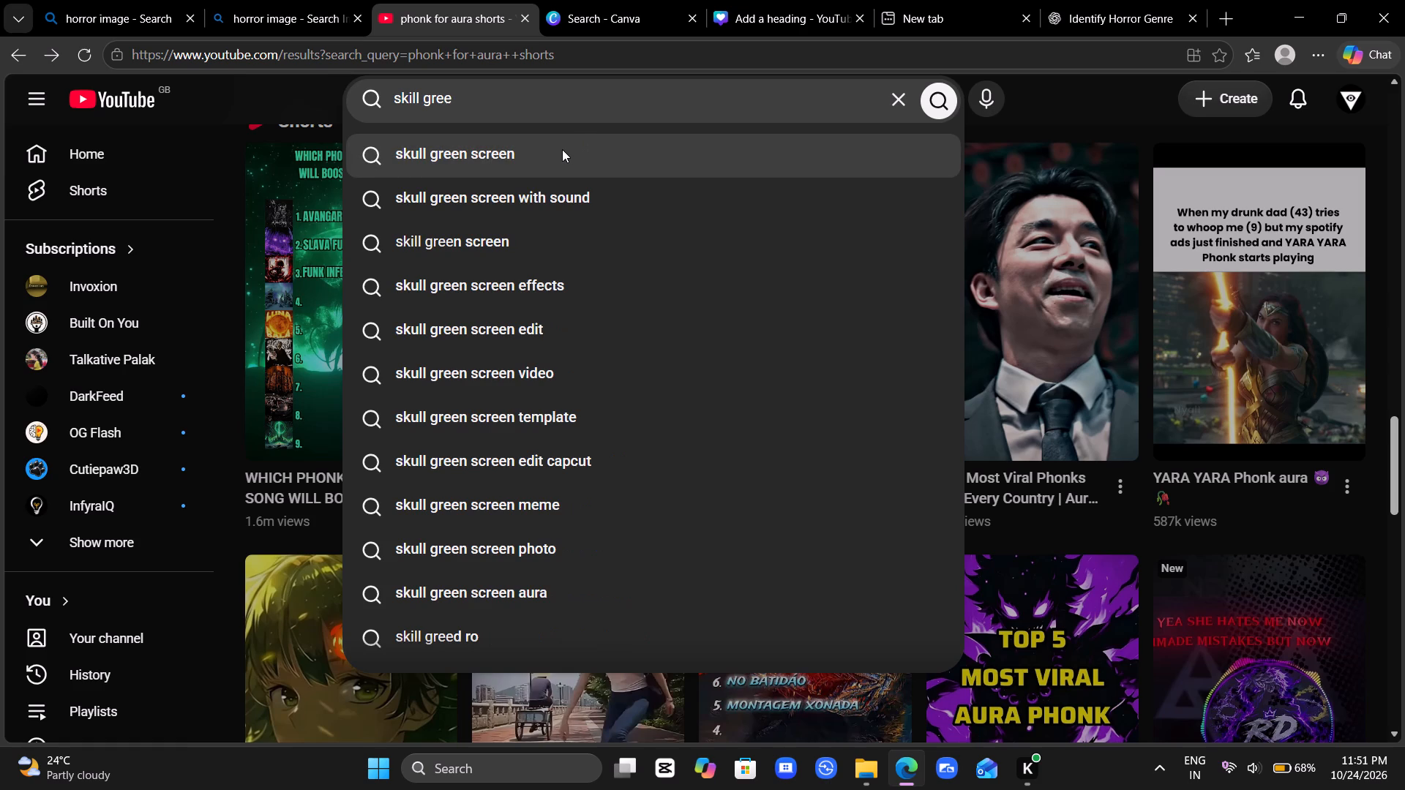
pyautogui.click(562, 185)
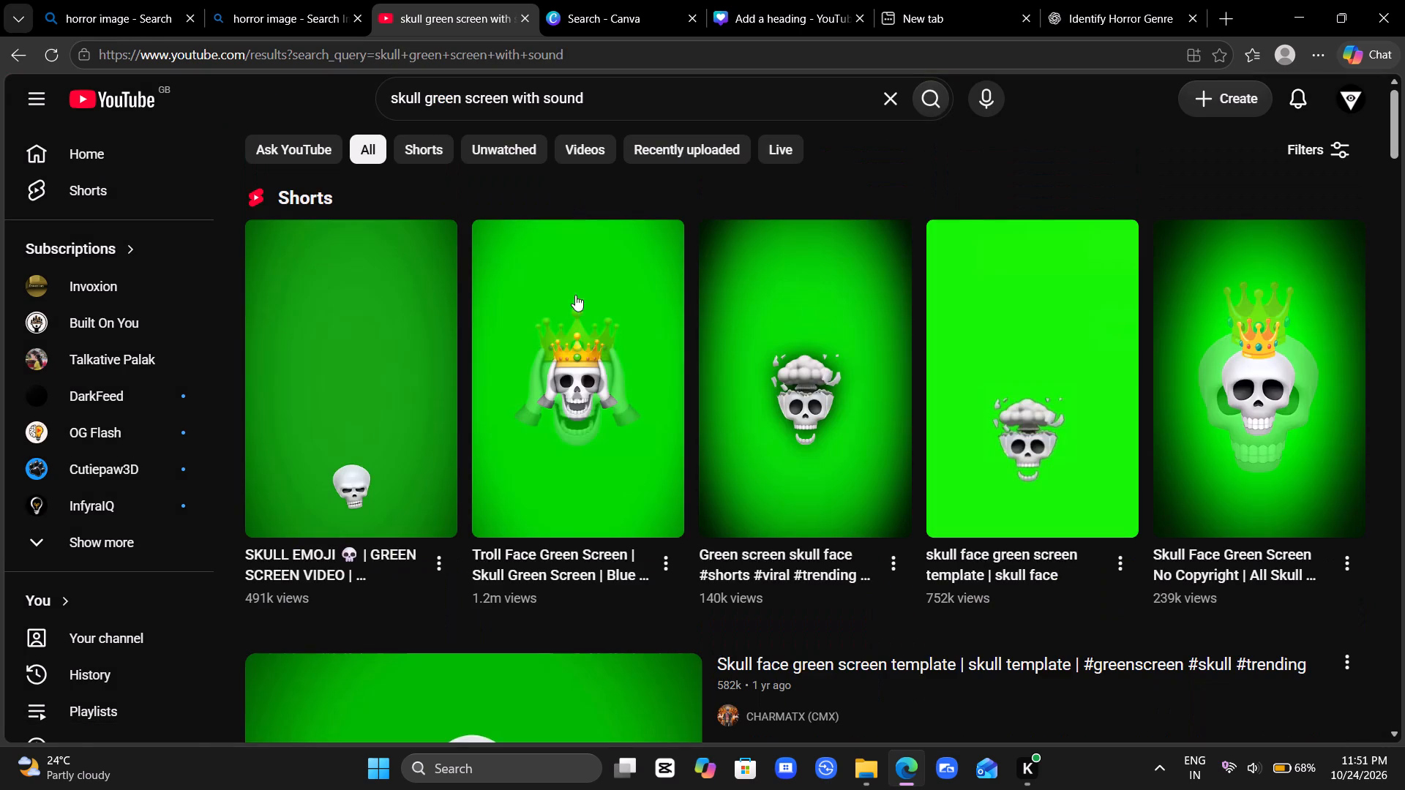
# Play the "Troll Face Green Screen | Skull Green Screen" short and copy its share link.
pyautogui.click(557, 397)
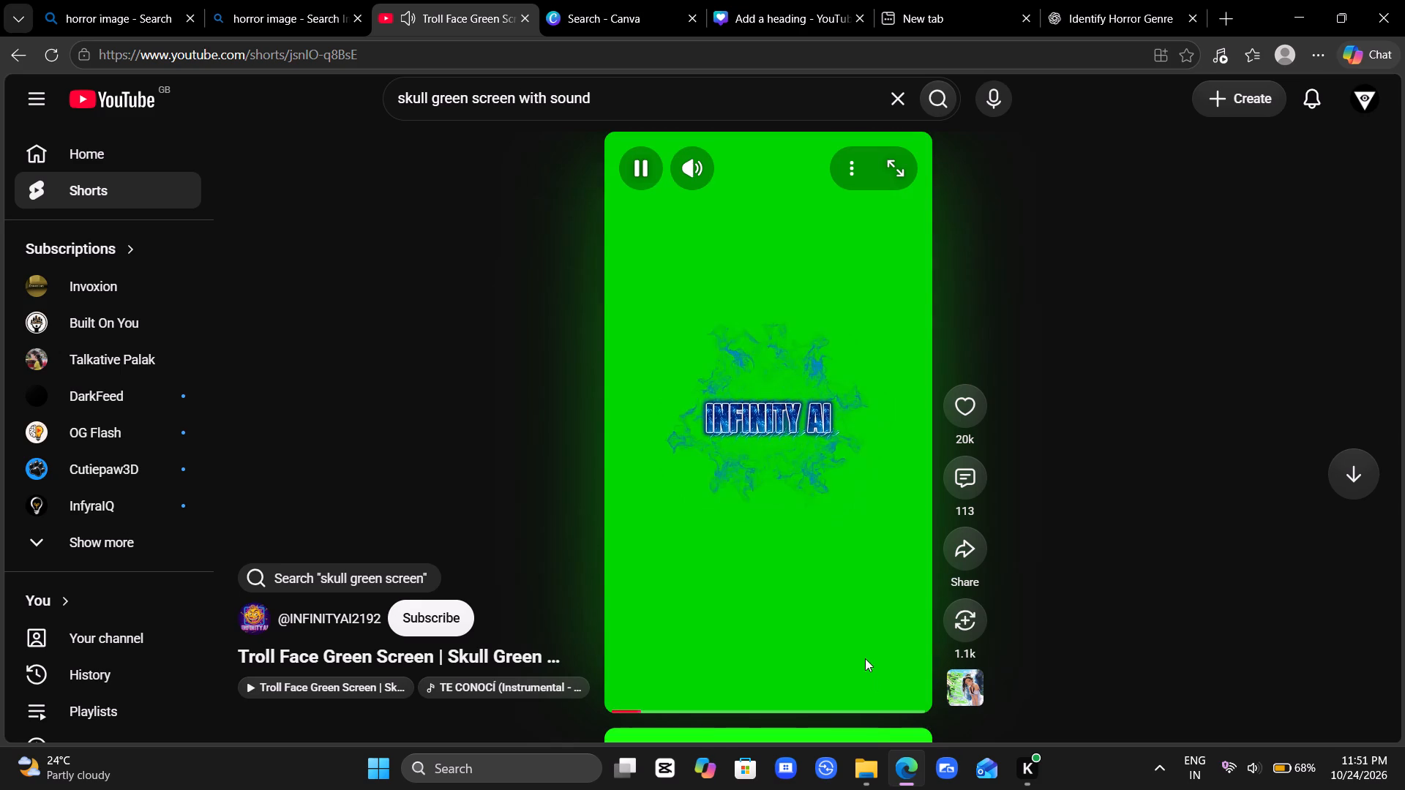
pyautogui.click(971, 552)
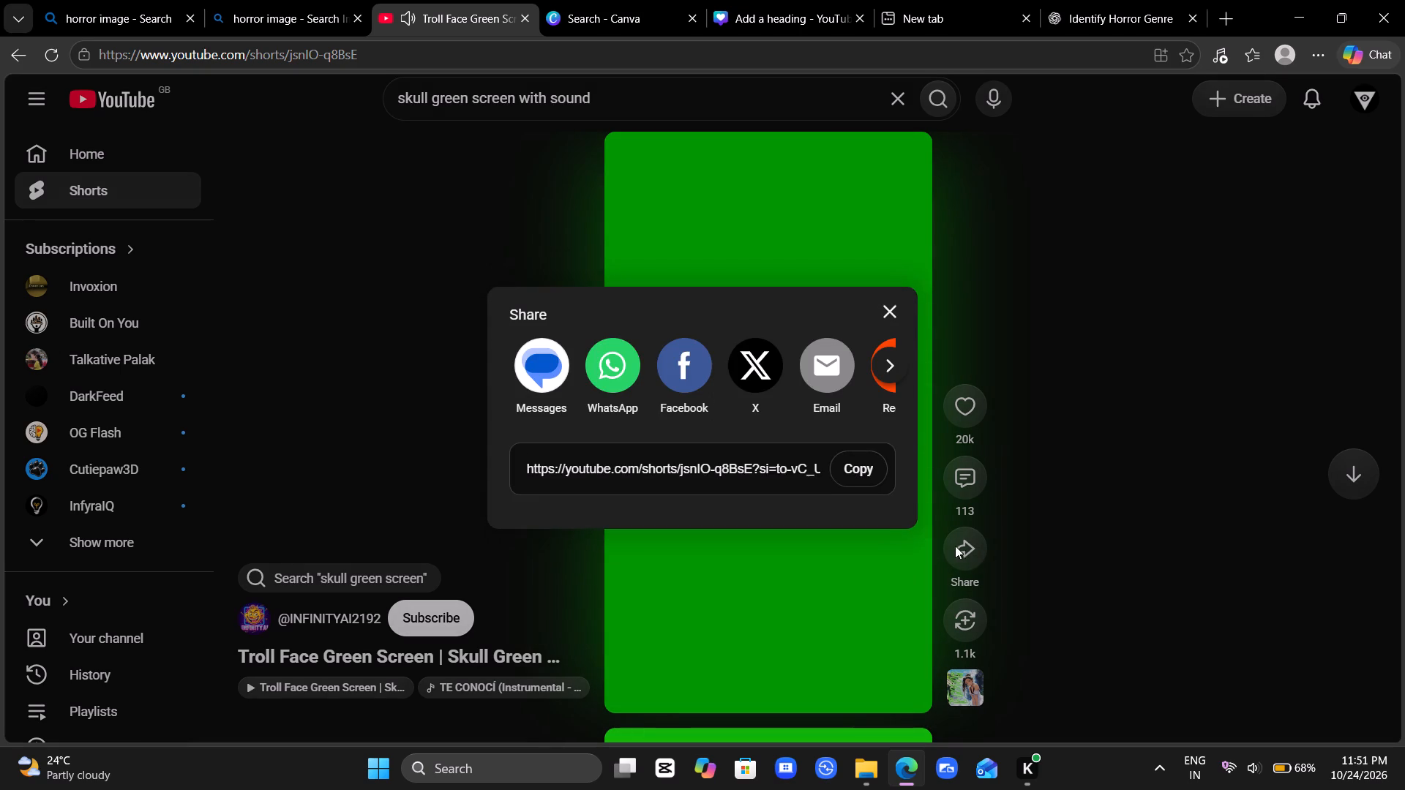
pyautogui.click(866, 470)
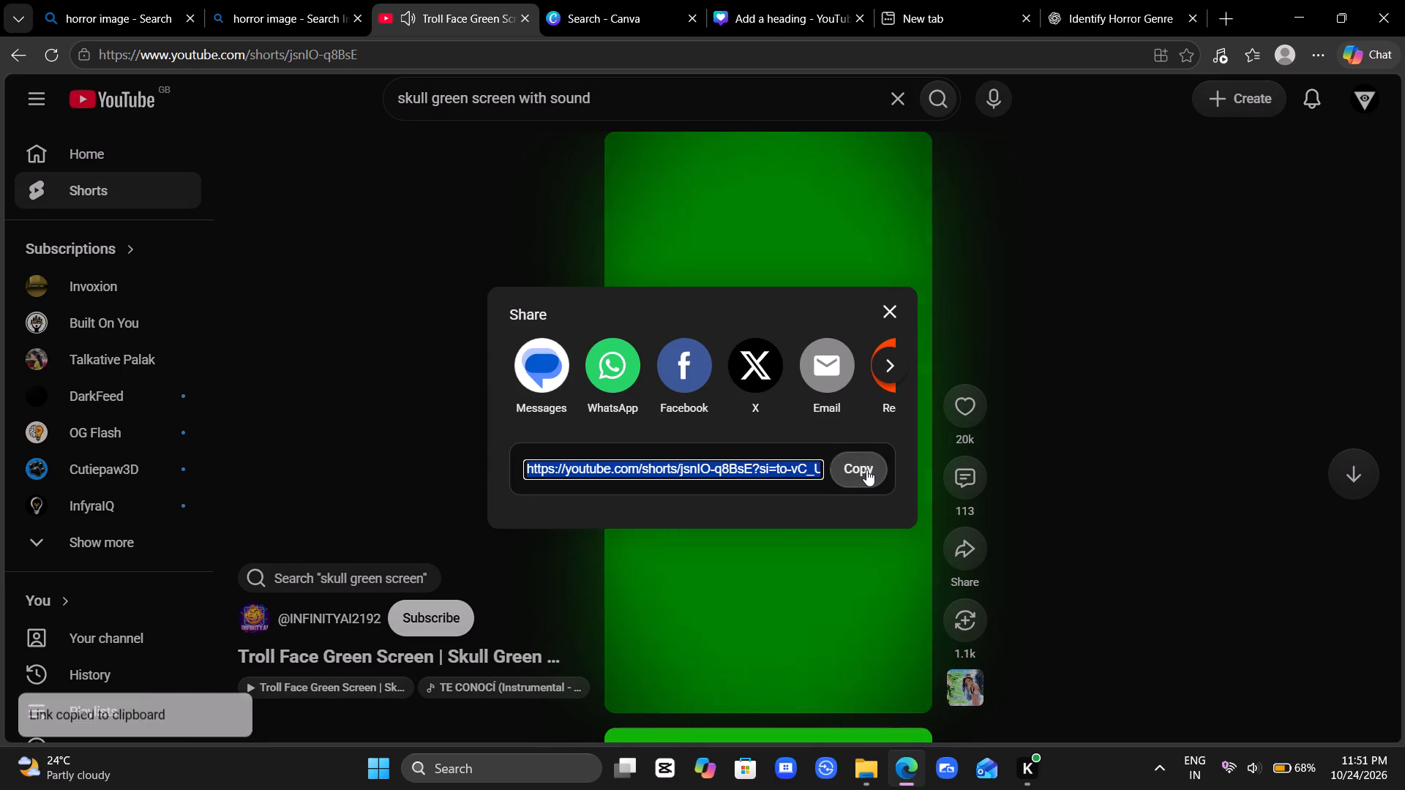
pyautogui.click(885, 317)
# Open the short's sound page and play the full "TE CONOCÍ (Instrumental - Super Slowed)" track from it.
pyautogui.click(959, 682)
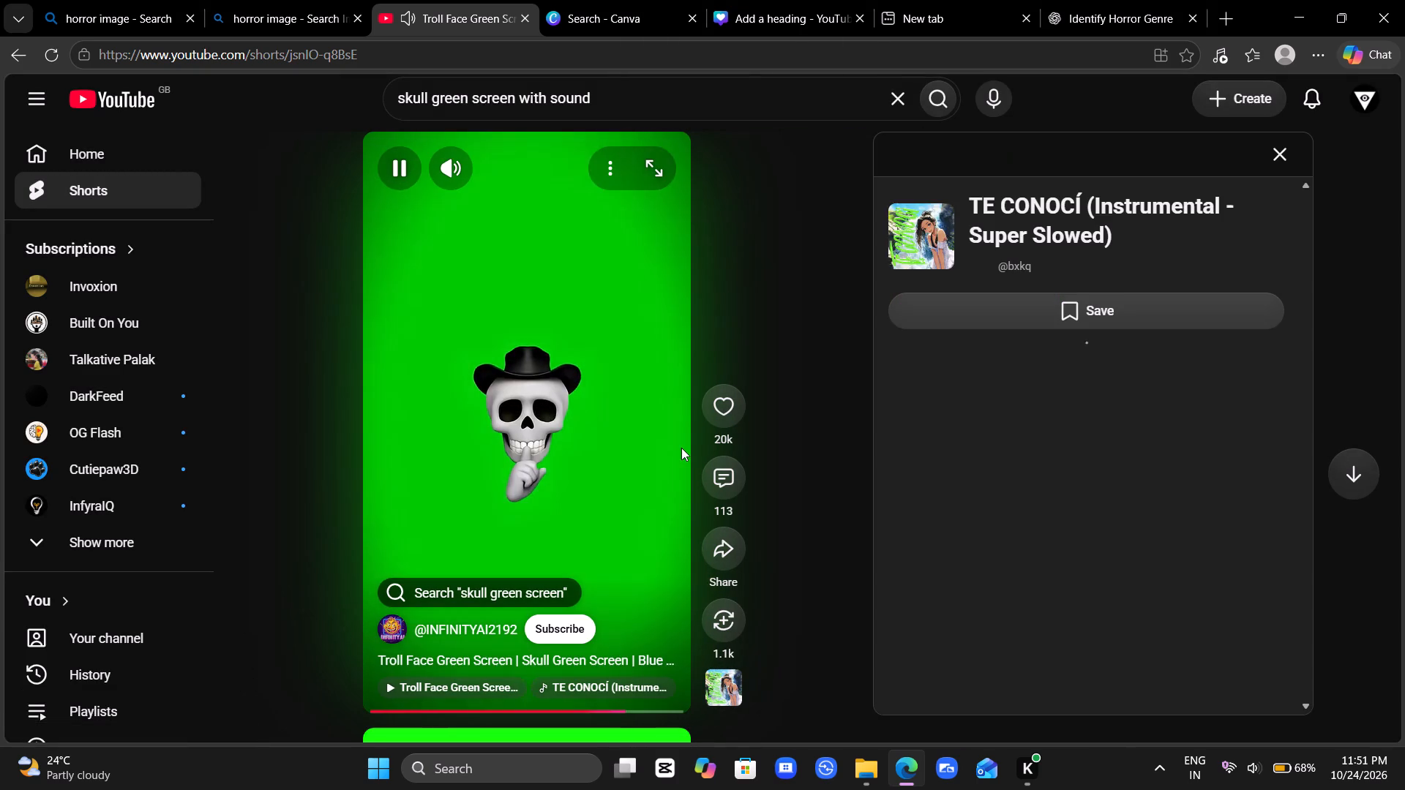
pyautogui.click(523, 382)
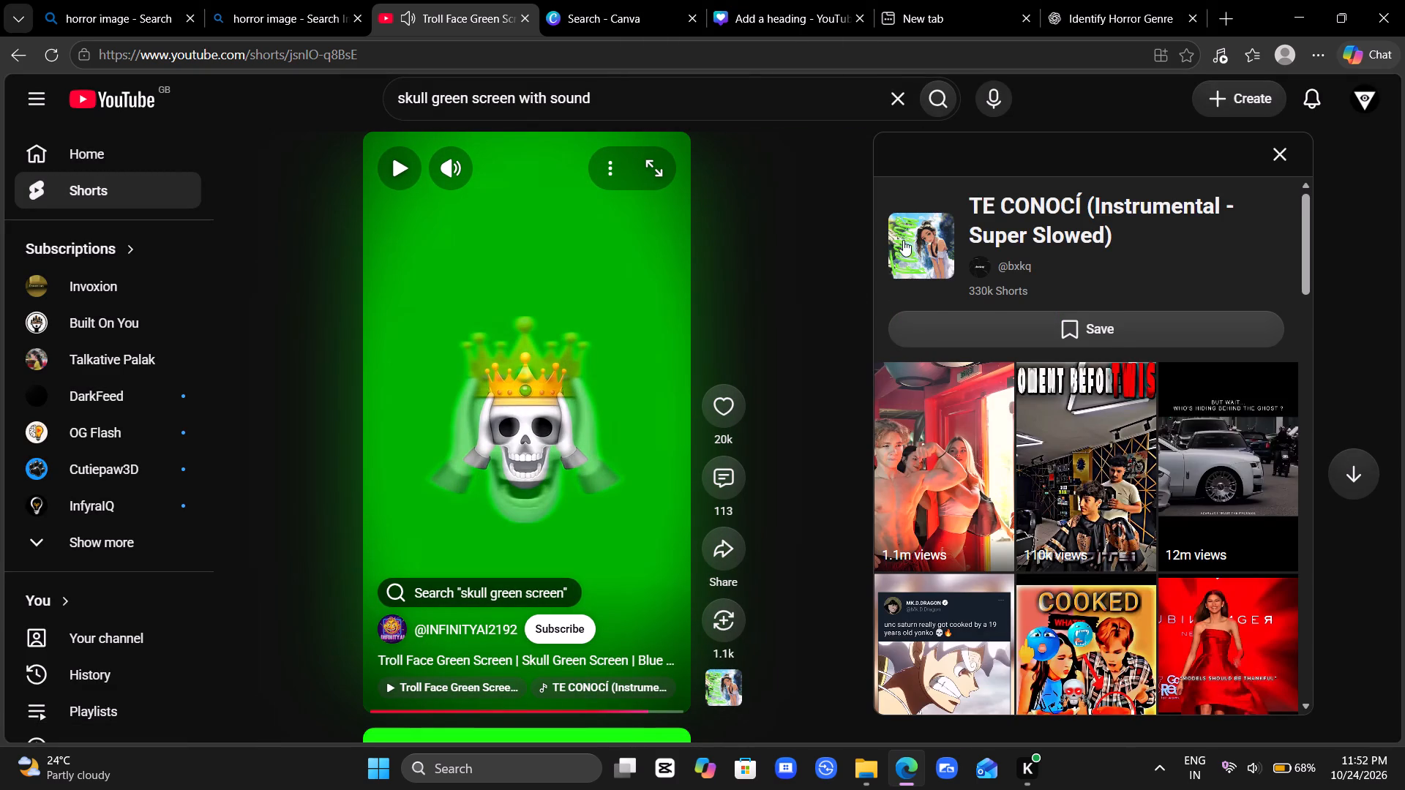
pyautogui.click(920, 238)
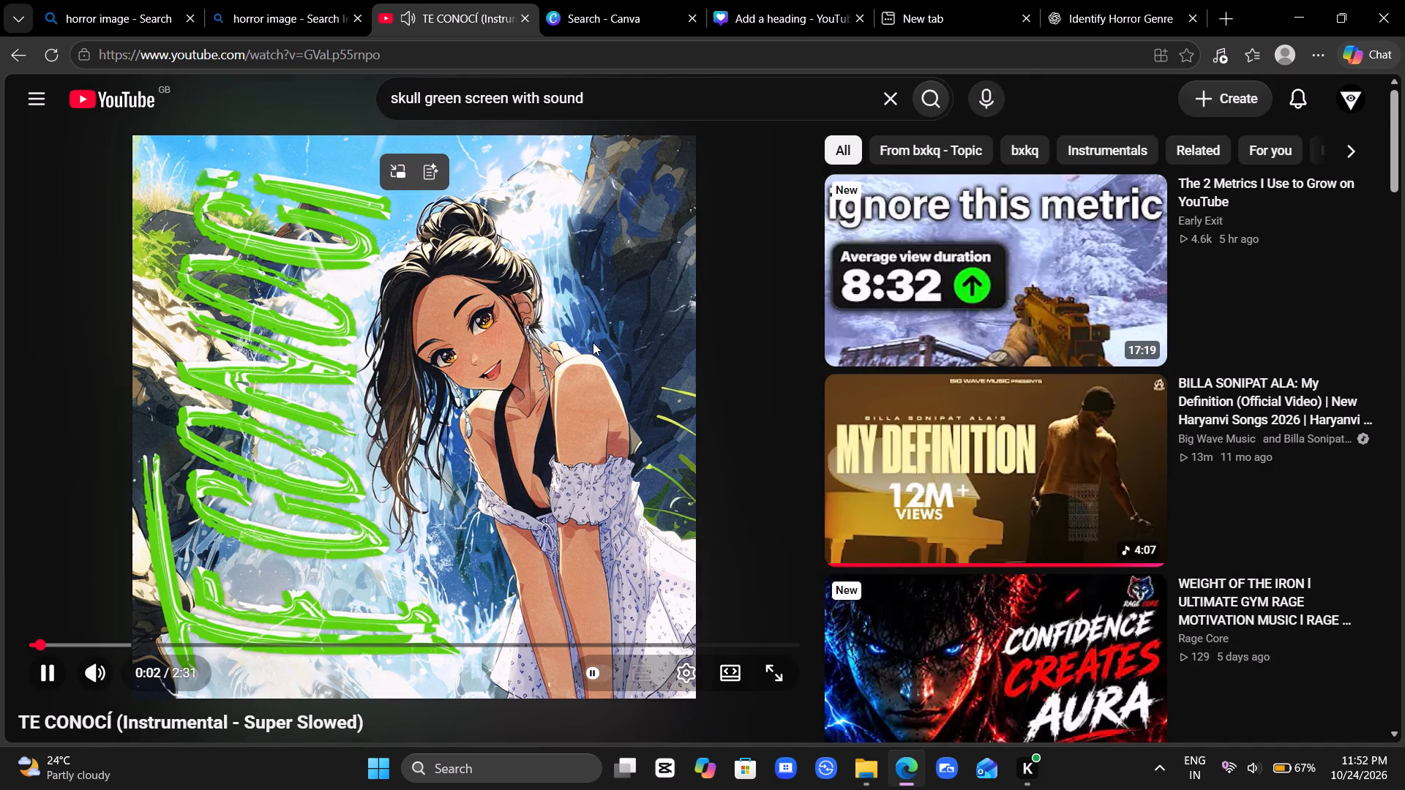
pyautogui.scroll(-1, 485, 383)
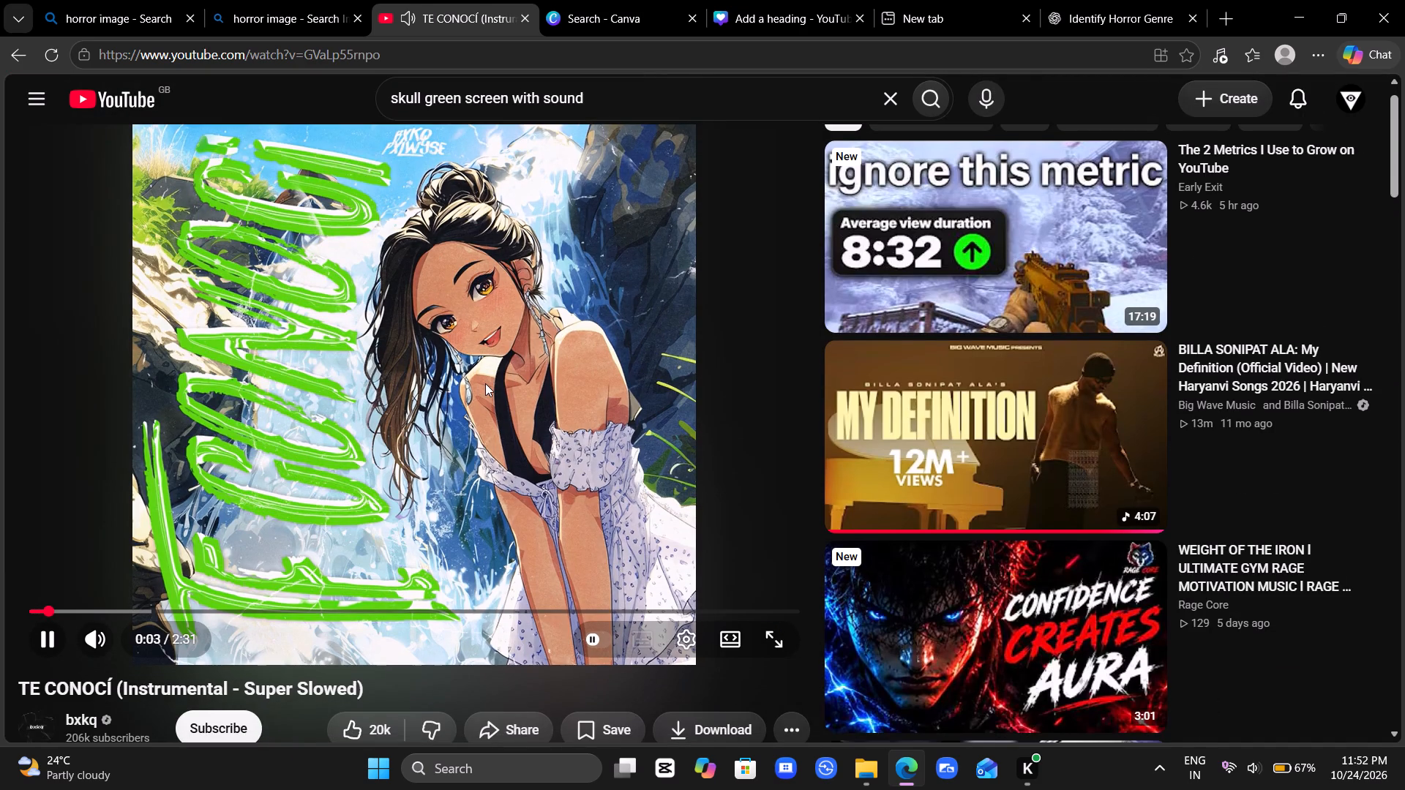
pyautogui.click(485, 383)
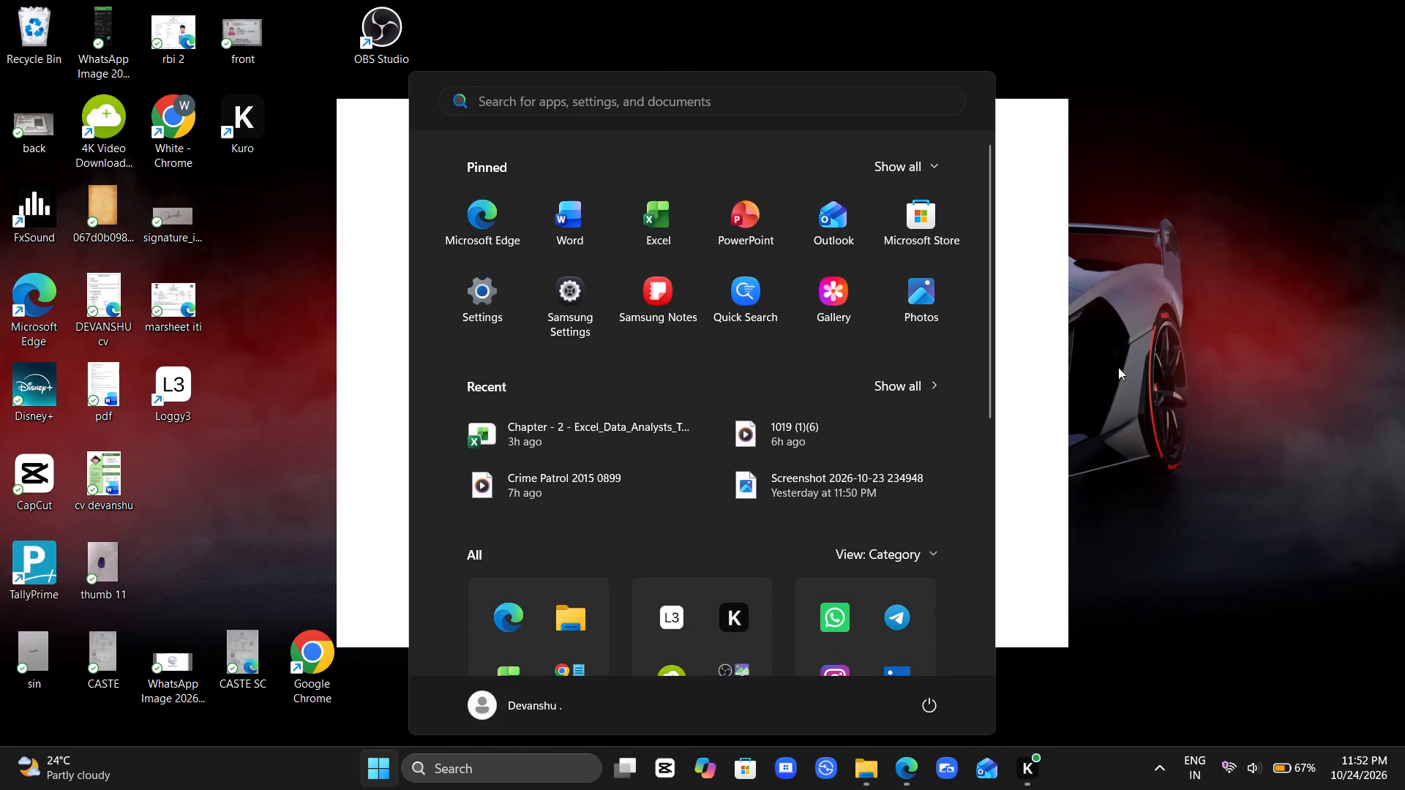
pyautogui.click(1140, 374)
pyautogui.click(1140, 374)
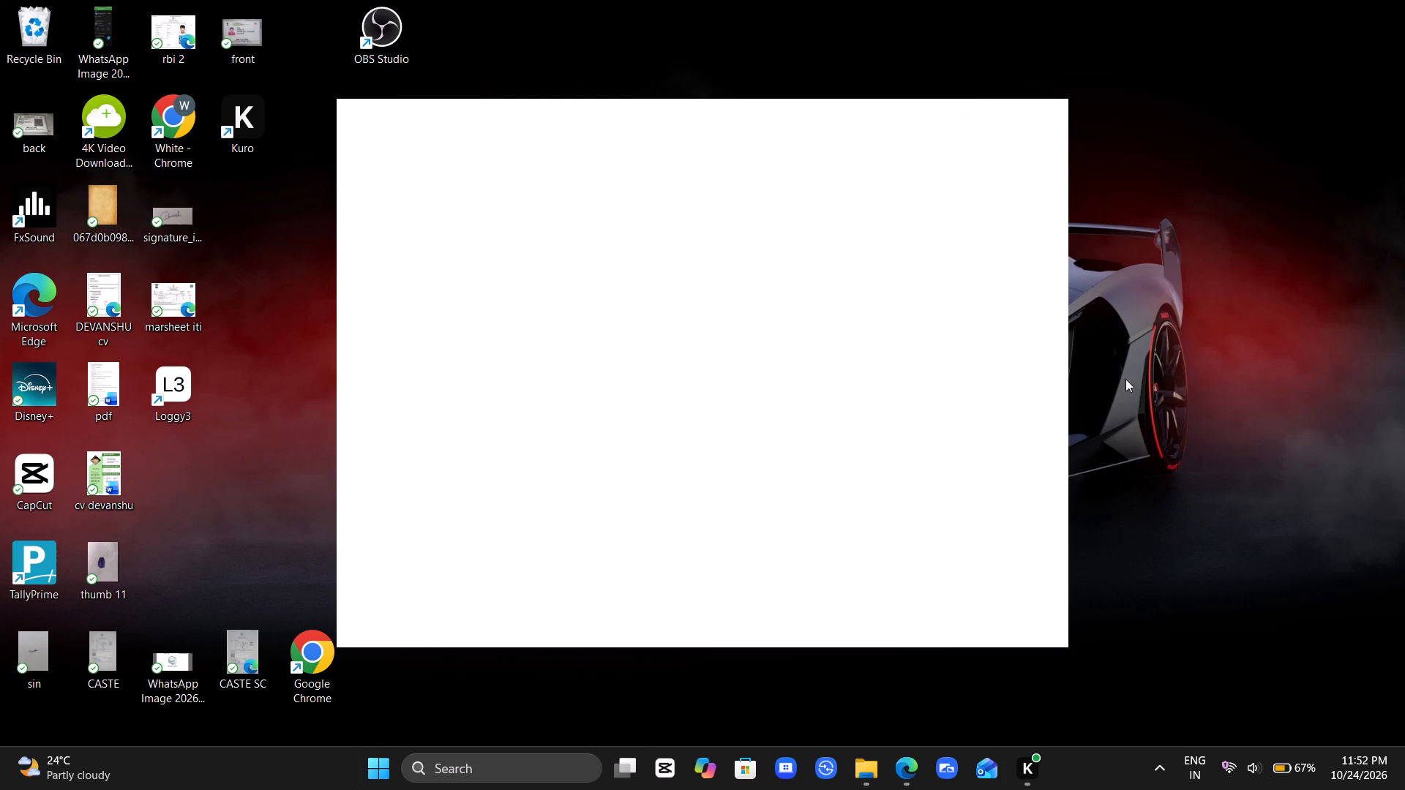
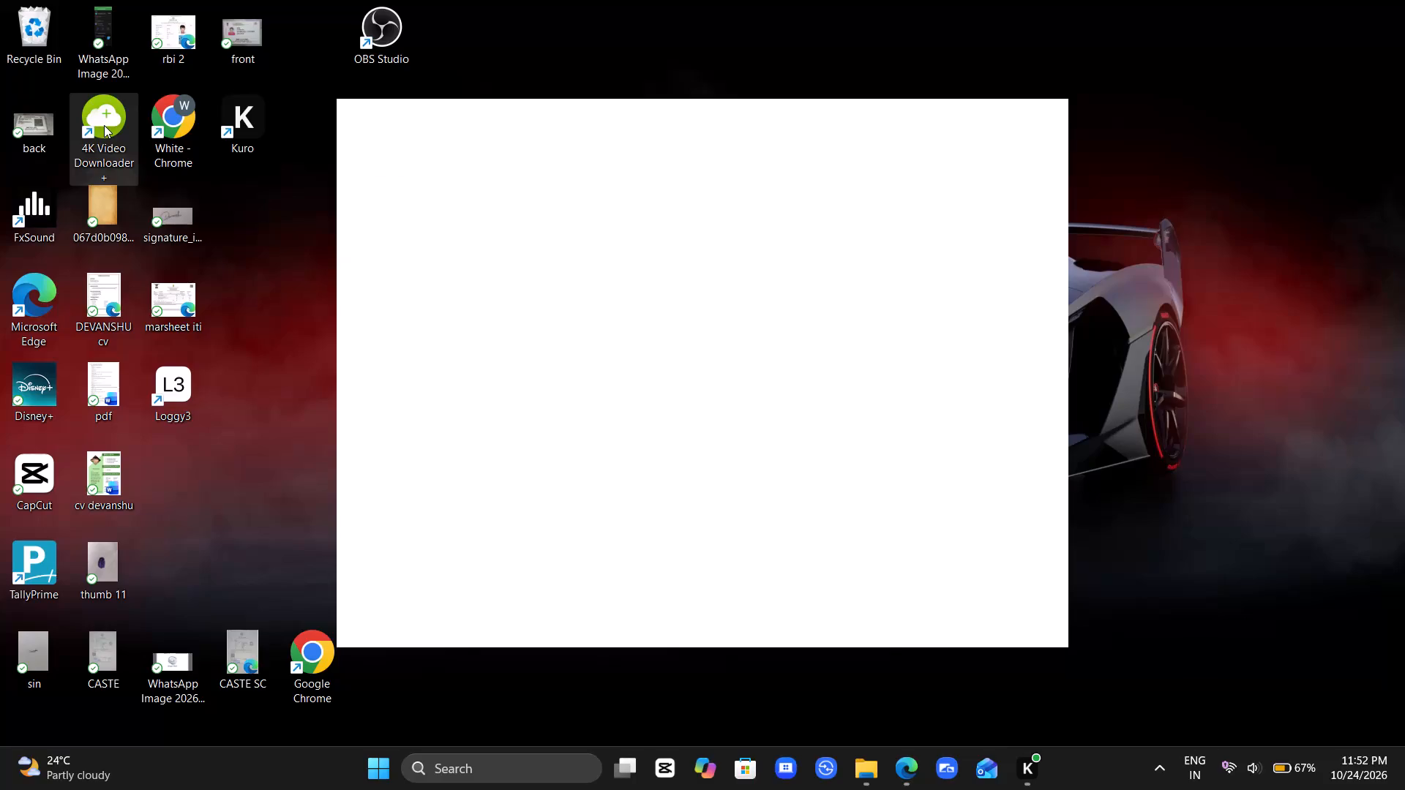
# Open 4K Video Downloader+ and add the already copied YouTube link to the download list.
pyautogui.press('Return')
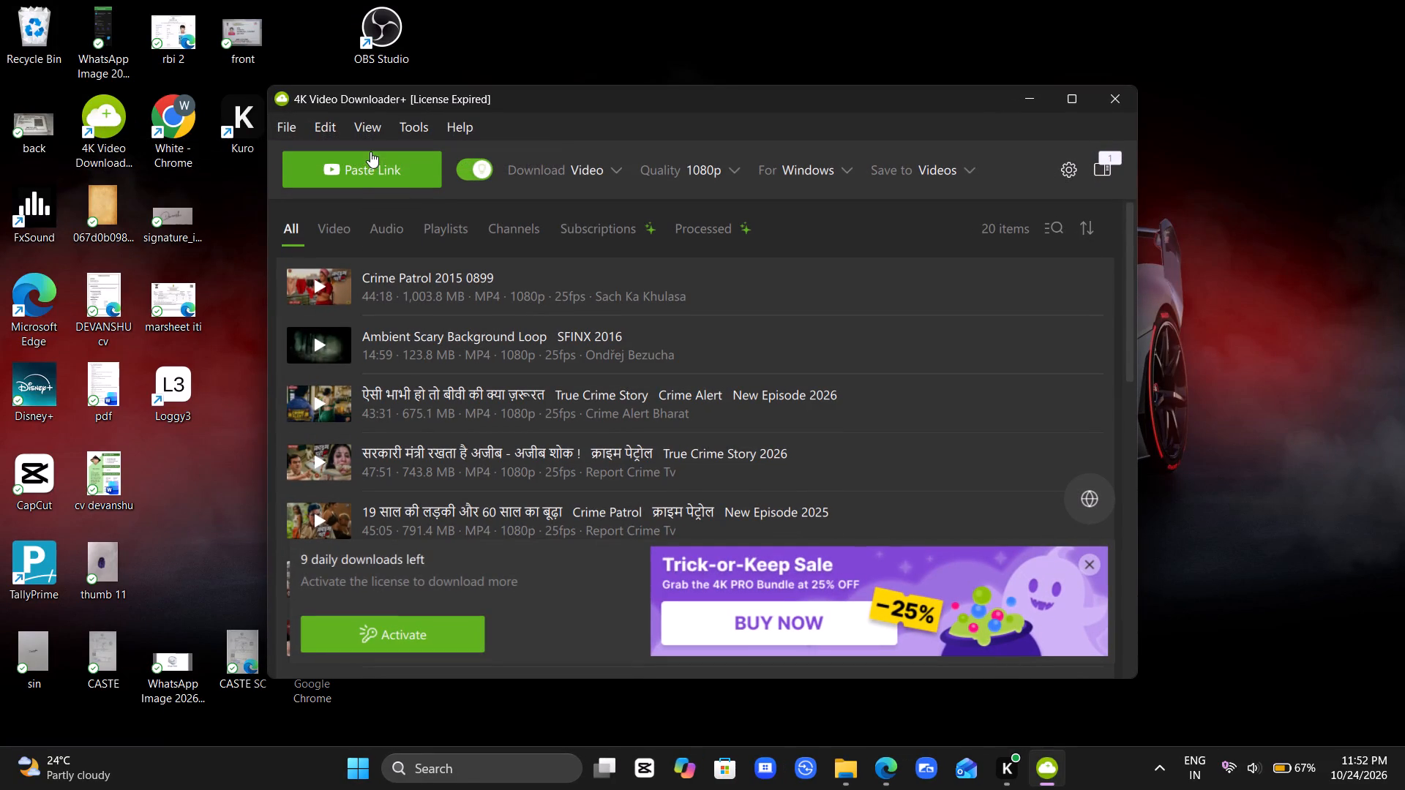
pyautogui.click(364, 168)
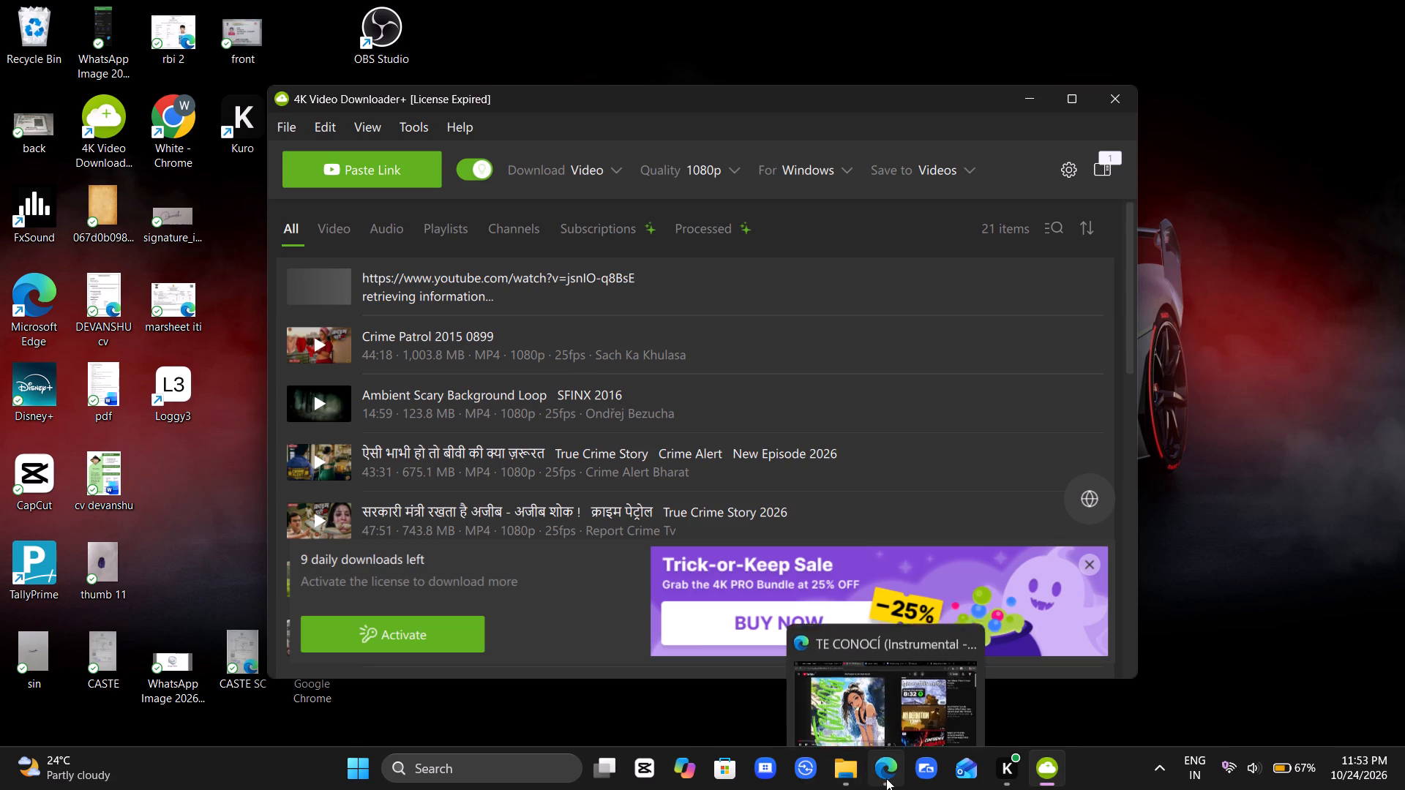
# Copy the share link of the YouTube video TE CONOCÍ (Instrumental - Super Slowed) in Edge and add it to 4K Video Downloader+ as a download.
pyautogui.click(884, 679)
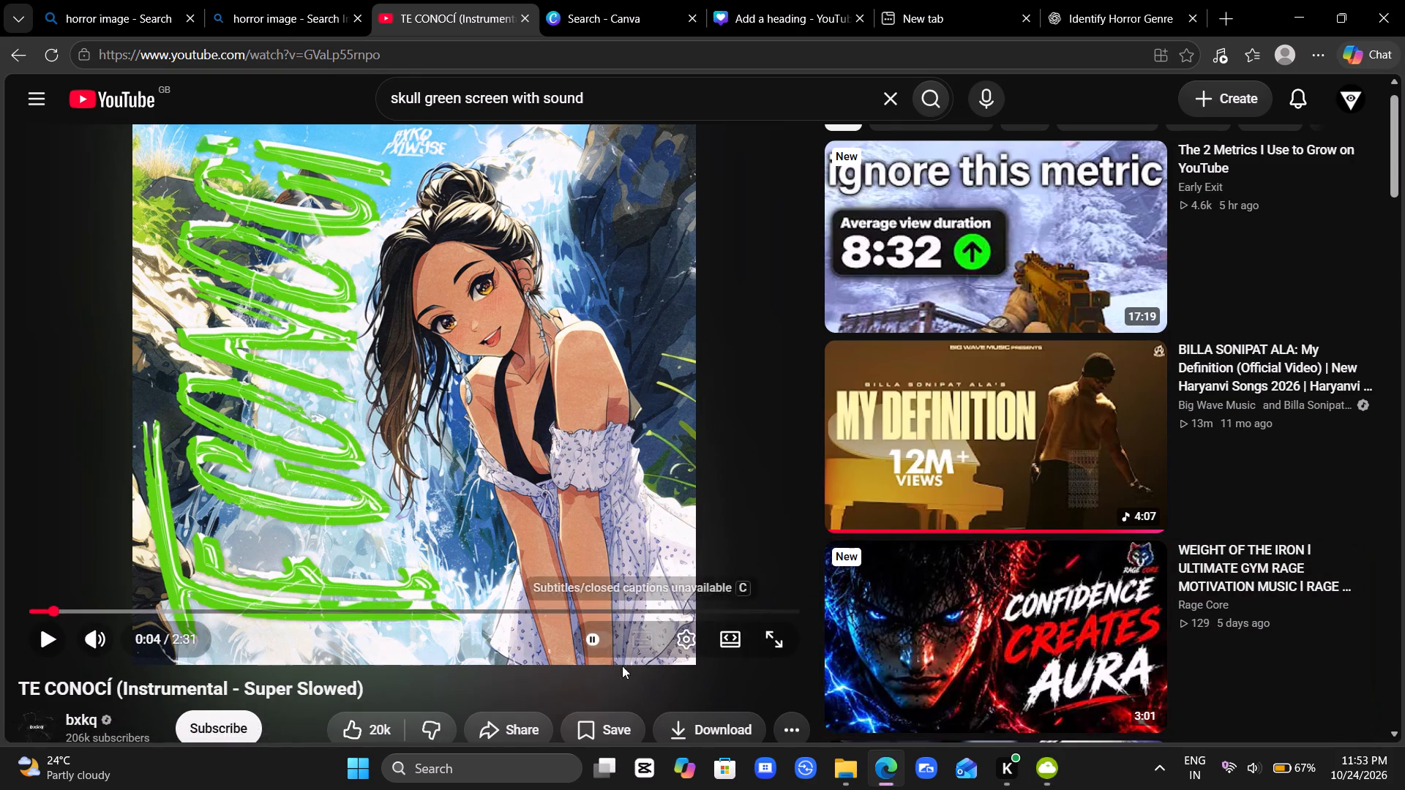
pyautogui.click(504, 712)
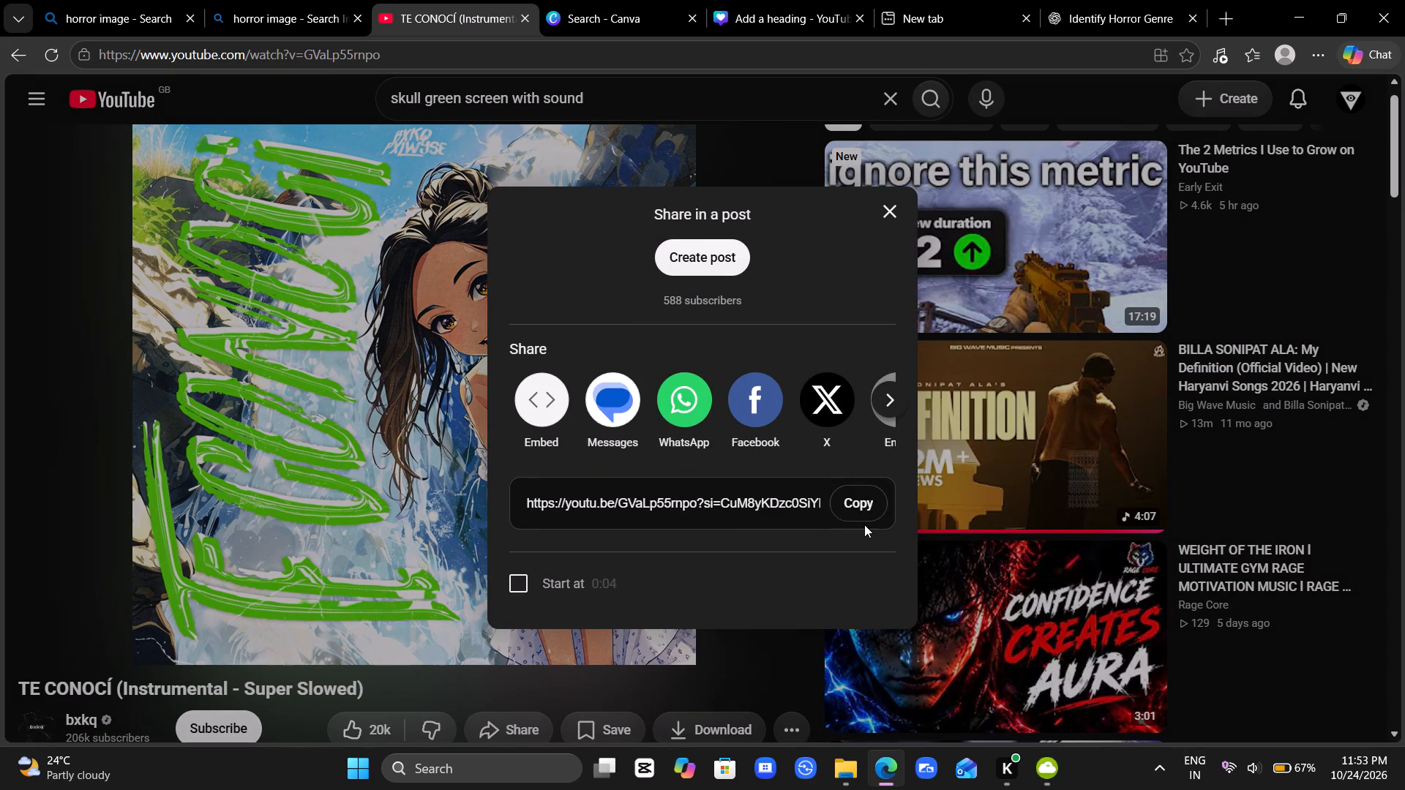
pyautogui.click(879, 511)
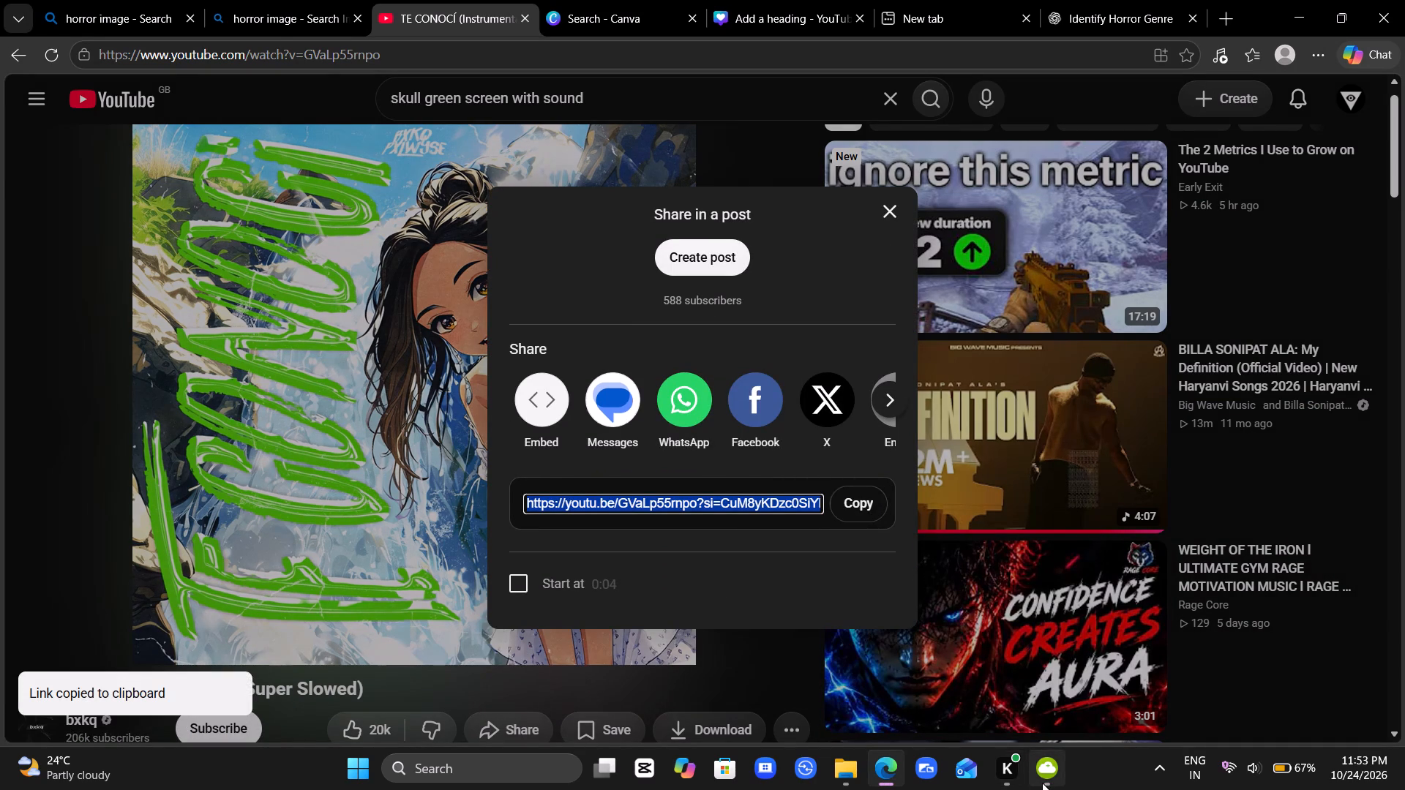
pyautogui.click(1042, 783)
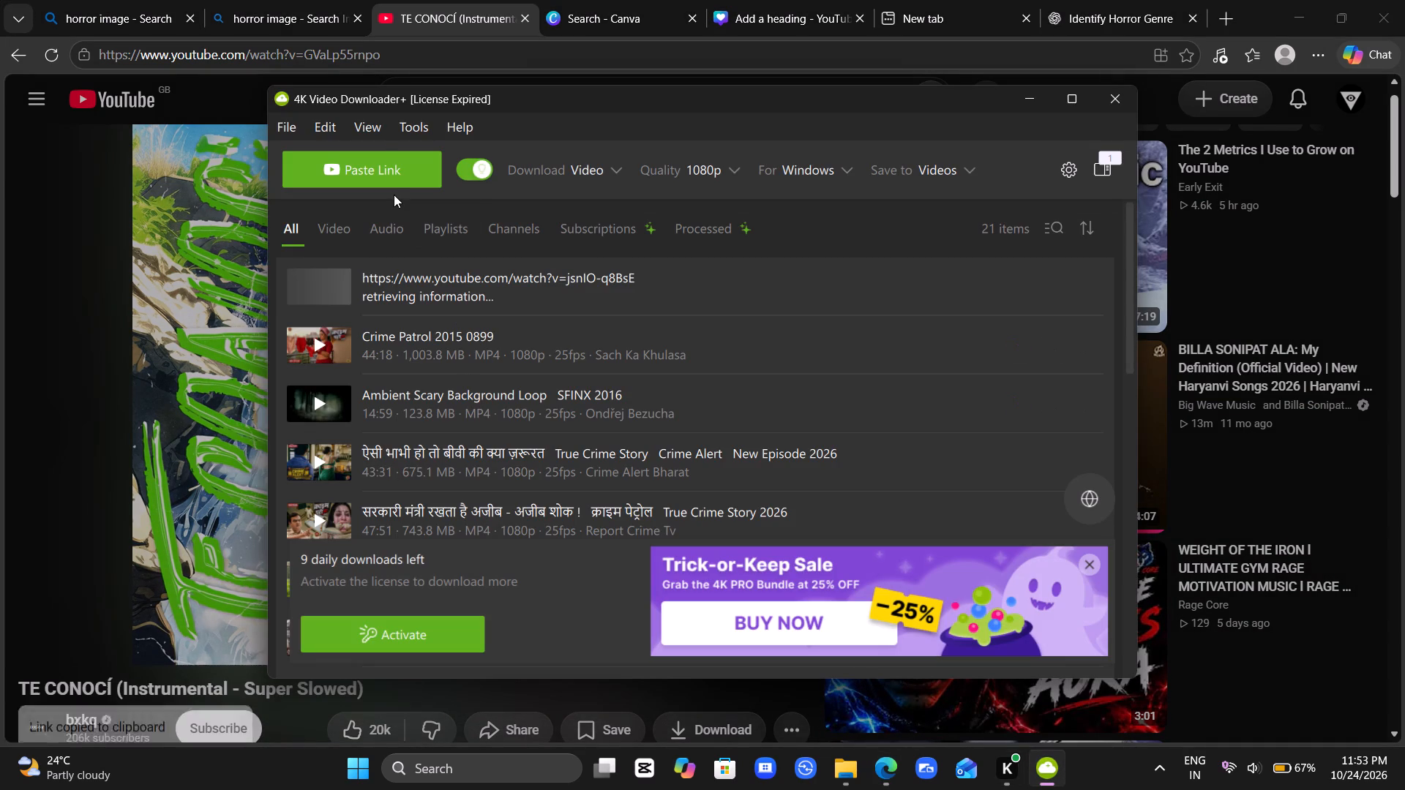
pyautogui.click(408, 171)
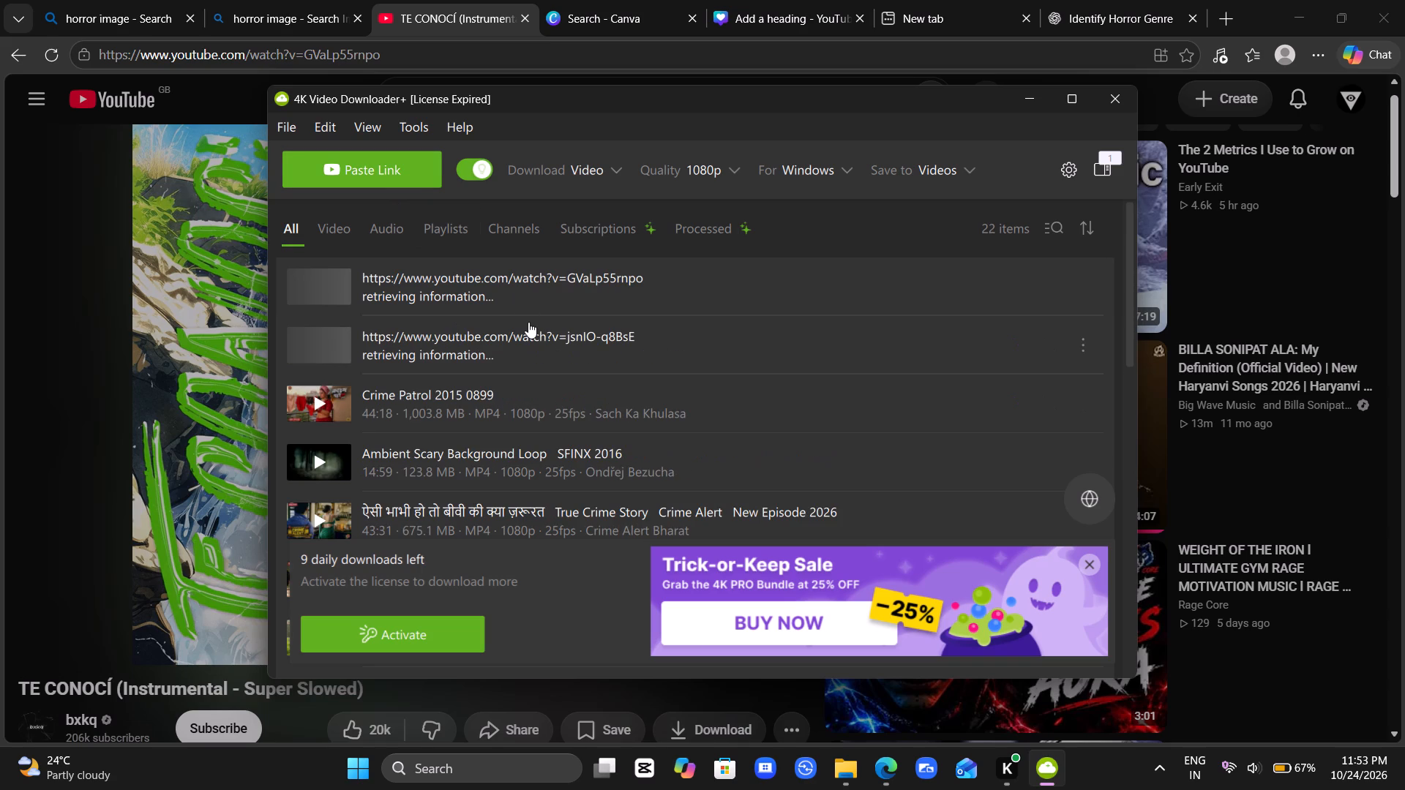
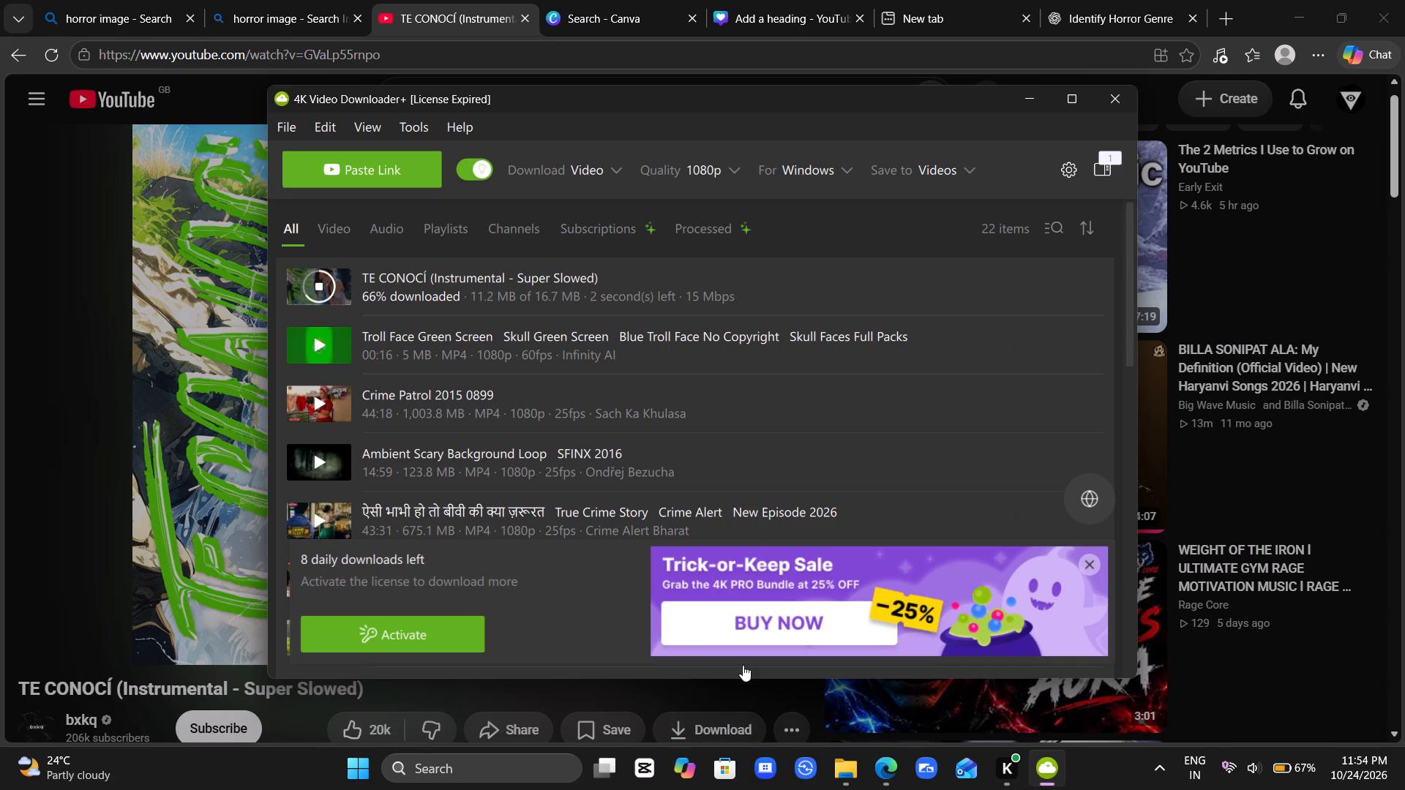
# Switch to CapCut, dismiss the version update and open the first project, showing the martial-arts training video.
pyautogui.click(660, 788)
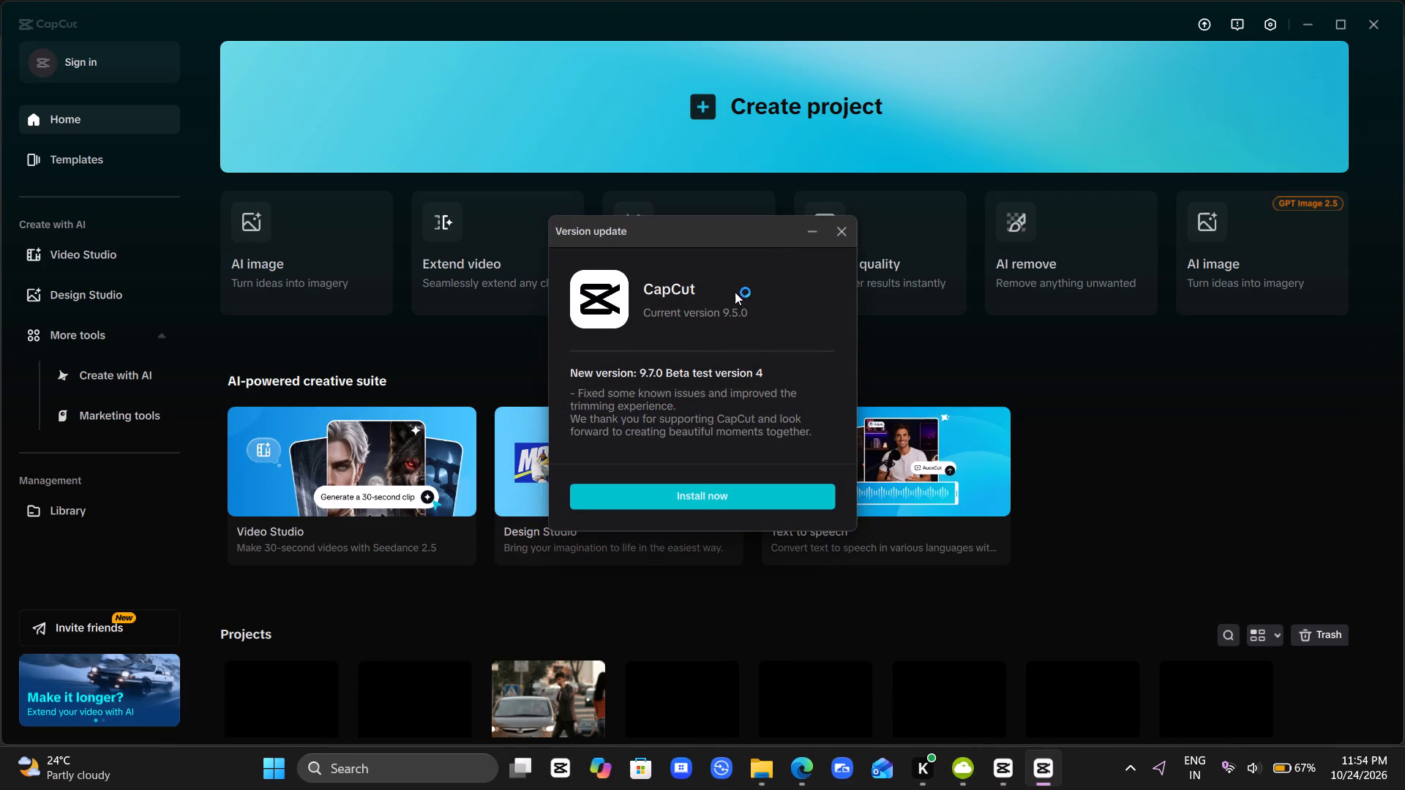
pyautogui.click(853, 230)
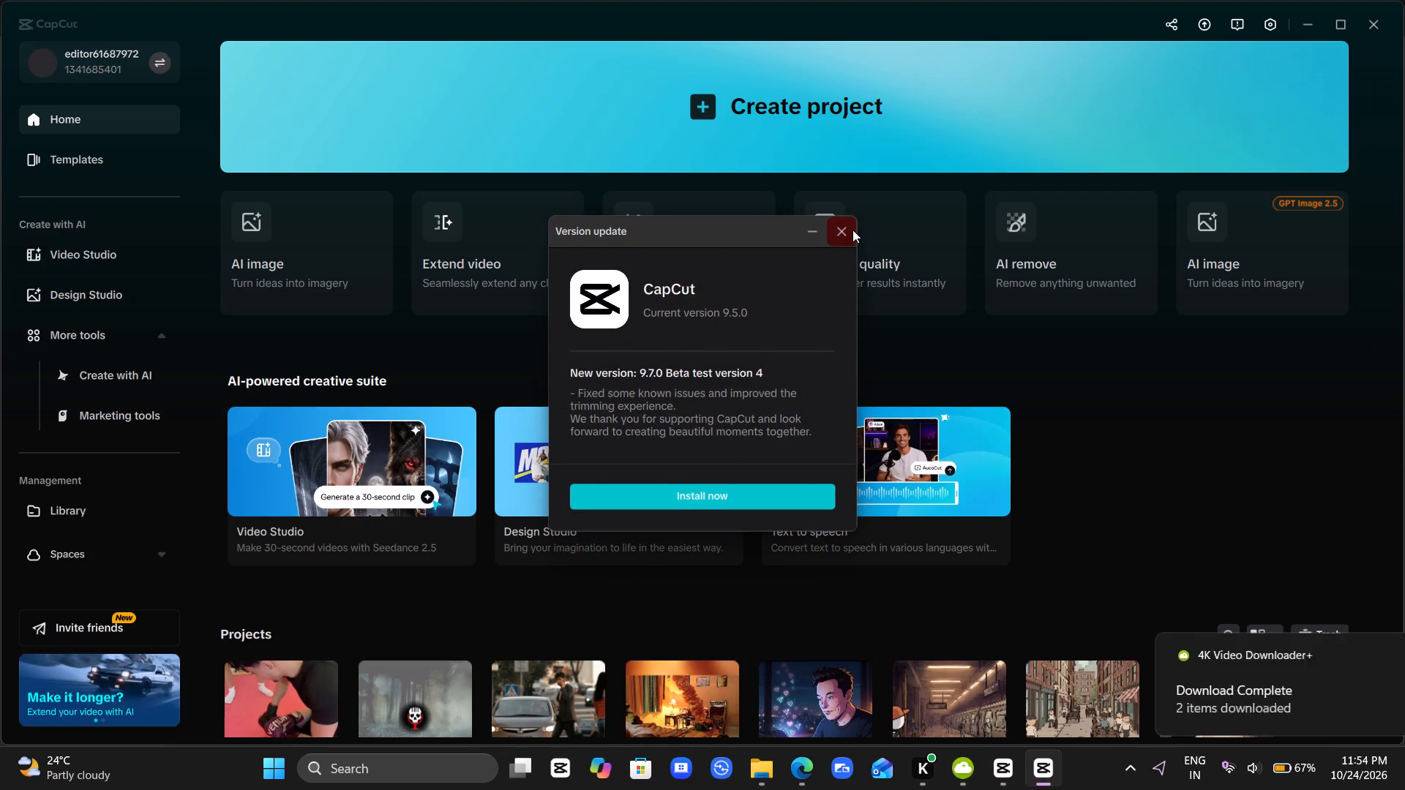
pyautogui.click(313, 687)
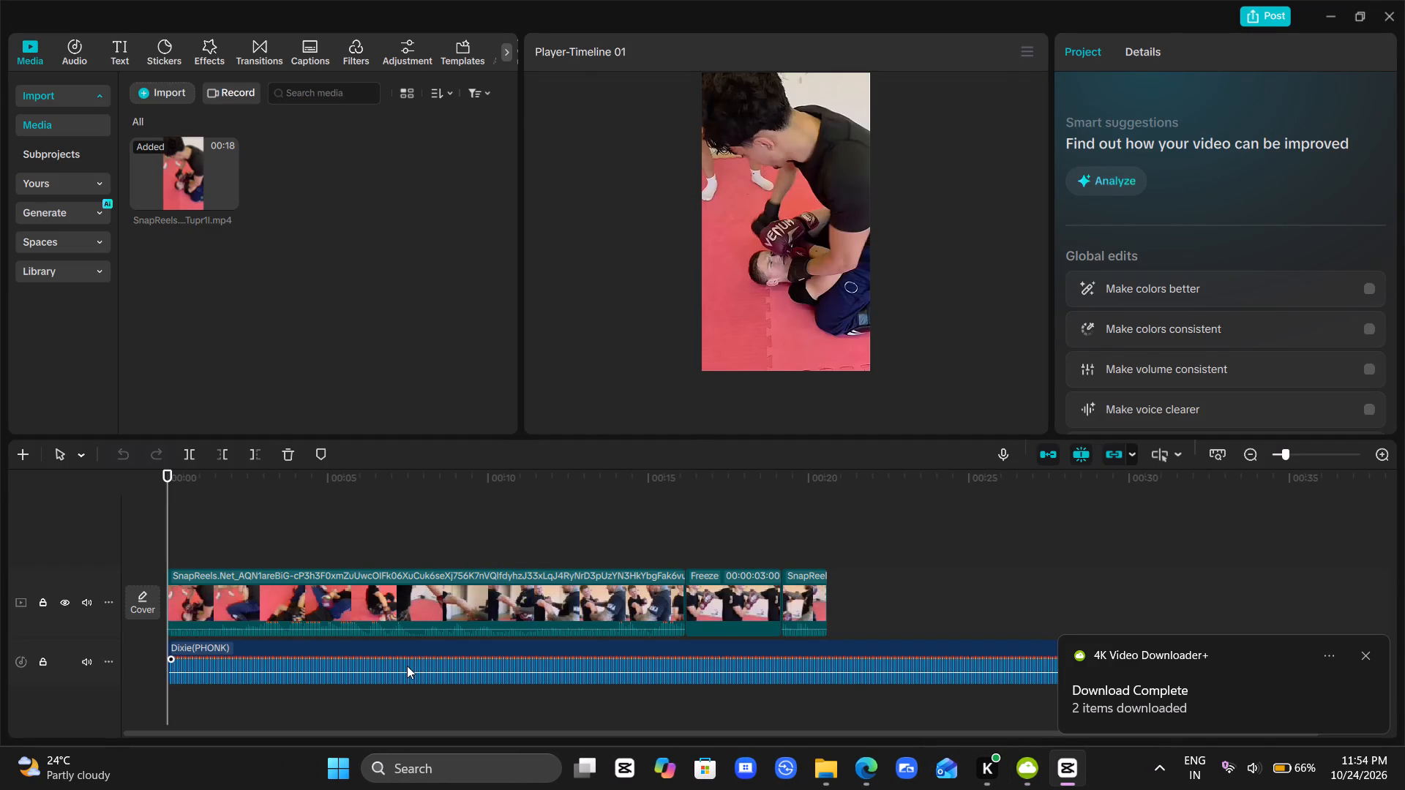
# Delete the Dixie(PHONK) audio clip from the timeline.
pyautogui.click(407, 666)
pyautogui.press('BackSpace')
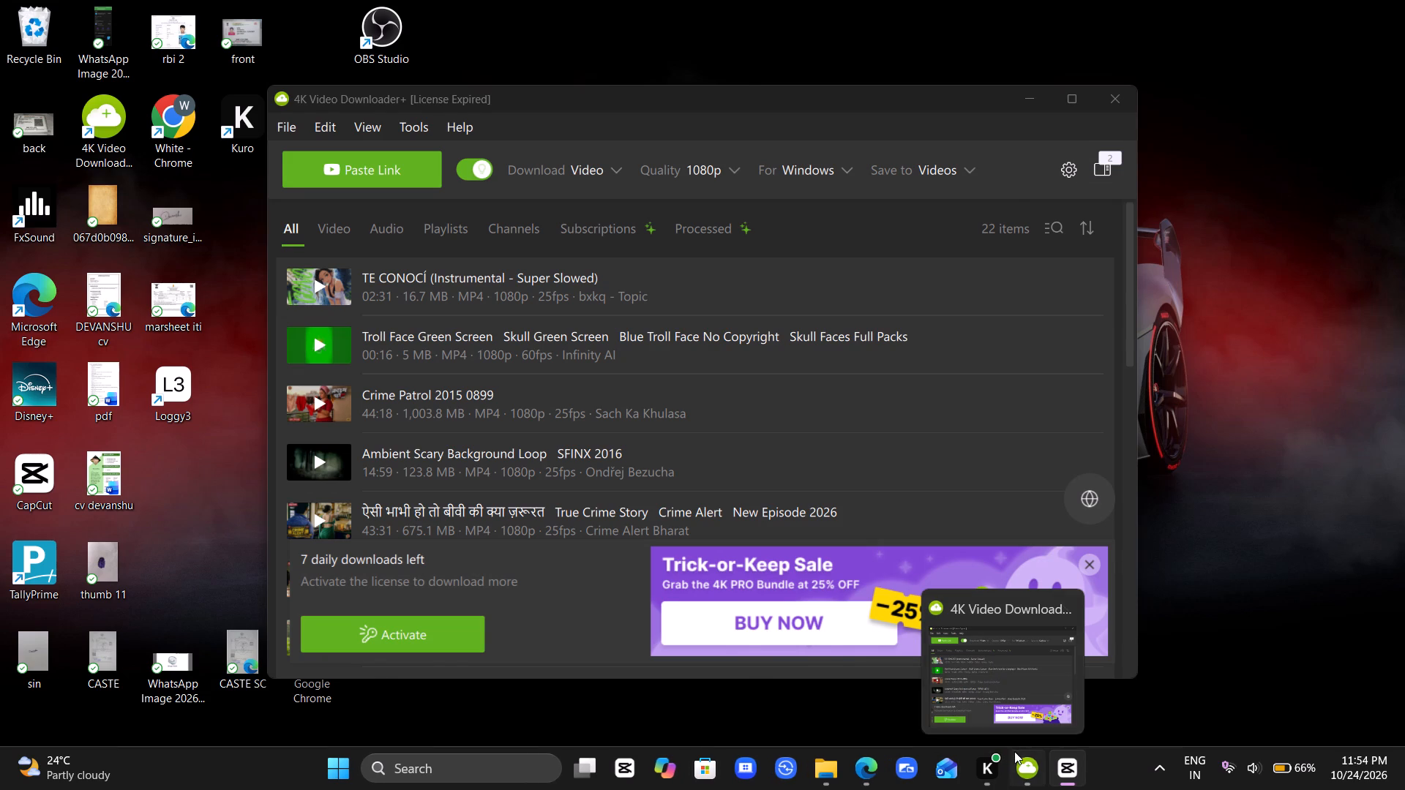
# Return to CapCut and import TE CONOCÍ (Instrumental - Super Slowed) from the 4K Video Downloader+ folder into the project media.
pyautogui.click(1063, 780)
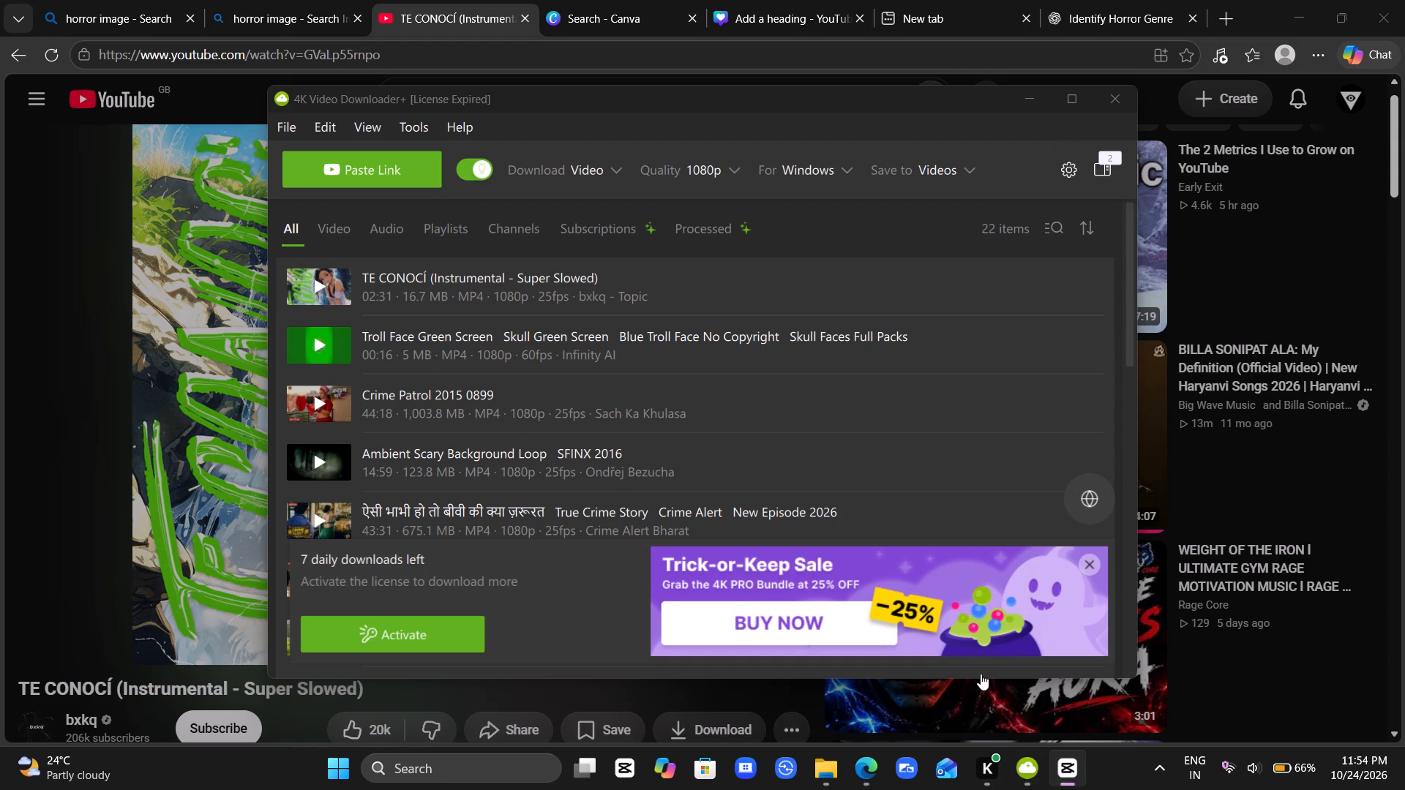
pyautogui.click(1076, 774)
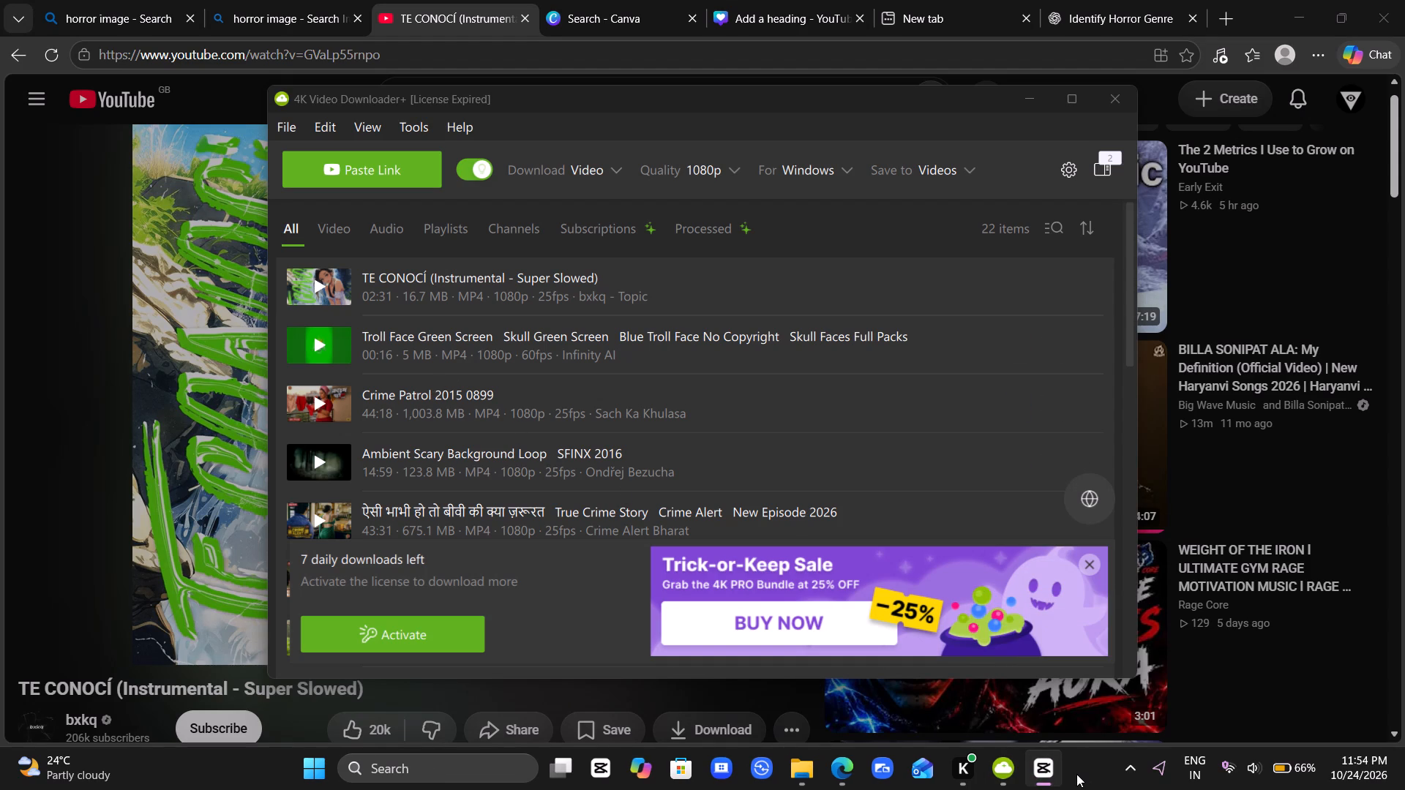
pyautogui.click(1050, 770)
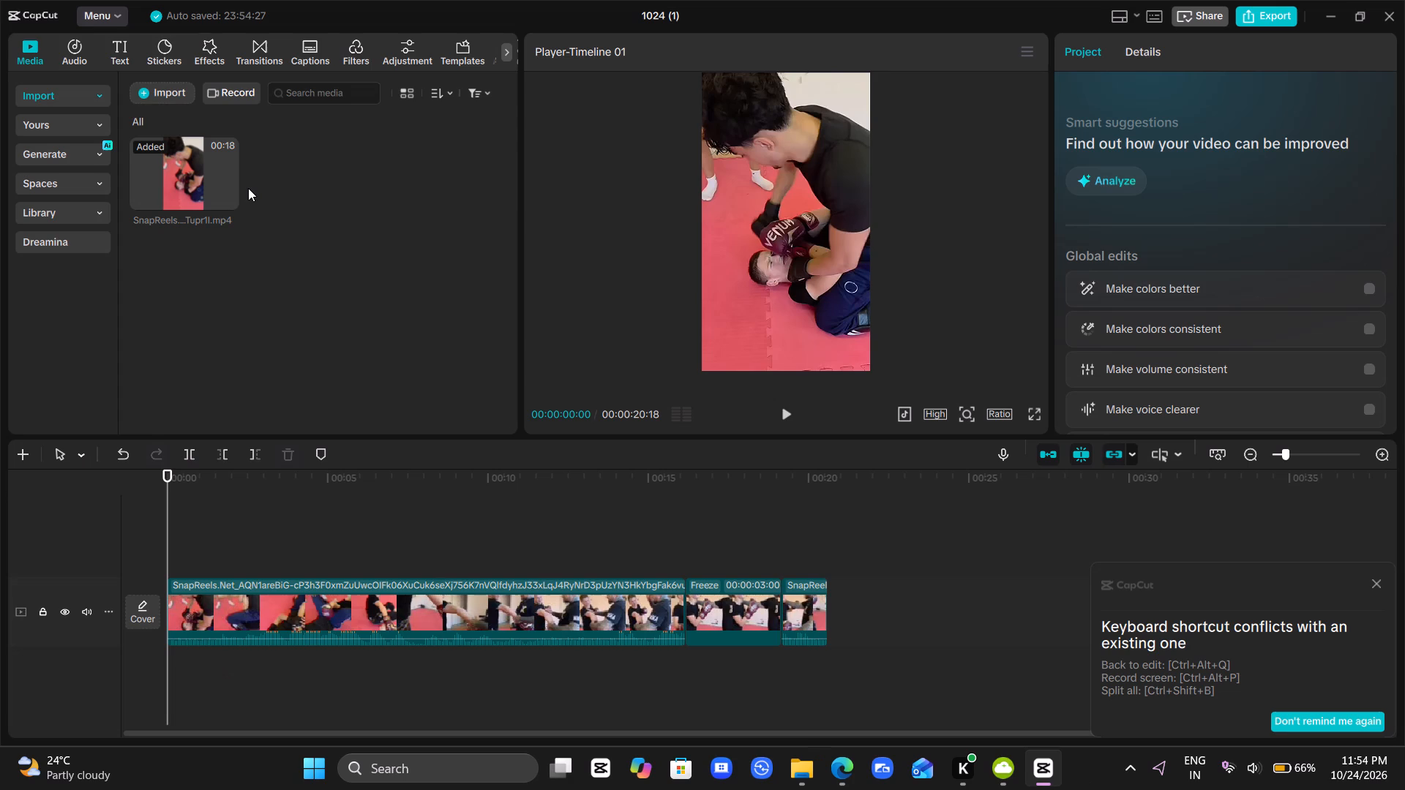
pyautogui.click(161, 96)
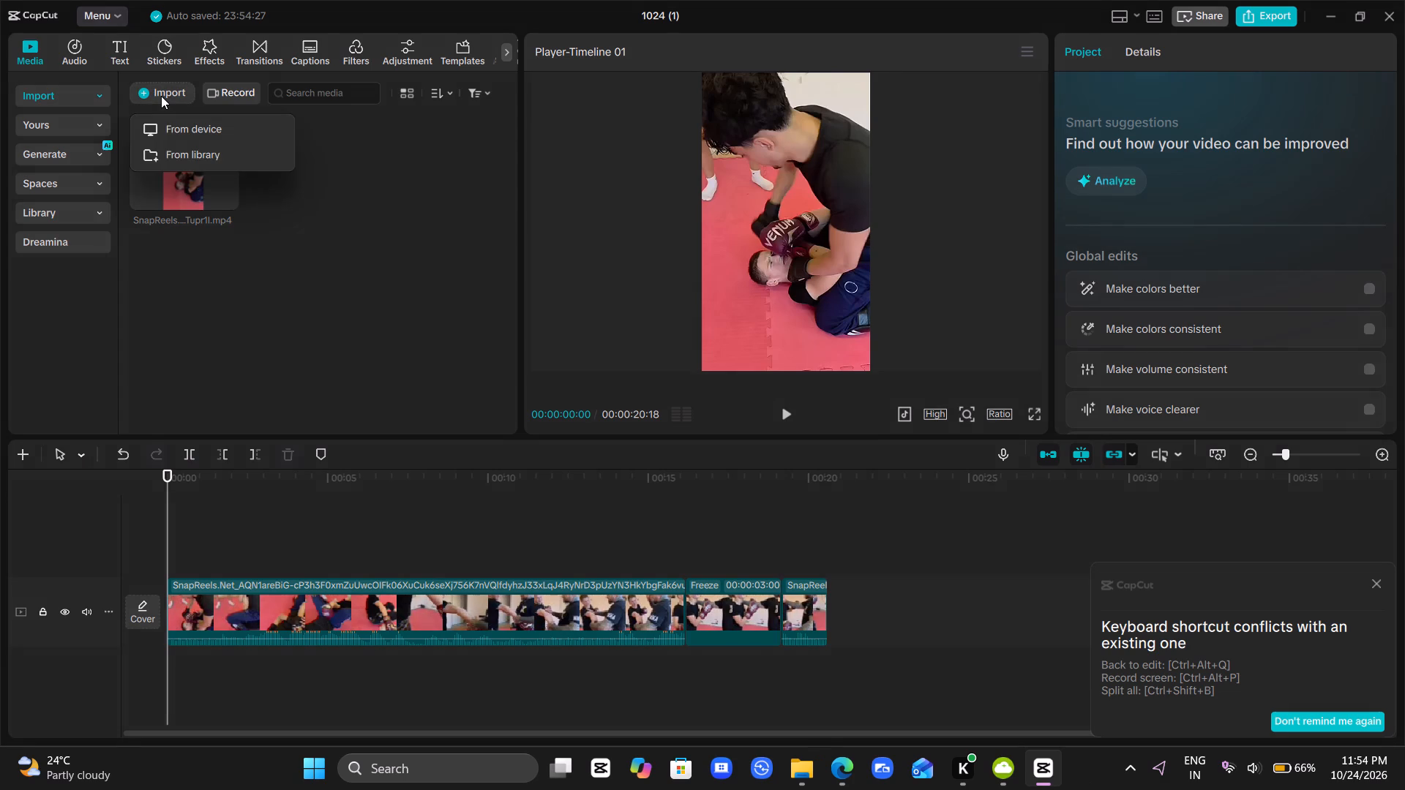
pyautogui.click(211, 123)
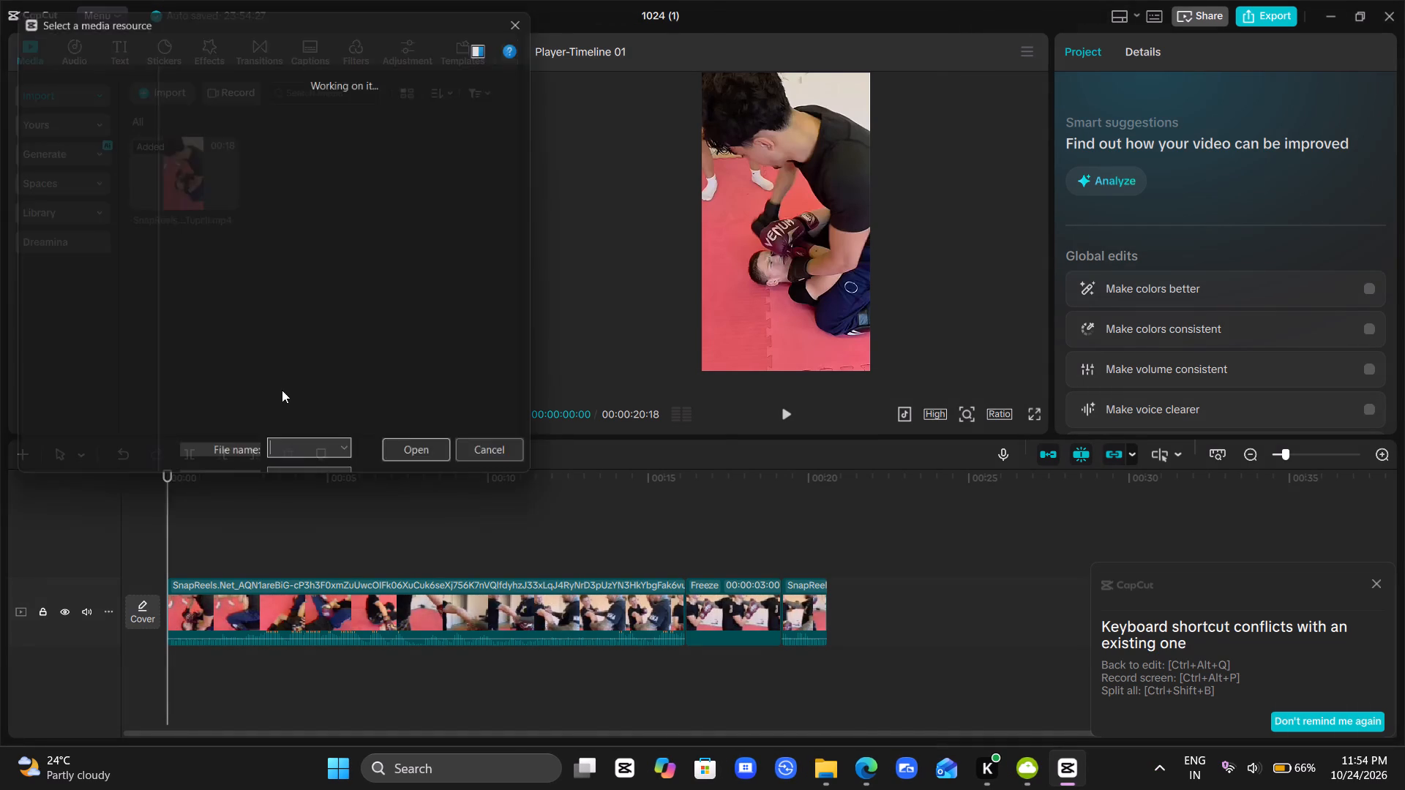
pyautogui.scroll(-1, 59, 273)
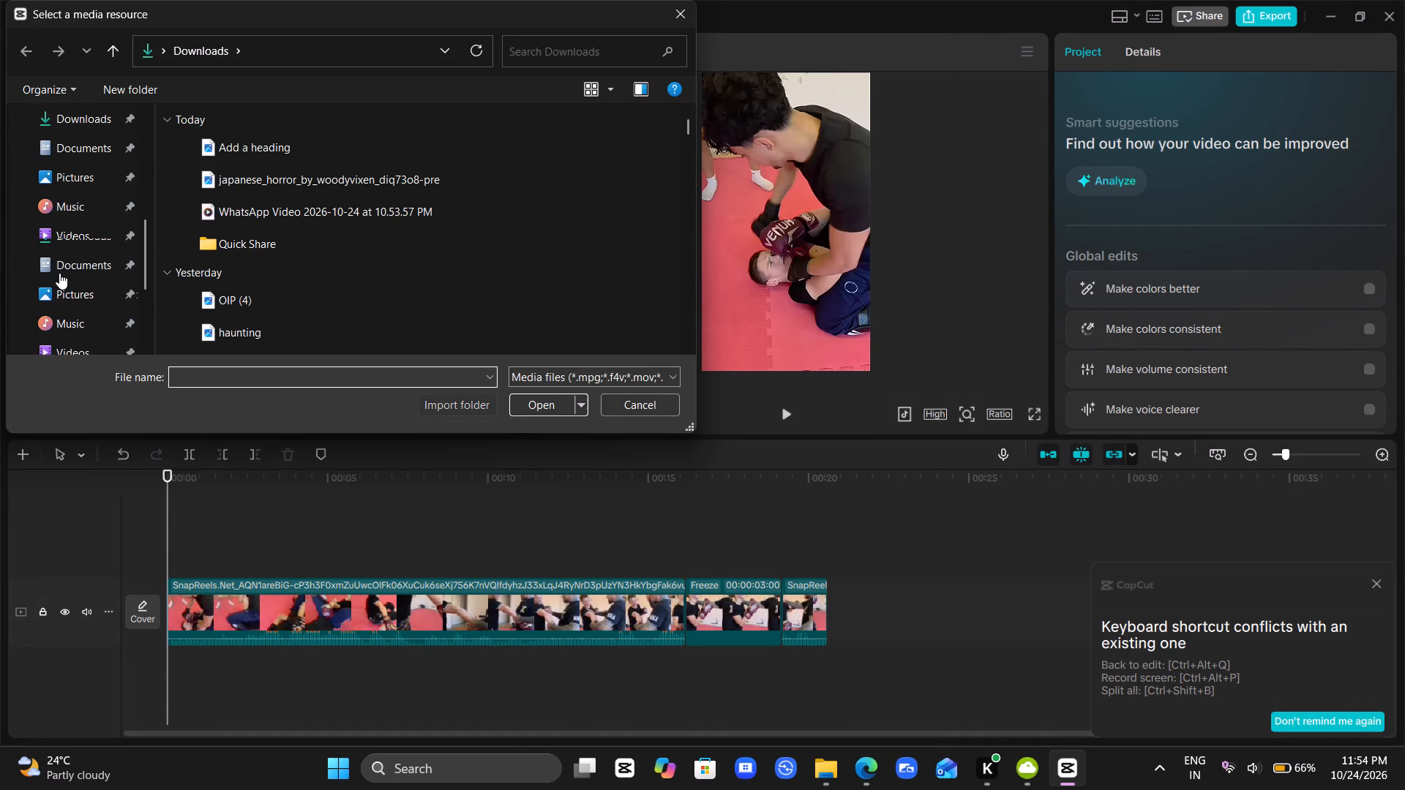
pyautogui.scroll(-1, 59, 273)
pyautogui.click(67, 290)
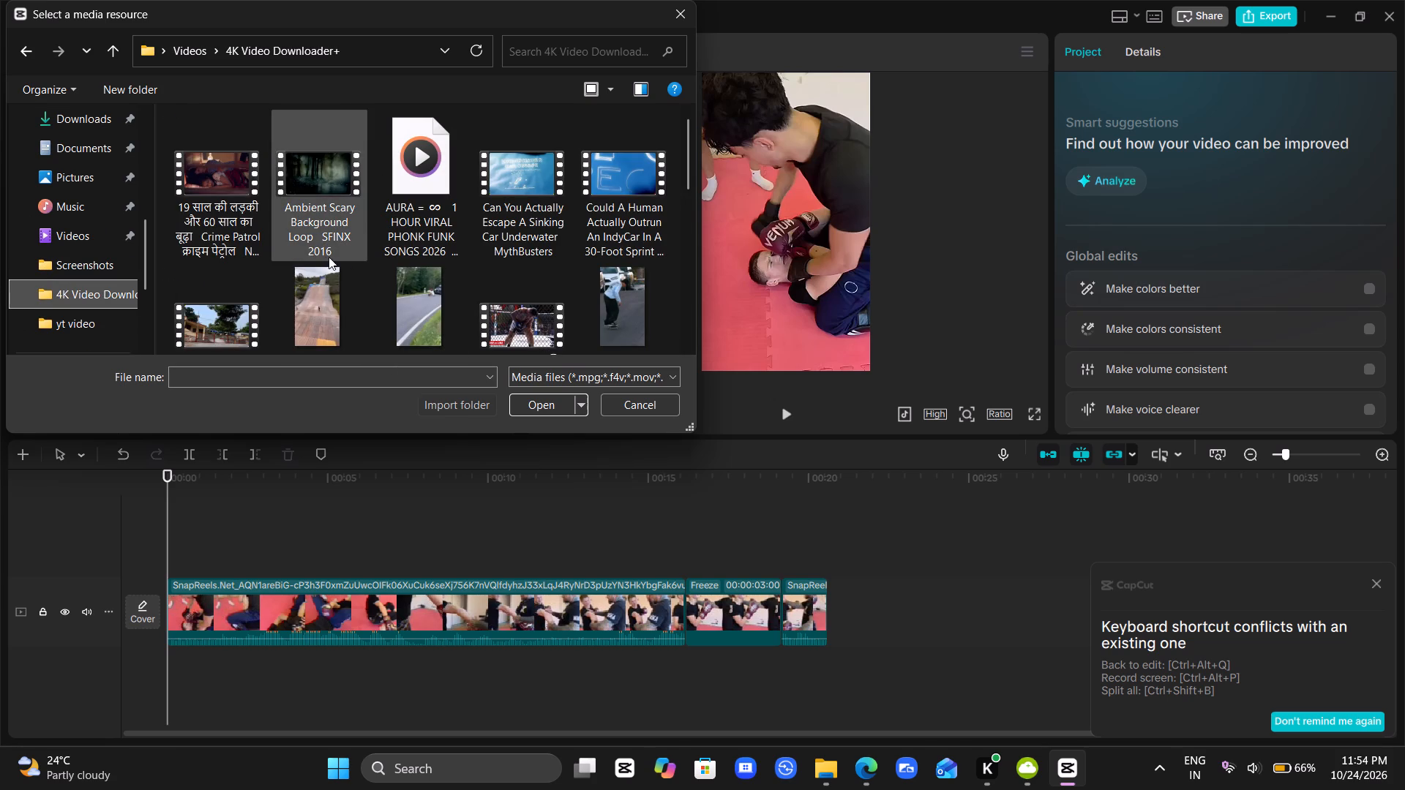
pyautogui.scroll(-1, 432, 292)
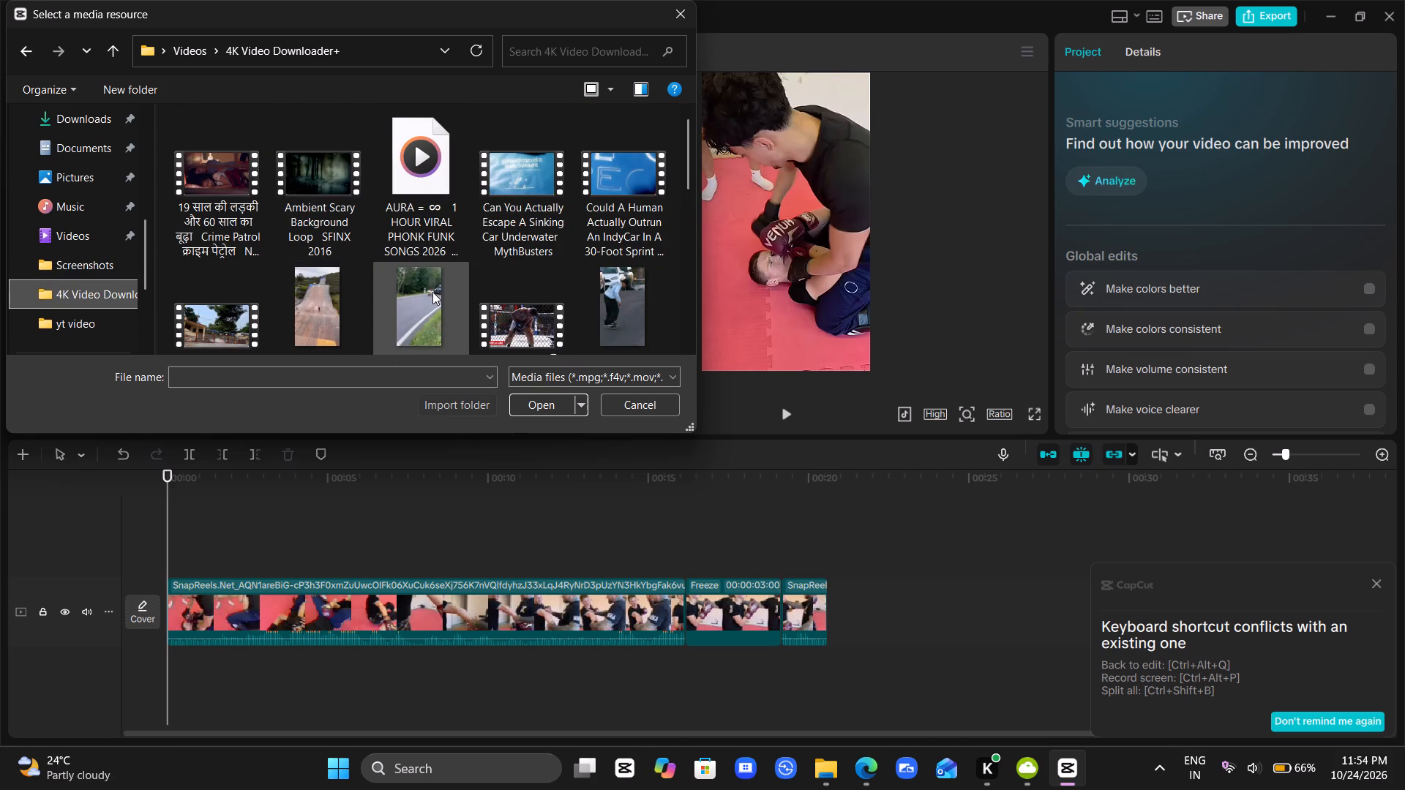
pyautogui.scroll(-2, 432, 292)
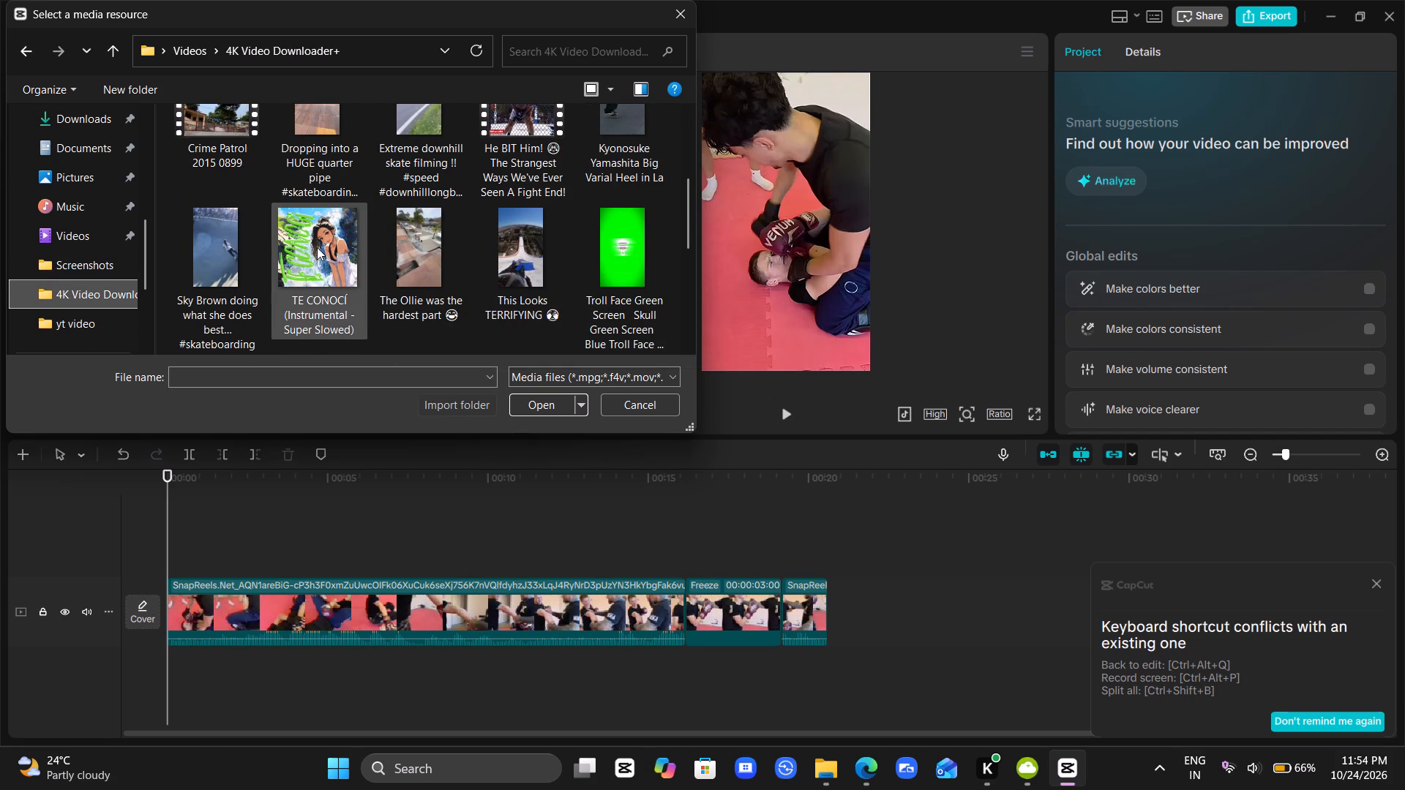
pyautogui.doubleClick(317, 247)
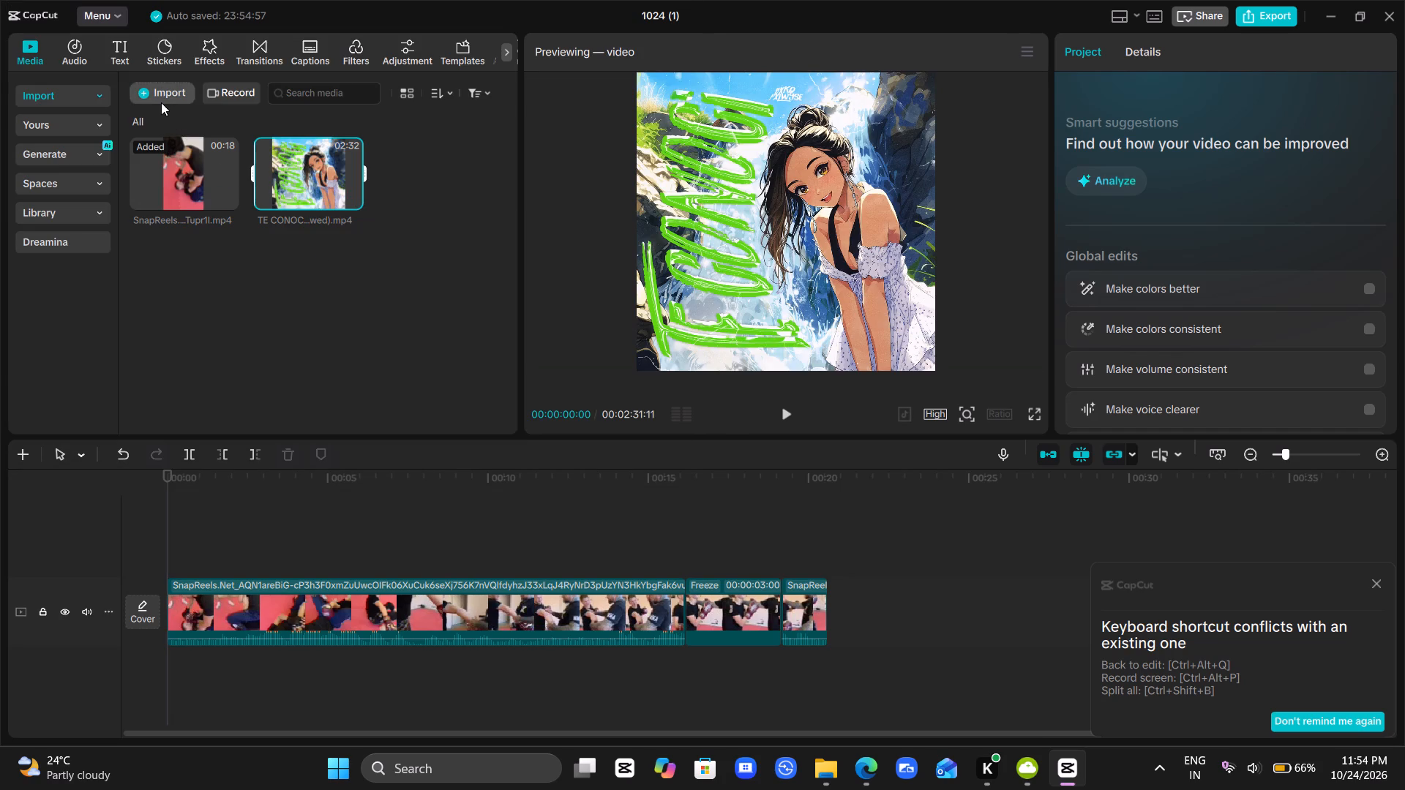
# Import the Troll Face Green Screen video from the 4K Video Downloader+ folder into the project media.
pyautogui.click(161, 102)
pyautogui.click(217, 137)
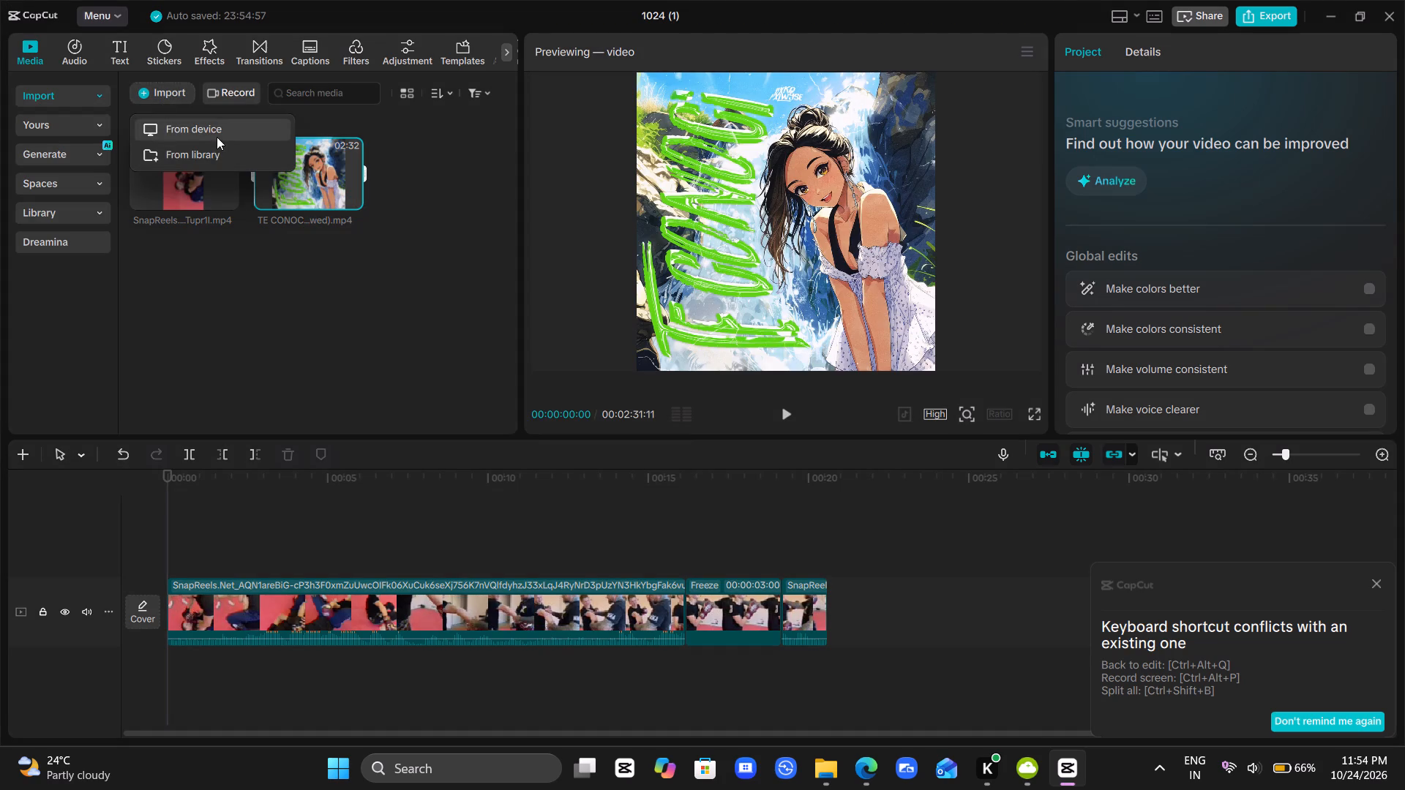
pyautogui.scroll(-7, 489, 295)
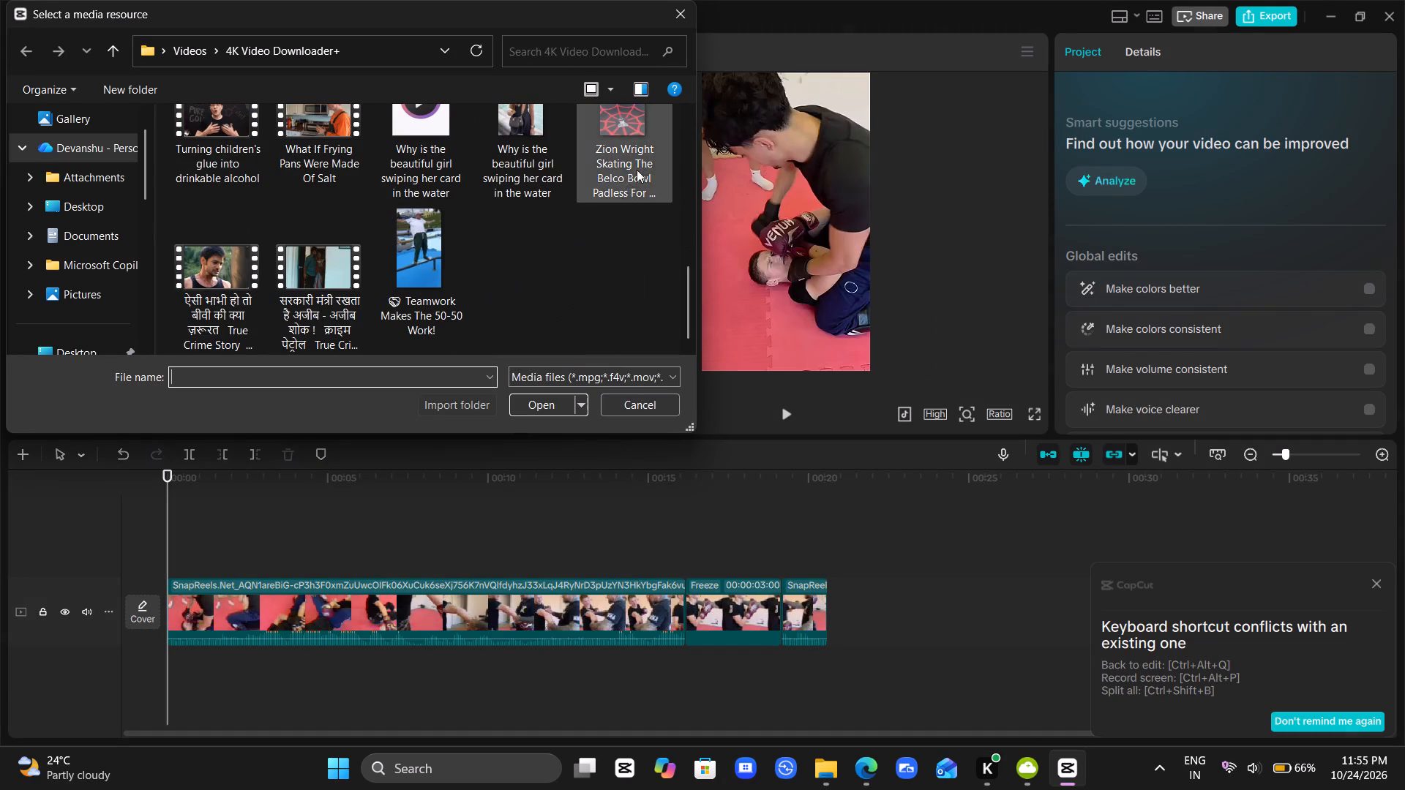
pyautogui.scroll(1, 549, 265)
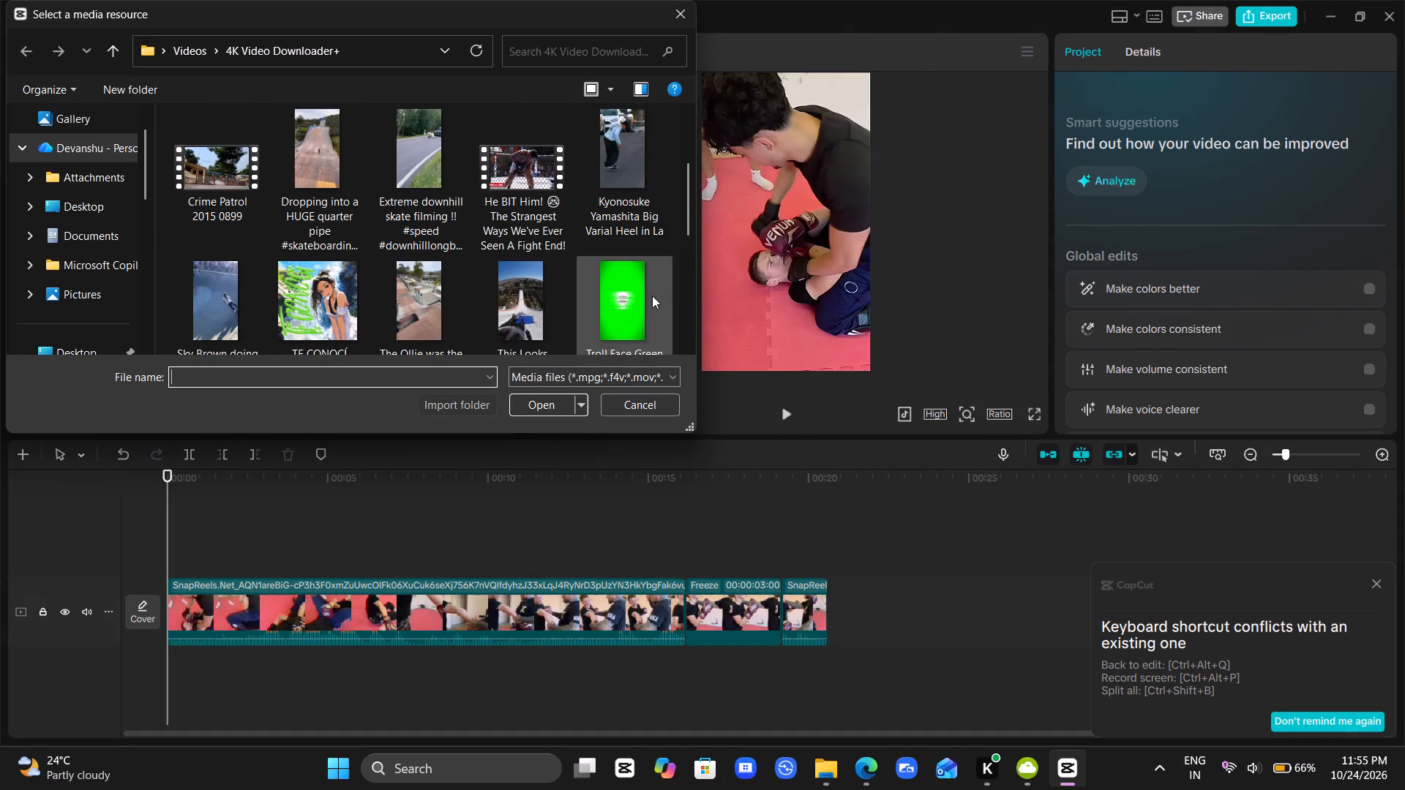
pyautogui.doubleClick(652, 296)
pyautogui.click(400, 290)
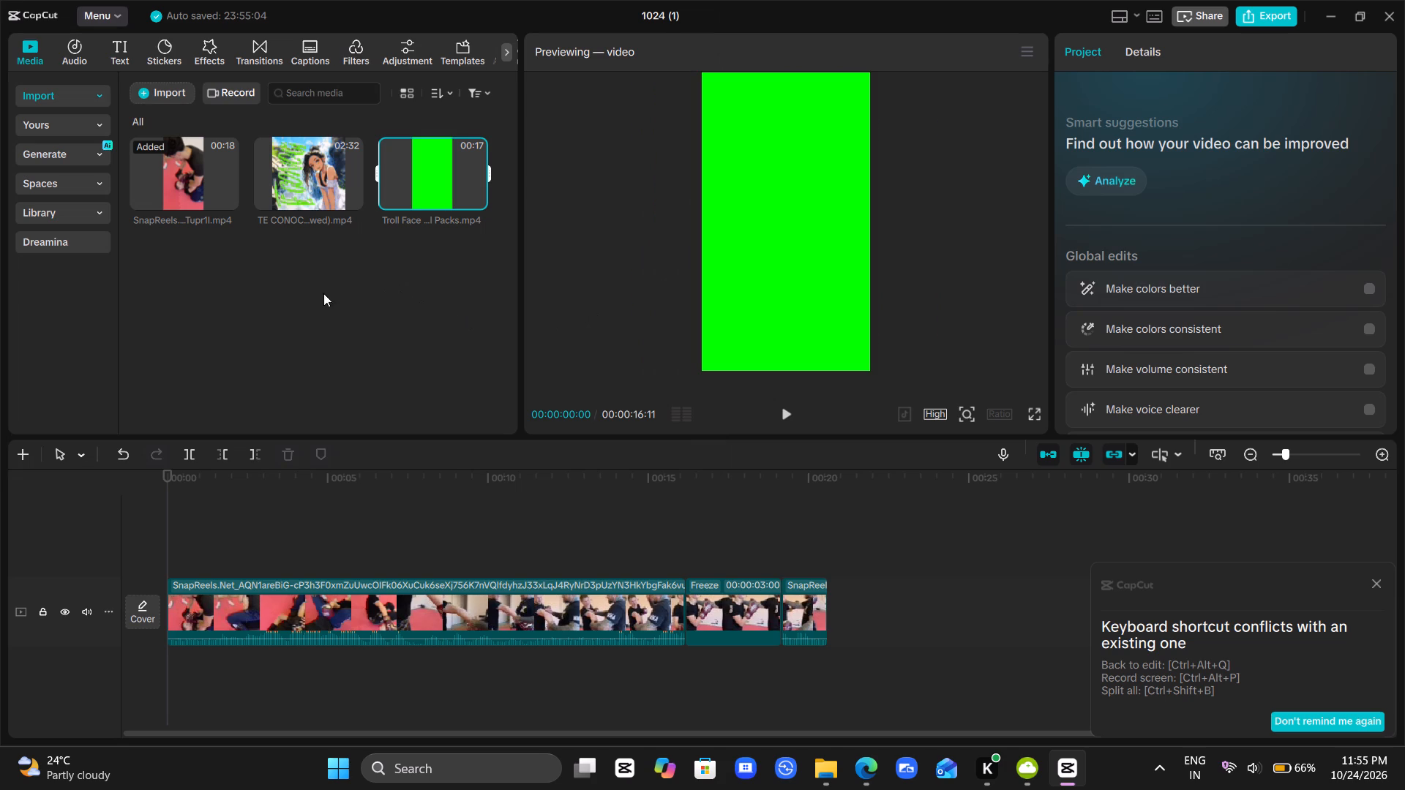
pyautogui.click(306, 293)
pyautogui.click(306, 293)
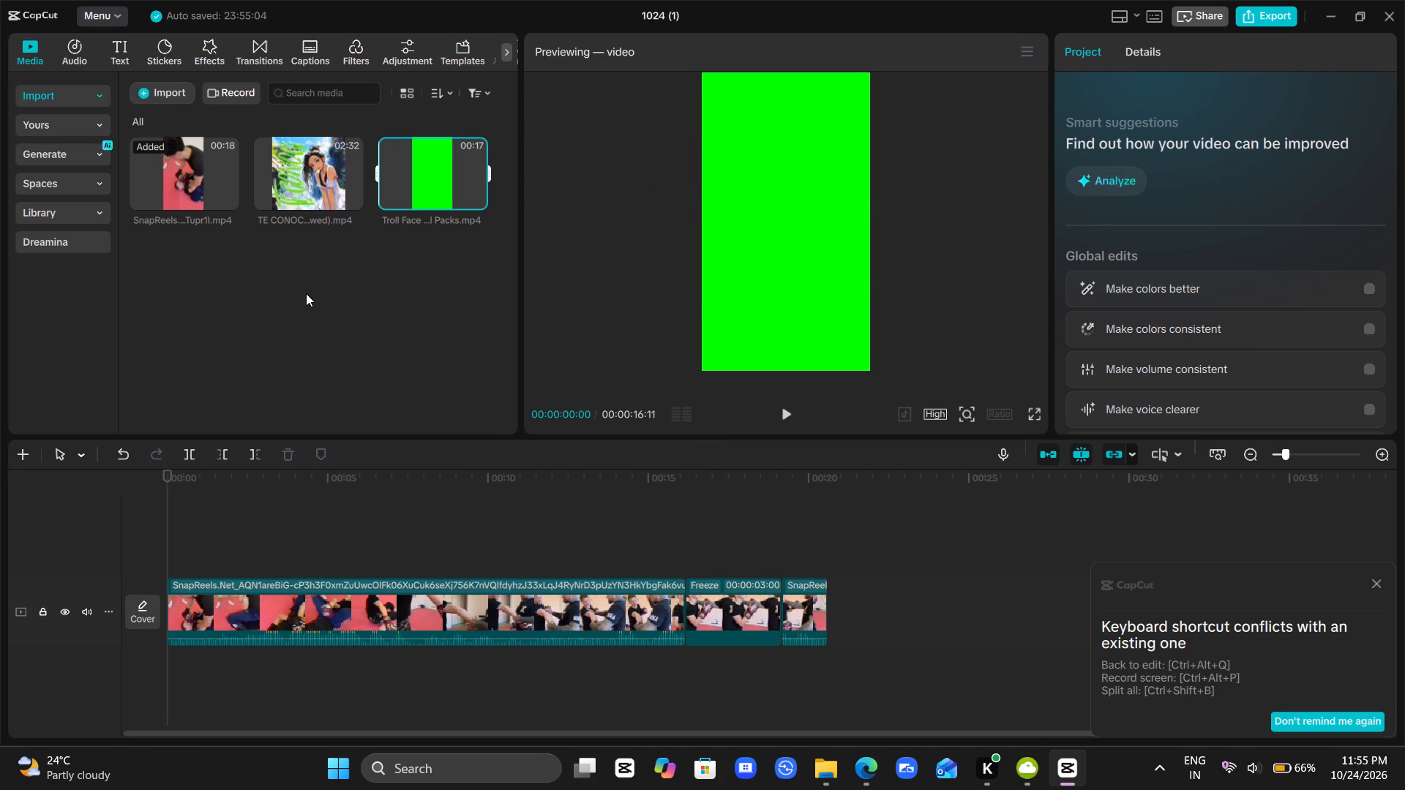
pyautogui.click(306, 293)
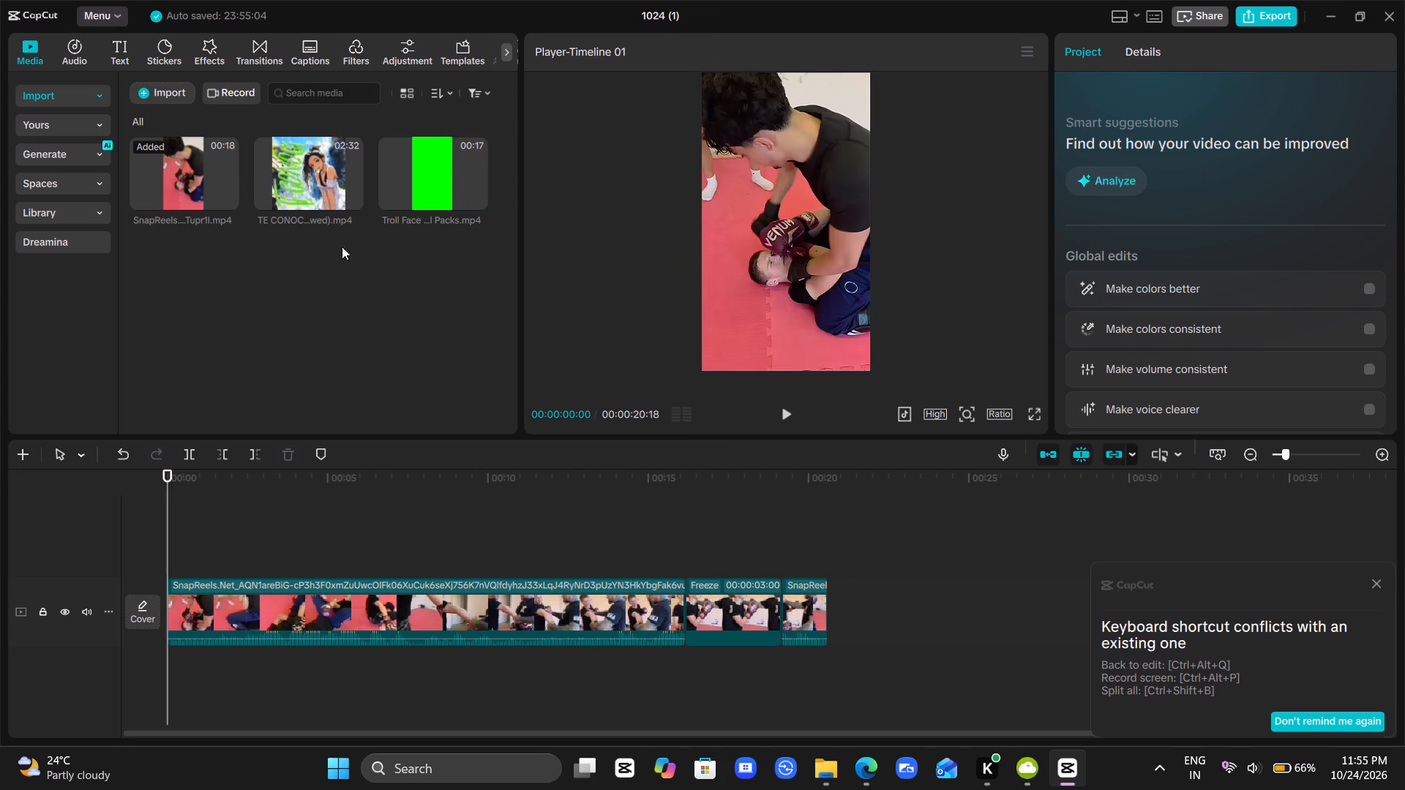
# Place the TE CONOCÍ video on the timeline, extract its audio and delete its video clip, keeping only the music track.
pyautogui.moveTo(305, 181); pyautogui.dragTo(157, 665)
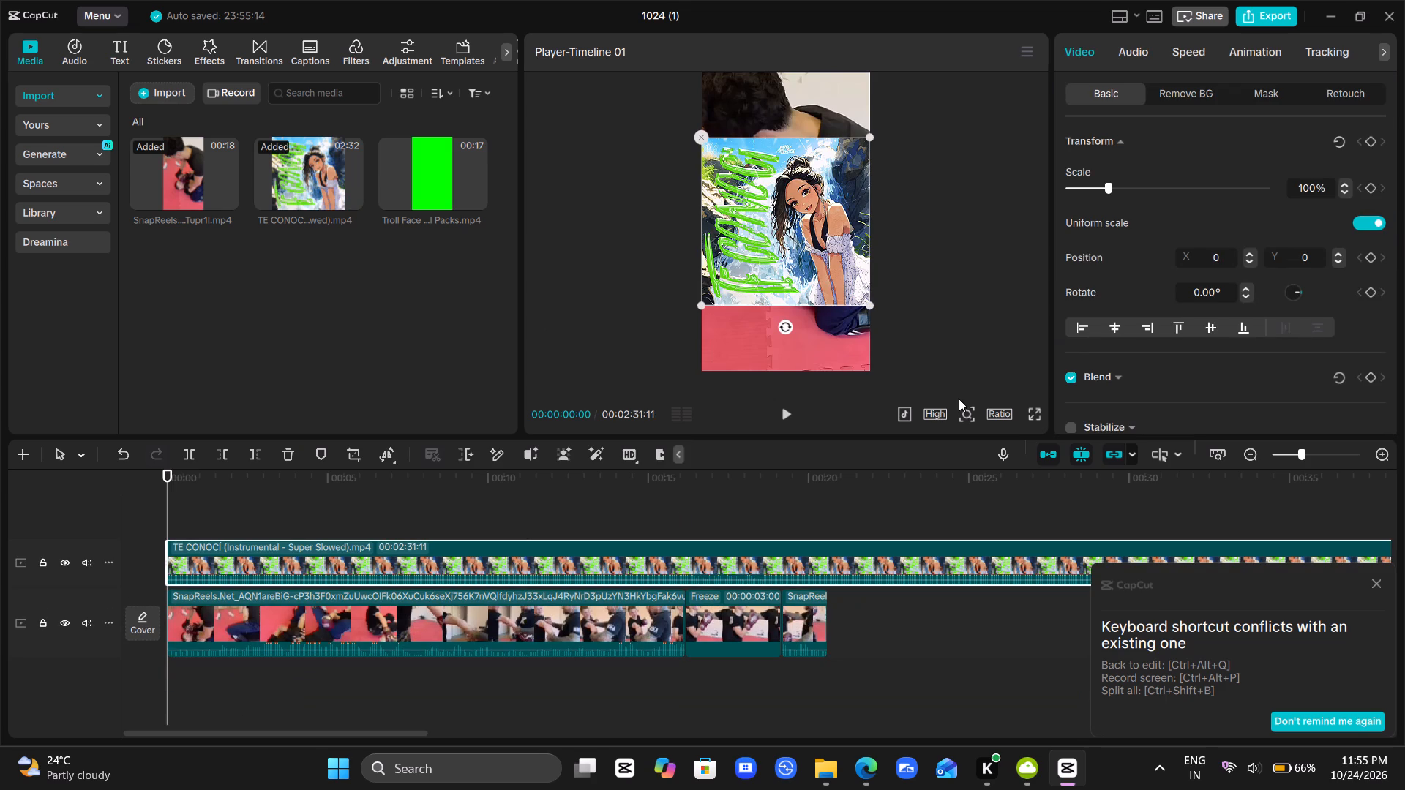
pyautogui.rightClick(602, 550)
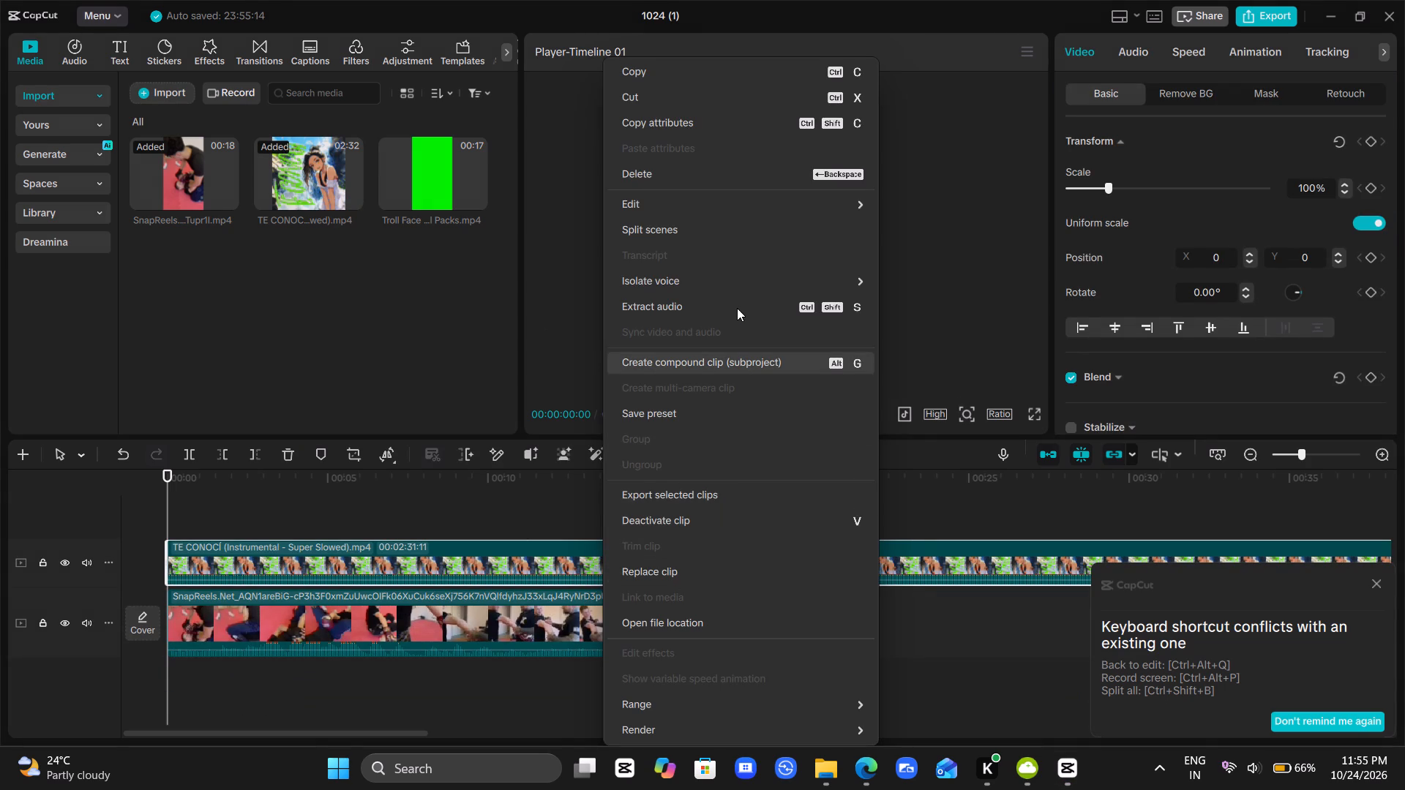
pyautogui.click(732, 298)
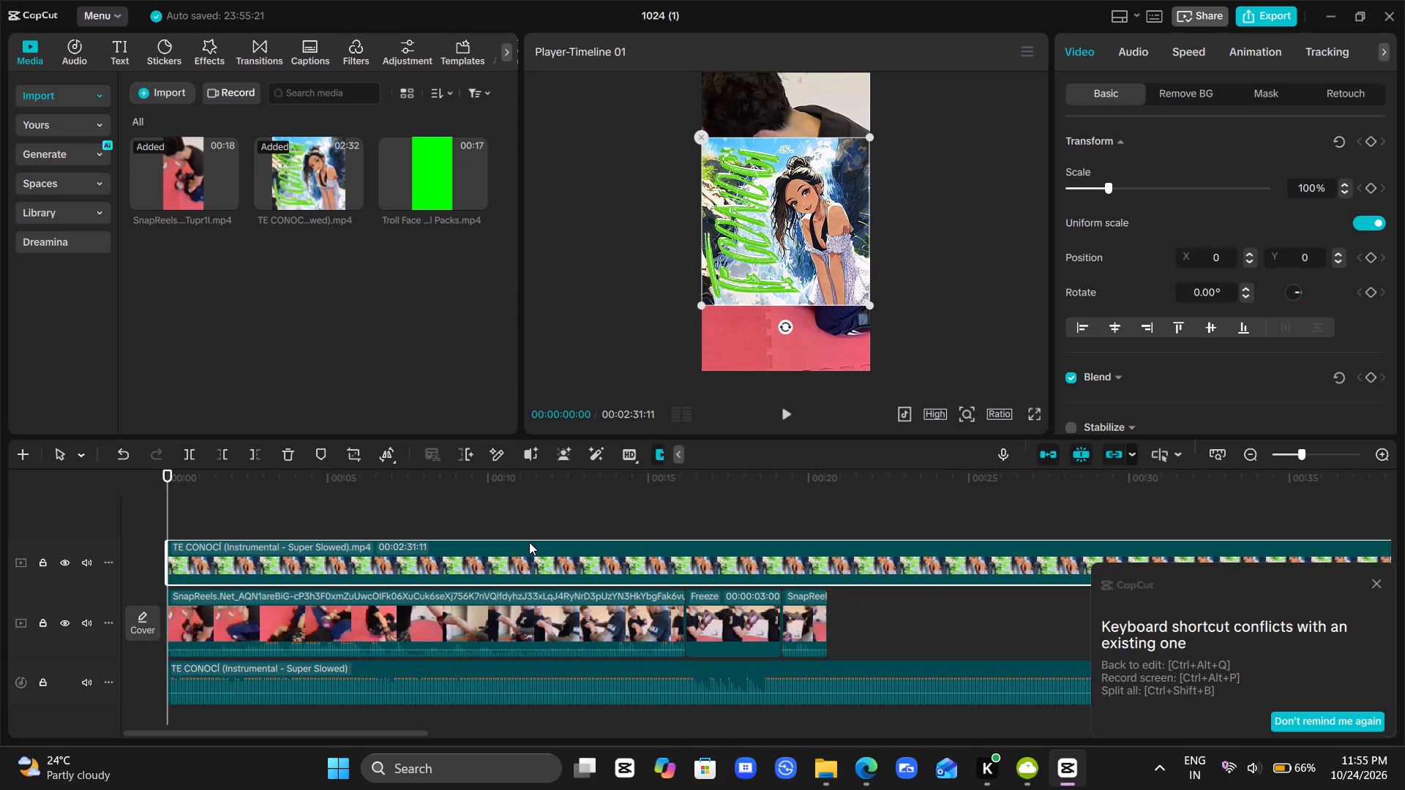
pyautogui.press('BackSpace')
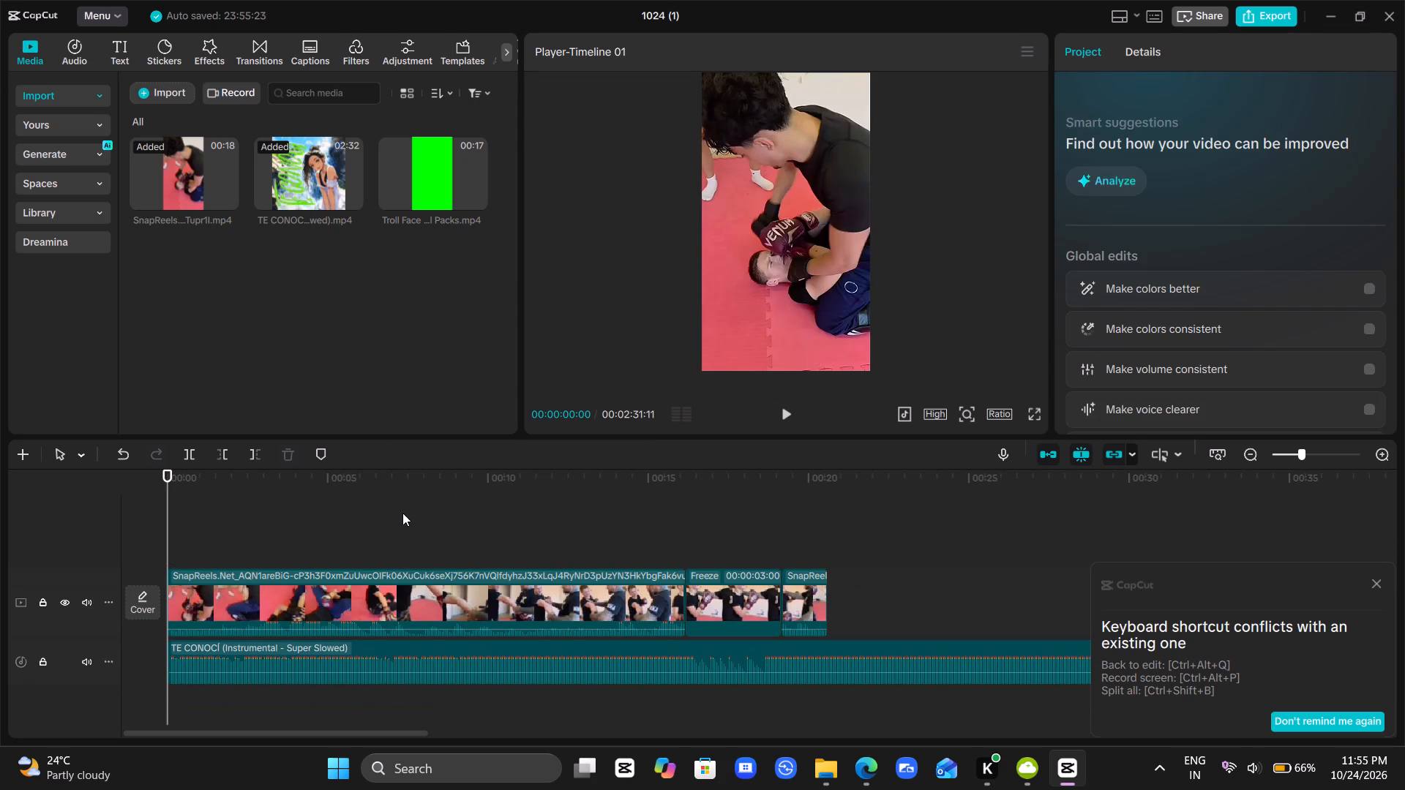
# Trim the TE CONOCÍ audio's opening up to 00:00:02:26, align it with the timeline start and play the edit back.
pyautogui.click(383, 513)
pyautogui.moveTo(383, 513); pyautogui.dragTo(89, 556)
pyautogui.press('space')
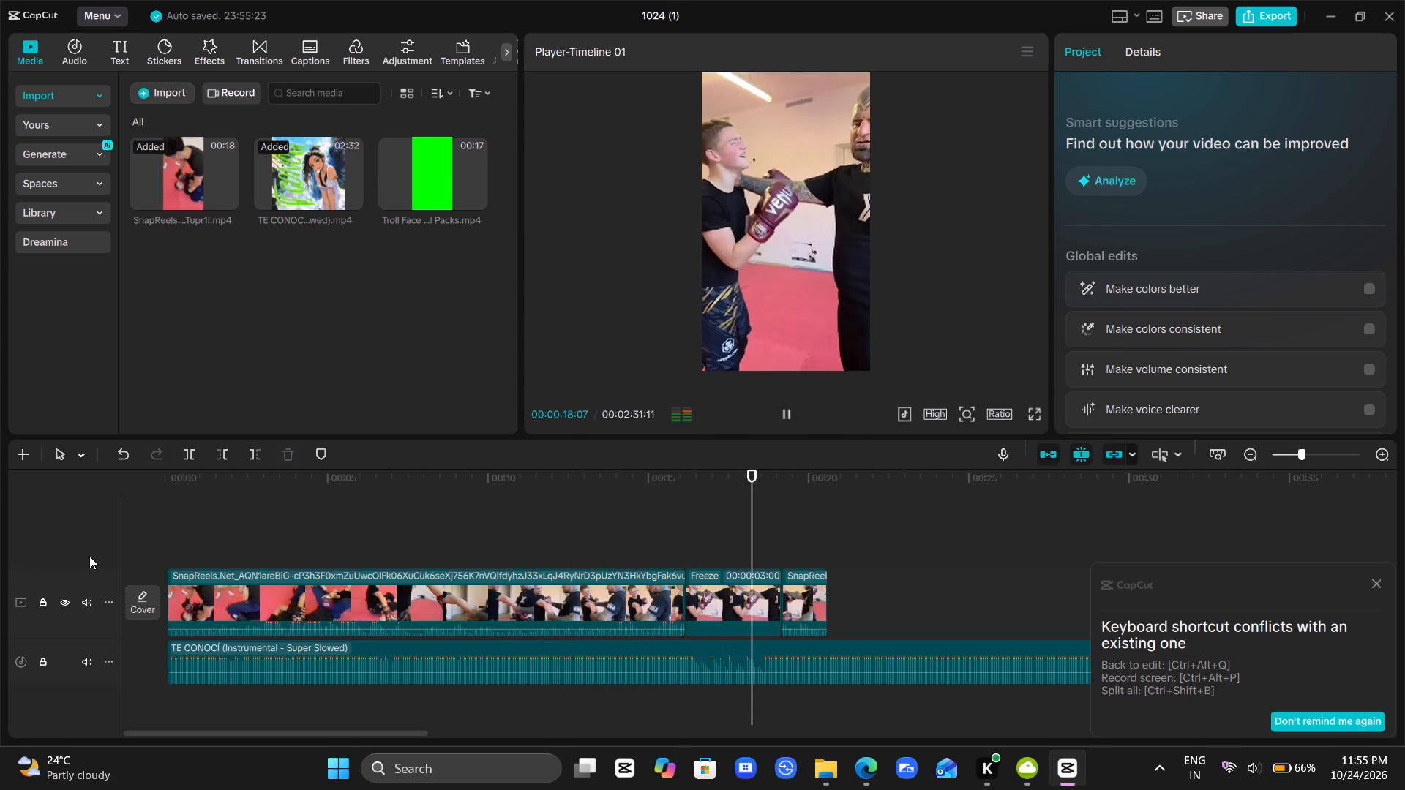
pyautogui.press('space')
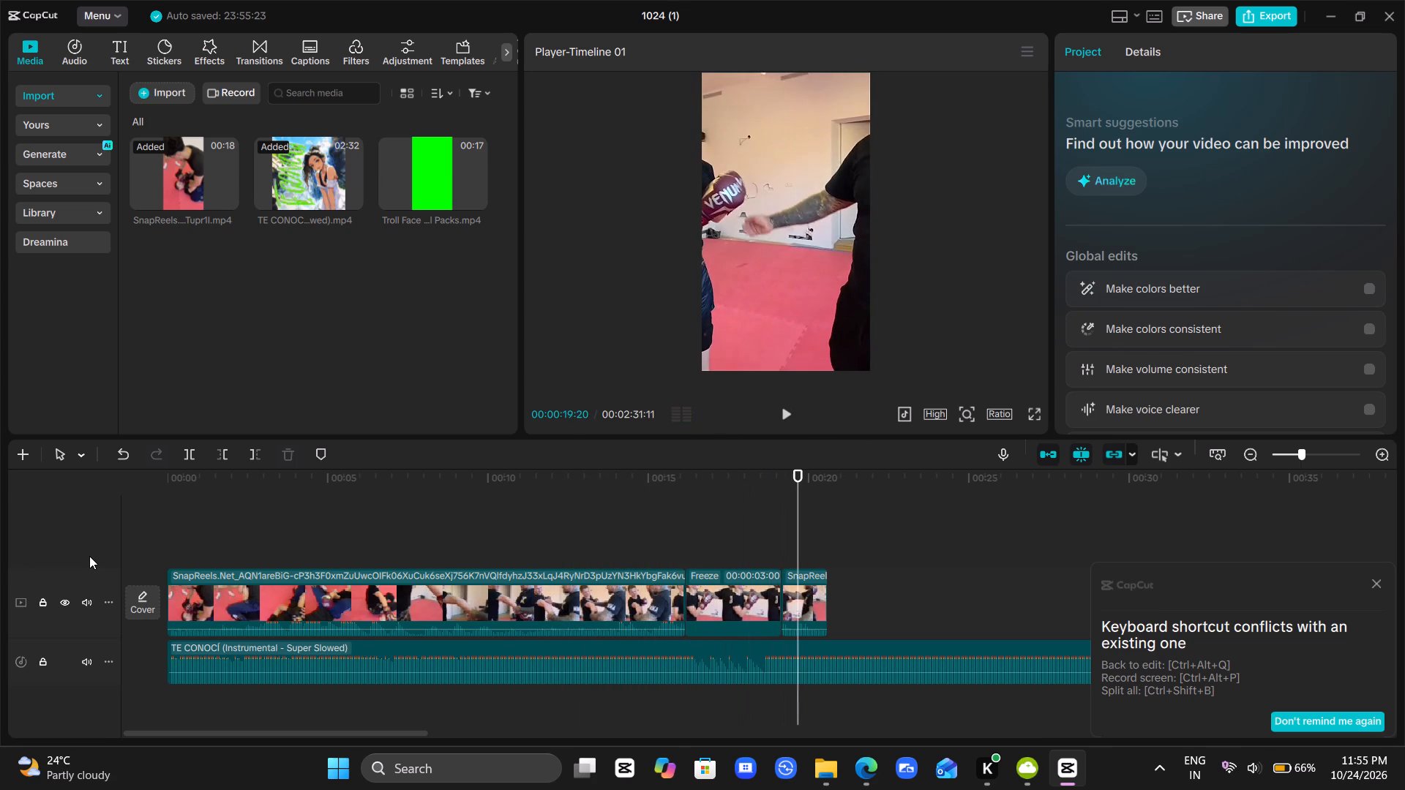
pyautogui.click(427, 489)
pyautogui.moveTo(427, 489); pyautogui.dragTo(334, 529)
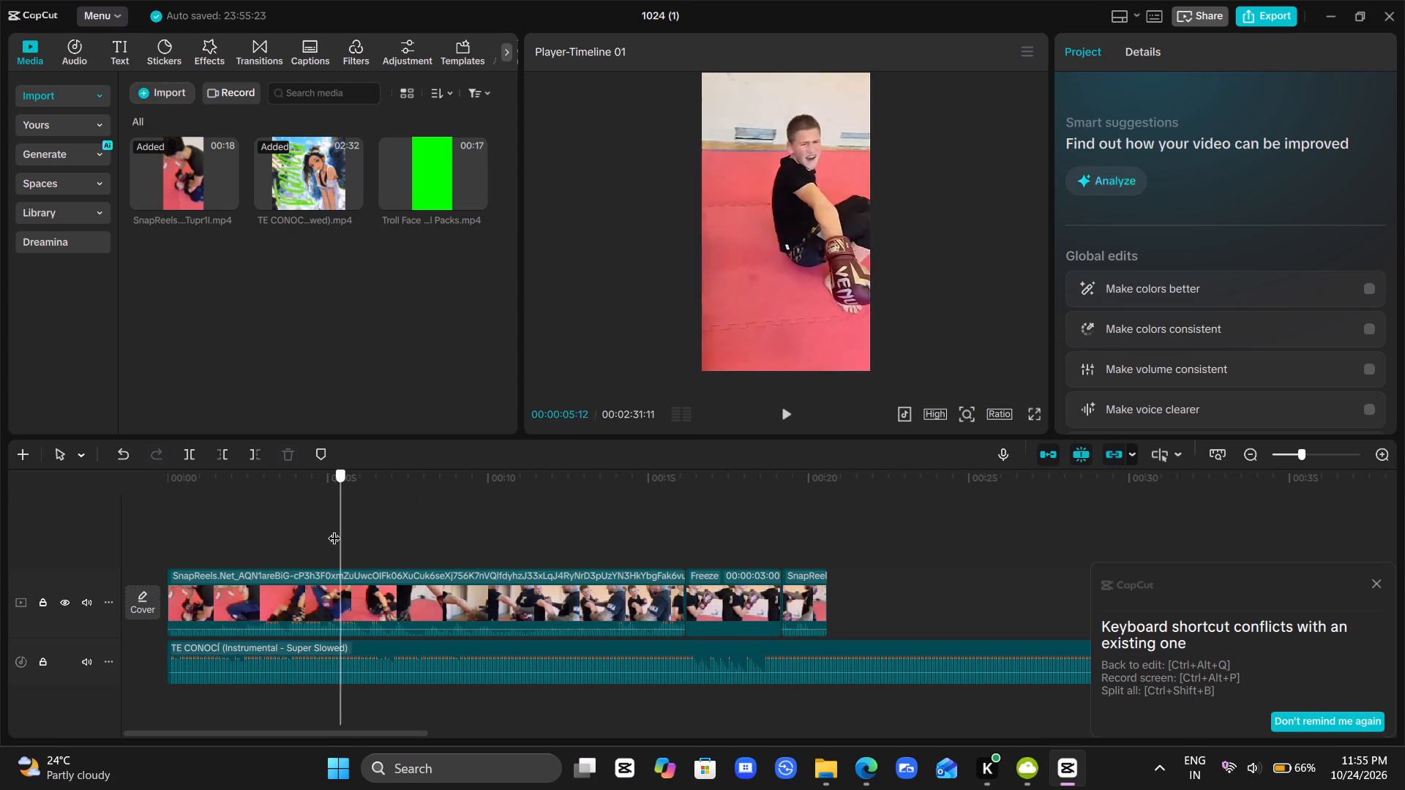
pyautogui.moveTo(334, 529); pyautogui.dragTo(260, 542)
pyautogui.click(352, 657)
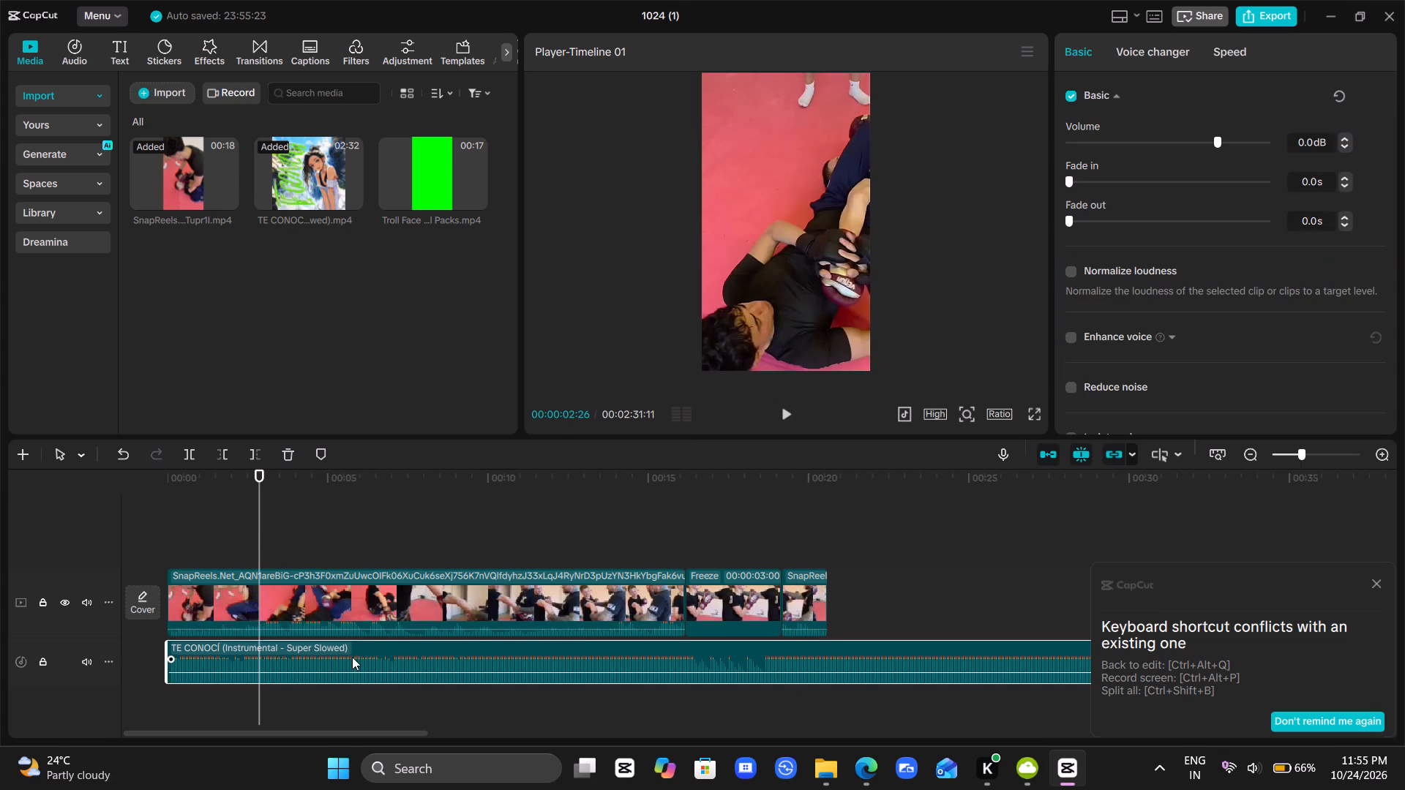
pyautogui.press('q')
pyautogui.moveTo(388, 654); pyautogui.dragTo(278, 652)
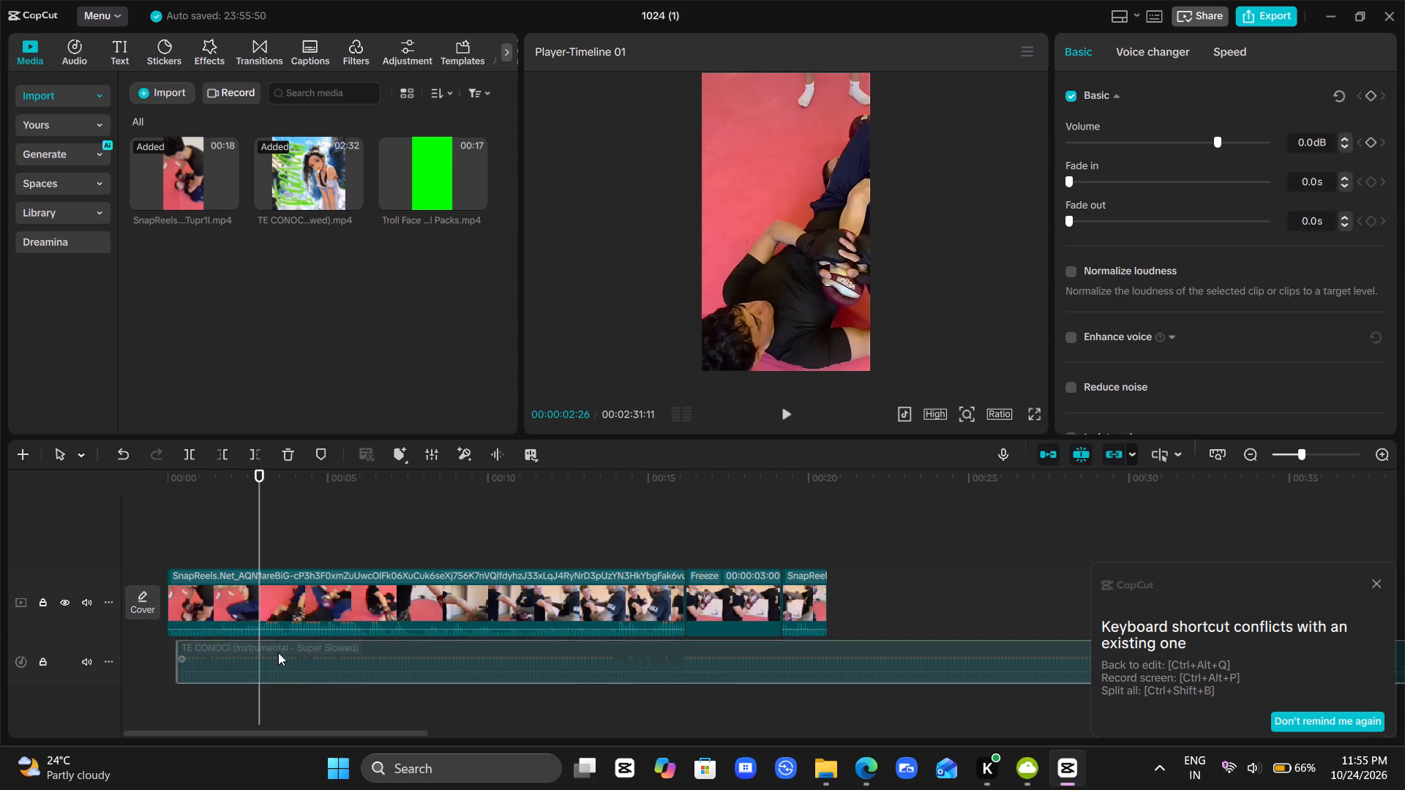
pyautogui.moveTo(278, 652); pyautogui.dragTo(277, 652)
pyautogui.press('space')
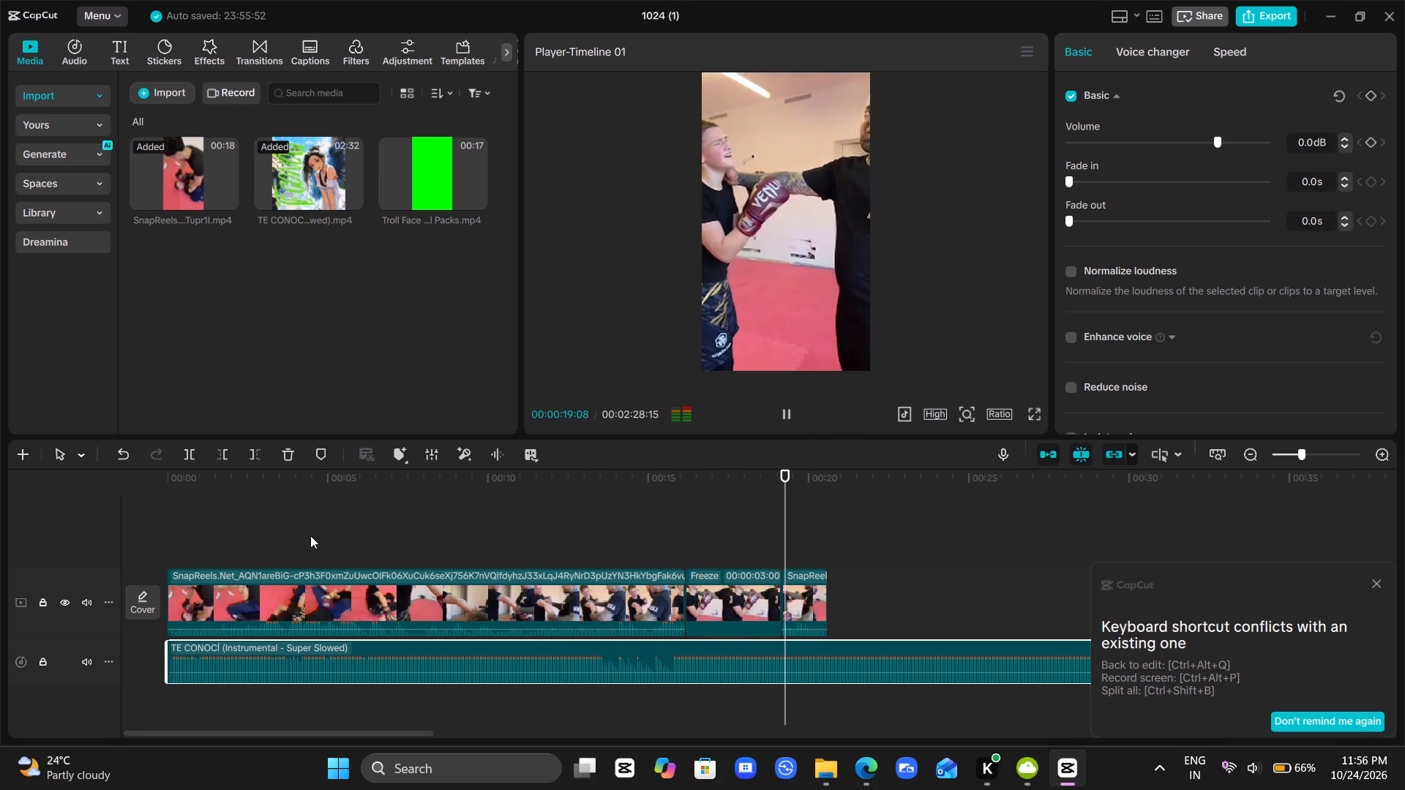
pyautogui.press('space')
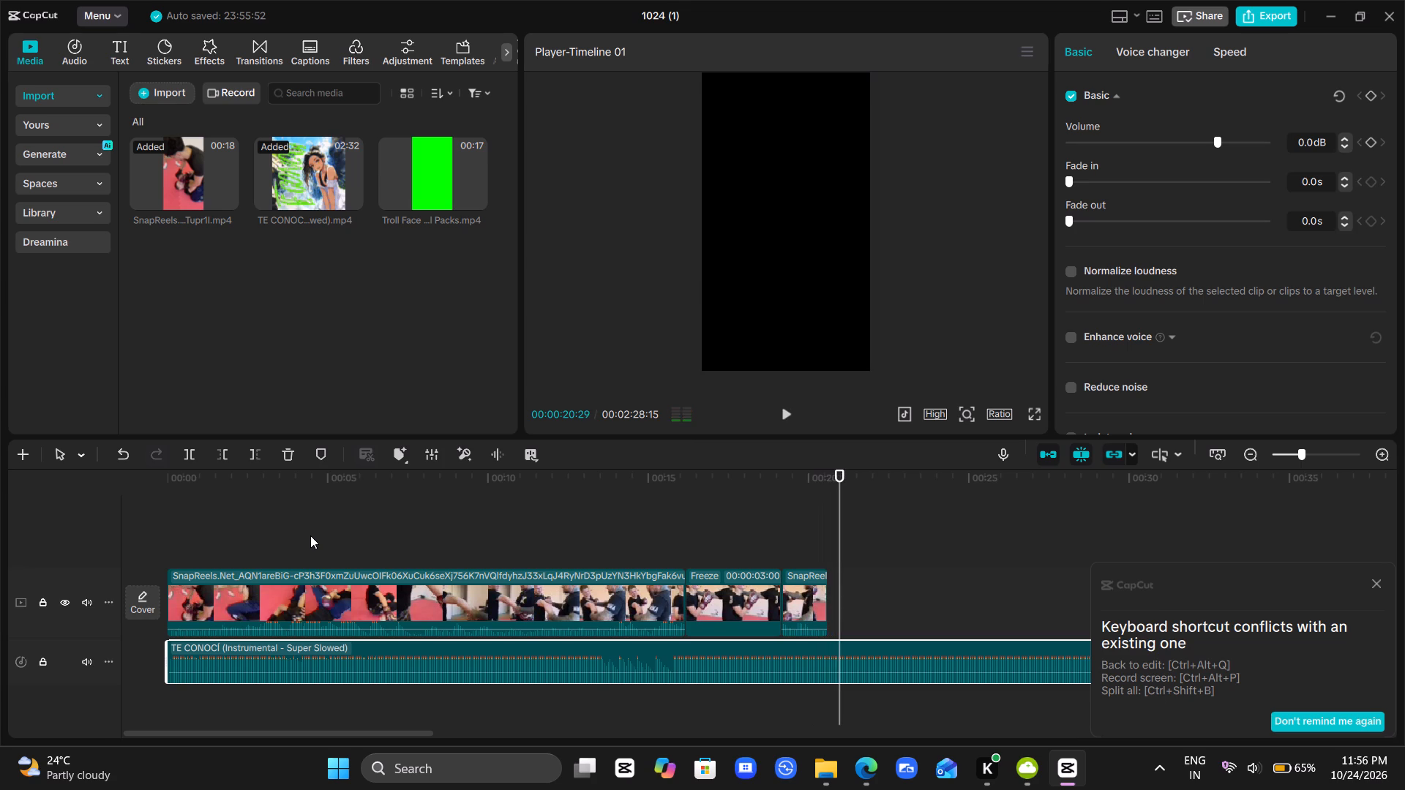
# Add the Troll Face green-screen video above the main clip, starting at about 4 seconds and ending with the main video.
pyautogui.click(722, 527)
pyautogui.moveTo(722, 527); pyautogui.dragTo(669, 533)
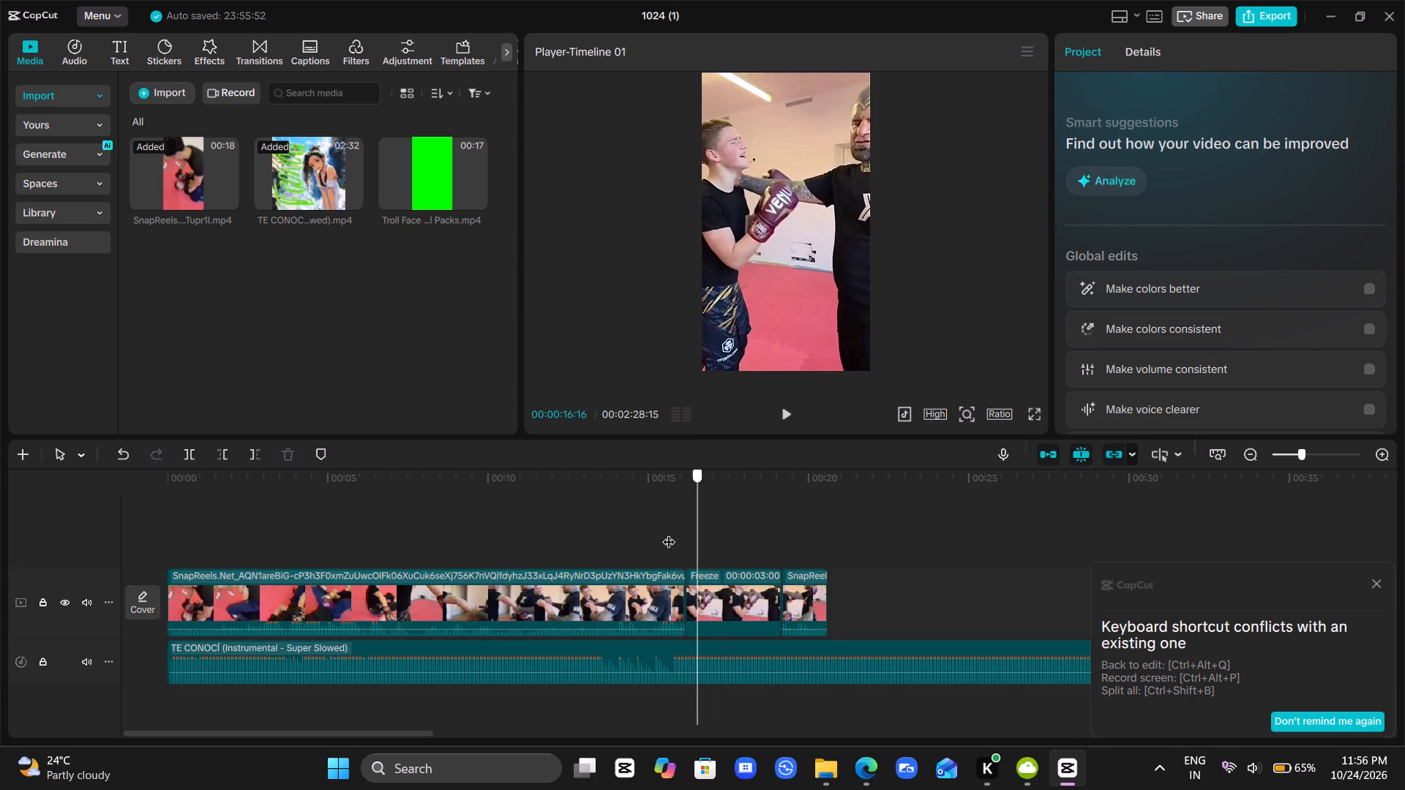
pyautogui.moveTo(669, 533); pyautogui.dragTo(134, 574)
pyautogui.moveTo(454, 187); pyautogui.dragTo(301, 542)
# Trim the start of the Troll Face green-screen overlay up to 00:00:10:28, just before the skull faces appear.
pyautogui.click(648, 503)
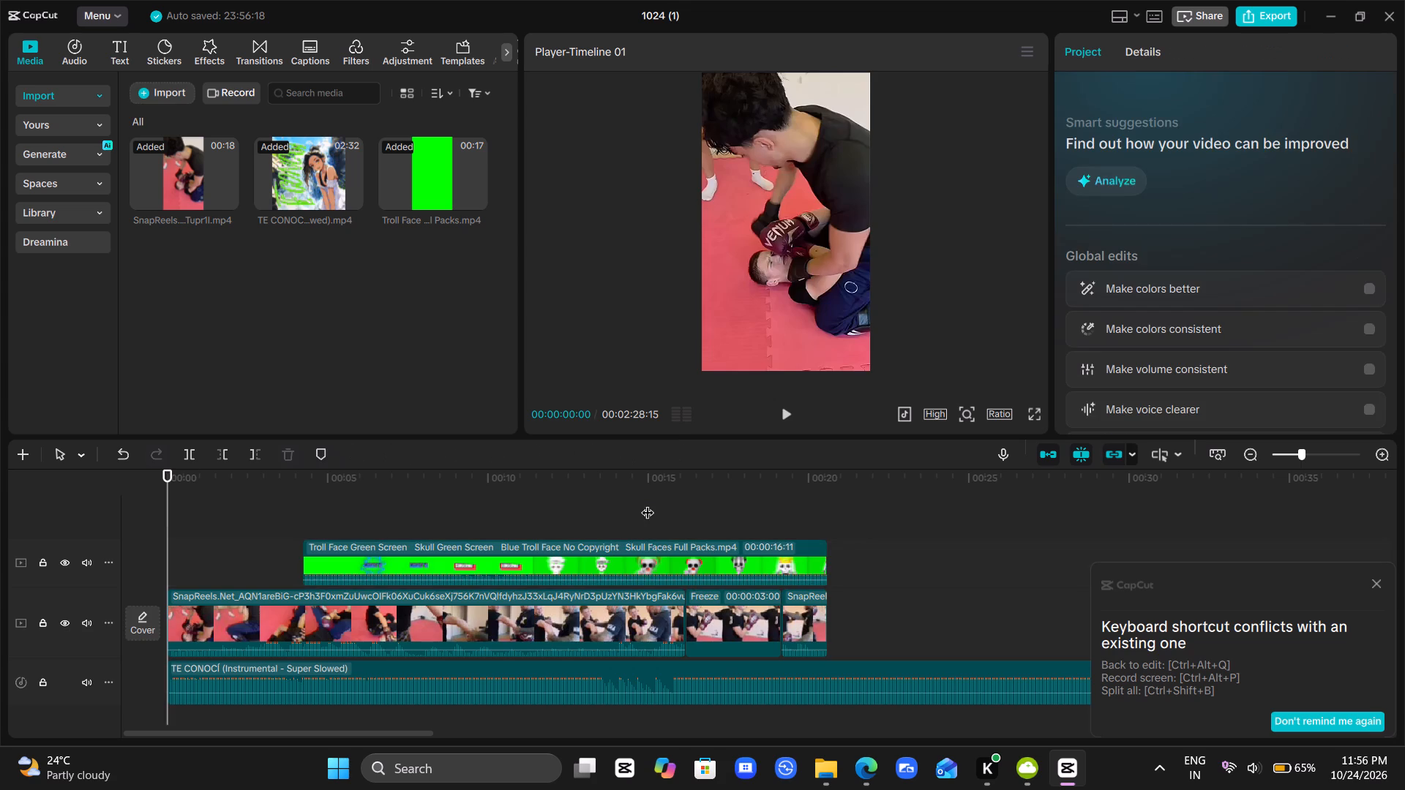
pyautogui.moveTo(648, 503); pyautogui.dragTo(806, 503)
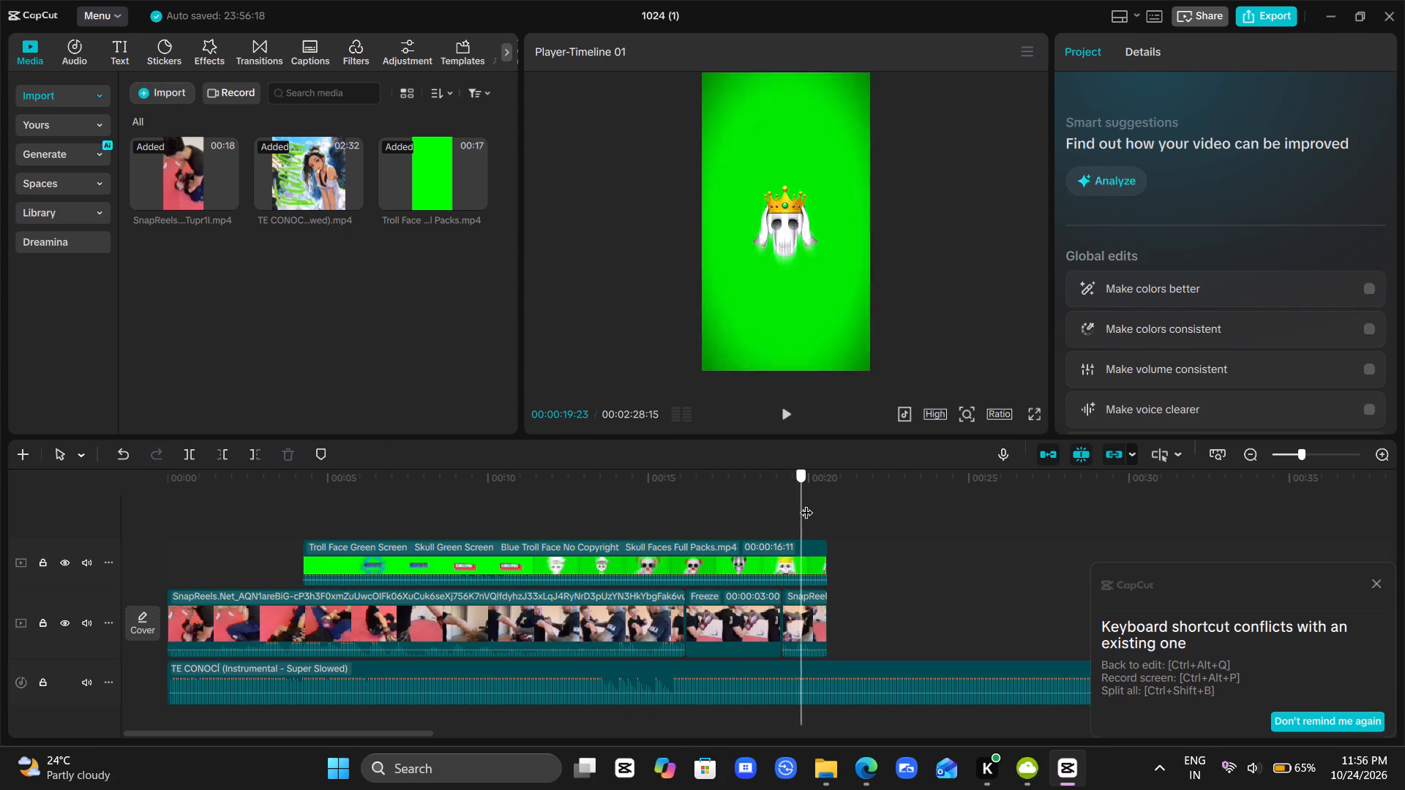
pyautogui.moveTo(806, 503); pyautogui.dragTo(605, 522)
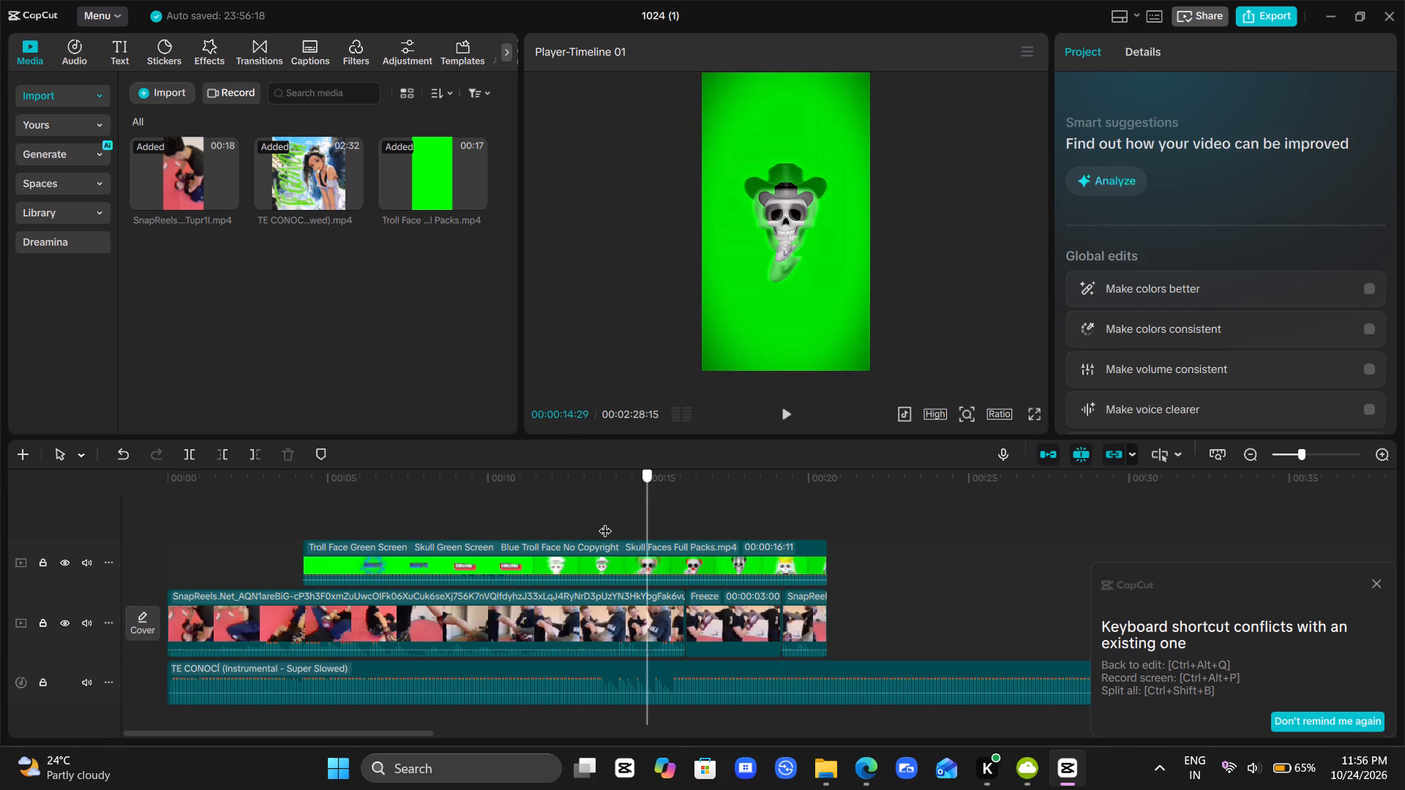
pyautogui.moveTo(605, 522); pyautogui.dragTo(522, 521)
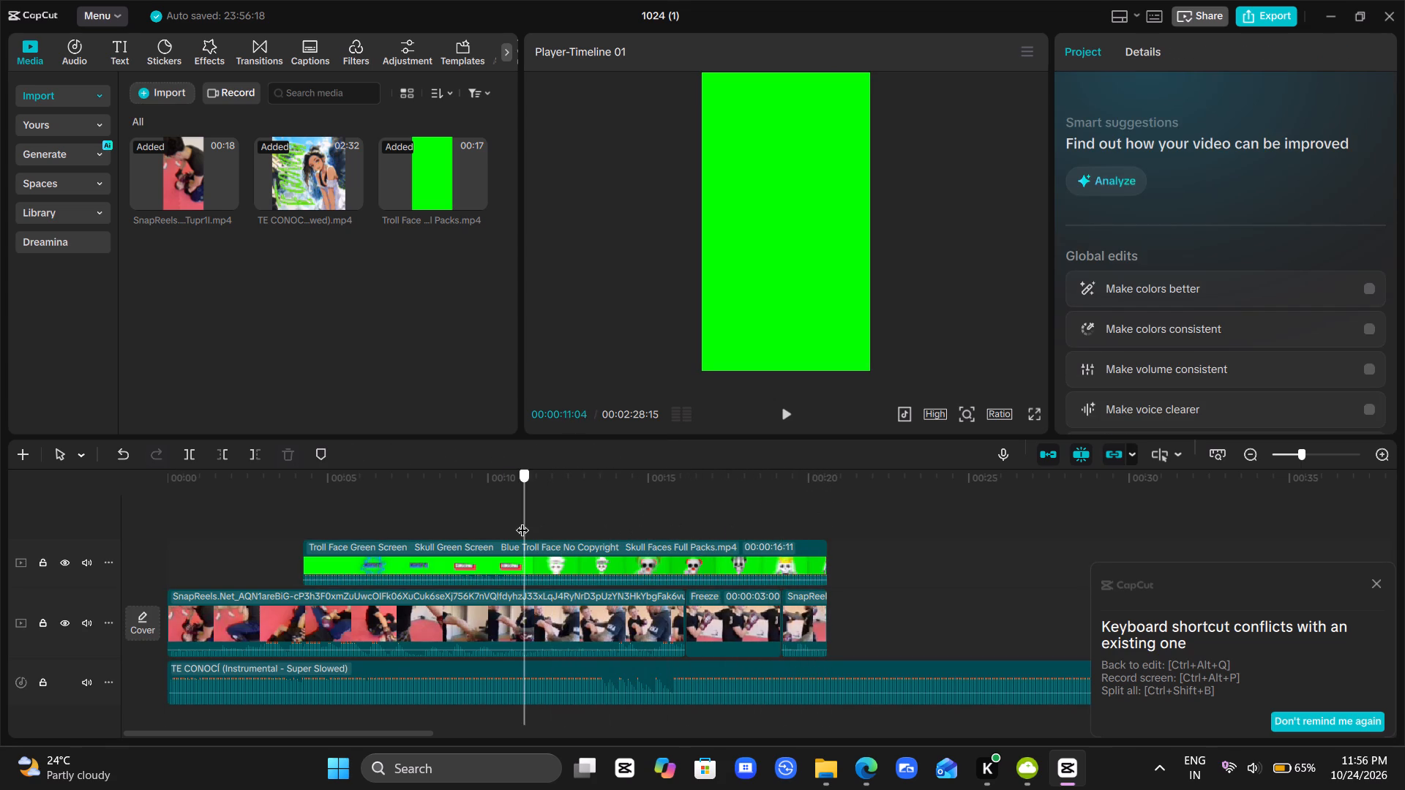
pyautogui.moveTo(522, 521); pyautogui.dragTo(522, 525)
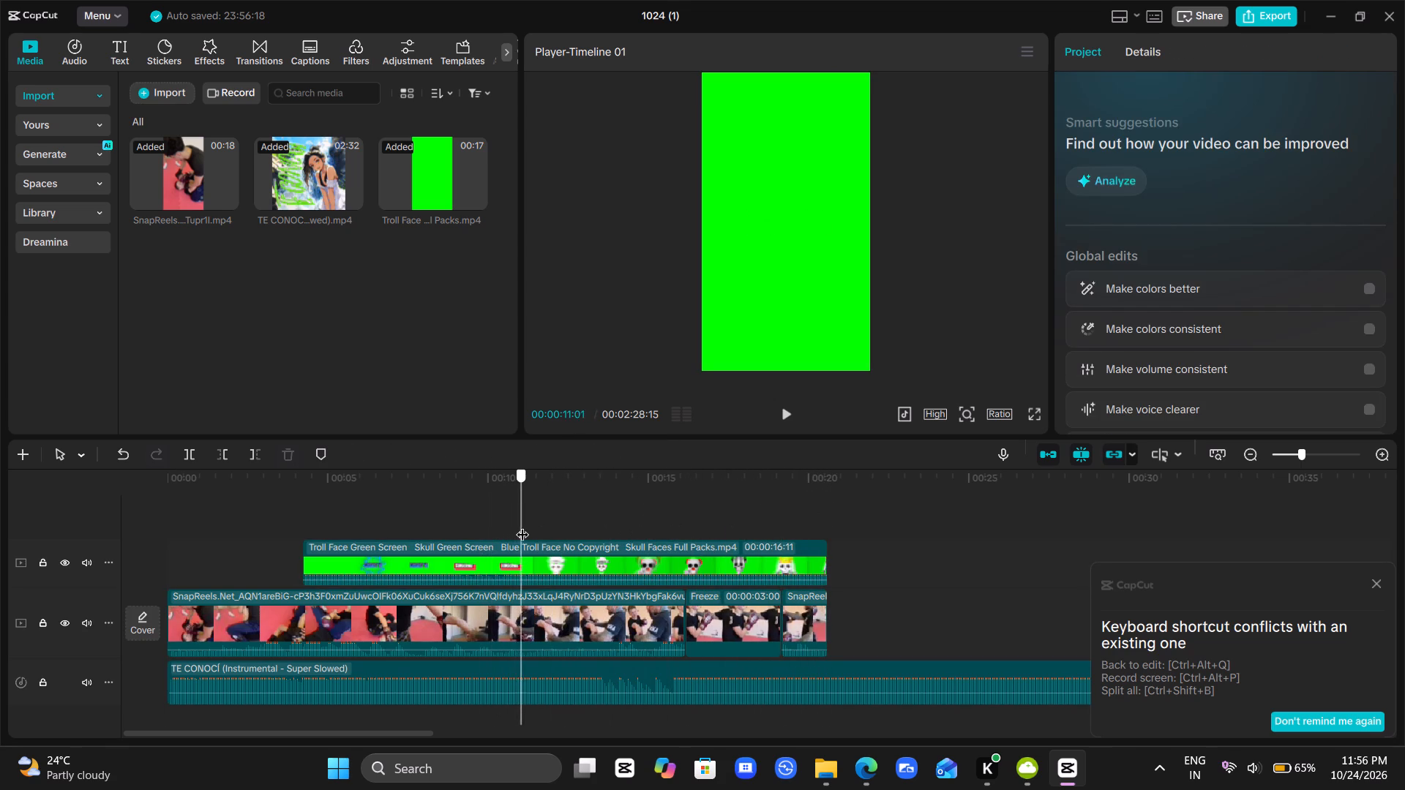
pyautogui.moveTo(522, 525); pyautogui.dragTo(520, 527)
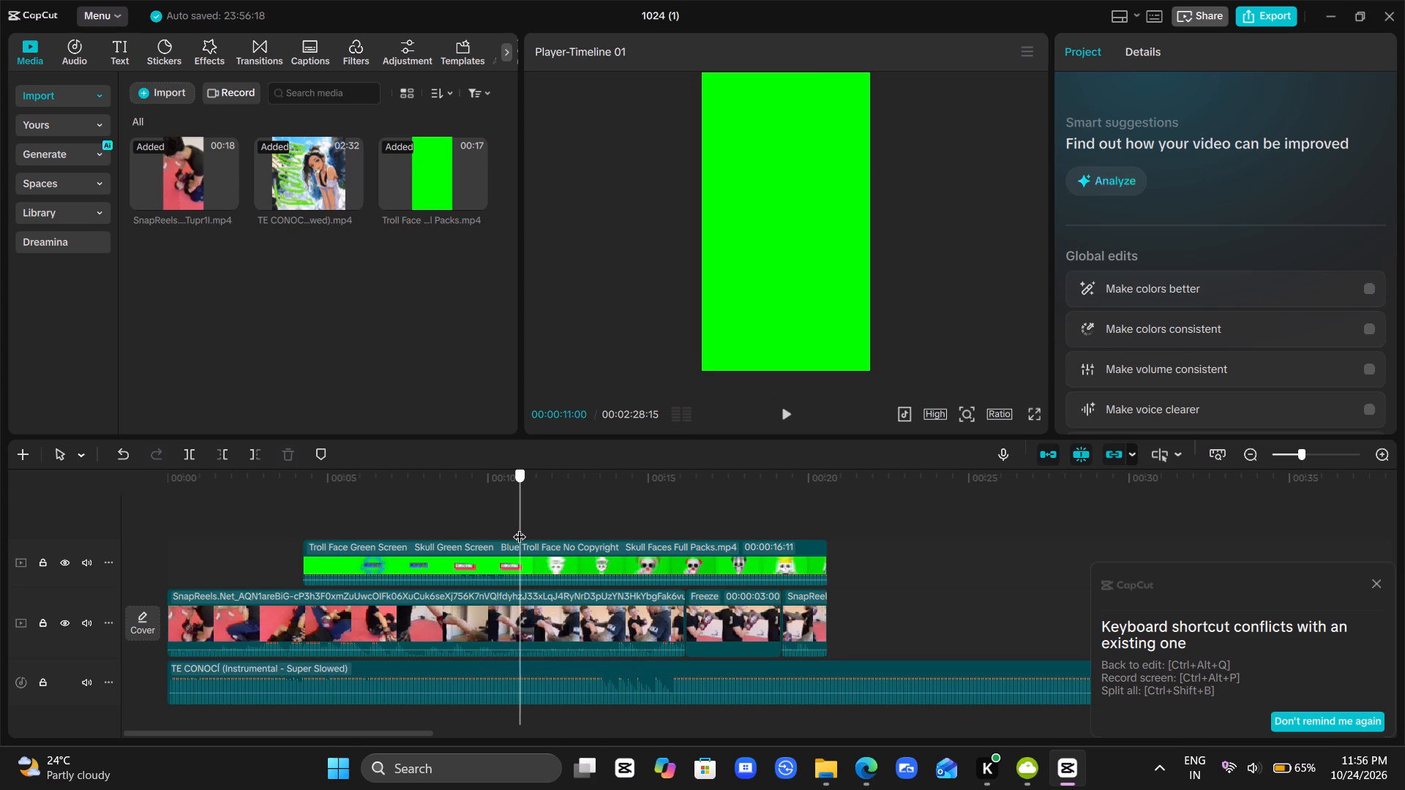
pyautogui.moveTo(520, 527); pyautogui.dragTo(518, 527)
pyautogui.click(529, 563)
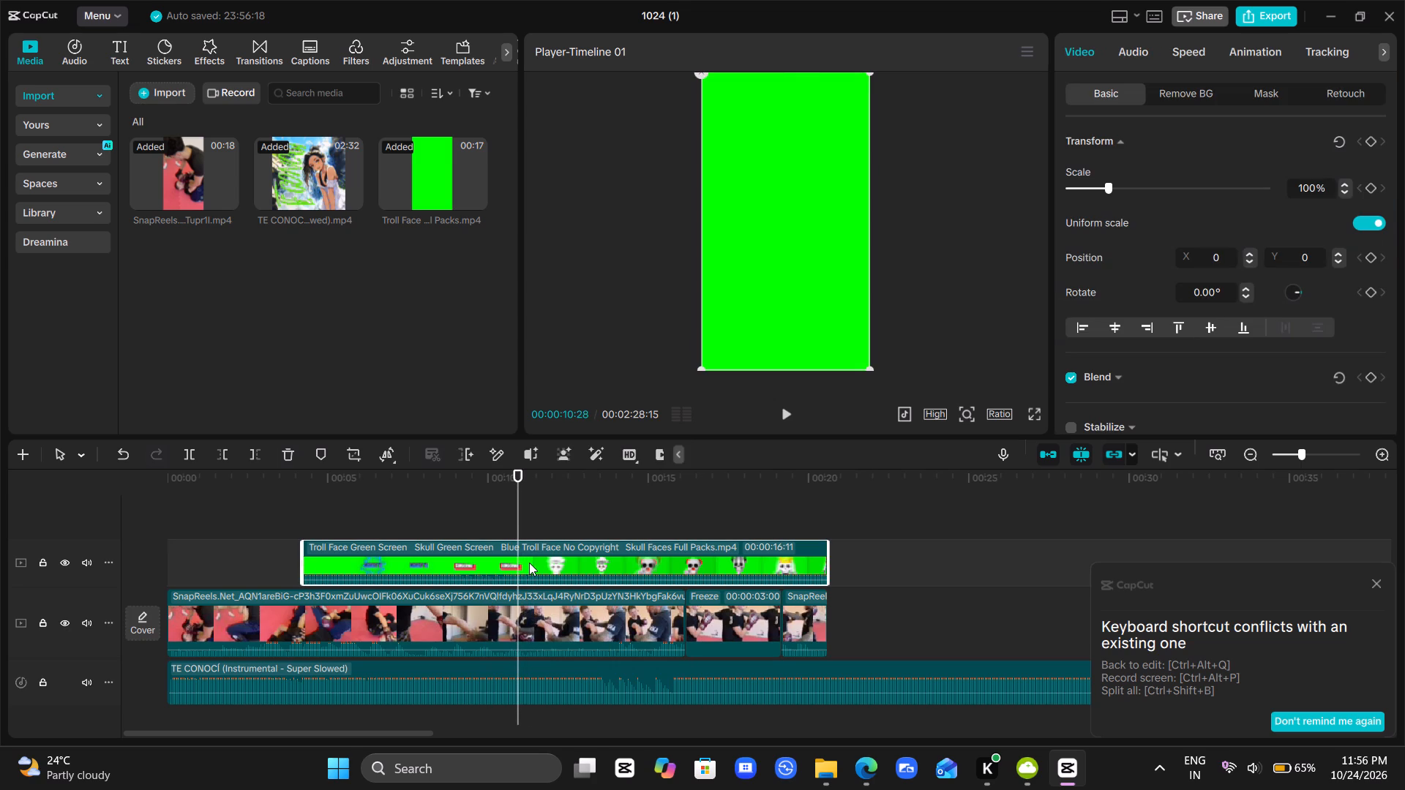
pyautogui.press('q')
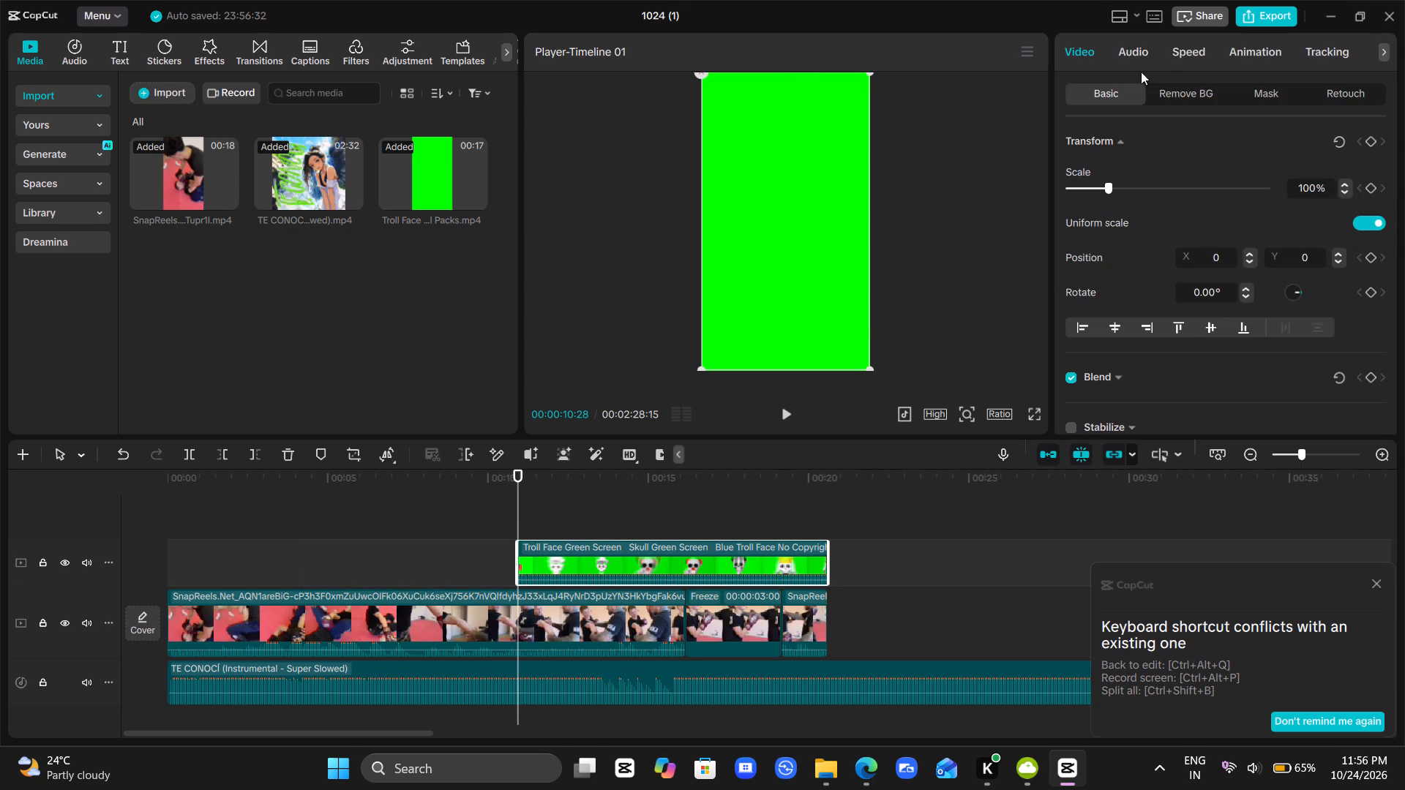
# Key out the Troll Face overlay's green background with Chroma key, sampling the green colour, and preview the result.
pyautogui.click(1172, 87)
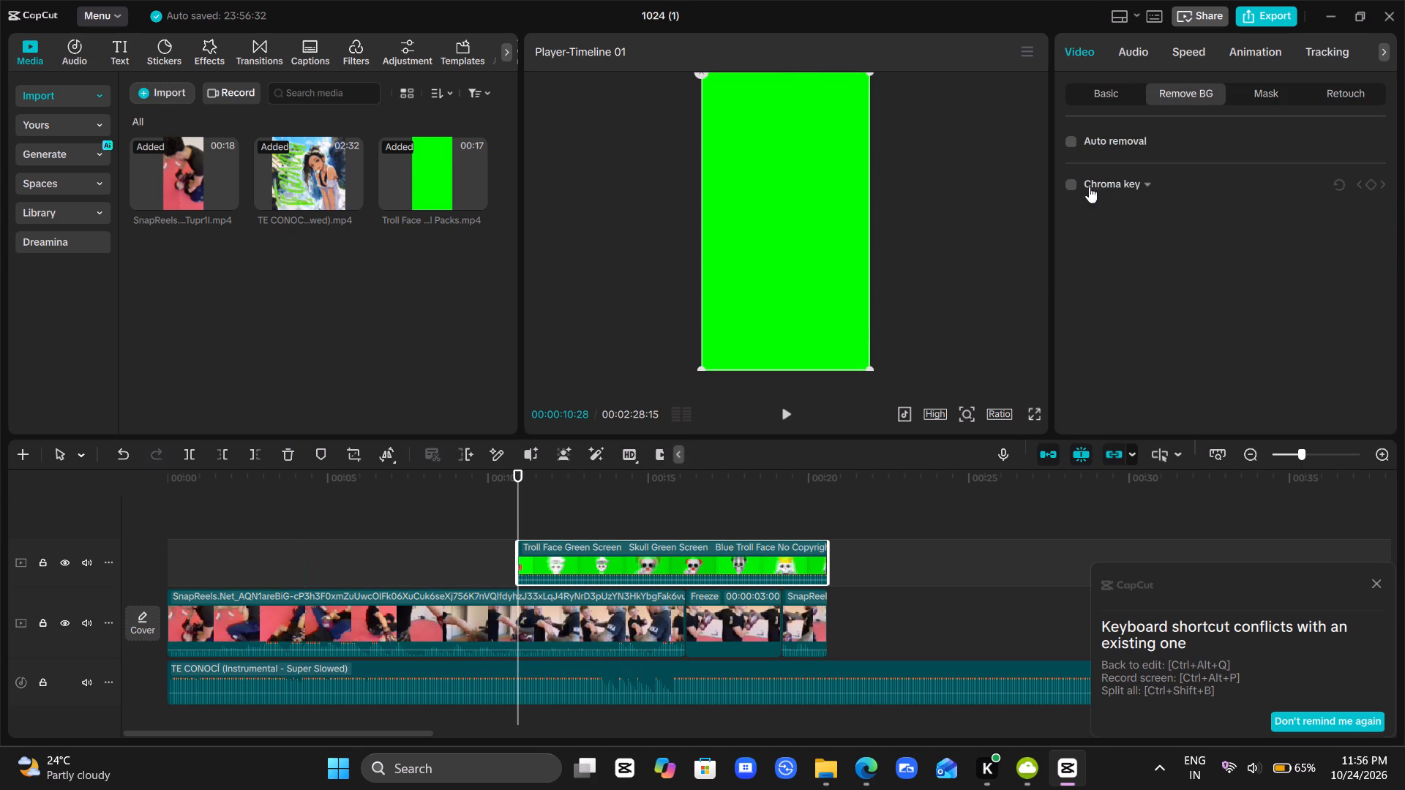
pyautogui.click(1074, 183)
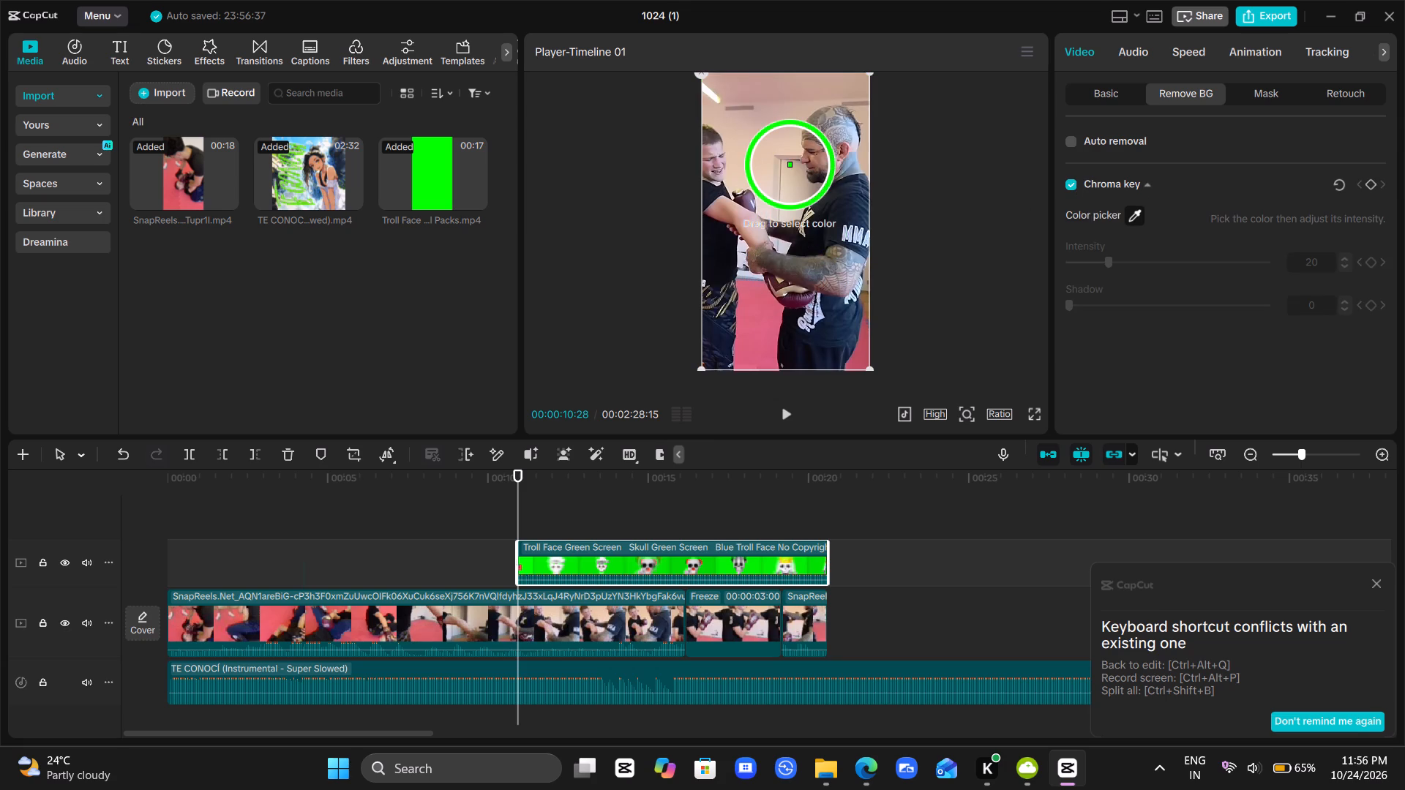
pyautogui.click(790, 165)
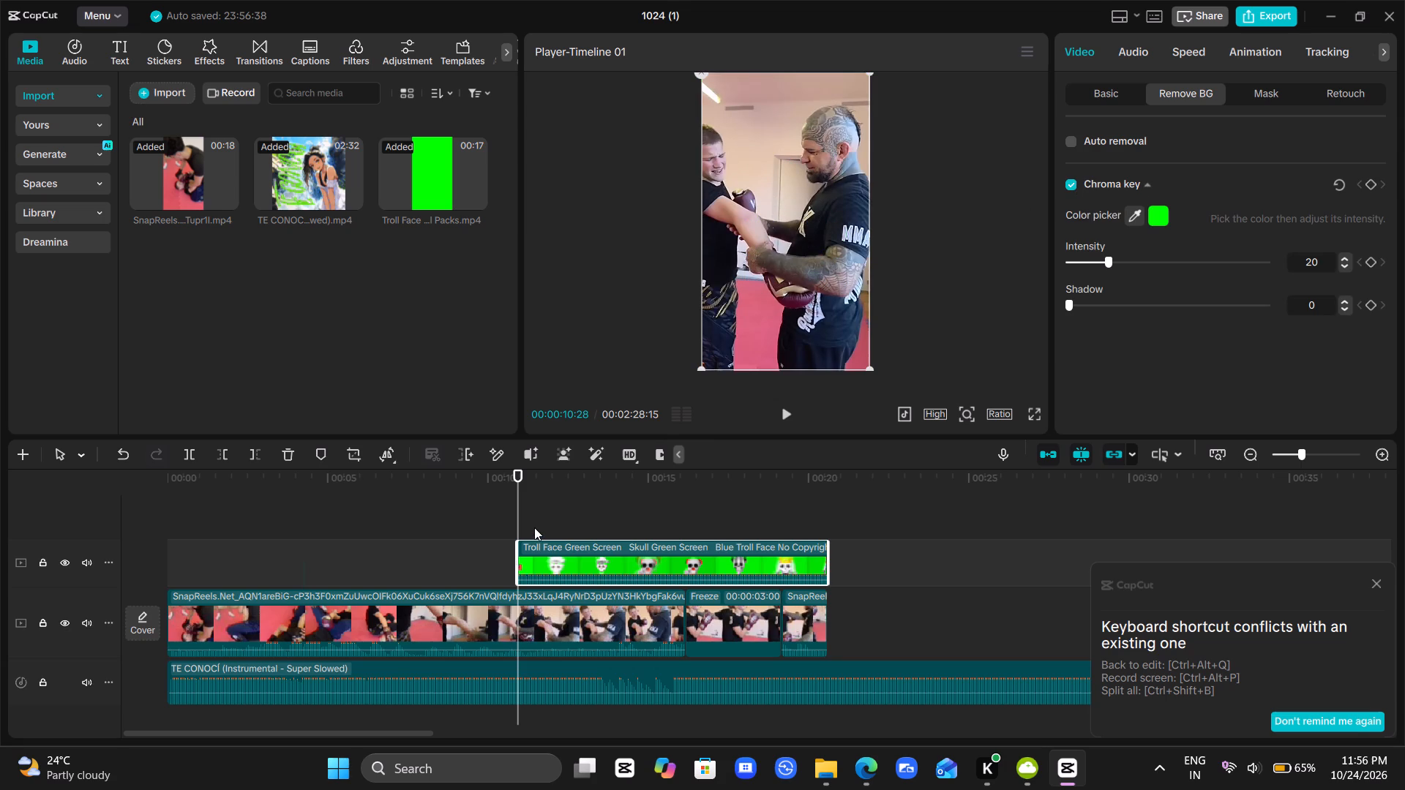
pyautogui.press('space')
pyautogui.press('space')
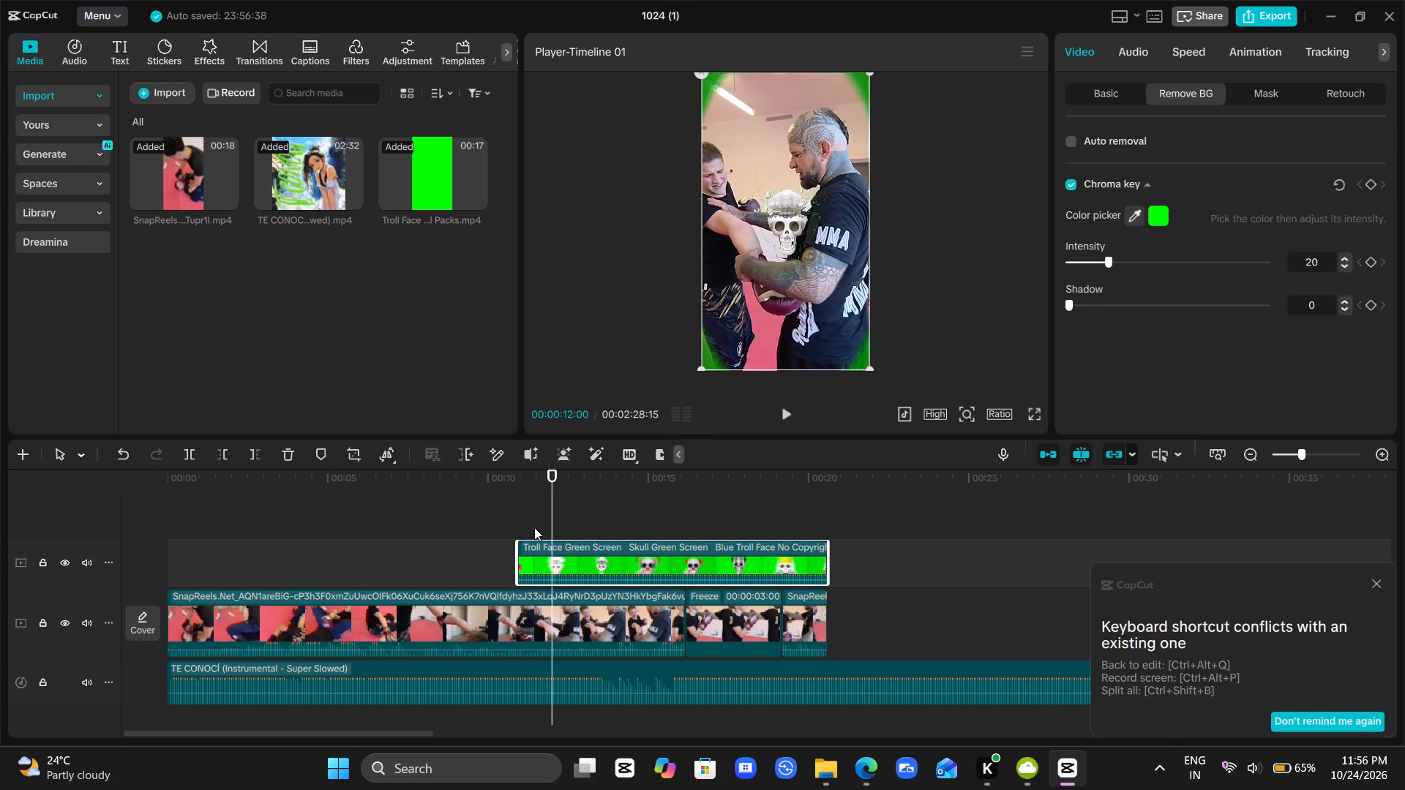
# Set the overlay's chroma key intensity to 100 and check the skull faces over the main video.
pyautogui.moveTo(1103, 260); pyautogui.dragTo(992, 287)
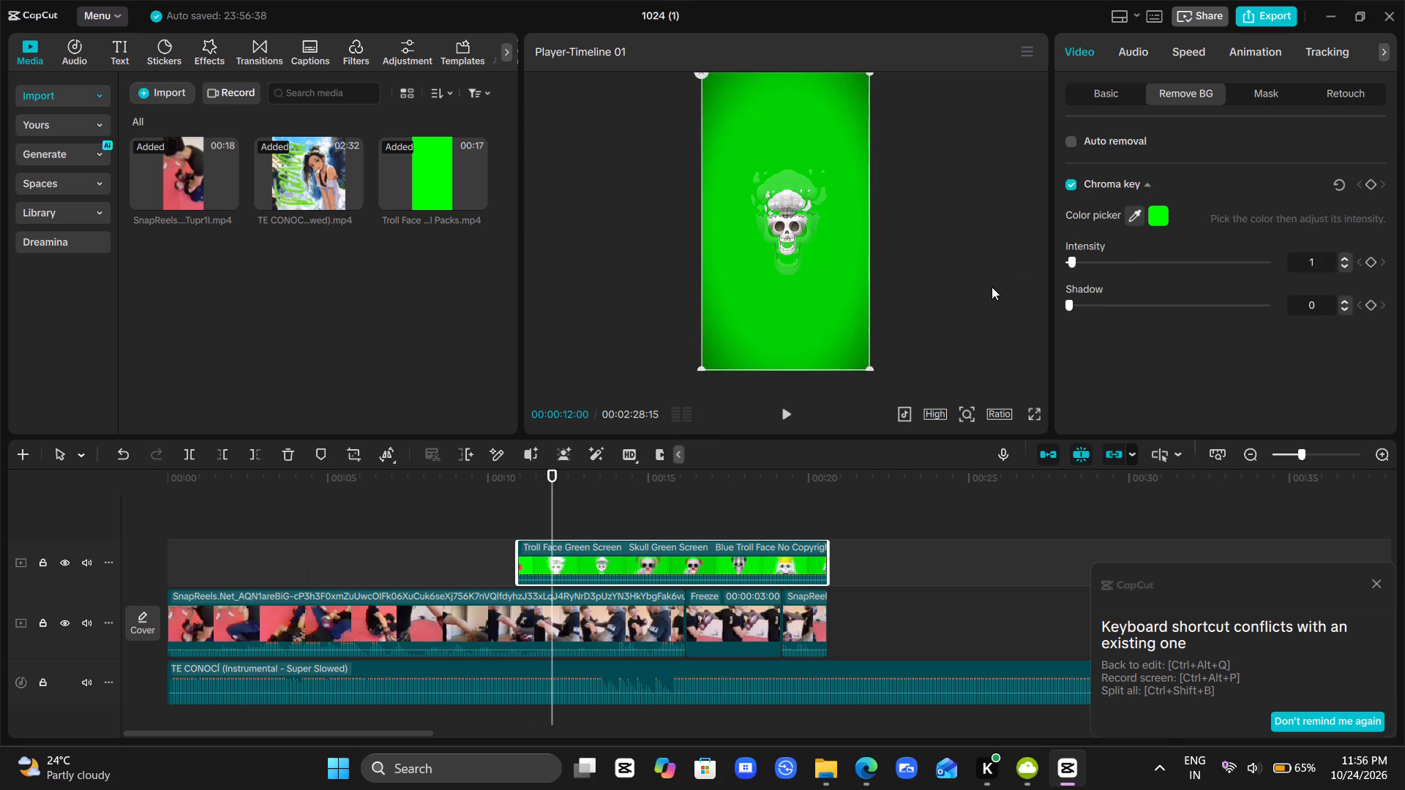
pyautogui.moveTo(992, 287); pyautogui.dragTo(1130, 296)
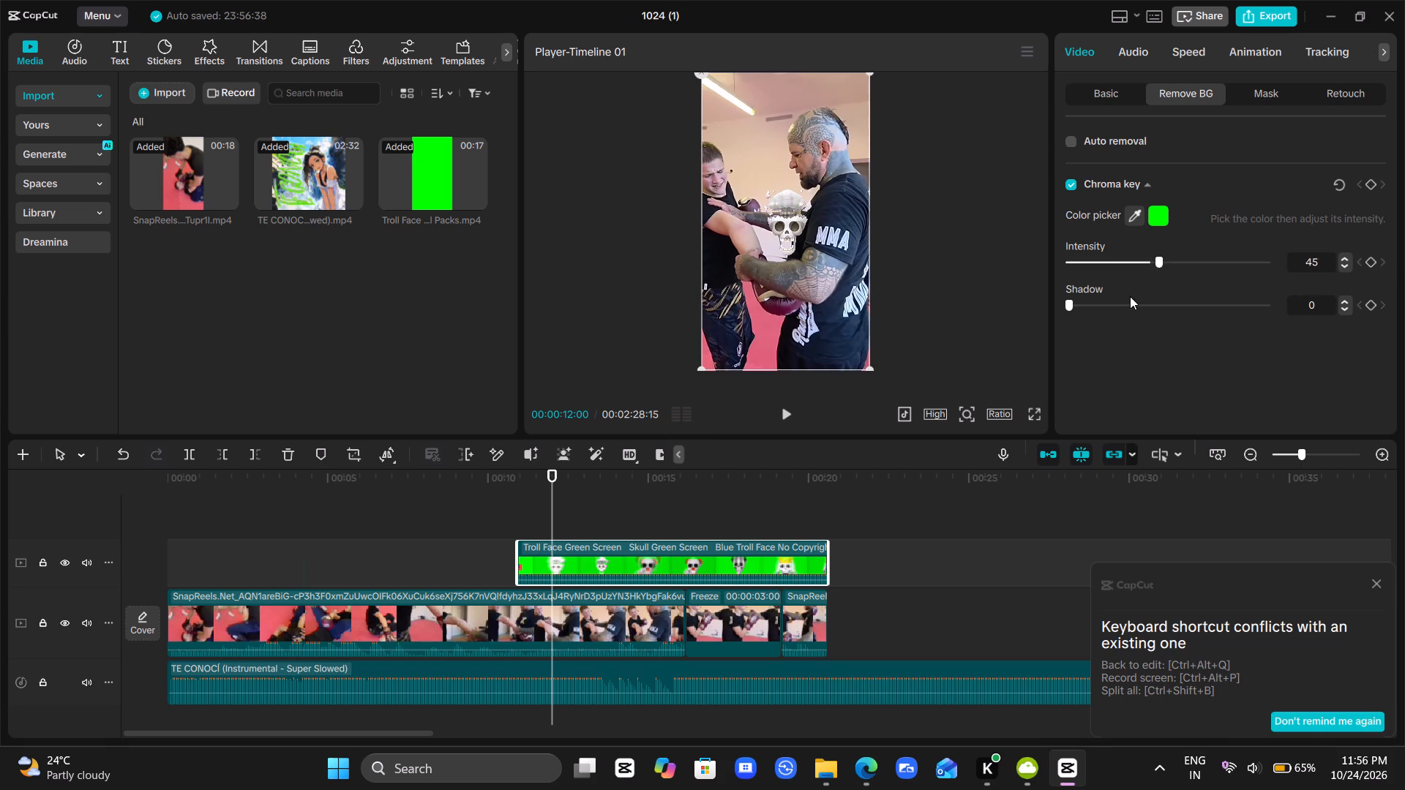
pyautogui.moveTo(1130, 296); pyautogui.dragTo(1403, 282)
pyautogui.press('space')
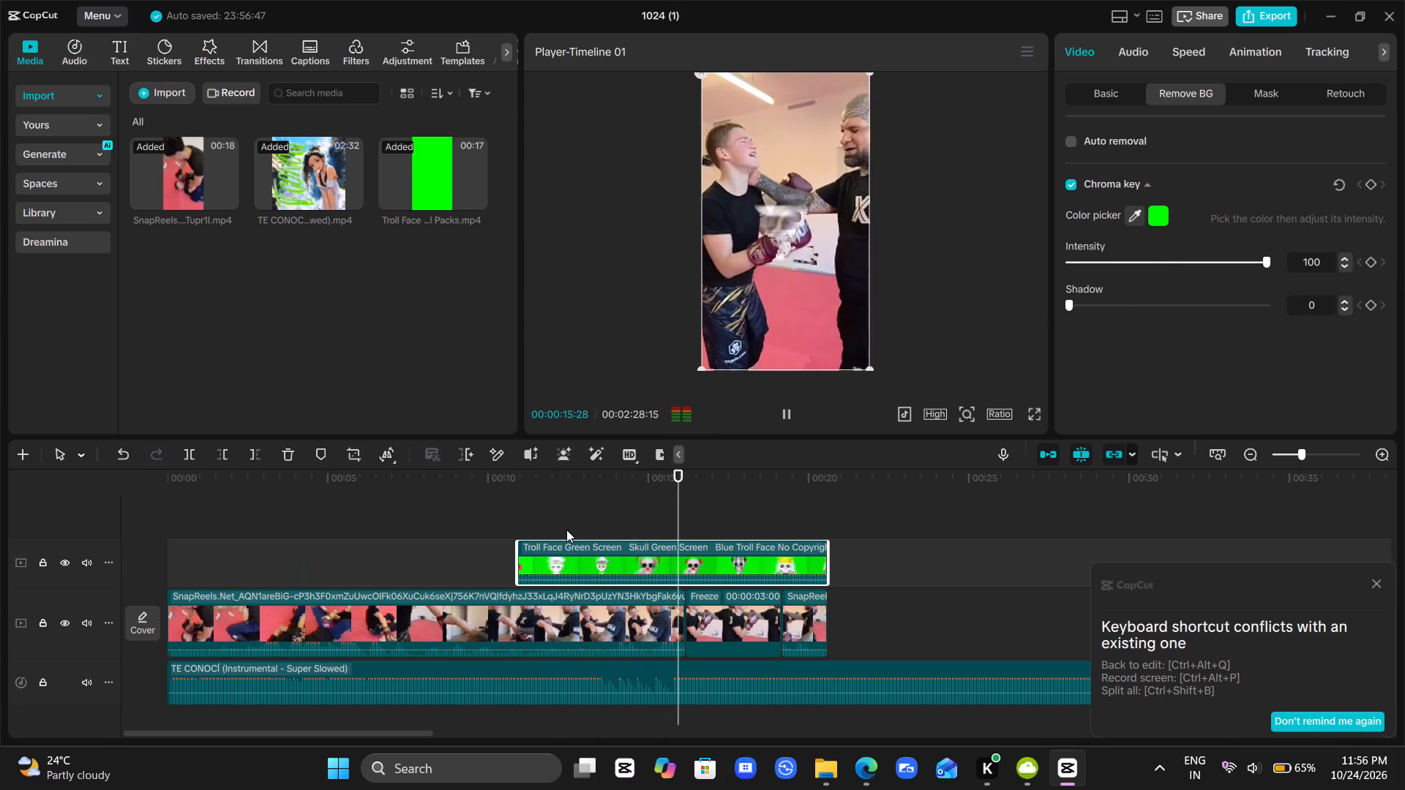
pyautogui.press('space')
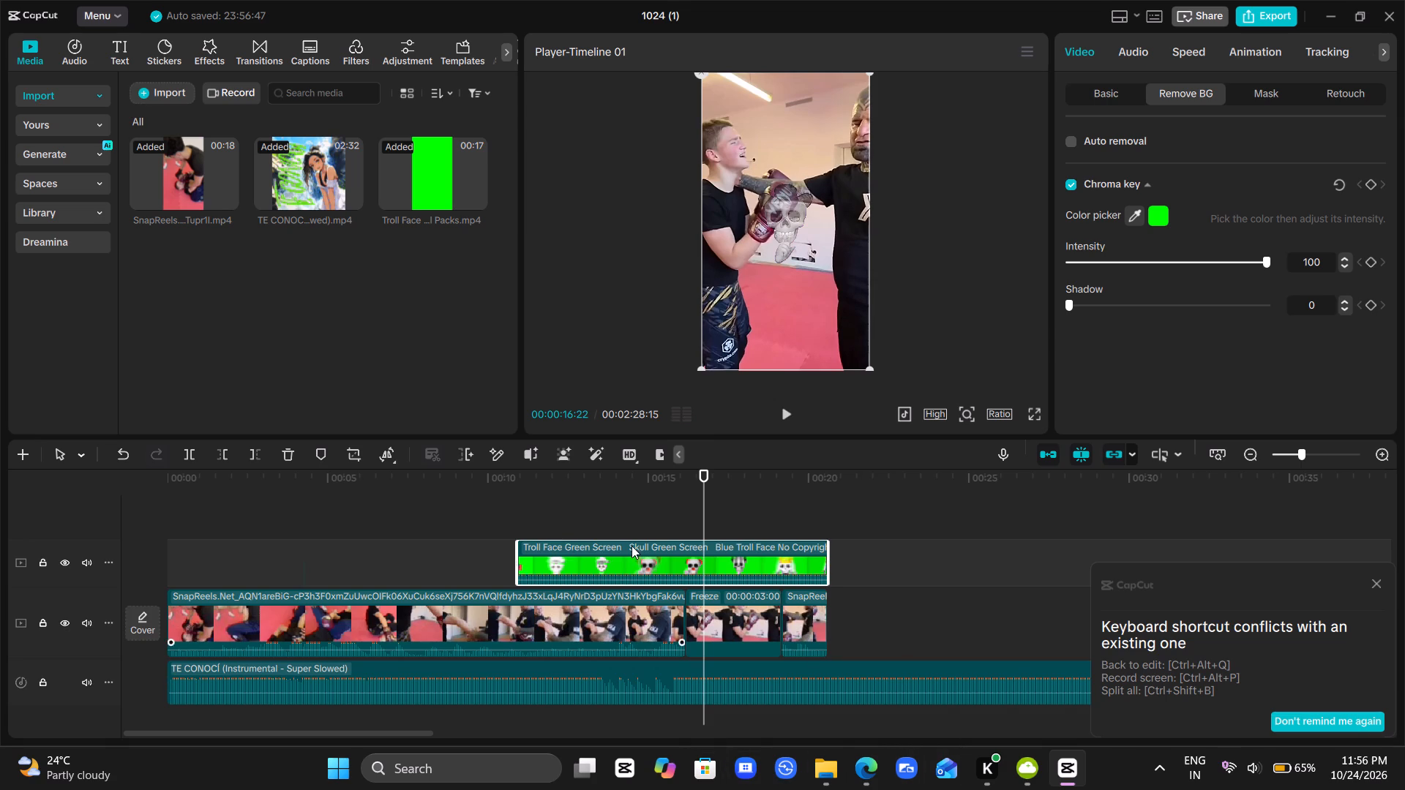
pyautogui.click(604, 521)
pyautogui.moveTo(604, 521); pyautogui.dragTo(603, 543)
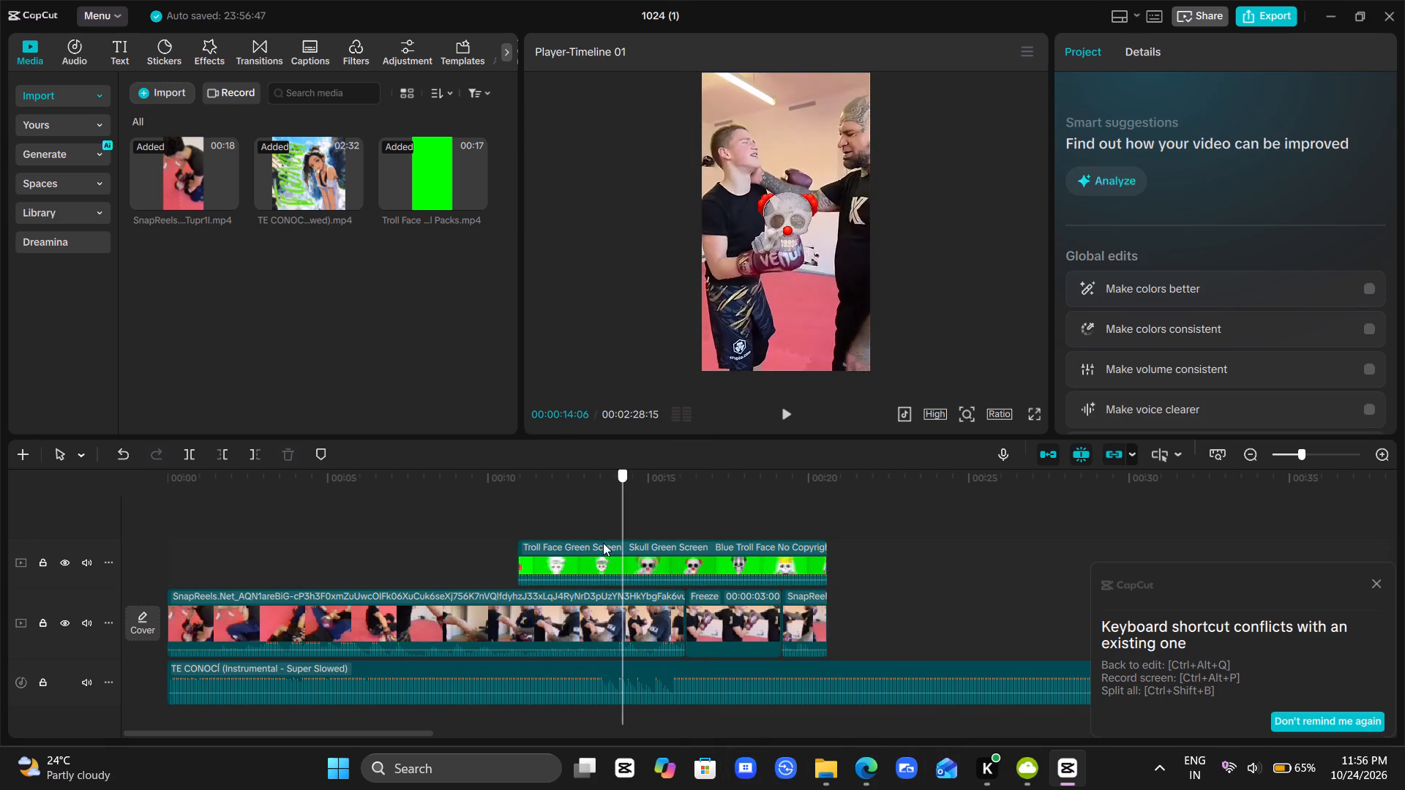
pyautogui.moveTo(603, 543); pyautogui.dragTo(594, 543)
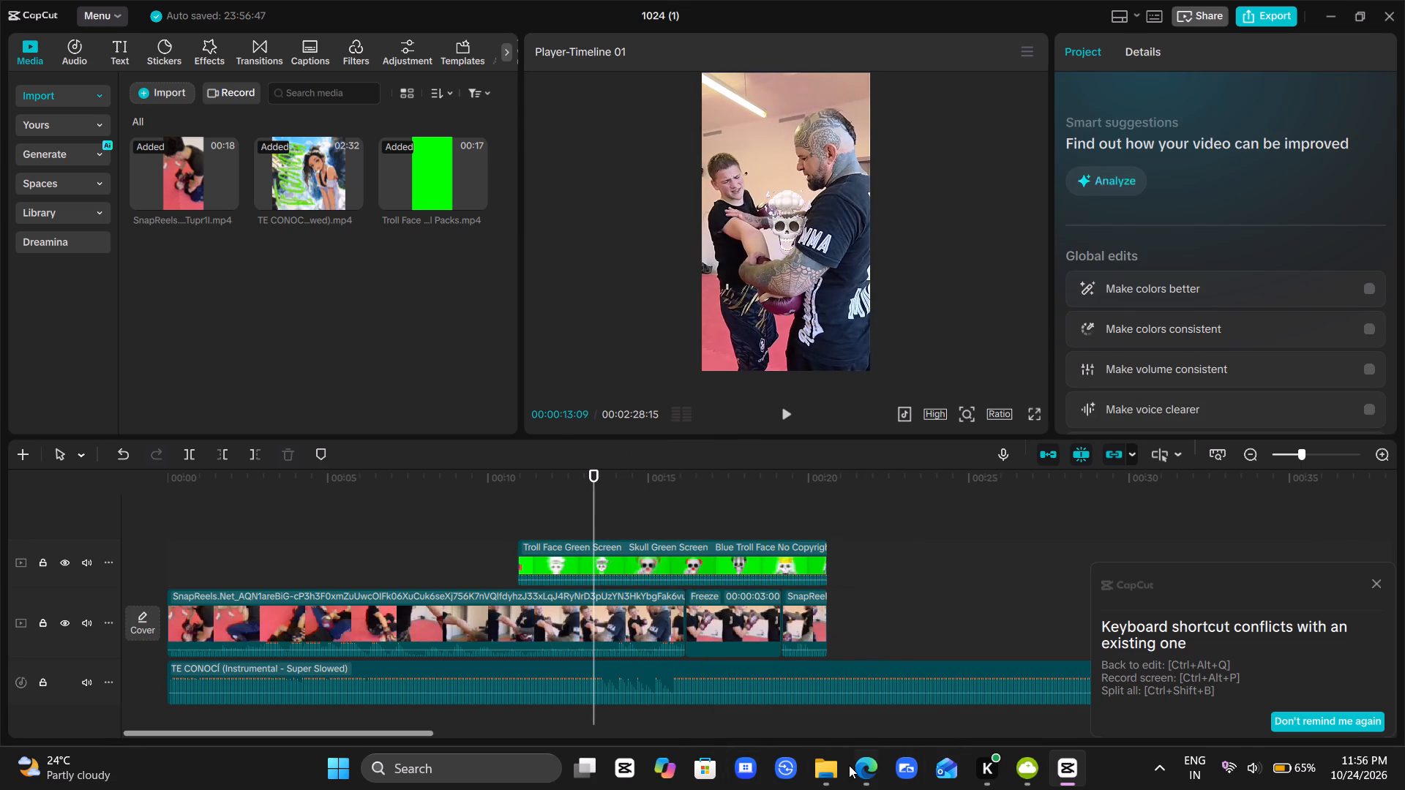
# Switch to YouTube, return to the "skull green screen with sound" results and preview the first two skull face template videos with sound.
pyautogui.click(858, 693)
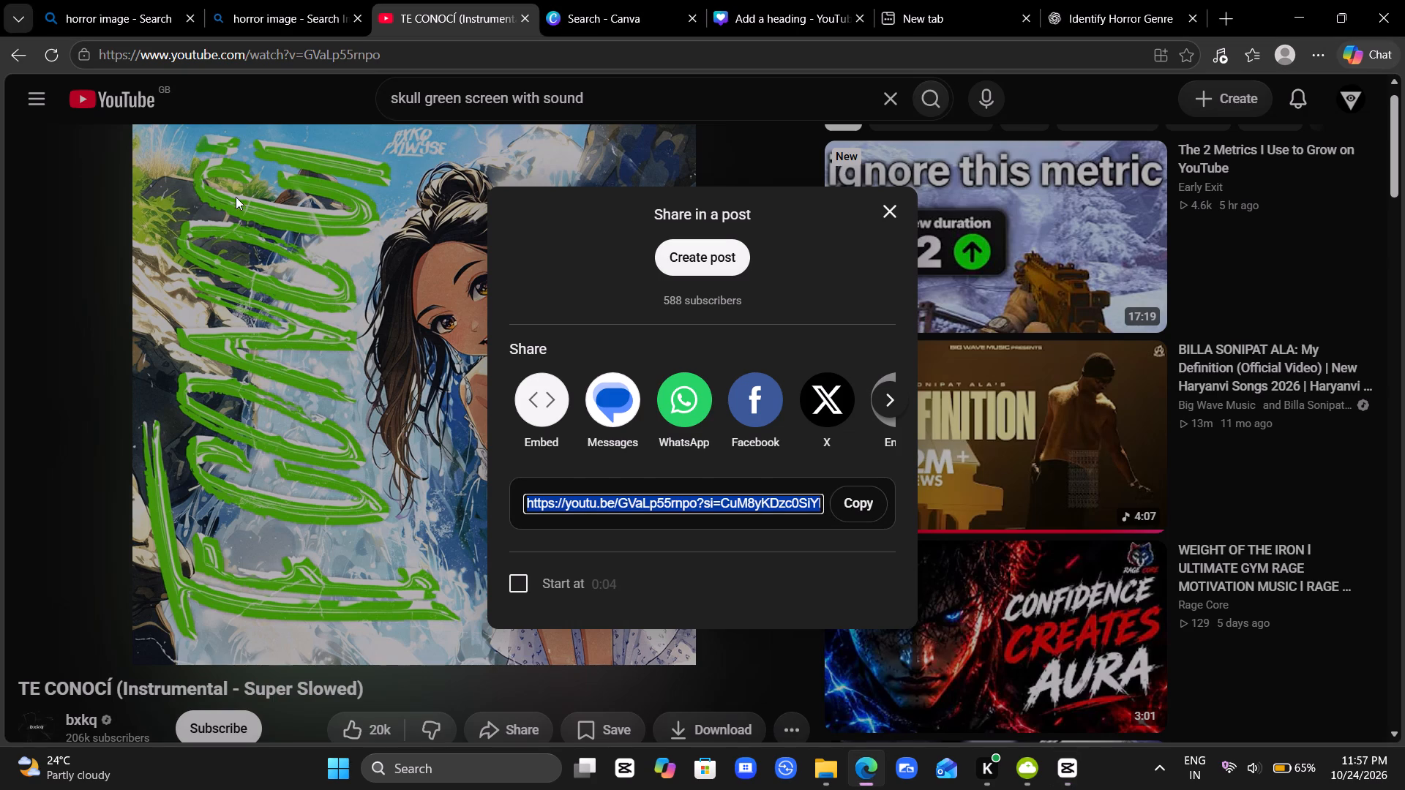
pyautogui.click(10, 54)
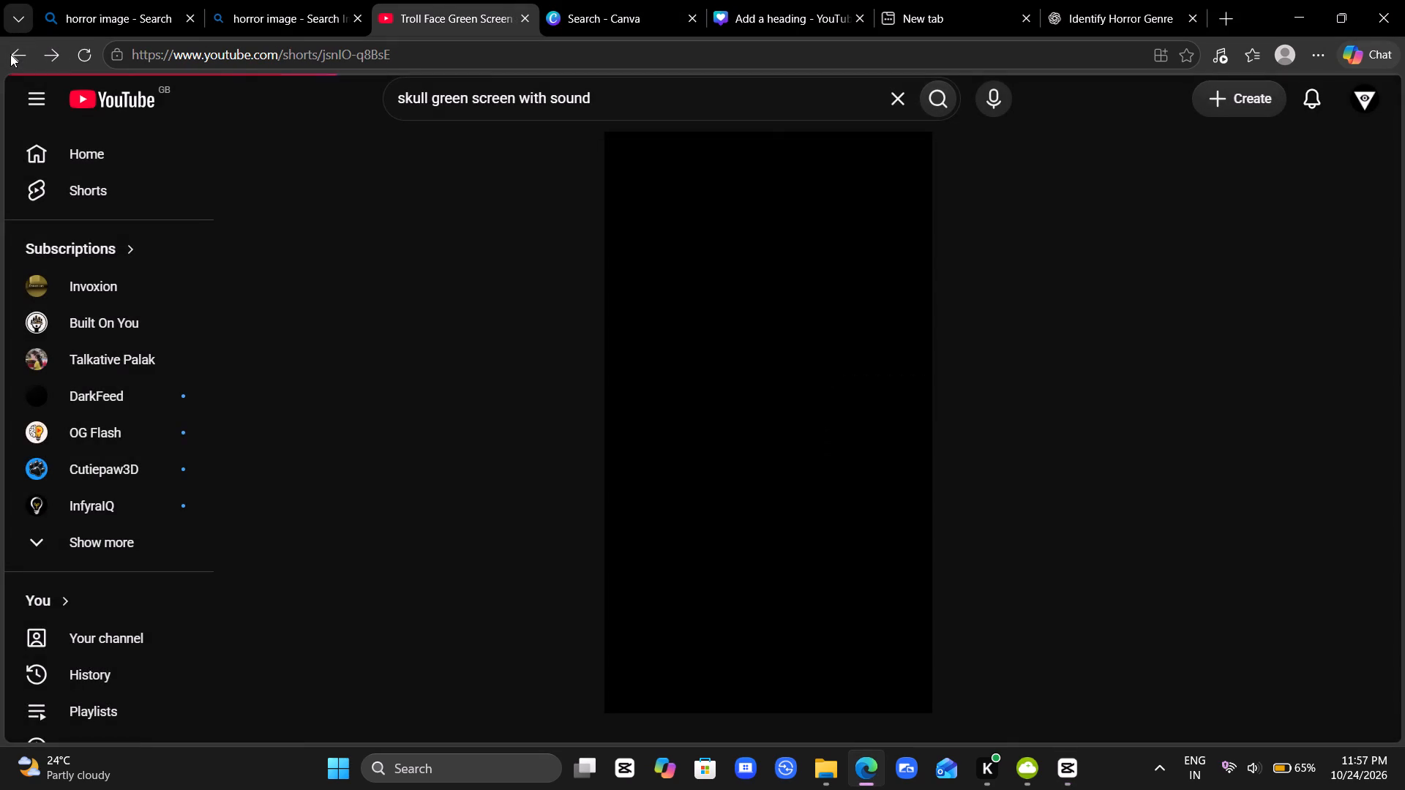
pyautogui.click(10, 54)
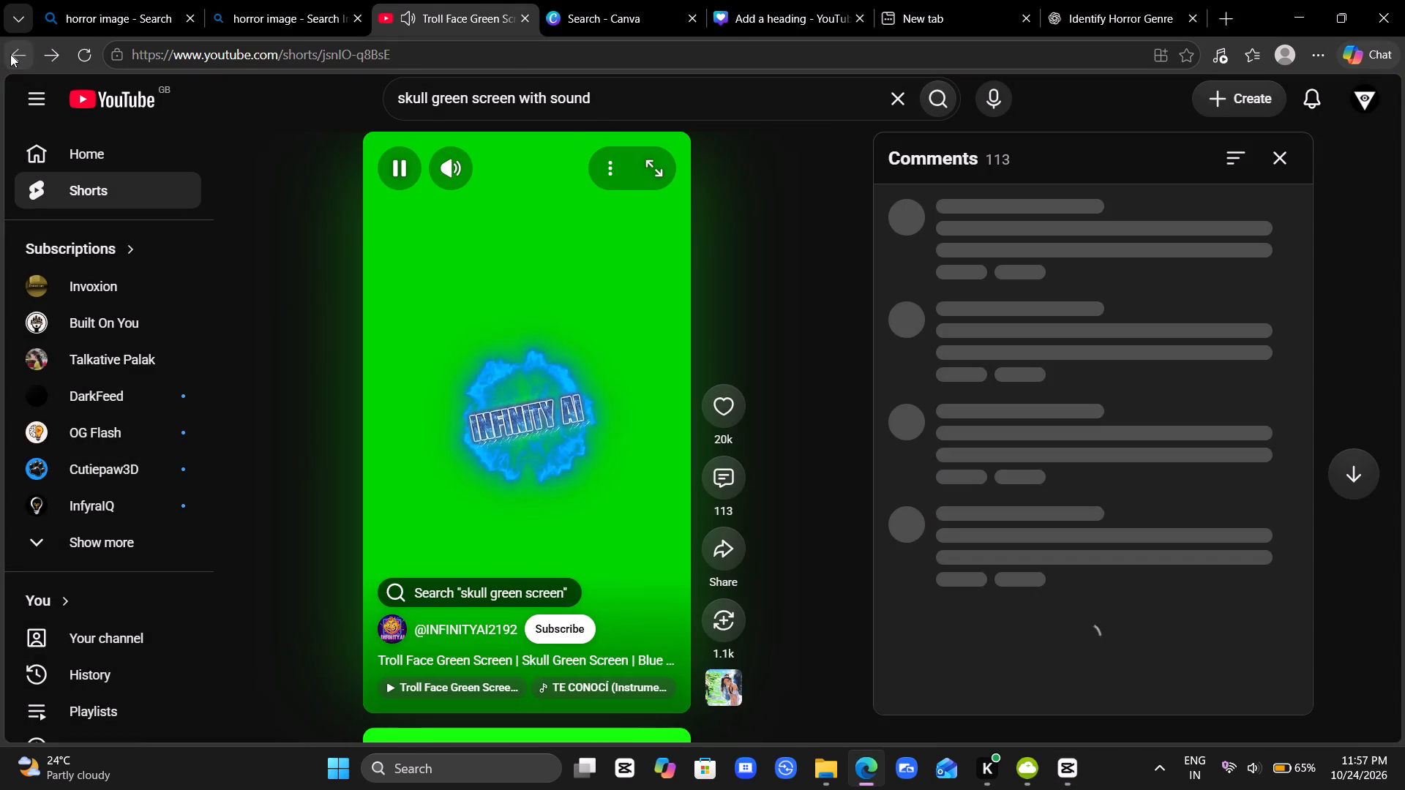
pyautogui.scroll(-1, 421, 342)
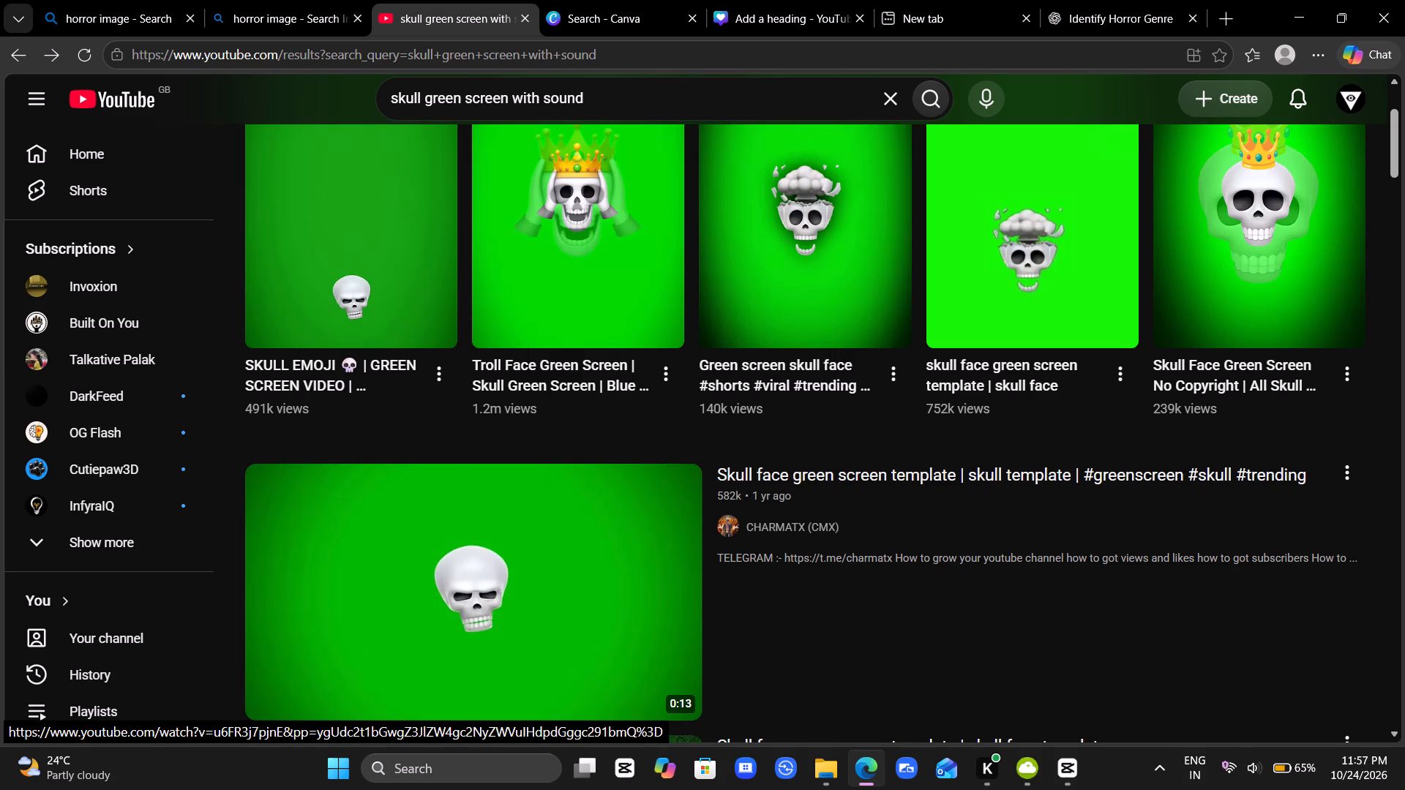
pyautogui.scroll(-3, 522, 588)
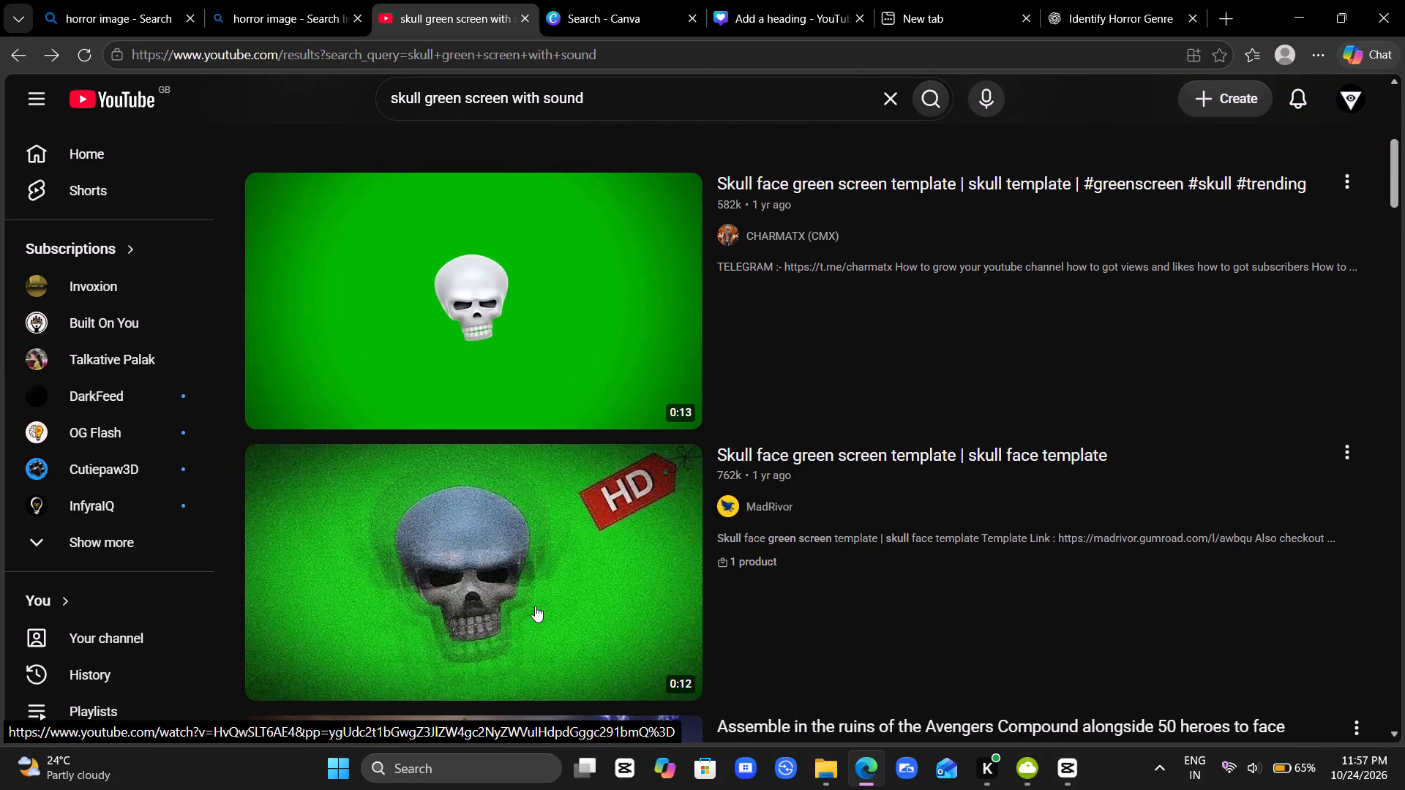
pyautogui.scroll(-2, 535, 606)
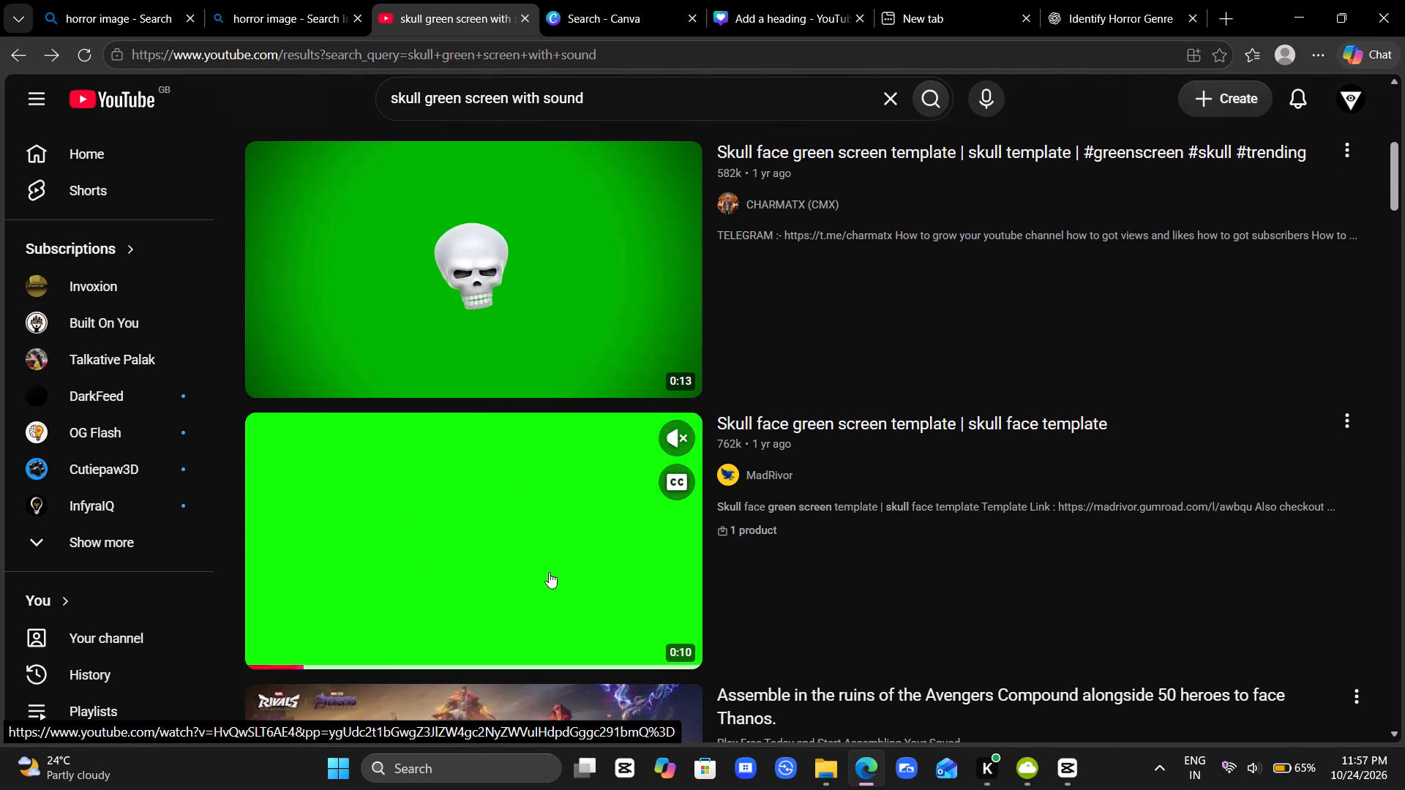
pyautogui.click(681, 437)
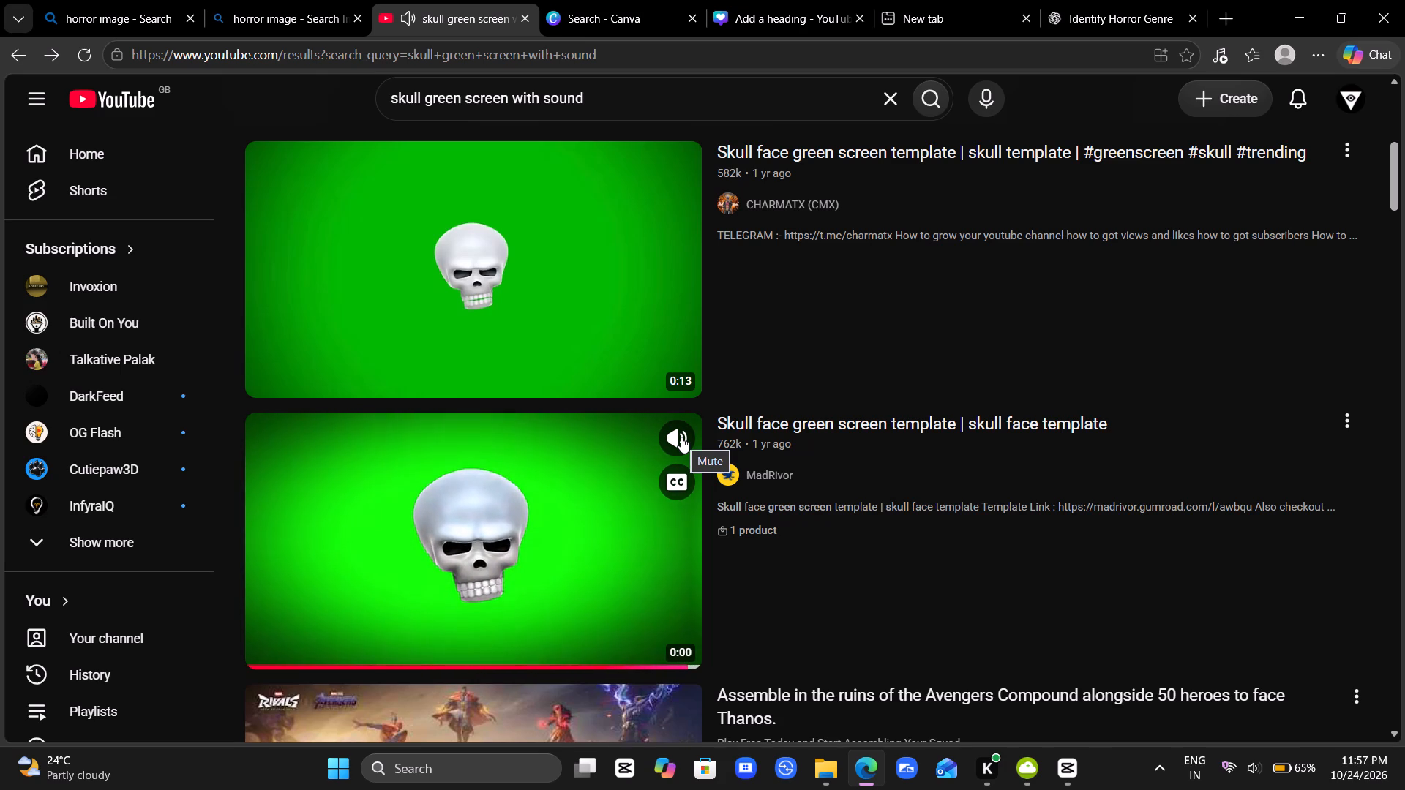
pyautogui.scroll(-2, 531, 503)
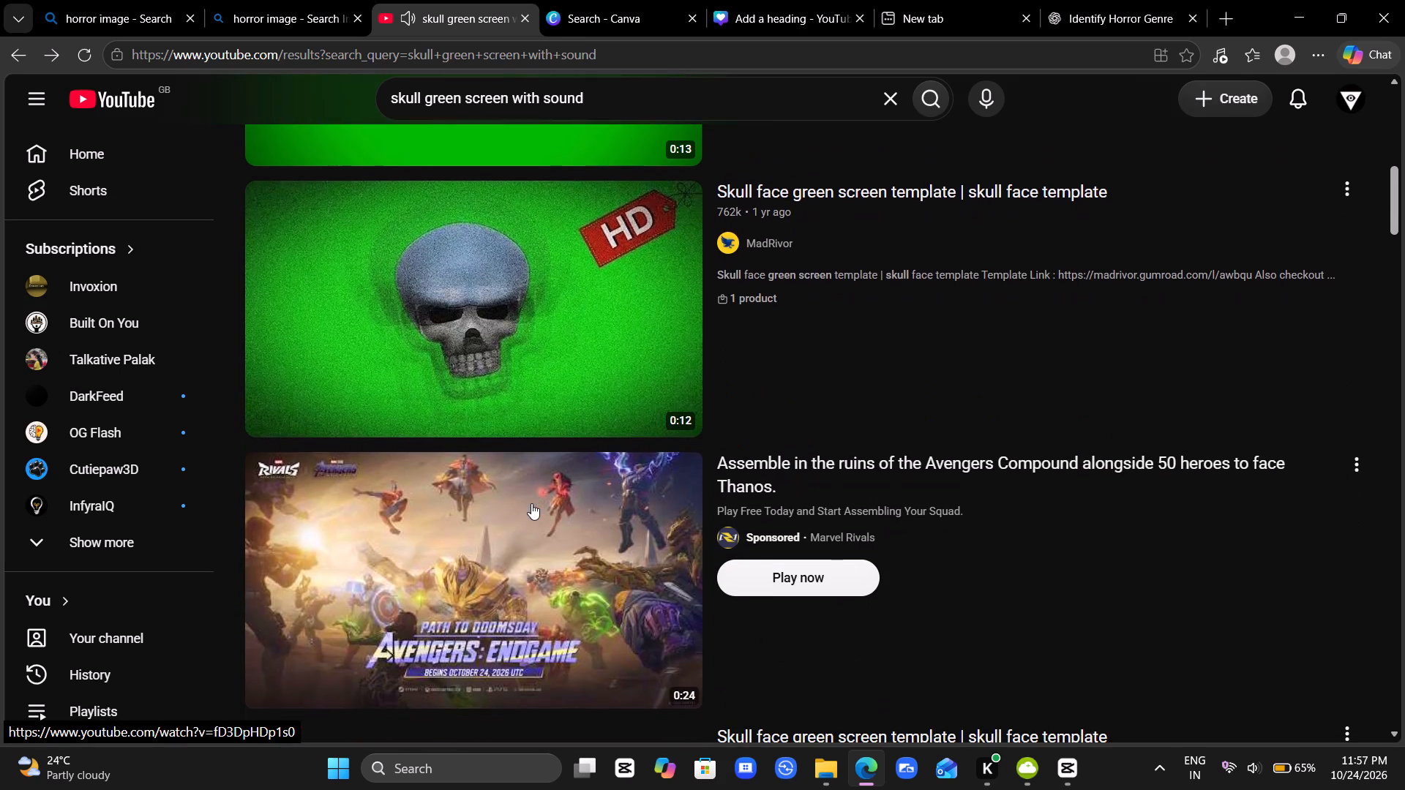
pyautogui.scroll(3, 536, 604)
pyautogui.scroll(1, 562, 311)
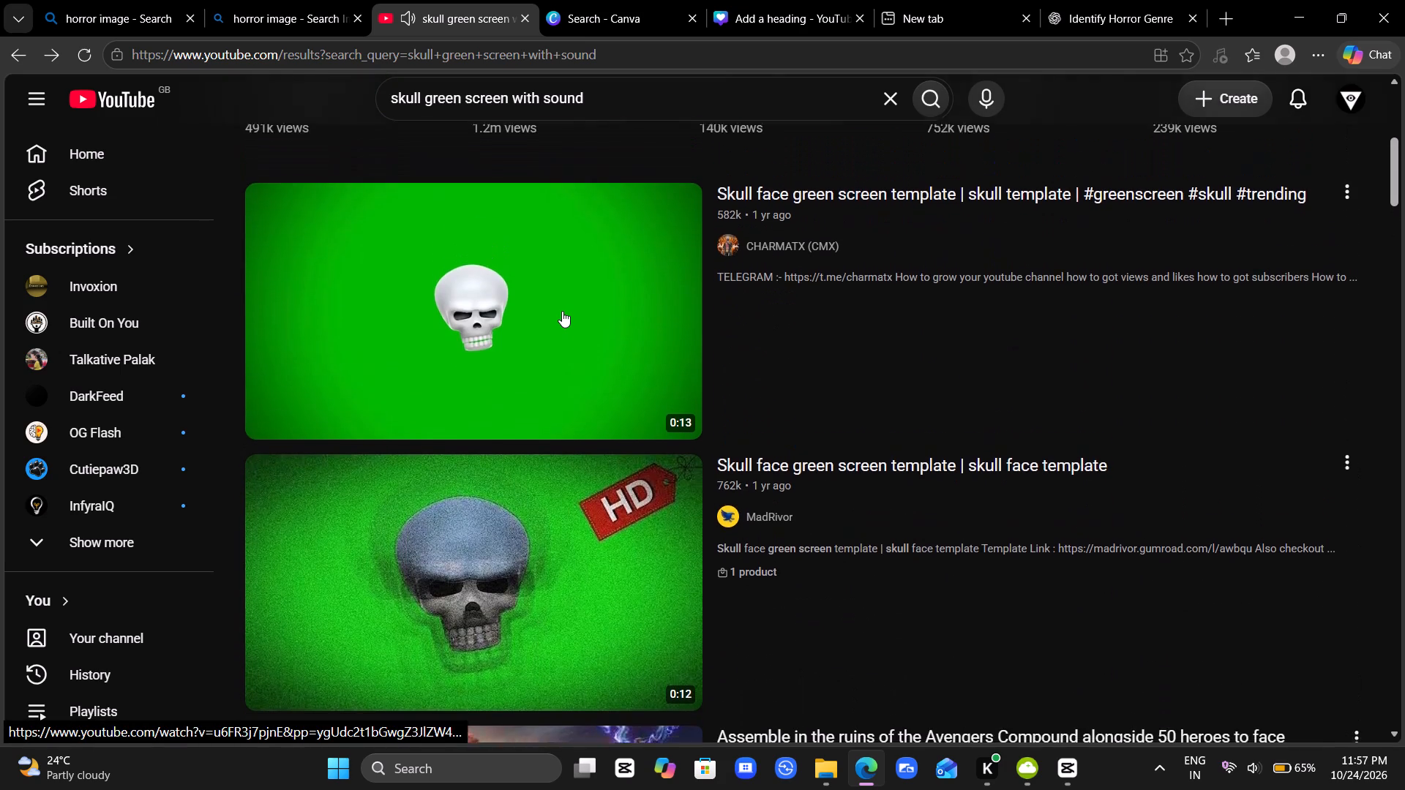
pyautogui.scroll(1, 562, 311)
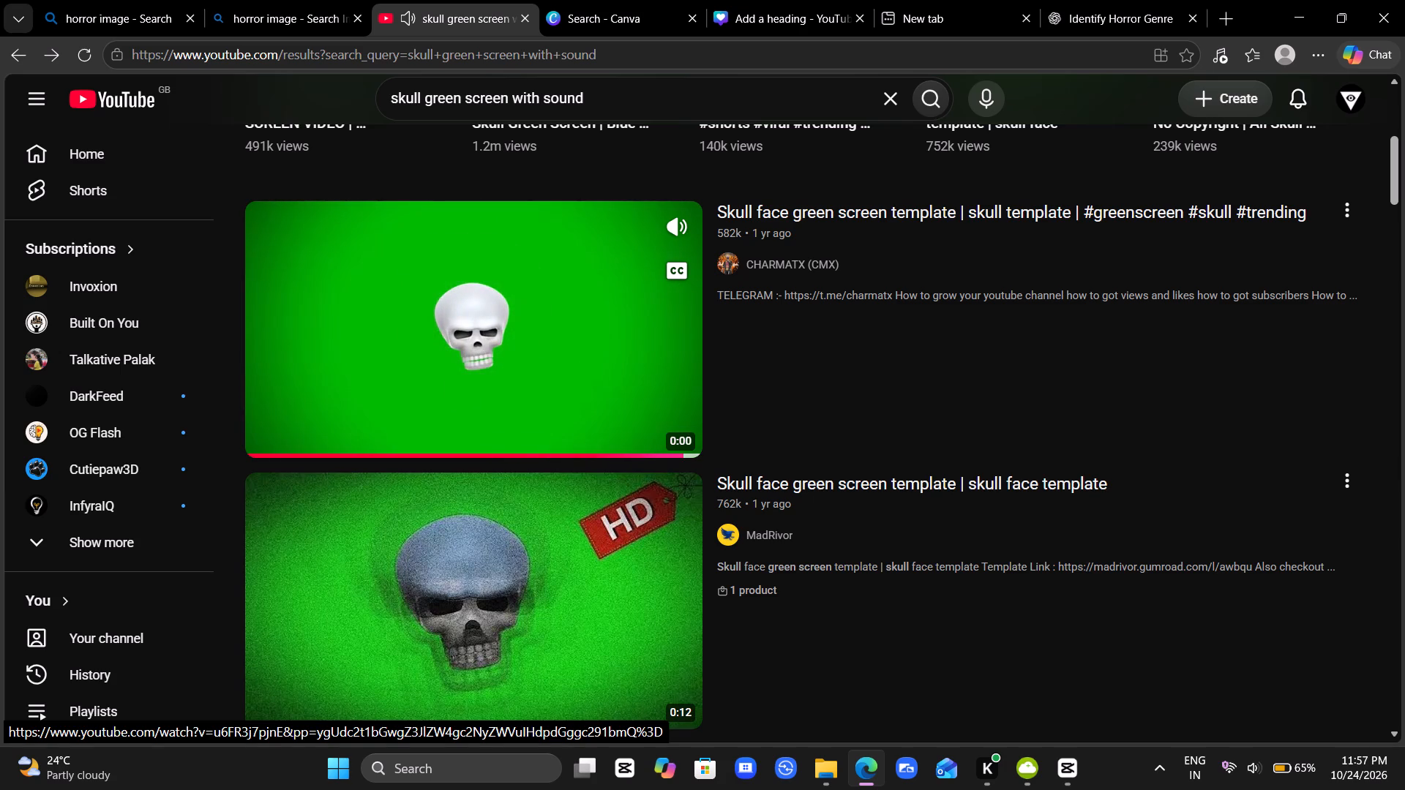
# Preview the DADDY FF skull face green screen template with sound and continue to the Shorts results below it.
pyautogui.scroll(-2, 557, 360)
pyautogui.scroll(-1, 573, 519)
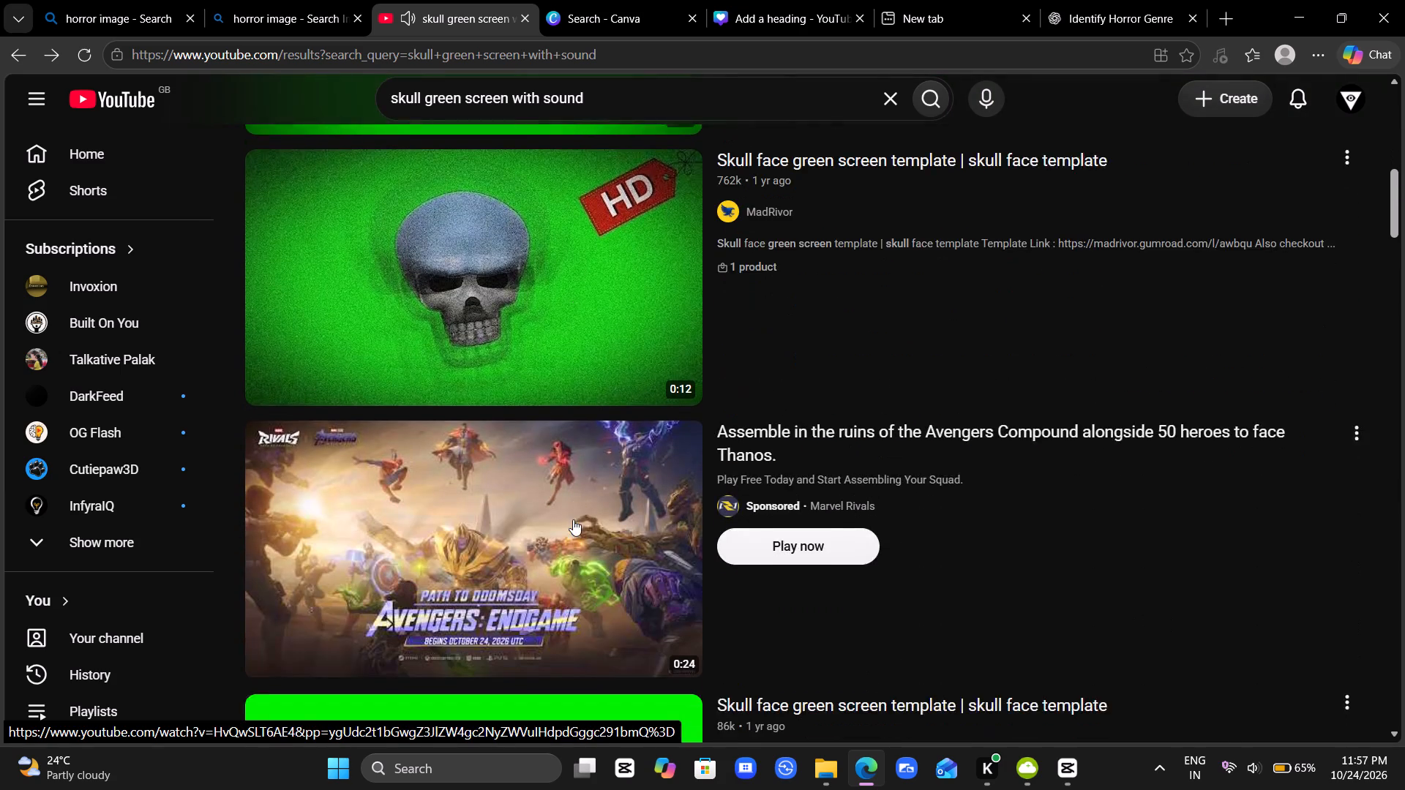
pyautogui.scroll(-4, 573, 519)
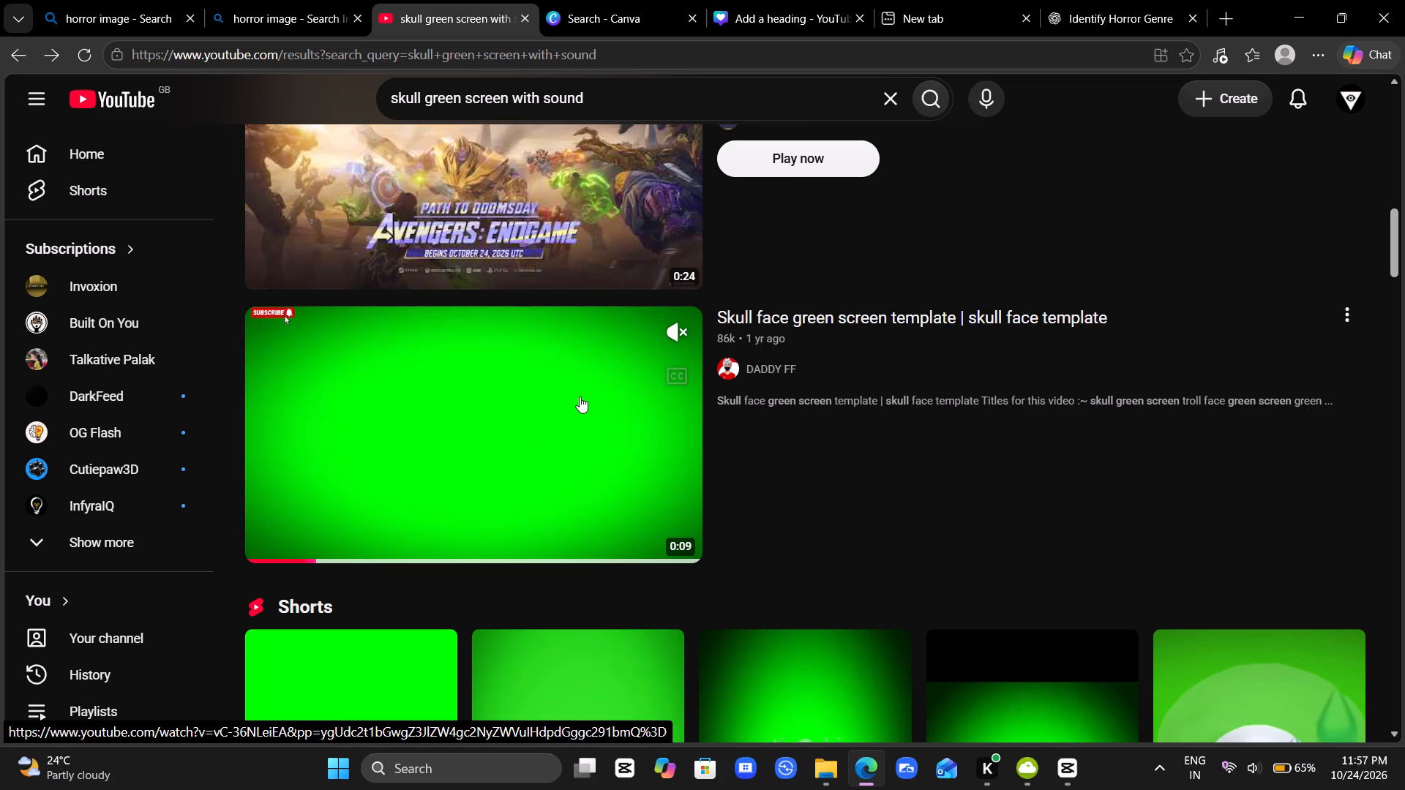
pyautogui.click(675, 321)
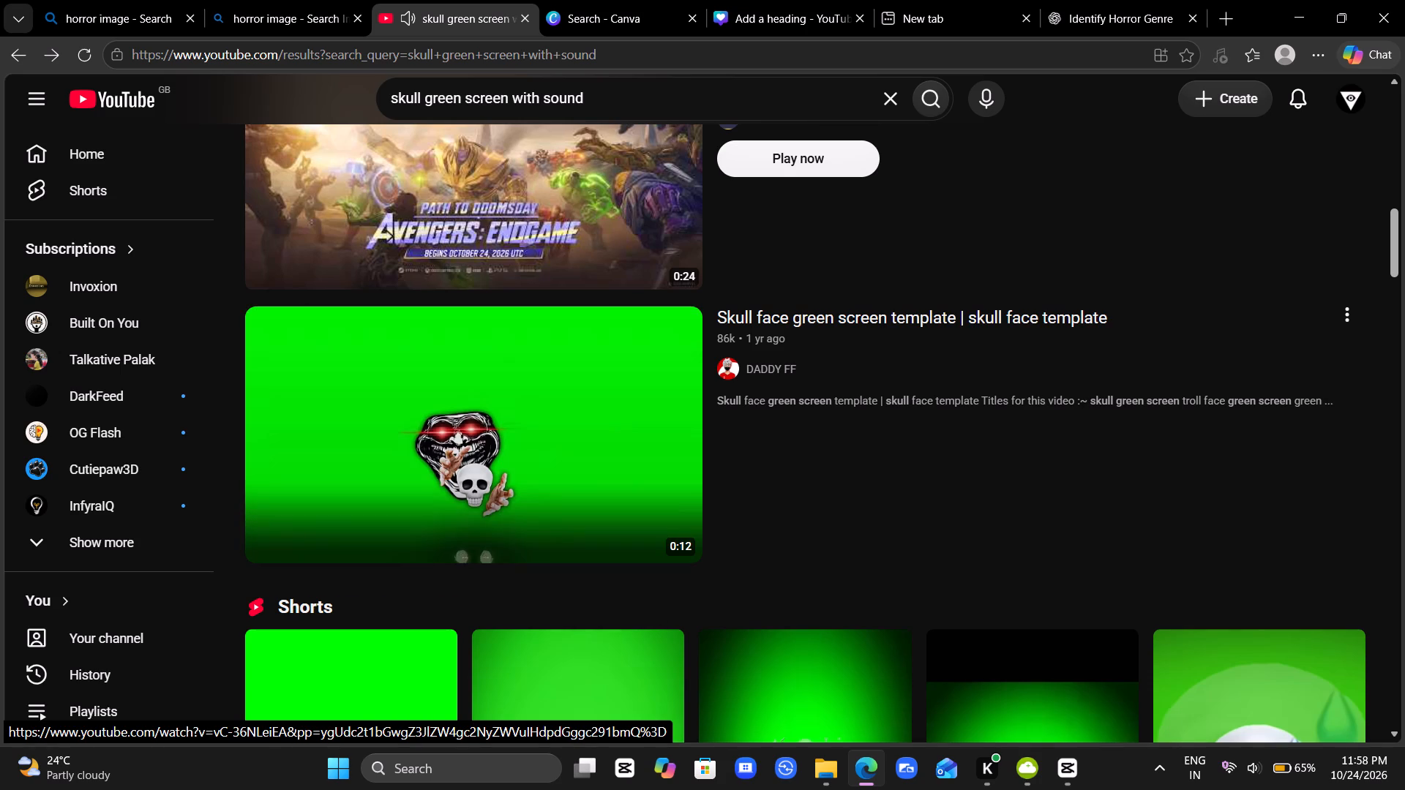
pyautogui.scroll(-3, 621, 424)
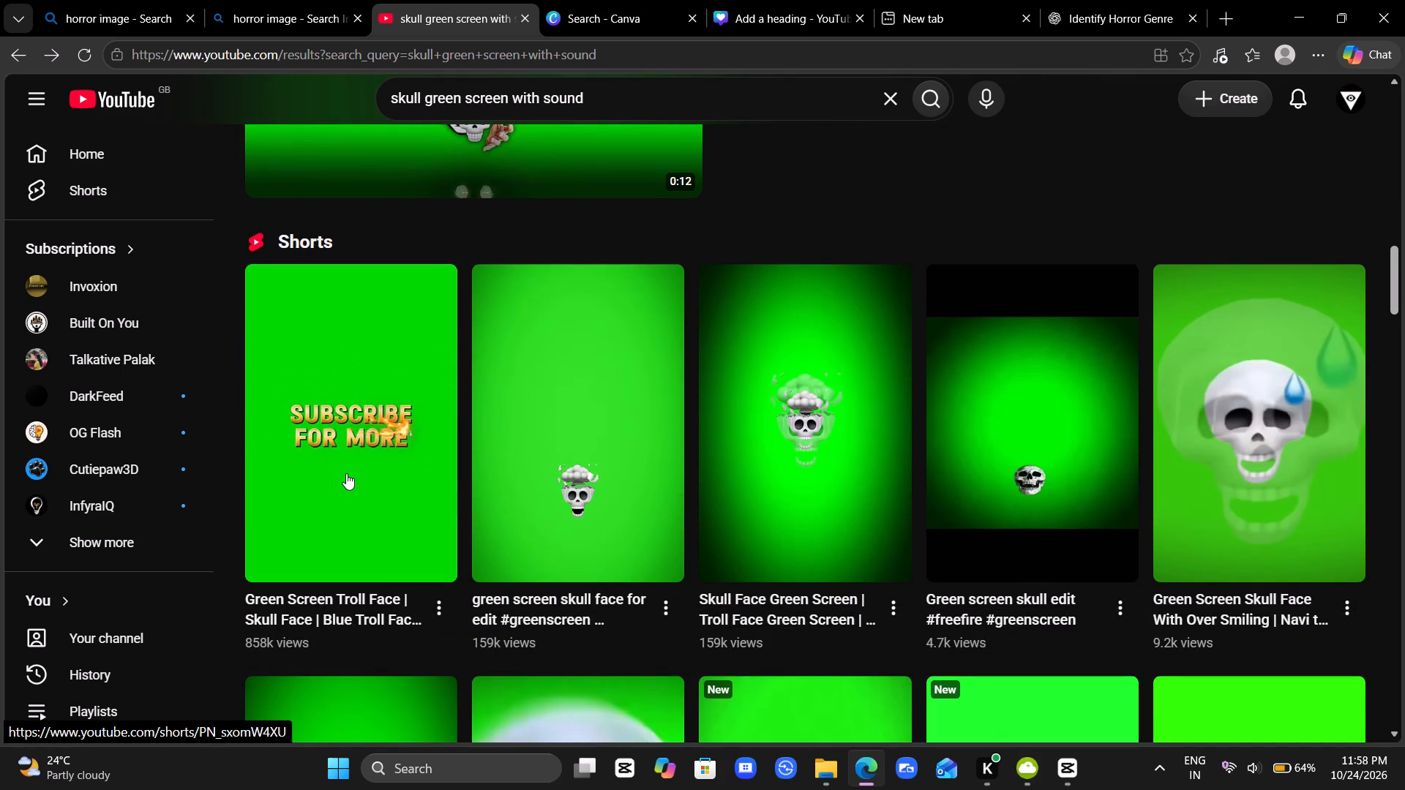
# Watch the "Green Screen Troll Face | Skull Face" Short, then return to the results and browse the remaining skull clips.
pyautogui.click(346, 473)
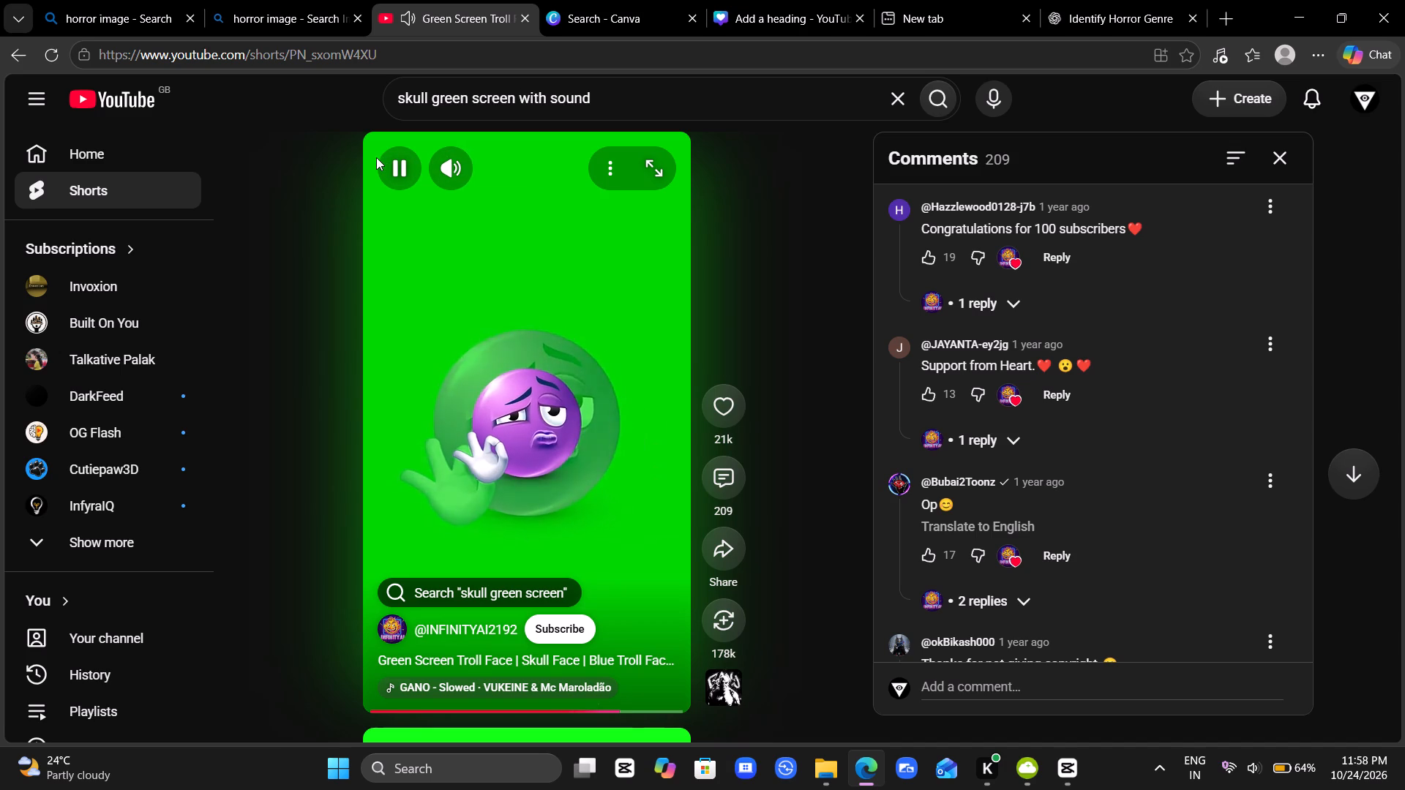
pyautogui.click(10, 61)
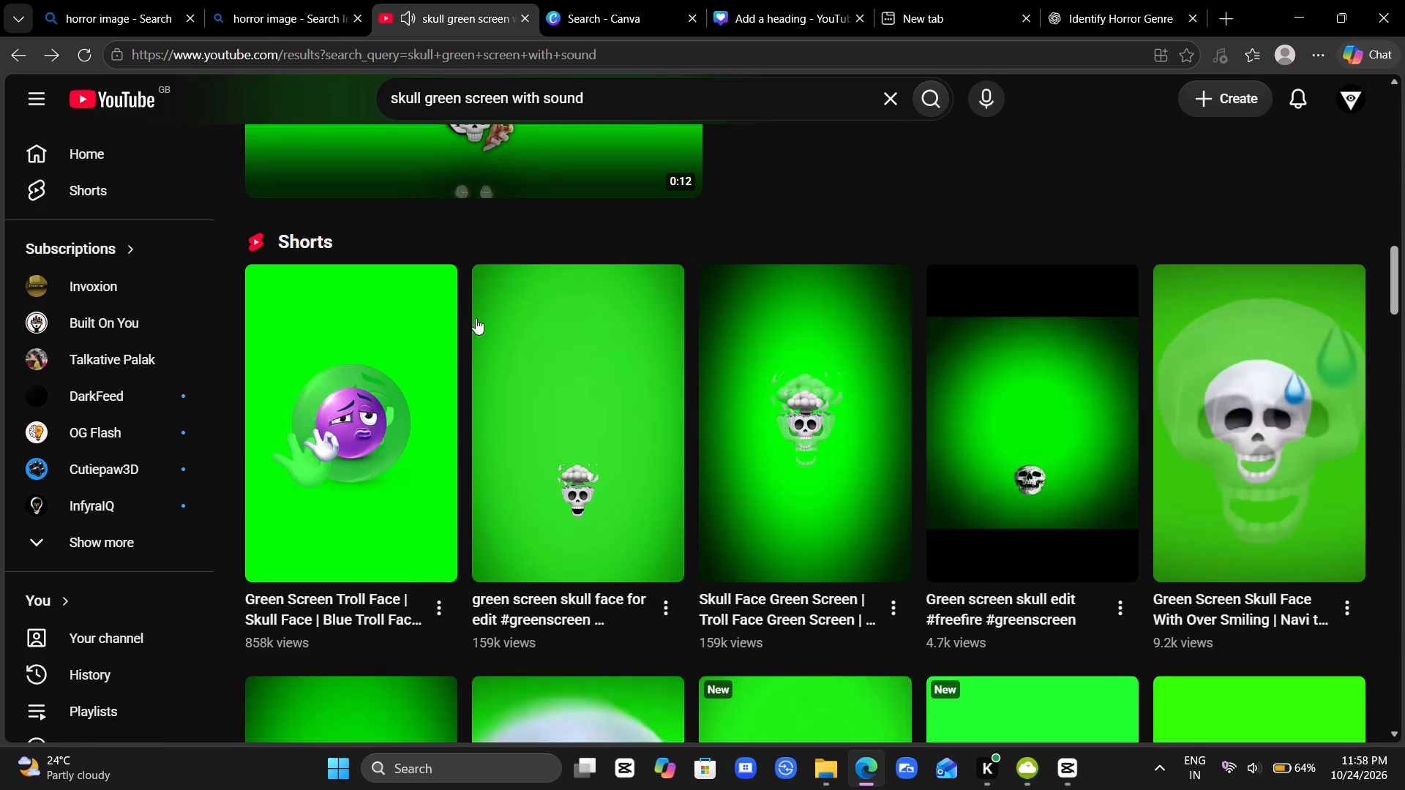
pyautogui.scroll(-3, 664, 407)
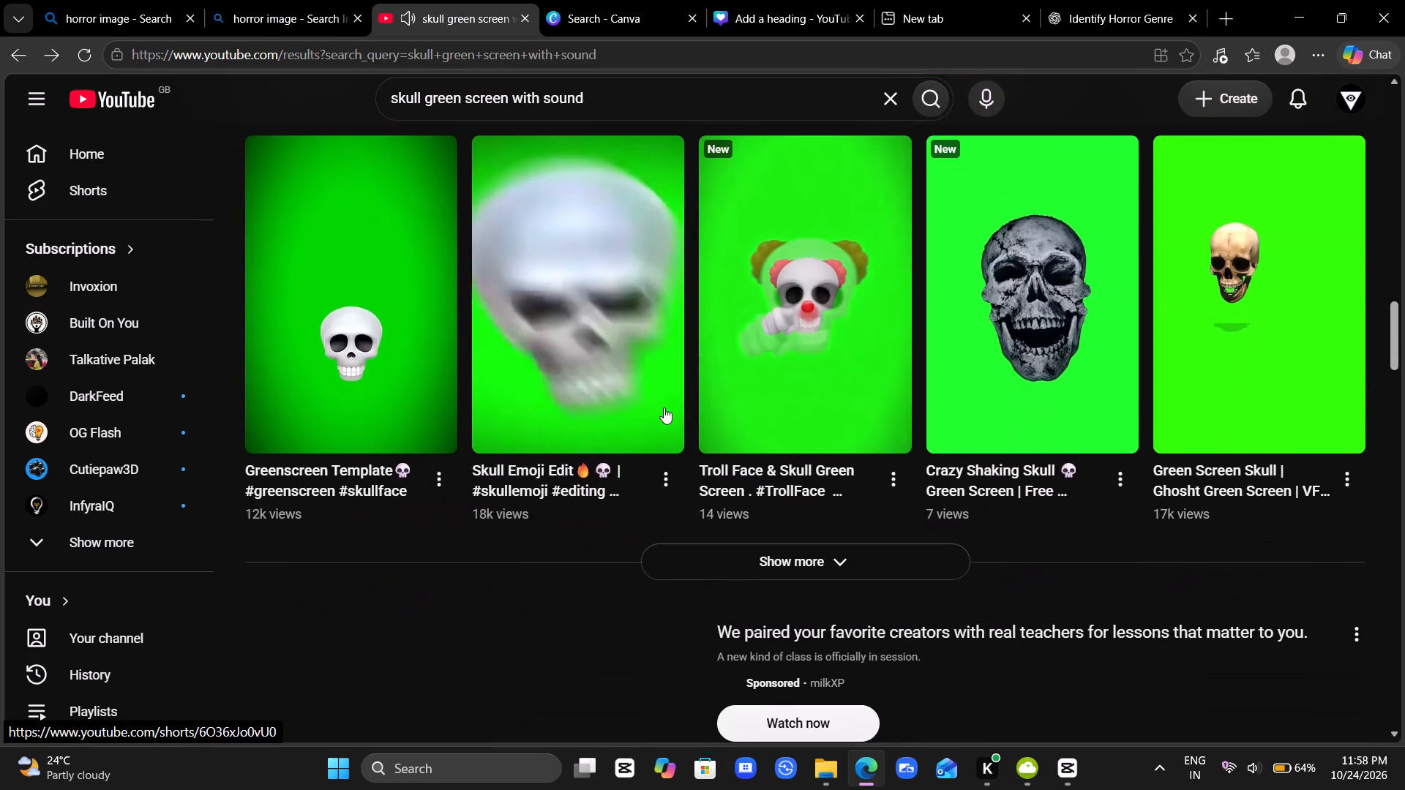
pyautogui.scroll(-2, 664, 407)
pyautogui.scroll(10, 664, 407)
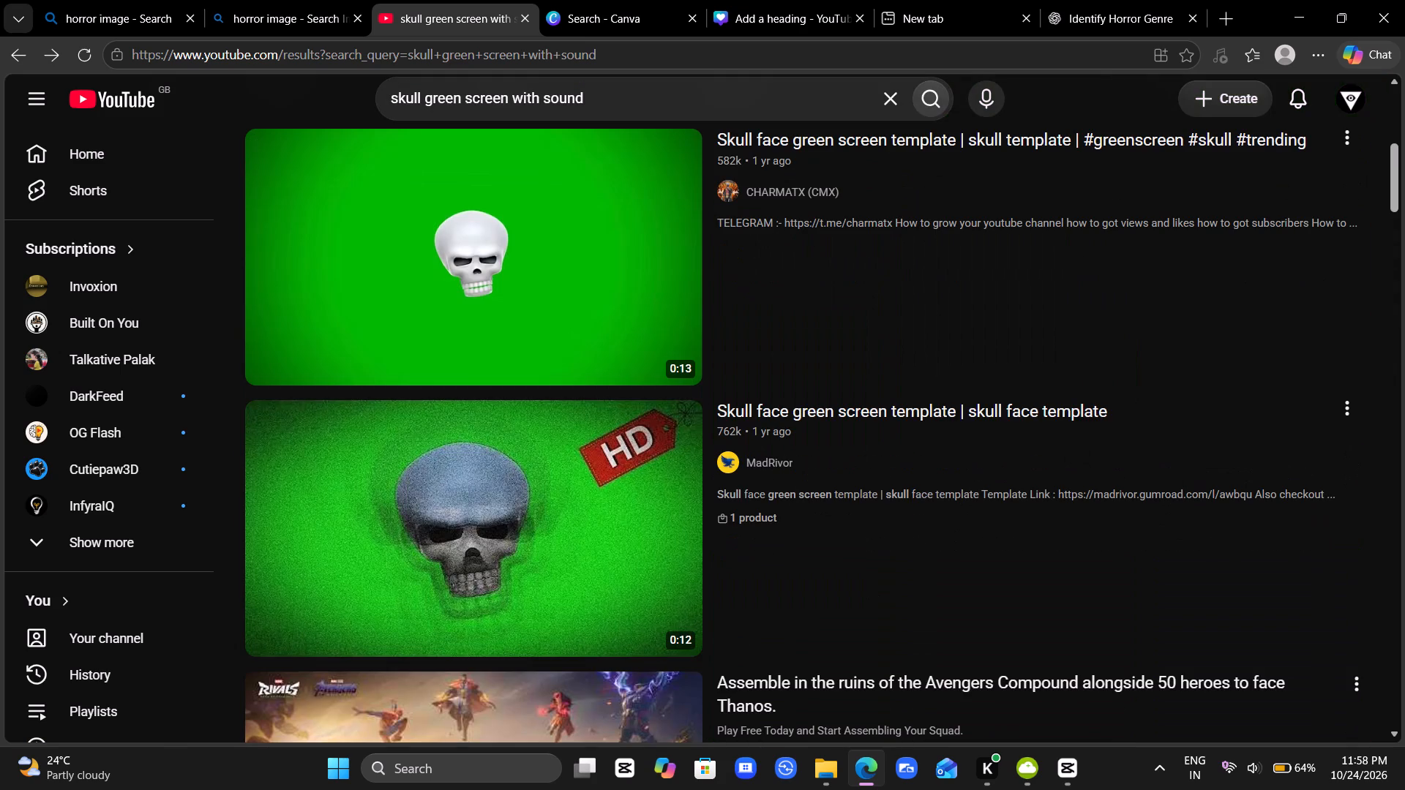
# Search YouTube for "how to blend green screen in capcut".
pyautogui.click(639, 108)
pyautogui.moveTo(639, 108); pyautogui.dragTo(384, 111)
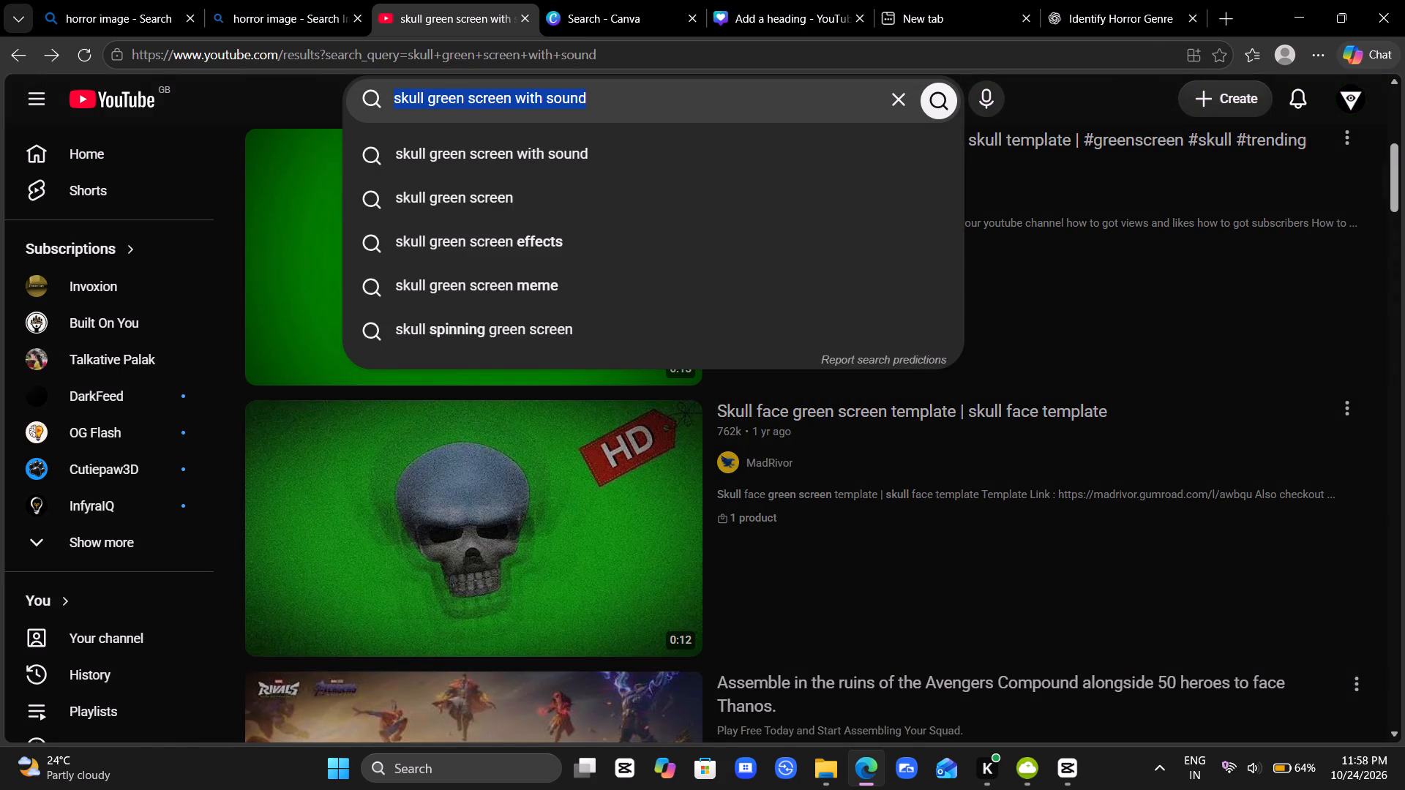
pyautogui.moveTo(384, 111); pyautogui.dragTo(368, 111)
pyautogui.press('h')
pyautogui.write('ow to blend')
pyautogui.press('space')
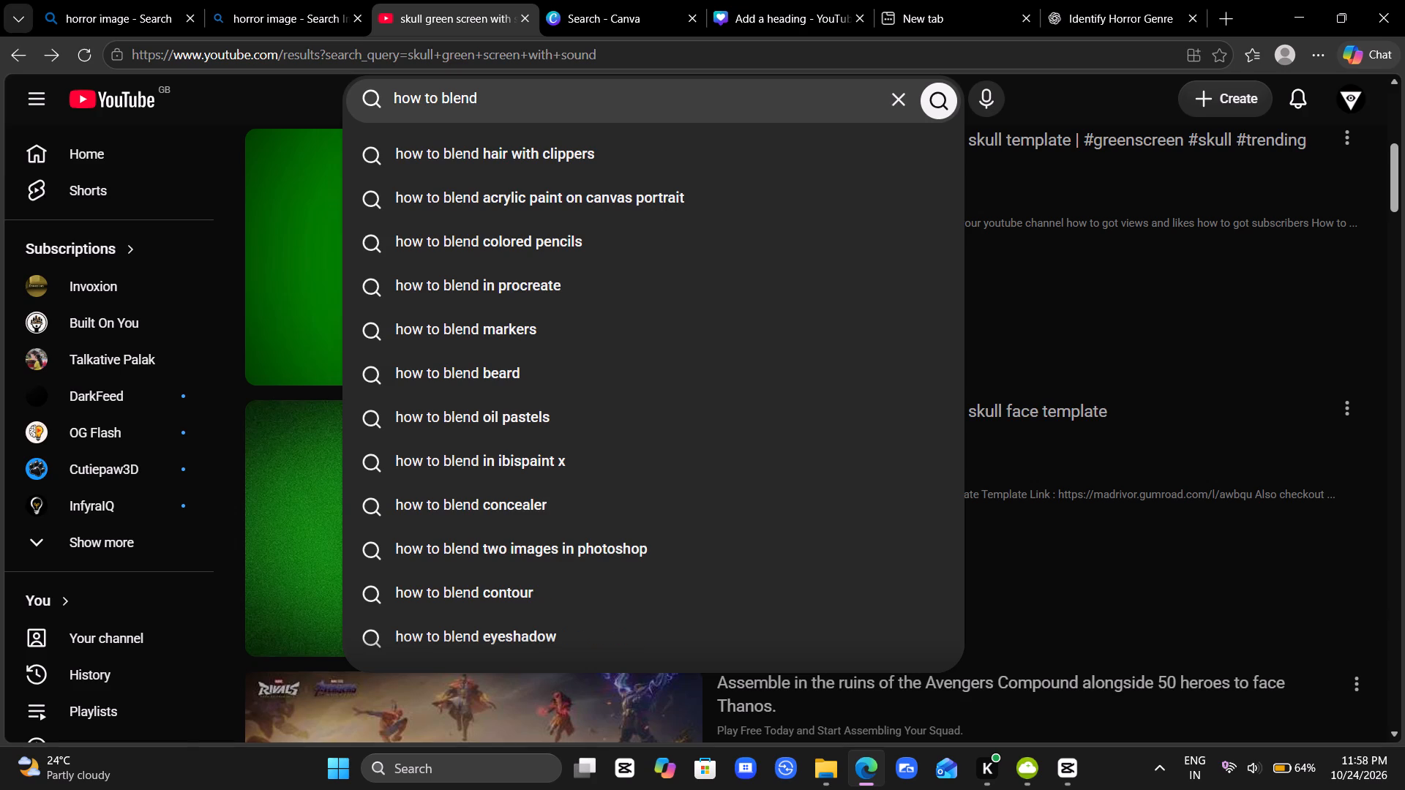
pyautogui.write('gree')
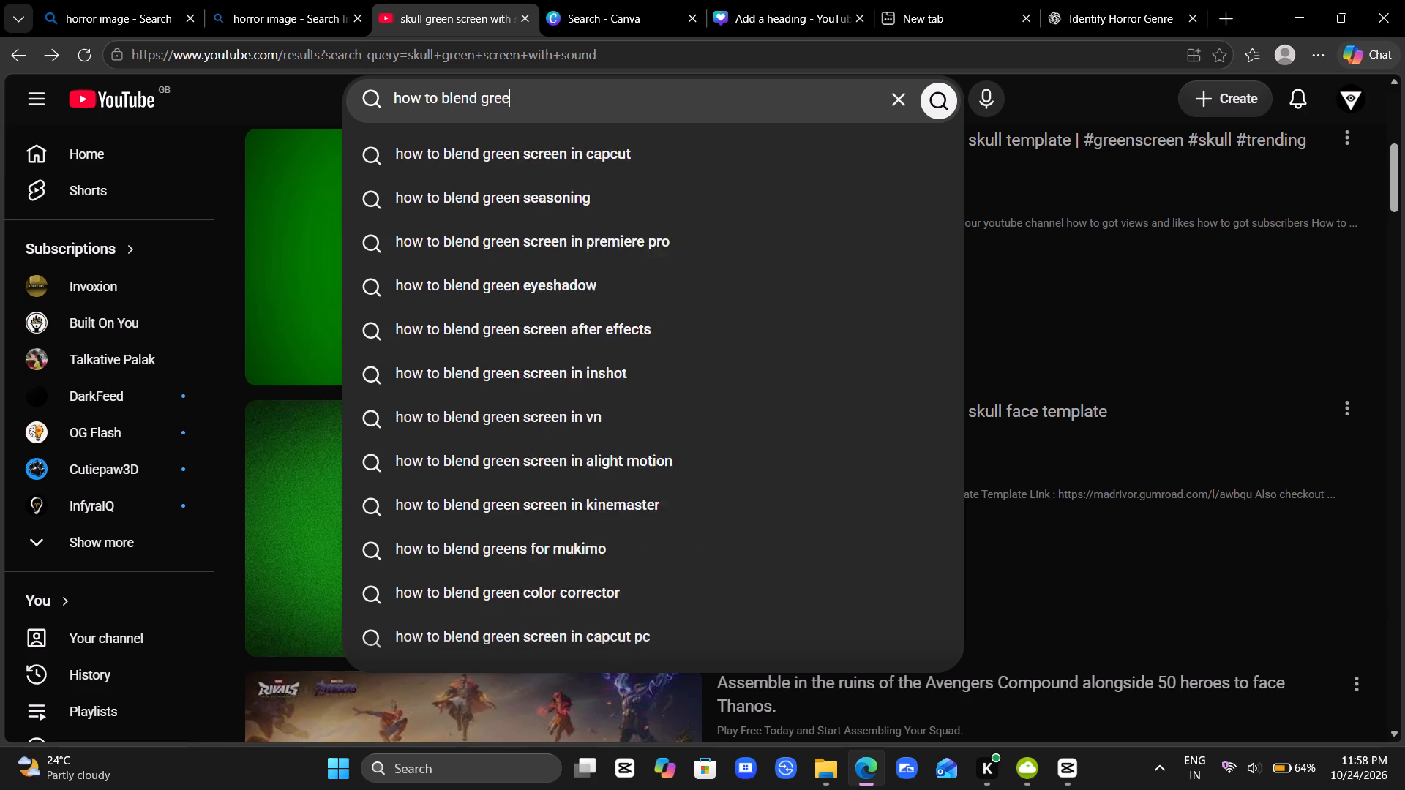
pyautogui.click(439, 162)
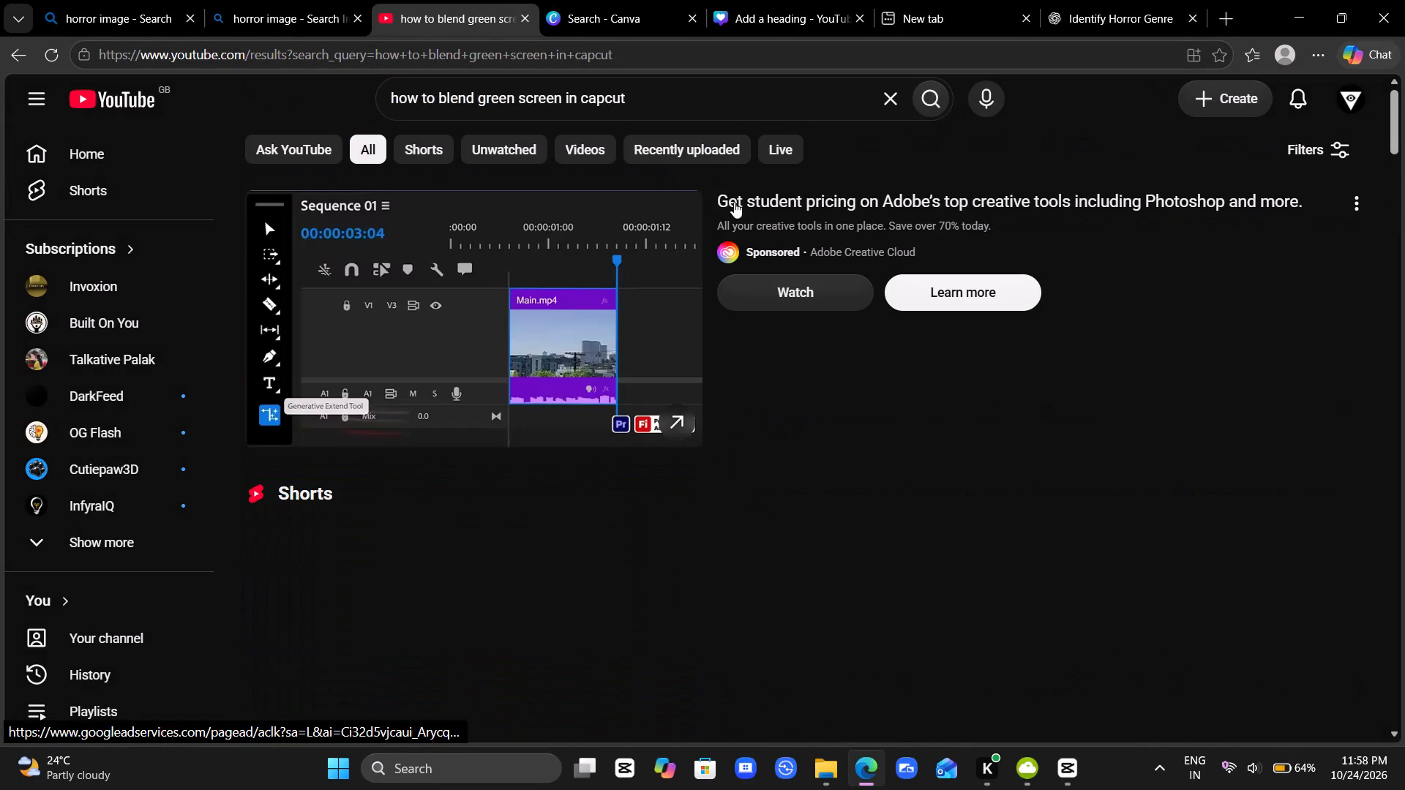
# Watch the "How to remove green screen in Capcut" Short and return to the search results.
pyautogui.scroll(-1, 715, 451)
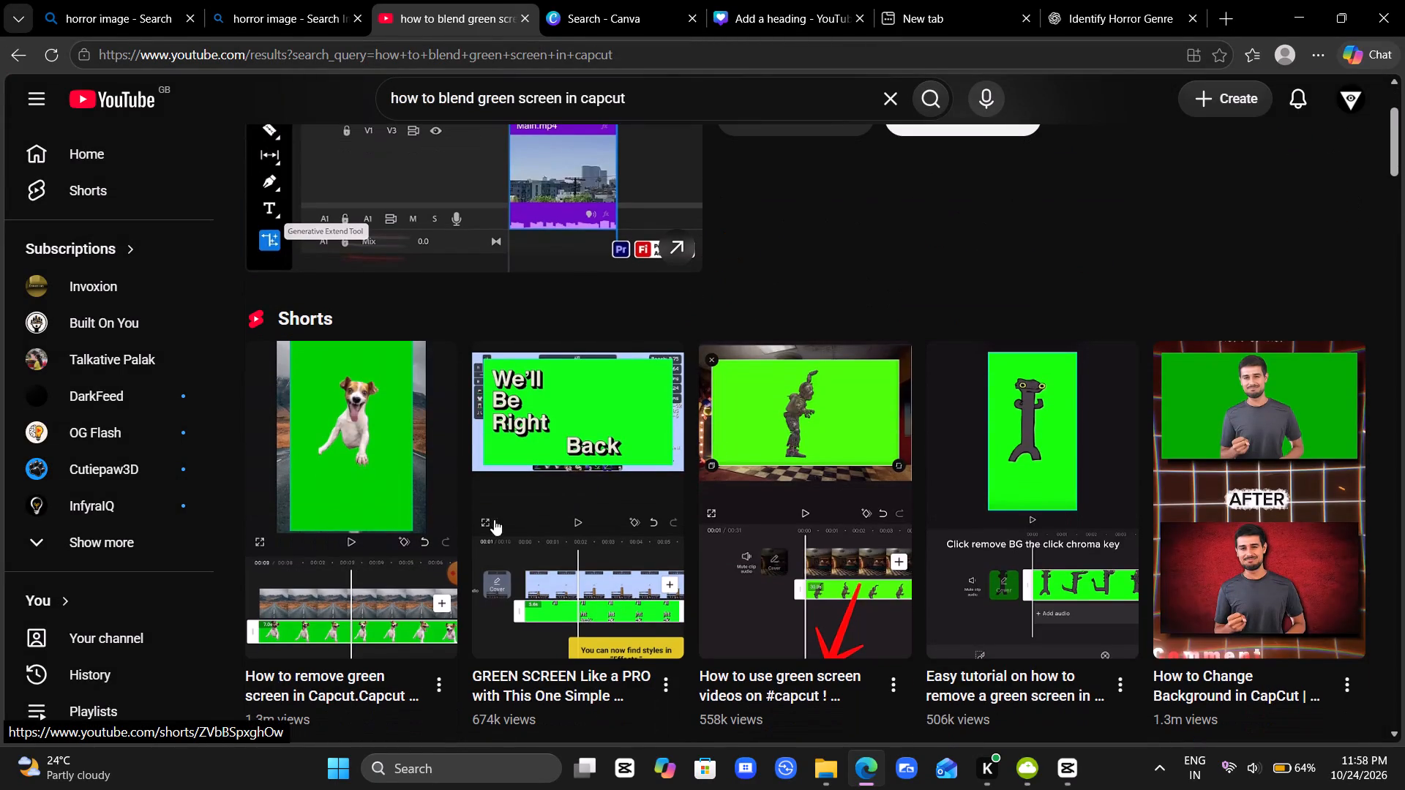
pyautogui.click(341, 444)
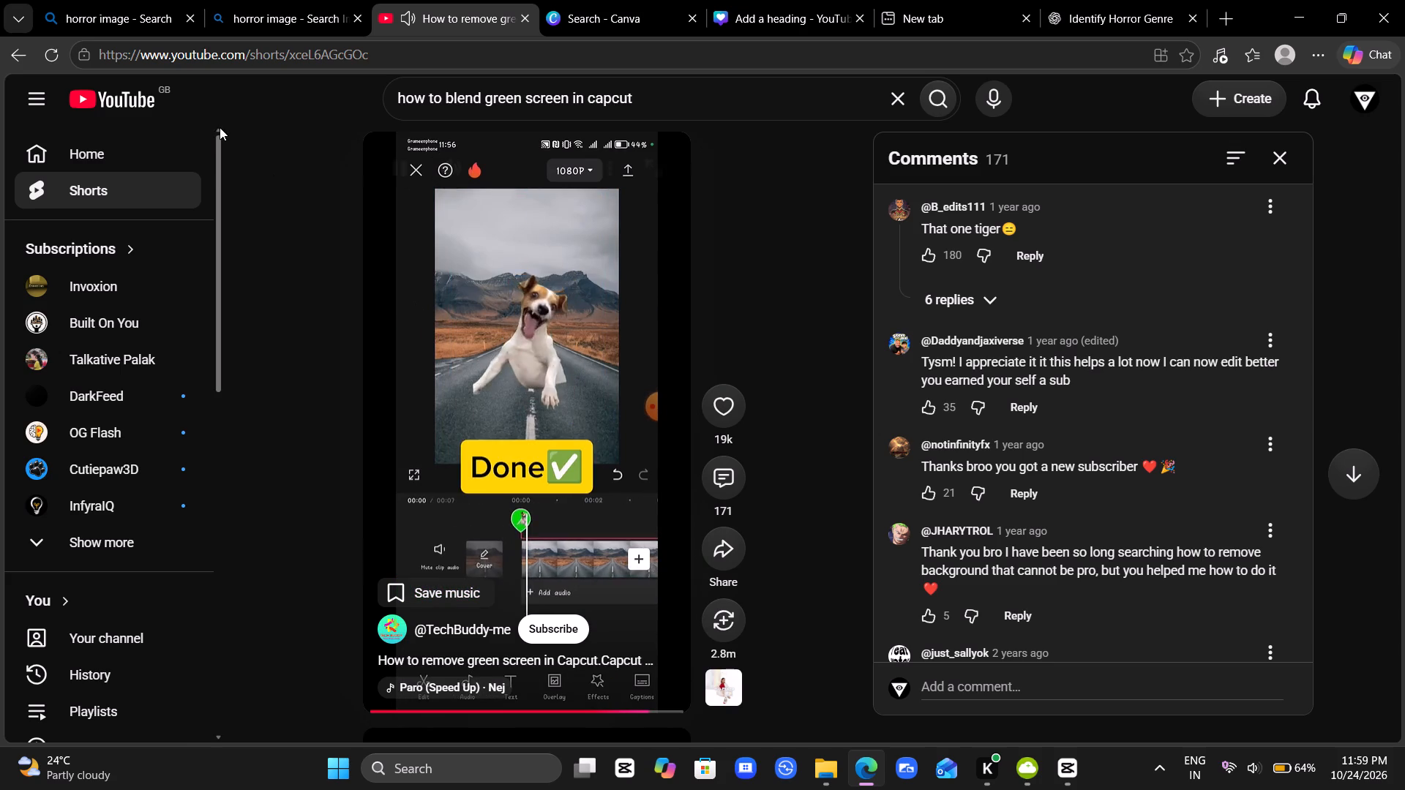
pyautogui.click(15, 63)
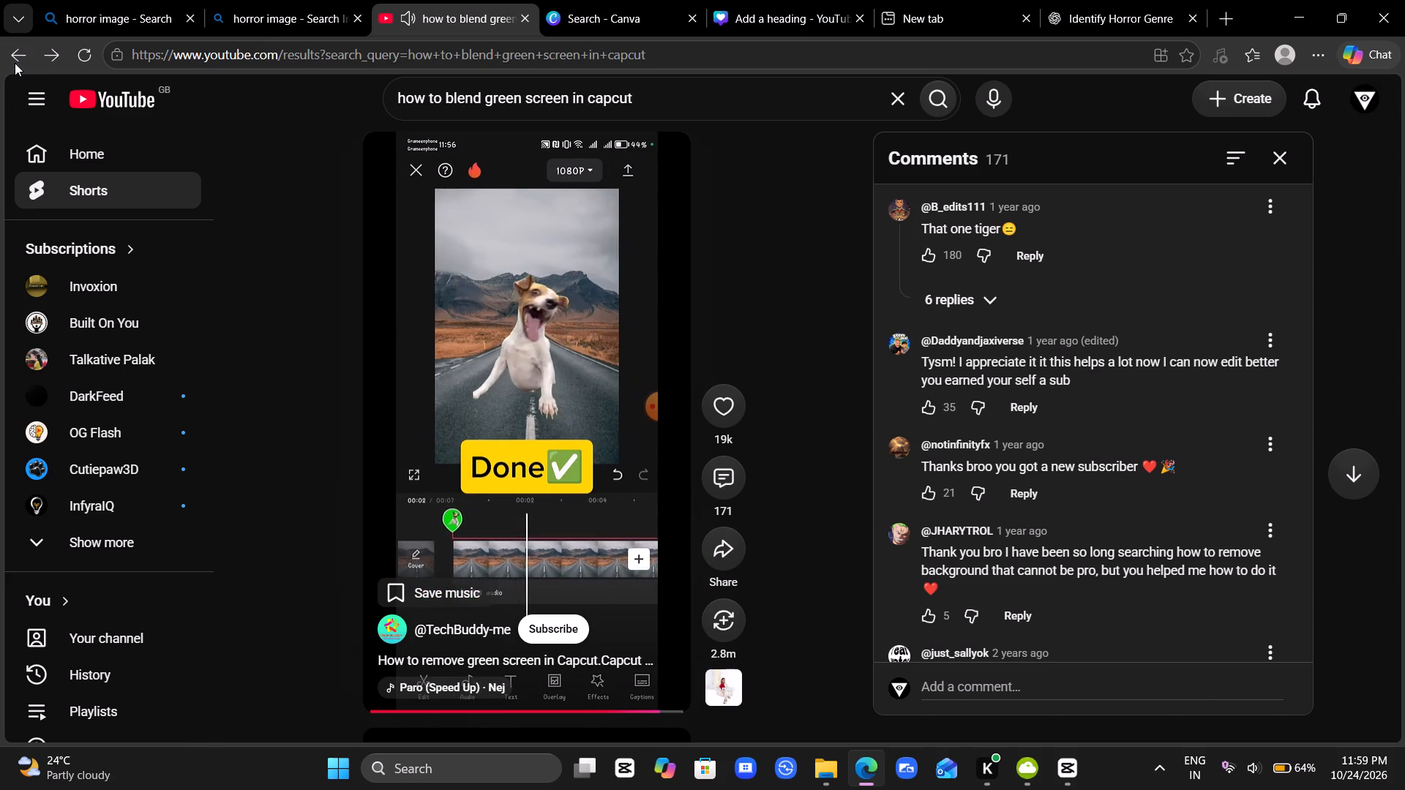
# Preview "How to Green Screen in CapCut in 1 Minute" with sound and captions off, skipping ahead to the editing demonstration.
pyautogui.scroll(-3, 497, 473)
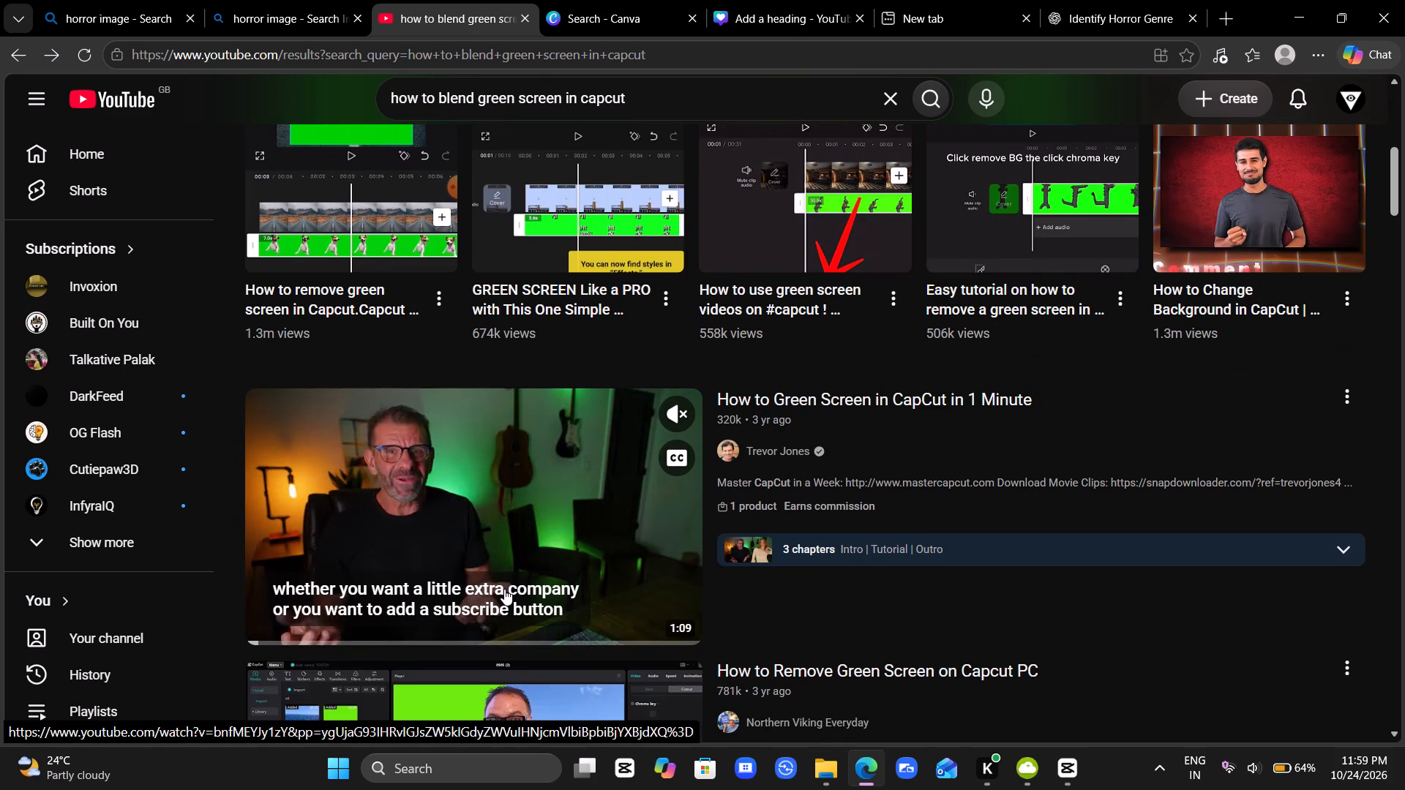
pyautogui.click(675, 414)
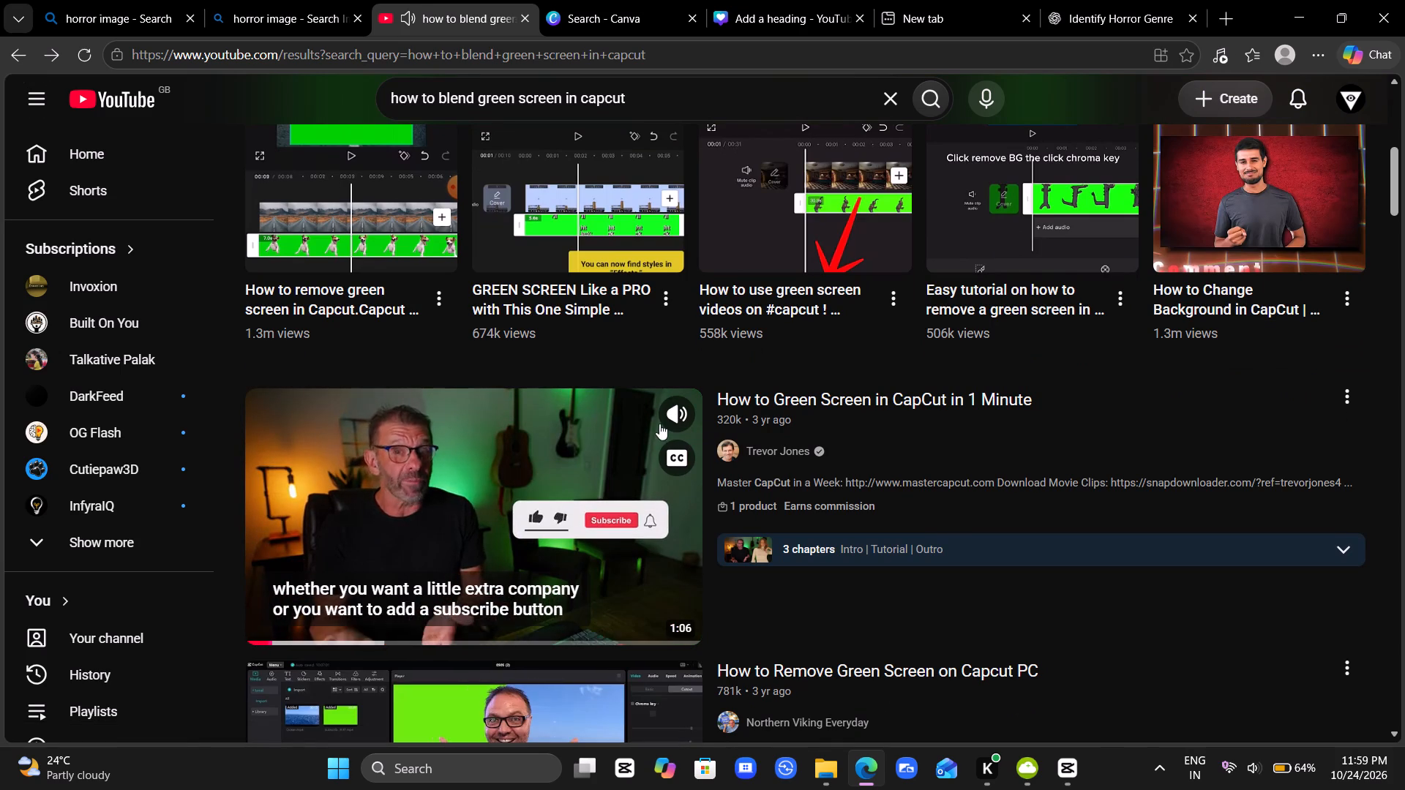
pyautogui.click(677, 458)
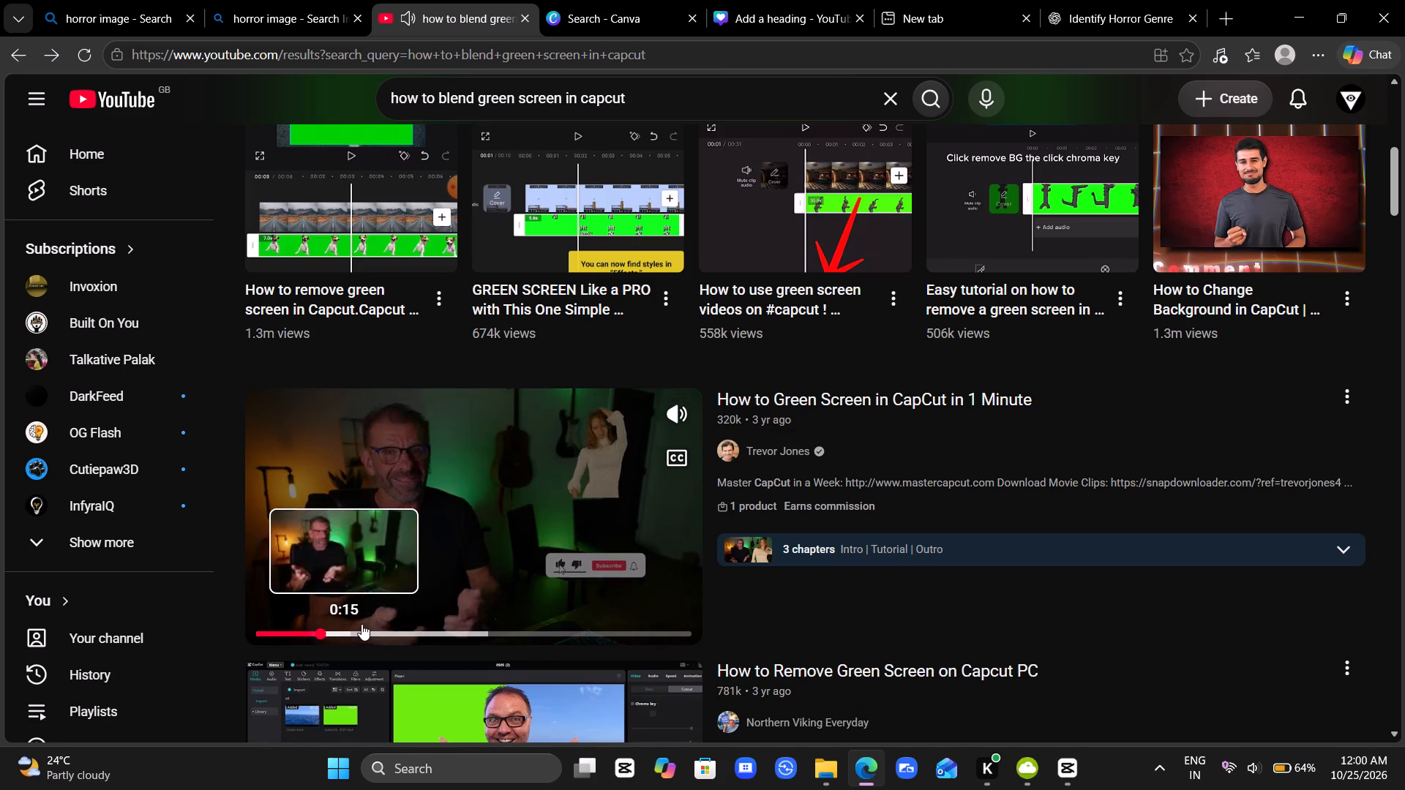
pyautogui.click(366, 624)
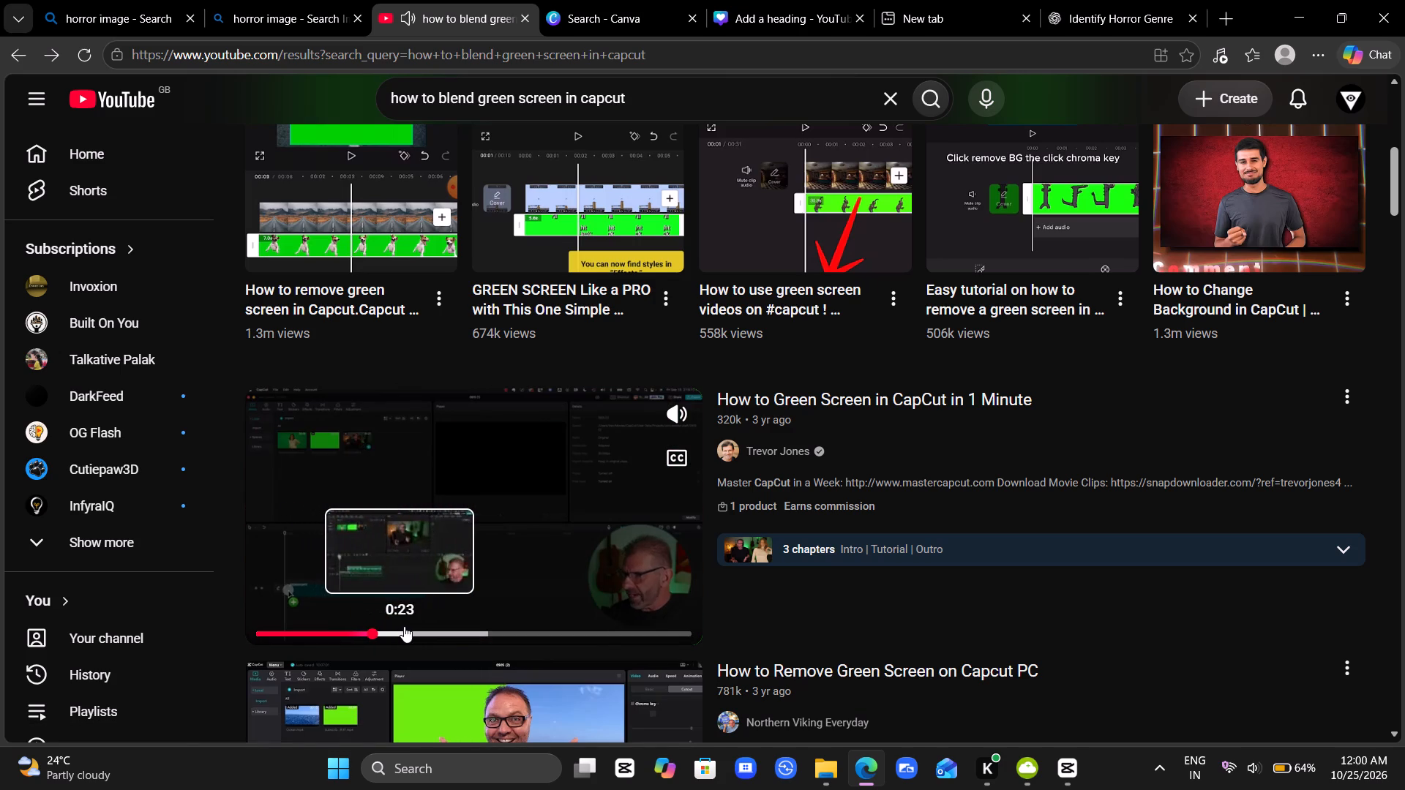
pyautogui.click(404, 626)
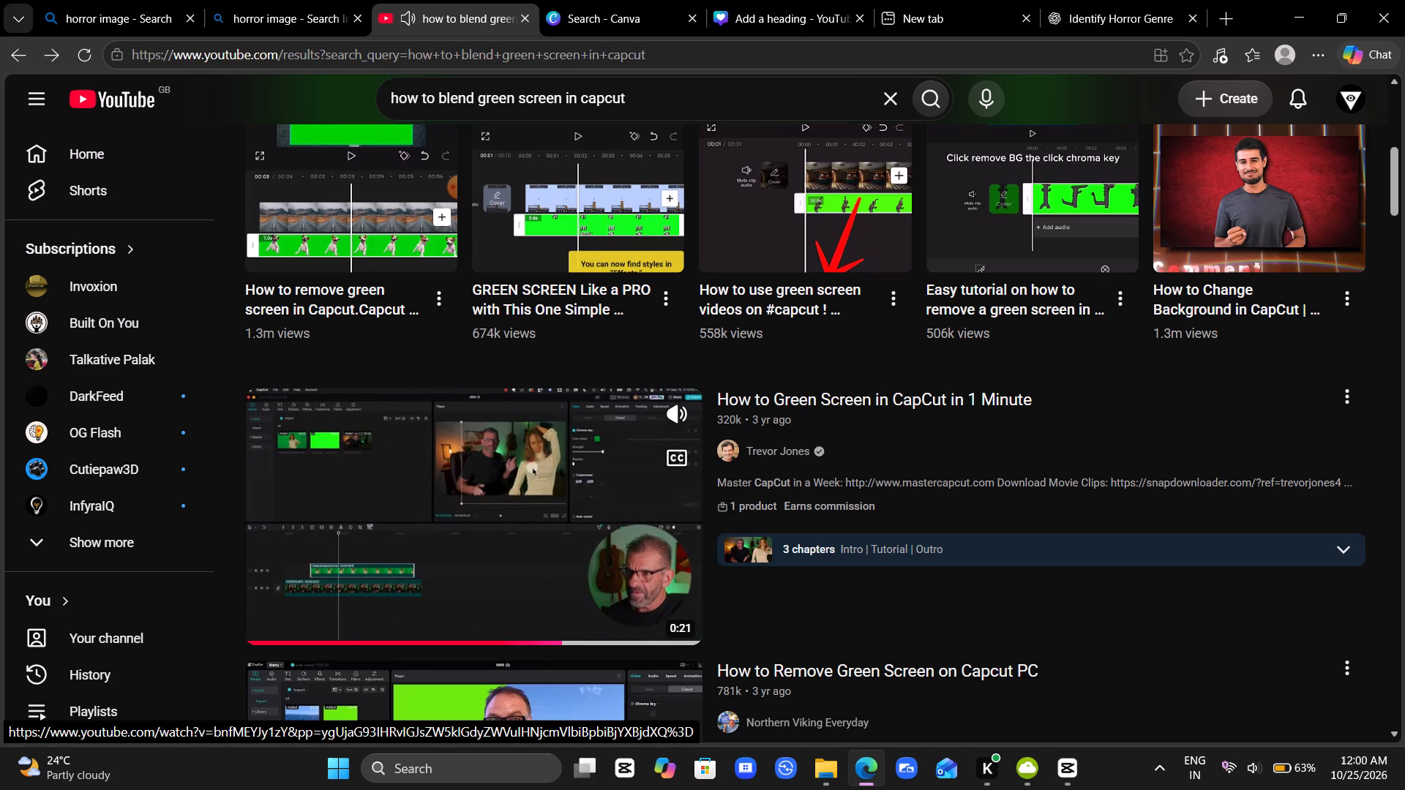
# Preview "How to Remove Green Screen on Capcut PC" with sound on and captions off, skipping ahead to the chroma key demonstration.
pyautogui.scroll(-2, 577, 609)
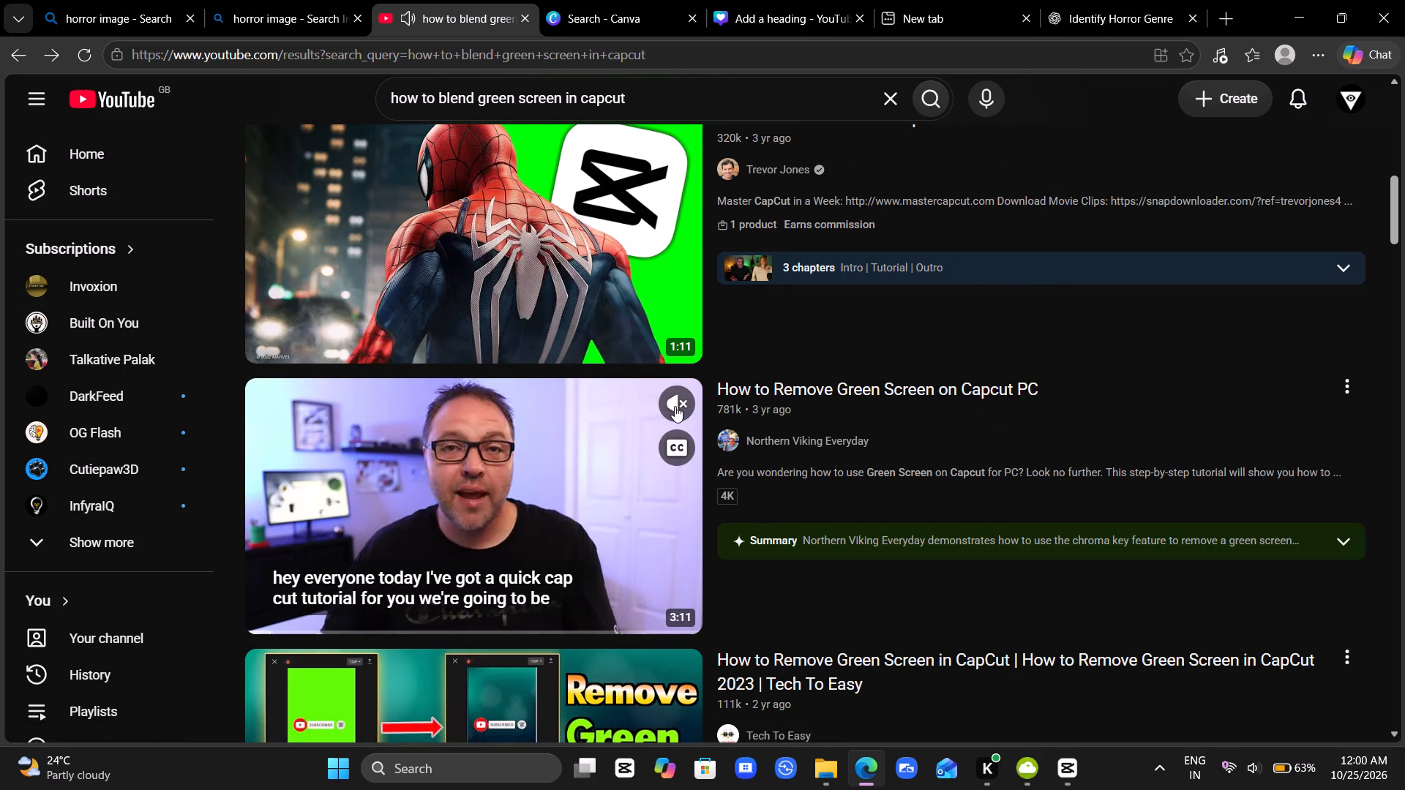
pyautogui.click(672, 401)
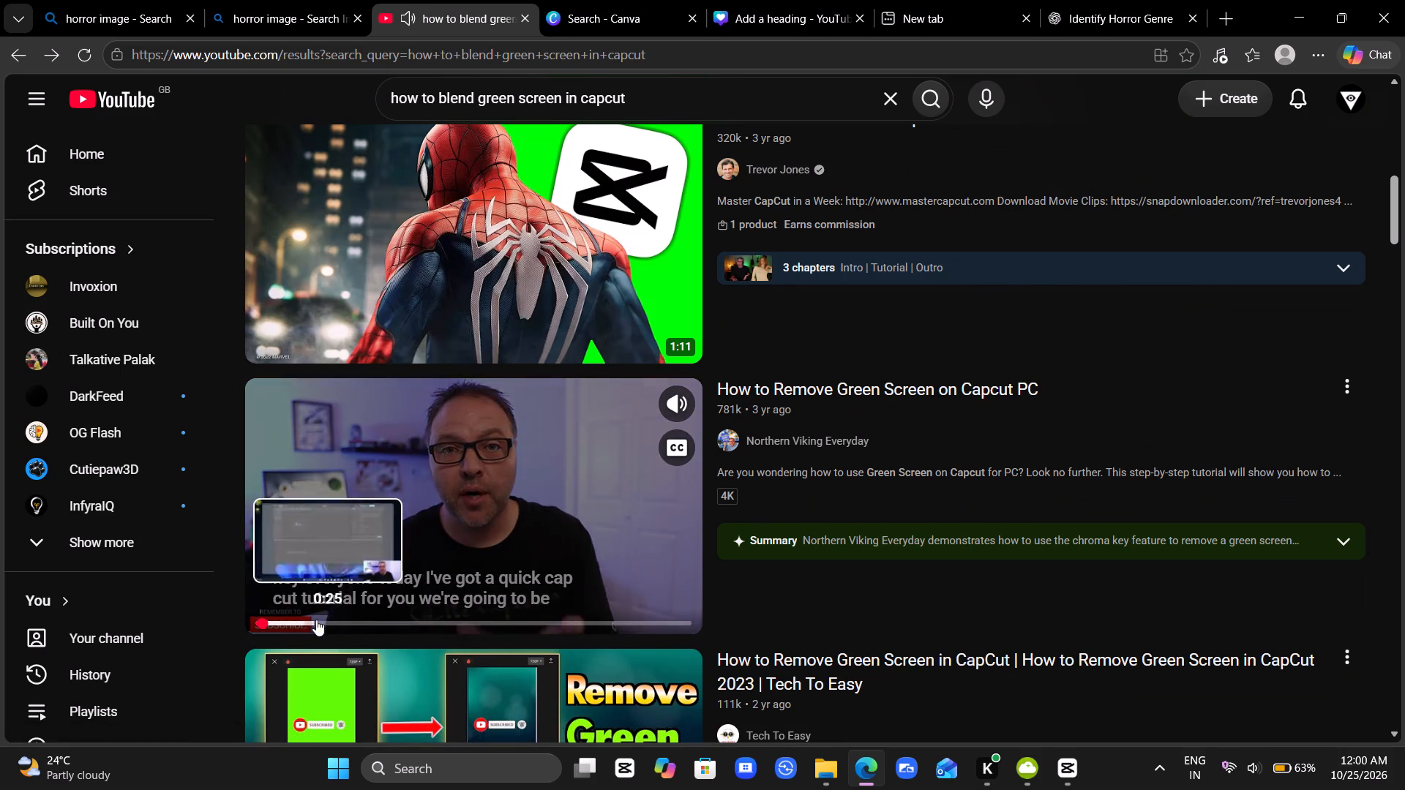
pyautogui.click(366, 622)
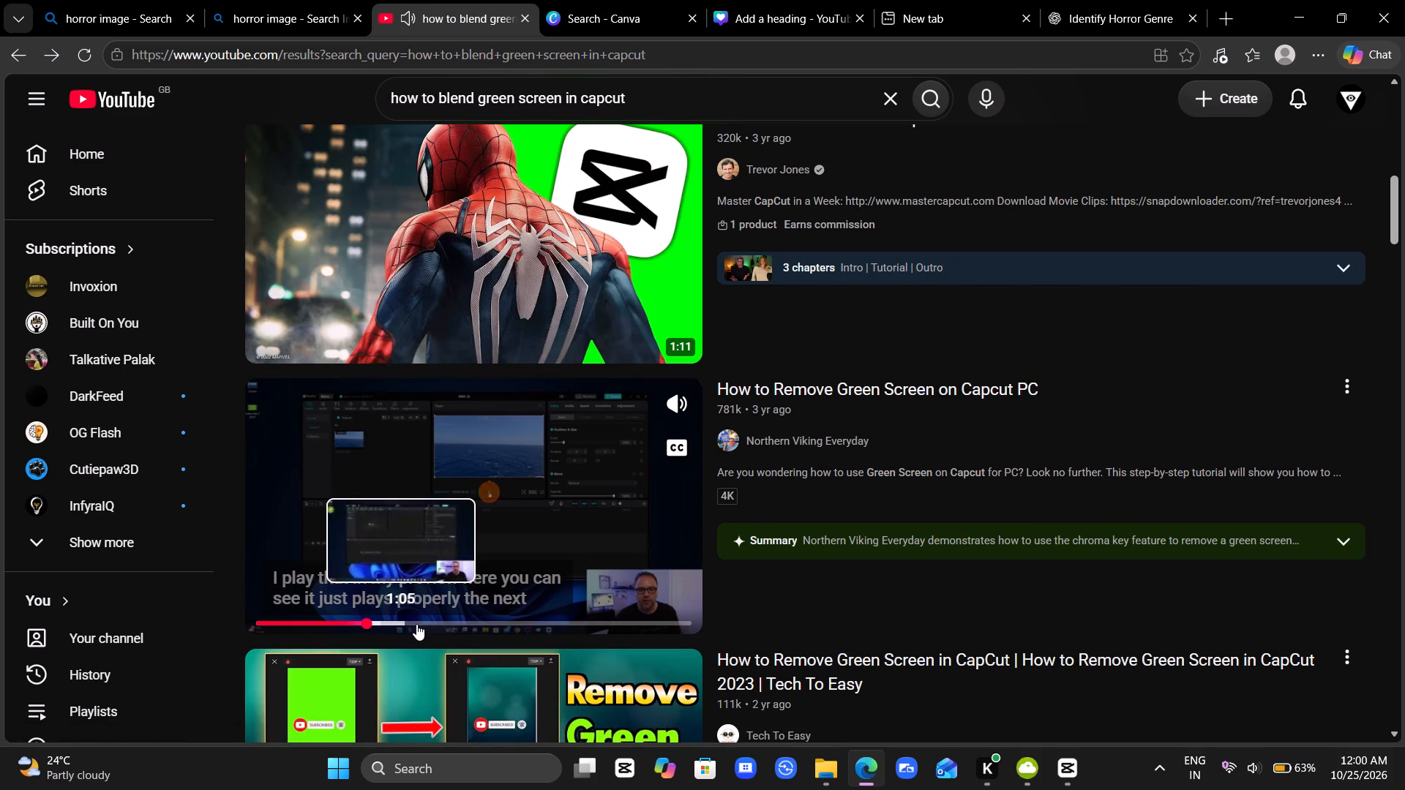
pyautogui.click(417, 624)
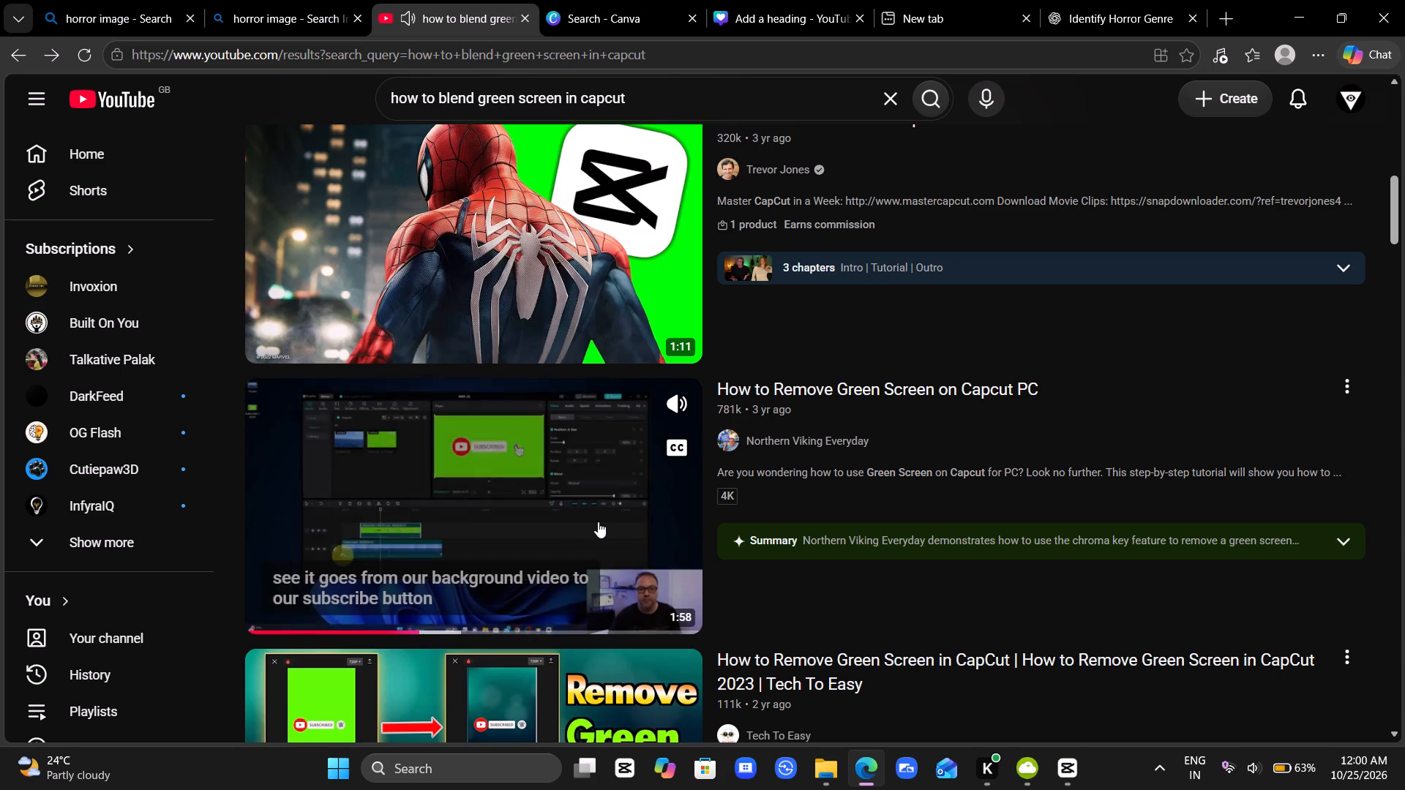
pyautogui.click(671, 439)
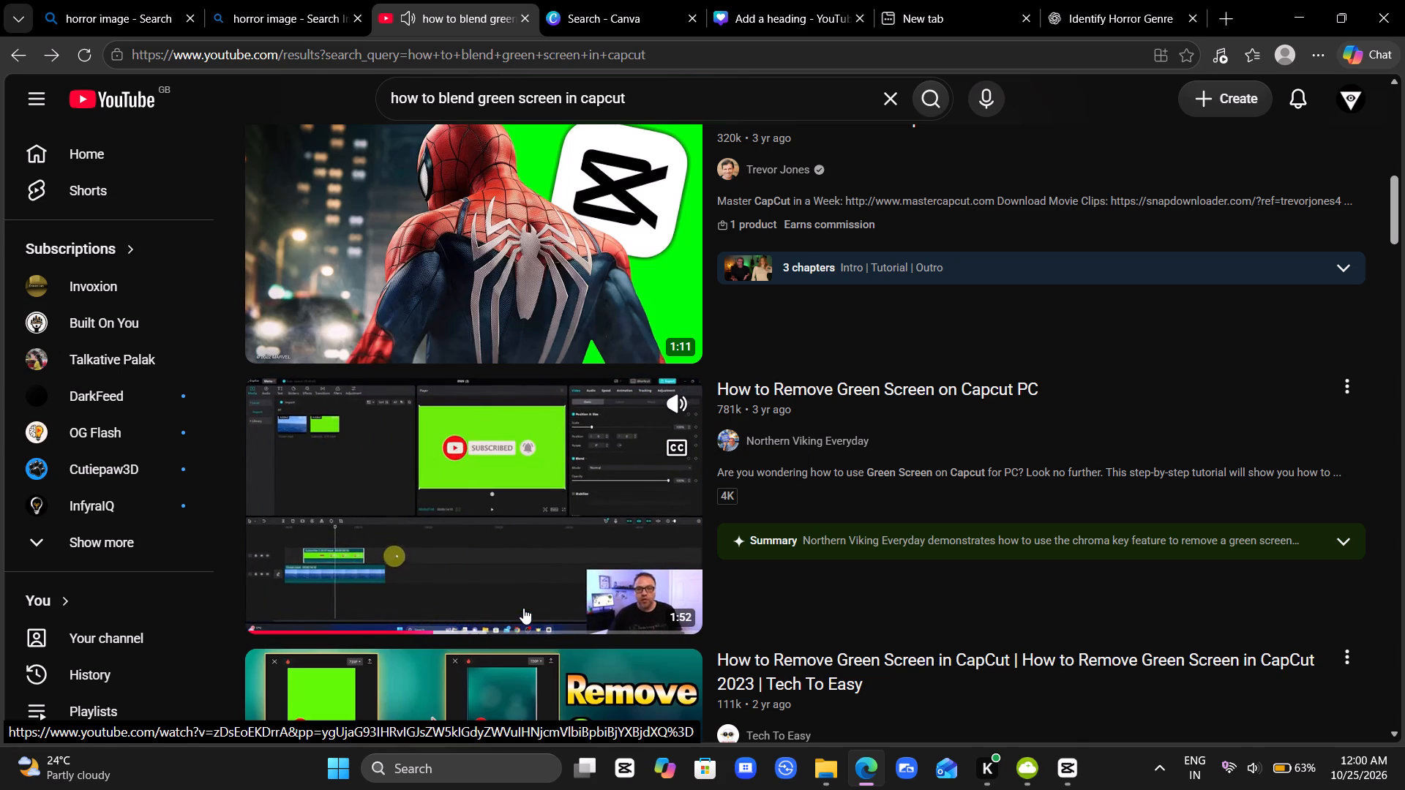
pyautogui.click(469, 616)
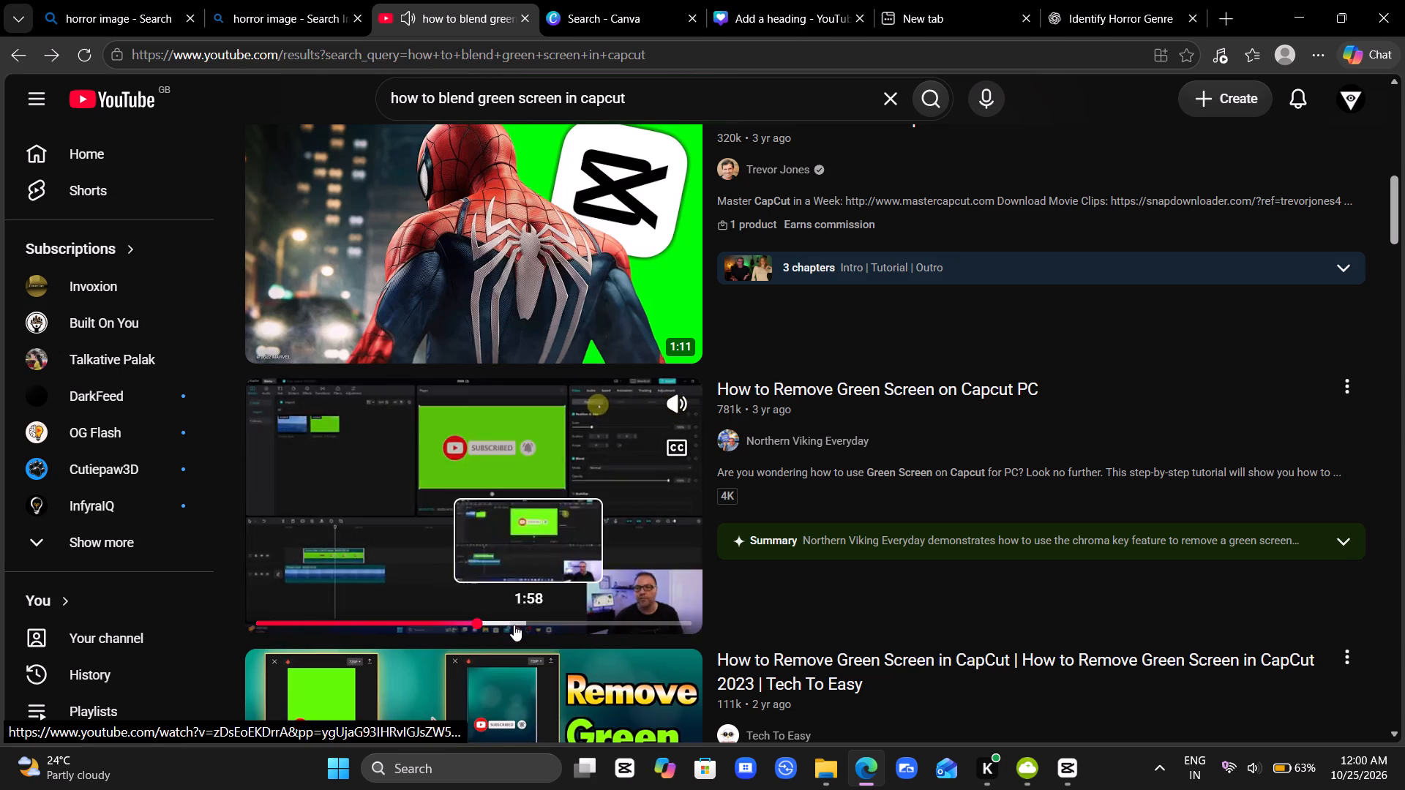
pyautogui.click(502, 625)
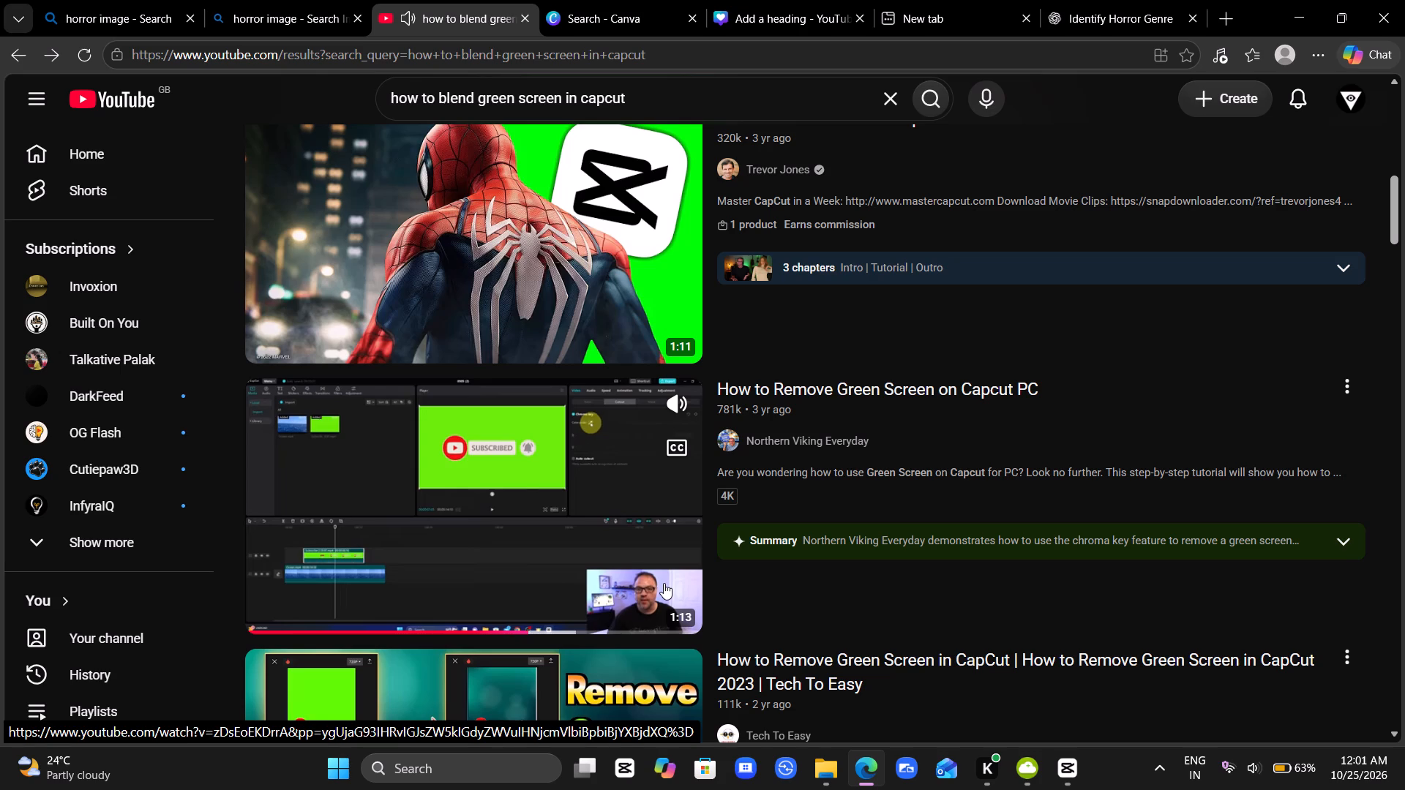
# Browse further down the results, watch the "How to remove green screen in capcut #editing" Short with the fire clip, and pause it.
pyautogui.scroll(-2, 655, 195)
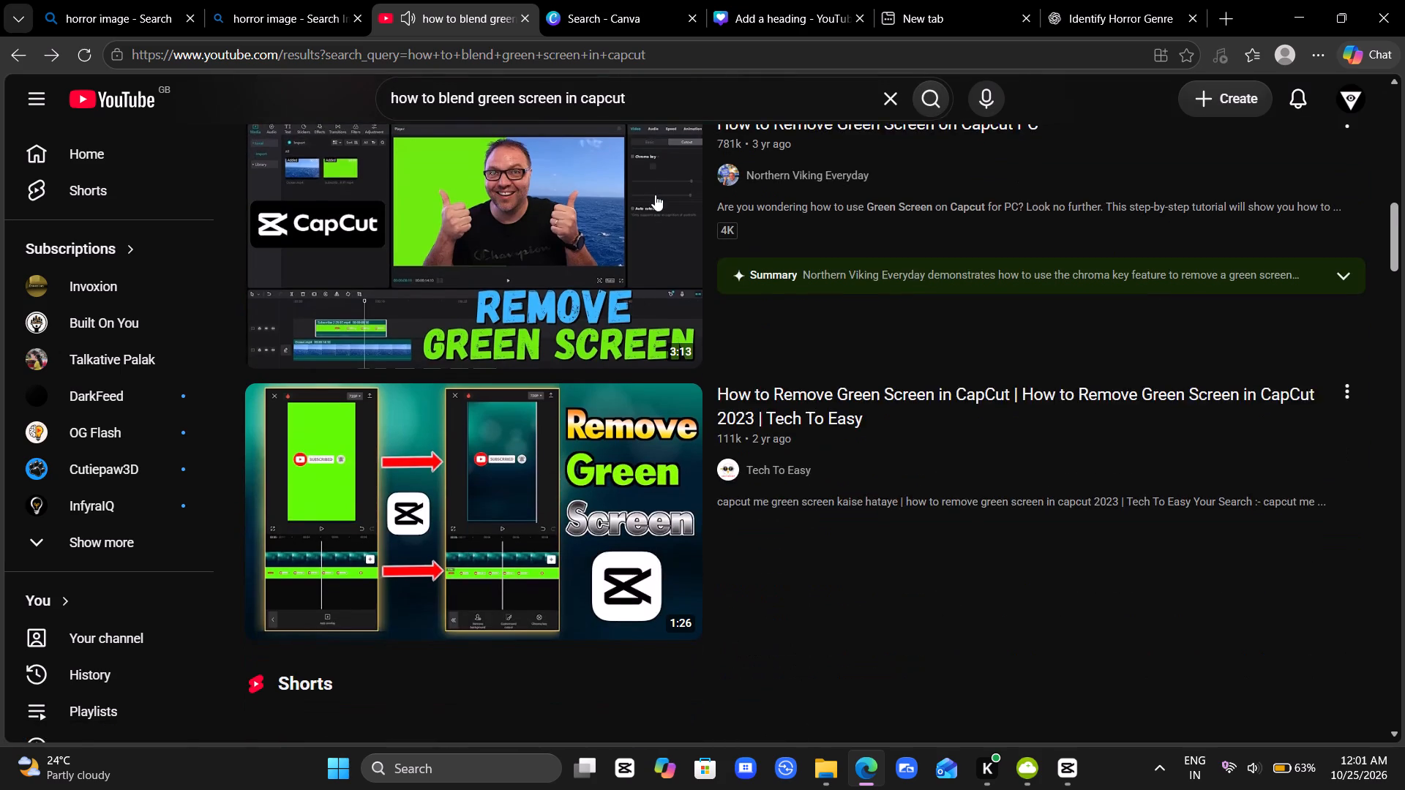
pyautogui.scroll(-3, 655, 195)
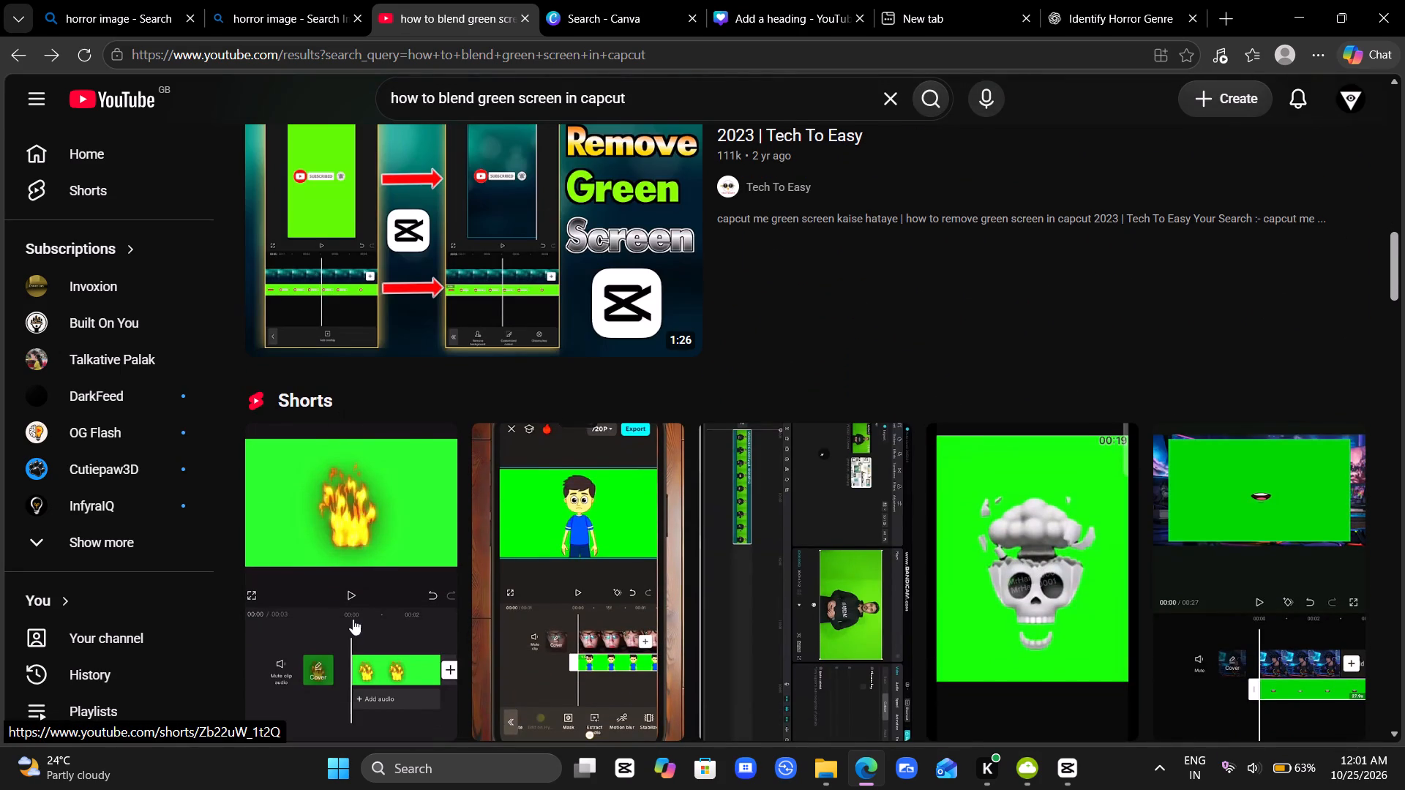
pyautogui.scroll(-2, 342, 661)
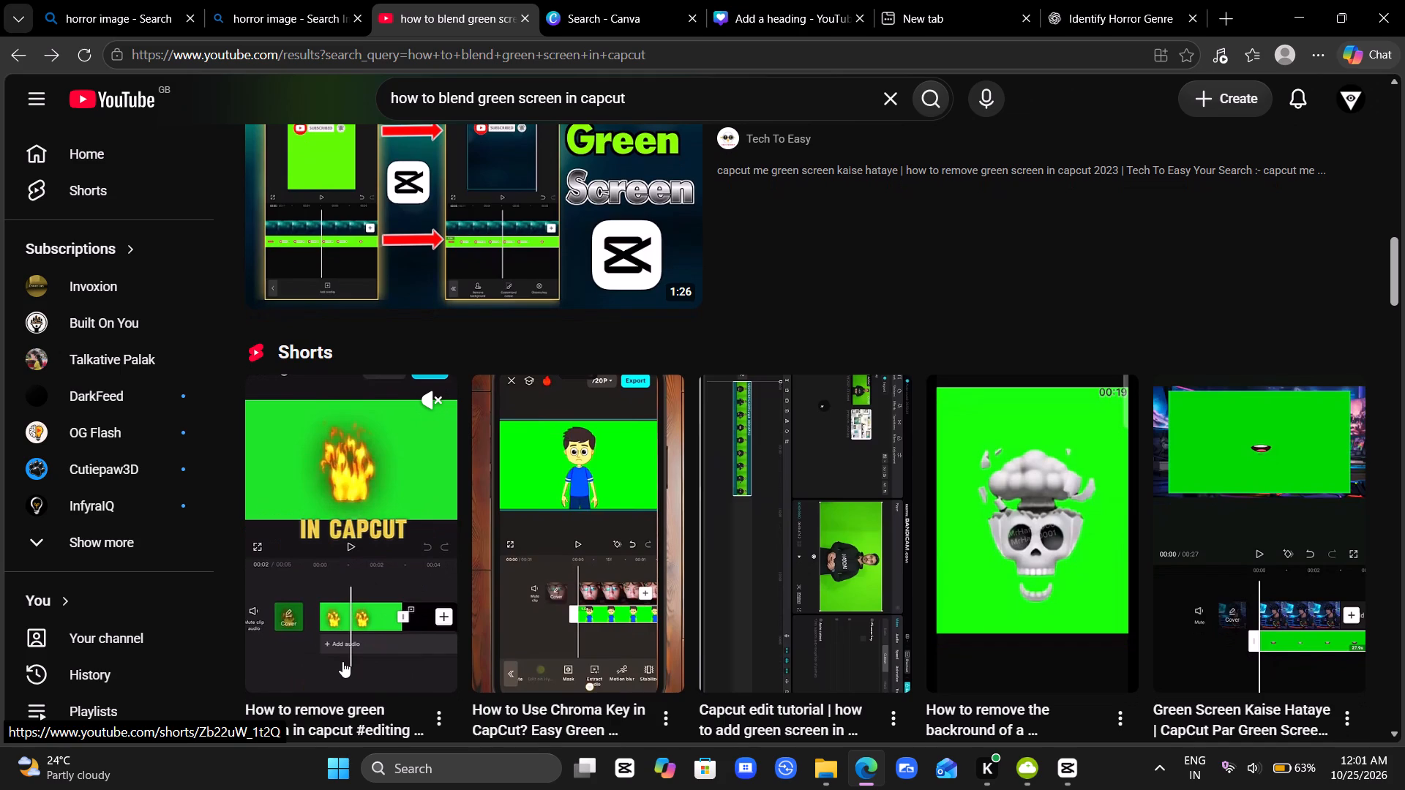
pyautogui.scroll(-1, 342, 661)
pyautogui.click(358, 582)
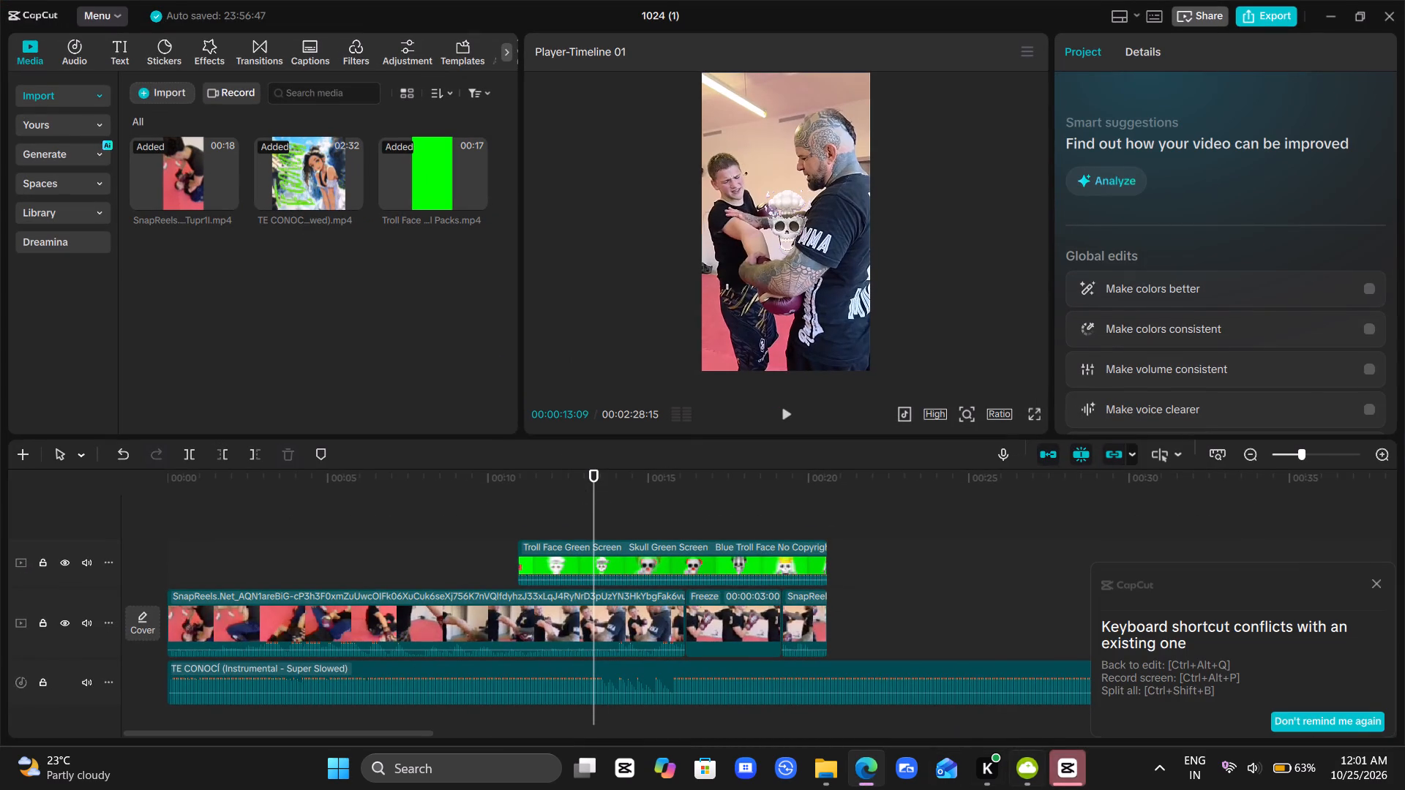
pyautogui.click(869, 772)
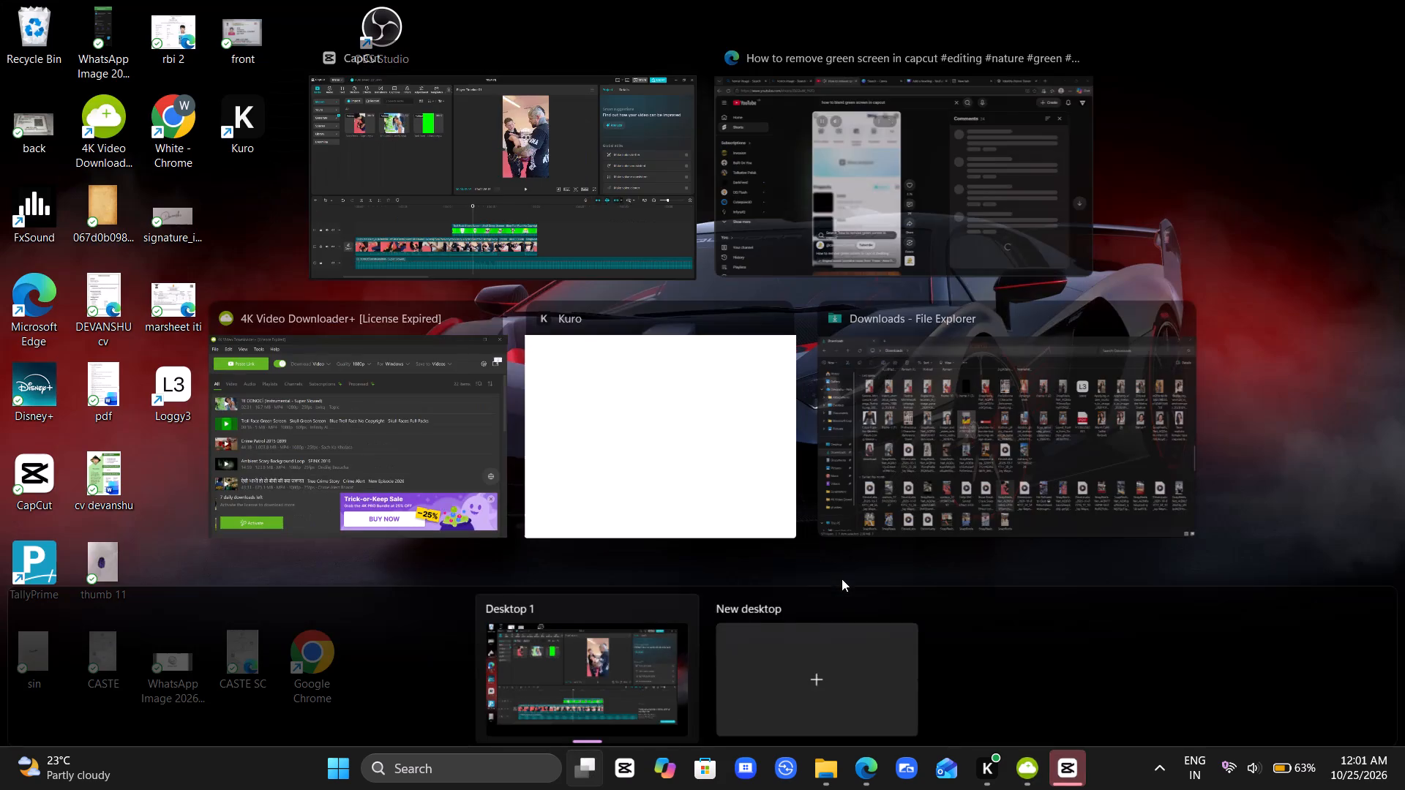
pyautogui.click(825, 162)
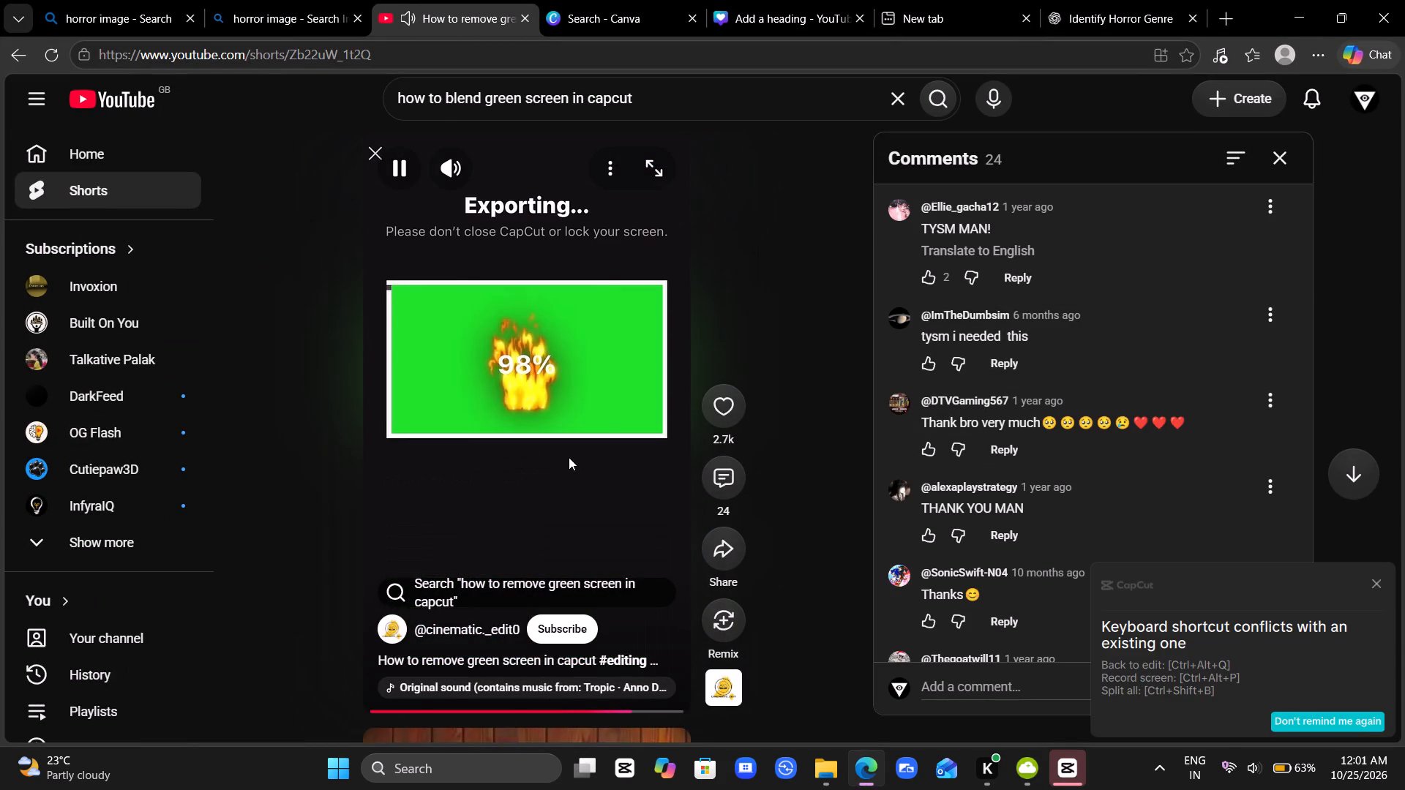
pyautogui.click(479, 710)
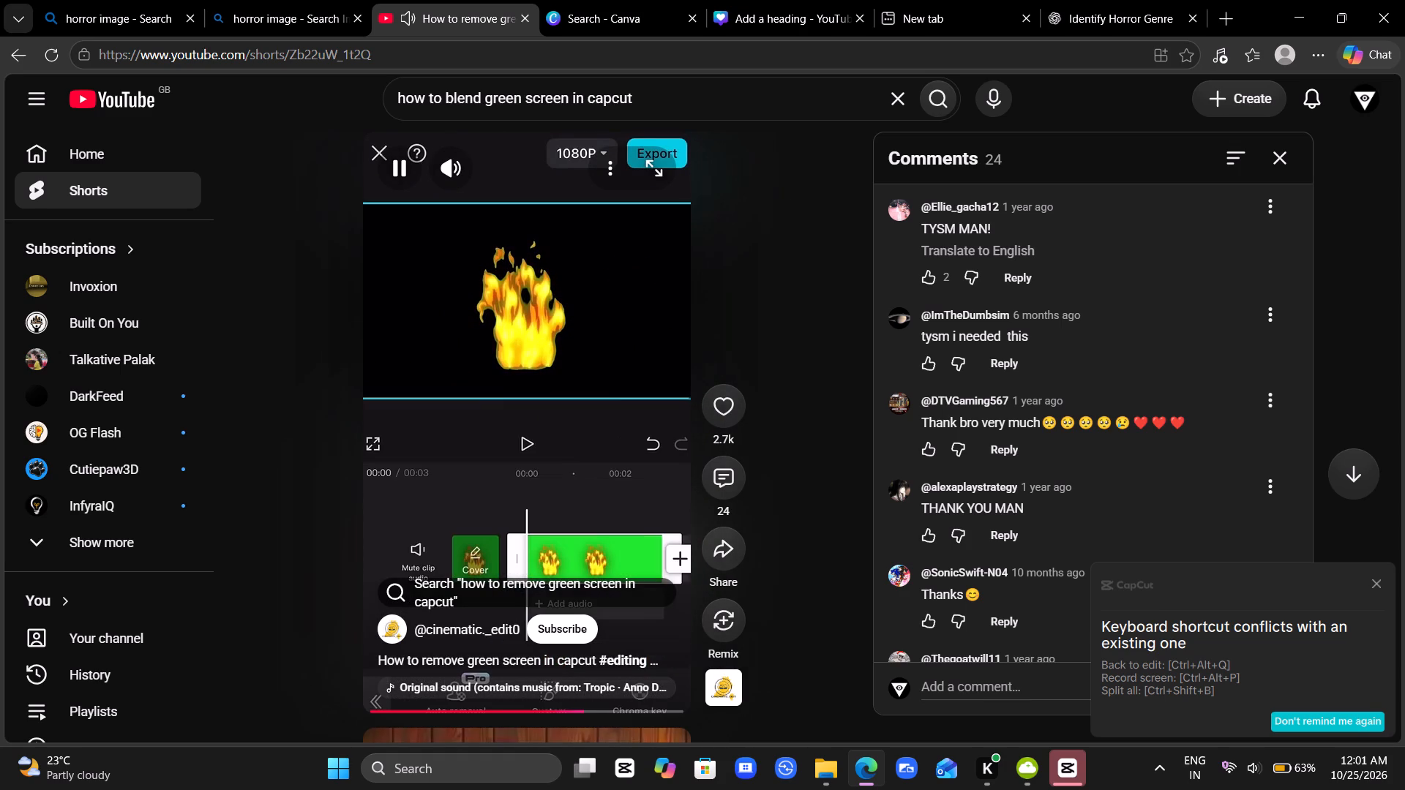
pyautogui.click(601, 398)
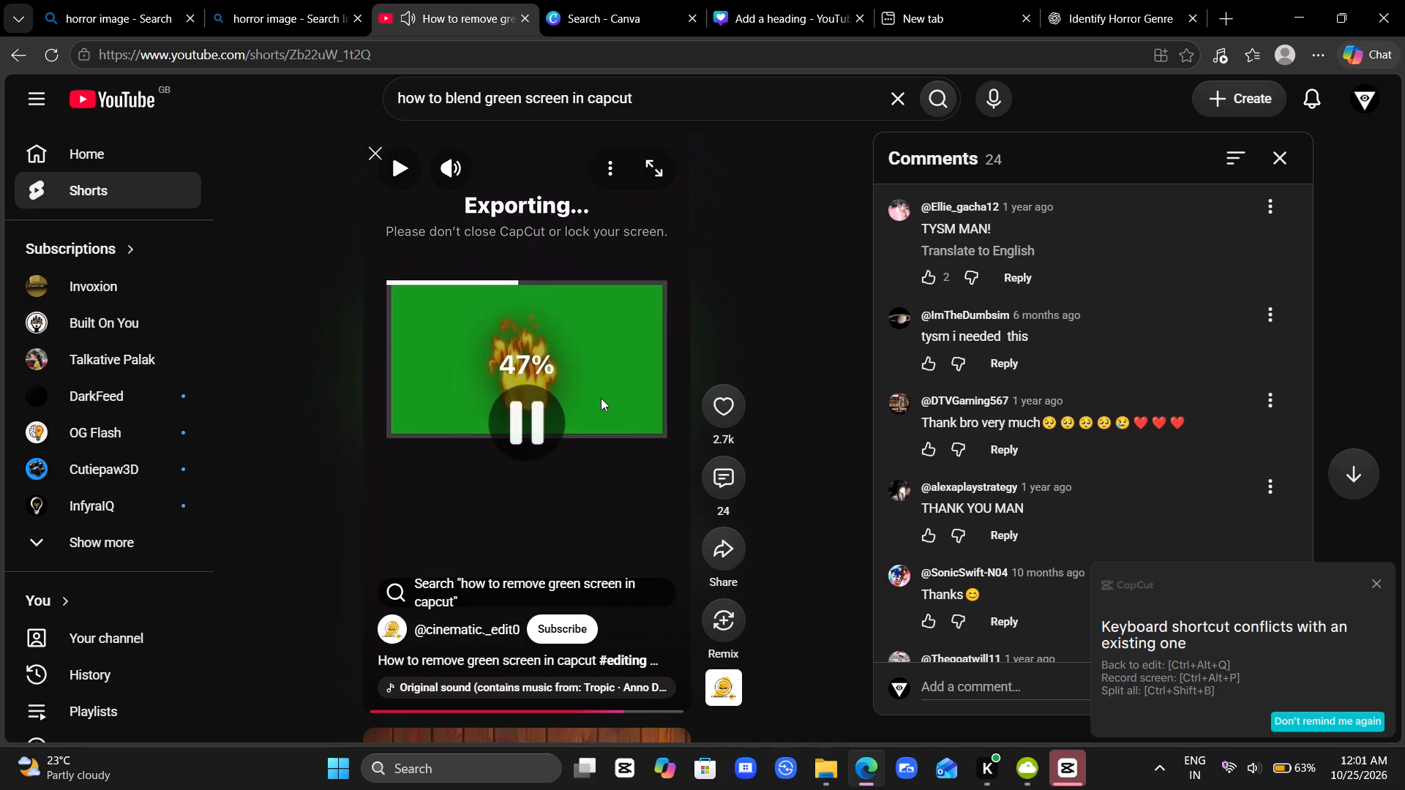
# Switch to CapCut and set the chroma key intensity of the troll face green-screen overlay to 50.
pyautogui.click(1072, 763)
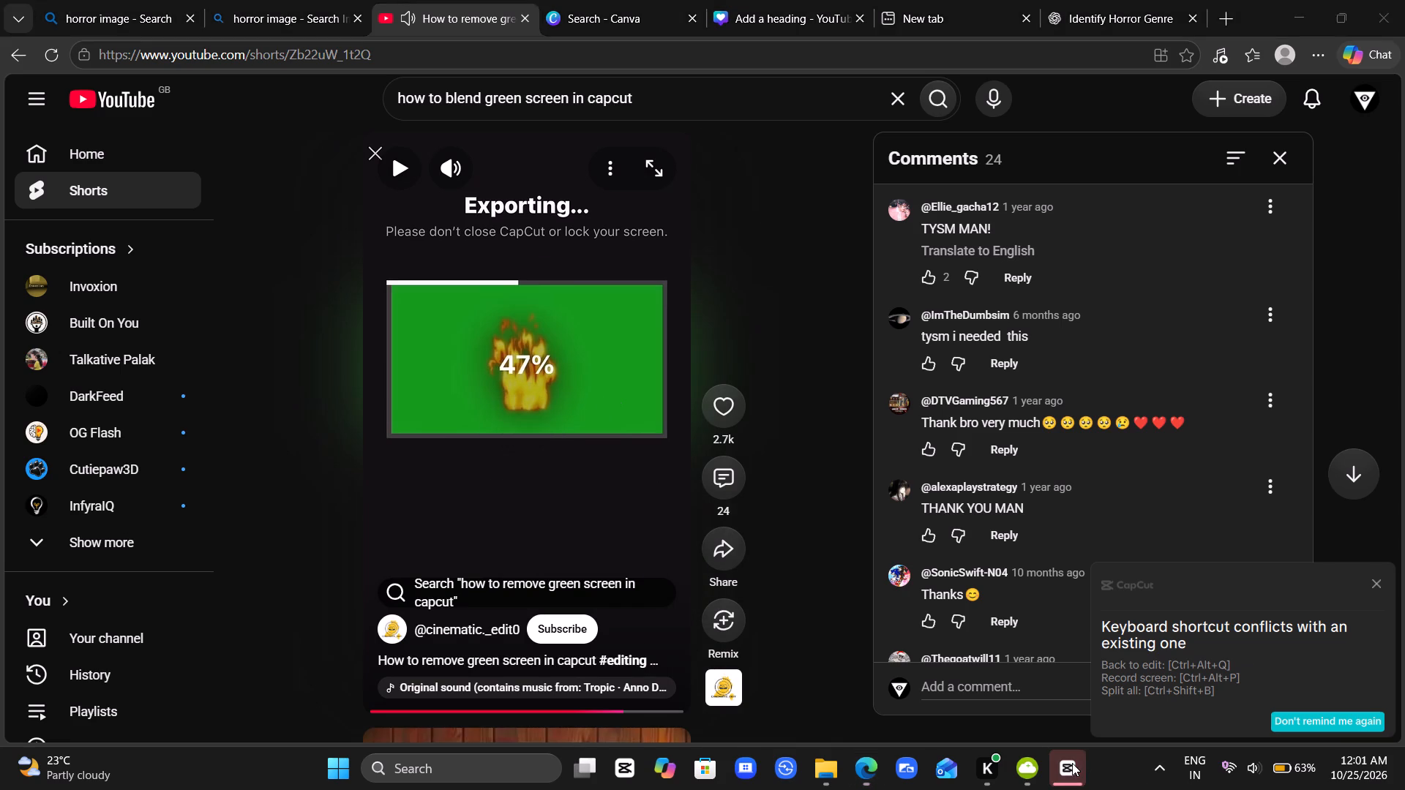
pyautogui.click(585, 527)
pyautogui.moveTo(585, 527); pyautogui.dragTo(514, 536)
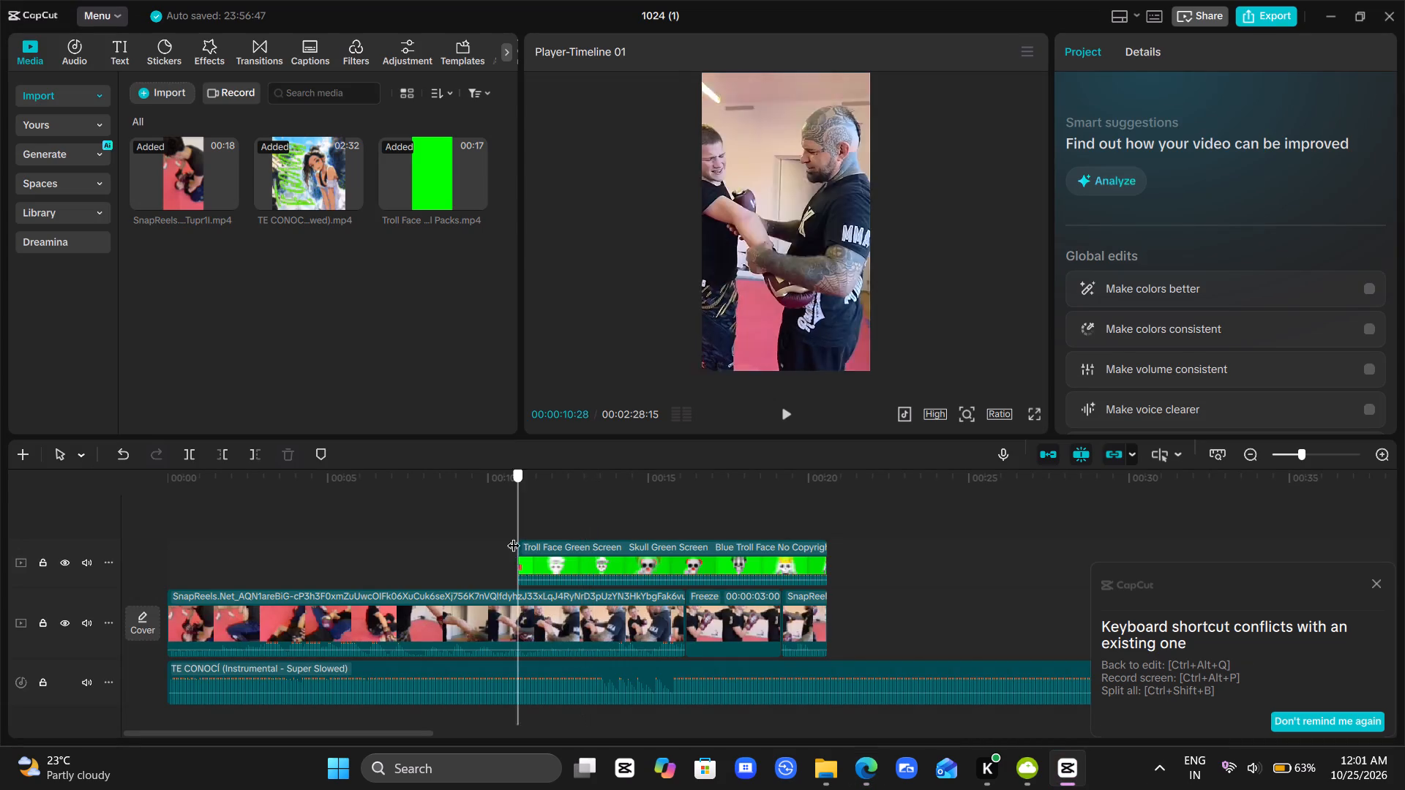
pyautogui.moveTo(514, 536); pyautogui.dragTo(816, 527)
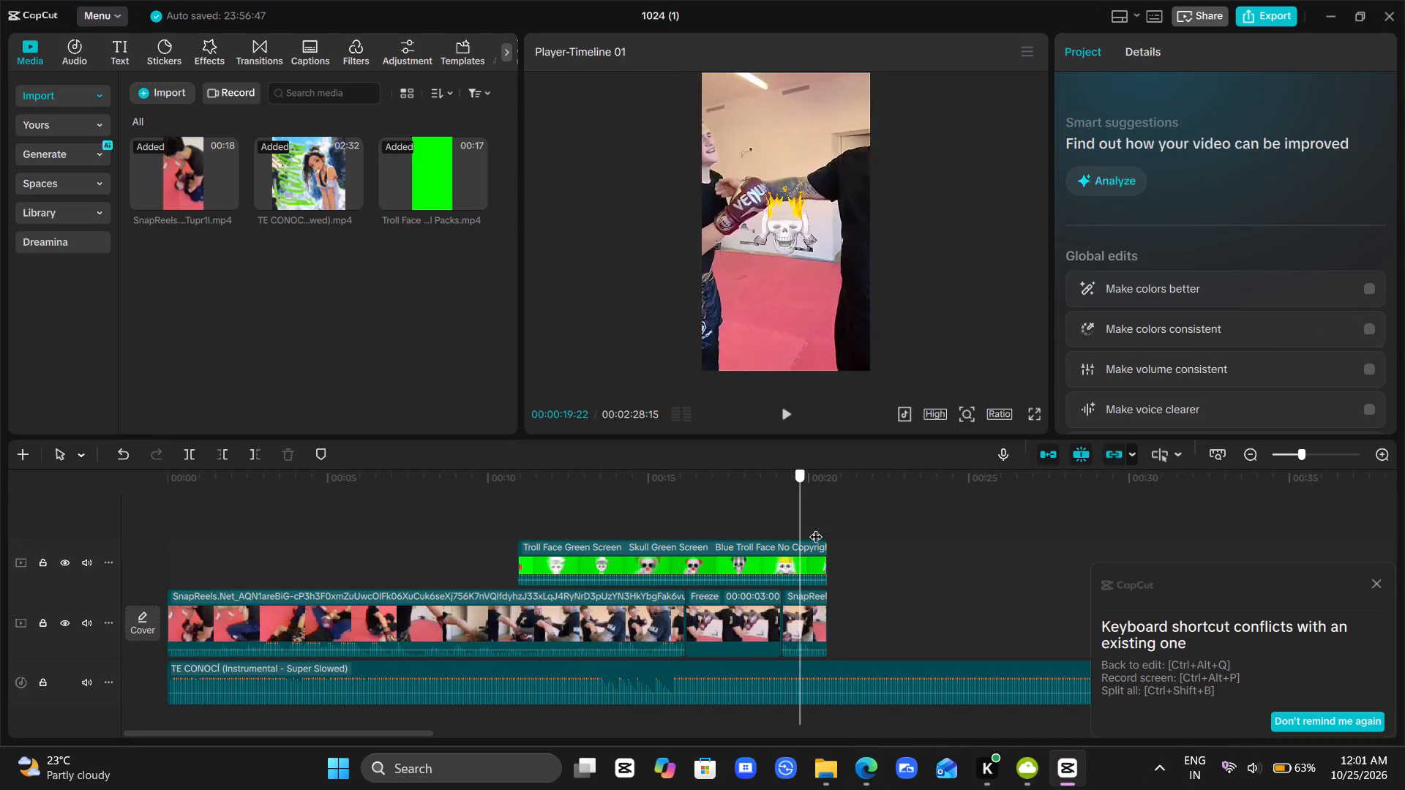
pyautogui.moveTo(816, 527); pyautogui.dragTo(640, 559)
pyautogui.click(640, 559)
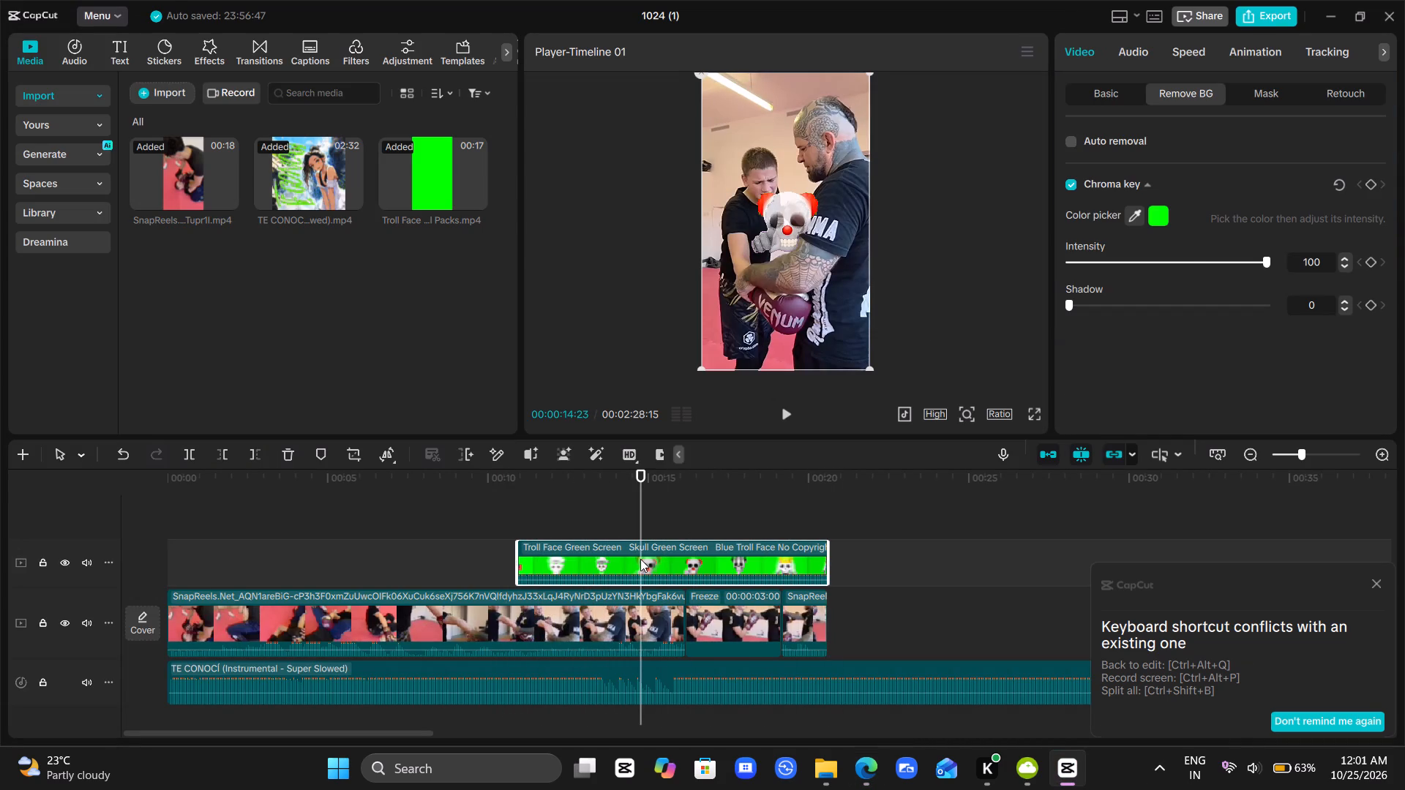
pyautogui.click(1203, 272)
pyautogui.moveTo(1203, 272); pyautogui.dragTo(1201, 272)
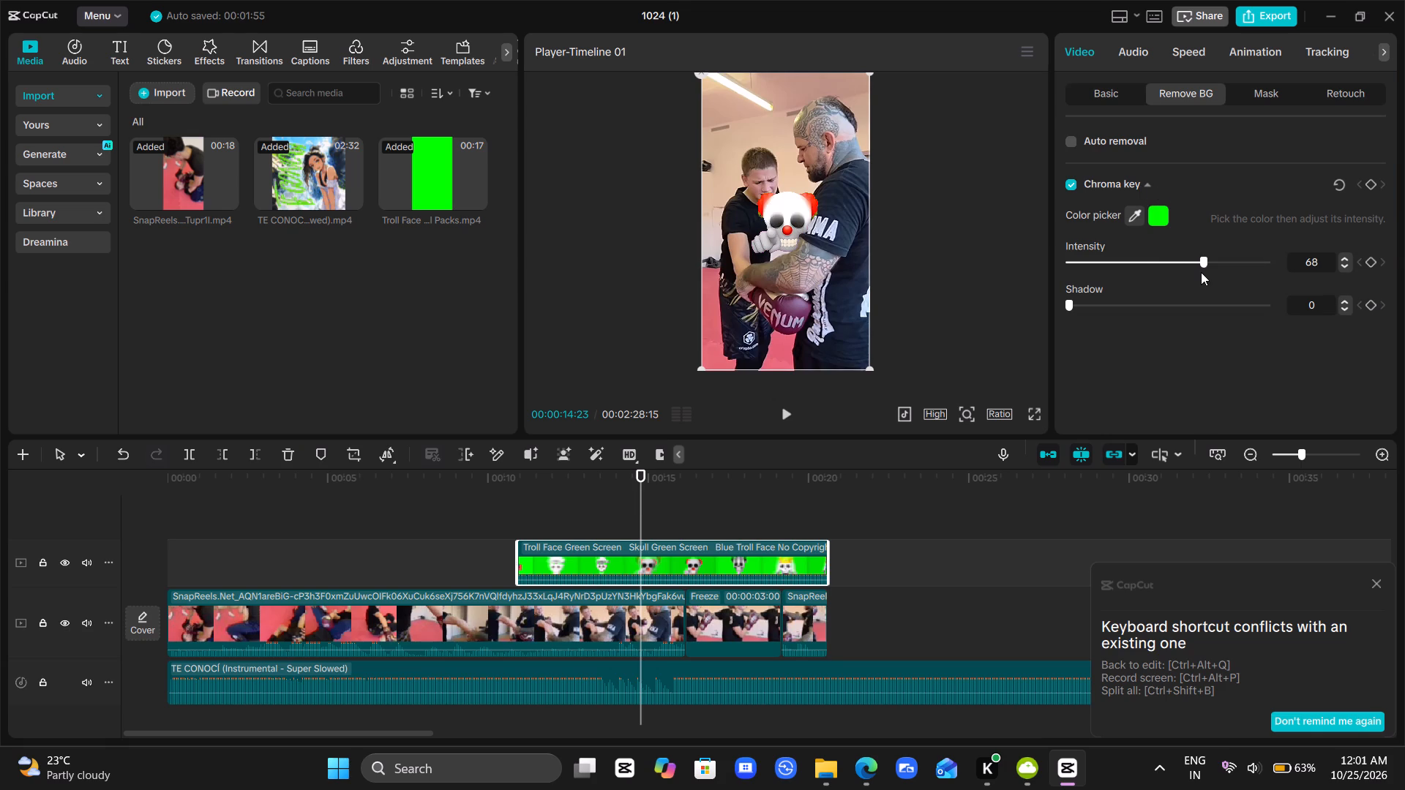
pyautogui.moveTo(1201, 272); pyautogui.dragTo(1109, 290)
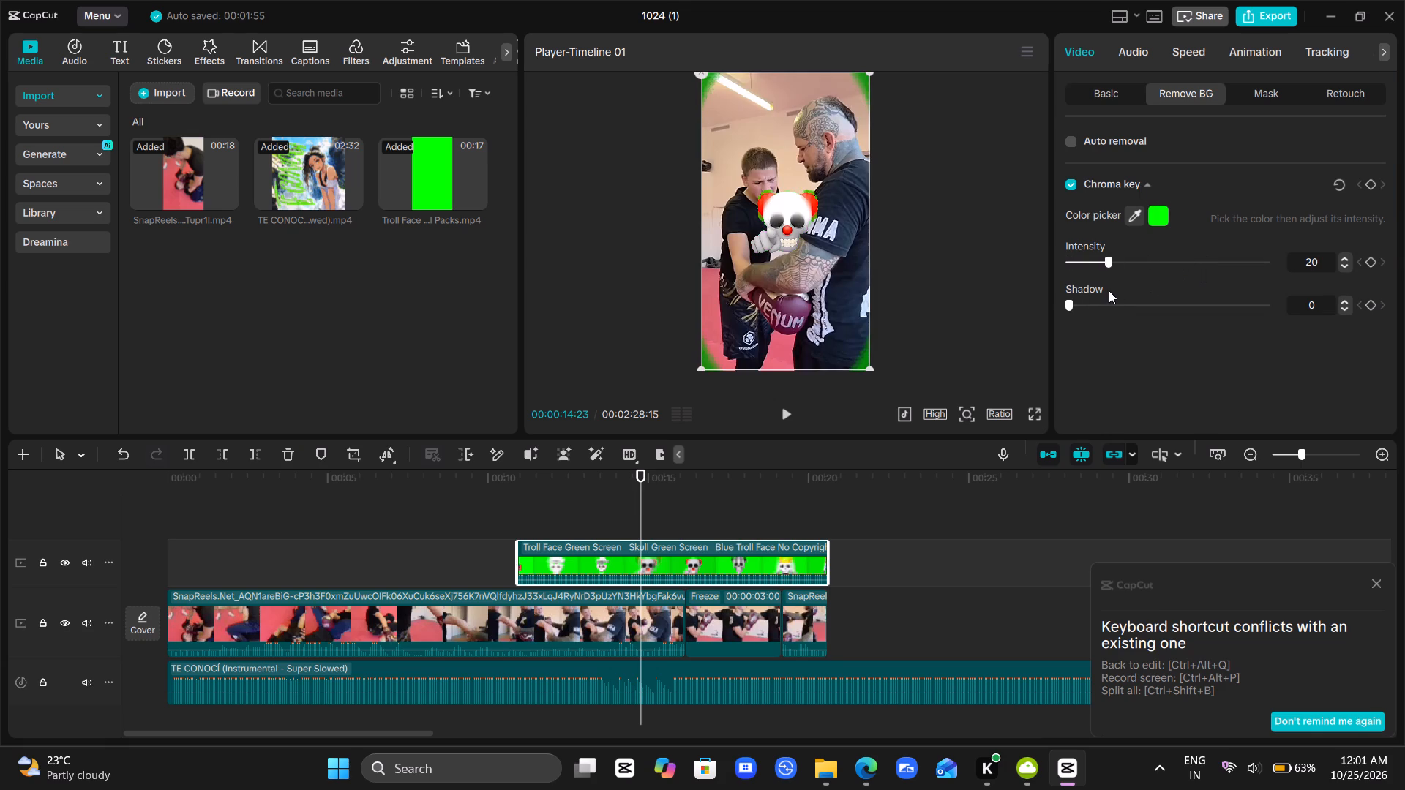
pyautogui.moveTo(1109, 290); pyautogui.dragTo(1168, 296)
# Play and scrub through the troll face overlay section to examine how the keyed skulls look over the fight footage.
pyautogui.press('space')
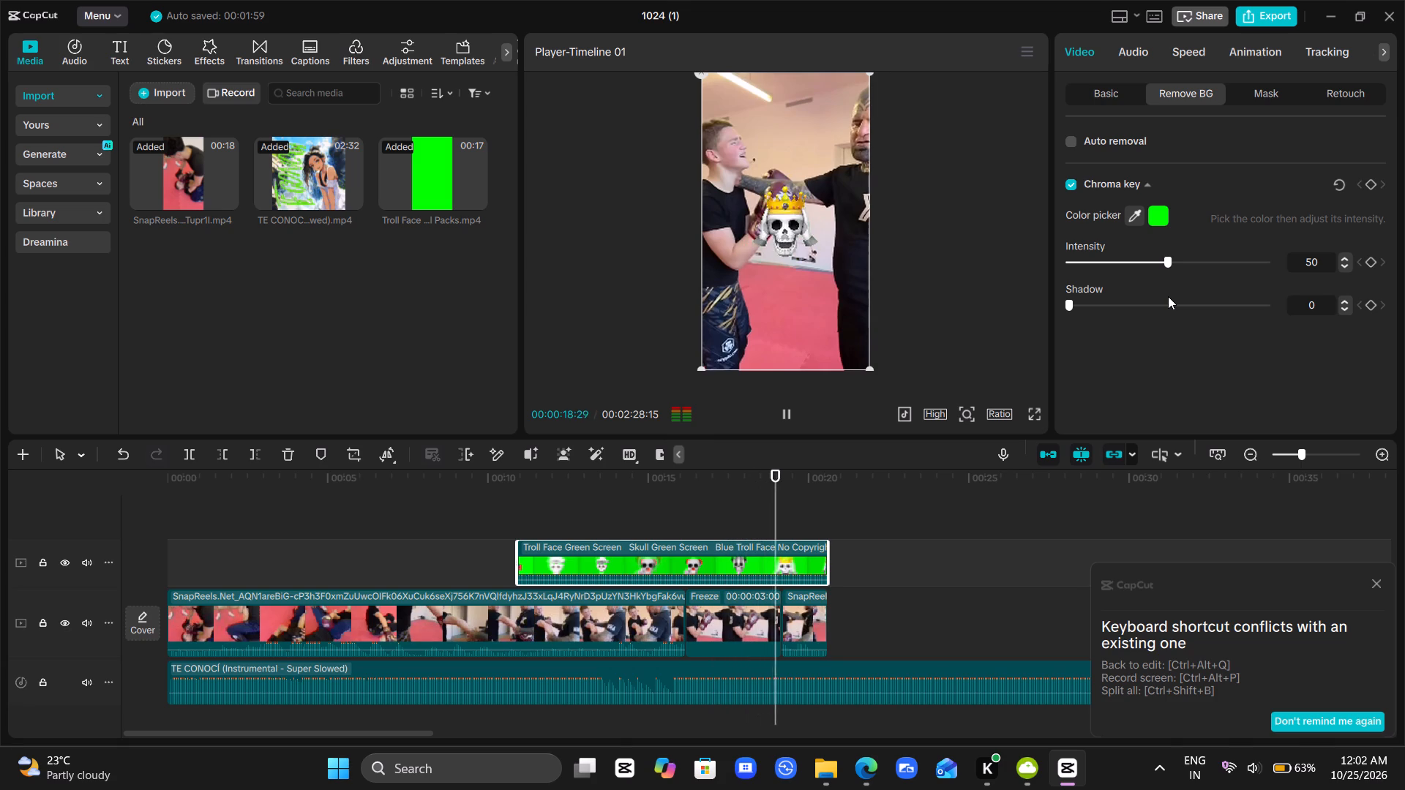
pyautogui.press('space')
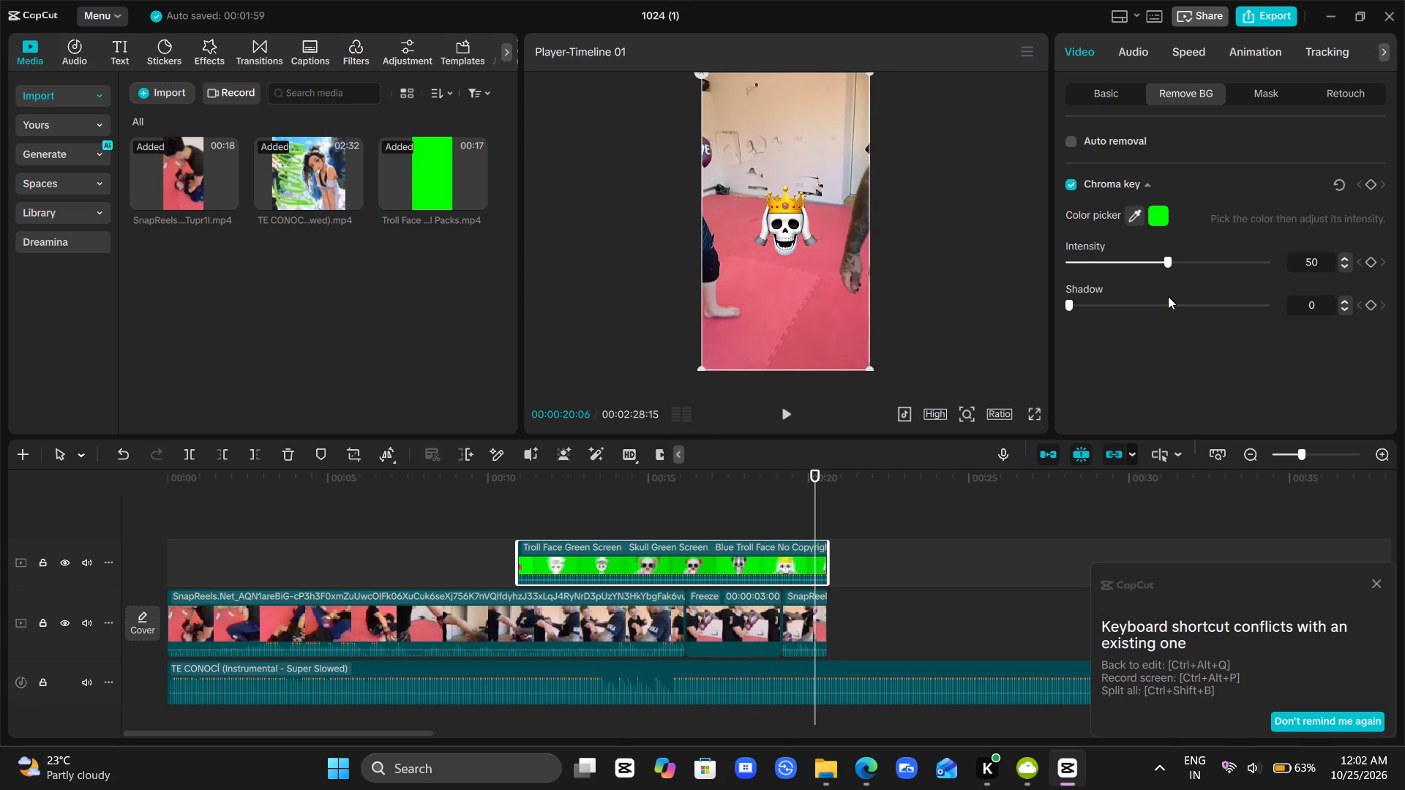
pyautogui.click(691, 534)
pyautogui.moveTo(691, 534); pyautogui.dragTo(738, 526)
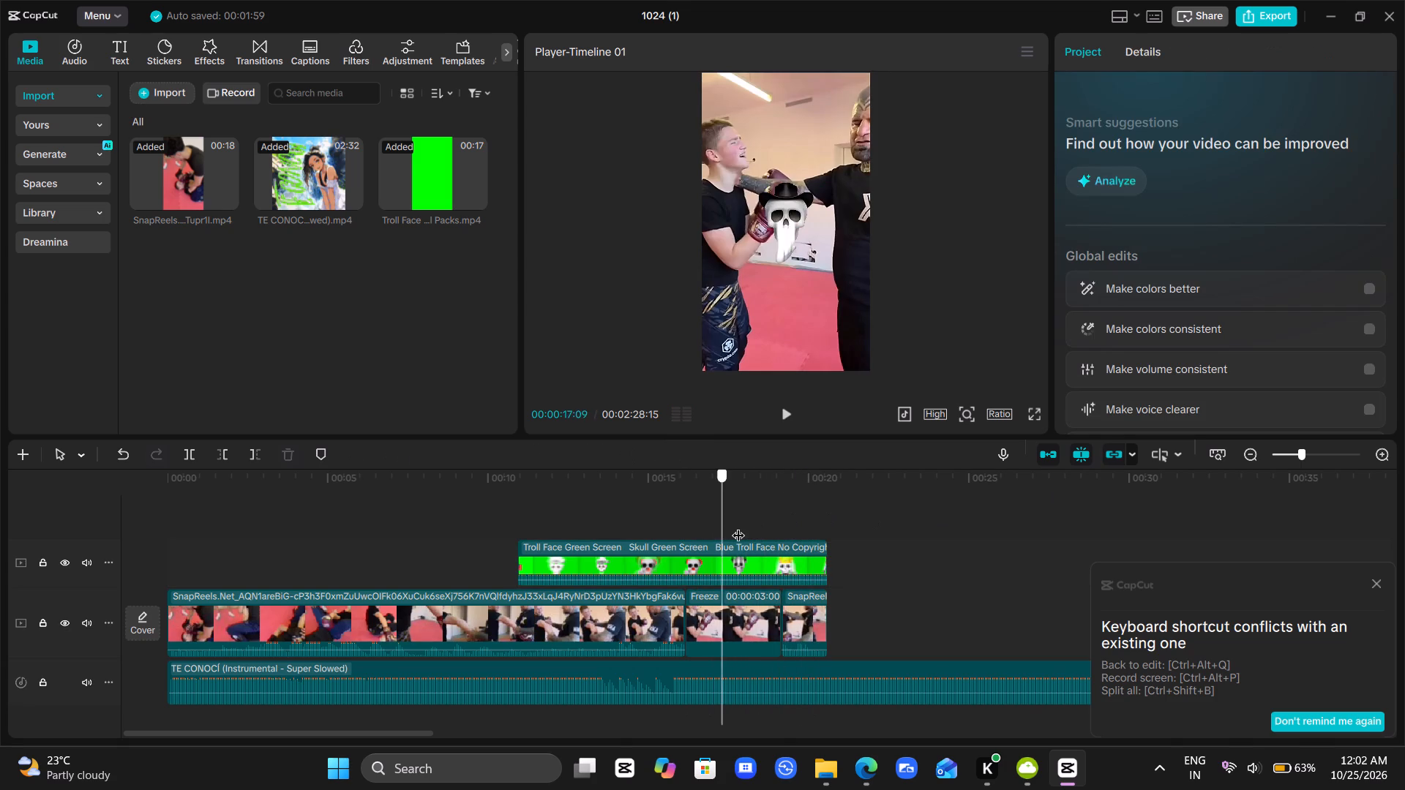
pyautogui.moveTo(738, 526); pyautogui.dragTo(795, 538)
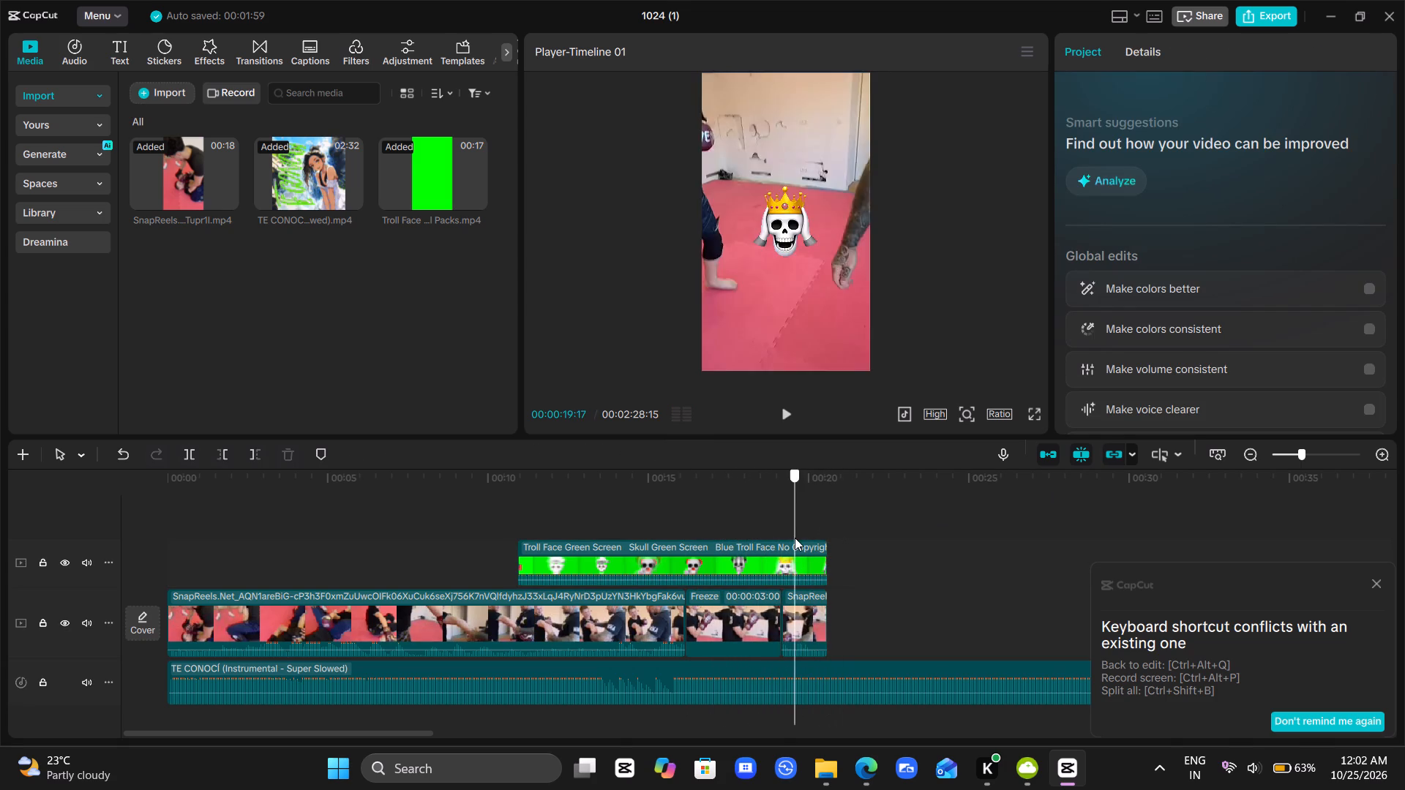
pyautogui.moveTo(795, 538); pyautogui.dragTo(631, 551)
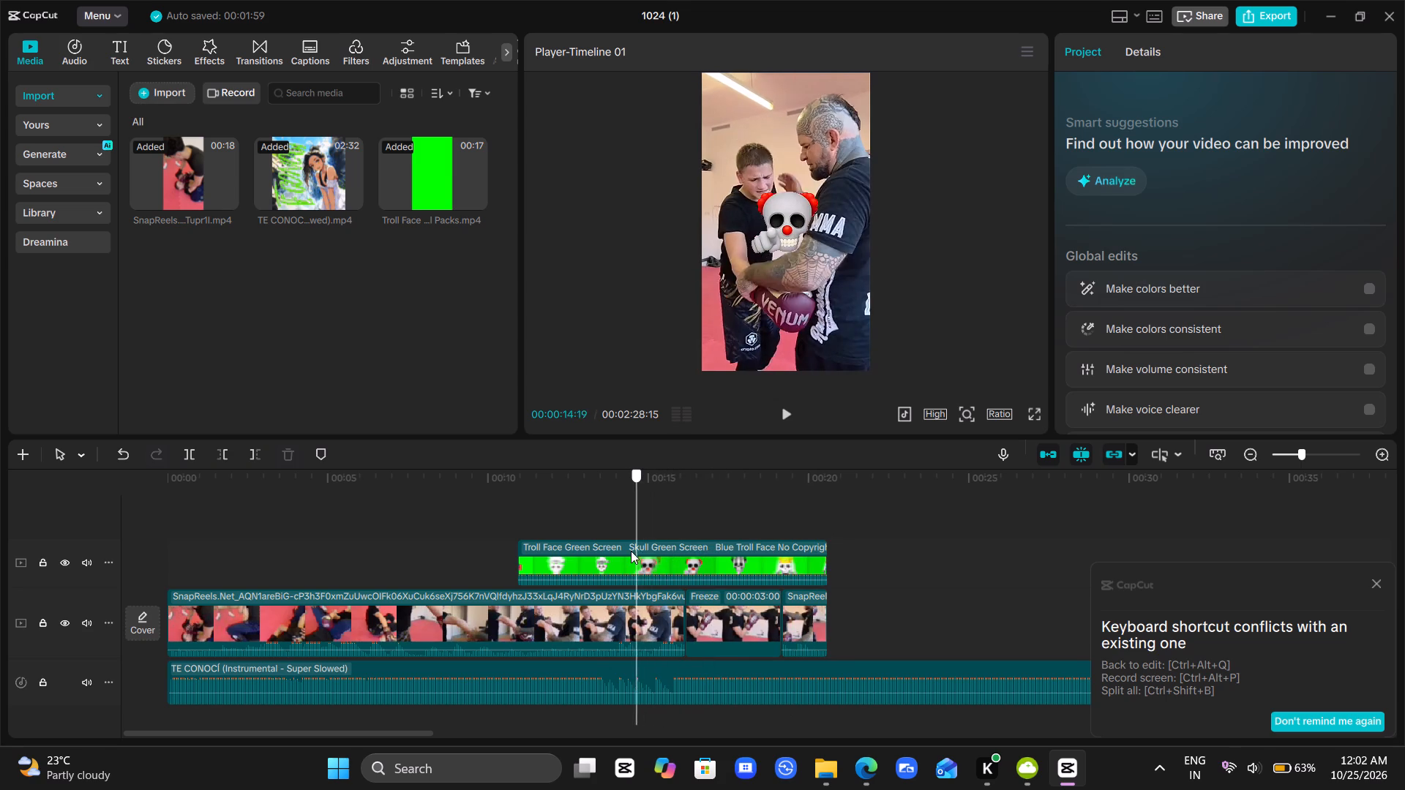
pyautogui.moveTo(631, 551); pyautogui.dragTo(531, 534)
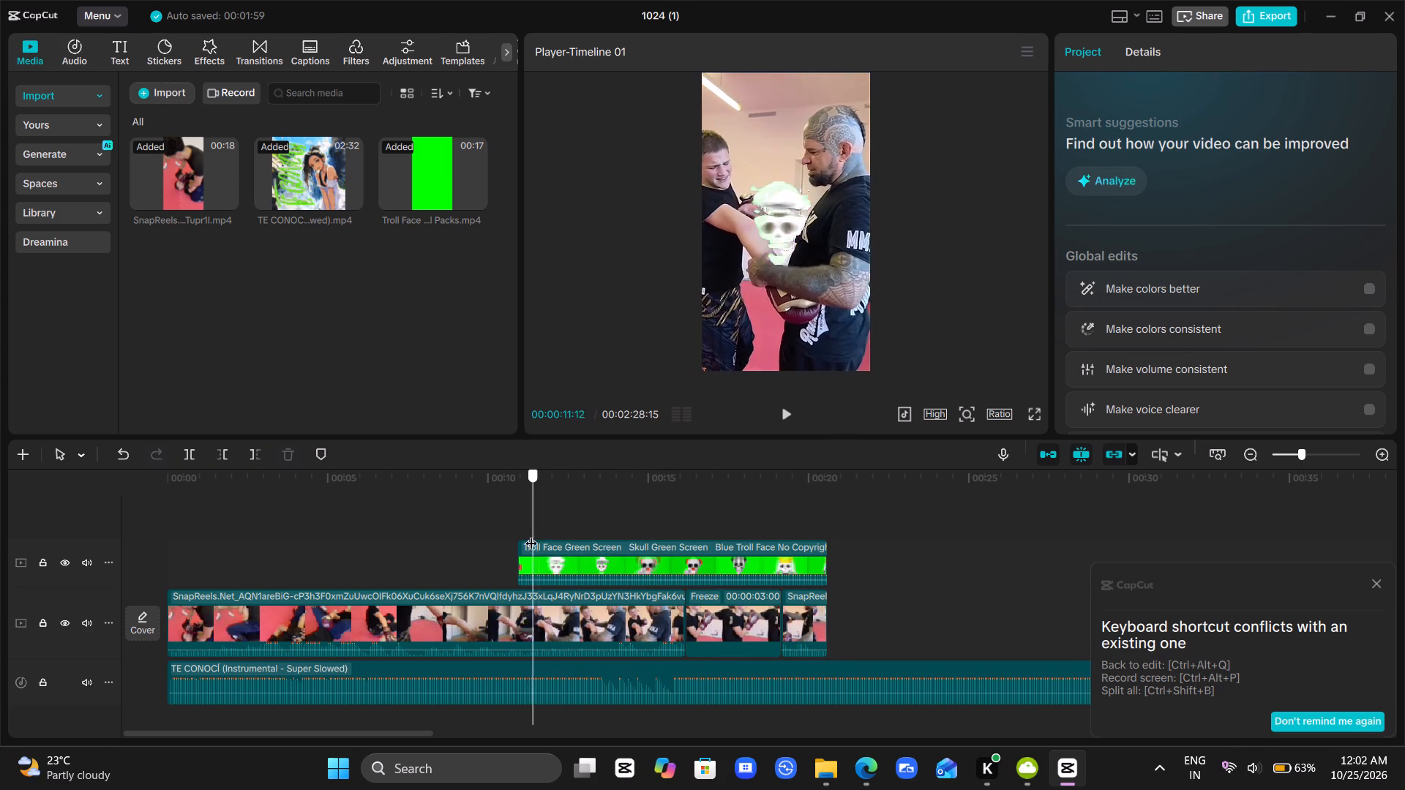
pyautogui.moveTo(531, 534); pyautogui.dragTo(649, 542)
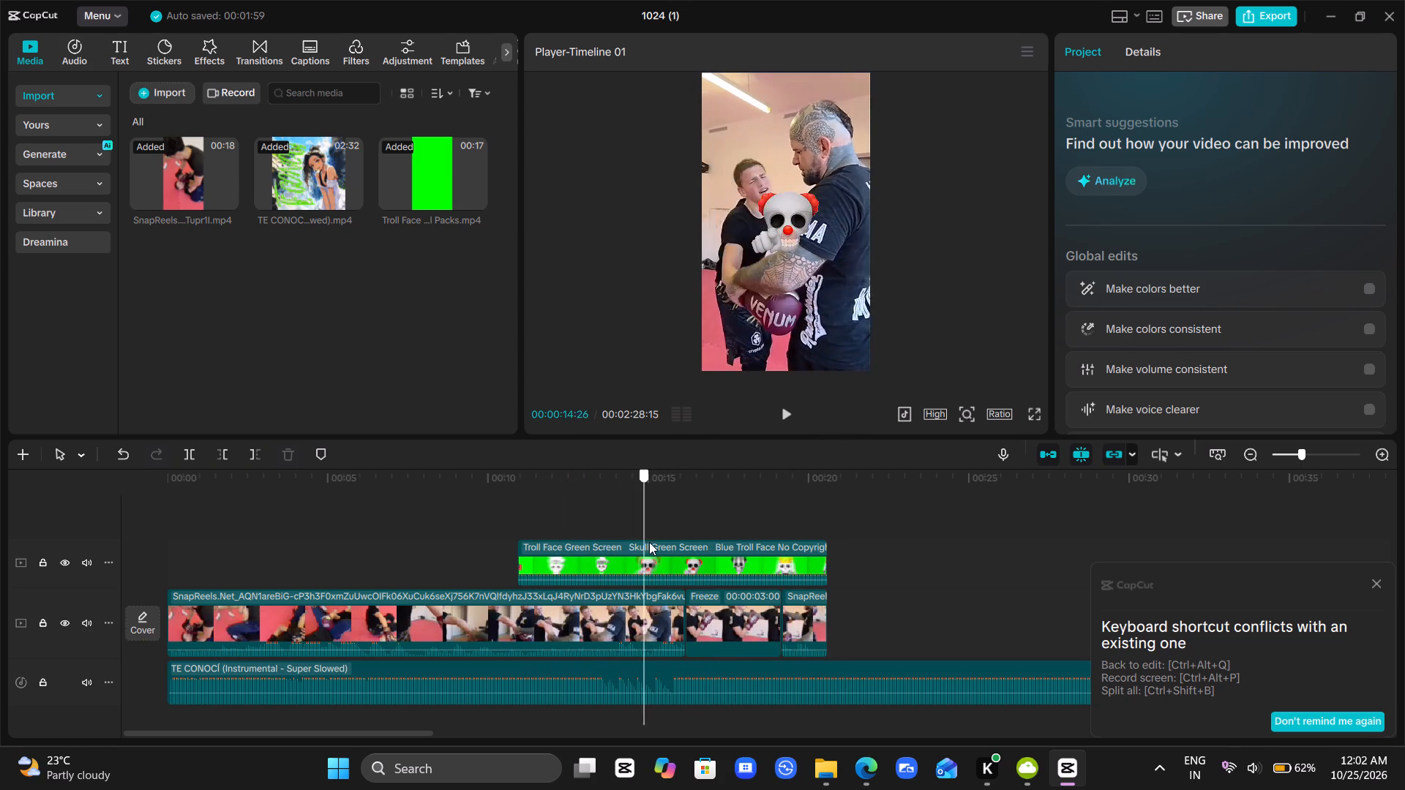
pyautogui.moveTo(649, 542); pyautogui.dragTo(793, 549)
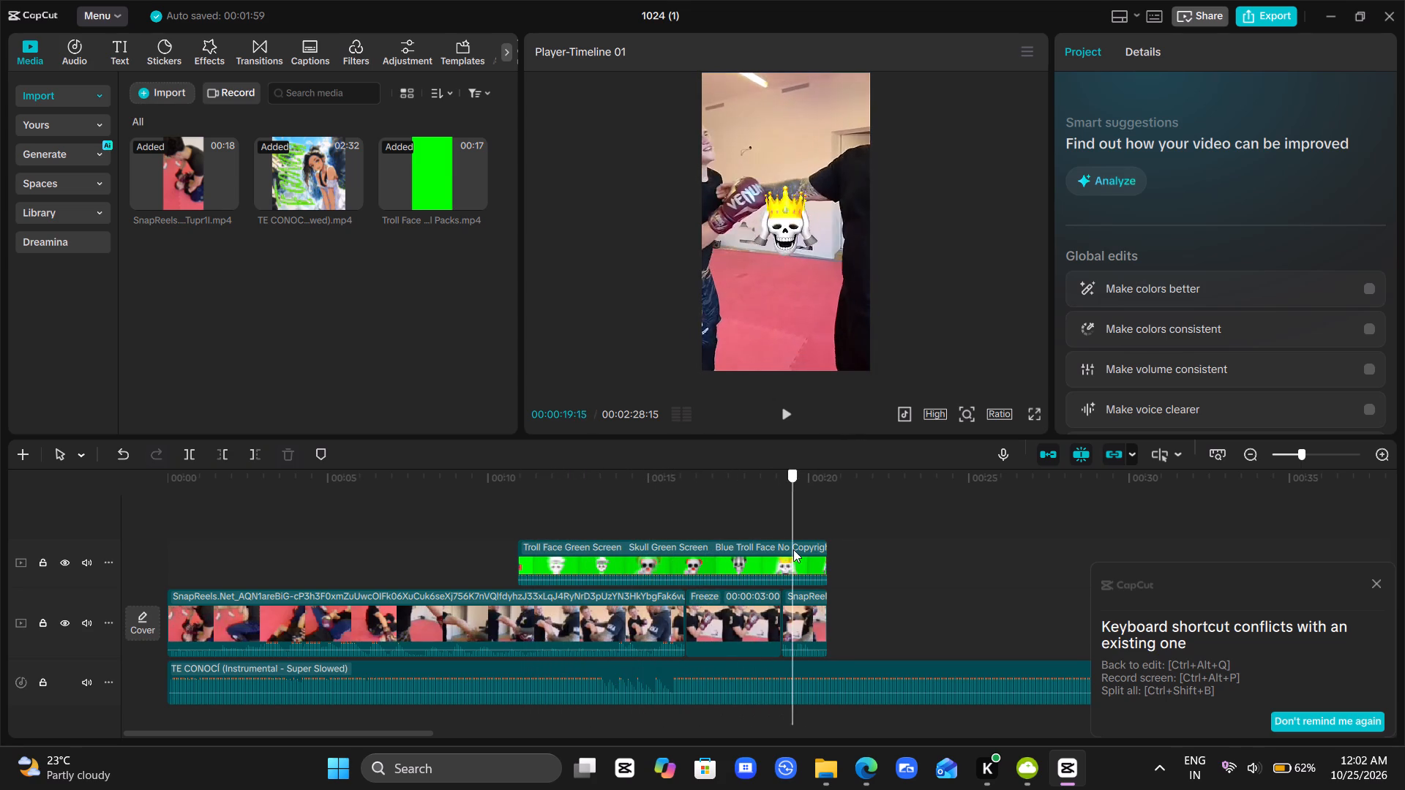
pyautogui.moveTo(793, 549); pyautogui.dragTo(586, 559)
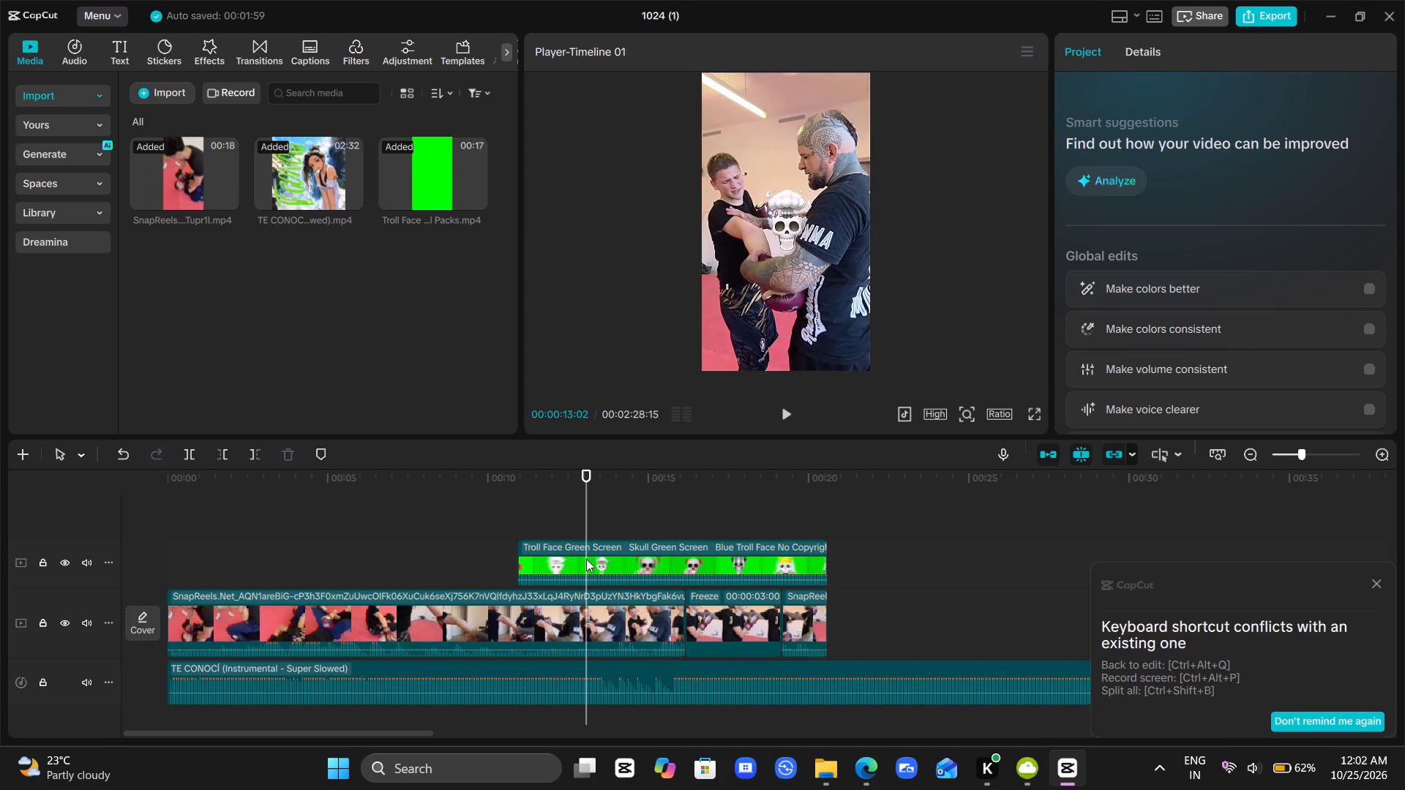
pyautogui.doubleClick(573, 522)
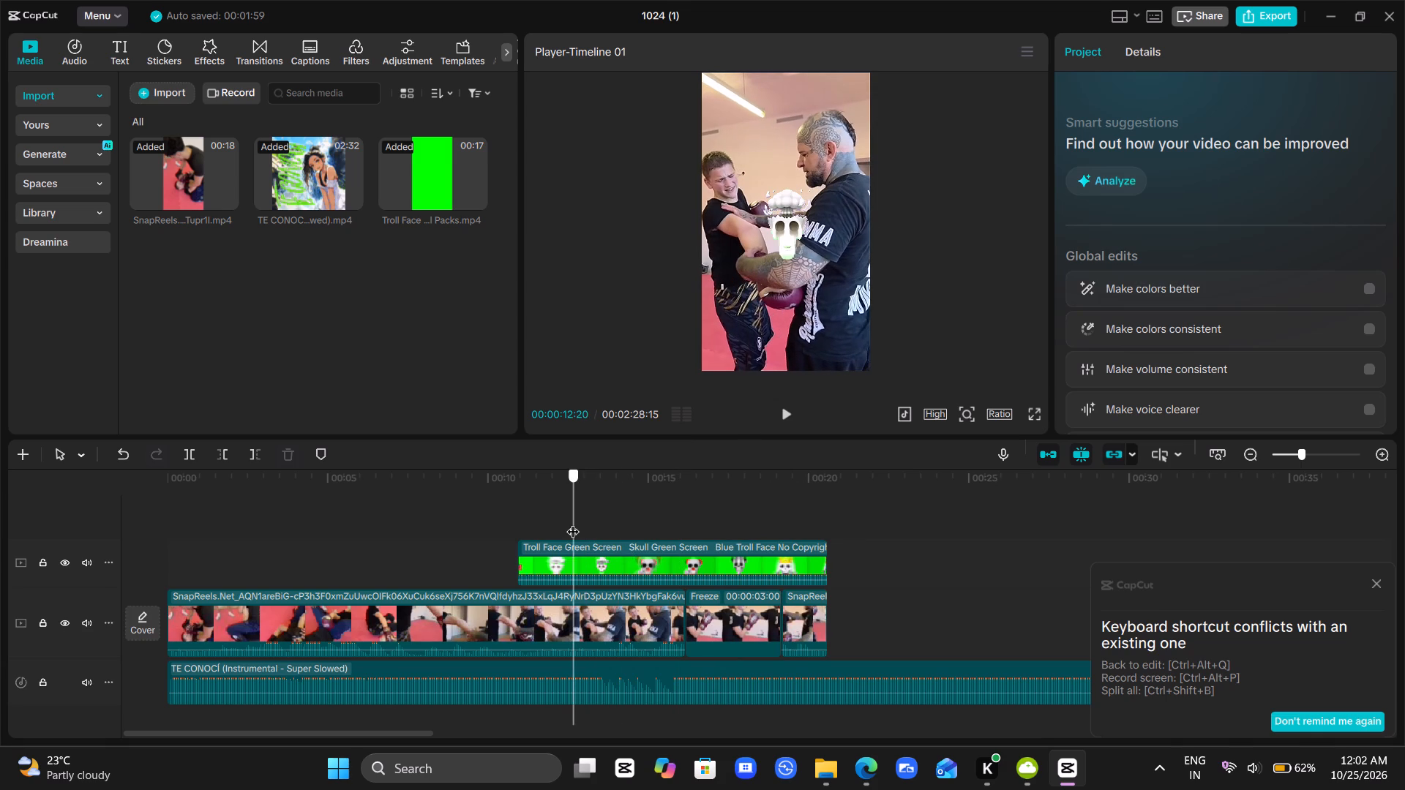
pyautogui.moveTo(573, 522); pyautogui.dragTo(530, 531)
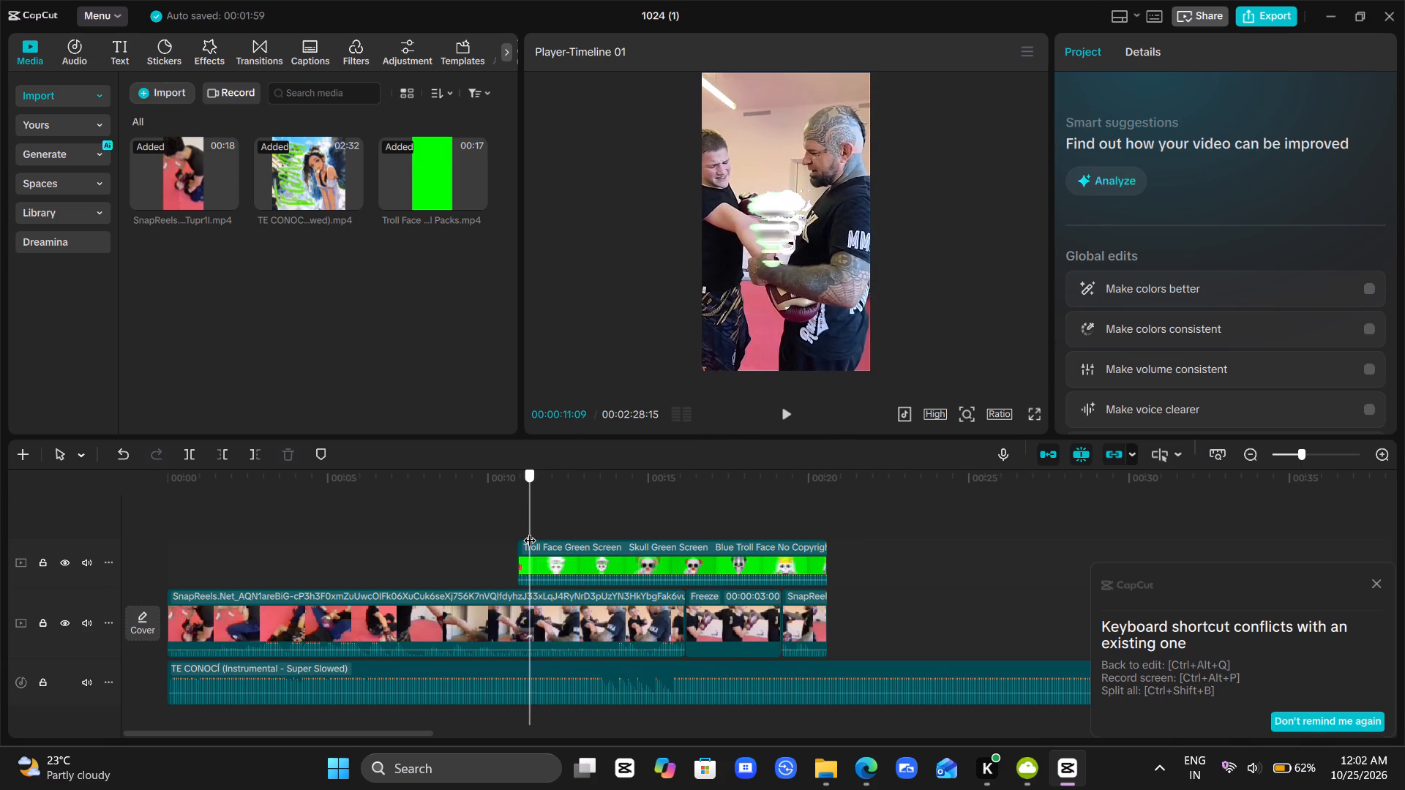
pyautogui.moveTo(530, 531); pyautogui.dragTo(652, 540)
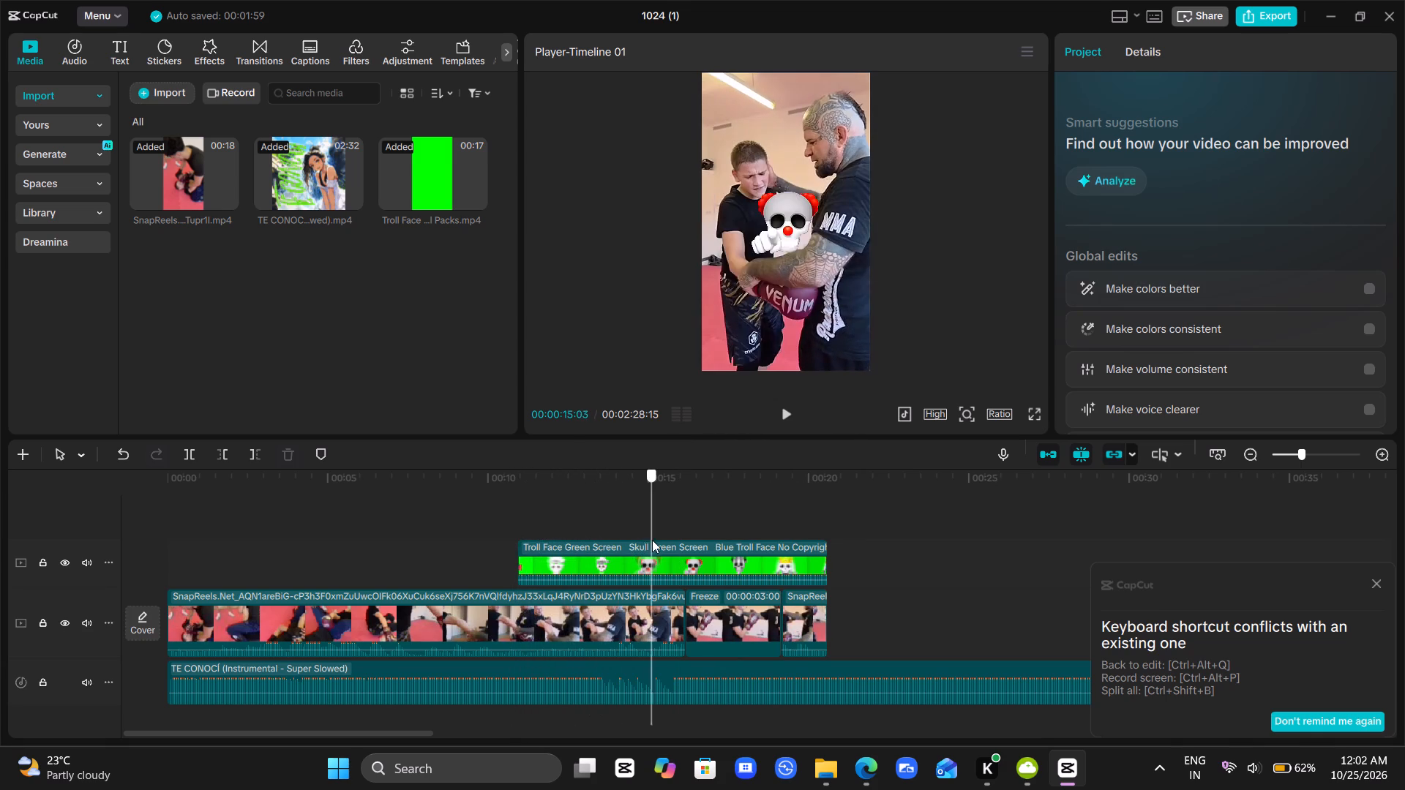
pyautogui.moveTo(652, 540); pyautogui.dragTo(542, 549)
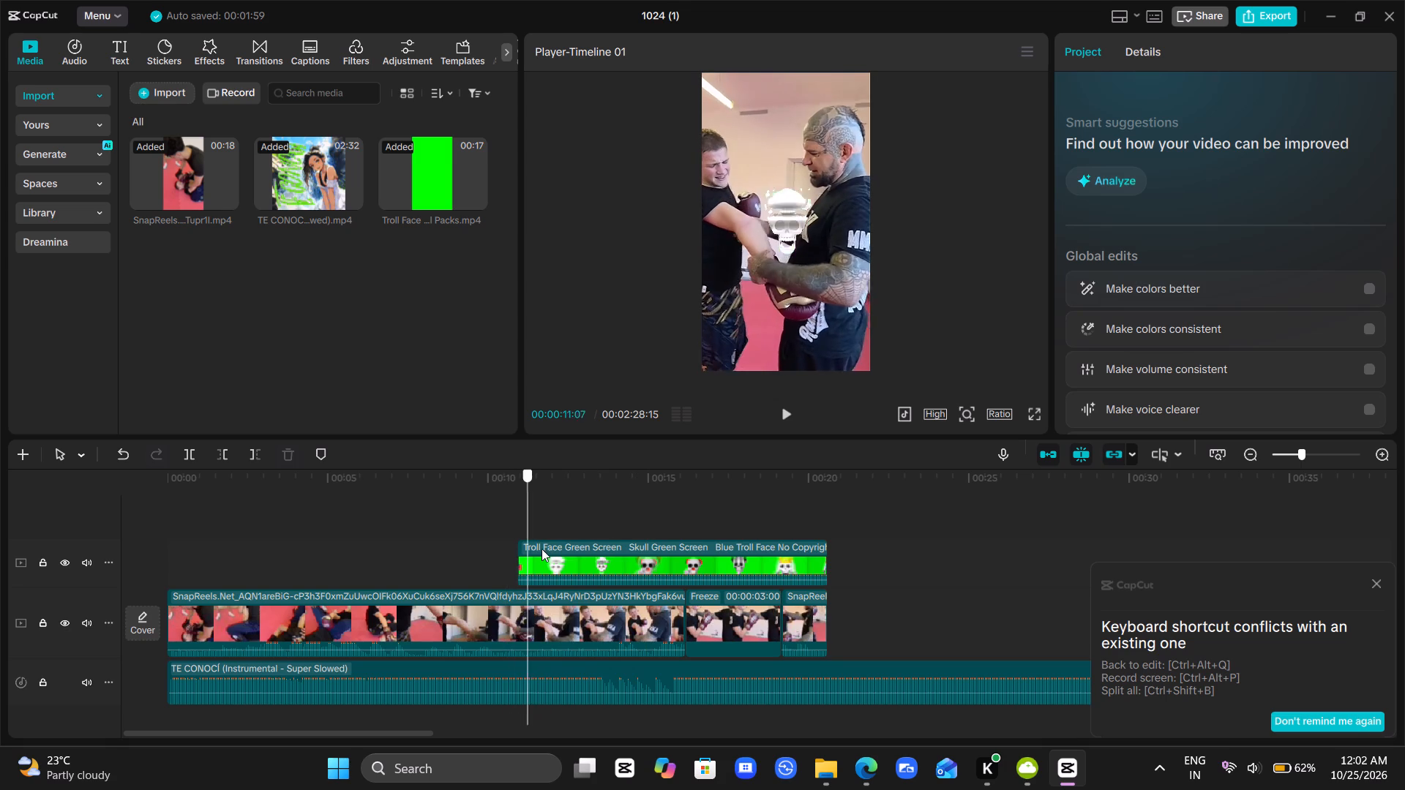
pyautogui.moveTo(542, 549); pyautogui.dragTo(703, 557)
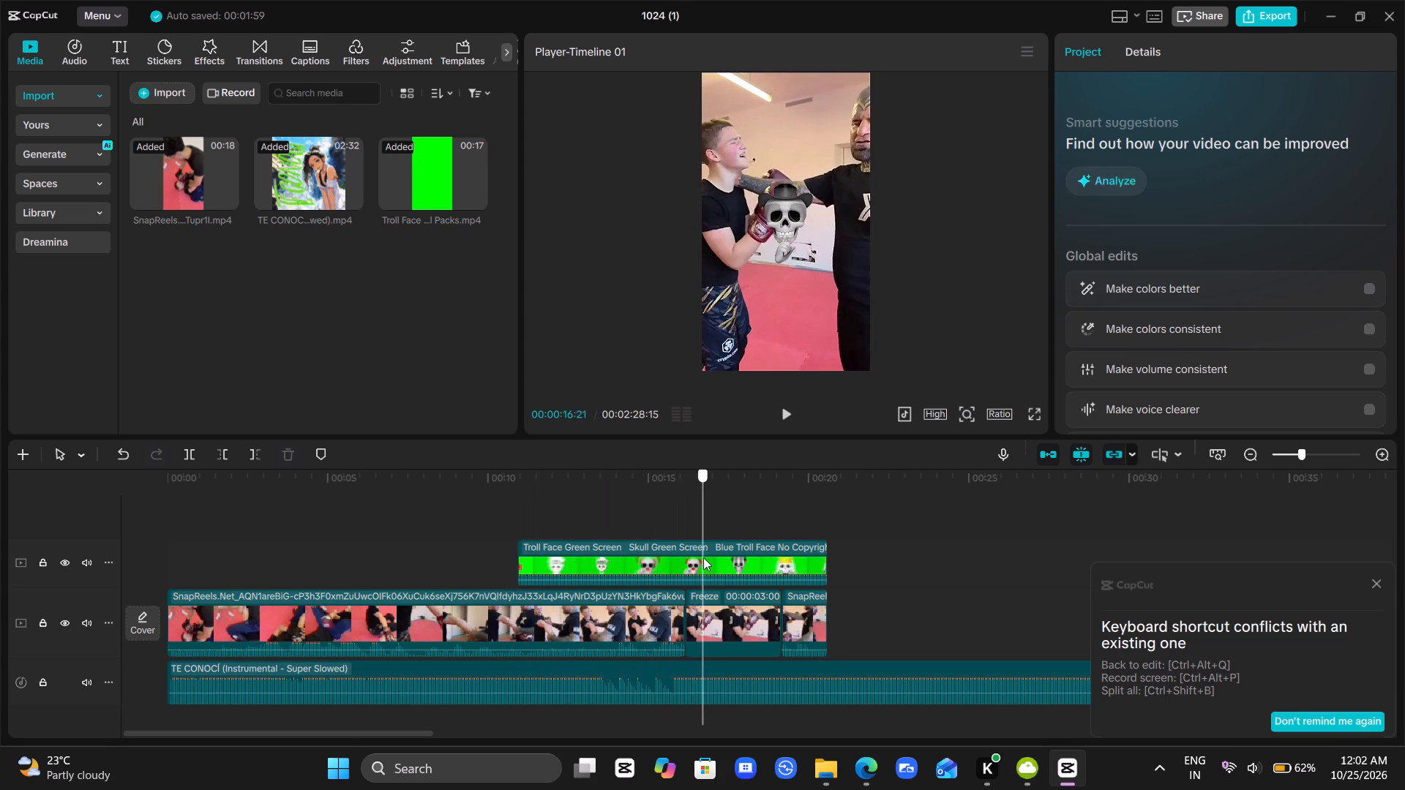
# Scrub and play the skull overlay section from the freeze frame to the clip's end to examine the keyed faces over the footage.
pyautogui.moveTo(703, 557); pyautogui.dragTo(657, 569)
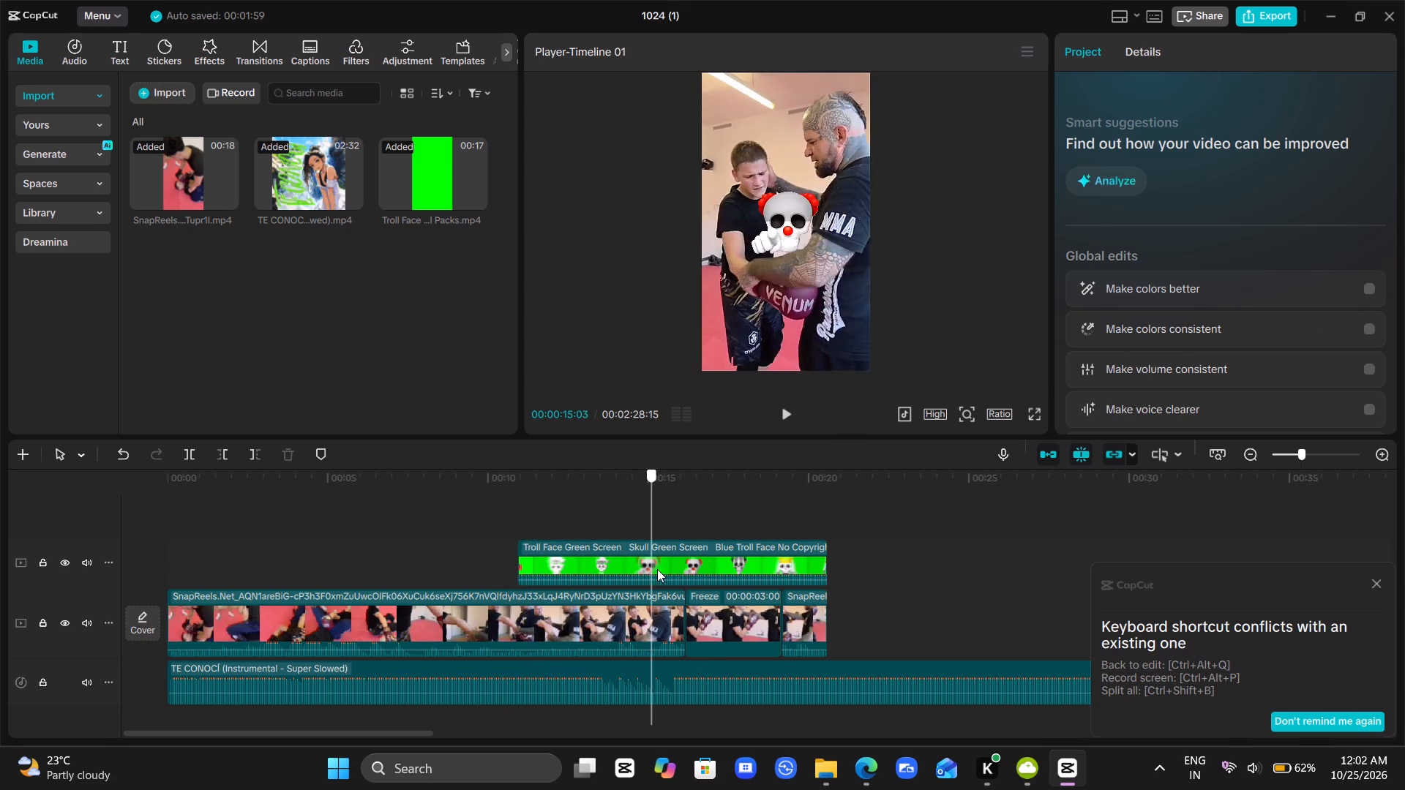
pyautogui.moveTo(657, 569); pyautogui.dragTo(698, 570)
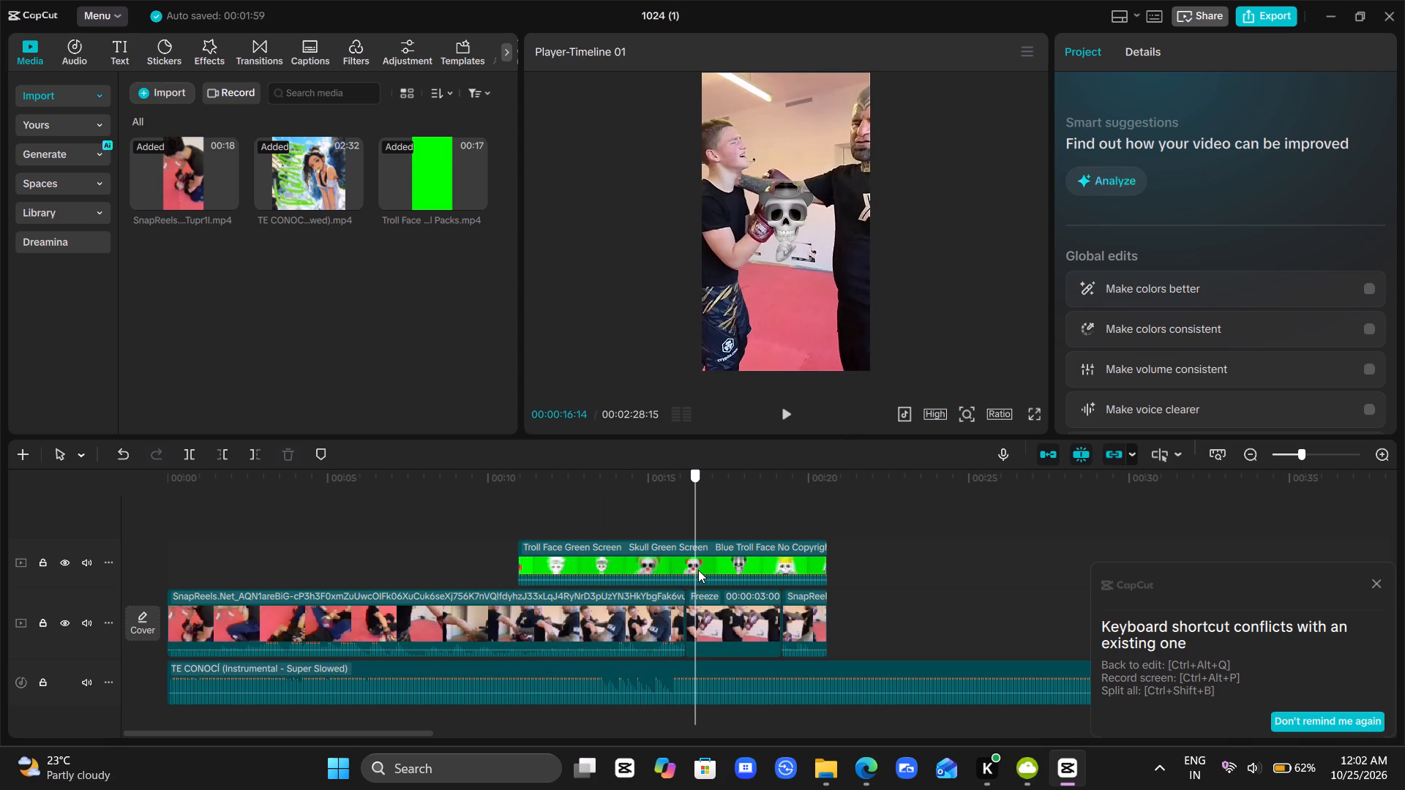
pyautogui.moveTo(698, 570); pyautogui.dragTo(667, 584)
pyautogui.press('space')
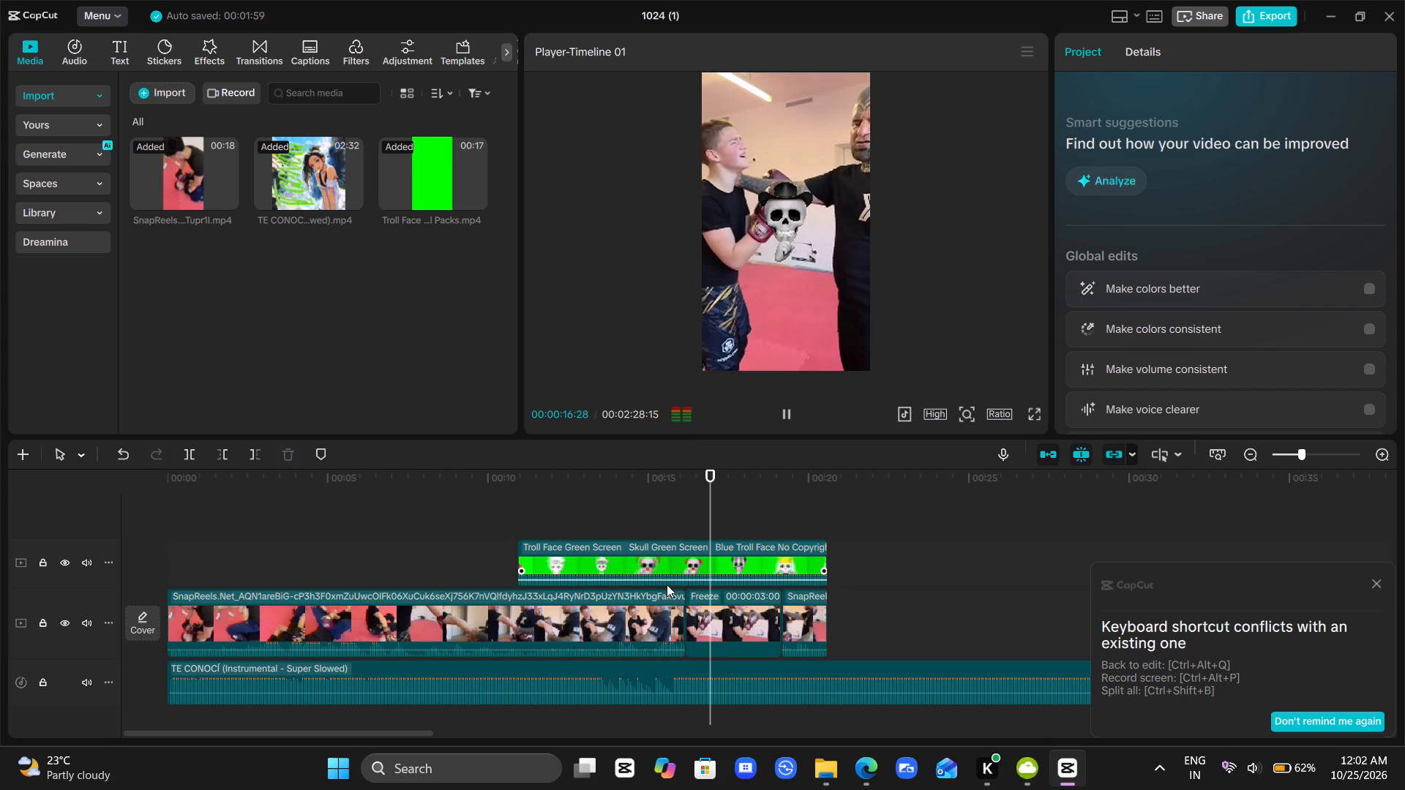
pyautogui.press('space')
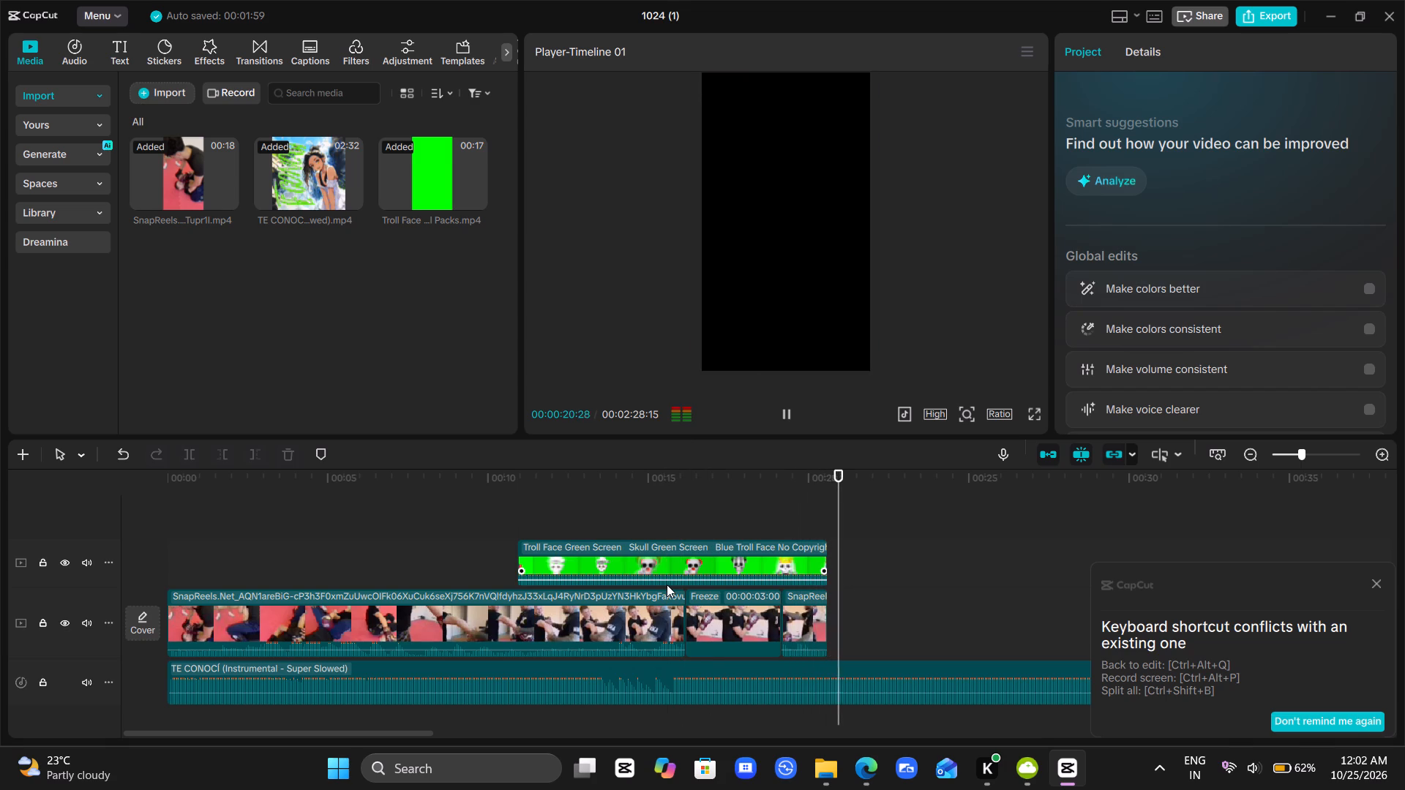
pyautogui.doubleClick(823, 508)
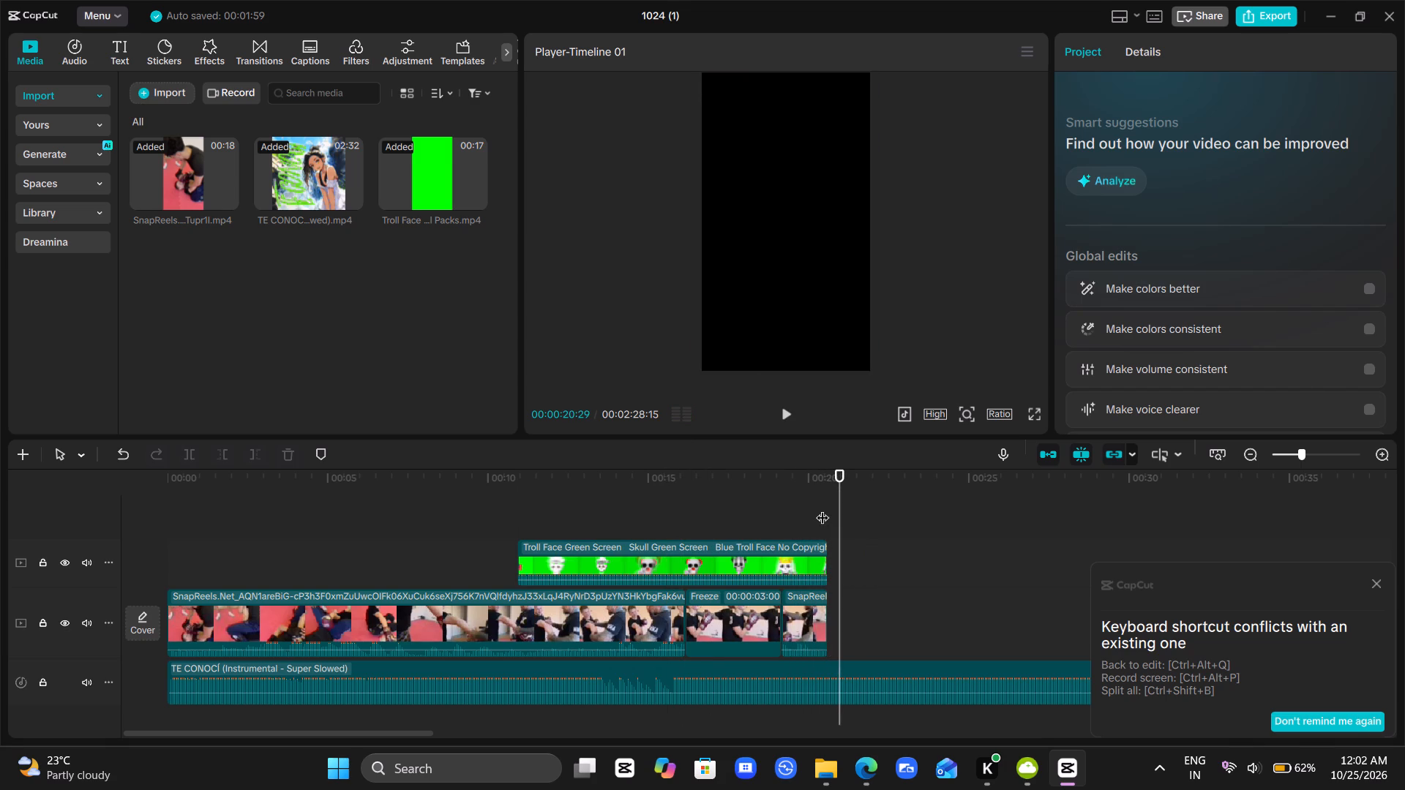
pyautogui.moveTo(823, 508); pyautogui.dragTo(741, 524)
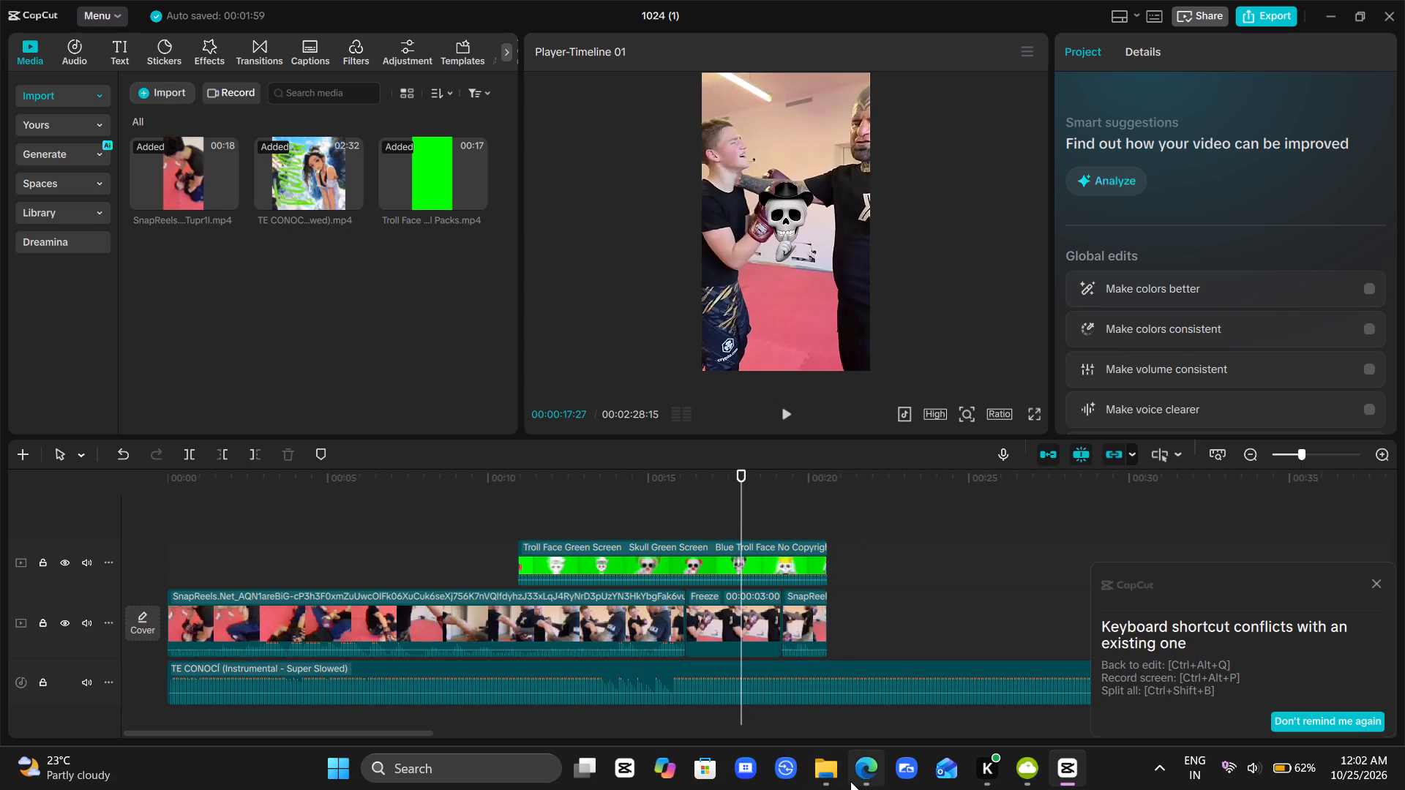
# Switch to Edge and search YouTube for "how to edit troll face in capcut".
pyautogui.click(850, 781)
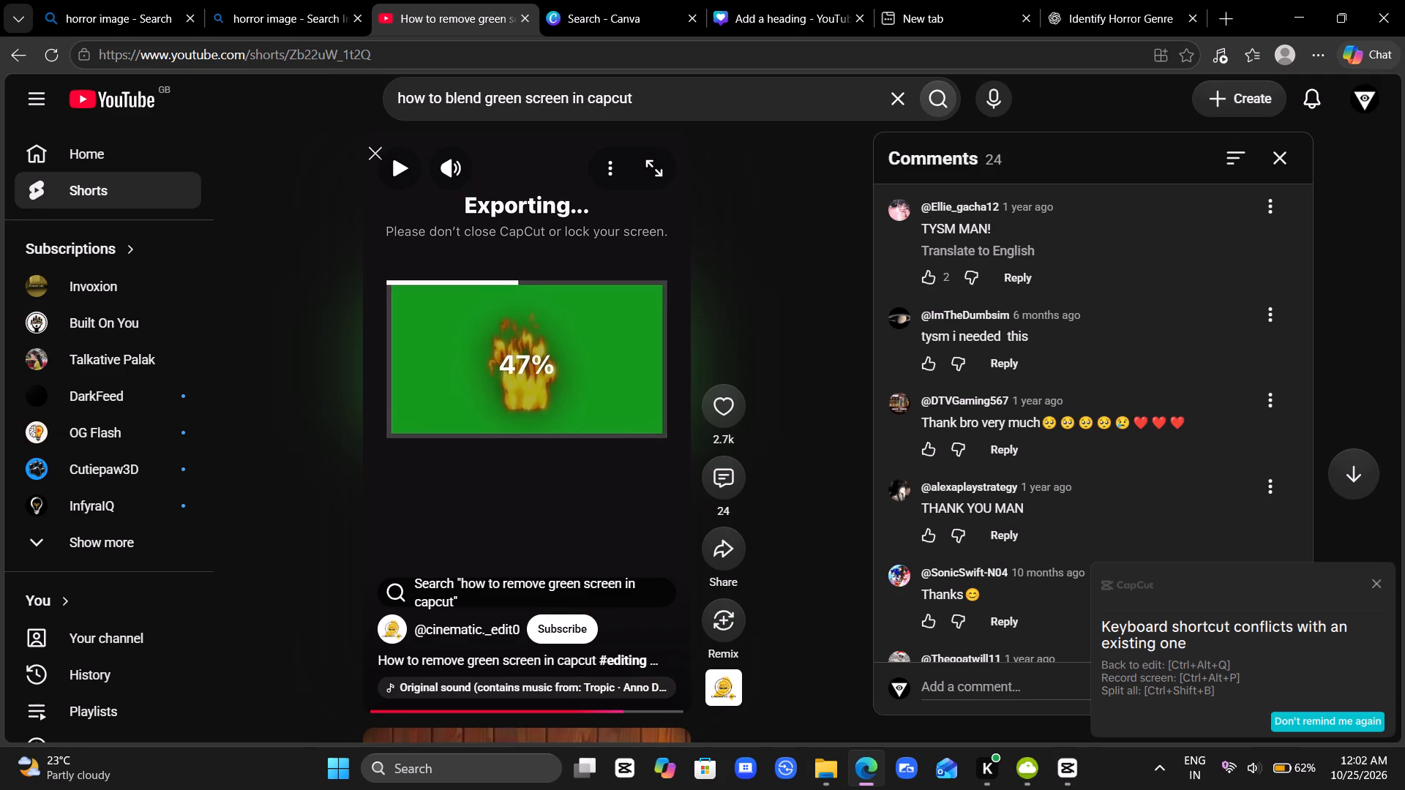
pyautogui.moveTo(669, 99); pyautogui.dragTo(269, 84)
pyautogui.write('how to edit tro')
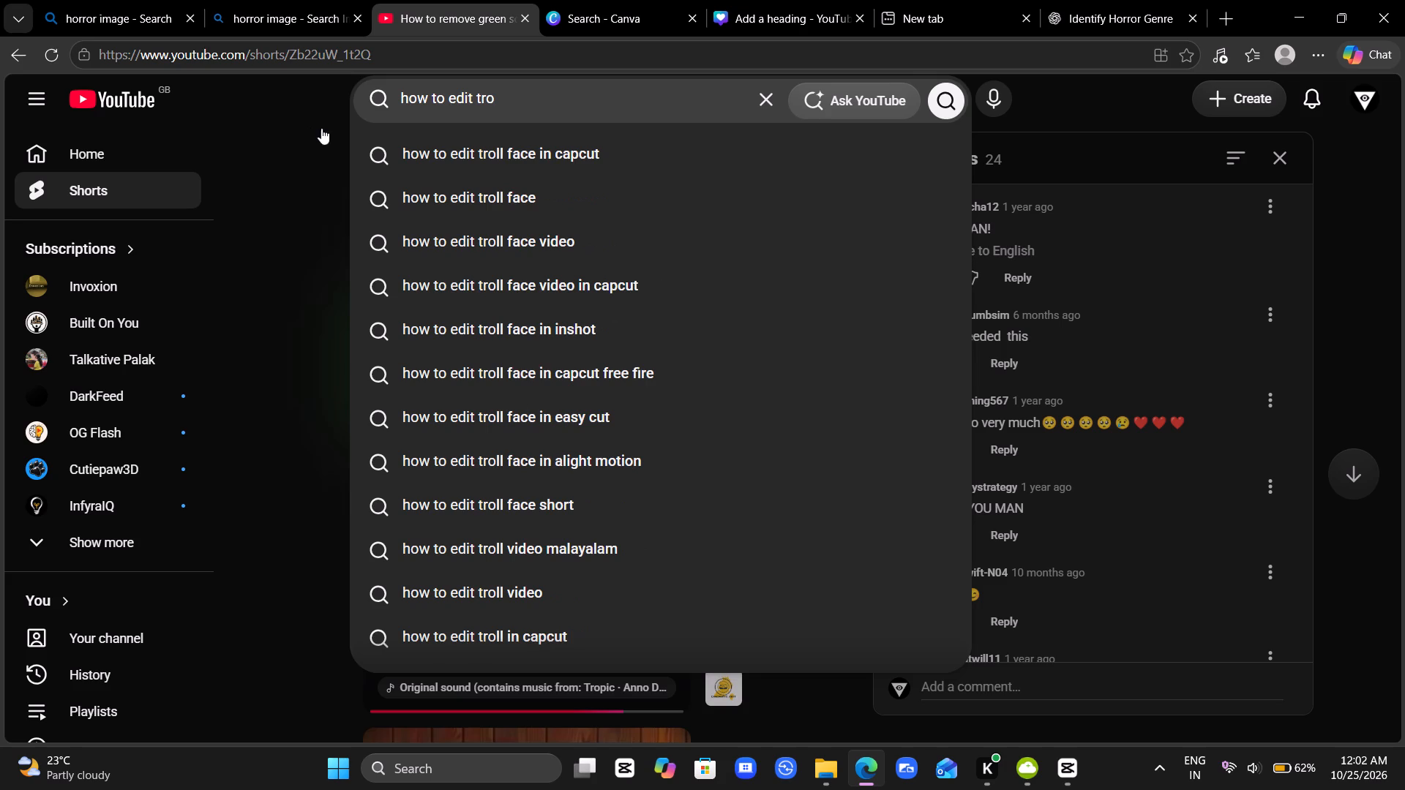
pyautogui.click(415, 143)
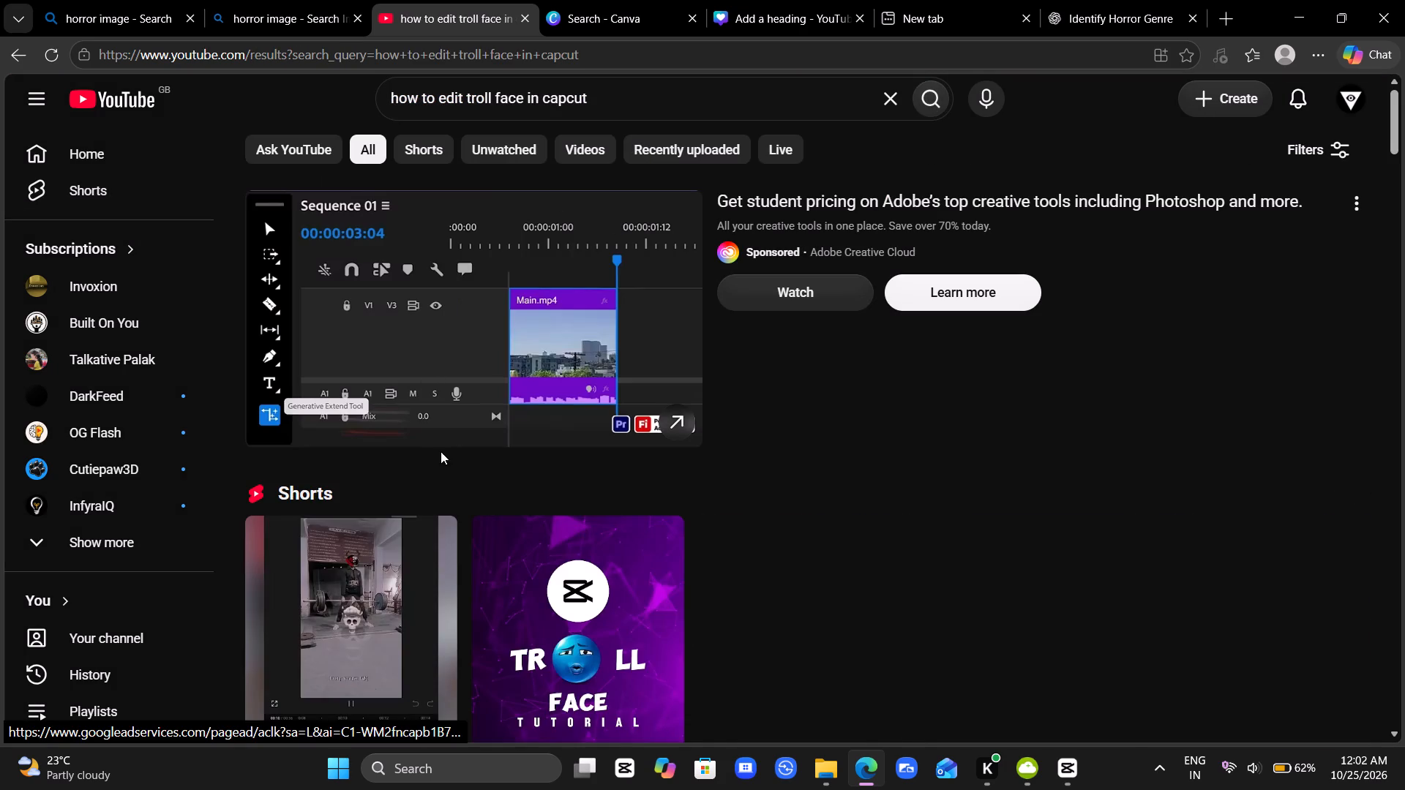
pyautogui.scroll(-4, 441, 451)
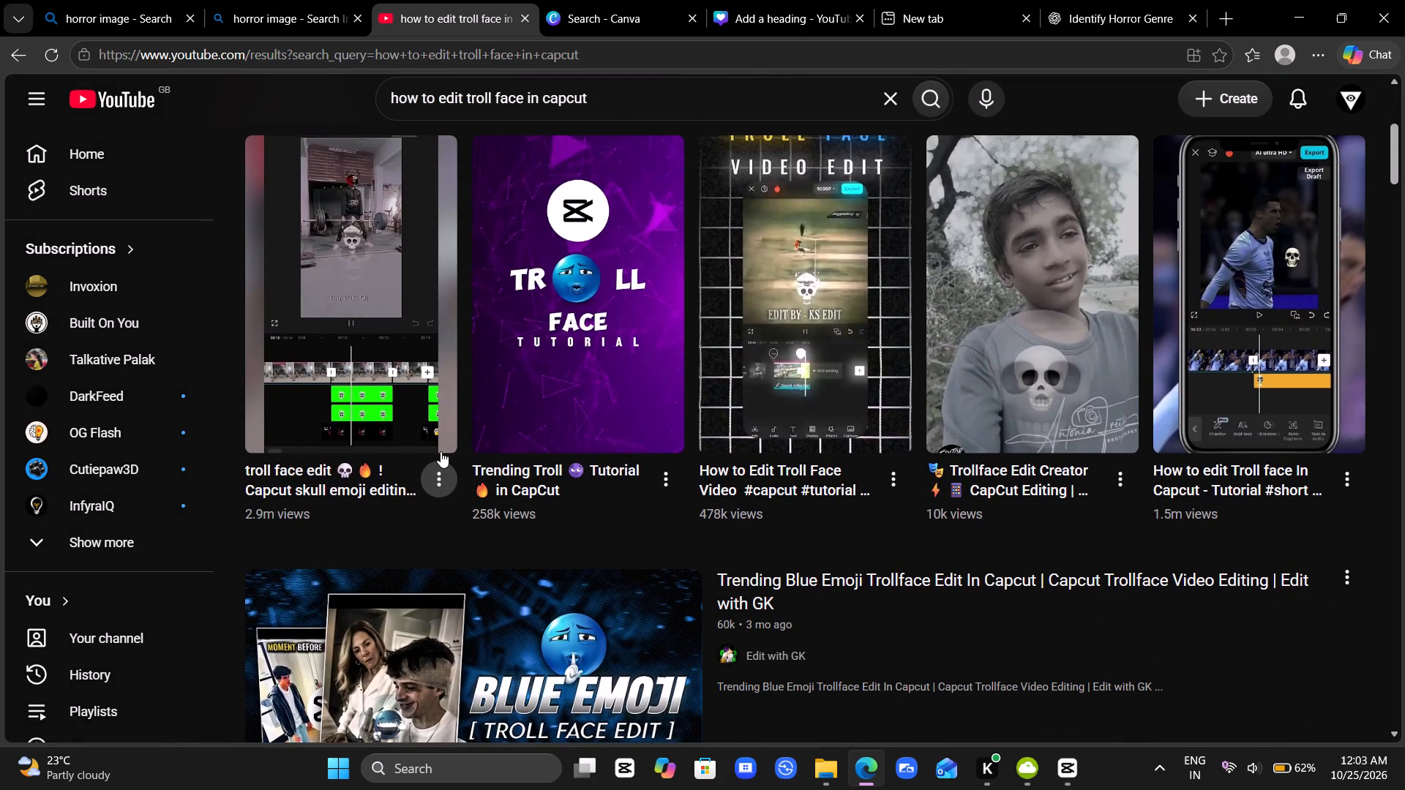
pyautogui.scroll(-1, 441, 451)
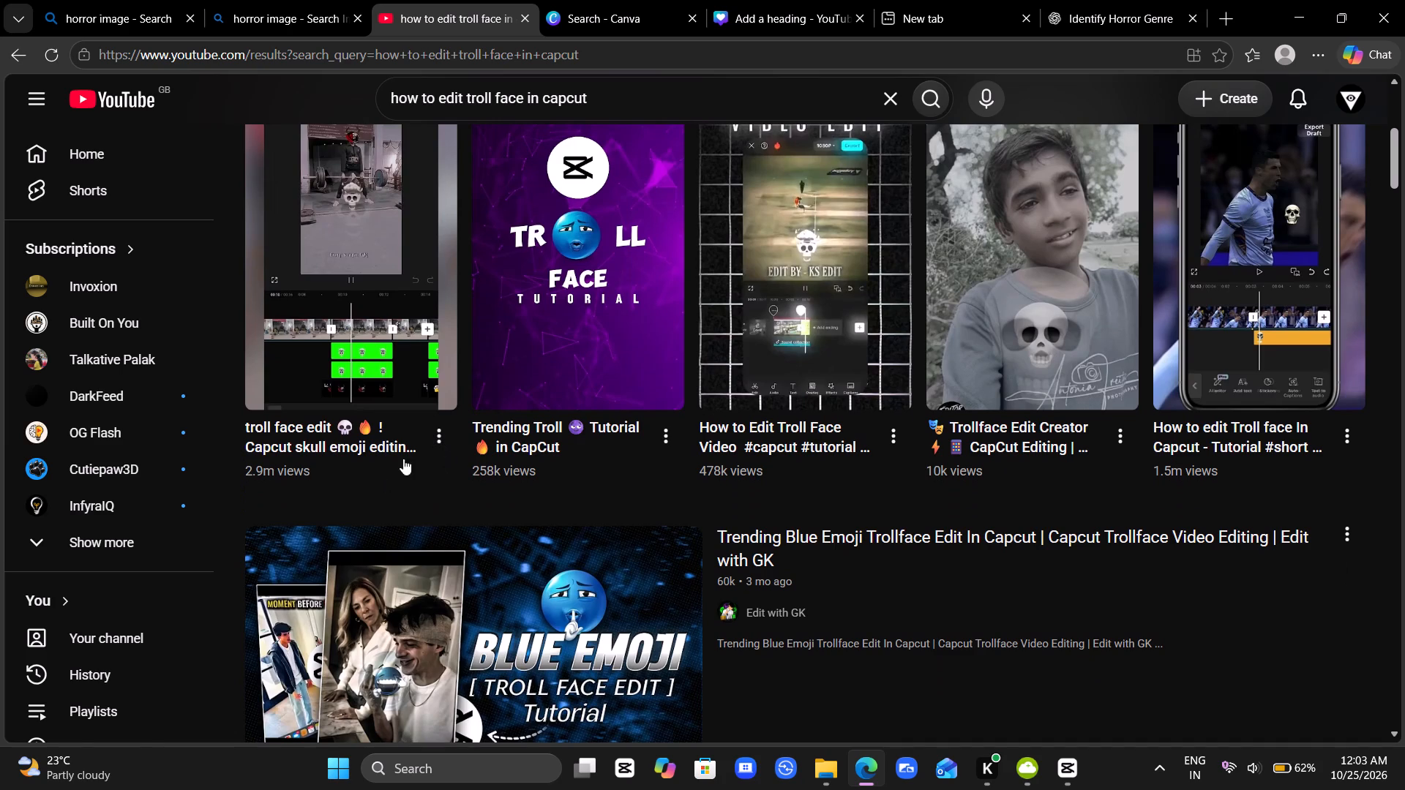
pyautogui.scroll(-1, 356, 424)
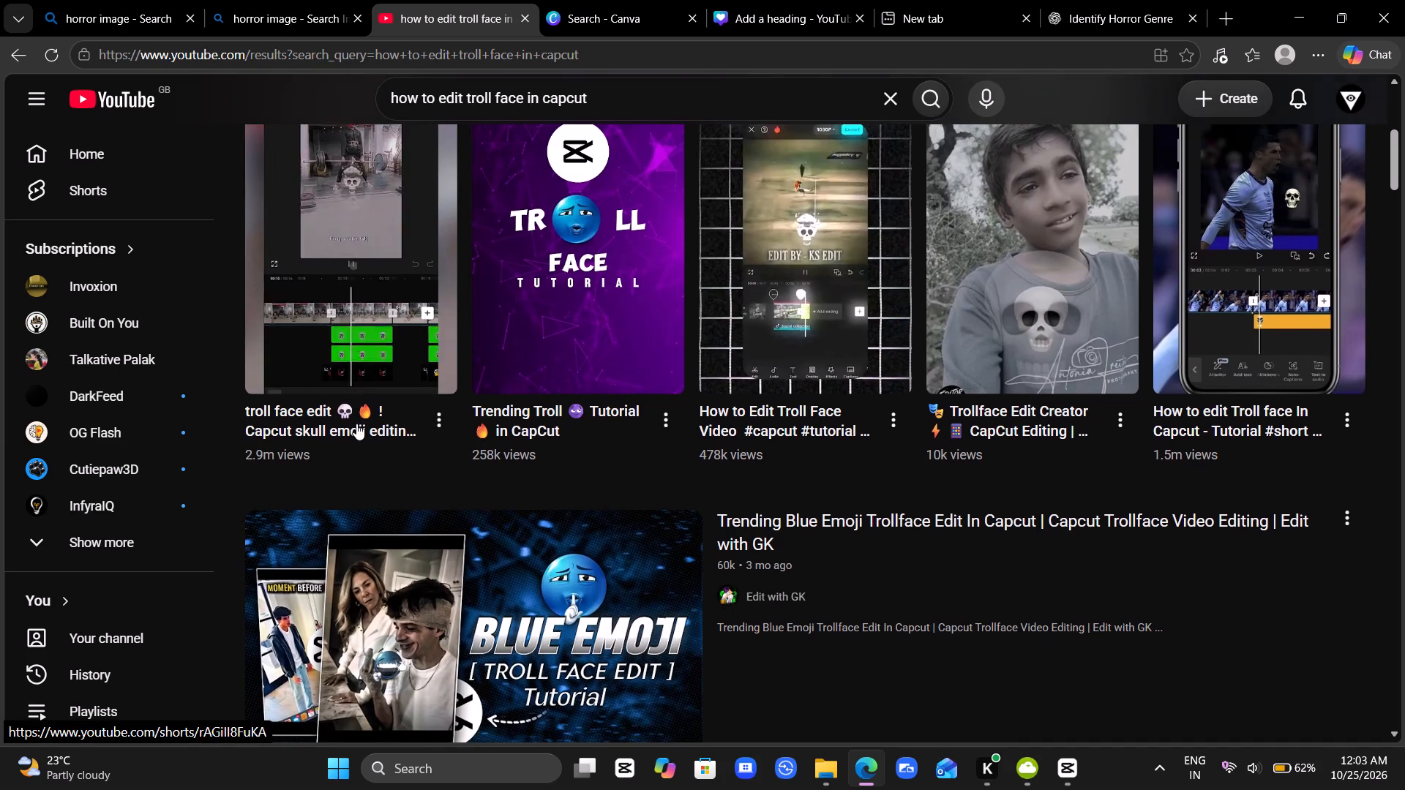
pyautogui.click(353, 274)
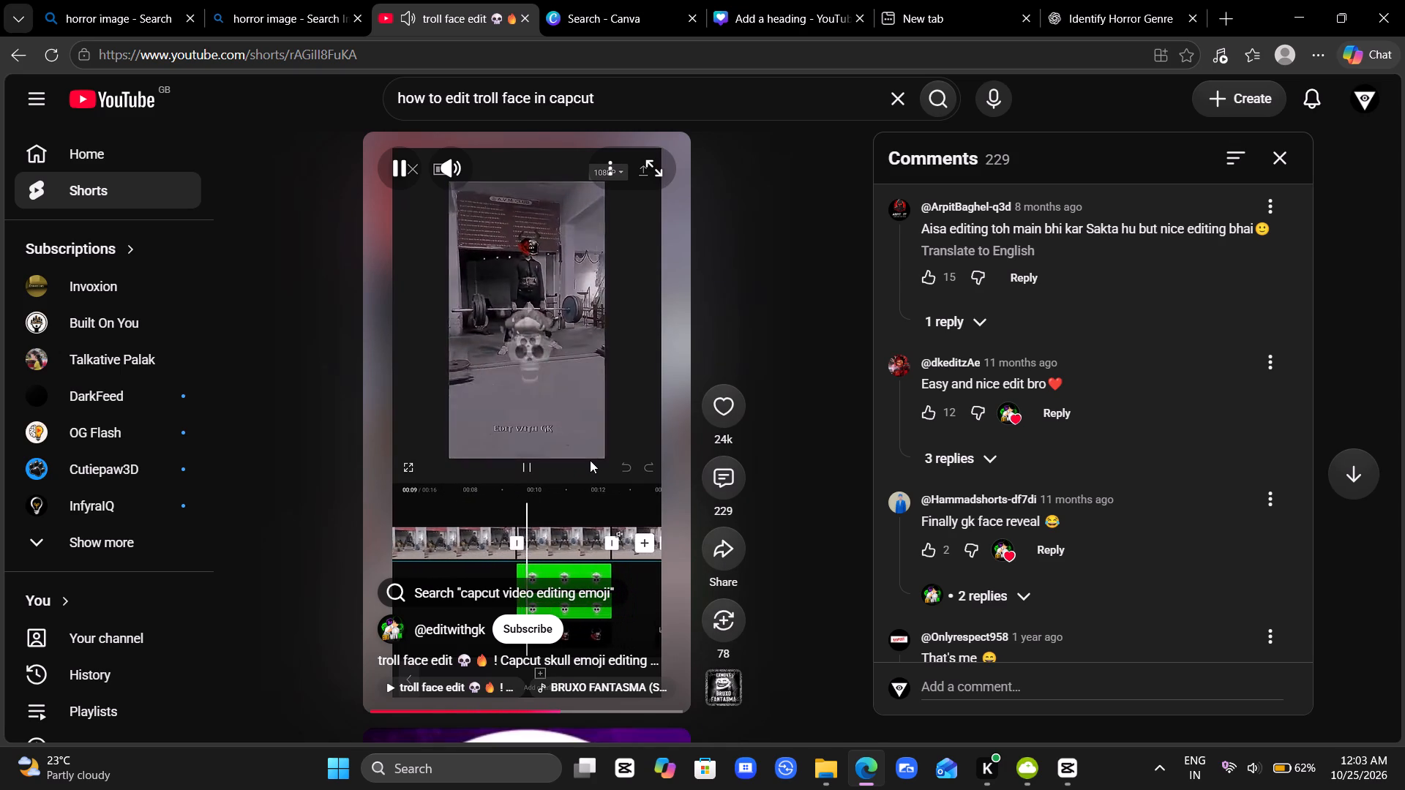
pyautogui.click(549, 437)
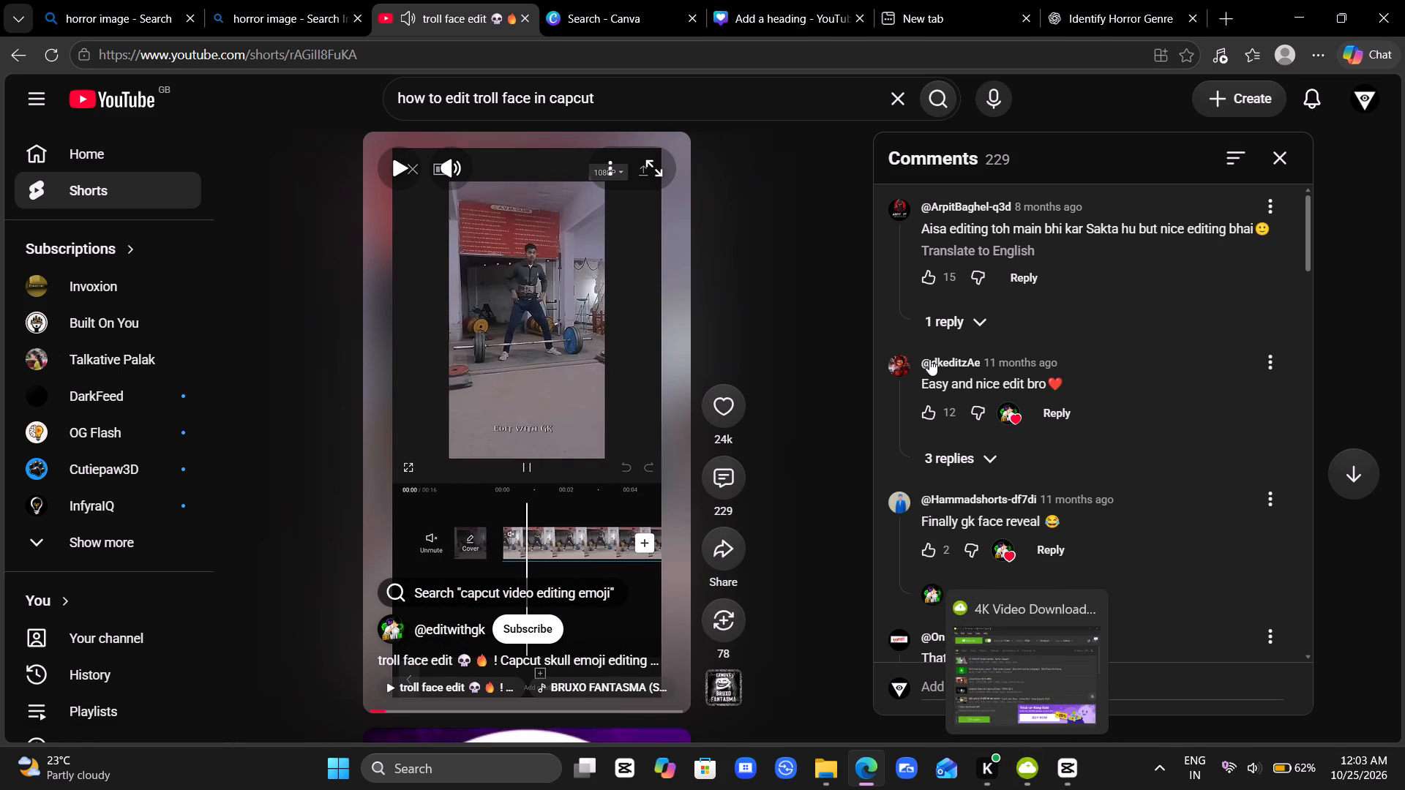
# In the open new tab, search the web for "troll face" and show the image results.
pyautogui.click(937, 0)
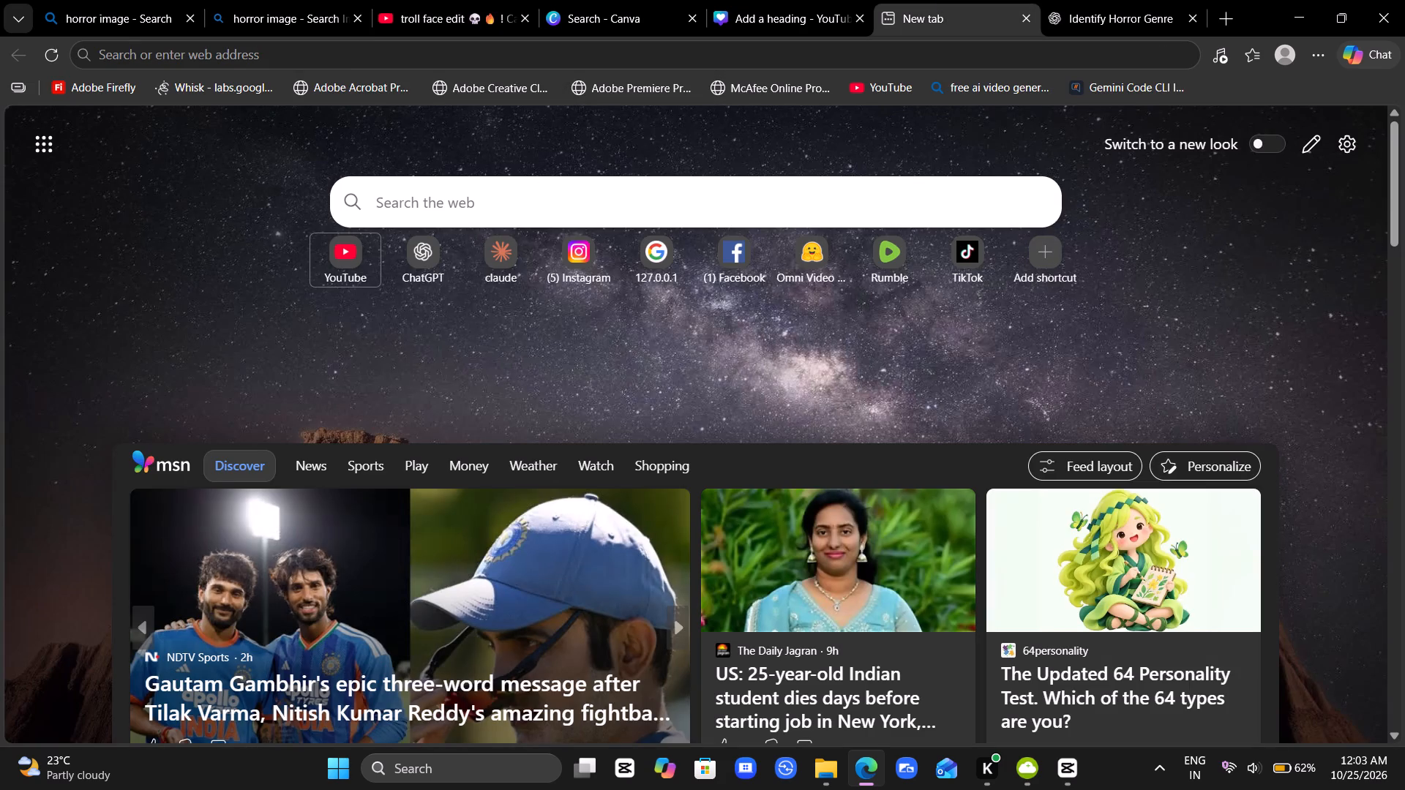
pyautogui.click(520, 204)
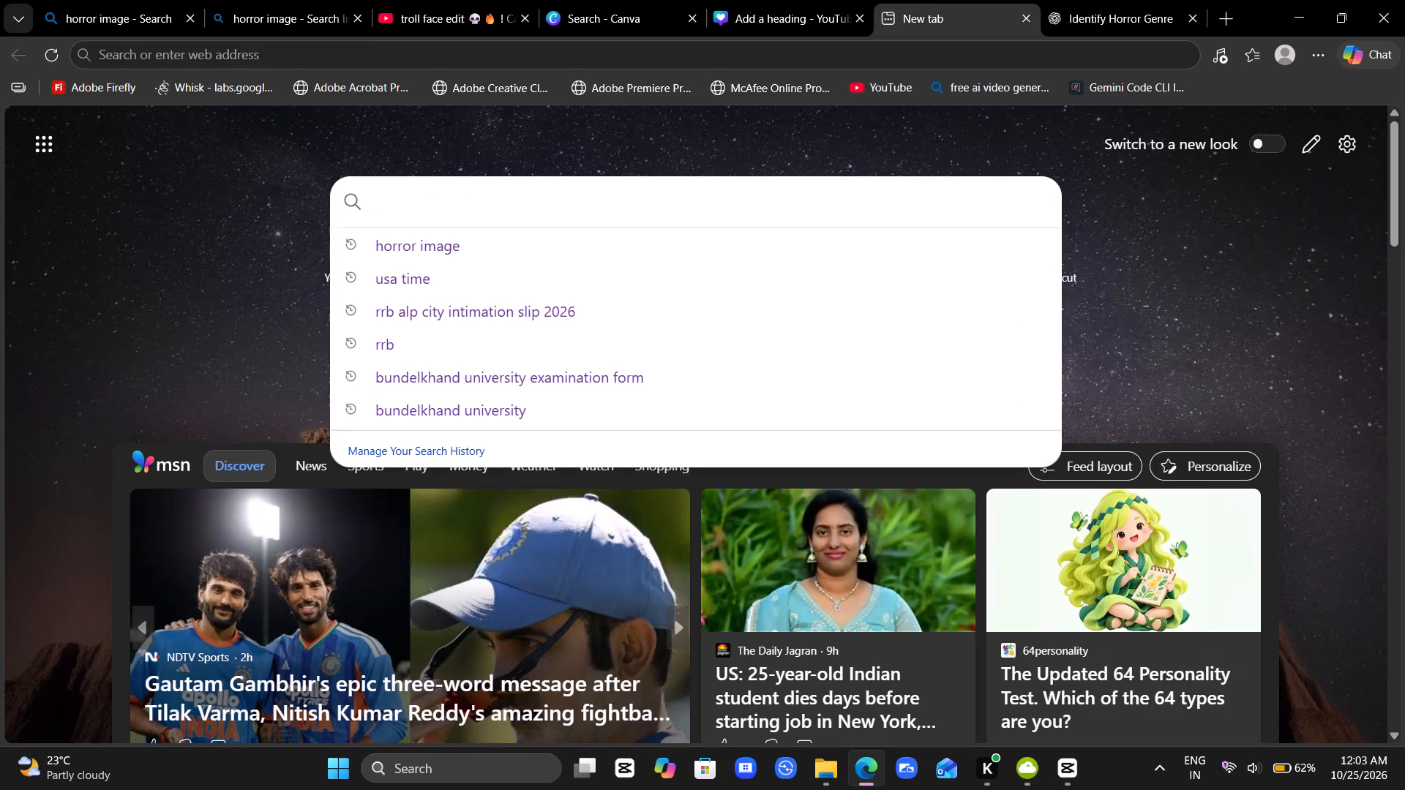
pyautogui.write('bro')
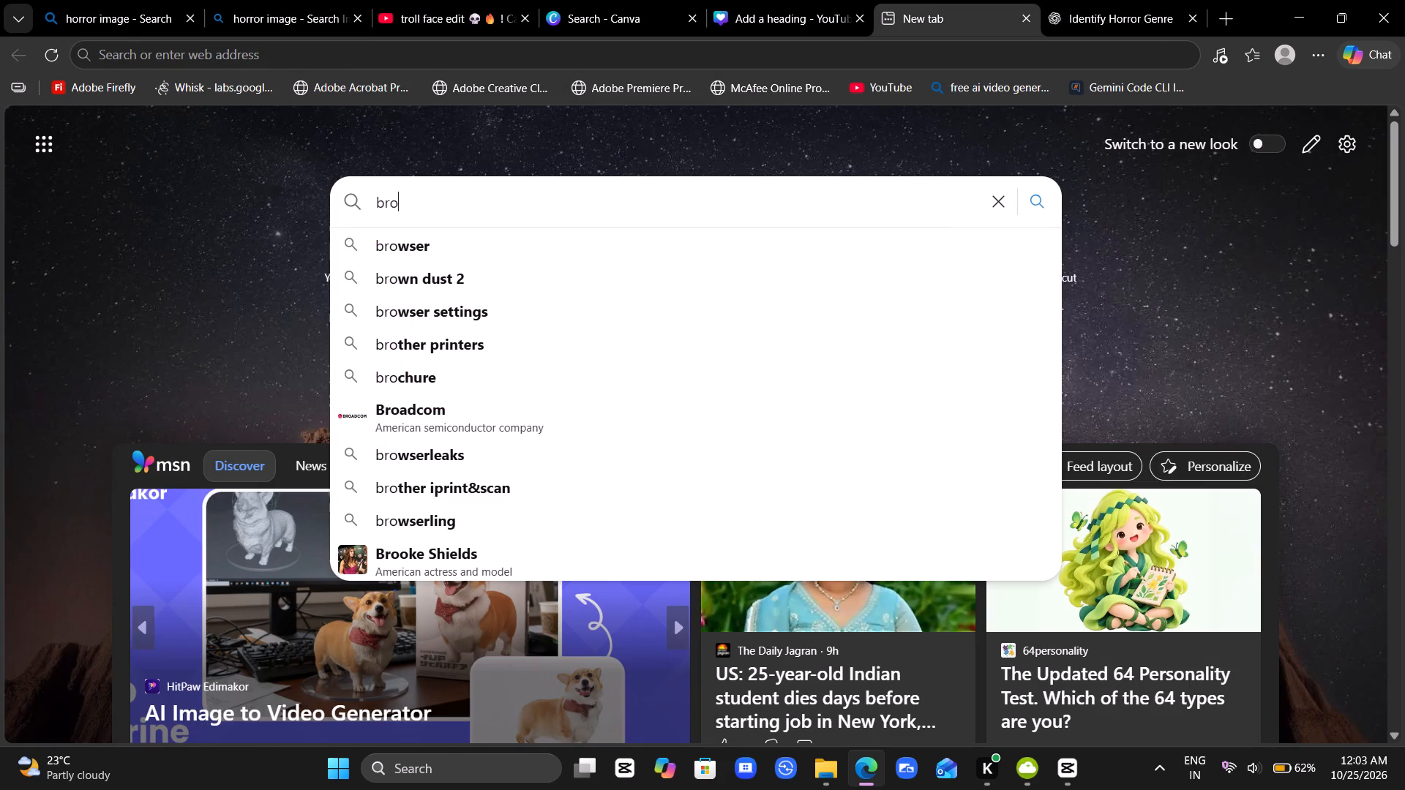
pyautogui.press('BackSpace')
pyautogui.press('BackSpace')
pyautogui.press('BackSpace')
pyautogui.press('BackSpace')
pyautogui.press('BackSpace')
pyautogui.press('BackSpace')
pyautogui.press('BackSpace')
pyautogui.press('BackSpace')
pyautogui.press('BackSpace')
pyautogui.press('BackSpace')
pyautogui.press('BackSpace')
pyautogui.press('BackSpace')
pyautogui.press('r')
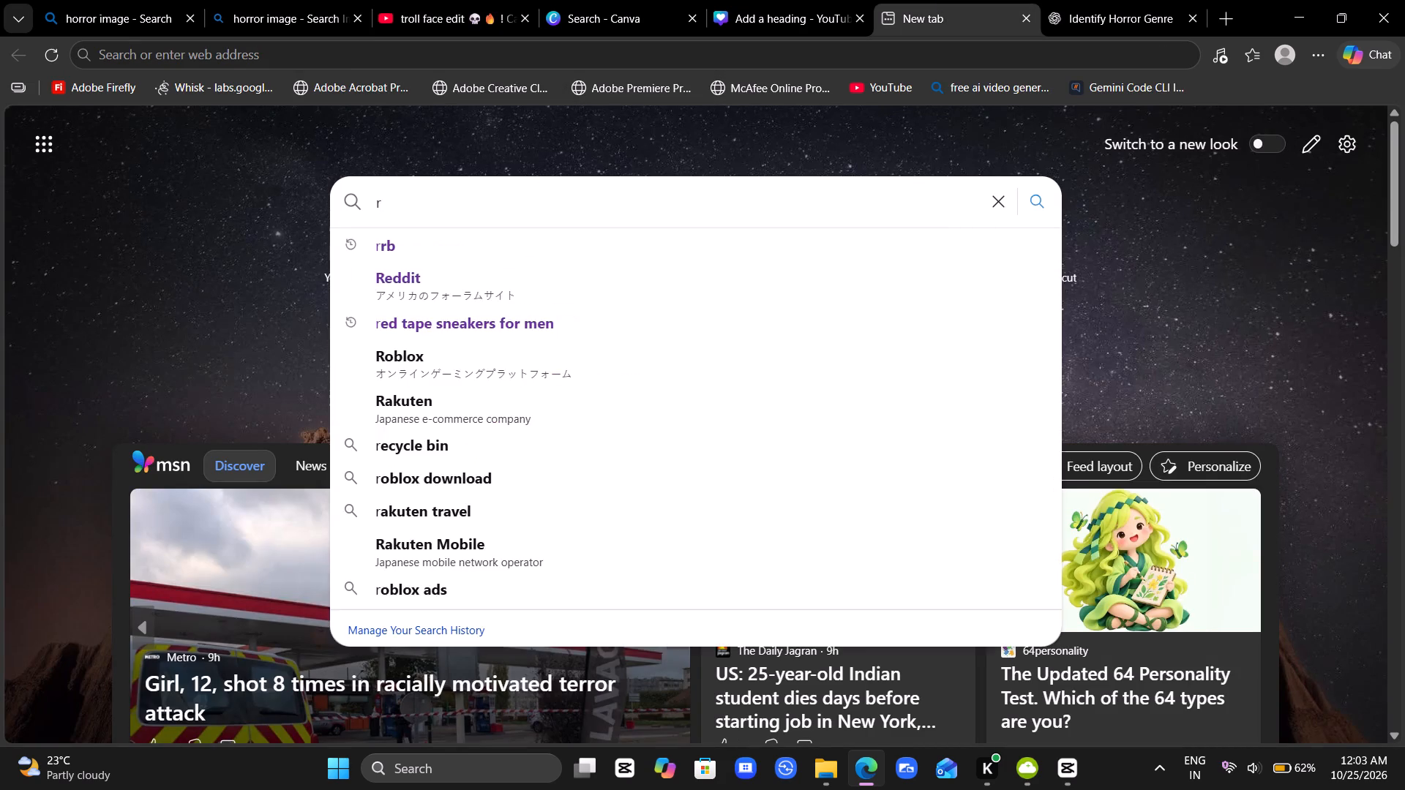
pyautogui.press('BackSpace')
pyautogui.write('troll')
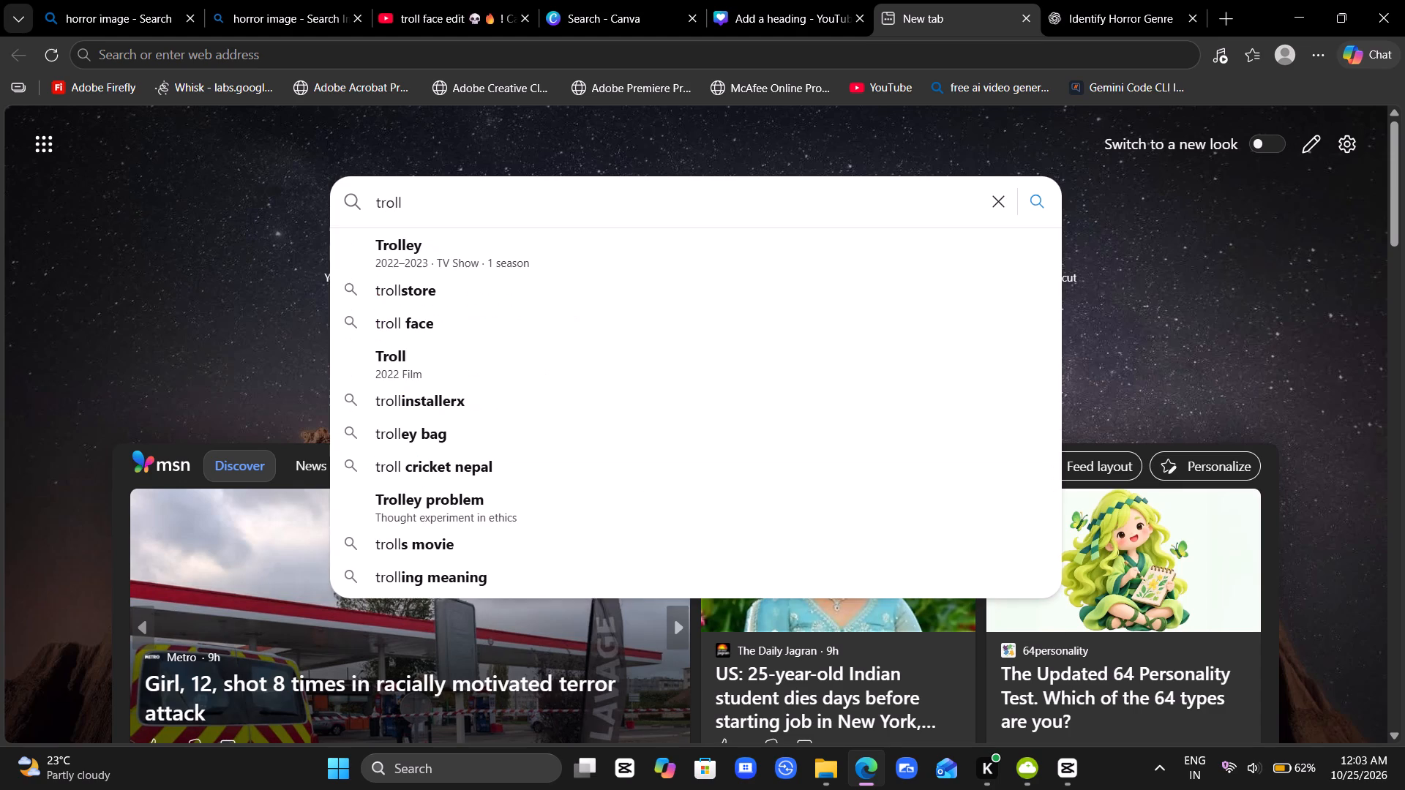
pyautogui.press('space')
pyautogui.write('face')
pyautogui.press('Return')
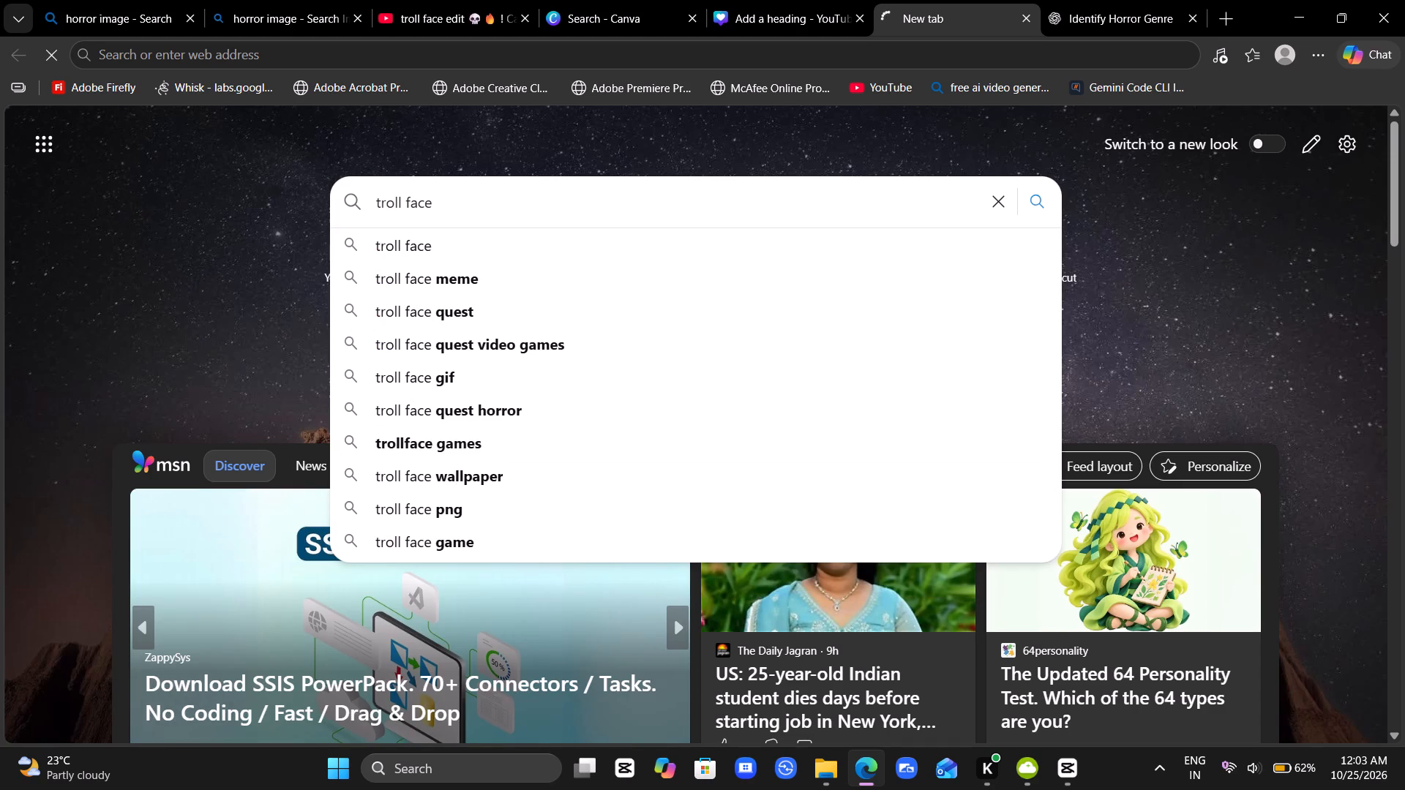
pyautogui.press('Return')
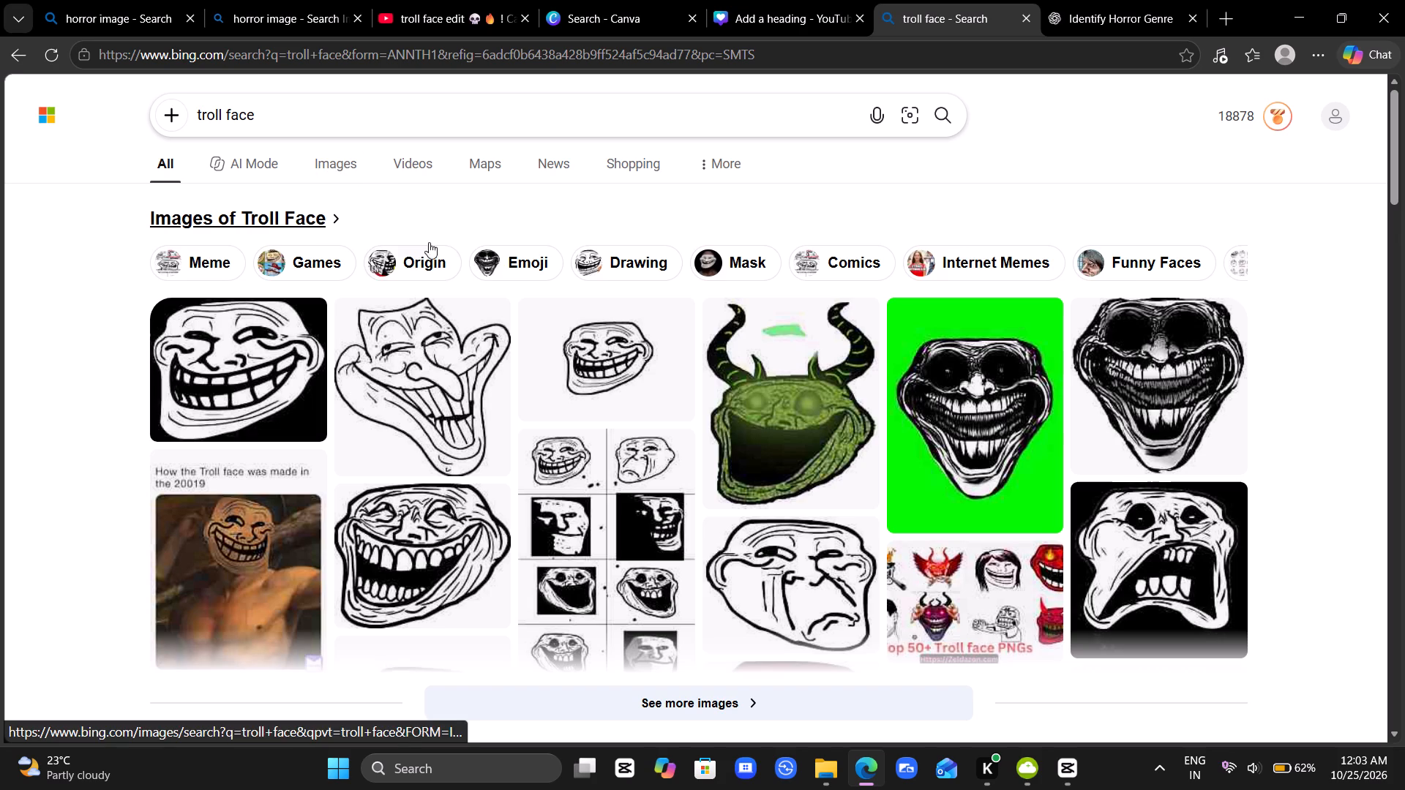
pyautogui.click(334, 176)
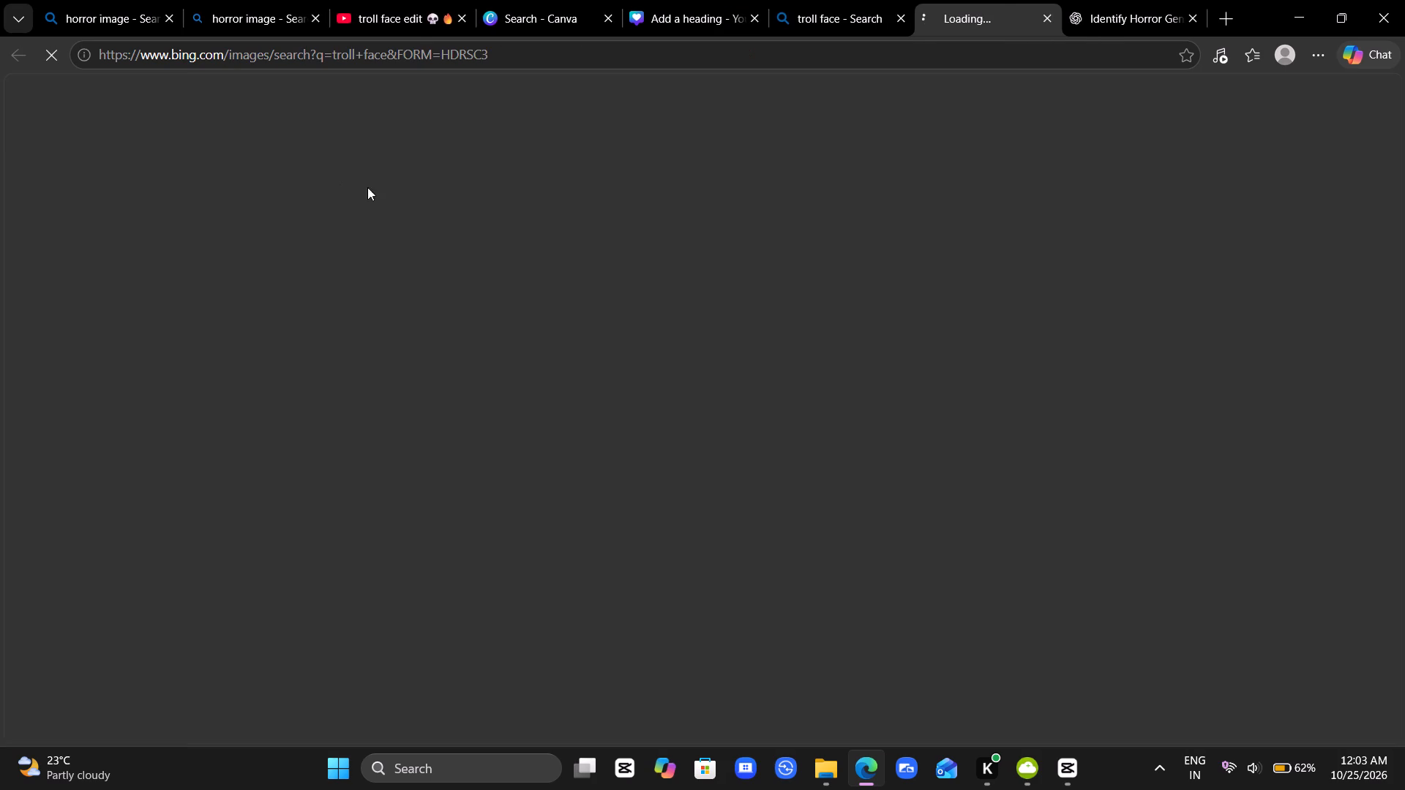
# Browse the troll face image results for a face suited to use as an overlay.
pyautogui.scroll(-1, 579, 419)
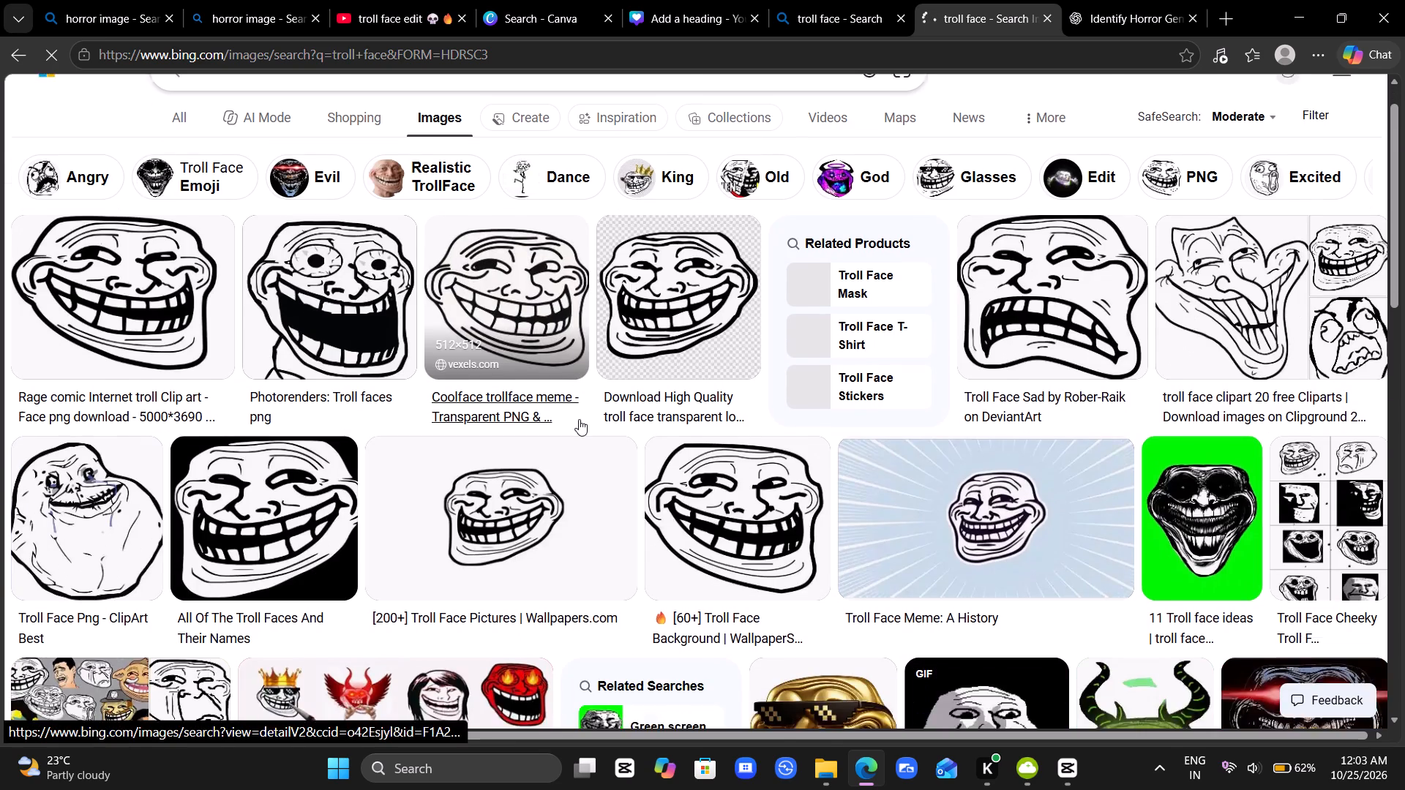
pyautogui.scroll(-2, 579, 419)
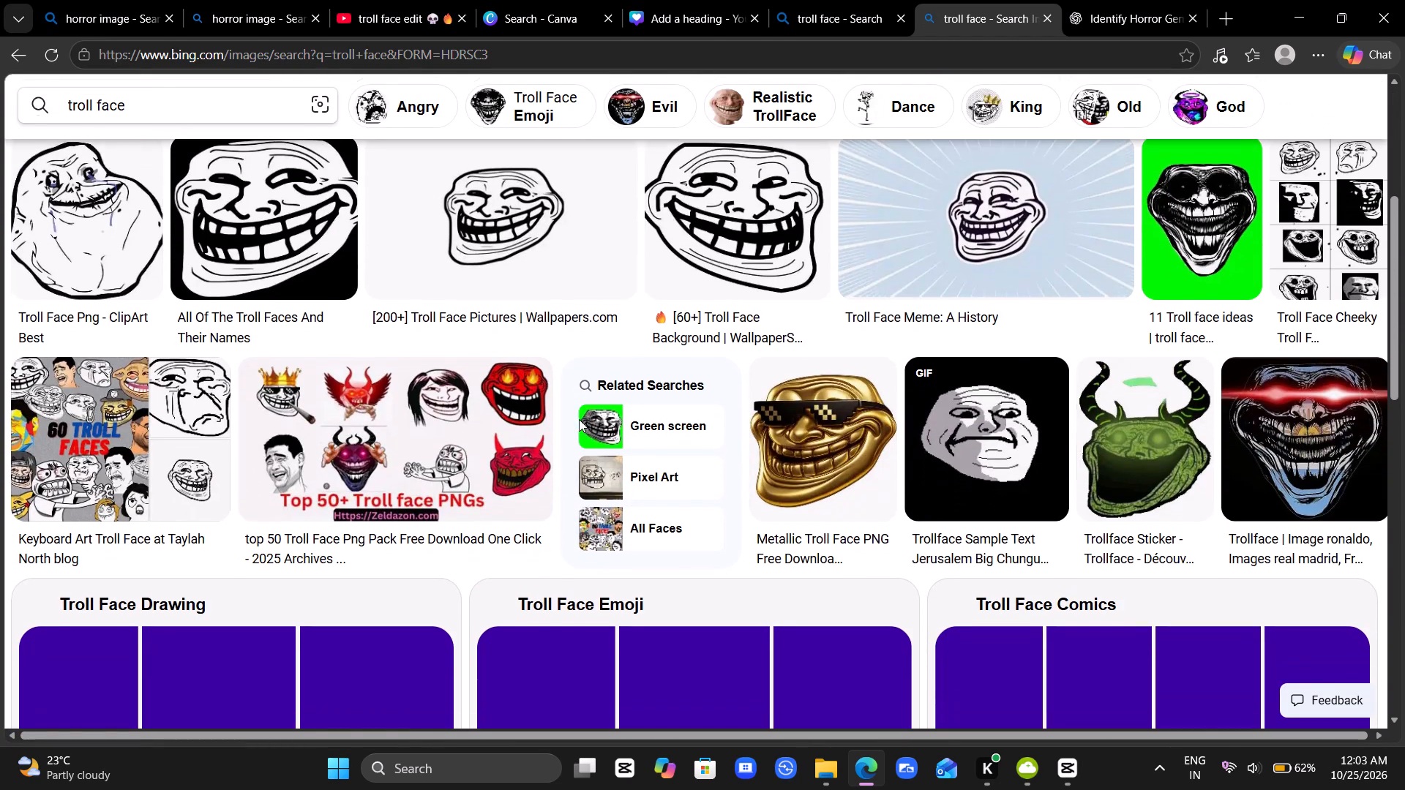
pyautogui.scroll(-2, 579, 419)
pyautogui.scroll(2, 579, 419)
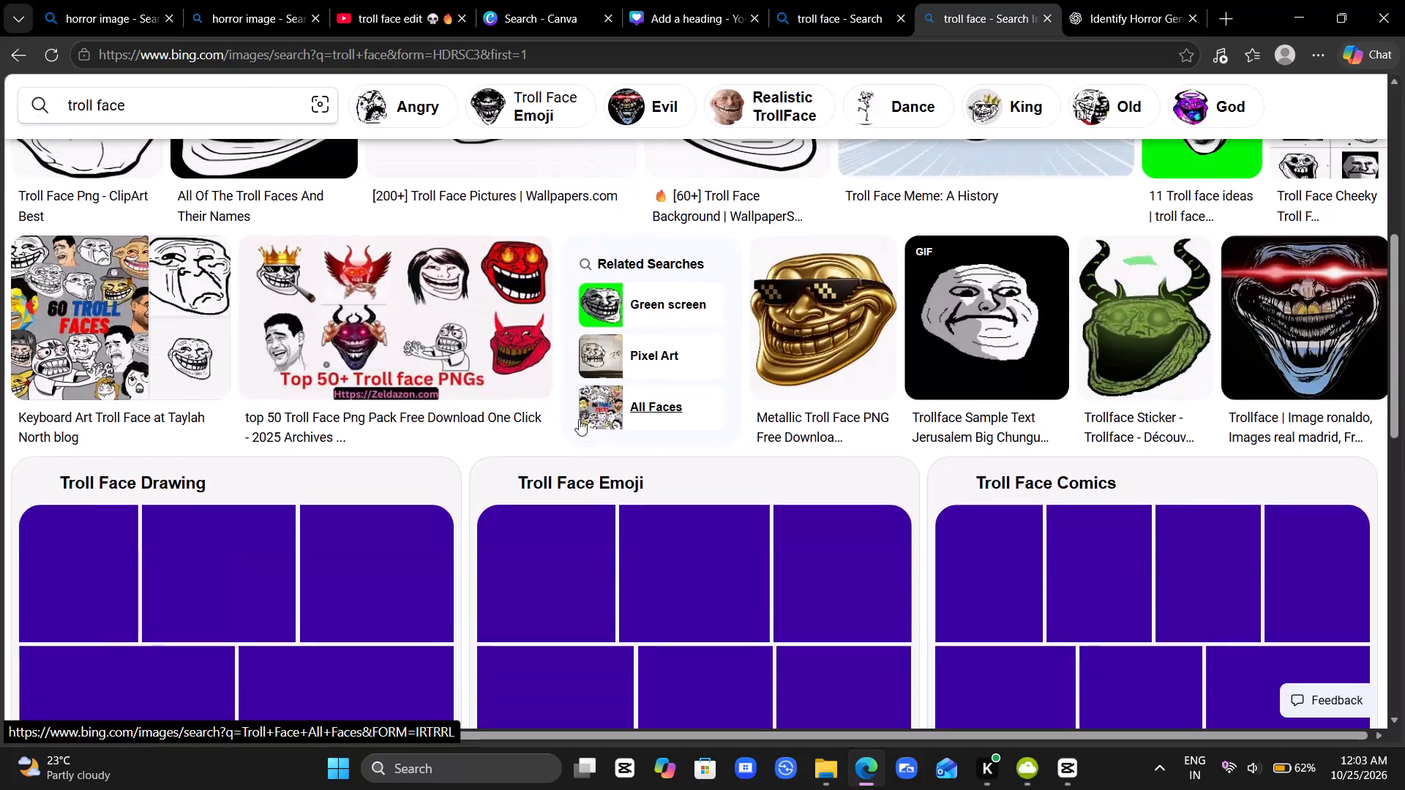
pyautogui.scroll(3, 579, 419)
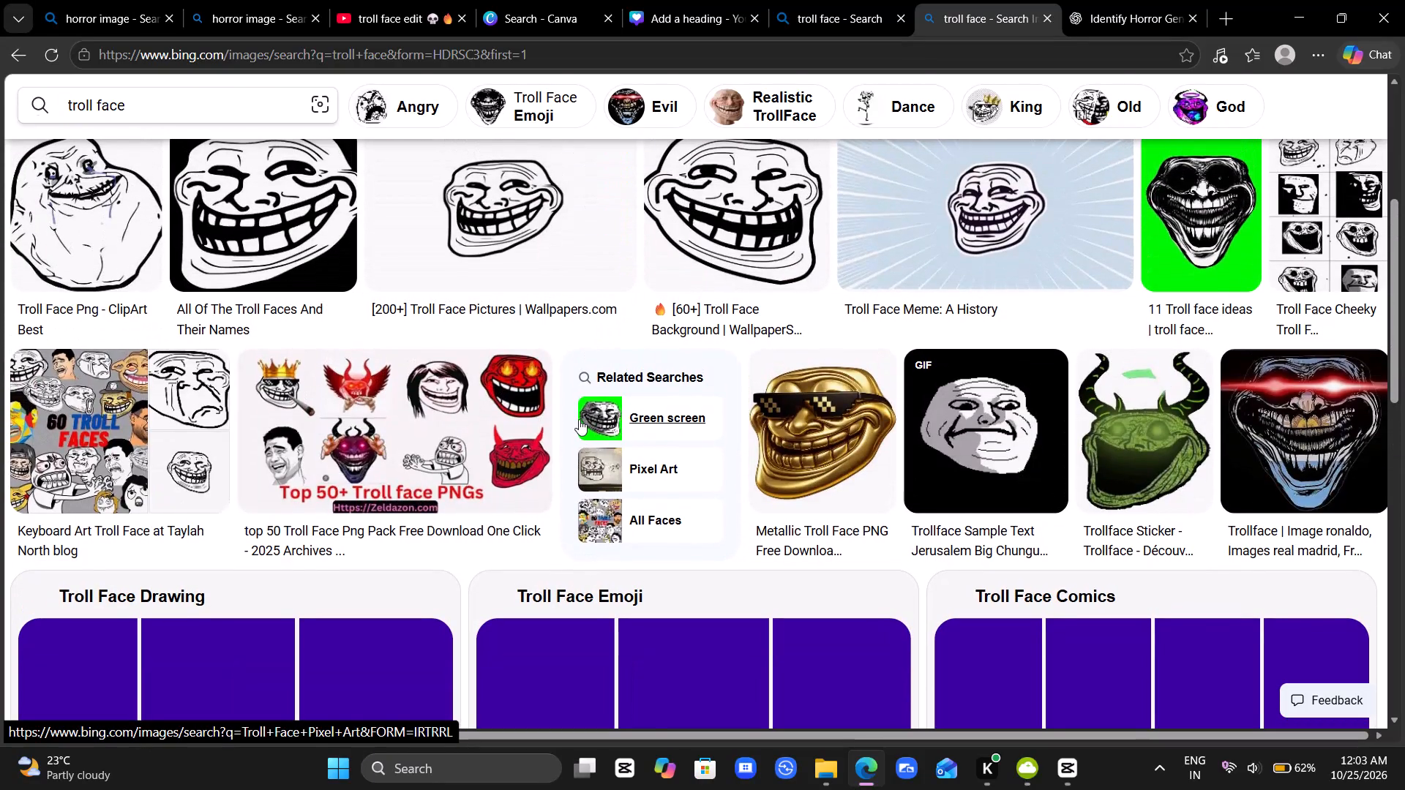
pyautogui.scroll(1, 579, 419)
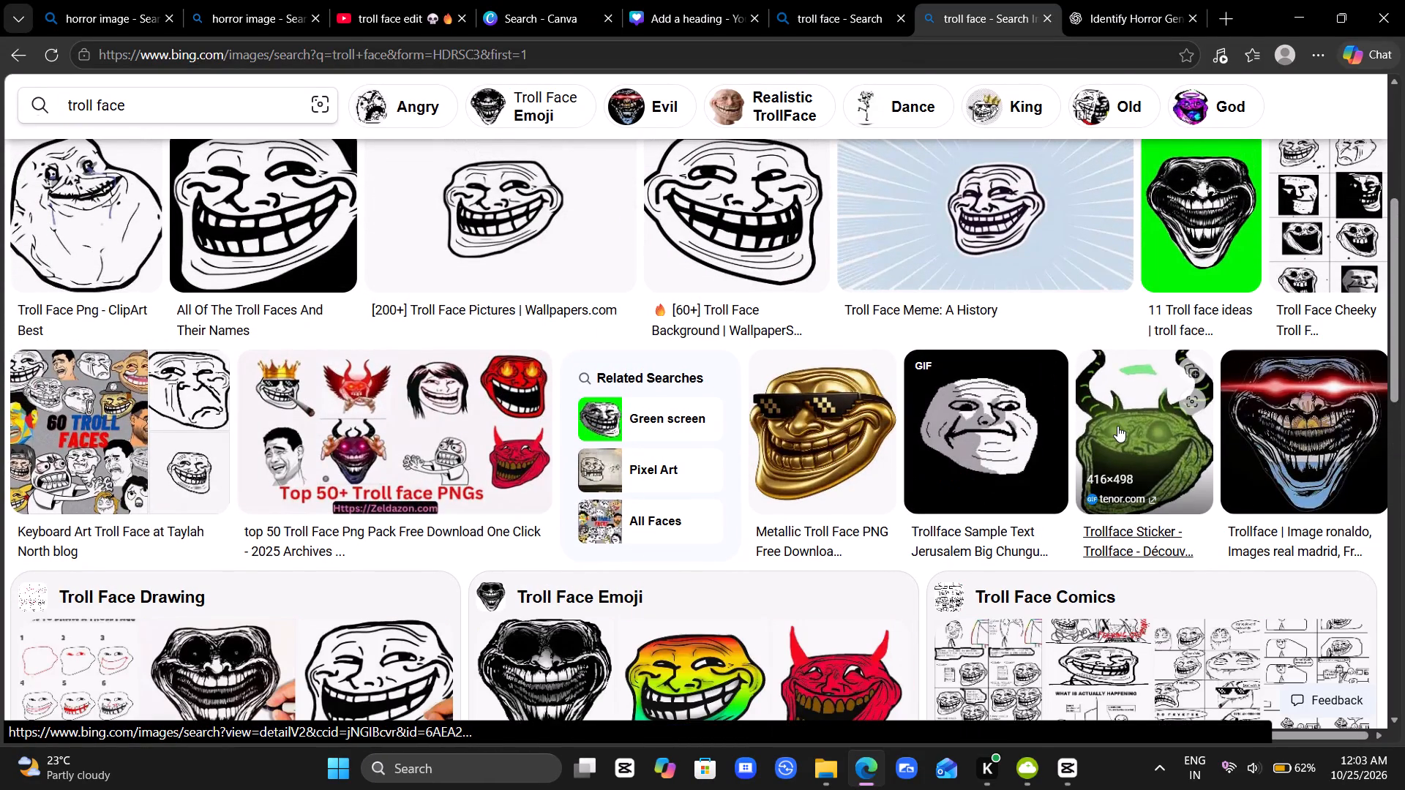
pyautogui.scroll(2, 1117, 426)
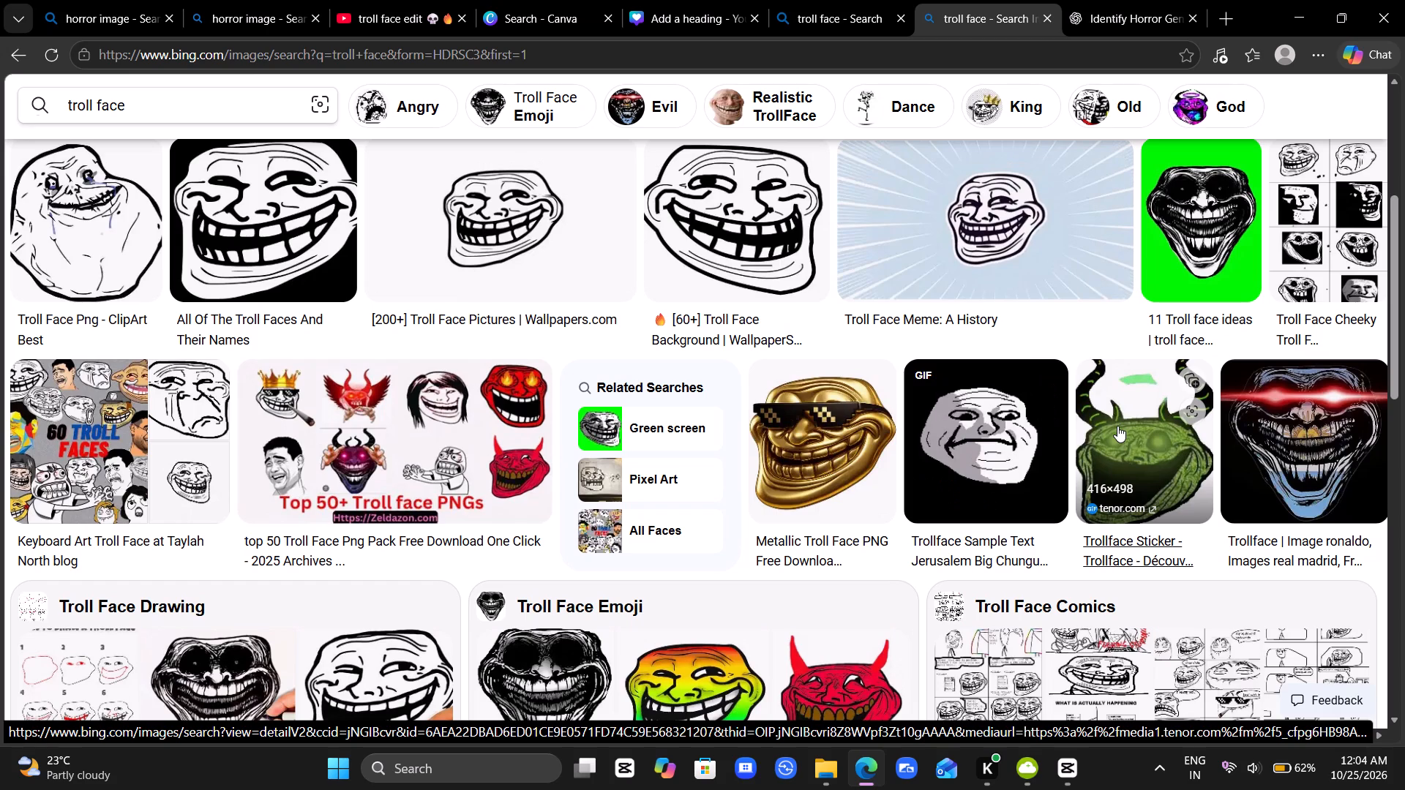
pyautogui.scroll(4, 1117, 426)
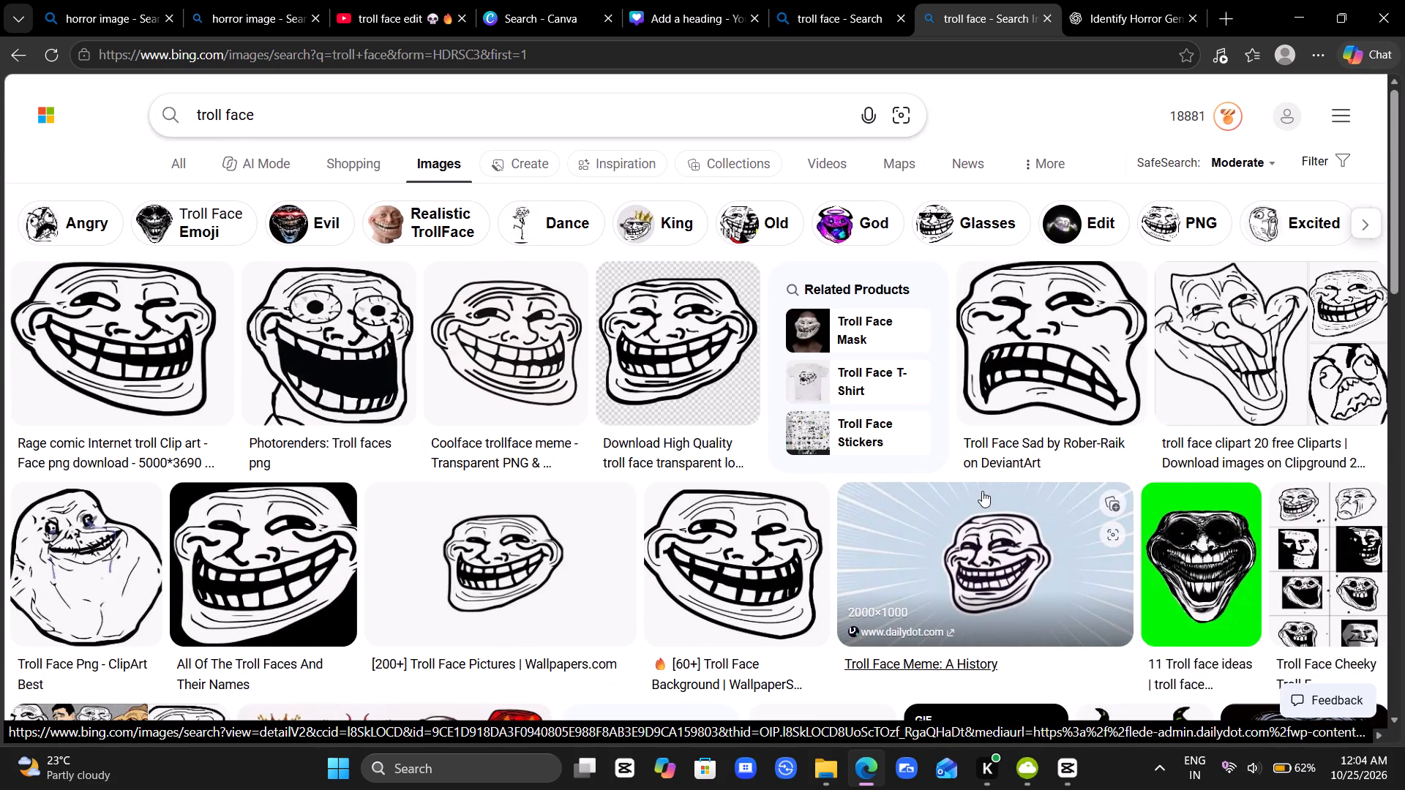
pyautogui.scroll(-1, 950, 508)
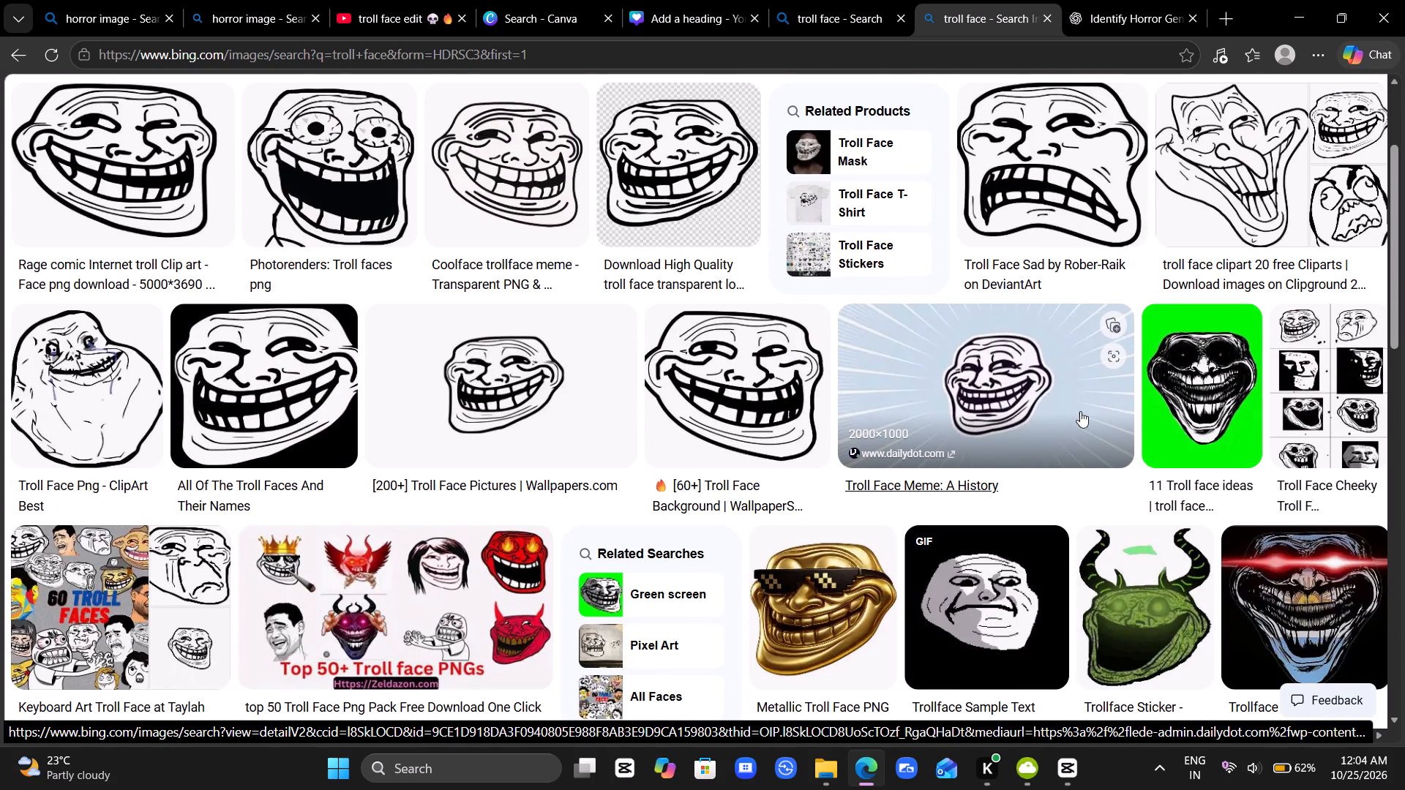
# Open the black-and-white scary troll face with the green background and save the image to Downloads.
pyautogui.click(1188, 412)
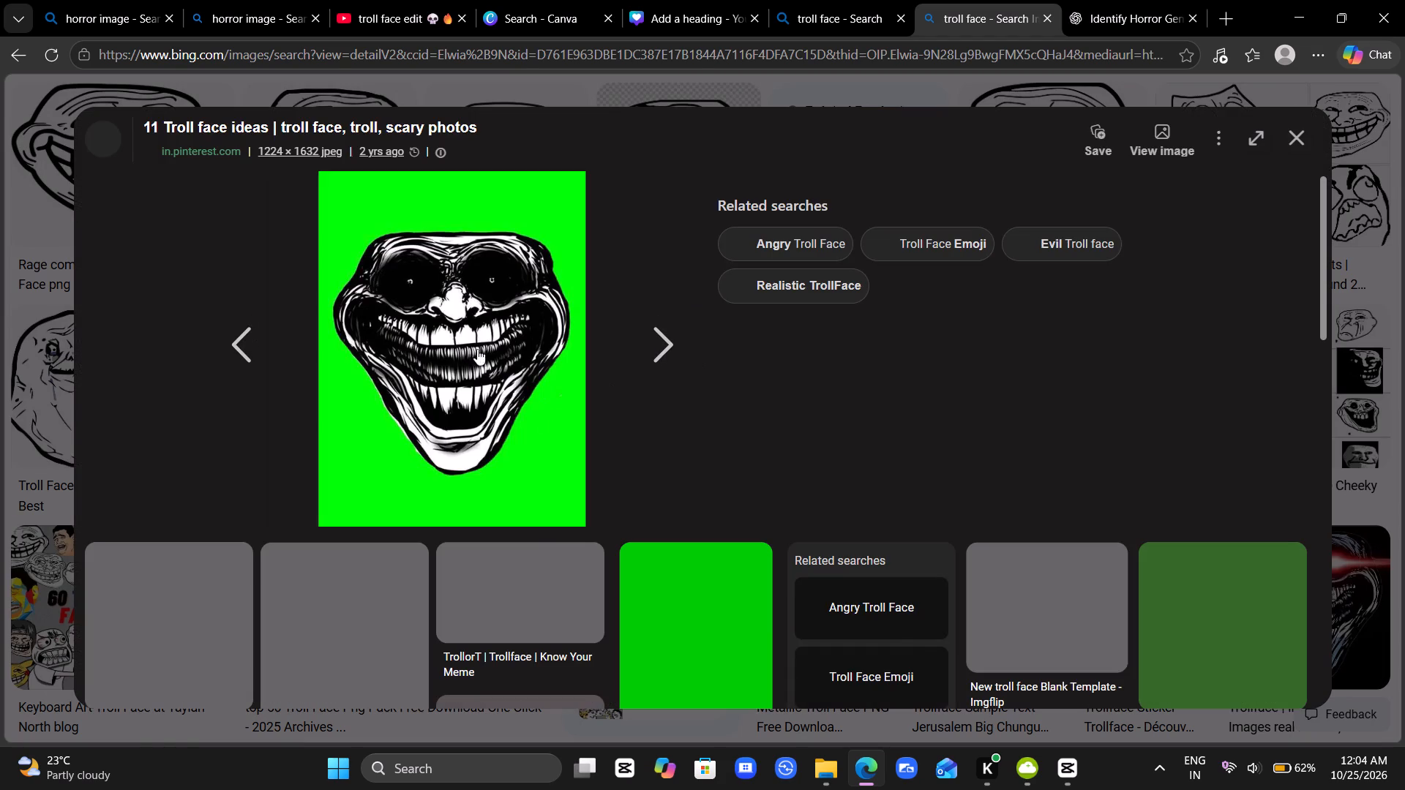
pyautogui.rightClick(484, 360)
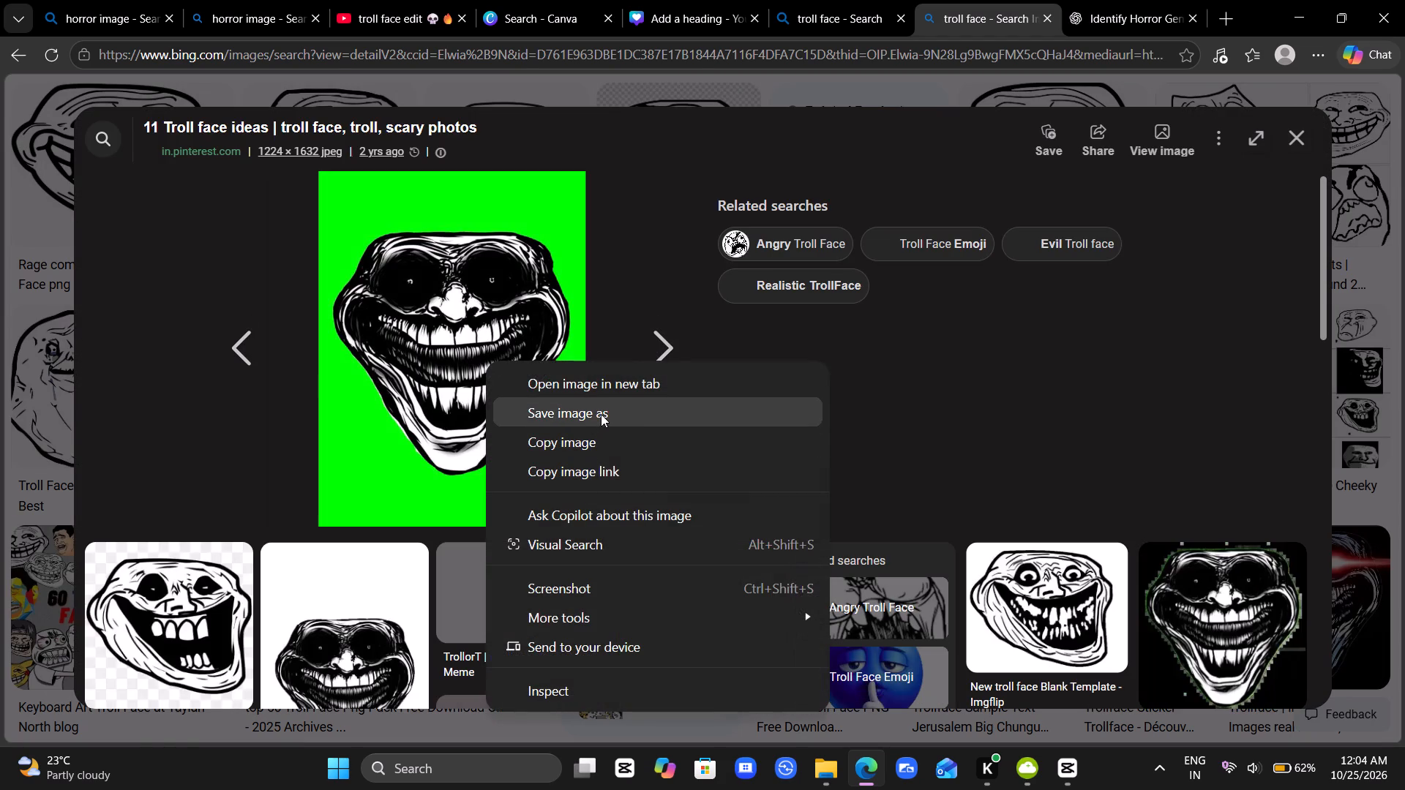
pyautogui.click(601, 414)
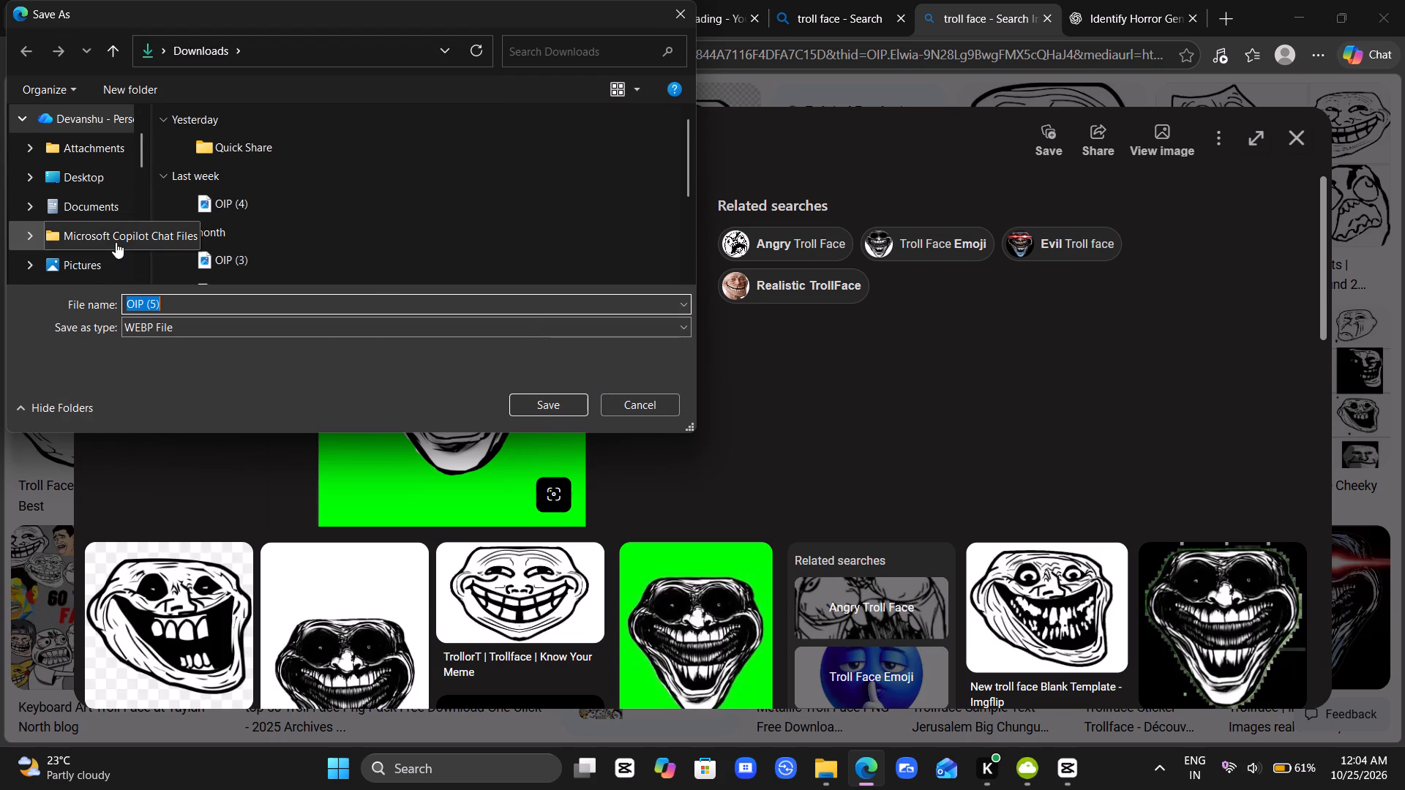
pyautogui.scroll(-1, 116, 242)
pyautogui.click(86, 258)
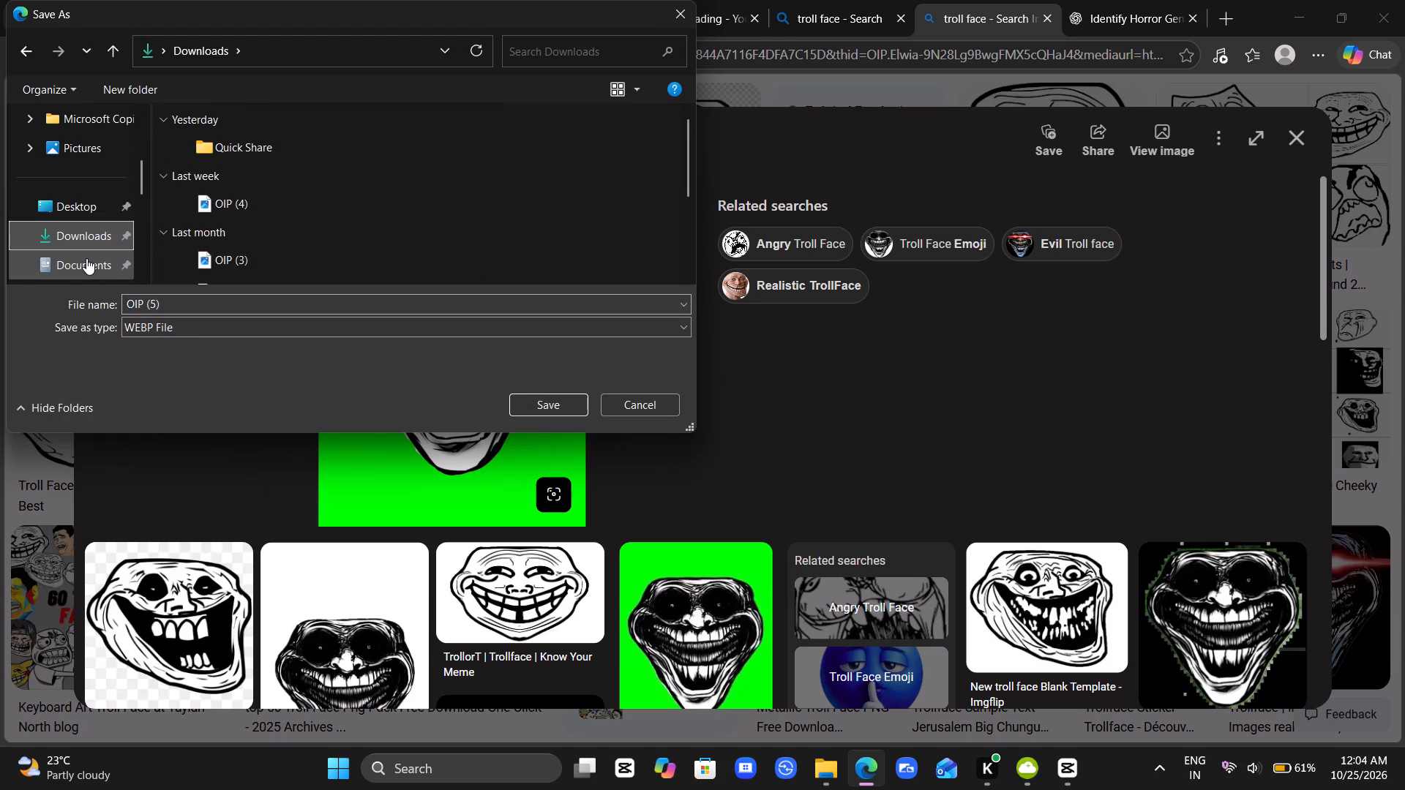
pyautogui.click(550, 400)
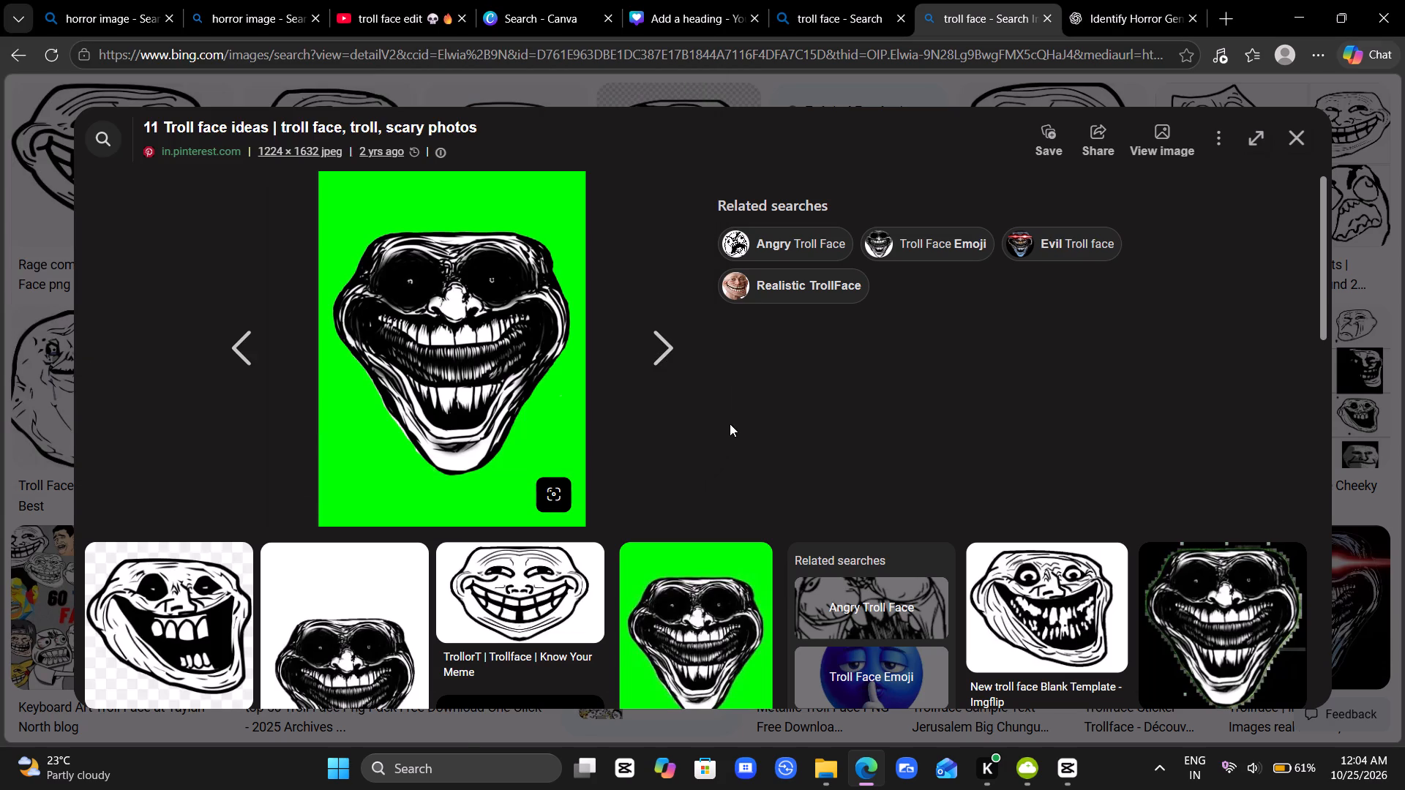
# Close the opened green-screen image and search the web images for "troll face skeleton".
pyautogui.click(1303, 132)
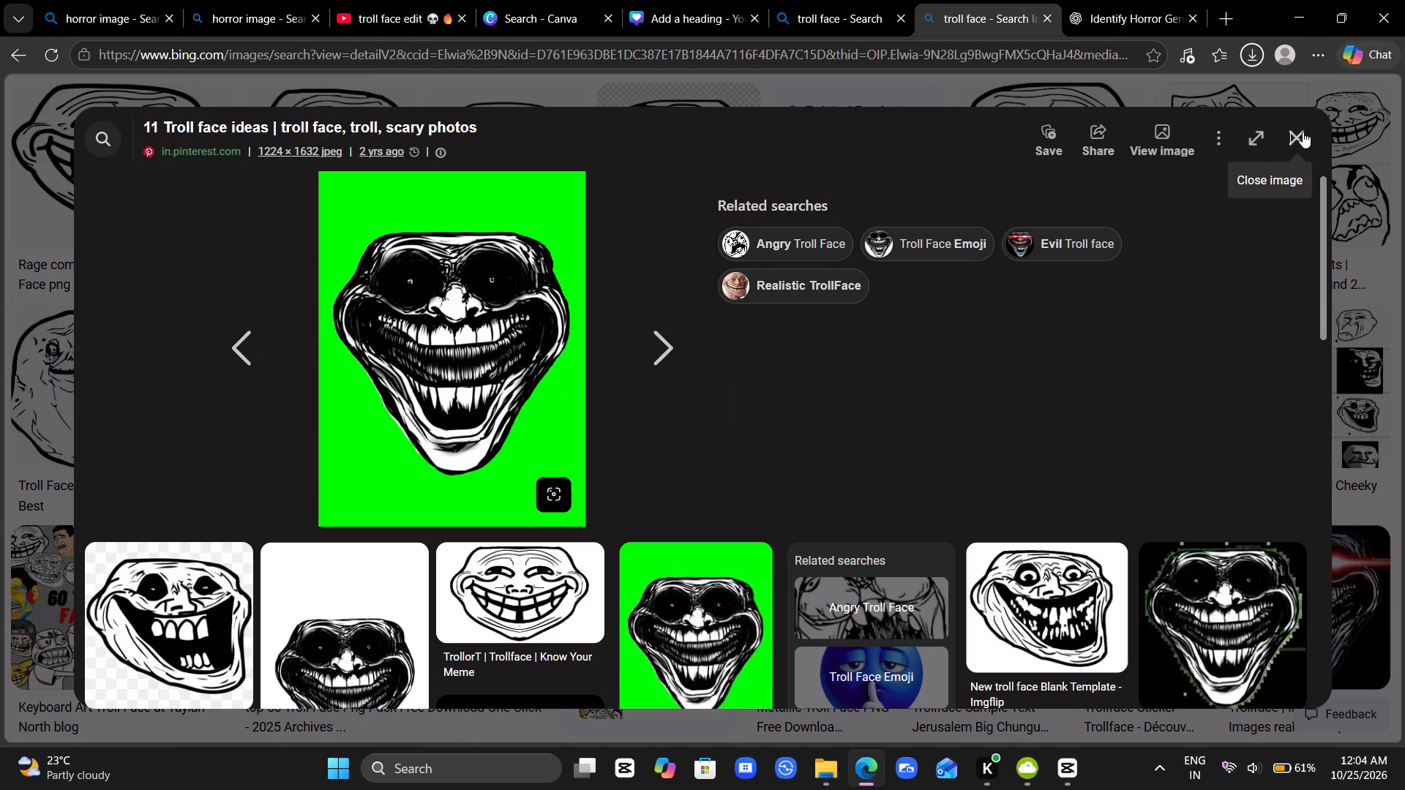
pyautogui.scroll(8, 605, 265)
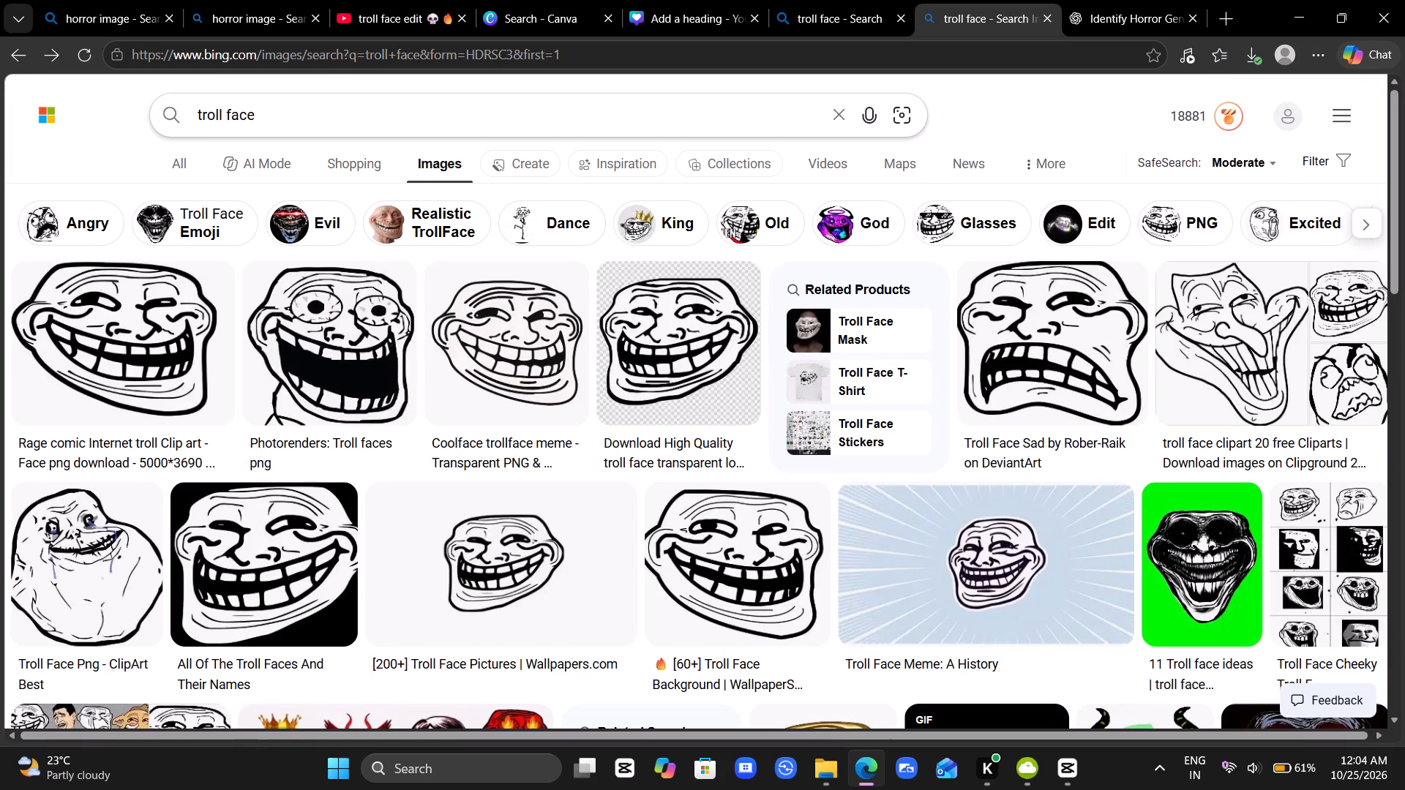
pyautogui.click(321, 108)
pyautogui.press('space')
pyautogui.write('ske')
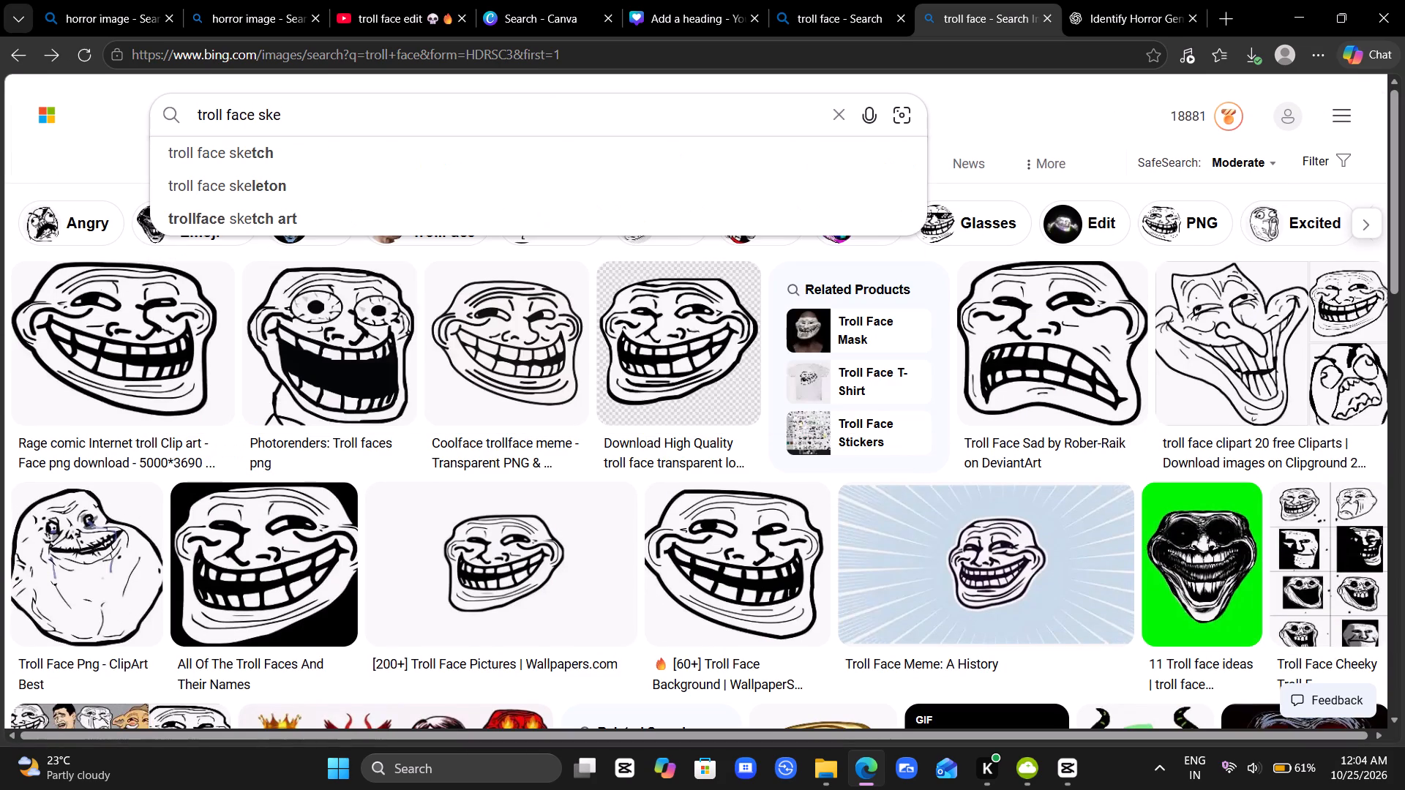
pyautogui.click(301, 180)
pyautogui.moveTo(301, 180); pyautogui.dragTo(378, 199)
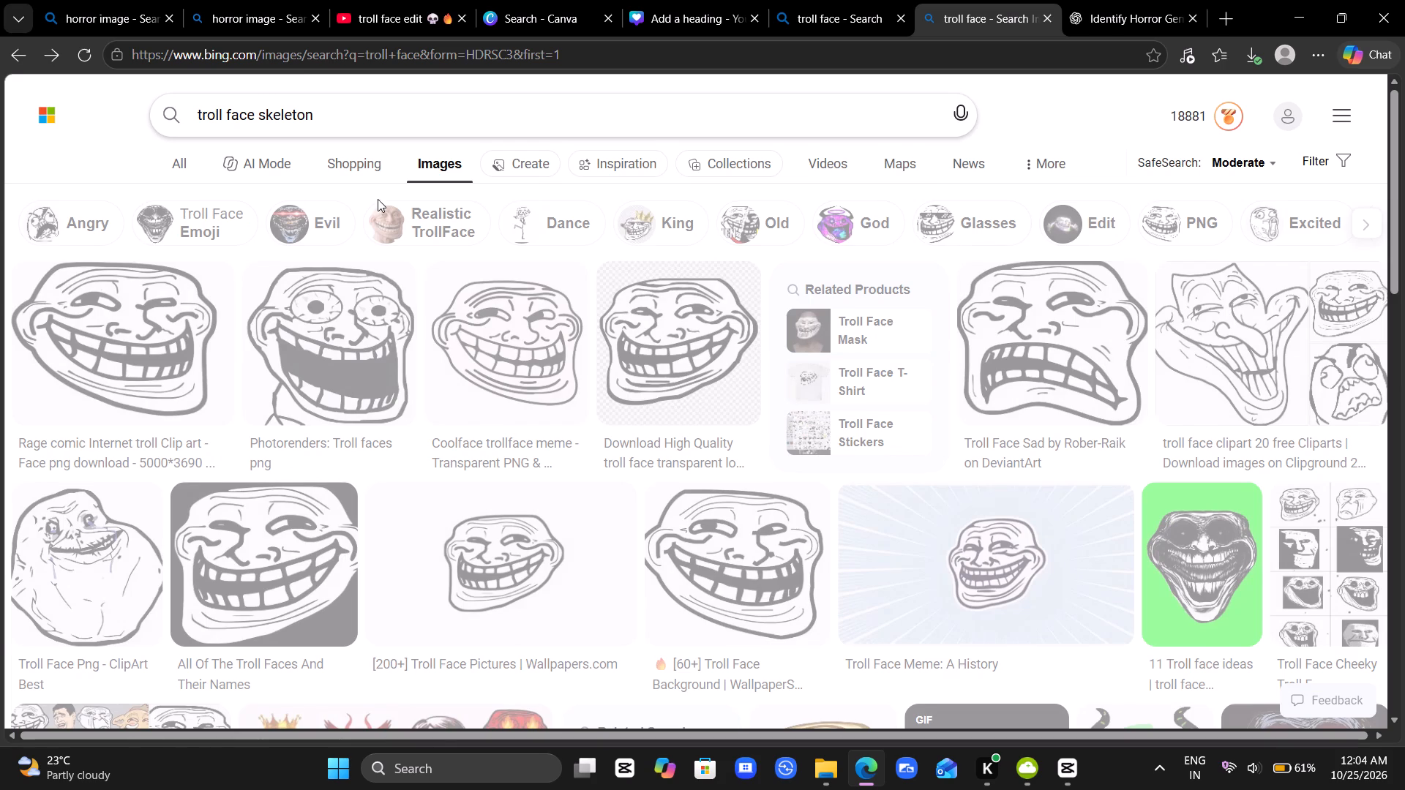
pyautogui.moveTo(378, 199); pyautogui.dragTo(579, 170)
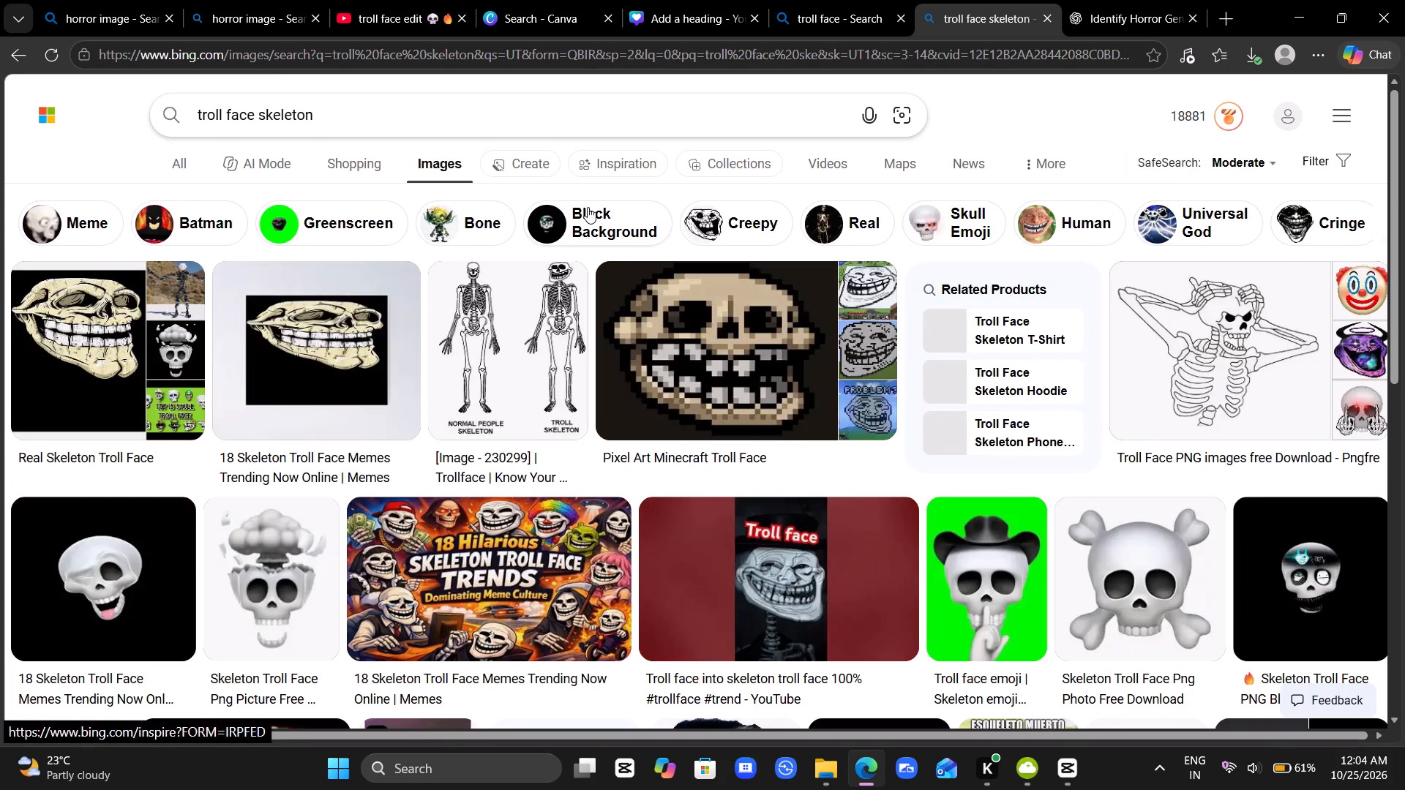
# Browse the skeleton troll face image results, including the skull-and-crossbones picture, for a skull suited to use as an overlay.
pyautogui.scroll(-1, 579, 245)
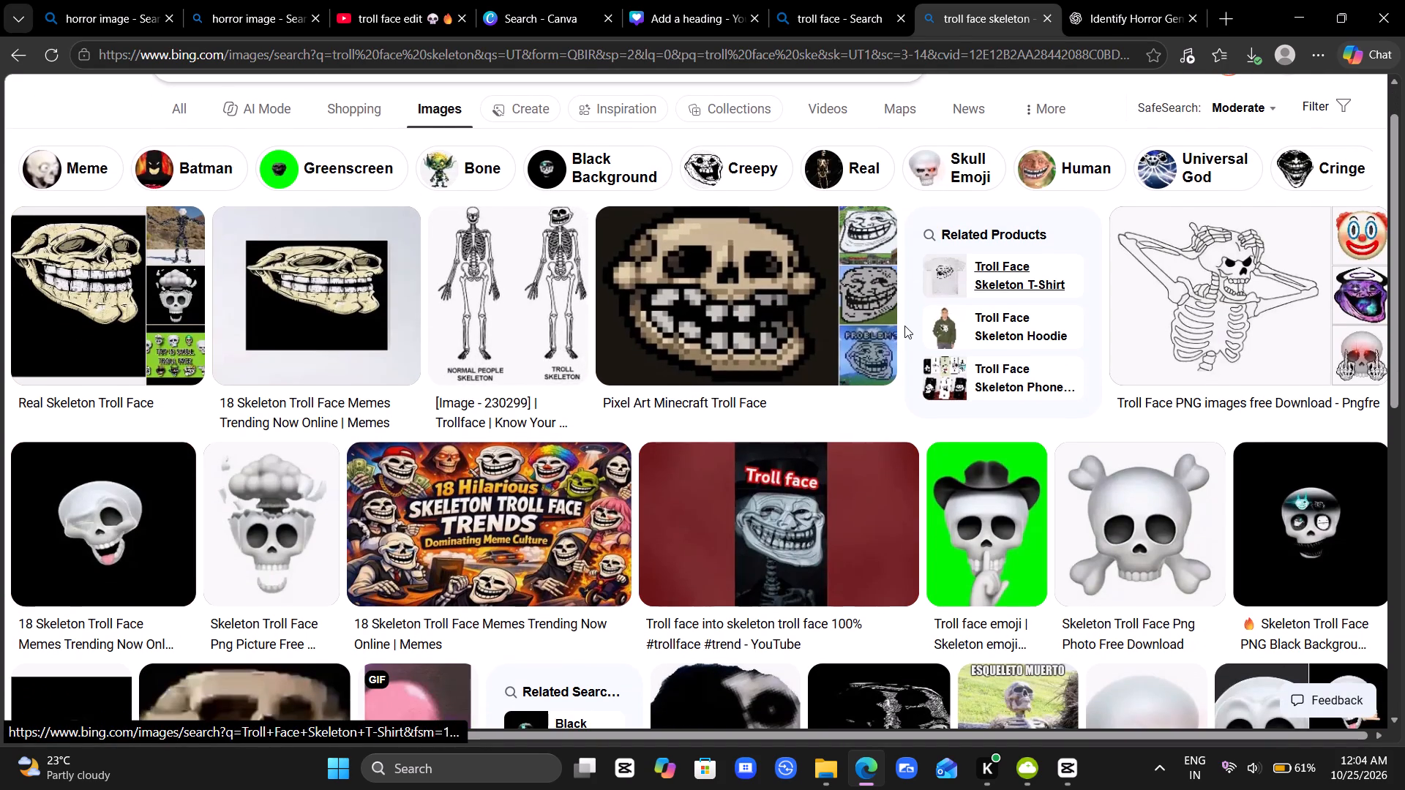
pyautogui.scroll(-1, 904, 326)
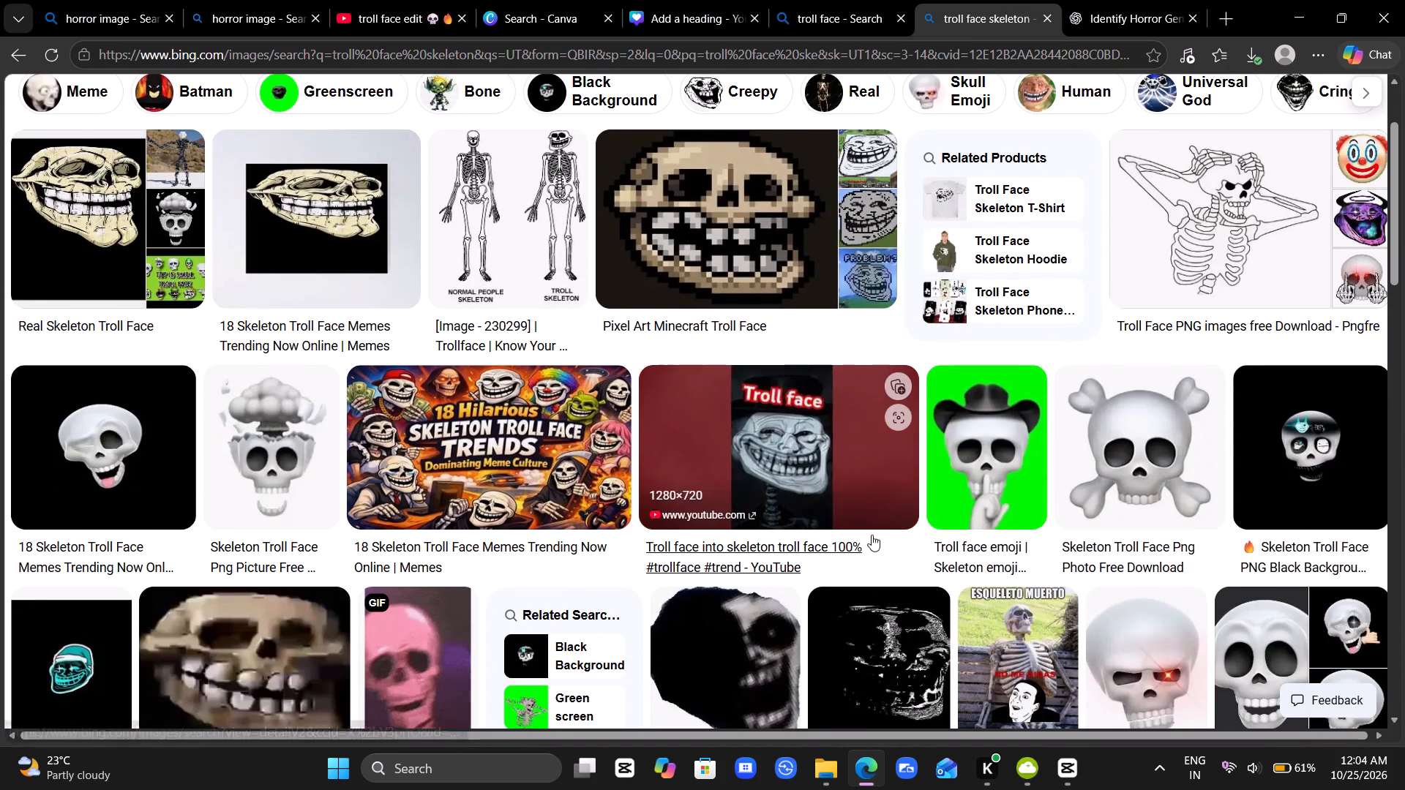
pyautogui.scroll(-2, 965, 516)
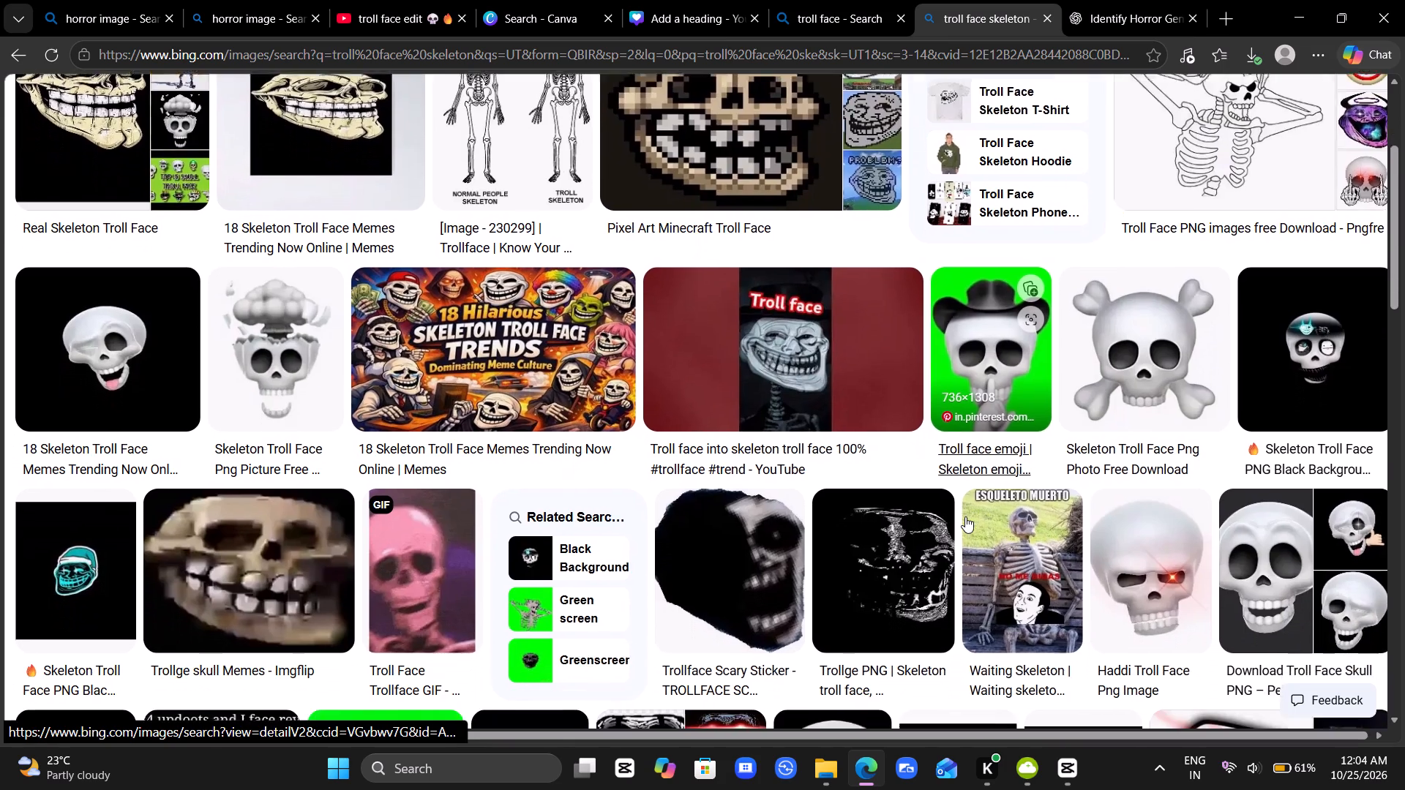
pyautogui.scroll(-1, 965, 516)
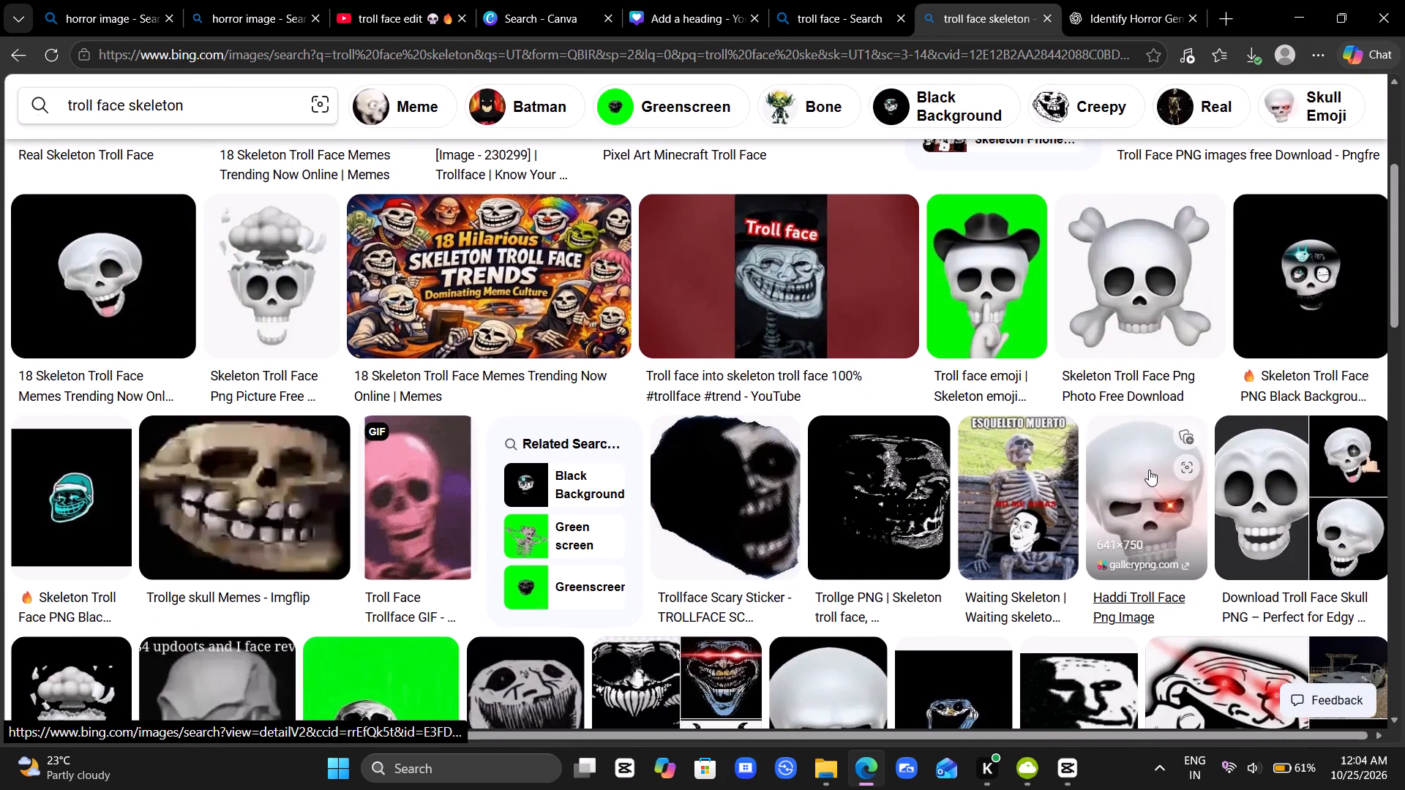
pyautogui.scroll(1, 1150, 473)
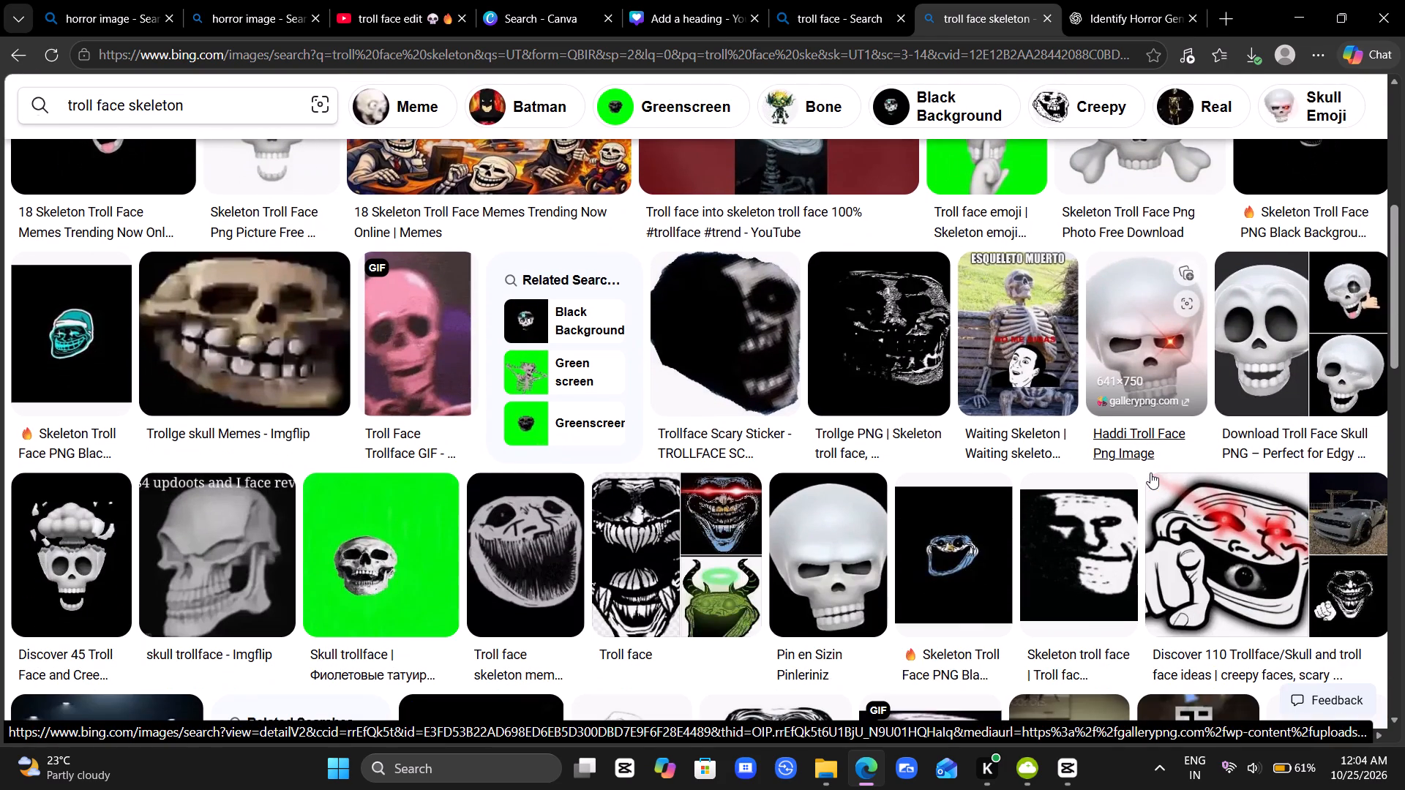
pyautogui.scroll(2, 1150, 473)
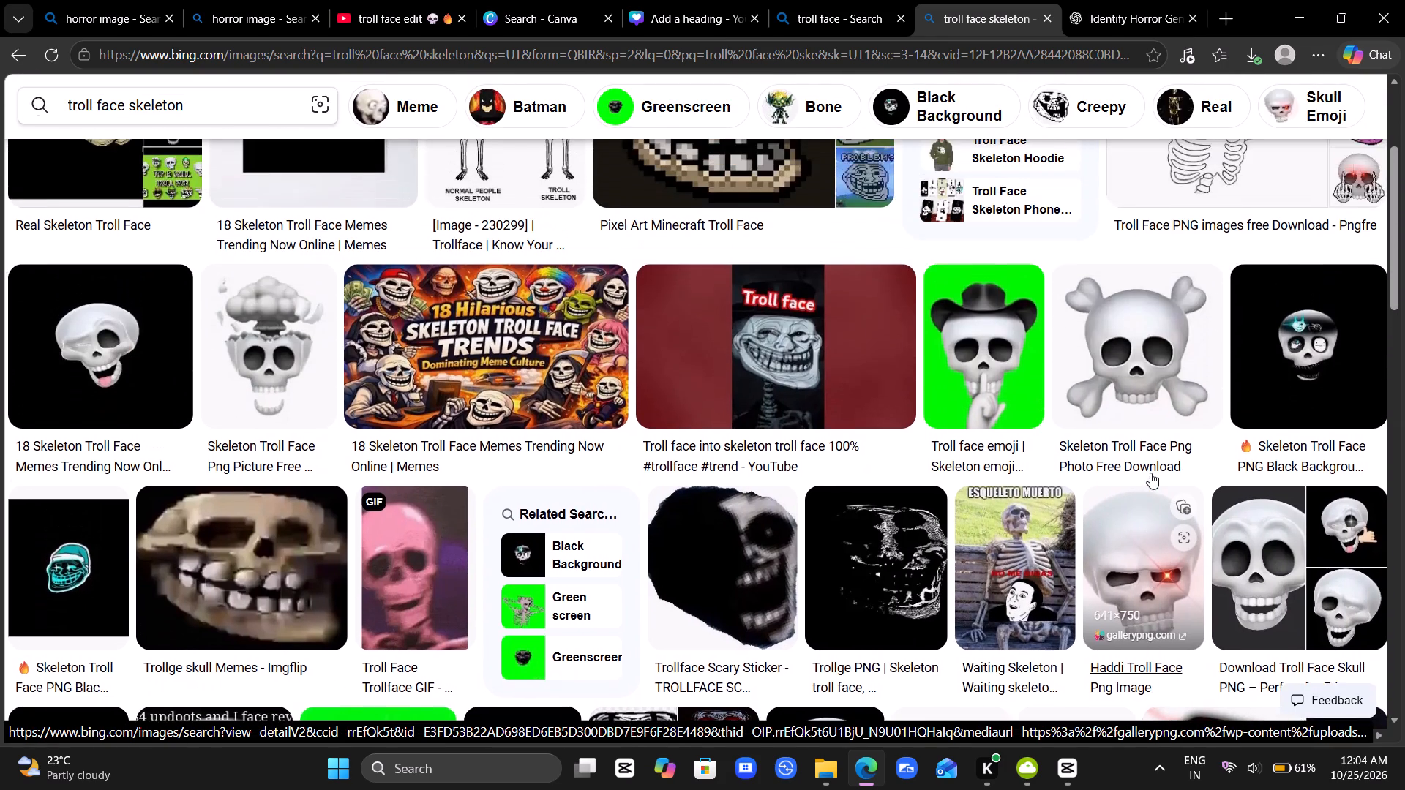
pyautogui.click(1150, 314)
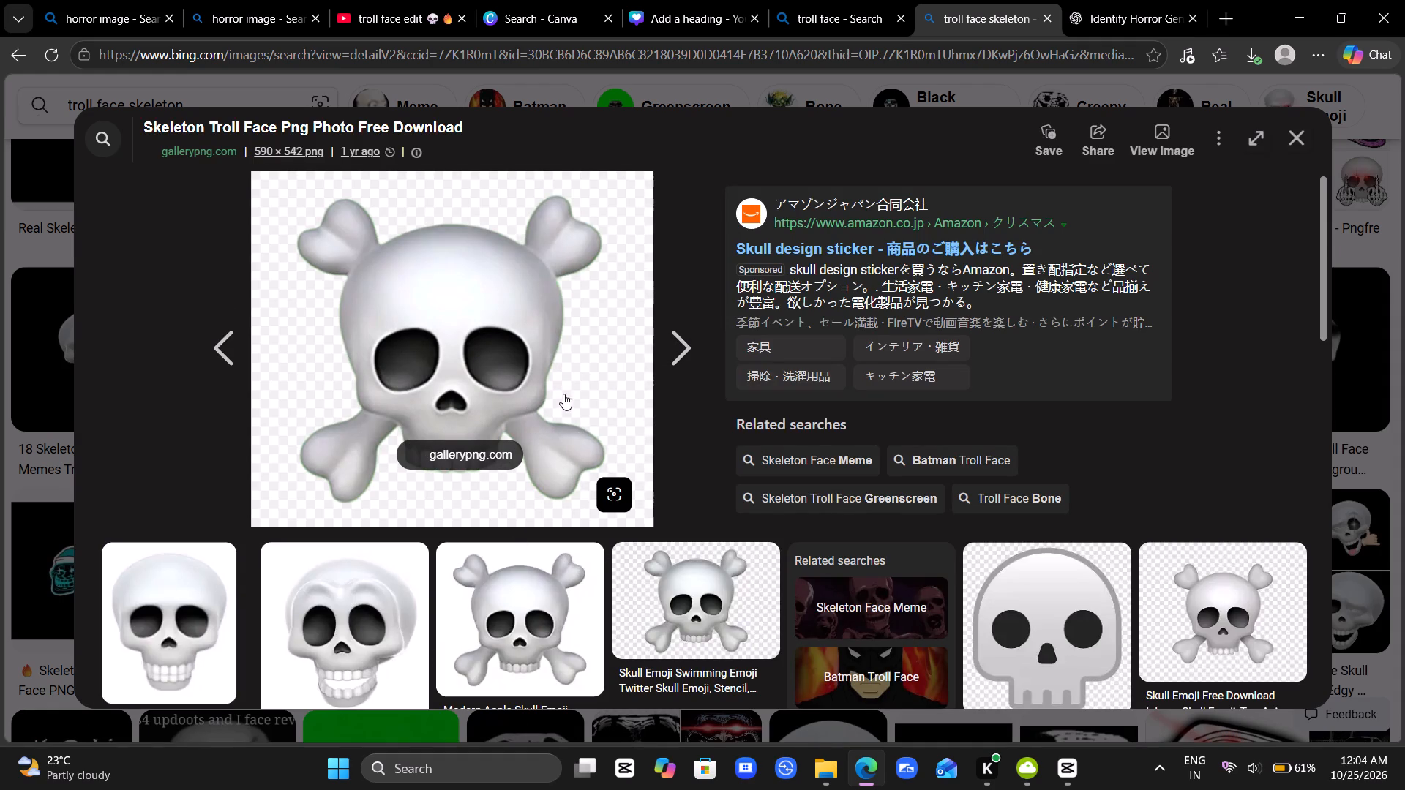
pyautogui.click(43, 285)
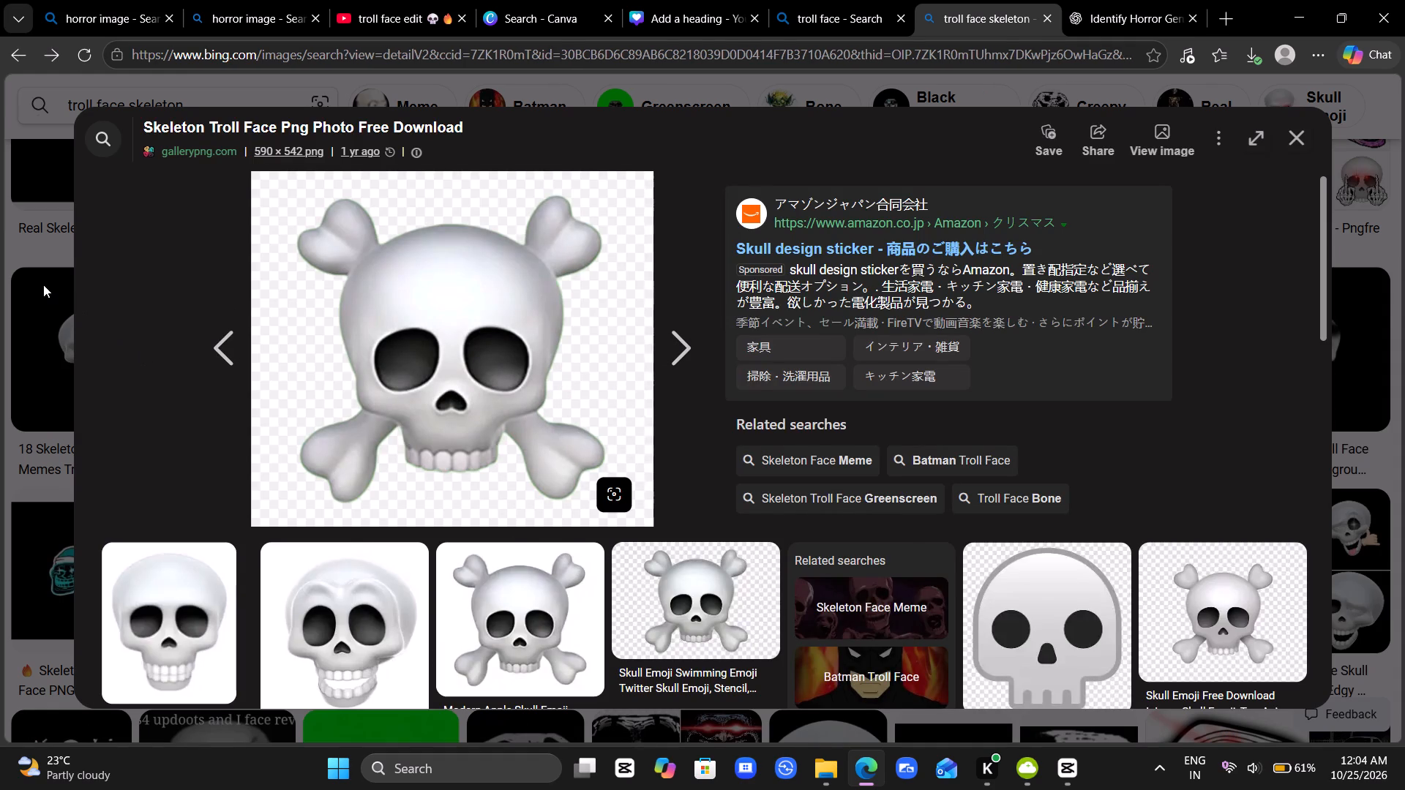
# Open the "Haddi Troll Face Png Image" skull with the glowing red eye and save the image to Downloads.
pyautogui.click(1131, 561)
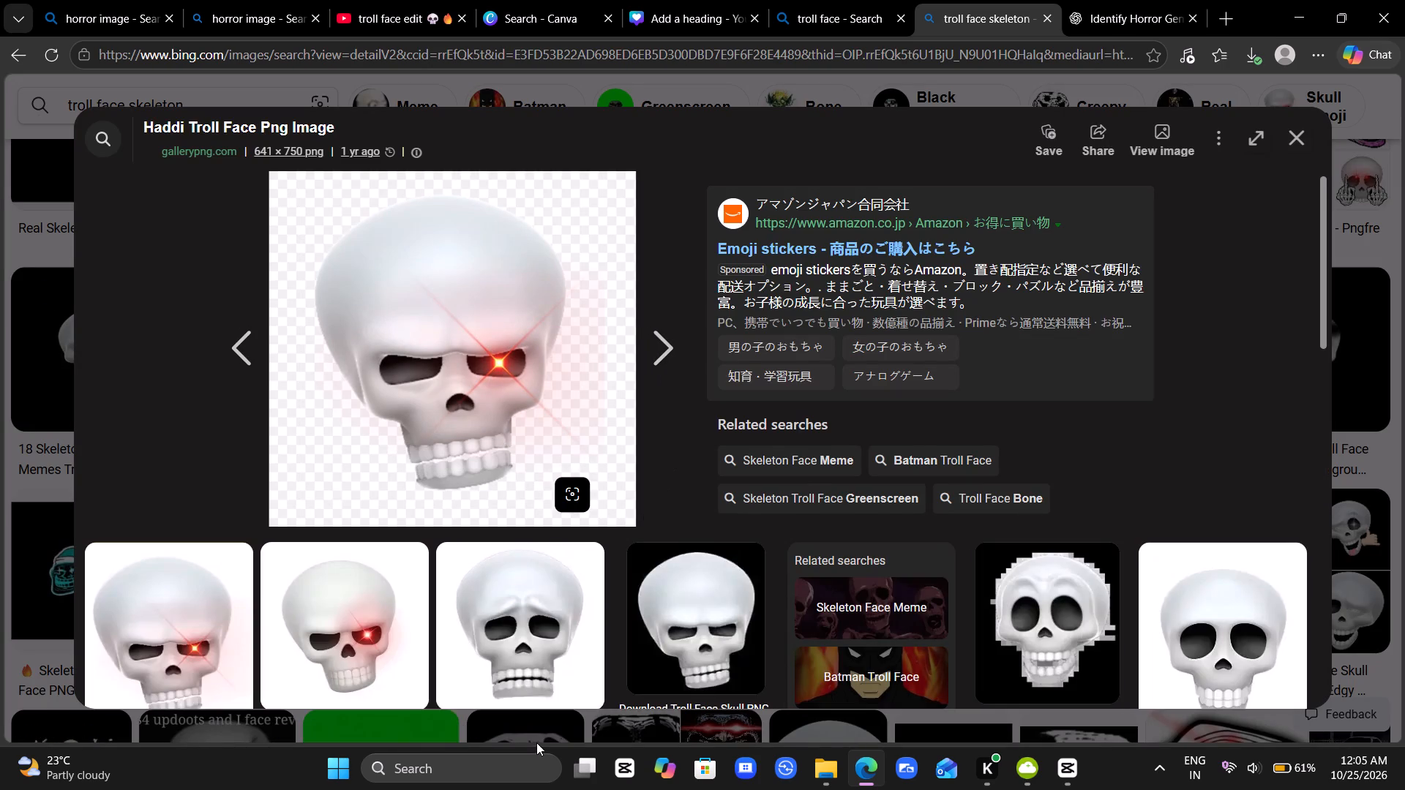
pyautogui.scroll(-3, 520, 536)
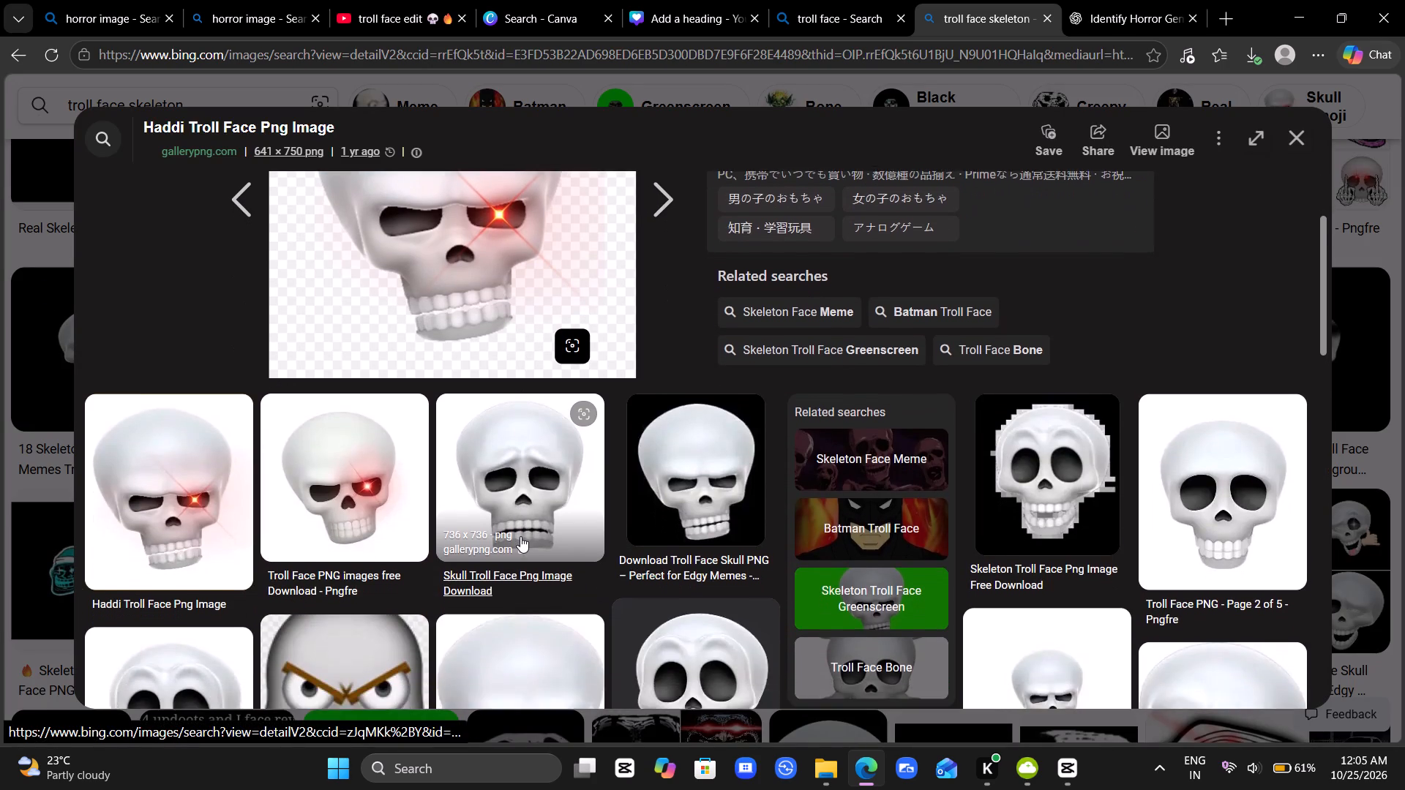
pyautogui.scroll(-1, 520, 536)
pyautogui.scroll(1, 520, 536)
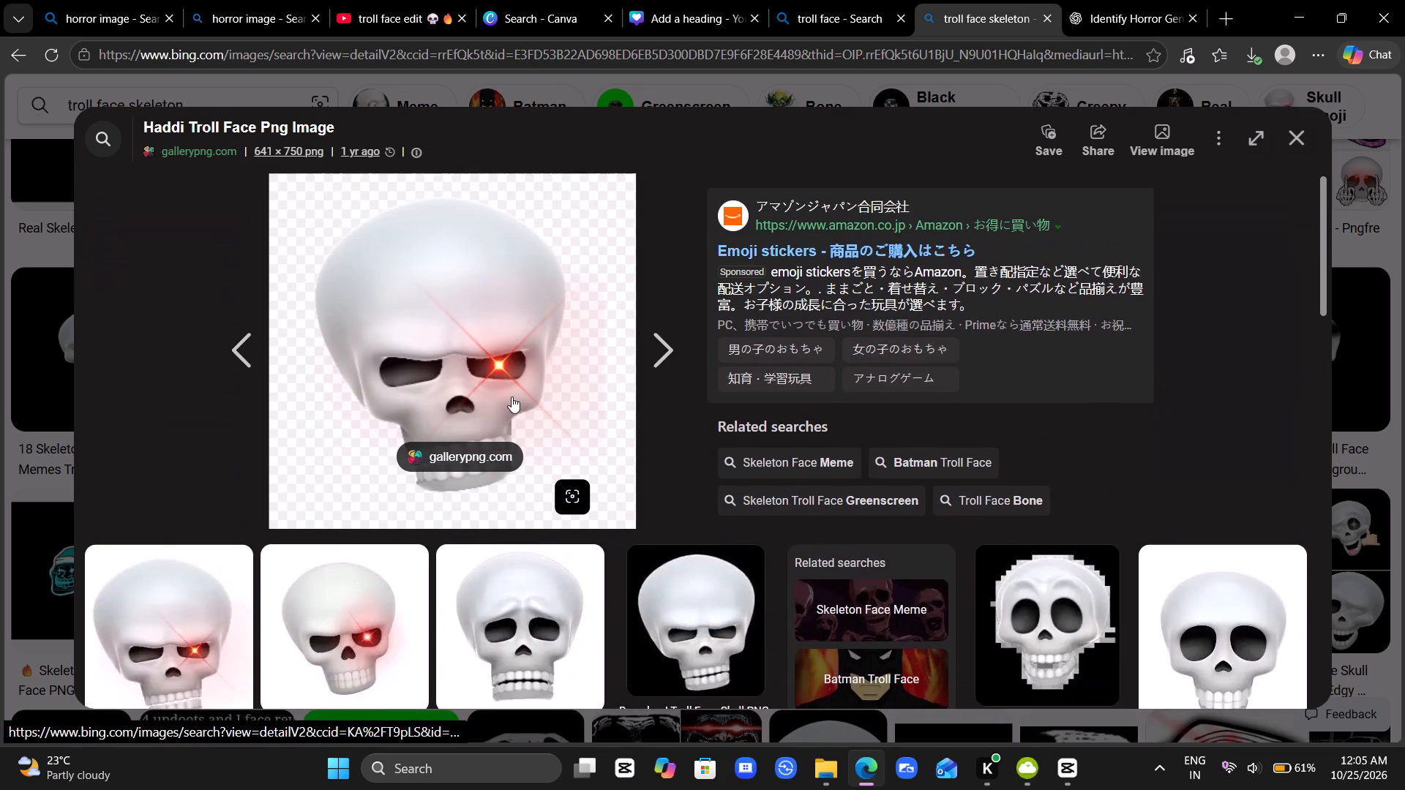
pyautogui.click(497, 361)
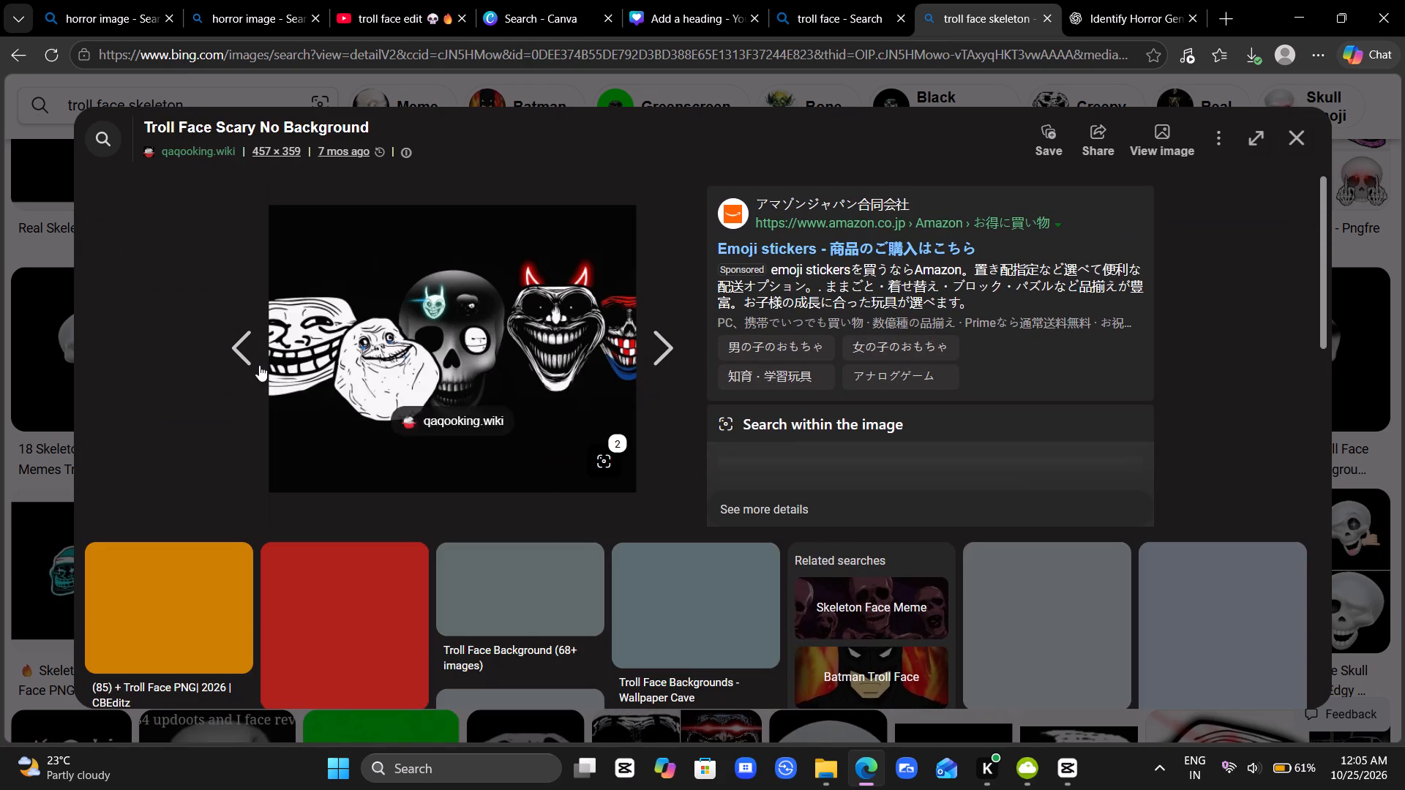
pyautogui.click(244, 355)
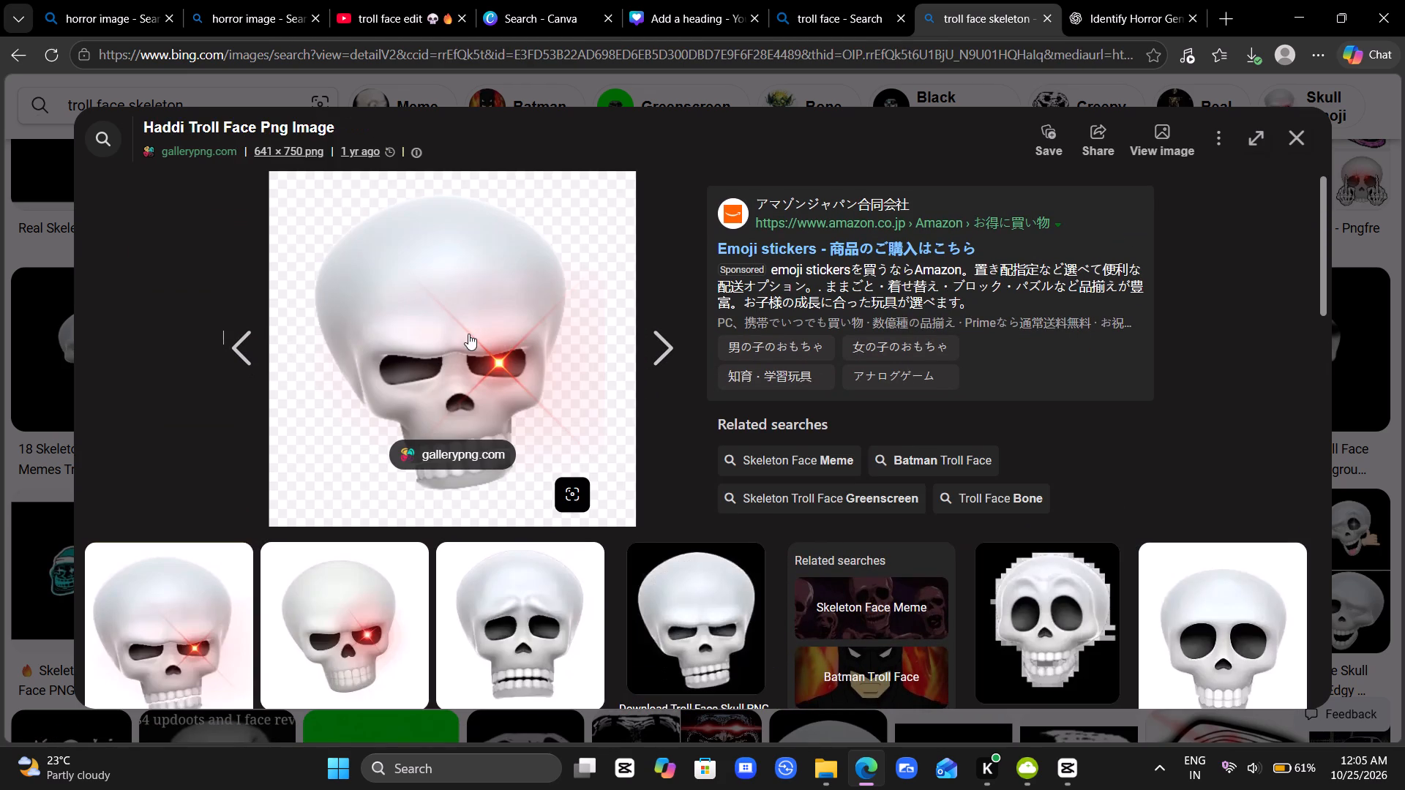
pyautogui.rightClick(600, 326)
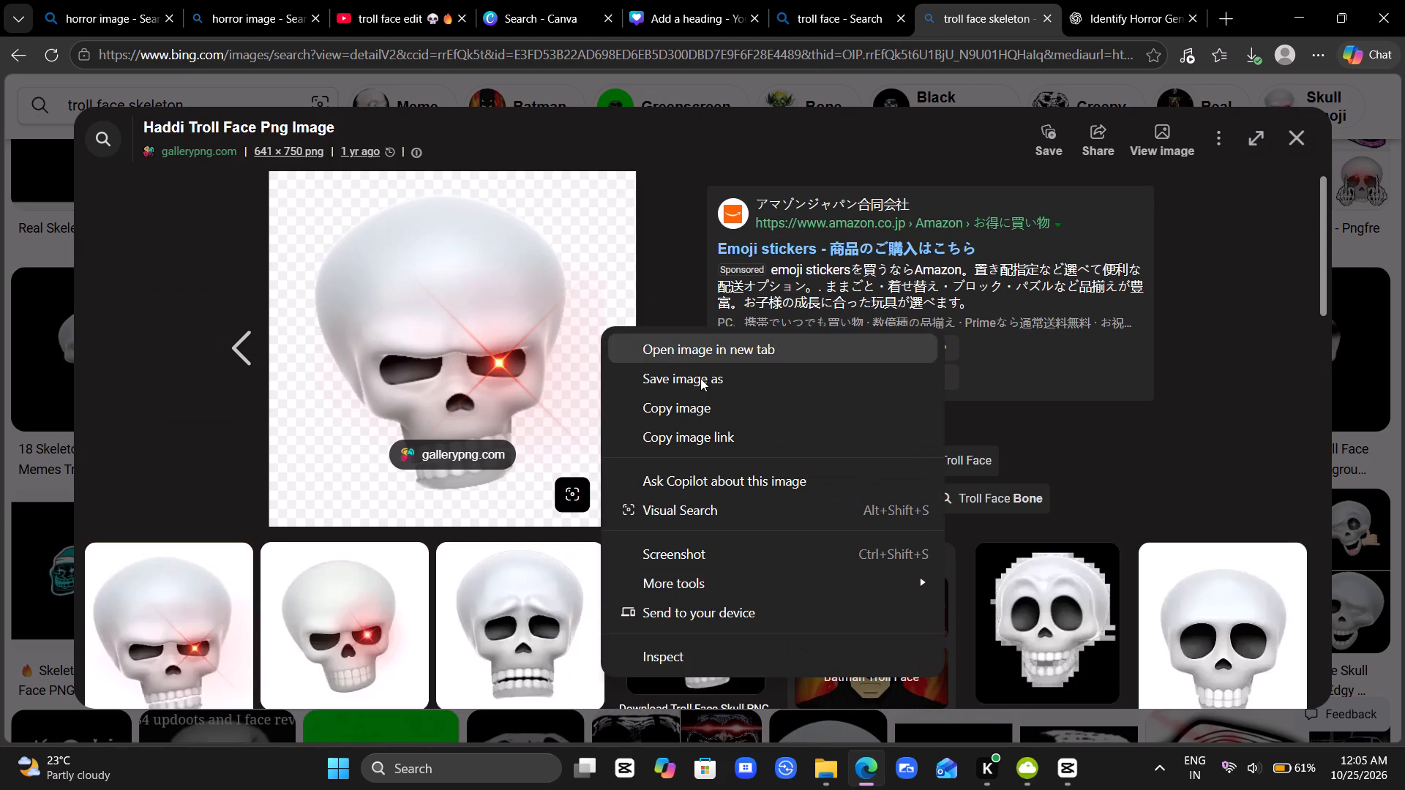
pyautogui.click(706, 387)
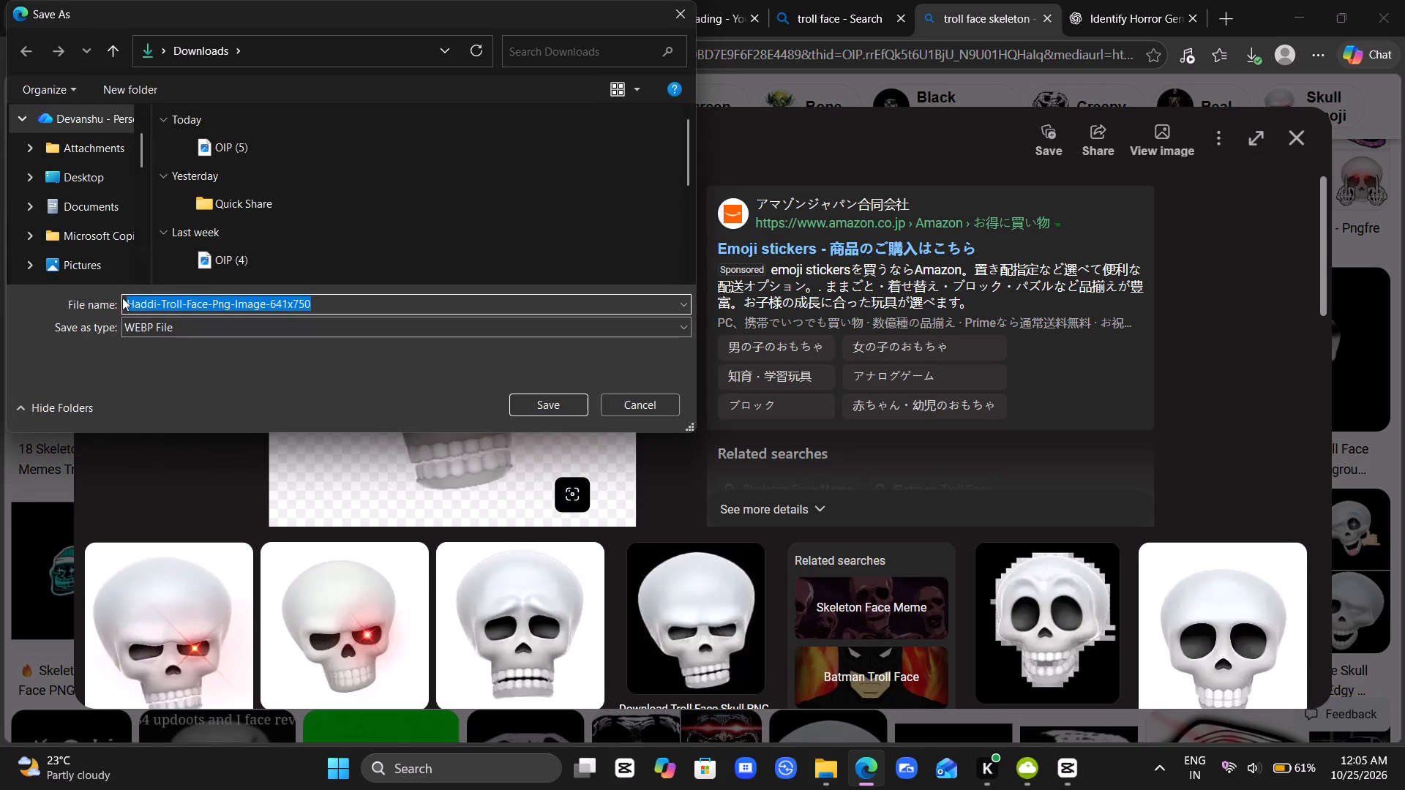
pyautogui.scroll(-1, 75, 183)
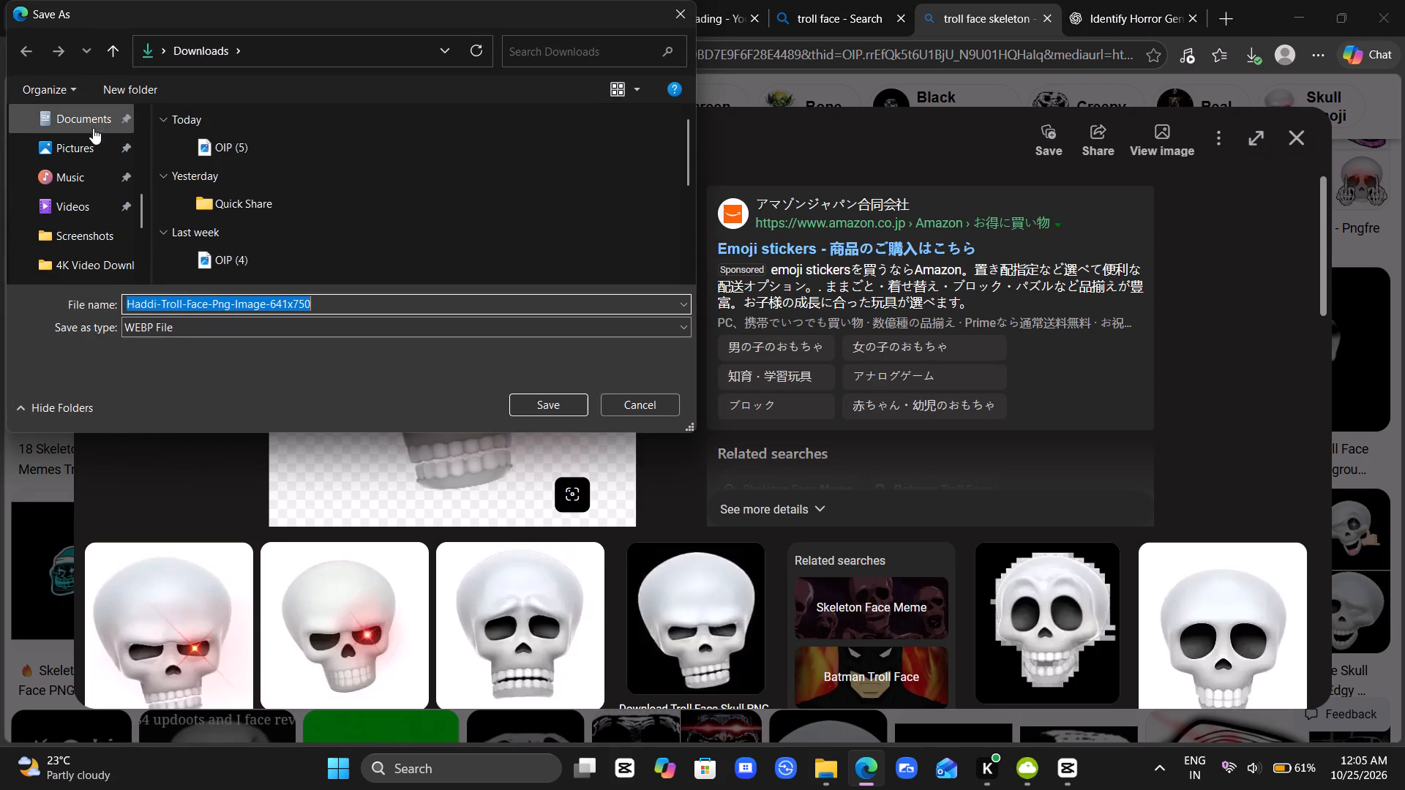
pyautogui.scroll(-1, 79, 206)
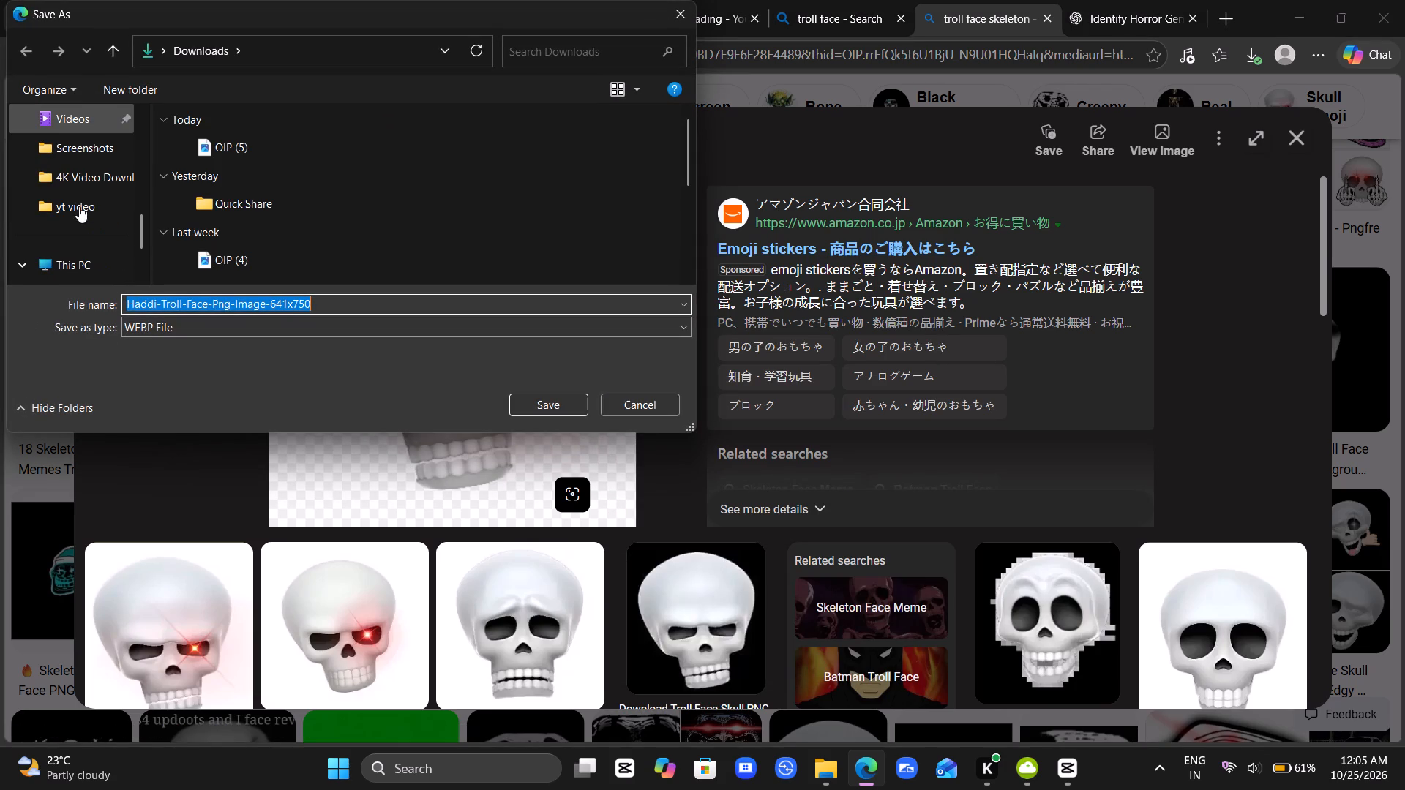
pyautogui.scroll(1, 88, 169)
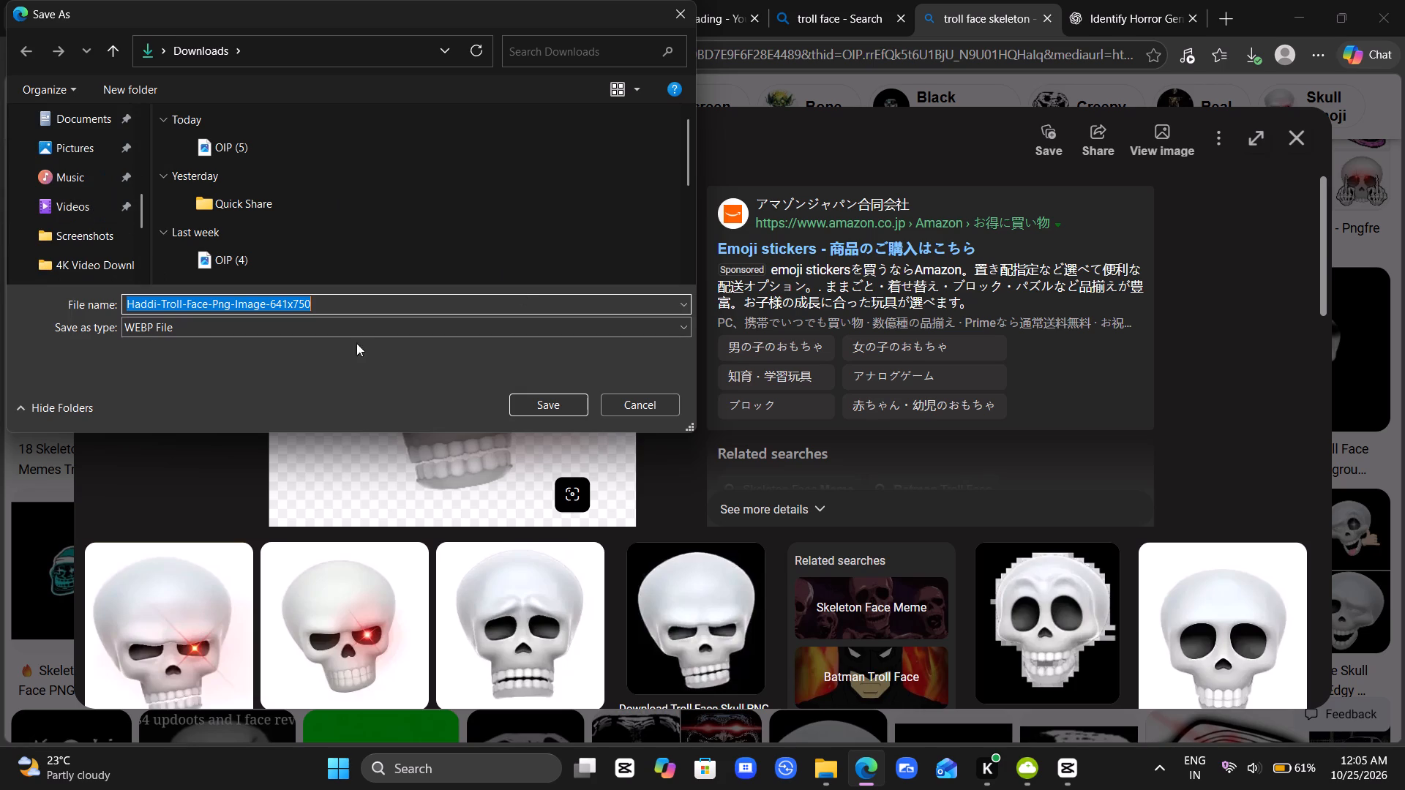
pyautogui.click(539, 409)
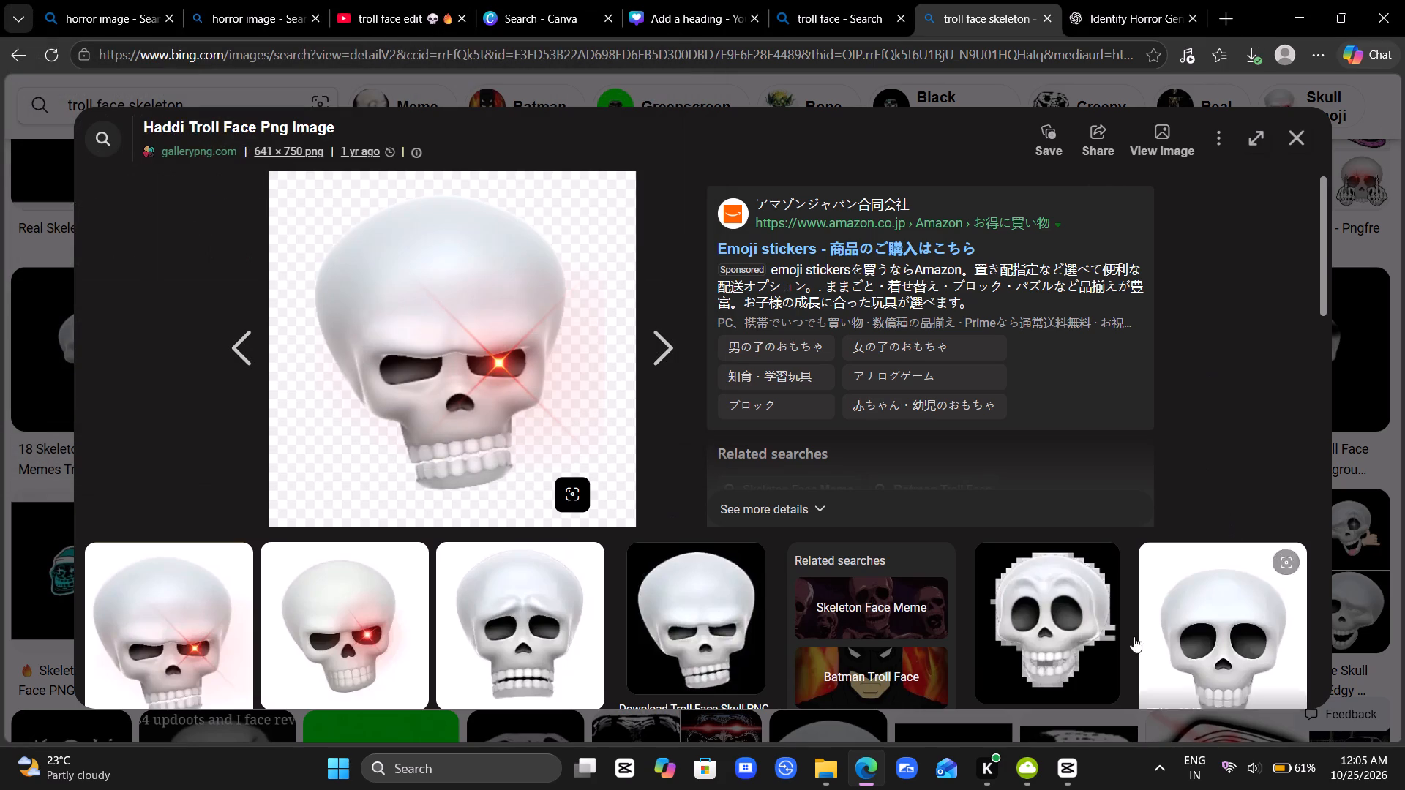
# Import the downloaded Haddi troll face skull and the OIP (5).webp green-screen face into the CapCut project's media.
pyautogui.click(1255, 55)
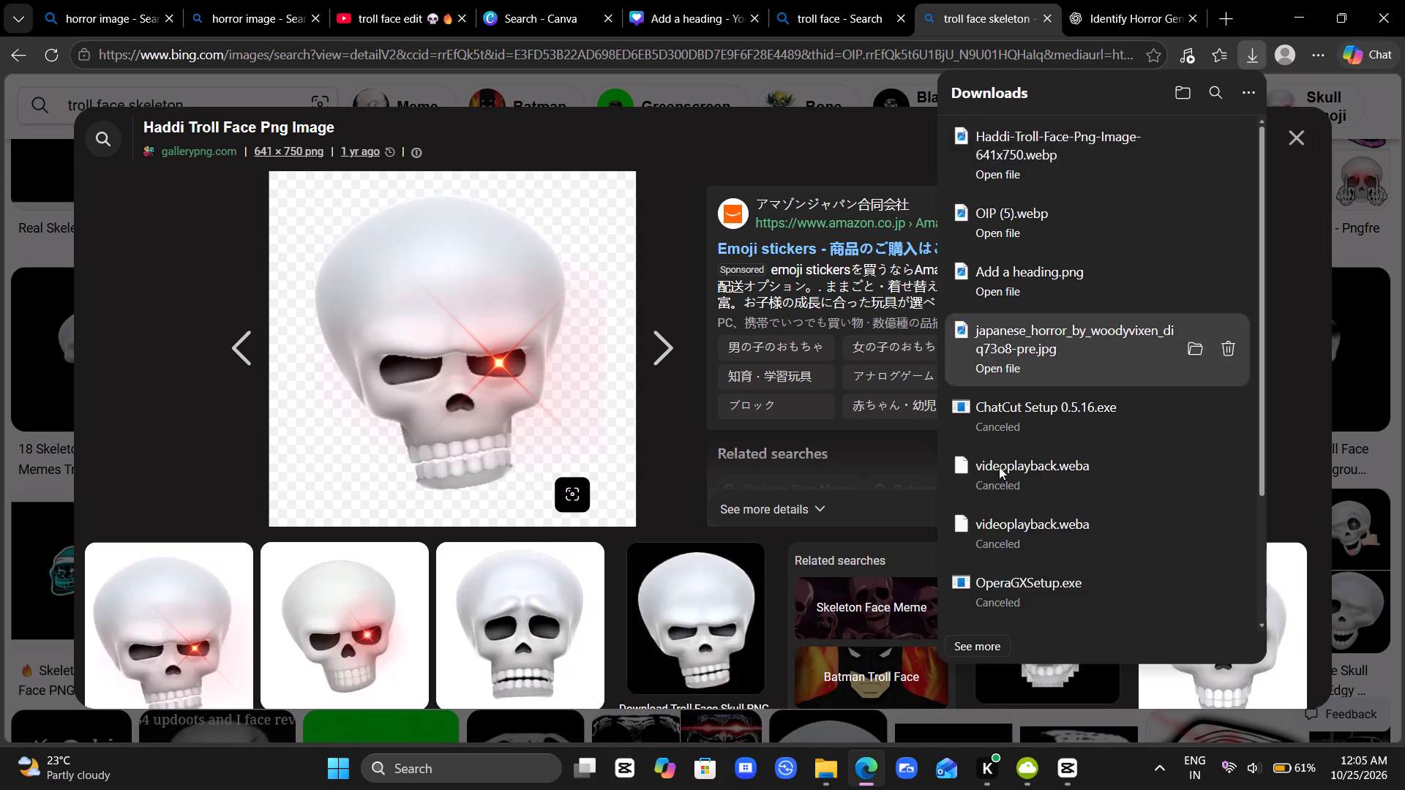
pyautogui.moveTo(992, 146); pyautogui.dragTo(1057, 789)
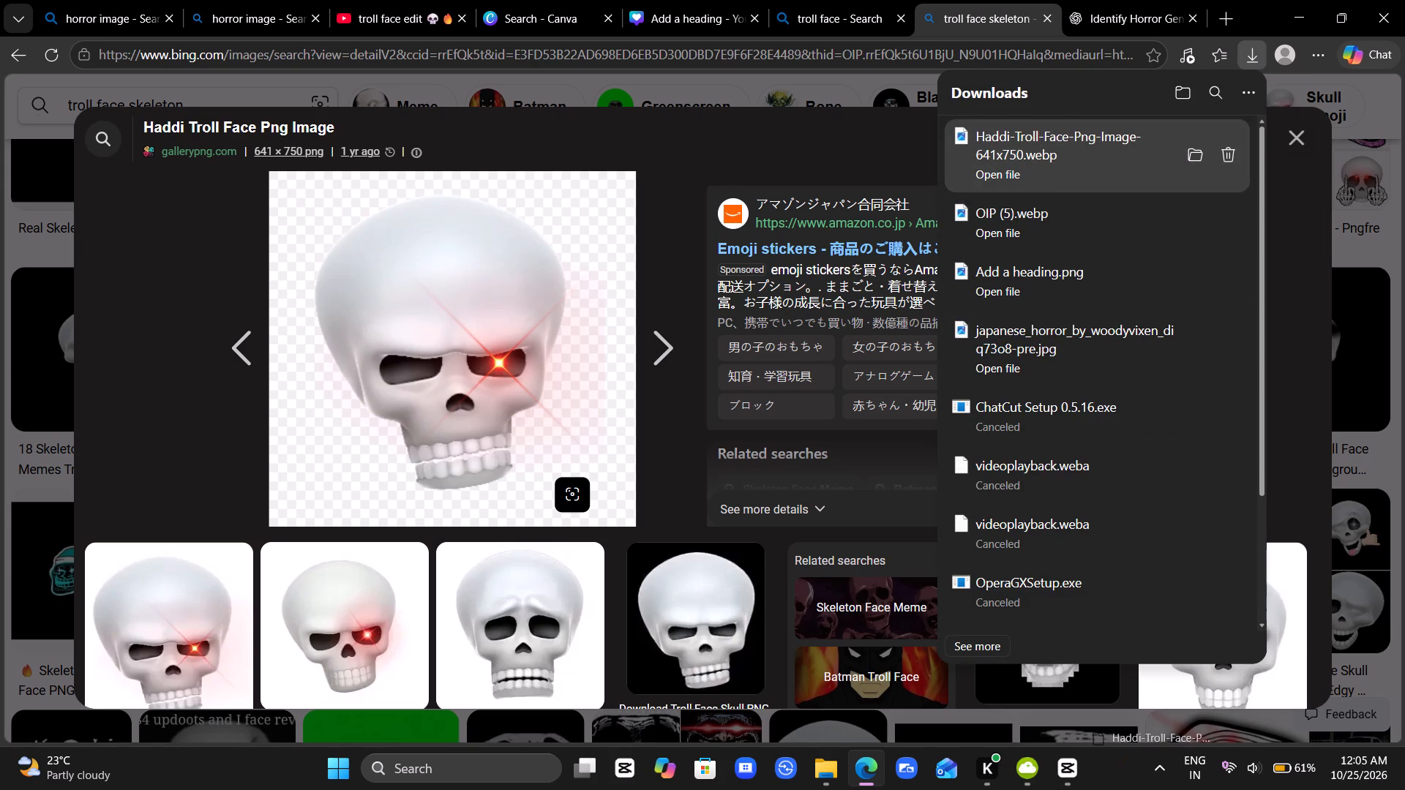
pyautogui.moveTo(1057, 789); pyautogui.dragTo(405, 322)
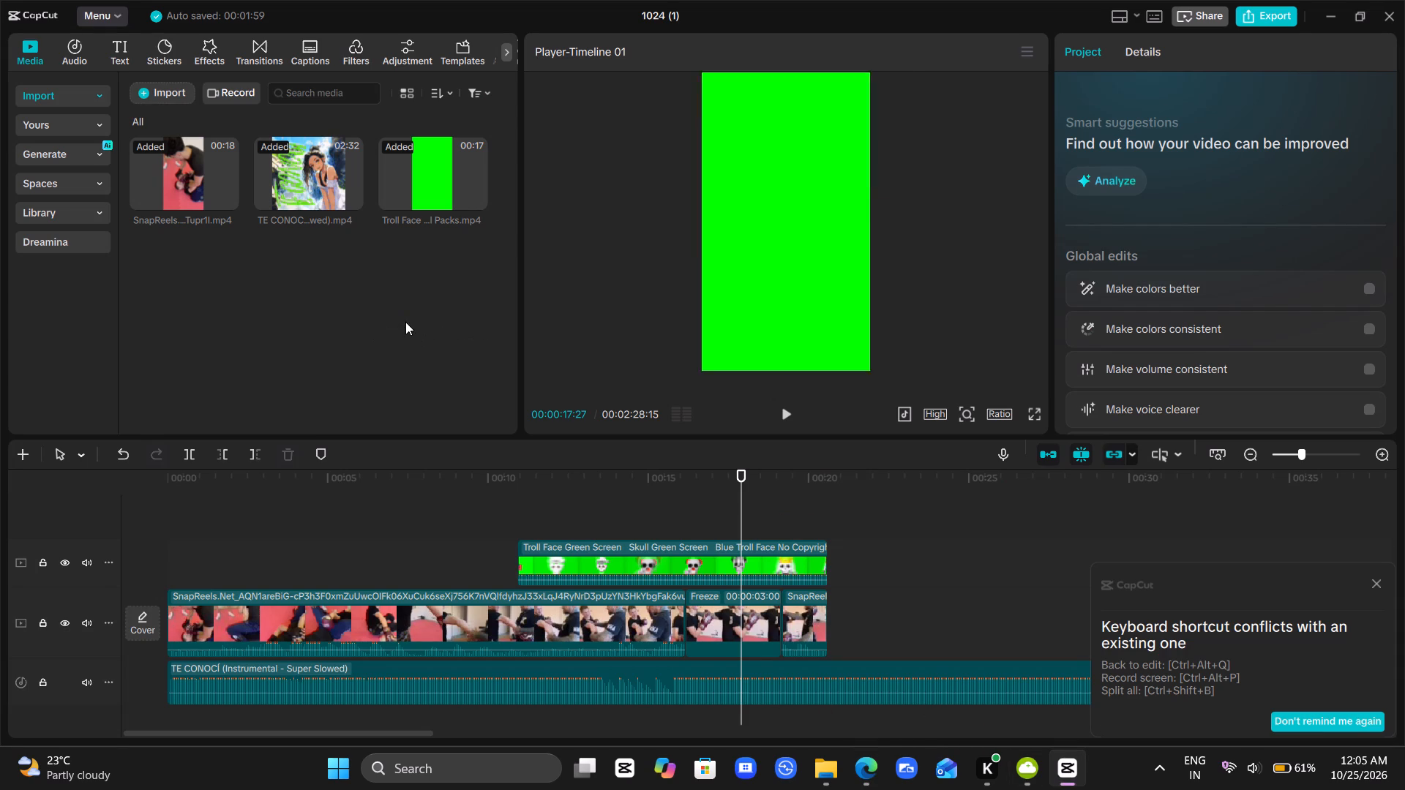
pyautogui.click(861, 783)
pyautogui.moveTo(1049, 236); pyautogui.dragTo(1140, 585)
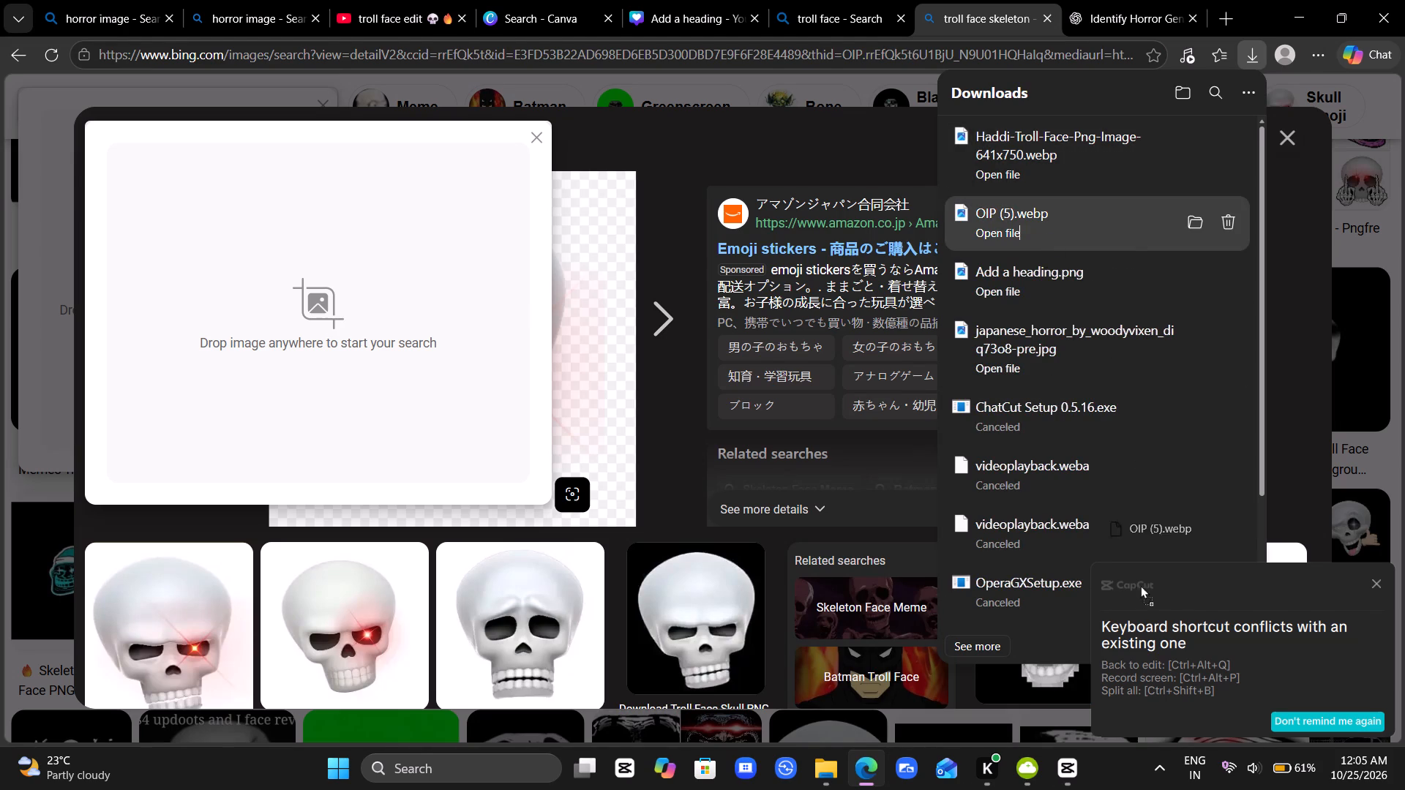
pyautogui.moveTo(1140, 585); pyautogui.dragTo(330, 301)
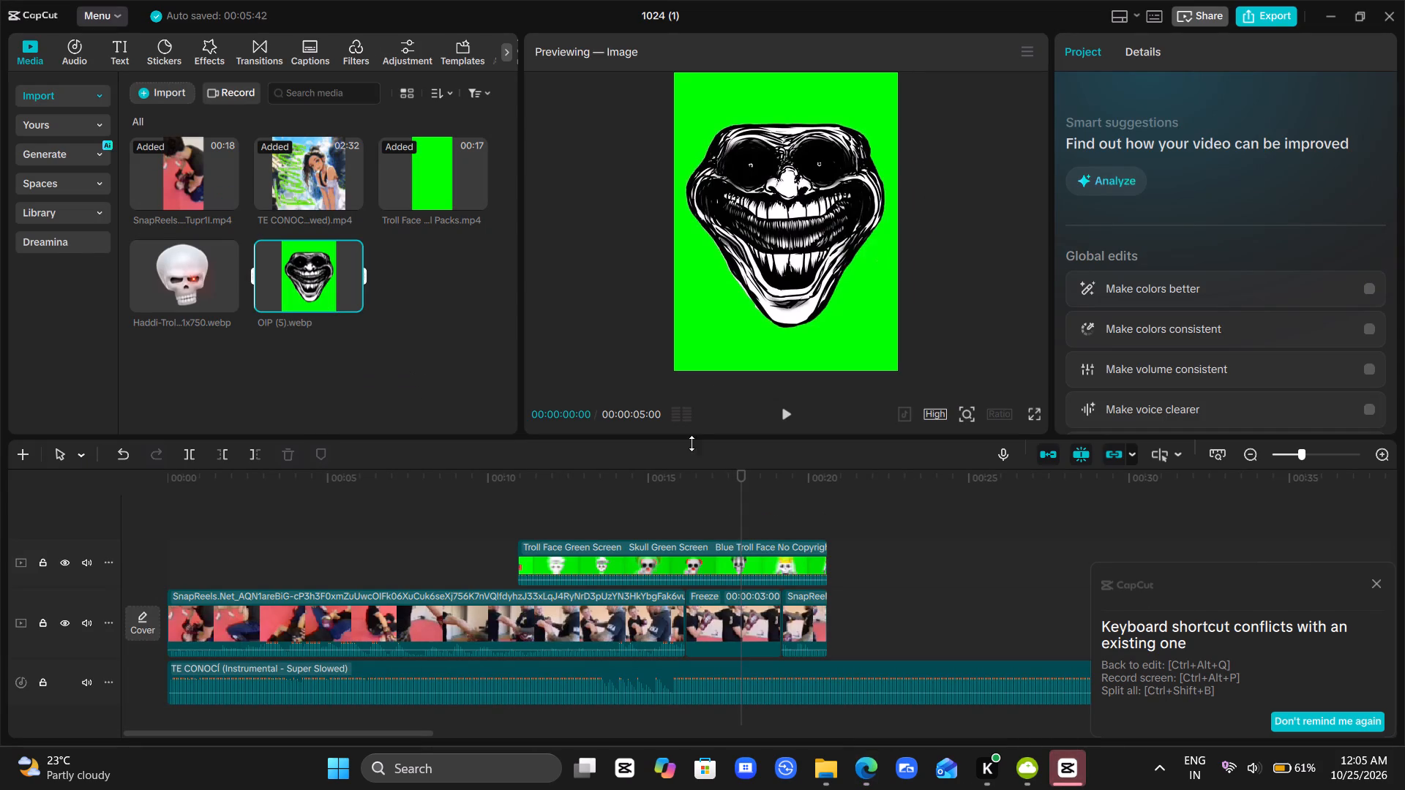
# Delete the Troll Face Green Screen overlay clip from the track above the main video.
pyautogui.click(656, 568)
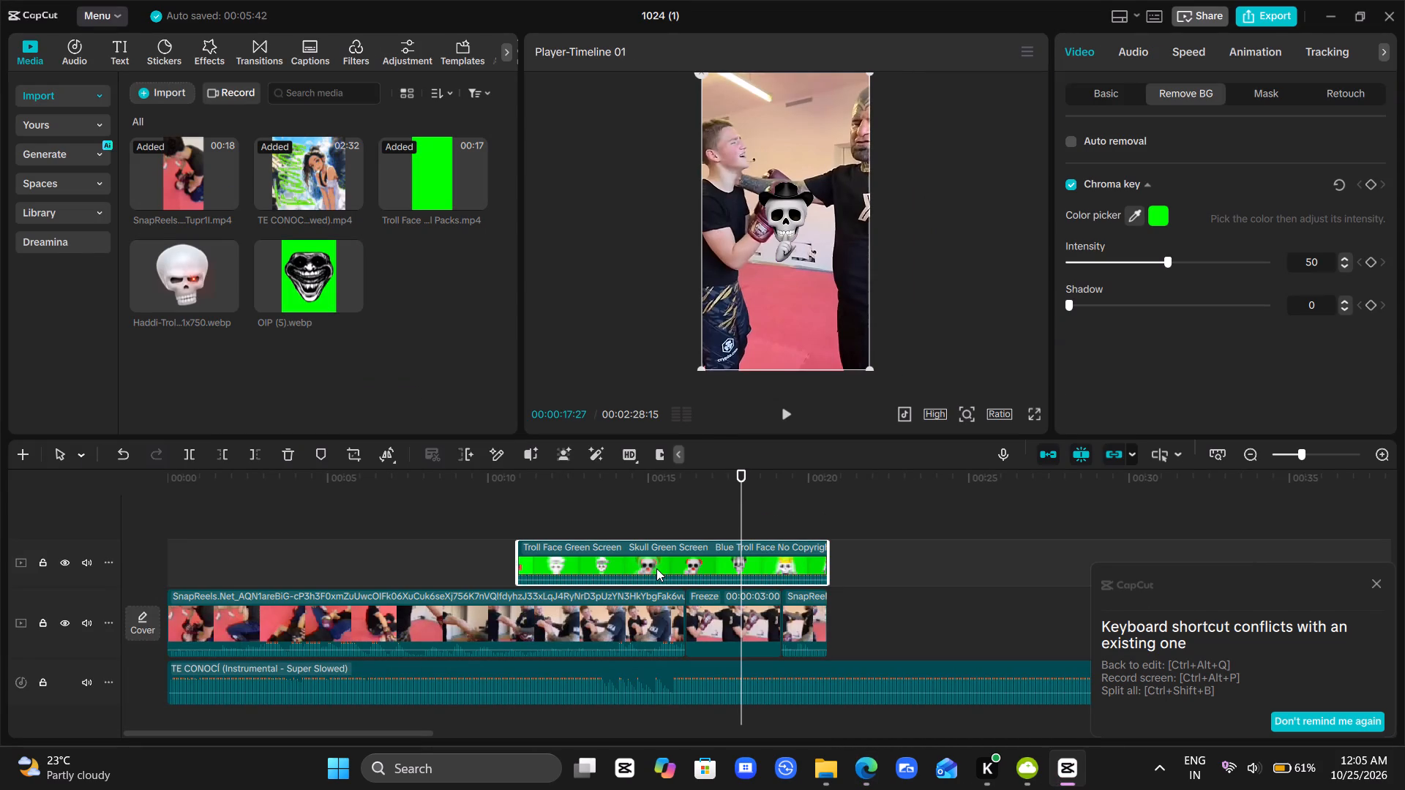
pyautogui.press('BackSpace')
# Play the edit from the beginning and place the playhead at about 00:00:15:27, just before the freeze frame.
pyautogui.click(686, 529)
pyautogui.moveTo(686, 529); pyautogui.dragTo(626, 530)
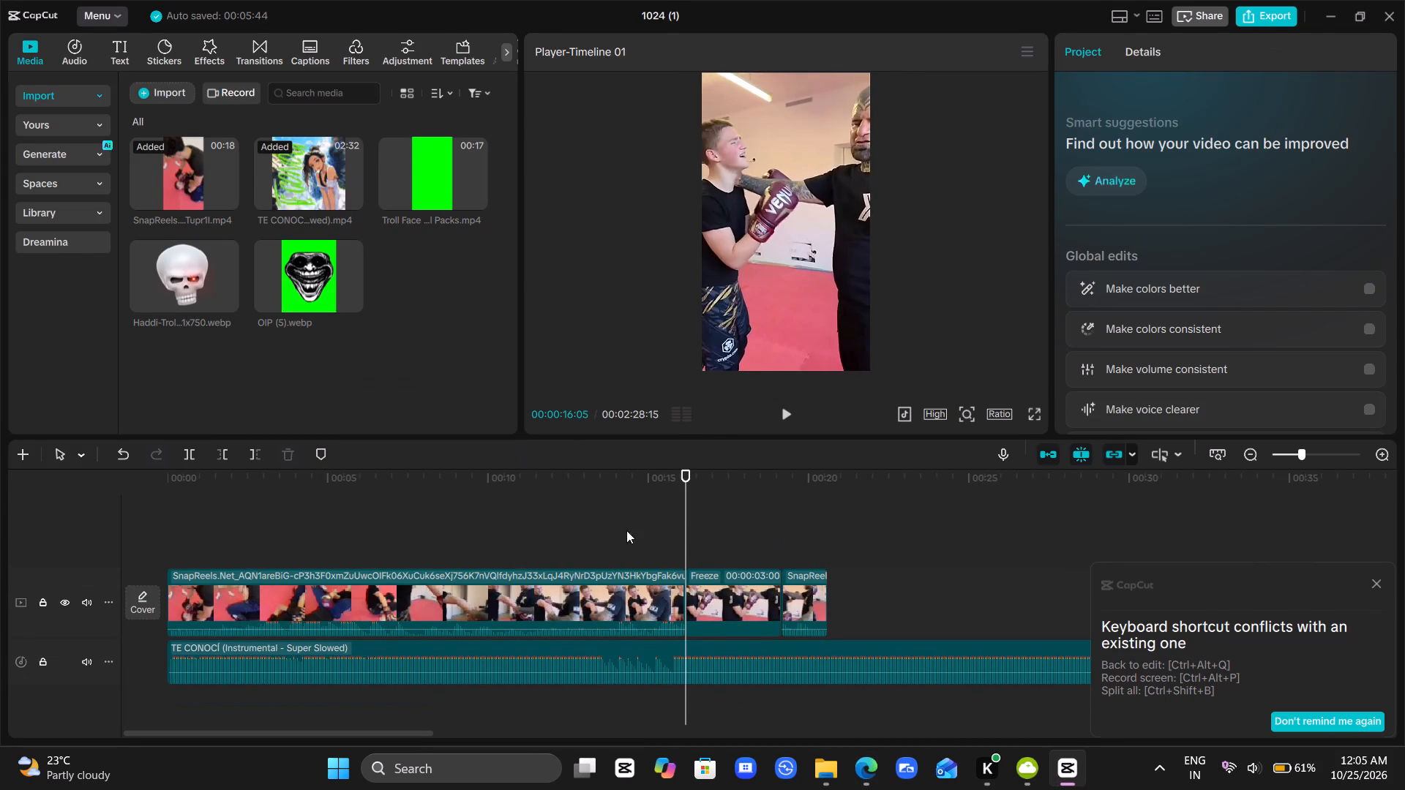
pyautogui.moveTo(626, 530); pyautogui.dragTo(0, 552)
pyautogui.press('space')
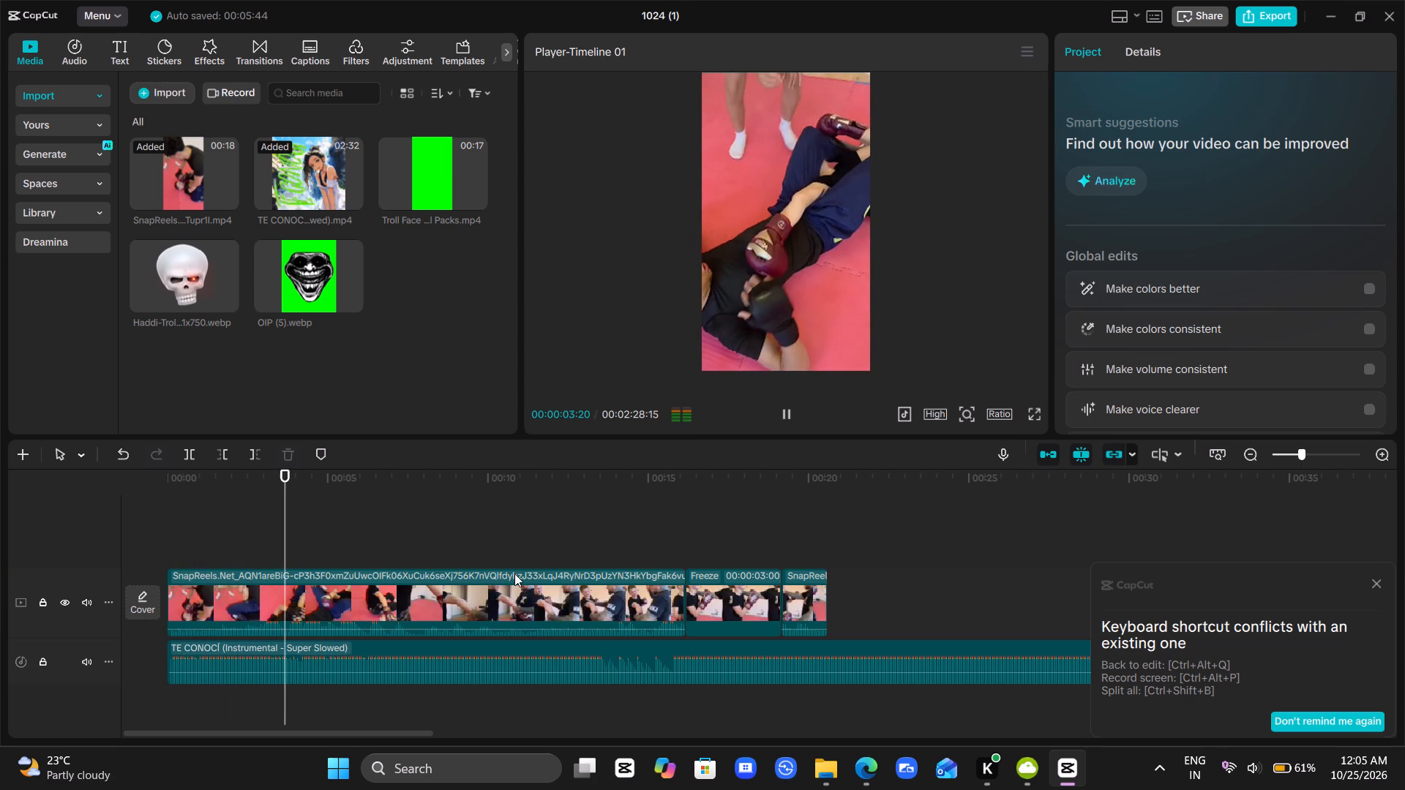
pyautogui.hscroll(-2, 514, 573)
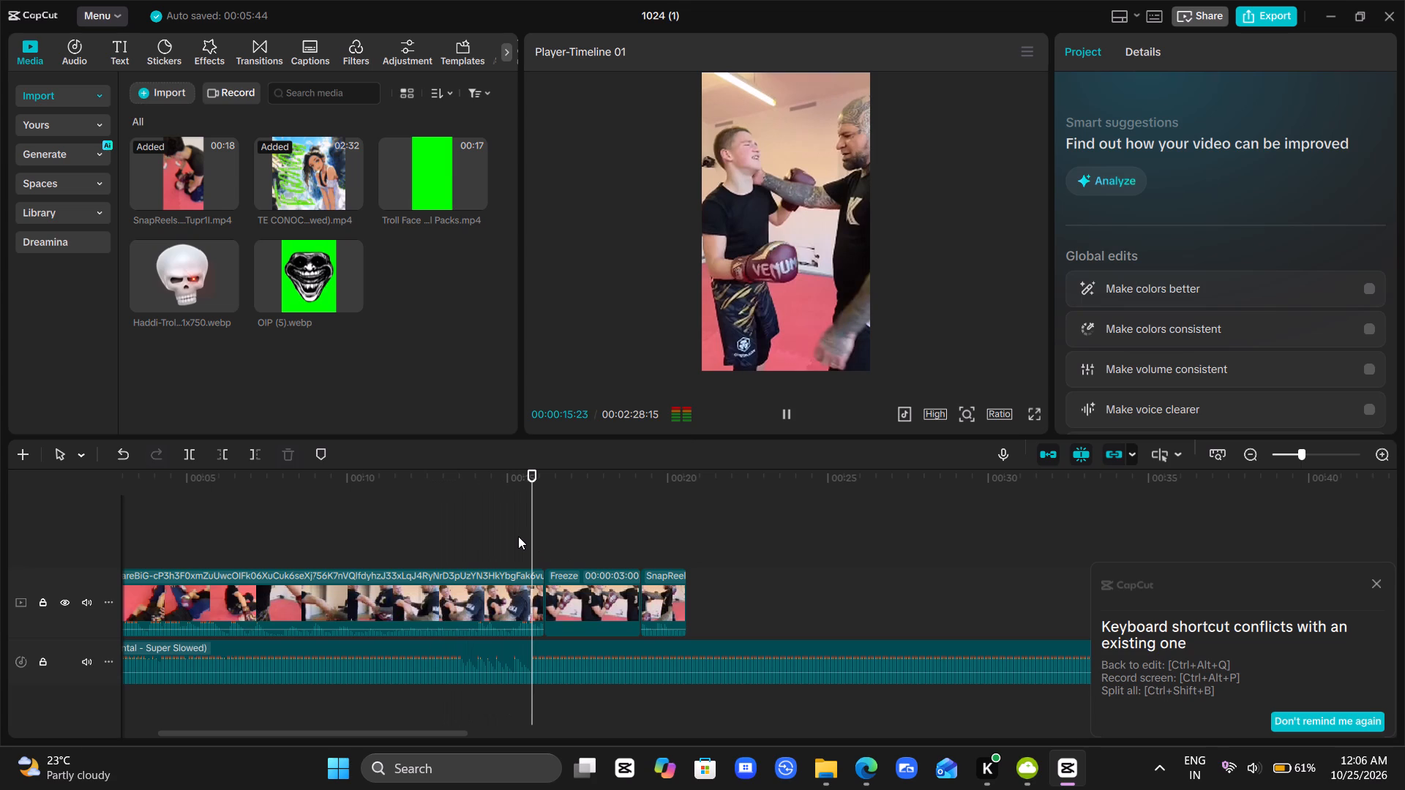
pyautogui.click(476, 527)
pyautogui.moveTo(476, 527); pyautogui.dragTo(516, 543)
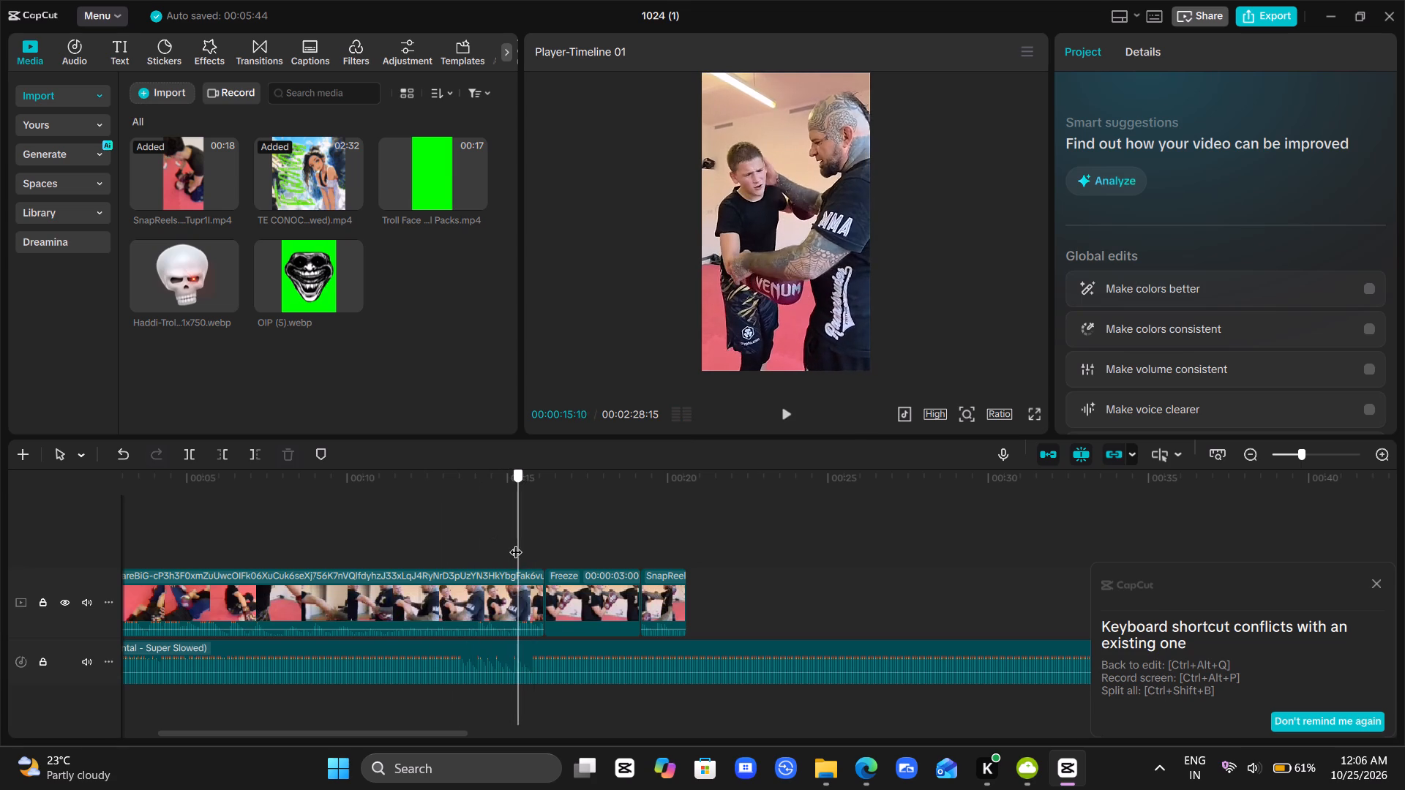
pyautogui.moveTo(516, 543); pyautogui.dragTo(536, 543)
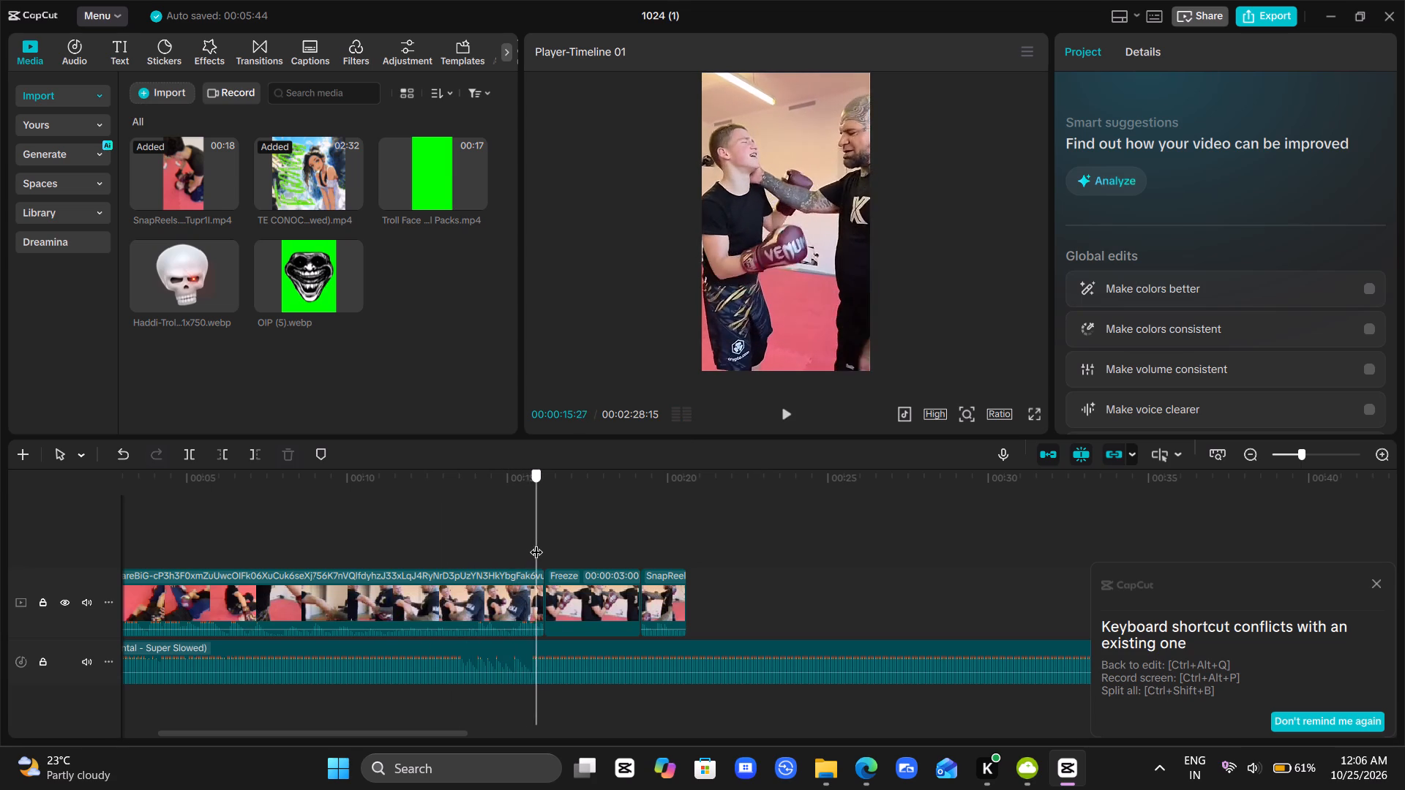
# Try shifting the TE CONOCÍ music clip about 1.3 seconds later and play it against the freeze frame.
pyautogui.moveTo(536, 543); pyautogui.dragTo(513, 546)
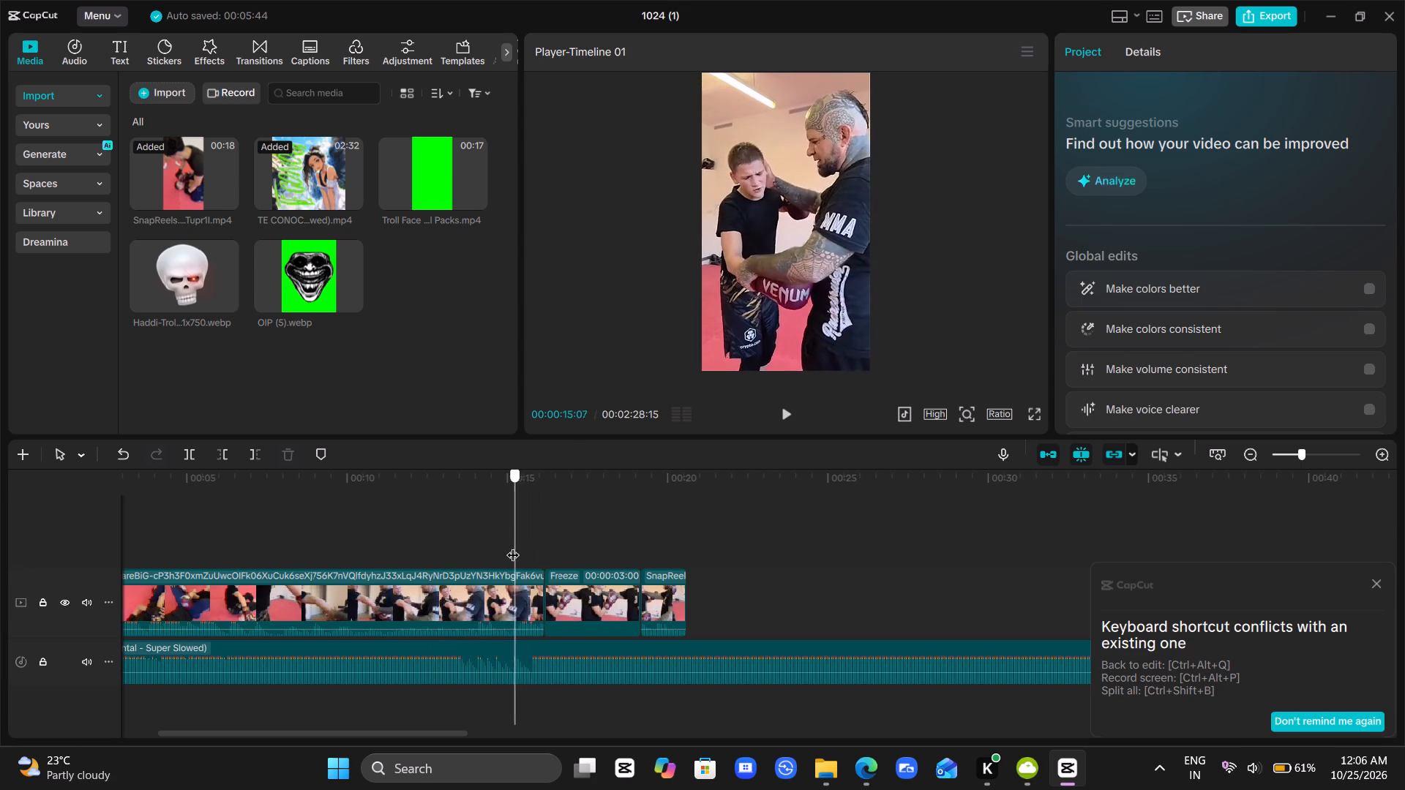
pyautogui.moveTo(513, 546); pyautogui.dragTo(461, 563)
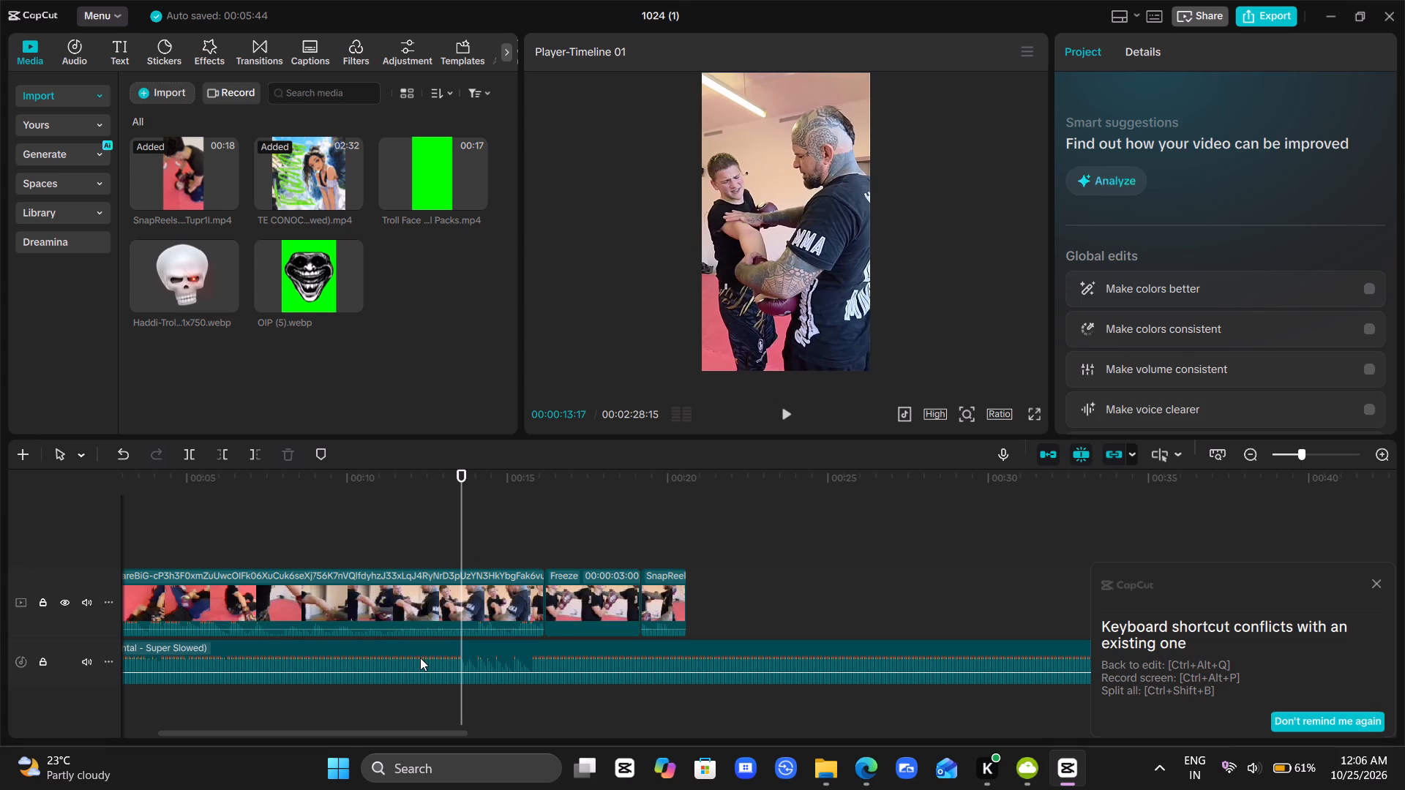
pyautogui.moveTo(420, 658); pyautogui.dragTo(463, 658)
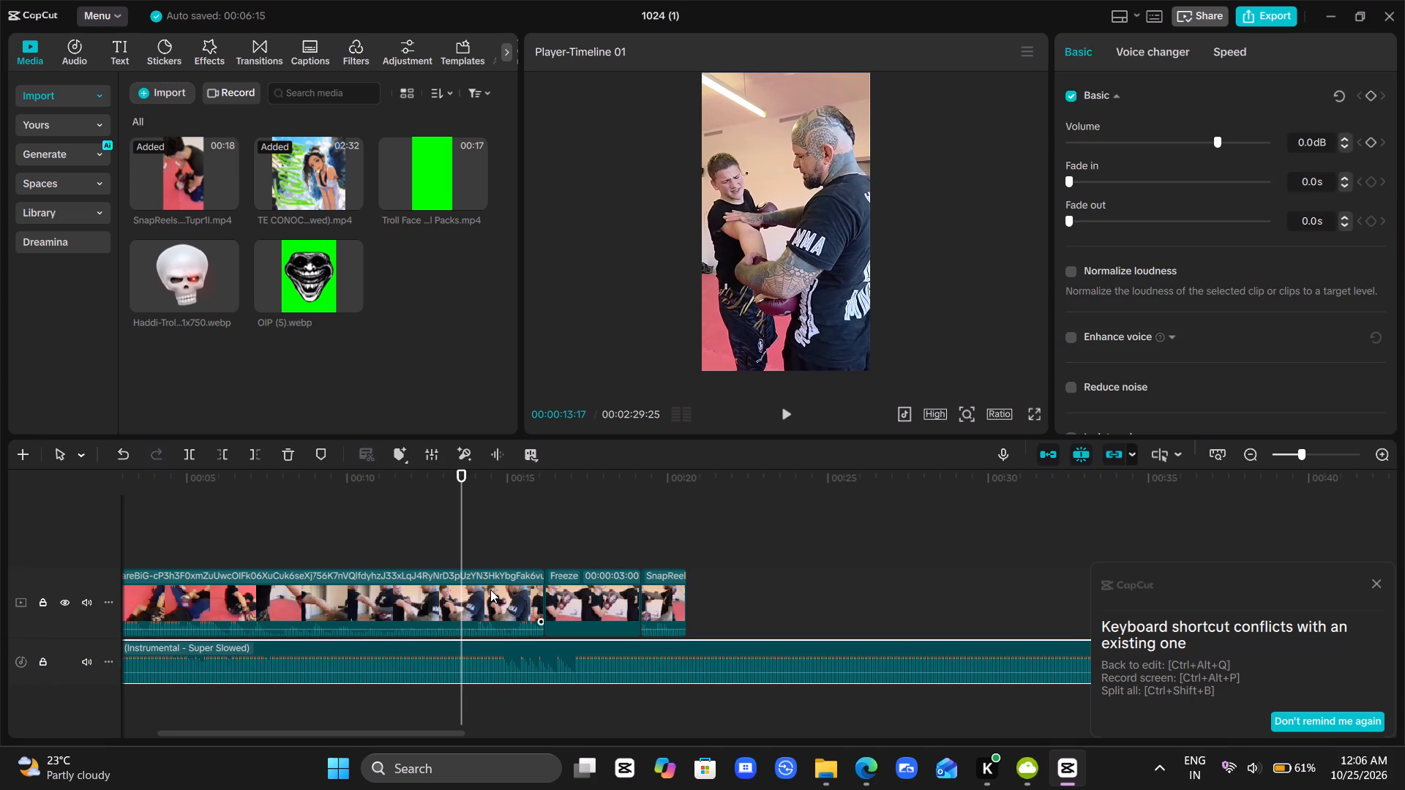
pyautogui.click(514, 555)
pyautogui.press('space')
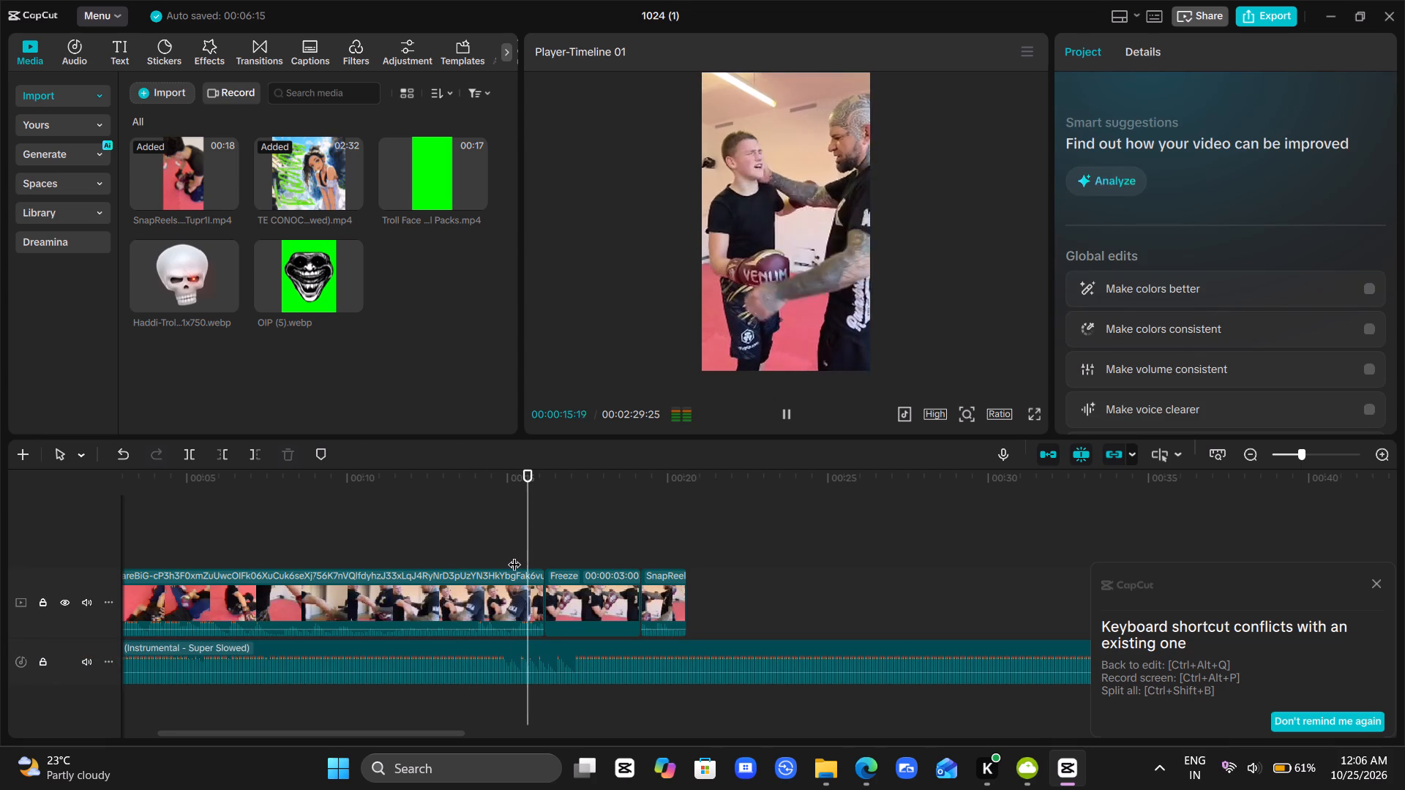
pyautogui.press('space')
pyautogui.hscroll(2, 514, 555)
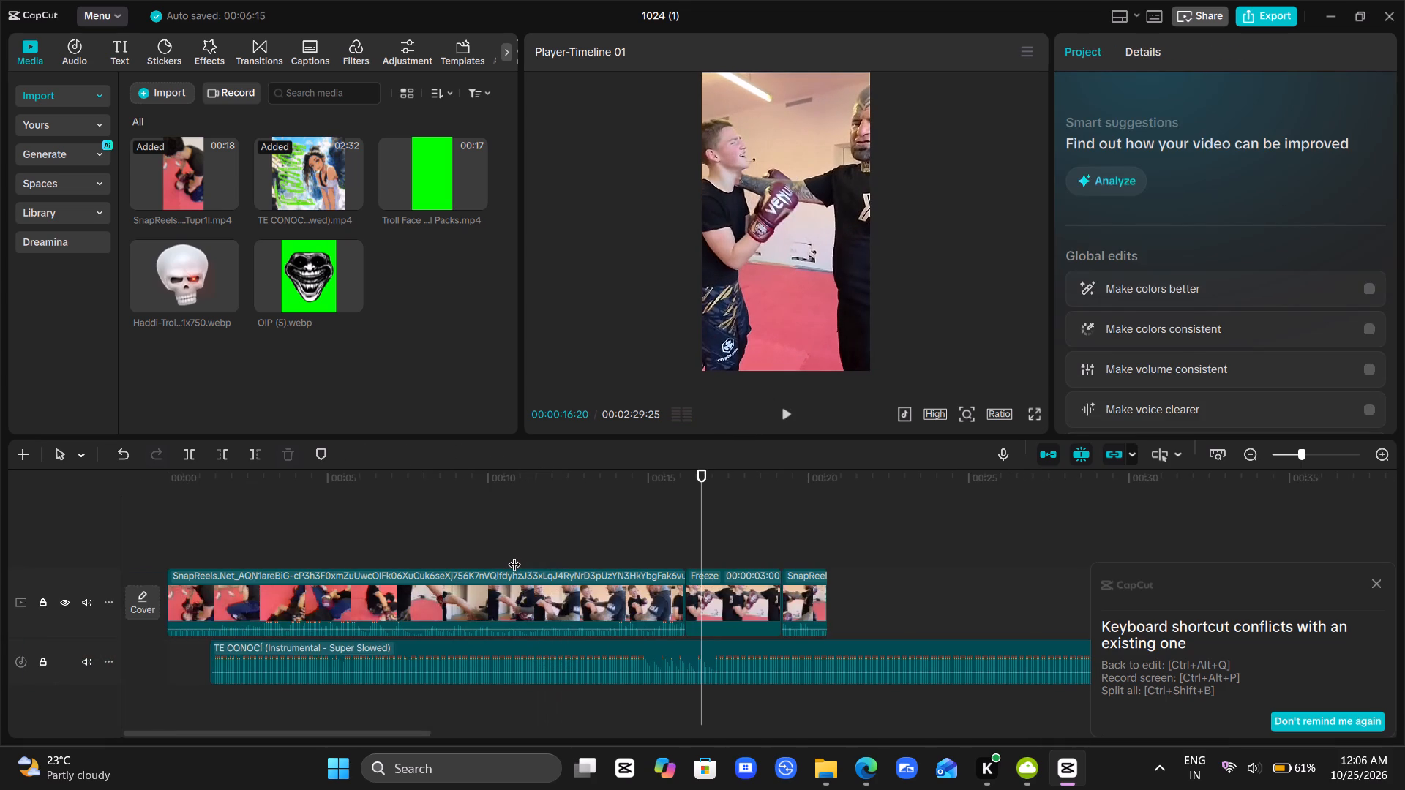
# Move the TE CONOCÍ music clip back to the start of the timeline, keeping its volume at 0.0 dB.
pyautogui.moveTo(529, 671); pyautogui.dragTo(403, 658)
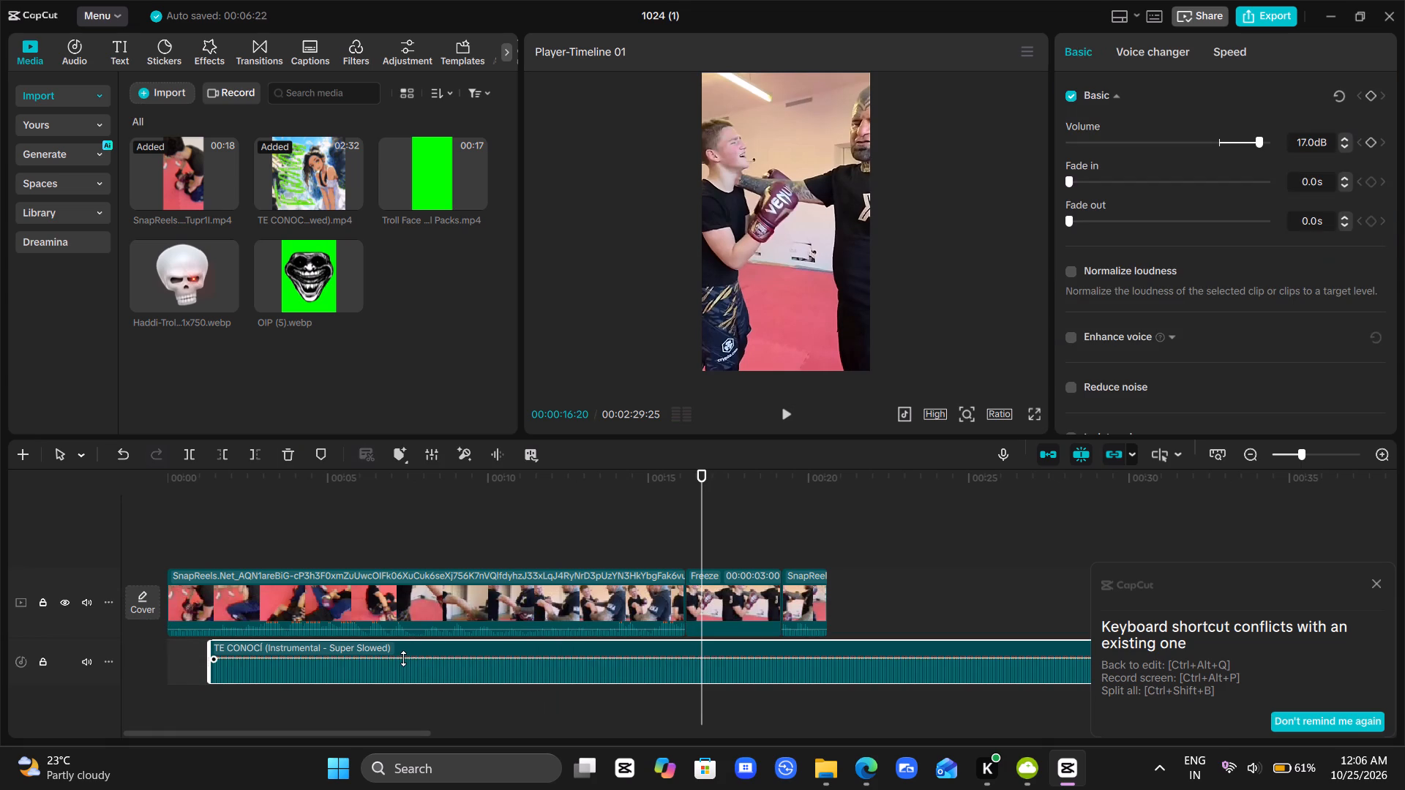
pyautogui.hotkey('ctrl', 'z')
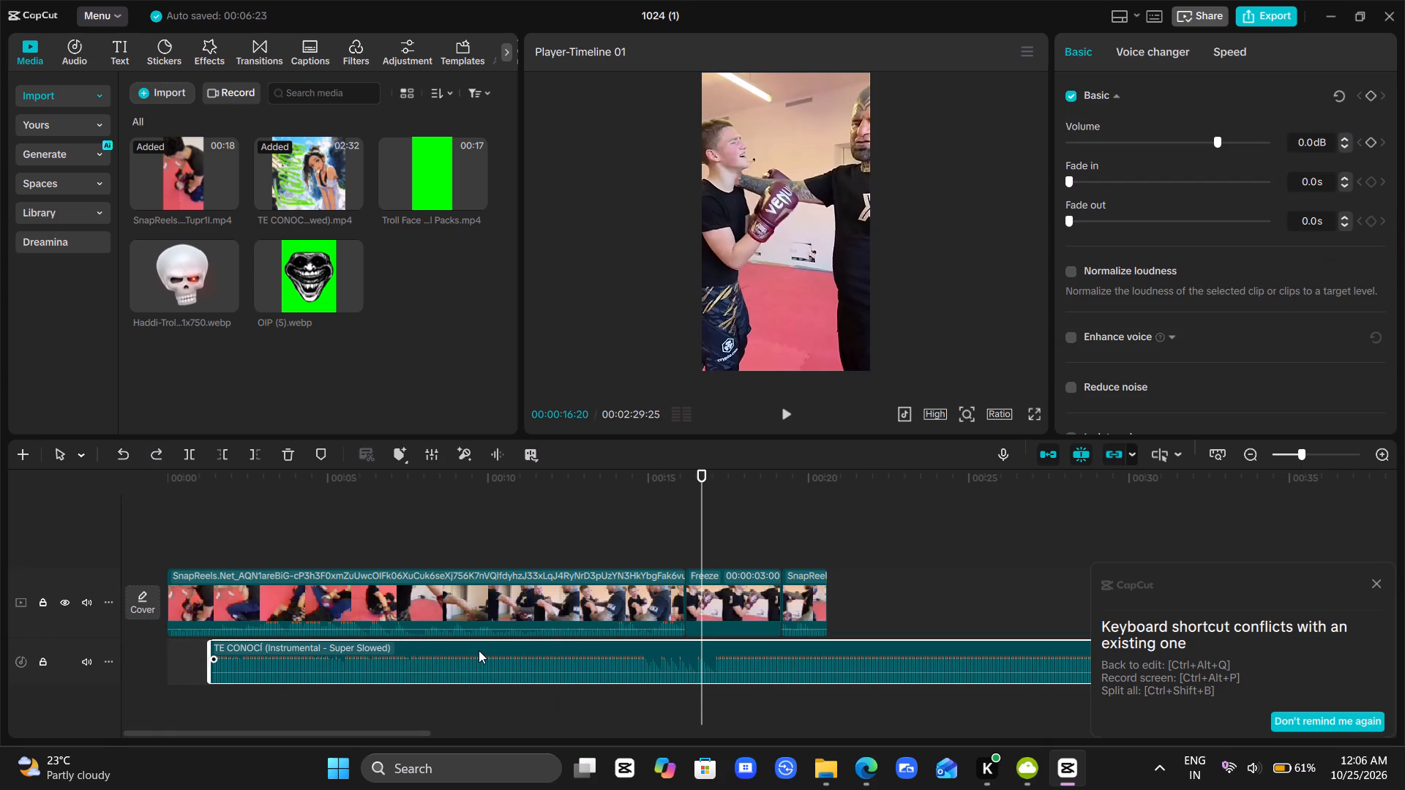
pyautogui.moveTo(479, 650); pyautogui.dragTo(343, 658)
# Trim the first second off the TE CONOCÍ music and align the trimmed clip to the timeline start.
pyautogui.click(230, 704)
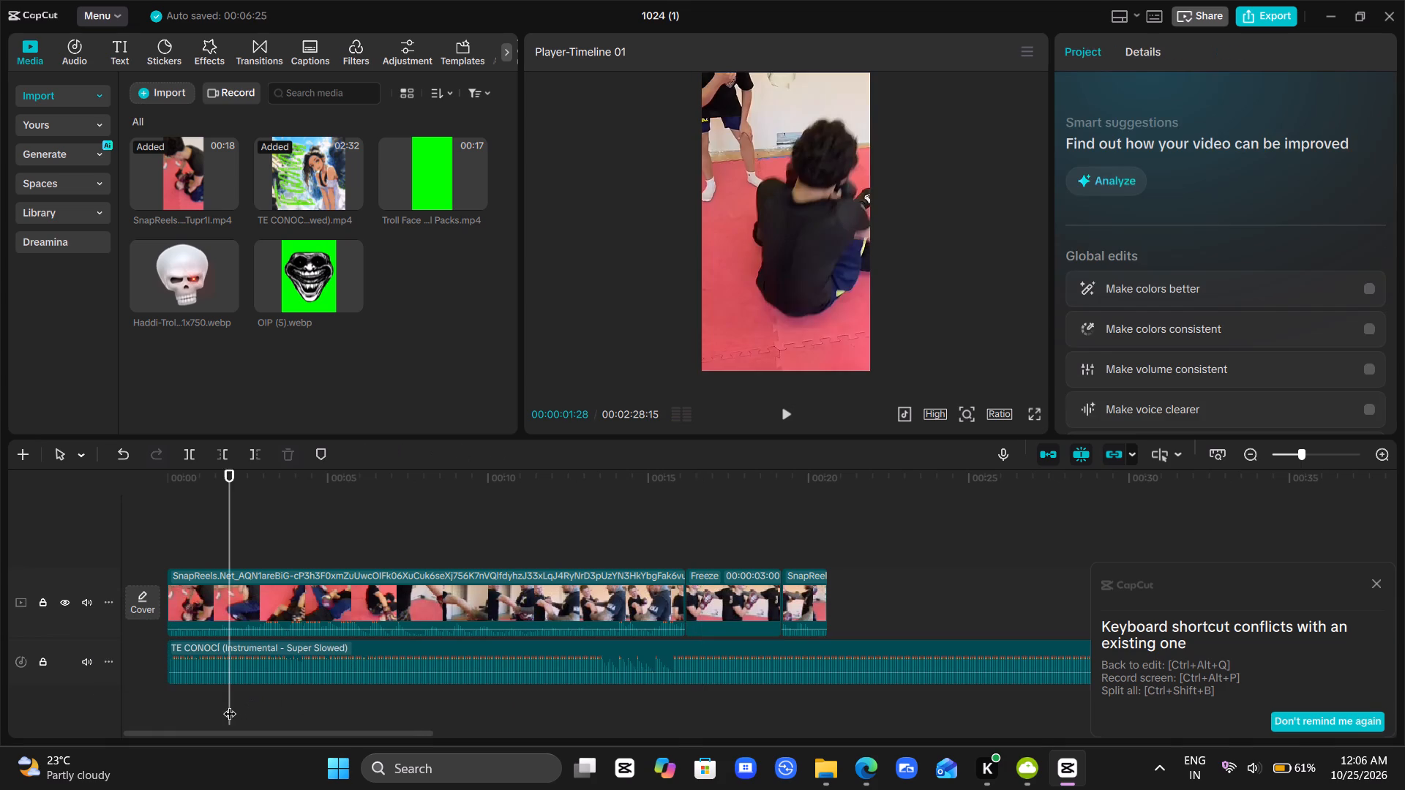
pyautogui.moveTo(230, 704); pyautogui.dragTo(200, 704)
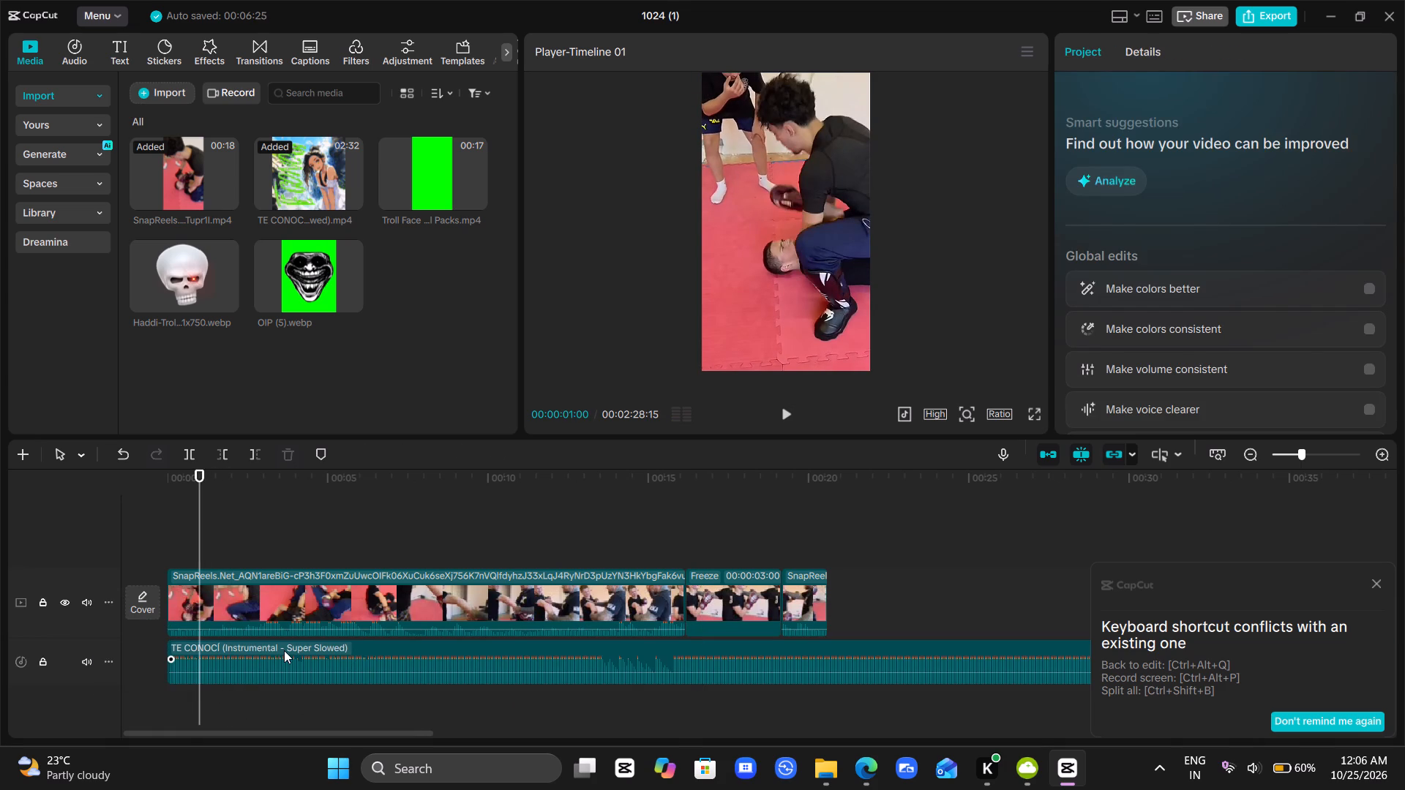
pyautogui.click(284, 650)
pyautogui.press('q')
pyautogui.moveTo(334, 650); pyautogui.dragTo(263, 650)
# Play the edit and replay the section from about 12 to 15 seconds to find where the music changes.
pyautogui.press('space')
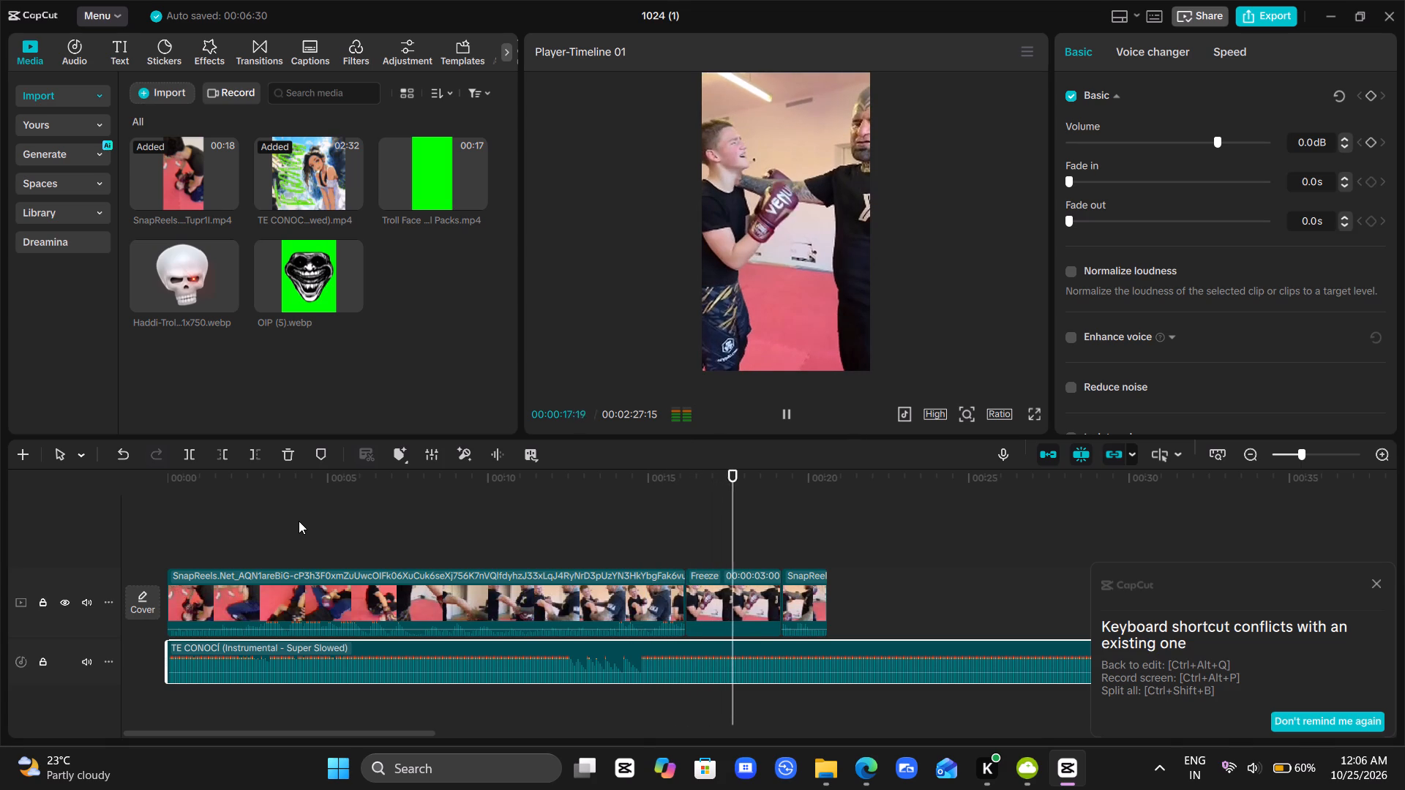
pyautogui.press('space')
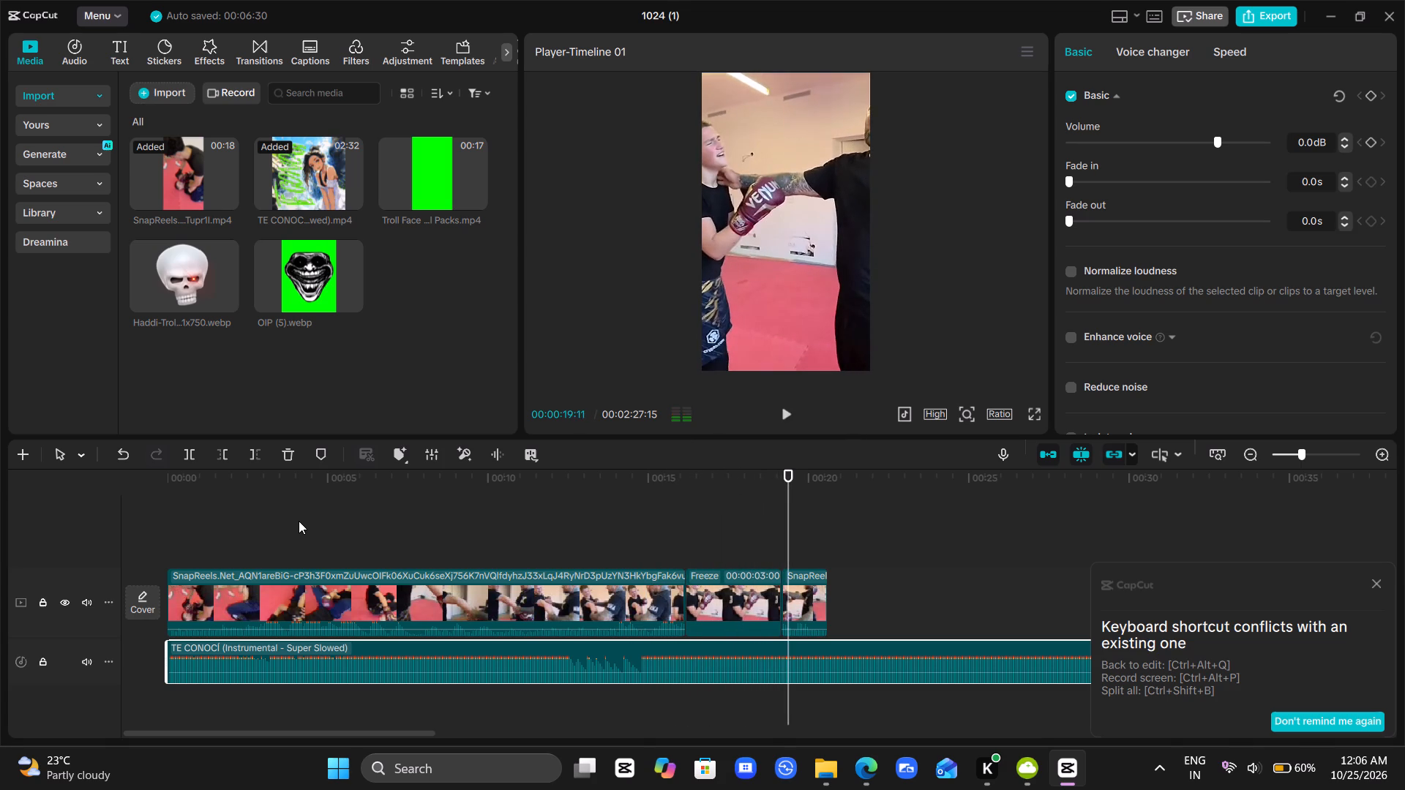
pyautogui.press('space')
pyautogui.press('space')
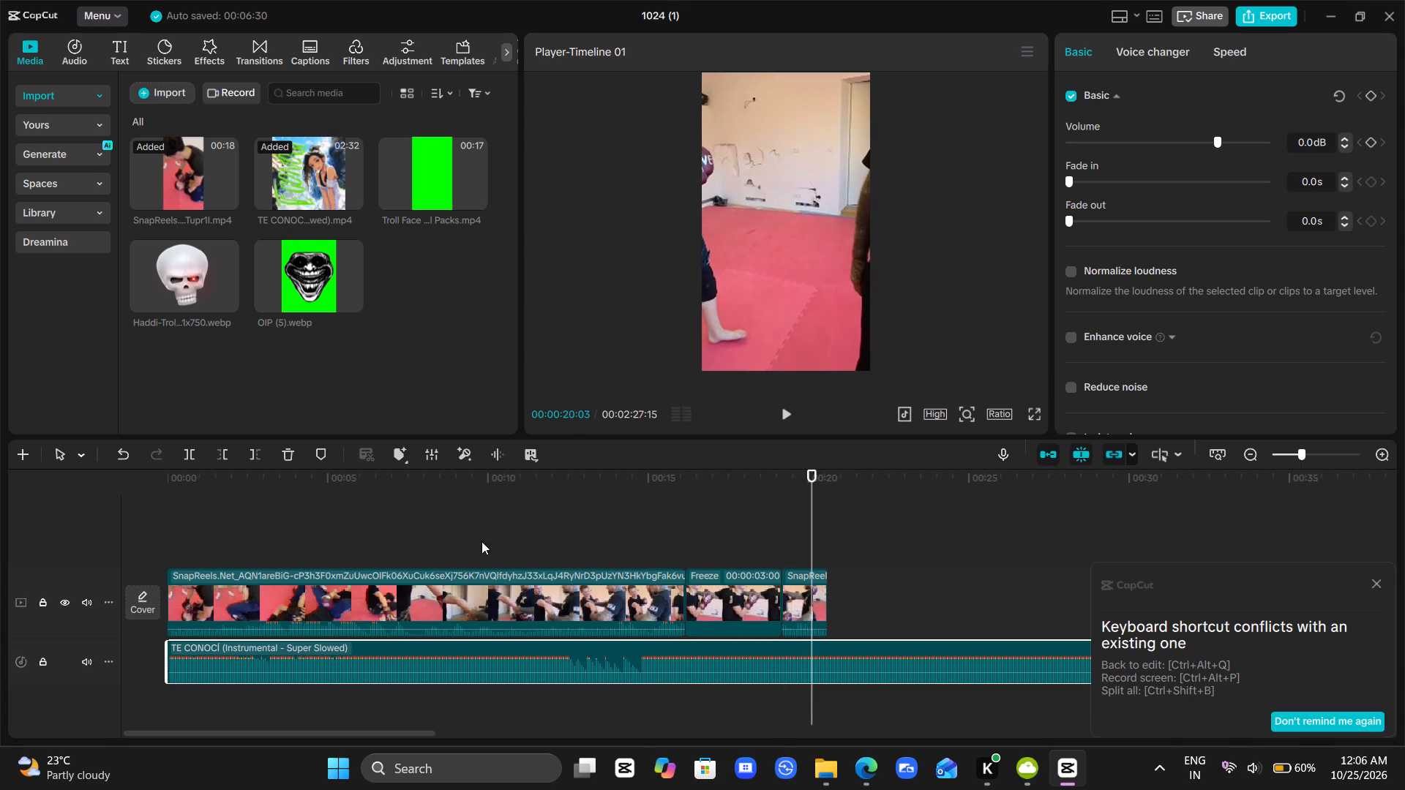
pyautogui.click(561, 503)
pyautogui.press('space')
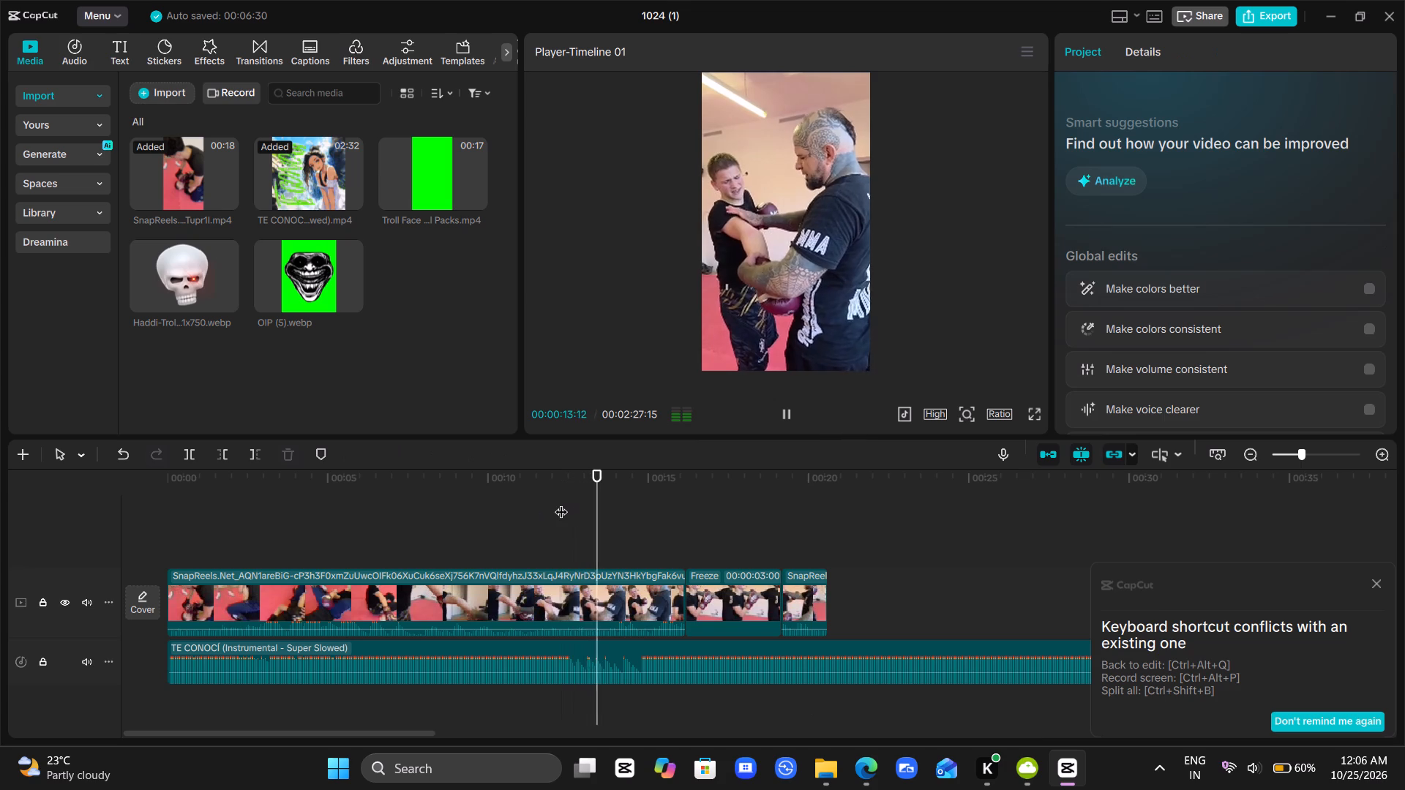
pyautogui.press('space')
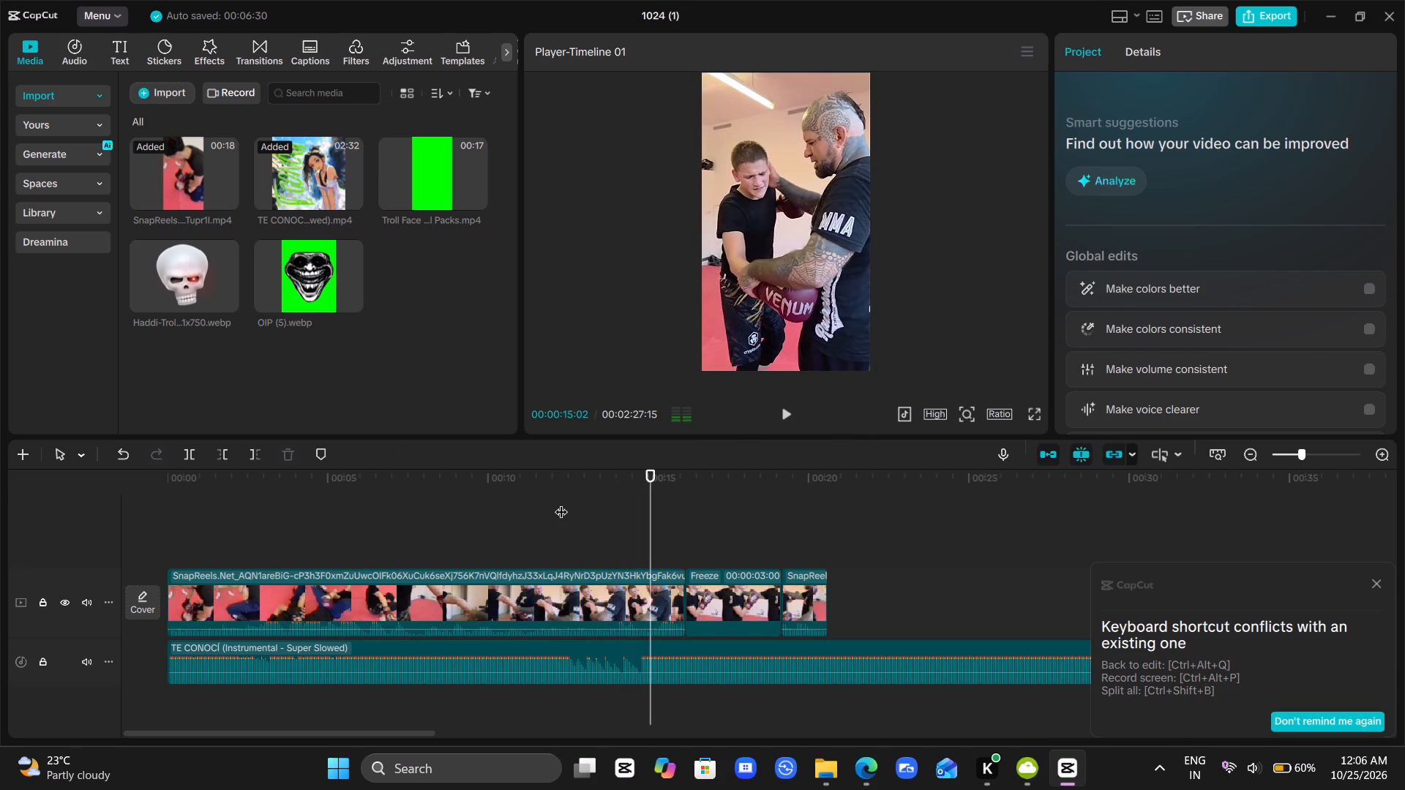
pyautogui.moveTo(648, 536); pyautogui.dragTo(622, 545)
pyautogui.press('space')
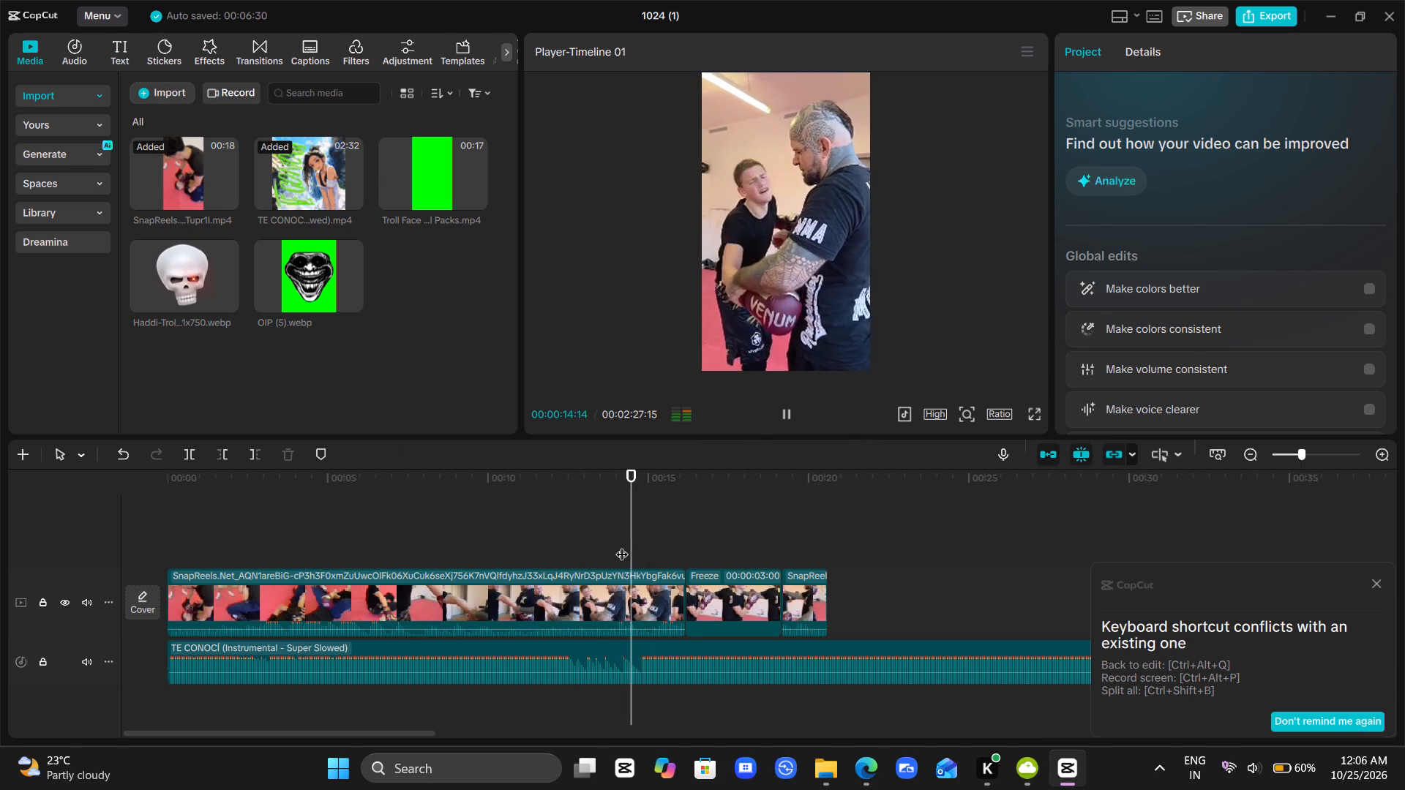
pyautogui.press('space')
pyautogui.press('space')
pyautogui.press('space')
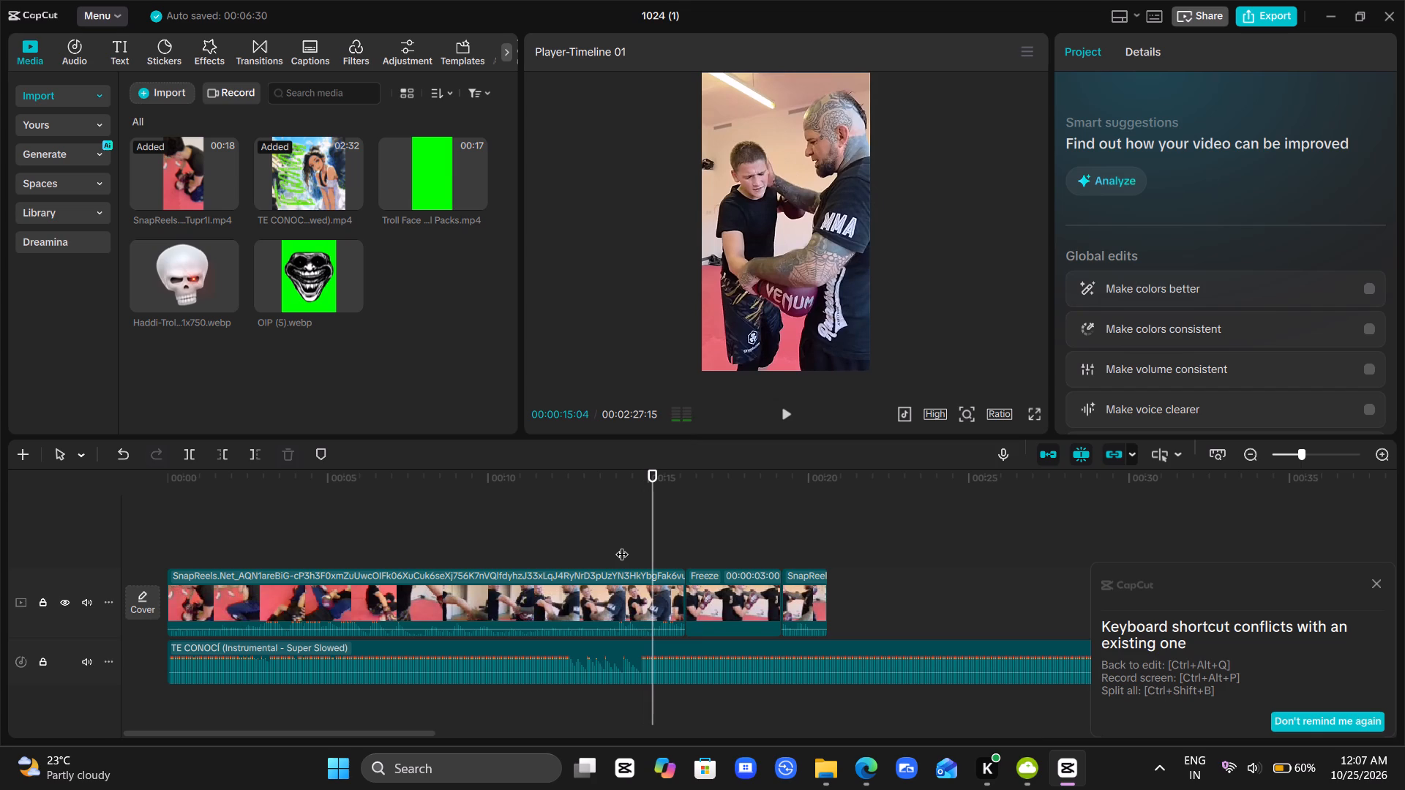
# Add a 3-second freeze frame to the first main video clip at 00:00:14:25, where the music waveform changes.
pyautogui.moveTo(654, 558); pyautogui.dragTo(645, 558)
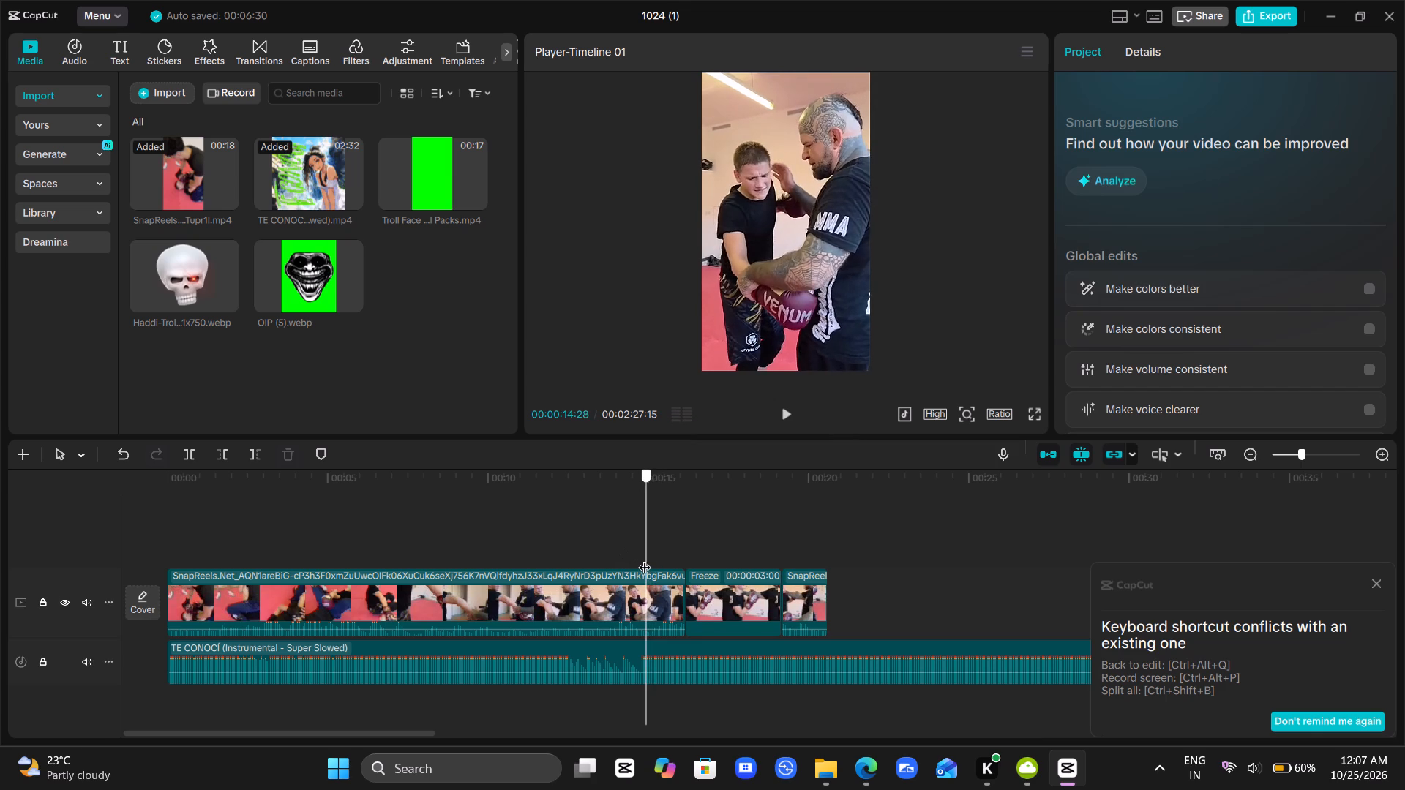
pyautogui.moveTo(645, 558); pyautogui.dragTo(643, 558)
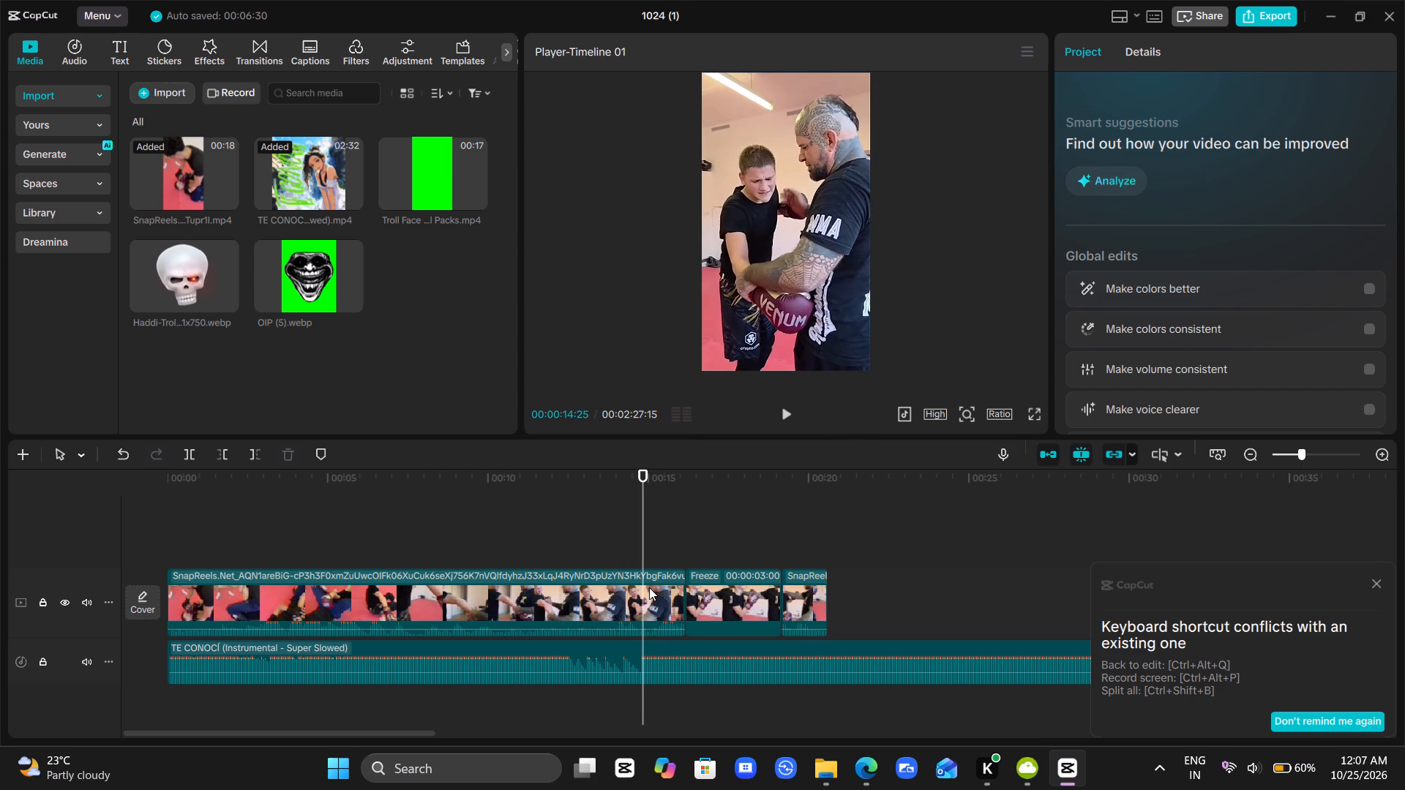
pyautogui.click(649, 587)
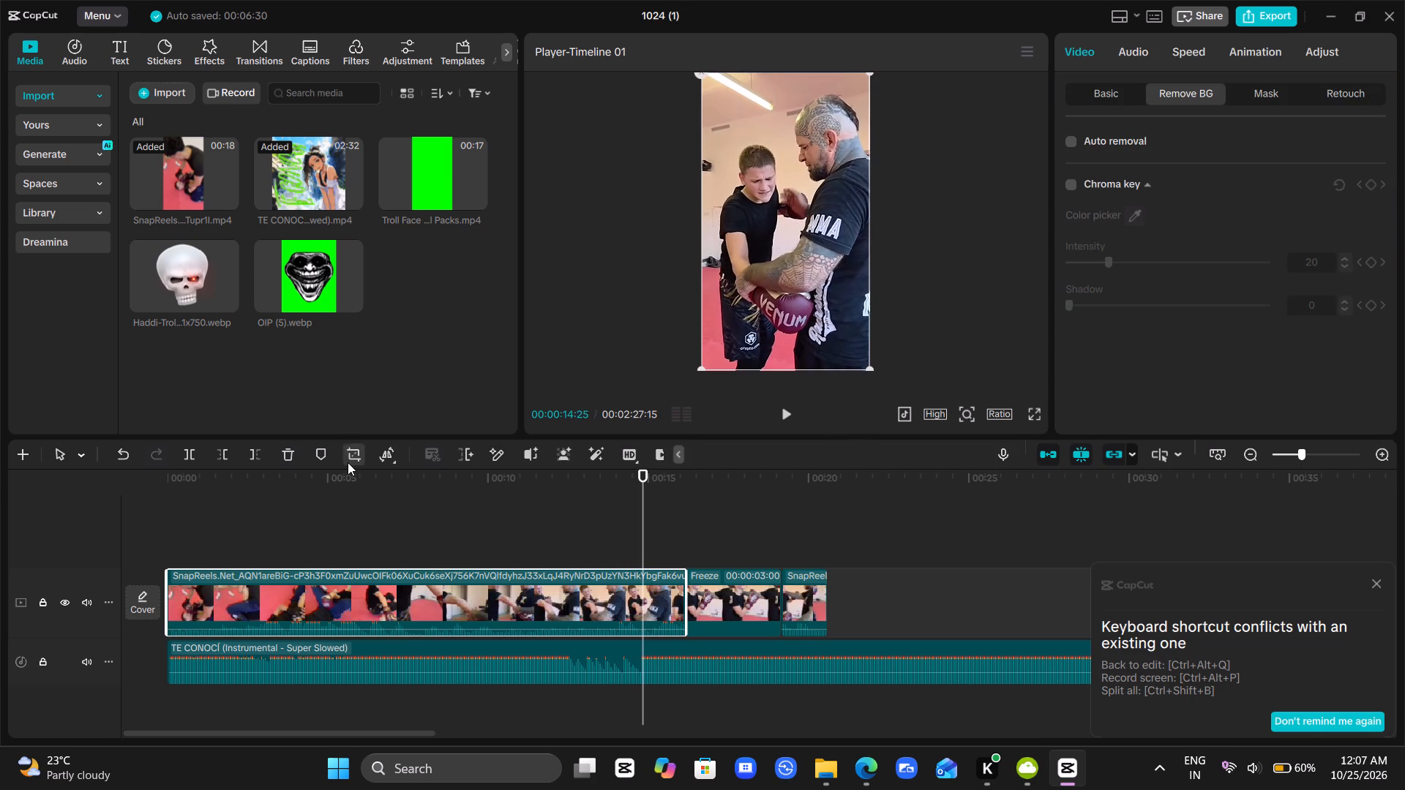
pyautogui.click(348, 462)
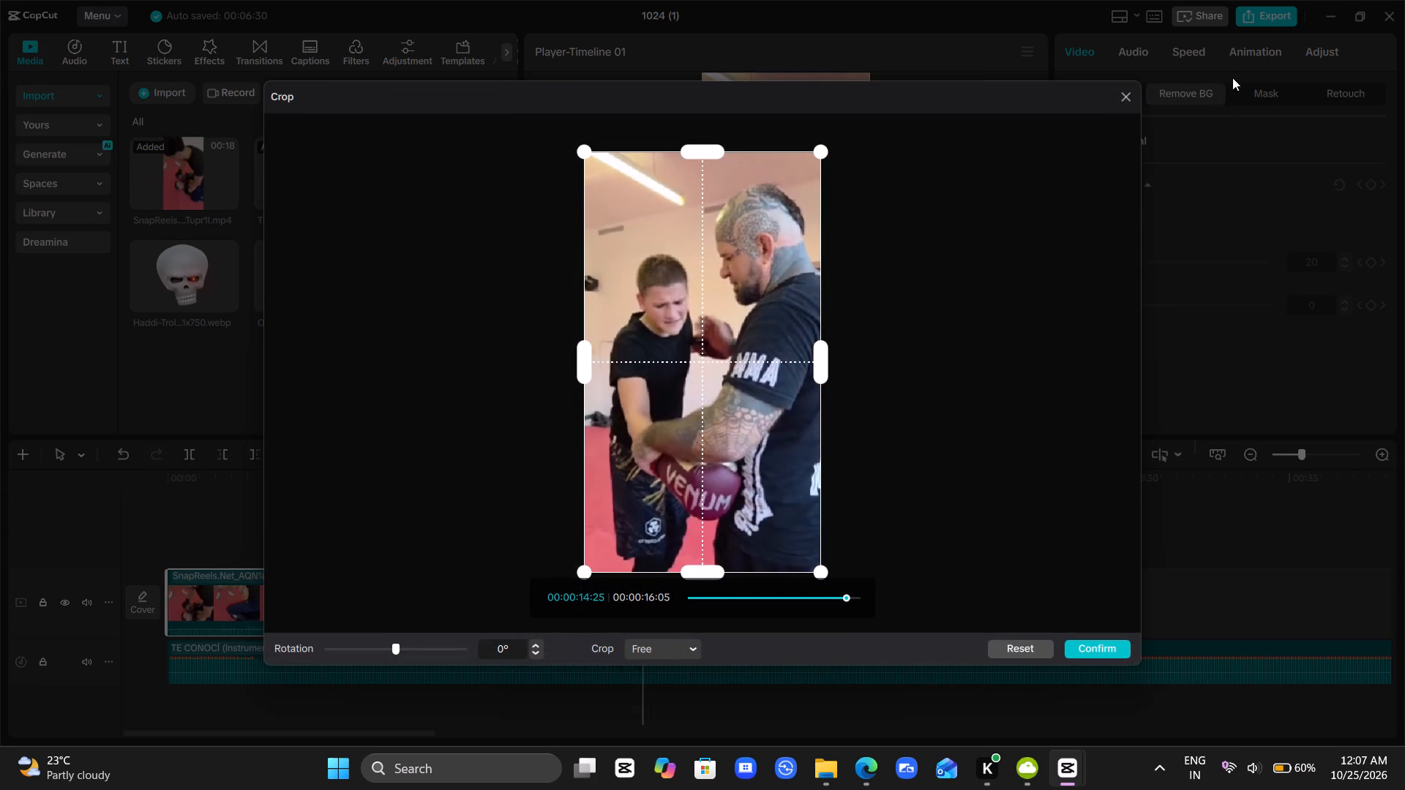
pyautogui.click(1115, 103)
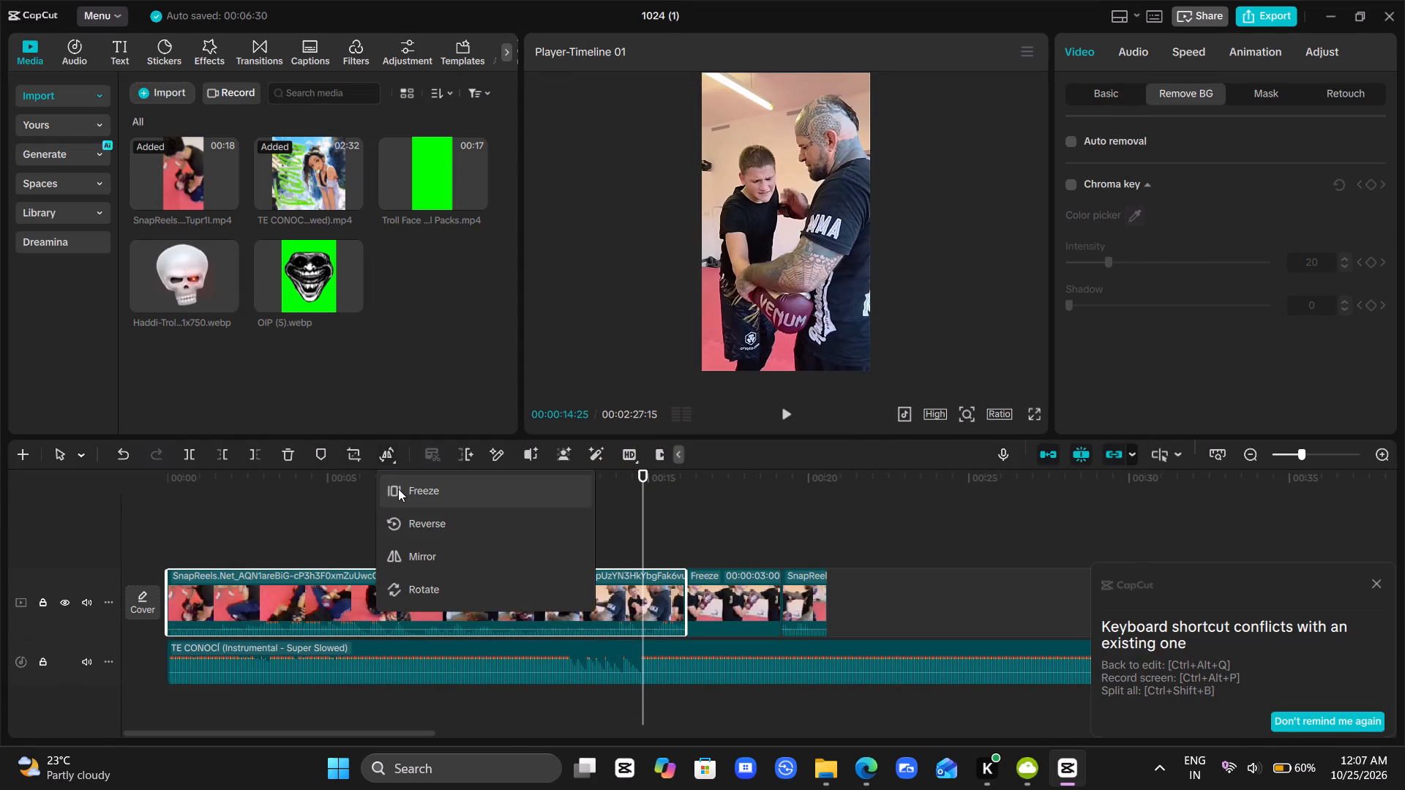
pyautogui.click(398, 489)
pyautogui.click(689, 536)
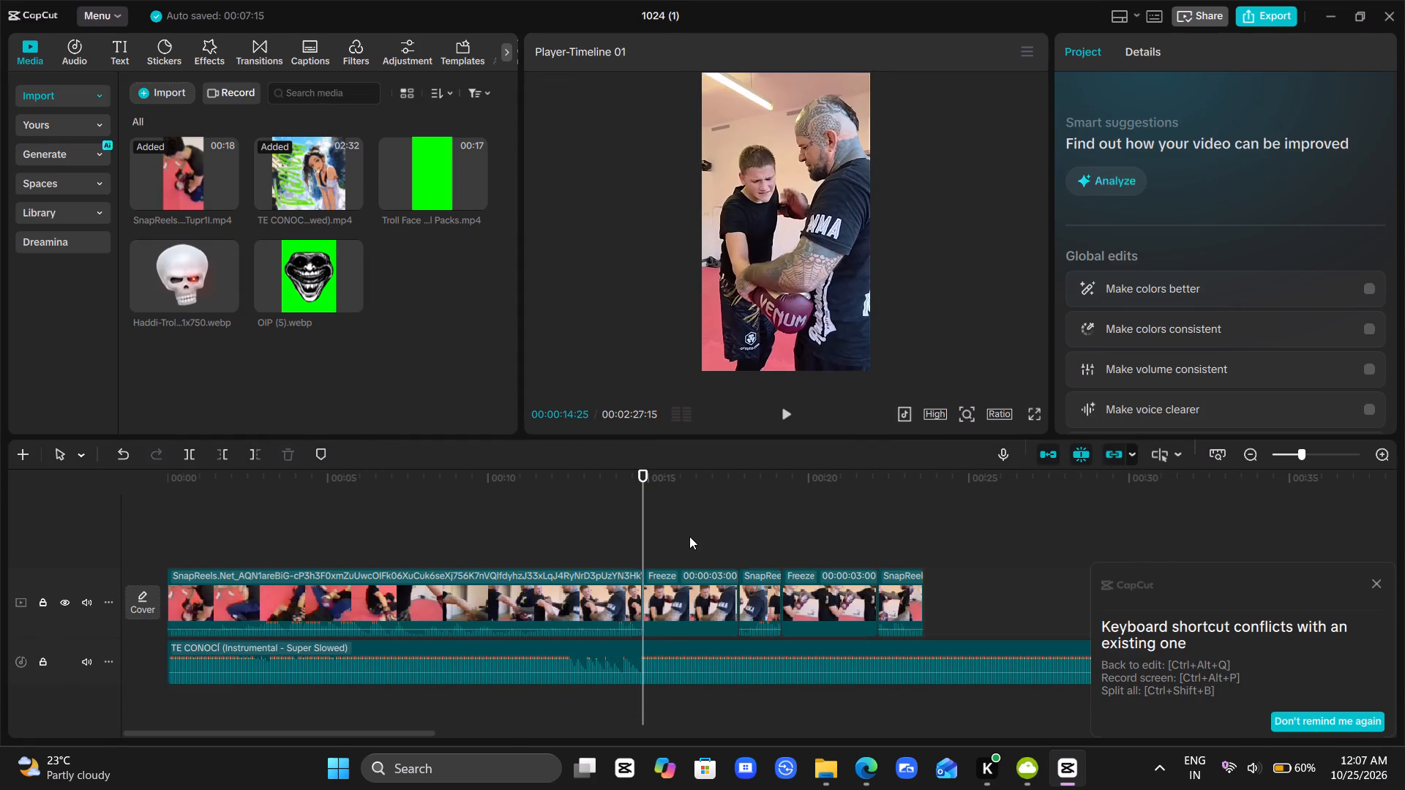
# Play the edit from just before the new freeze frame through to the end of the video.
pyautogui.moveTo(689, 536); pyautogui.dragTo(614, 550)
pyautogui.press('space')
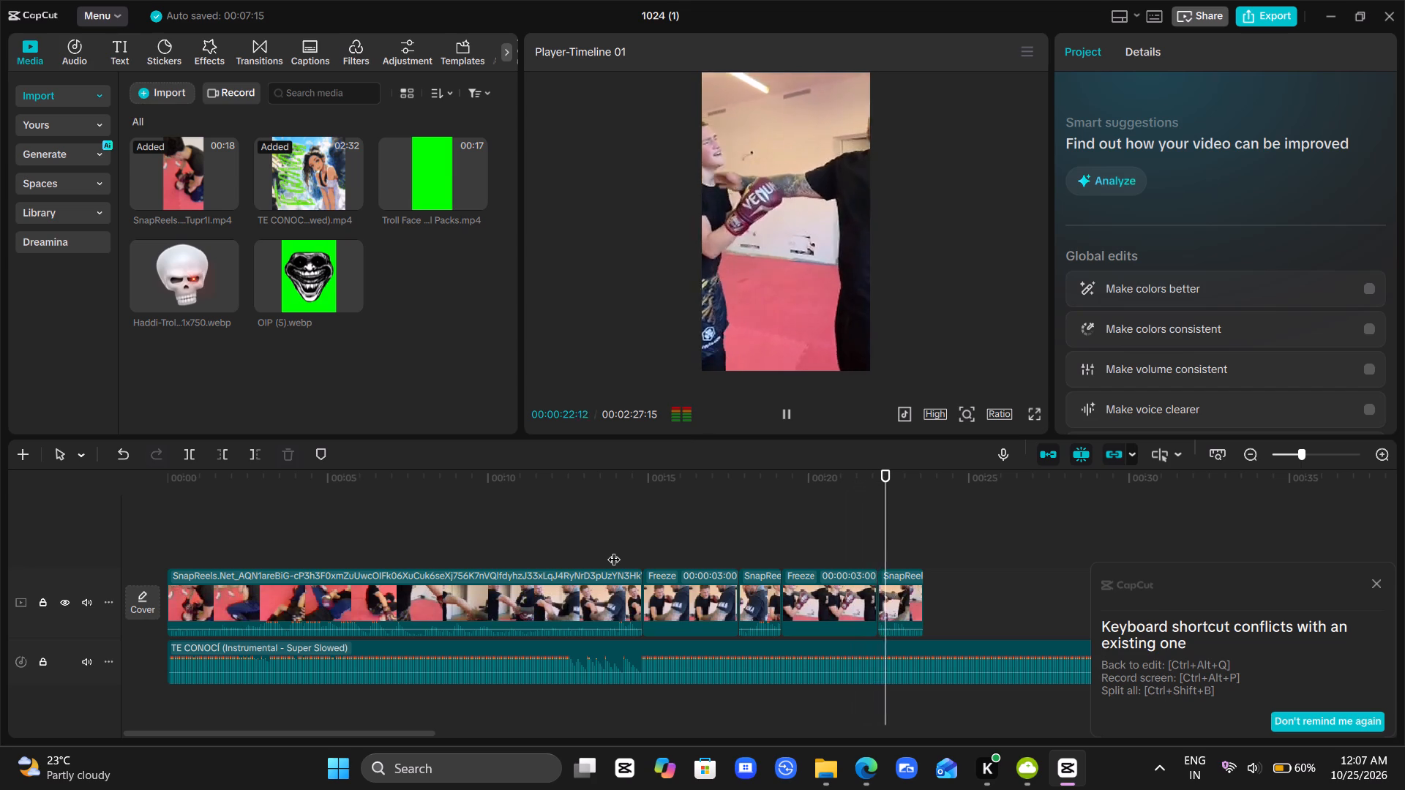
pyautogui.press('space')
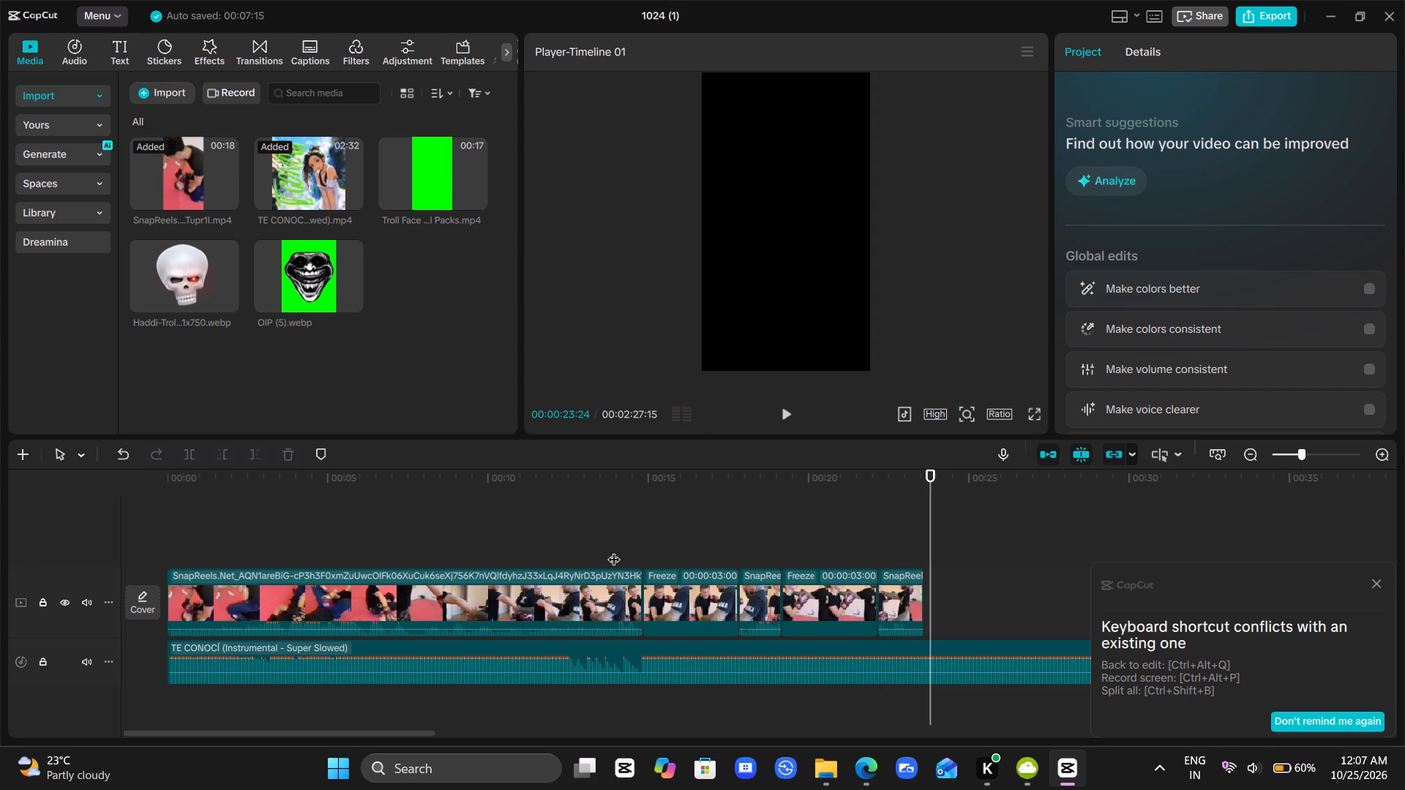
# Trim the end of the TE CONOCÍ music to the end of the video at 00:00:23:18.
pyautogui.moveTo(933, 518); pyautogui.dragTo(926, 522)
pyautogui.click(928, 651)
pyautogui.press('w')
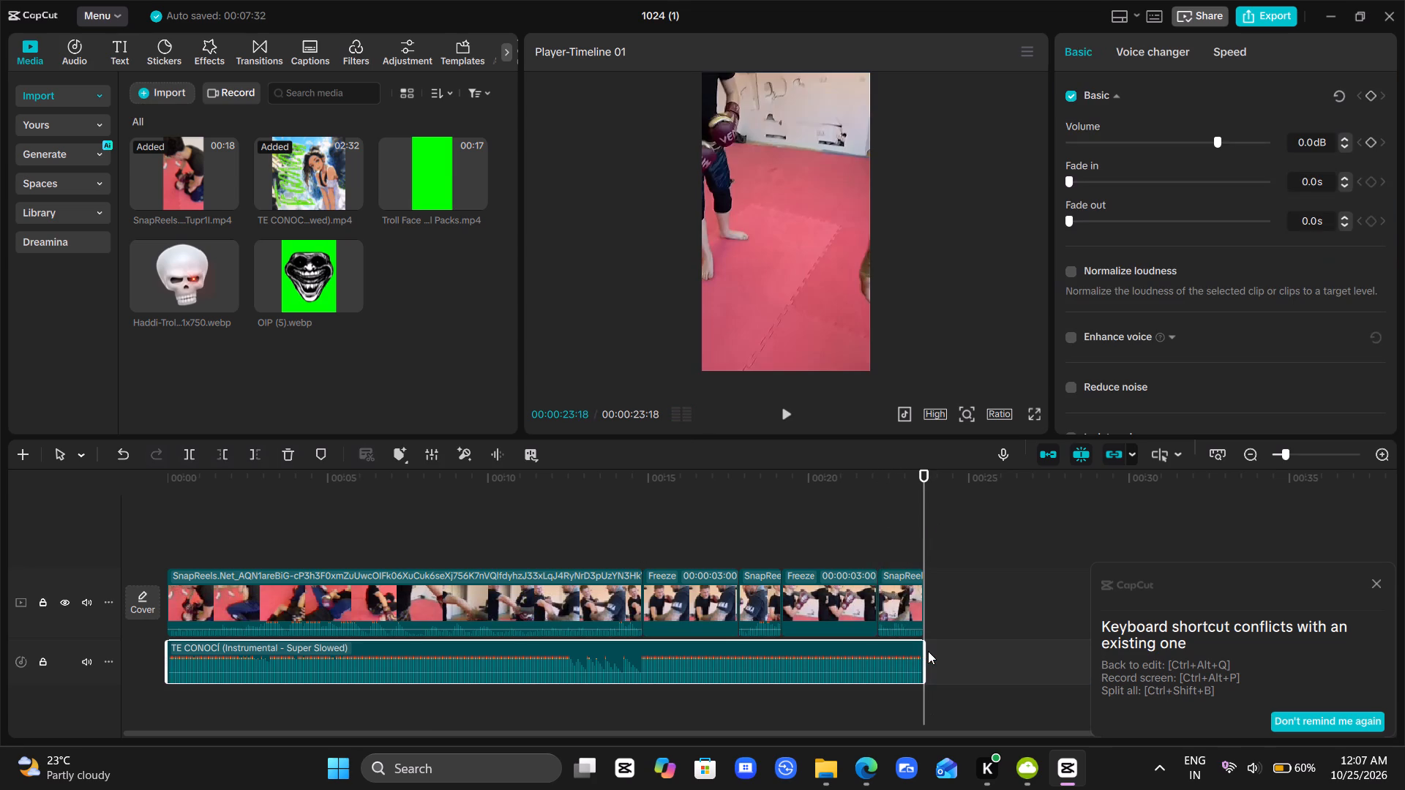
# Turn on Auto adjust at intensity 80 for the first main video clip.
pyautogui.doubleClick(768, 550)
pyautogui.moveTo(768, 550); pyautogui.dragTo(120, 552)
pyautogui.click(271, 608)
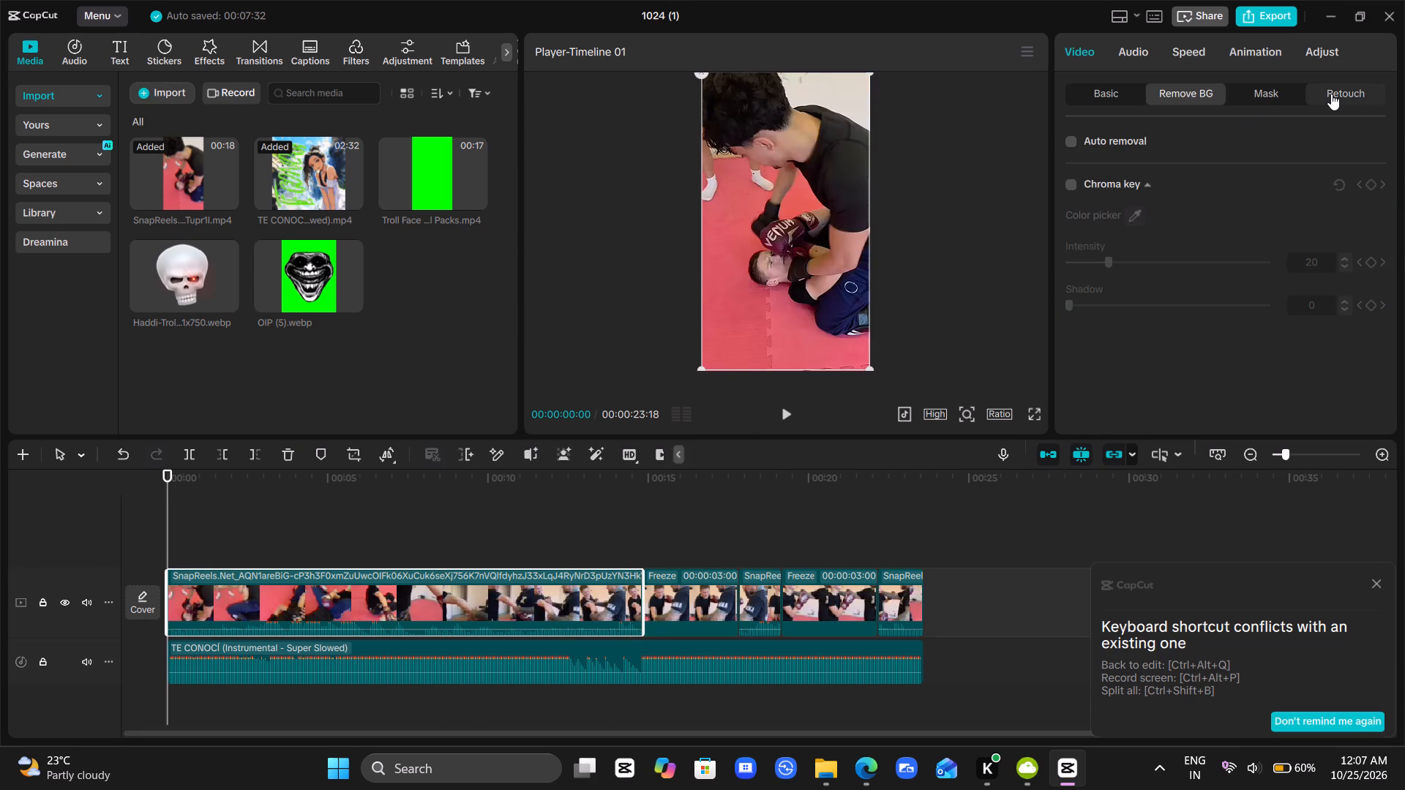
pyautogui.click(1341, 56)
pyautogui.click(1329, 51)
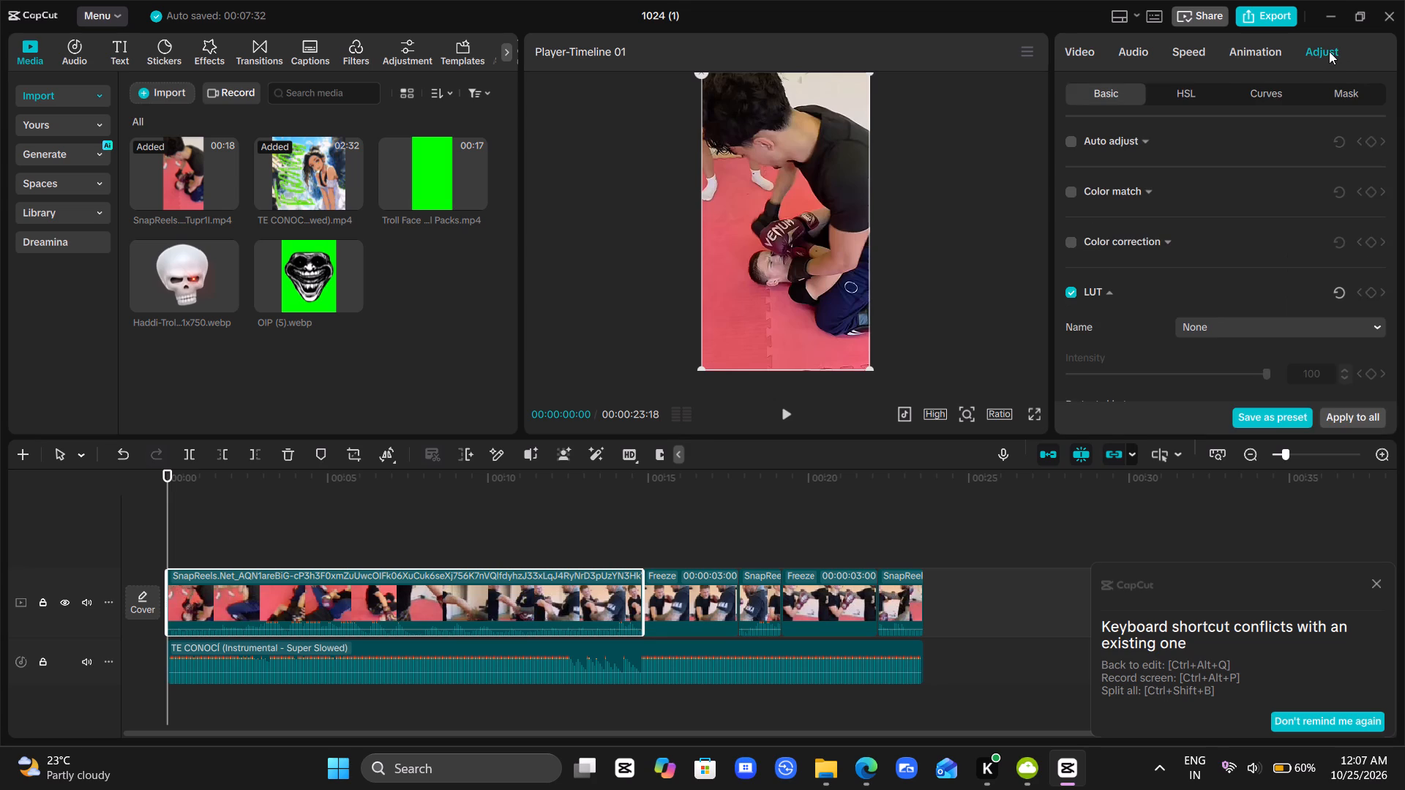
pyautogui.scroll(2, 1098, 199)
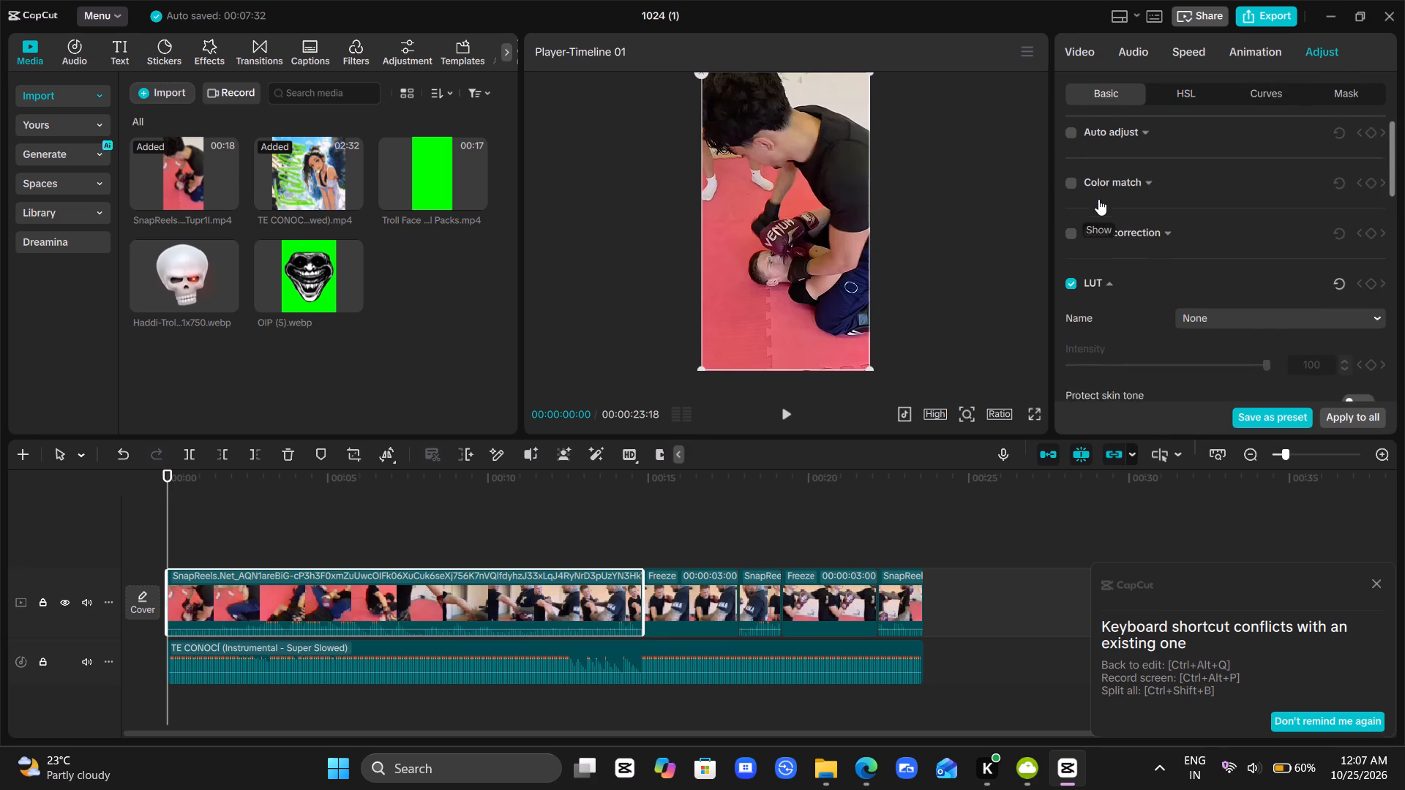
pyautogui.scroll(1, 1098, 199)
pyautogui.click(1074, 140)
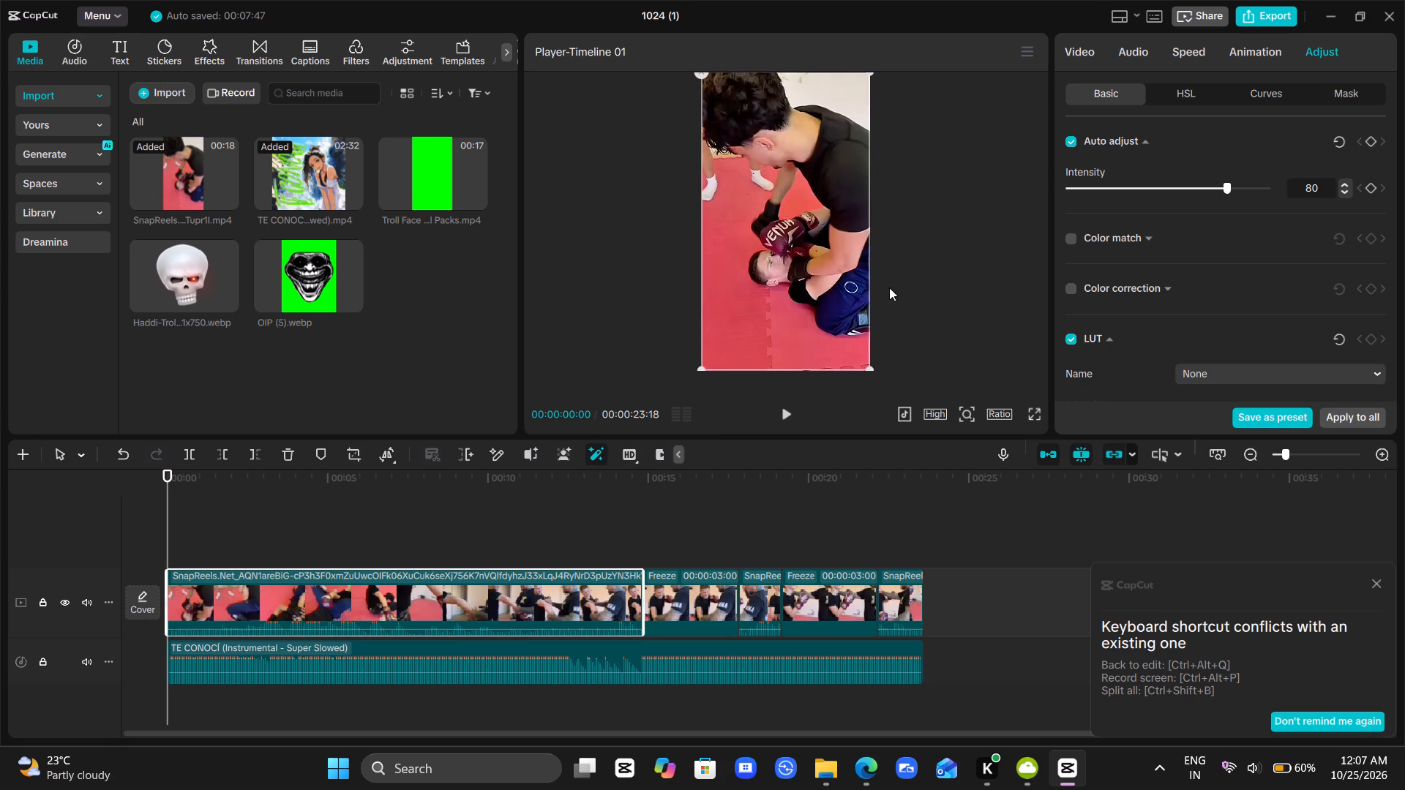
# Set the first main clip's exposure to -7 and contrast to 16.
pyautogui.scroll(-1, 1125, 249)
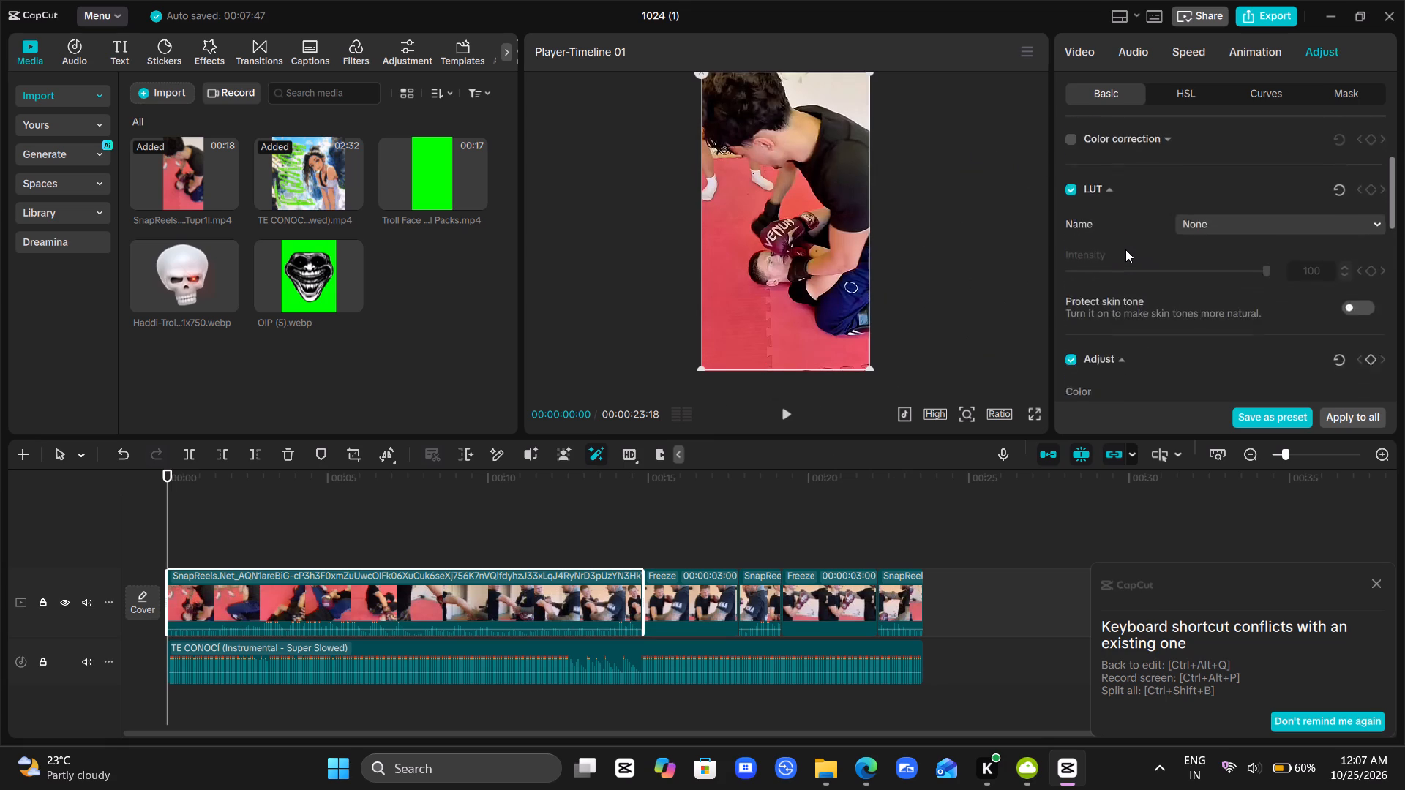
pyautogui.scroll(-2, 1125, 249)
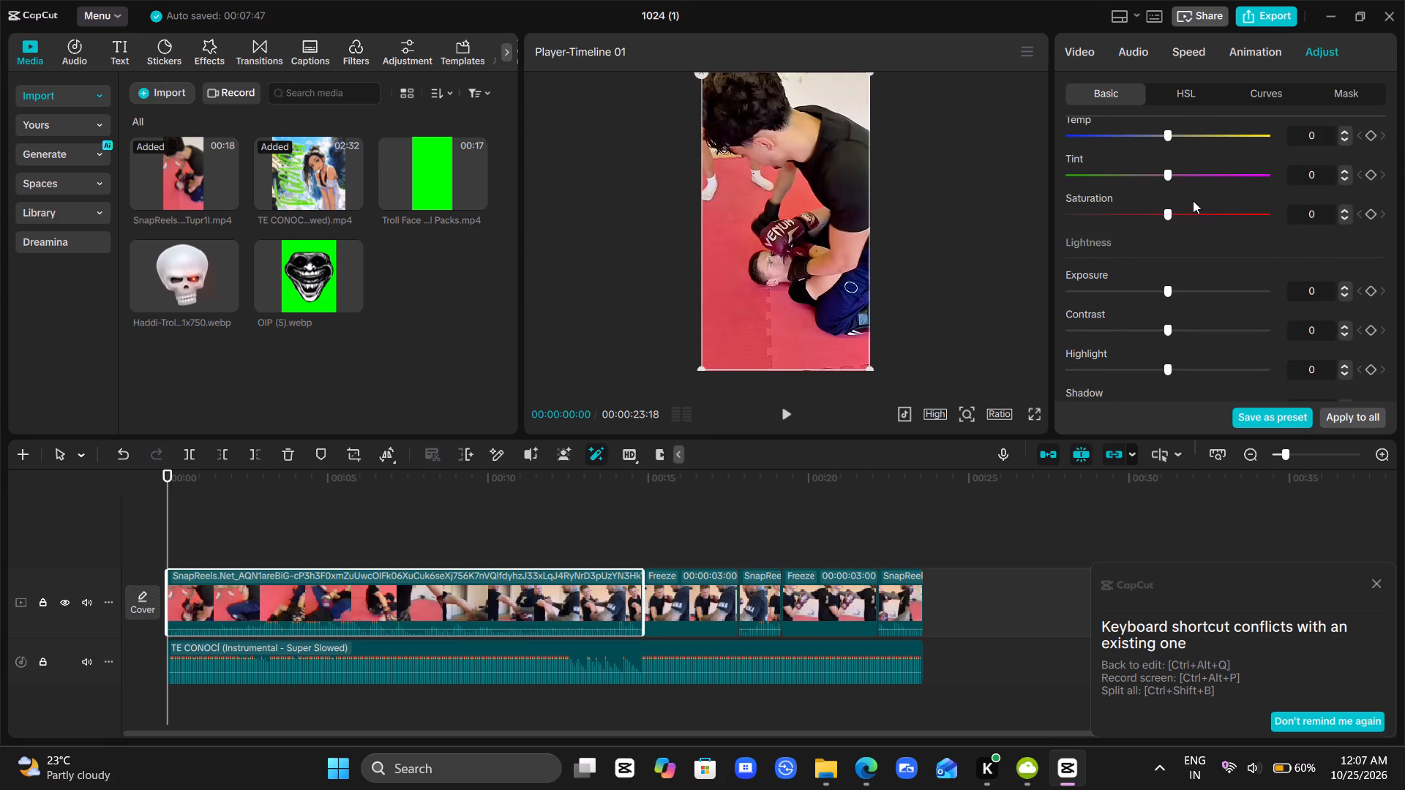
pyautogui.moveTo(1172, 246); pyautogui.dragTo(1190, 246)
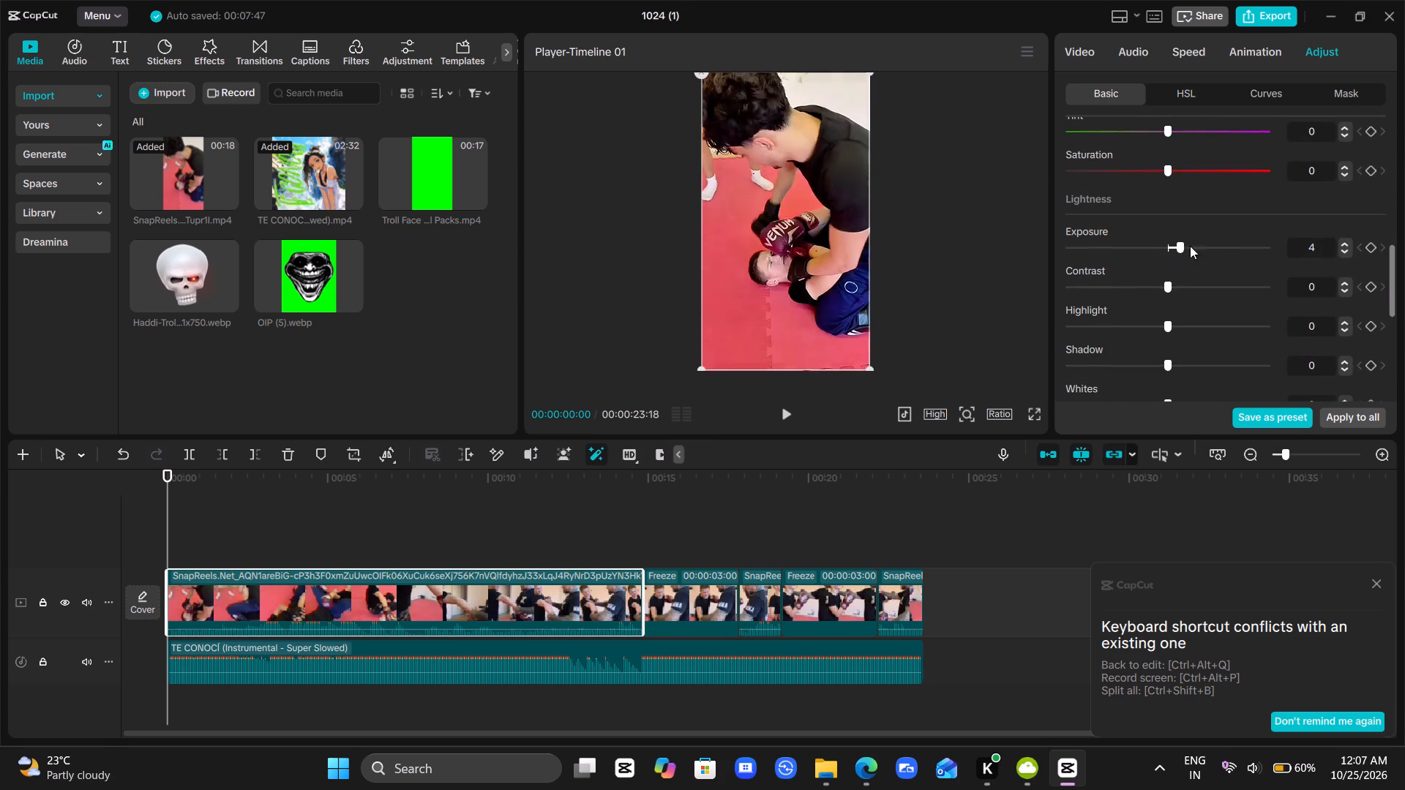
pyautogui.moveTo(1190, 246); pyautogui.dragTo(1165, 278)
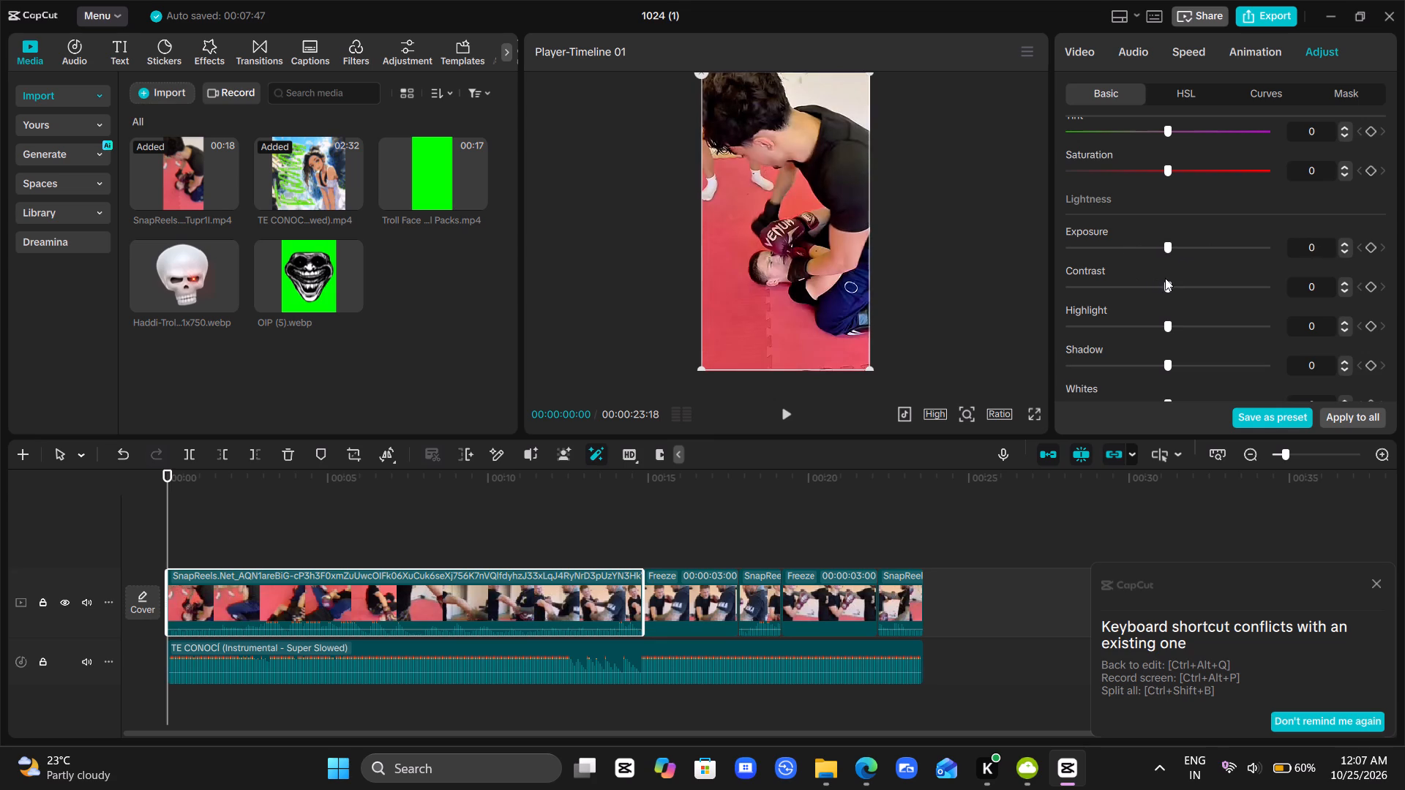
pyautogui.moveTo(1165, 278); pyautogui.dragTo(1151, 282)
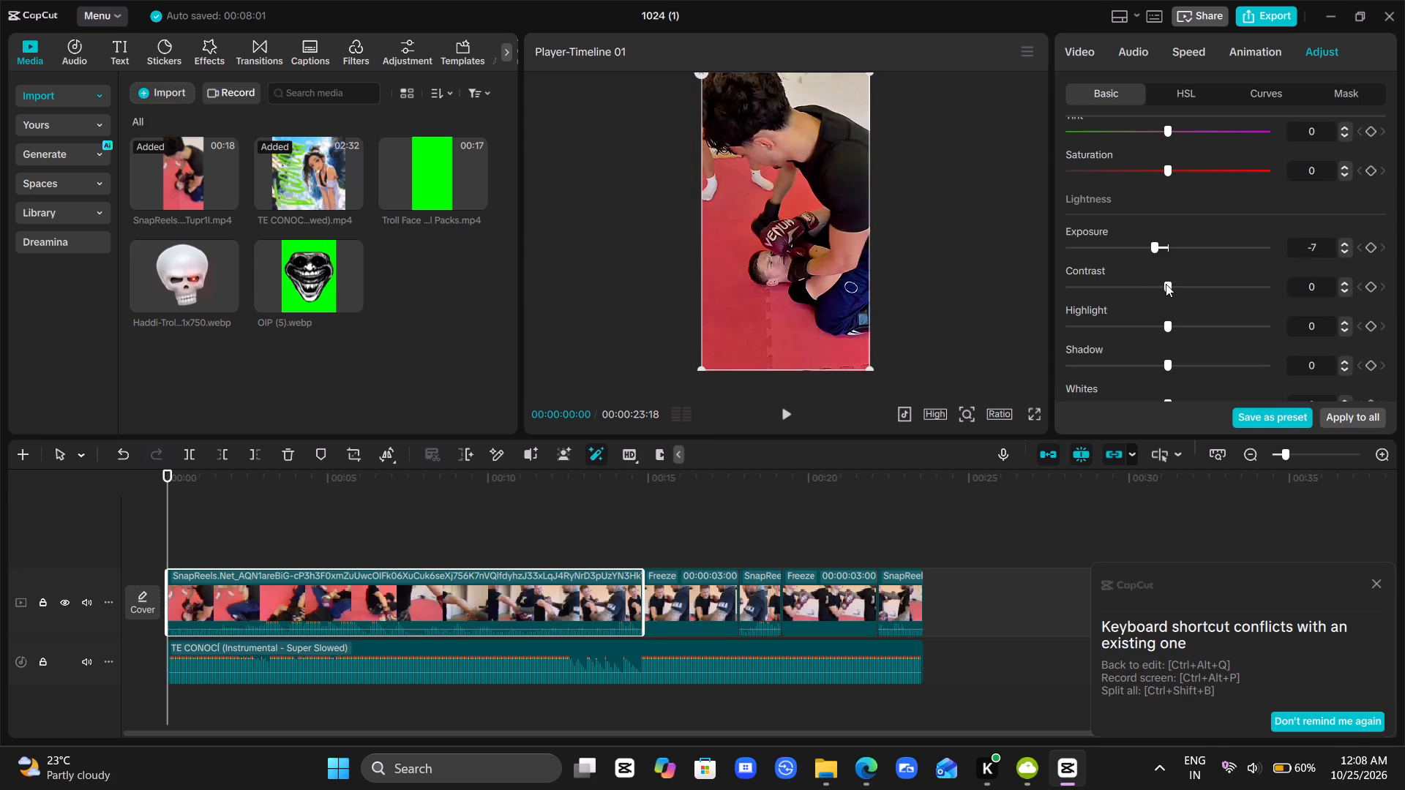
pyautogui.moveTo(1166, 284); pyautogui.dragTo(1193, 296)
# Set the first main clip's contrast to 11, highlight to 10 and shadow to -5.
pyautogui.moveTo(1193, 296); pyautogui.dragTo(1187, 298)
pyautogui.moveTo(1187, 298); pyautogui.dragTo(1185, 298)
pyautogui.moveTo(1167, 326); pyautogui.dragTo(1186, 326)
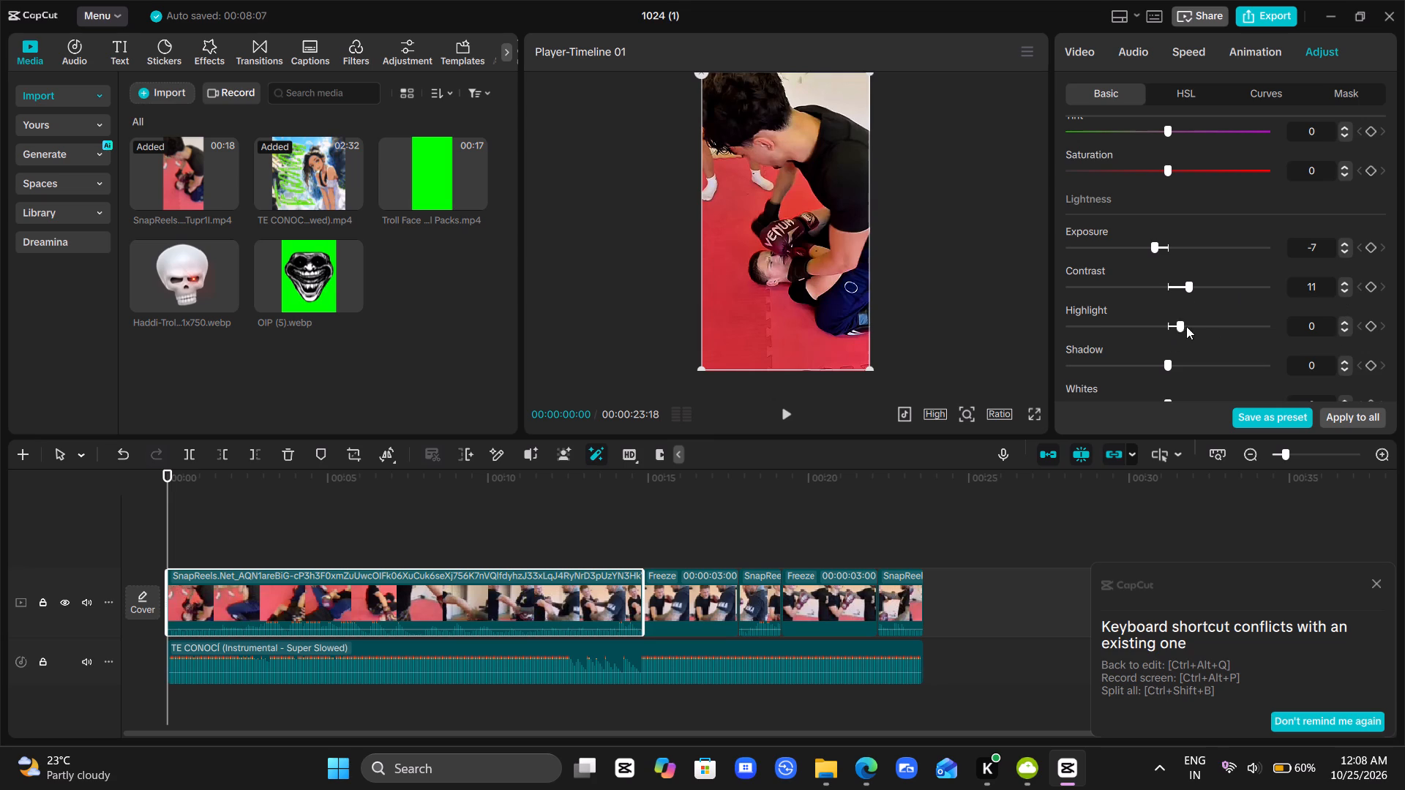
pyautogui.moveTo(1186, 326); pyautogui.dragTo(1174, 350)
pyautogui.moveTo(1174, 350); pyautogui.dragTo(1183, 350)
pyautogui.moveTo(1167, 315); pyautogui.dragTo(1151, 336)
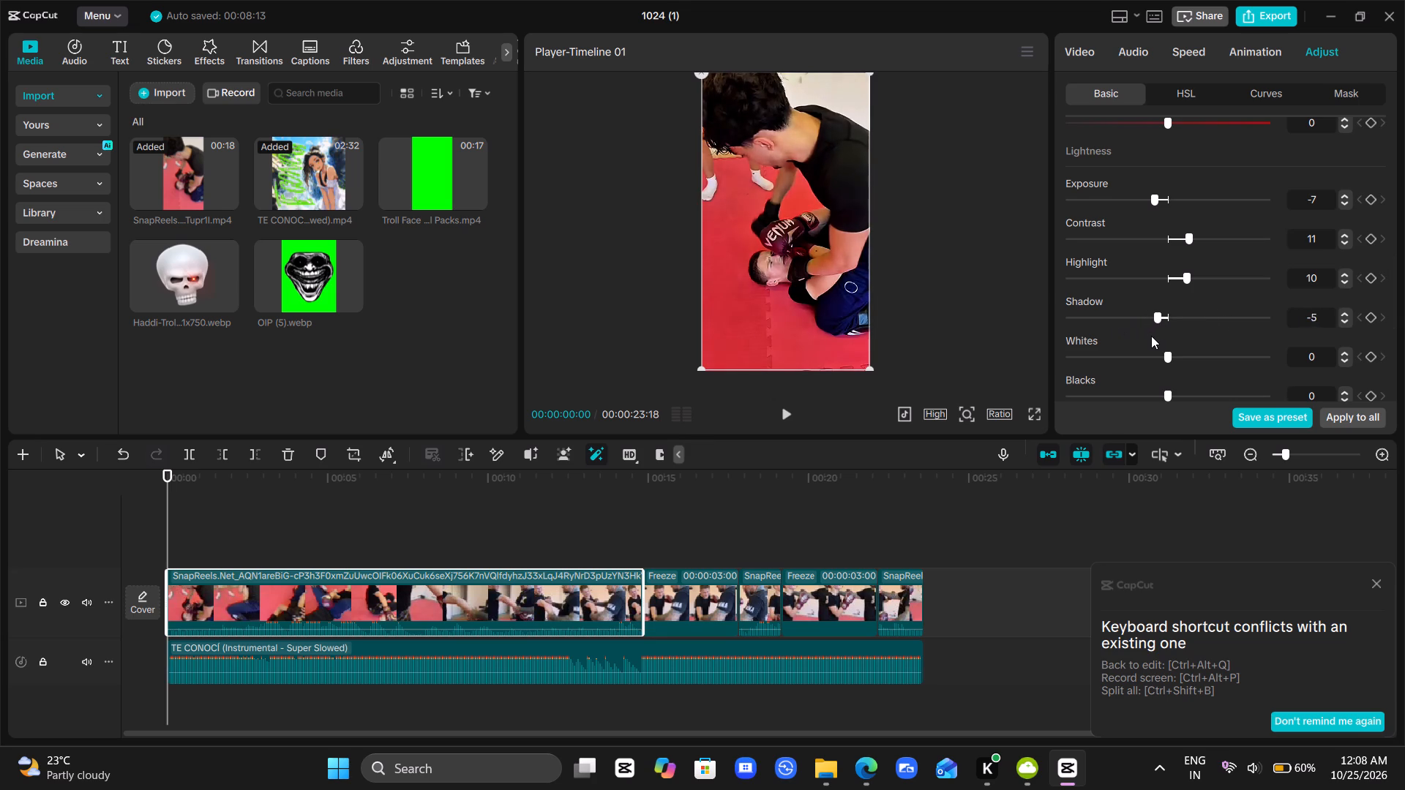
pyautogui.moveTo(1151, 336); pyautogui.dragTo(1154, 336)
# Set the first main clip's sharpen effect to 10 and clarity to 20.
pyautogui.scroll(-2, 1195, 336)
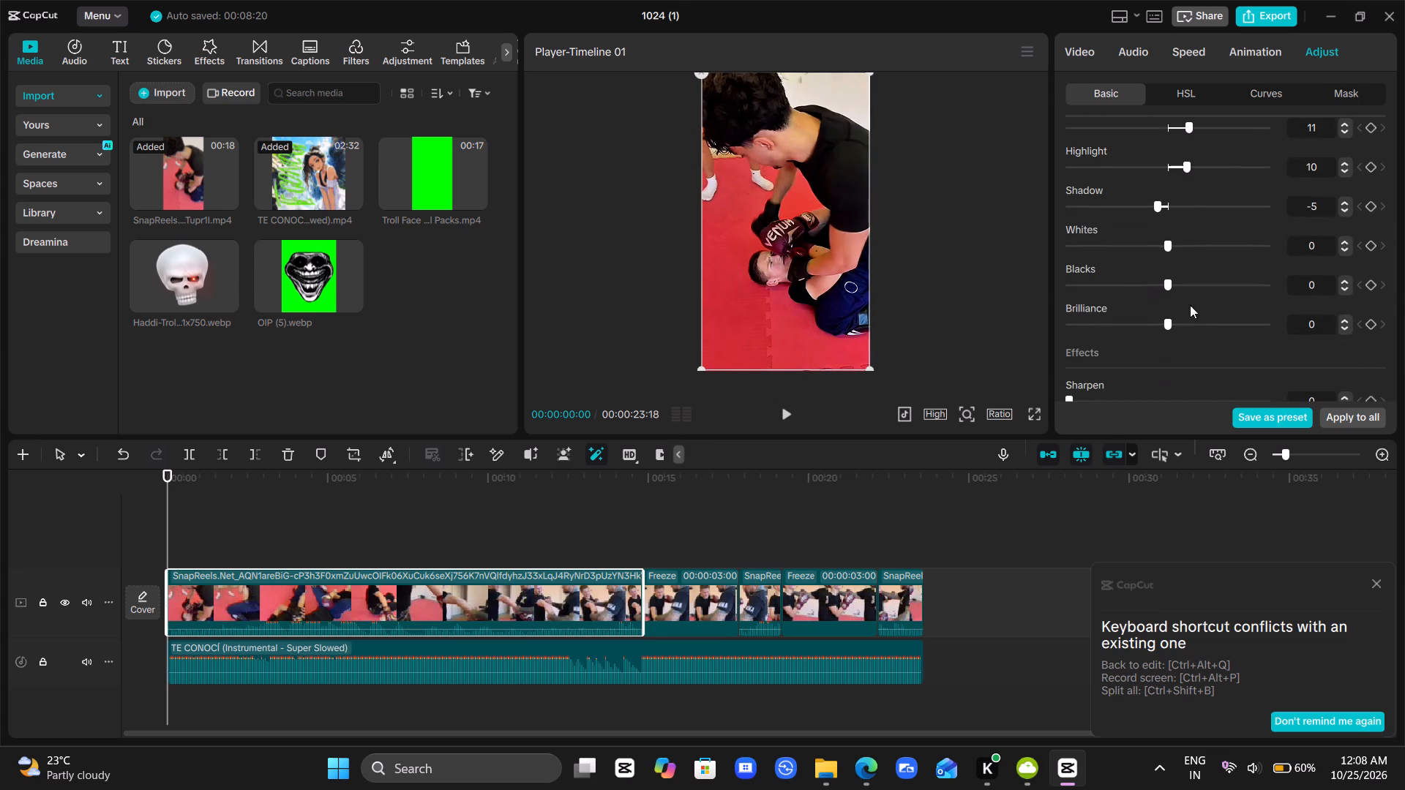
pyautogui.scroll(-1, 1136, 354)
pyautogui.click(1079, 308)
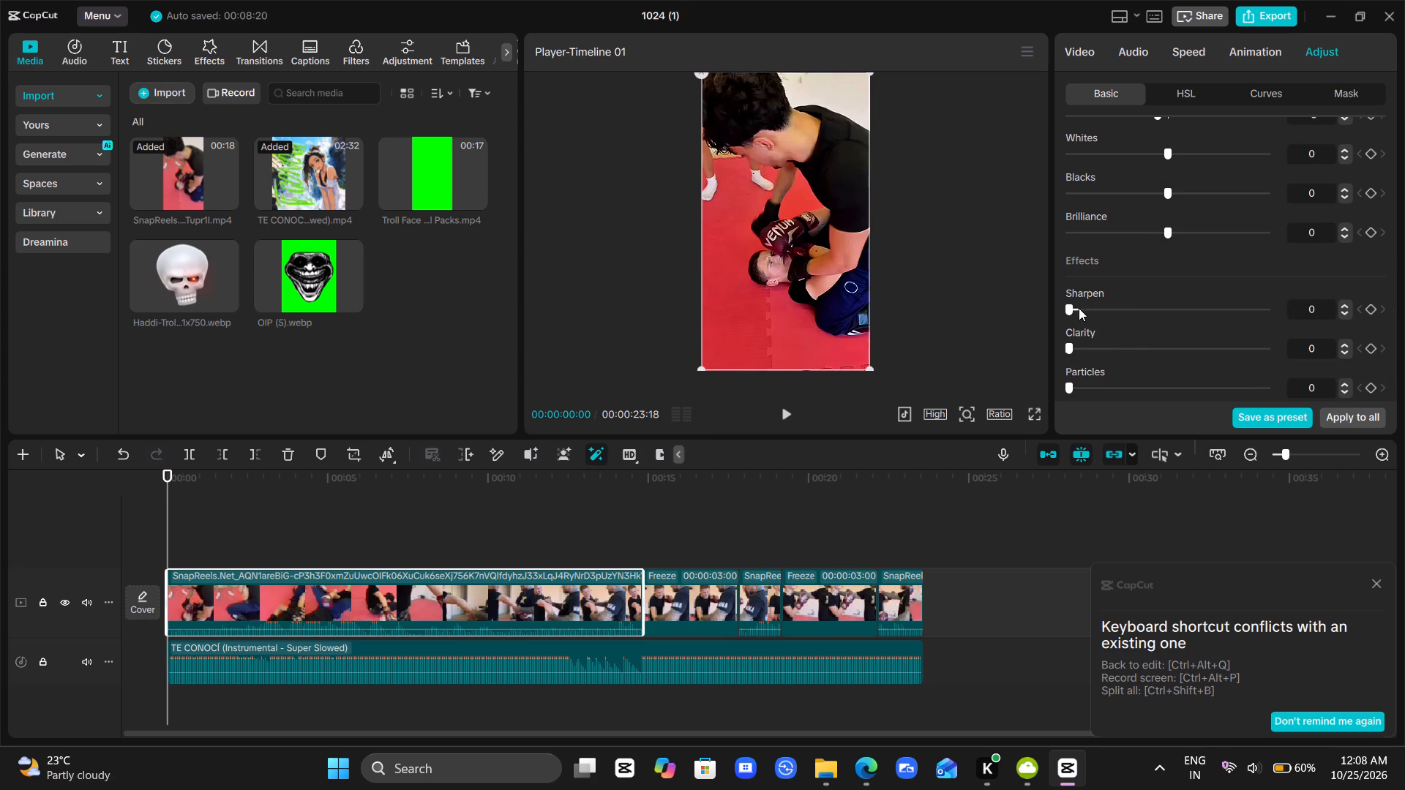
pyautogui.moveTo(1079, 308); pyautogui.dragTo(1109, 323)
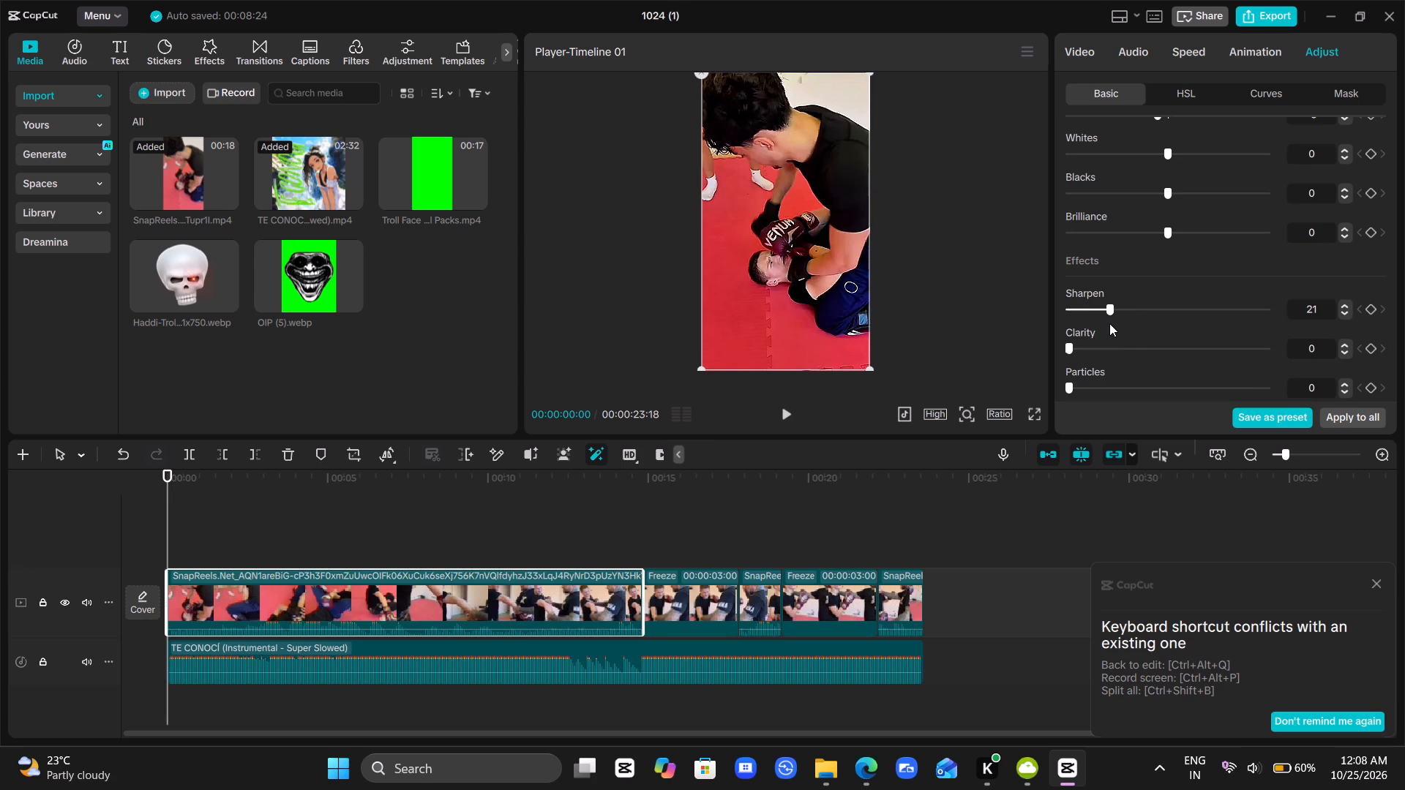
pyautogui.moveTo(1109, 323); pyautogui.dragTo(1090, 328)
pyautogui.moveTo(1090, 328); pyautogui.dragTo(1088, 328)
pyautogui.moveTo(1068, 347); pyautogui.dragTo(1101, 358)
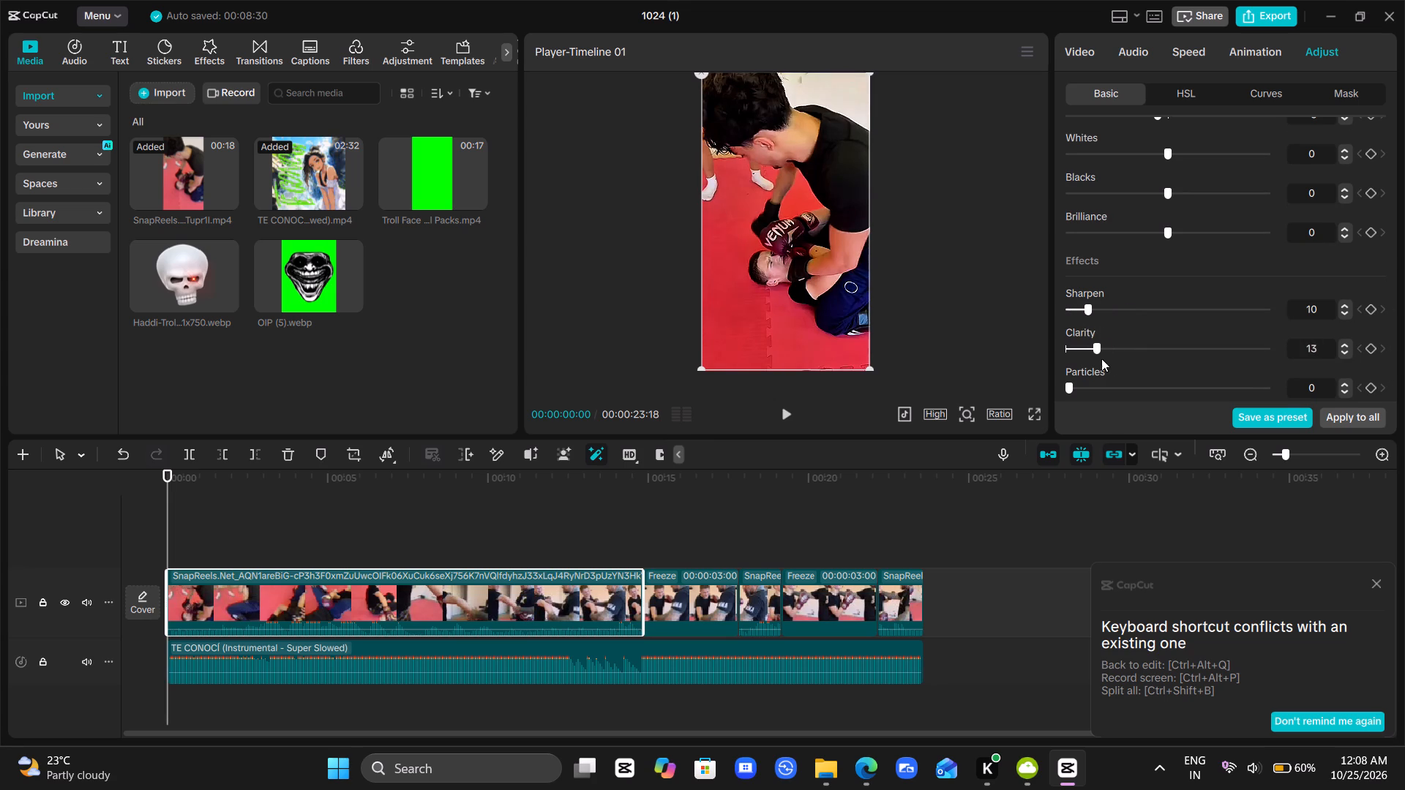
pyautogui.moveTo(1101, 358); pyautogui.dragTo(1106, 364)
pyautogui.scroll(-1, 1106, 364)
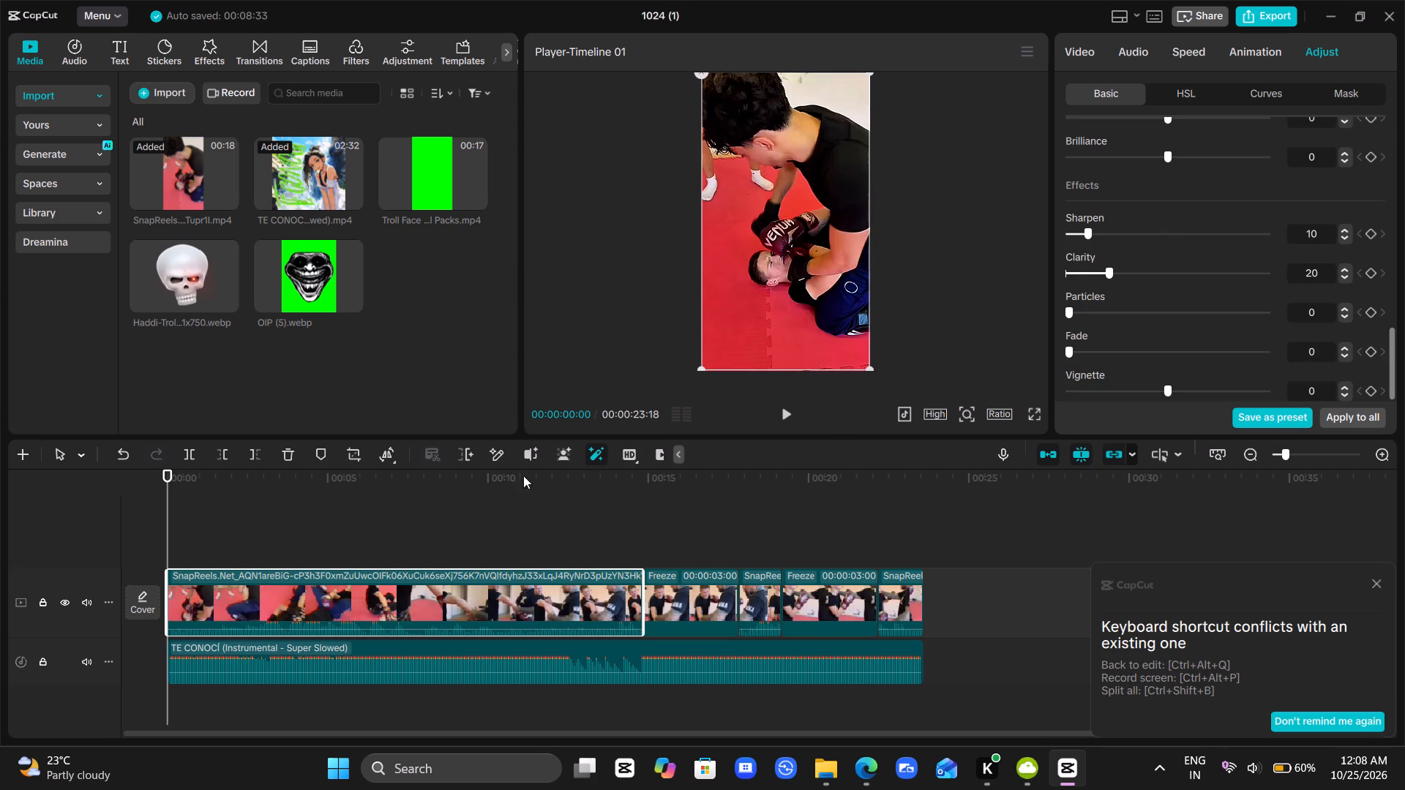
# Play the edit from the beginning through to the end to review the colour adjustments.
pyautogui.click(336, 543)
pyautogui.moveTo(336, 543); pyautogui.dragTo(0, 521)
pyautogui.press('space')
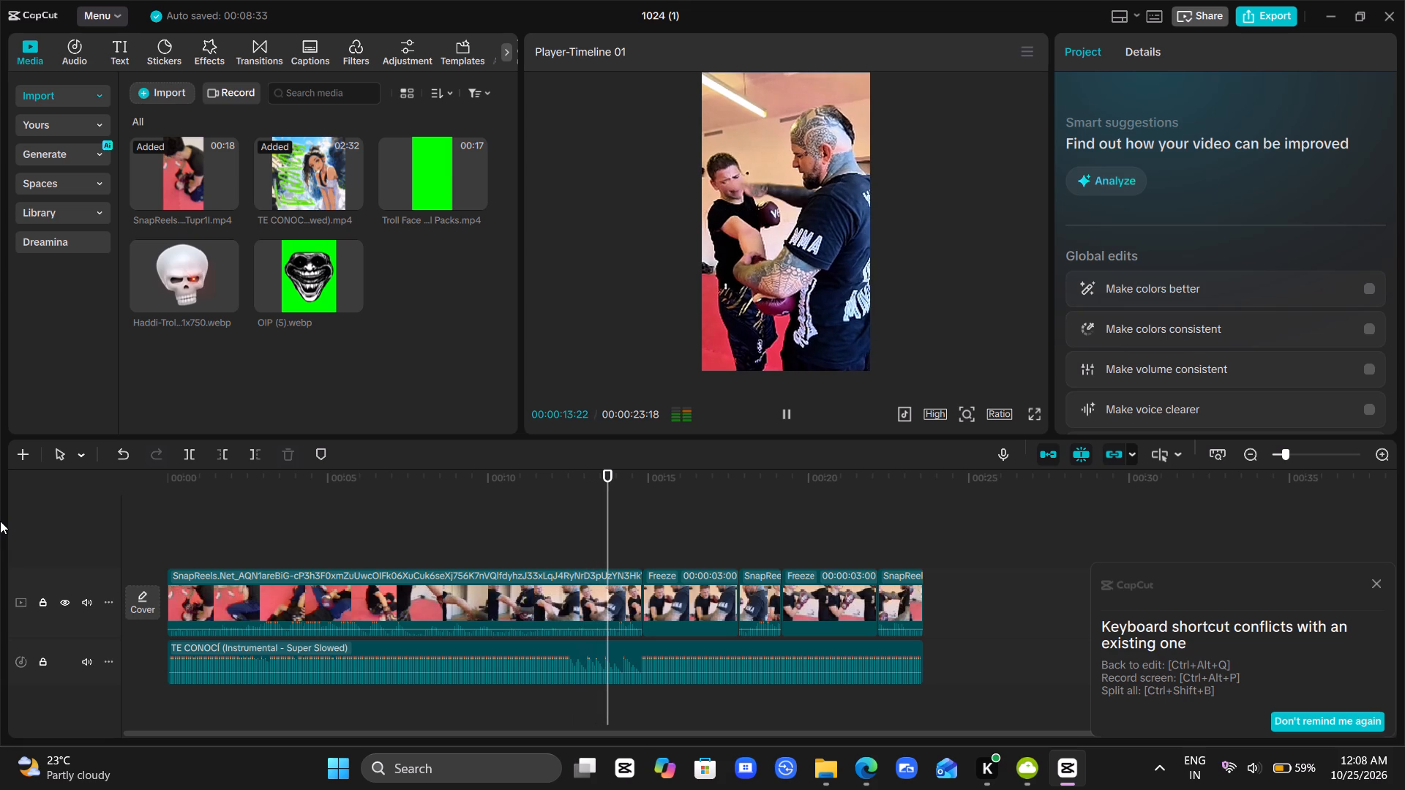
pyautogui.press('space')
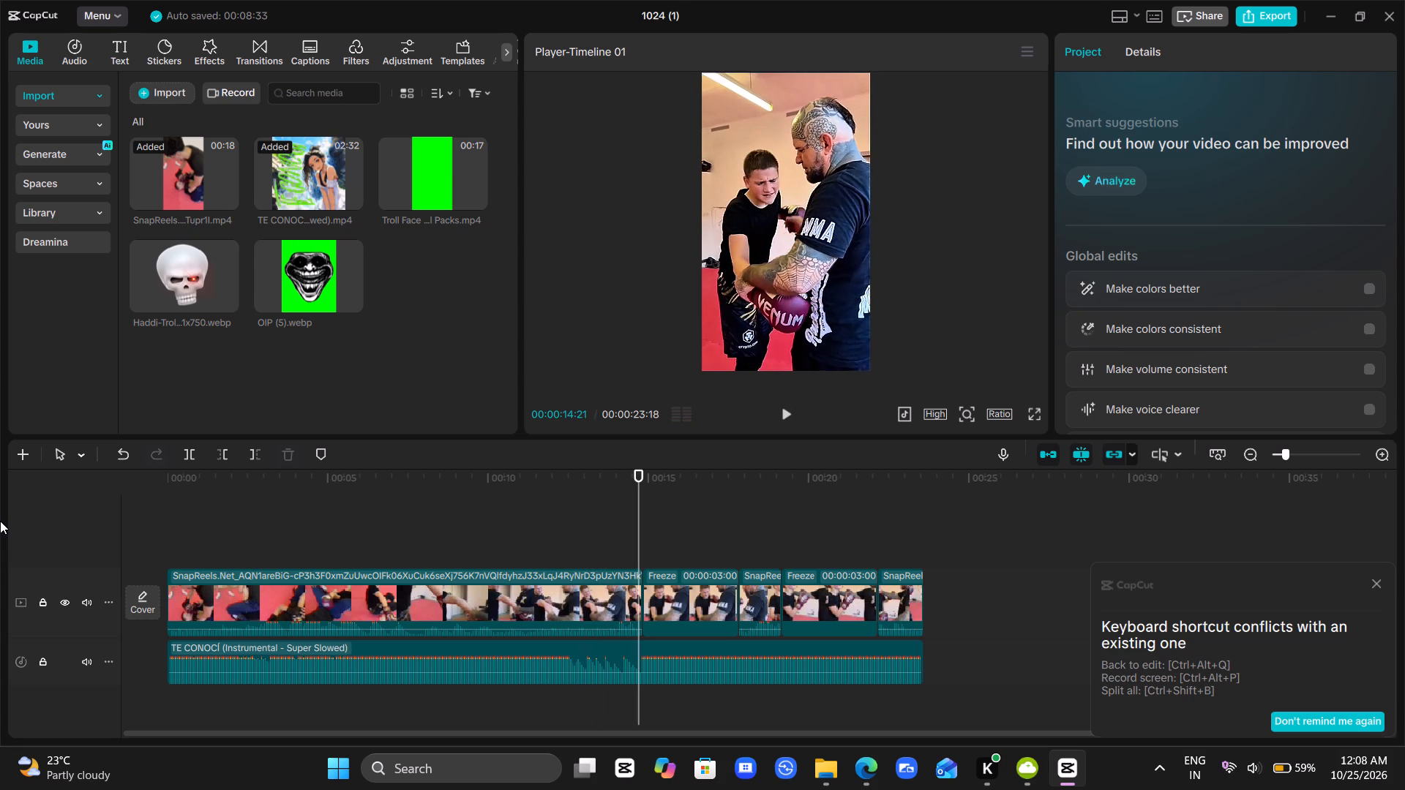
pyautogui.press('space')
pyautogui.press('space')
pyautogui.press('space')
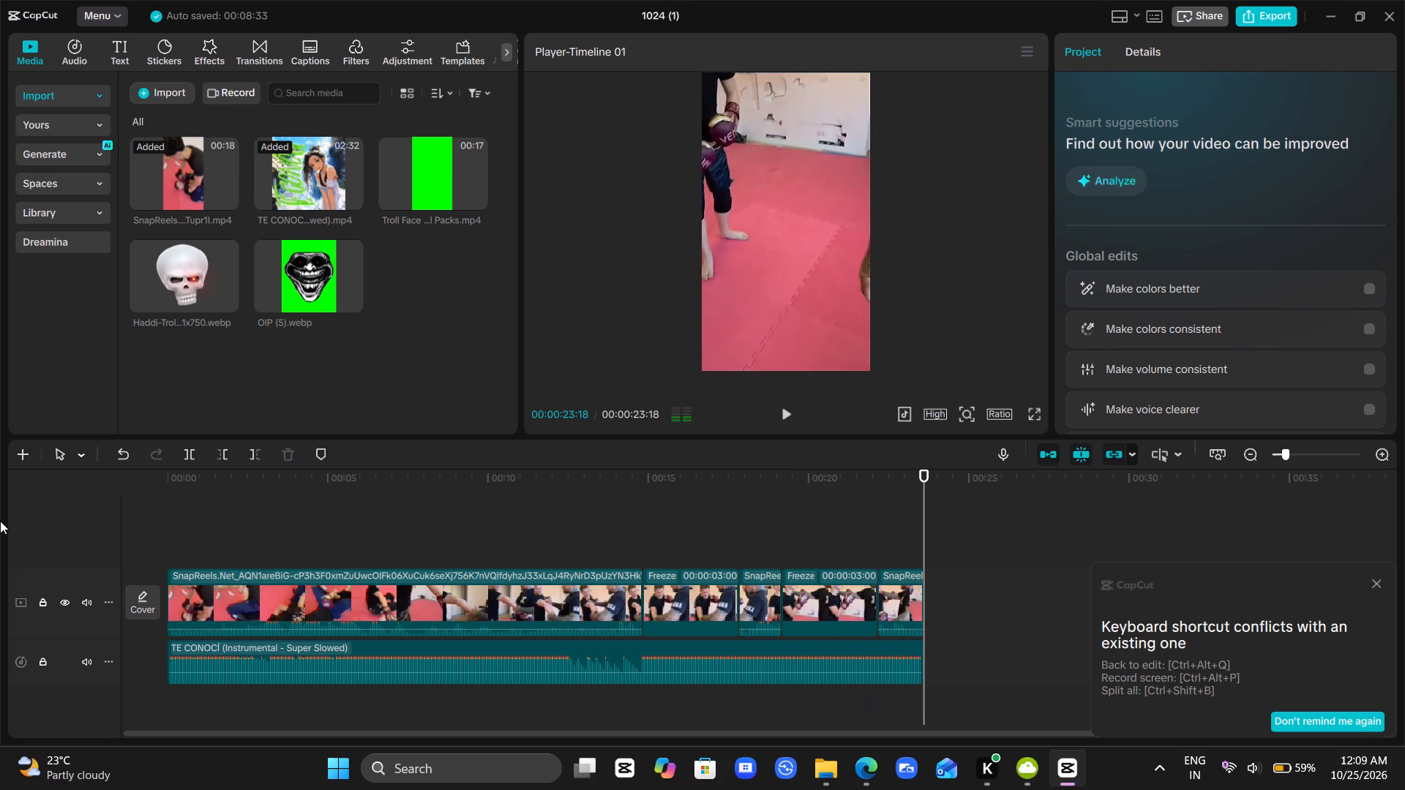
# Apply the first main clip's adjustments to all clips.
pyautogui.click(311, 595)
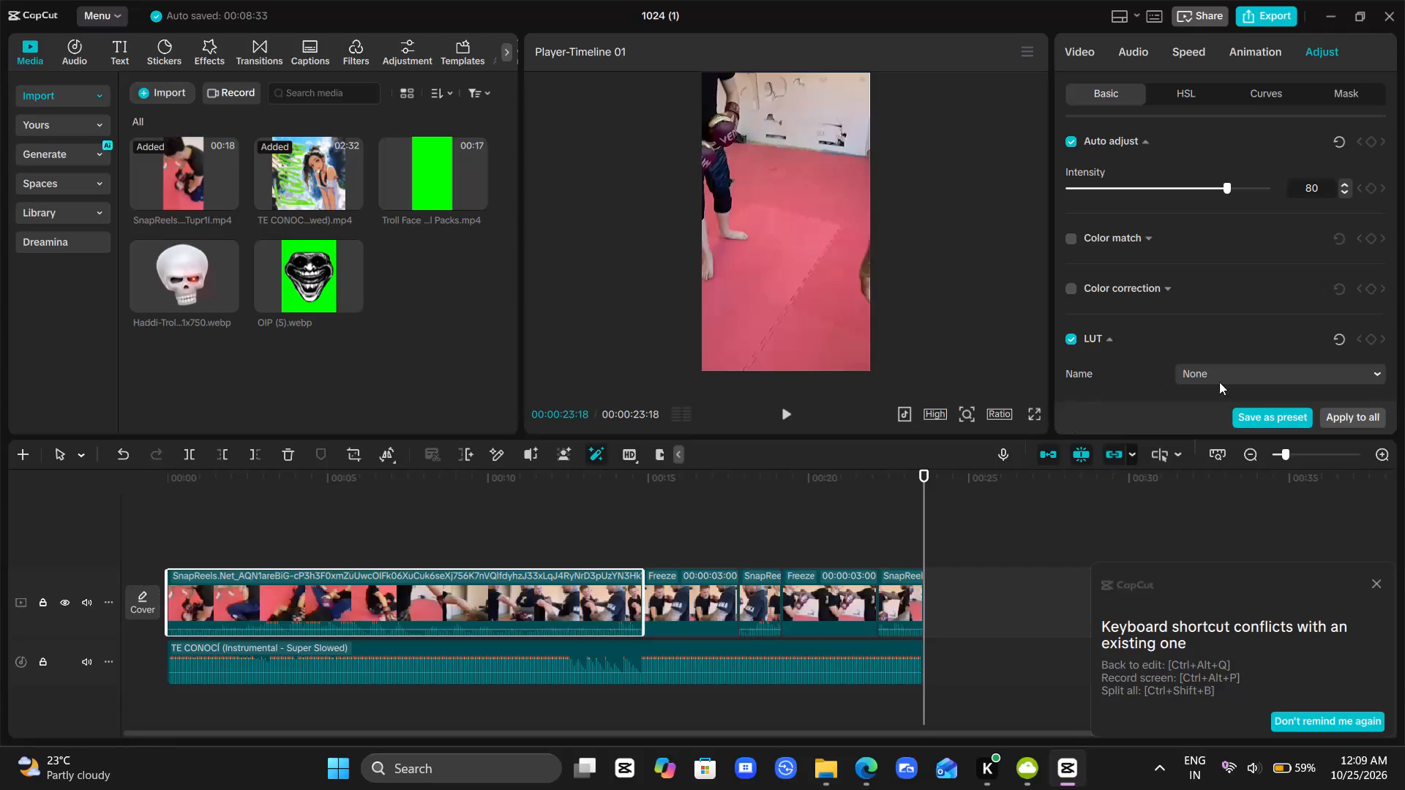
pyautogui.click(1363, 420)
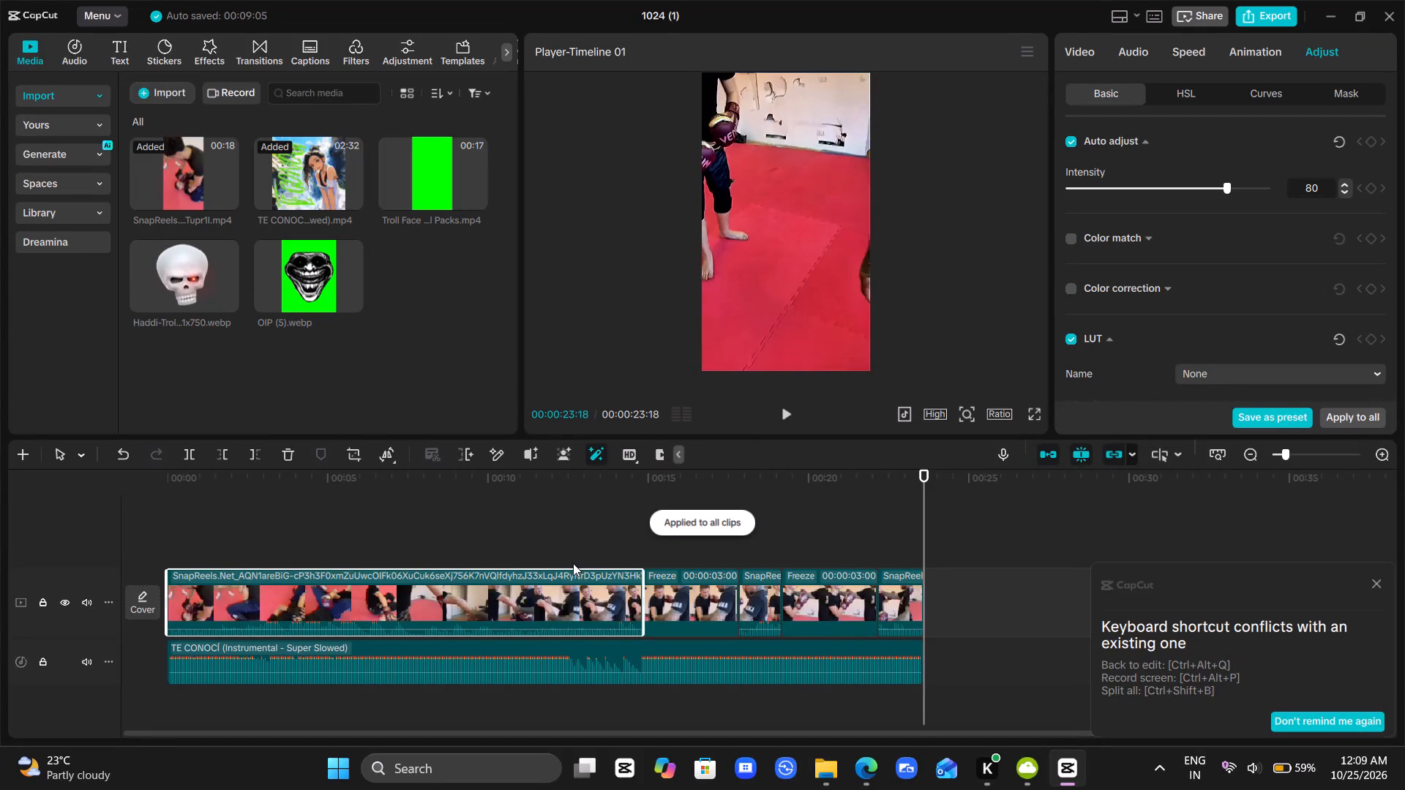
# Add the skull image as an overlay above the main track, starting at the first freeze frame at 00:00:14:25.
pyautogui.click(634, 551)
pyautogui.moveTo(634, 551); pyautogui.dragTo(889, 541)
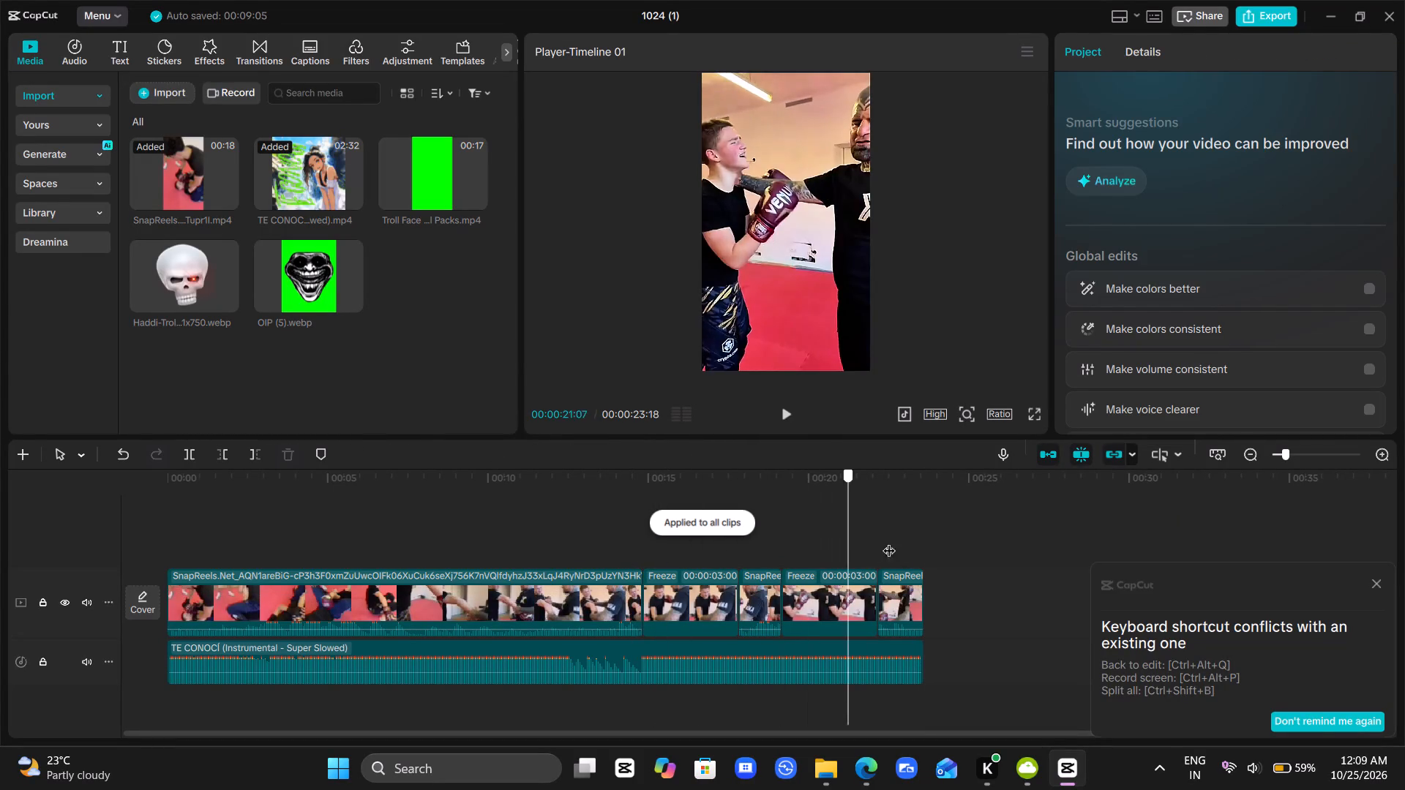
pyautogui.moveTo(889, 541); pyautogui.dragTo(145, 540)
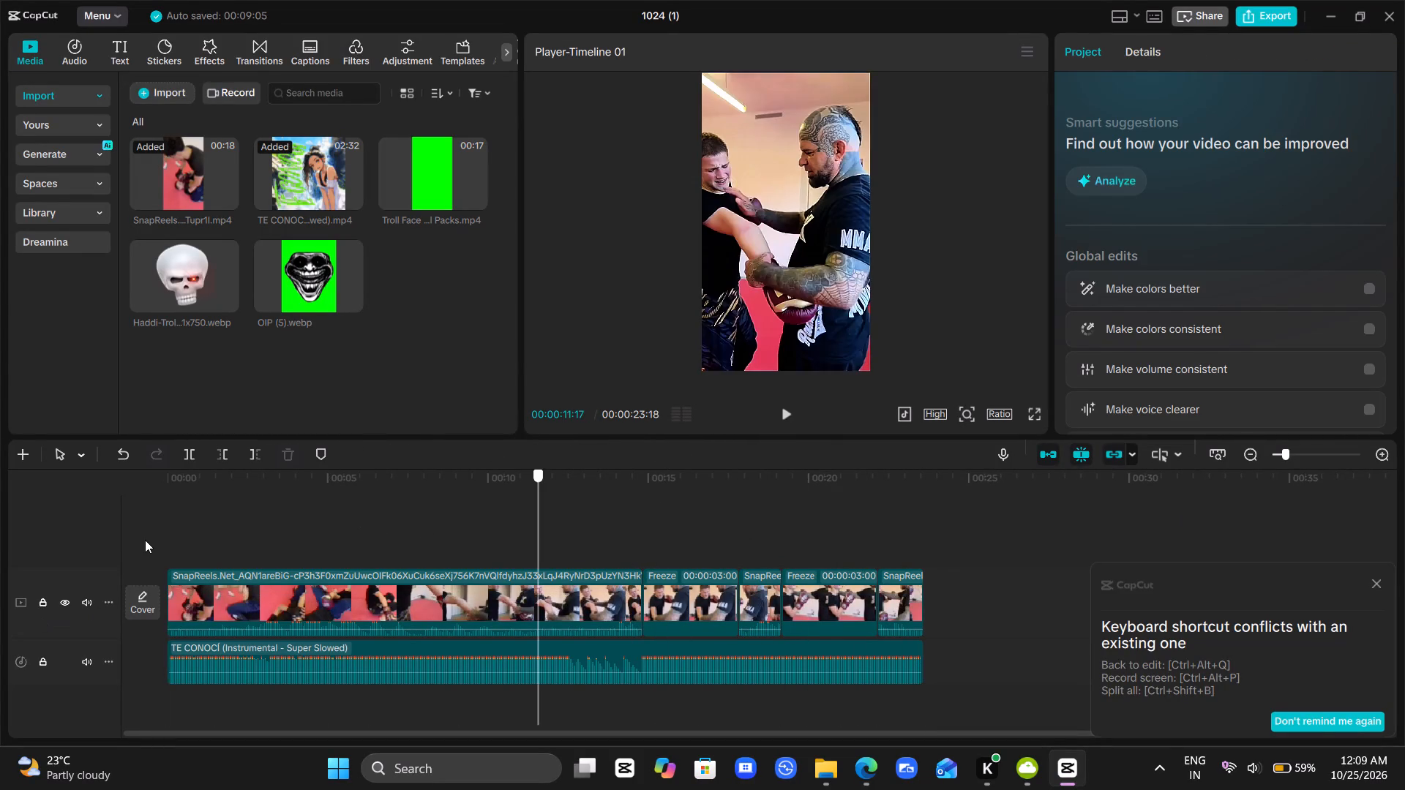
pyautogui.moveTo(145, 540); pyautogui.dragTo(646, 548)
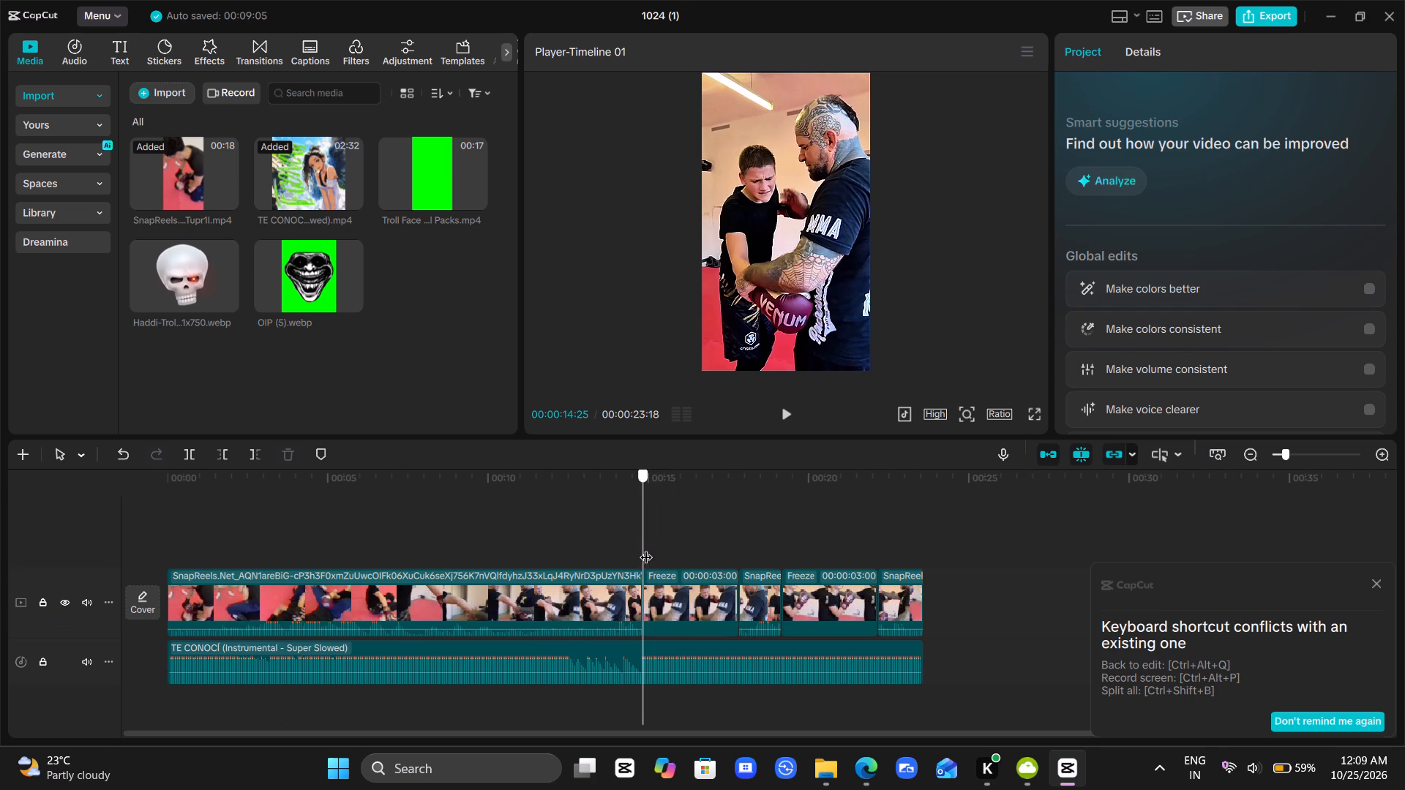
pyautogui.moveTo(646, 548); pyautogui.dragTo(640, 548)
pyautogui.moveTo(182, 289); pyautogui.dragTo(695, 432)
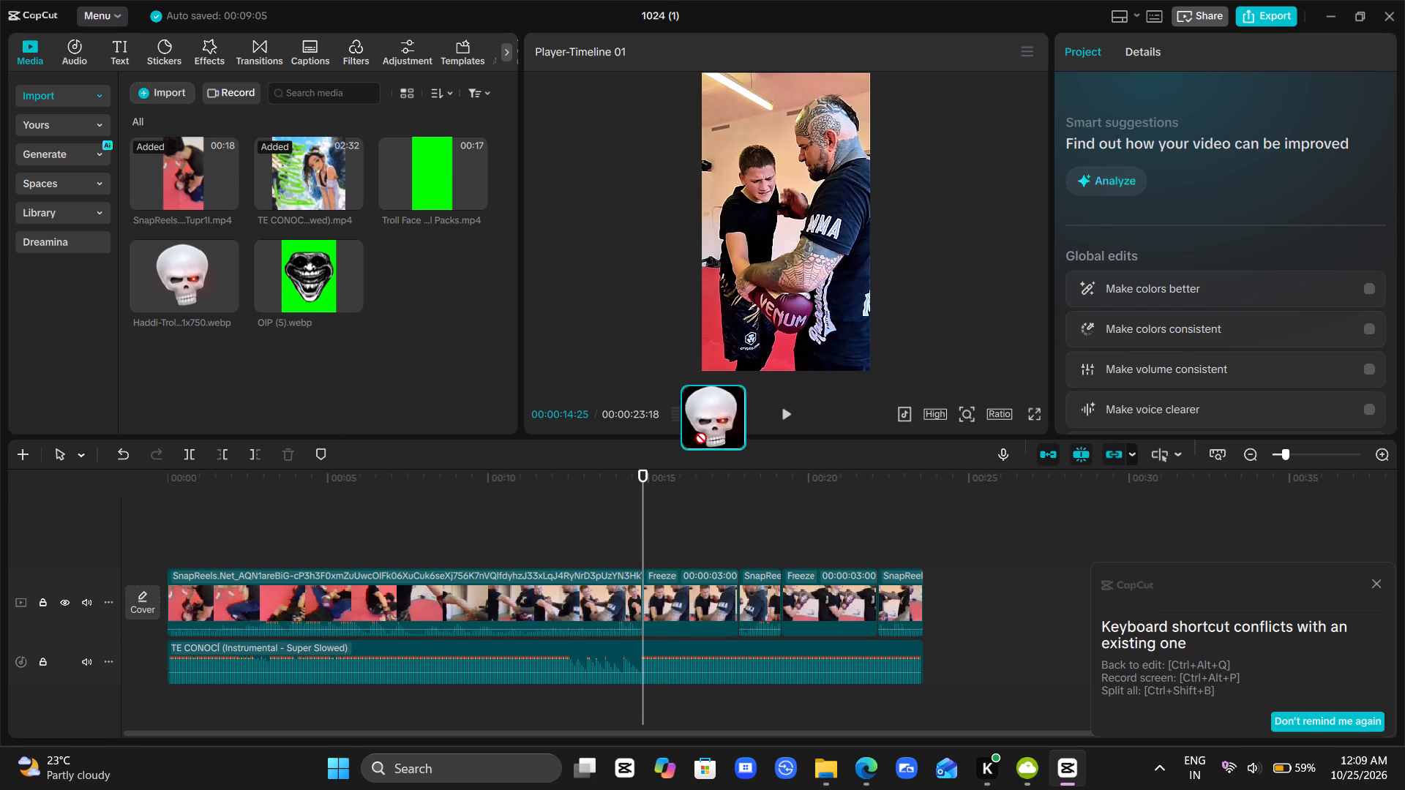
pyautogui.moveTo(695, 432); pyautogui.dragTo(641, 544)
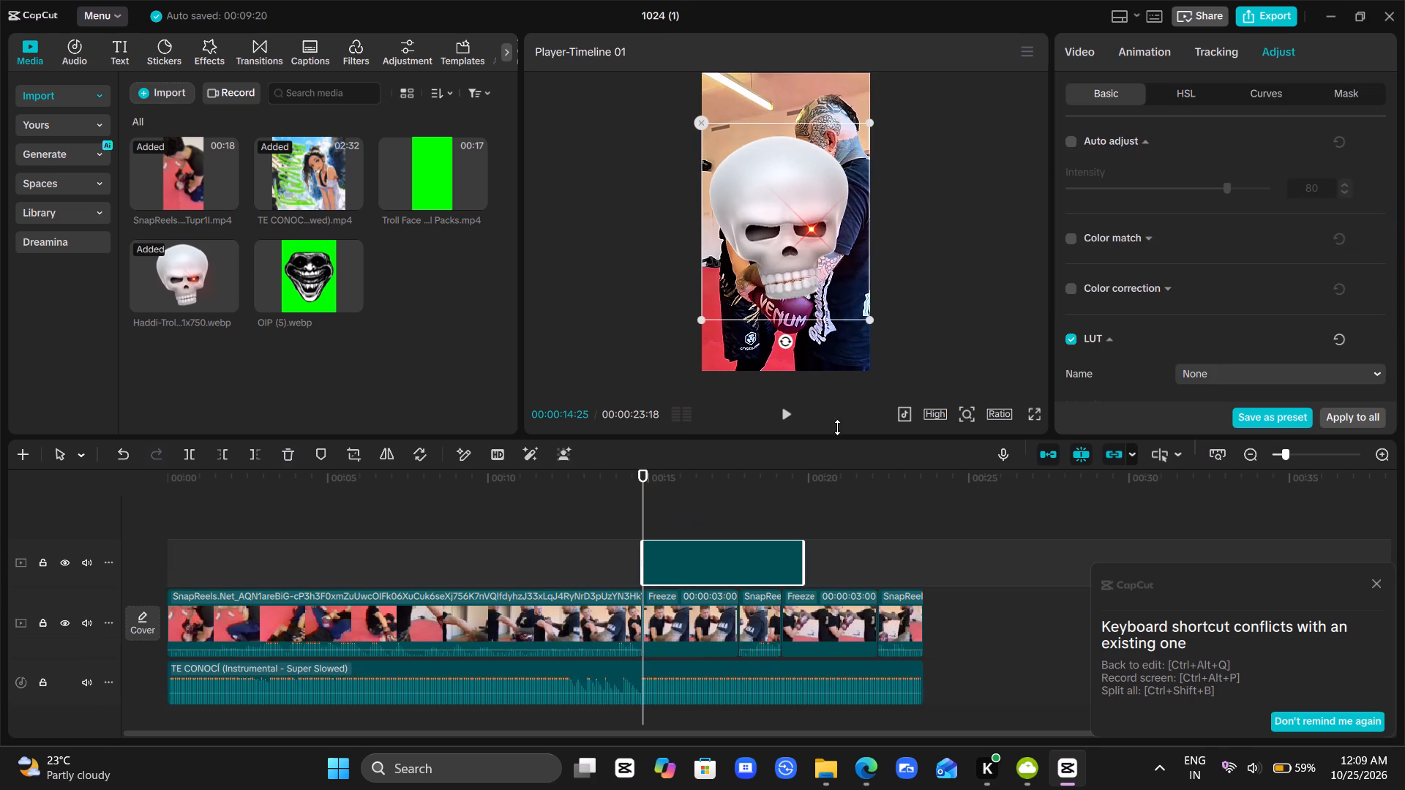
# Shrink the skull overlay to less than half its size and position it in the lower middle of the video frame.
pyautogui.moveTo(800, 281); pyautogui.dragTo(805, 312)
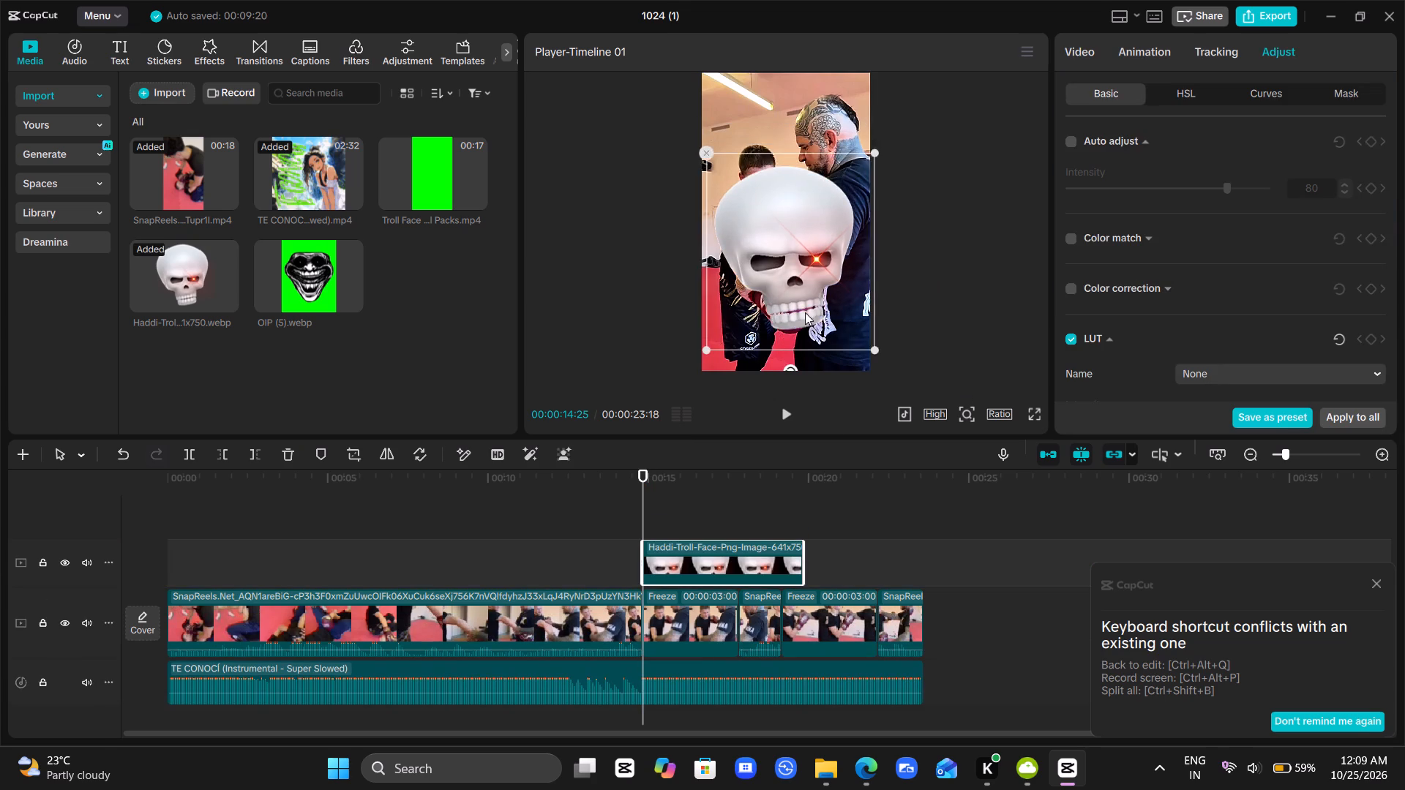
pyautogui.moveTo(805, 312); pyautogui.dragTo(801, 312)
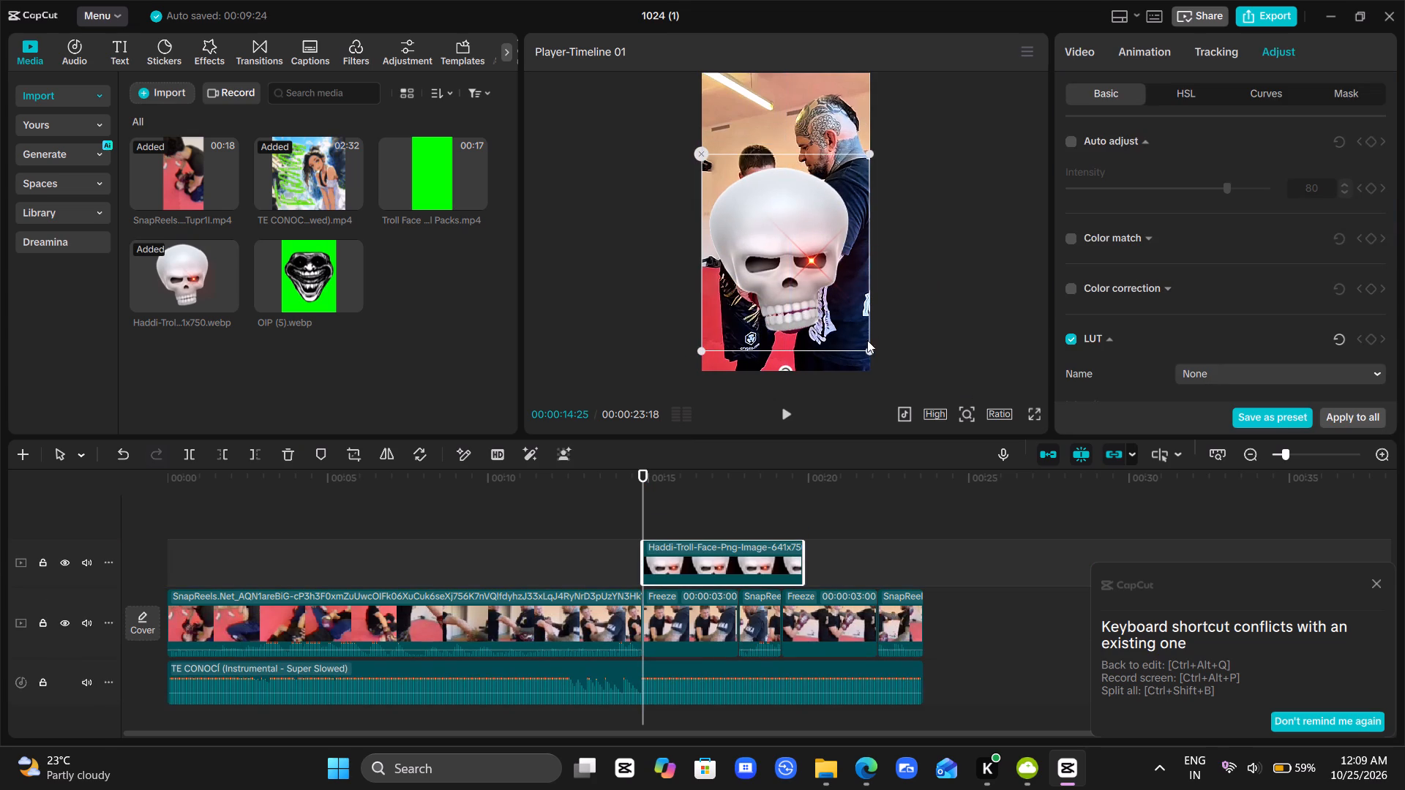
pyautogui.moveTo(871, 351); pyautogui.dragTo(790, 298)
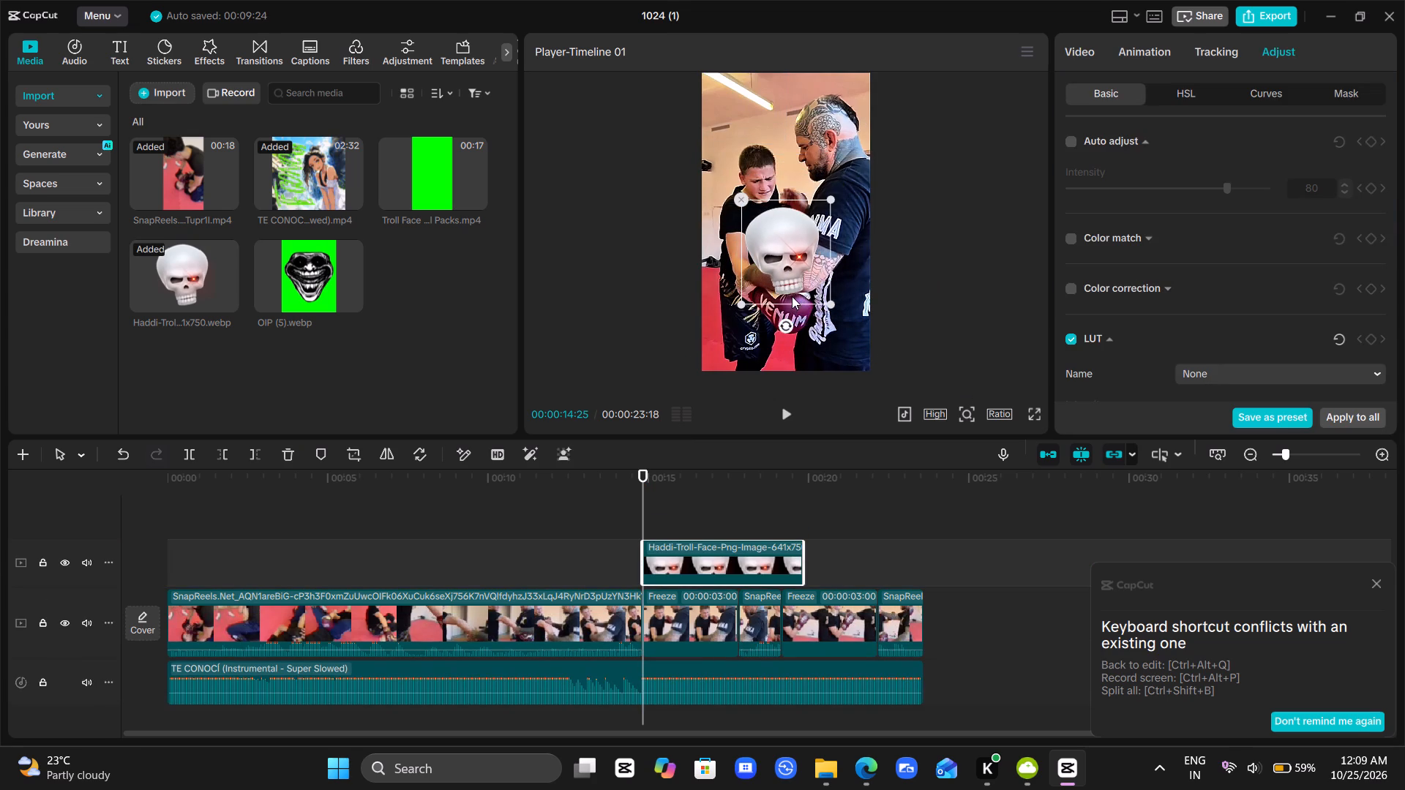
pyautogui.moveTo(773, 266); pyautogui.dragTo(774, 317)
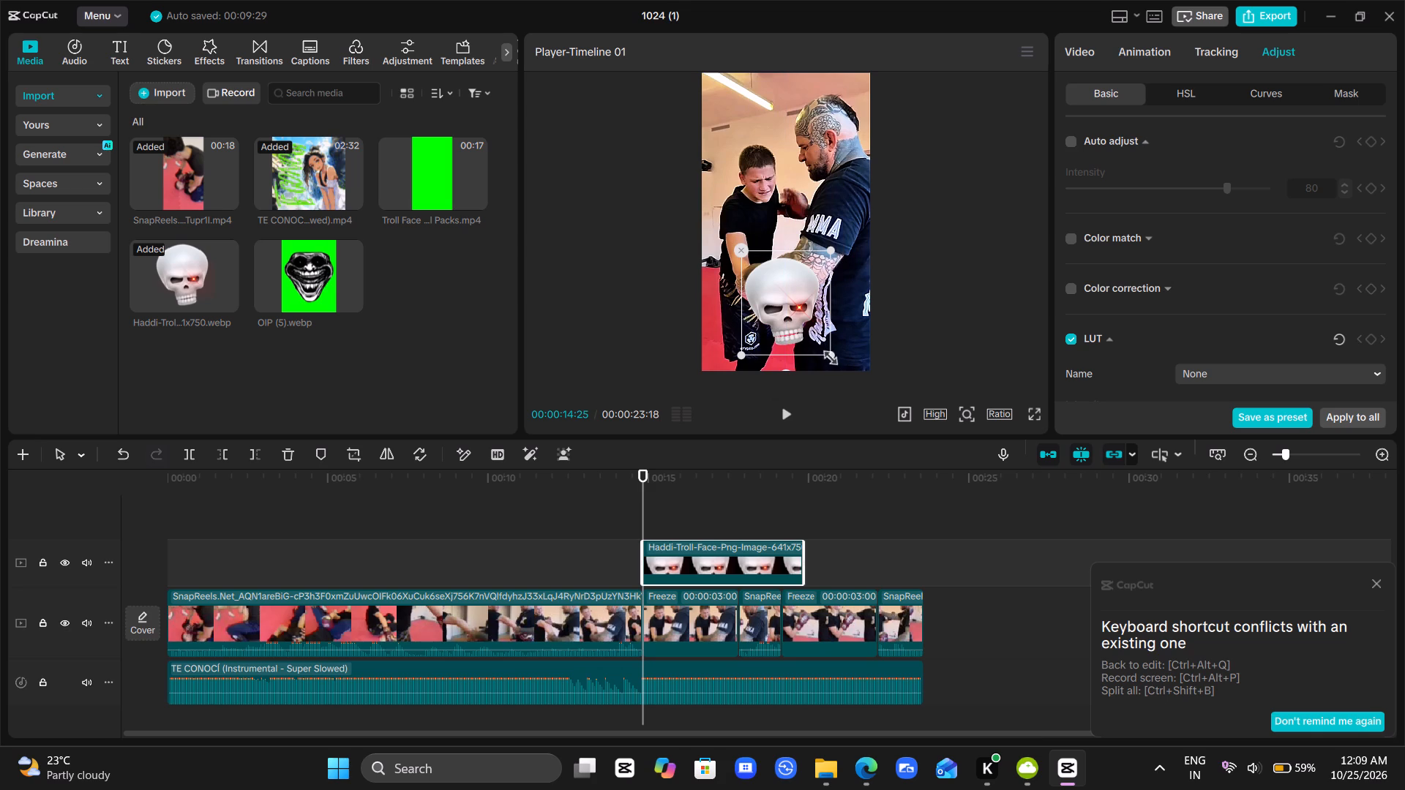
pyautogui.moveTo(826, 355); pyautogui.dragTo(811, 341)
# Set the red saturation to -100 in the first freeze frame's HSL adjustments.
pyautogui.click(677, 652)
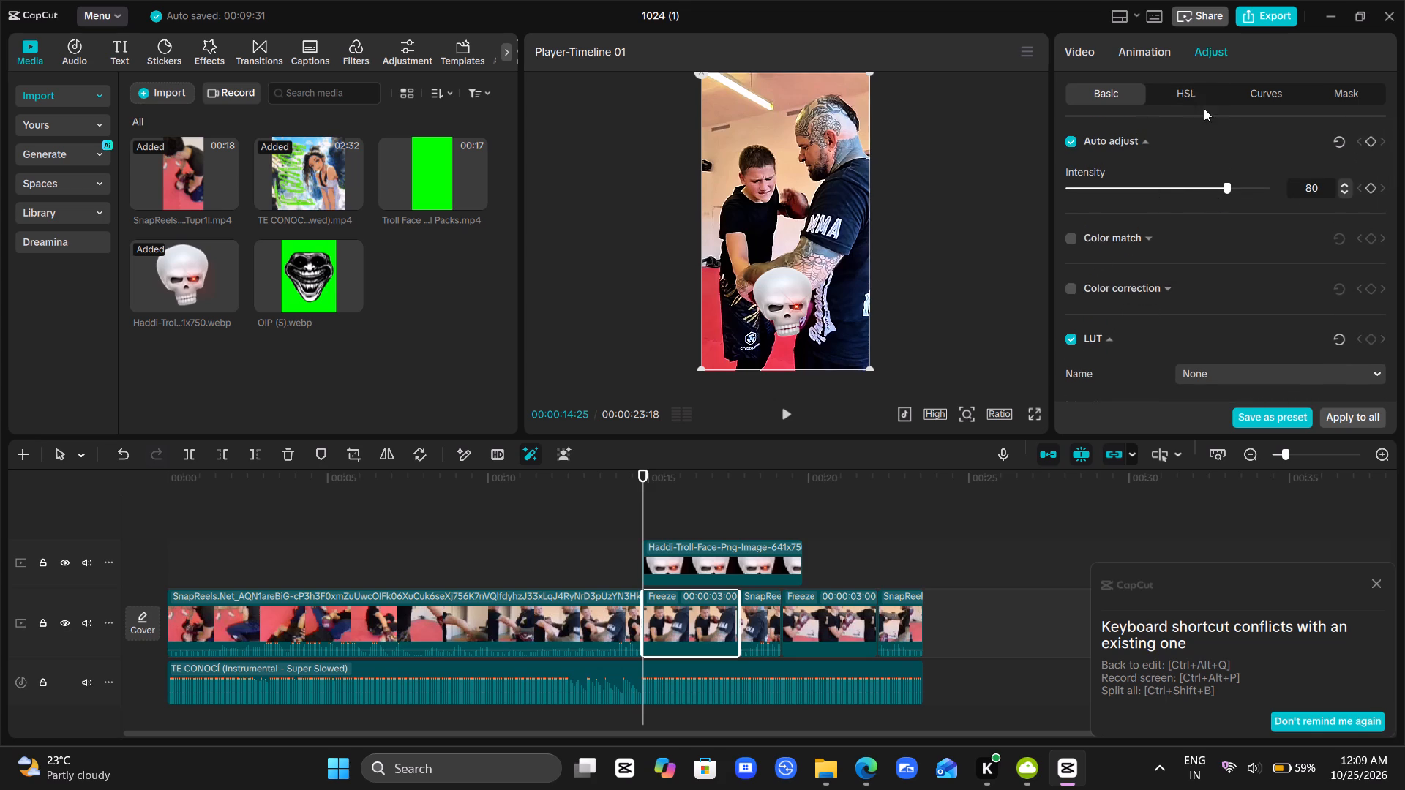
pyautogui.click(1186, 97)
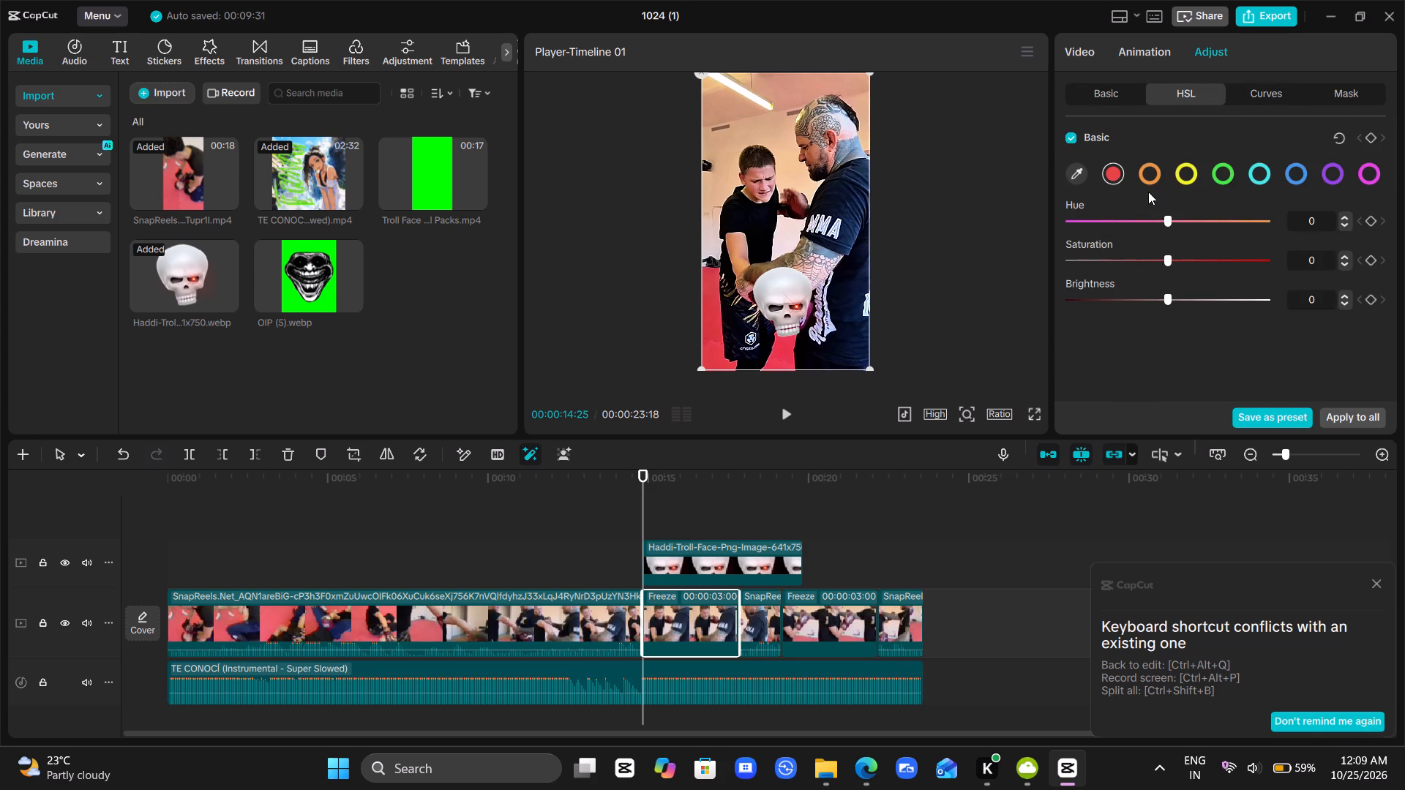
pyautogui.moveTo(1158, 256); pyautogui.dragTo(1031, 266)
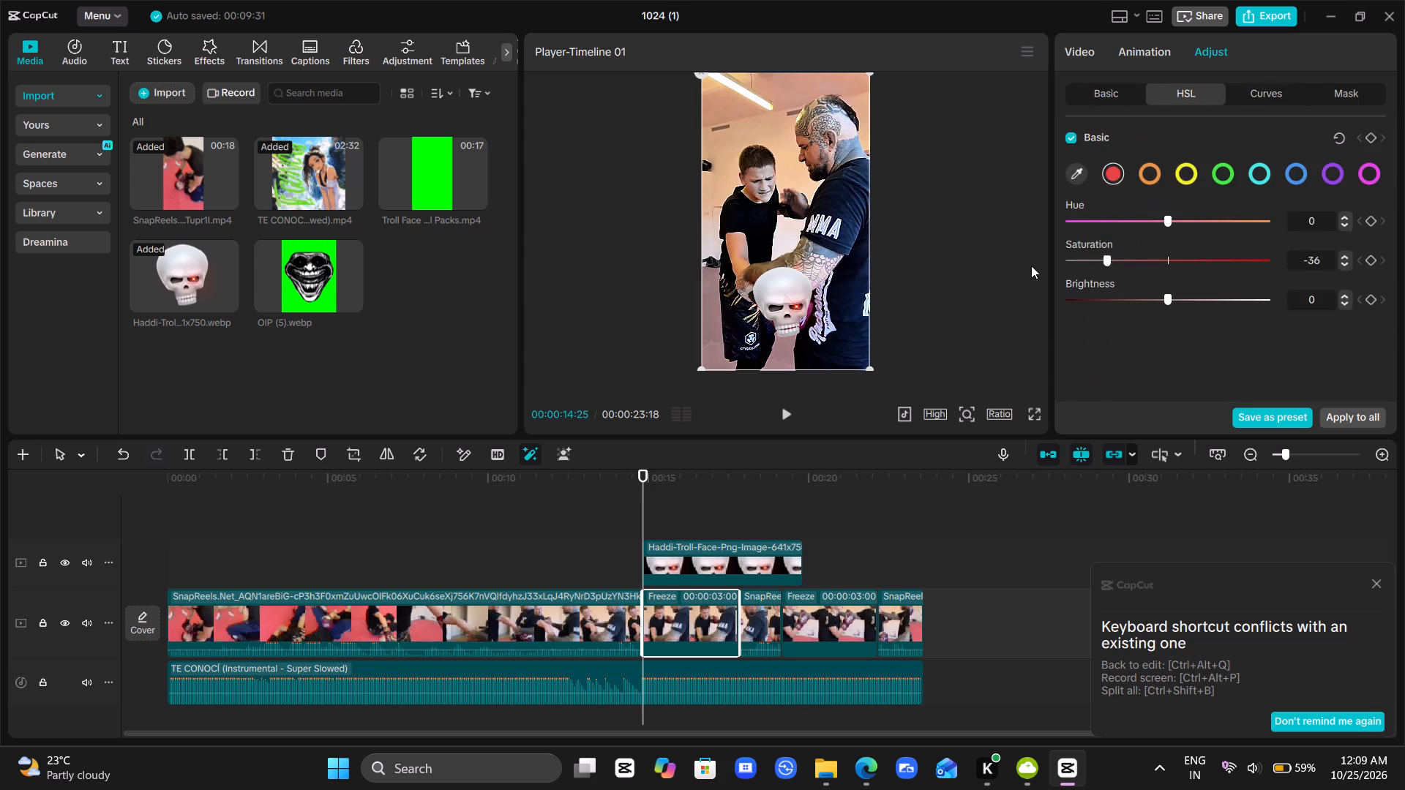
pyautogui.moveTo(1031, 266); pyautogui.dragTo(945, 271)
# Darken the first freeze frame with exposure at 0 and contrast, highlight and shadow each at -50.
pyautogui.click(1099, 101)
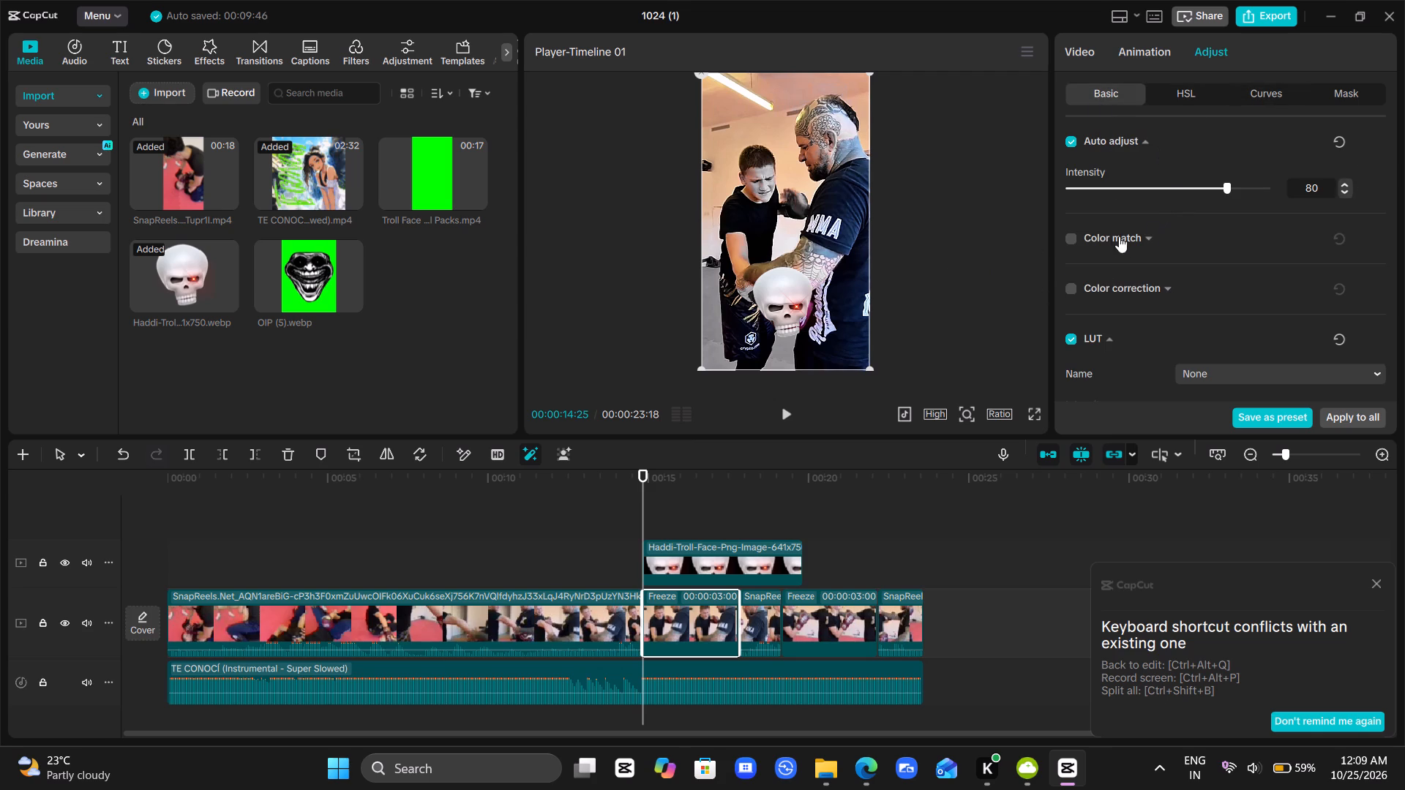
pyautogui.scroll(-1, 1130, 264)
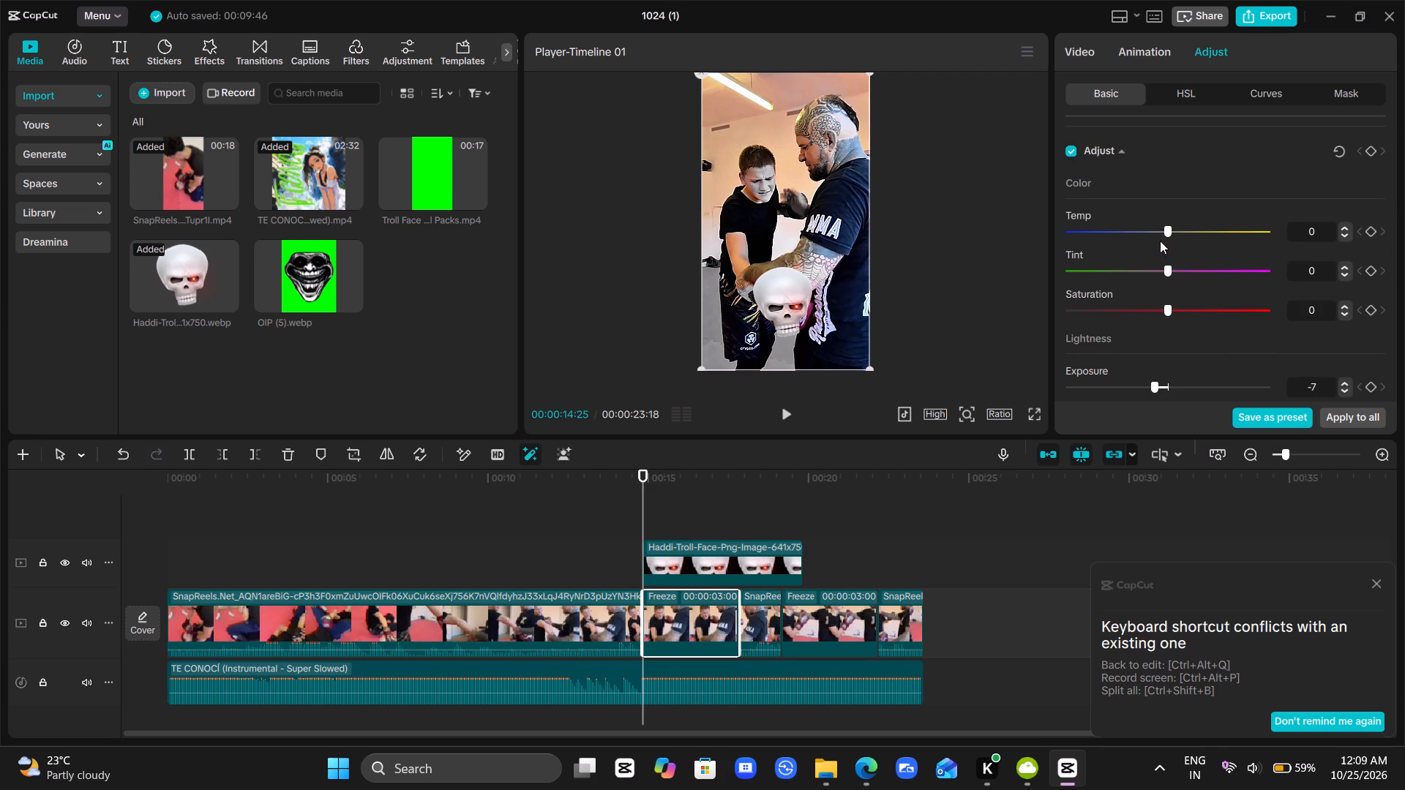
pyautogui.scroll(-1, 1117, 317)
pyautogui.moveTo(1147, 228); pyautogui.dragTo(1172, 230)
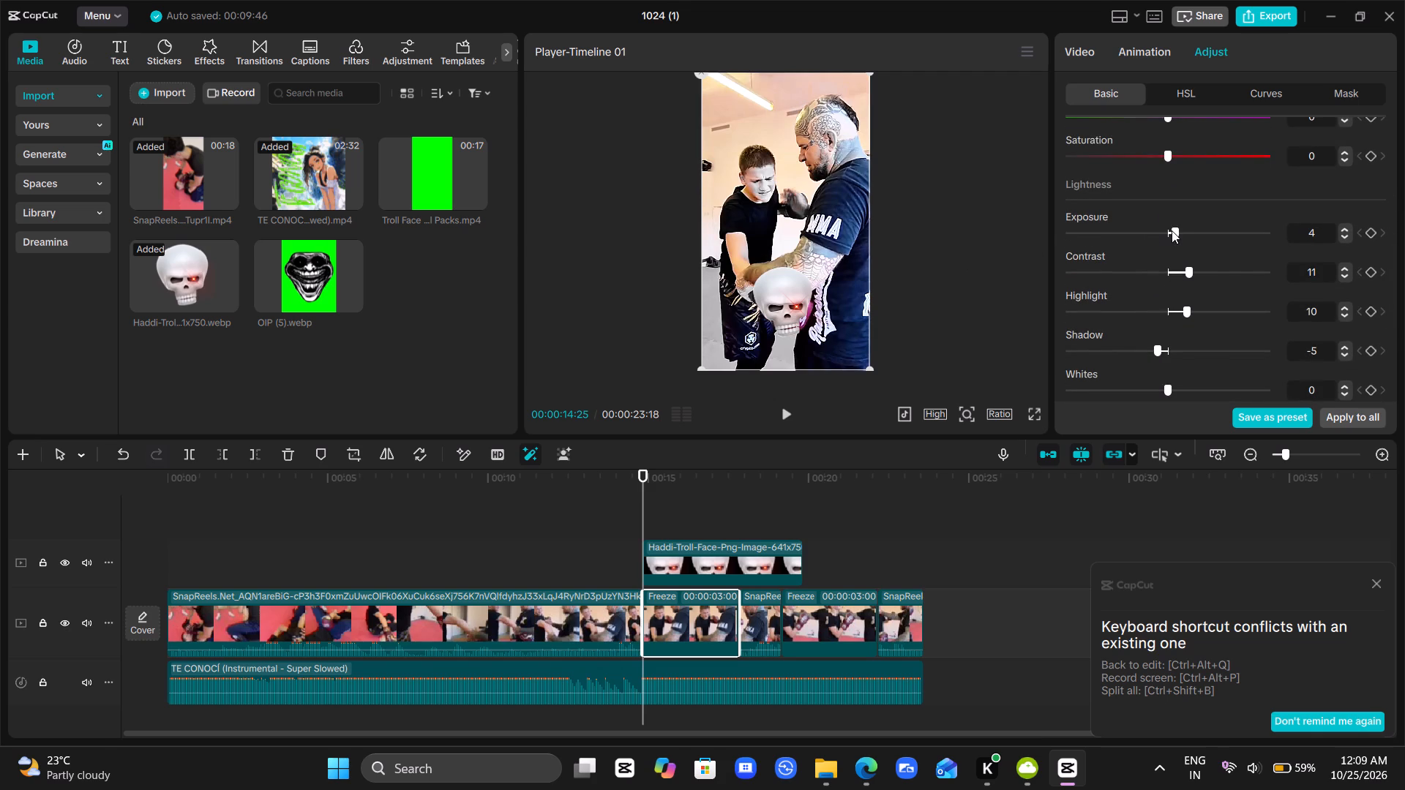
pyautogui.moveTo(1172, 230); pyautogui.dragTo(1164, 230)
pyautogui.click(1168, 271)
pyautogui.moveTo(1168, 271); pyautogui.dragTo(976, 288)
pyautogui.moveTo(1144, 325); pyautogui.dragTo(1153, 318)
pyautogui.click(1153, 318)
pyautogui.click(1159, 313)
pyautogui.moveTo(1159, 313); pyautogui.dragTo(1065, 337)
pyautogui.moveTo(1147, 350); pyautogui.dragTo(950, 350)
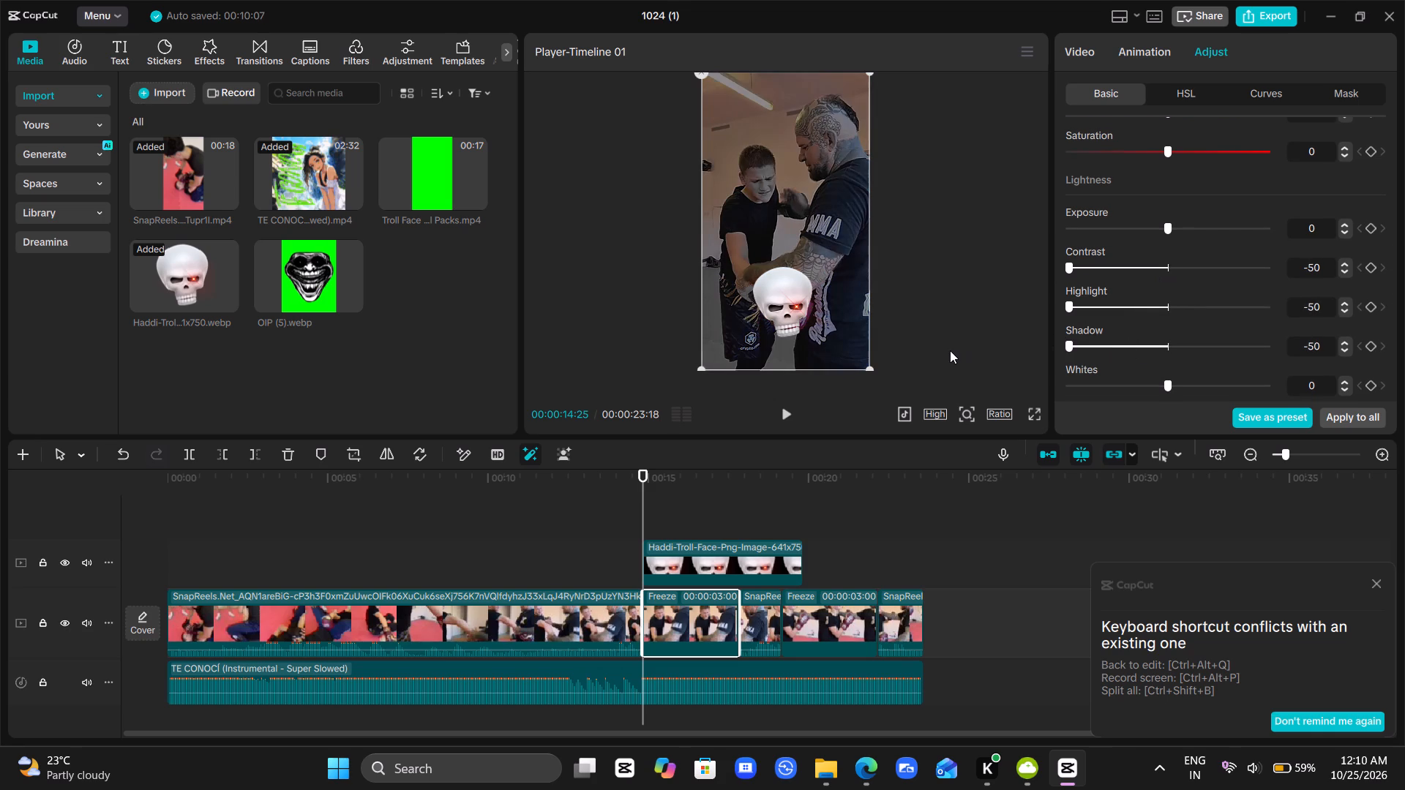
# Set the first freeze frame's whites to 8 and blacks to about -12 in the lightness adjustments.
pyautogui.scroll(-1, 1113, 342)
pyautogui.click(1141, 335)
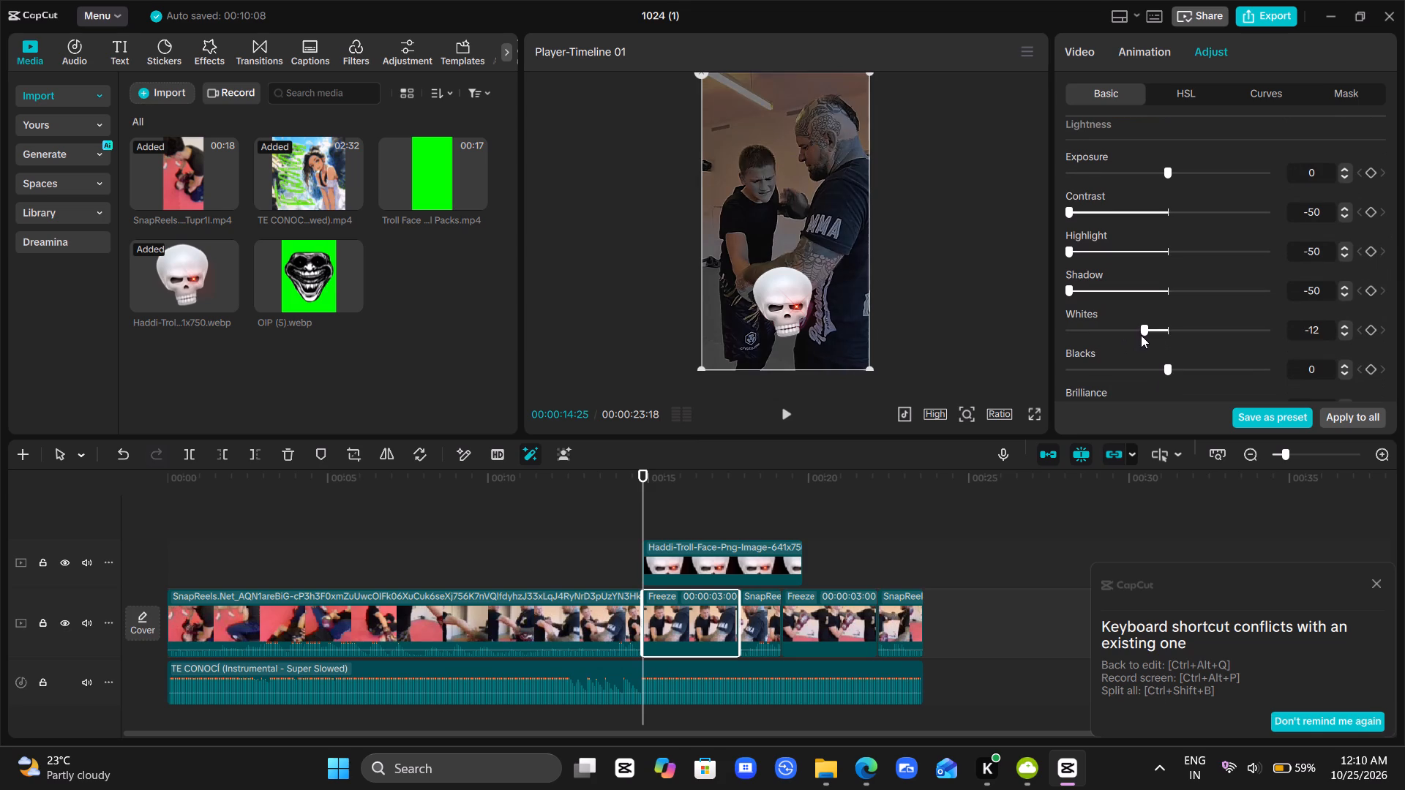
pyautogui.moveTo(1141, 335); pyautogui.dragTo(1336, 372)
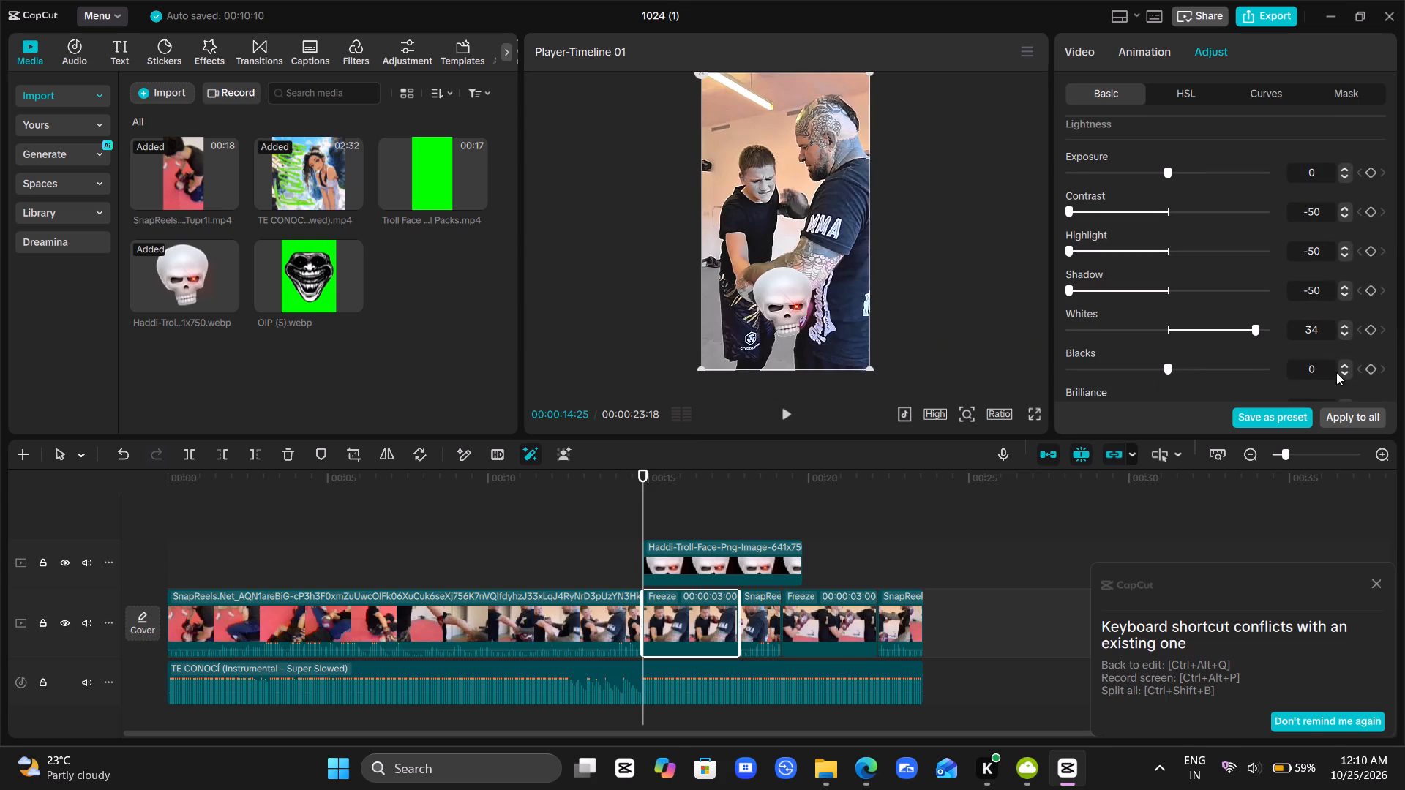
pyautogui.moveTo(1336, 372); pyautogui.dragTo(921, 402)
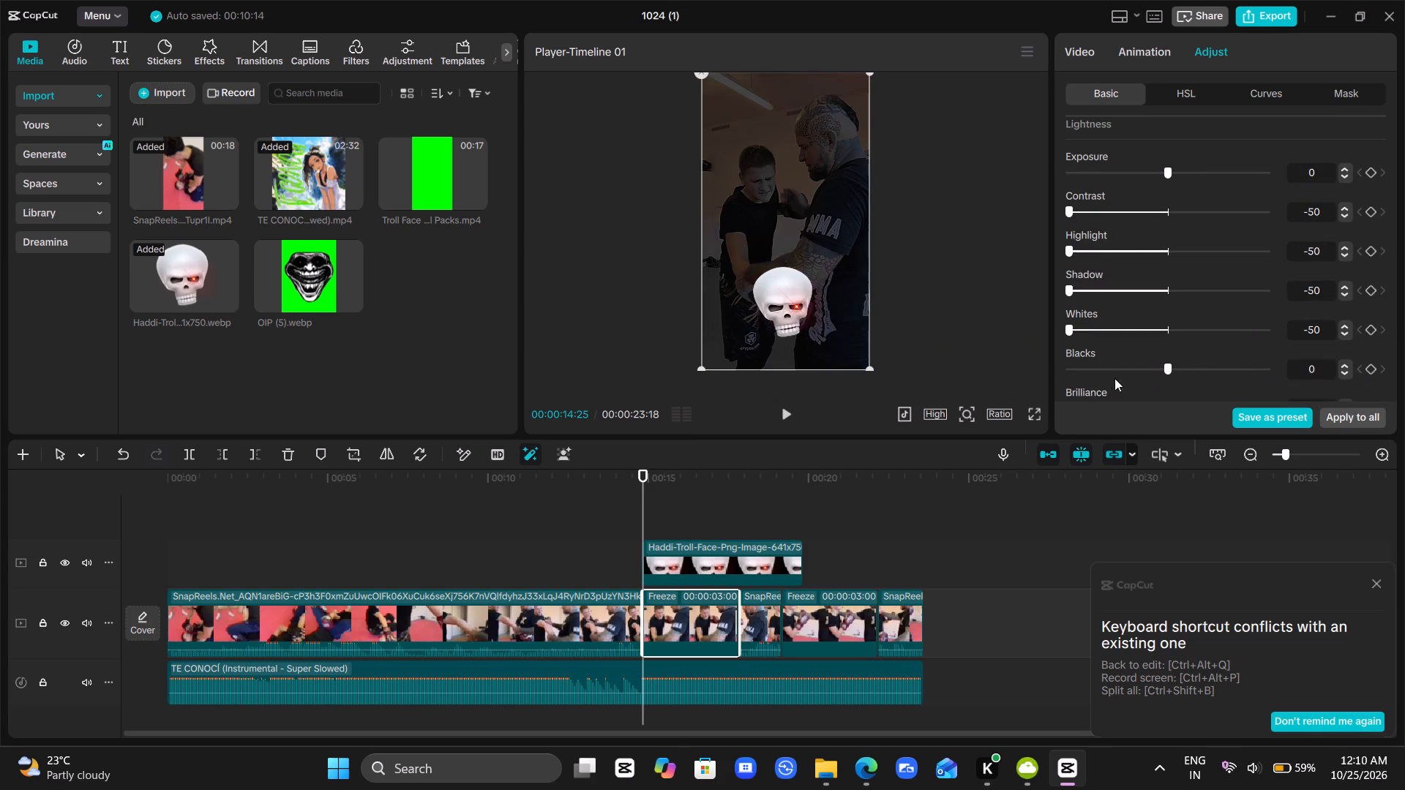
pyautogui.click(1149, 378)
pyautogui.moveTo(1149, 378); pyautogui.dragTo(841, 431)
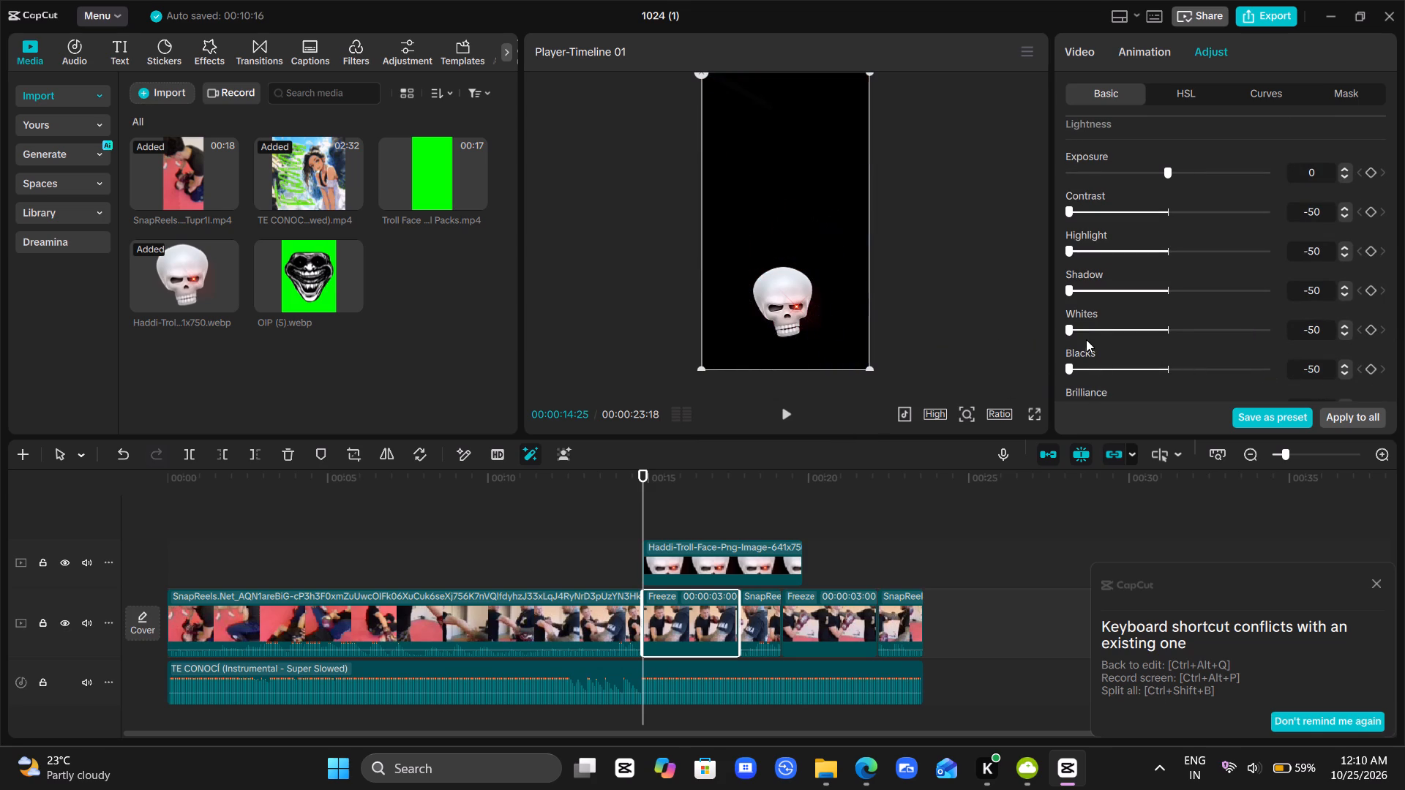
pyautogui.click(1095, 333)
pyautogui.moveTo(1095, 333); pyautogui.dragTo(1180, 331)
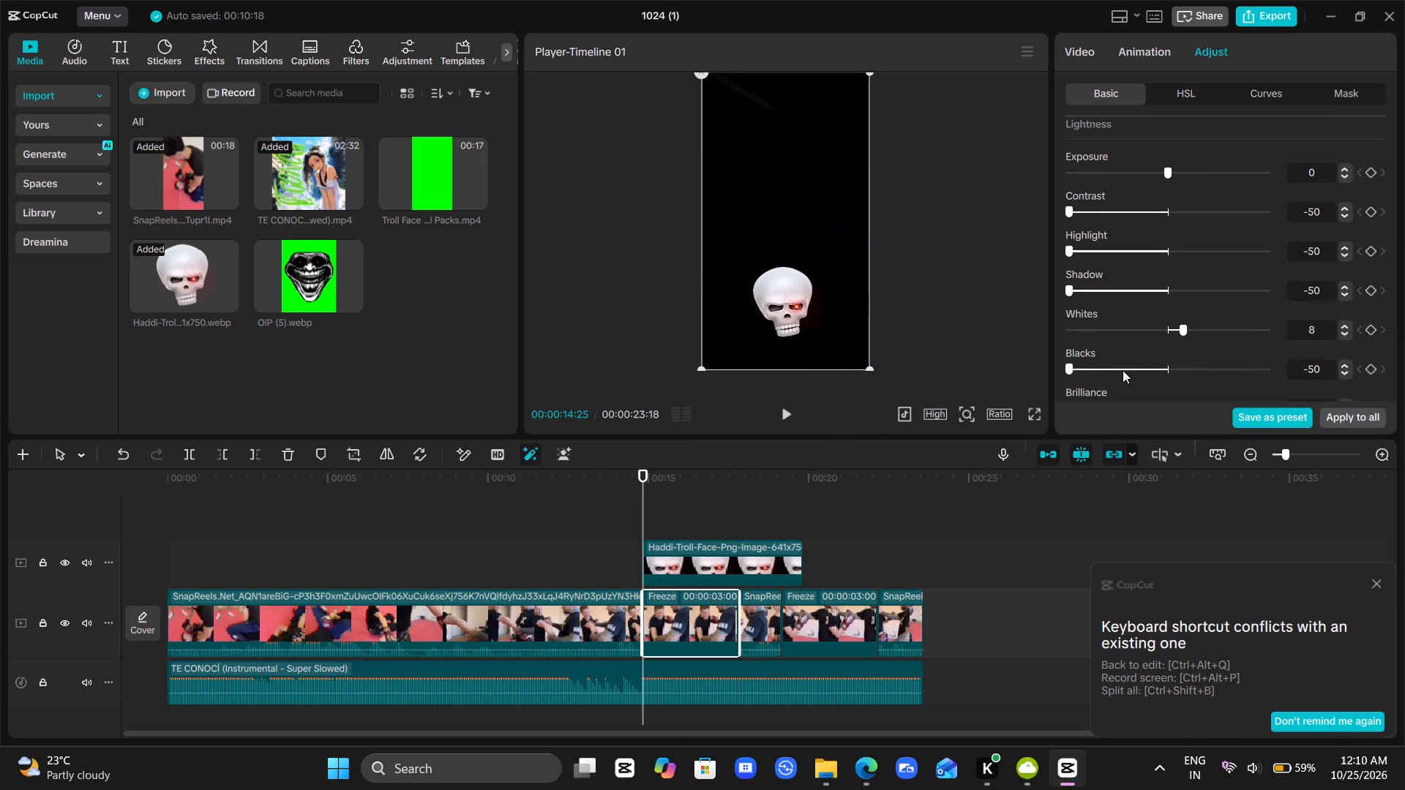
pyautogui.click(1114, 370)
pyautogui.moveTo(1114, 370); pyautogui.dragTo(1143, 372)
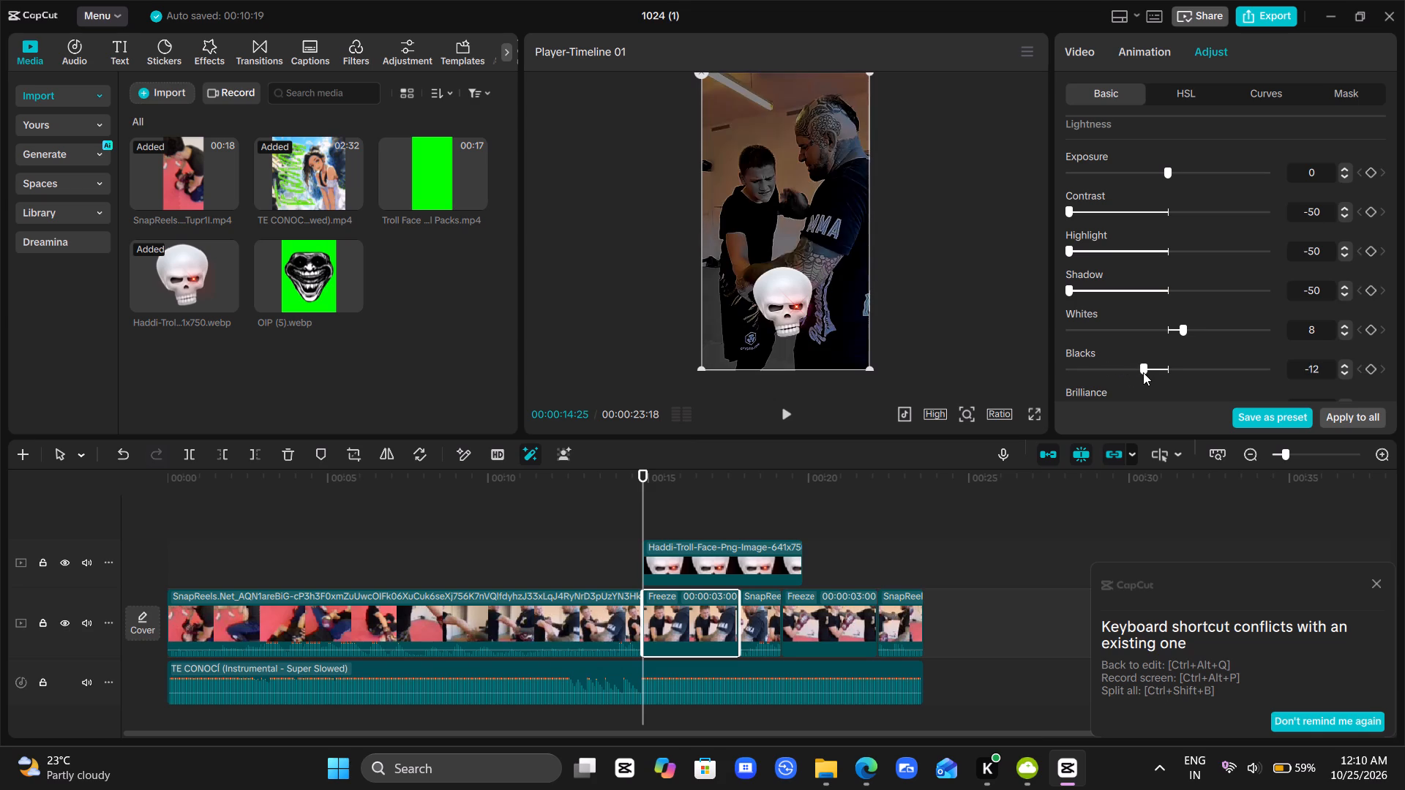
pyautogui.moveTo(1143, 372); pyautogui.dragTo(1139, 374)
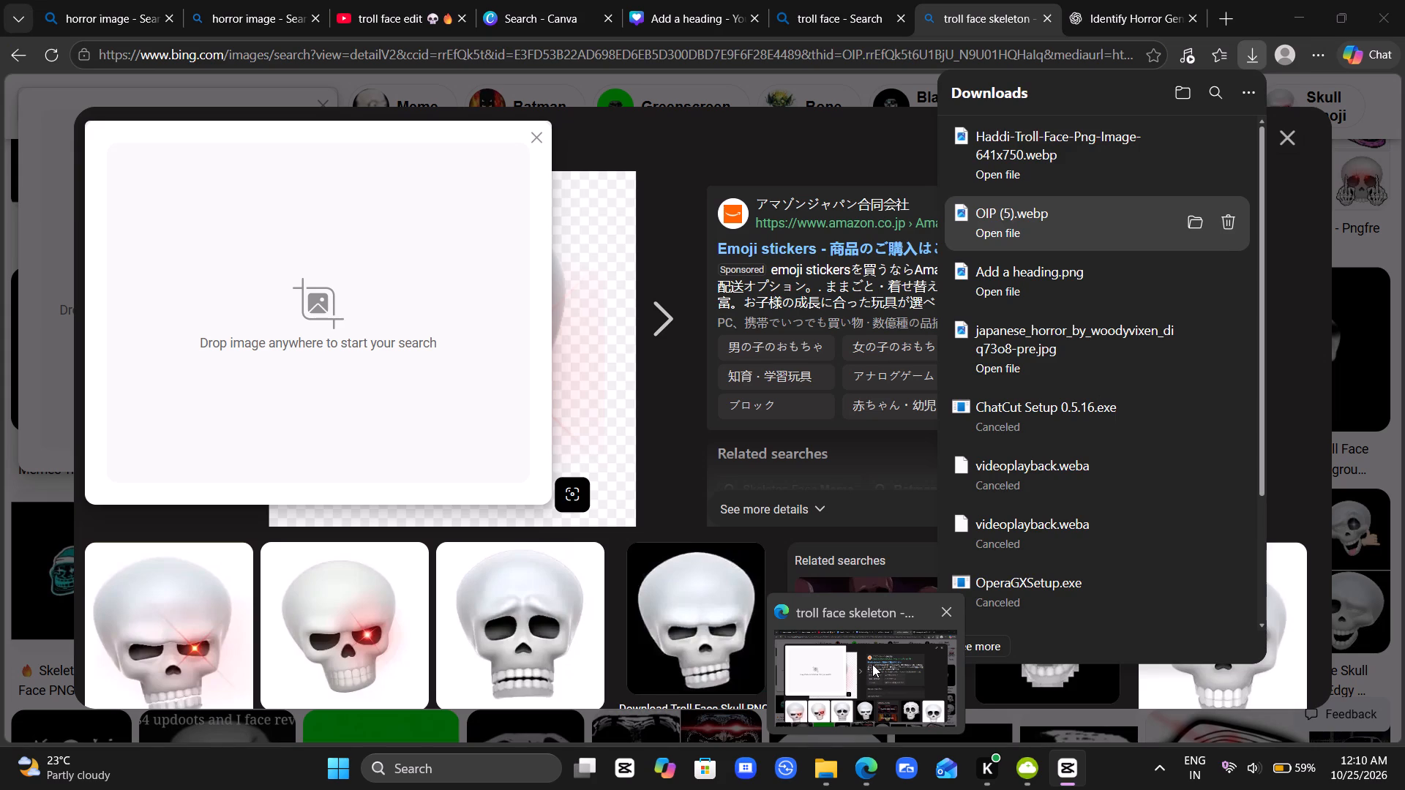
# Switch to Edge, return to the YouTube results for "how to edit troll face in capcut" and open Ka Production's Trending Blue Emoji Trollface tutorial.
pyautogui.click(872, 664)
pyautogui.click(421, 0)
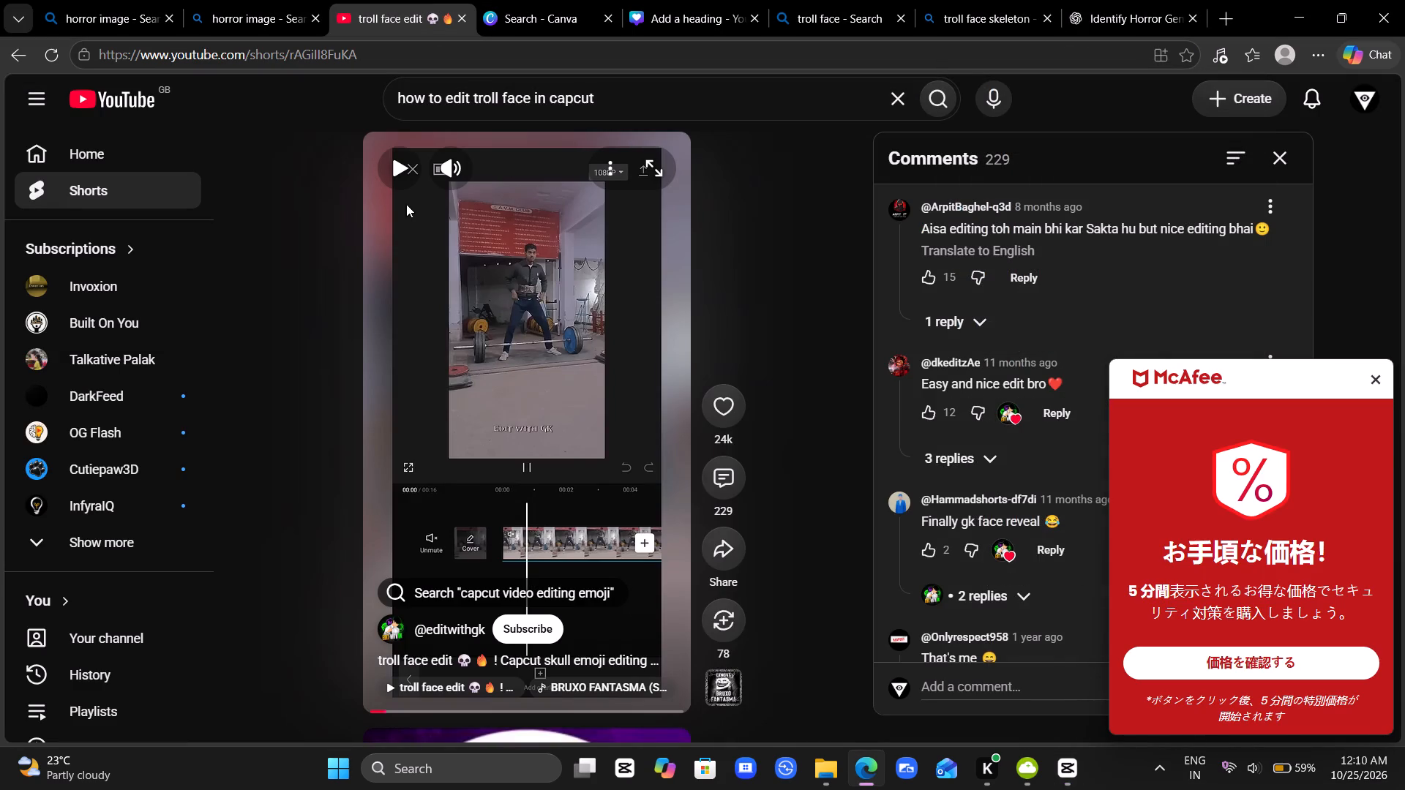
pyautogui.click(0, 60)
pyautogui.scroll(-1, 604, 287)
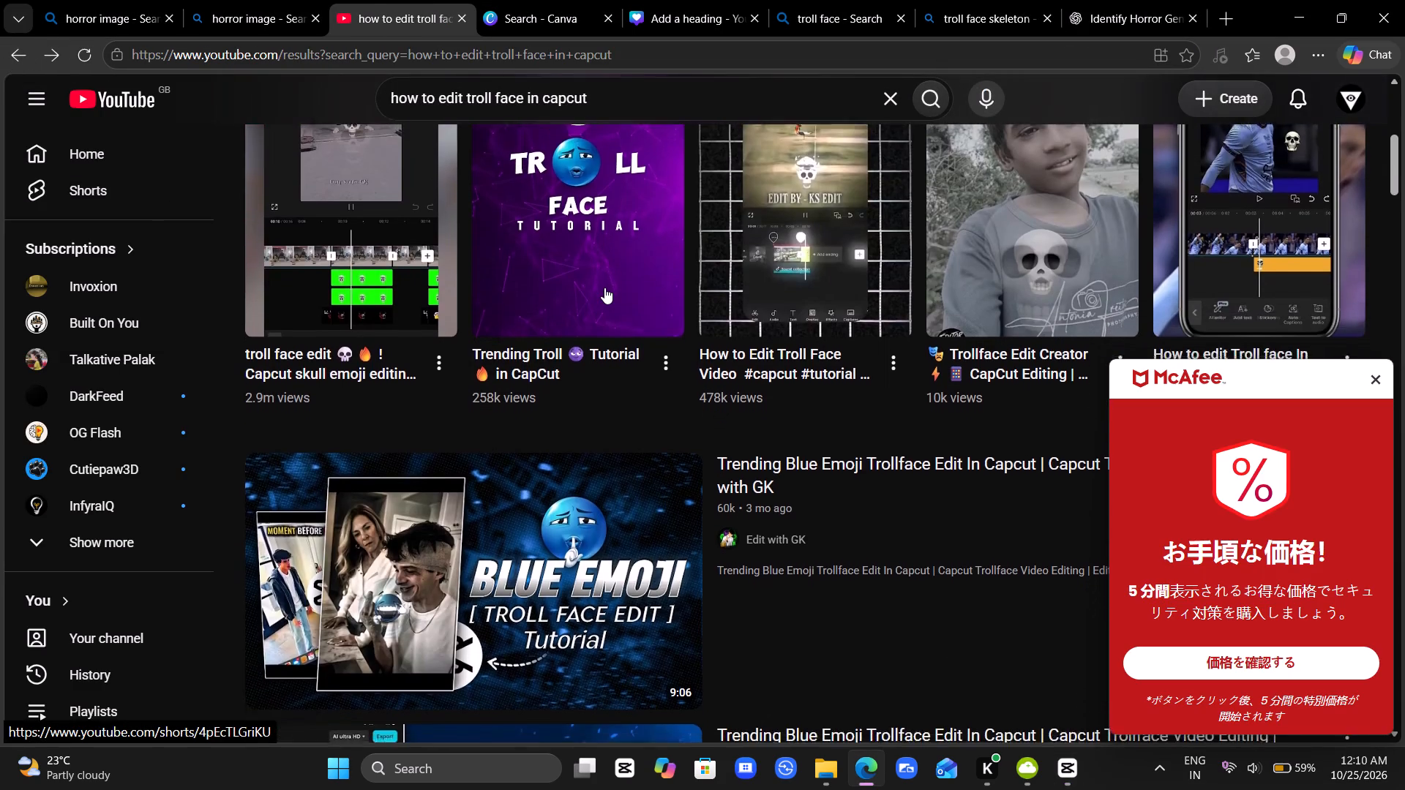
pyautogui.scroll(-1, 604, 287)
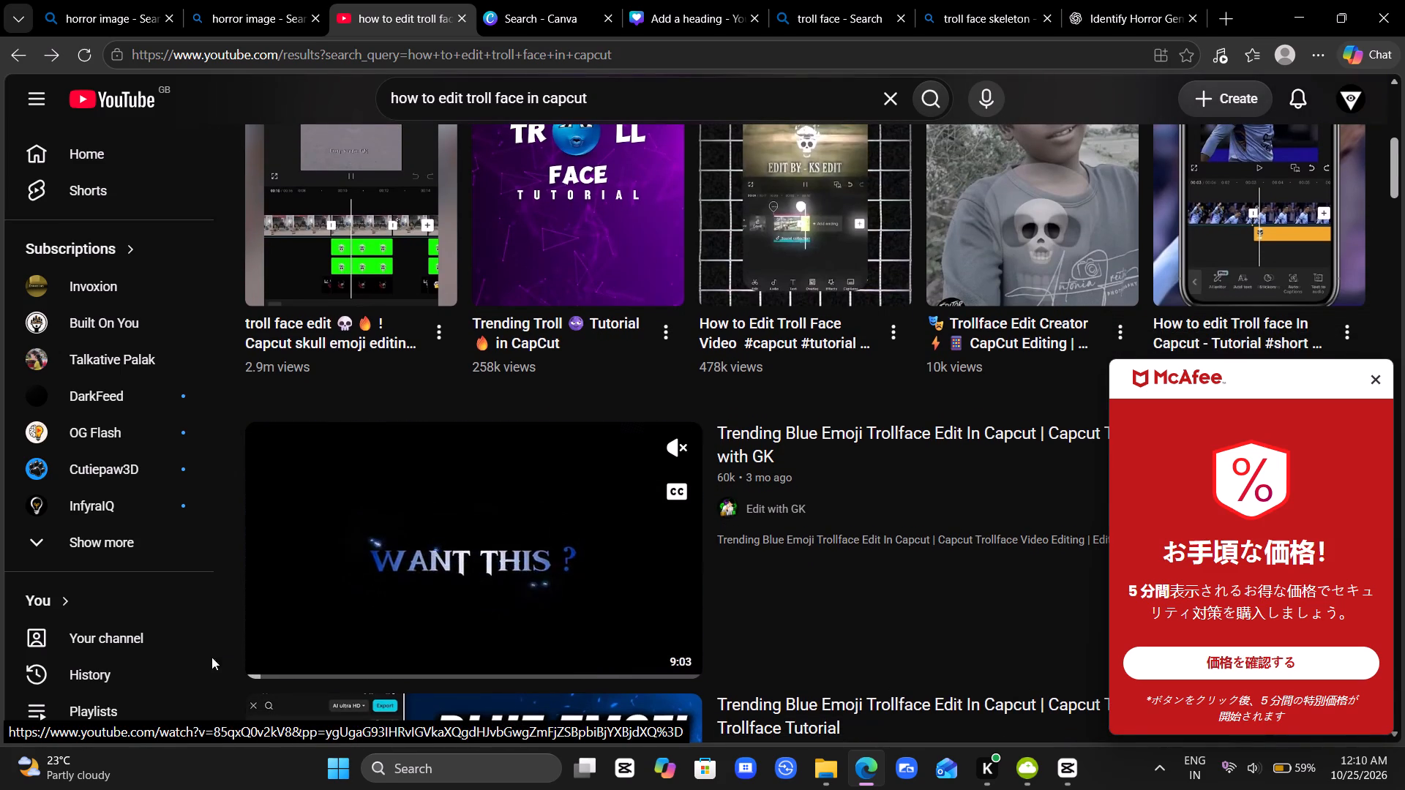
pyautogui.scroll(-3, 351, 584)
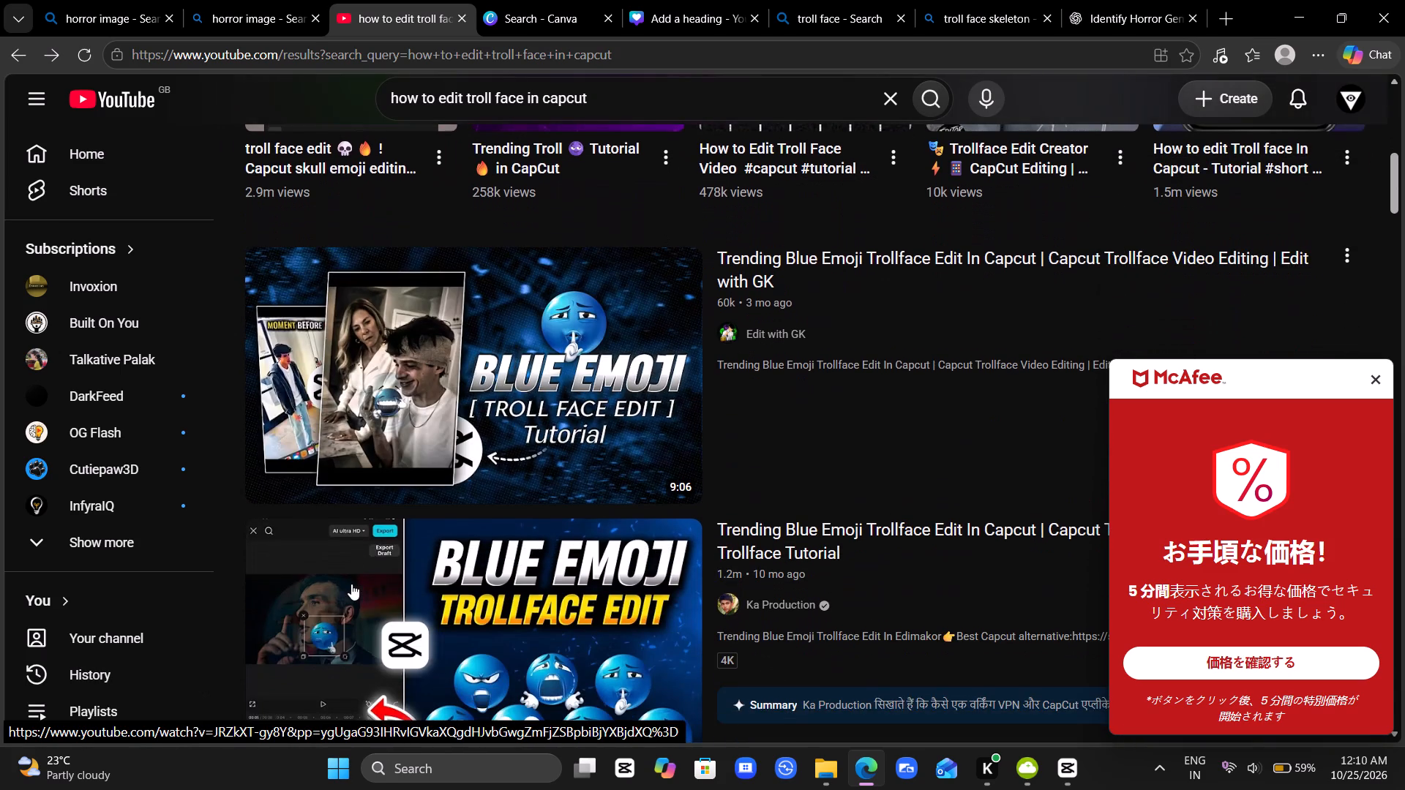
pyautogui.scroll(-1, 446, 561)
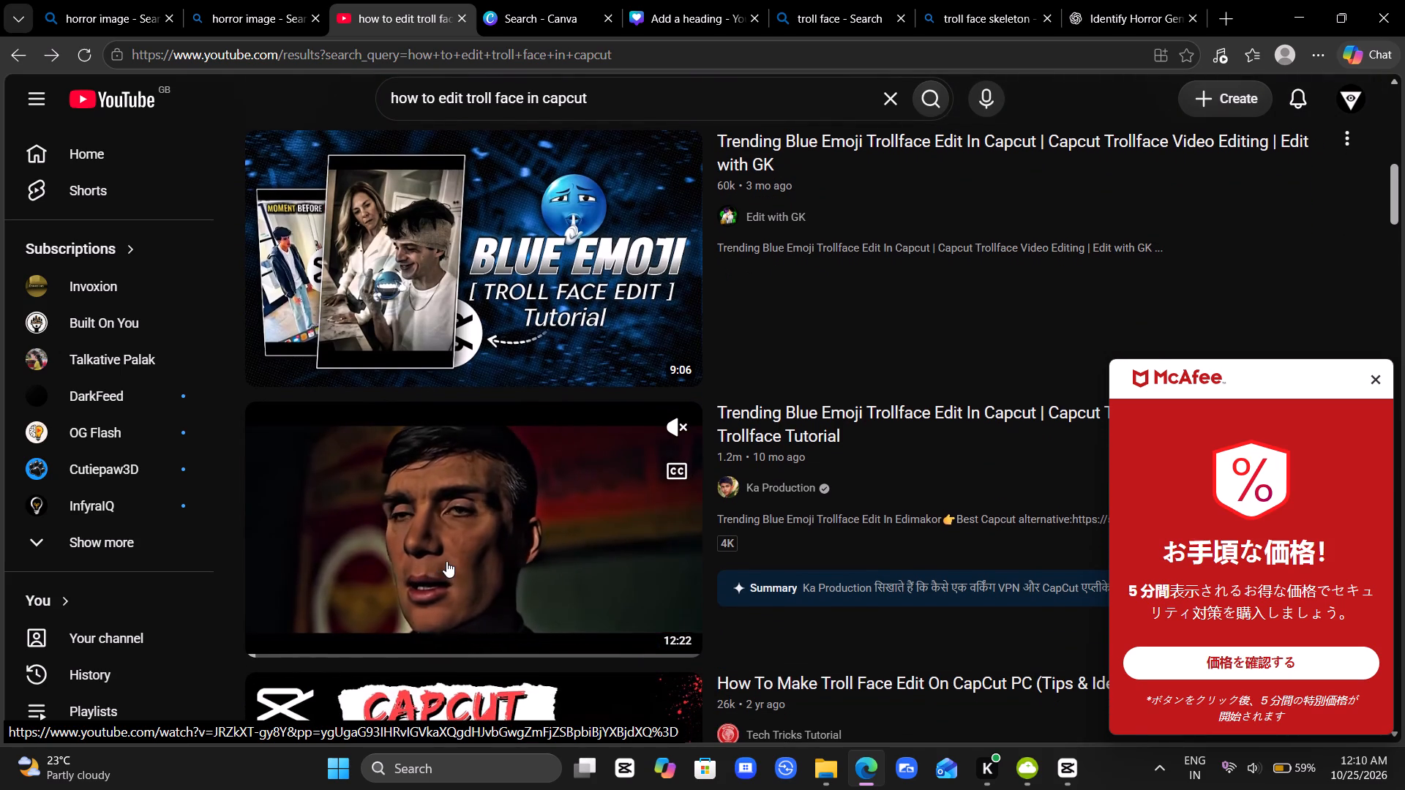
pyautogui.scroll(-1, 446, 561)
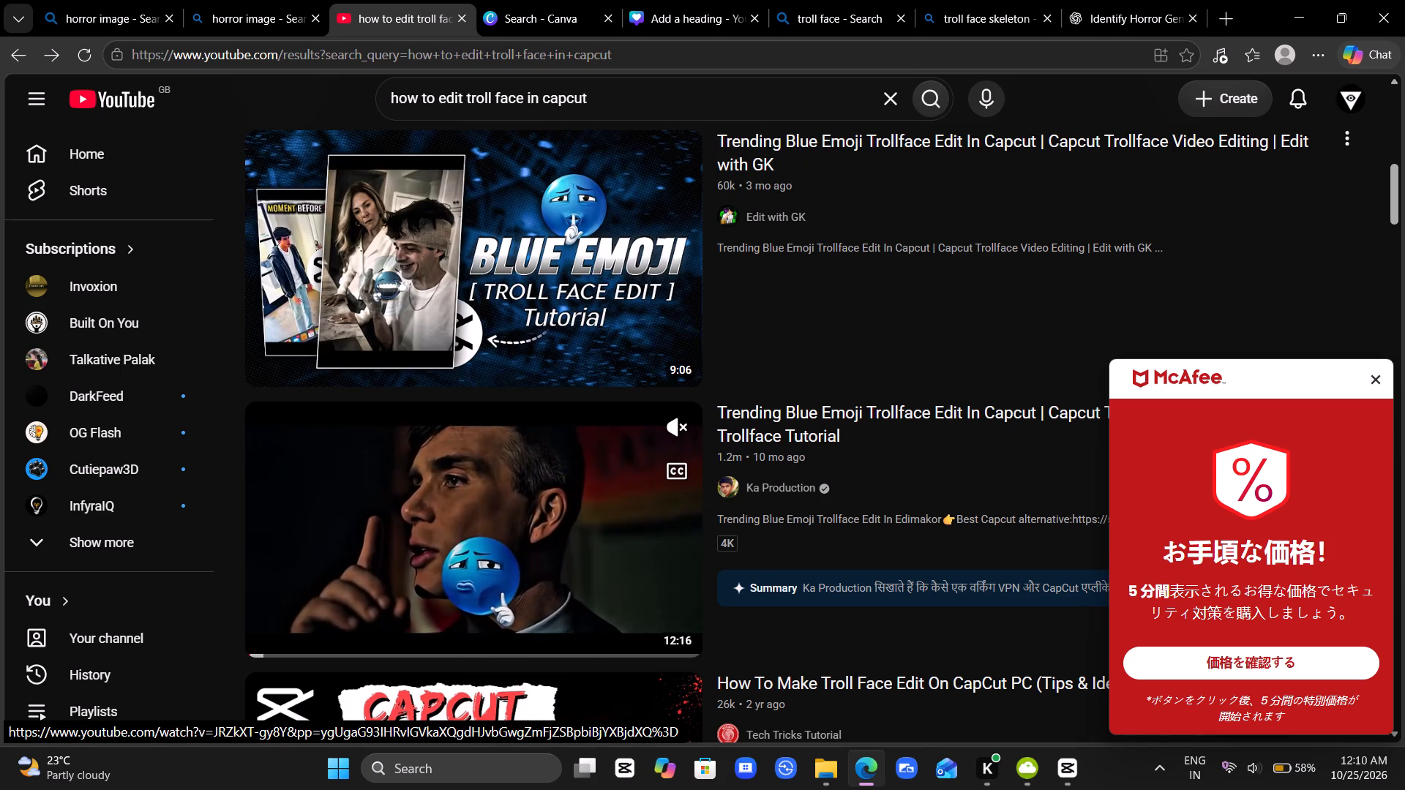
pyautogui.moveTo(446, 561); pyautogui.dragTo(464, 555)
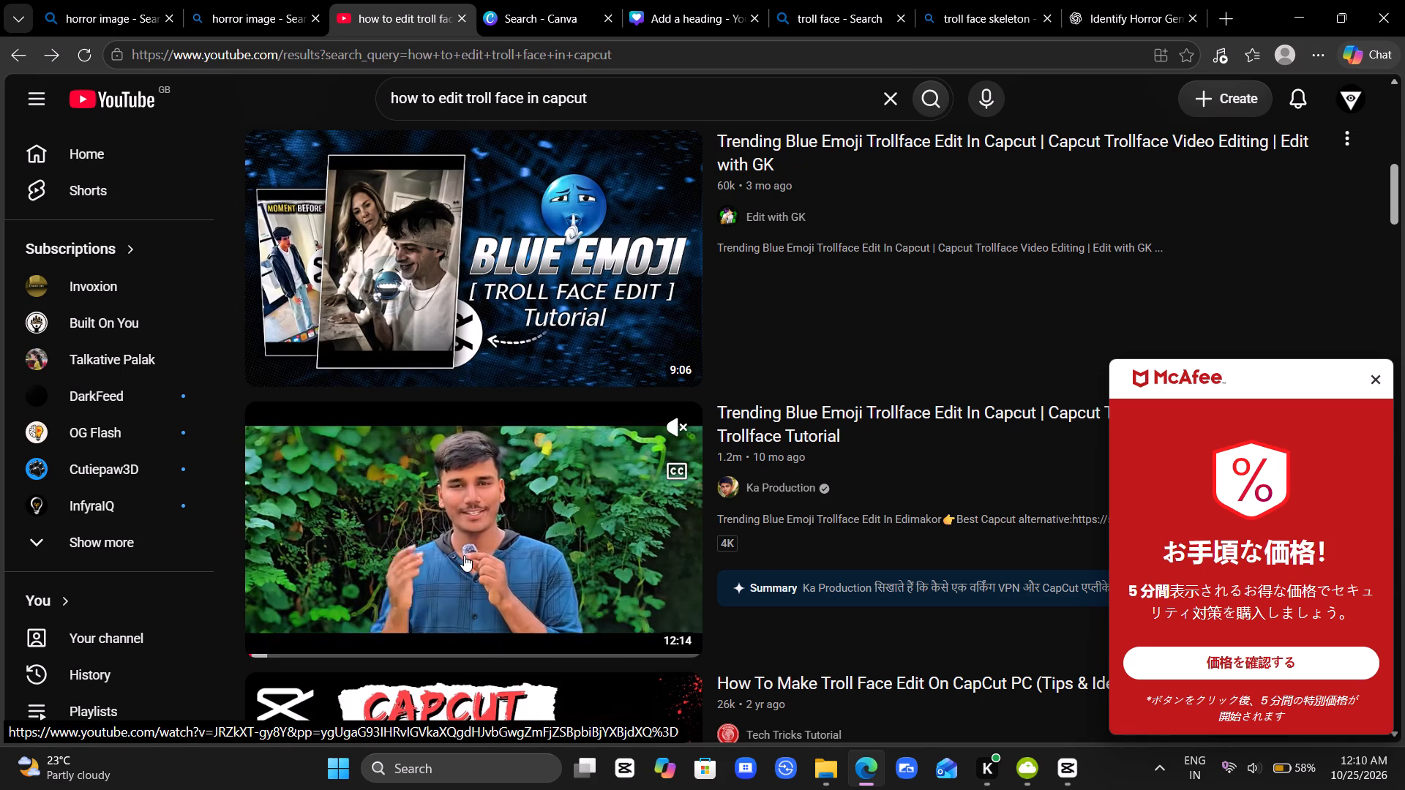
pyautogui.moveTo(464, 555); pyautogui.dragTo(514, 521)
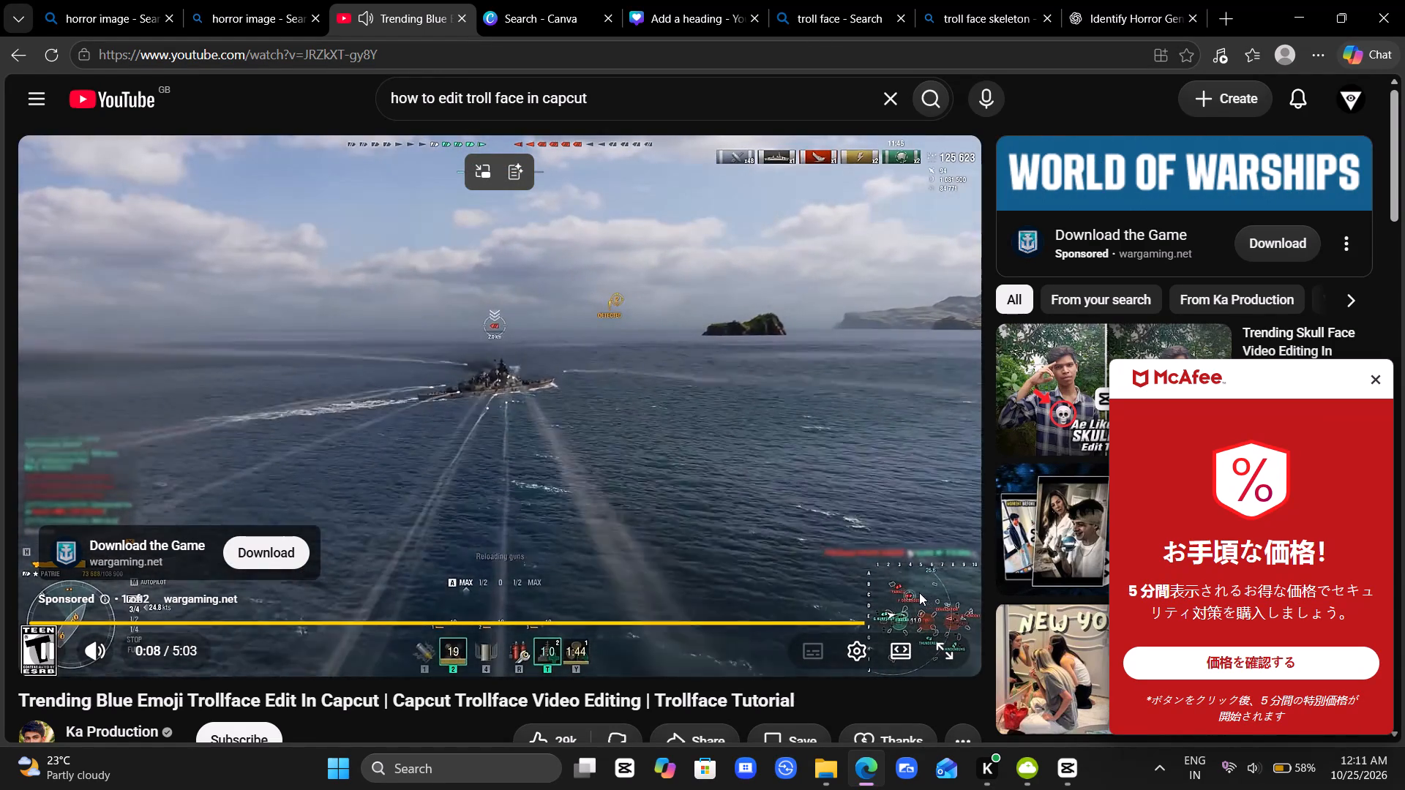
# Skip the advert and jump ahead in the blue emoji tutorial to about 2:53.
pyautogui.click(923, 593)
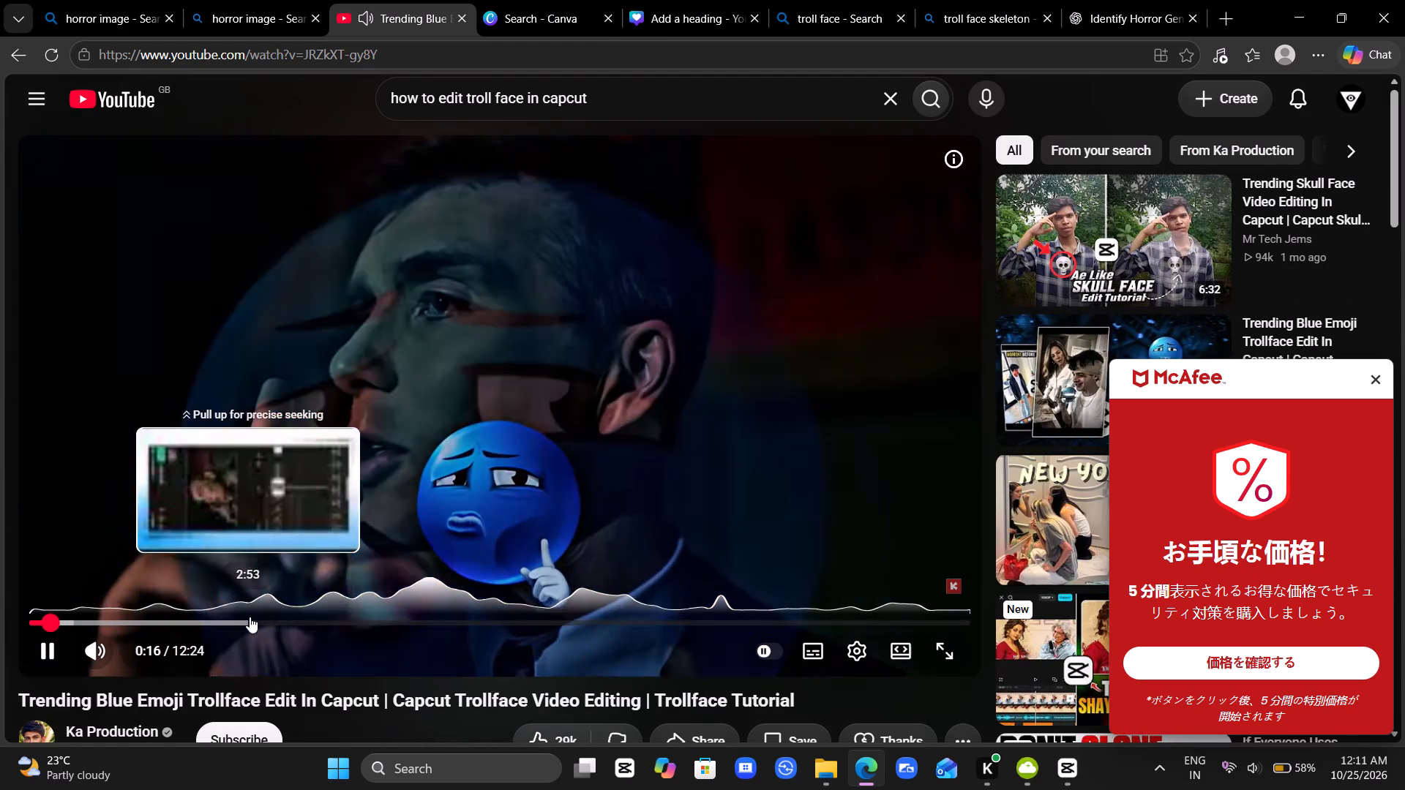
pyautogui.click(250, 617)
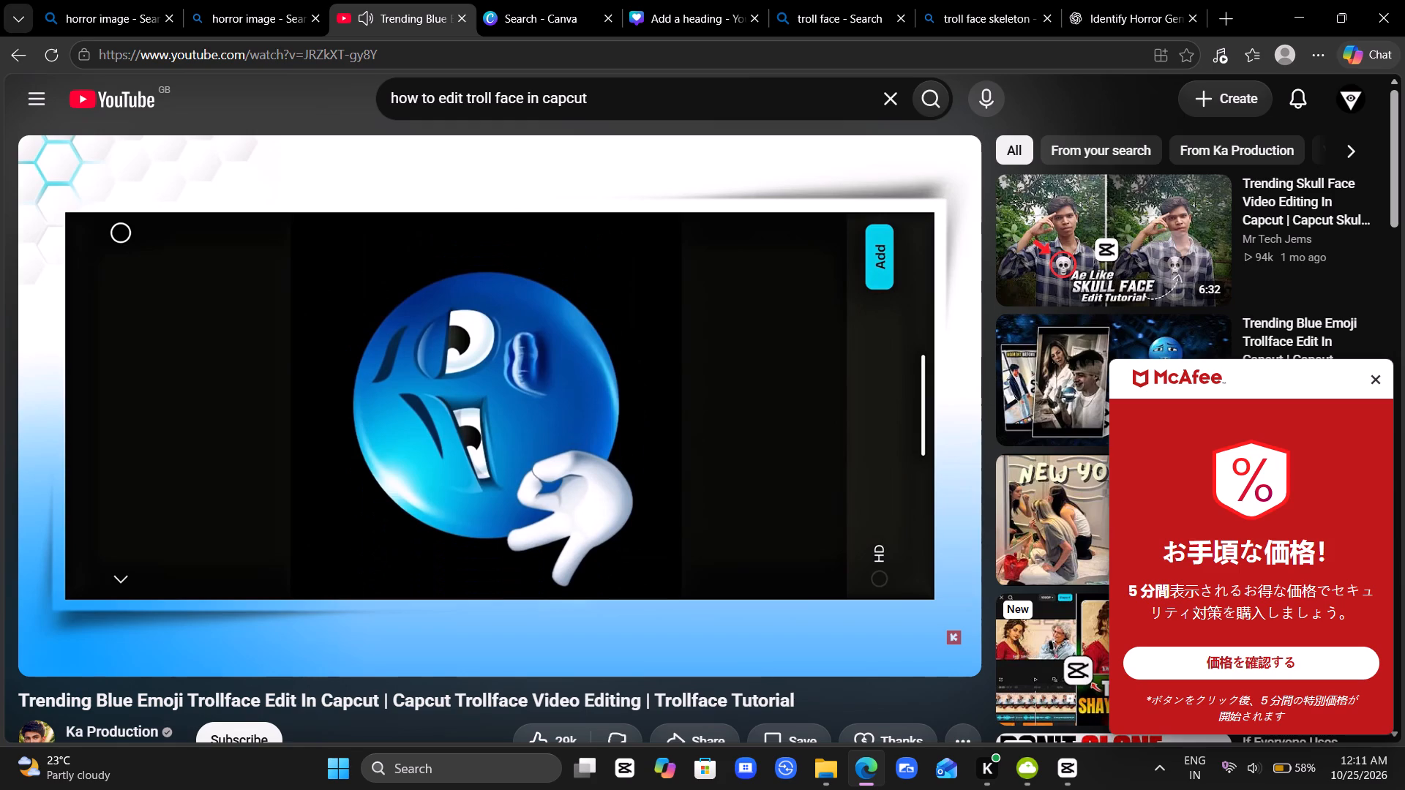
# Pause the blue emoji Trollface tutorial, expand its description and examine the links for the editing resources it offers.
pyautogui.click(615, 454)
pyautogui.scroll(-1, 587, 639)
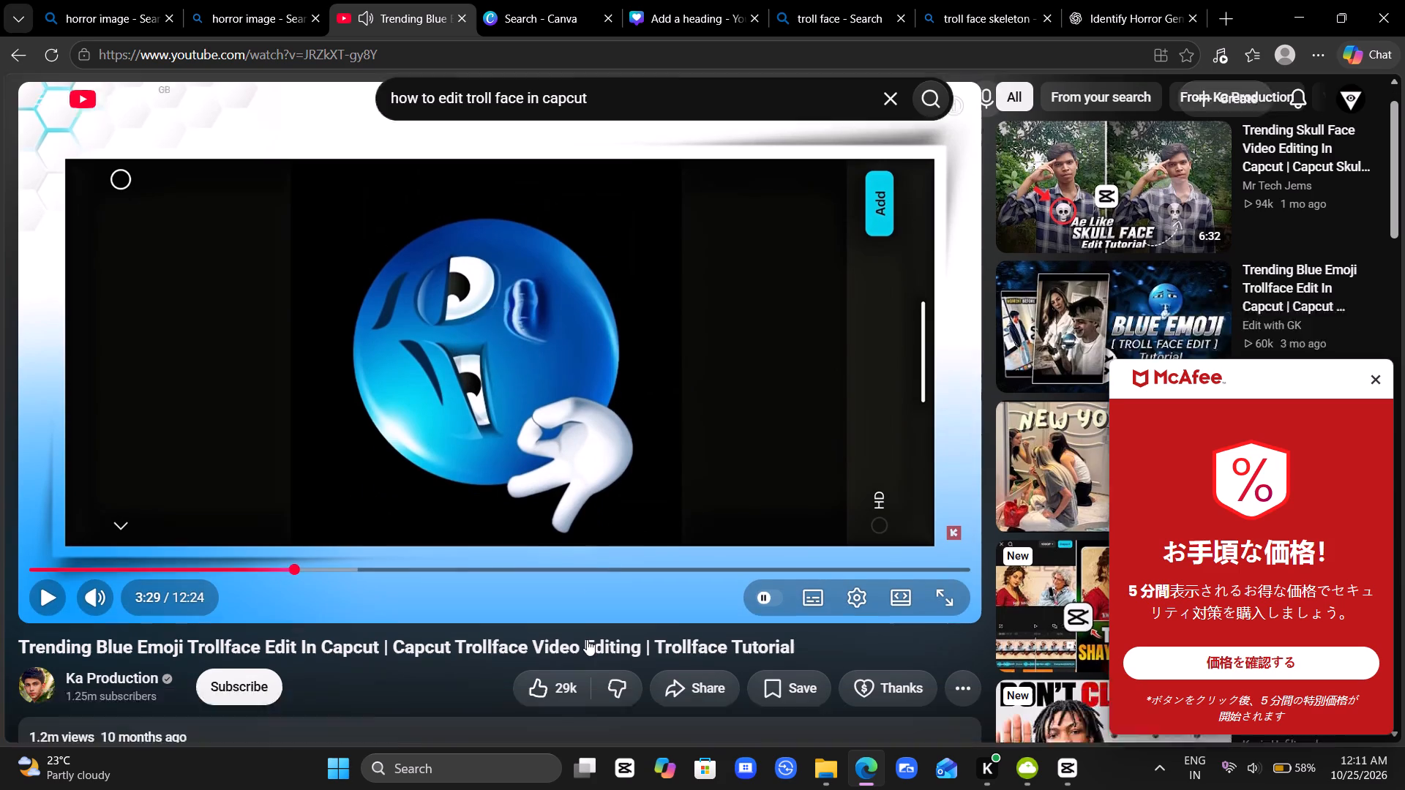
pyautogui.scroll(-1, 587, 639)
pyautogui.click(407, 582)
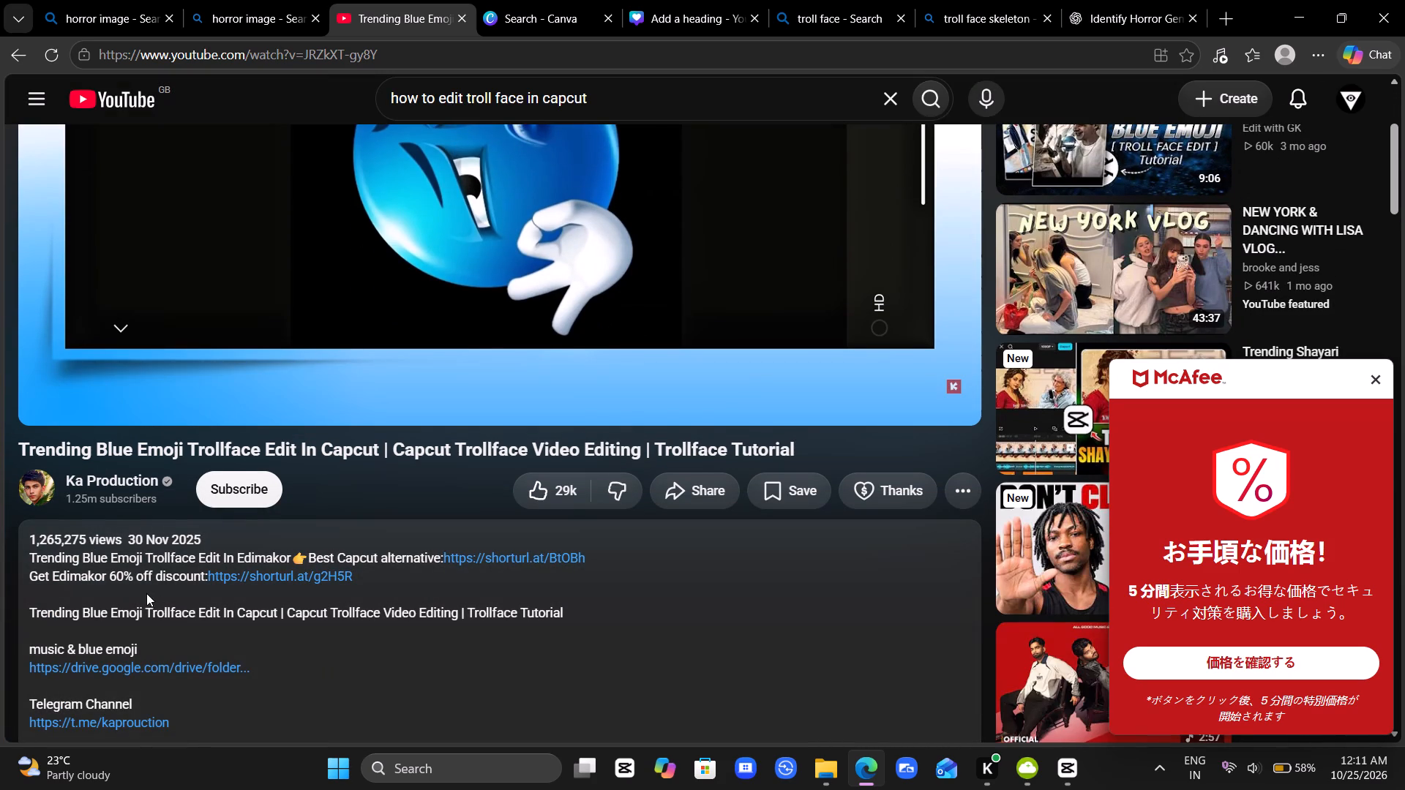
pyautogui.scroll(-1, 179, 627)
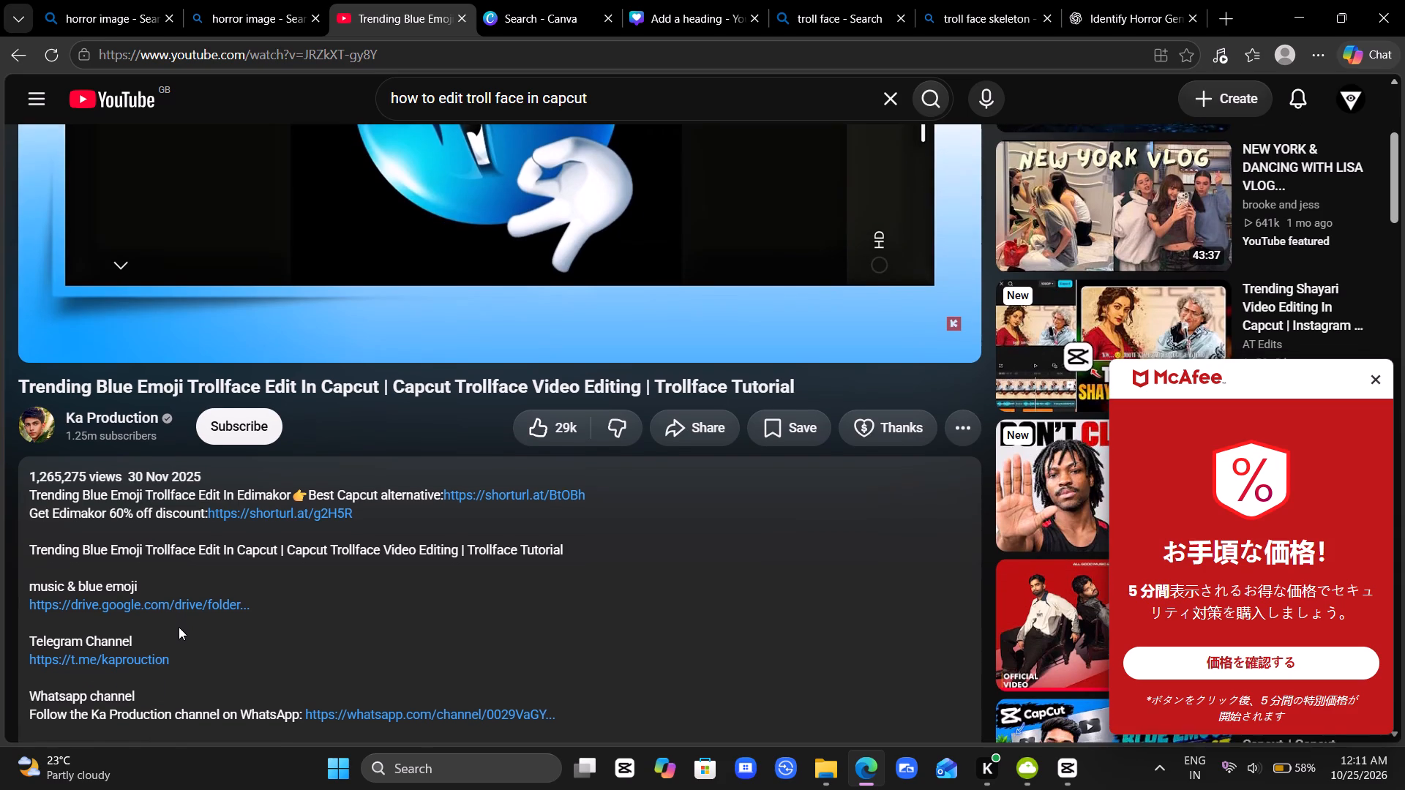
pyautogui.scroll(-3, 179, 627)
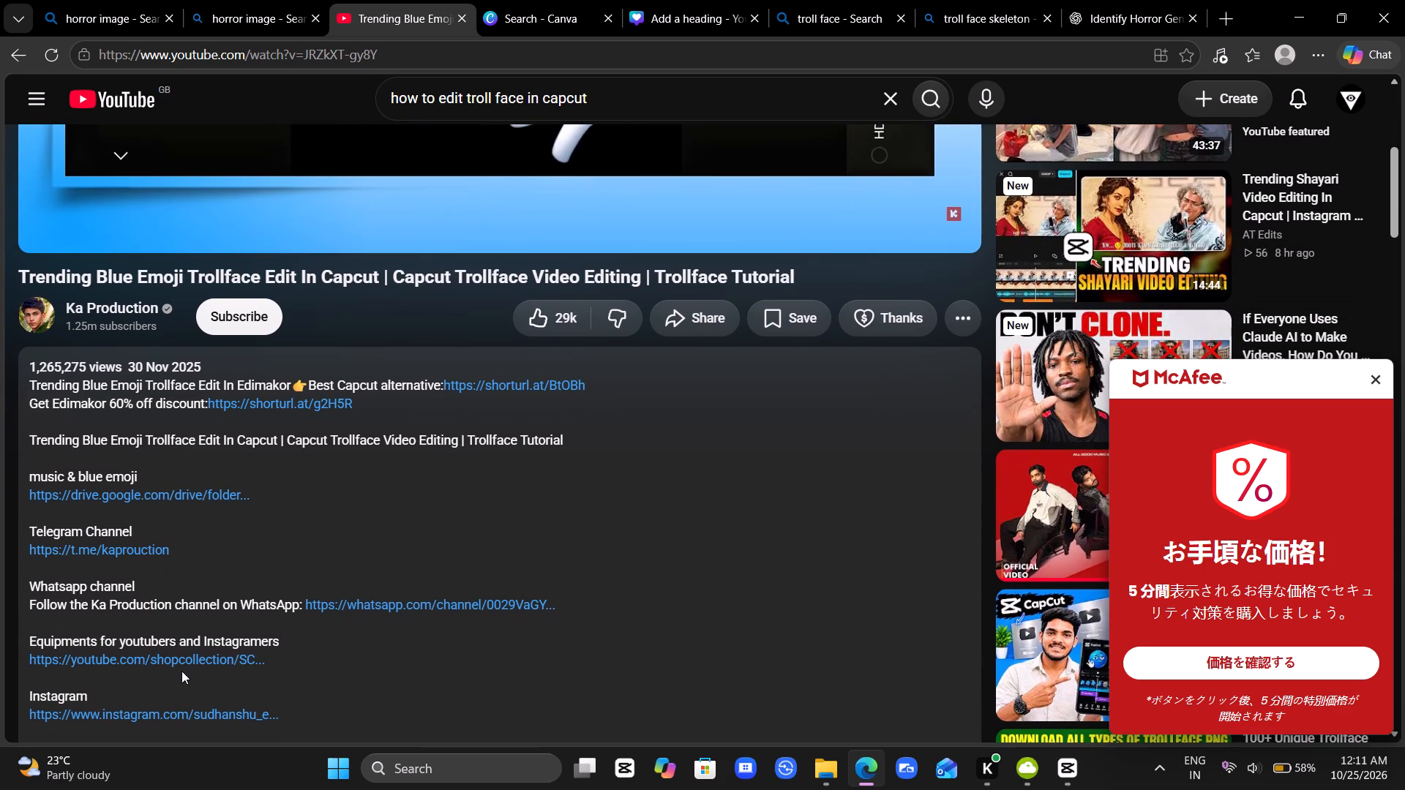
pyautogui.scroll(-2, 181, 671)
pyautogui.hscroll(1, 181, 671)
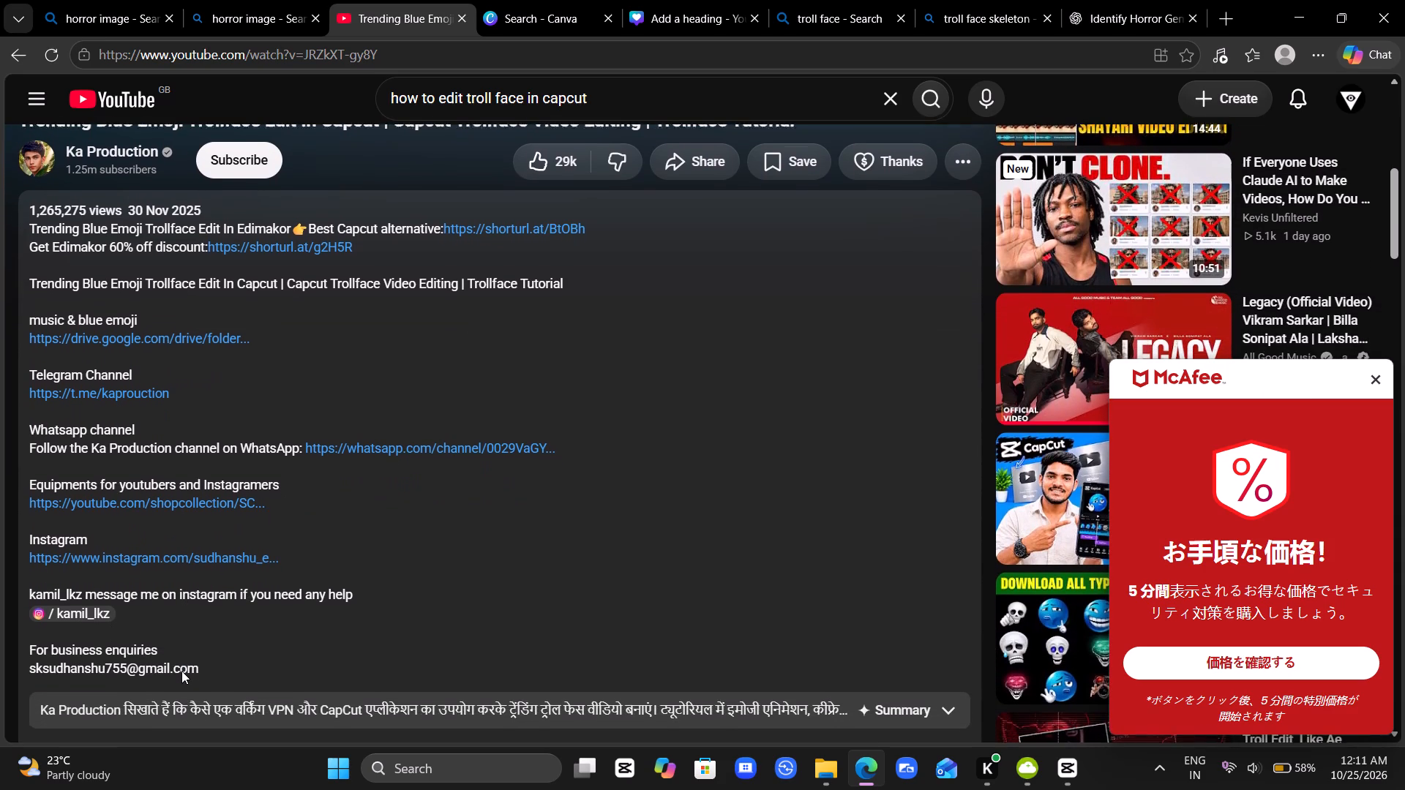
pyautogui.hscroll(2, 181, 671)
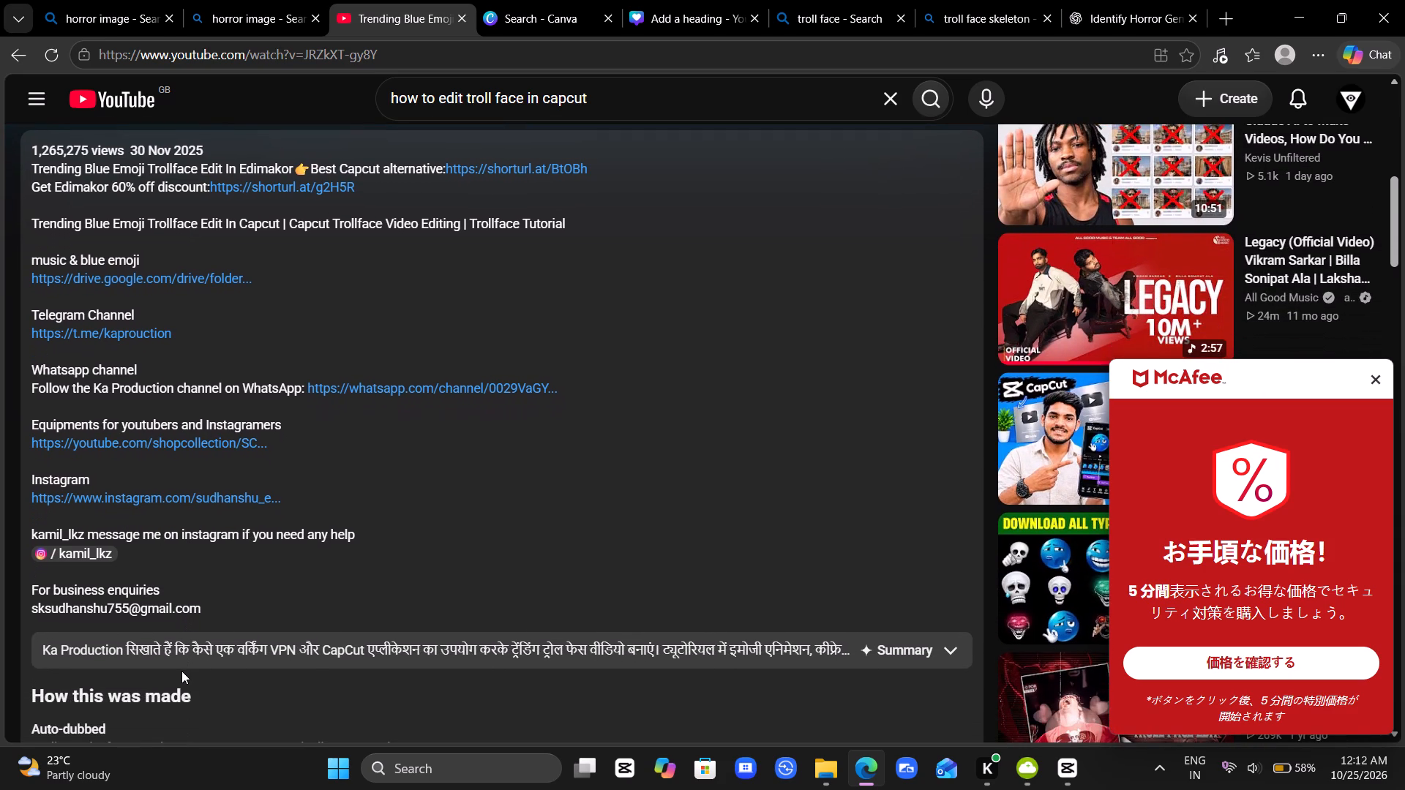
pyautogui.hscroll(1, 181, 671)
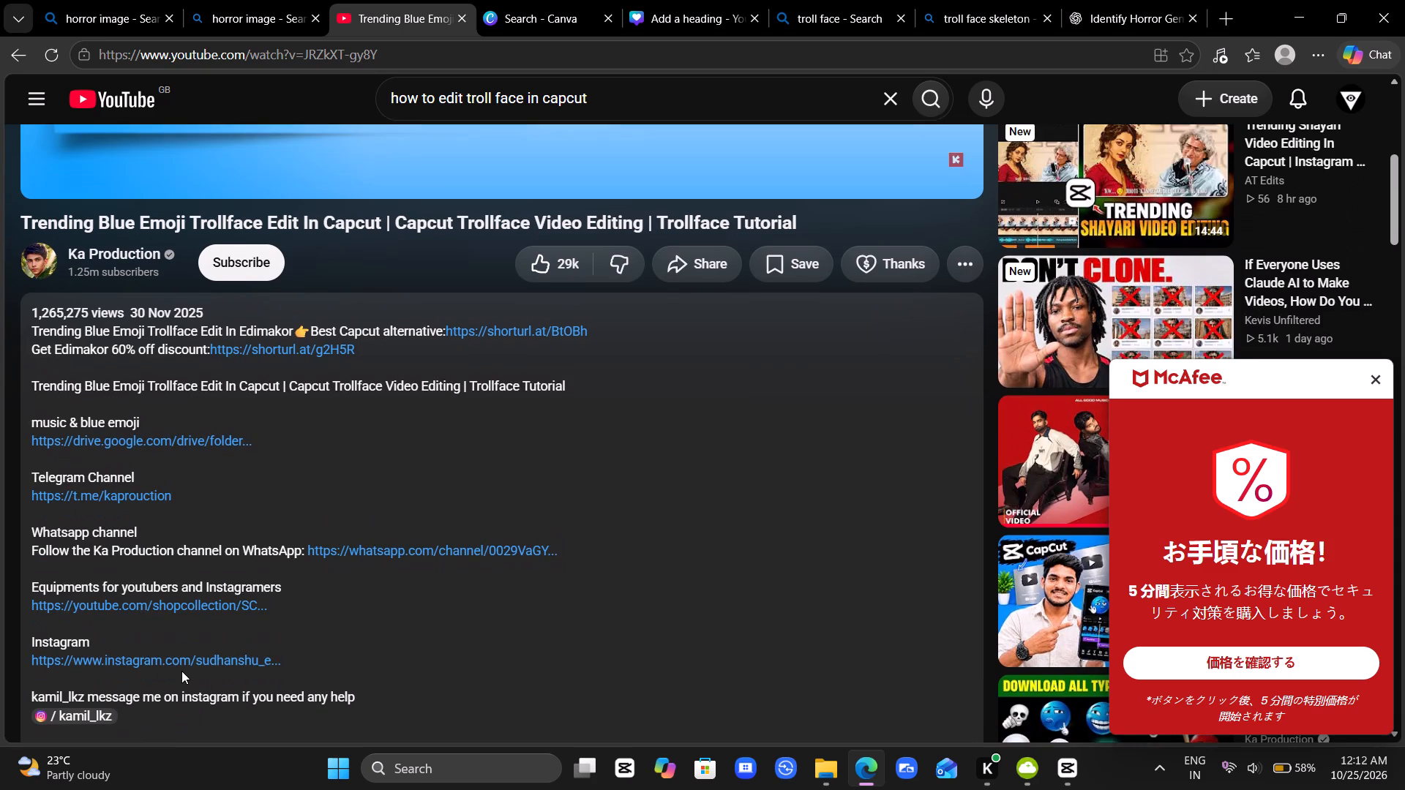
pyautogui.hscroll(1, 181, 671)
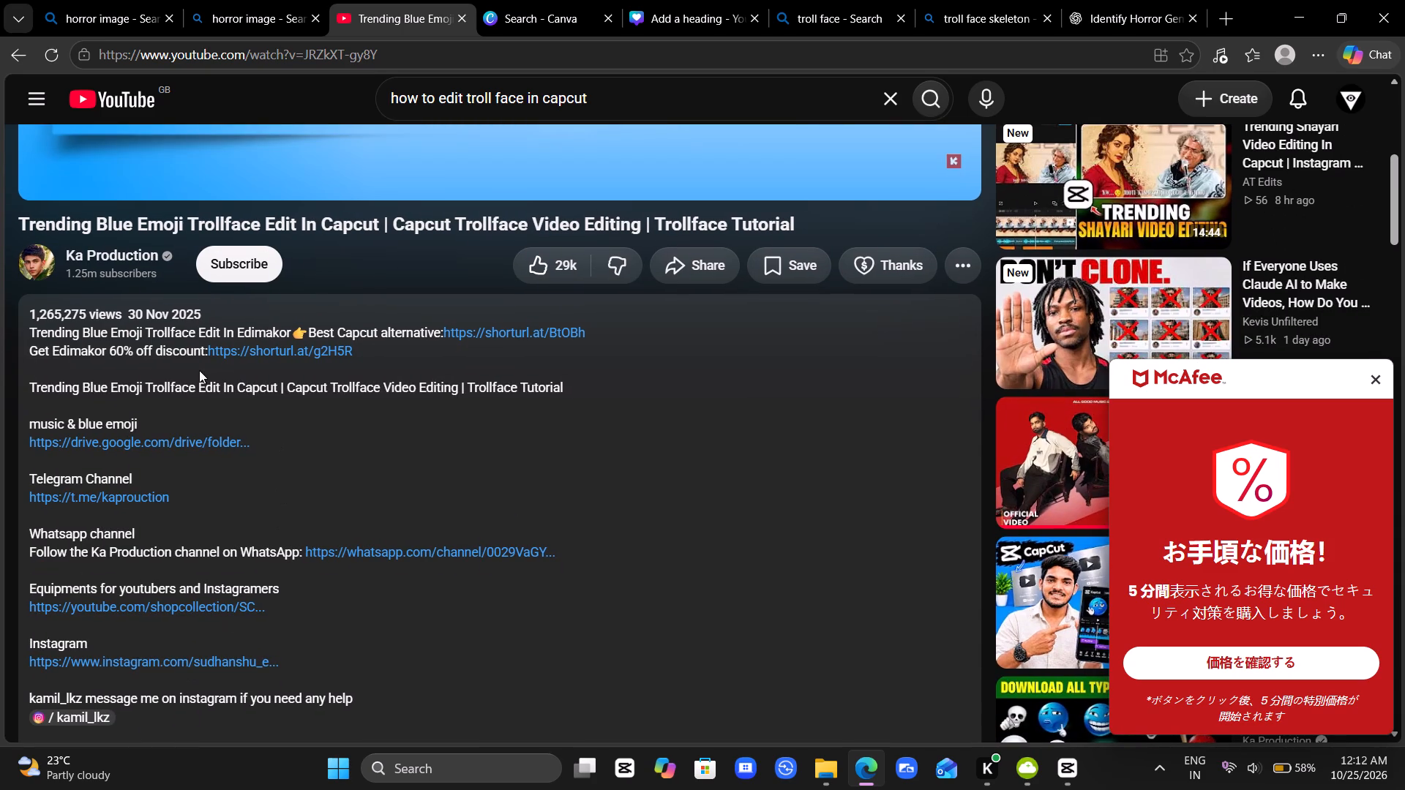
# Open the Edimakor Capcut-alternative link from the tutorial's description.
pyautogui.click(520, 328)
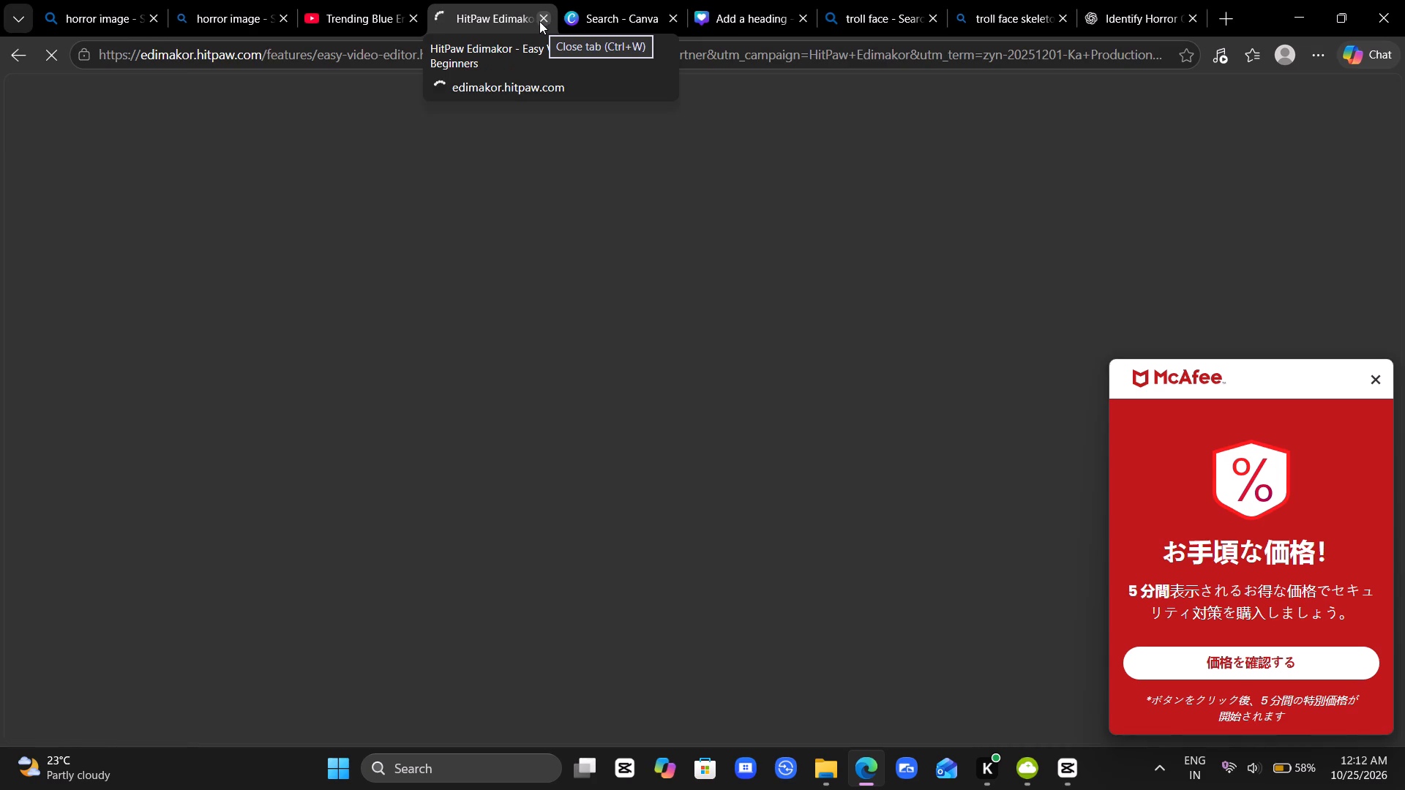
# Look over the Edimakor video editor page and close it to return to the tutorial.
pyautogui.scroll(-1, 468, 432)
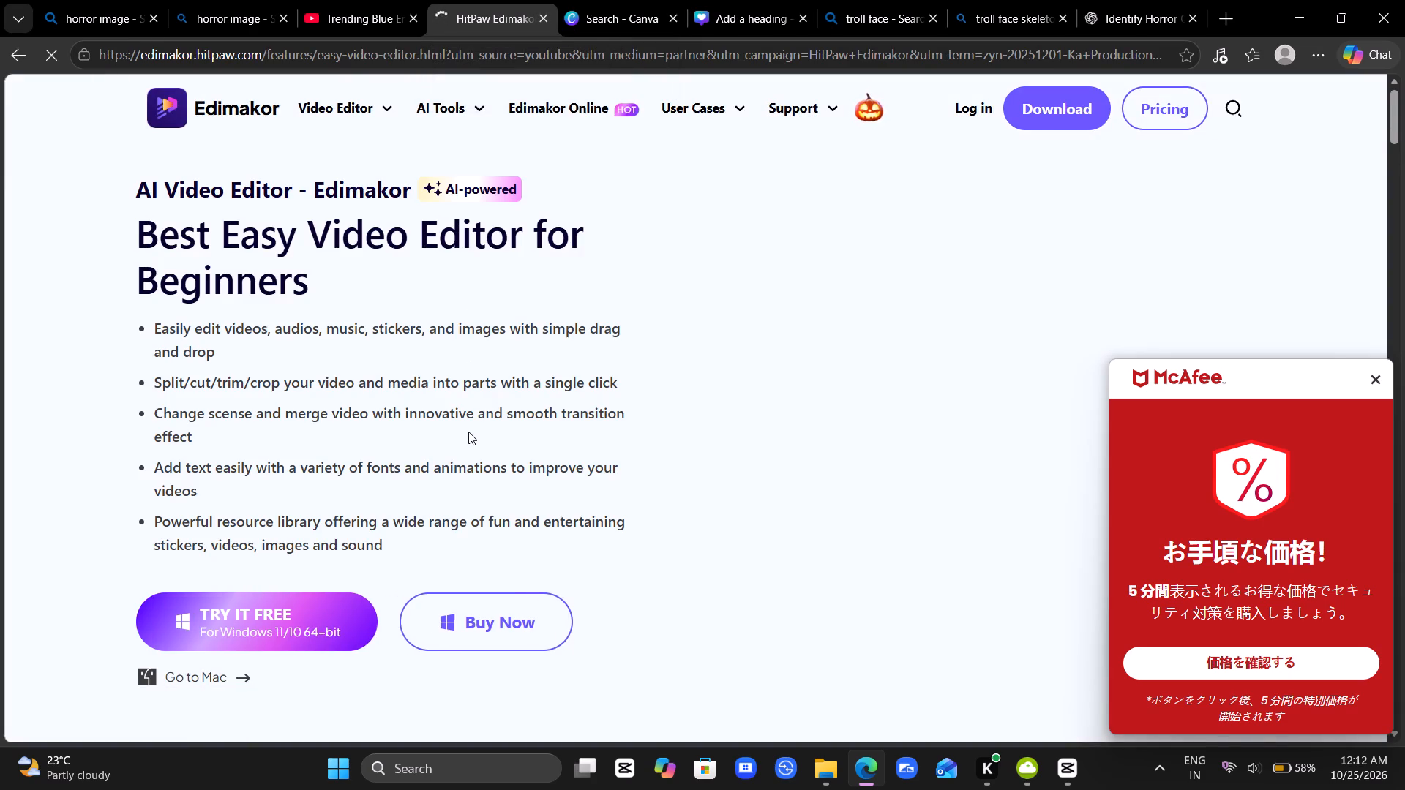
pyautogui.scroll(-3, 468, 432)
pyautogui.scroll(1, 468, 432)
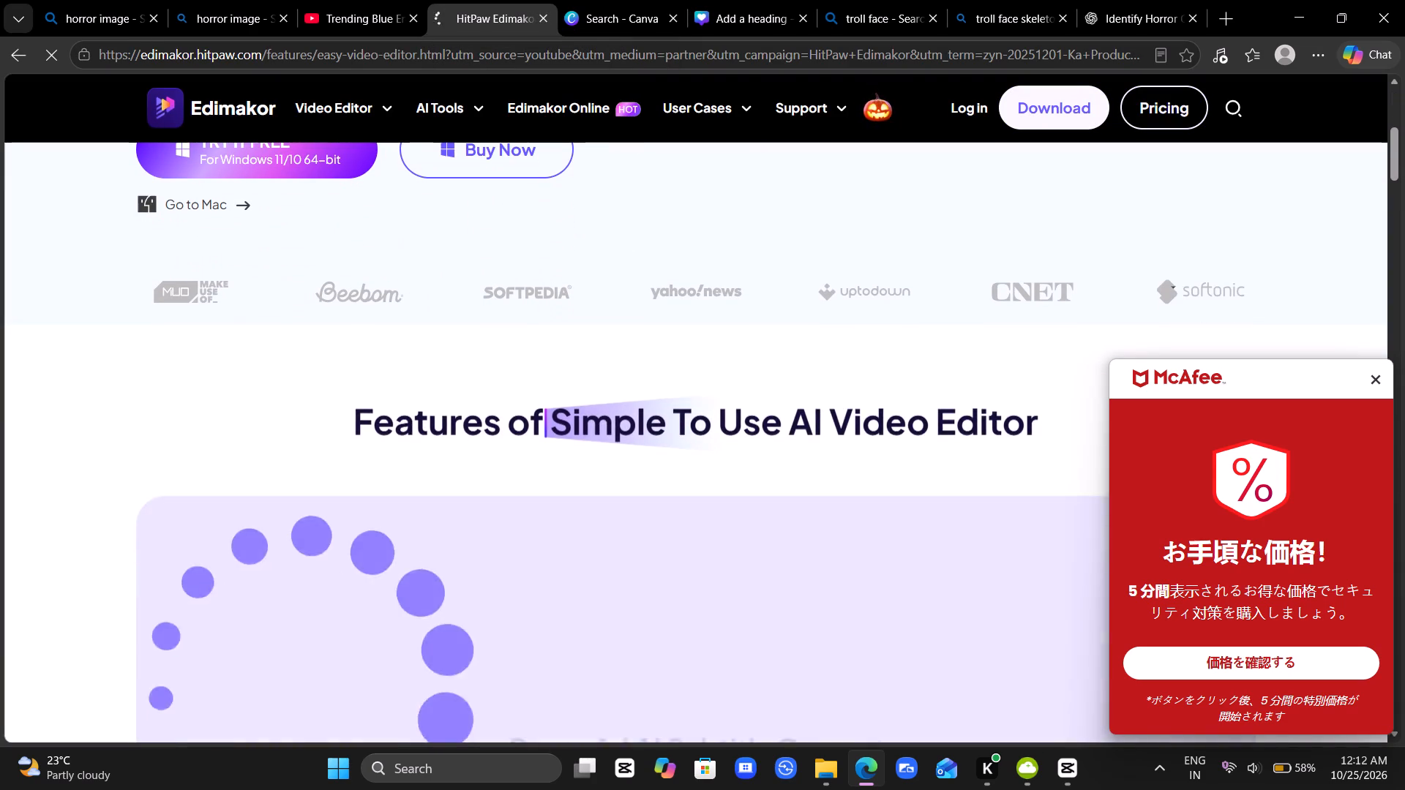
pyautogui.scroll(1, 468, 432)
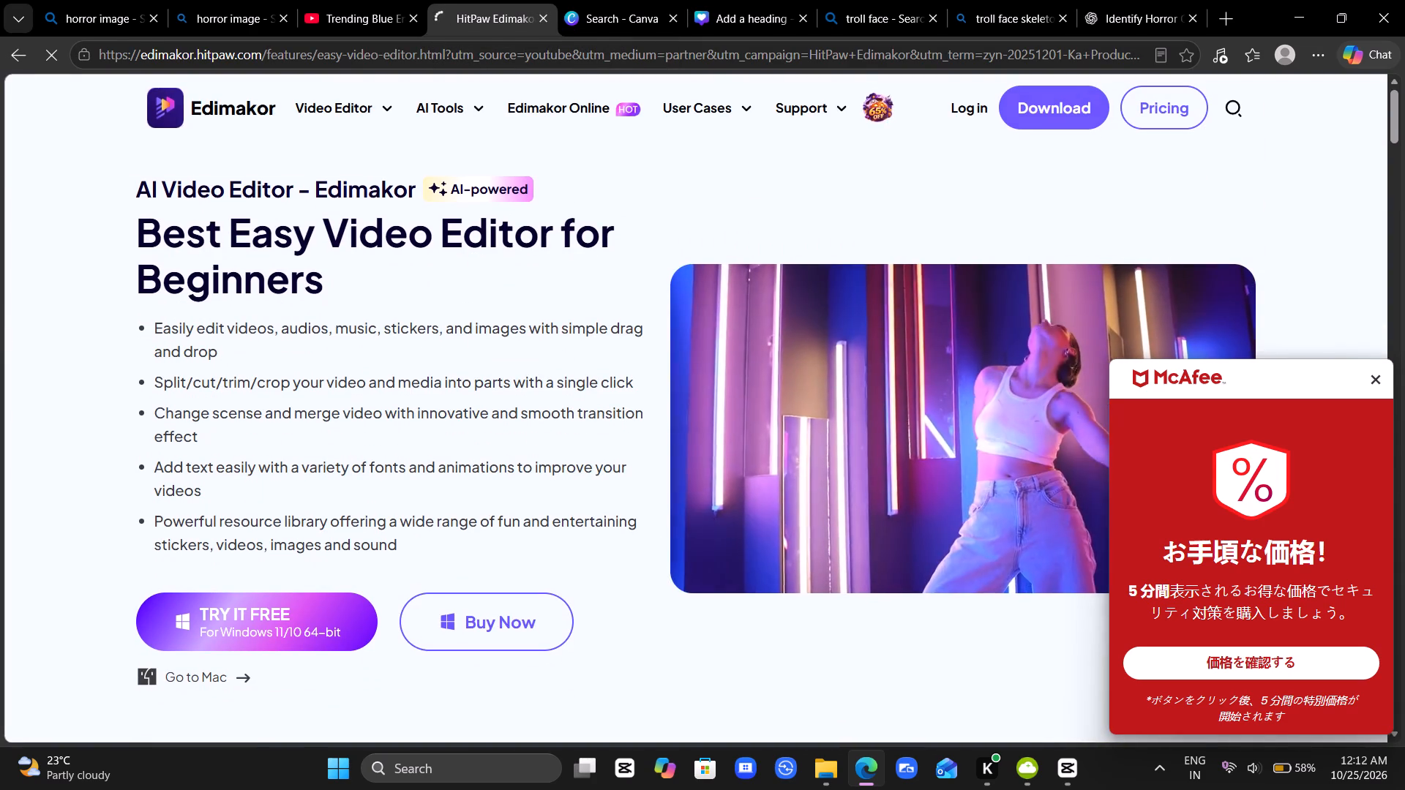
pyautogui.click(545, 18)
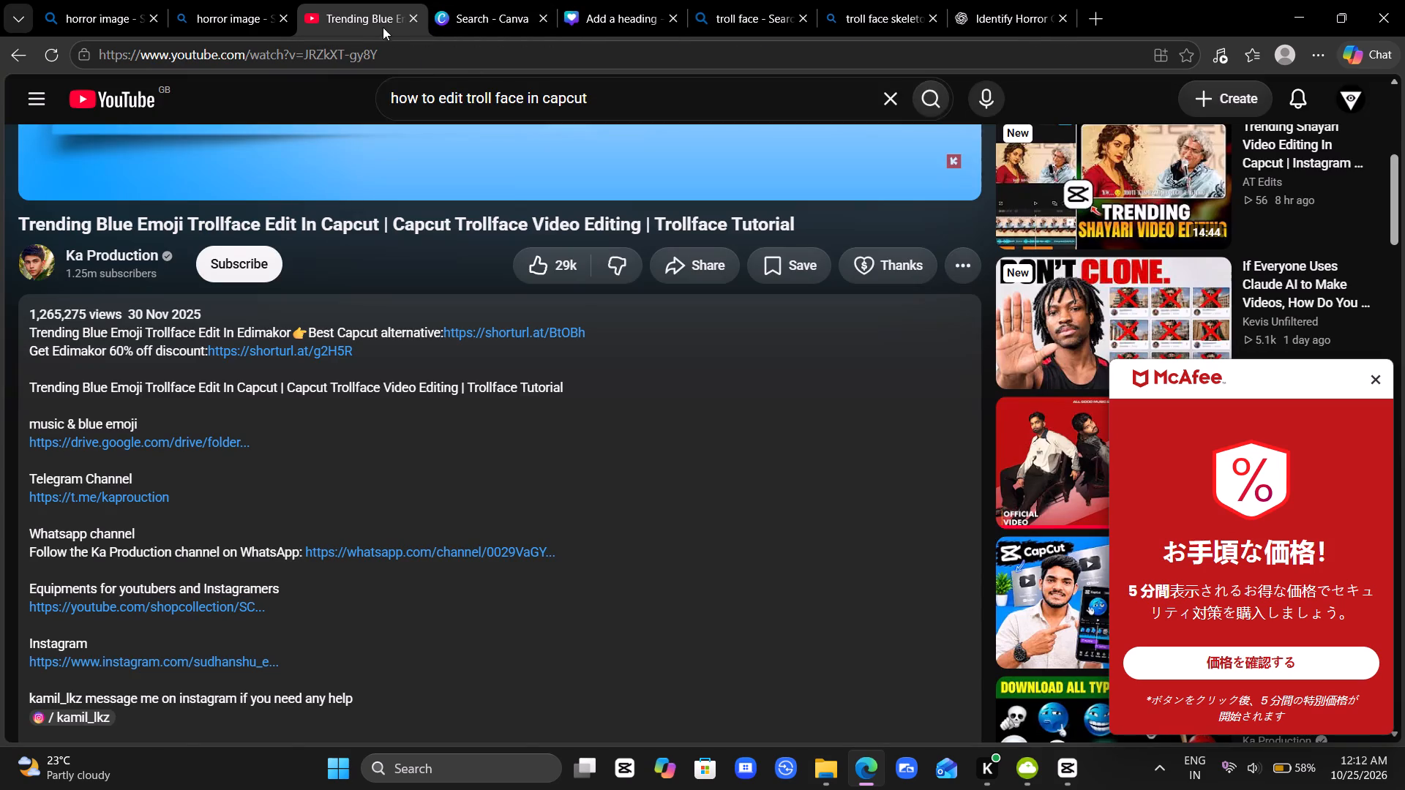
# Resume the blue emoji tutorial and skip forward to about 3:53 to examine how the emoji overlay is added.
pyautogui.scroll(5, 507, 299)
pyautogui.click(565, 399)
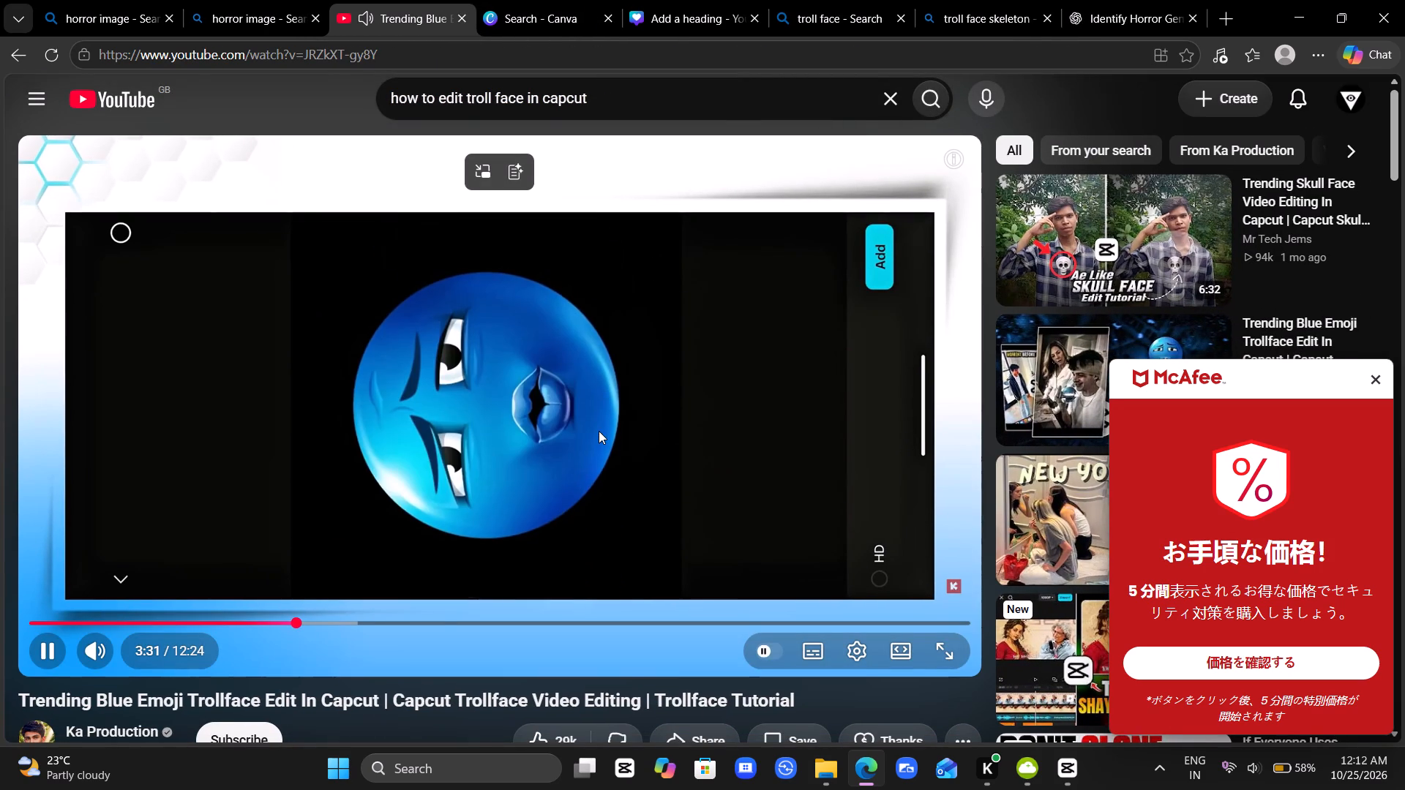
pyautogui.press('Right')
pyautogui.press('Right')
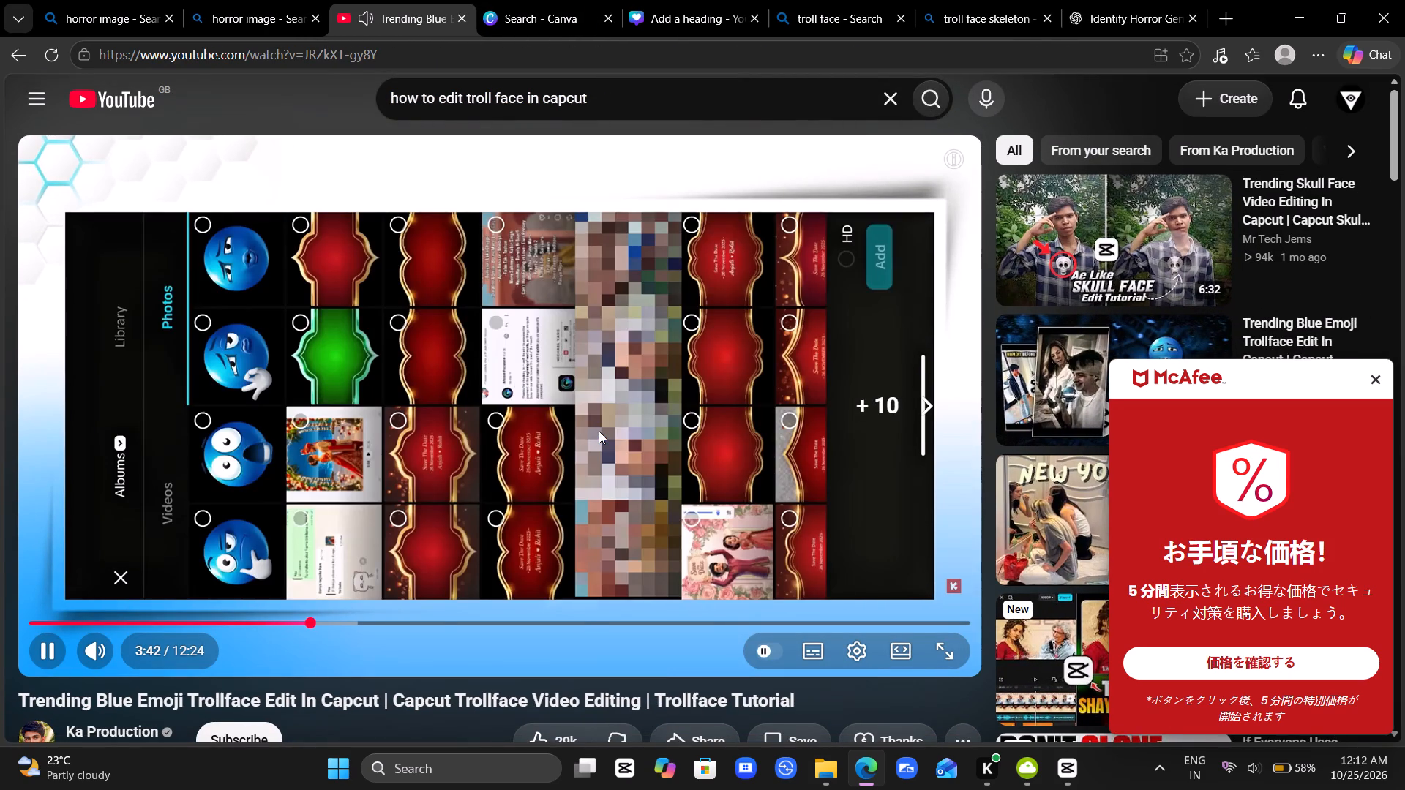
pyautogui.press('Right')
pyautogui.press('Right')
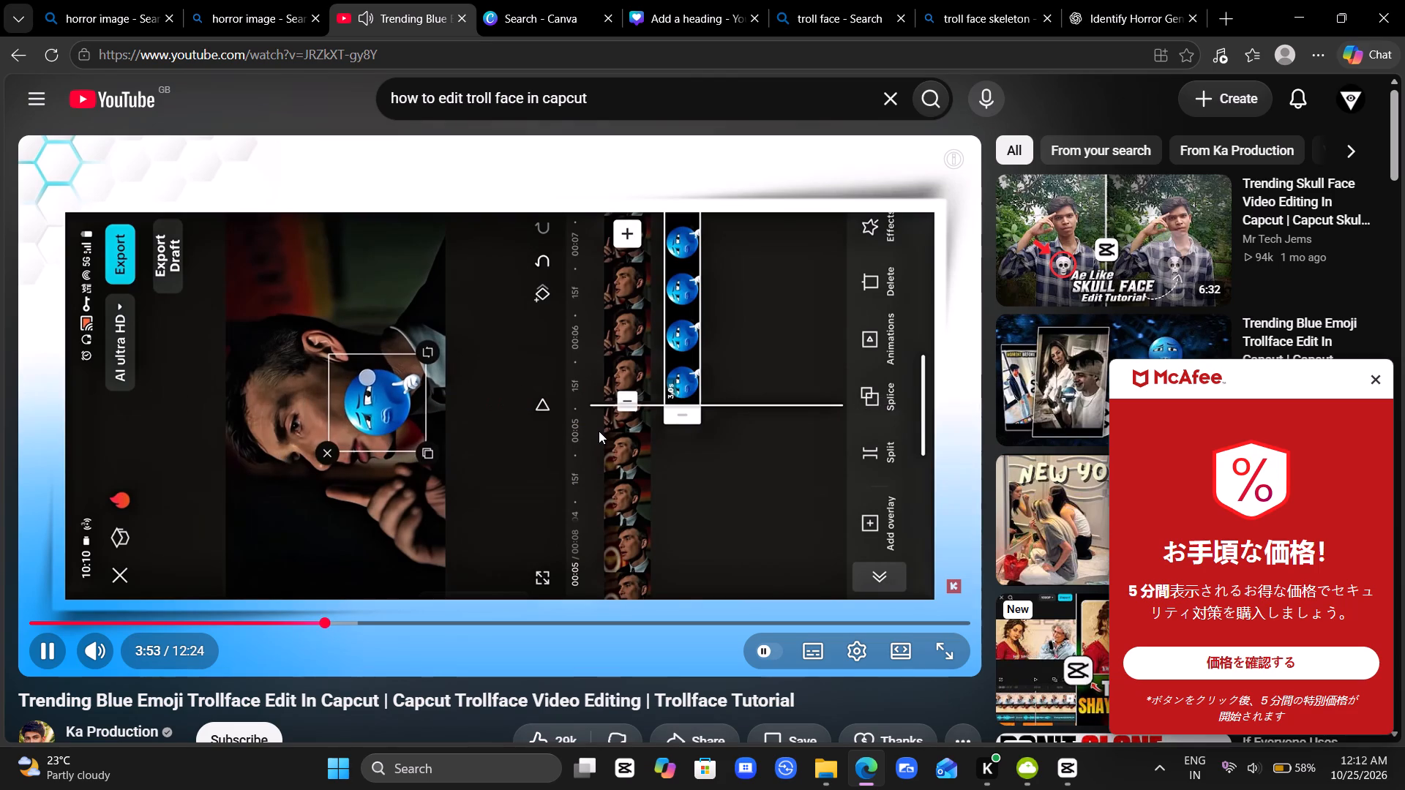
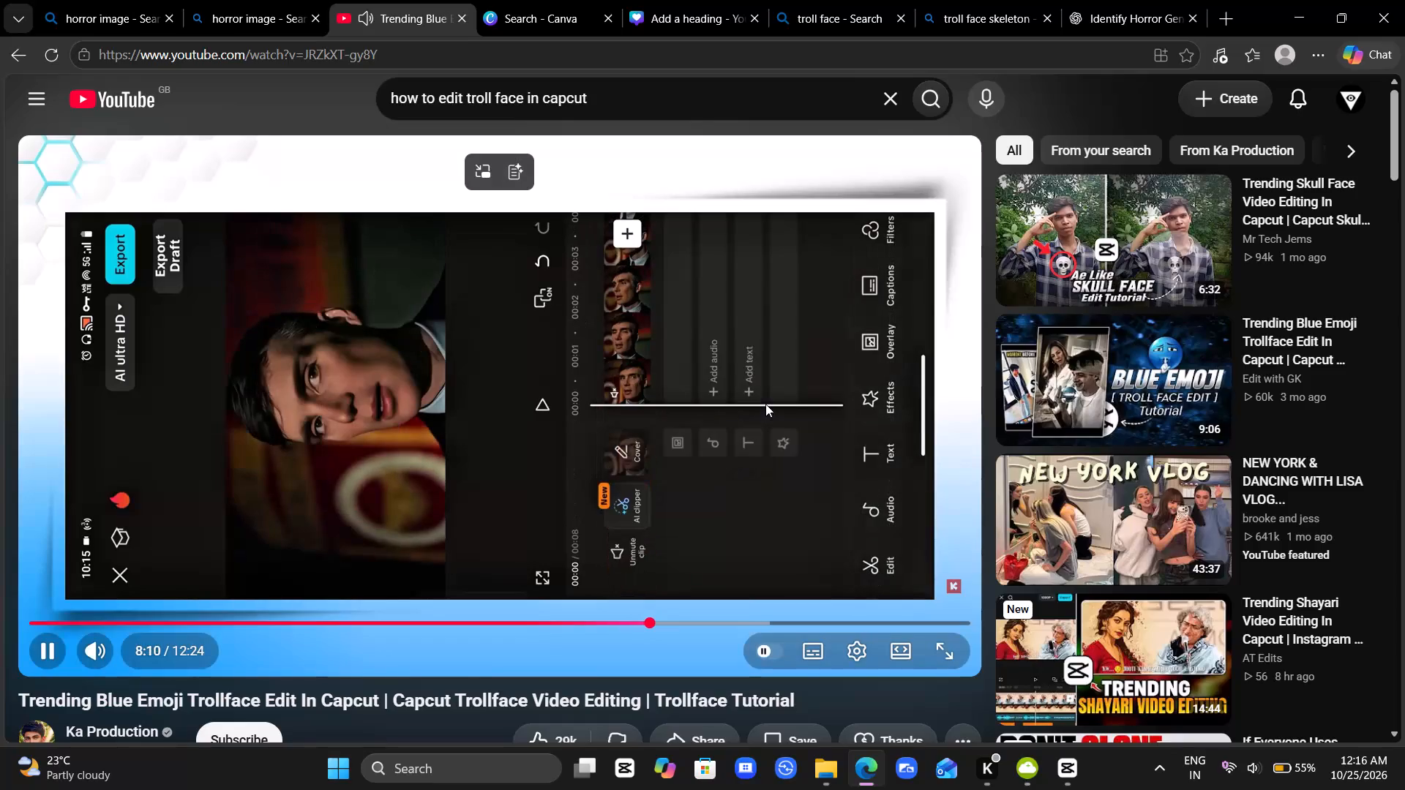
# Pause the tutorial, switch to CapCut and undo the freeze frame's recent darkening adjustments and the skull overlay's shrinking and repositioning.
pyautogui.click(735, 418)
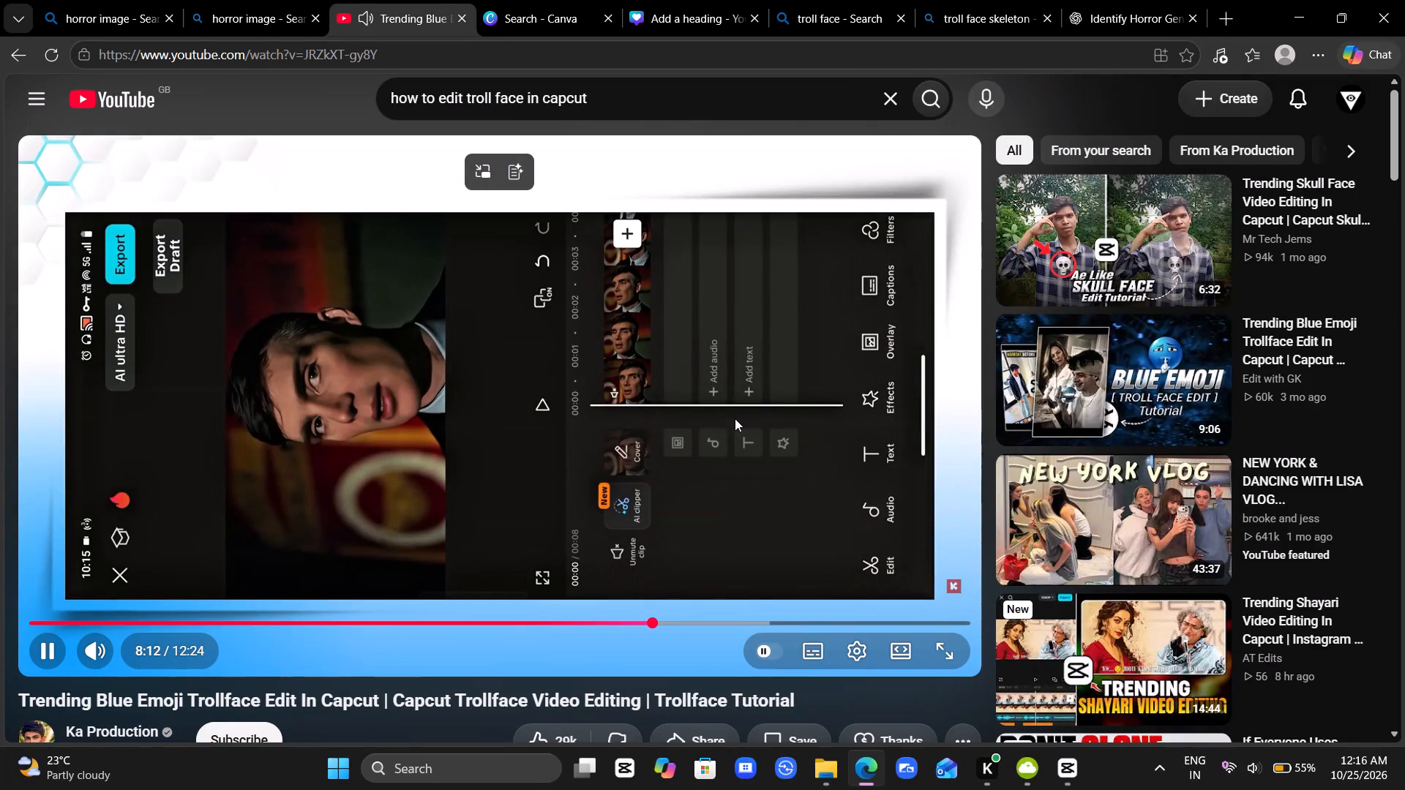
pyautogui.click(1054, 765)
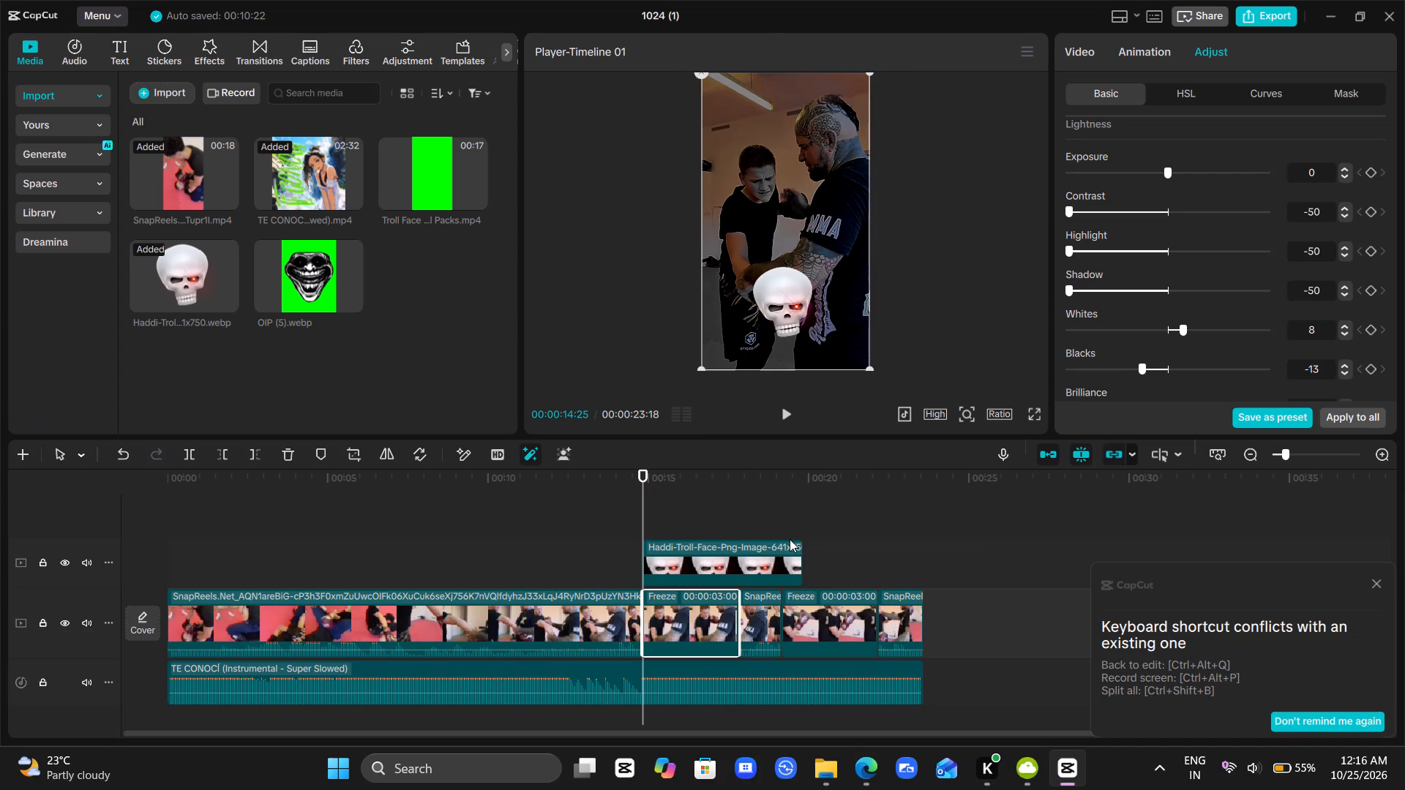
pyautogui.hotkey('ctrl', 'z')
pyautogui.hotkey('ctrl', 'z')
pyautogui.hotkey('ctrl', 'z')
pyautogui.hotkey('ctrl', 'z')
pyautogui.hotkey('ctrl', 'z')
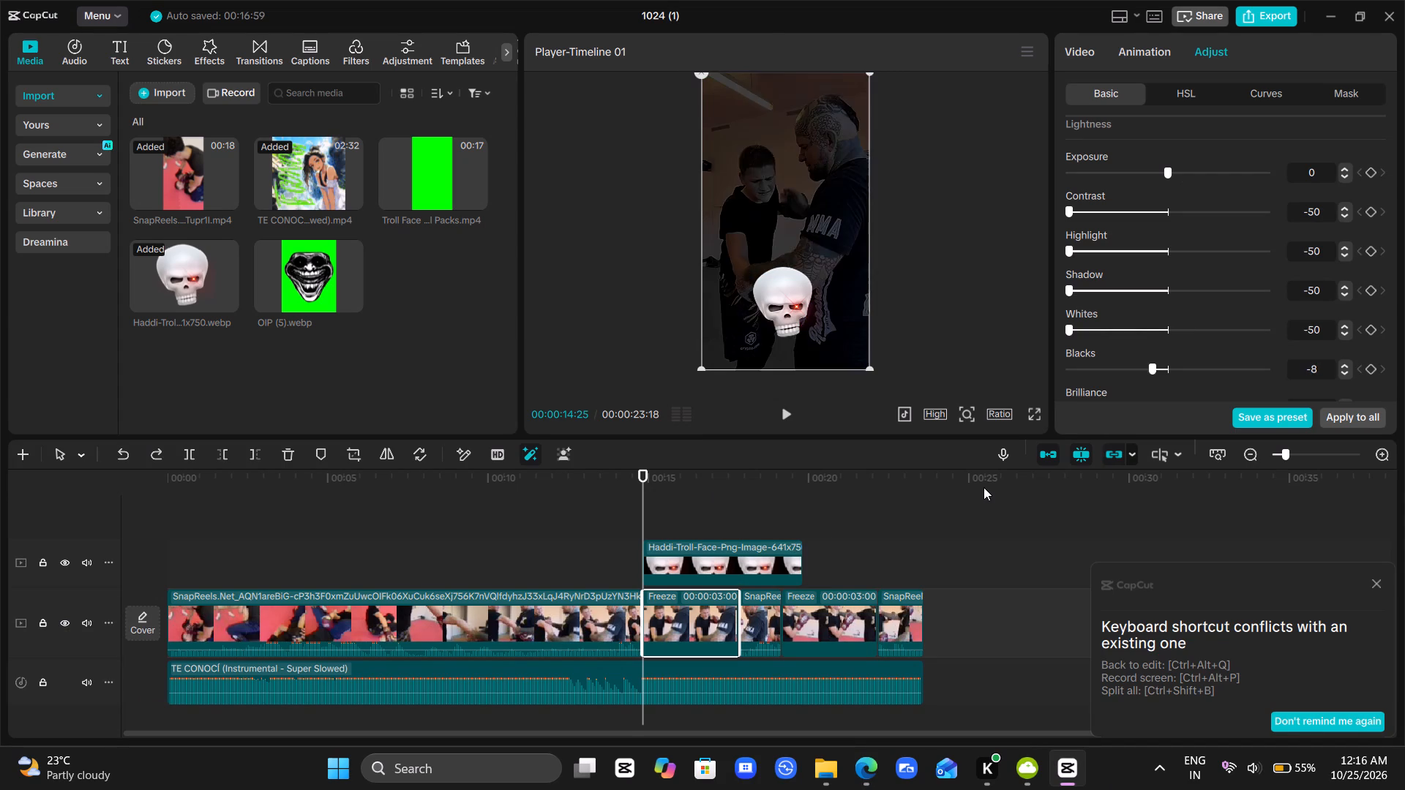
pyautogui.hotkey('ctrl', 'z')
pyautogui.hotkey('ctrl', 'z')
pyautogui.hotkey('ctrl', 'z')
pyautogui.hotkey('ctrl', 'z')
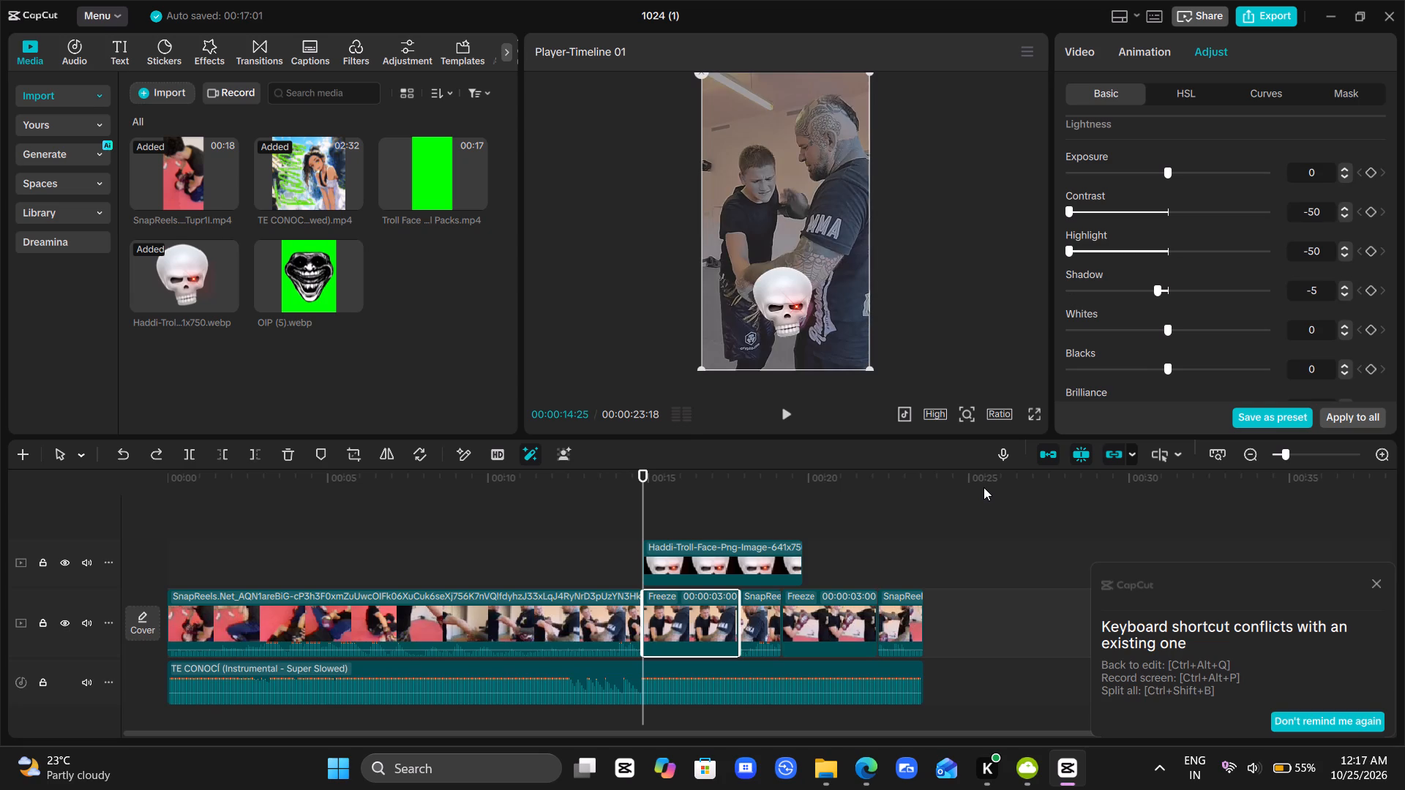
pyautogui.hotkey('ctrl', 'z')
pyautogui.hotkey('ctrl', 'z')
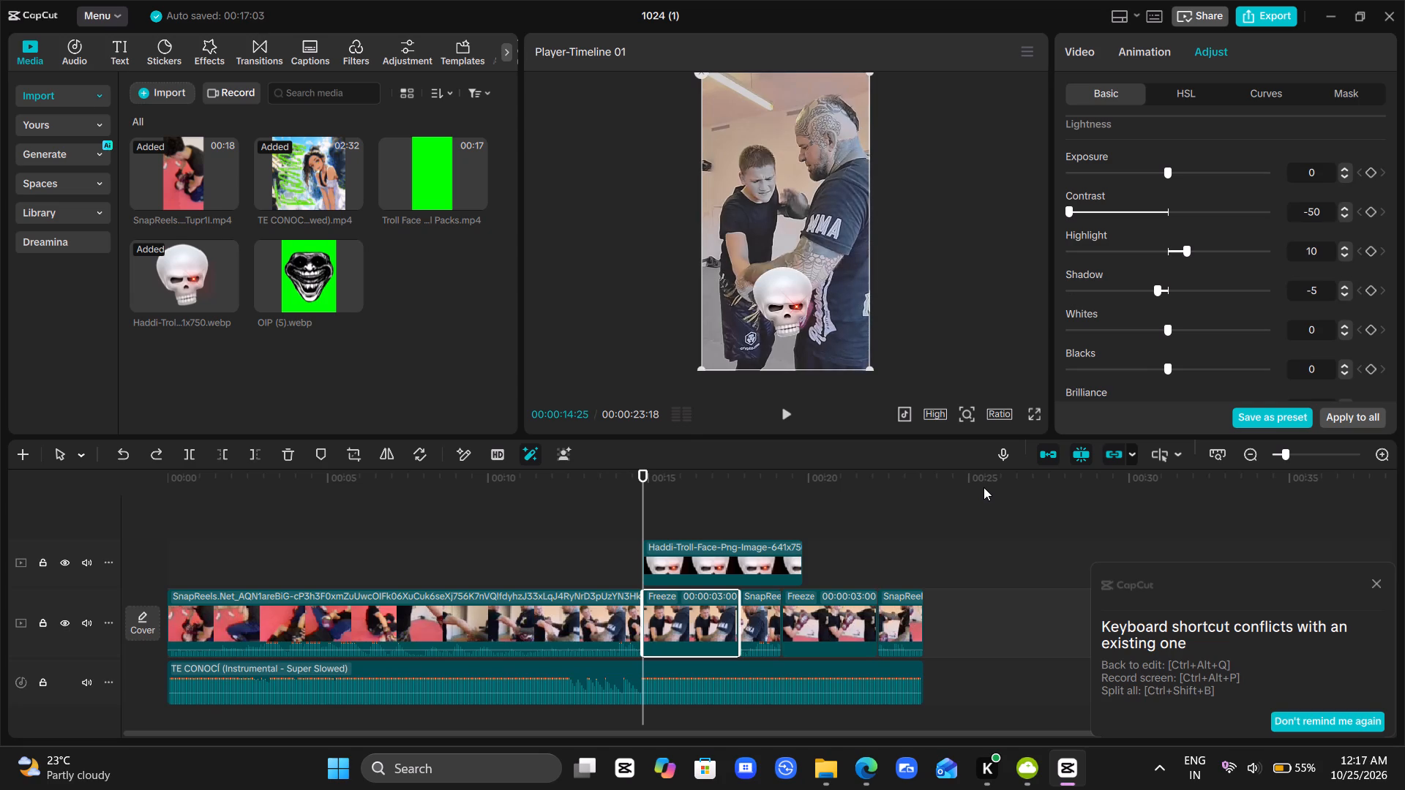
pyautogui.hotkey('ctrl', 'z')
pyautogui.hotkey('ctrl', 'z')
pyautogui.hotkey('ctrl', 'z')
pyautogui.hotkey('ctrl', 'z')
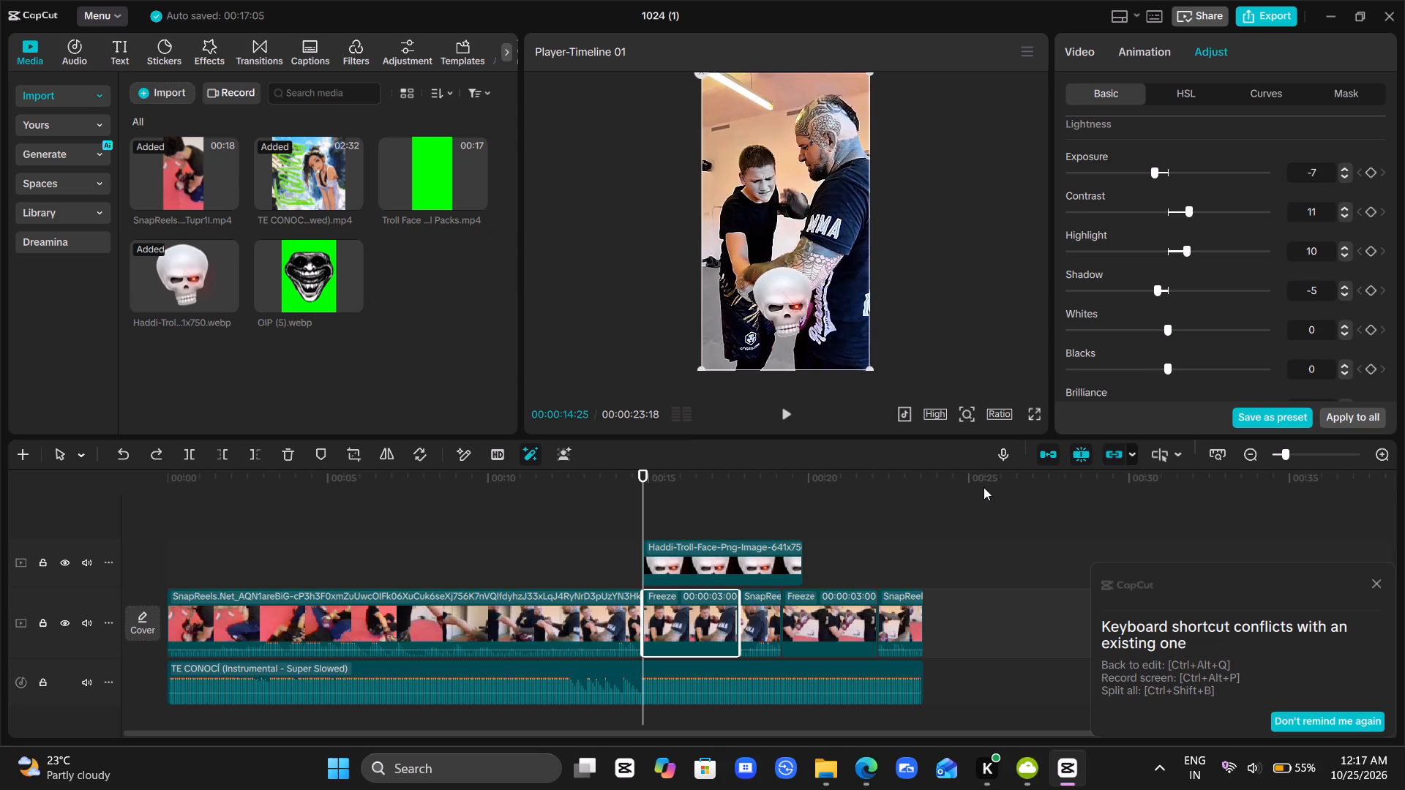
pyautogui.hotkey('ctrl', 'z')
pyautogui.hotkey('ctrl', 'z')
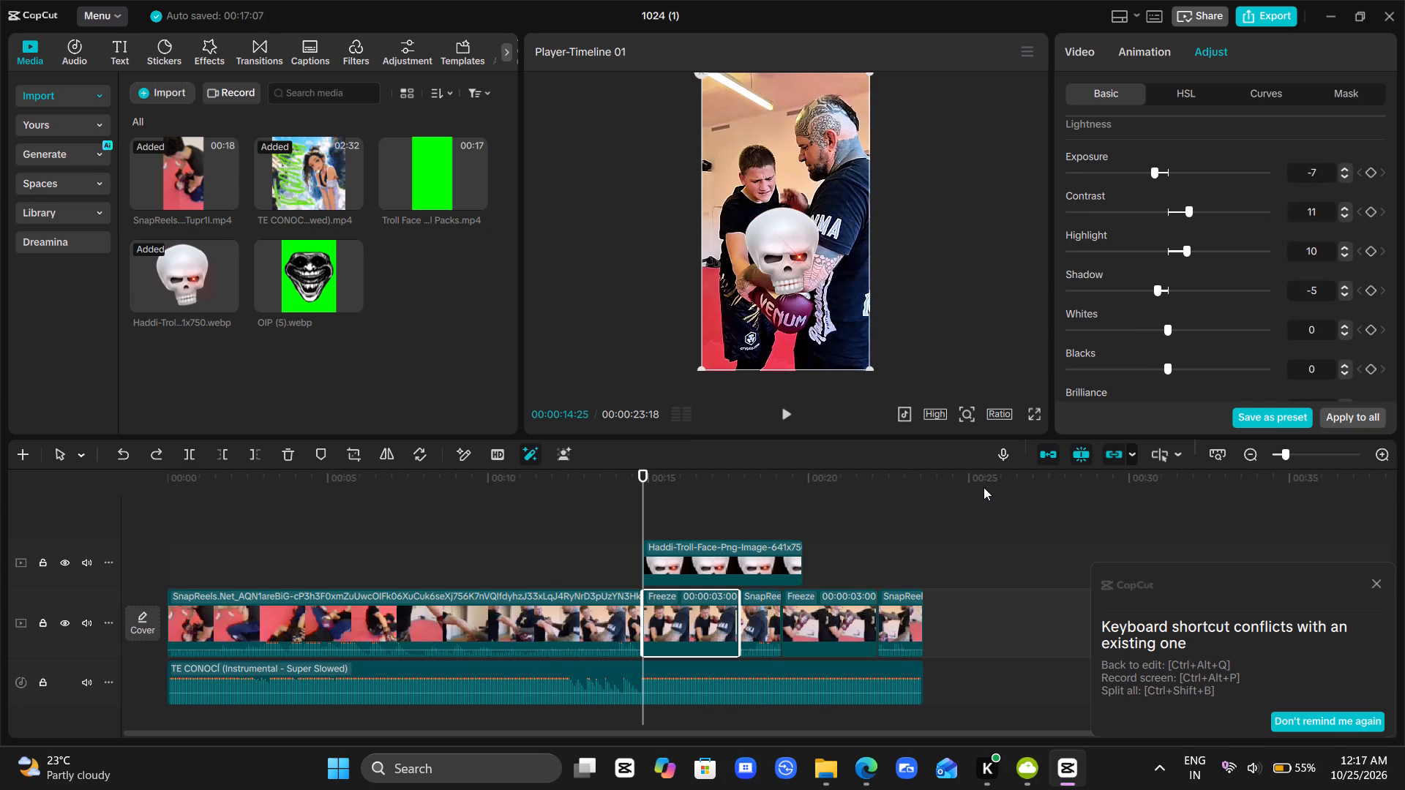
pyautogui.hotkey('ctrl', 'z')
# Scrub through the first freeze frame and leave the playhead at its end, at 00:00:17:25.
pyautogui.click(591, 535)
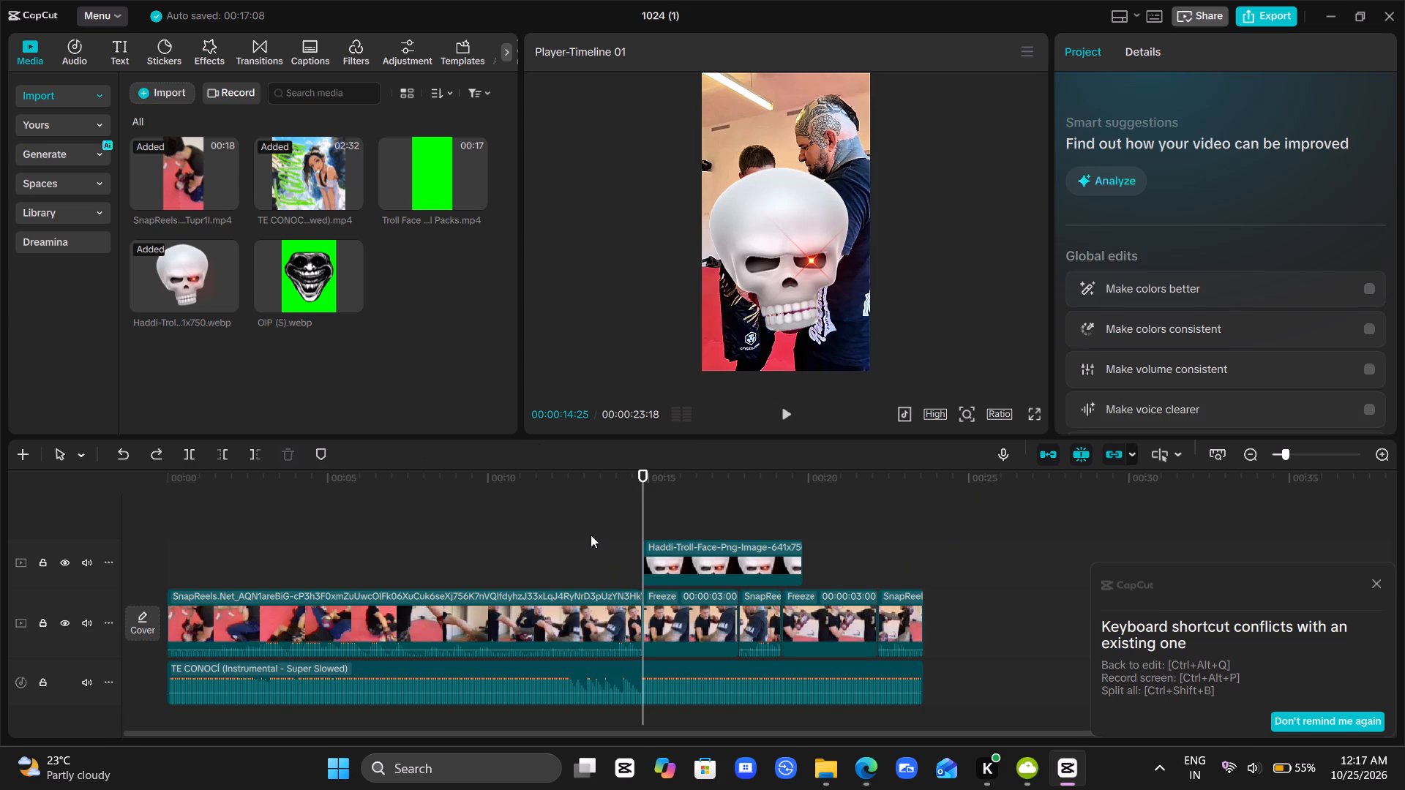
pyautogui.moveTo(591, 535); pyautogui.dragTo(736, 563)
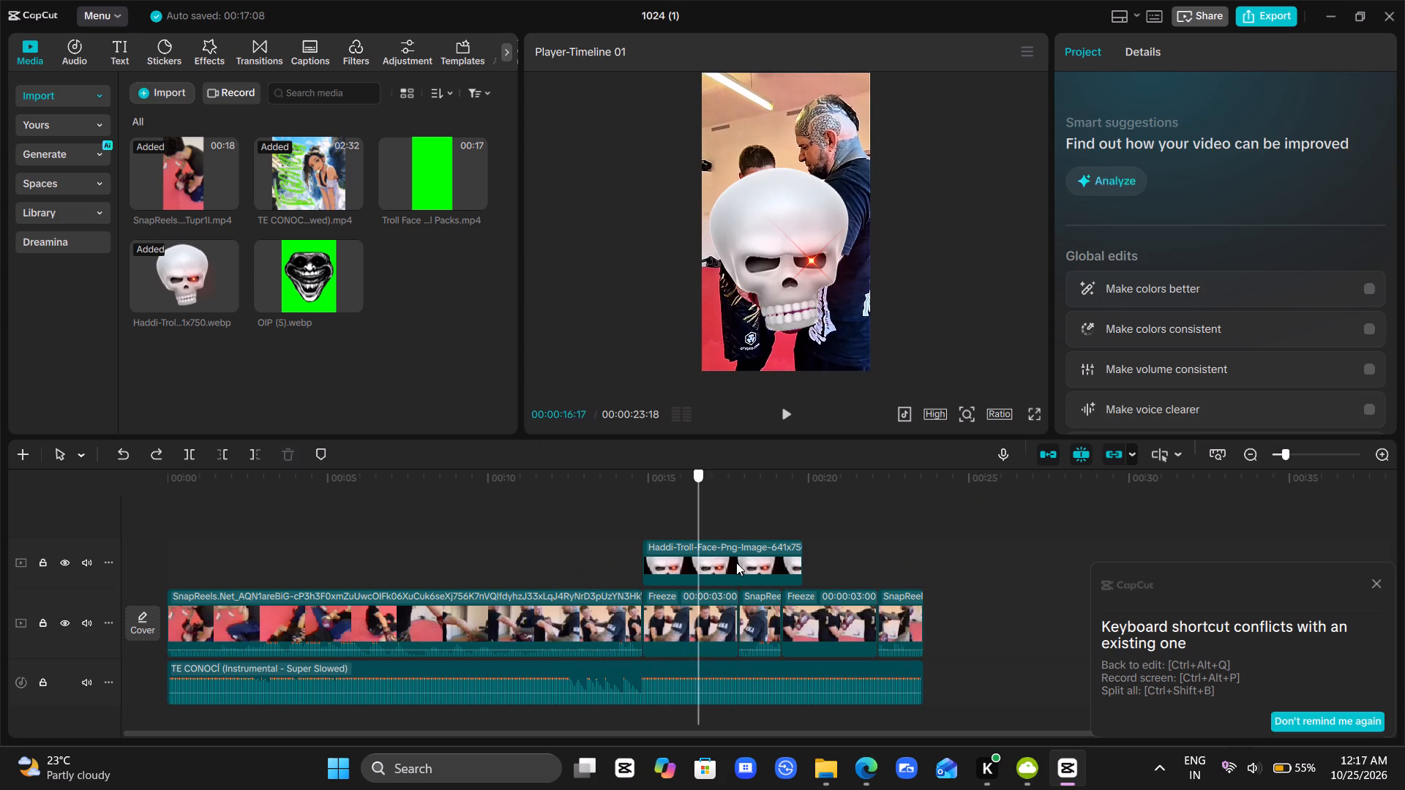
pyautogui.moveTo(736, 563); pyautogui.dragTo(735, 563)
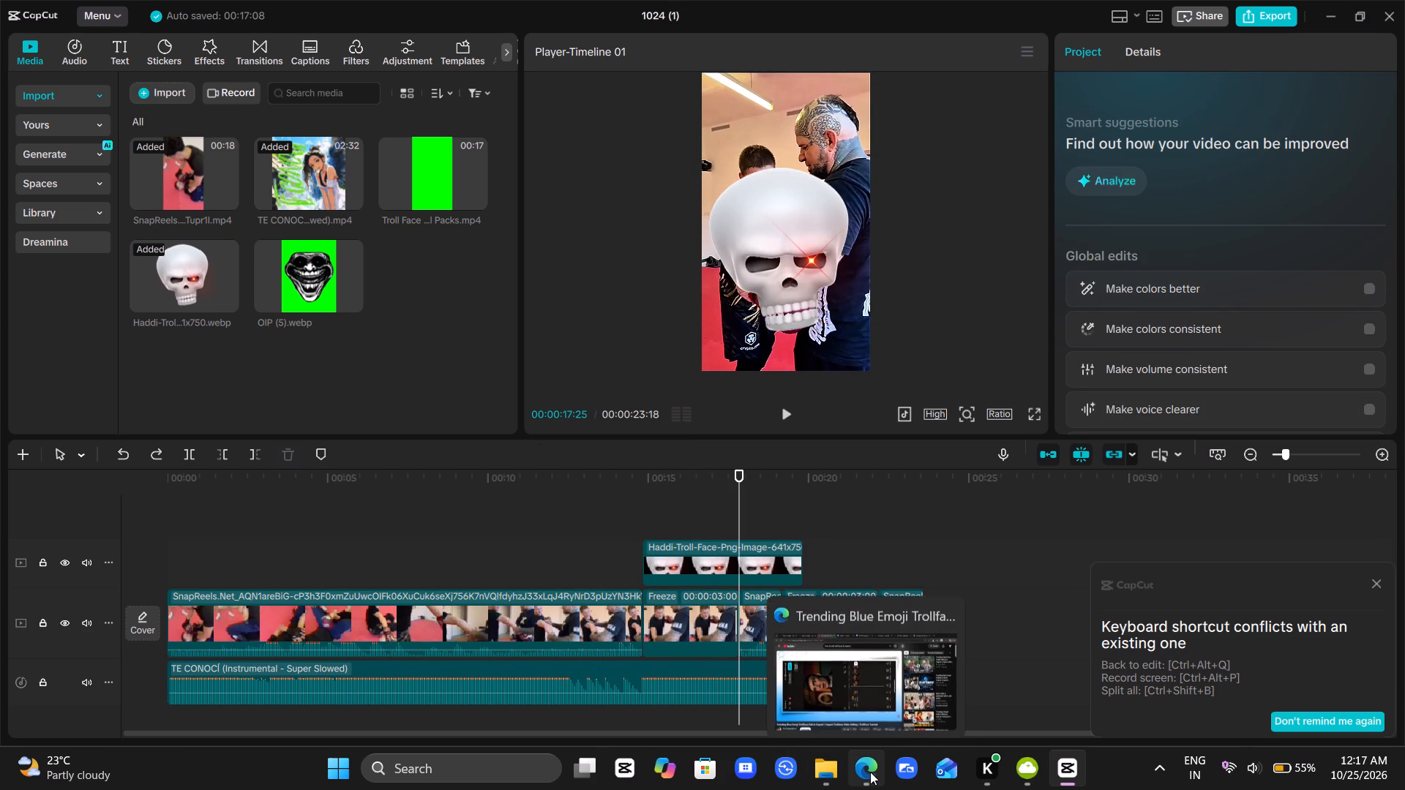
# Switch to Edge and replace the horror image search with a Bing image search for "blue emoji".
pyautogui.click(870, 772)
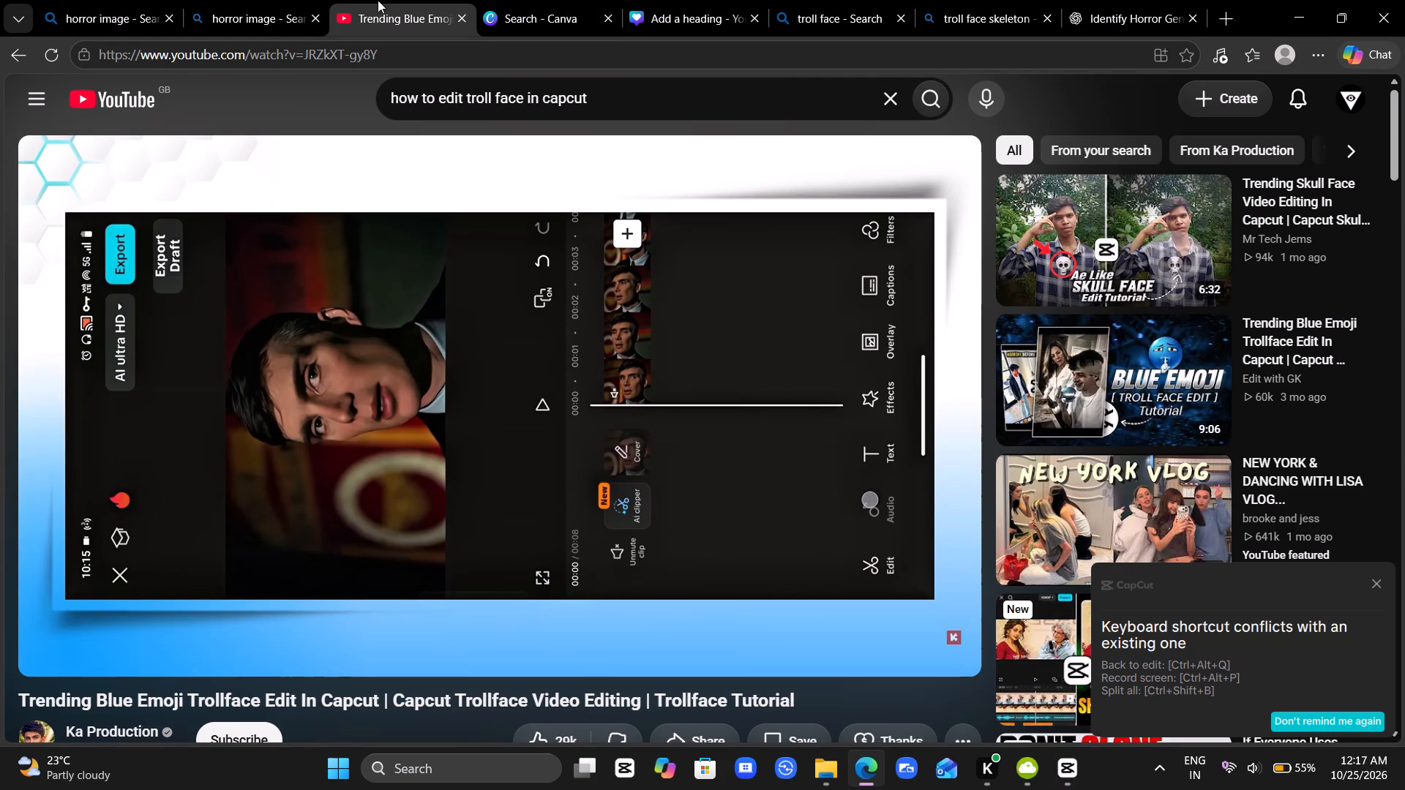
pyautogui.click(267, 0)
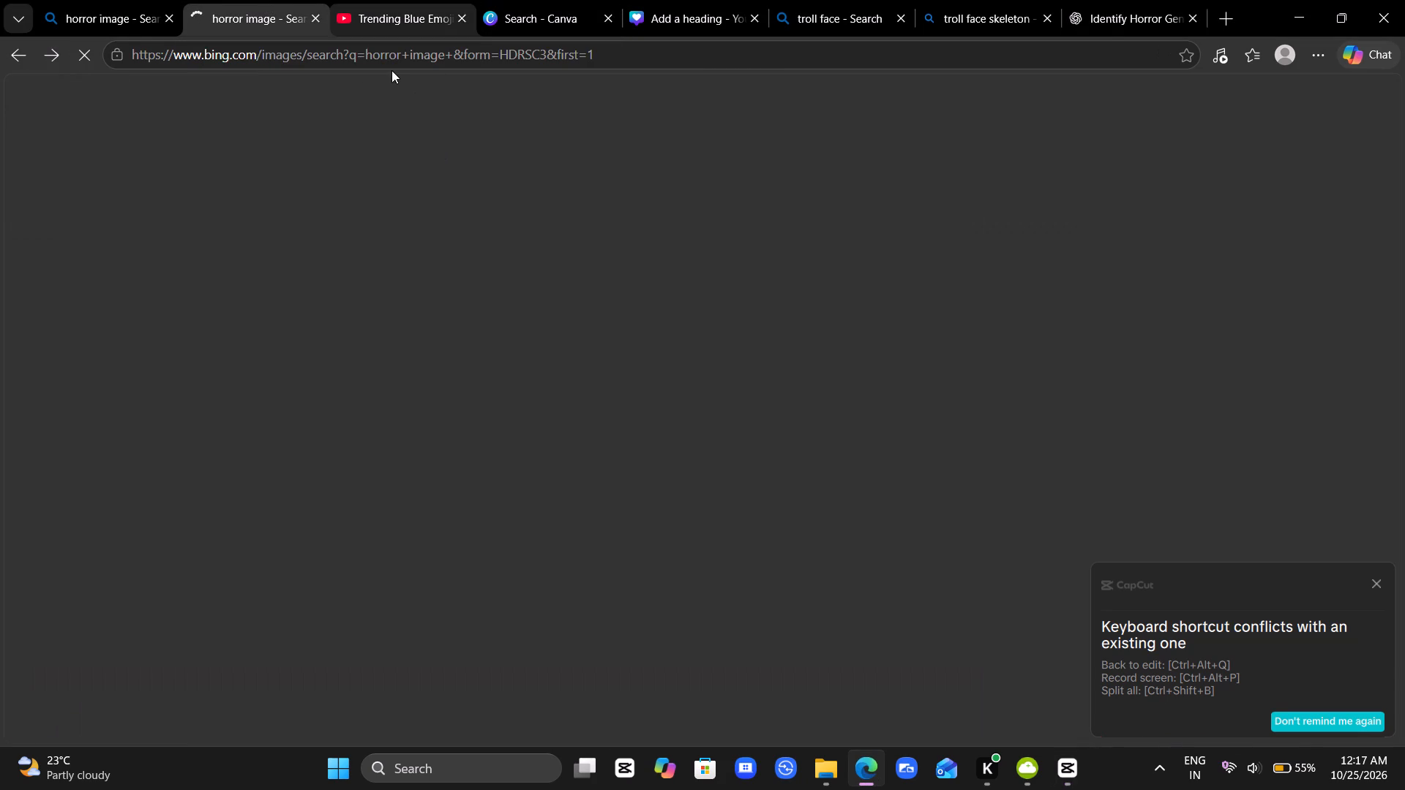
pyautogui.moveTo(351, 116); pyautogui.dragTo(220, 102)
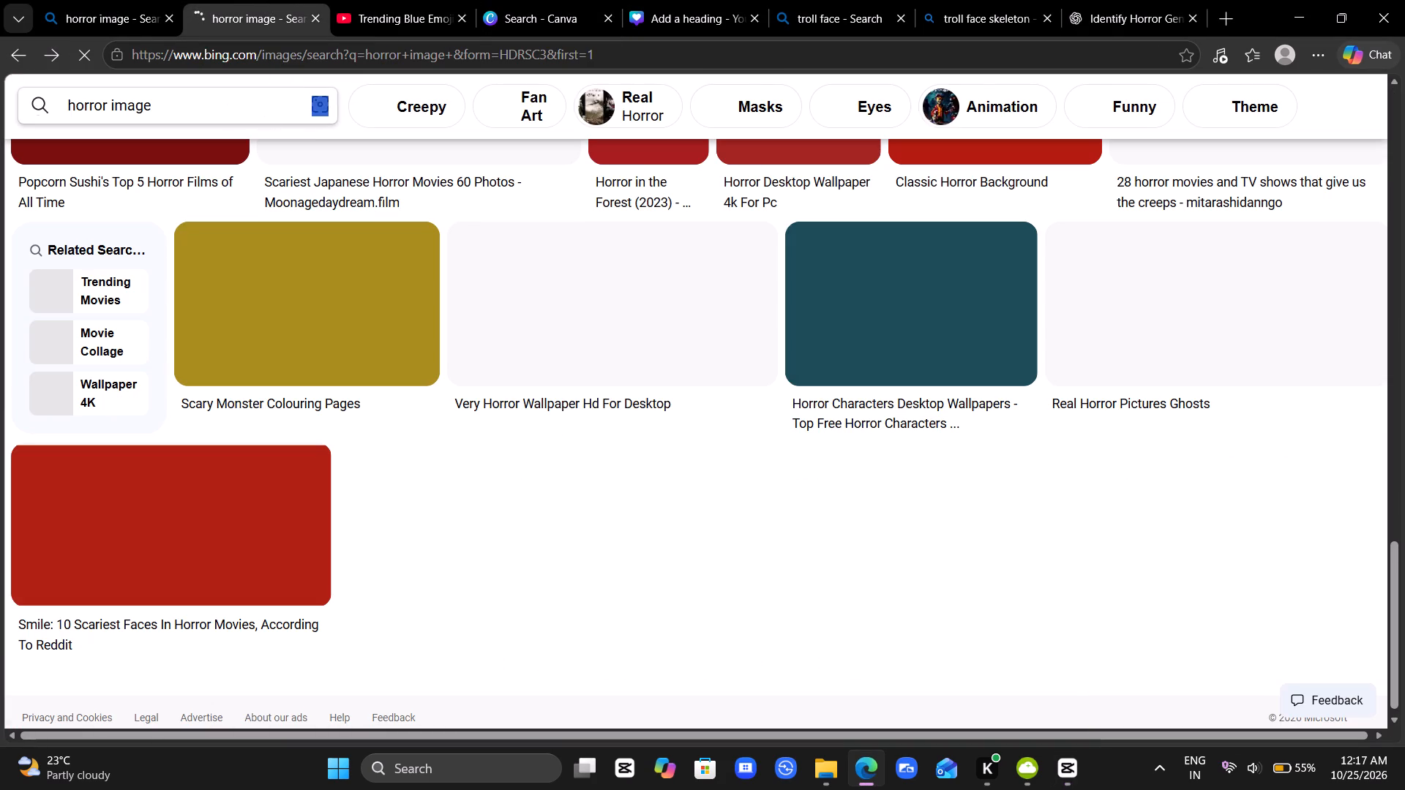
pyautogui.moveTo(220, 102); pyautogui.dragTo(218, 100)
pyautogui.click(218, 100)
pyautogui.moveTo(218, 100); pyautogui.dragTo(8, 87)
pyautogui.write('blue')
pyautogui.press('space')
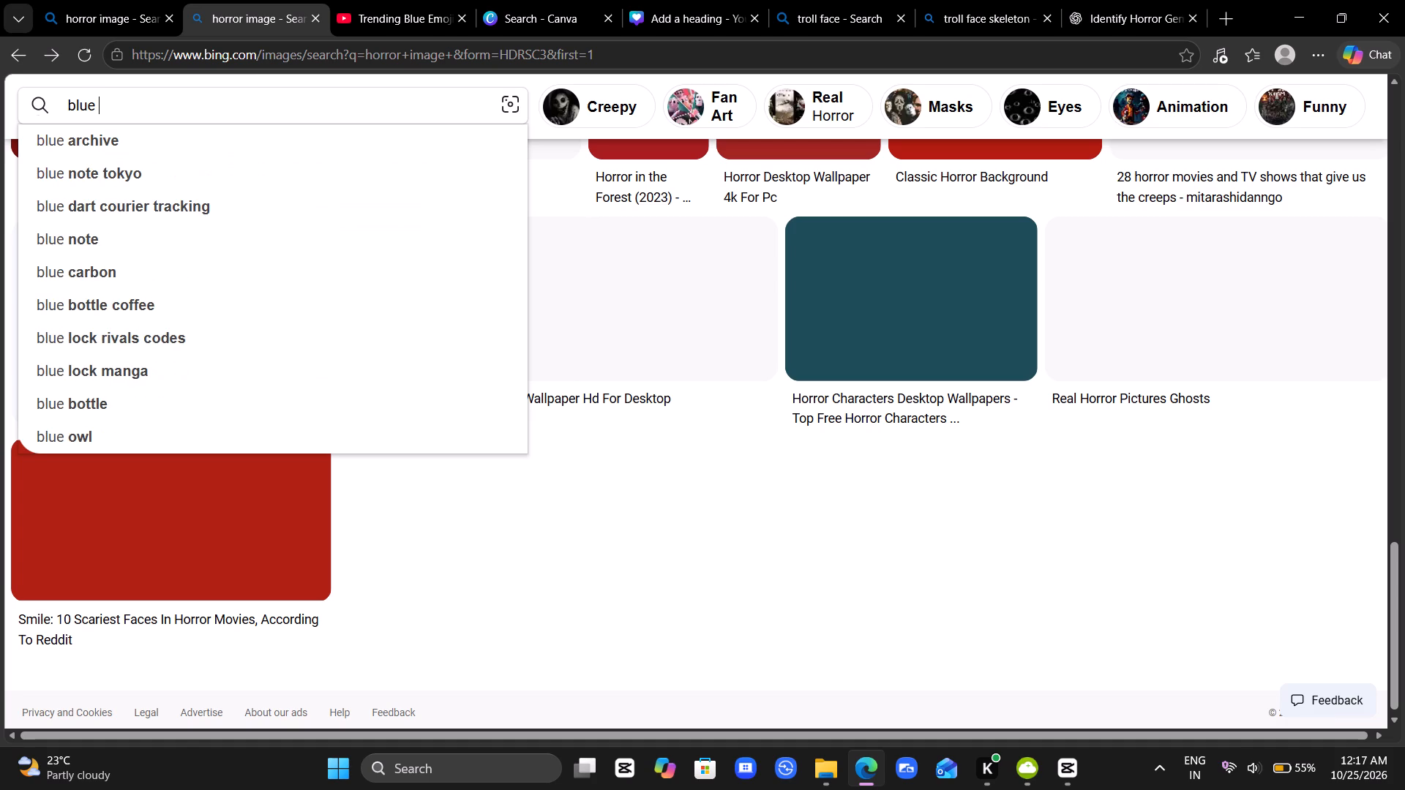
pyautogui.write('emoji')
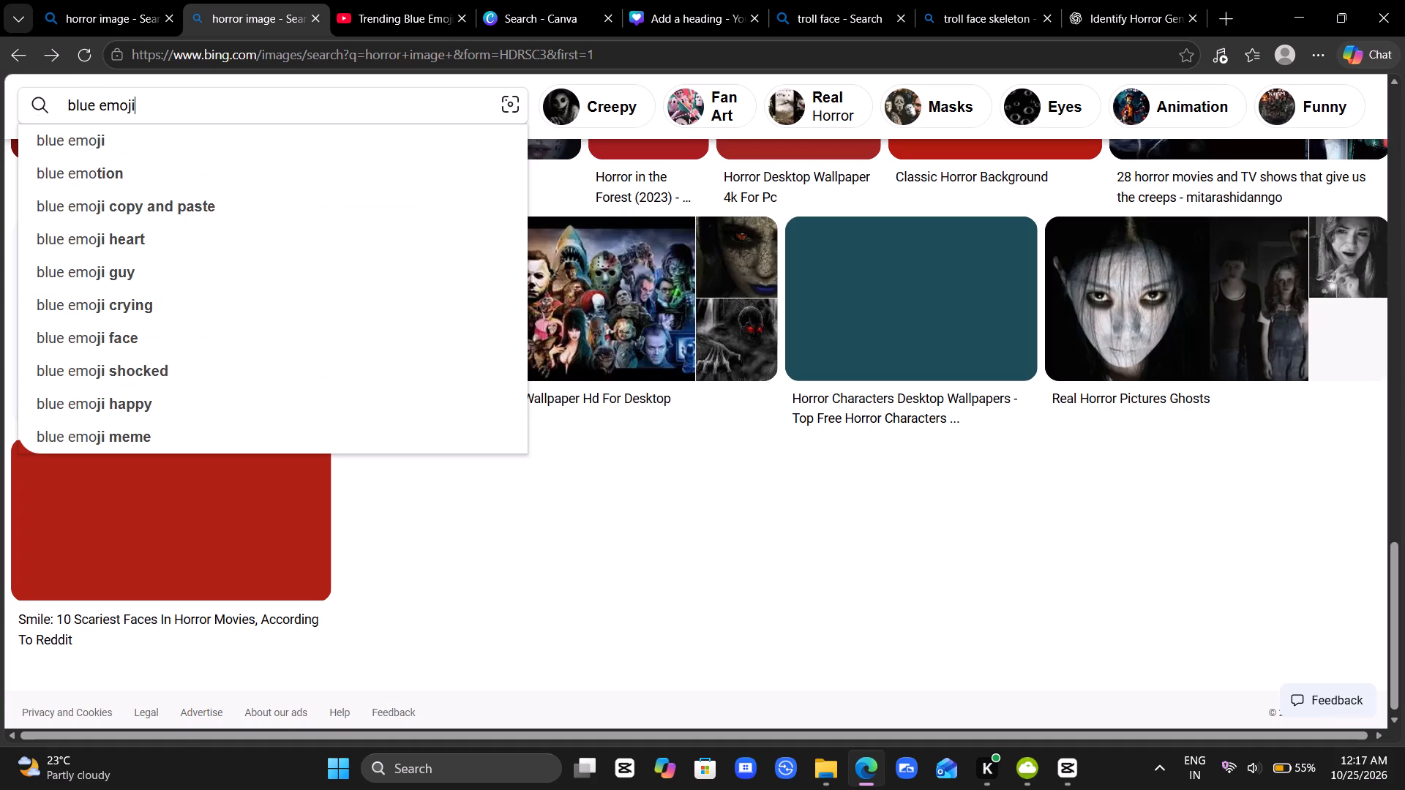
pyautogui.press('Return')
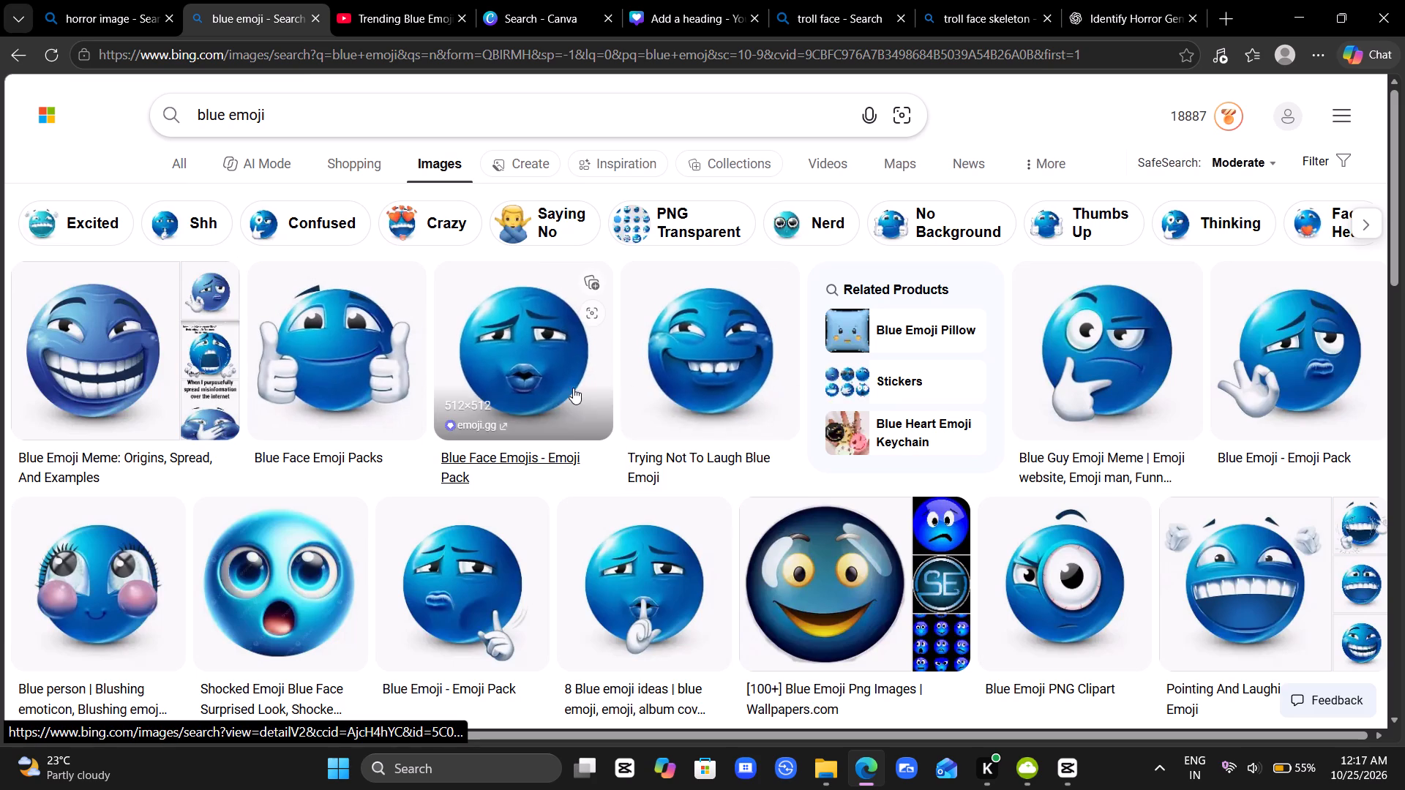
# Browse the blue emoji results and preview the shocked emoji from Emoji Pack together with its related images.
pyautogui.scroll(-3, 573, 388)
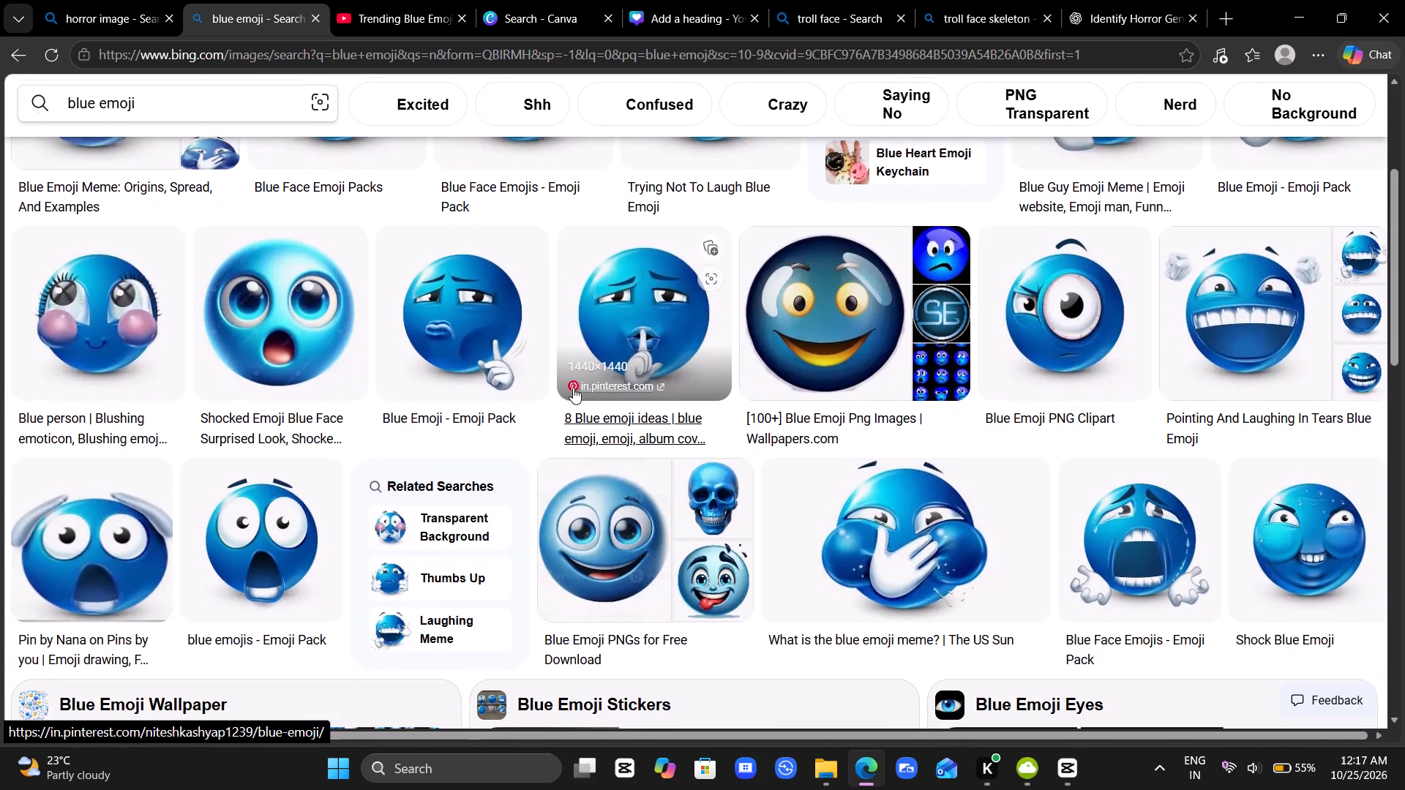
pyautogui.scroll(-1, 573, 388)
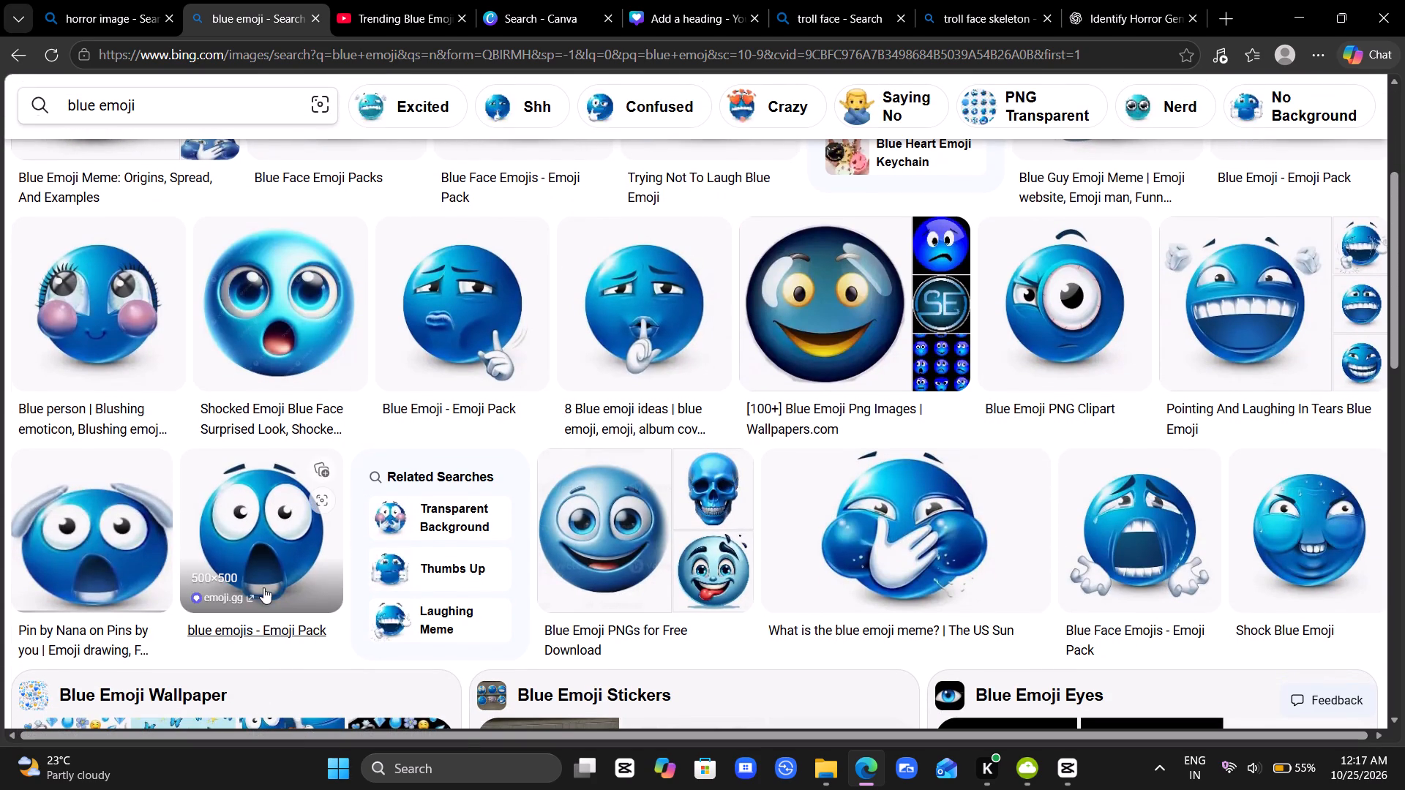
pyautogui.click(266, 549)
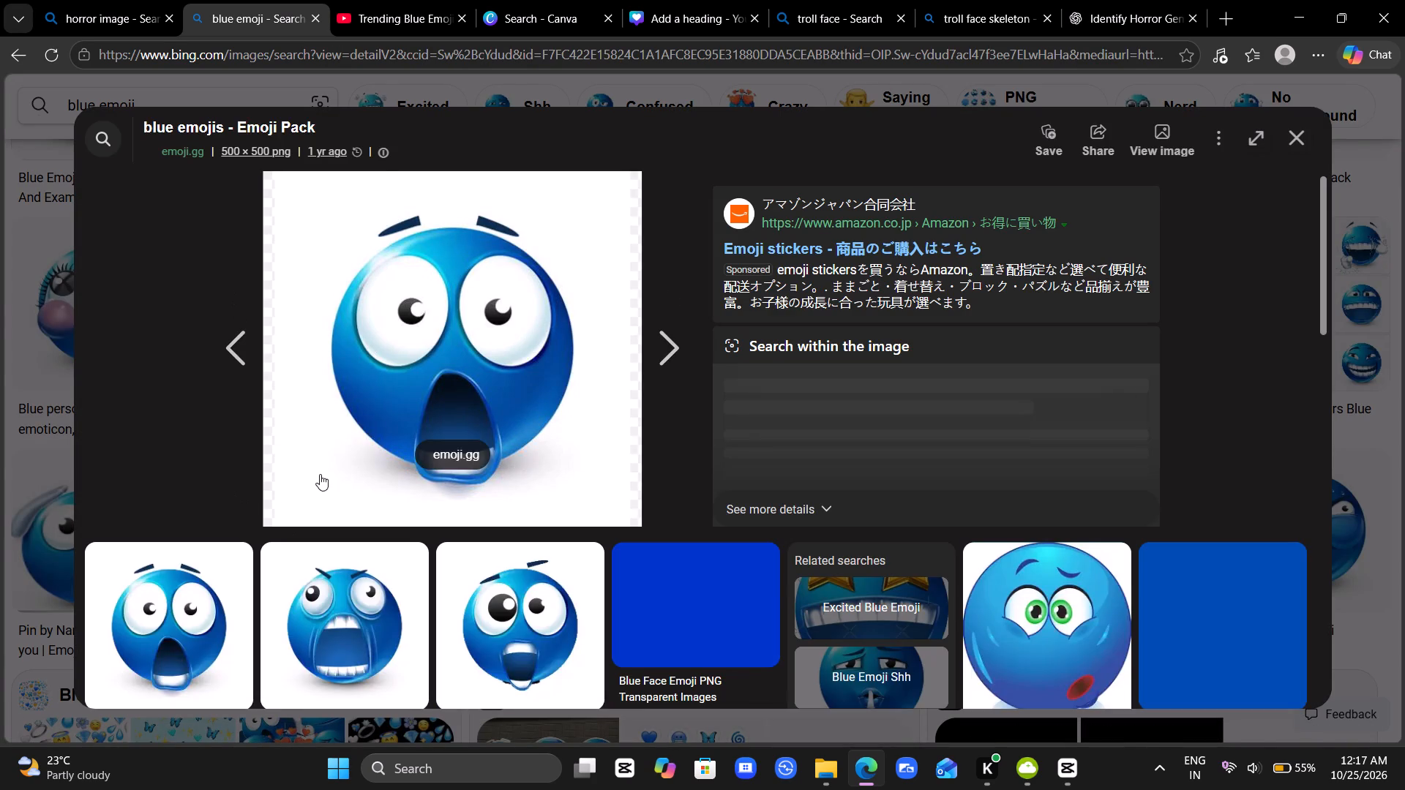
pyautogui.scroll(-2, 211, 489)
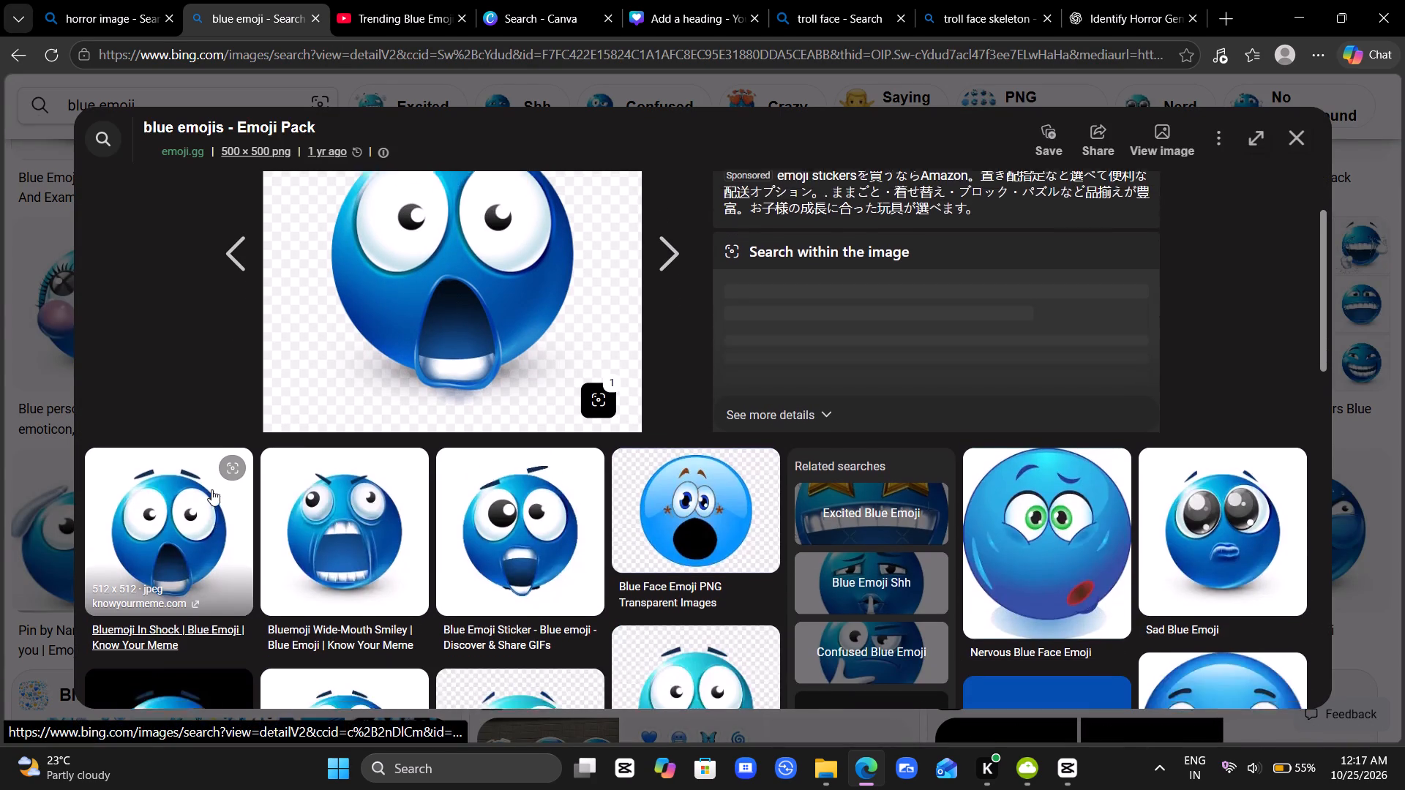
pyautogui.scroll(-3, 211, 489)
pyautogui.scroll(1, 211, 489)
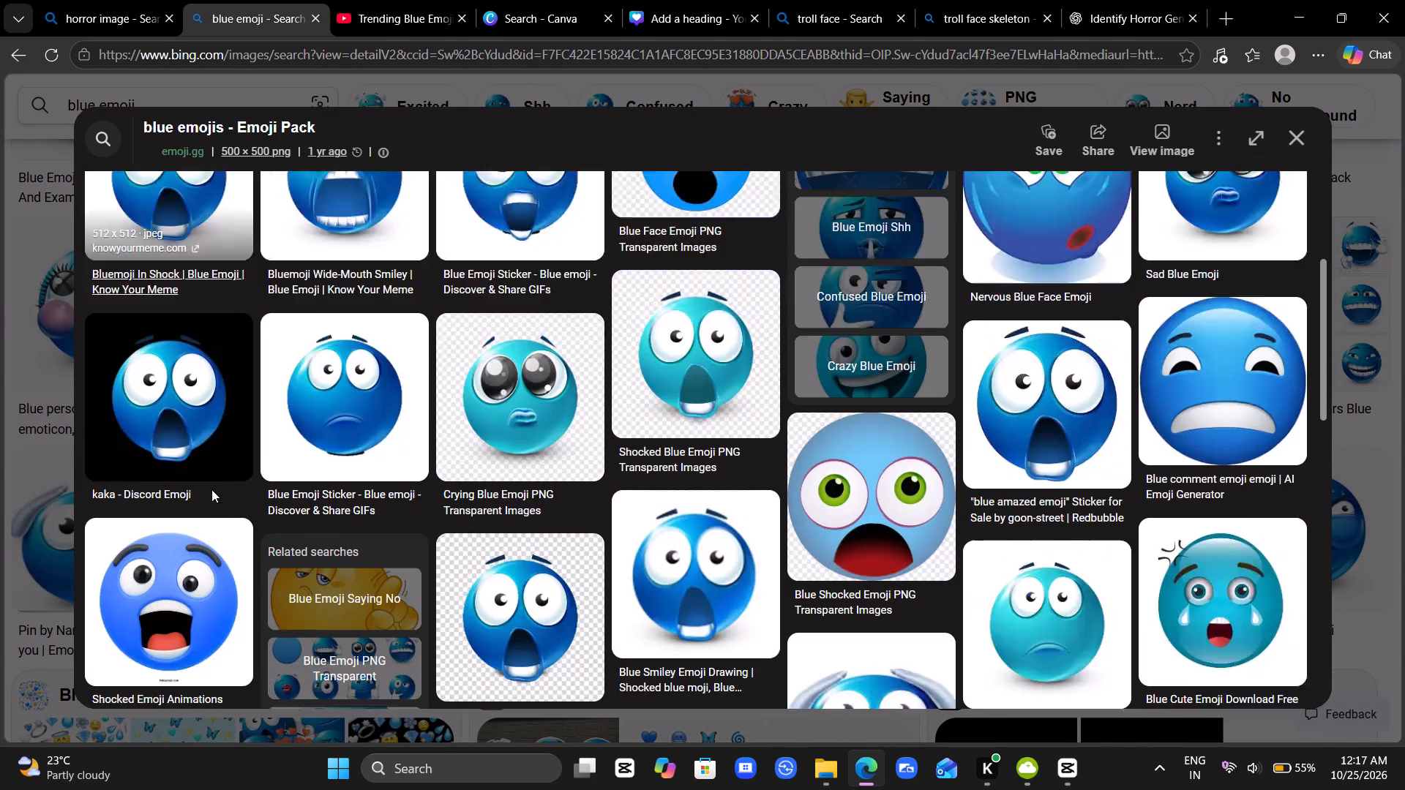
pyautogui.scroll(2, 211, 489)
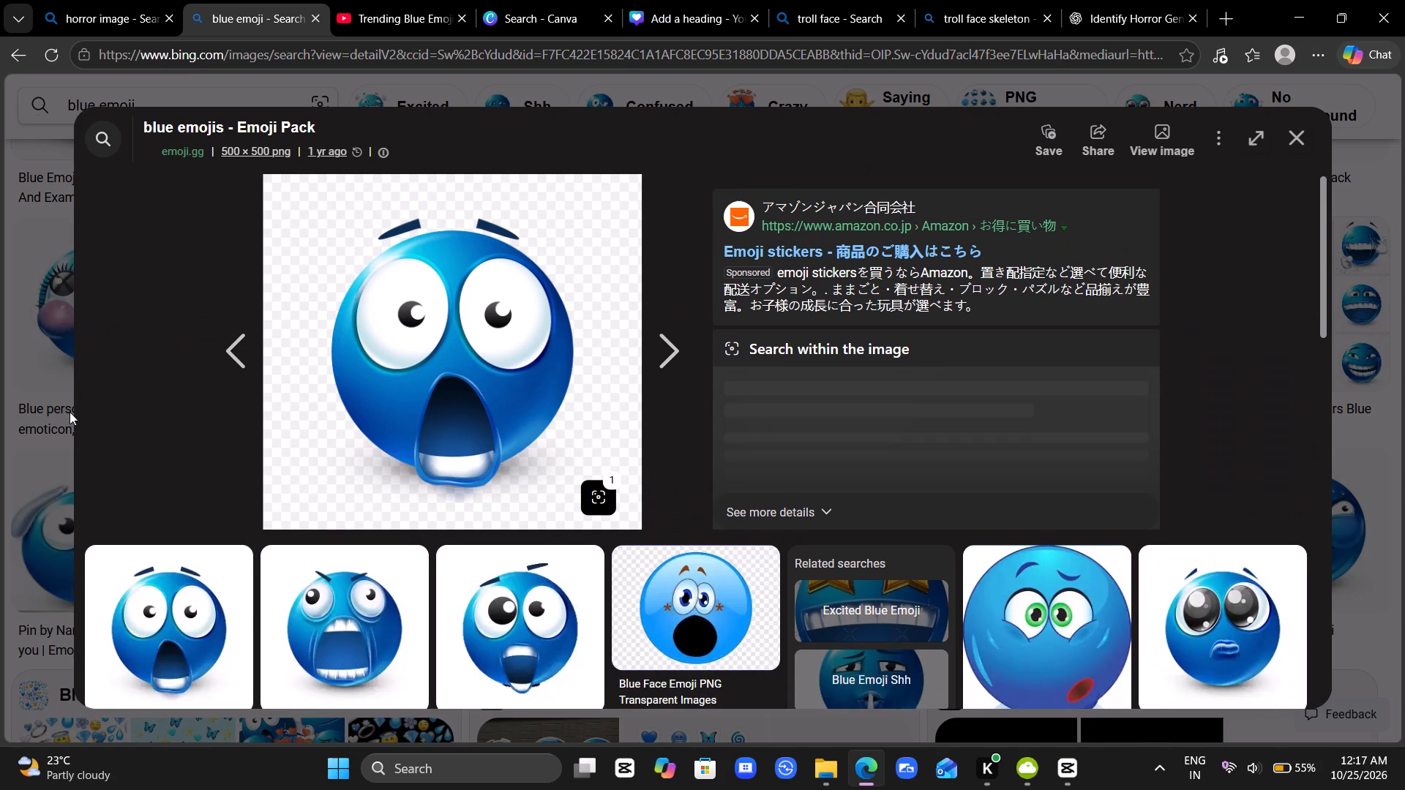
pyautogui.click(40, 389)
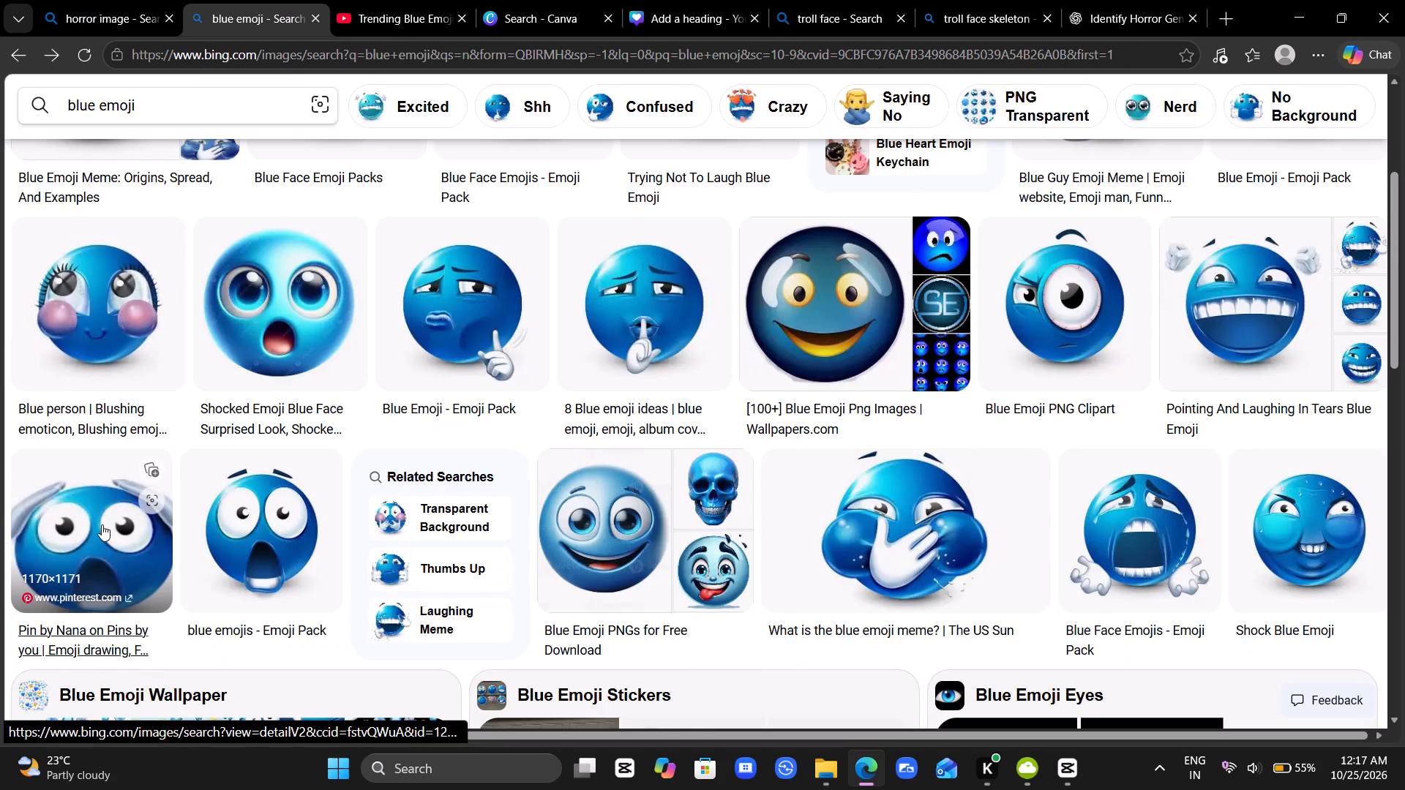
# Preview the hands-on-head and shrugging blue emojis, look over their related images, and return to the results.
pyautogui.click(102, 524)
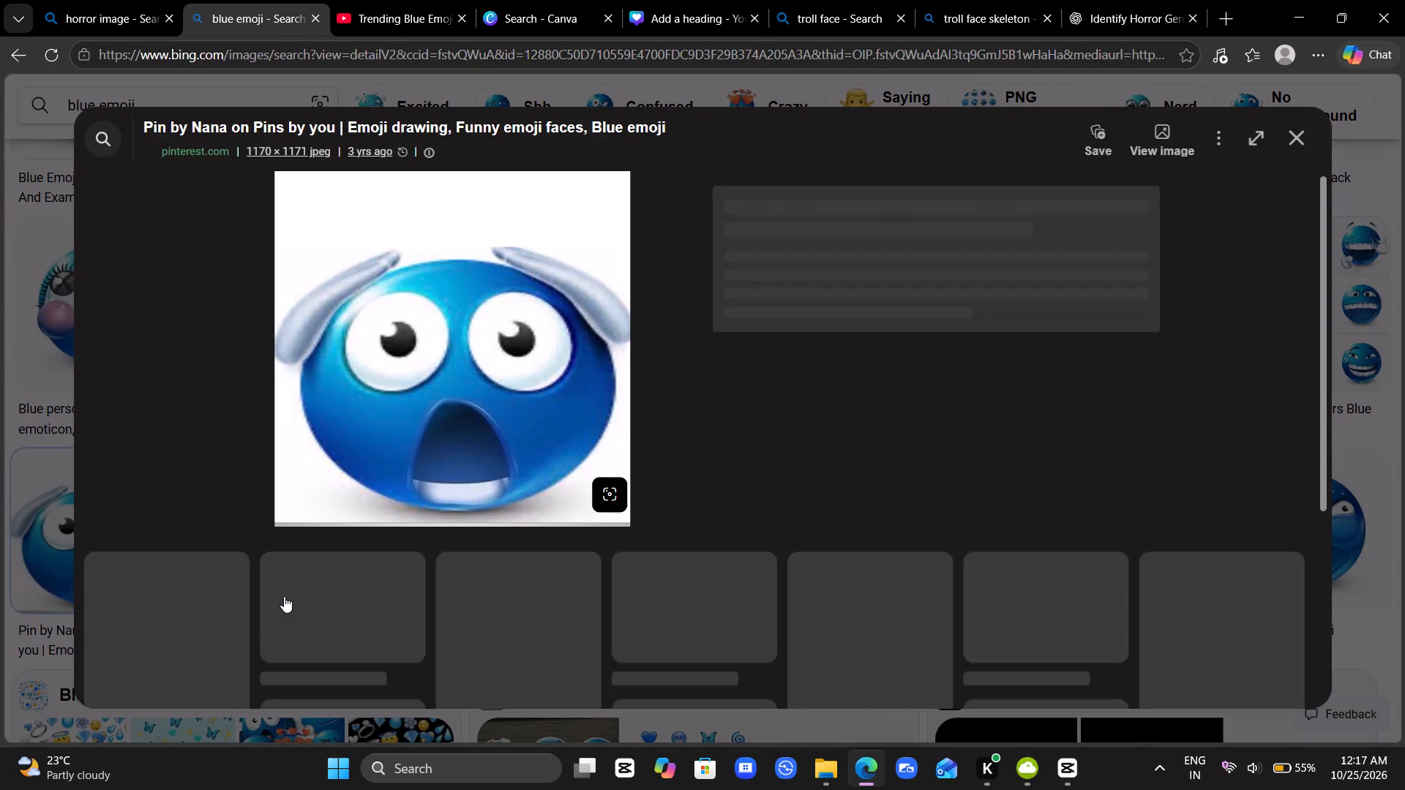
pyautogui.scroll(-1, 264, 449)
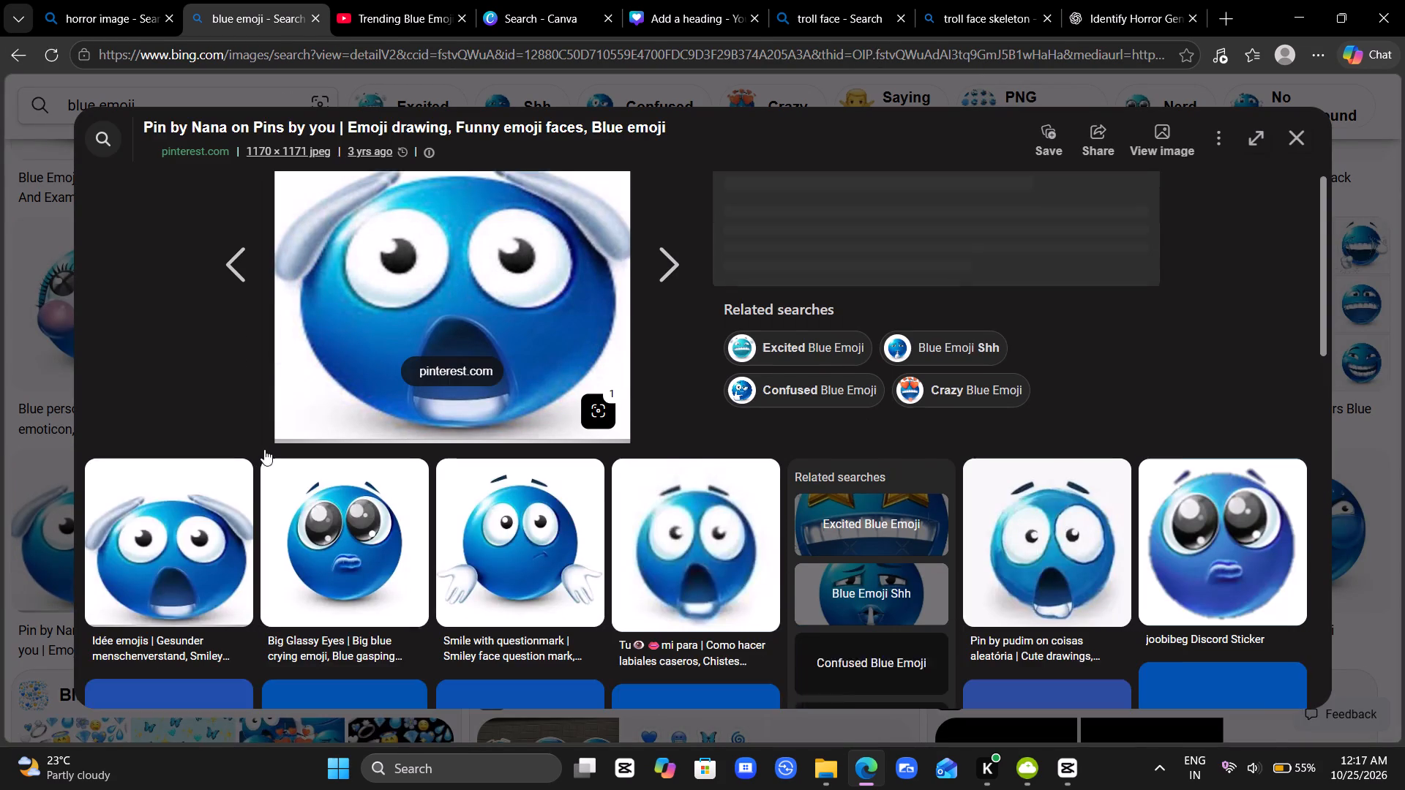
pyautogui.scroll(-2, 264, 449)
pyautogui.hscroll(1, 264, 449)
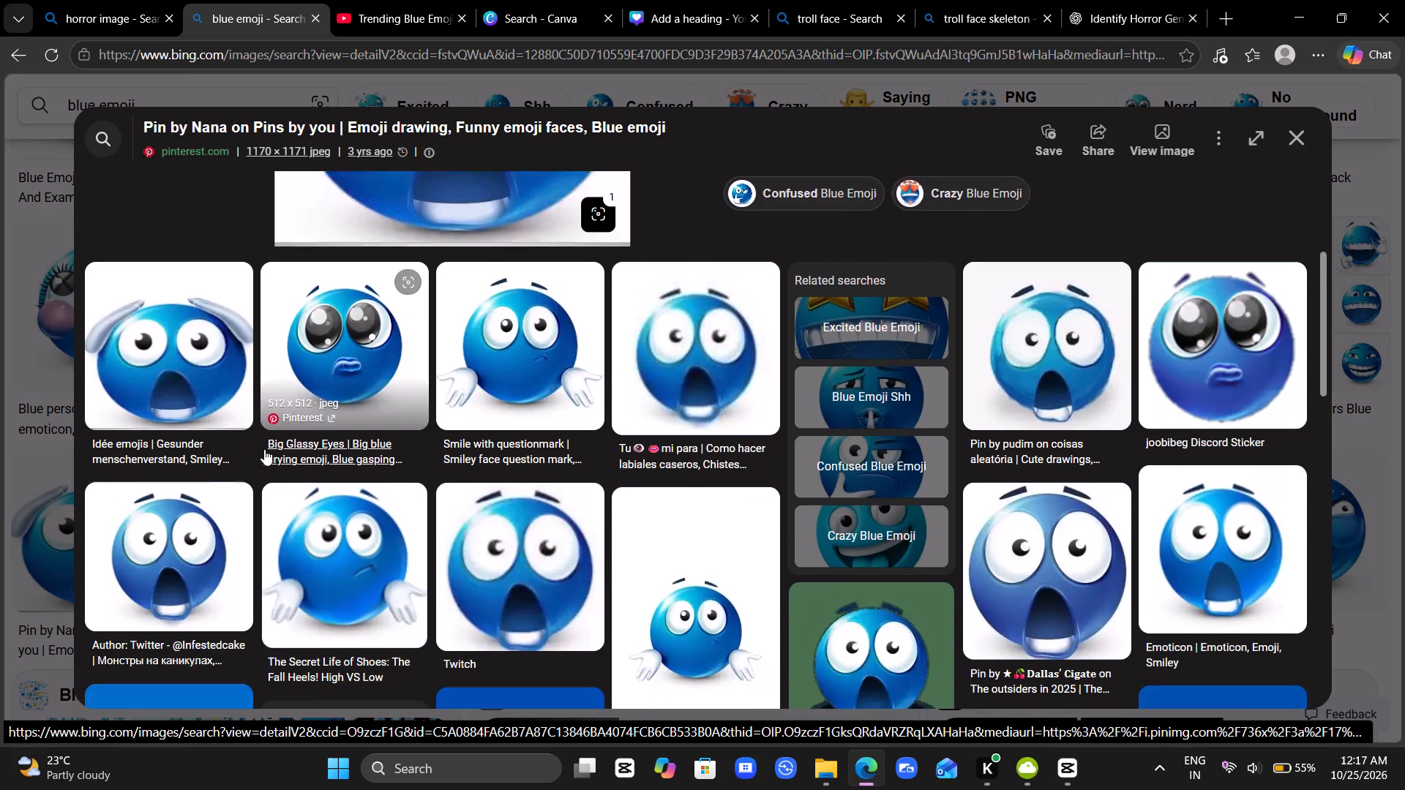
pyautogui.hscroll(2, 264, 449)
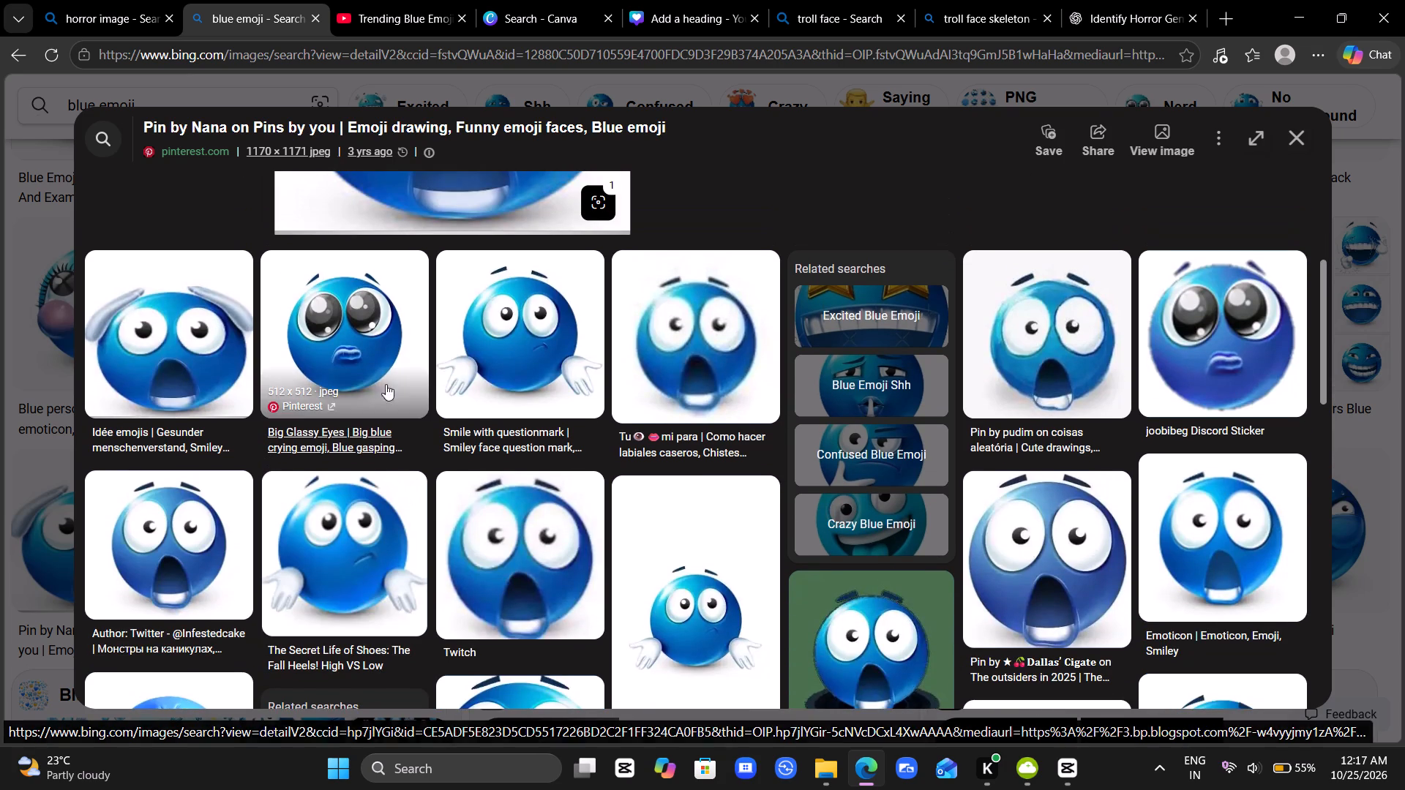
pyautogui.click(486, 343)
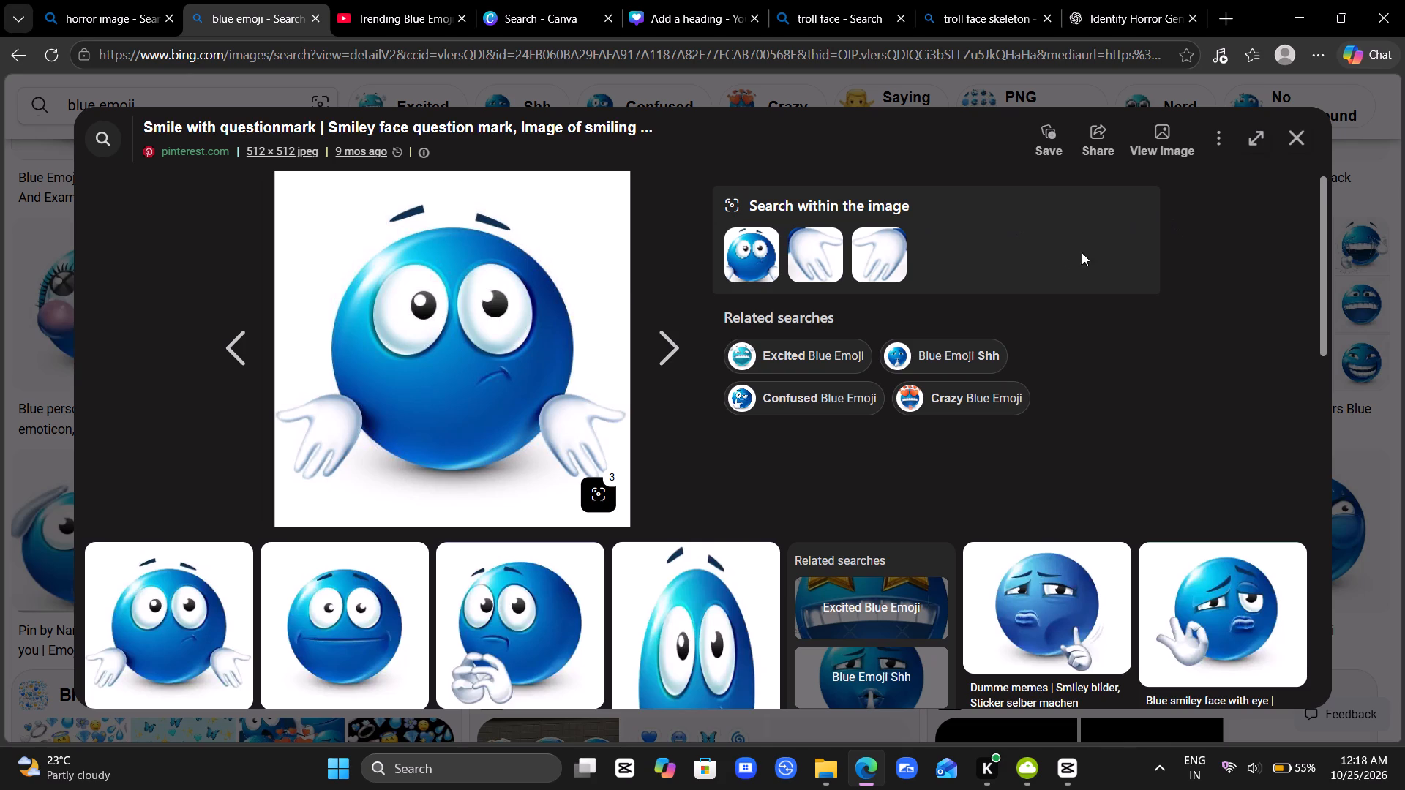
pyautogui.scroll(-3, 1054, 265)
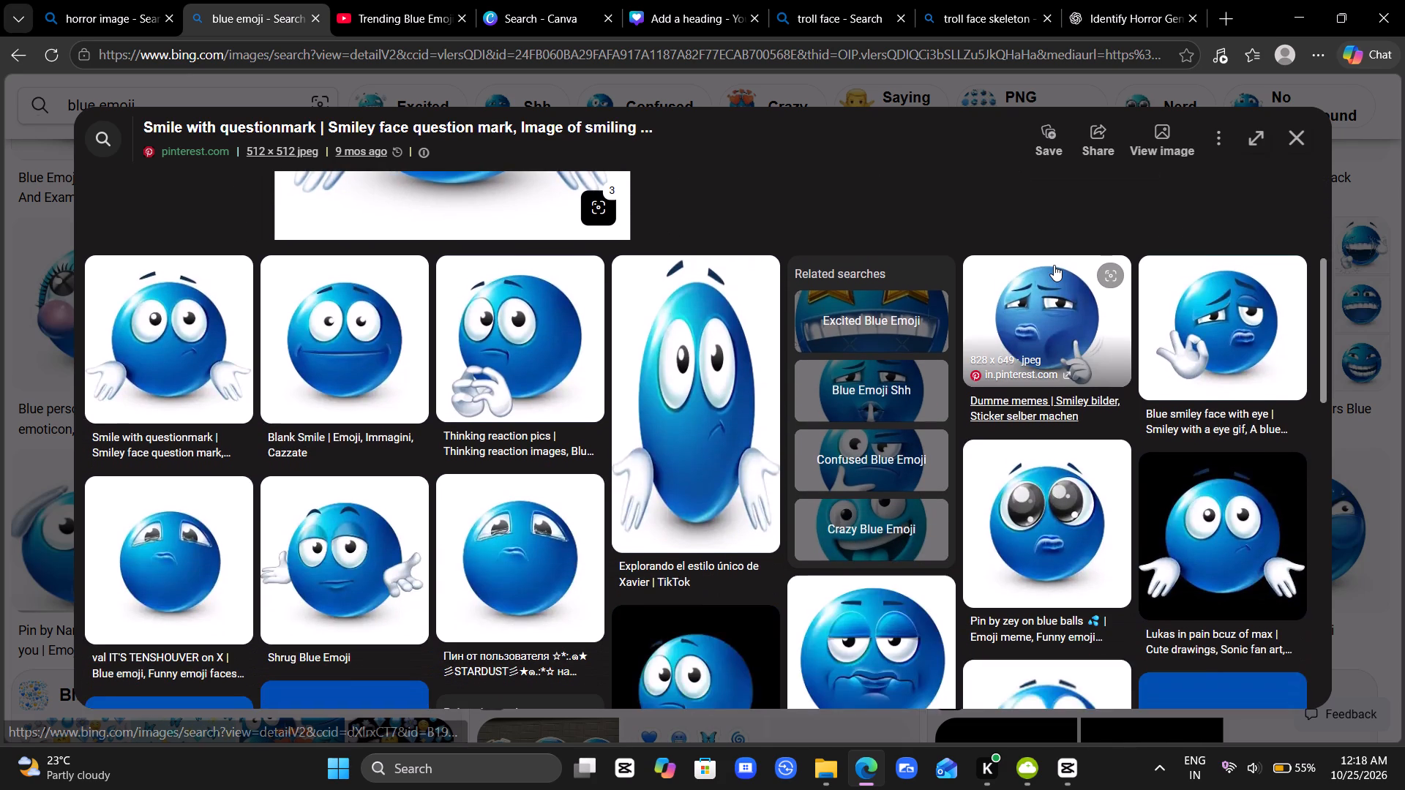
pyautogui.scroll(-2, 1054, 265)
pyautogui.scroll(1, 1054, 265)
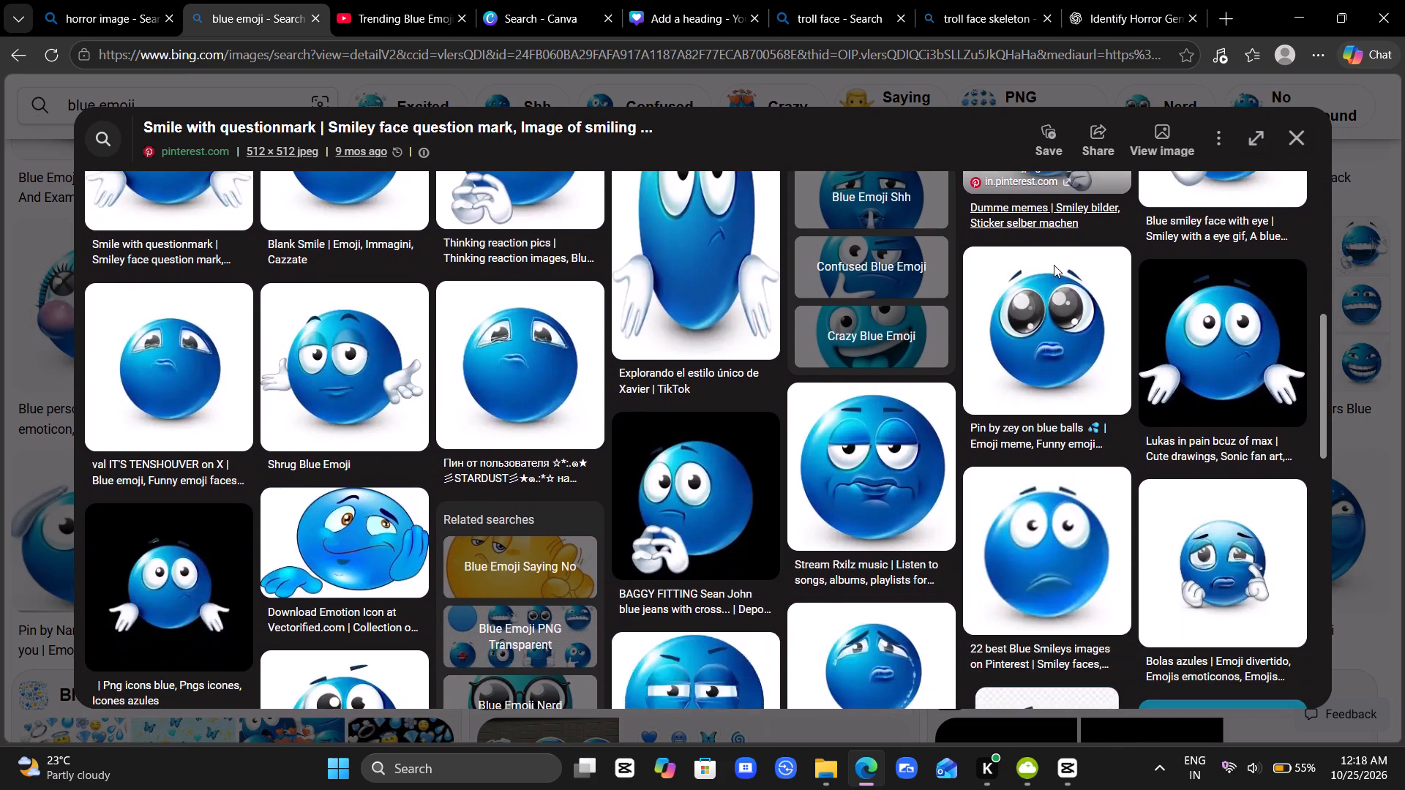
pyautogui.scroll(1, 1054, 265)
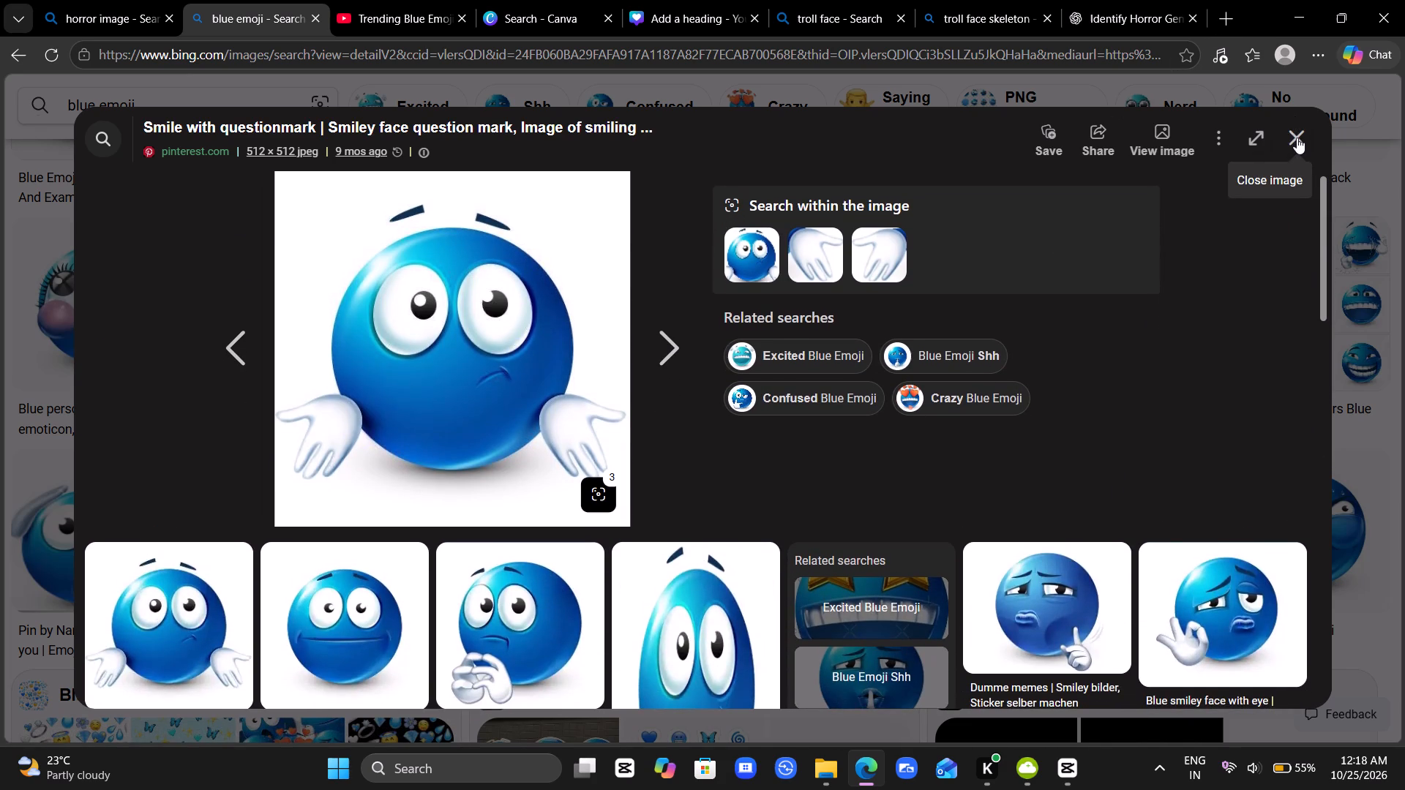
pyautogui.click(1297, 138)
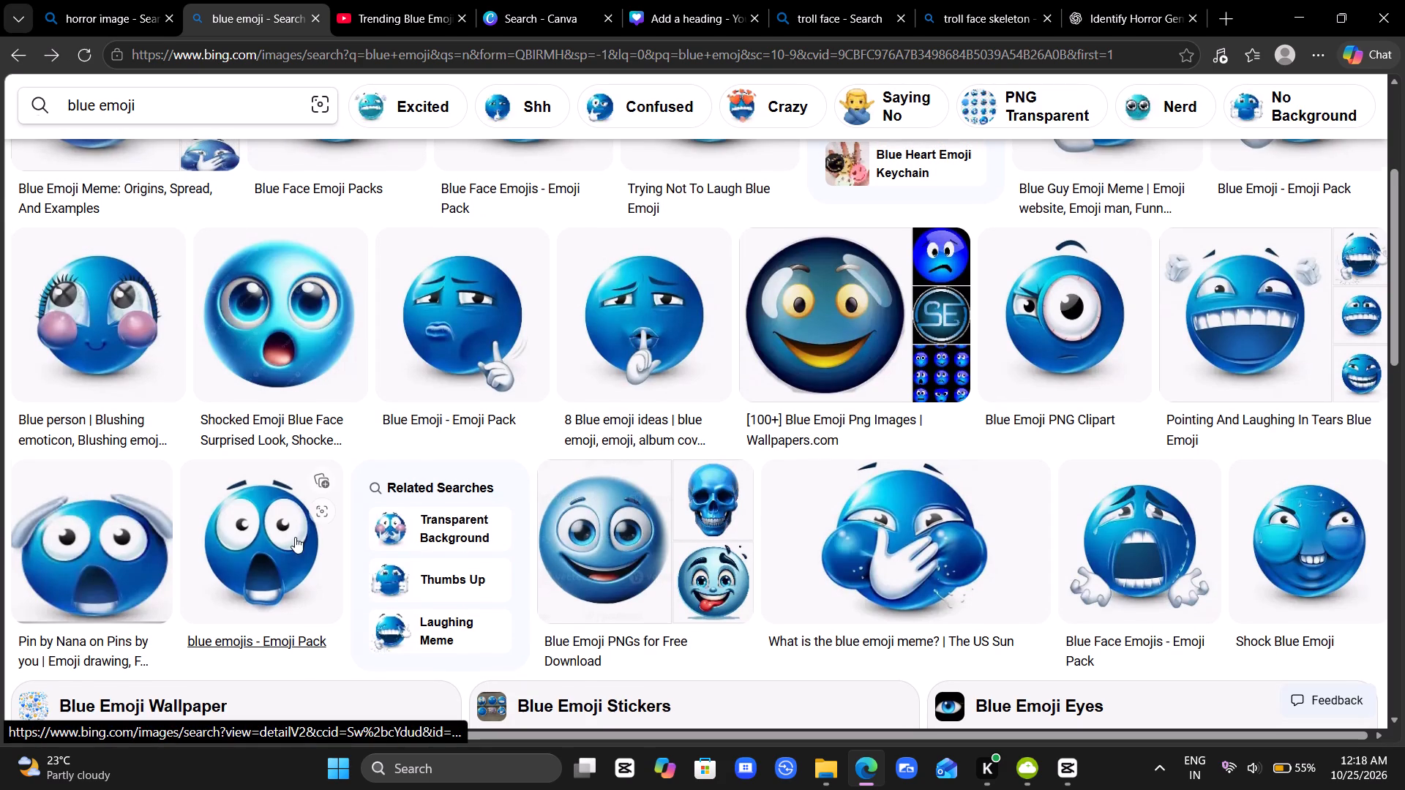
# Open the Emoji Pack shocked blue emoji result and save it to Downloads as the PNG 93816-joobi-blue-shocked.
pyautogui.click(285, 535)
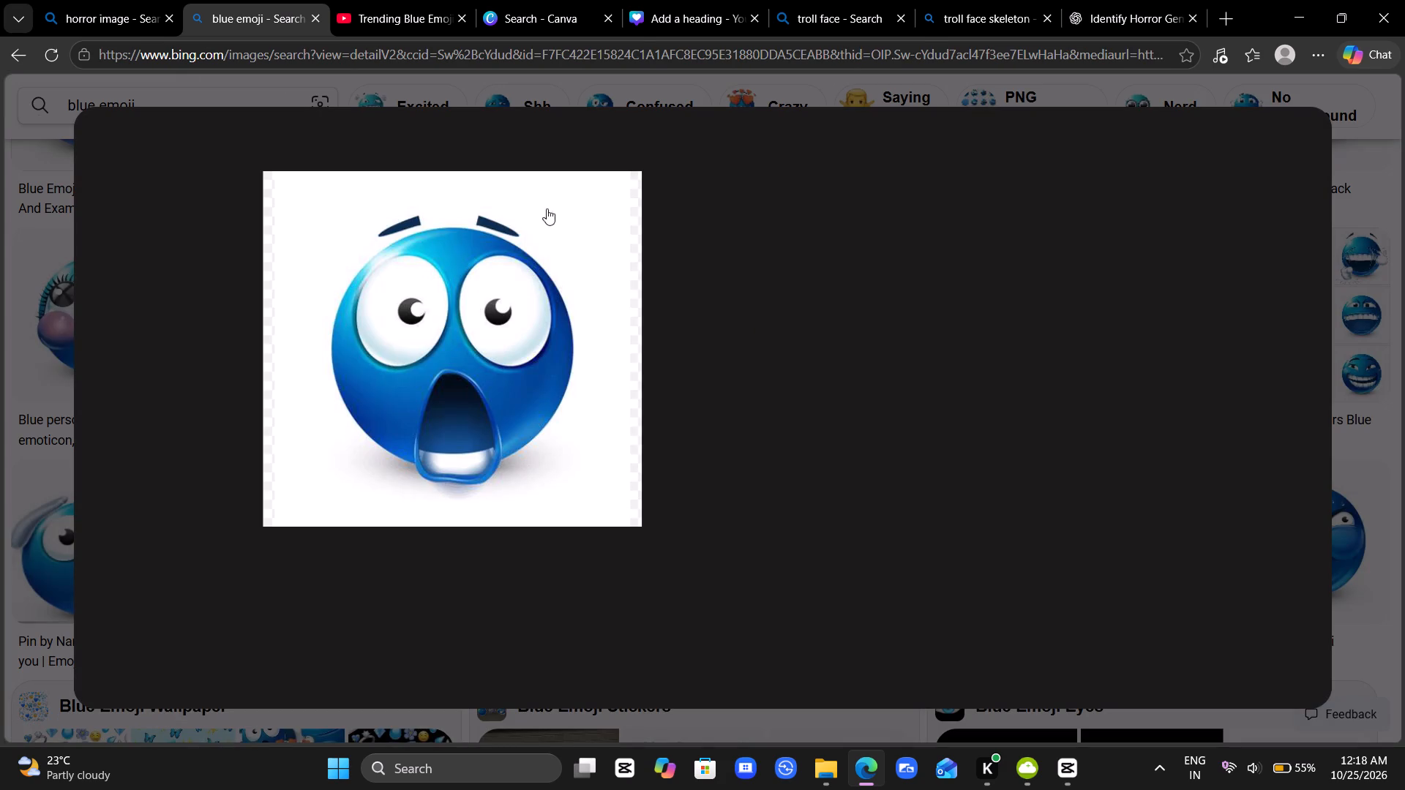
pyautogui.rightClick(475, 303)
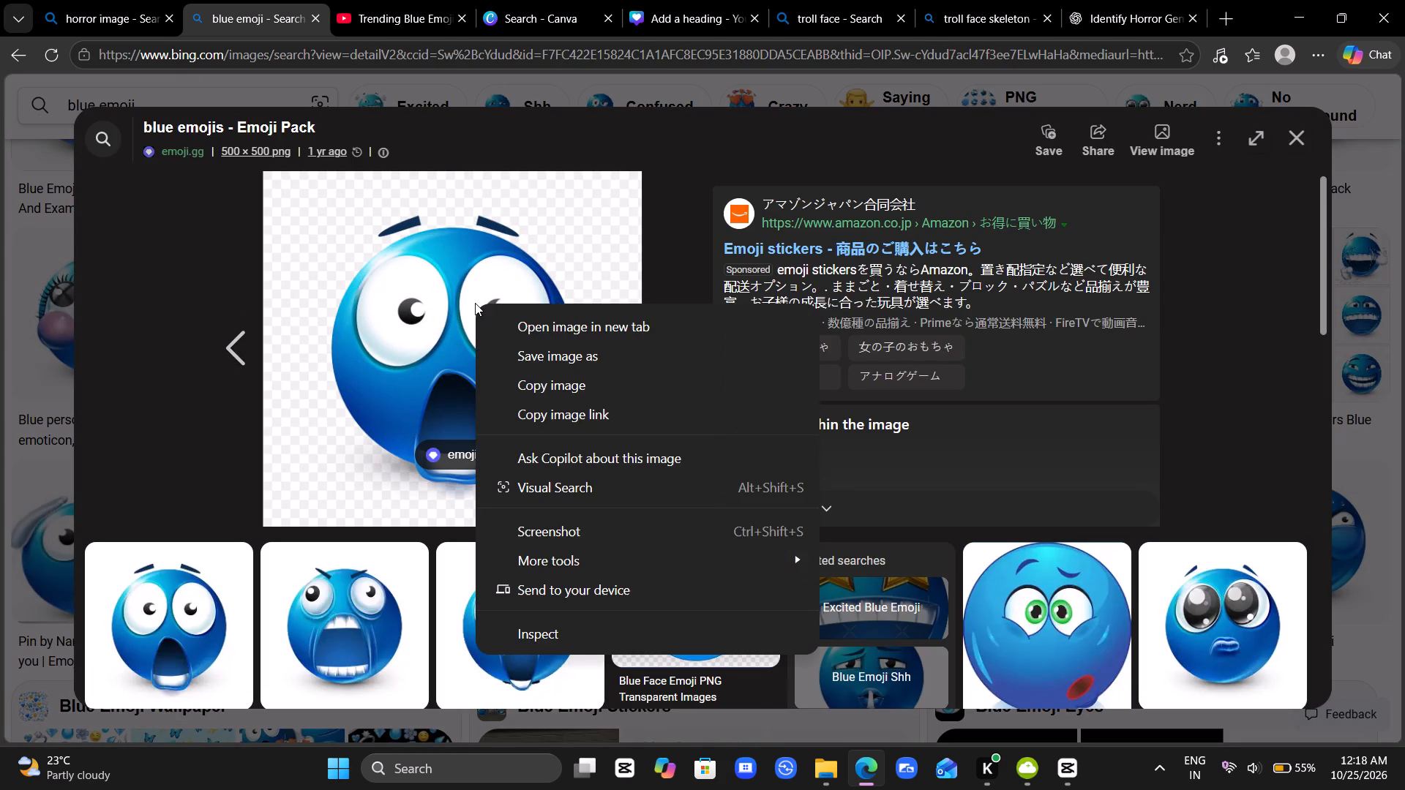
pyautogui.click(602, 358)
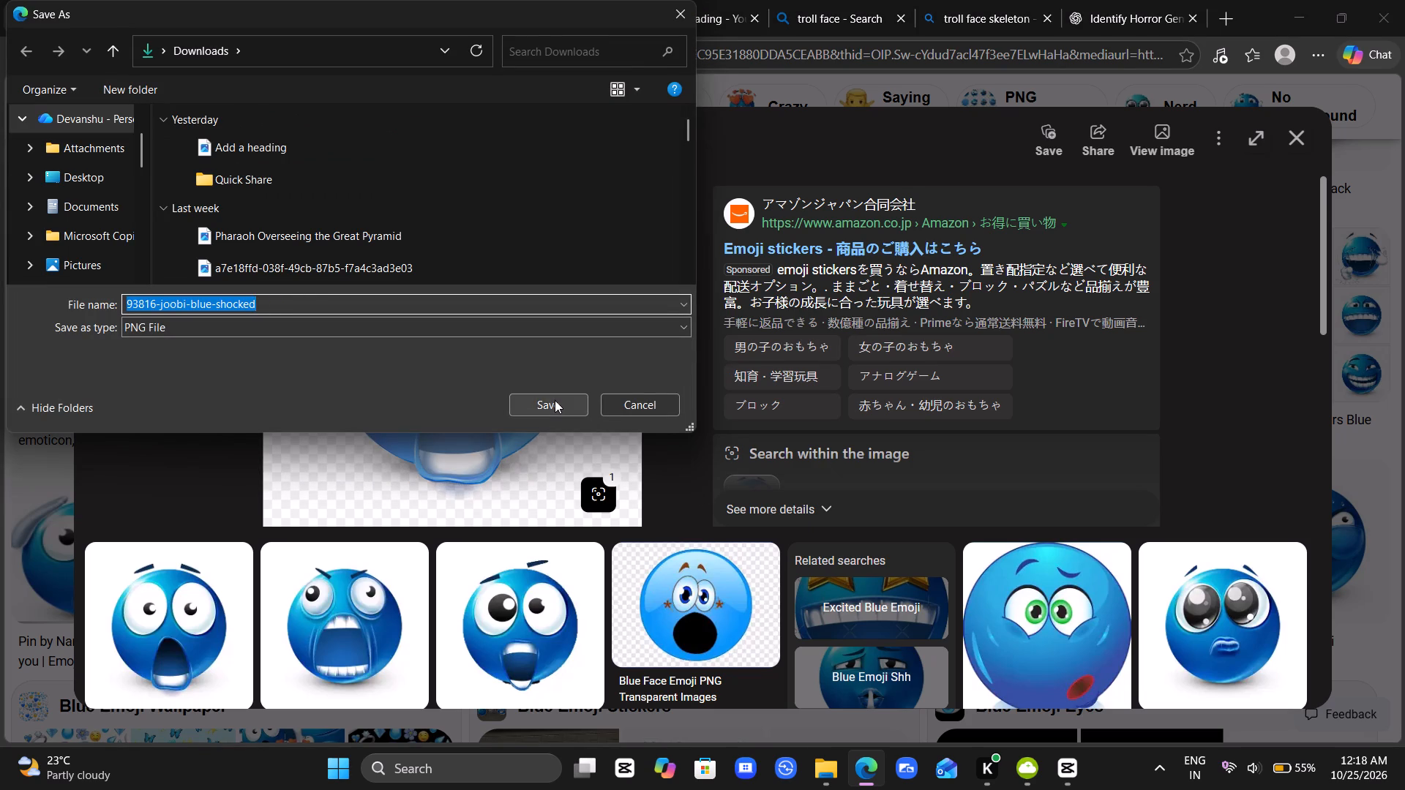
pyautogui.click(555, 400)
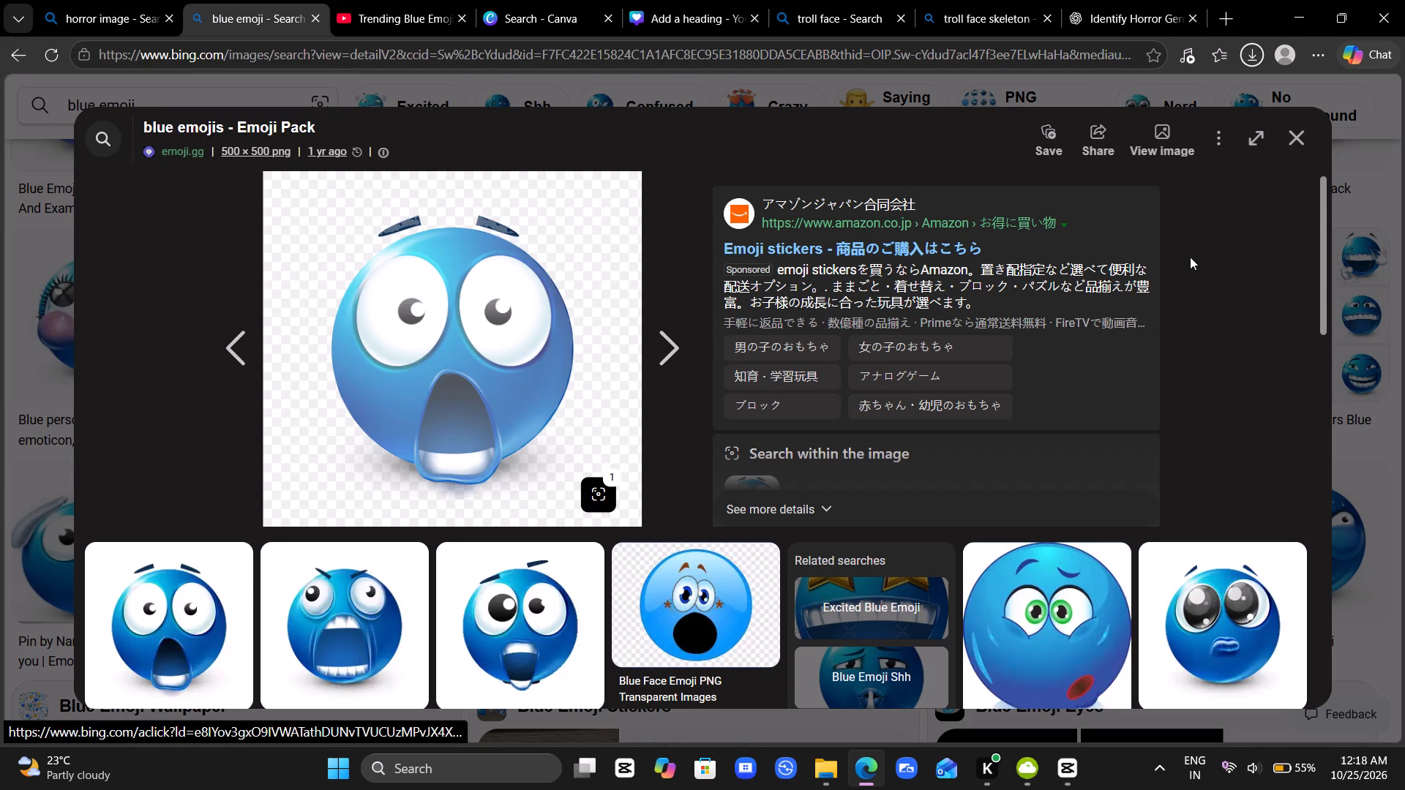
# Bring the downloaded shocked emoji into the CapCut timeline and swap it in for the skull overlay above the first freeze frame.
pyautogui.hotkey('ctrl', 'j')
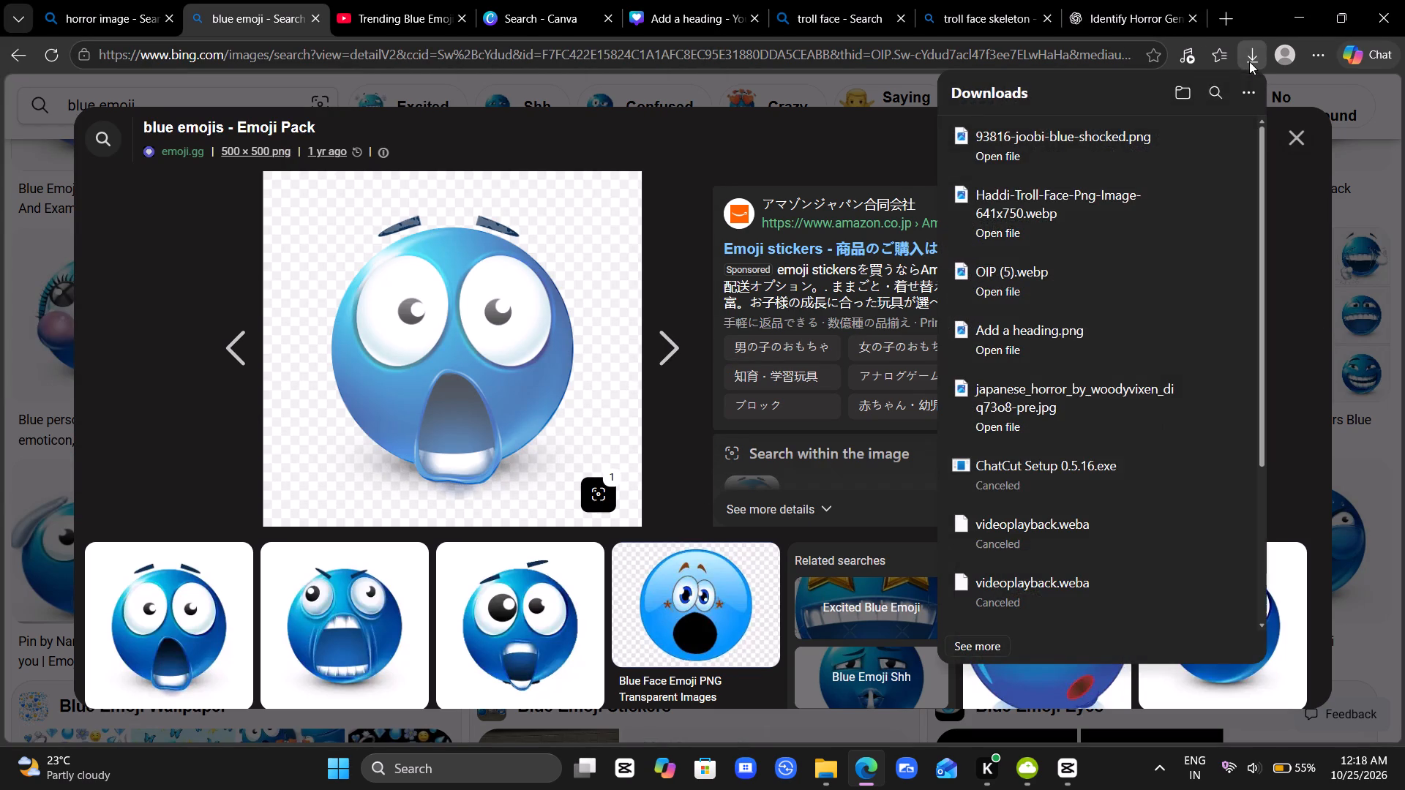
pyautogui.moveTo(1120, 143); pyautogui.dragTo(1127, 449)
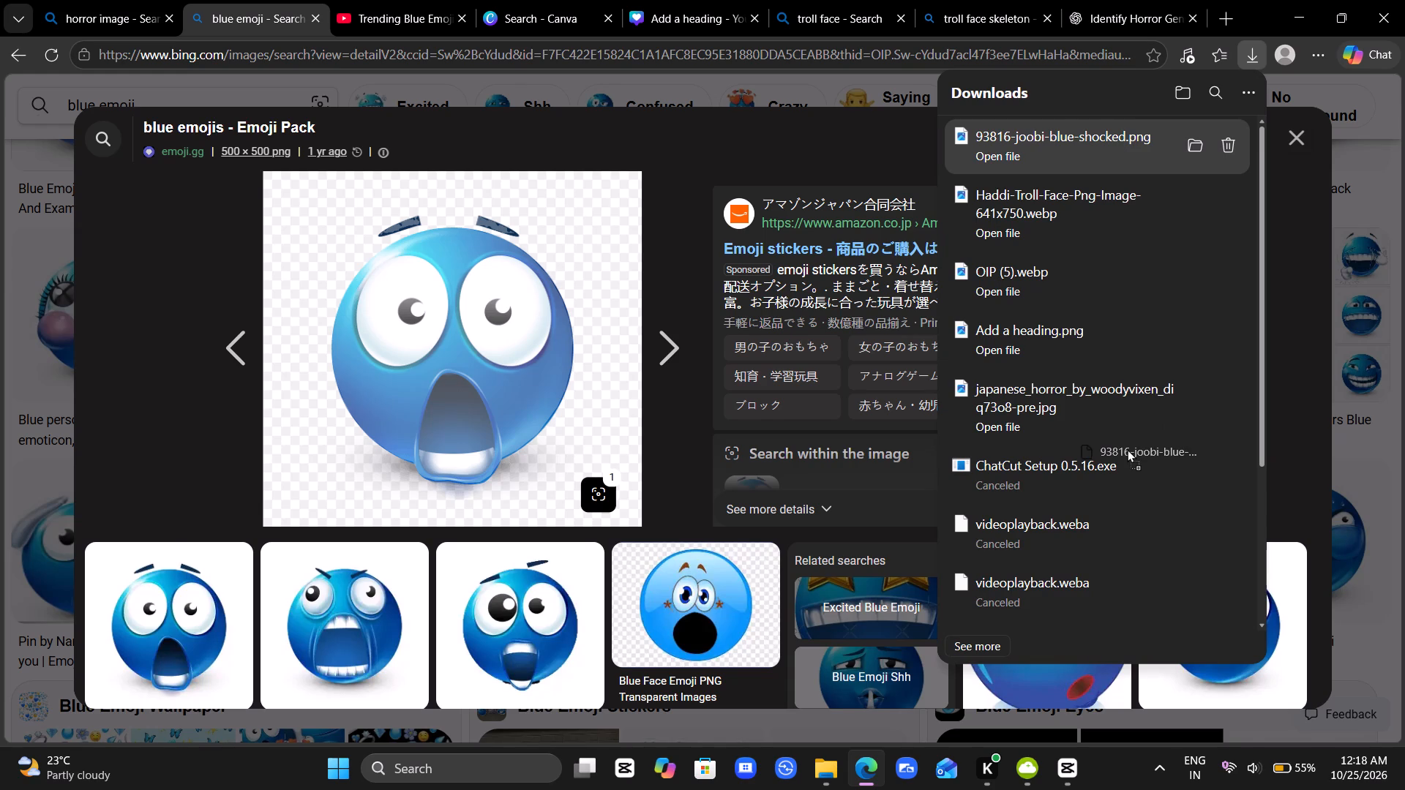
pyautogui.moveTo(1127, 449); pyautogui.dragTo(713, 511)
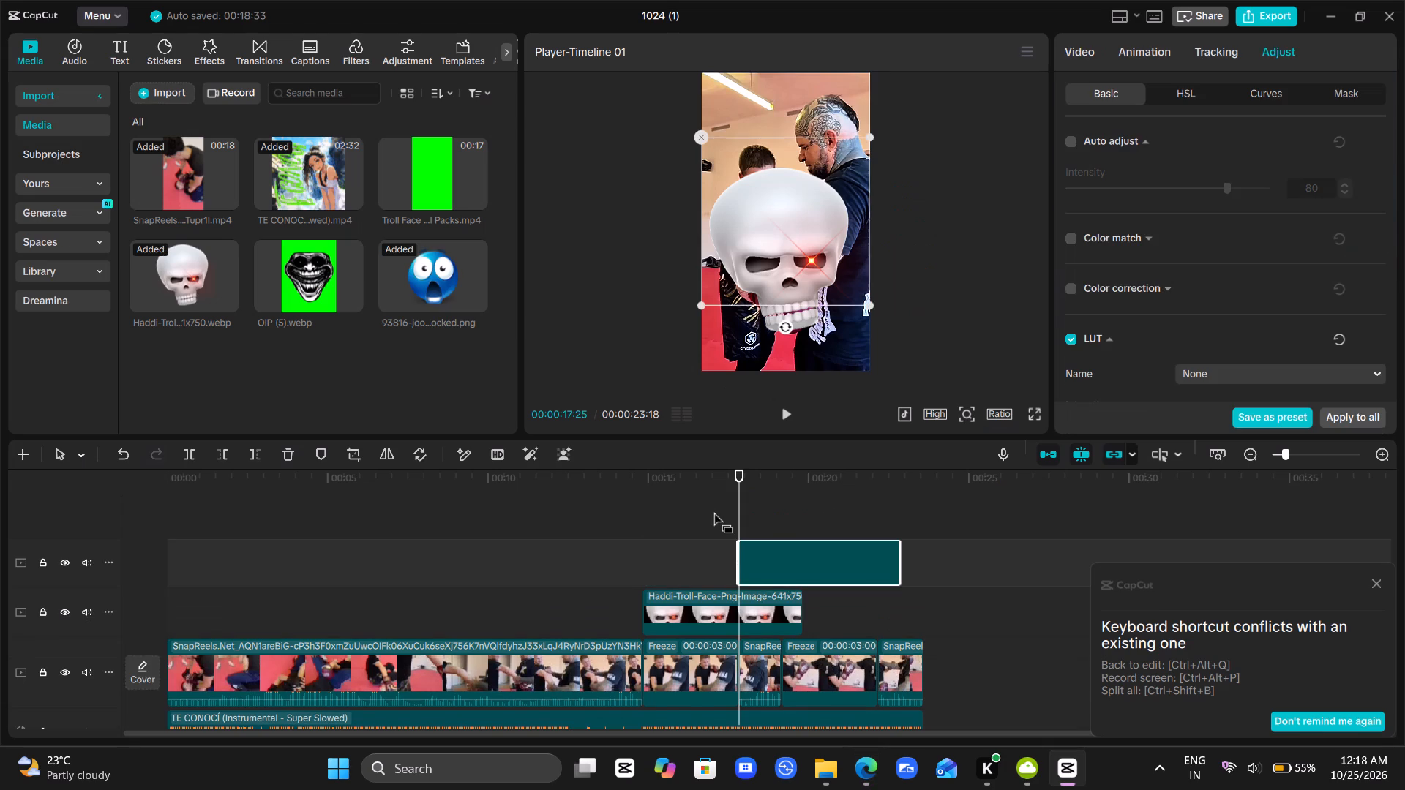
pyautogui.click(727, 614)
pyautogui.press('BackSpace')
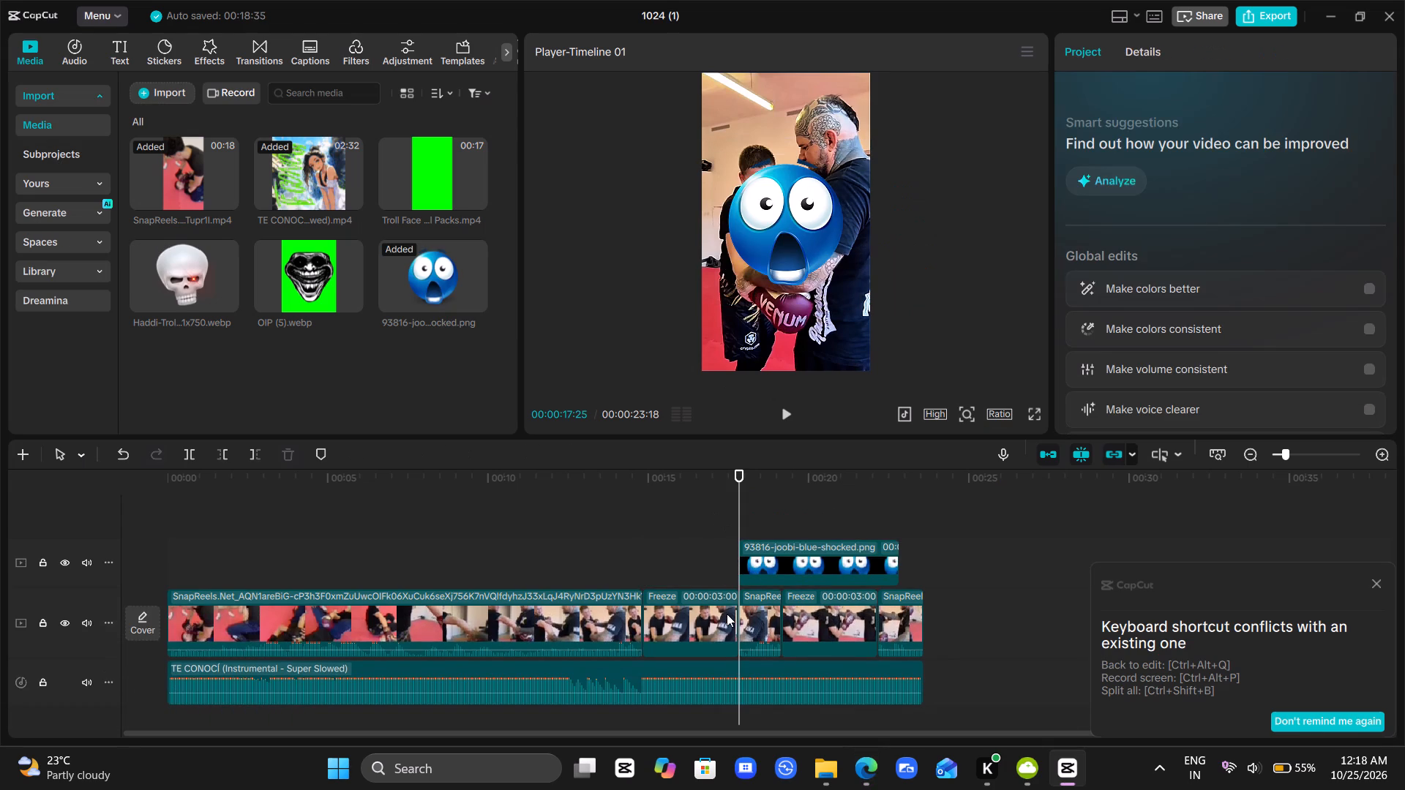
pyautogui.moveTo(835, 555); pyautogui.dragTo(778, 563)
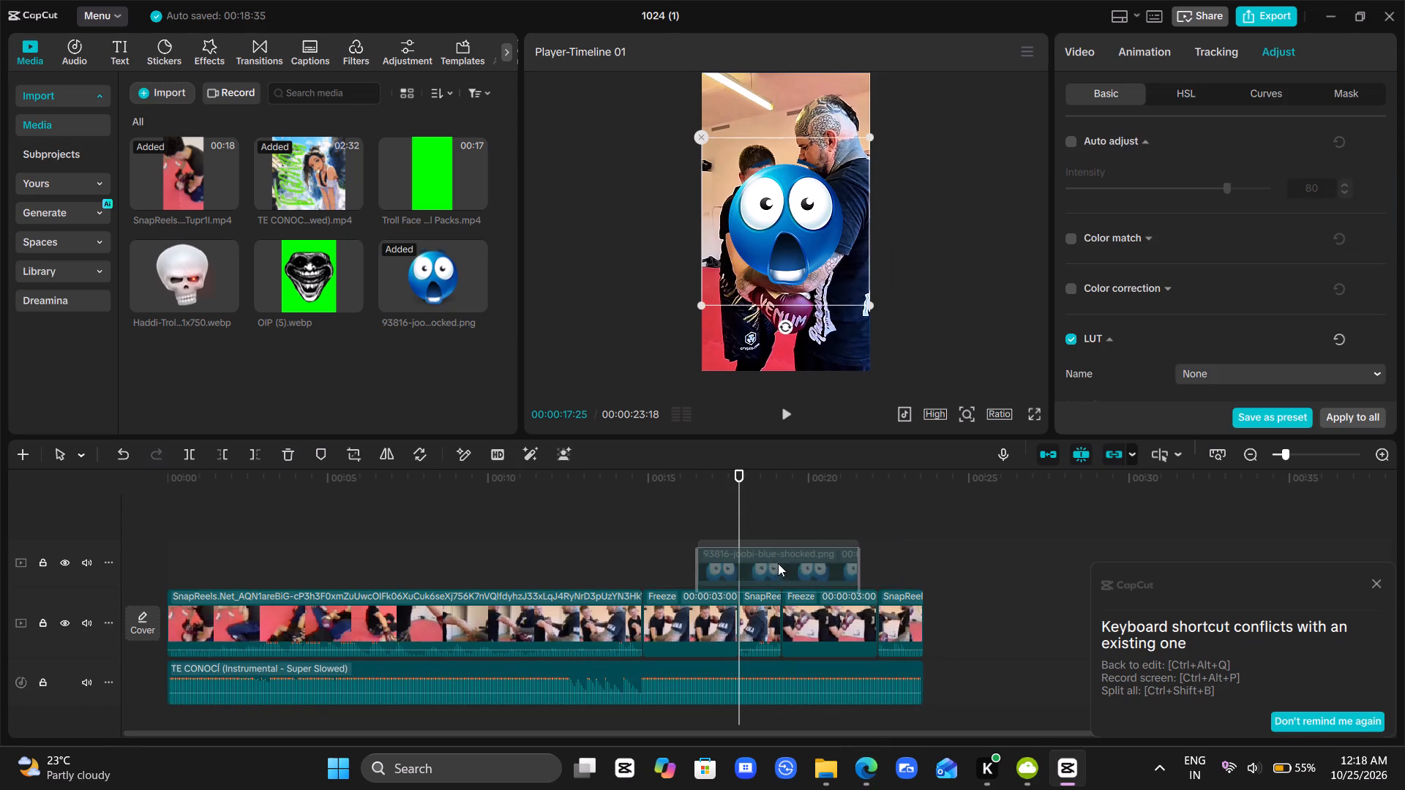
pyautogui.moveTo(778, 563); pyautogui.dragTo(743, 563)
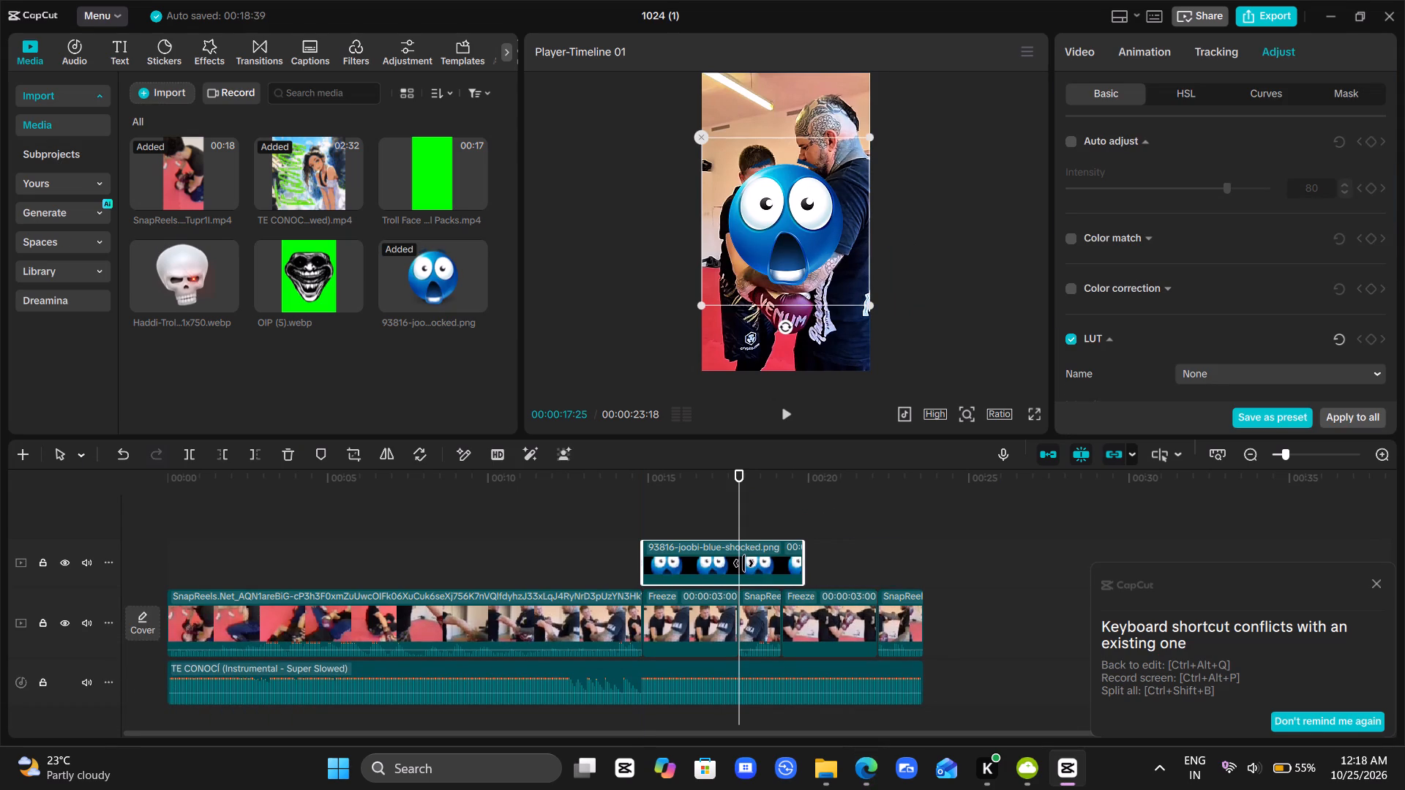
# Return to the first freeze frame's start and give the blue emoji overlay the Unfold entrance animation.
pyautogui.click(692, 503)
pyautogui.moveTo(692, 503); pyautogui.dragTo(645, 513)
pyautogui.click(675, 552)
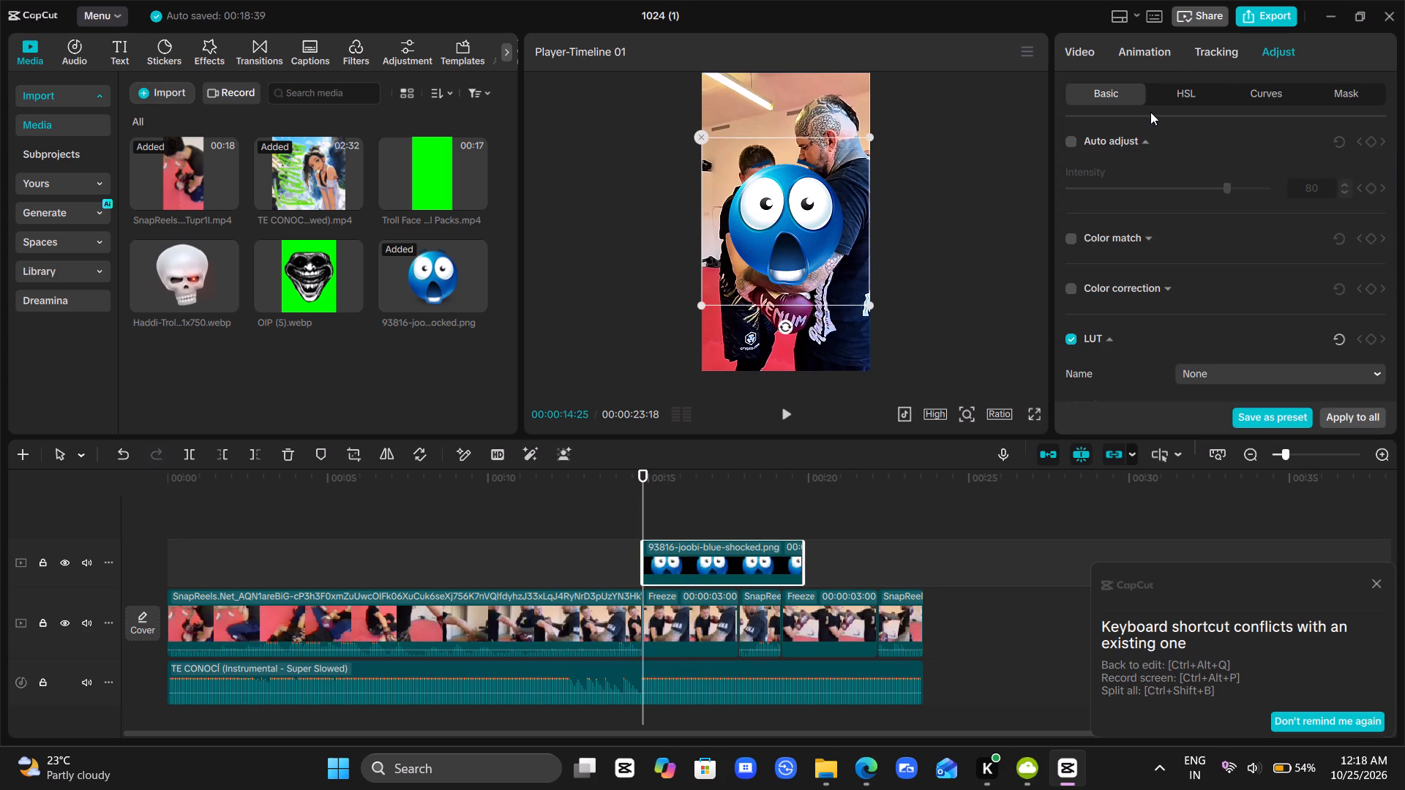
pyautogui.click(1150, 59)
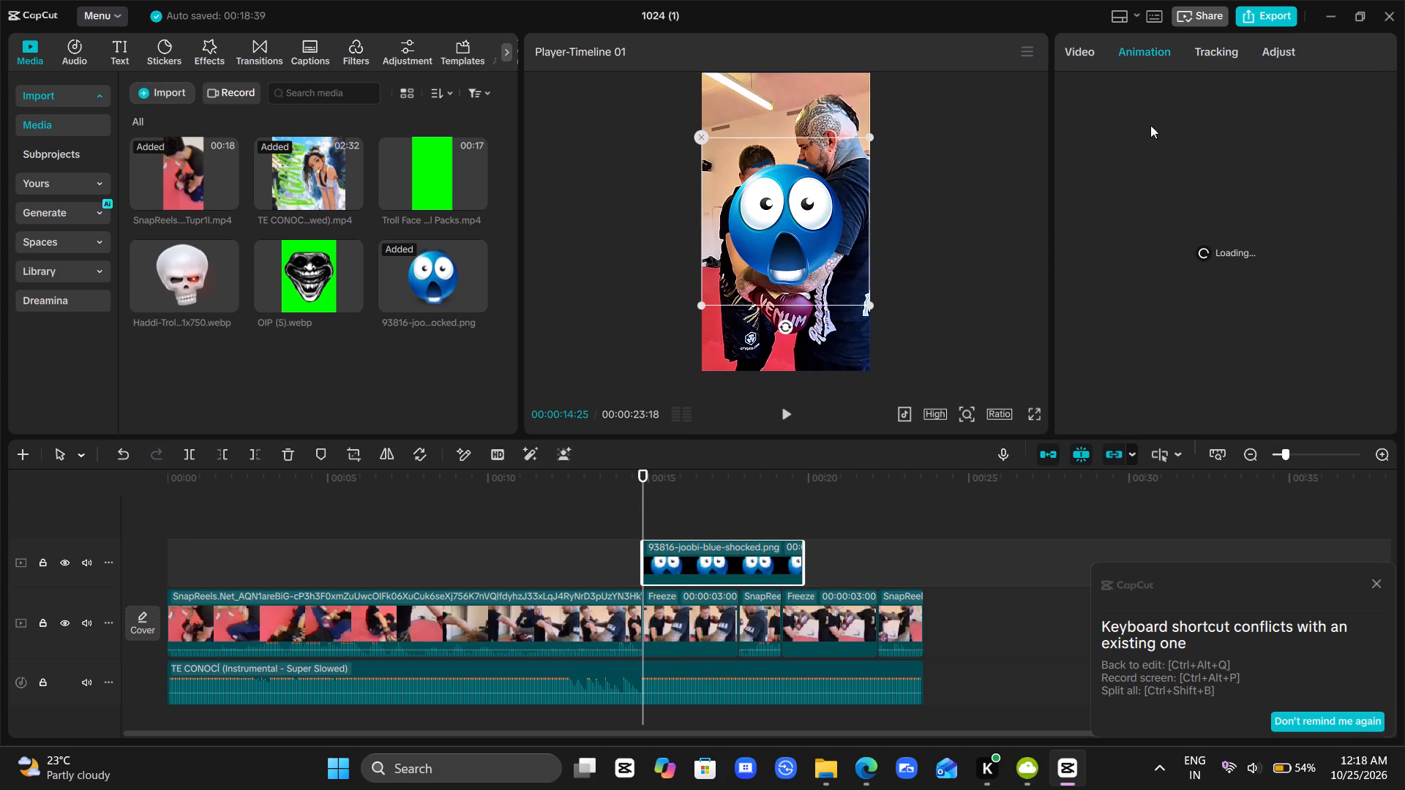
pyautogui.click(1136, 124)
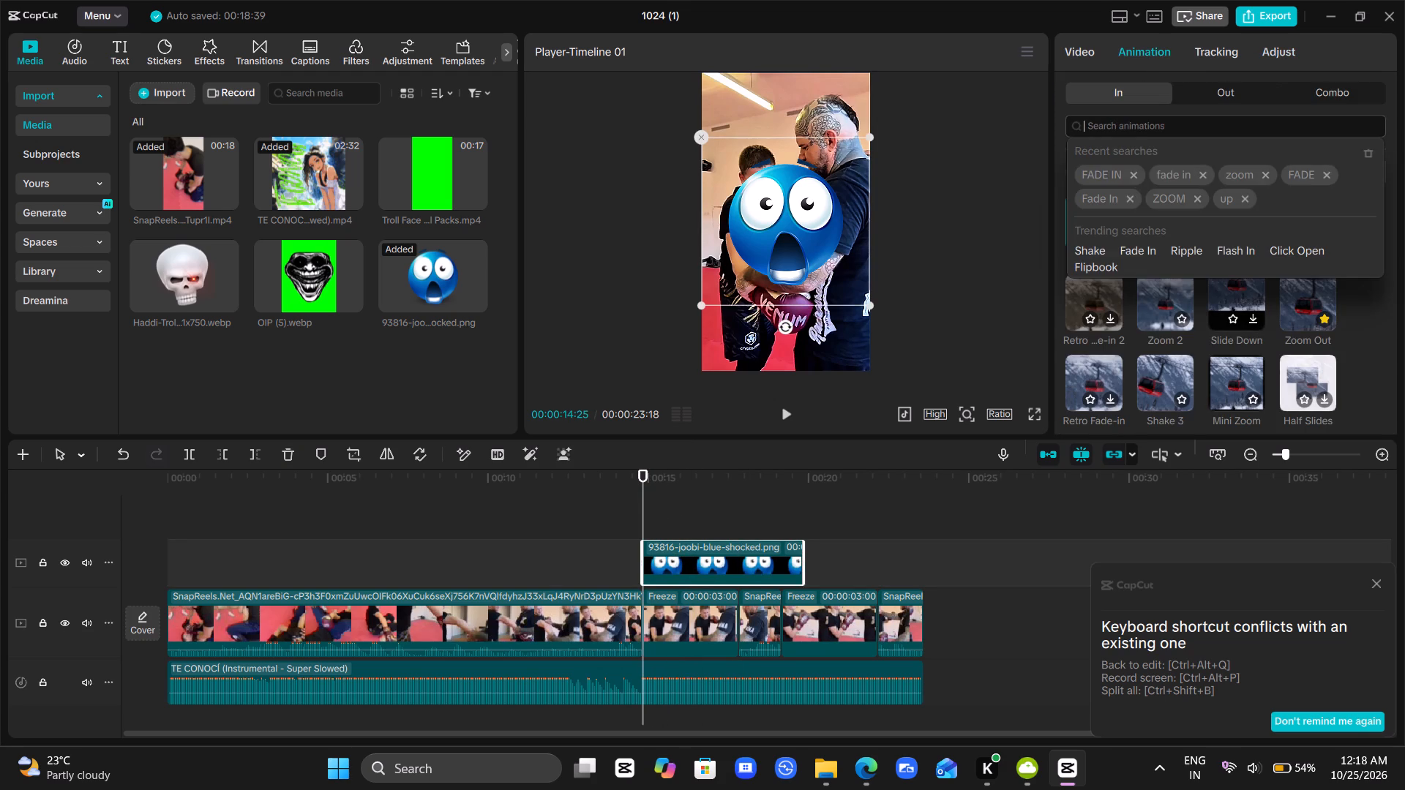
pyautogui.write('unfold')
pyautogui.press('Return')
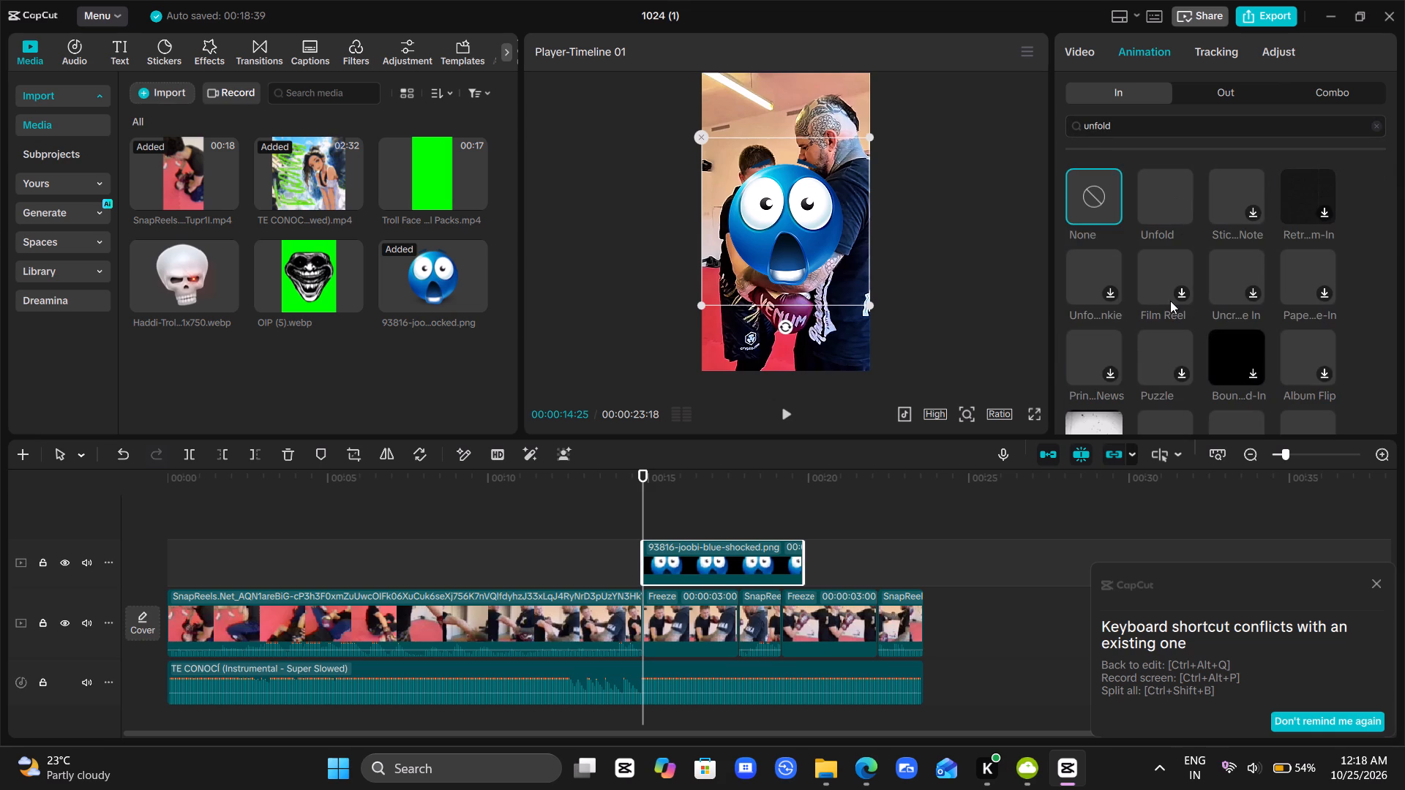
pyautogui.click(1158, 195)
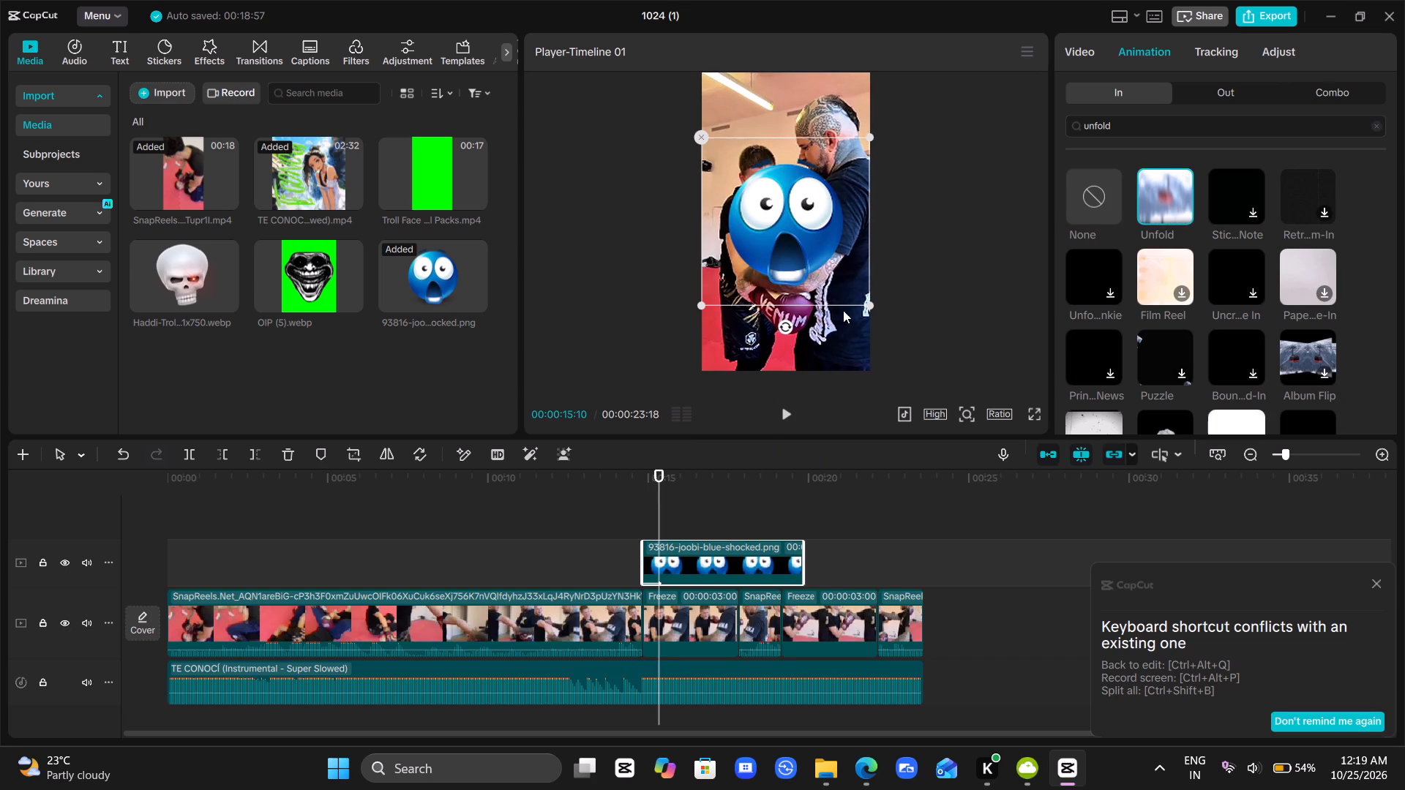
# Shrink the blue emoji to about 48% scale and place it over the lower middle of the frame, at about Y -948.
pyautogui.moveTo(817, 265); pyautogui.dragTo(818, 306)
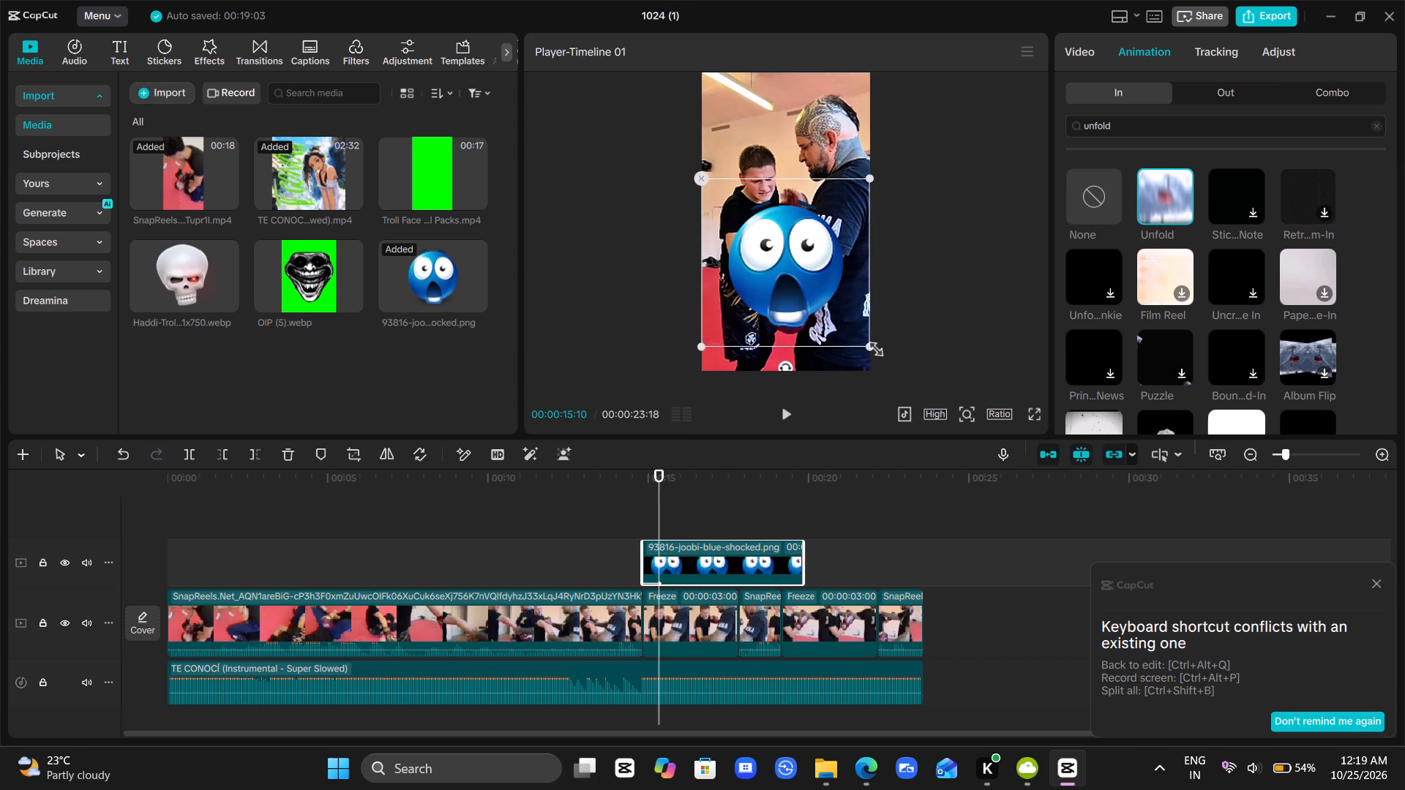
pyautogui.moveTo(865, 348); pyautogui.dragTo(790, 305)
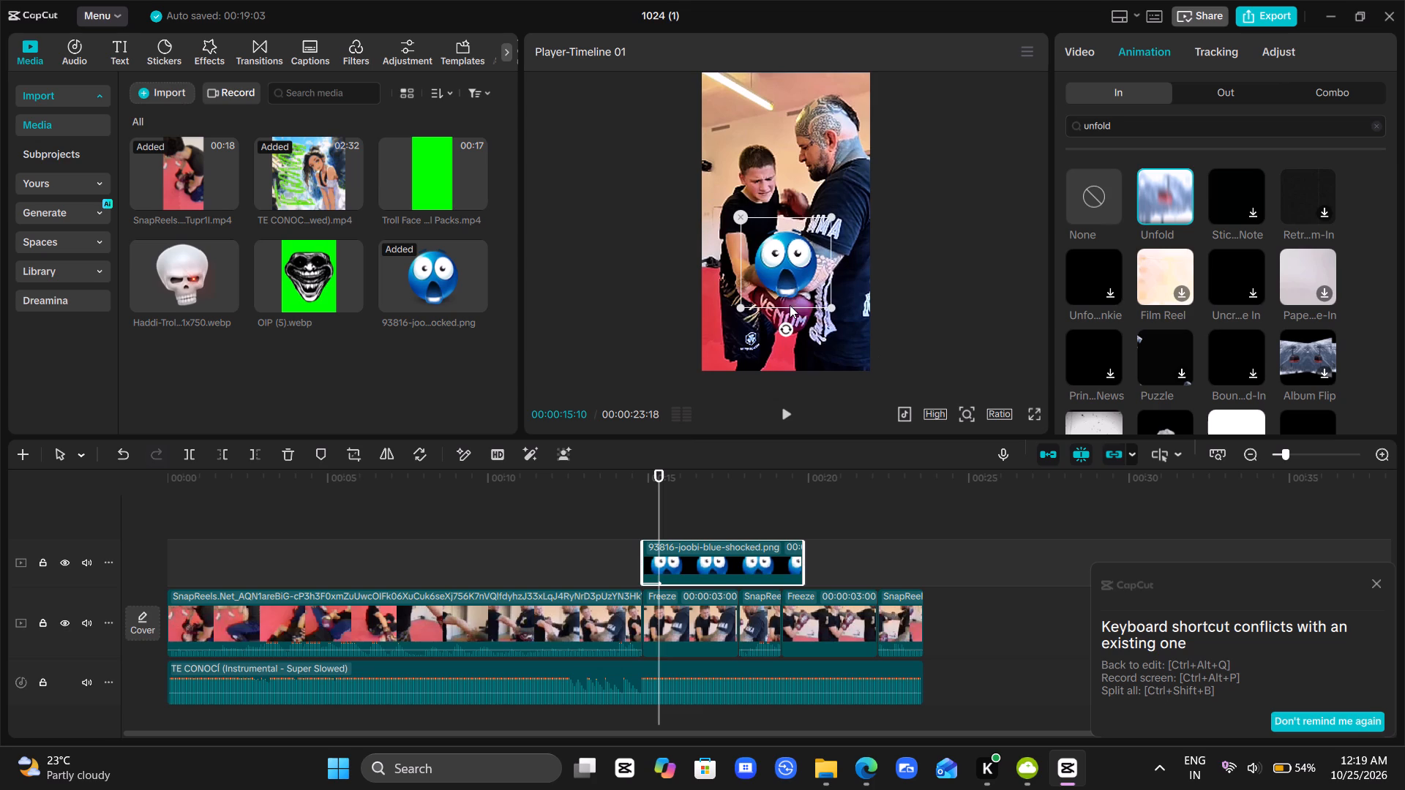
pyautogui.moveTo(790, 285); pyautogui.dragTo(789, 345)
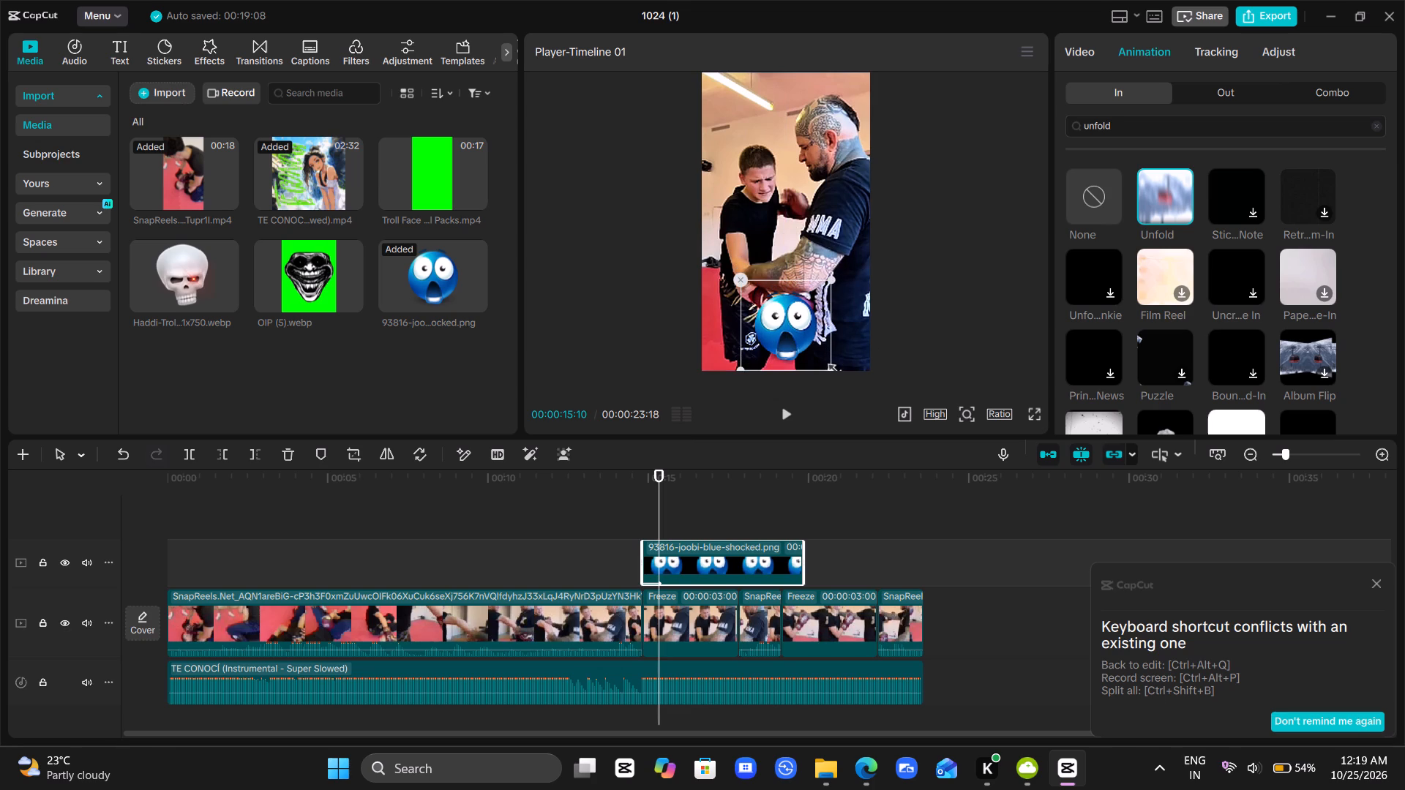
pyautogui.moveTo(831, 368); pyautogui.dragTo(823, 358)
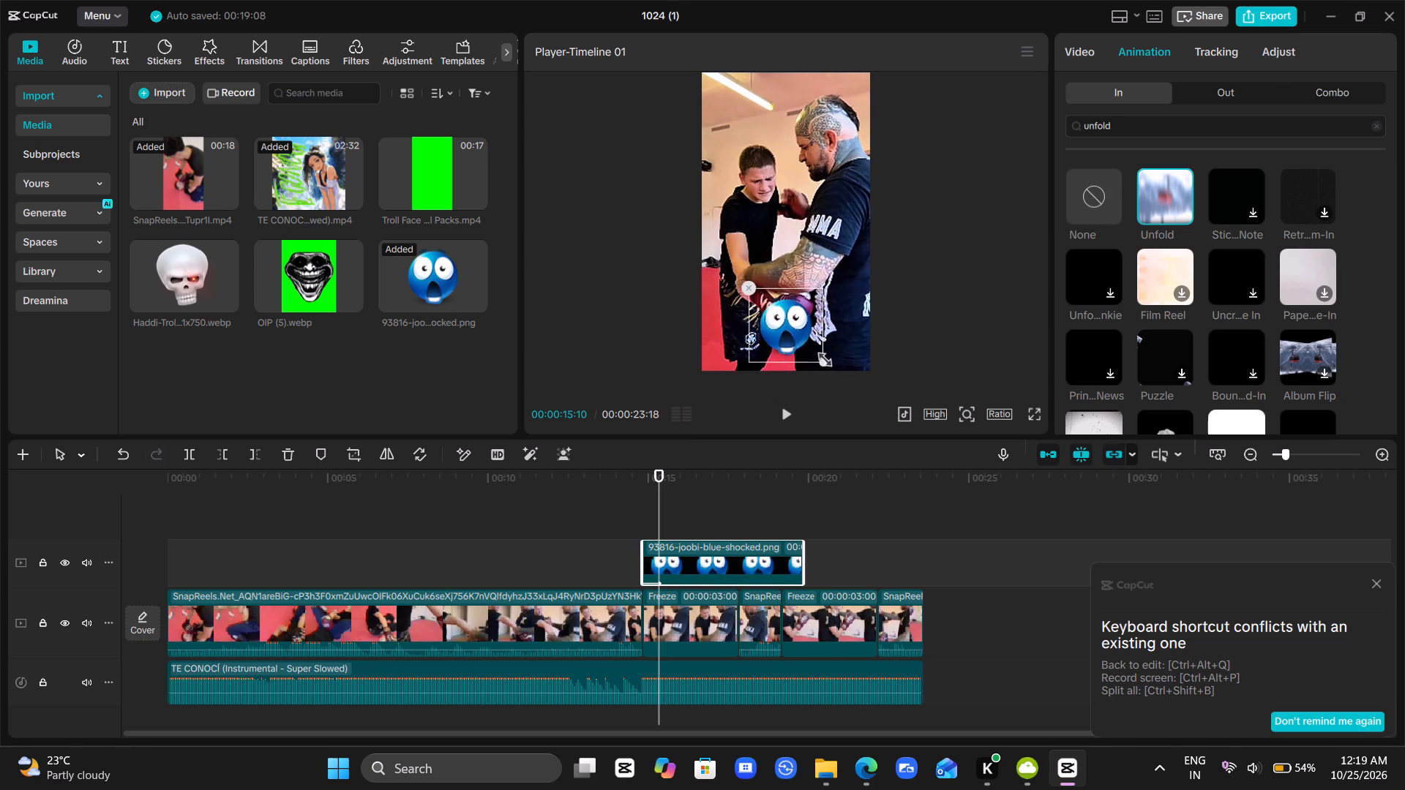
pyautogui.moveTo(823, 358); pyautogui.dragTo(823, 360)
pyautogui.moveTo(799, 345); pyautogui.dragTo(798, 315)
# Play back the emoji's entrance and trim the end of its clip to the first freeze frame's end at 00:00:17:25.
pyautogui.moveTo(653, 511); pyautogui.dragTo(645, 511)
pyautogui.press('space')
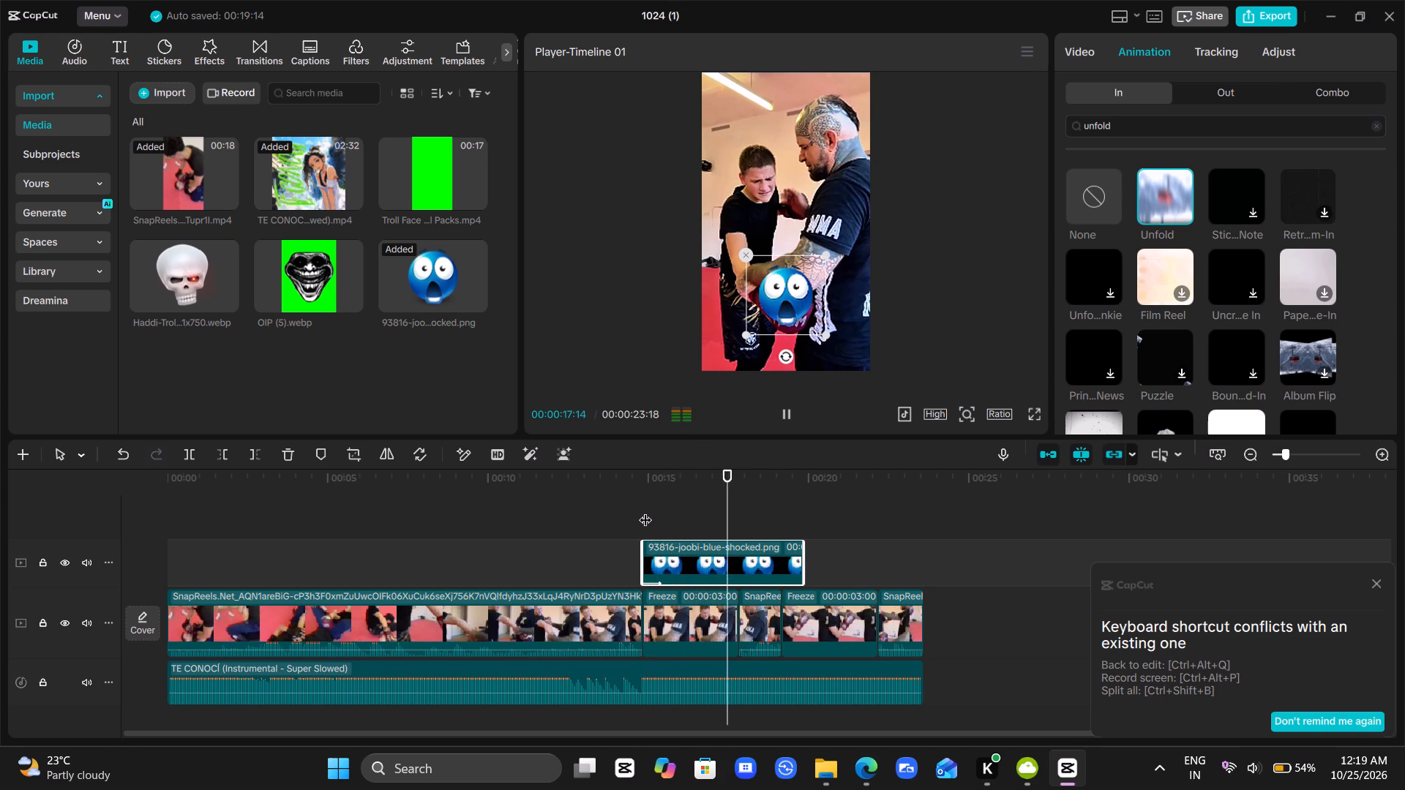
pyautogui.press('space')
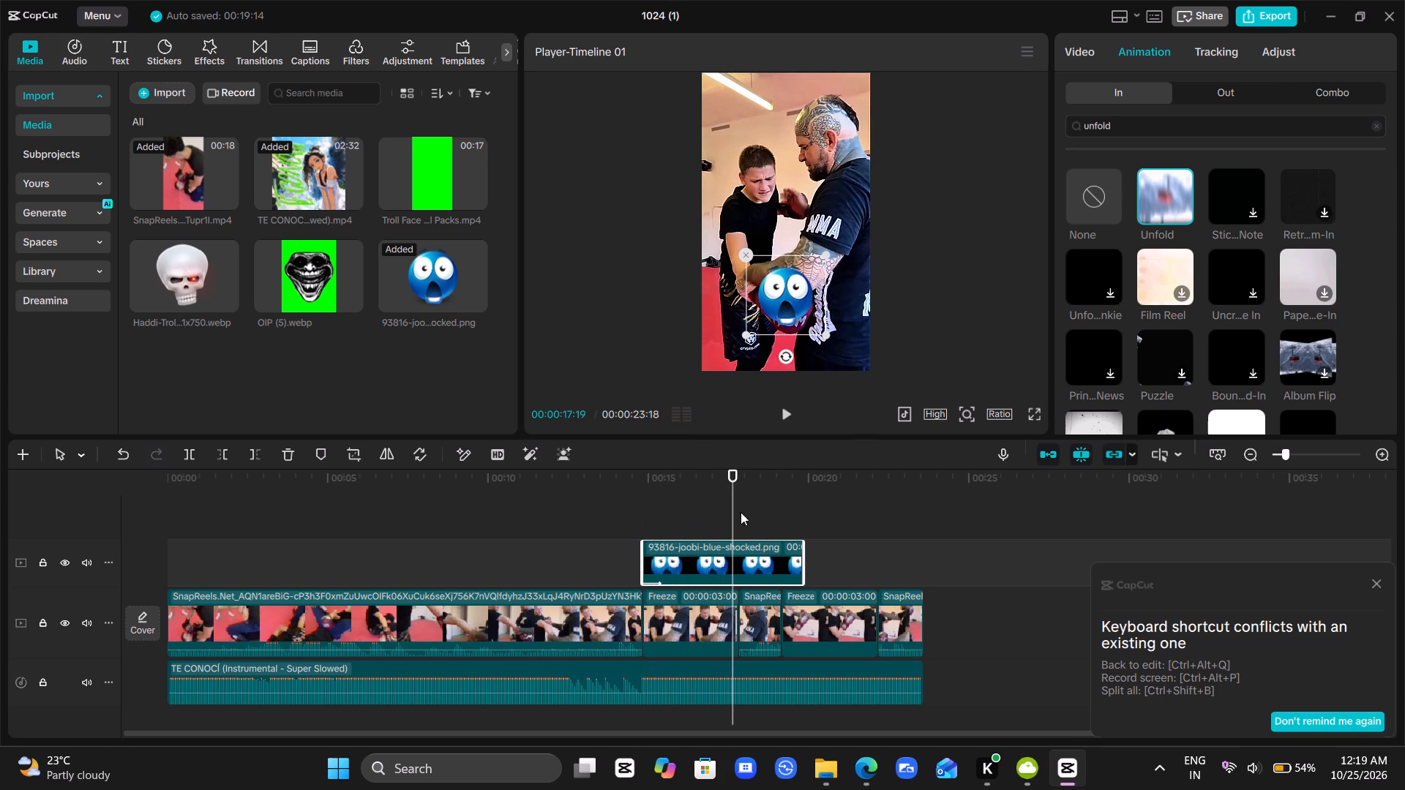
pyautogui.click(736, 508)
pyautogui.moveTo(736, 508); pyautogui.dragTo(741, 516)
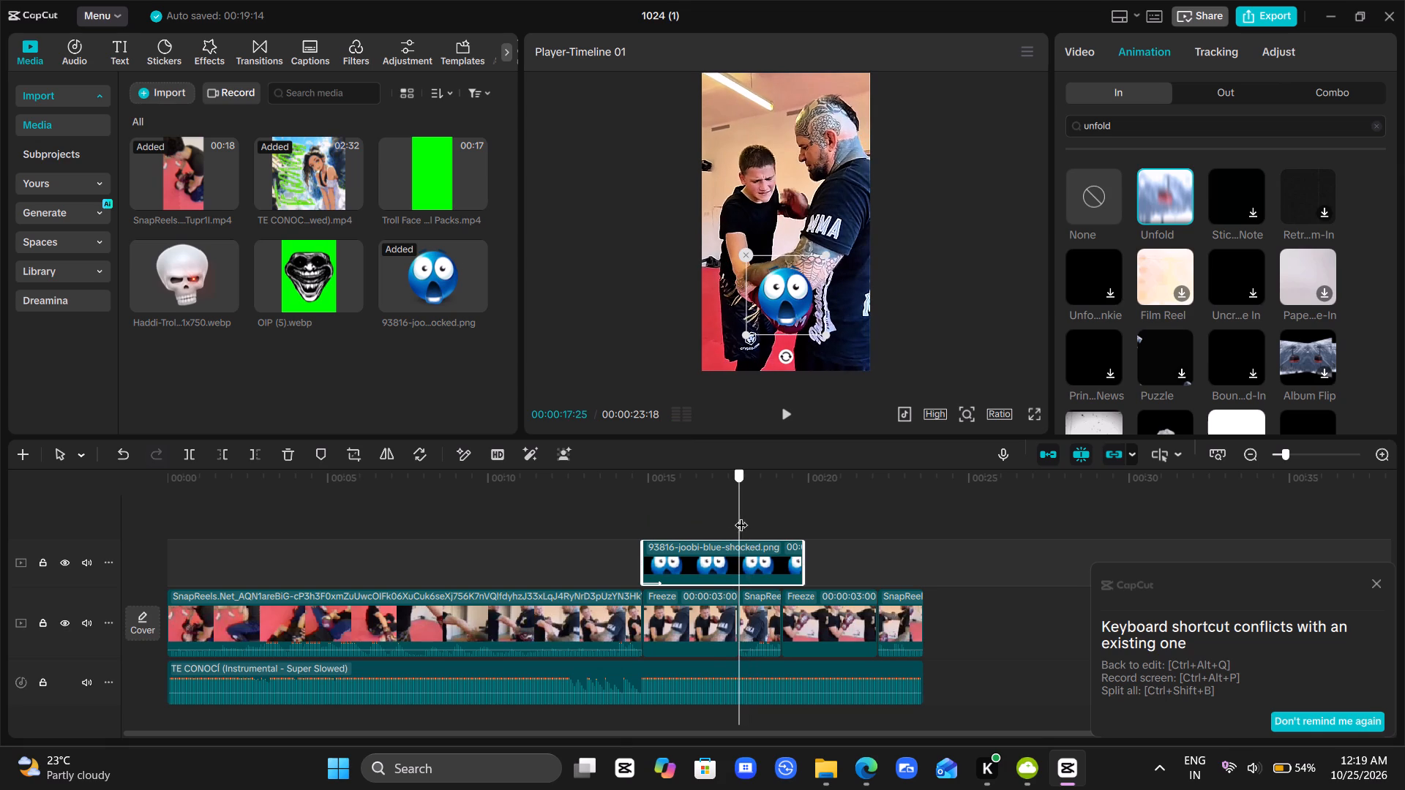
pyautogui.moveTo(741, 516); pyautogui.dragTo(738, 516)
pyautogui.press('w')
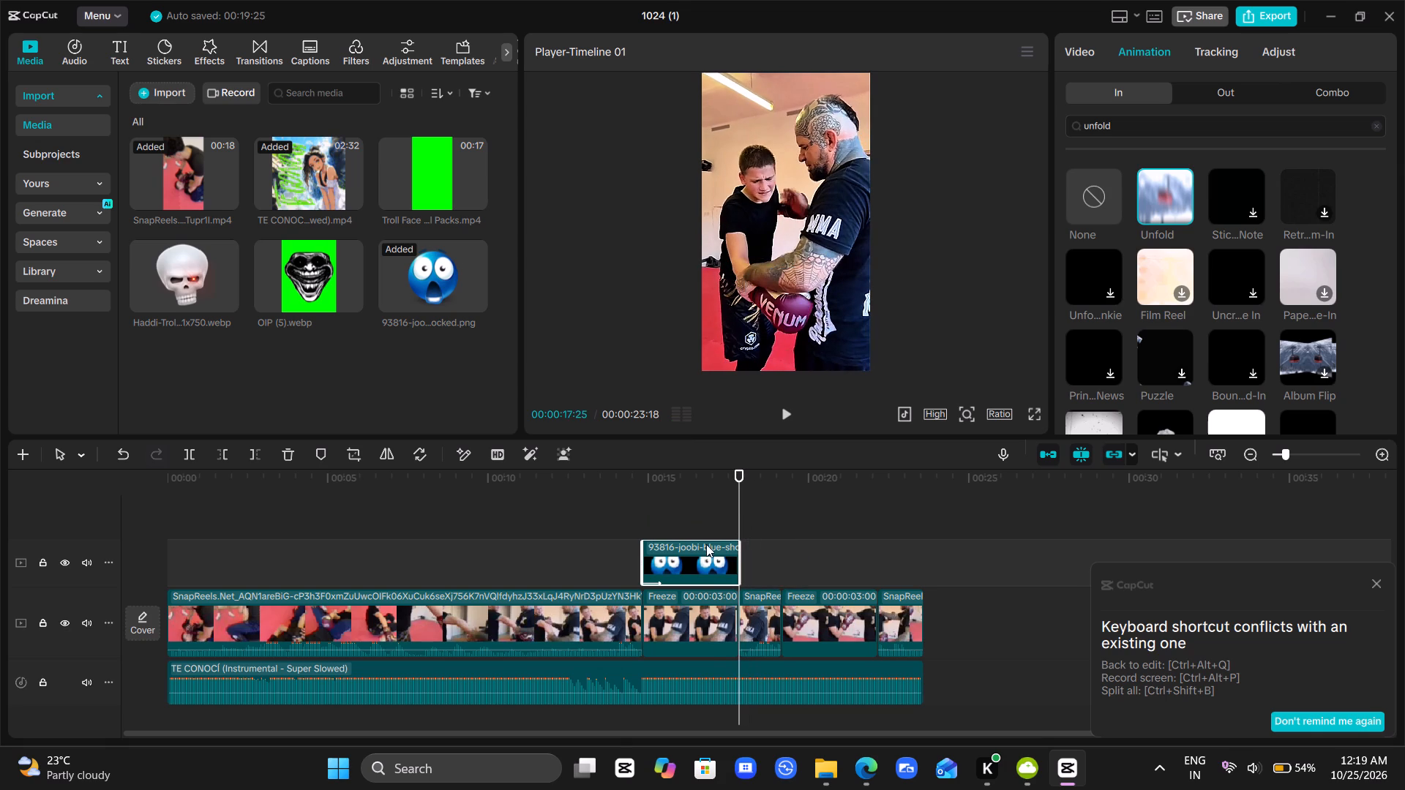
# Duplicate the trimmed emoji clip and stack the copy on a track directly above the original, aligned to the same start.
pyautogui.hotkey('ctrl', 'c')
pyautogui.hotkey('ctrl', 'v')
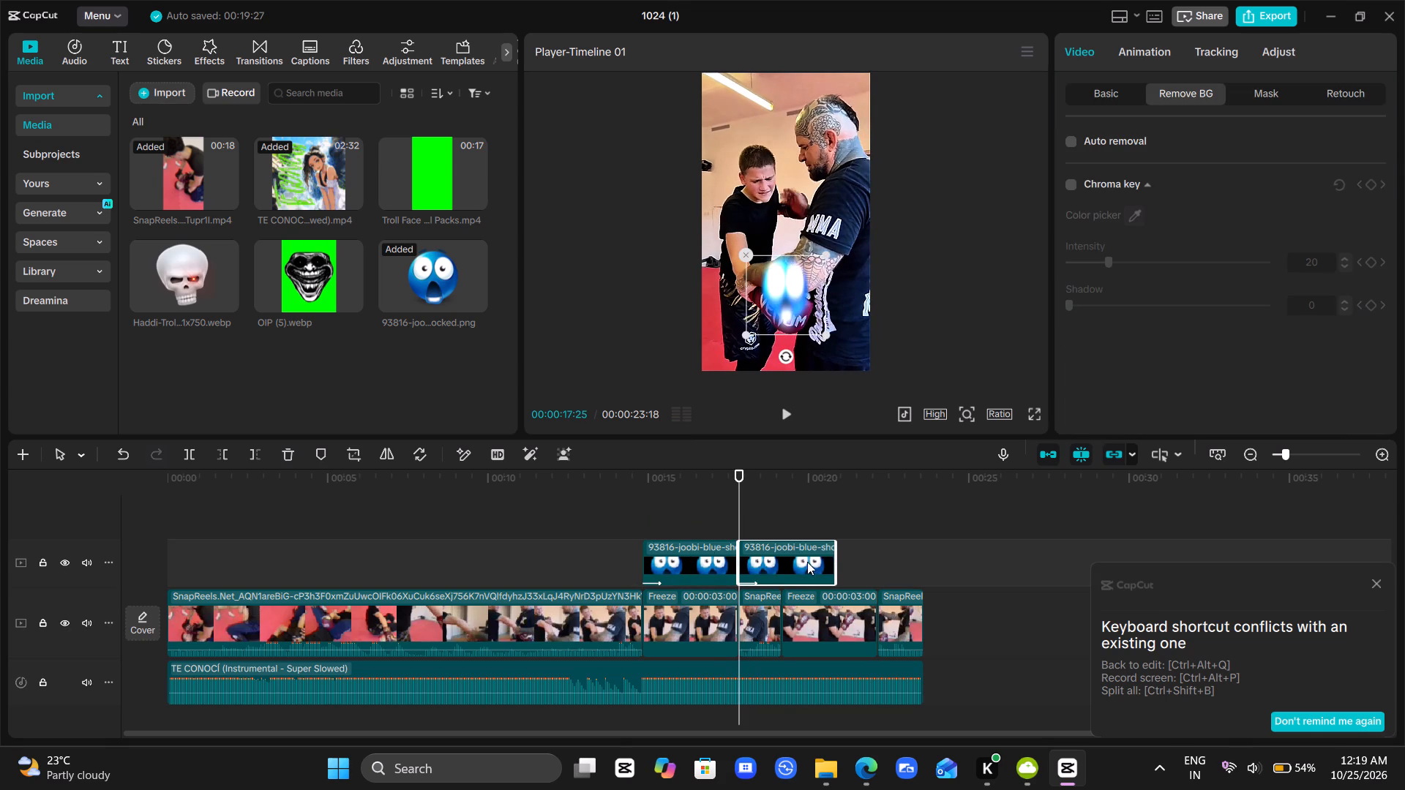
pyautogui.moveTo(795, 558); pyautogui.dragTo(708, 516)
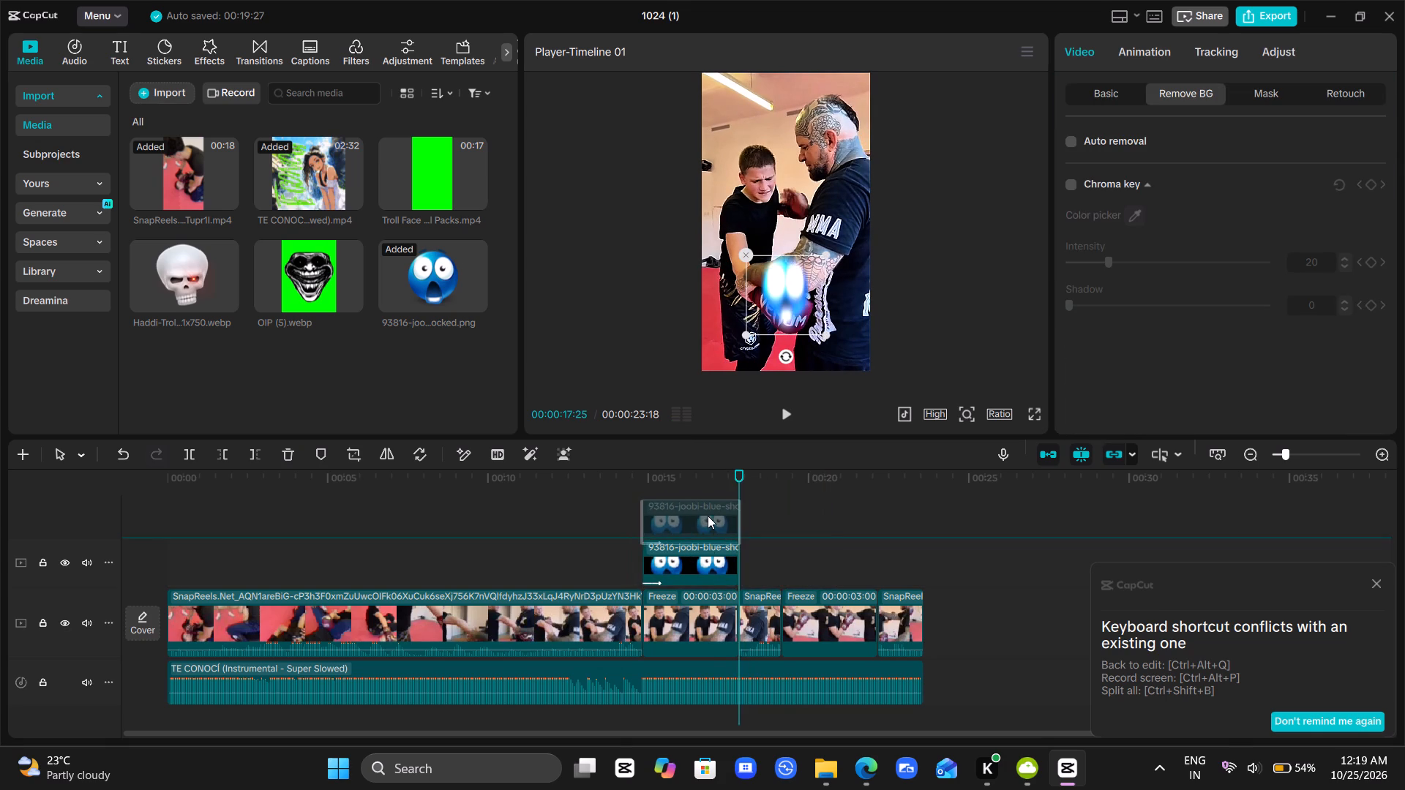
pyautogui.moveTo(708, 516); pyautogui.dragTo(702, 516)
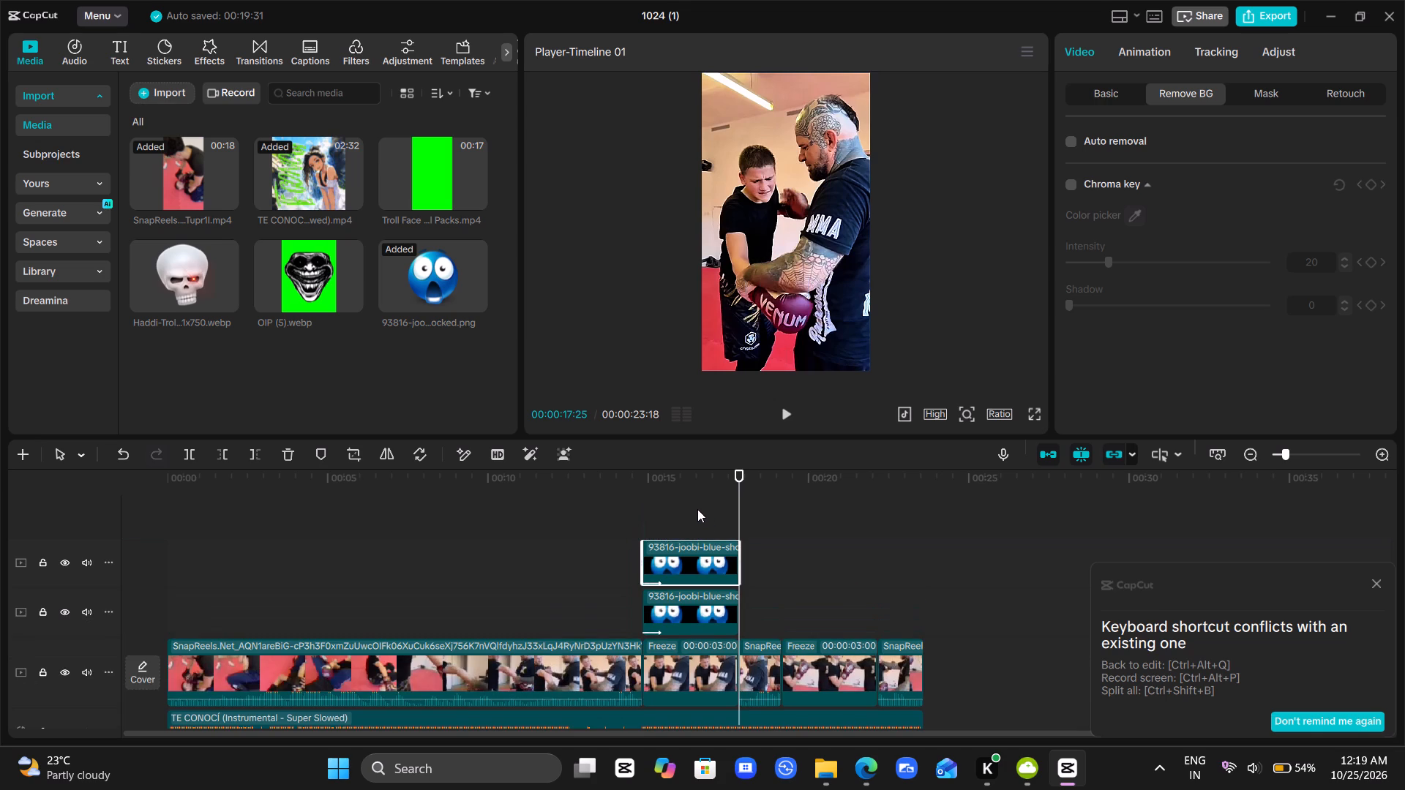
# Add a Transform keyframe to the lower emoji clip at the freeze frame's start, 00:00:14:25.
pyautogui.click(669, 509)
pyautogui.moveTo(669, 509); pyautogui.dragTo(648, 518)
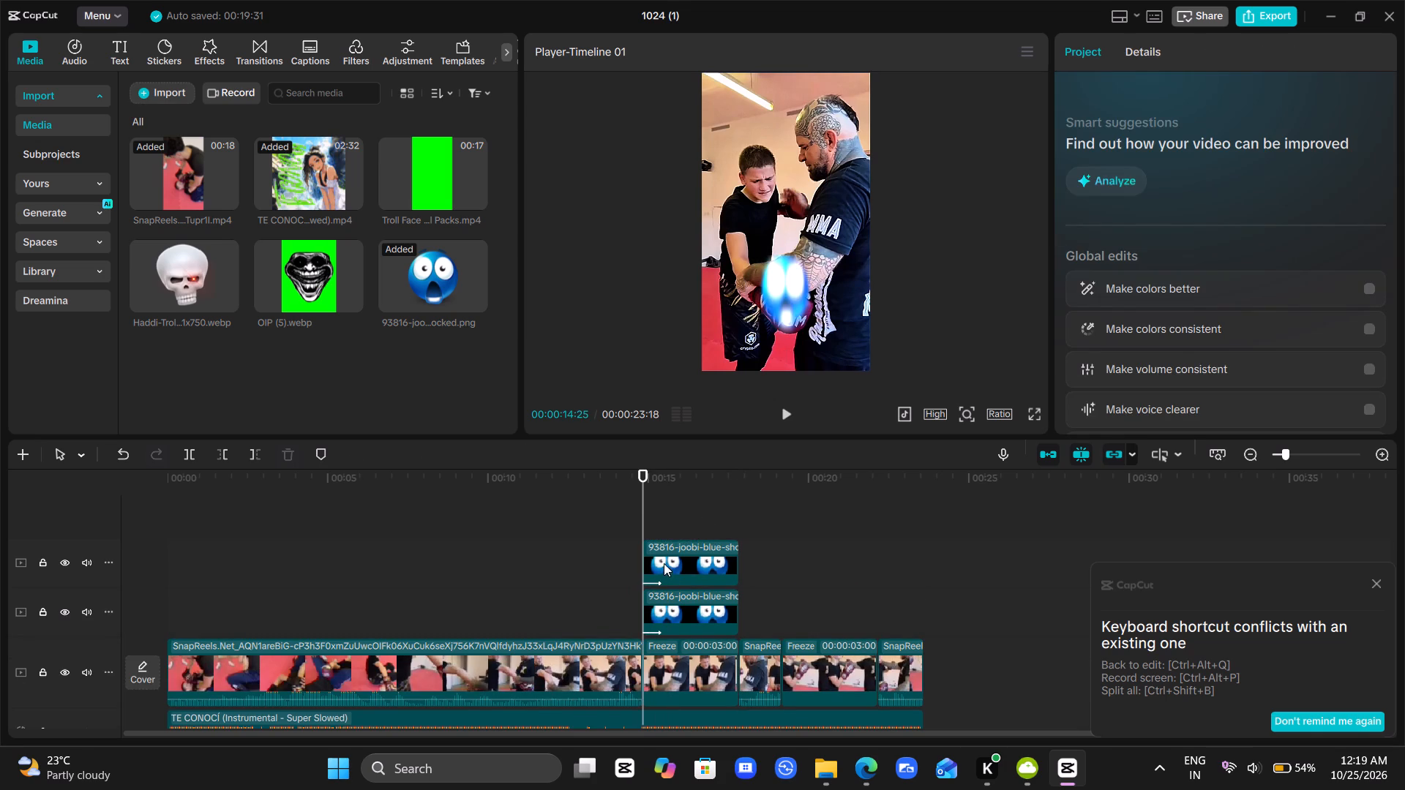
pyautogui.click(661, 603)
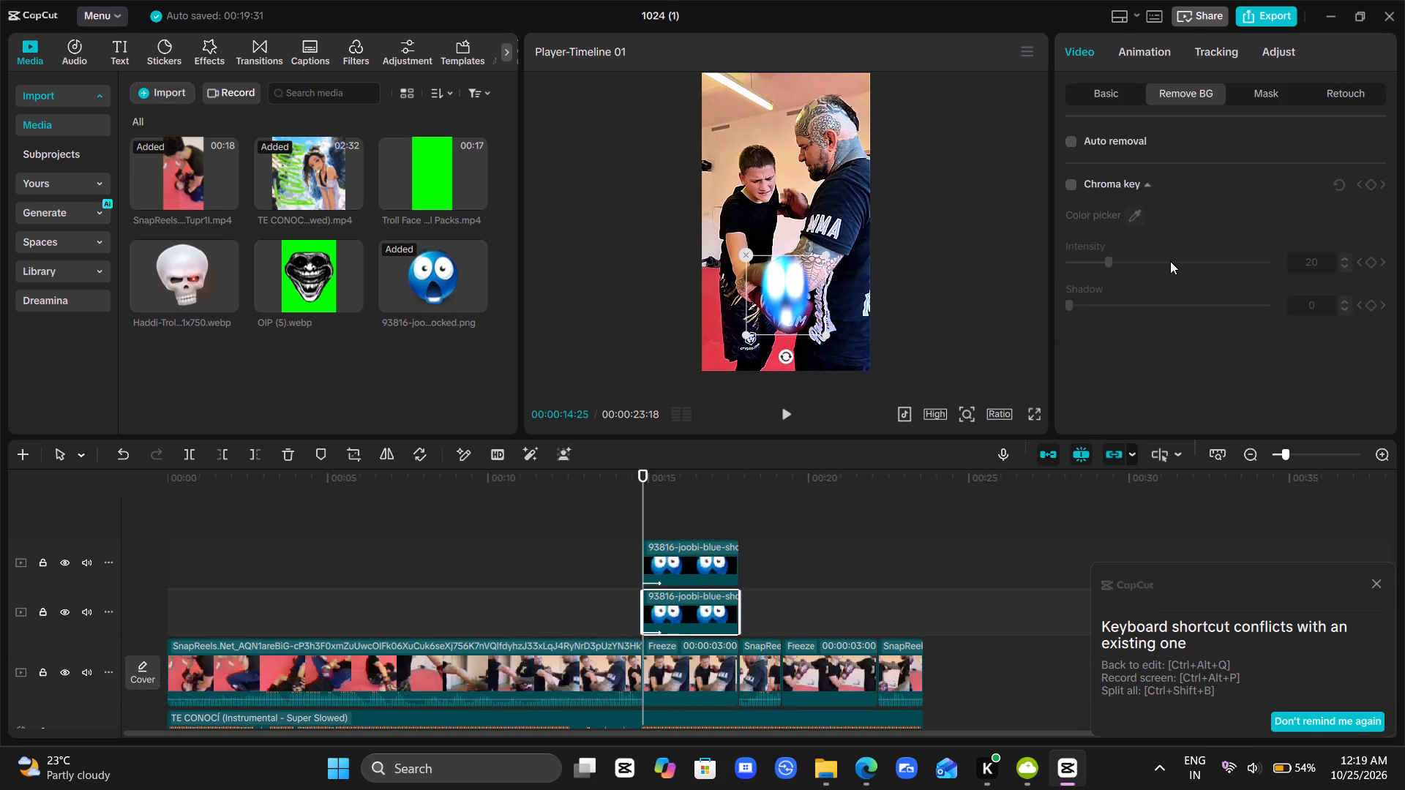
pyautogui.click(1098, 89)
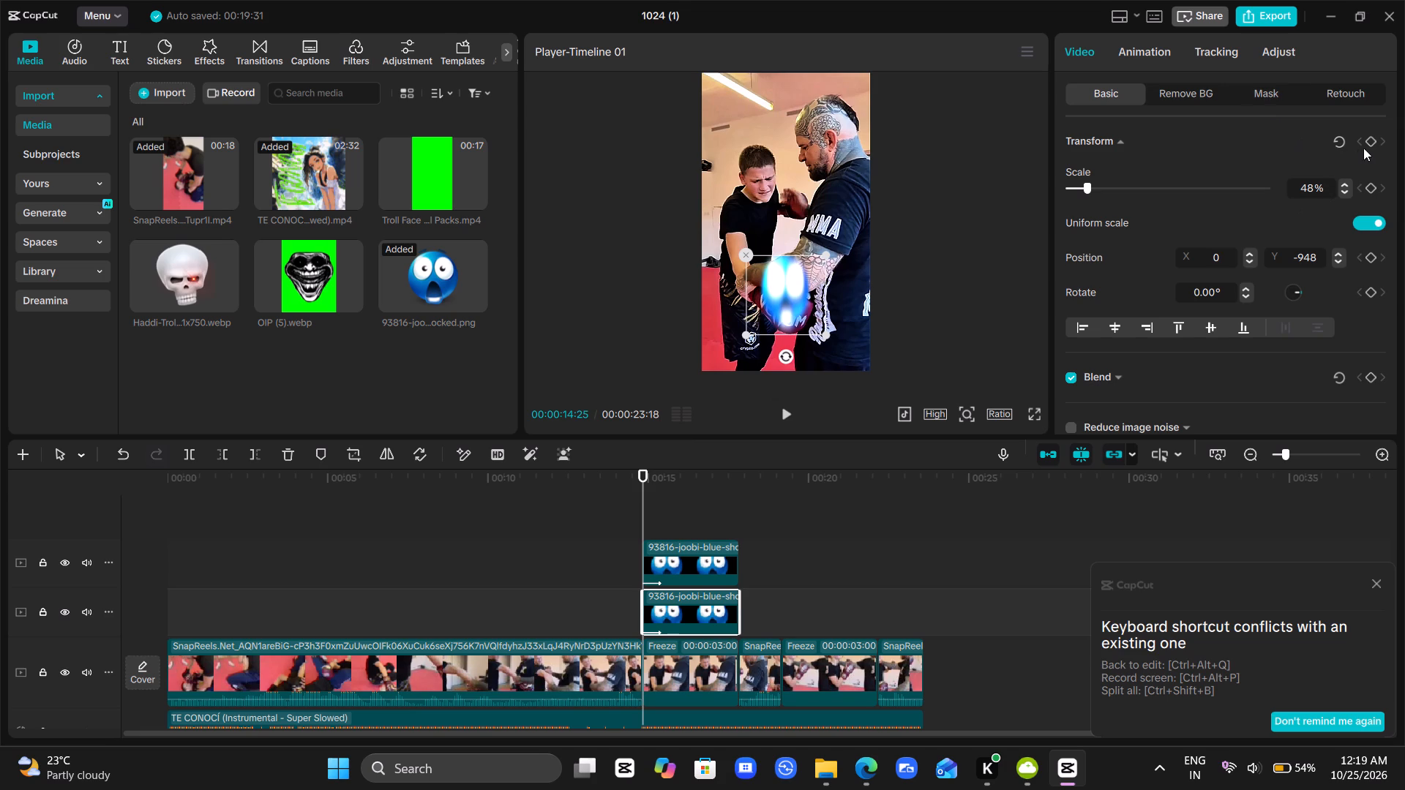
pyautogui.click(1372, 143)
# At 00:00:15:28, enlarge the lower emoji clip until the face nearly fills the frame's width, setting a second scale keyframe.
pyautogui.press('Right')
pyautogui.press('Right')
pyautogui.press('Right')
pyautogui.press('Right')
pyautogui.press('Right')
pyautogui.press('Right')
pyautogui.press('Right')
pyautogui.press('Right')
pyautogui.press('Right')
pyautogui.press('Right')
pyautogui.press('Right')
pyautogui.press('Right')
pyautogui.press('Right')
pyautogui.press('Right')
pyautogui.press('Right')
pyautogui.press('Right')
pyautogui.press('Right')
pyautogui.press('Right')
pyautogui.press('Right')
pyautogui.press('Right')
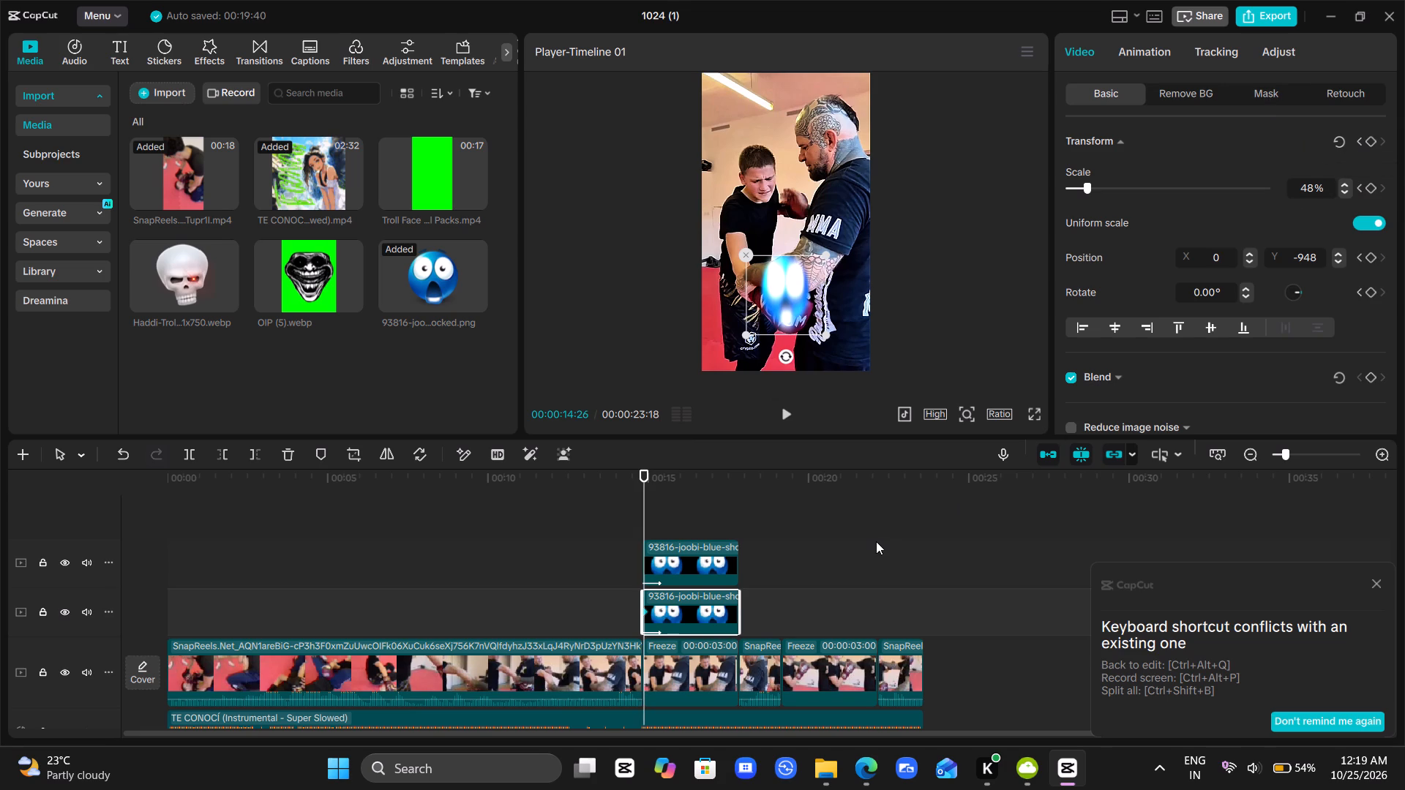
pyautogui.press('Right')
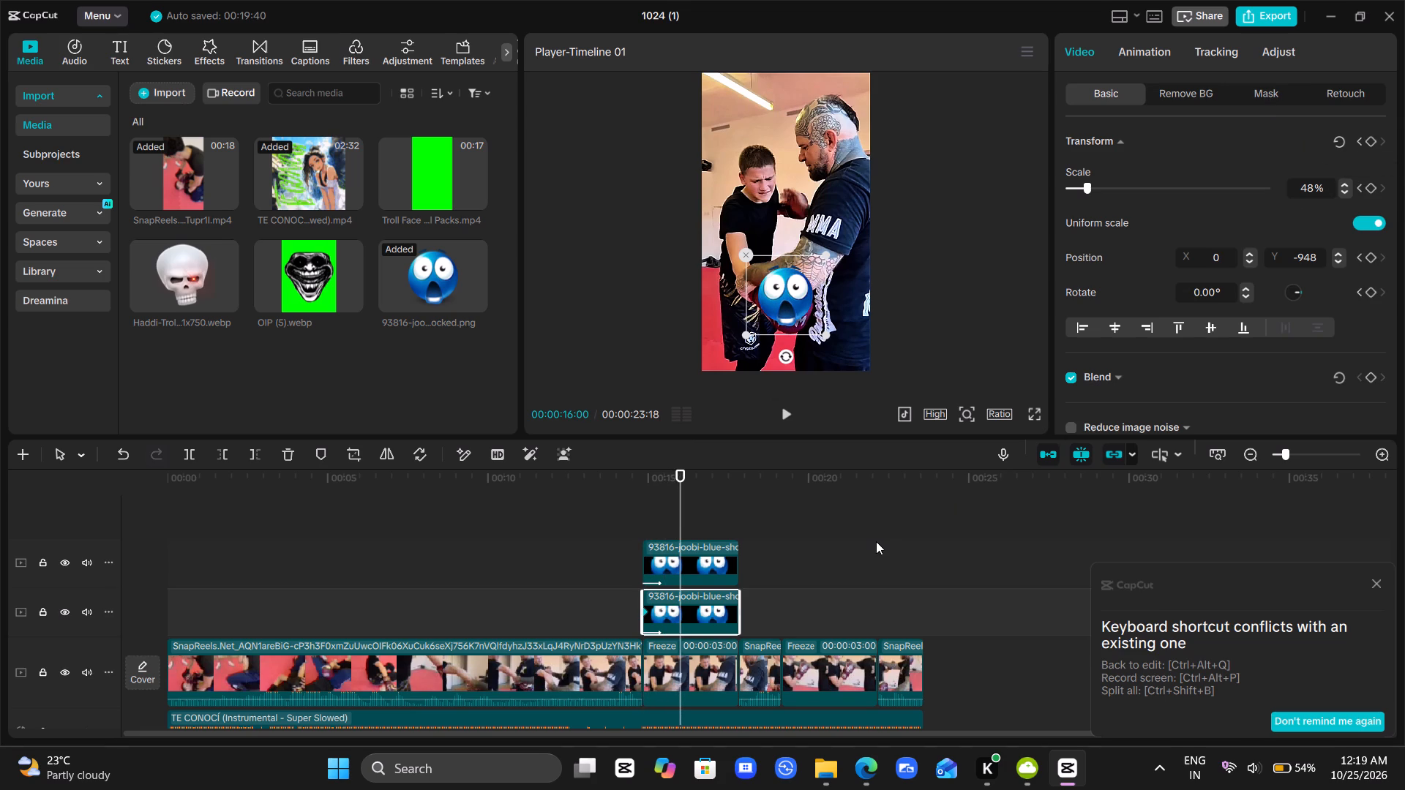
pyautogui.press('Left')
pyautogui.press('Left')
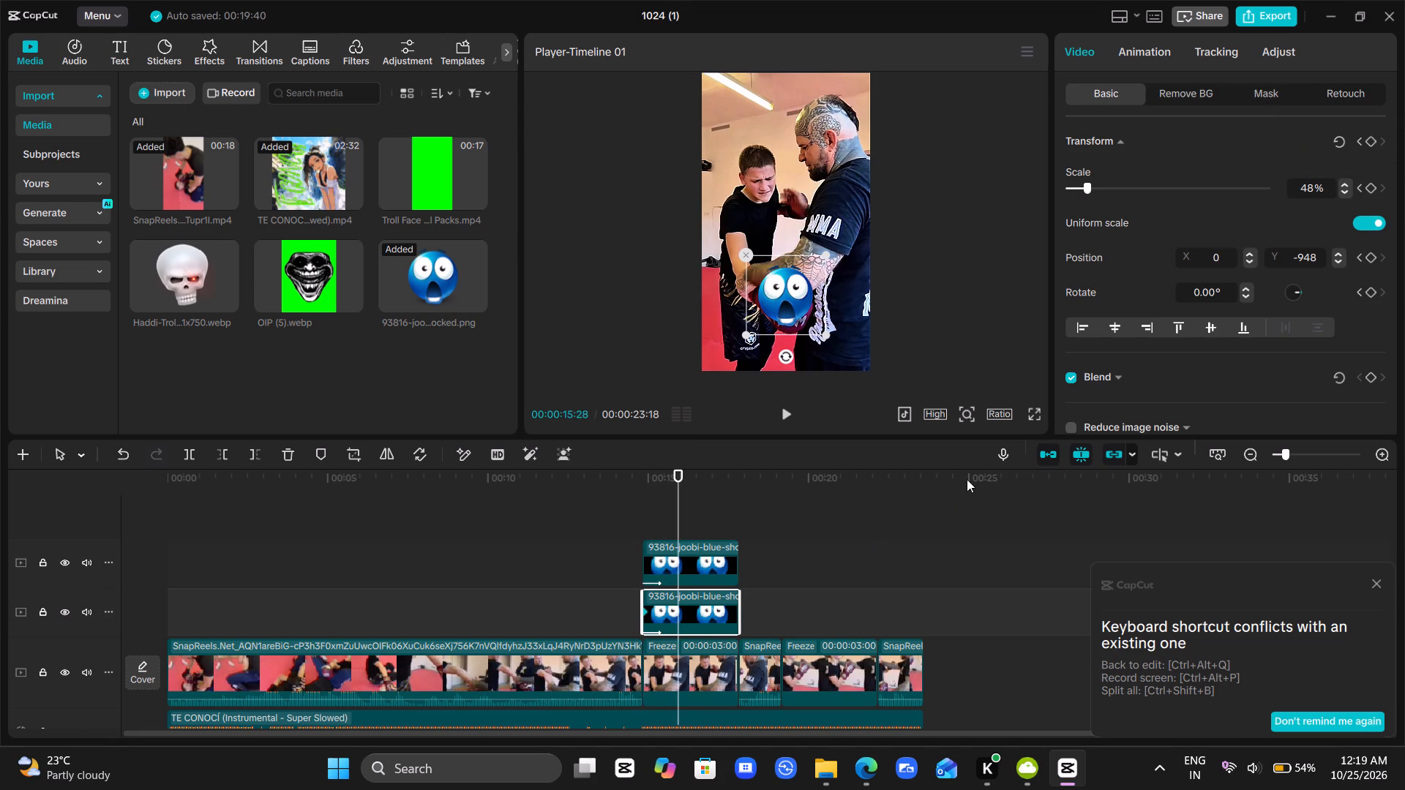
pyautogui.click(1107, 188)
pyautogui.moveTo(1107, 188); pyautogui.dragTo(1116, 189)
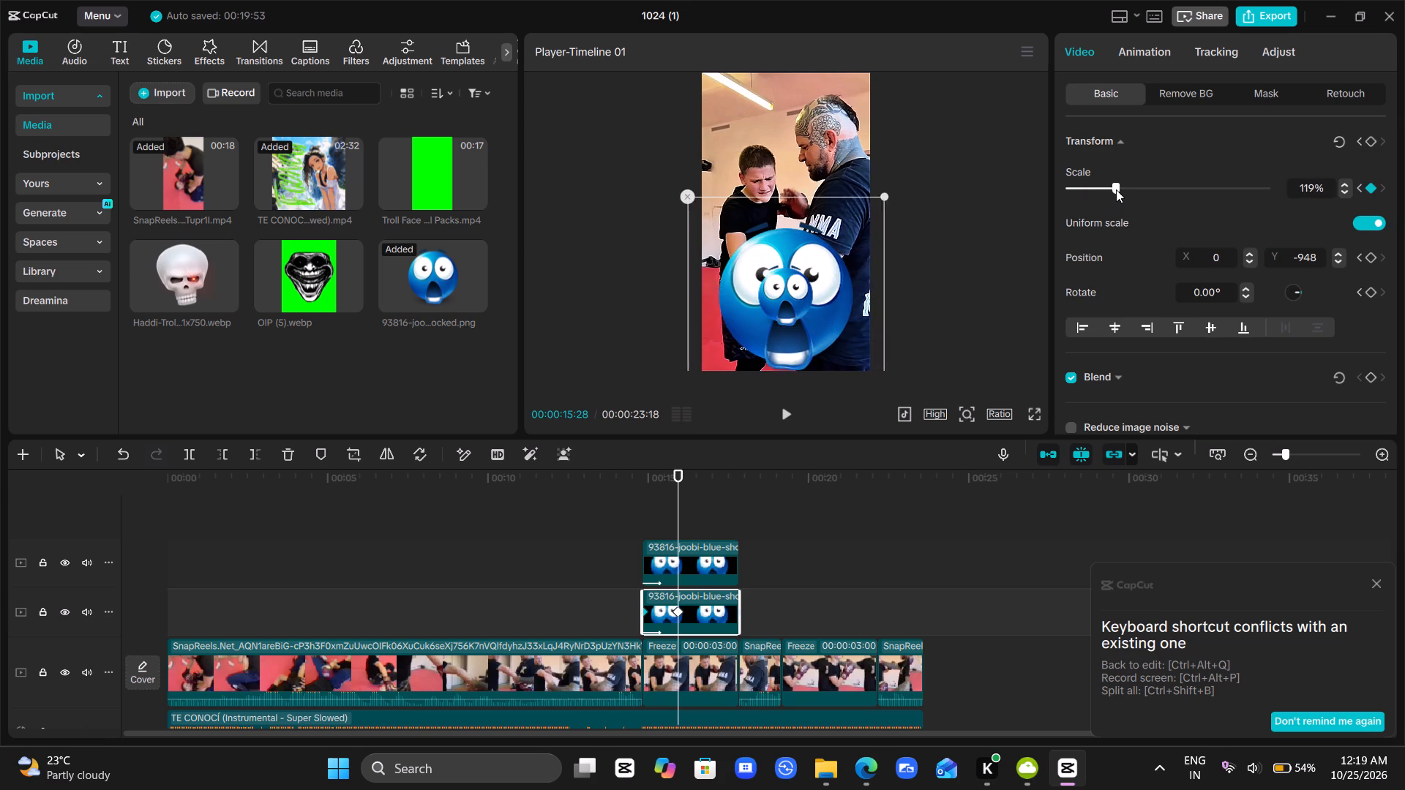
pyautogui.moveTo(1116, 189); pyautogui.dragTo(1118, 191)
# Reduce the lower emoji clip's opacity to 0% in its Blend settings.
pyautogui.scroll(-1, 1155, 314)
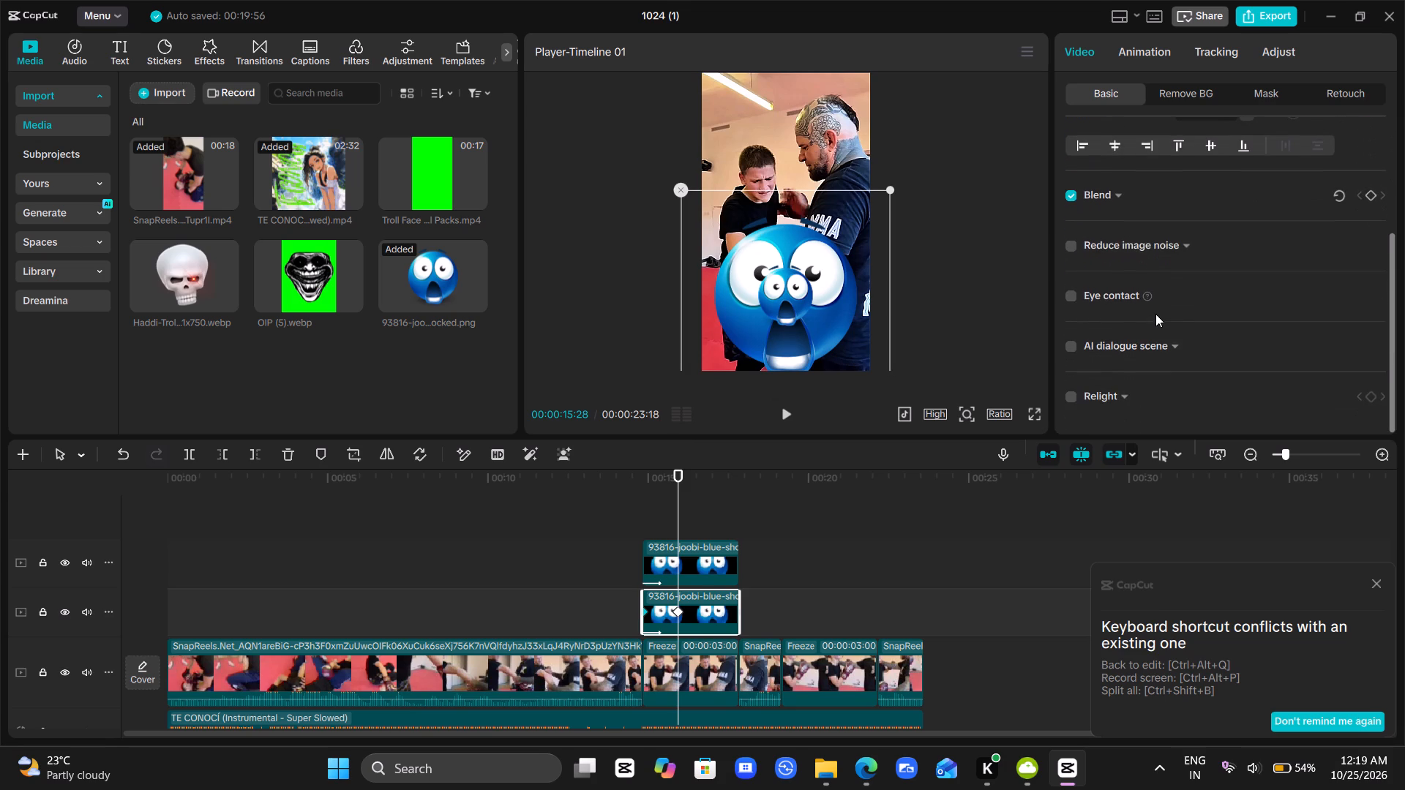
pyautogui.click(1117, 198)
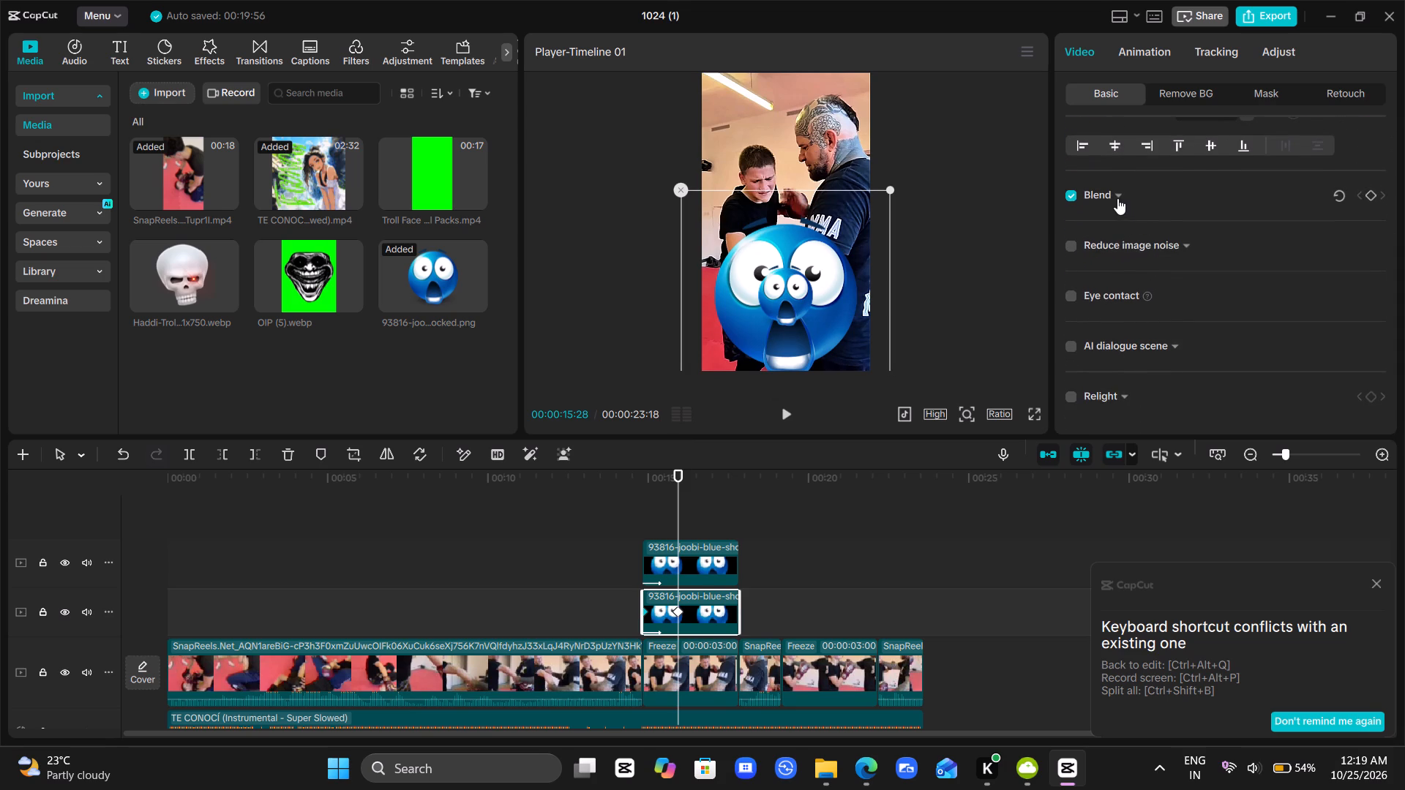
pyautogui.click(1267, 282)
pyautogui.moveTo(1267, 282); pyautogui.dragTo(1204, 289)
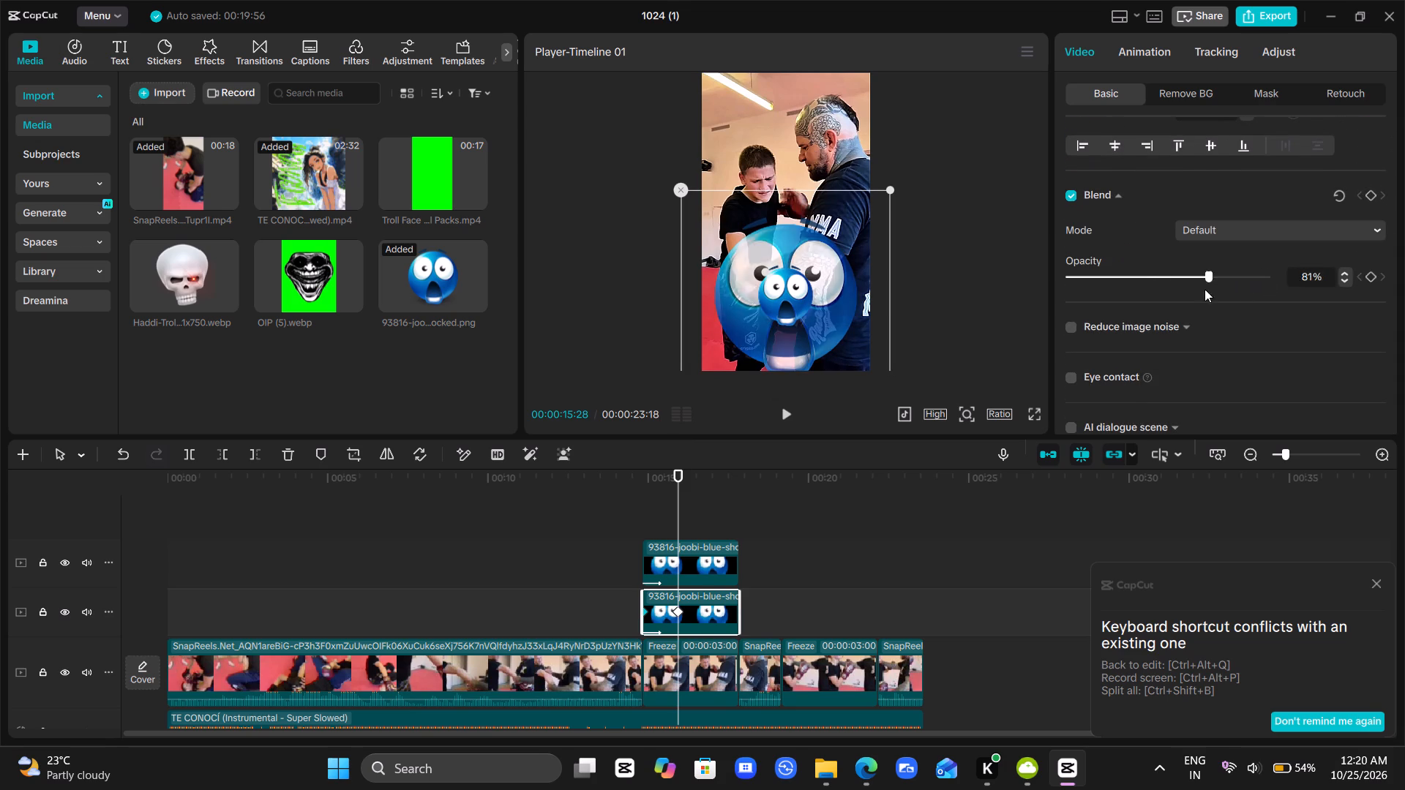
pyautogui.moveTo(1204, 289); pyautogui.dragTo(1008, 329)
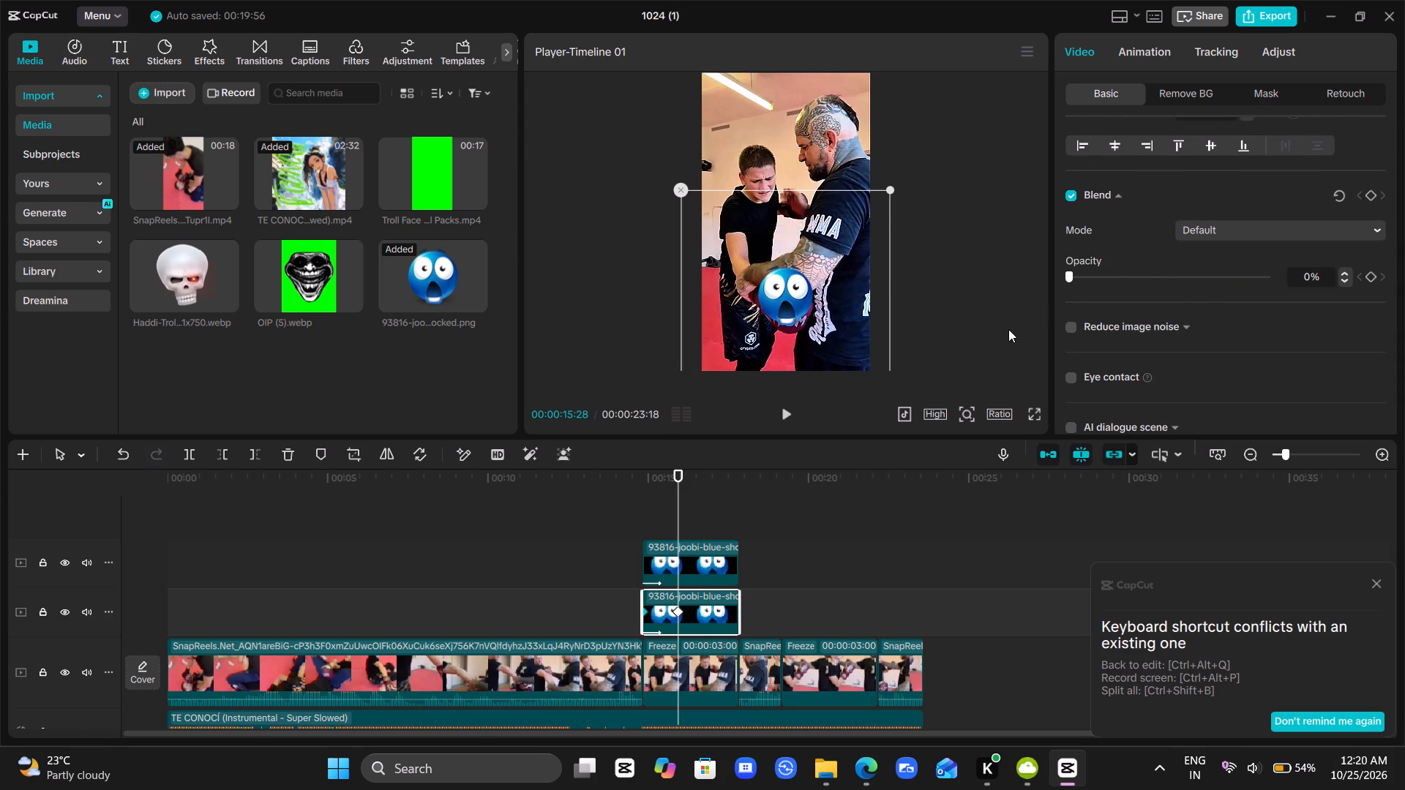
# Play and scrub through the emoji's entrance and scale-up between about 00:00:14:00 and 00:00:15:28 to check the fully transparent lower copy.
pyautogui.click(633, 501)
pyautogui.moveTo(633, 501); pyautogui.dragTo(620, 505)
pyautogui.press('space')
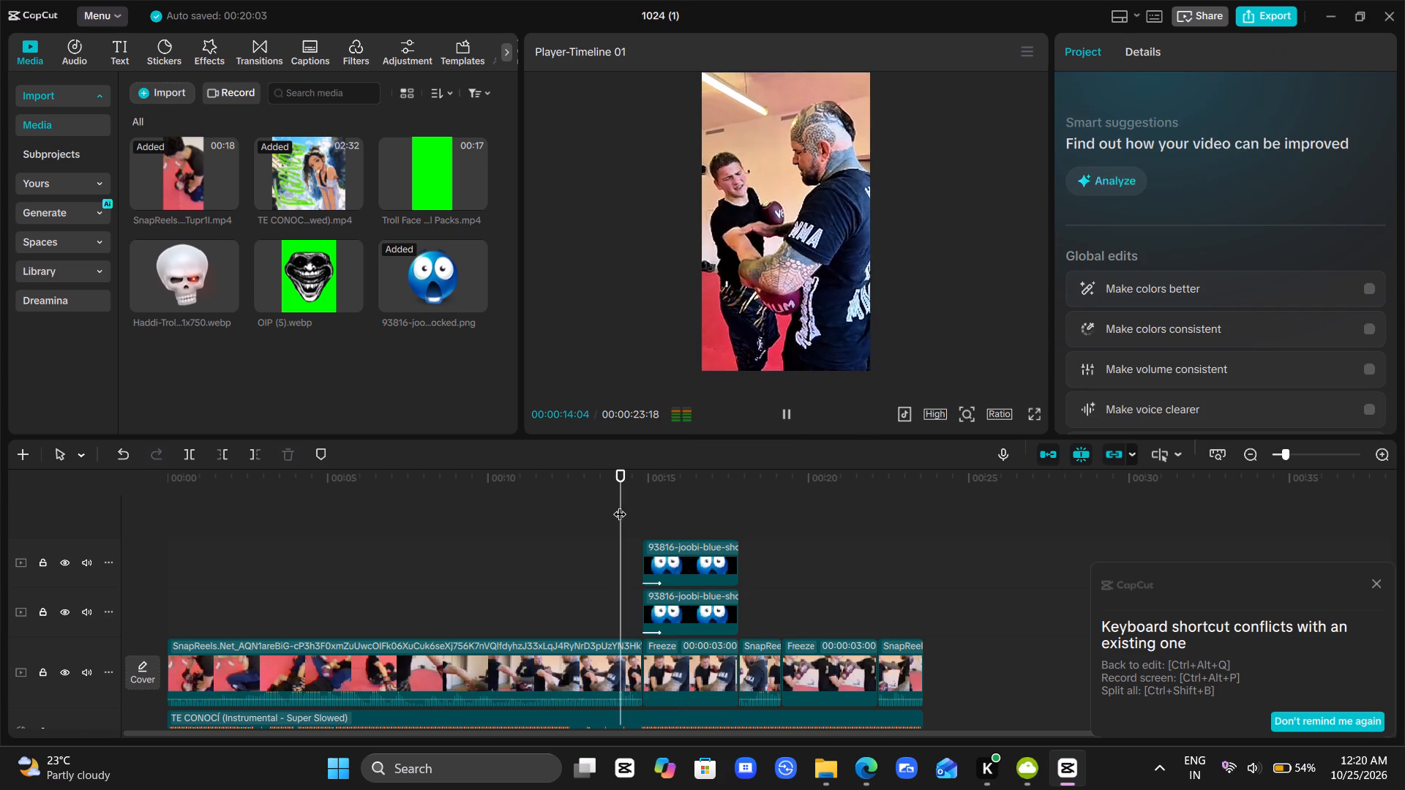
pyautogui.press('space')
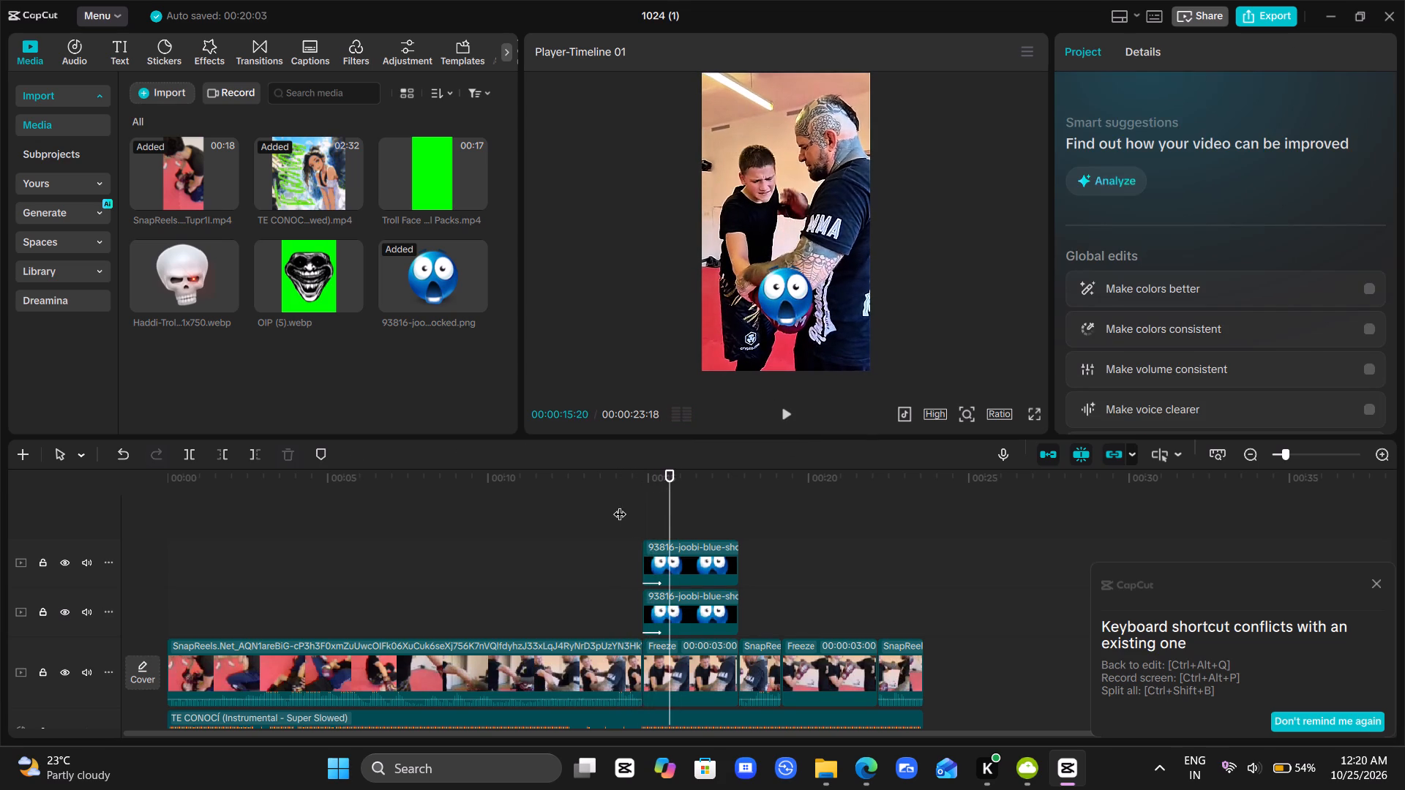
pyautogui.click(664, 499)
pyautogui.moveTo(664, 499); pyautogui.dragTo(656, 503)
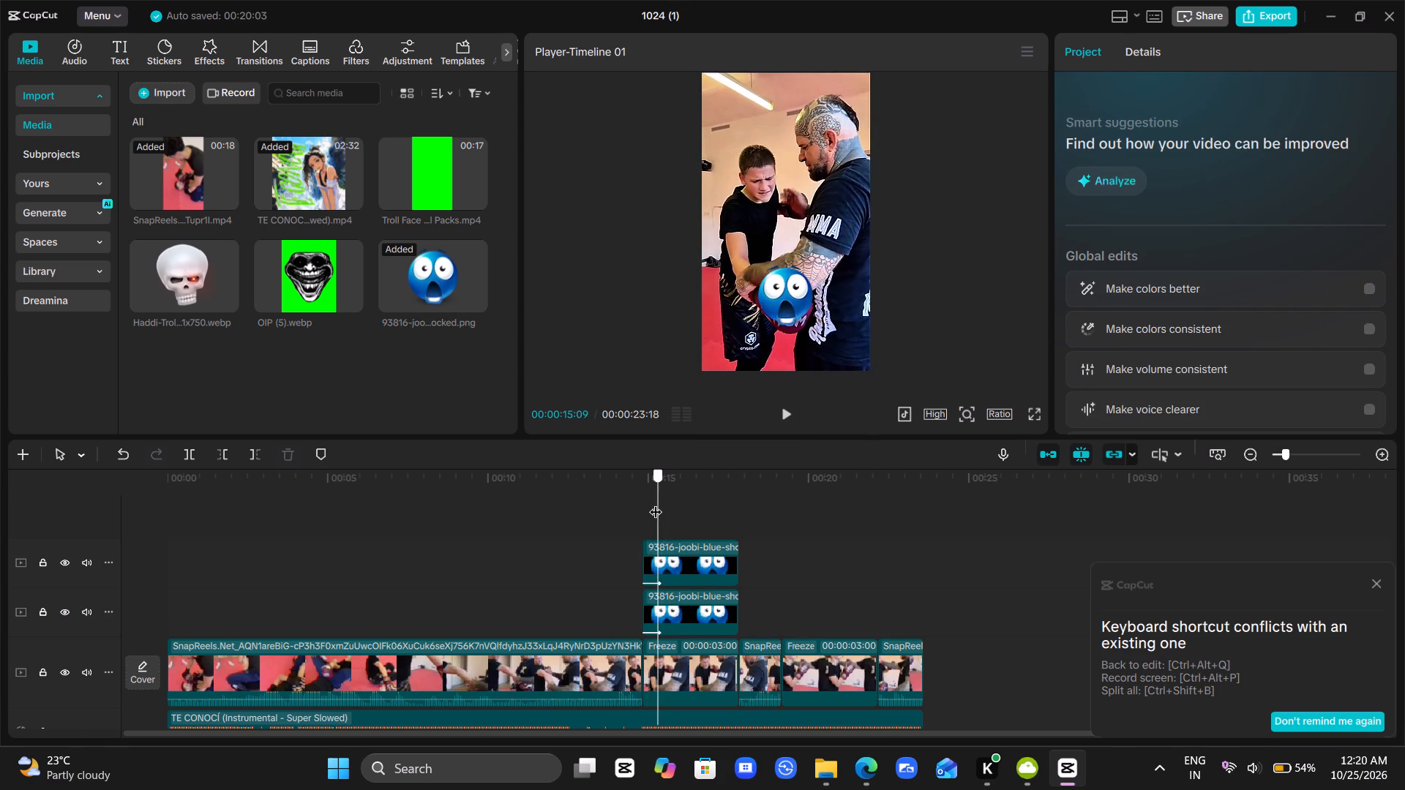
pyautogui.moveTo(656, 503); pyautogui.dragTo(653, 508)
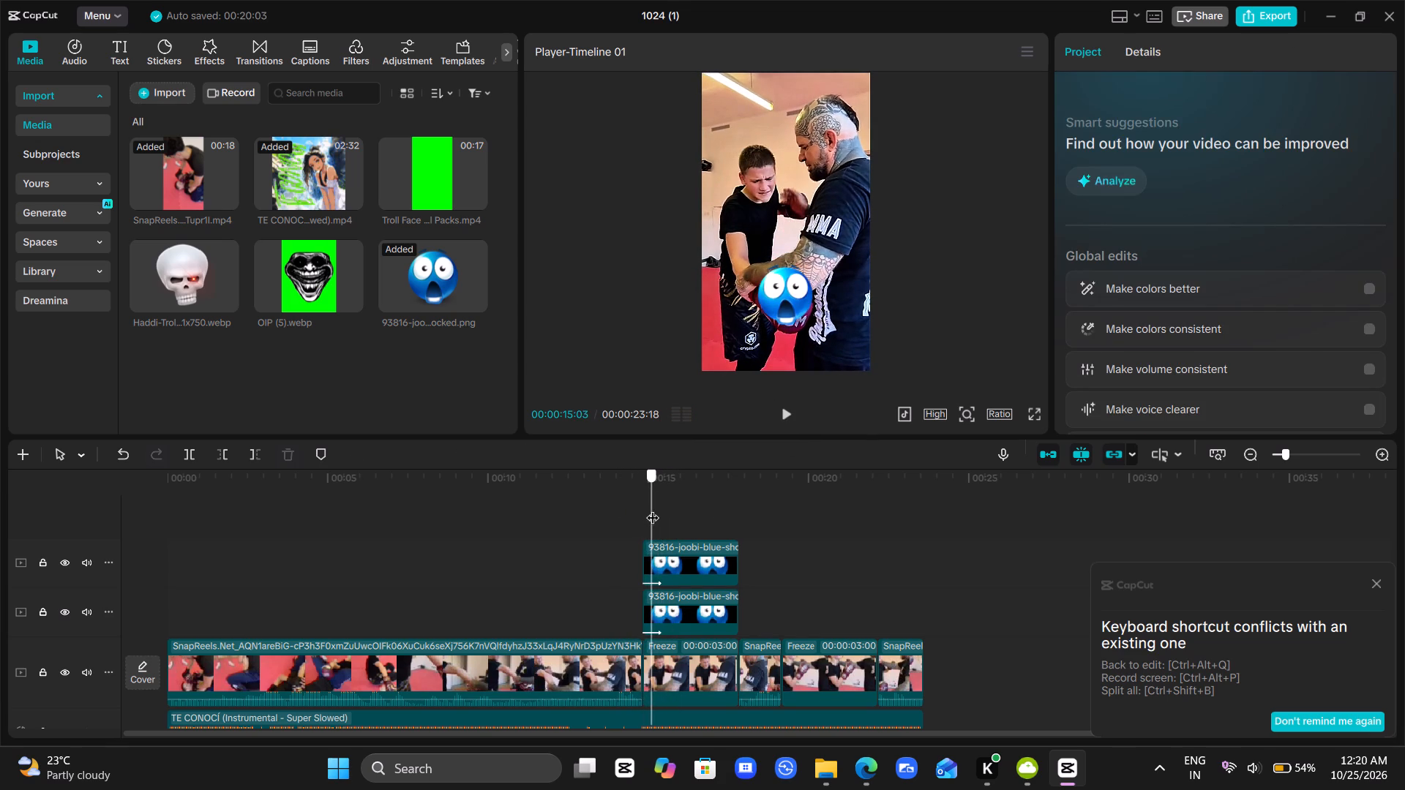
pyautogui.moveTo(653, 508); pyautogui.dragTo(657, 524)
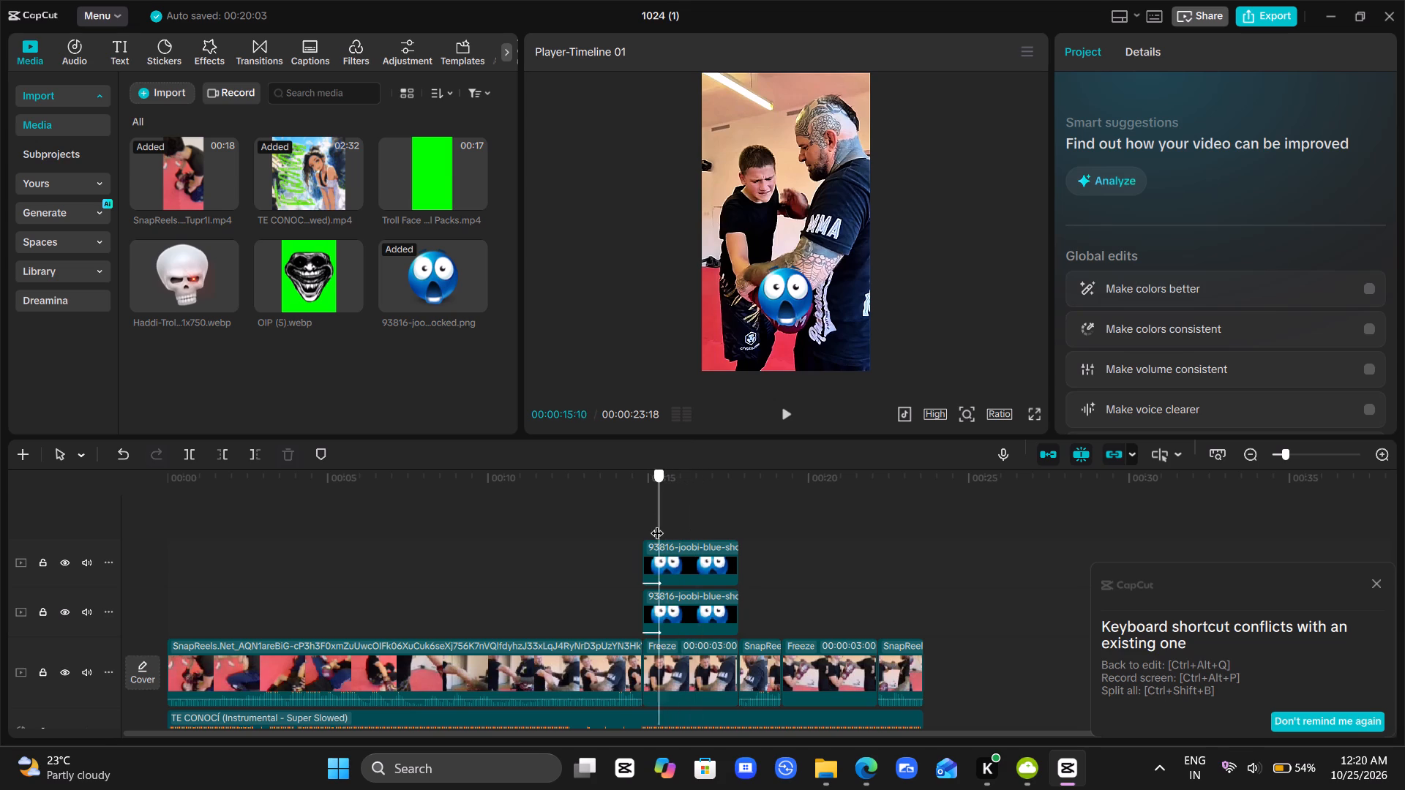
pyautogui.moveTo(657, 524); pyautogui.dragTo(669, 532)
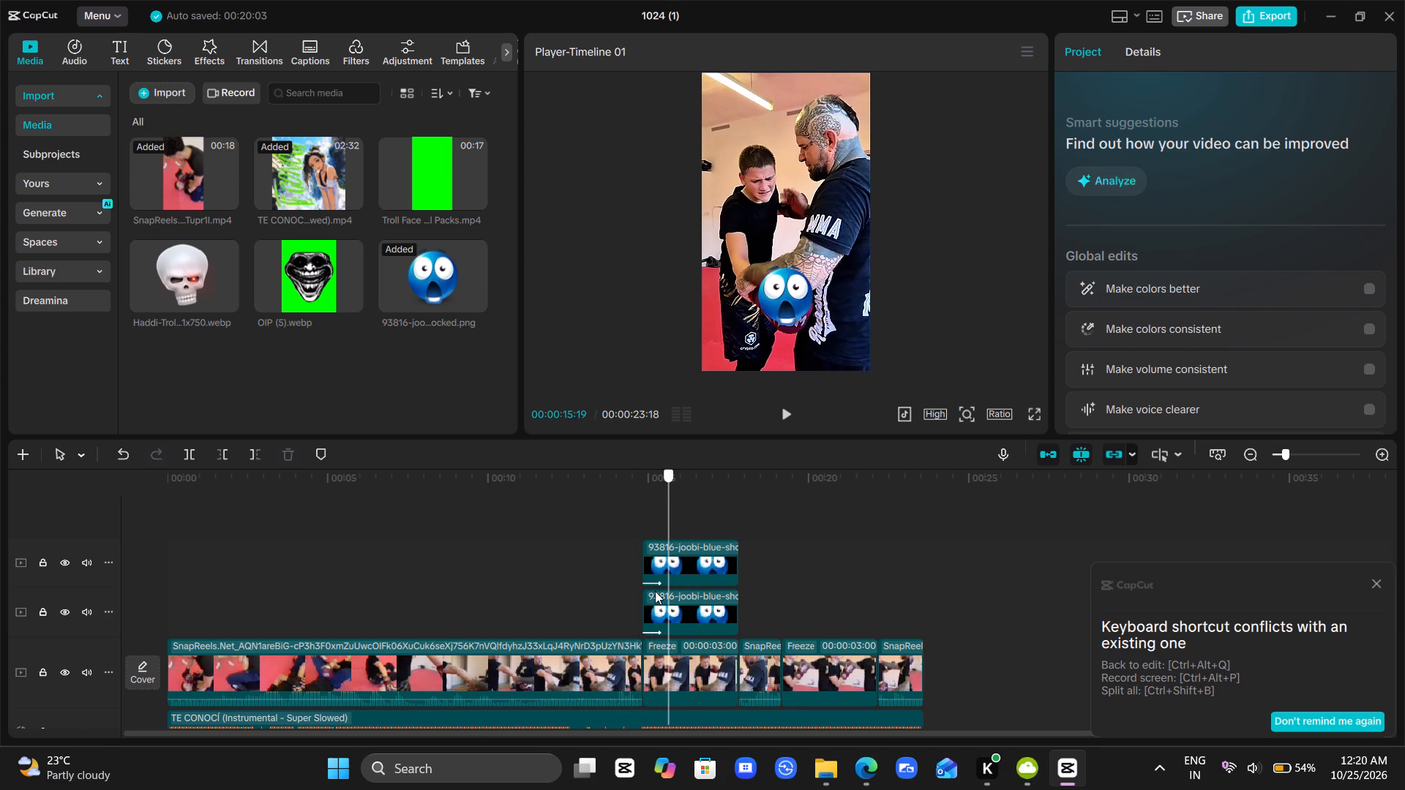
pyautogui.click(652, 601)
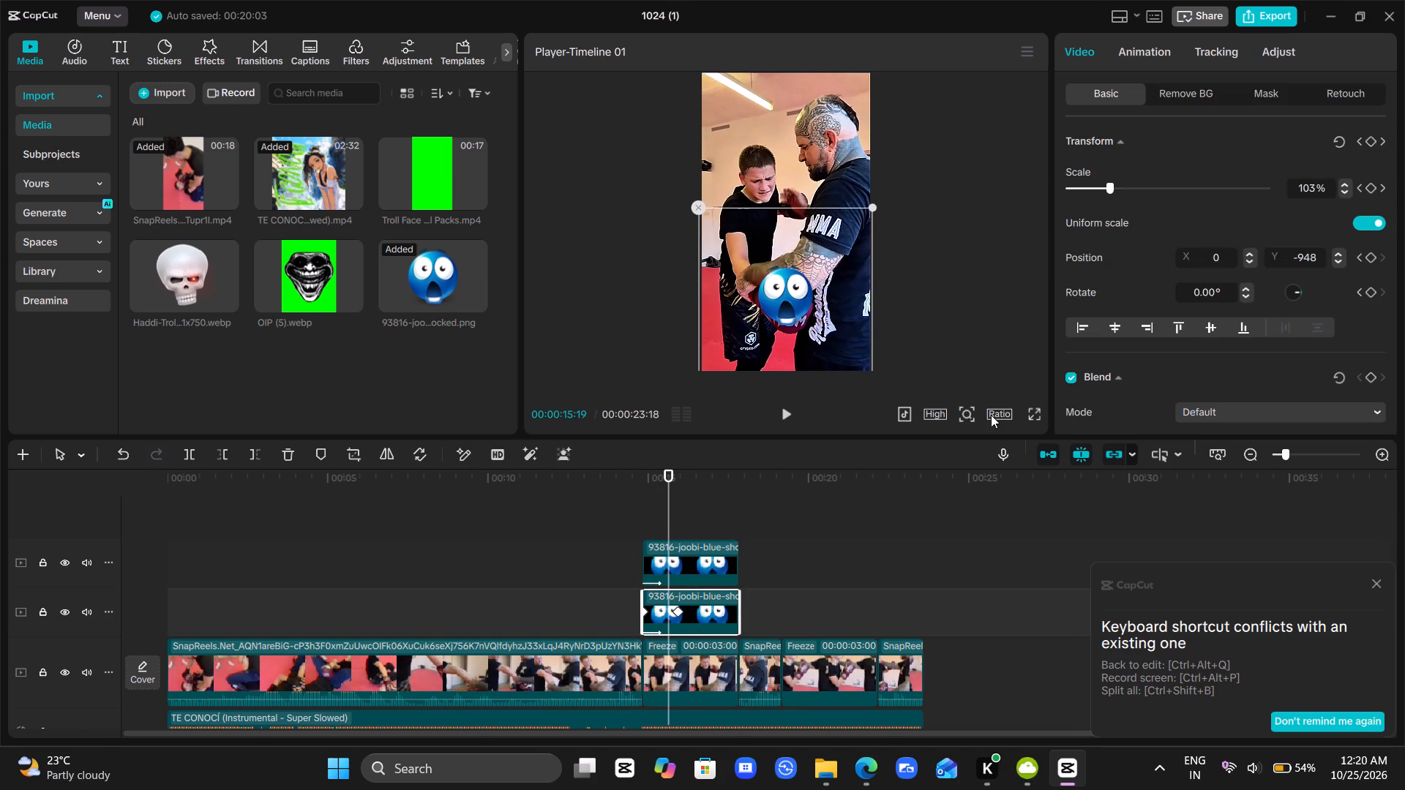
pyautogui.moveTo(667, 500); pyautogui.dragTo(669, 500)
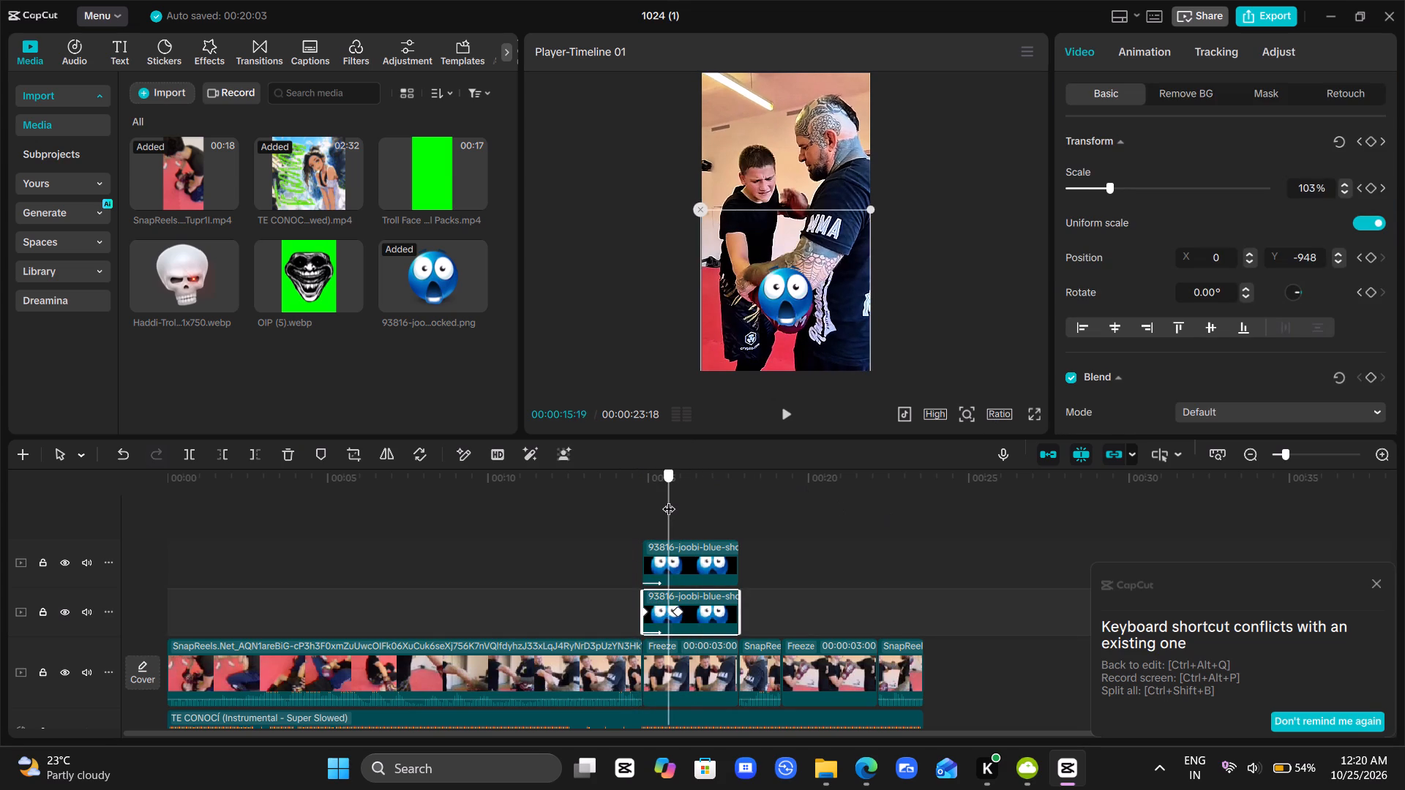
pyautogui.moveTo(669, 500); pyautogui.dragTo(678, 503)
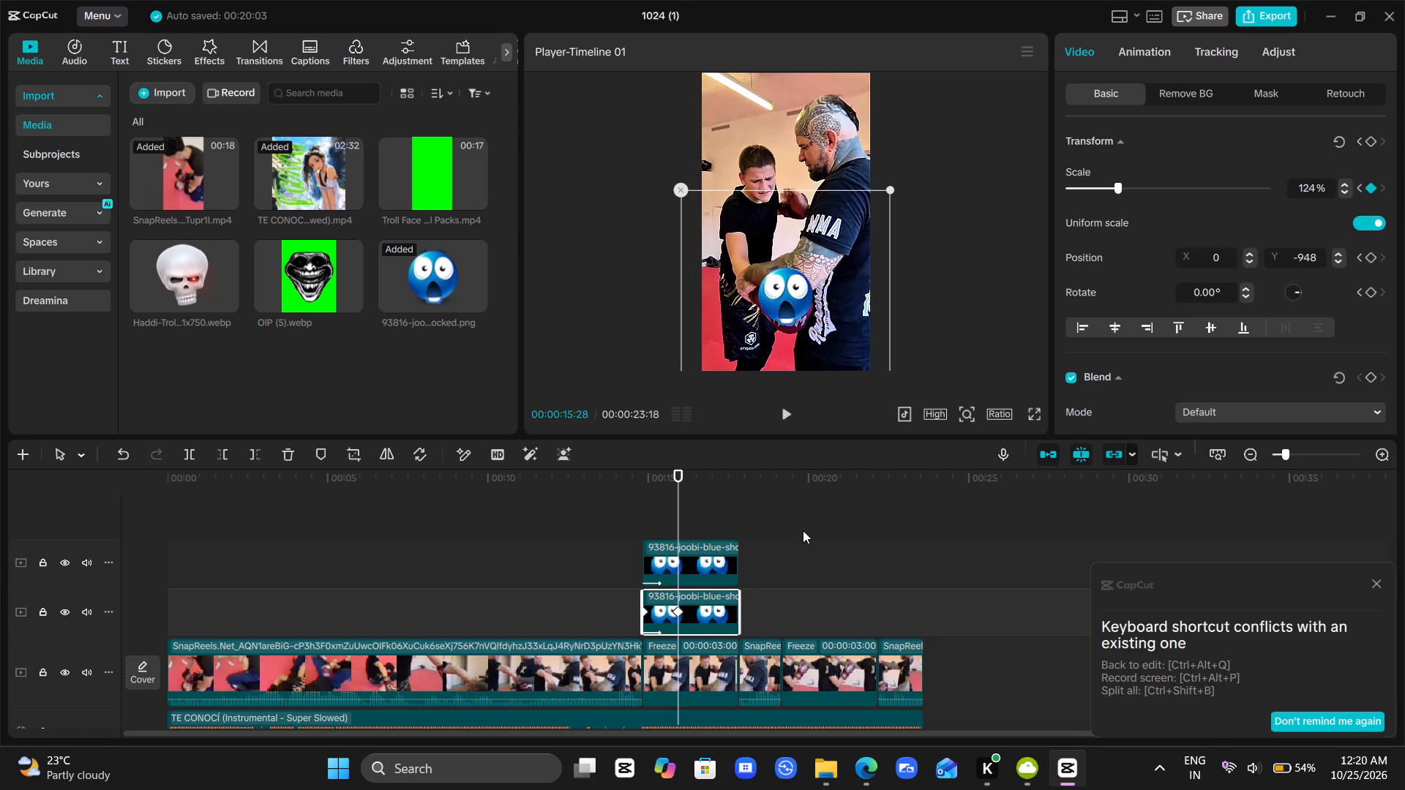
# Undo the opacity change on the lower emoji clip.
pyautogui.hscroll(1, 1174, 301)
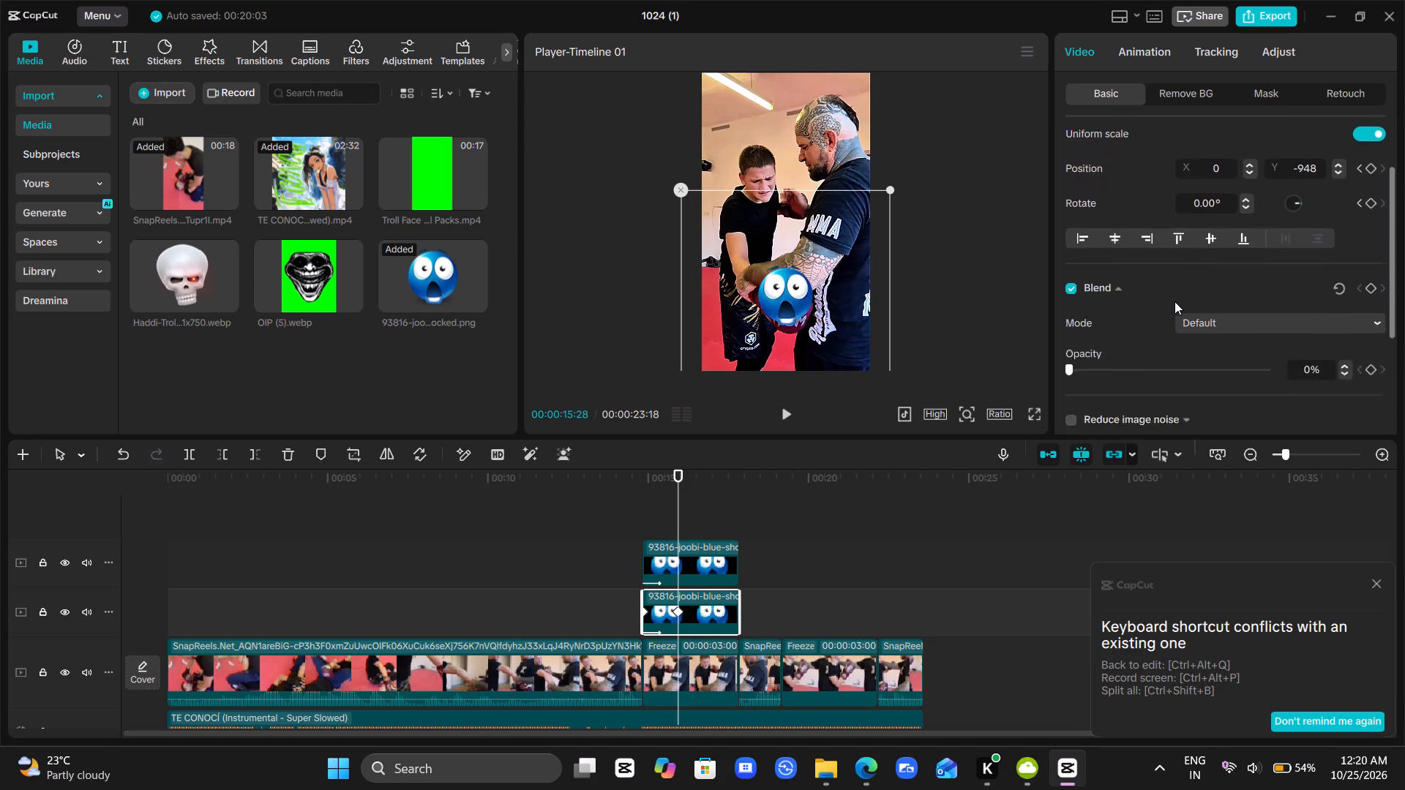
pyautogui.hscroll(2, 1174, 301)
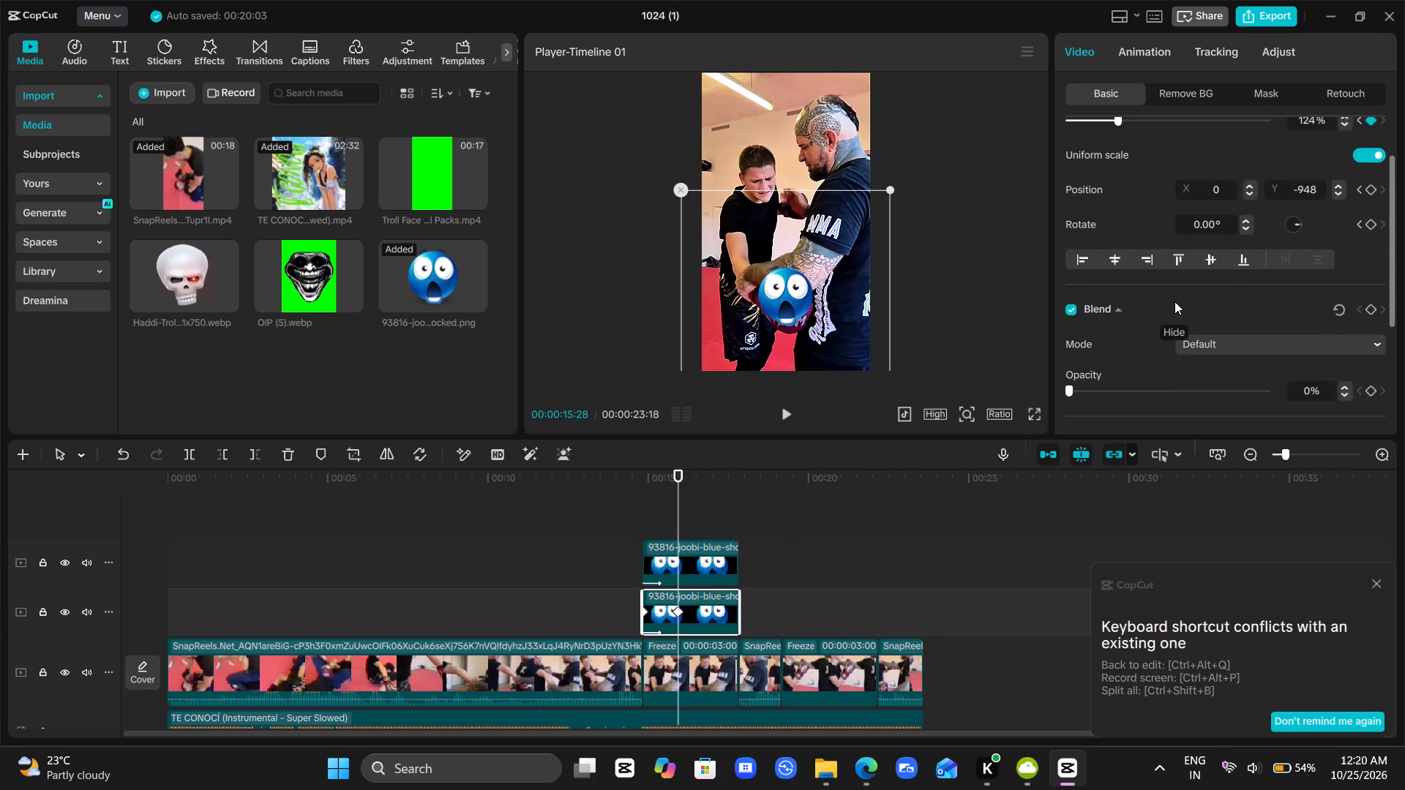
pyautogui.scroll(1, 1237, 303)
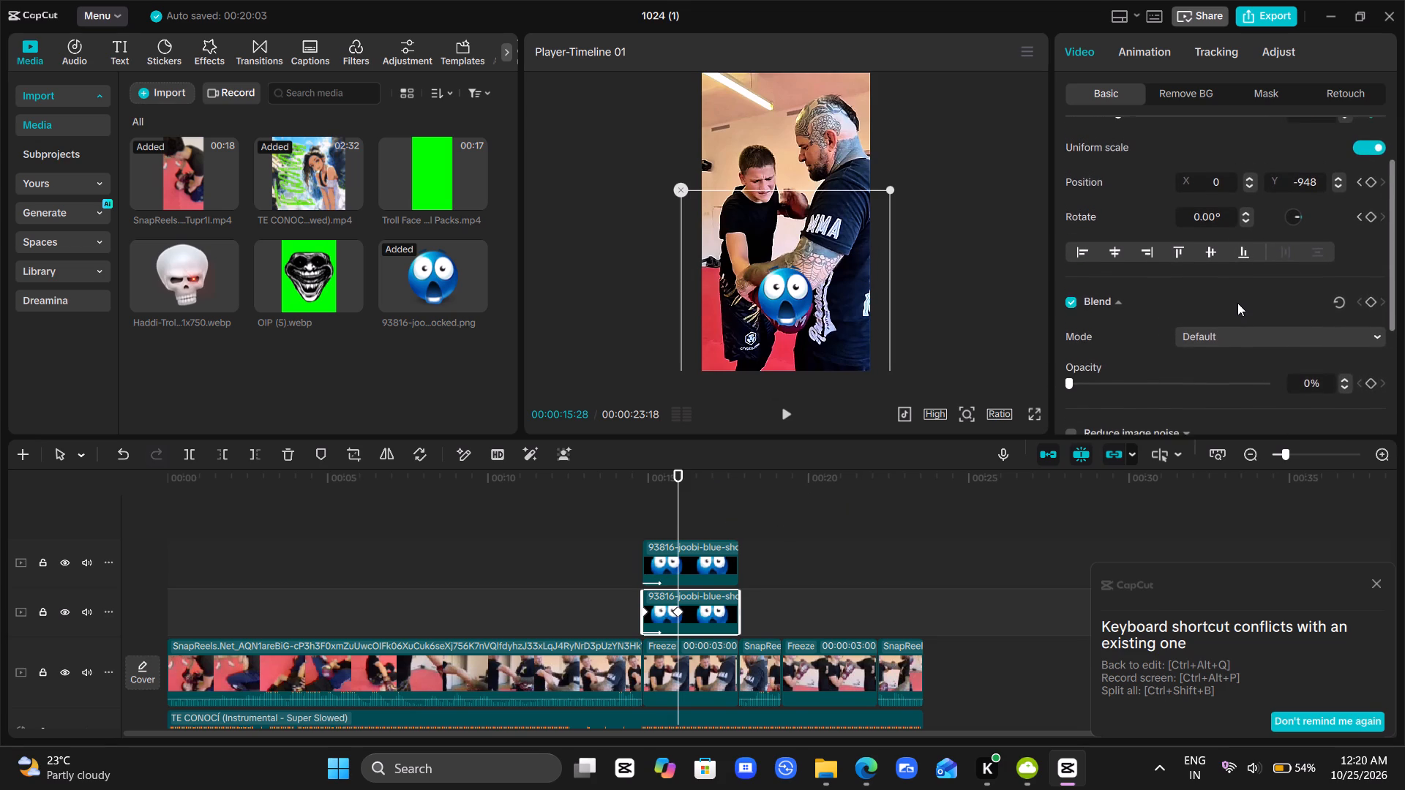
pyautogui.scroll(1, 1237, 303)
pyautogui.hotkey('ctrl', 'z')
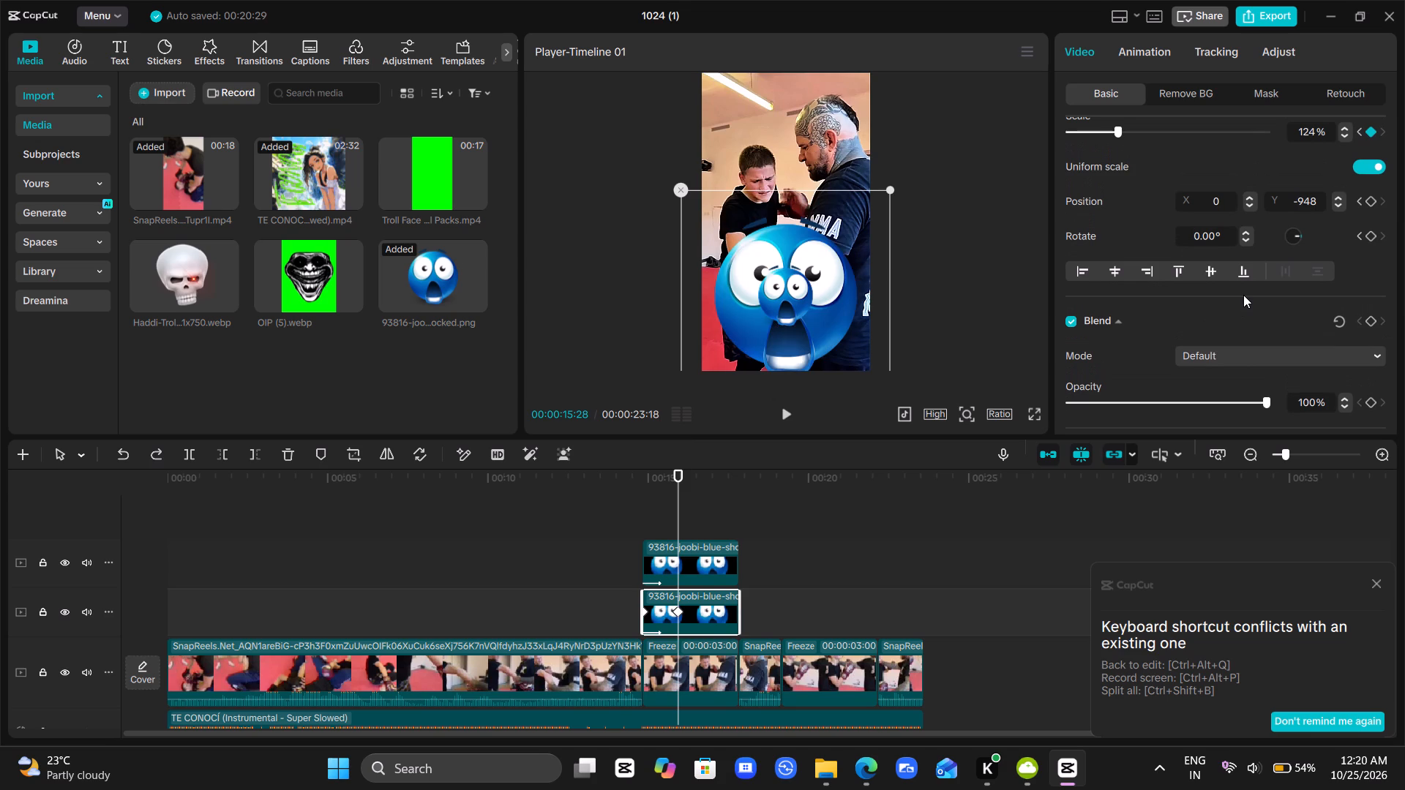
# Set the lower emoji clip's opacity to 44% so it is semi-transparent behind the upper emoji.
pyautogui.scroll(-1, 1243, 295)
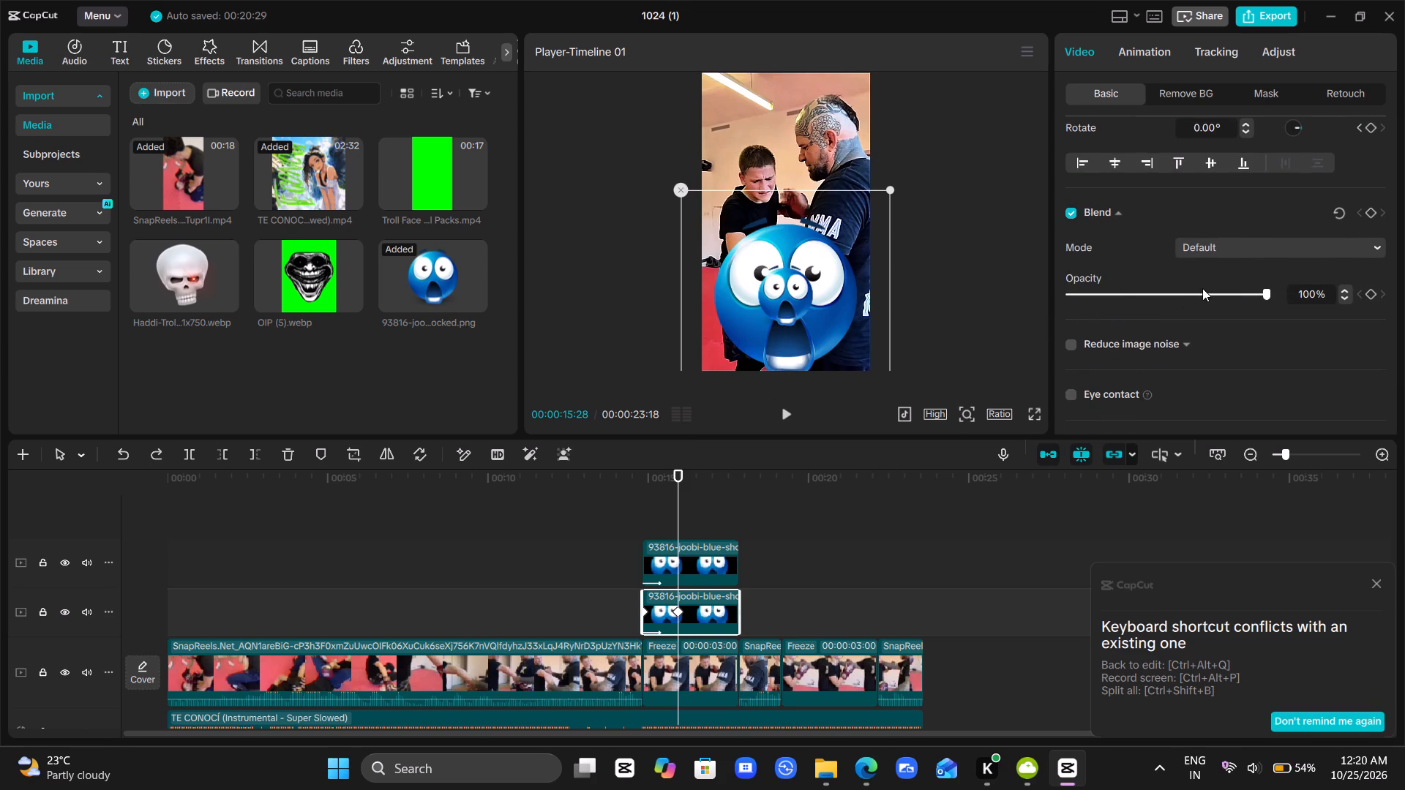
pyautogui.click(1247, 293)
pyautogui.moveTo(1247, 293); pyautogui.dragTo(1193, 307)
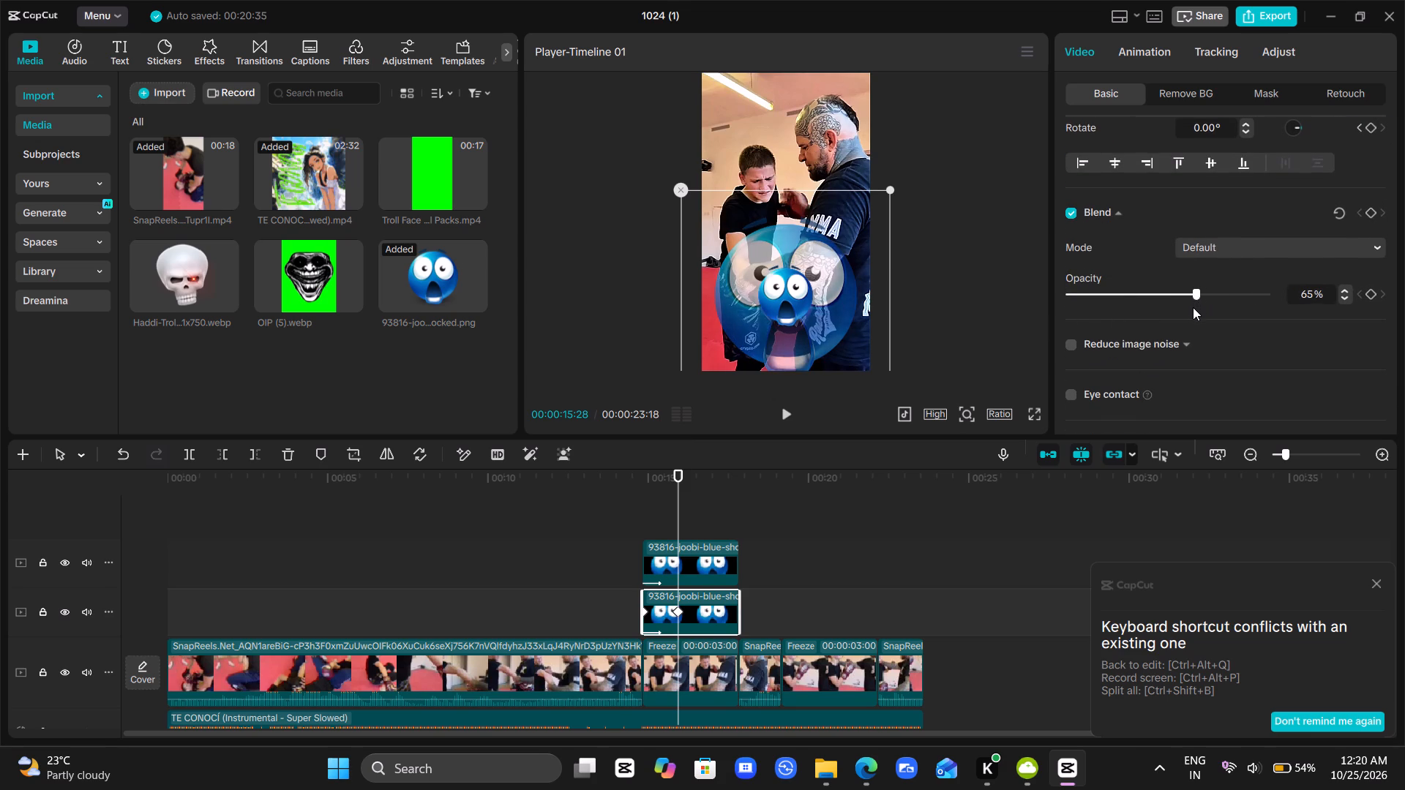
pyautogui.moveTo(1193, 307); pyautogui.dragTo(1169, 317)
pyautogui.moveTo(1169, 317); pyautogui.dragTo(1156, 326)
# Play back and scrub the start of the first freeze frame to examine the semi-transparent emoji growing behind the upper one.
pyautogui.click(603, 564)
pyautogui.press('space')
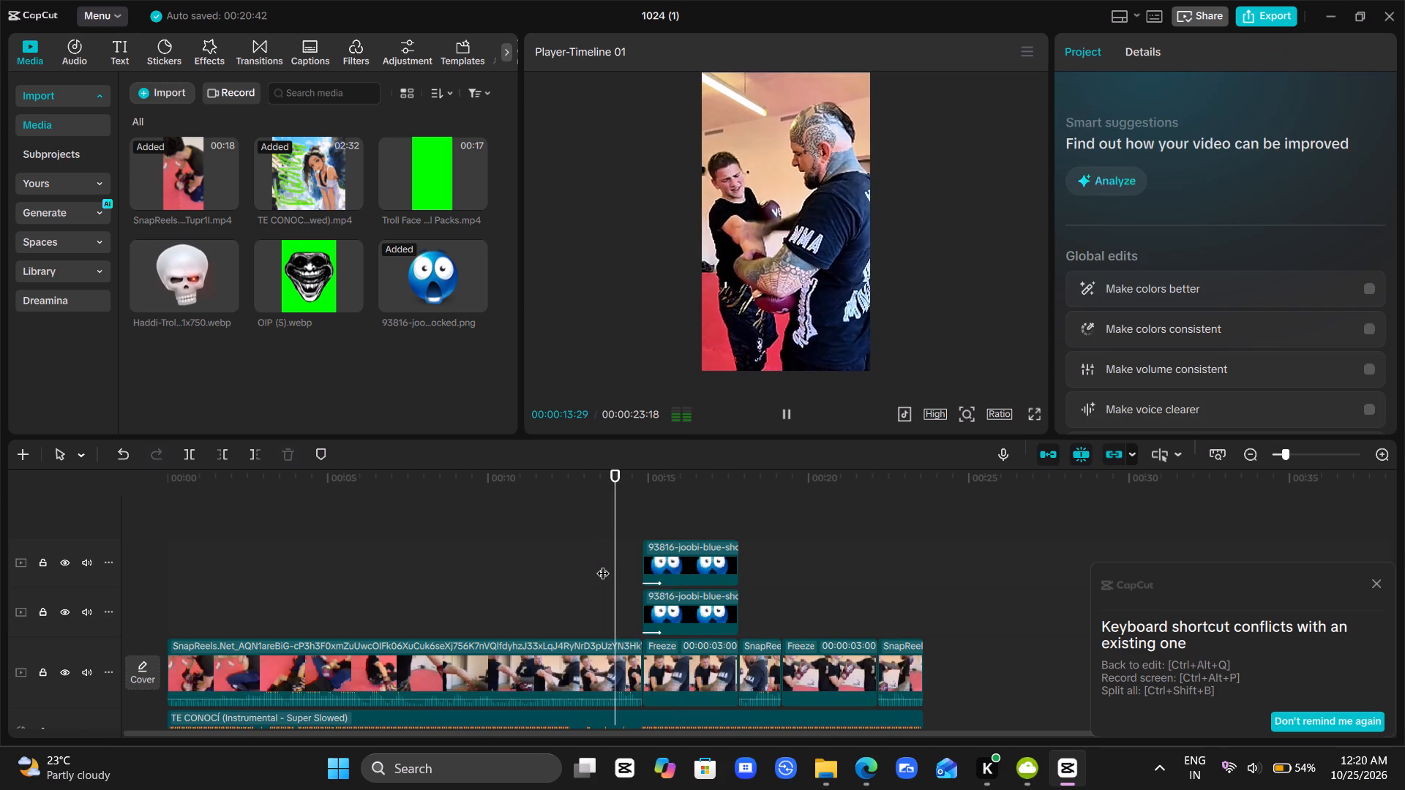
pyautogui.press('space')
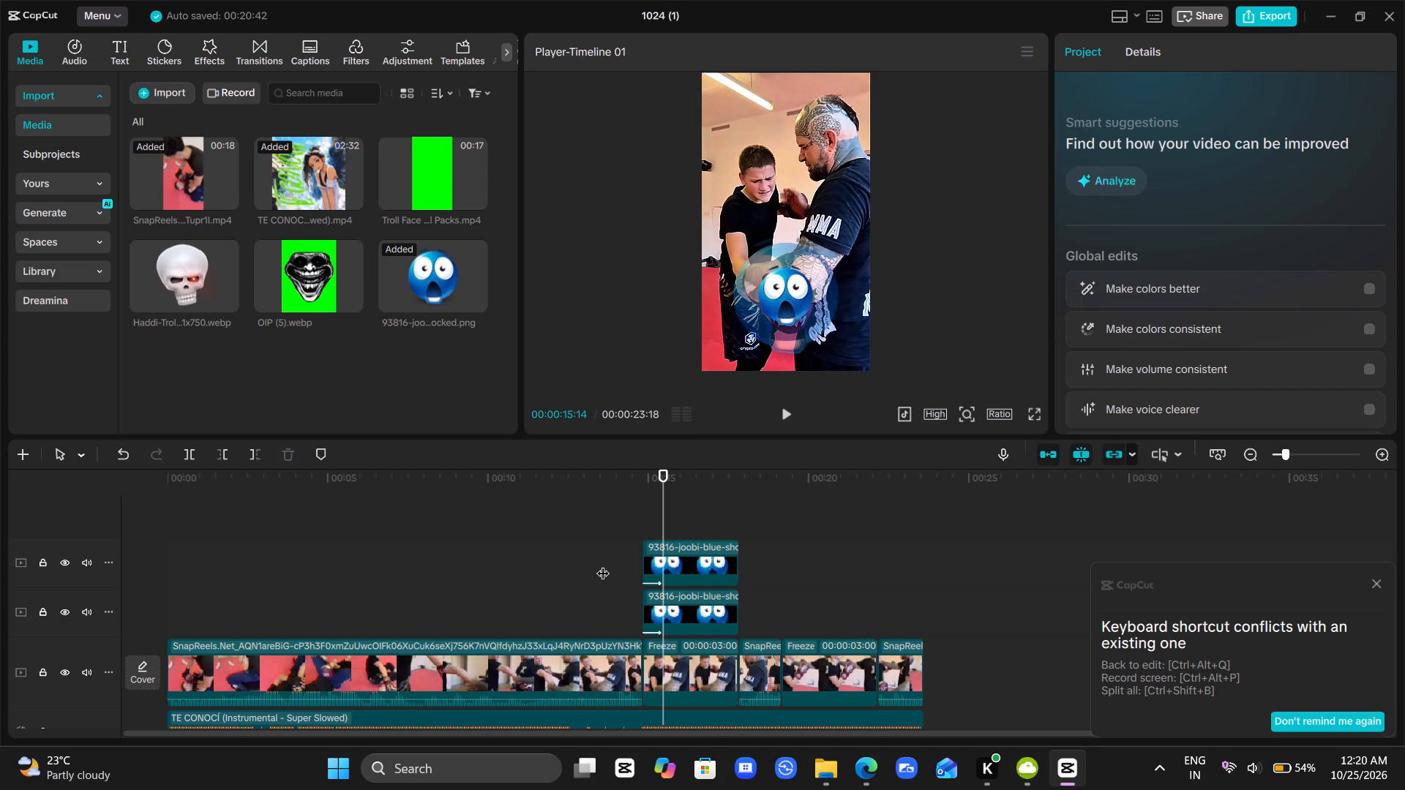
pyautogui.keyDown('ctrl'); pyautogui.scroll(16, 706, 540); pyautogui.keyUp('ctrl')
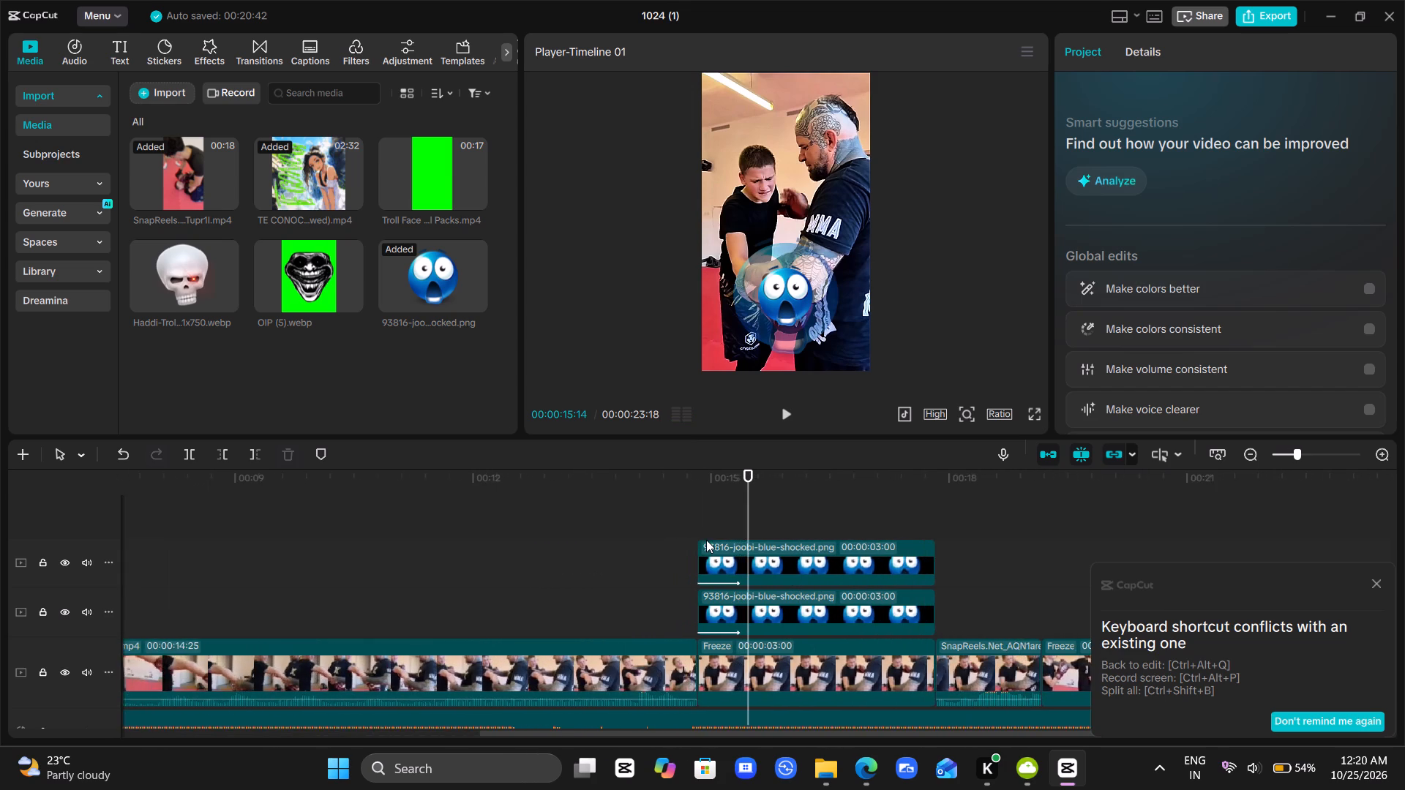
pyautogui.moveTo(751, 497); pyautogui.dragTo(724, 536)
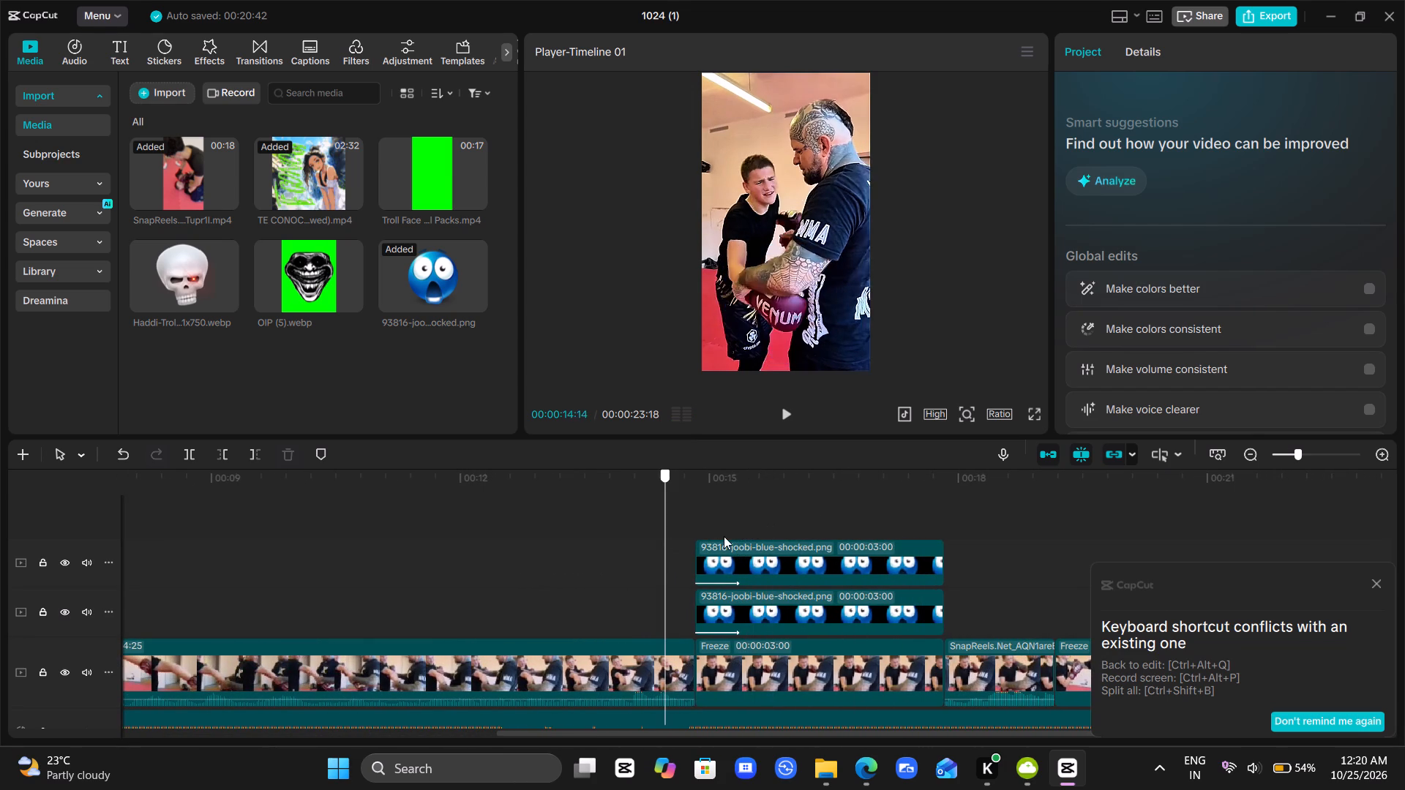
pyautogui.moveTo(724, 536); pyautogui.dragTo(718, 579)
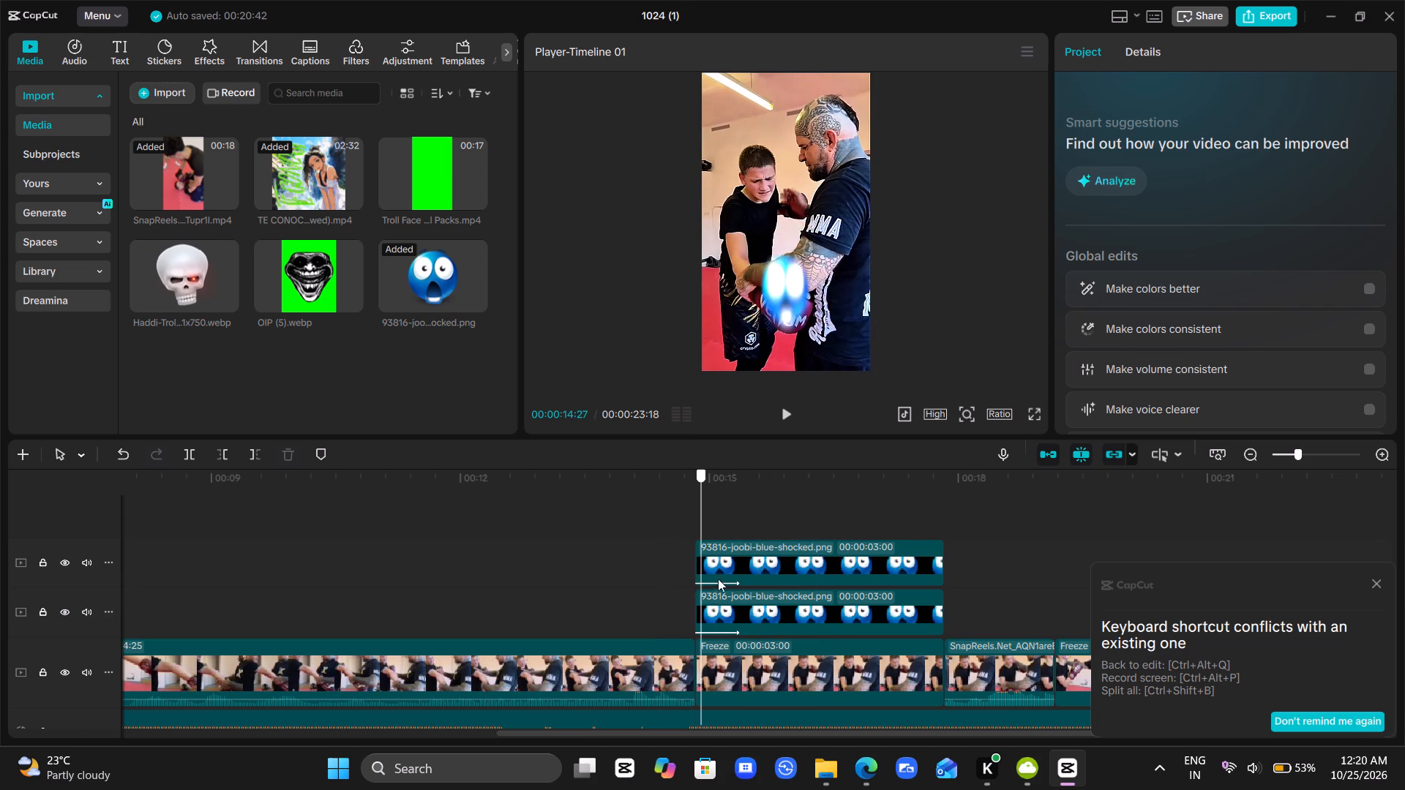
pyautogui.moveTo(718, 579); pyautogui.dragTo(743, 592)
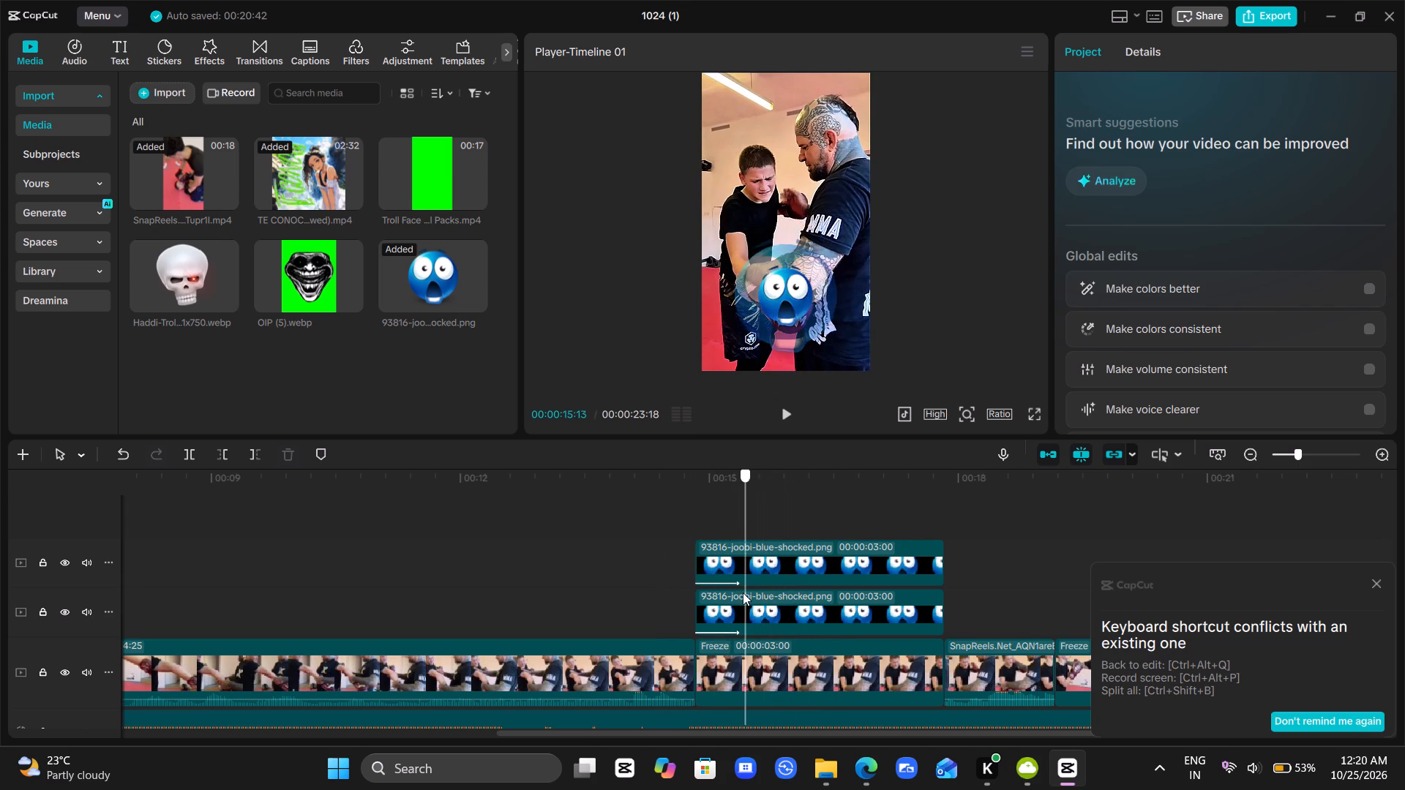
pyautogui.moveTo(743, 592); pyautogui.dragTo(659, 609)
pyautogui.press('space')
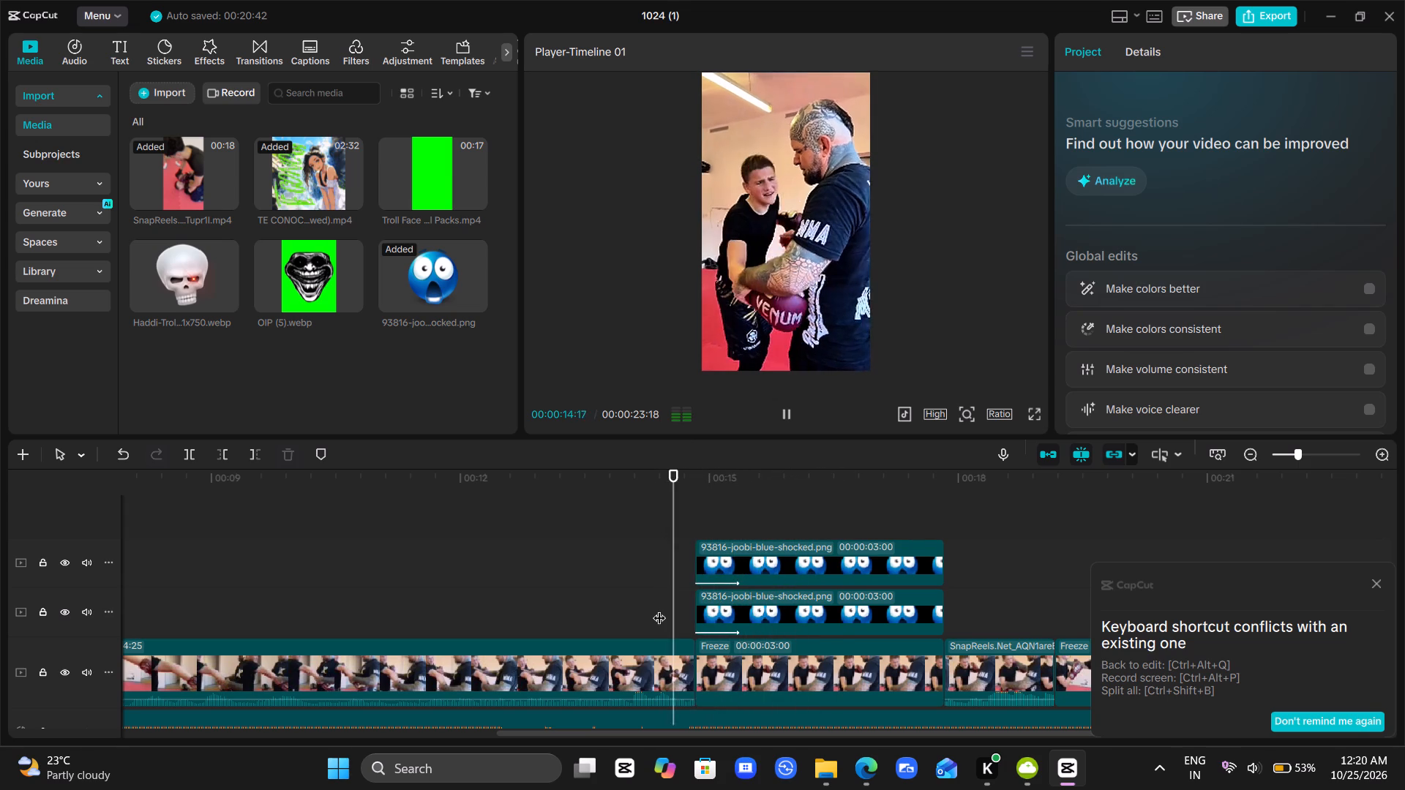
pyautogui.press('space')
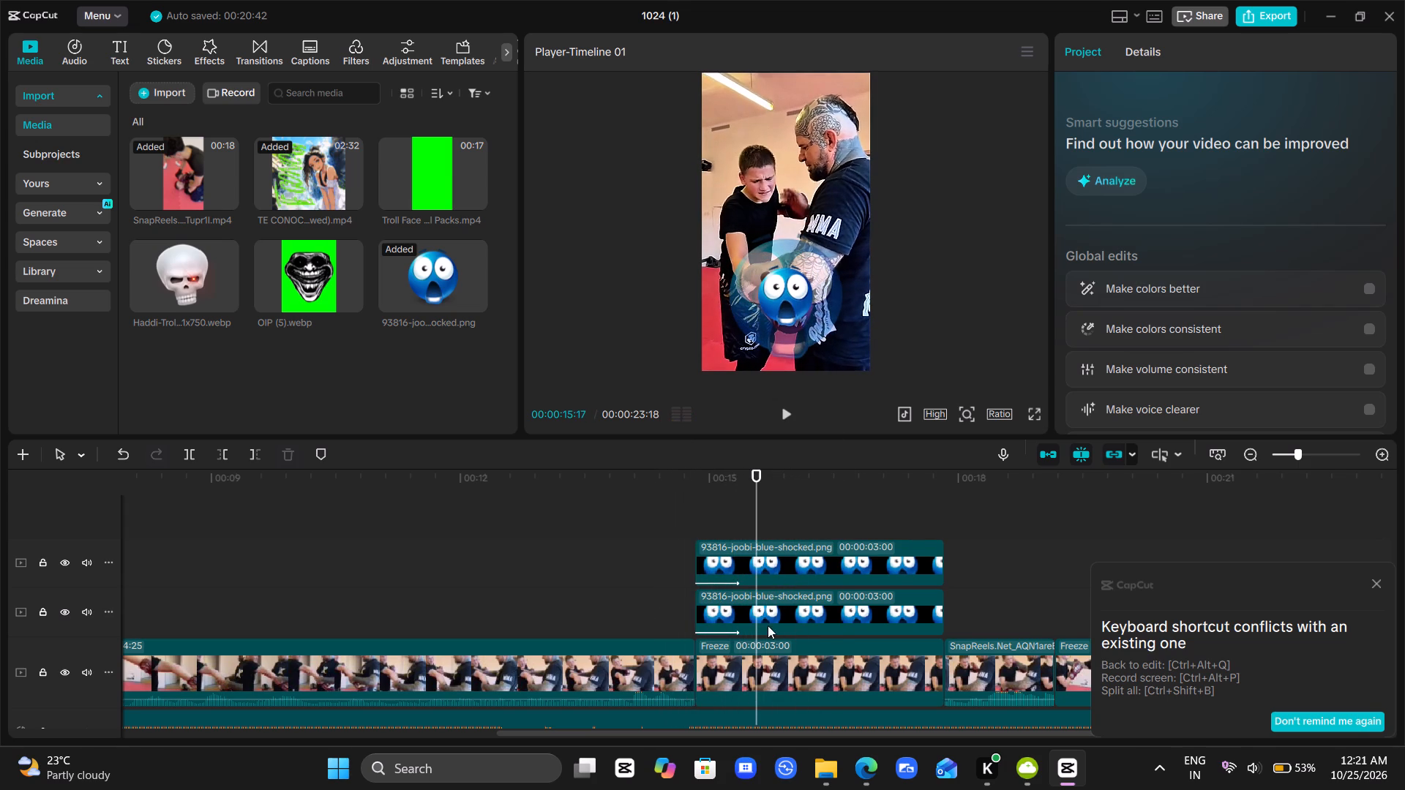
pyautogui.click(749, 504)
pyautogui.moveTo(749, 504); pyautogui.dragTo(735, 515)
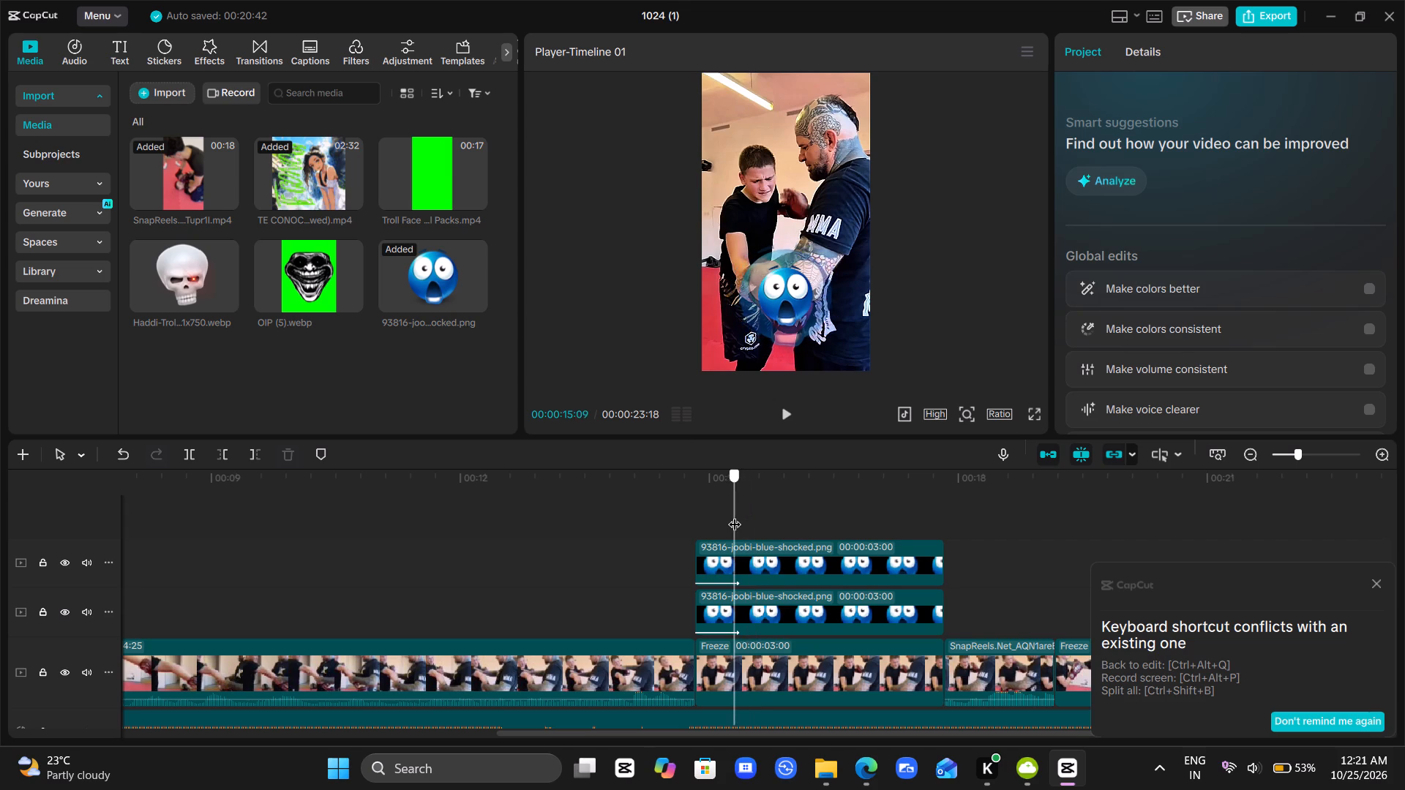
pyautogui.moveTo(735, 515); pyautogui.dragTo(747, 515)
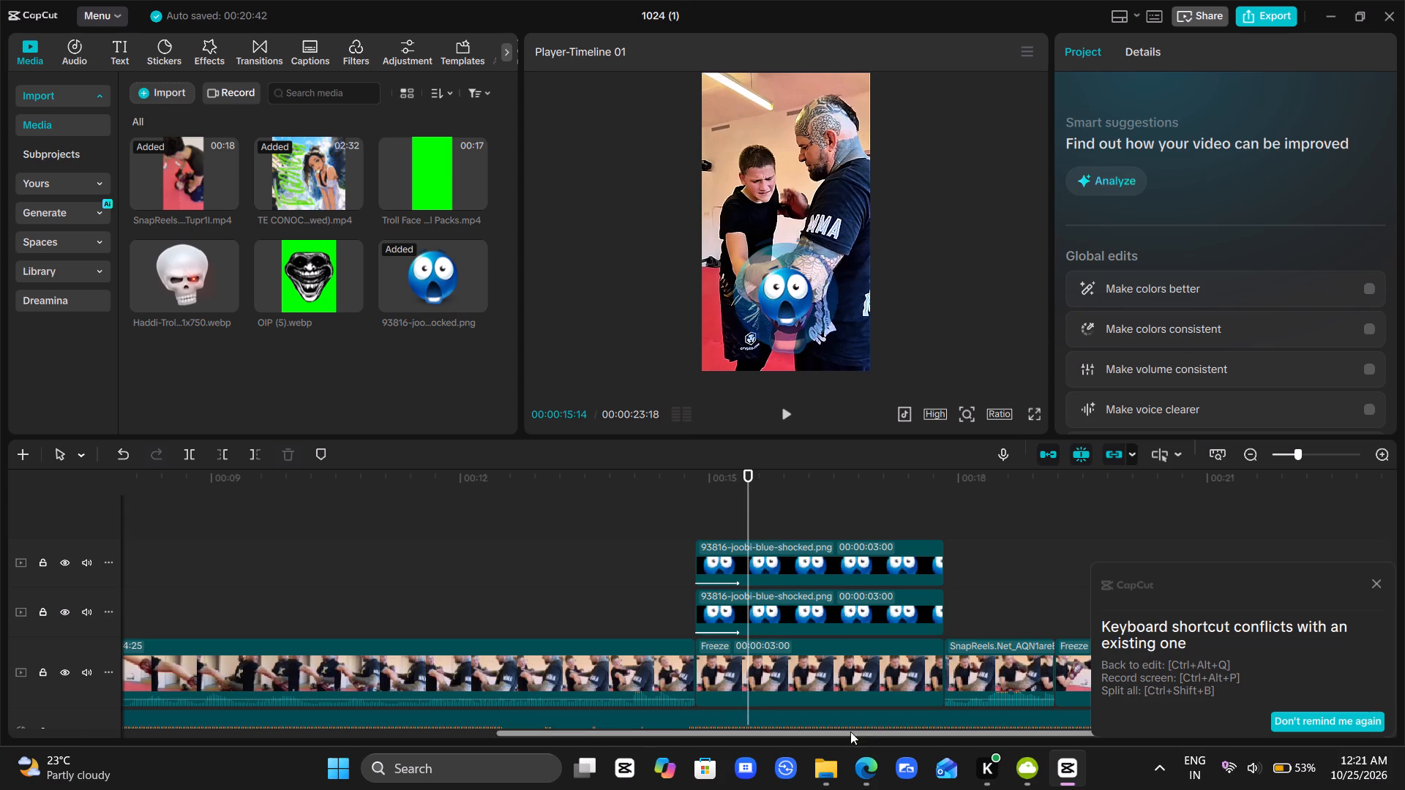
# Add a Blend keyframe to the lower emoji clip at 00:00:15:14, holding its opacity at 44%.
pyautogui.click(778, 606)
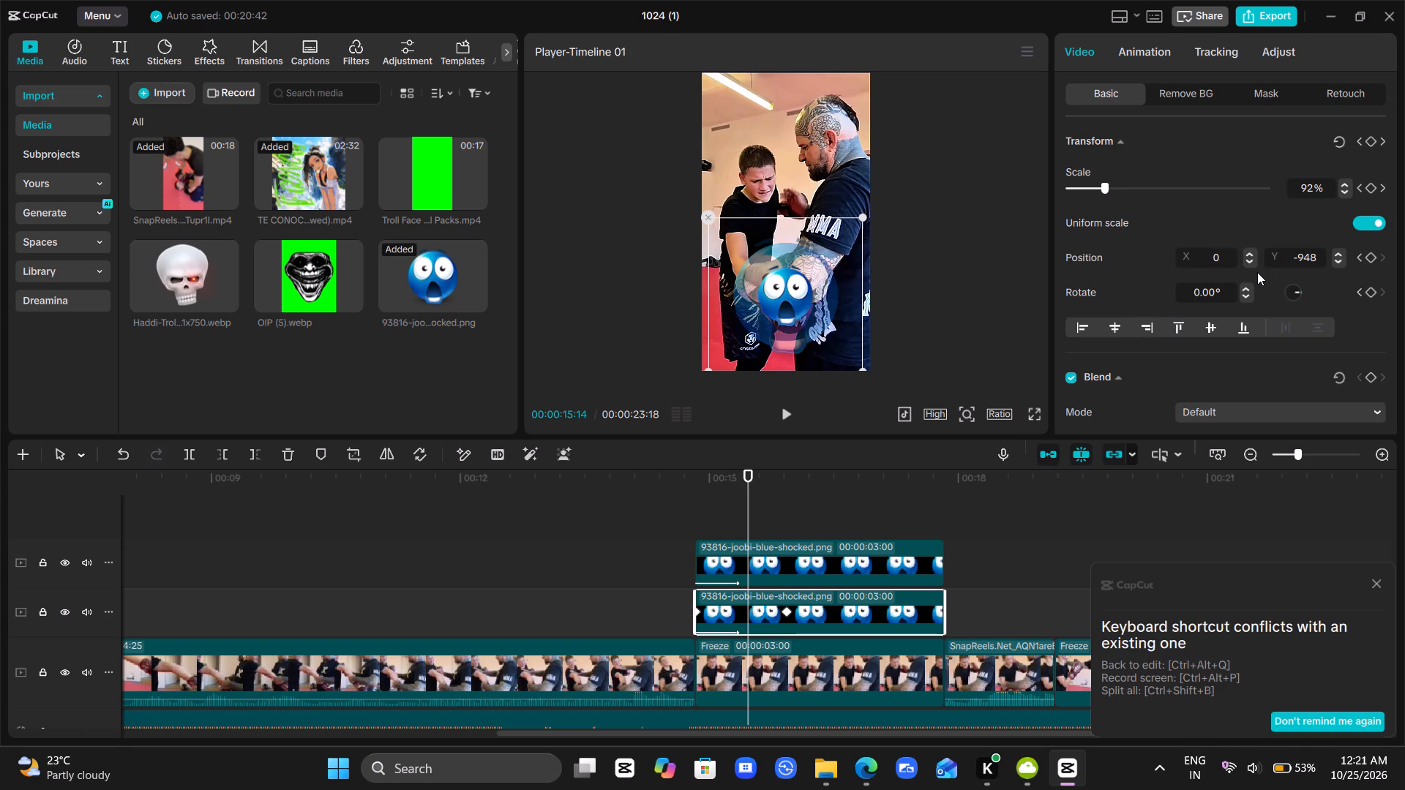
pyautogui.scroll(-1, 1257, 272)
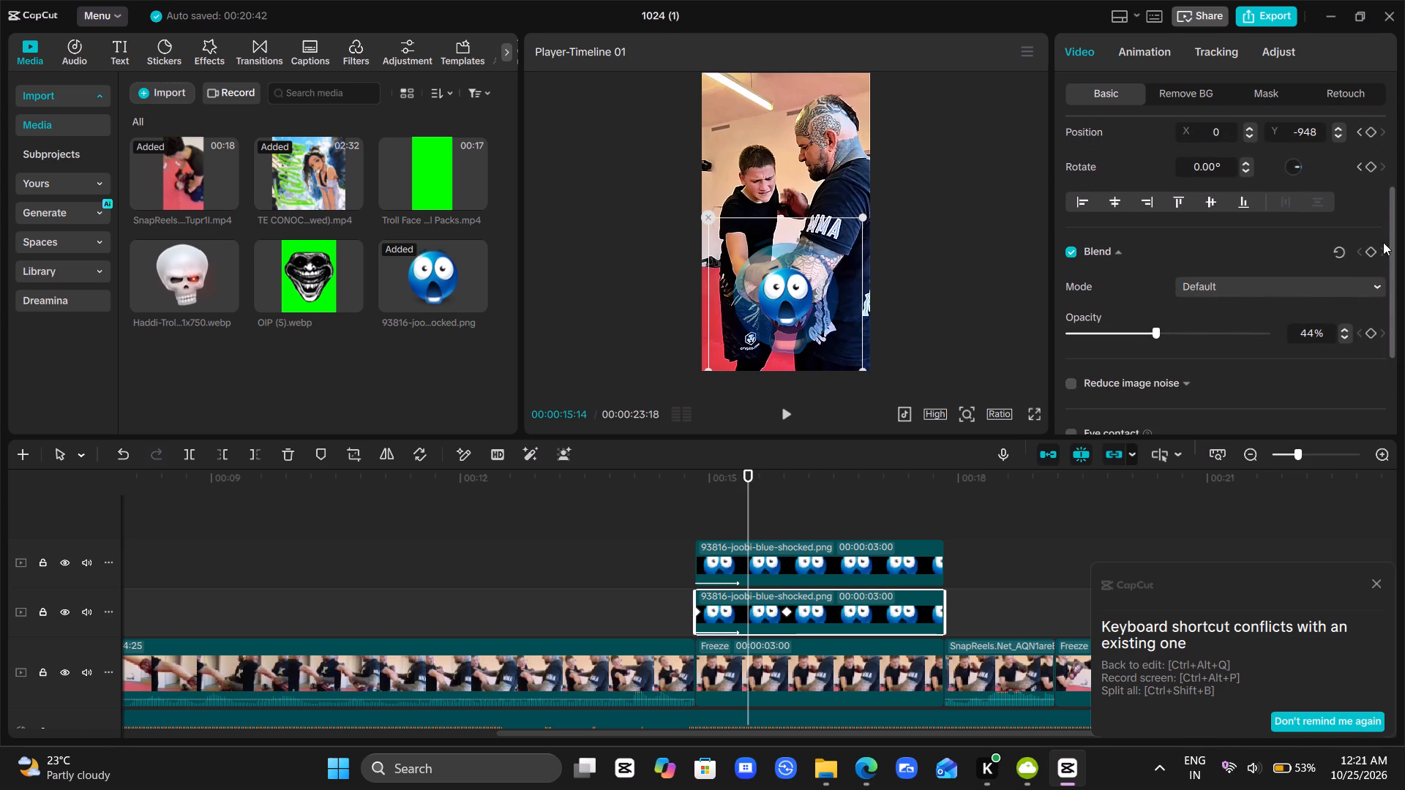
pyautogui.click(1374, 250)
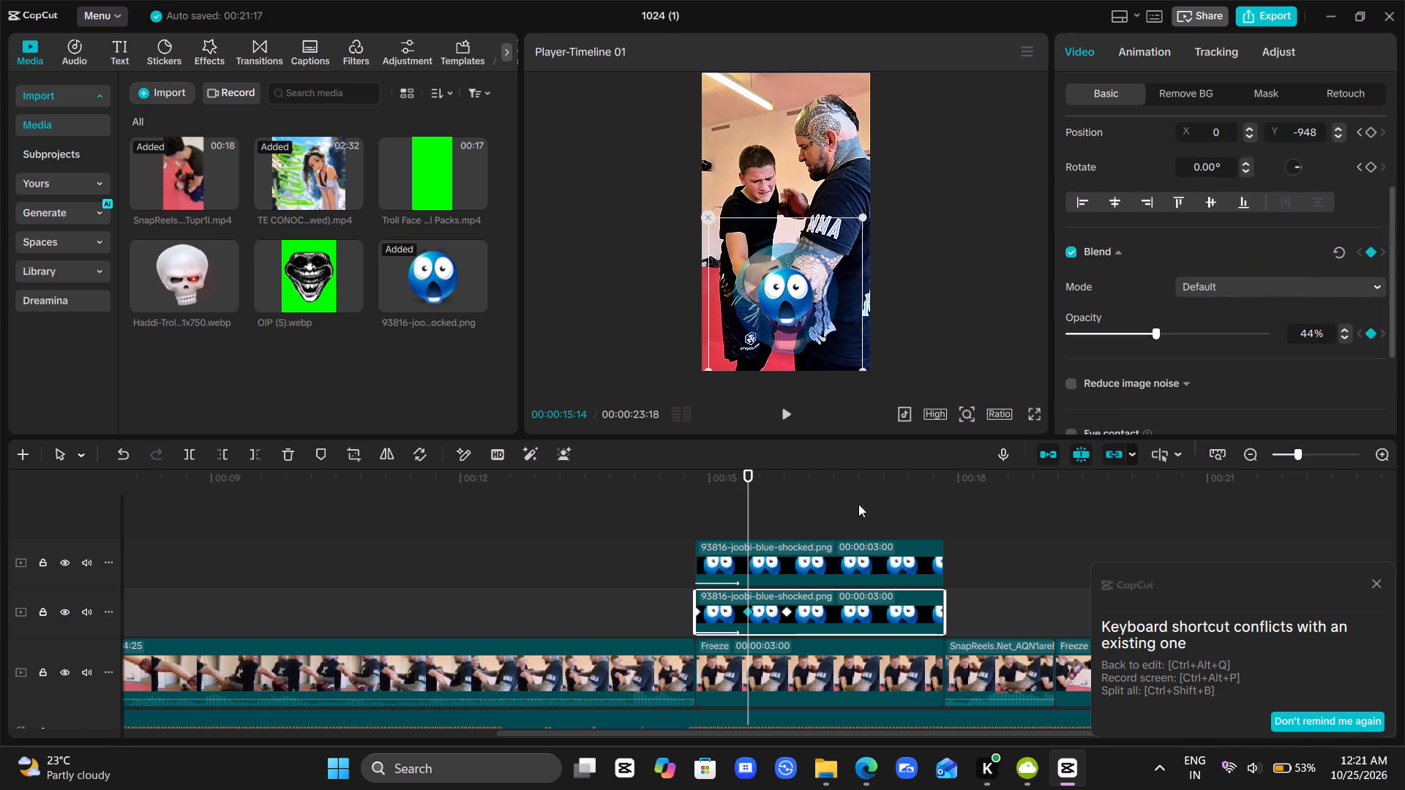
# At the lower emoji clip's second scale keyframe, 00:00:15:28, set its opacity to 0% for a fade-out keyframe.
pyautogui.moveTo(748, 532); pyautogui.dragTo(786, 531)
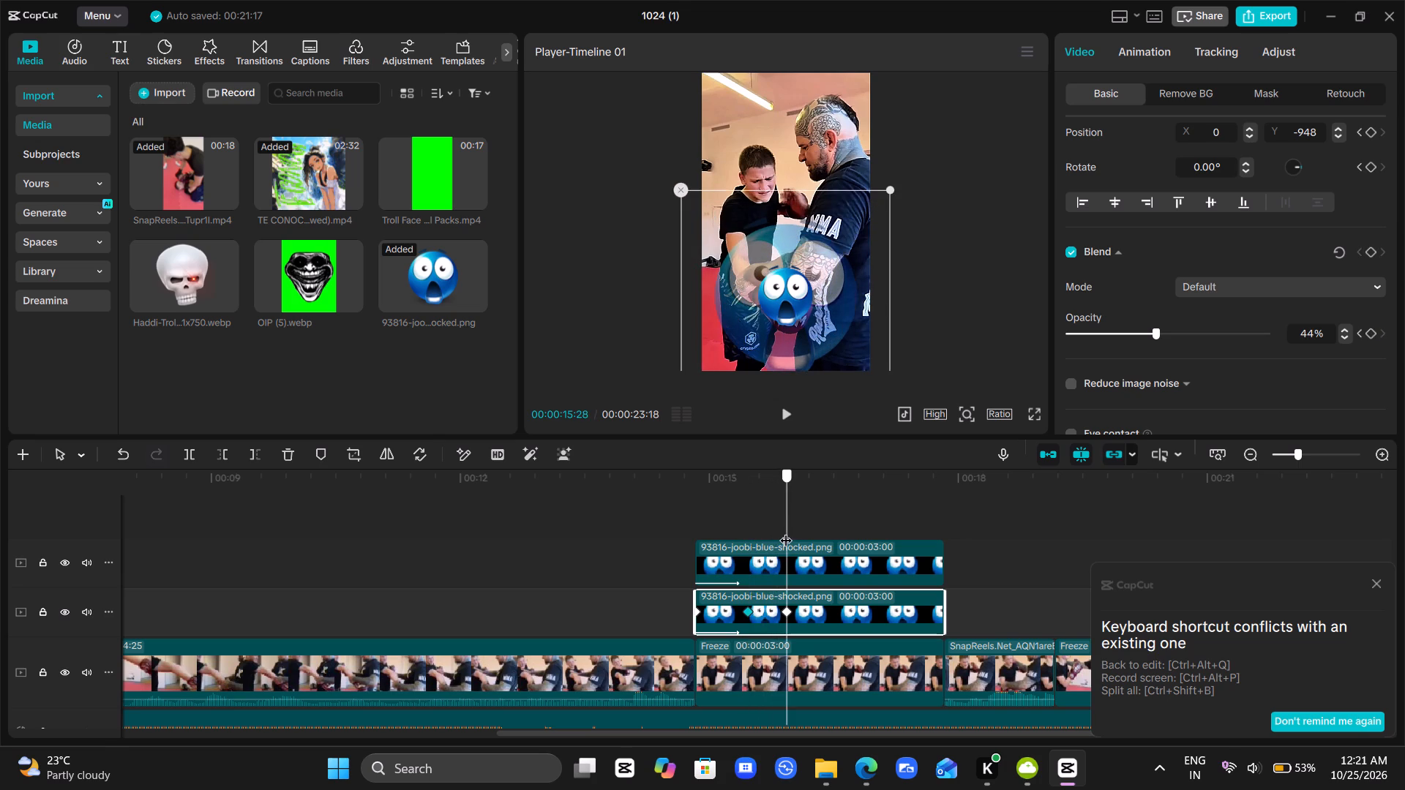
pyautogui.moveTo(786, 531); pyautogui.dragTo(788, 531)
pyautogui.moveTo(1155, 333); pyautogui.dragTo(840, 615)
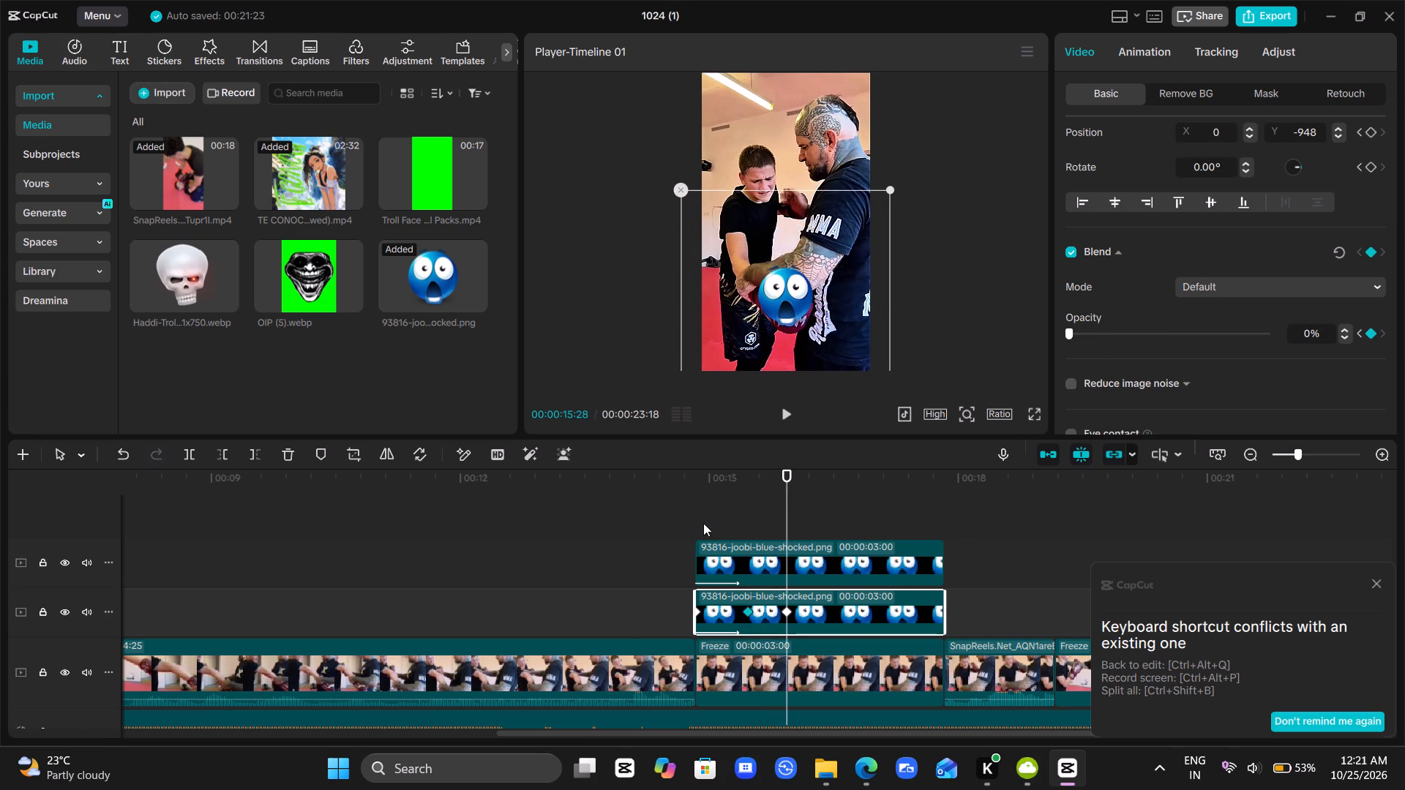
# Play back the first freeze frame repeatedly from just before its start to examine the lower emoji's enlarging fade-out.
pyautogui.click(730, 513)
pyautogui.moveTo(730, 513); pyautogui.dragTo(693, 511)
pyautogui.press('space')
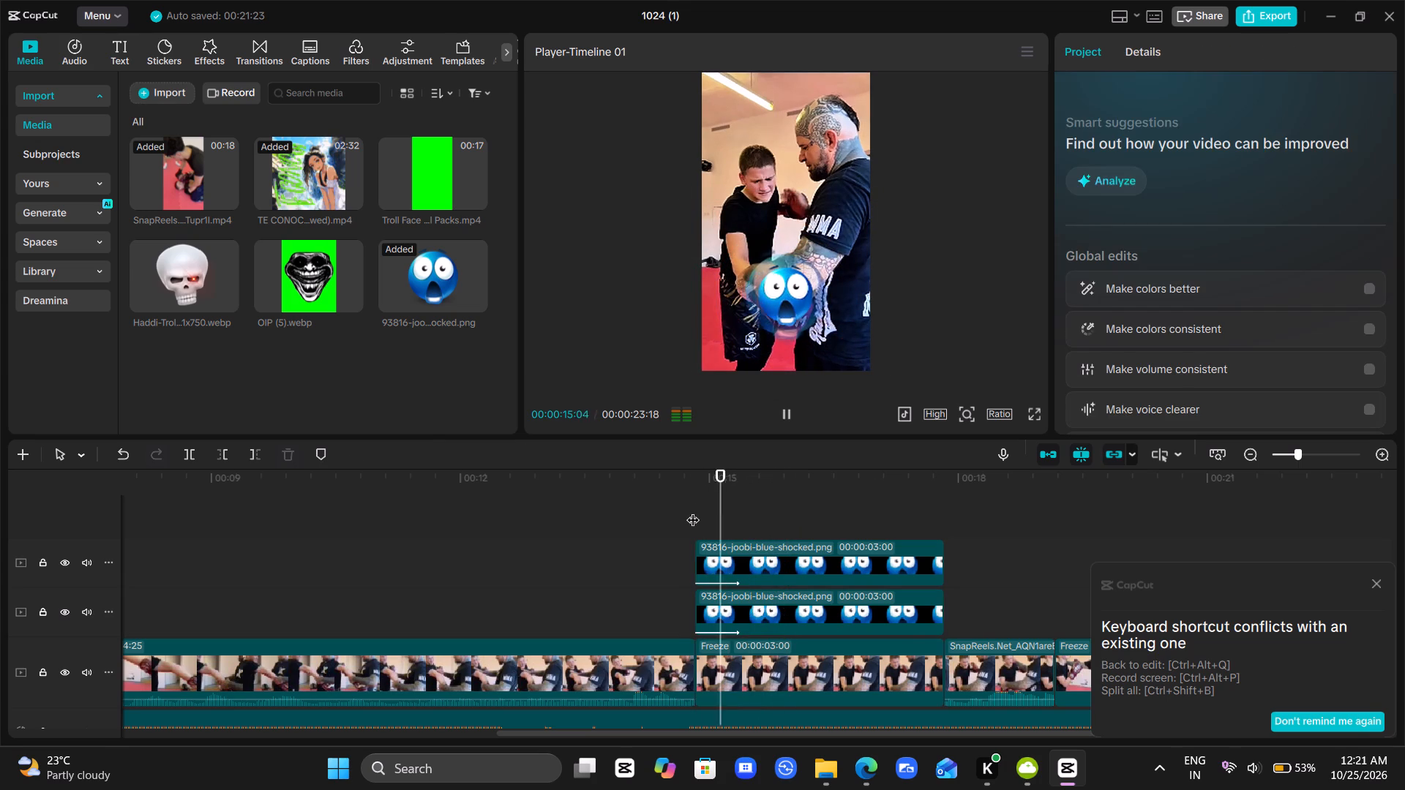
pyautogui.press('space')
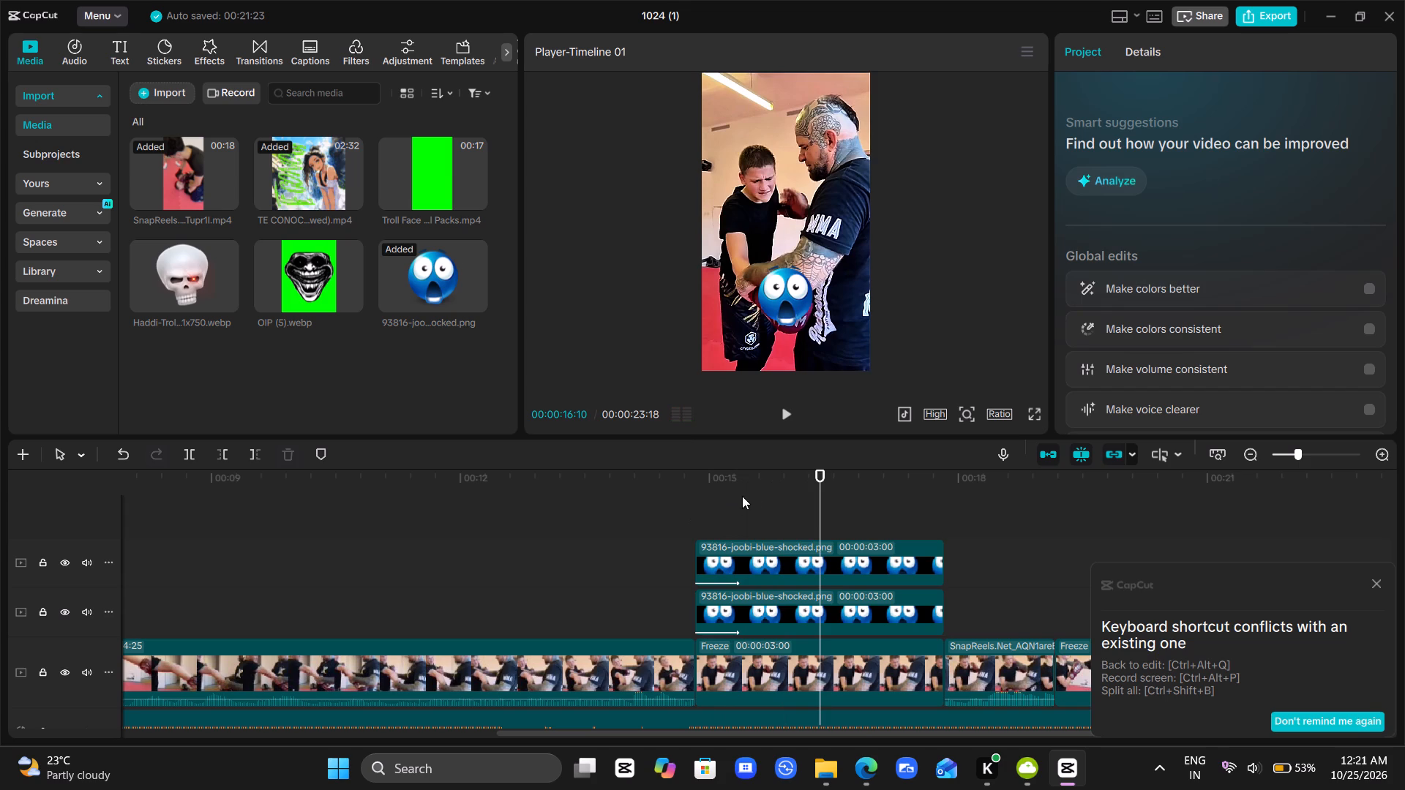
pyautogui.click(751, 494)
pyautogui.moveTo(751, 494); pyautogui.dragTo(632, 486)
pyautogui.press('space')
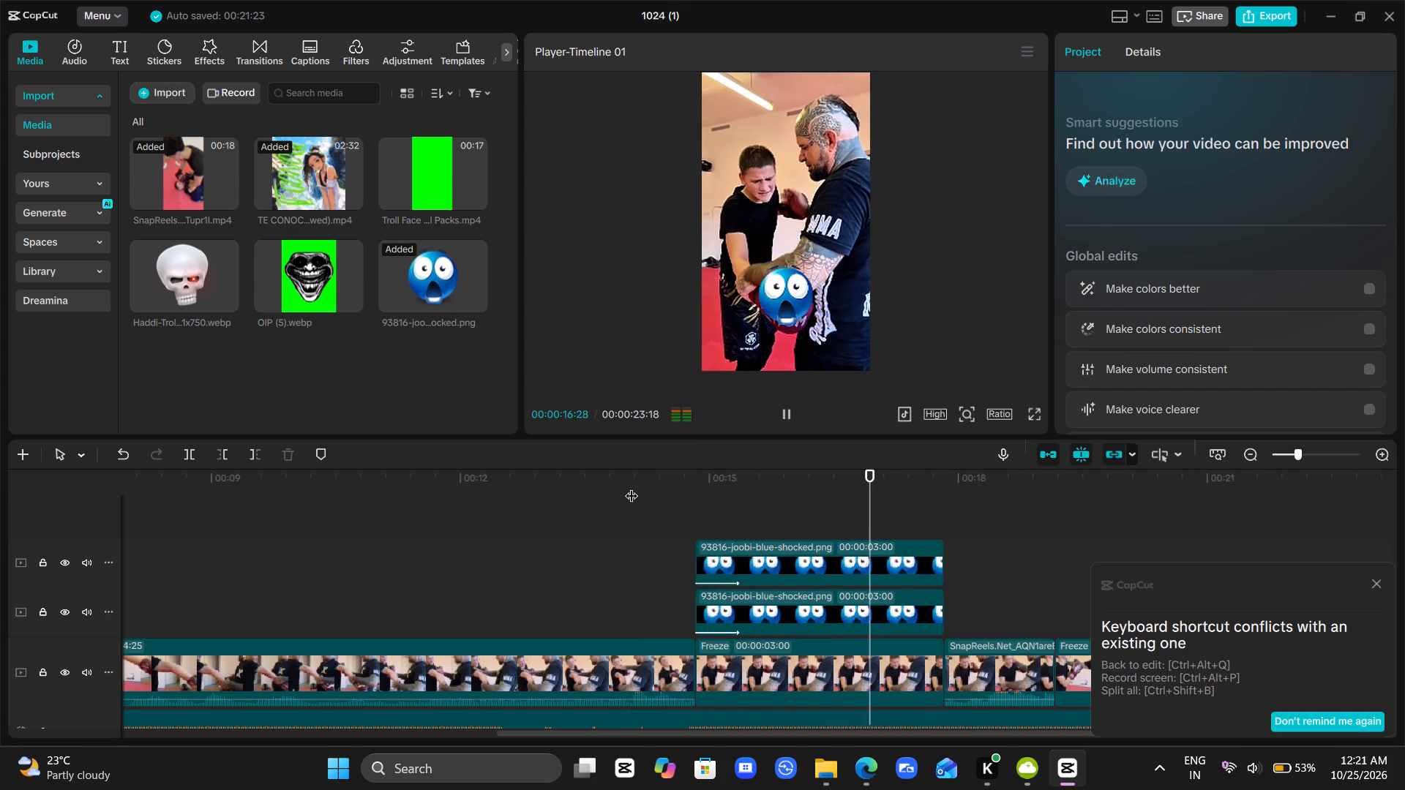
pyautogui.press('space')
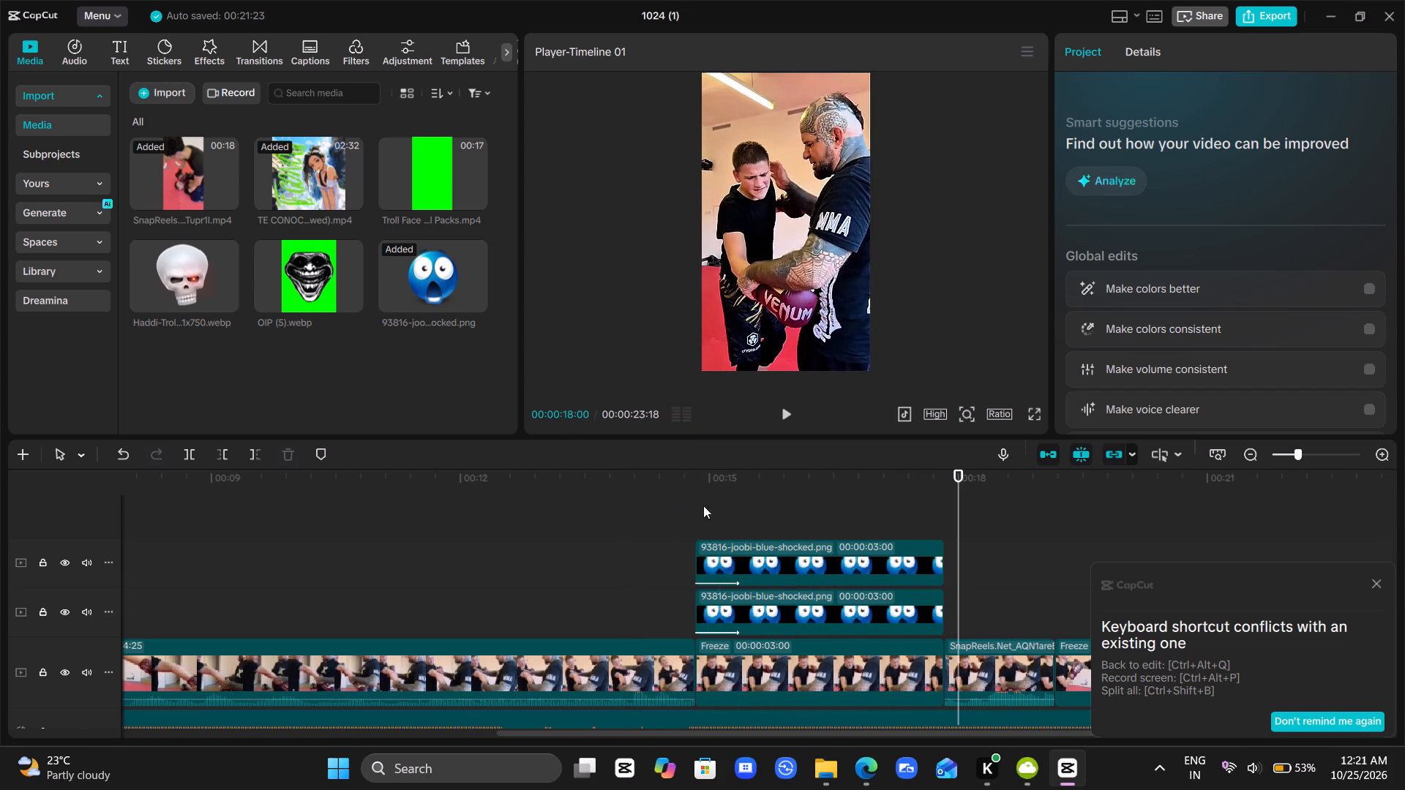
pyautogui.click(799, 491)
pyautogui.moveTo(799, 491); pyautogui.dragTo(757, 518)
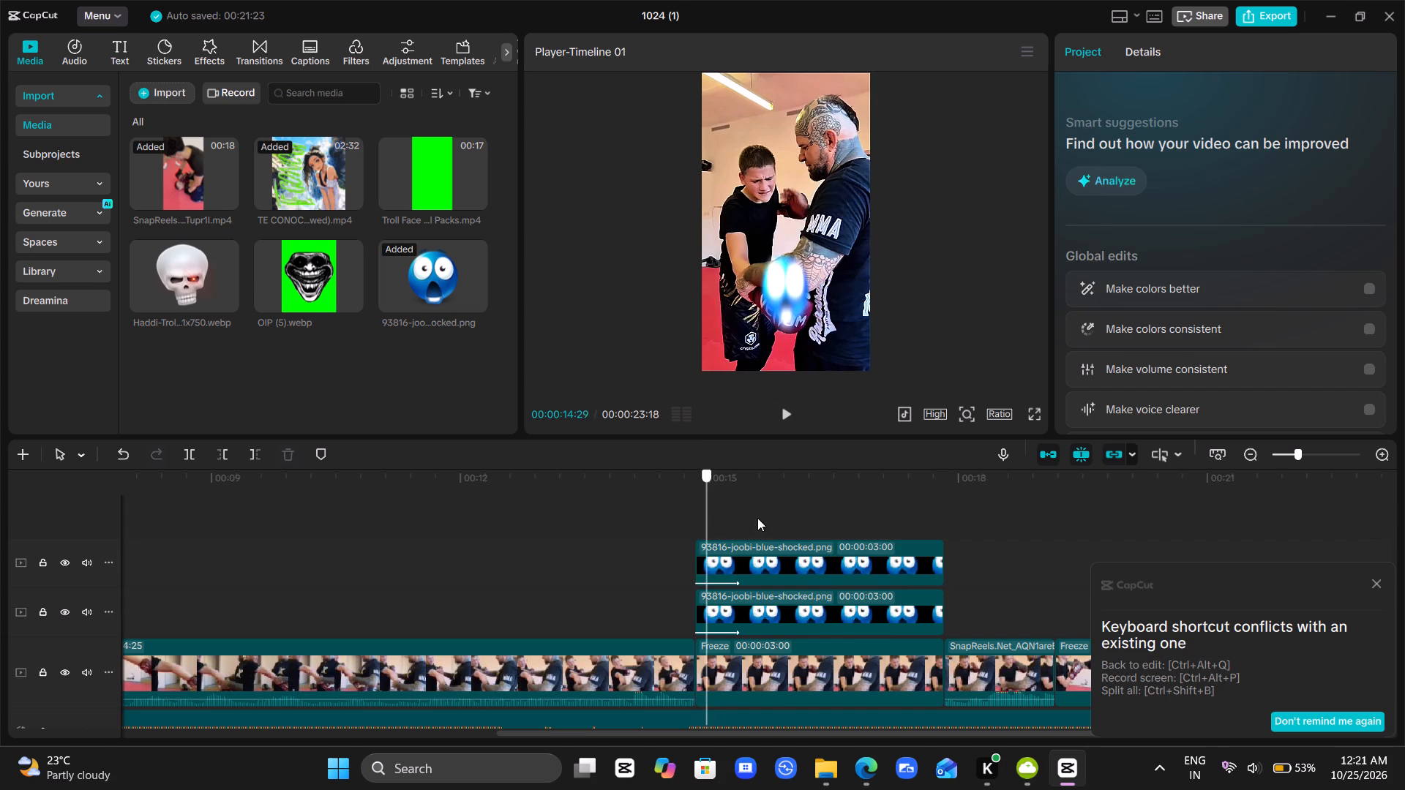
pyautogui.moveTo(757, 518); pyautogui.dragTo(683, 528)
pyautogui.press('space')
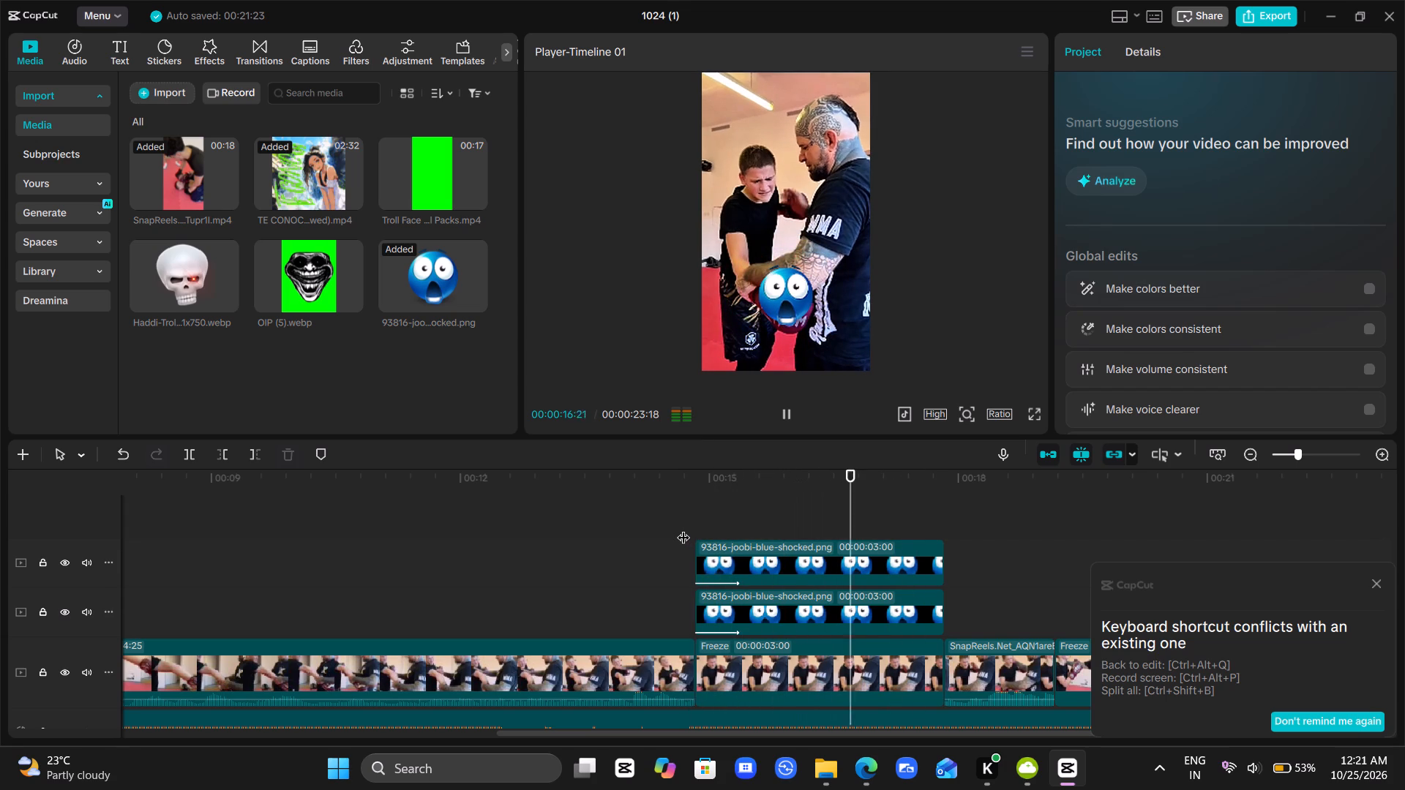
pyautogui.press('space')
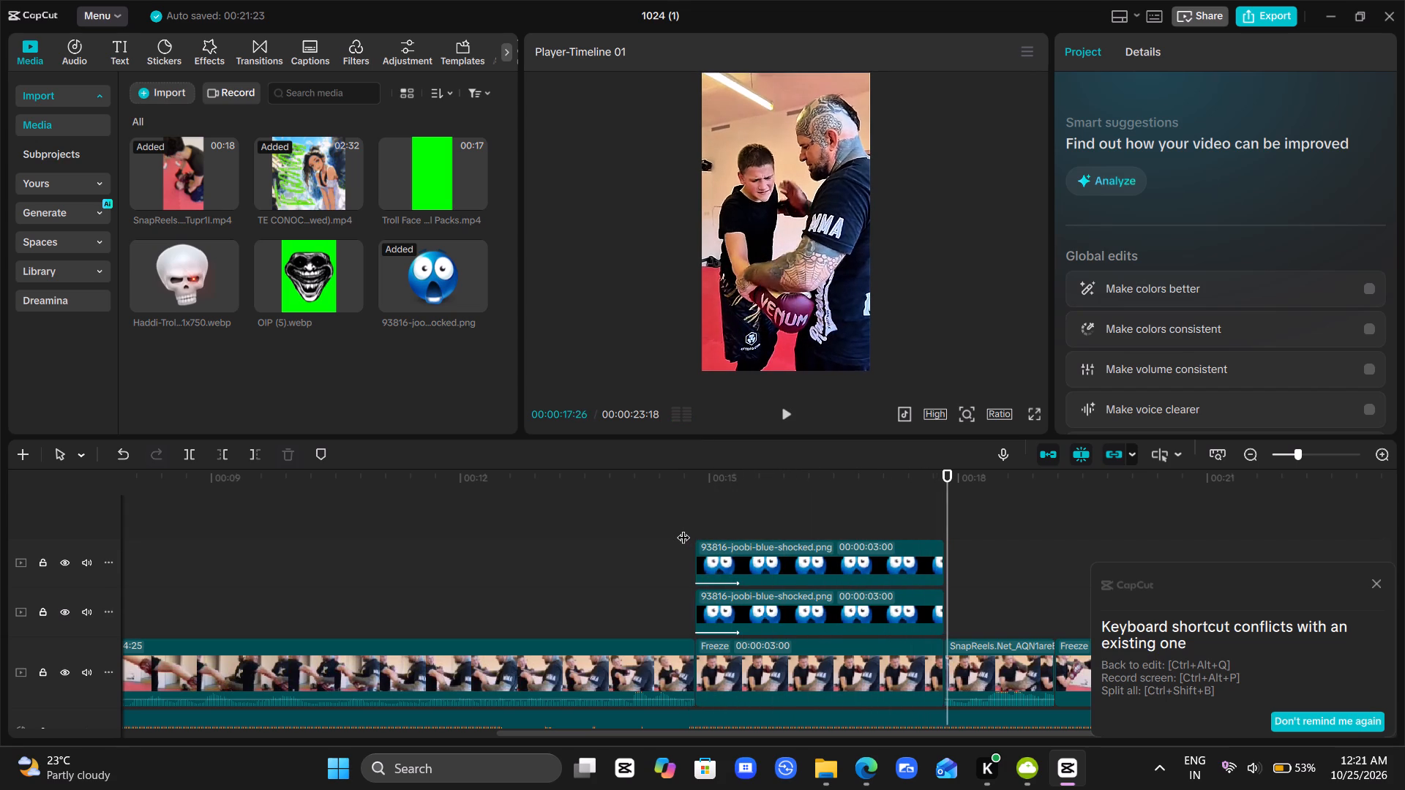
pyautogui.hscroll(-1, 683, 528)
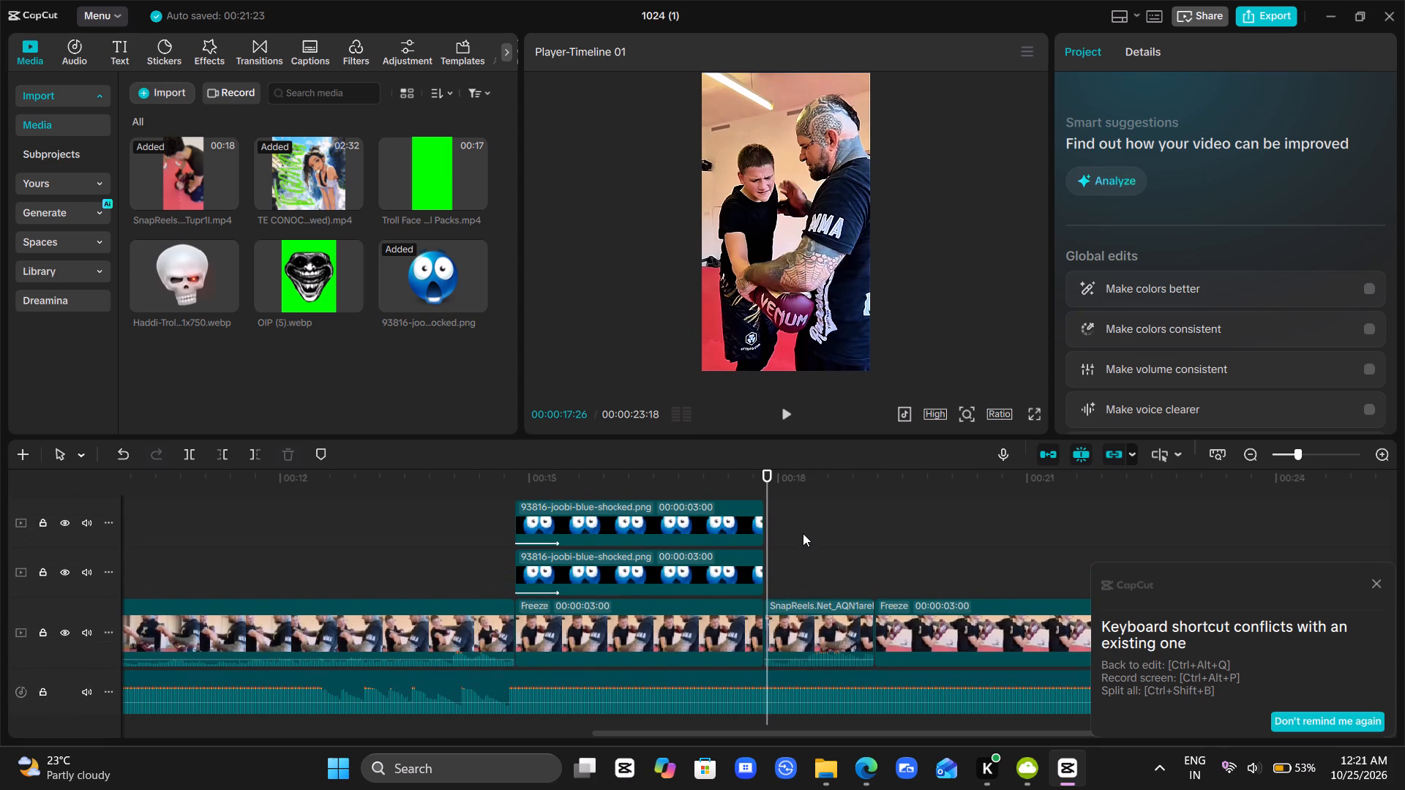
pyautogui.scroll(1, 803, 533)
pyautogui.doubleClick(773, 508)
pyautogui.moveTo(773, 508); pyautogui.dragTo(762, 509)
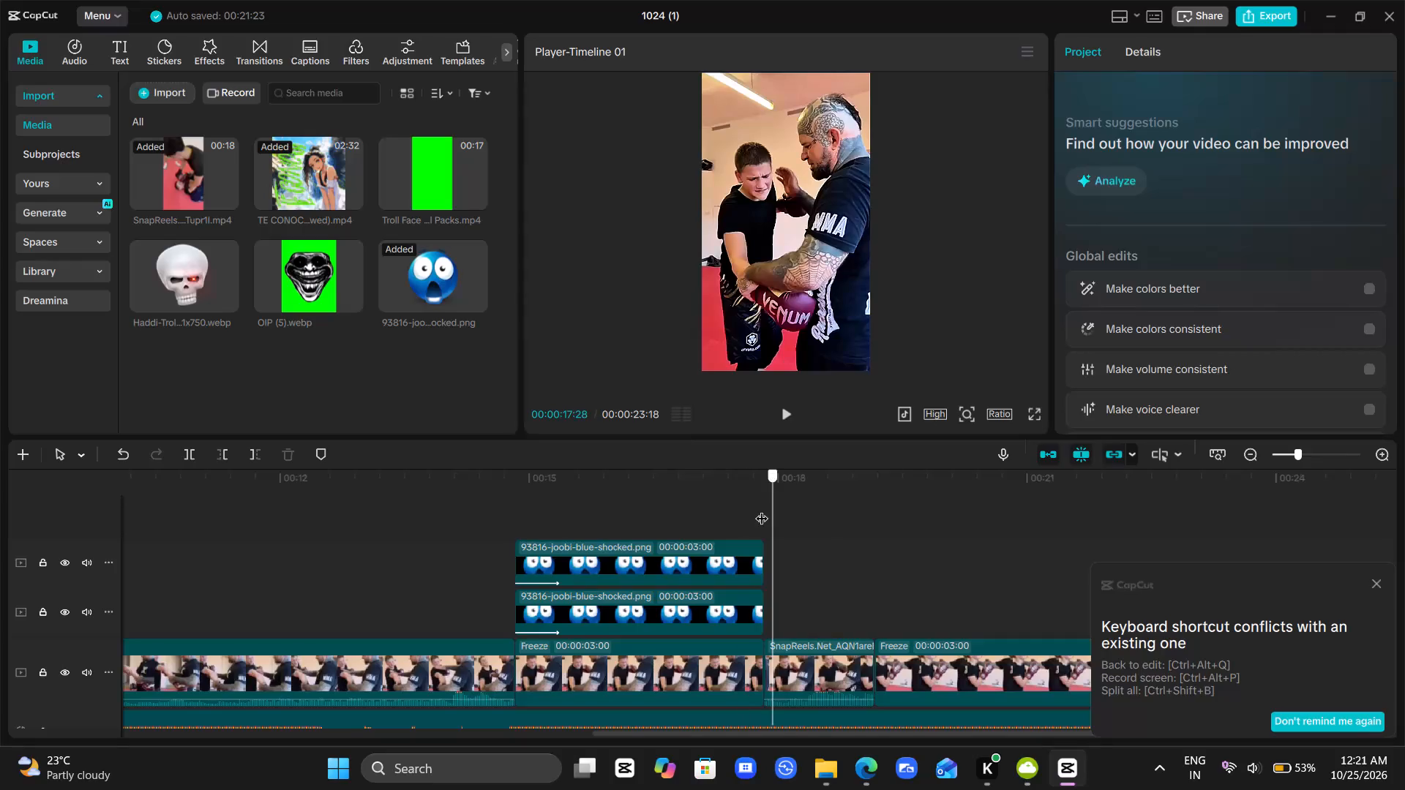
pyautogui.moveTo(762, 509); pyautogui.dragTo(500, 508)
pyautogui.press('space')
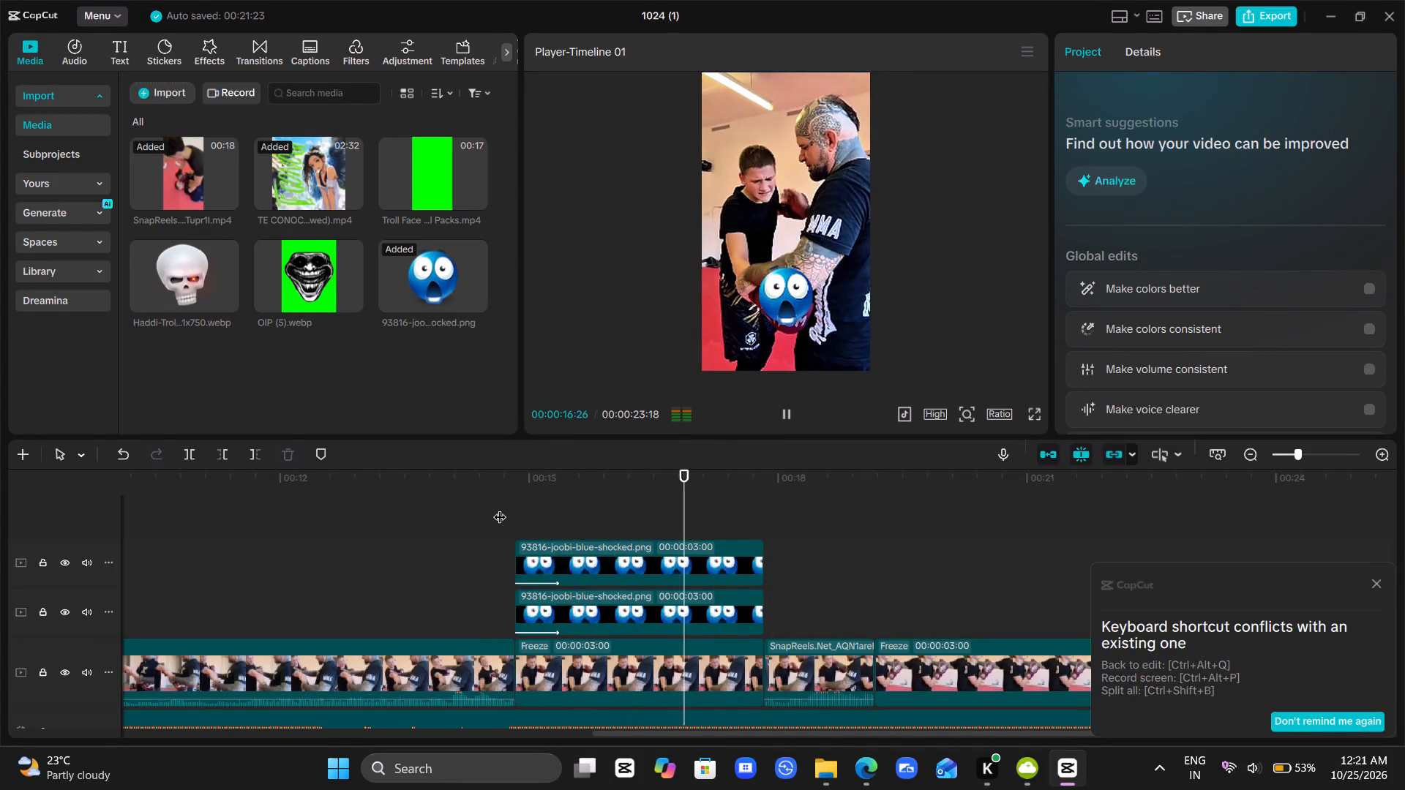
pyautogui.press('space')
# Switch to the Trending Blue Emoji Trollface tutorial on YouTube and review the overlay animation, opacity and keyframe sections around 5:24 to 6:38.
pyautogui.click(865, 775)
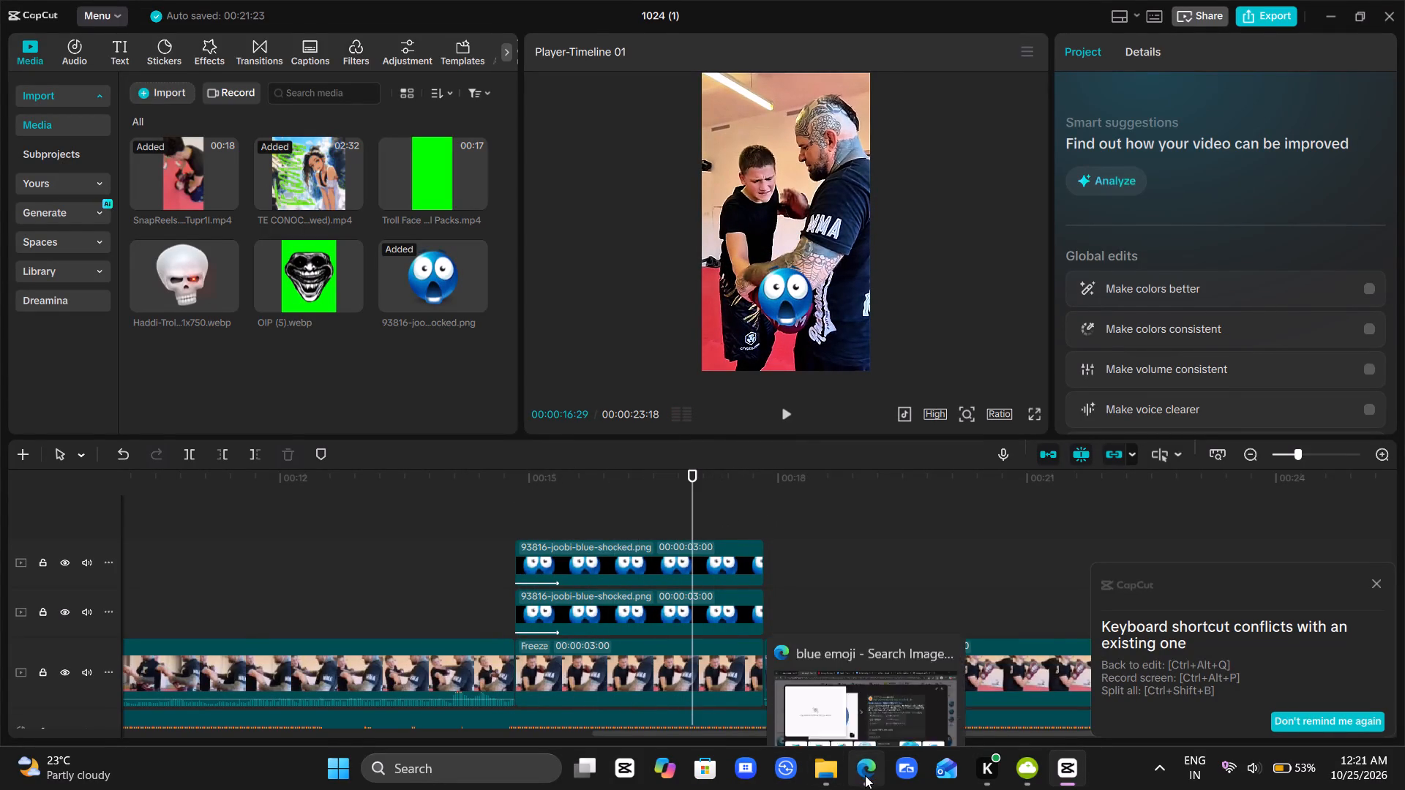
pyautogui.click(416, 0)
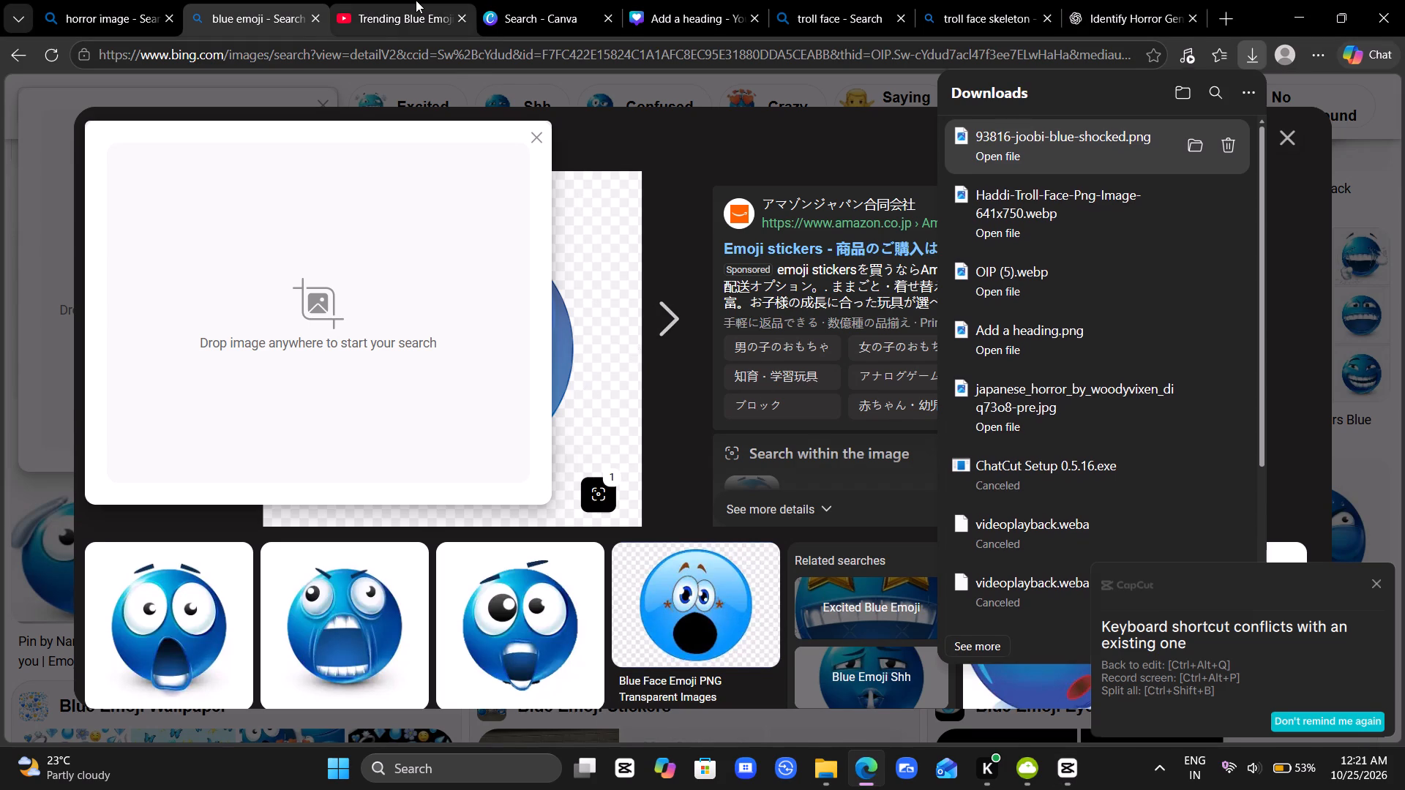
pyautogui.click(528, 625)
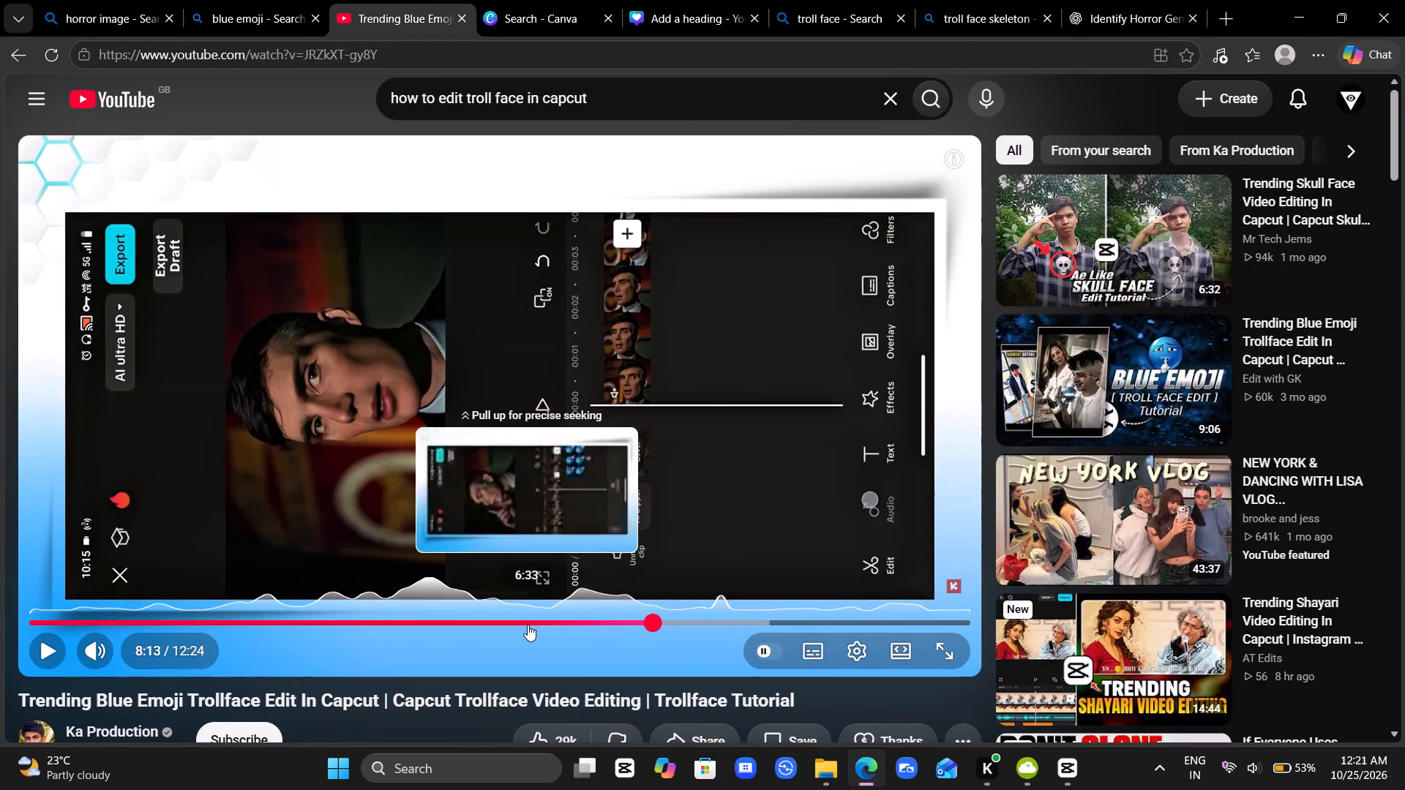
pyautogui.click(604, 475)
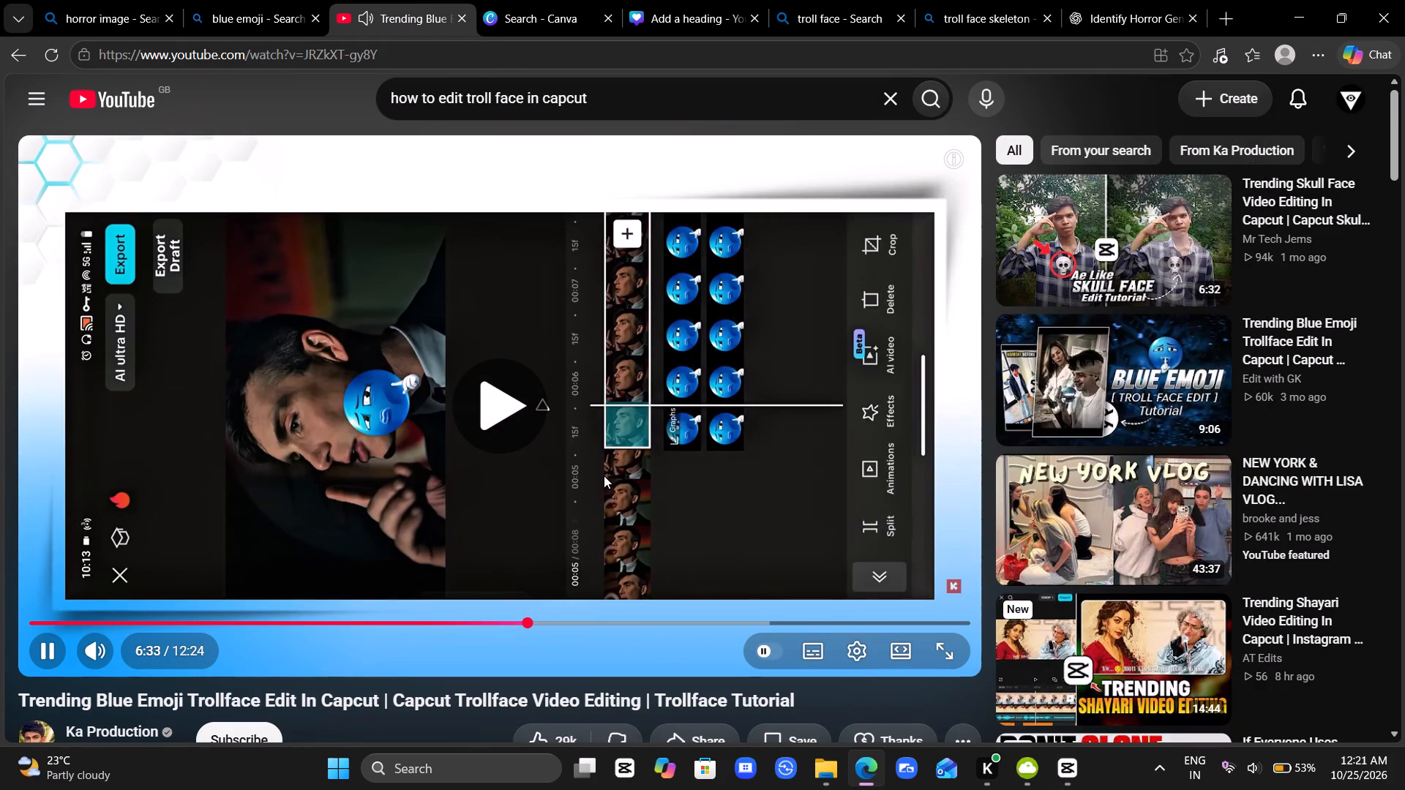
pyautogui.click(604, 475)
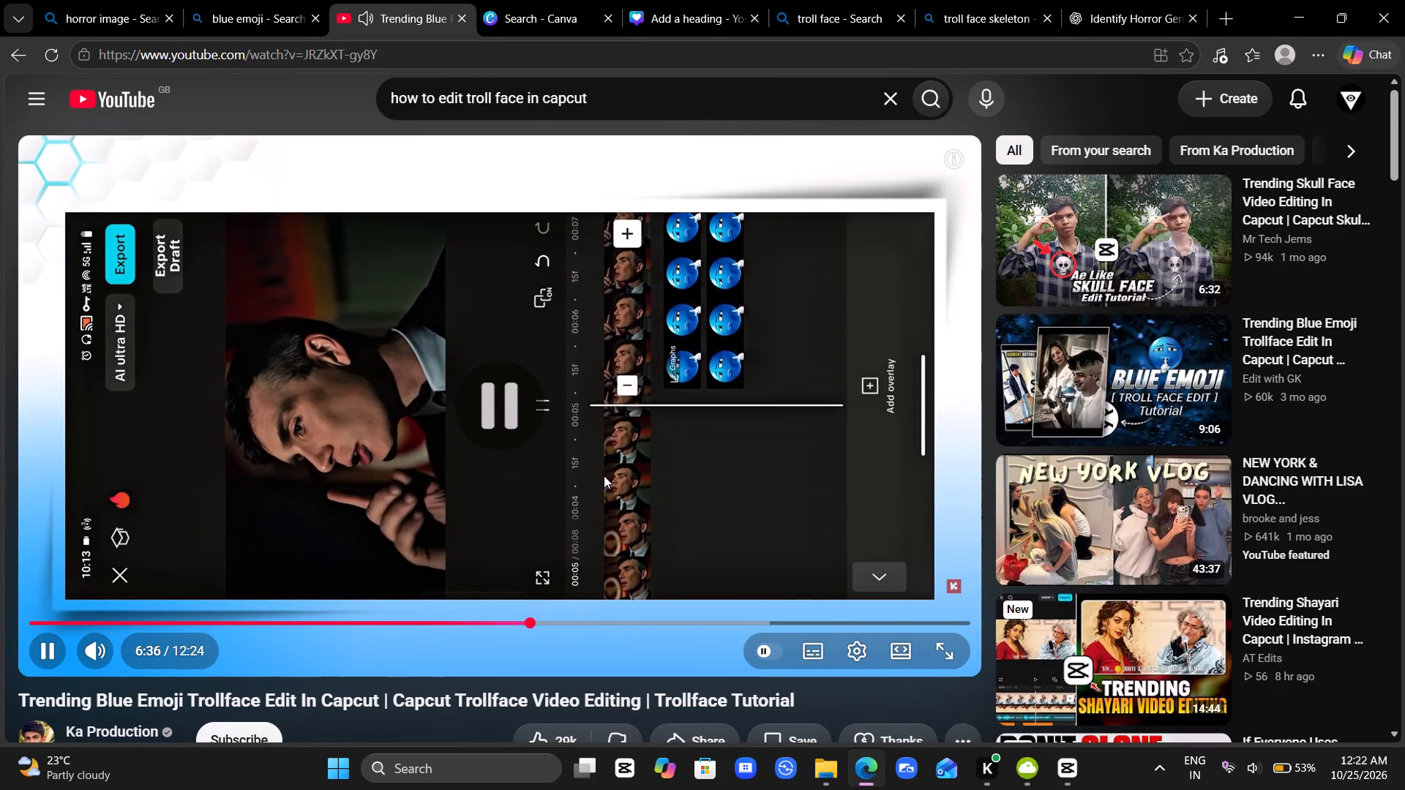
pyautogui.click(604, 475)
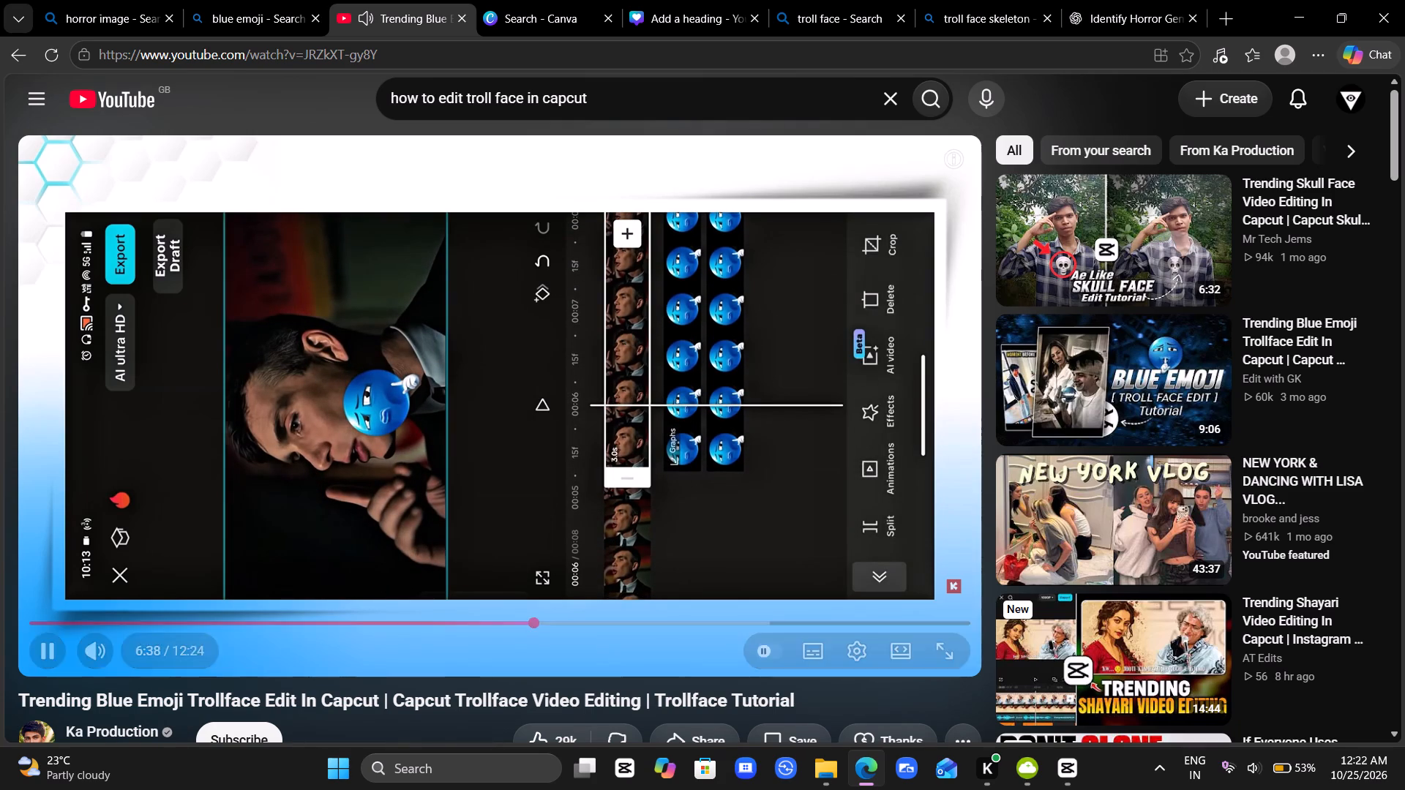
pyautogui.click(502, 623)
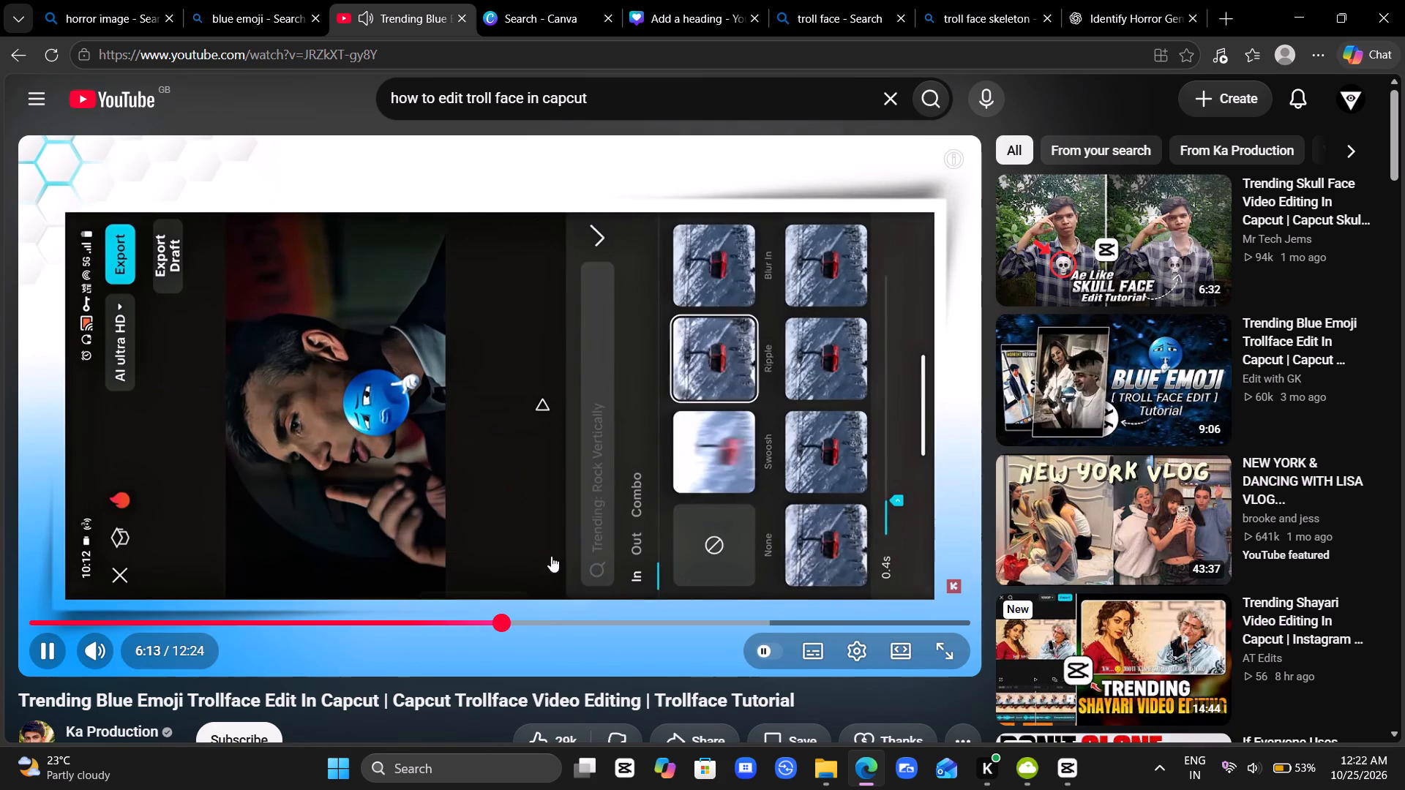
pyautogui.click(479, 613)
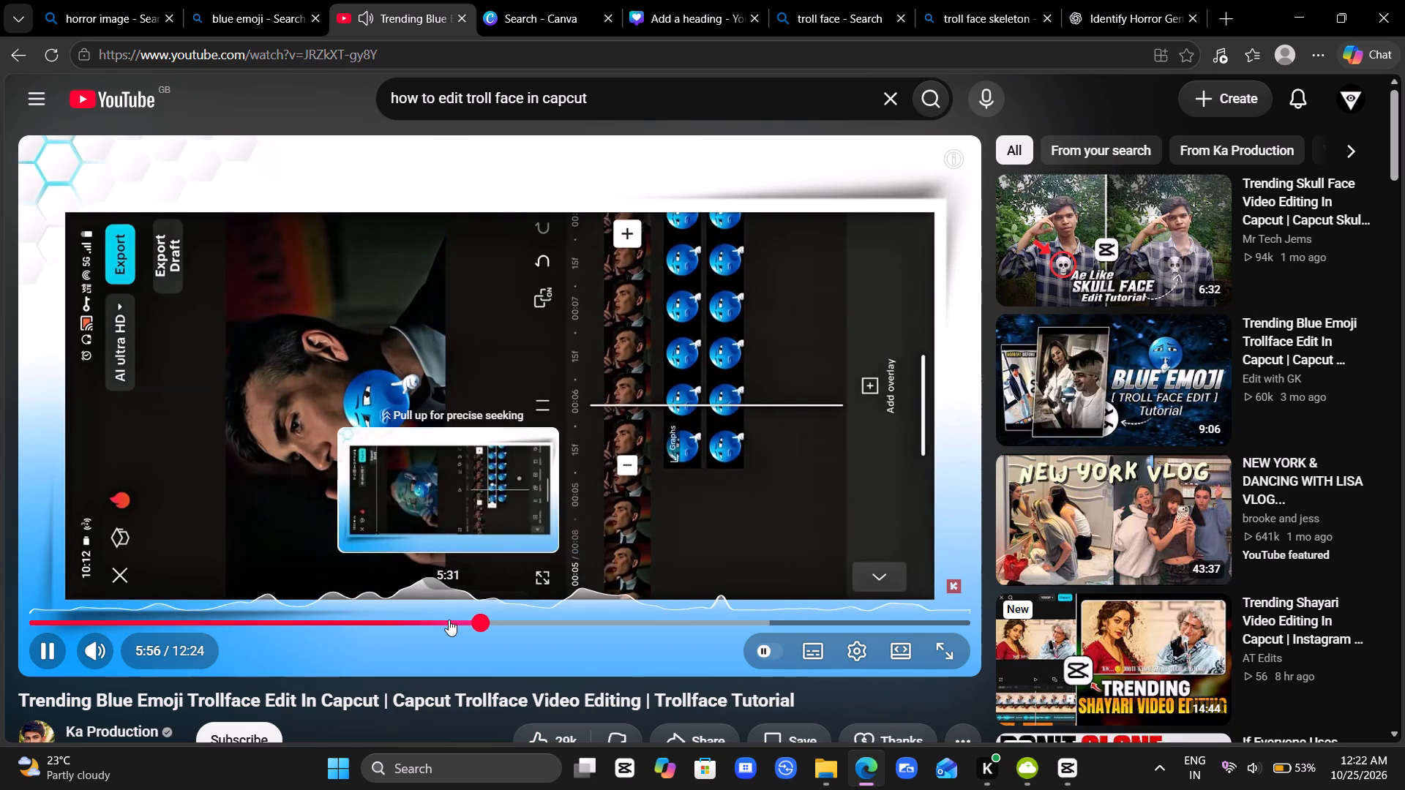
pyautogui.click(449, 620)
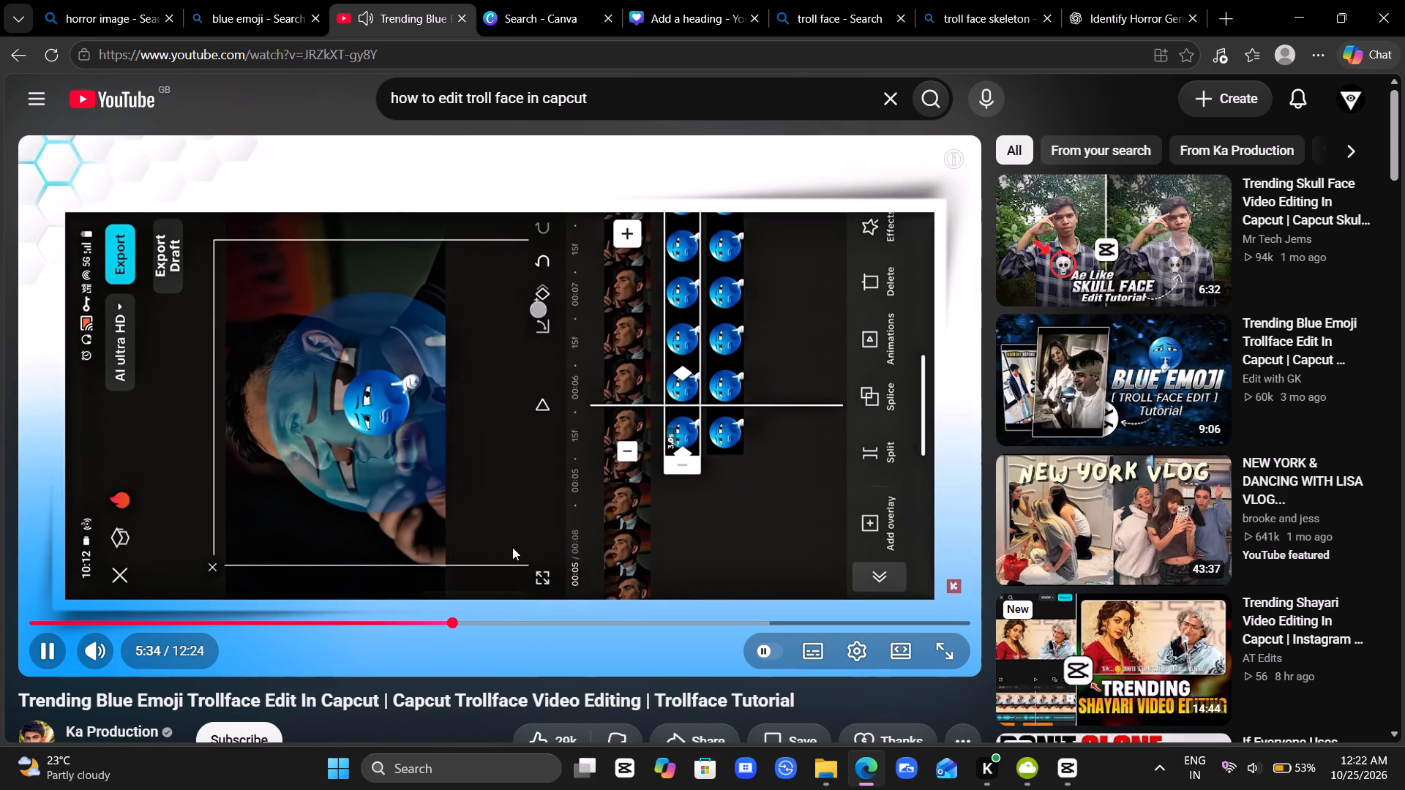
pyautogui.click(425, 617)
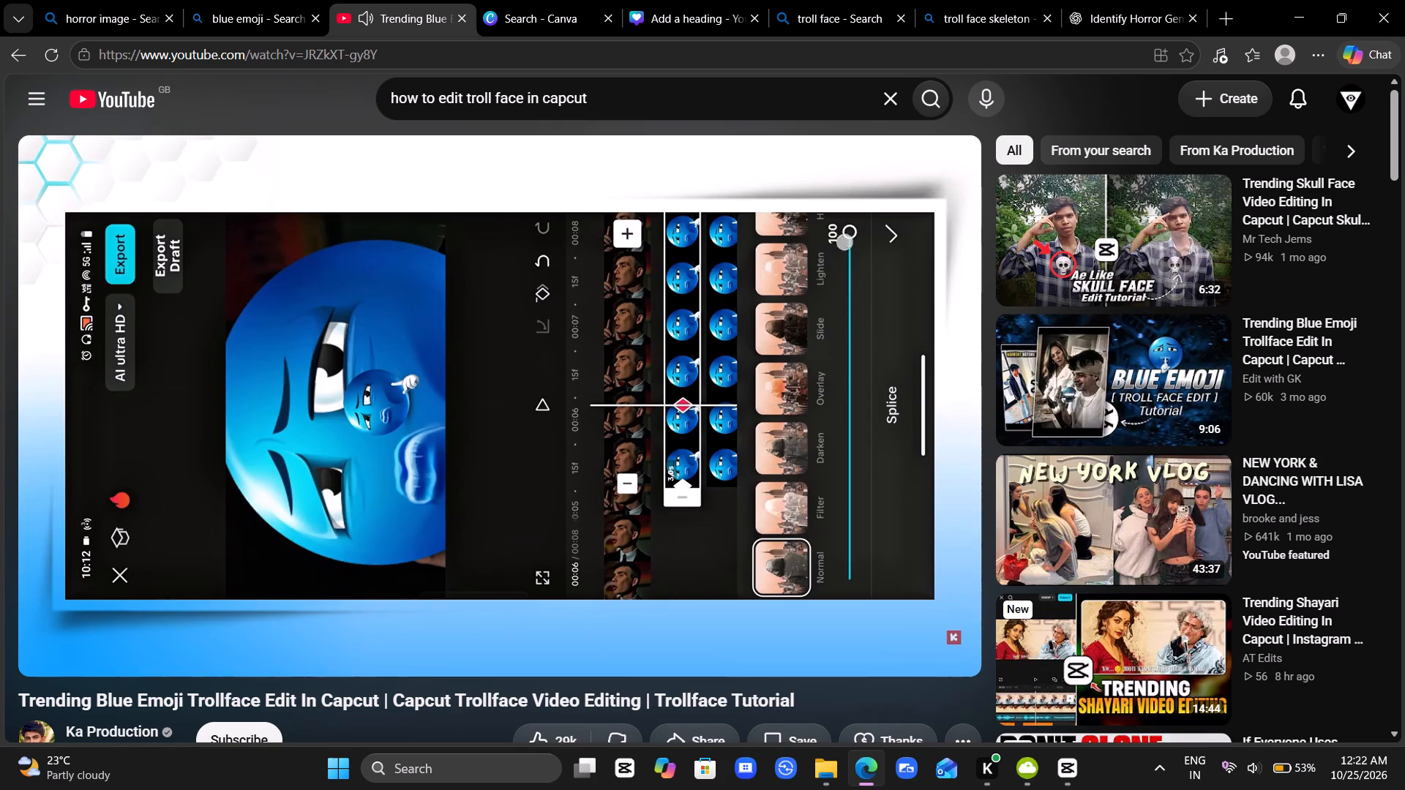
pyautogui.click(662, 372)
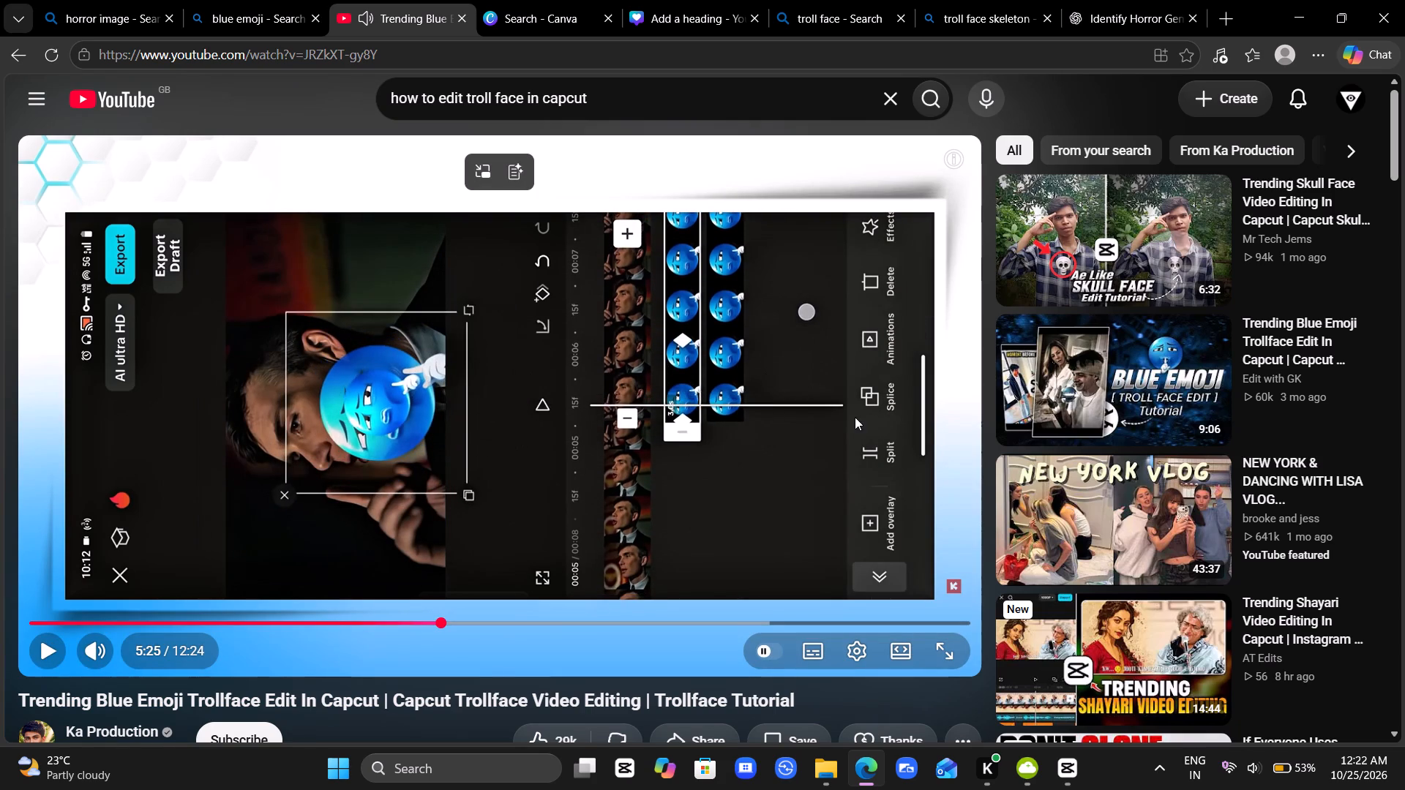
# Back in CapCut, check the lower emoji clip's transform and blend settings and replay the emoji animation over the first freeze frame.
pyautogui.click(1054, 770)
pyautogui.click(637, 607)
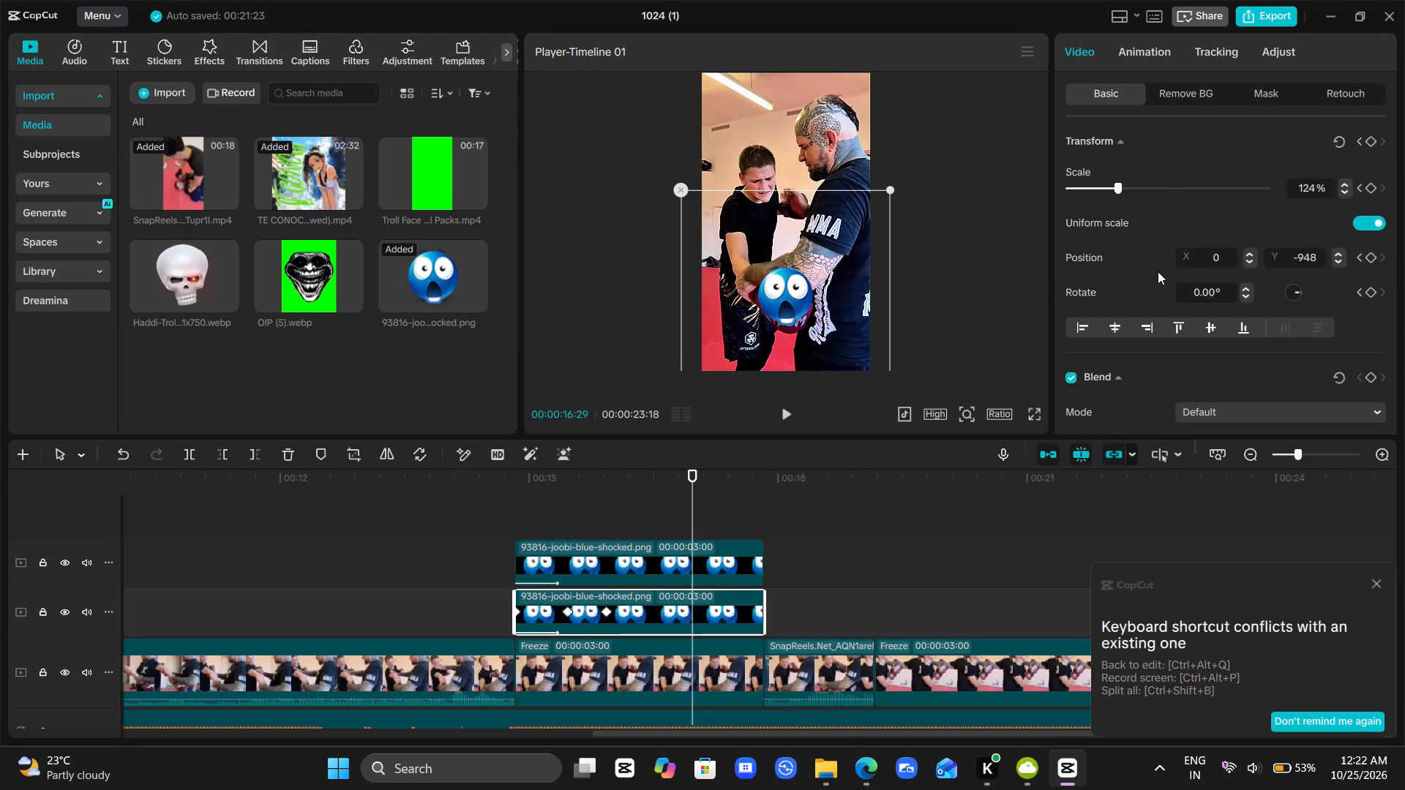
pyautogui.scroll(-1, 1158, 271)
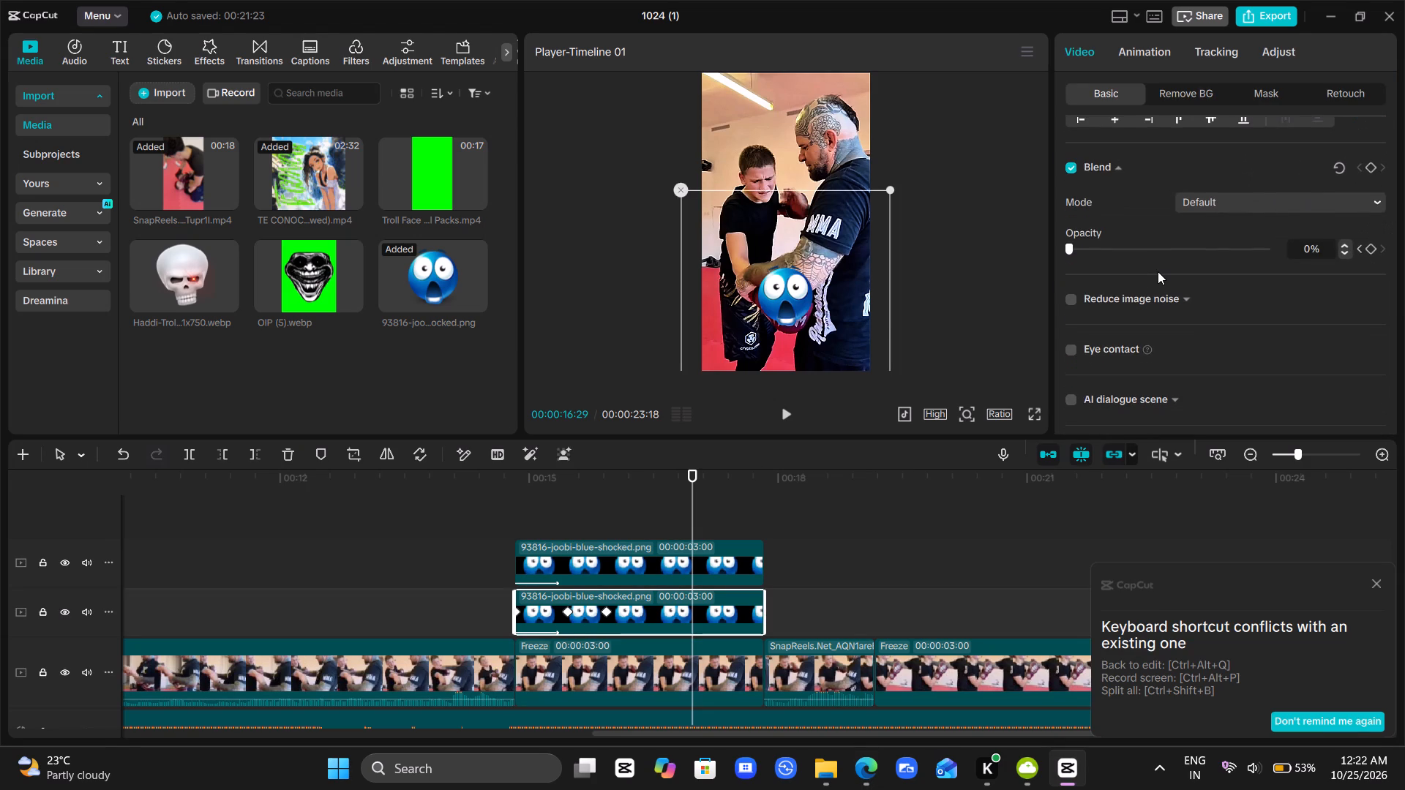
pyautogui.scroll(-1, 1158, 271)
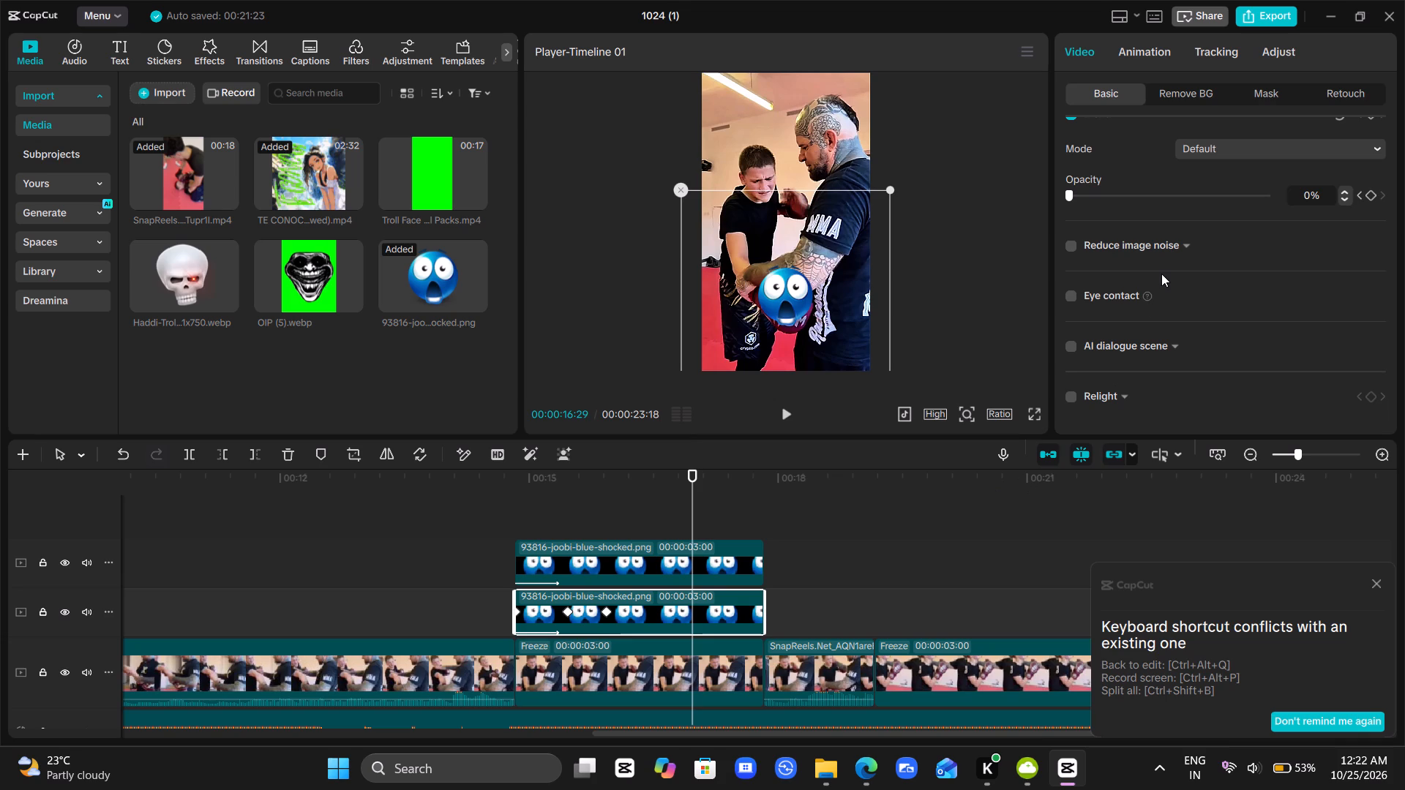
pyautogui.click(748, 524)
pyautogui.moveTo(748, 524); pyautogui.dragTo(483, 517)
pyautogui.press('space')
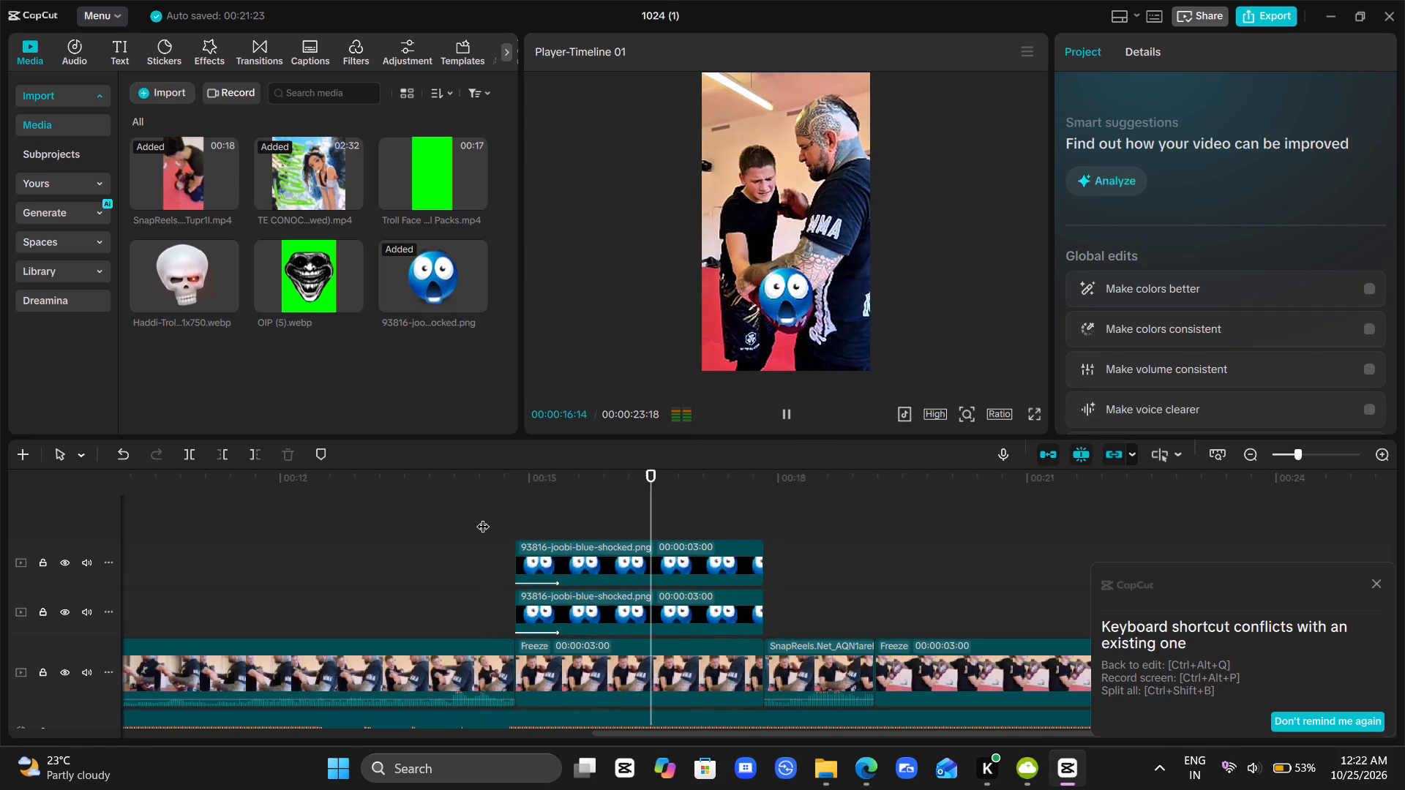
pyautogui.press('space')
pyautogui.click(561, 495)
pyautogui.moveTo(561, 495); pyautogui.dragTo(504, 524)
pyautogui.press('space')
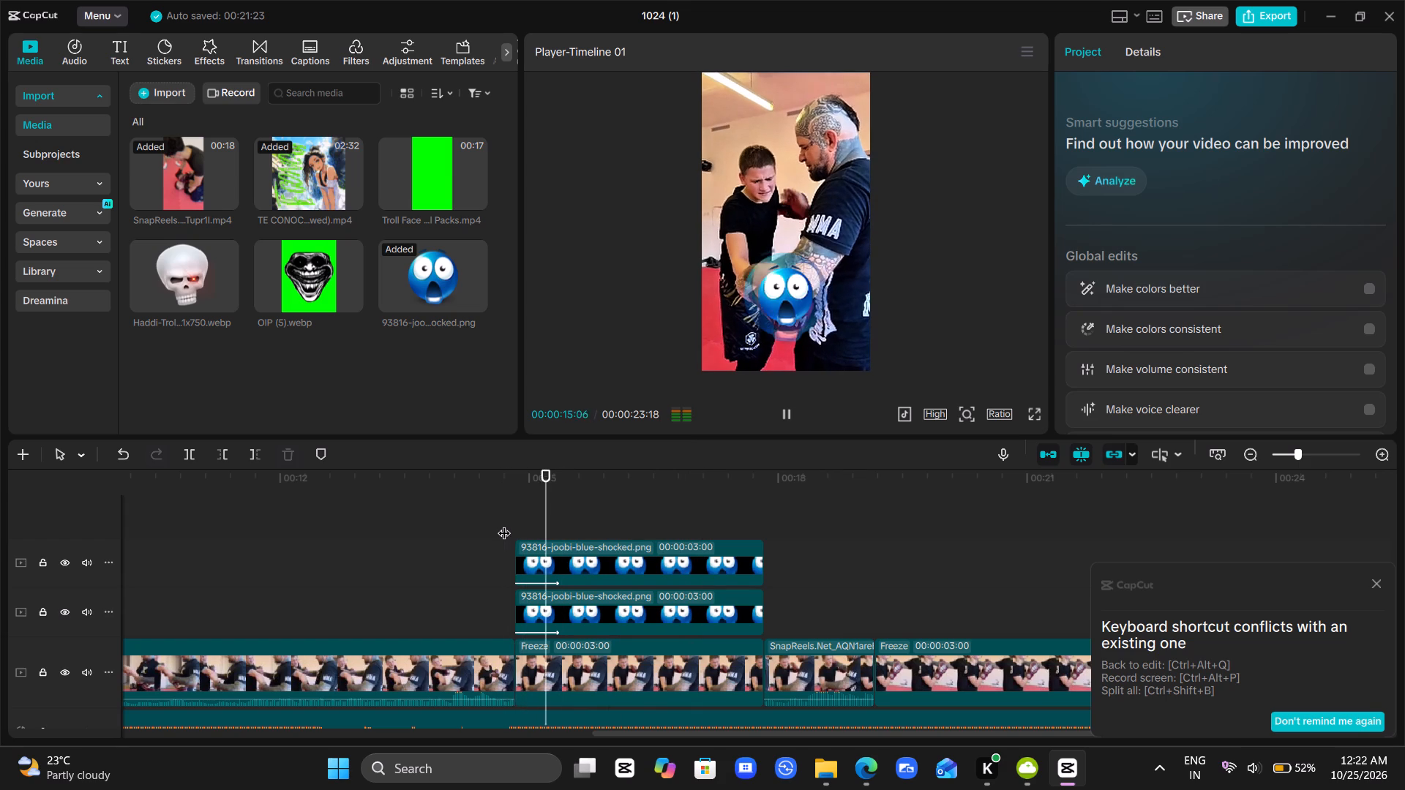
pyautogui.press('space')
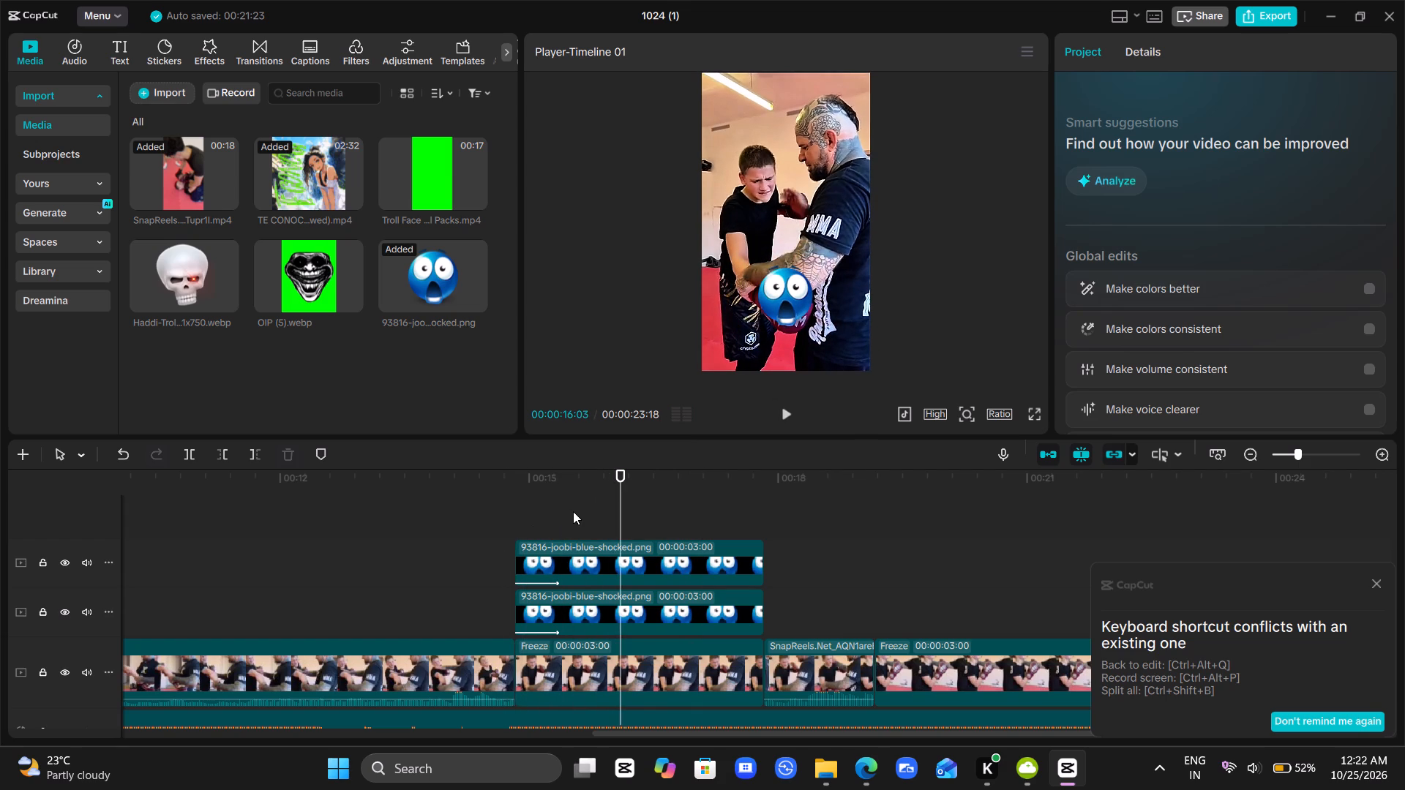
pyautogui.click(573, 511)
pyautogui.moveTo(573, 511); pyautogui.dragTo(509, 534)
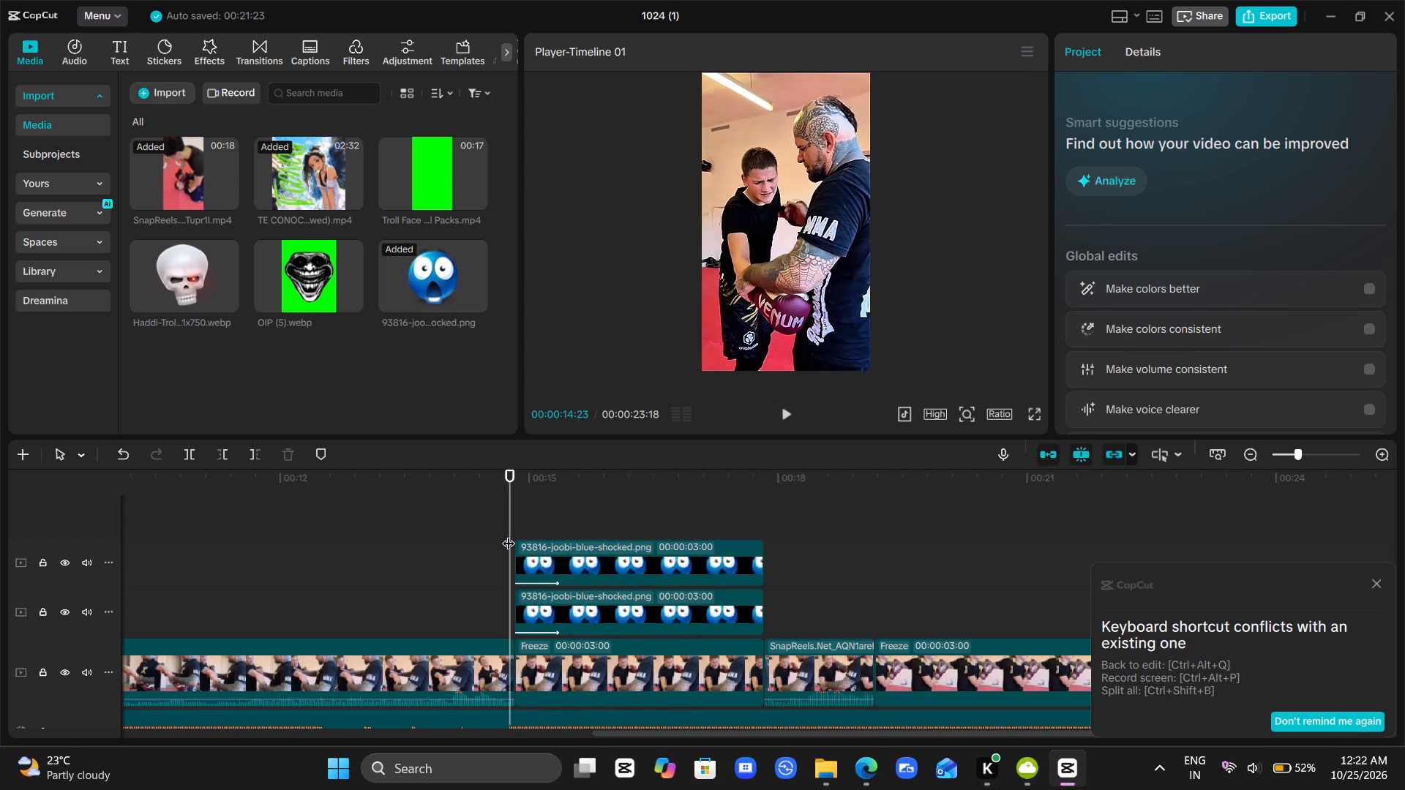
# Move the playhead to the first freeze frame's start, 00:00:14:25, and browse the Party video effects.
pyautogui.click(514, 519)
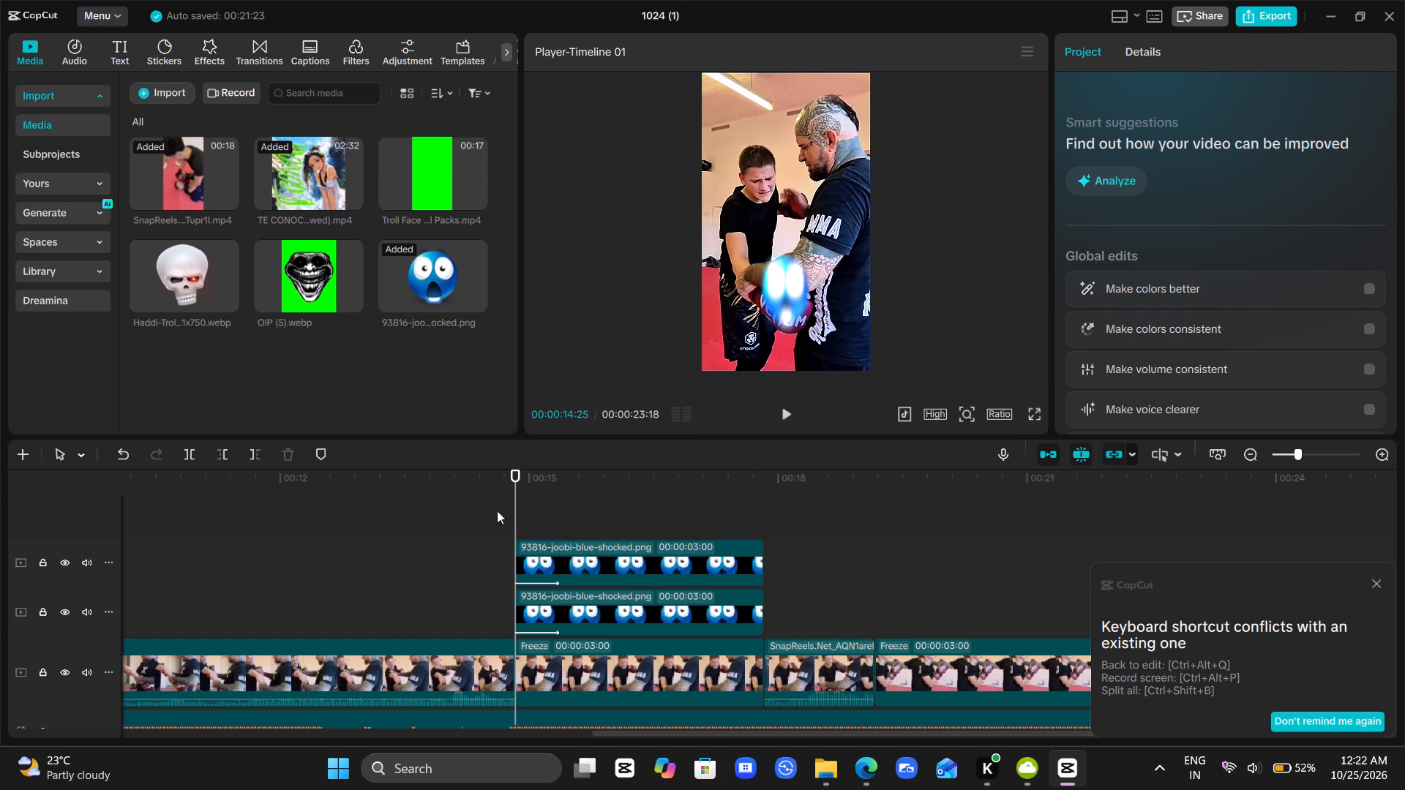
pyautogui.click(204, 56)
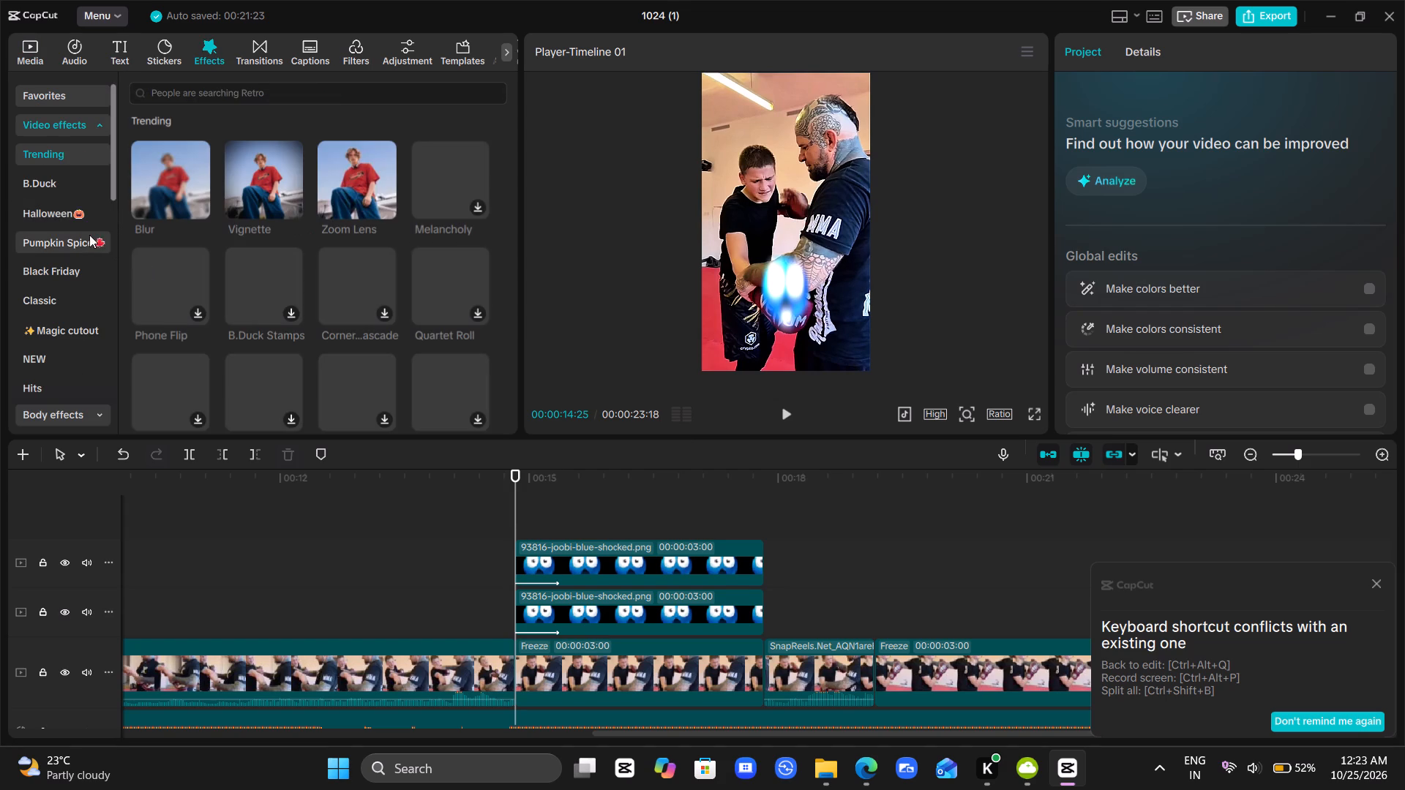
pyautogui.scroll(-1, 61, 373)
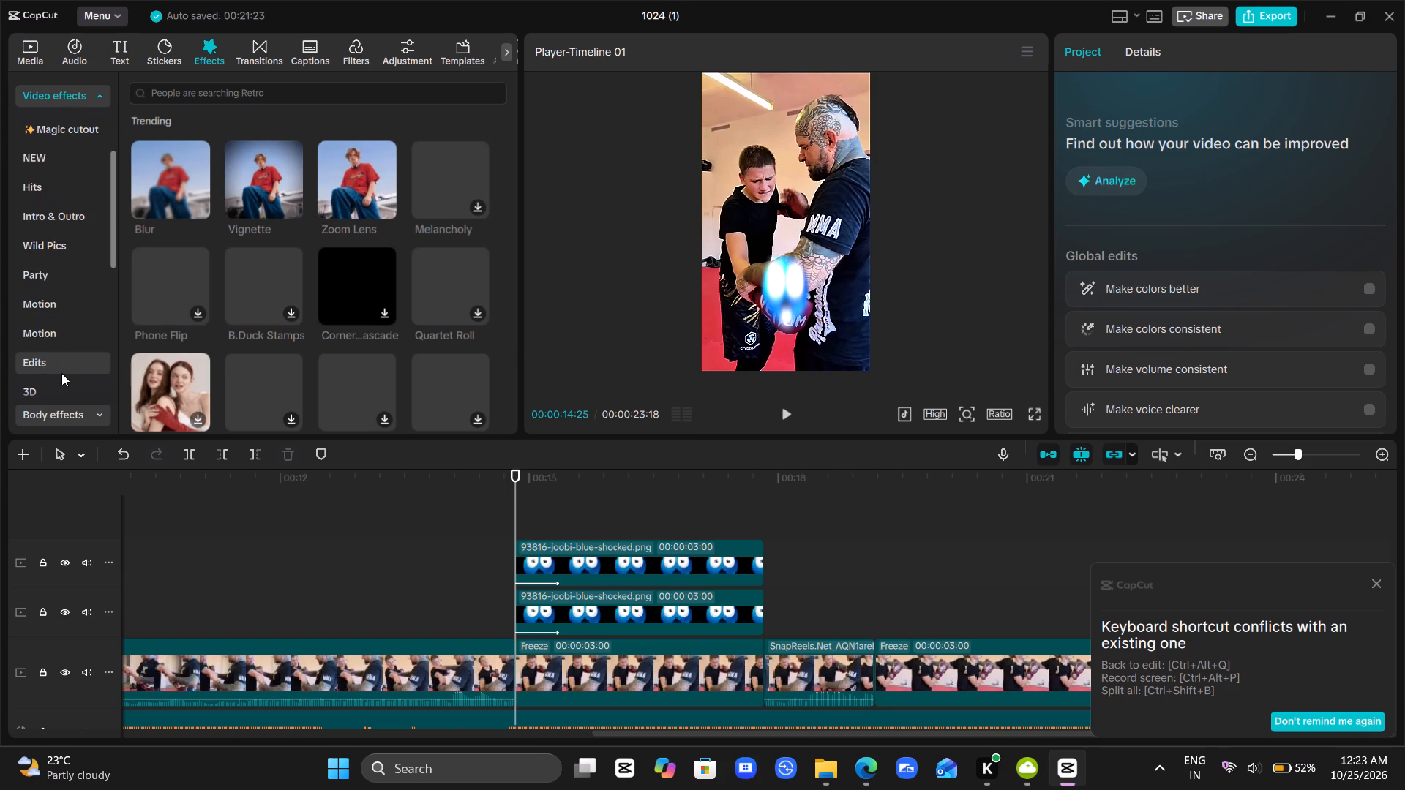
pyautogui.scroll(-1, 61, 373)
pyautogui.click(46, 283)
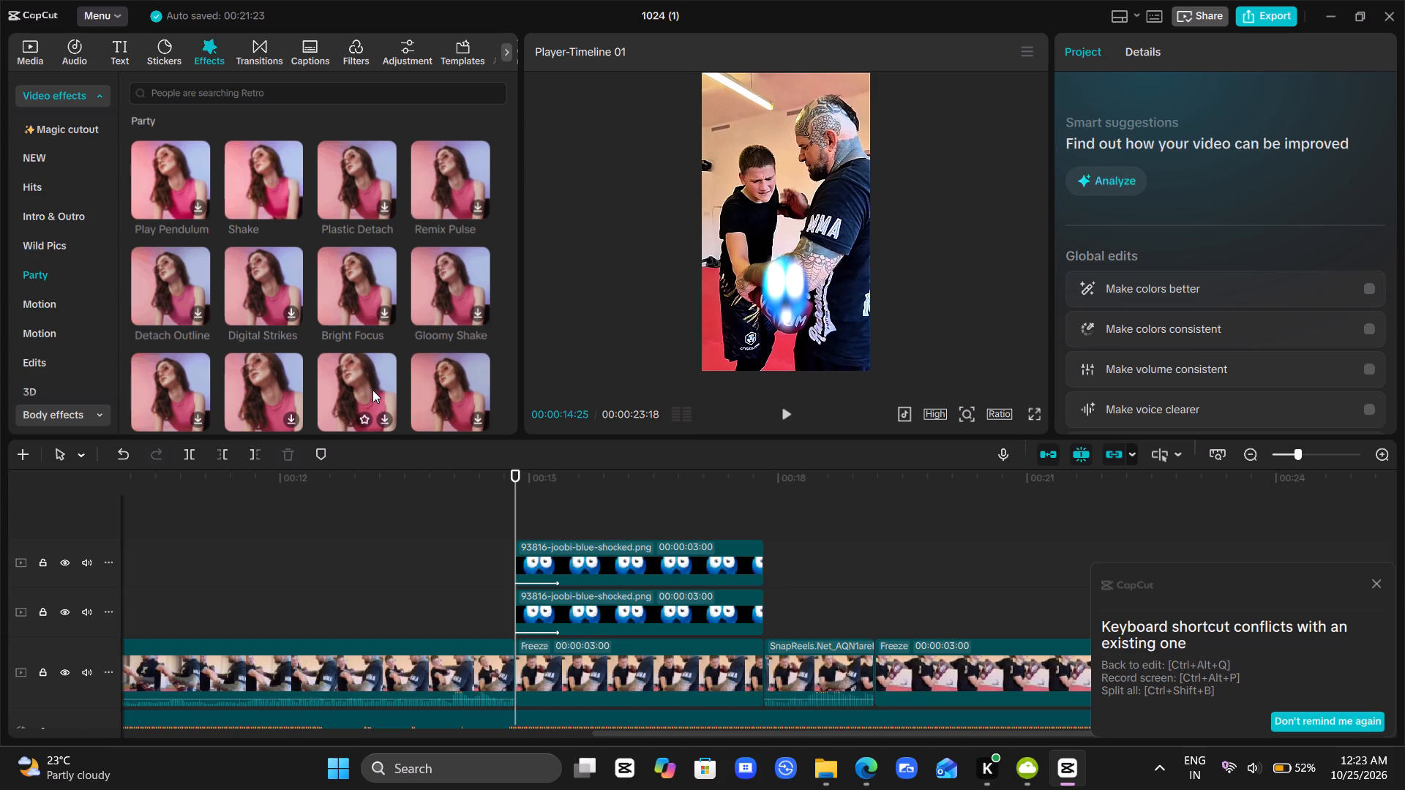
pyautogui.scroll(-1, 368, 390)
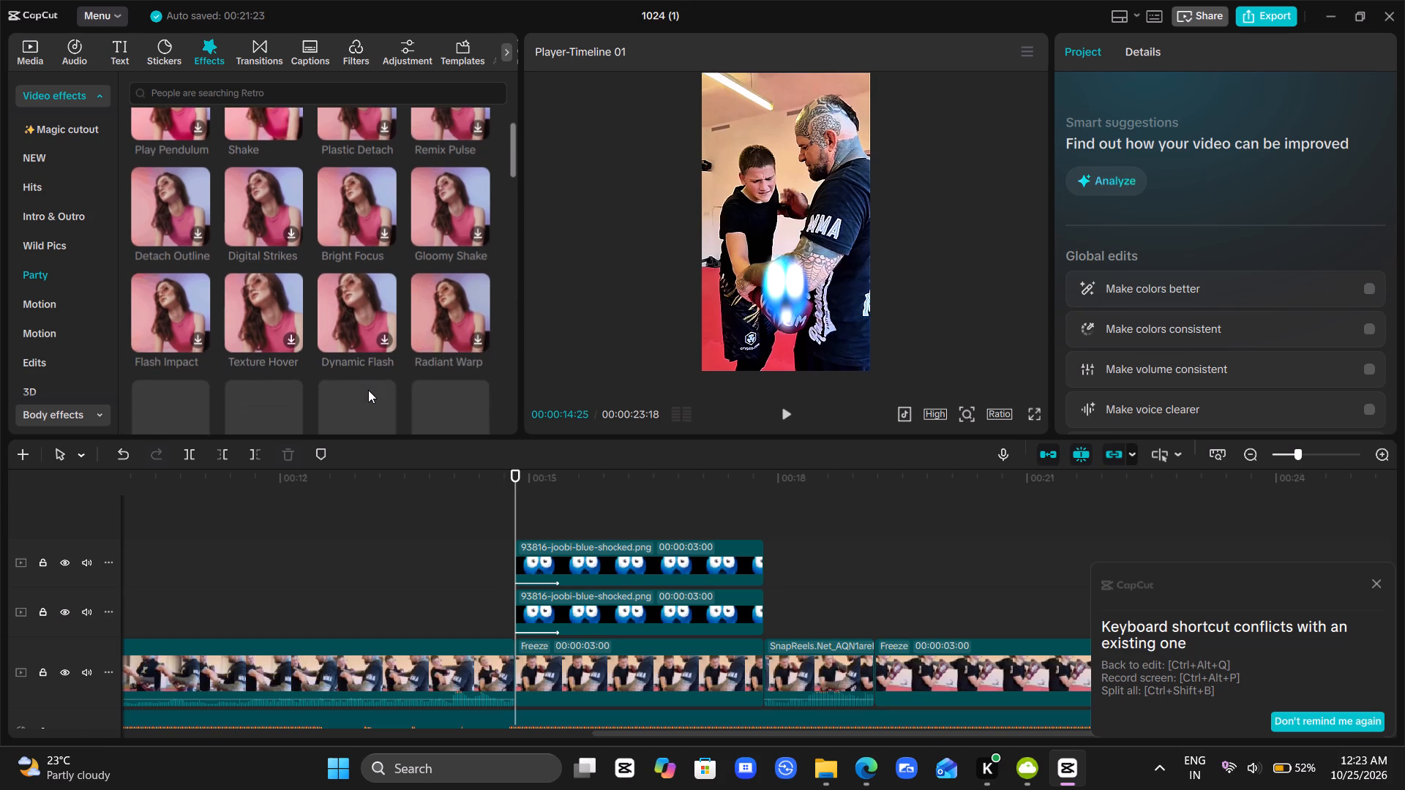
pyautogui.scroll(-1, 368, 390)
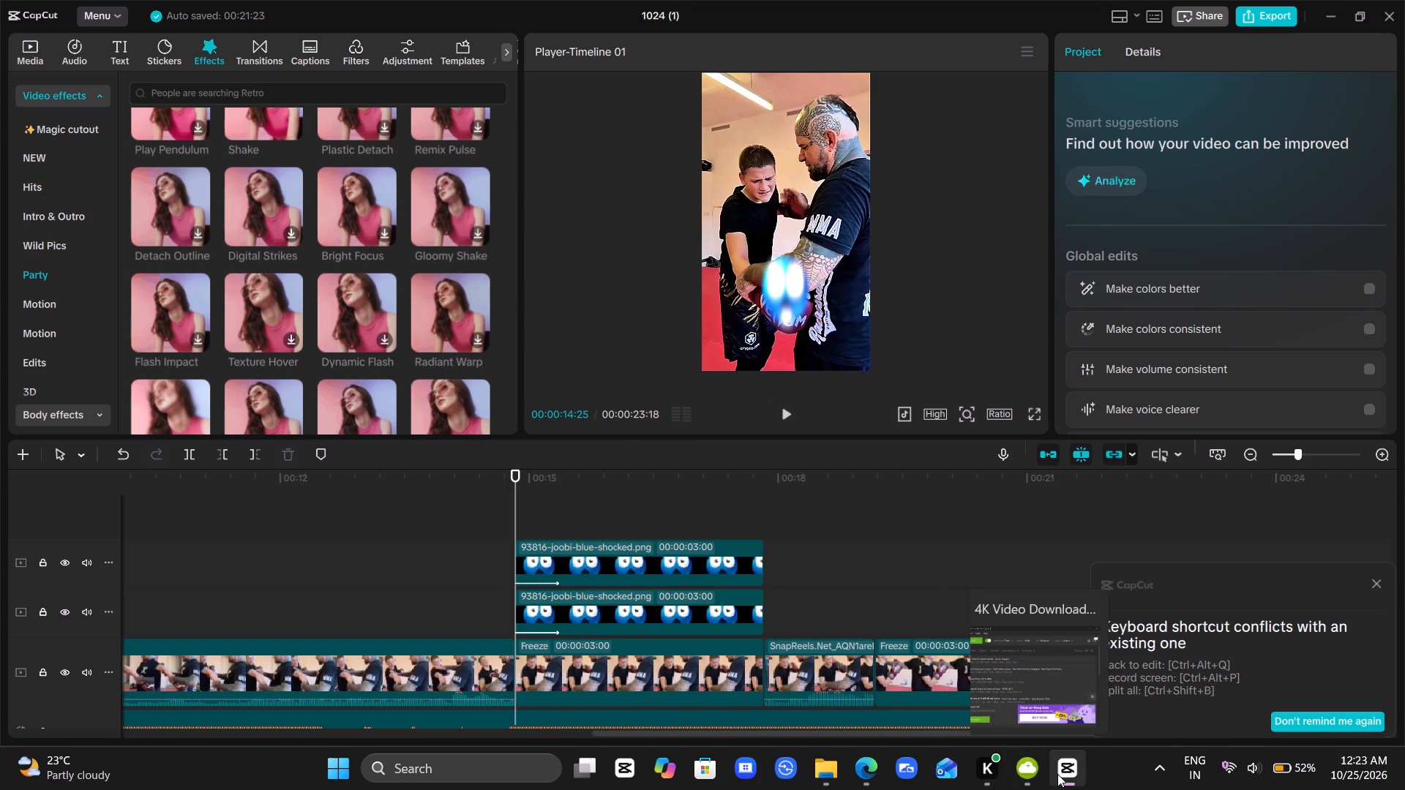
# Switch to the Trending Blue Emoji Trollface tutorial on YouTube and review sections between 7:25 and 9:50 for the video effect applied over the emoji.
pyautogui.click(840, 789)
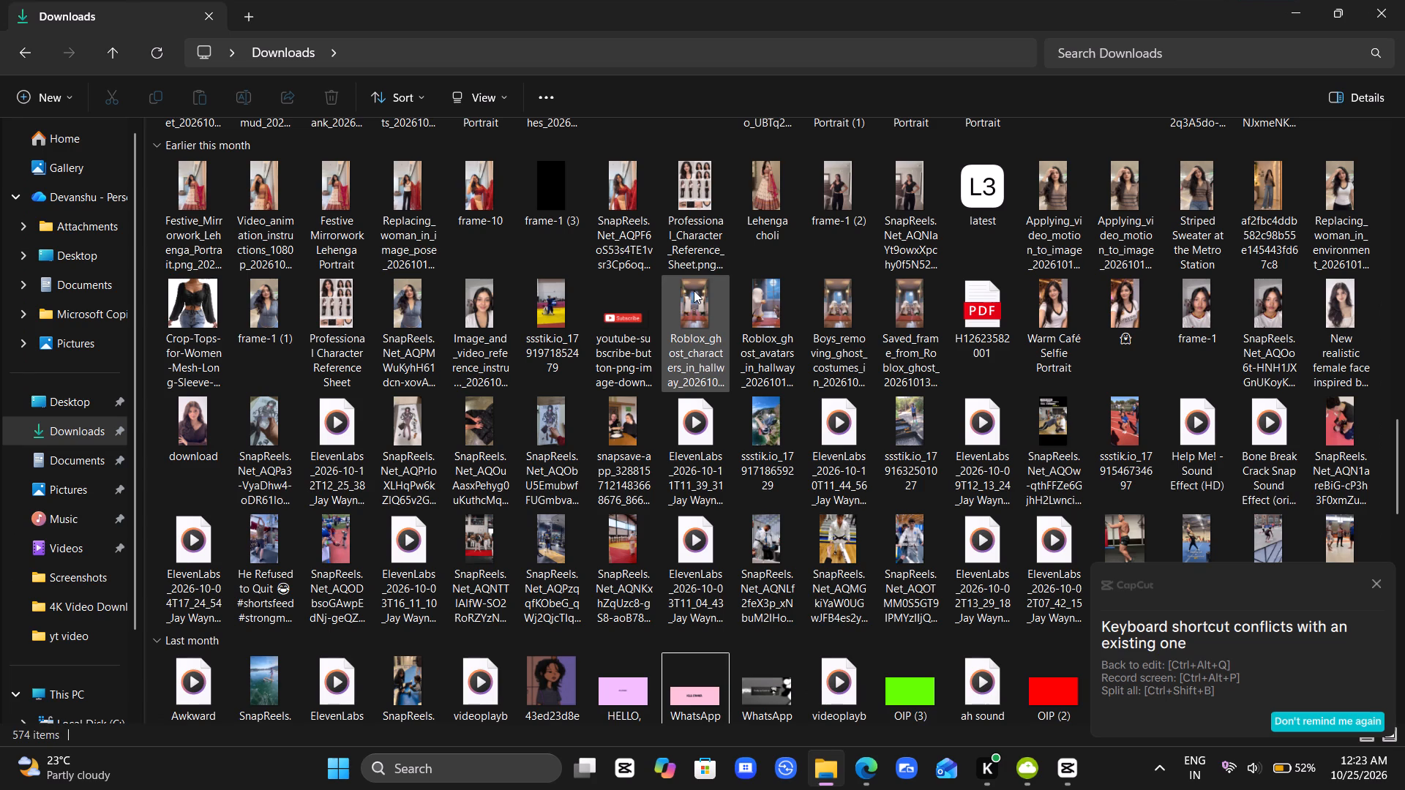
pyautogui.click(864, 767)
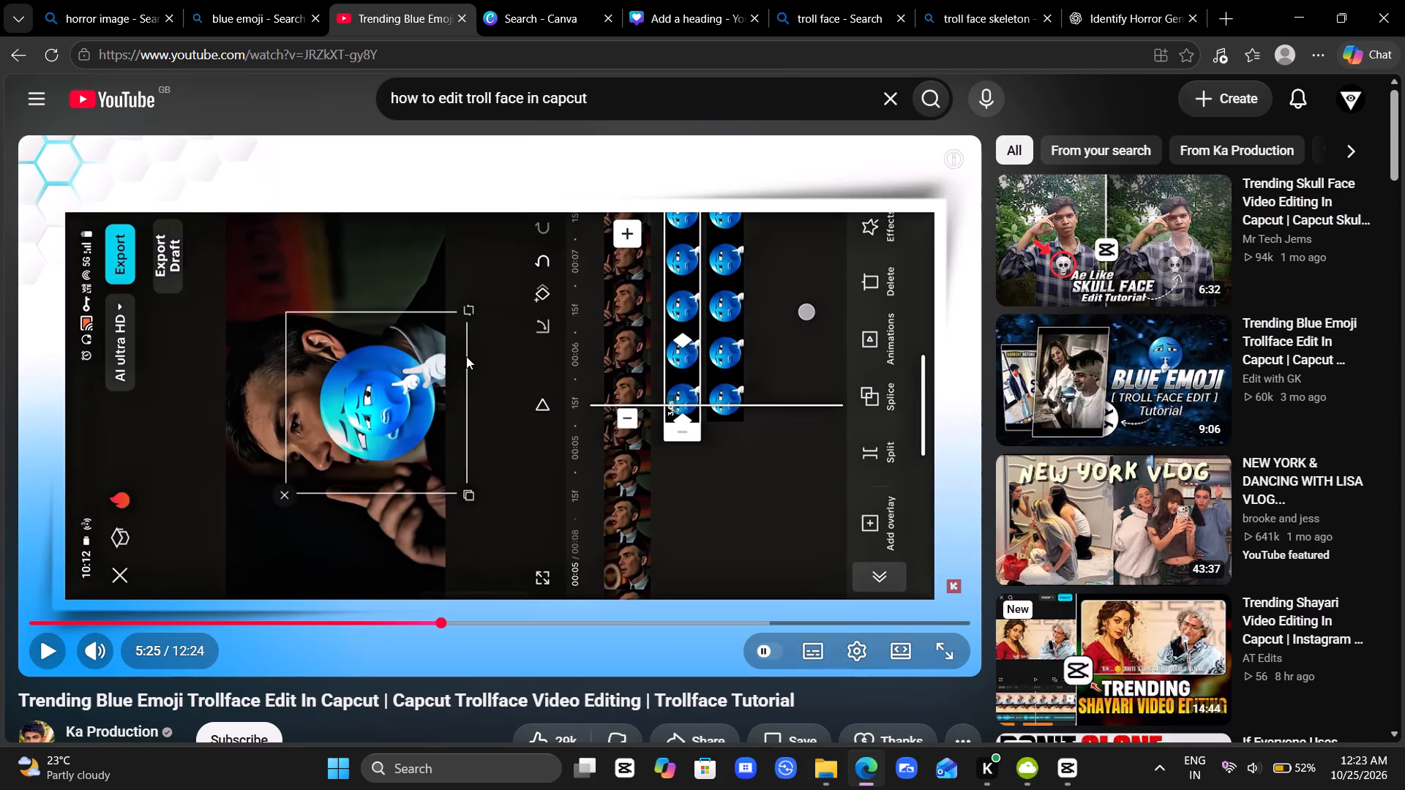
pyautogui.click(769, 618)
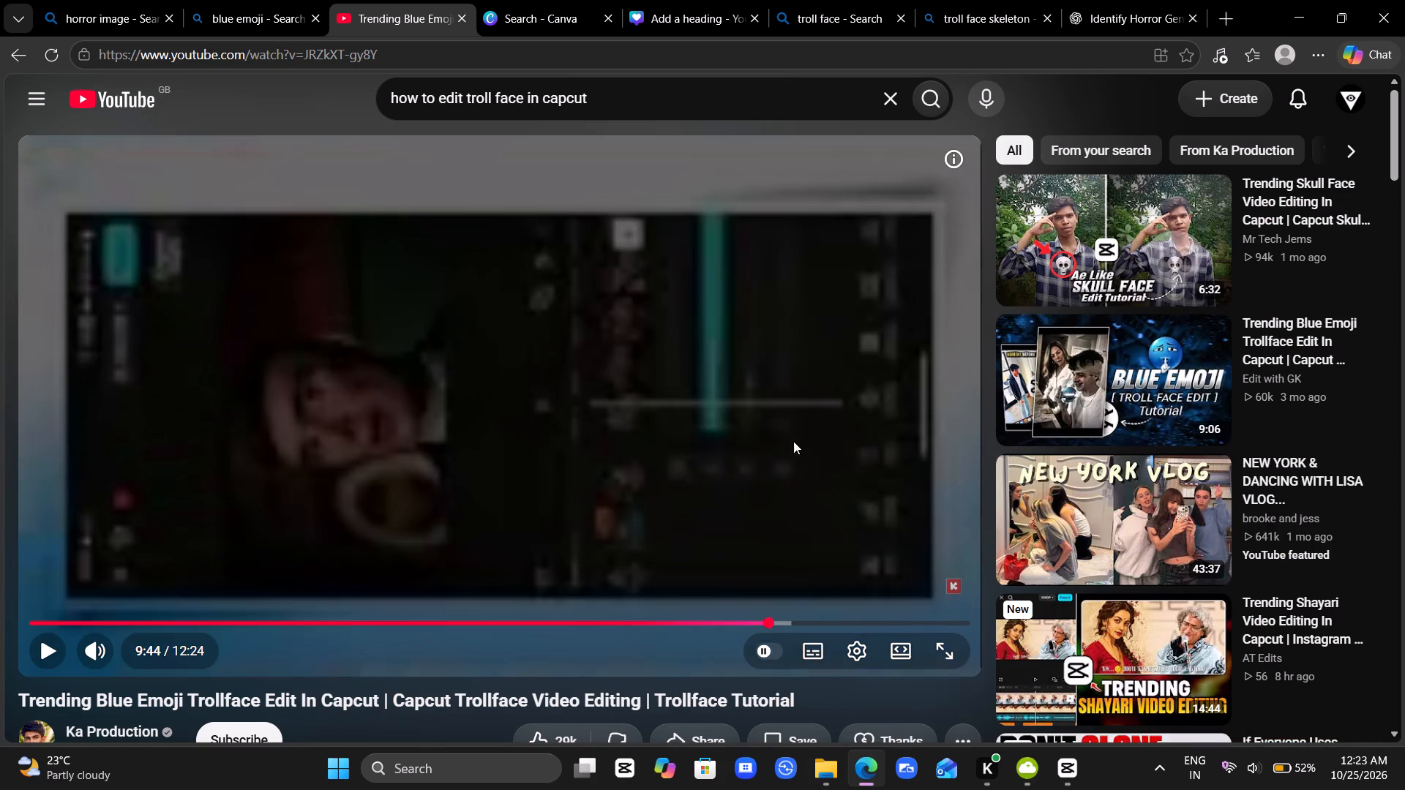
pyautogui.click(787, 432)
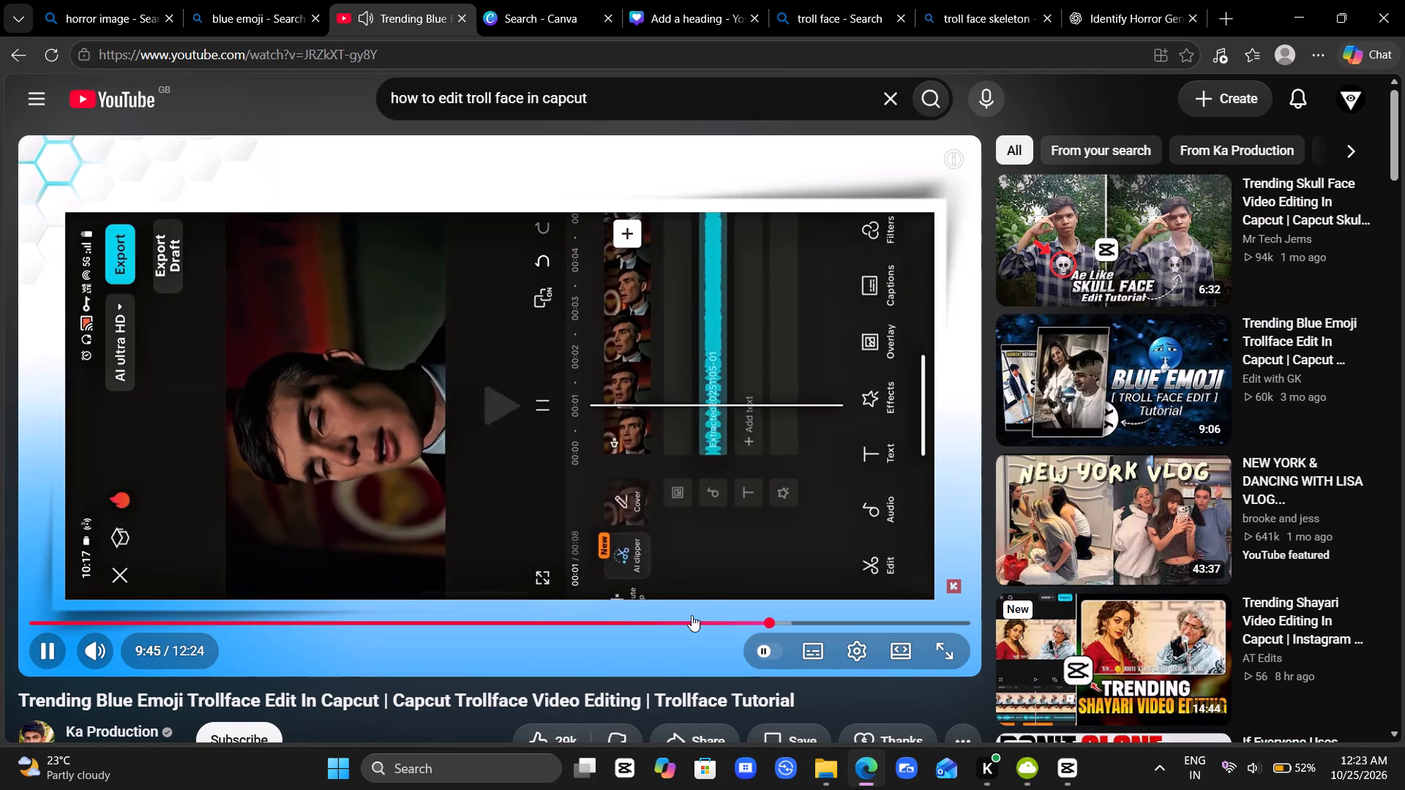
pyautogui.click(700, 618)
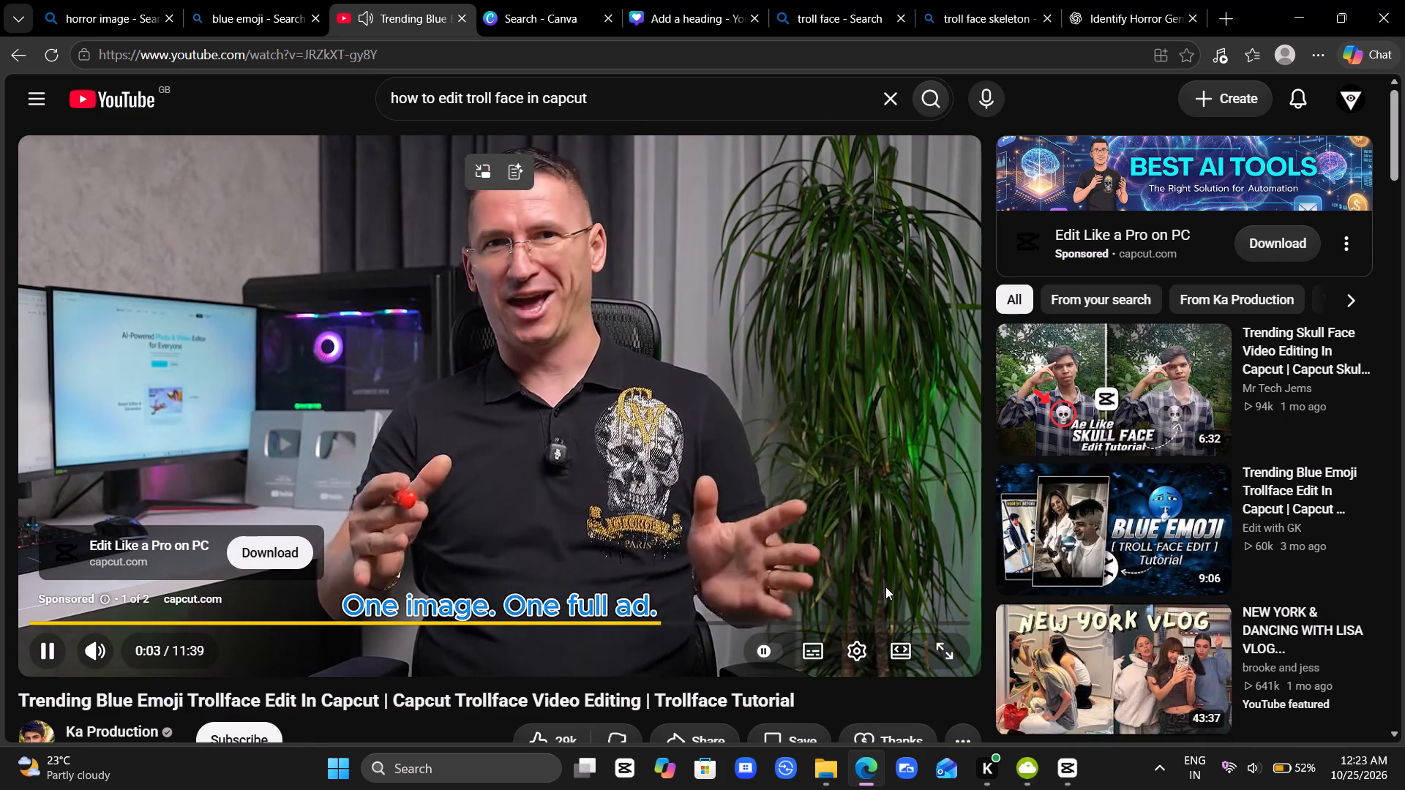
pyautogui.click(934, 602)
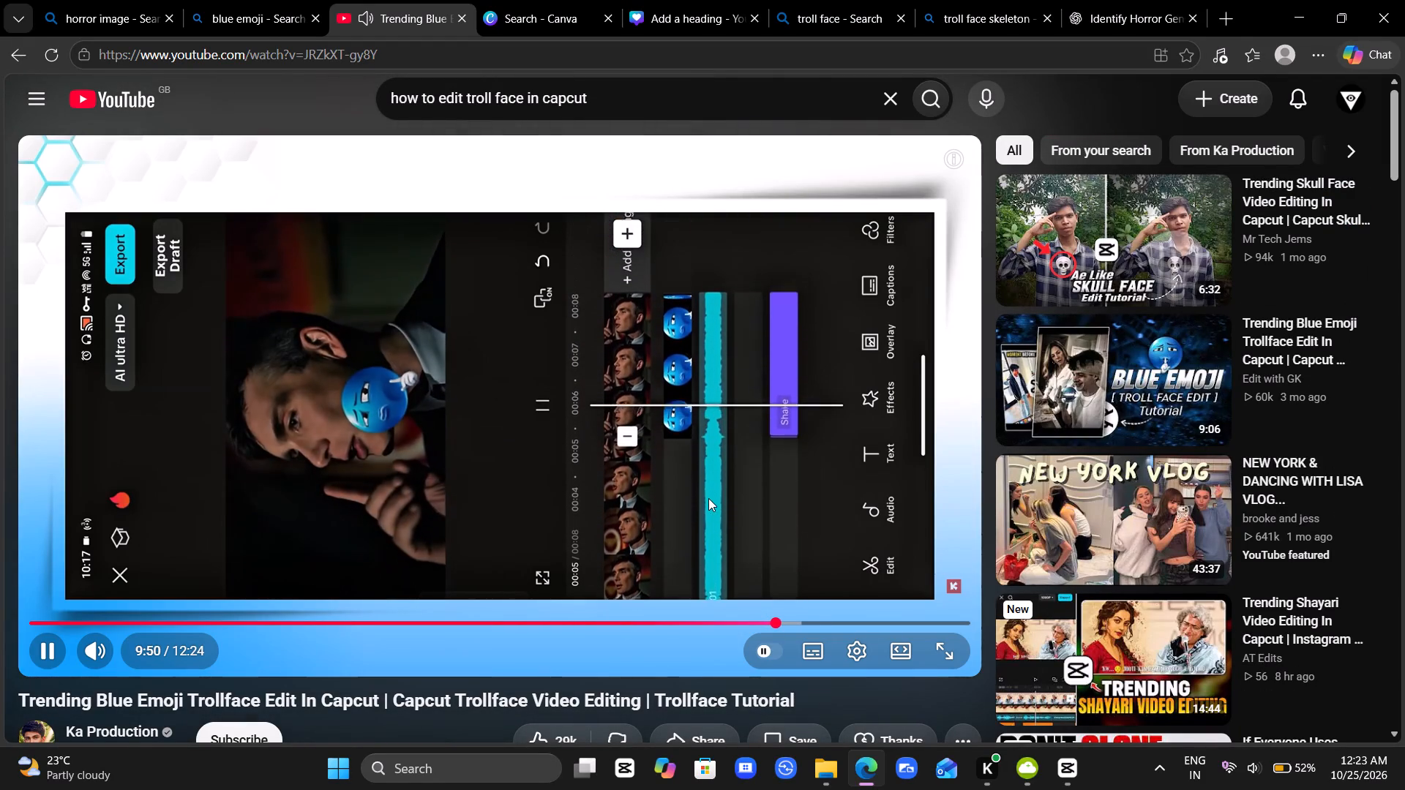
pyautogui.click(706, 622)
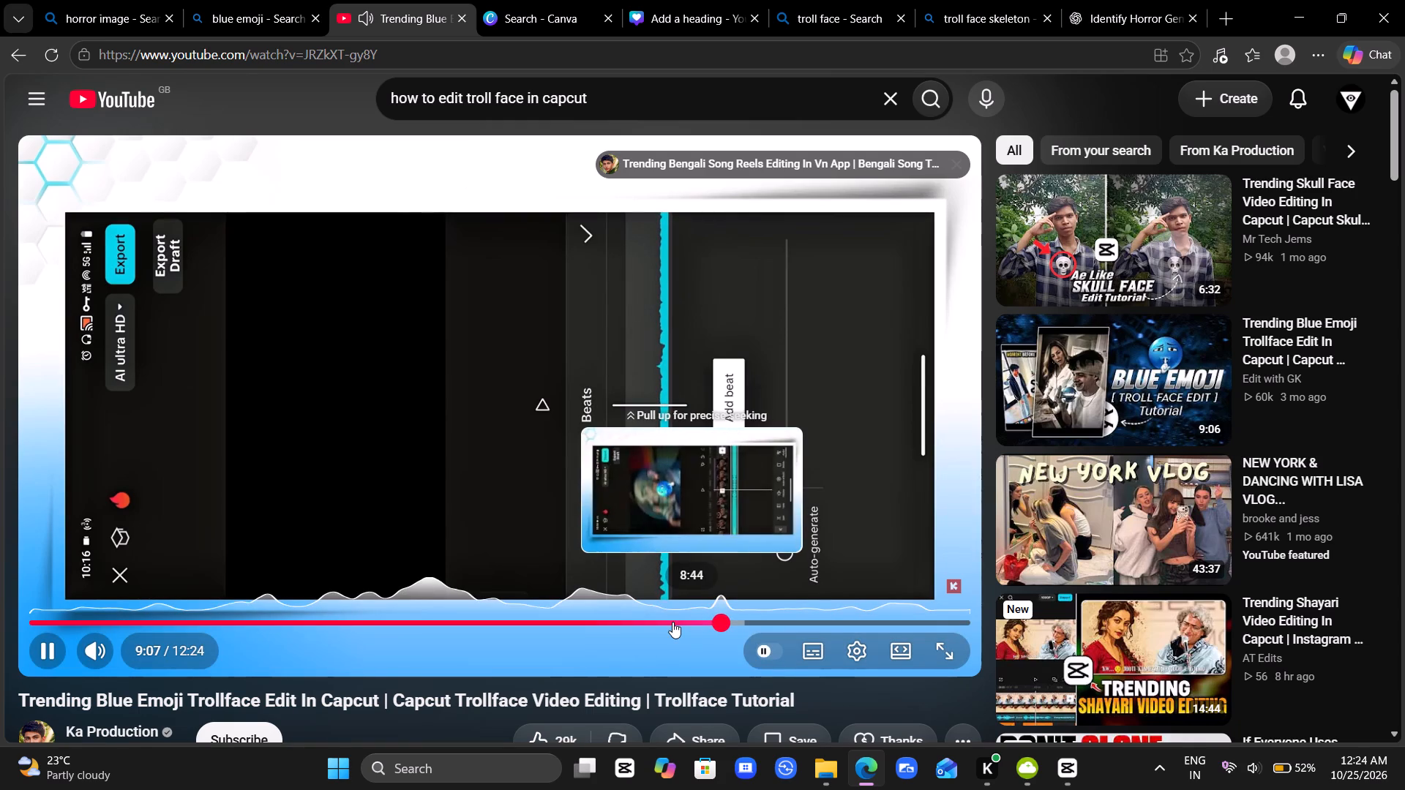
pyautogui.click(650, 622)
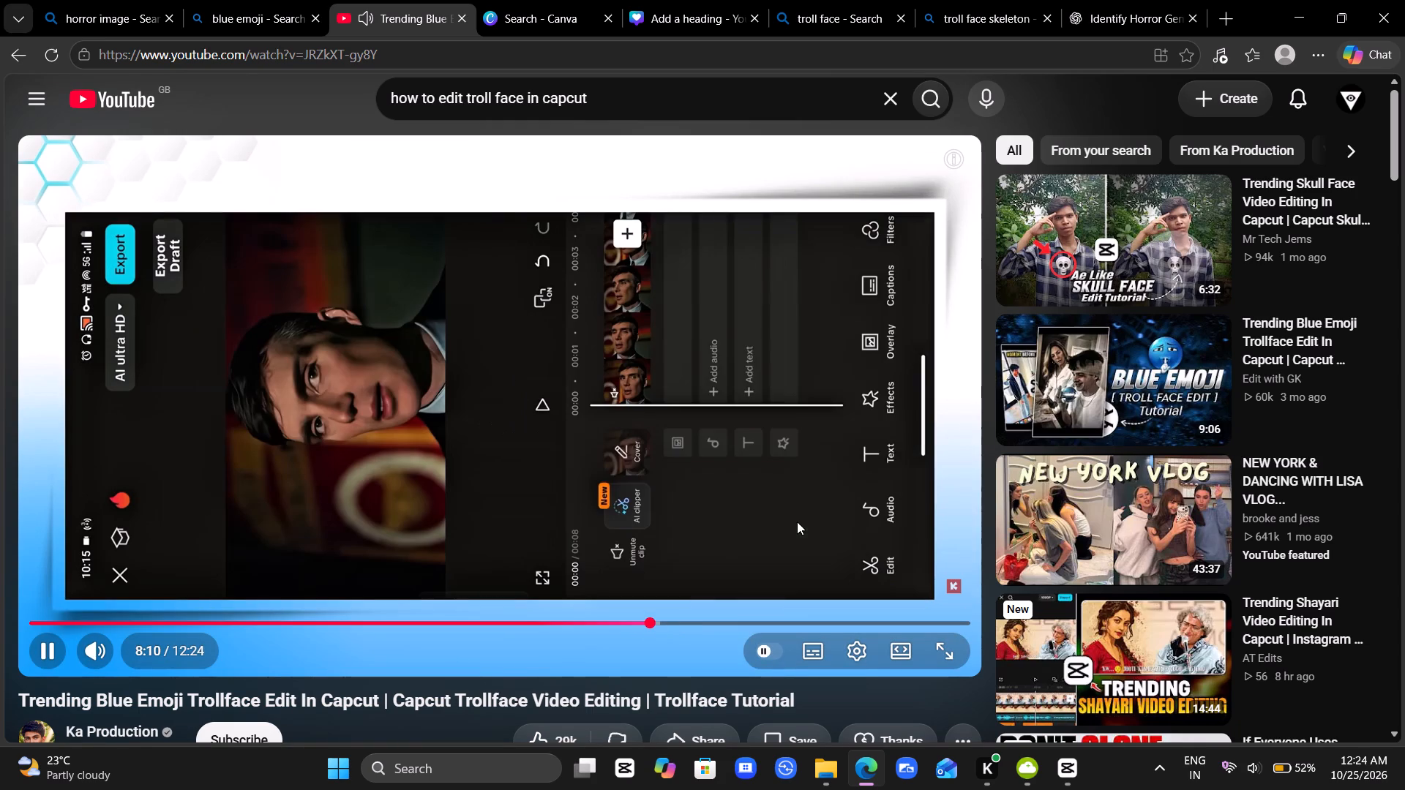
pyautogui.click(591, 622)
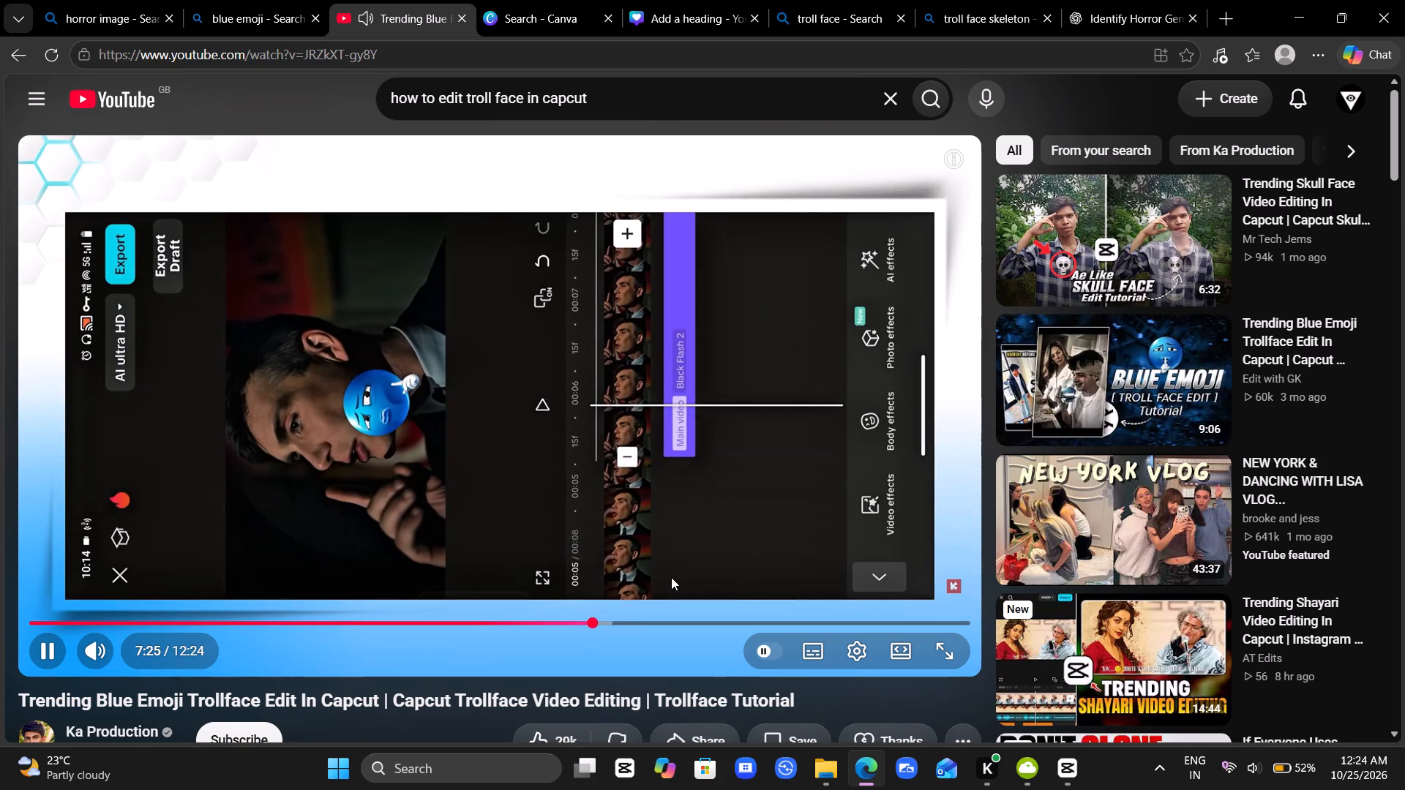
pyautogui.click(659, 546)
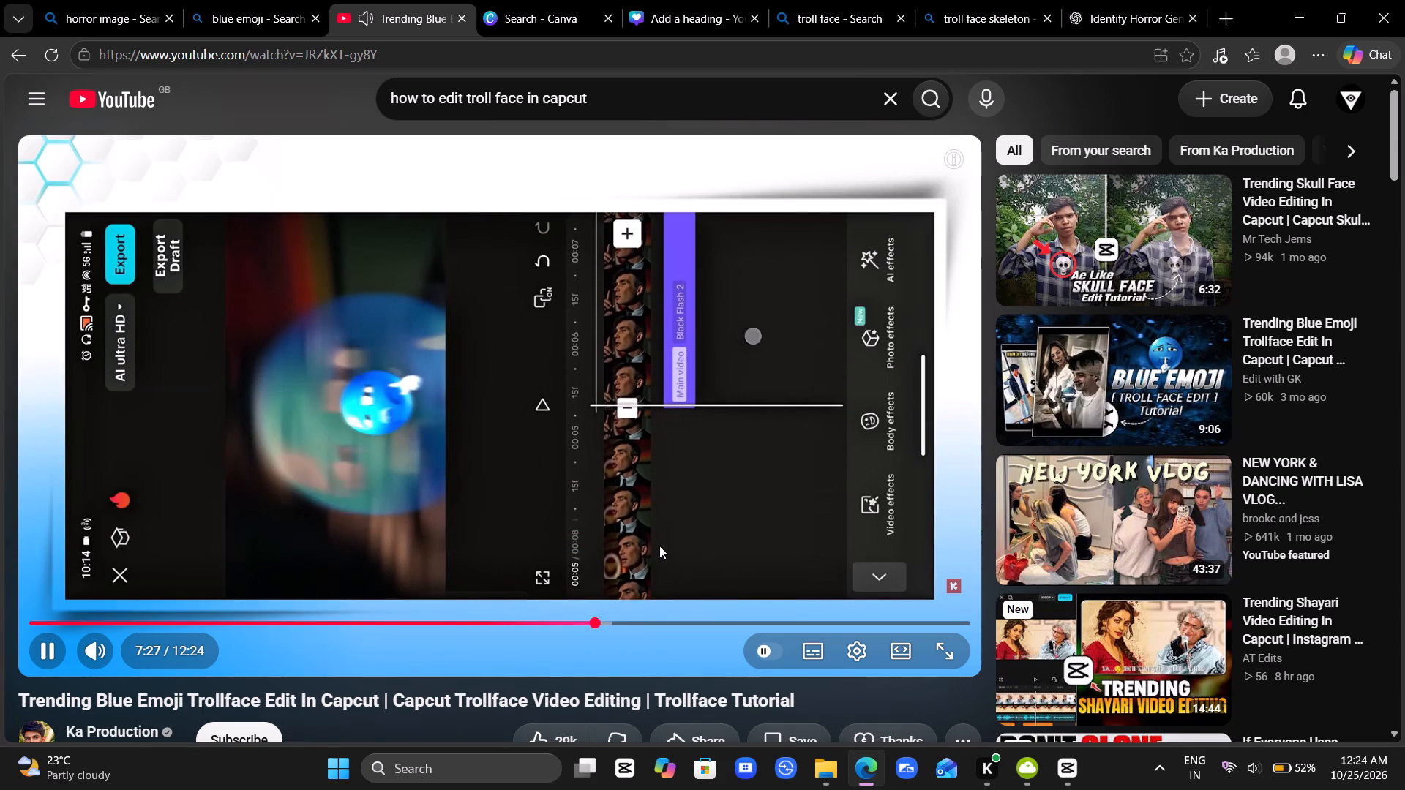
# Back in CapCut, add the Black Flash 2 Party effect on a track above the emoji clips, starting at the first freeze frame.
pyautogui.click(1080, 769)
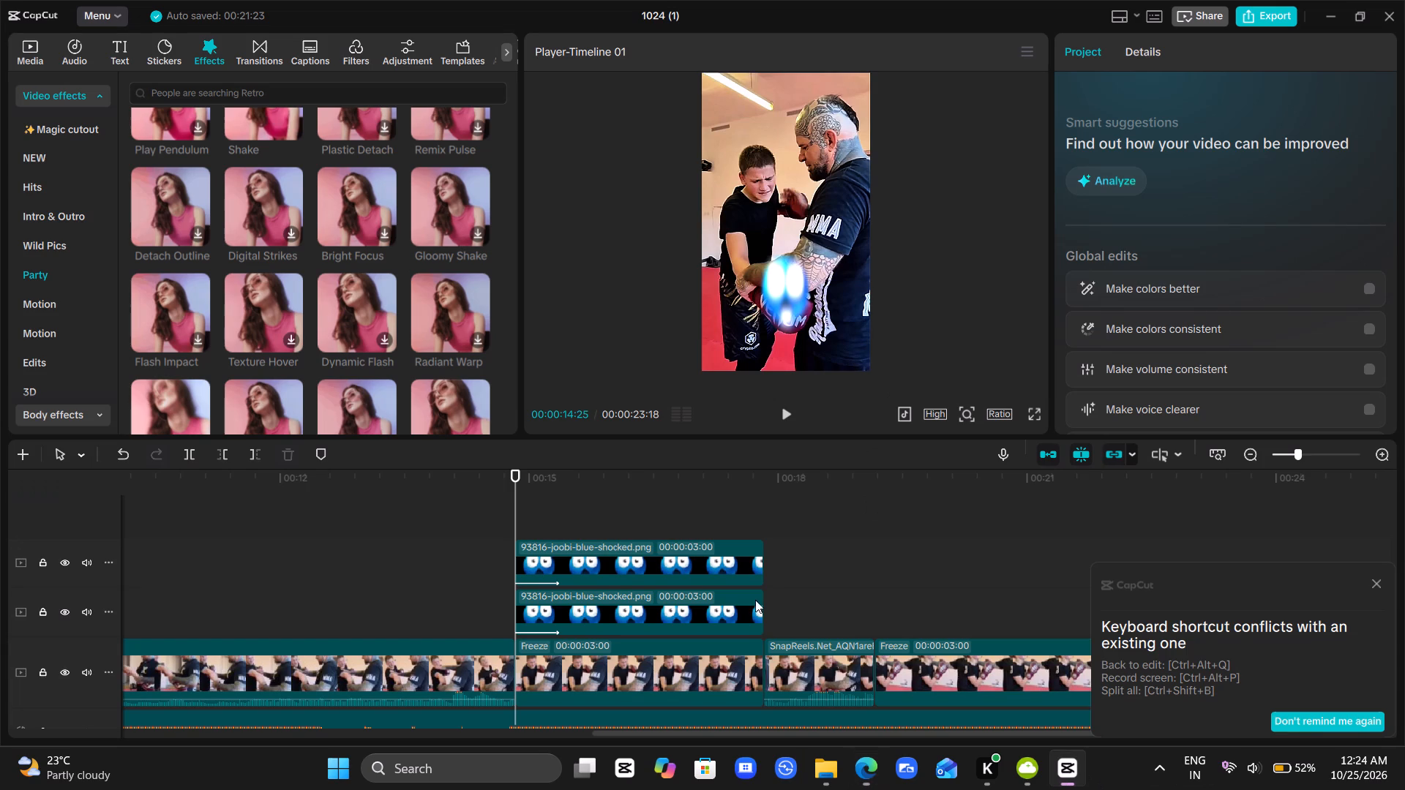
pyautogui.scroll(-1, 403, 377)
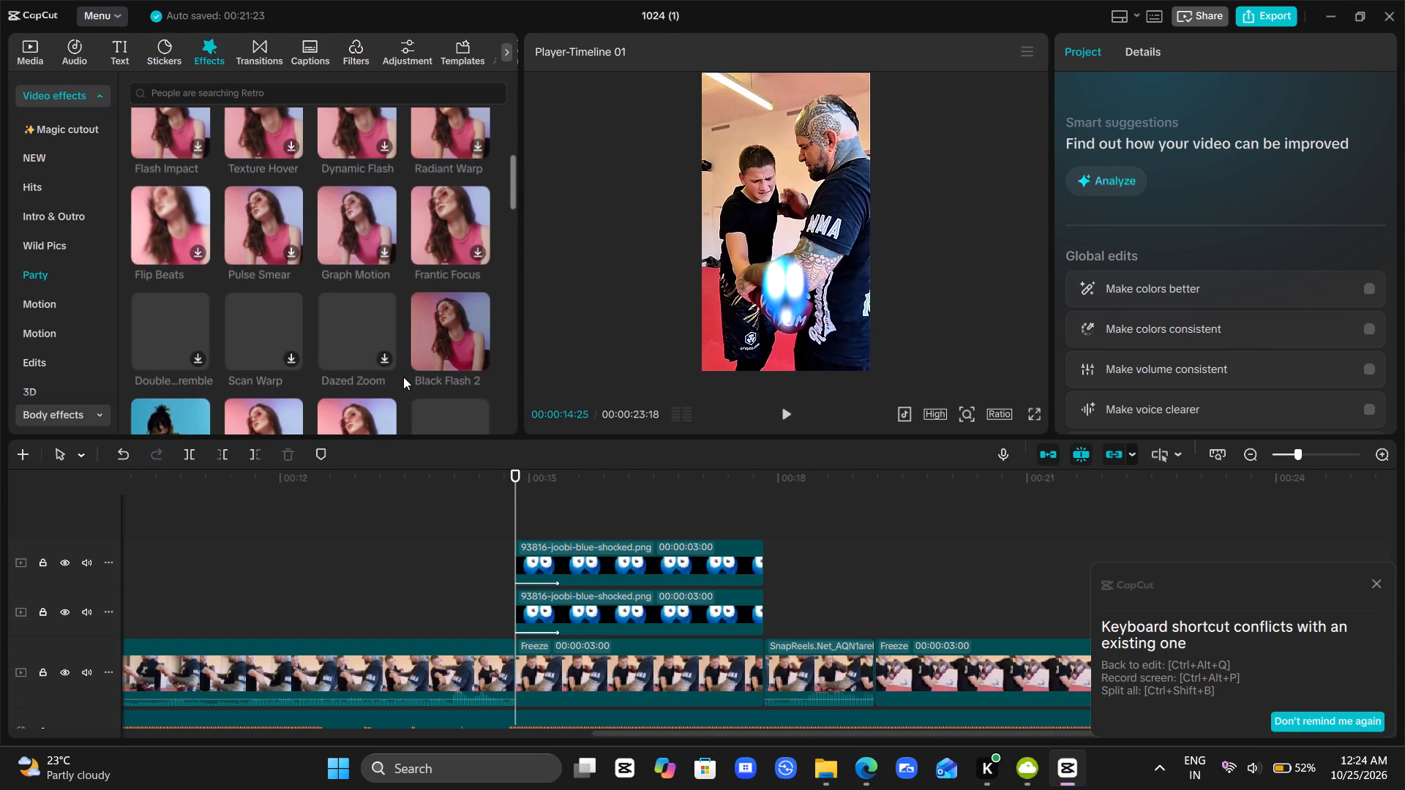
pyautogui.scroll(-1, 403, 377)
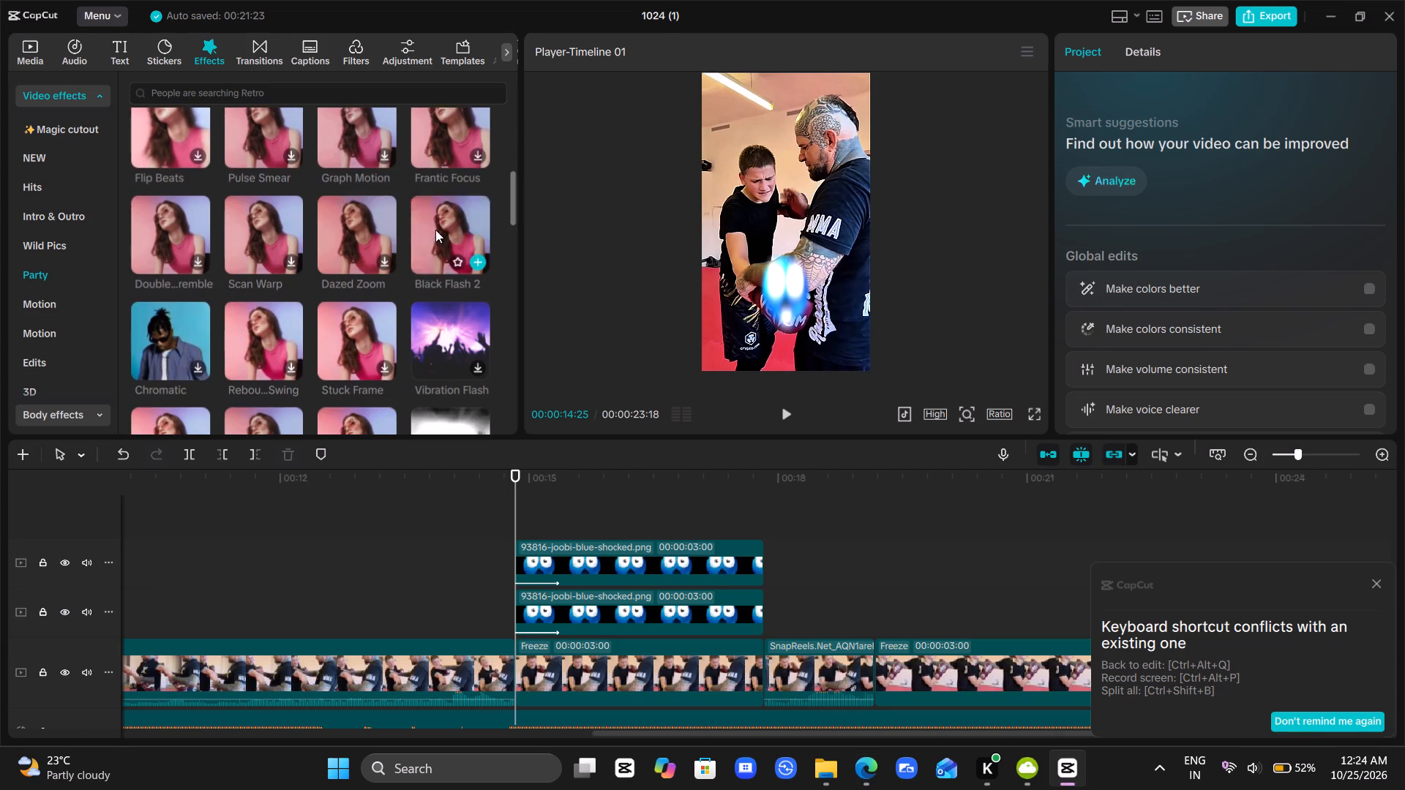
pyautogui.moveTo(435, 230); pyautogui.dragTo(509, 513)
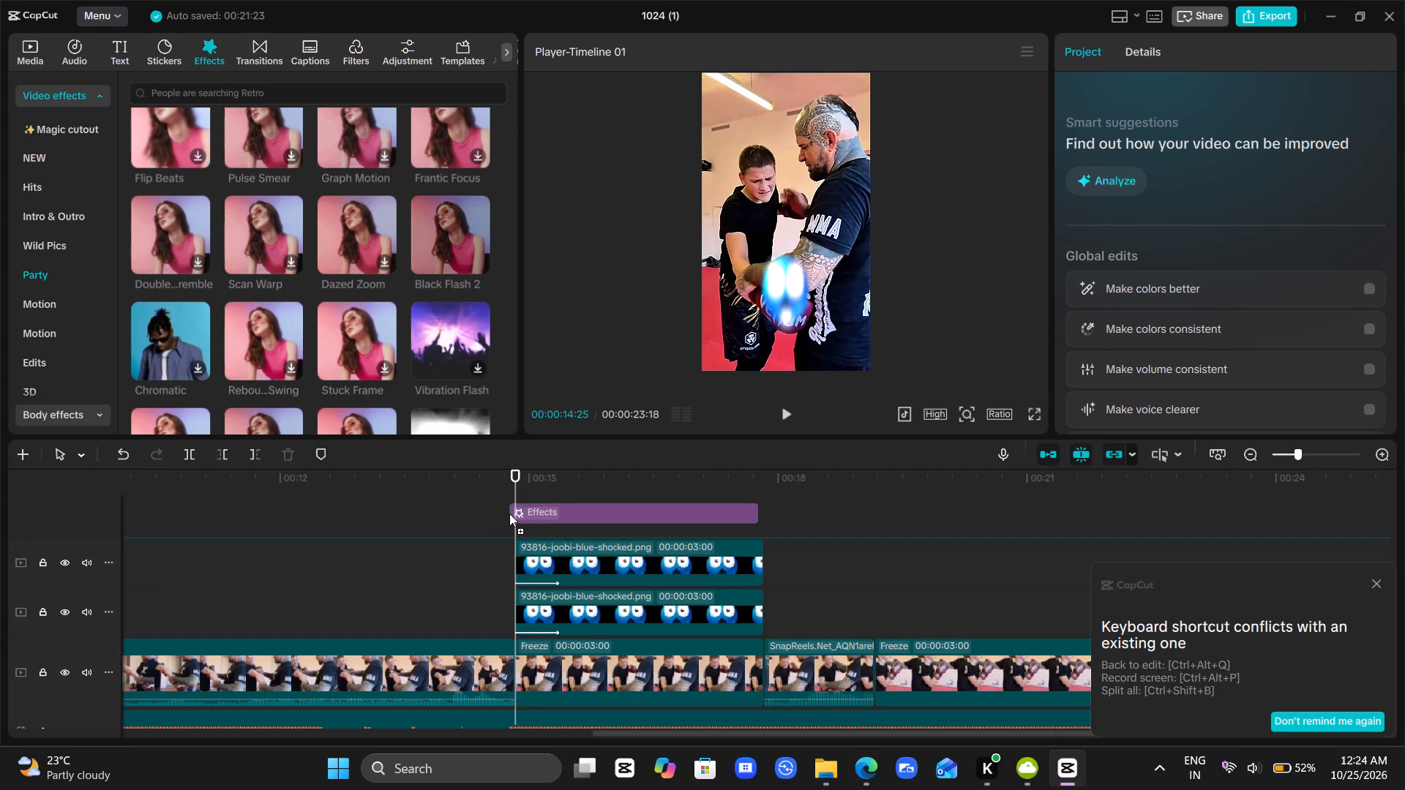
pyautogui.moveTo(509, 513); pyautogui.dragTo(511, 519)
# Play back the first freeze frame to examine the Black Flash 2 effect over the emoji clips.
pyautogui.click(522, 513)
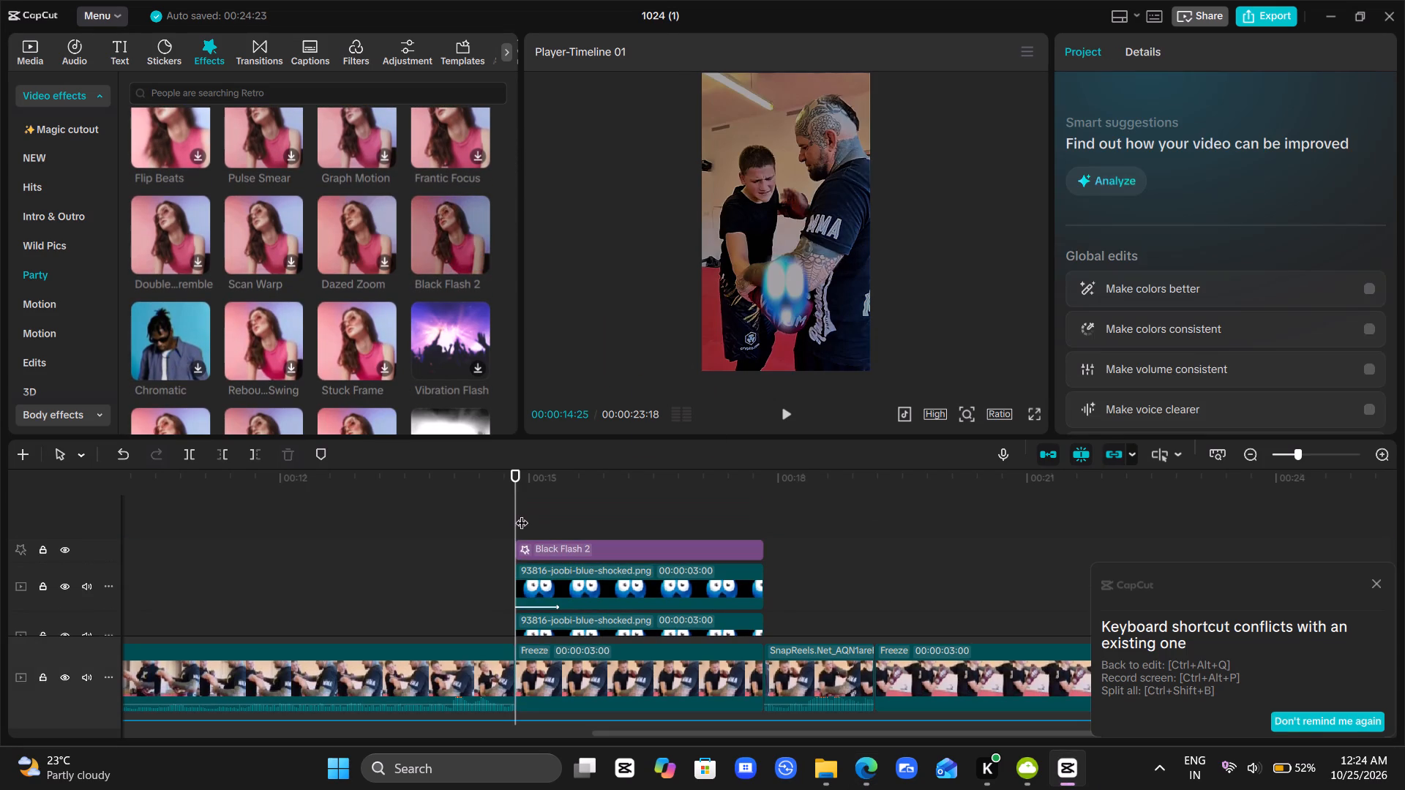
pyautogui.moveTo(522, 513); pyautogui.dragTo(495, 511)
pyautogui.press('space')
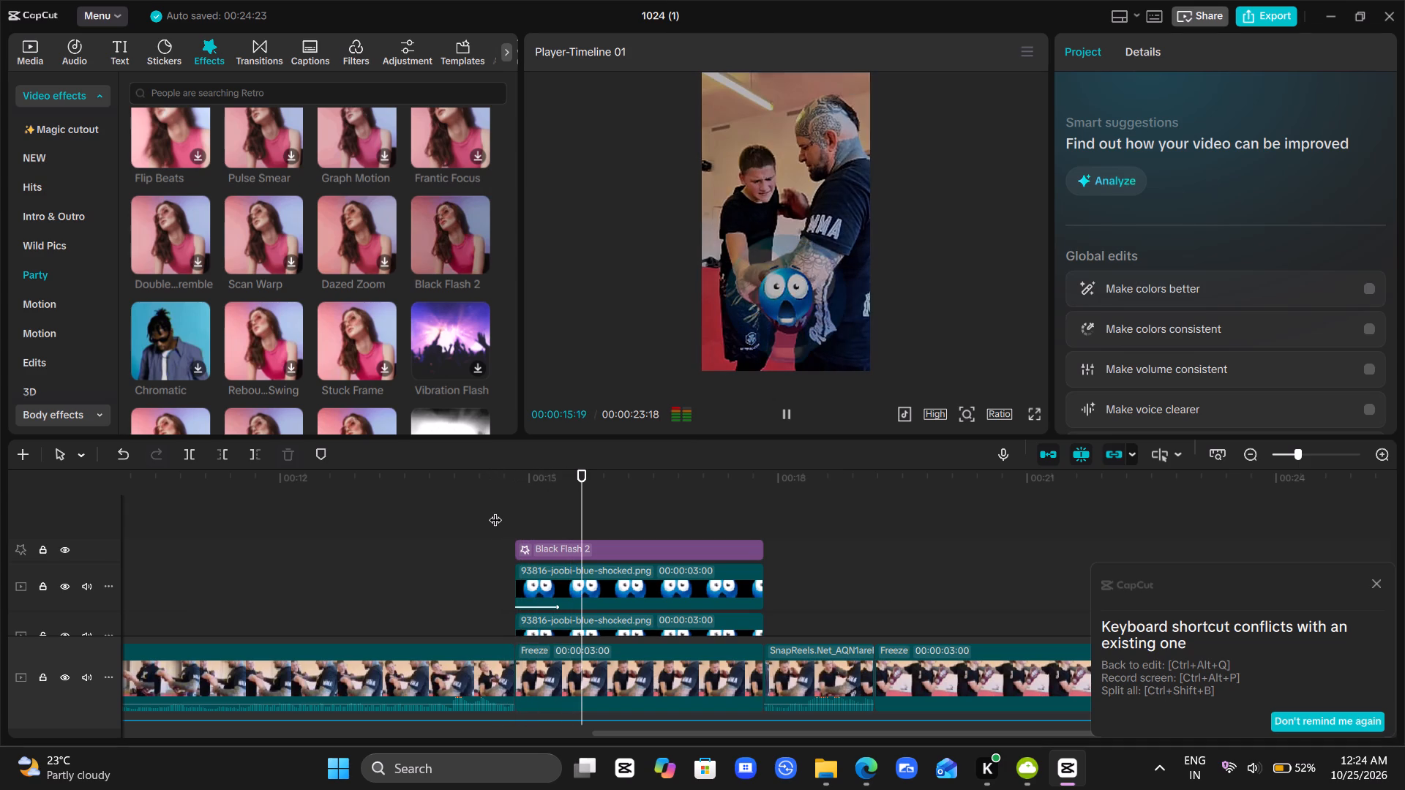
pyautogui.press('space')
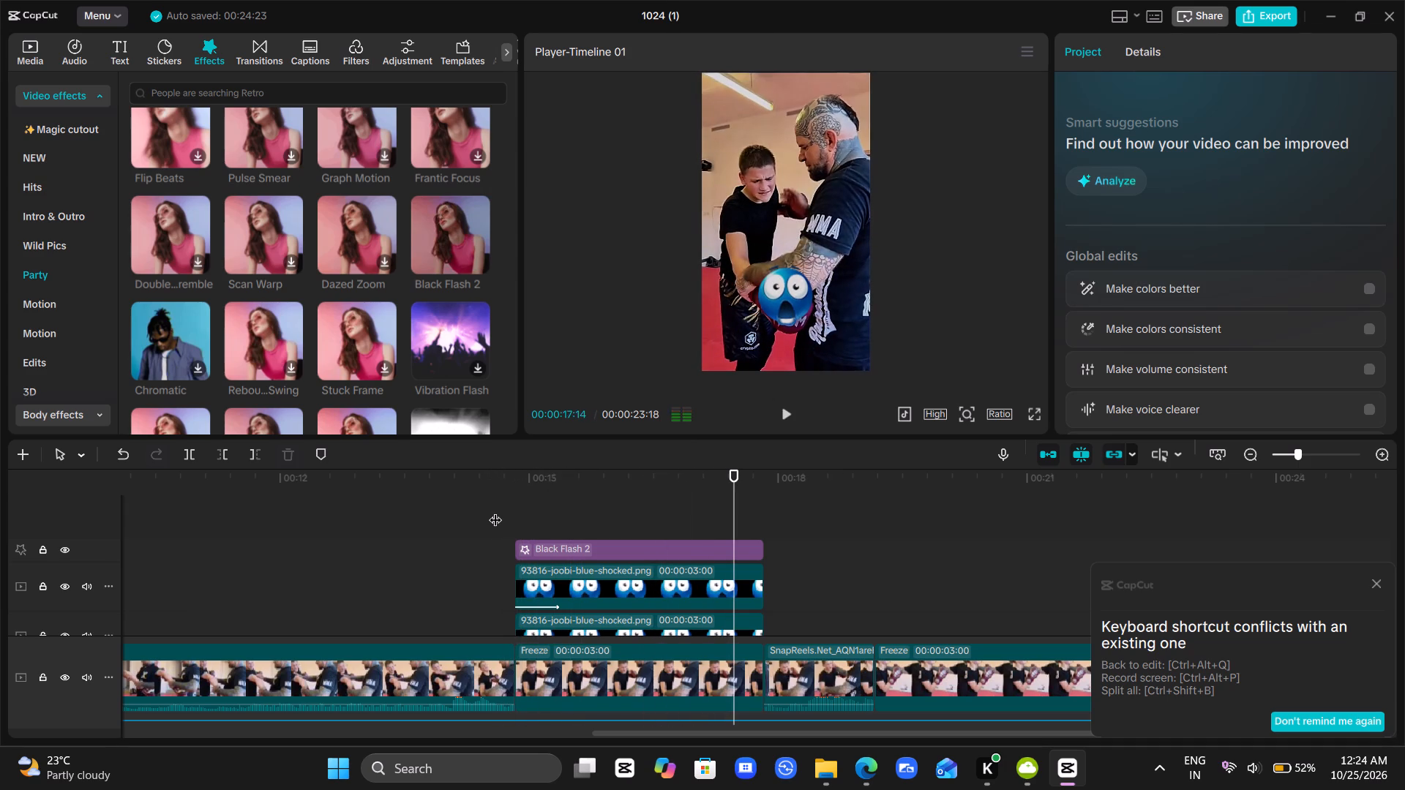
# Move the Black Flash 2 effect clip below both emoji clips, directly above the first freeze frame on the main track.
pyautogui.scroll(-1, 546, 571)
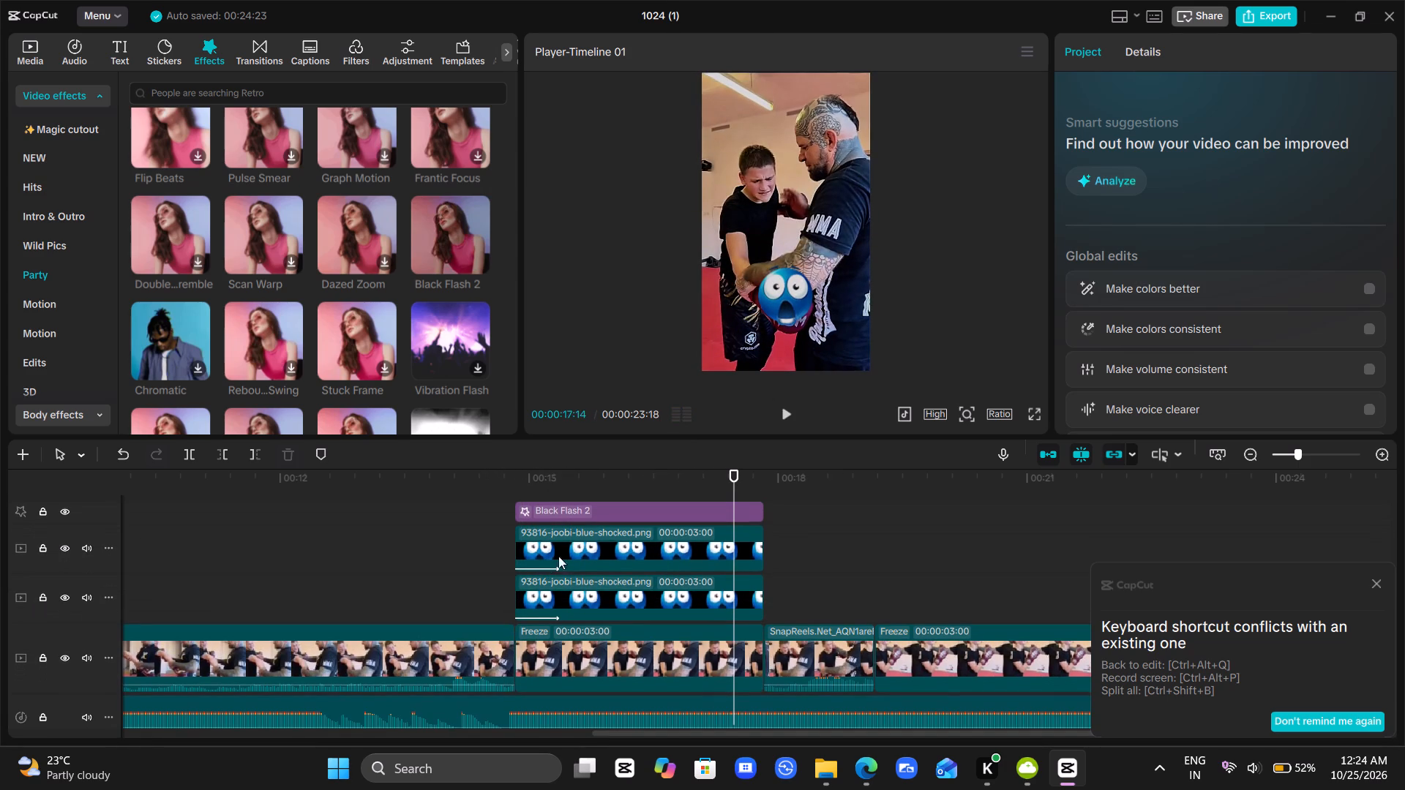
pyautogui.moveTo(595, 505); pyautogui.dragTo(593, 621)
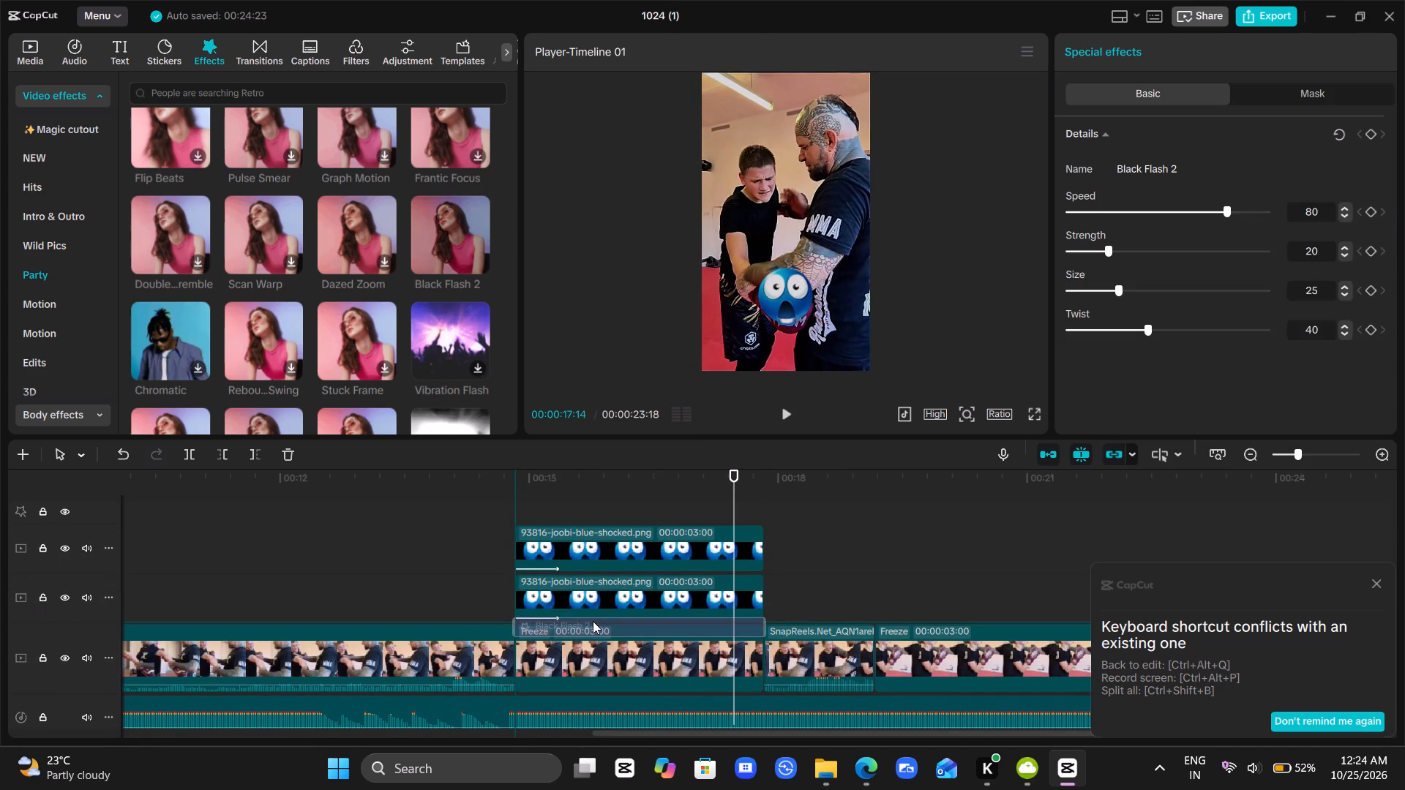
# Play back the first freeze frame repeatedly to examine the Black Flash 2 effect with its clip below the emoji clips.
pyautogui.click(465, 565)
pyautogui.press('space')
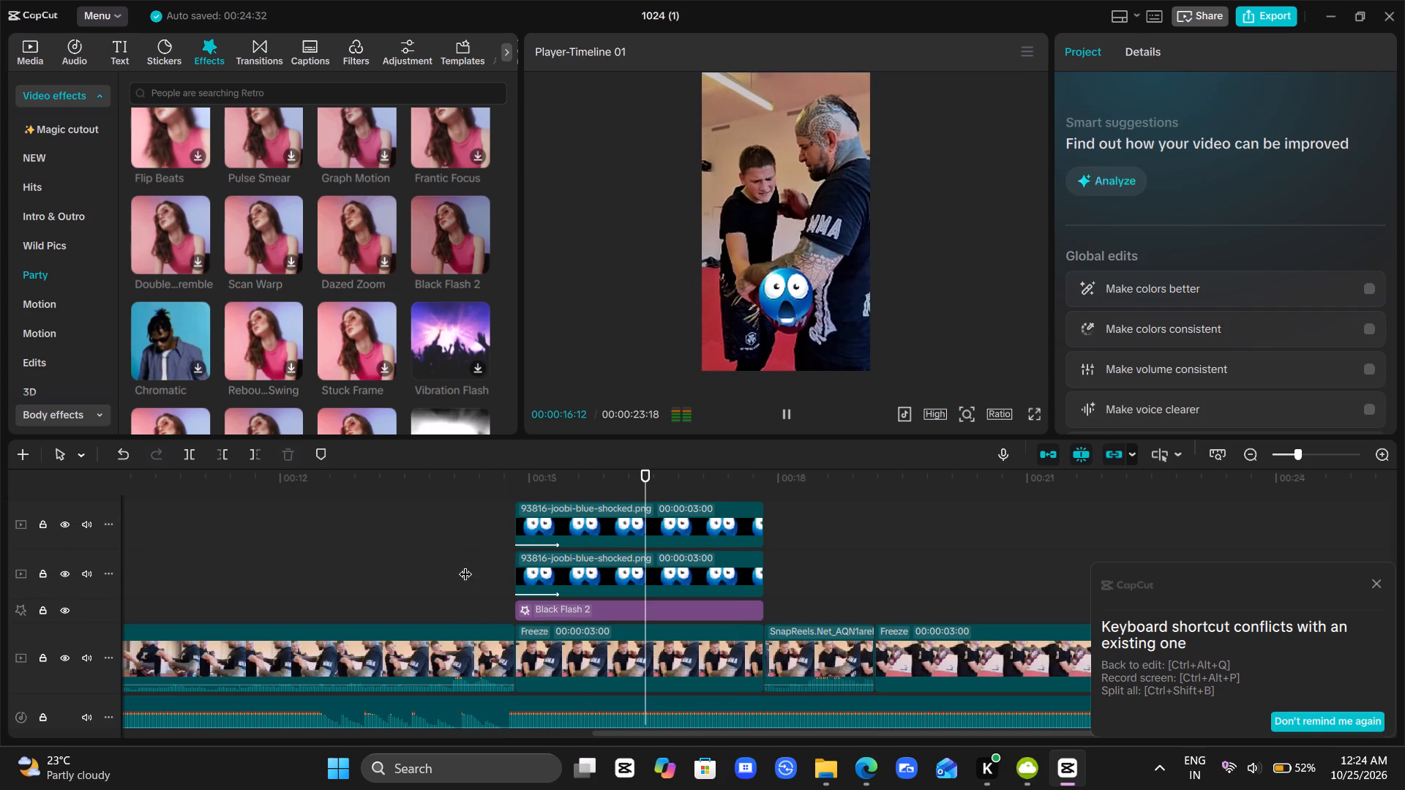
pyautogui.press('space')
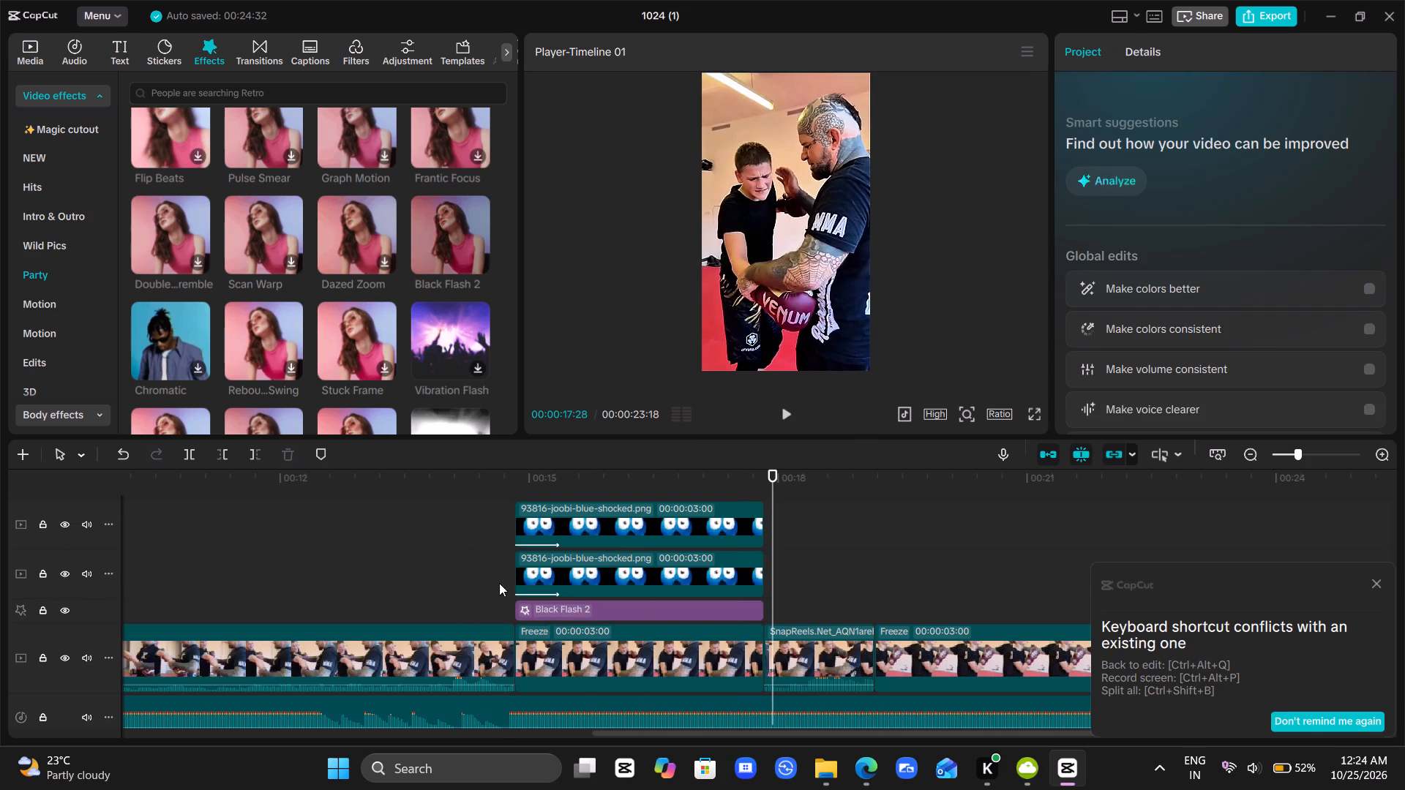
pyautogui.click(484, 584)
pyautogui.press('space')
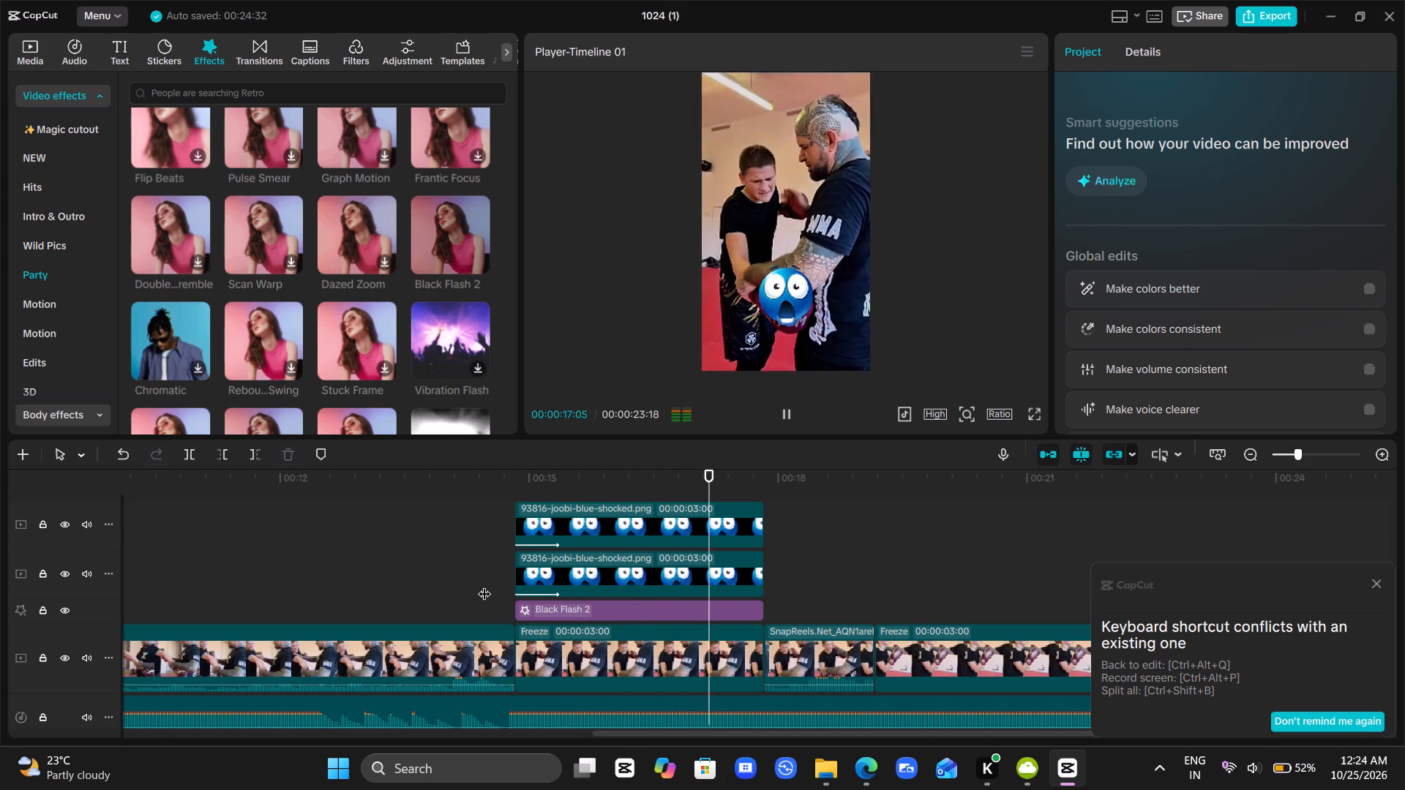
pyautogui.press('space')
pyautogui.hscroll(-1, 484, 584)
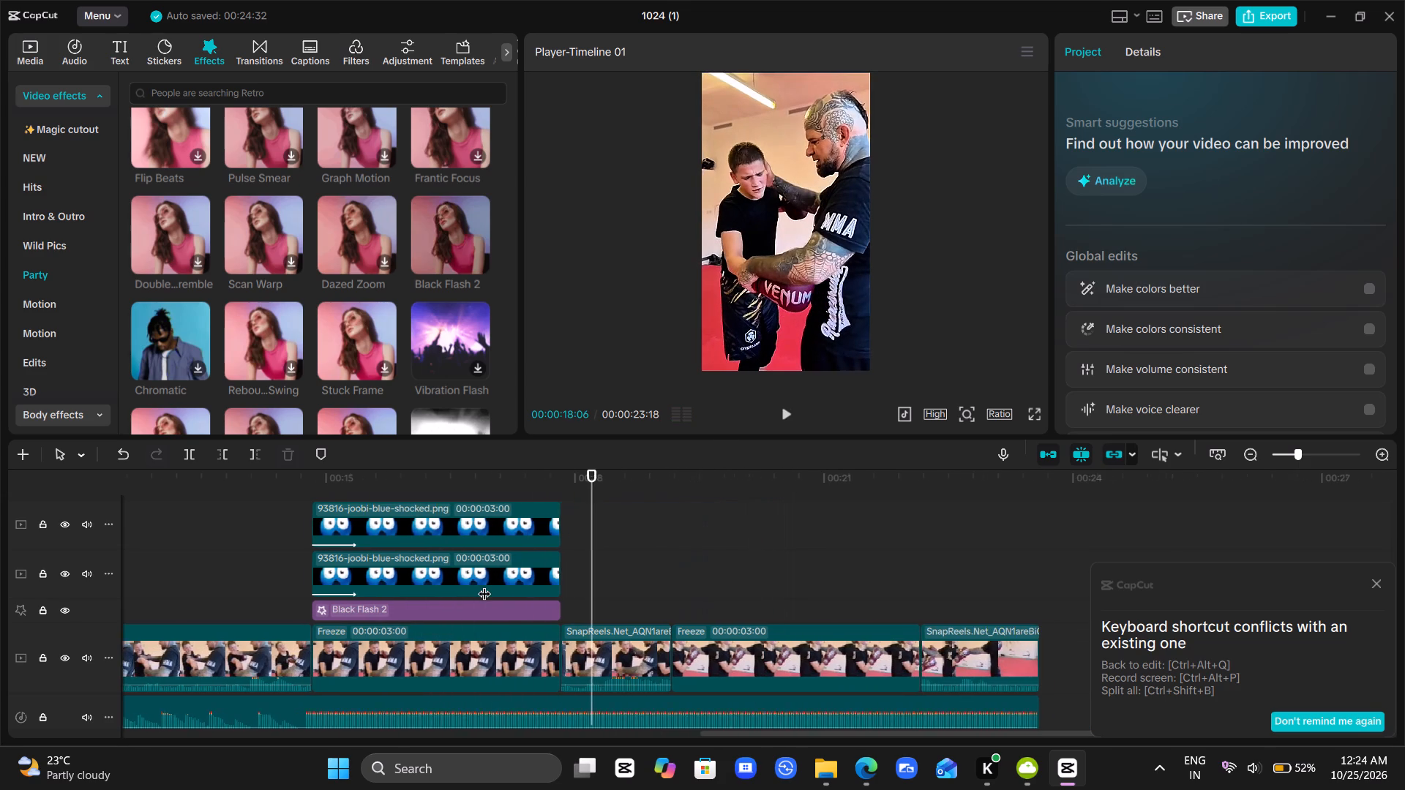
pyautogui.hscroll(-1, 484, 584)
pyautogui.click(567, 578)
pyautogui.moveTo(567, 578); pyautogui.dragTo(500, 590)
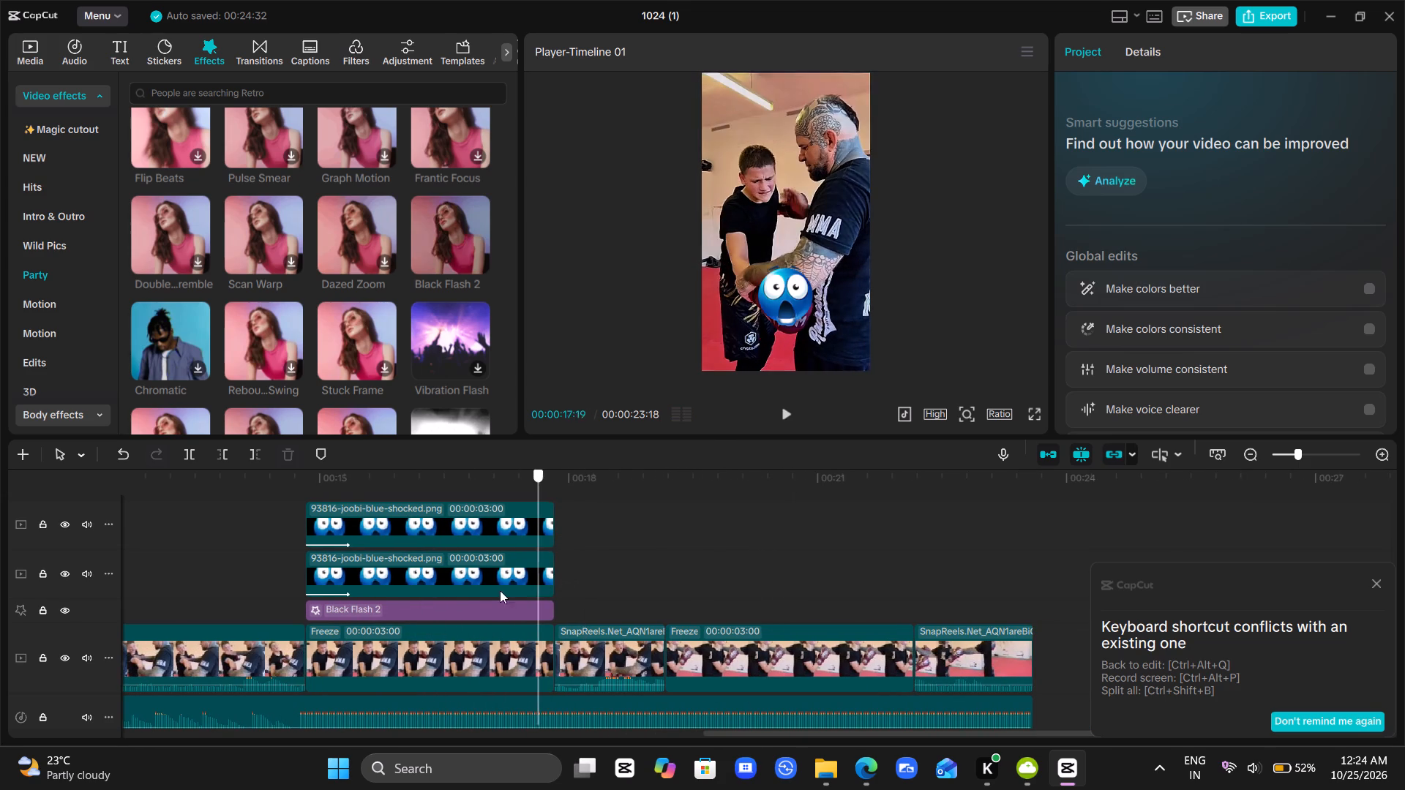
pyautogui.moveTo(500, 590); pyautogui.dragTo(277, 532)
pyautogui.press('space')
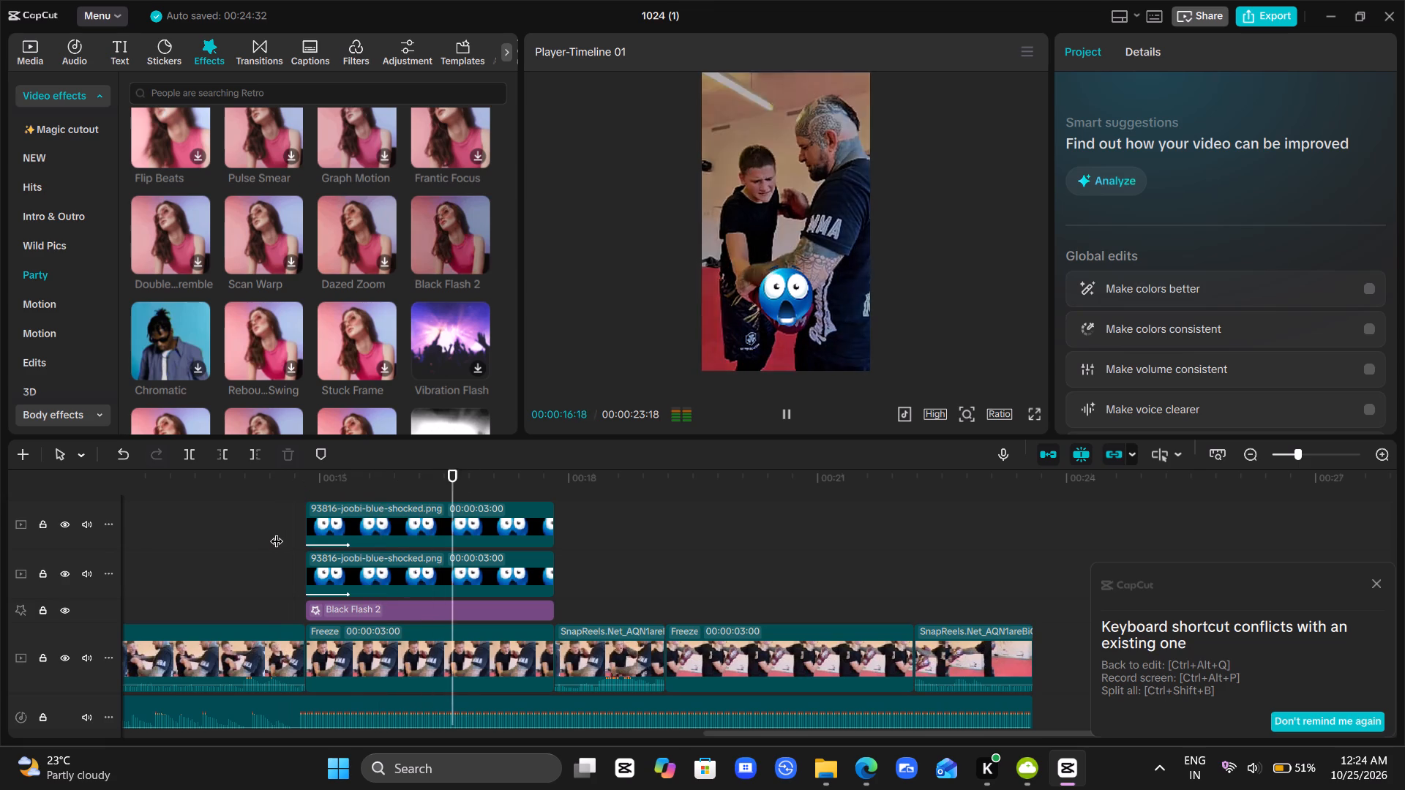
pyautogui.press('space')
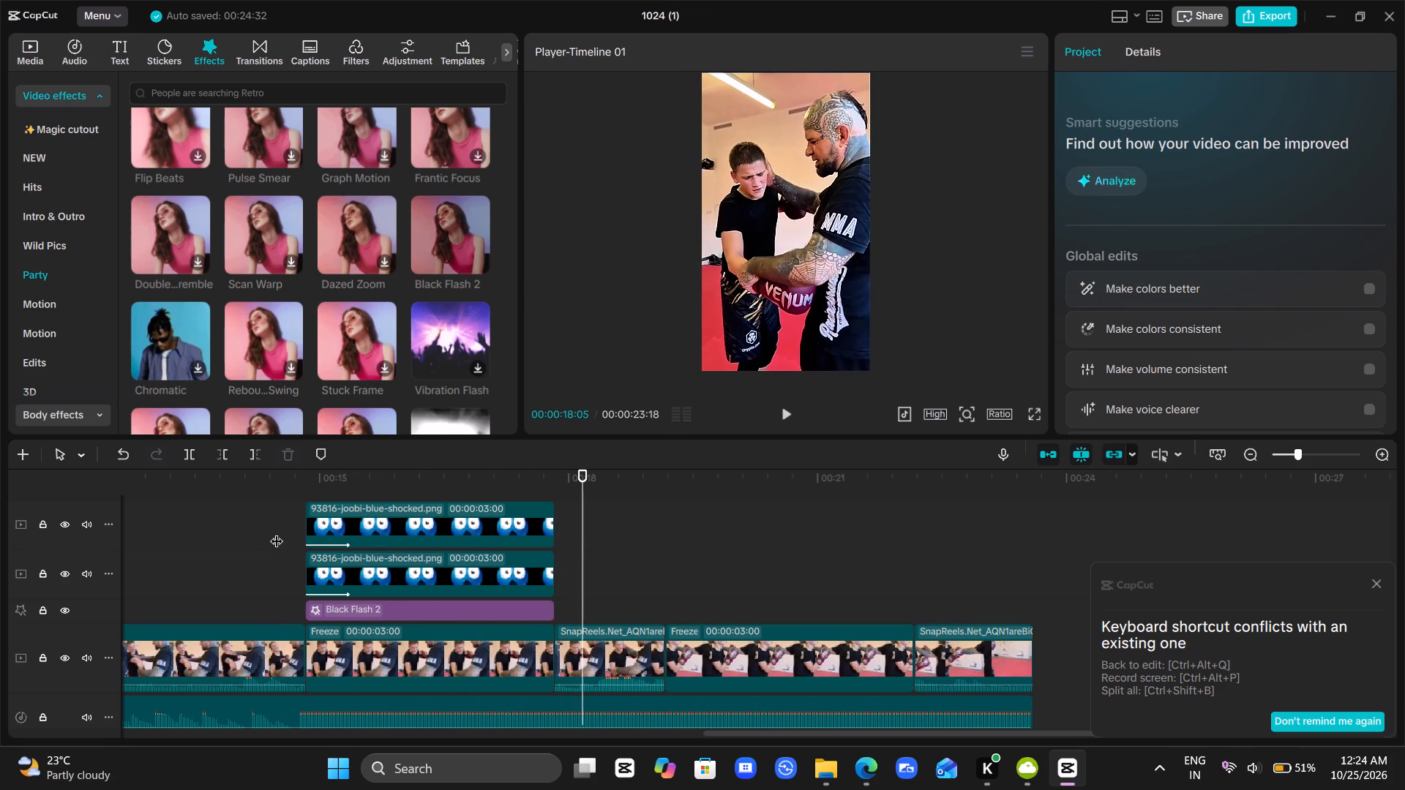
pyautogui.hscroll(2, 358, 533)
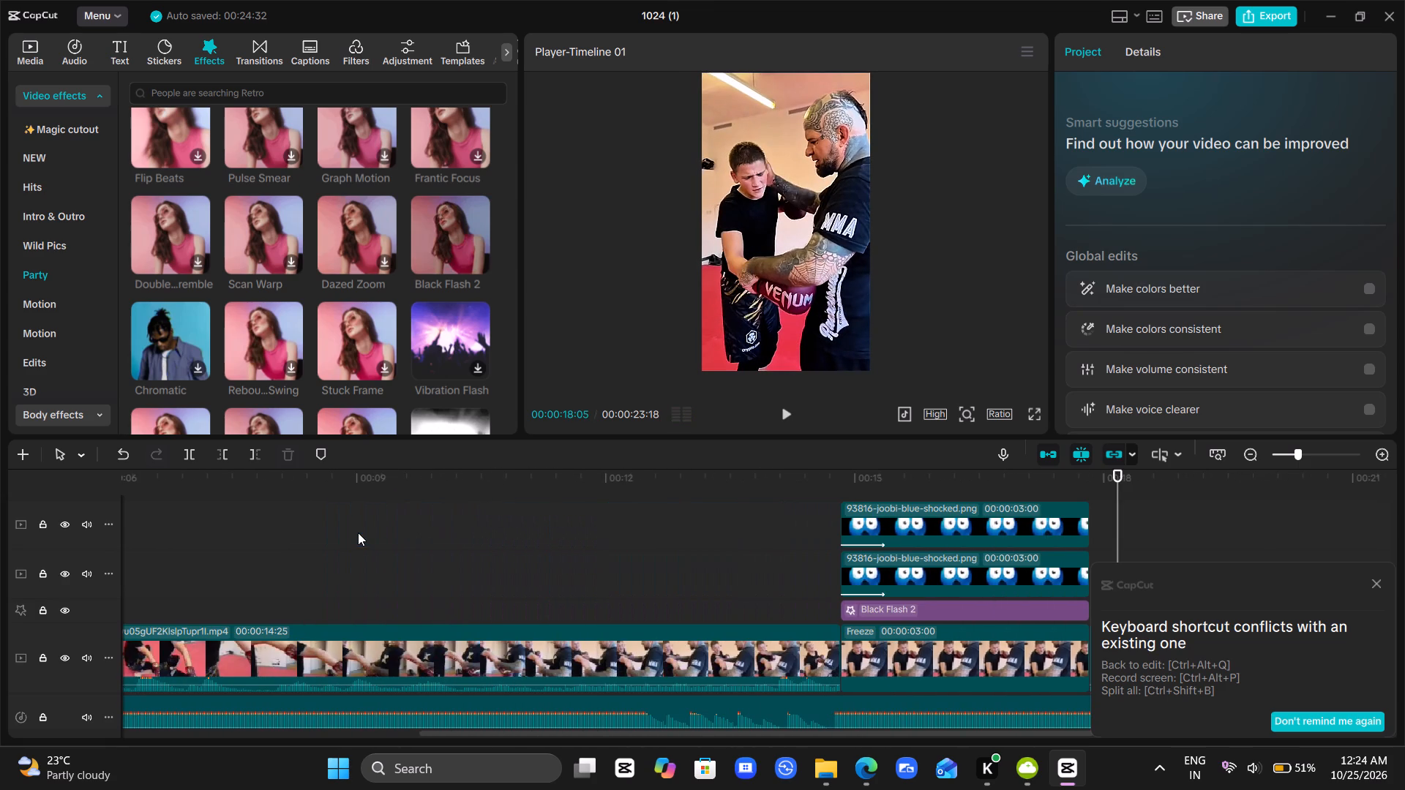
pyautogui.hscroll(5, 511, 550)
pyautogui.hscroll(-2, 511, 550)
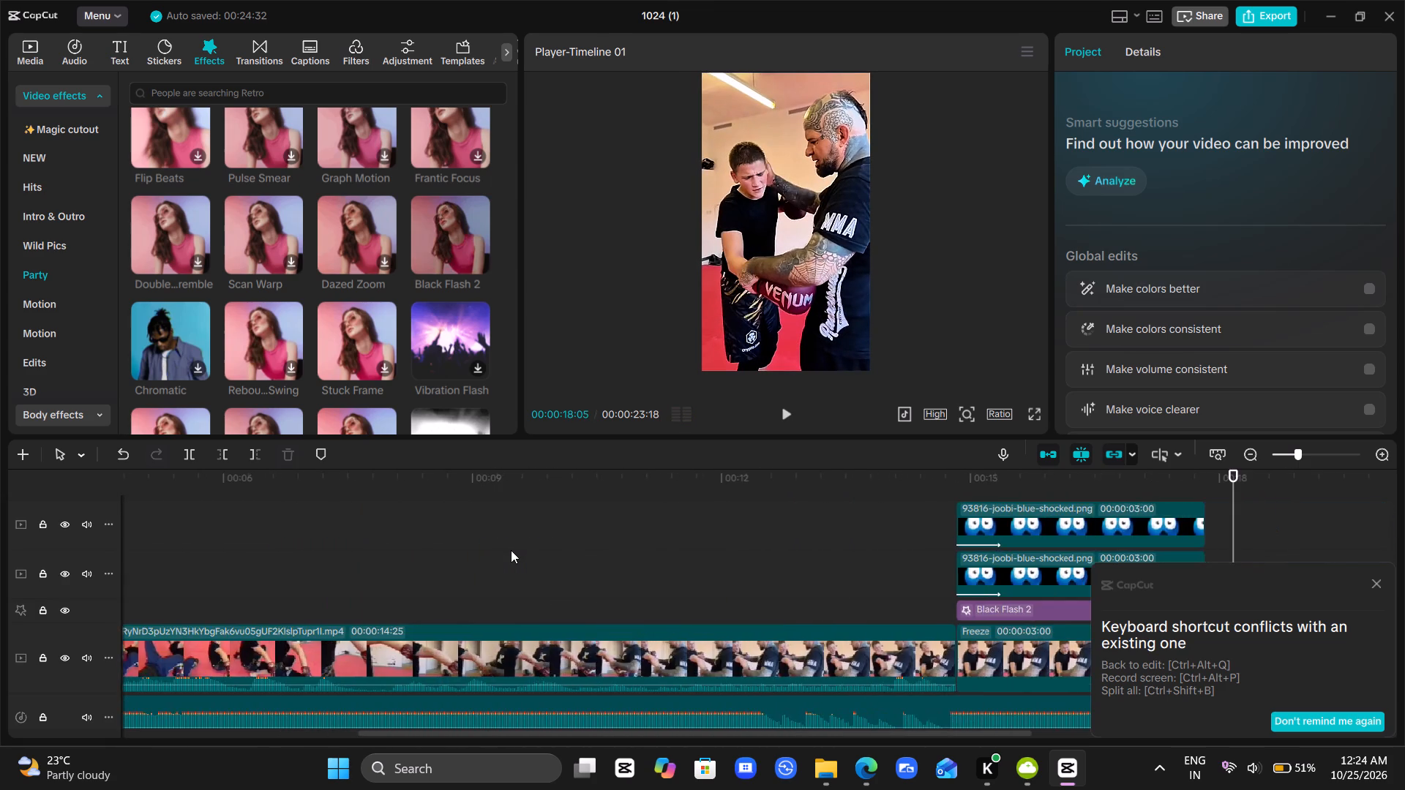
pyautogui.hscroll(-1, 511, 550)
pyautogui.click(269, 592)
pyautogui.press('space')
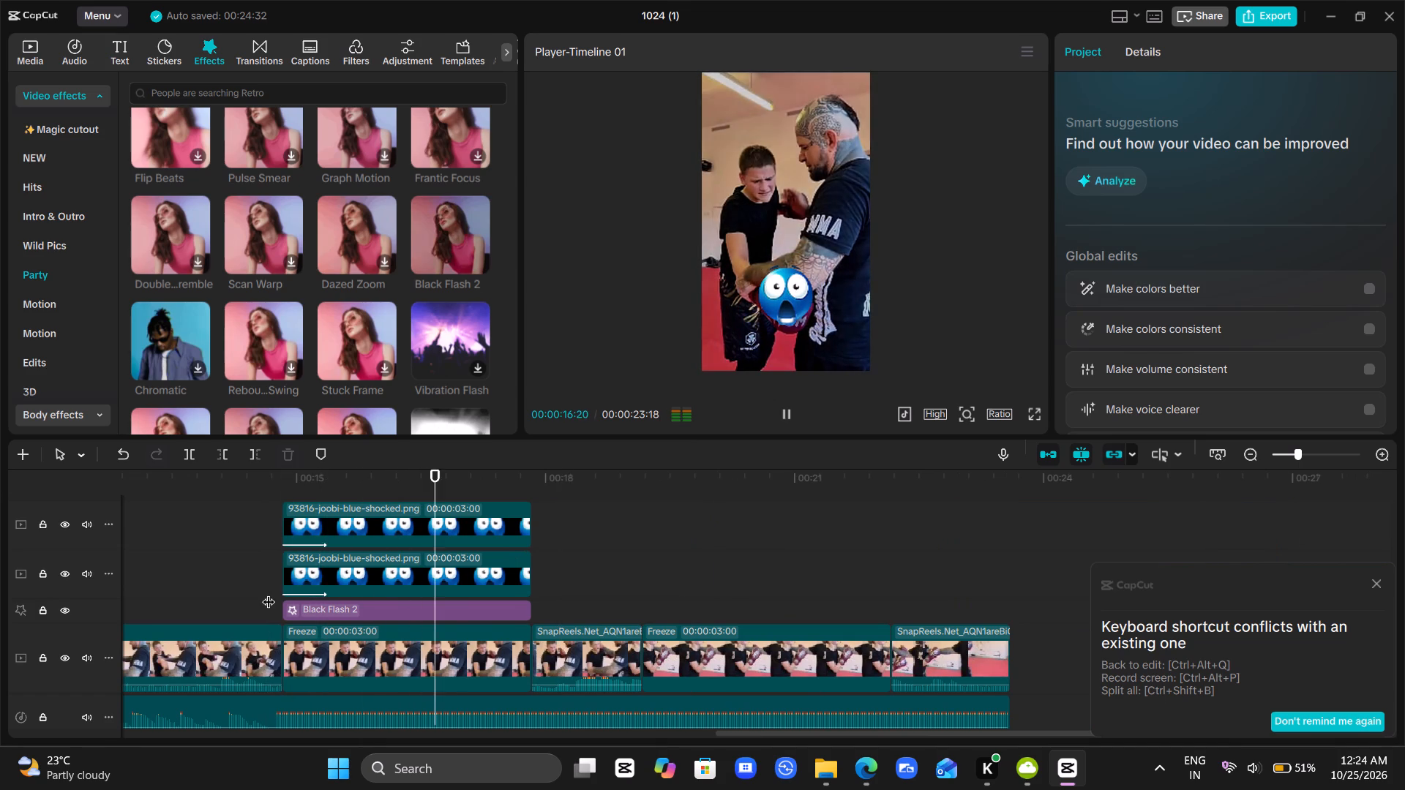
pyautogui.press('space')
pyautogui.press('space')
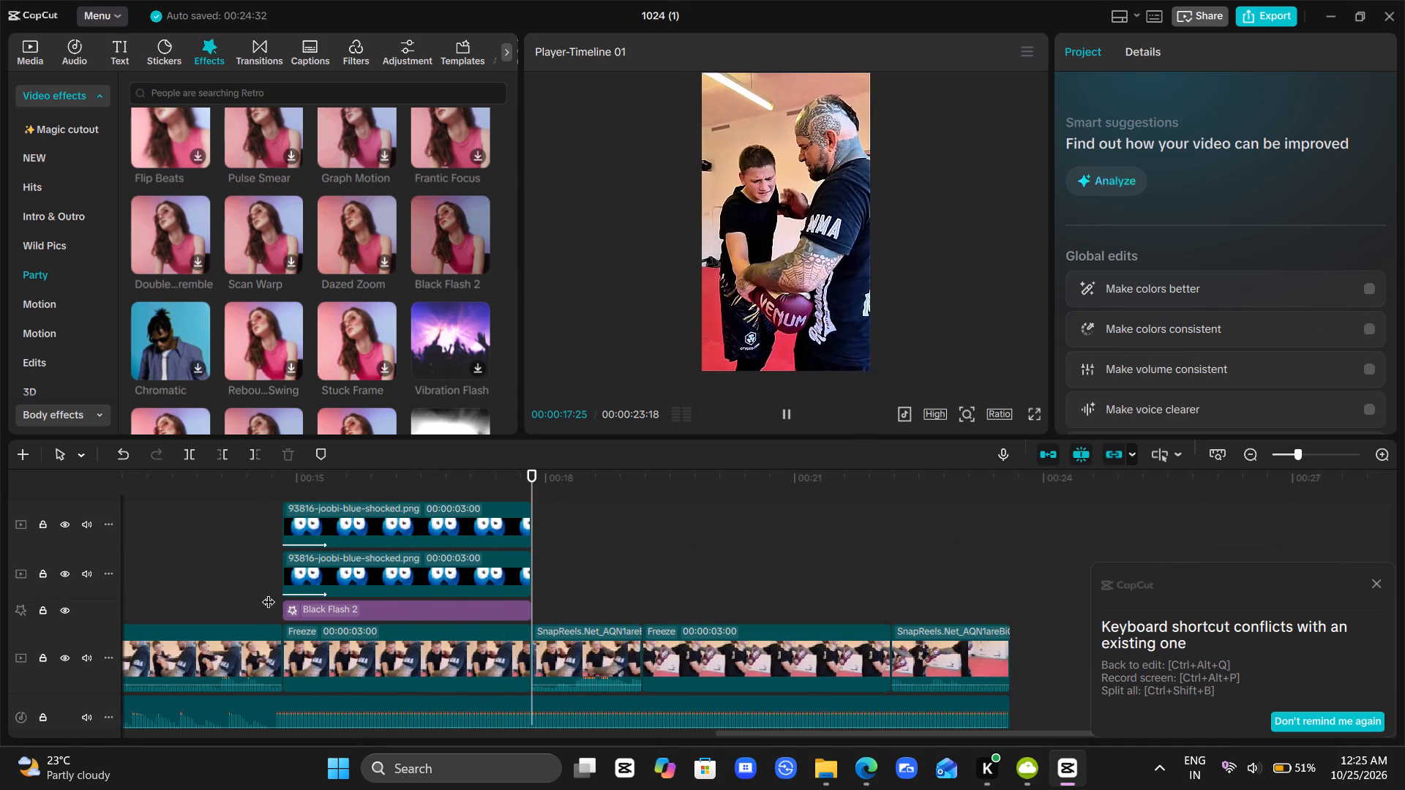
pyautogui.press('space')
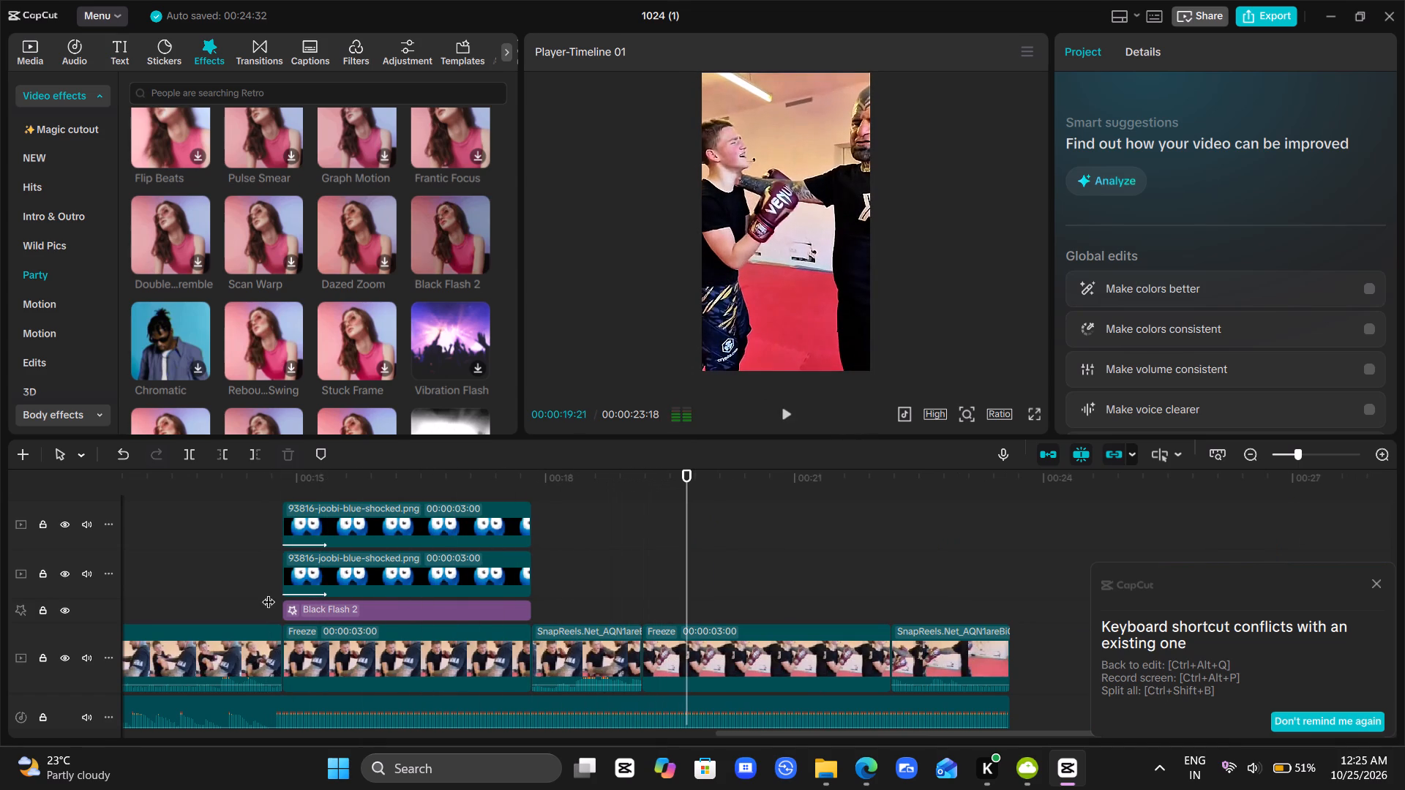
pyautogui.click(233, 591)
pyautogui.press('space')
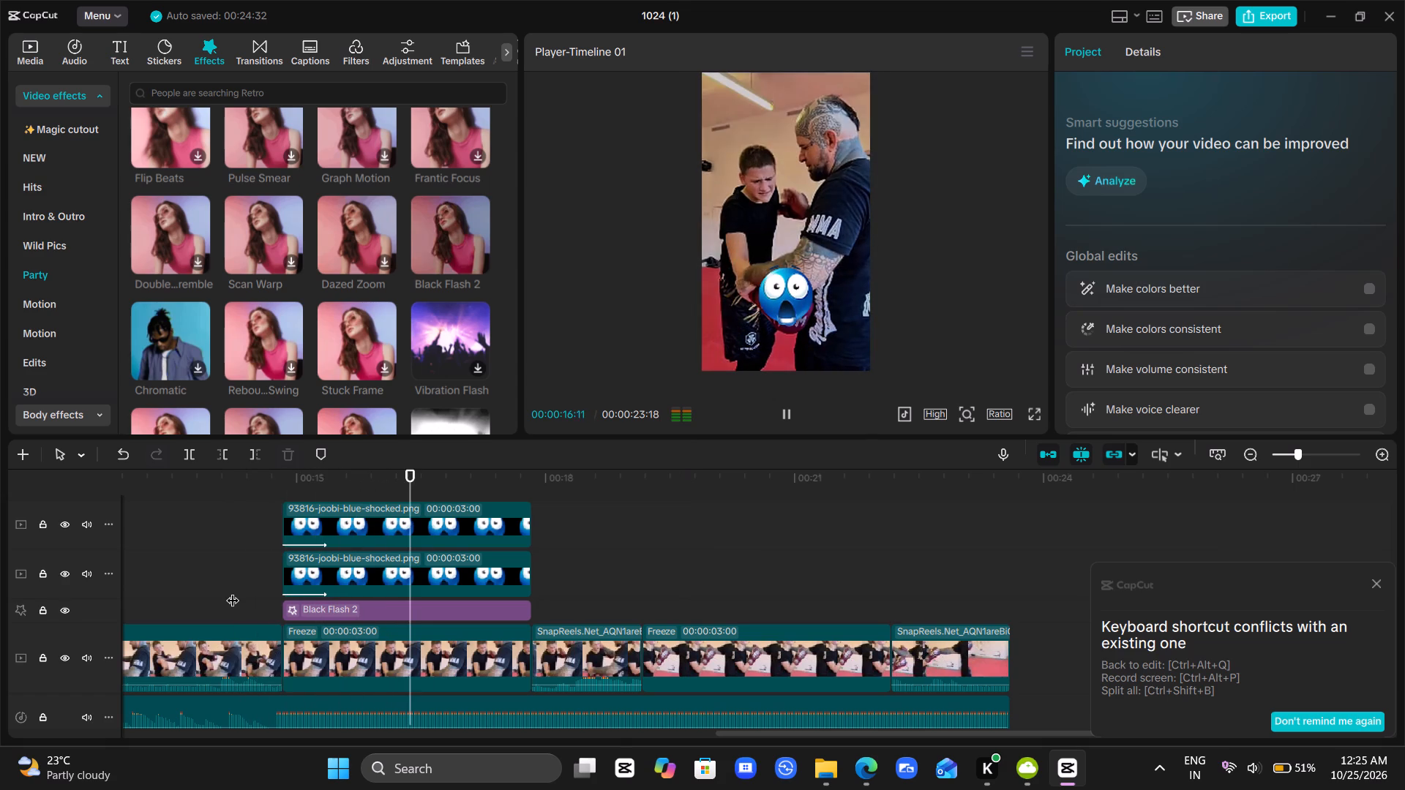
pyautogui.press('space')
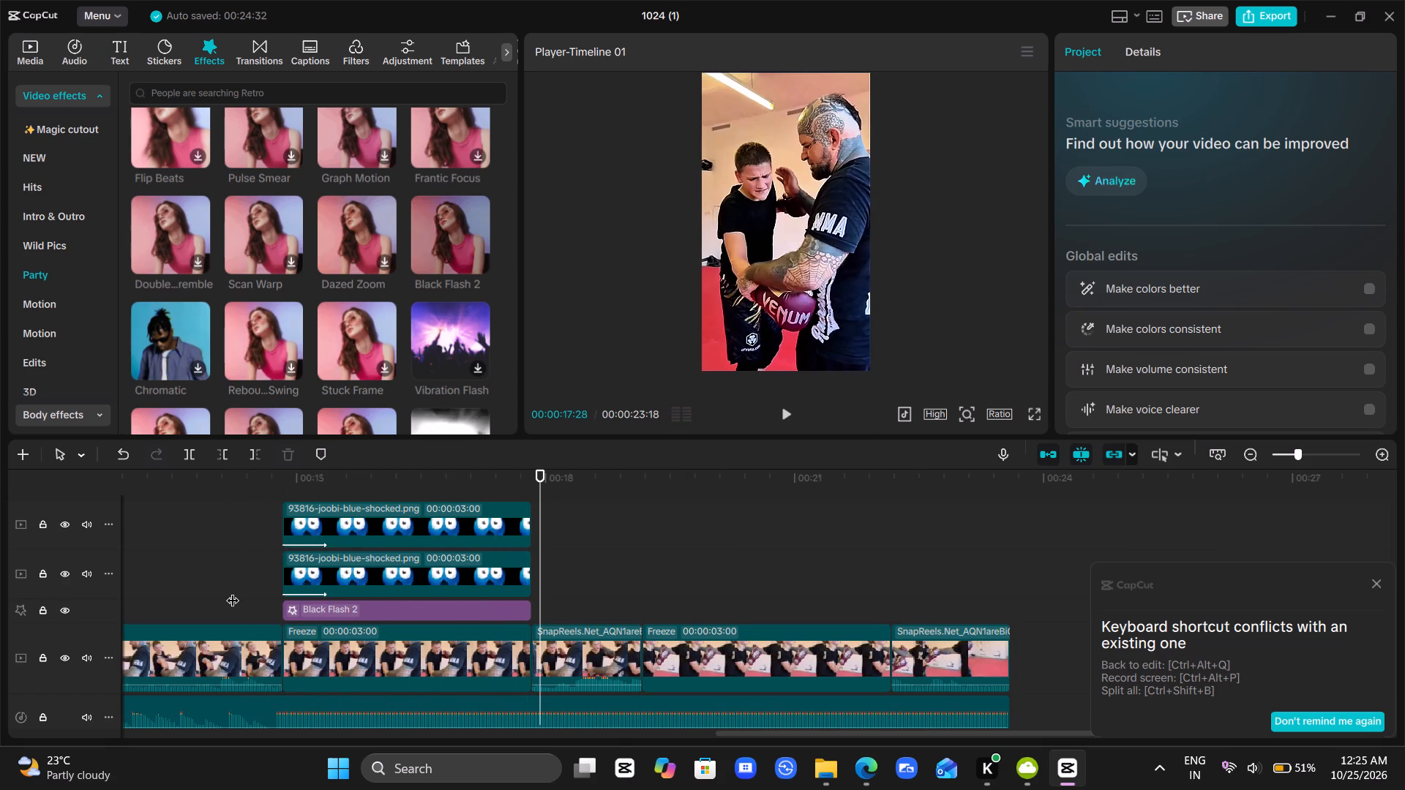
# Scrub through the first freeze frame to inspect the enlarged emoji duplicate's fade and the entrance animation.
pyautogui.click(222, 568)
pyautogui.moveTo(222, 568); pyautogui.dragTo(307, 575)
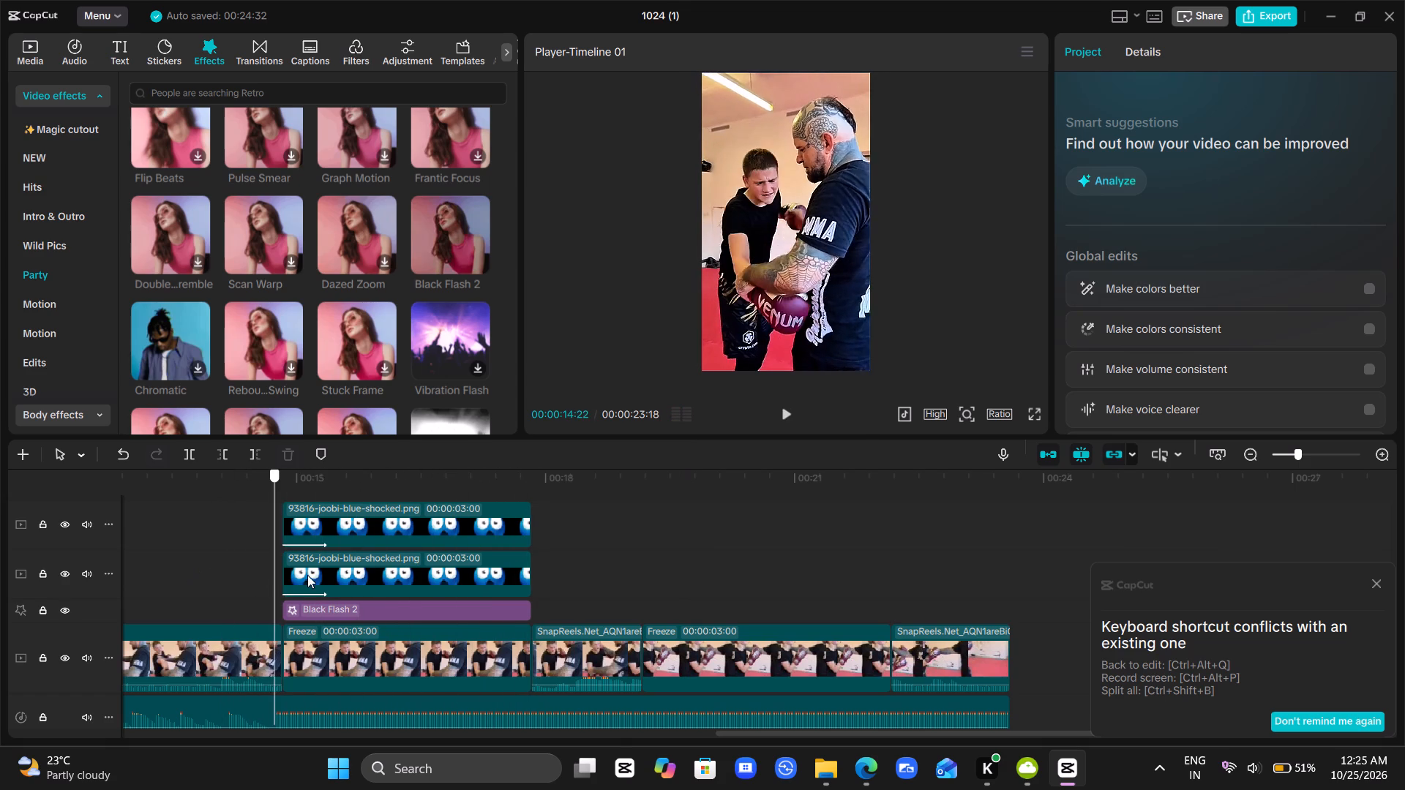
pyautogui.moveTo(307, 575); pyautogui.dragTo(462, 562)
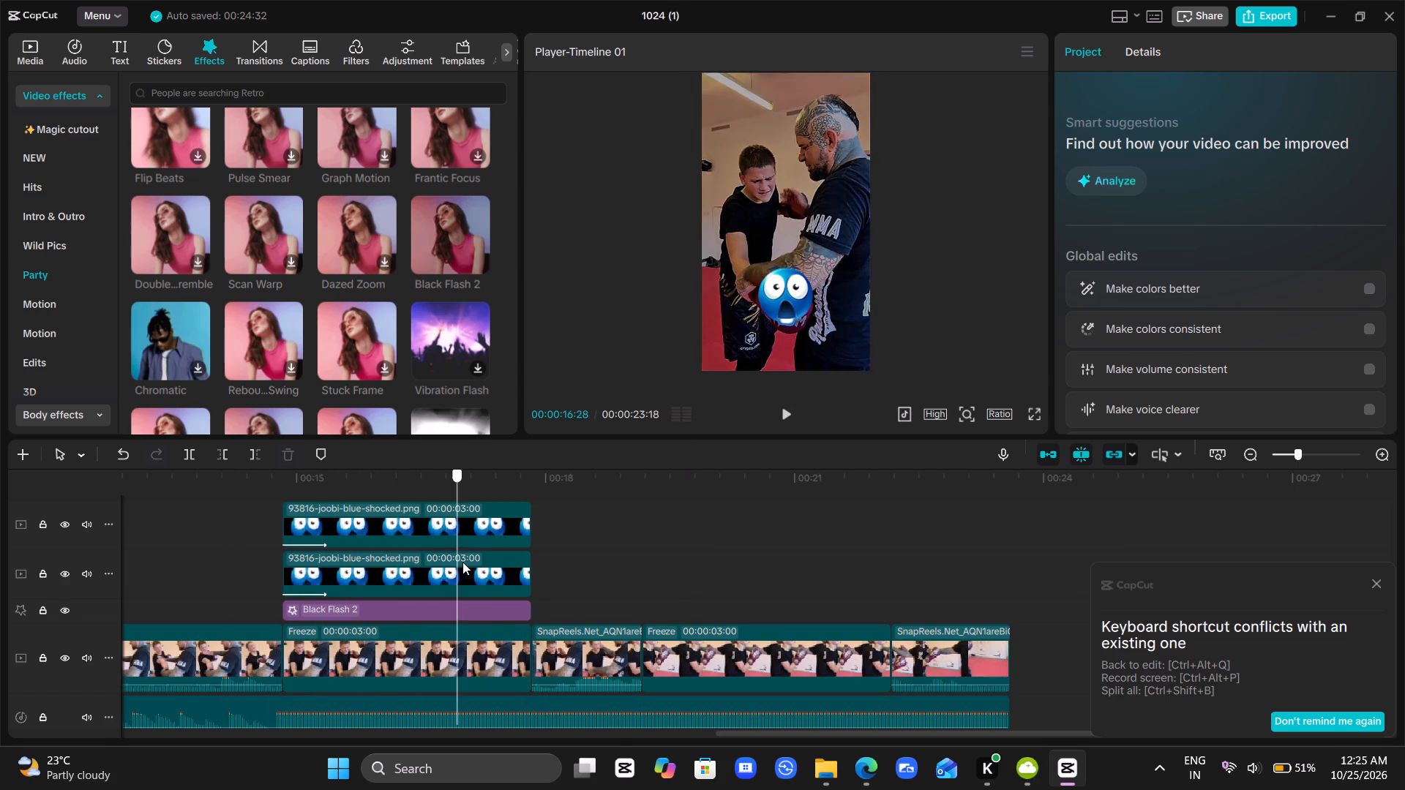
pyautogui.moveTo(462, 562); pyautogui.dragTo(364, 589)
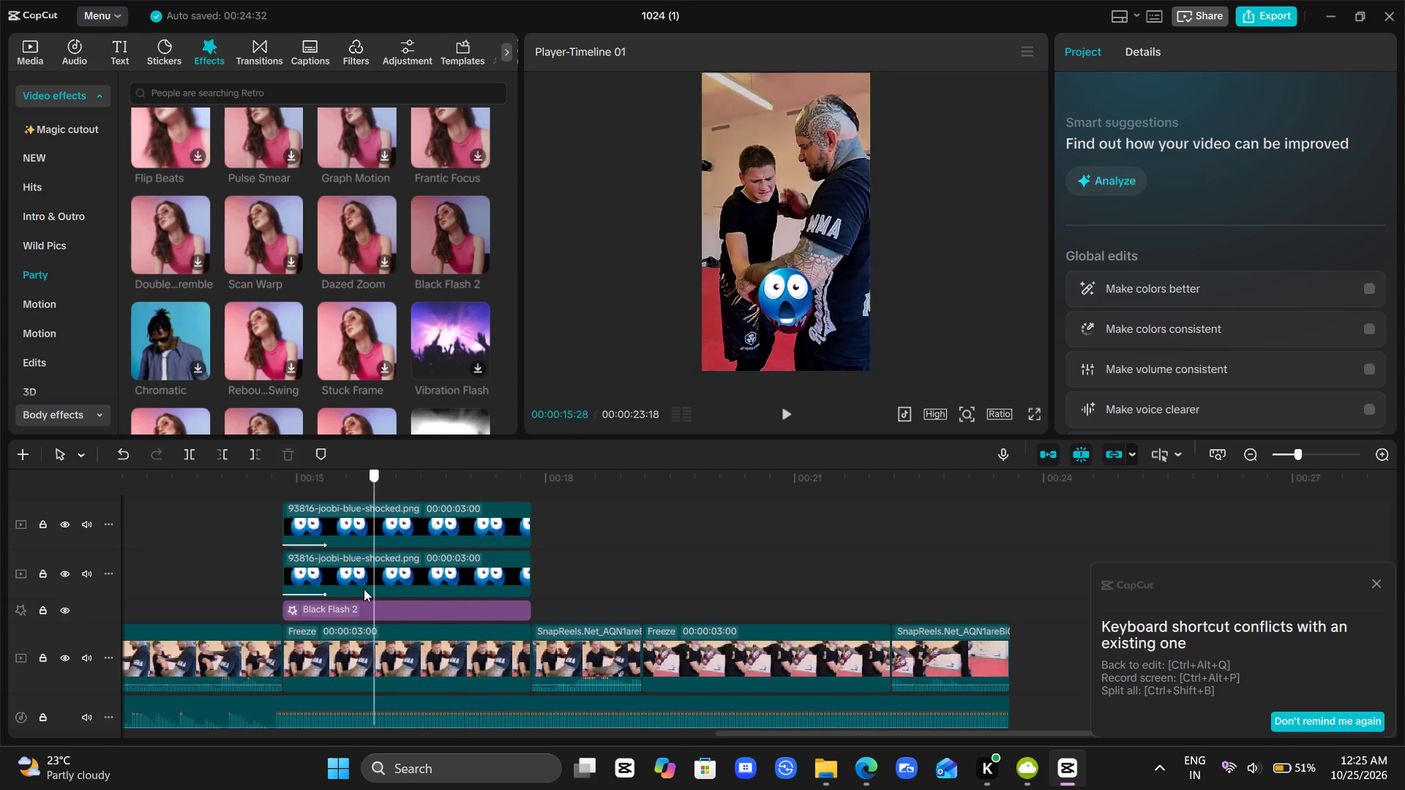
pyautogui.moveTo(364, 589); pyautogui.dragTo(353, 592)
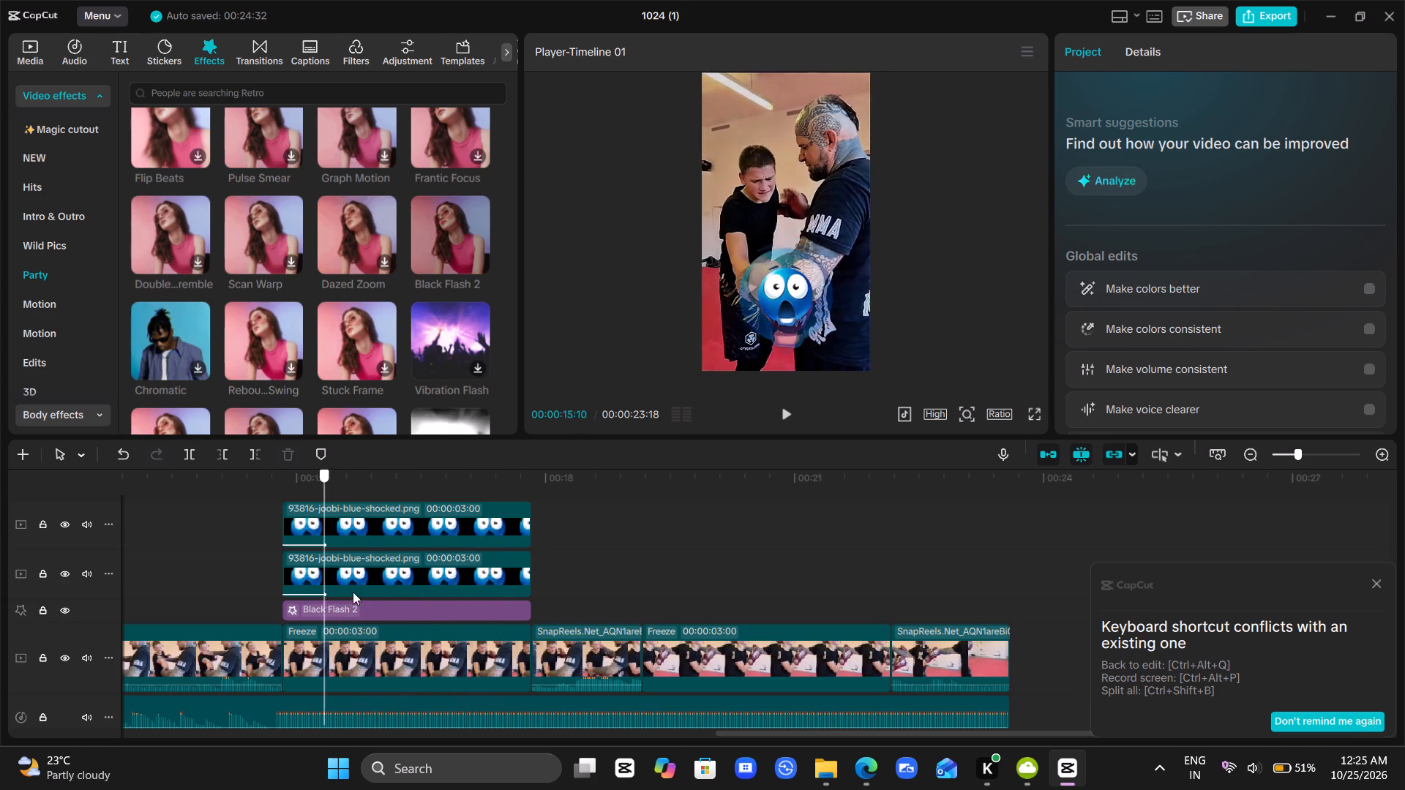
pyautogui.moveTo(353, 592); pyautogui.dragTo(331, 591)
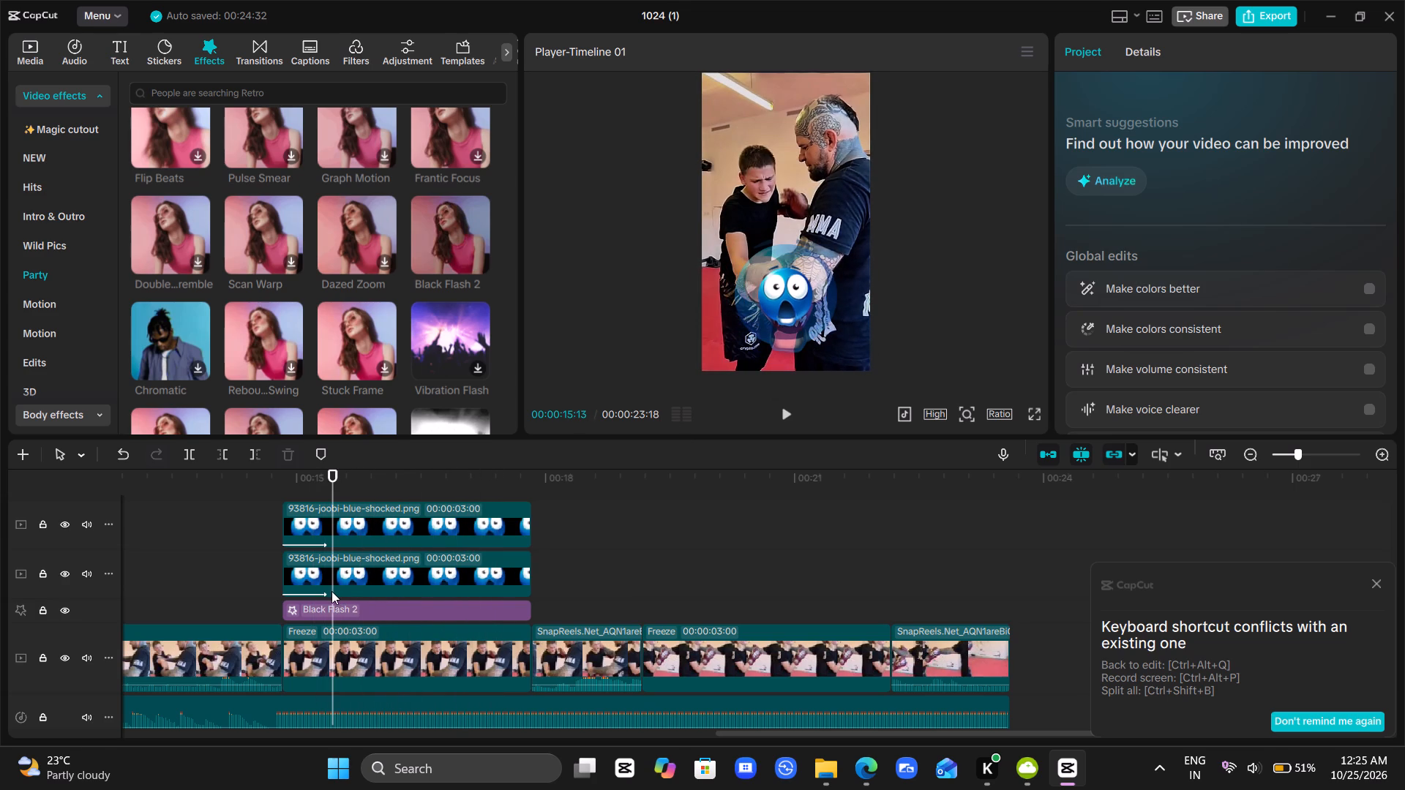
# Delete both blue shocked emoji clips above the first freeze frame, keeping the Black Flash 2 effect.
pyautogui.scroll(1, 366, 584)
pyautogui.moveTo(551, 598); pyautogui.dragTo(414, 535)
pyautogui.press('BackSpace')
# Add the blue shocked emoji image on a track above the Black Flash 2 effect, starting at the first freeze frame.
pyautogui.scroll(1, 414, 535)
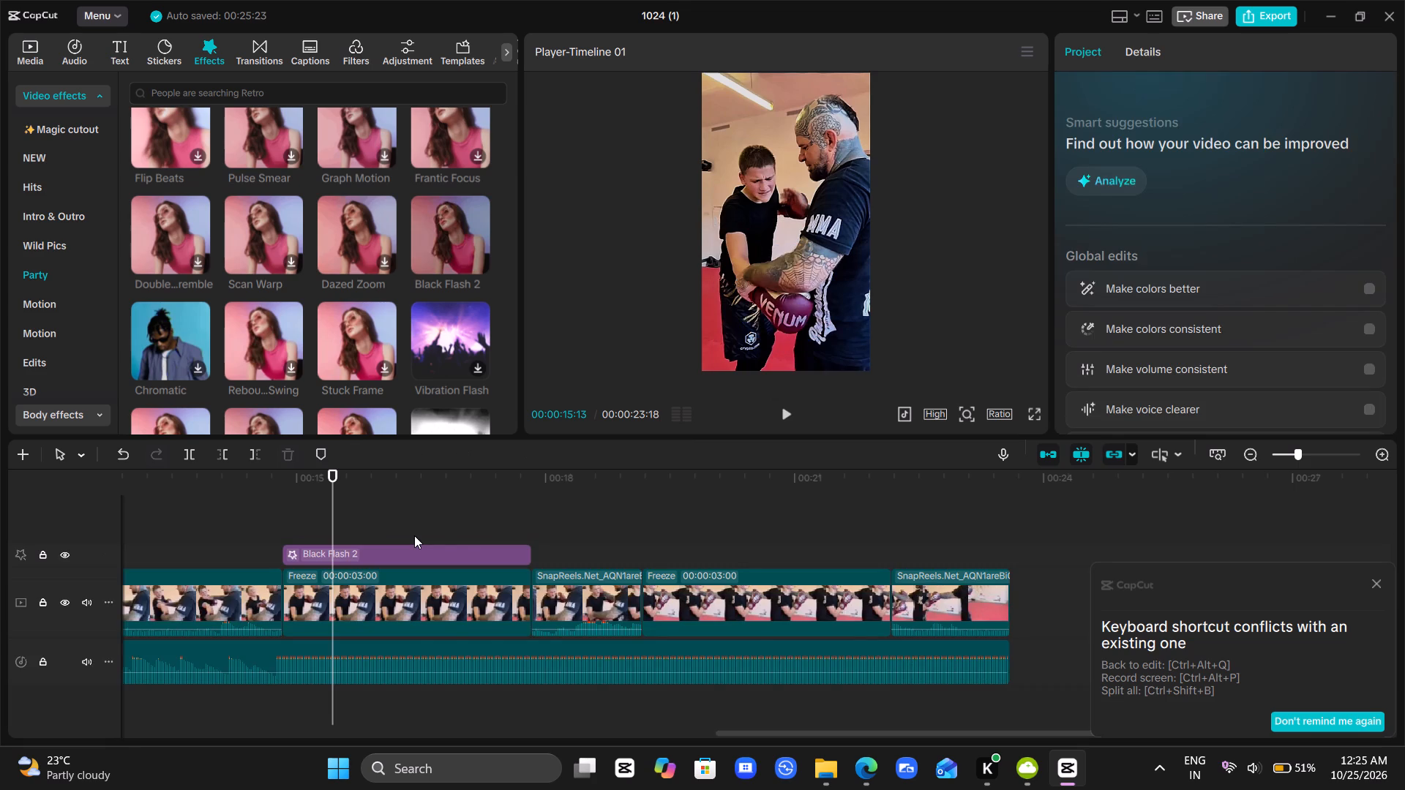
pyautogui.scroll(1, 414, 535)
pyautogui.hscroll(1, 414, 535)
pyautogui.doubleClick(498, 516)
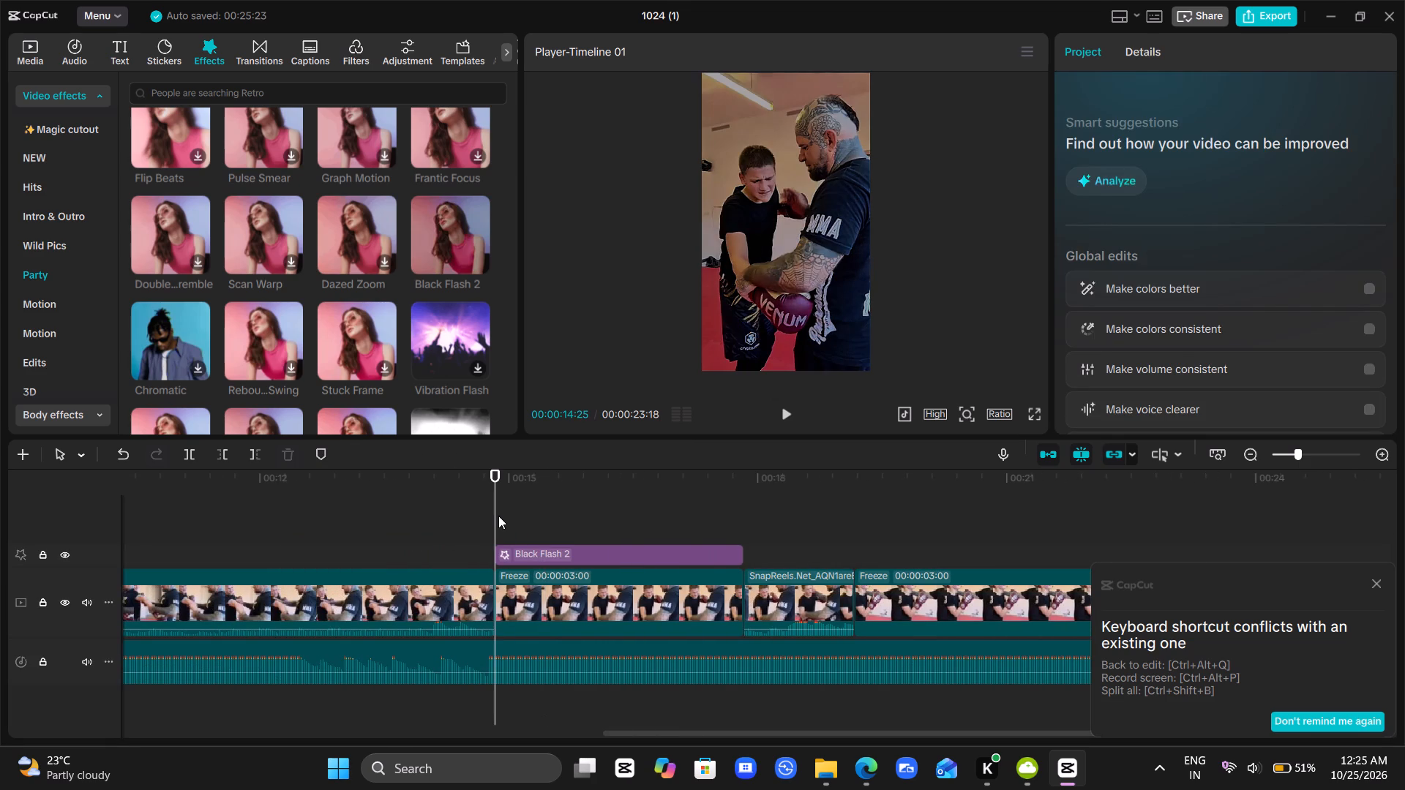
pyautogui.click(498, 516)
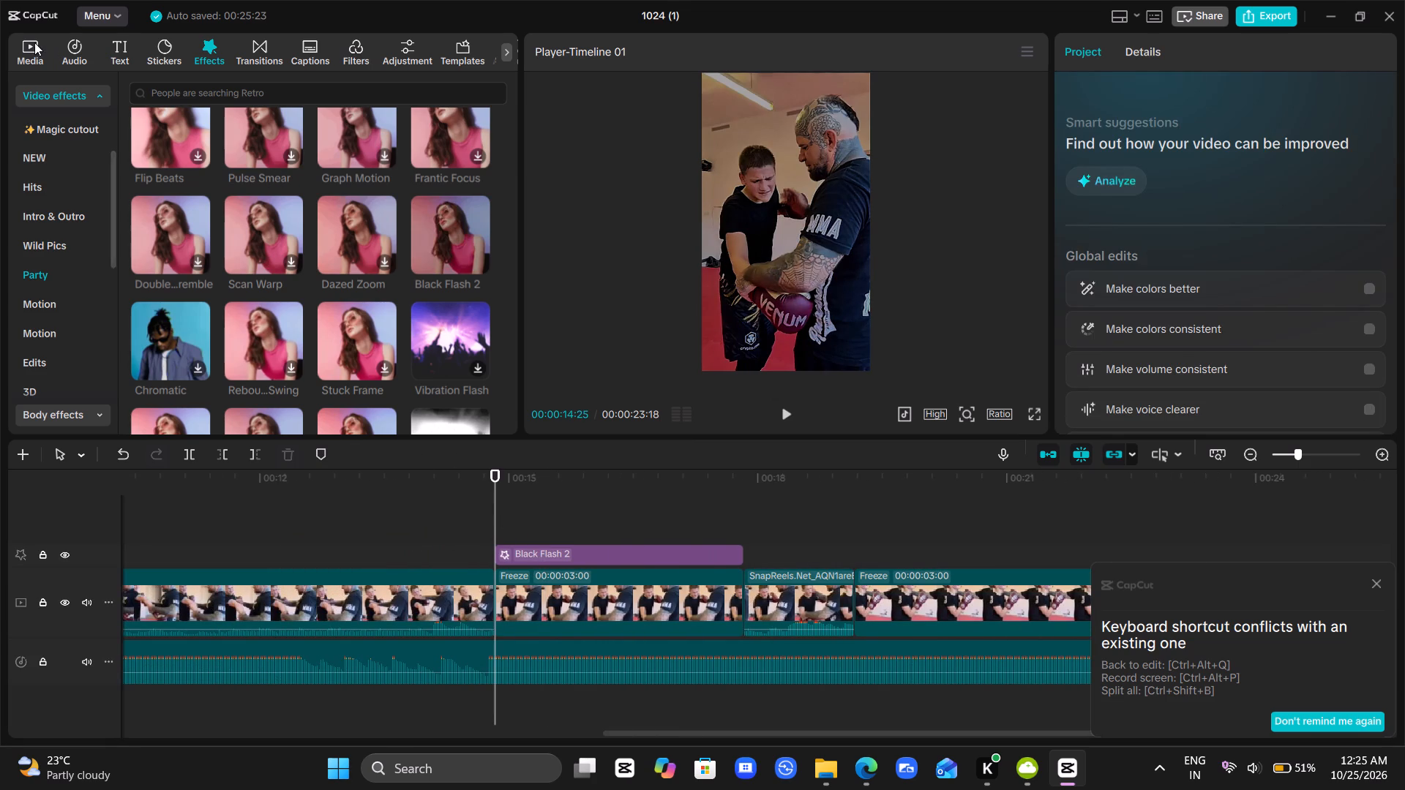
pyautogui.click(40, 53)
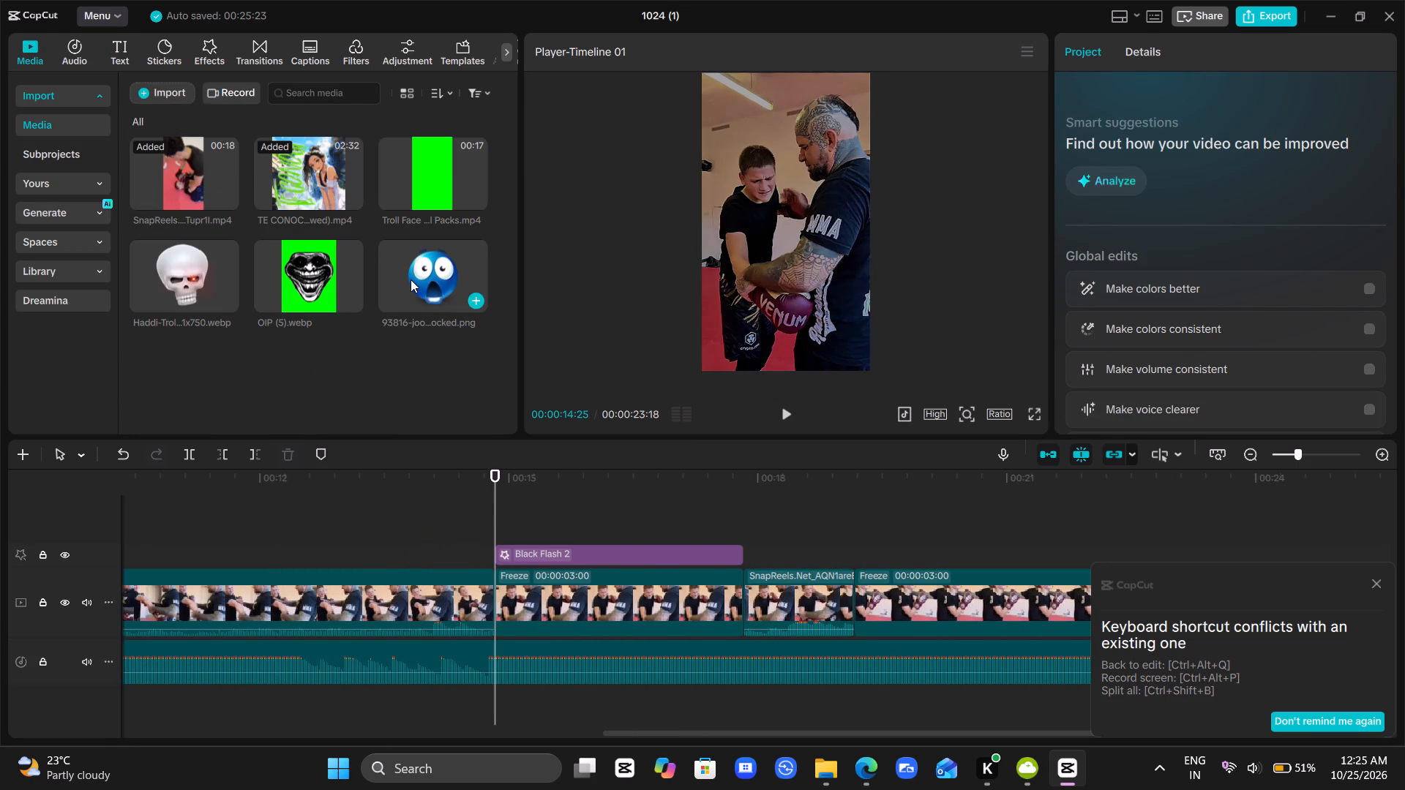
pyautogui.moveTo(411, 279); pyautogui.dragTo(476, 514)
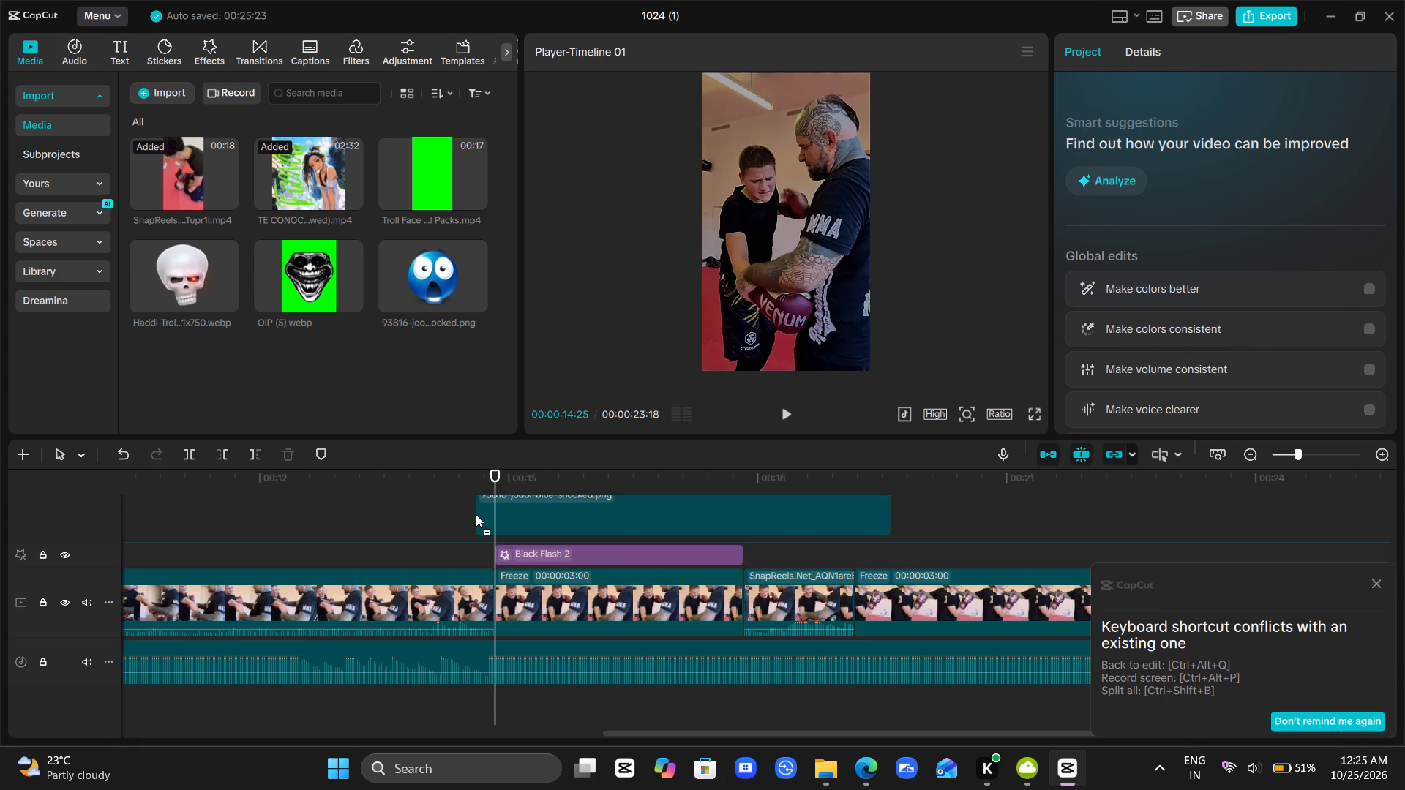
pyautogui.moveTo(476, 514); pyautogui.dragTo(498, 519)
# Scale the emoji to 55% and position it over the boxing glove at X 0, Y -835.
pyautogui.moveTo(803, 276); pyautogui.dragTo(806, 314)
pyautogui.moveTo(866, 339); pyautogui.dragTo(817, 315)
pyautogui.moveTo(801, 290); pyautogui.dragTo(805, 318)
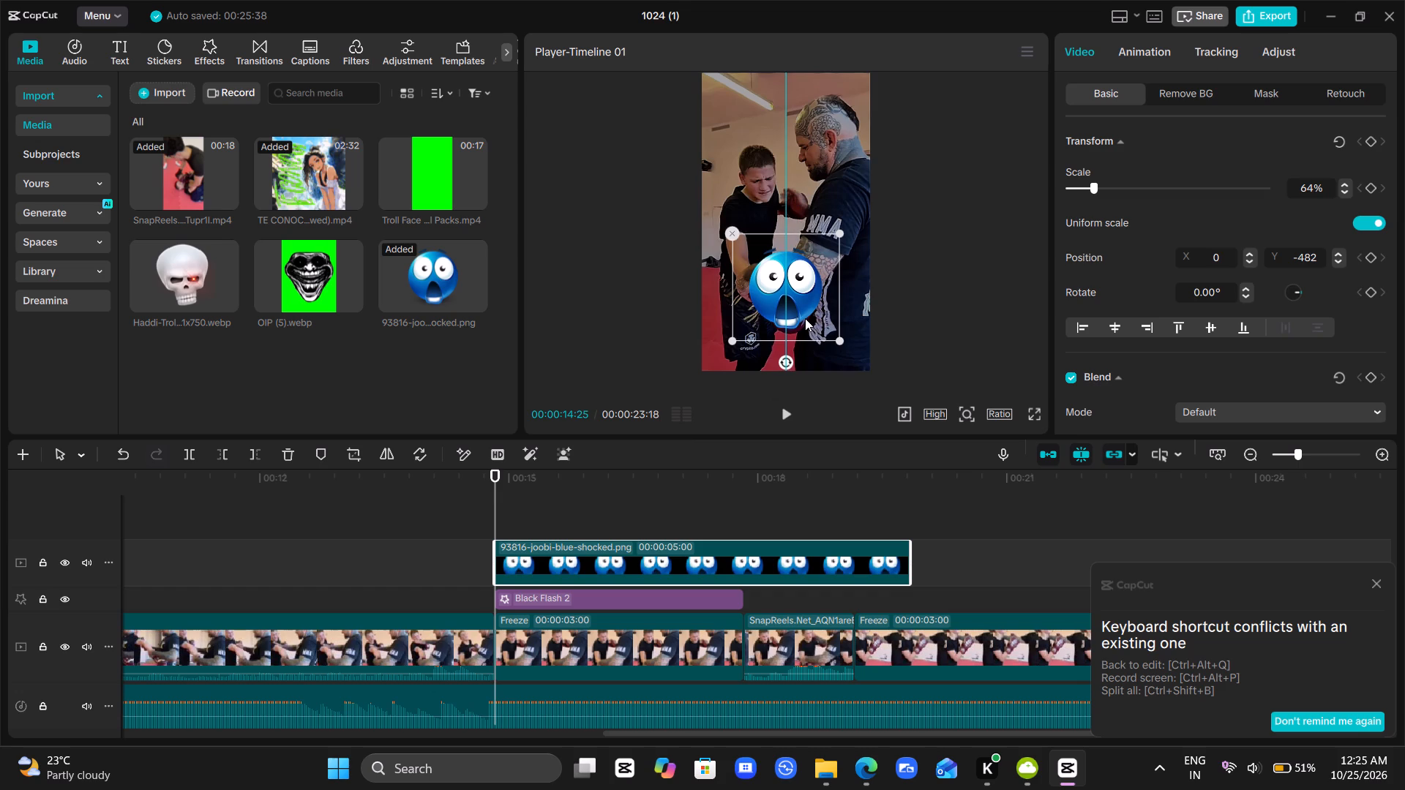
pyautogui.moveTo(805, 318); pyautogui.dragTo(805, 317)
pyautogui.moveTo(835, 338); pyautogui.dragTo(817, 332)
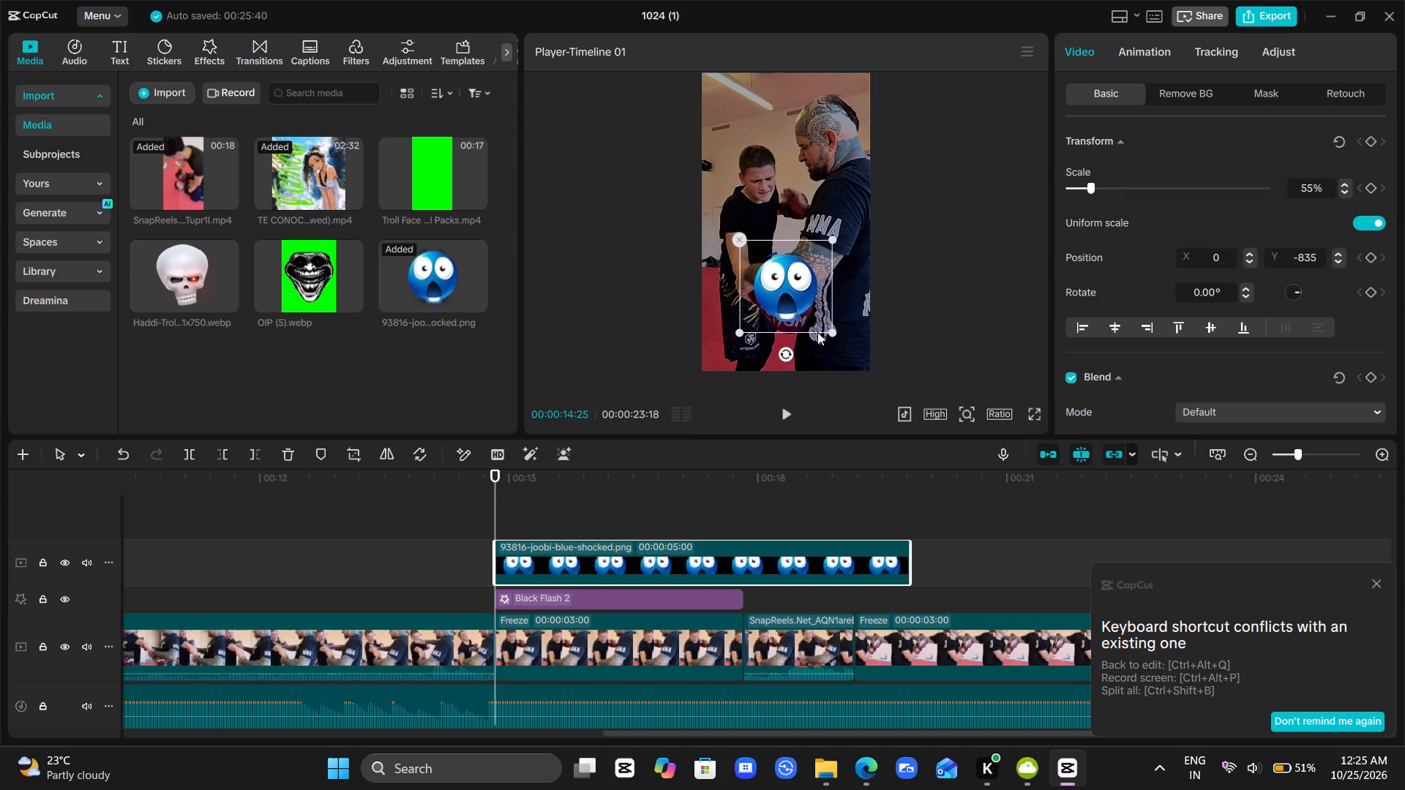
# Apply the Unfold In animation to the emoji clip and return the playhead to the start of the first freeze frame.
pyautogui.click(1139, 56)
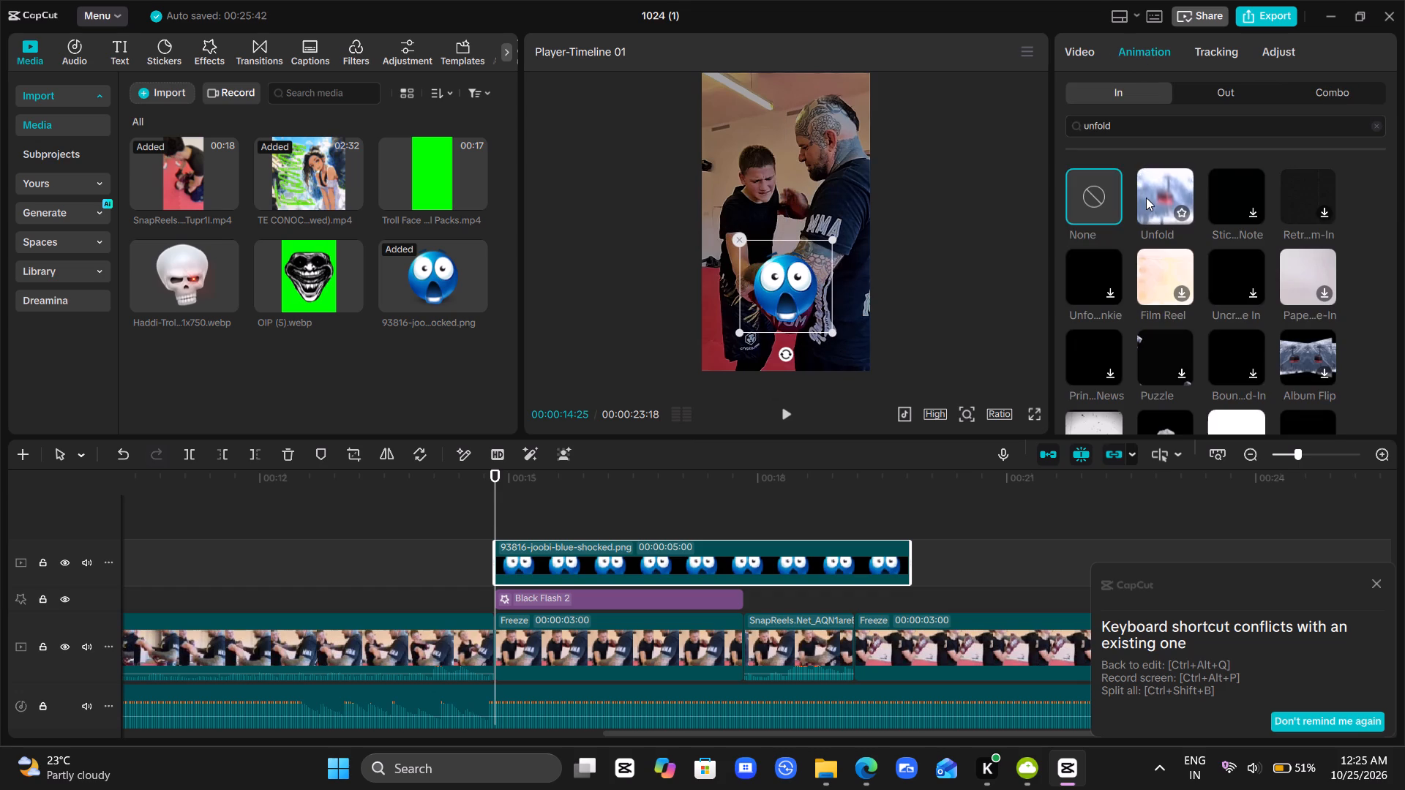
pyautogui.click(1146, 197)
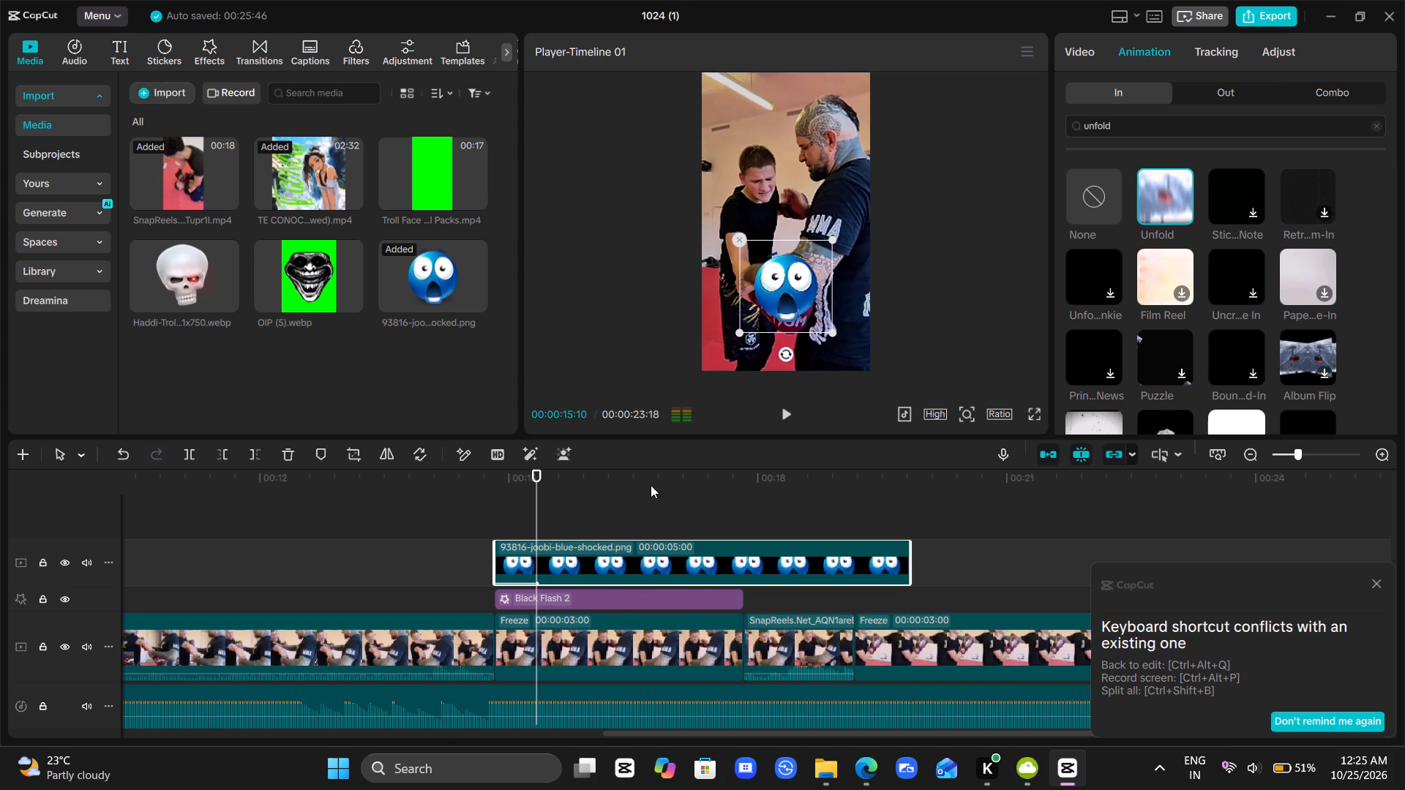
pyautogui.moveTo(531, 505); pyautogui.dragTo(498, 514)
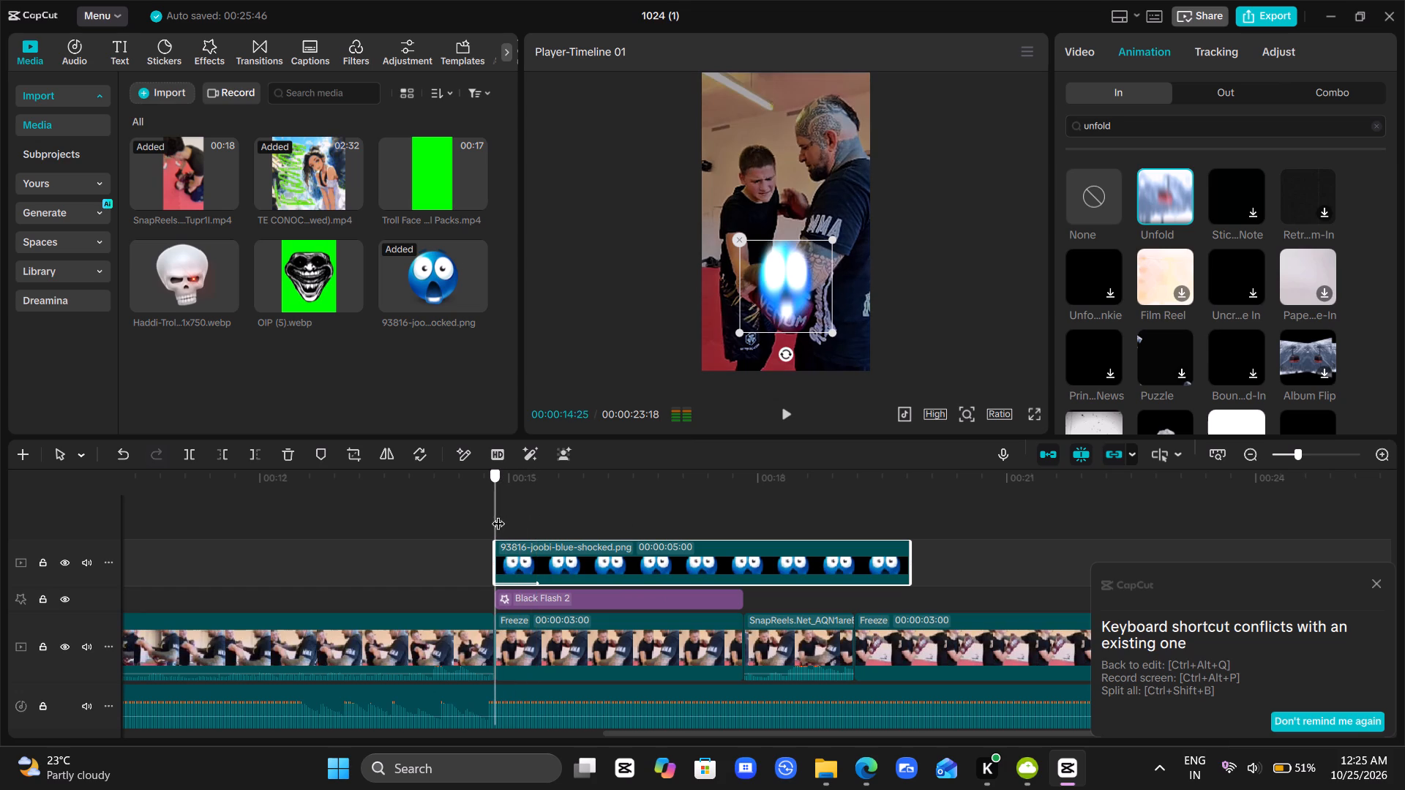
pyautogui.moveTo(498, 514); pyautogui.dragTo(497, 514)
# Duplicate the animated emoji clip onto a track directly above it, starting at the first freeze frame.
pyautogui.hotkey('ctrl', 'c')
pyautogui.hotkey('ctrl', 'v')
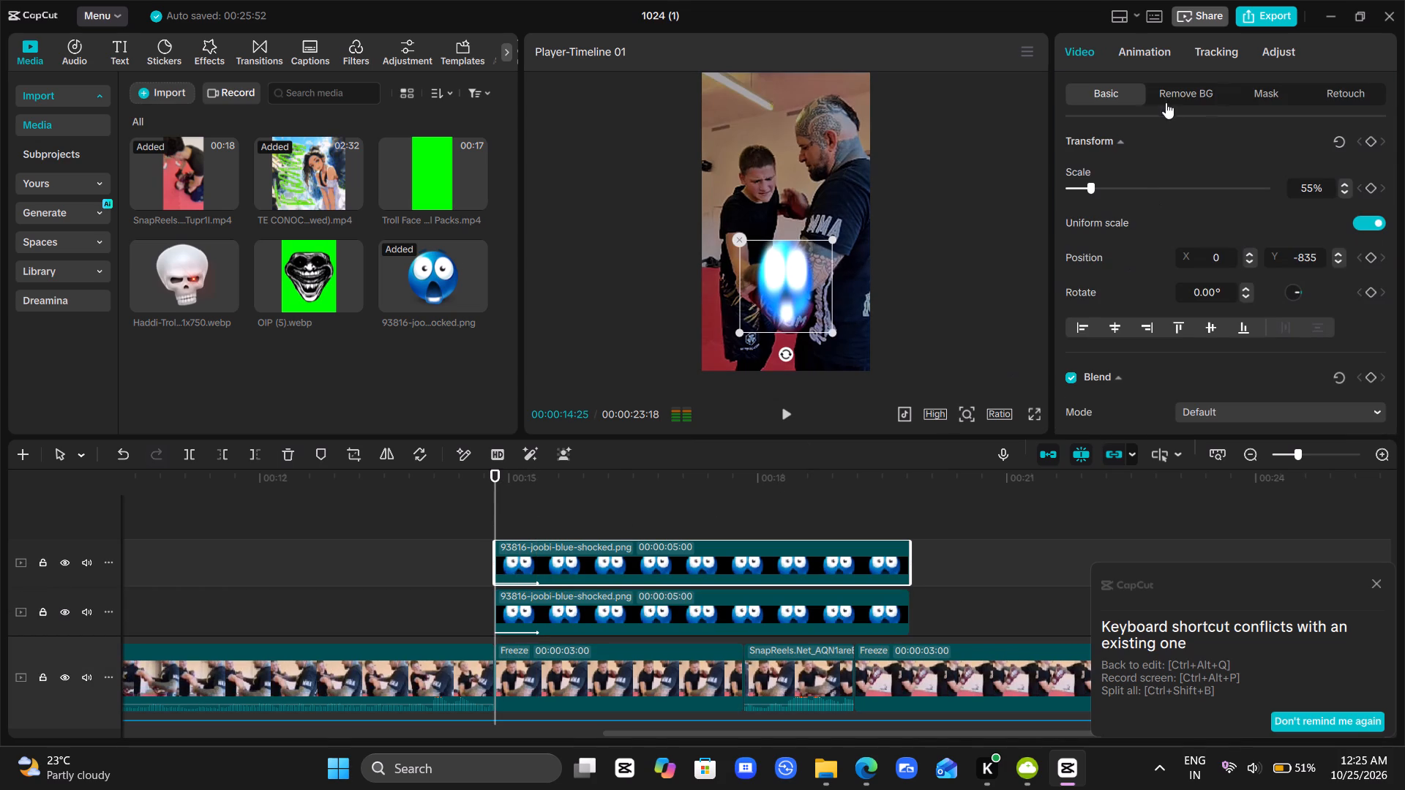
# Add a Transform keyframe to the top emoji clip at the start of the first freeze frame.
pyautogui.click(1144, 56)
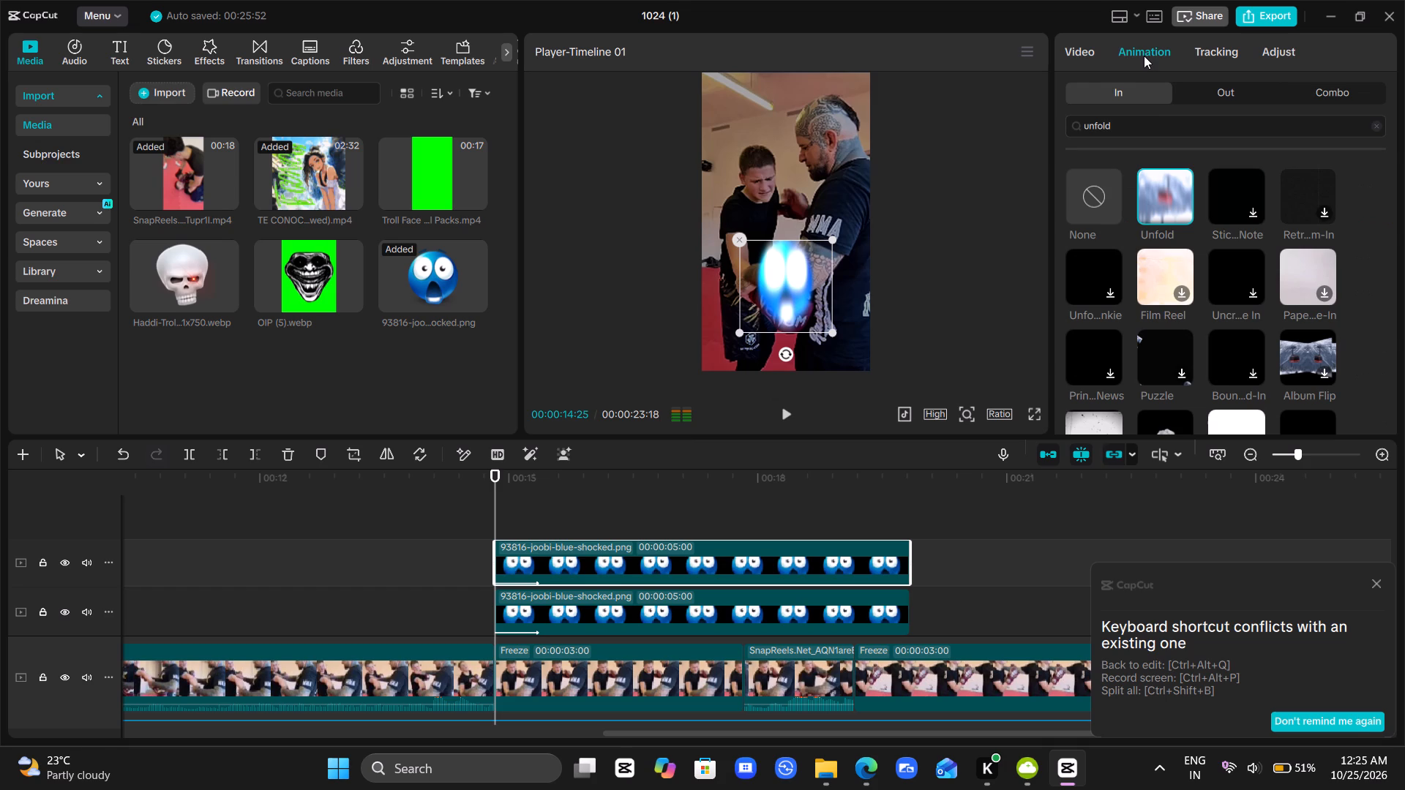
pyautogui.click(1074, 56)
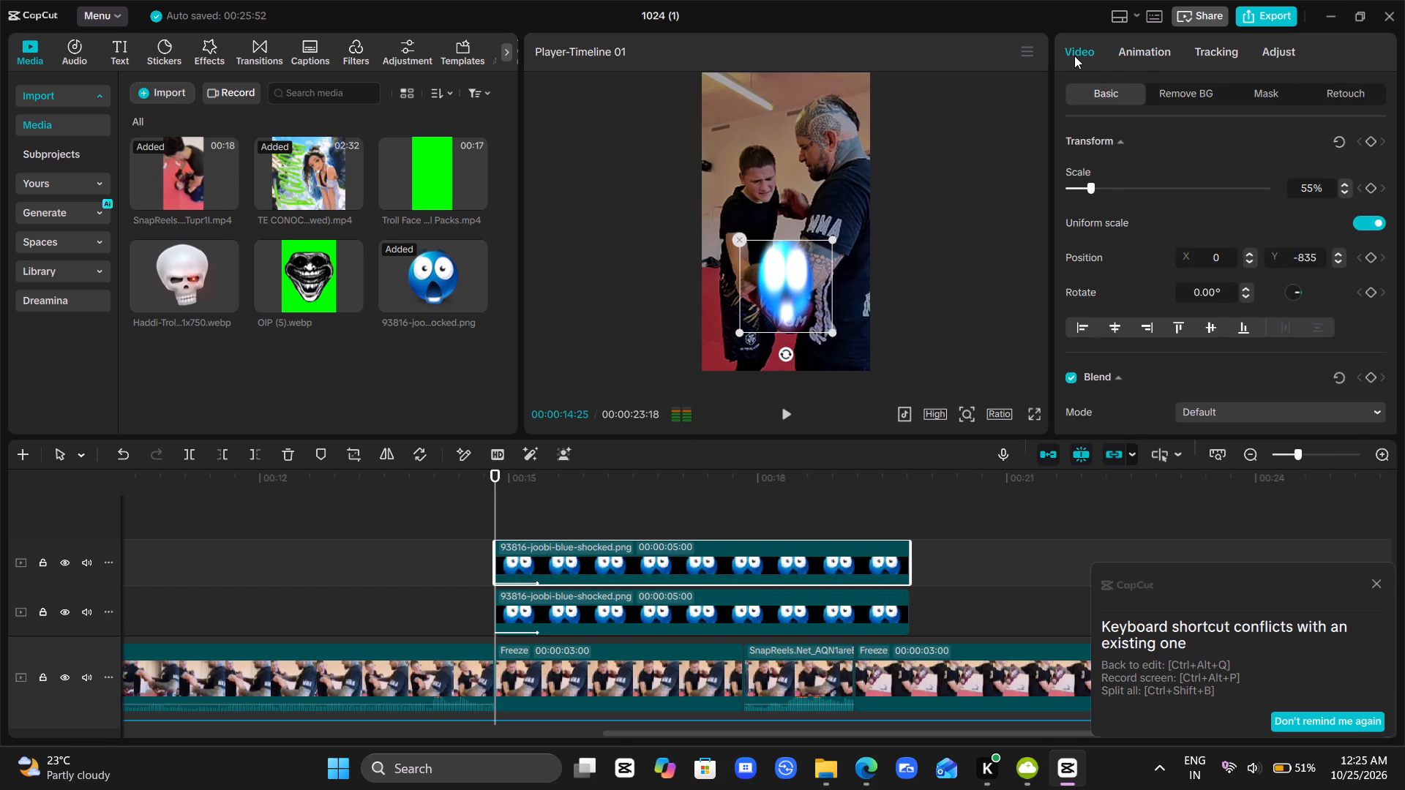
pyautogui.scroll(1, 1174, 309)
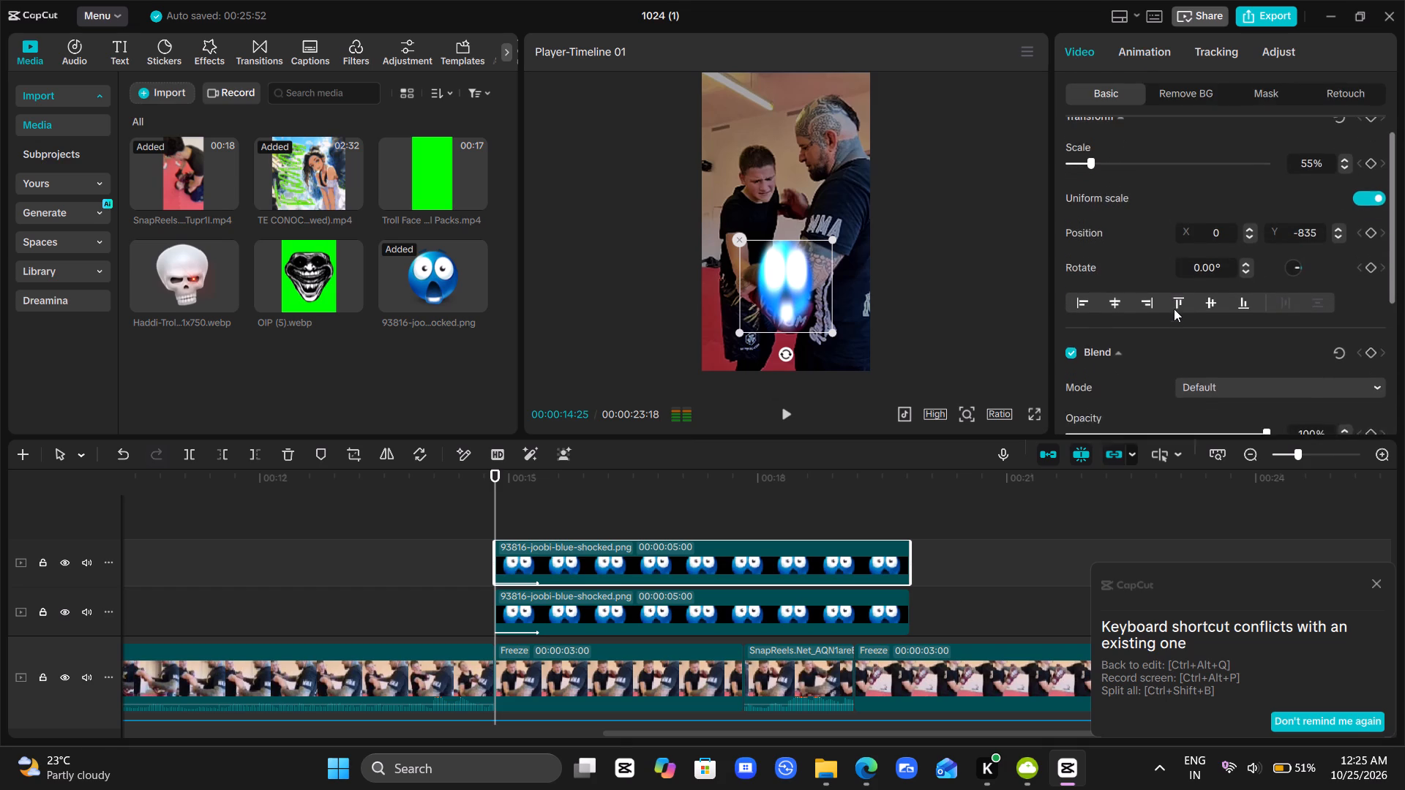
pyautogui.scroll(1, 1174, 309)
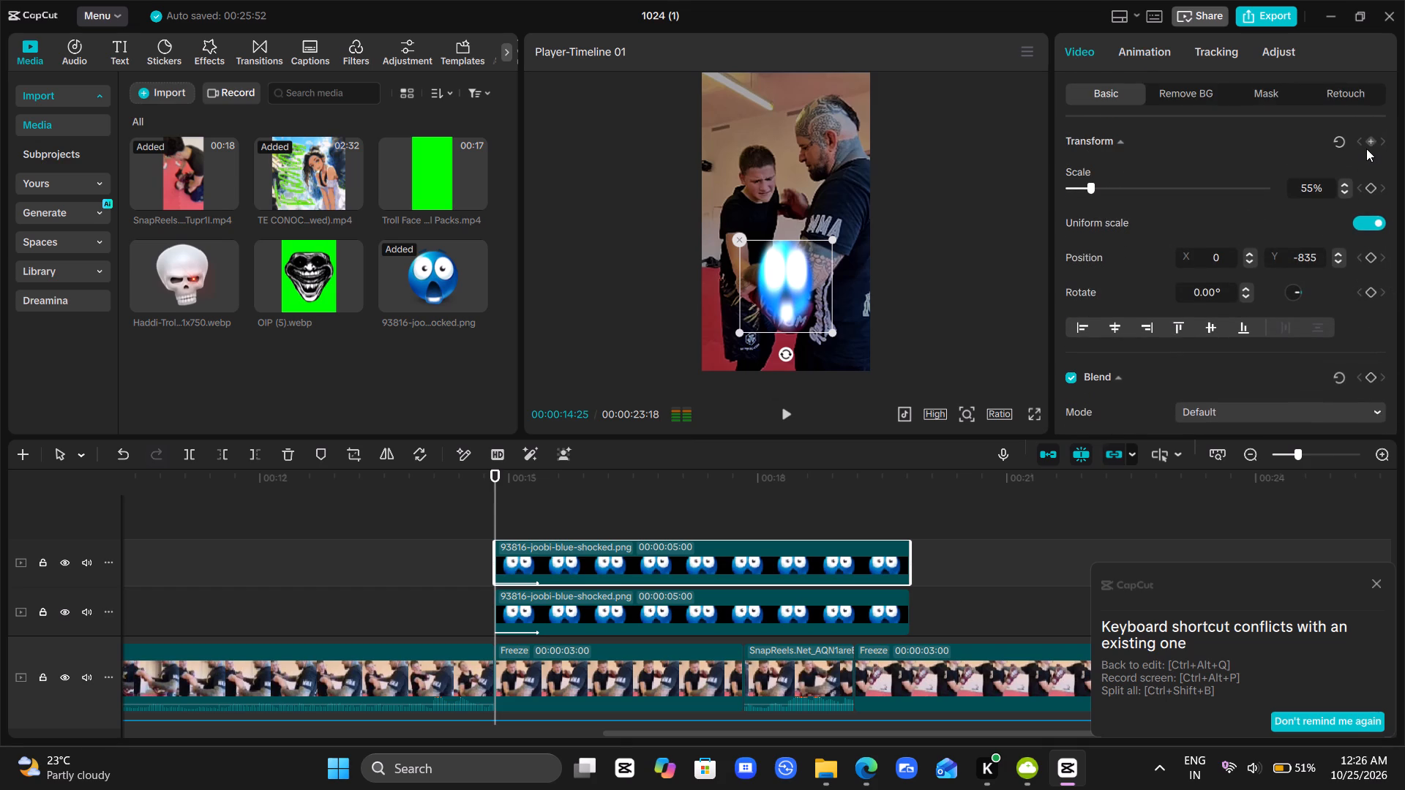
pyautogui.click(1366, 148)
# Enlarge the top emoji to 159% scale at 00:00:15:12, near the end of its Unfold animation.
pyautogui.moveTo(494, 516); pyautogui.dragTo(542, 522)
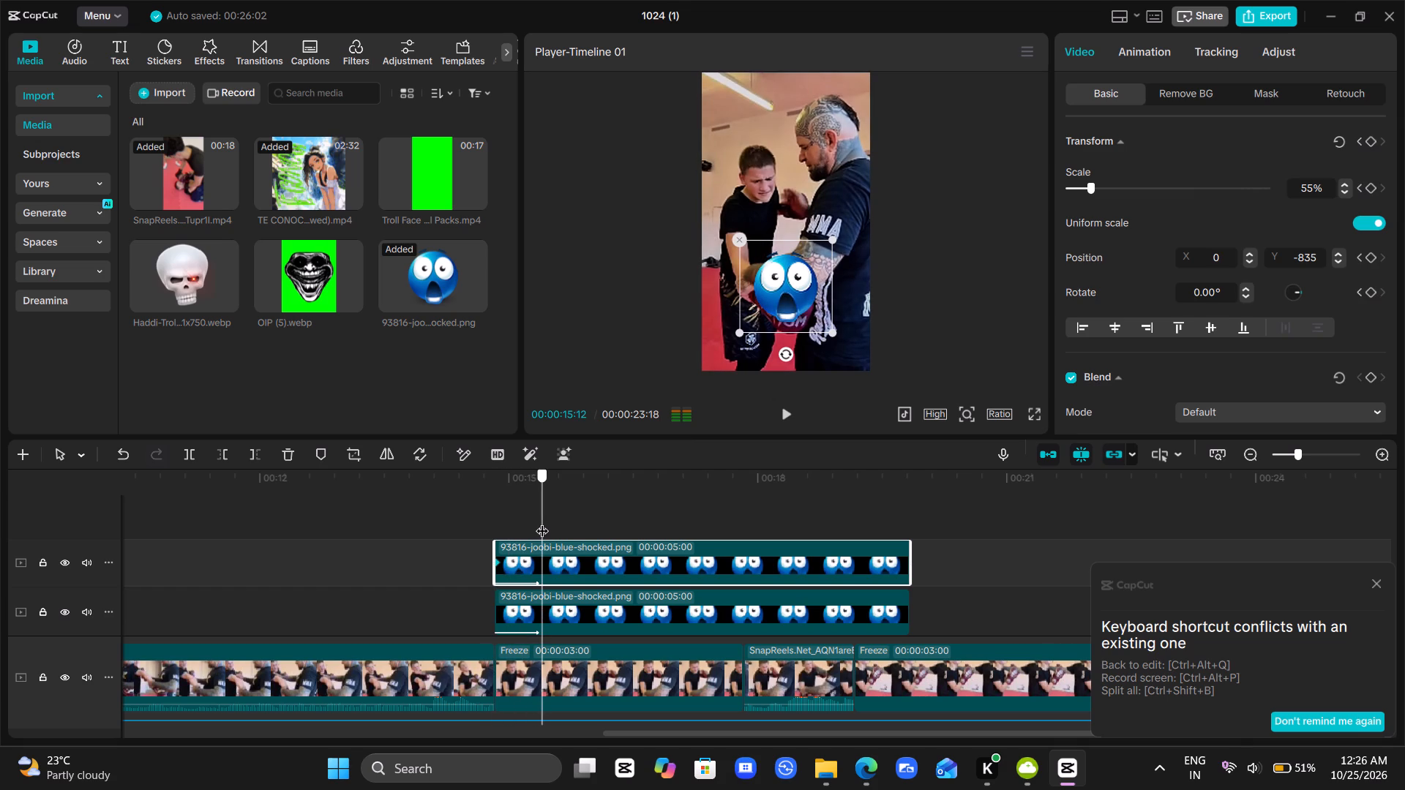
pyautogui.moveTo(542, 522); pyautogui.dragTo(542, 522)
pyautogui.click(1123, 191)
pyautogui.moveTo(1123, 191); pyautogui.dragTo(1114, 218)
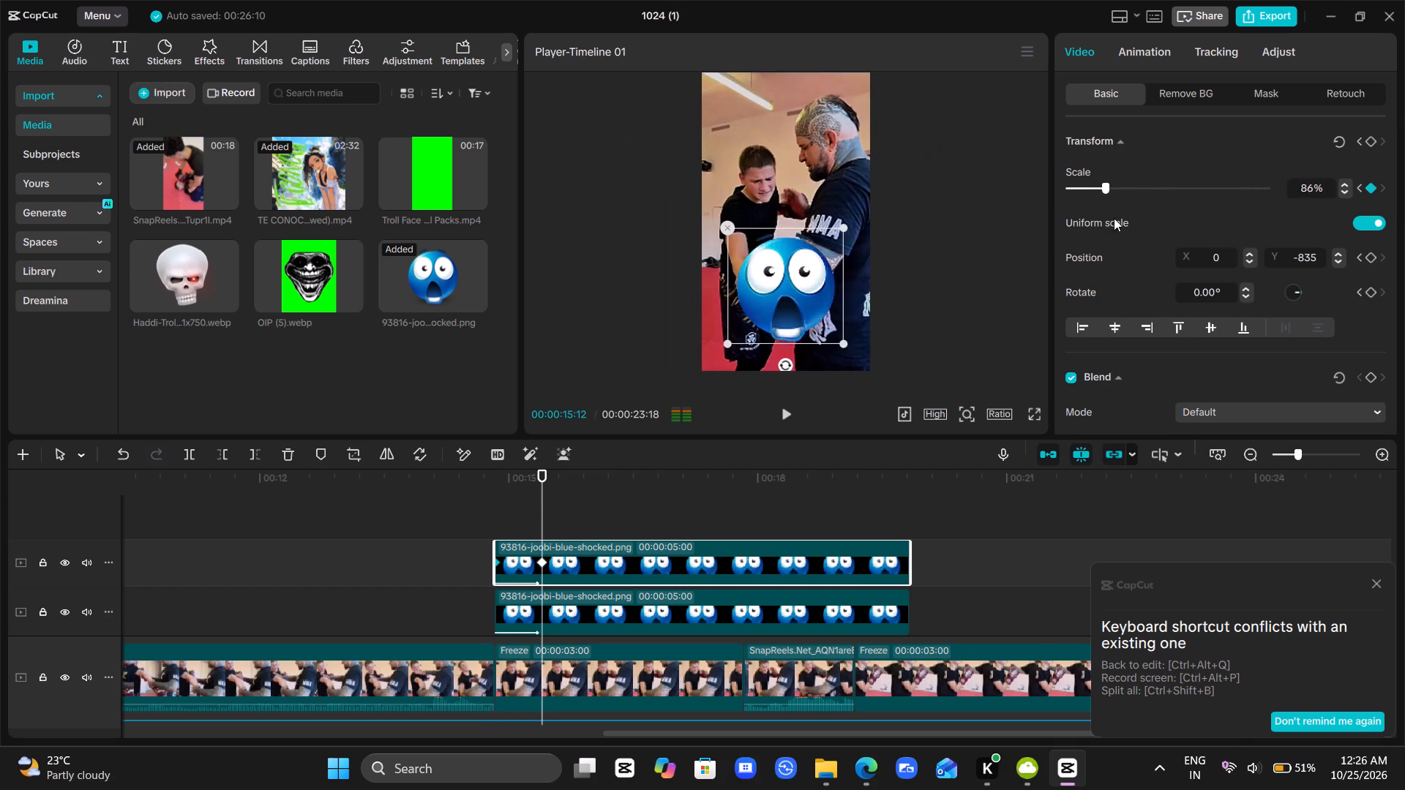
pyautogui.moveTo(1114, 218); pyautogui.dragTo(1132, 219)
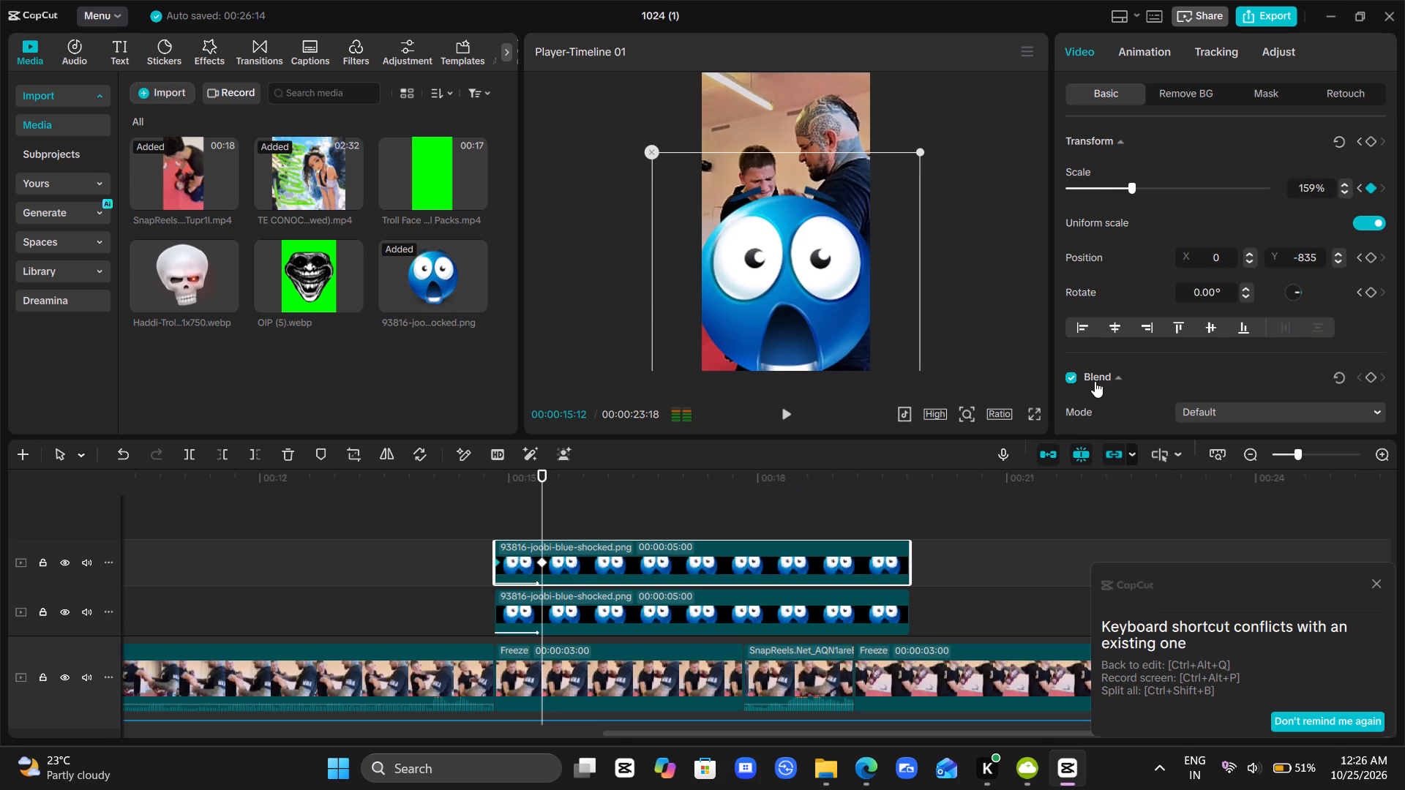
# Set the enlarged emoji's blend mode to Screen and lower its opacity to 0%.
pyautogui.scroll(-1, 1095, 381)
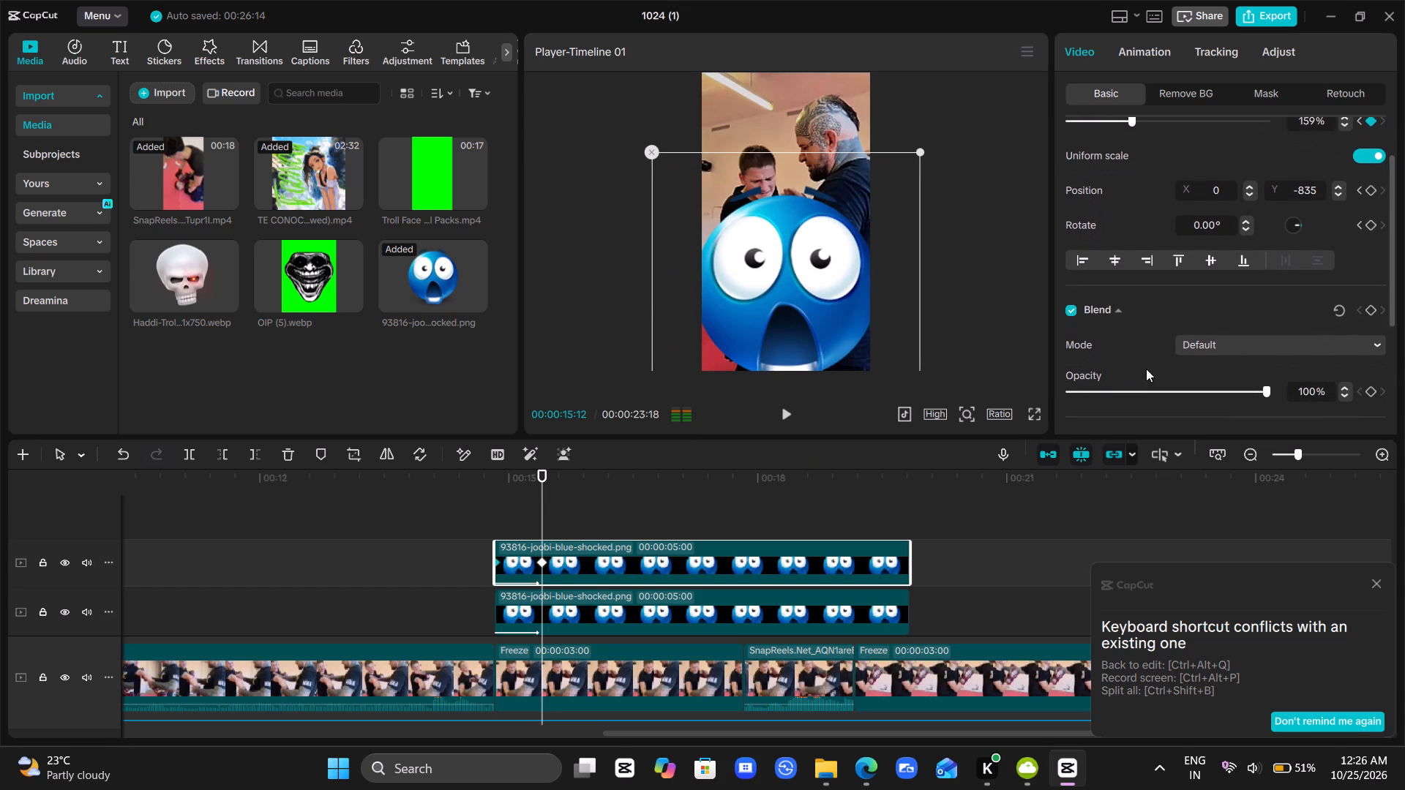
pyautogui.click(1249, 345)
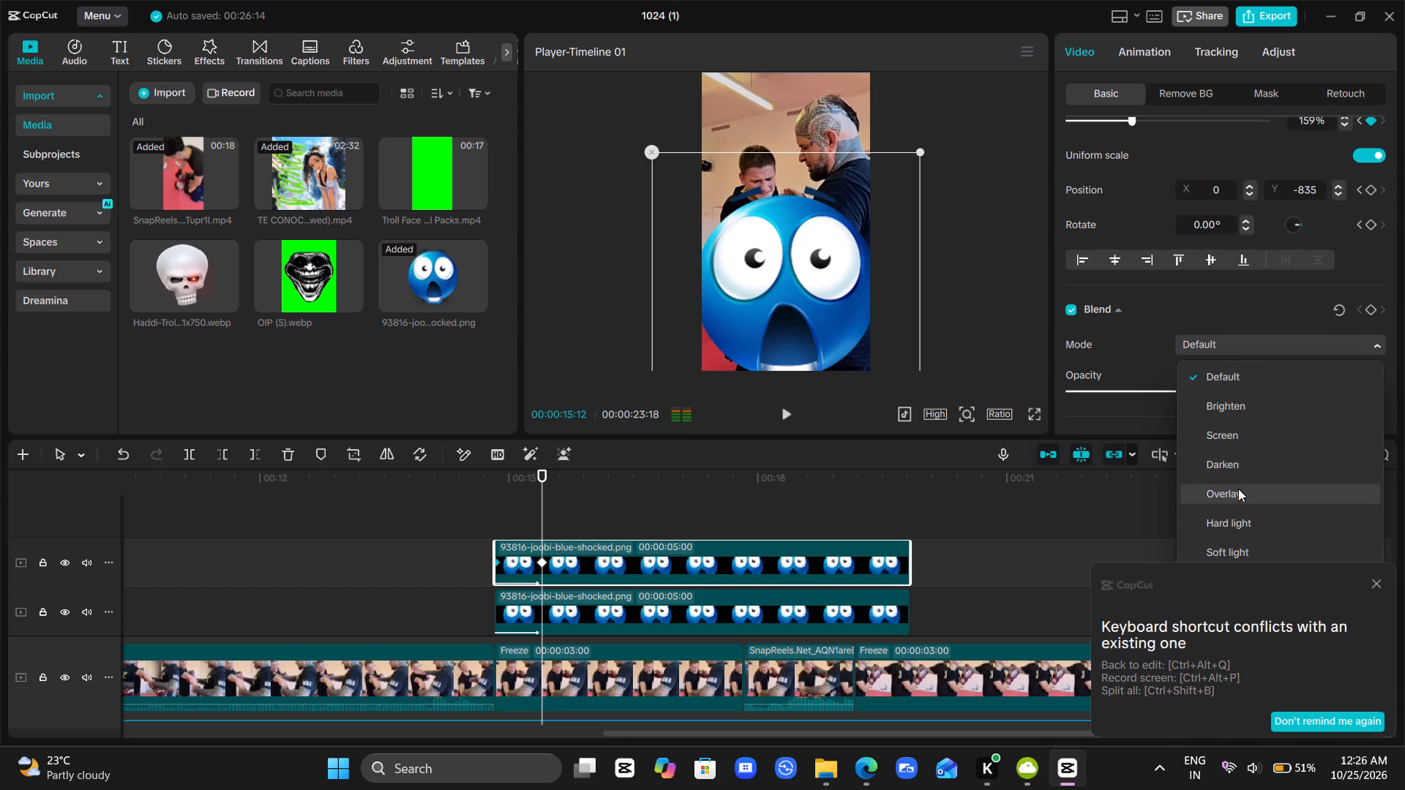
pyautogui.scroll(-2, 1220, 518)
pyautogui.click(1248, 437)
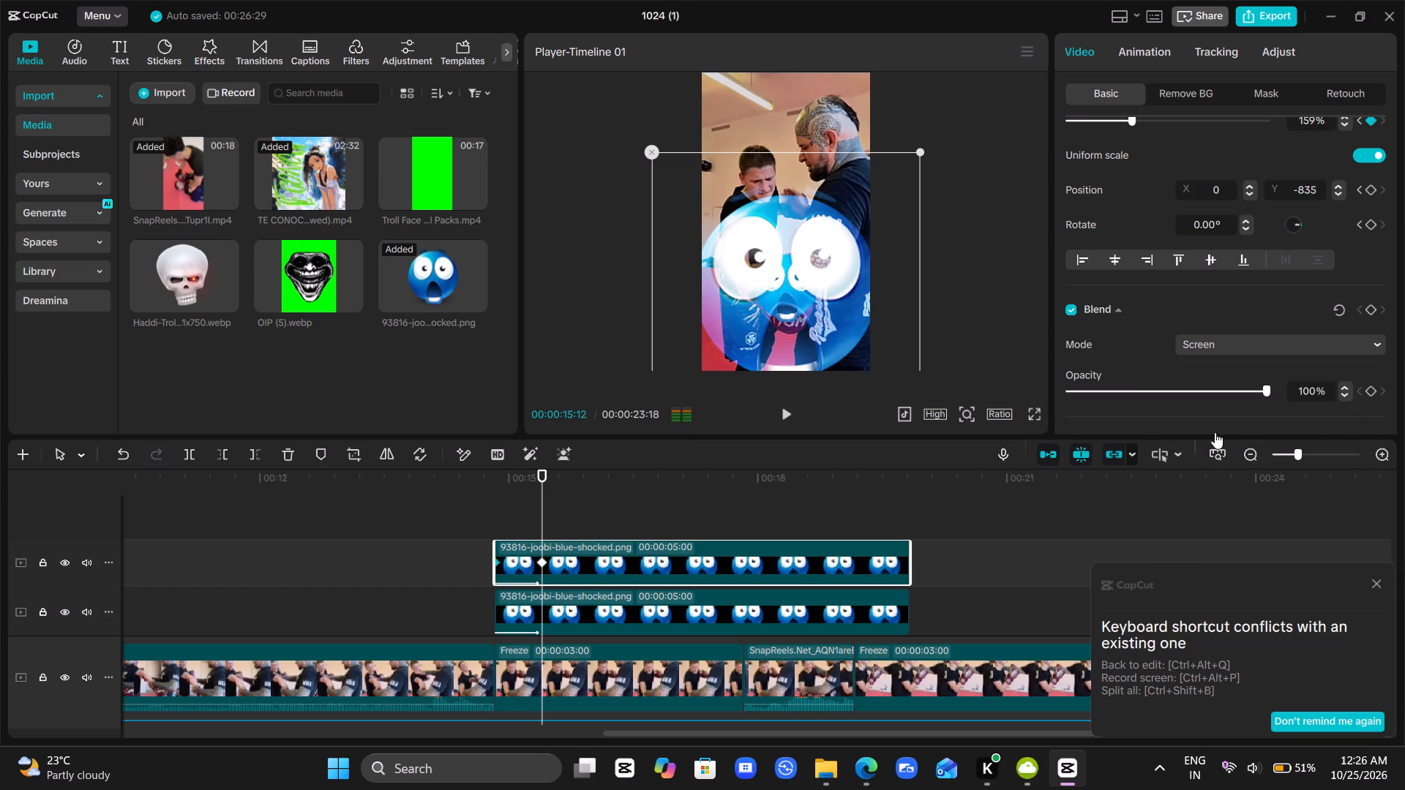
pyautogui.click(1248, 386)
pyautogui.moveTo(1248, 386); pyautogui.dragTo(1148, 407)
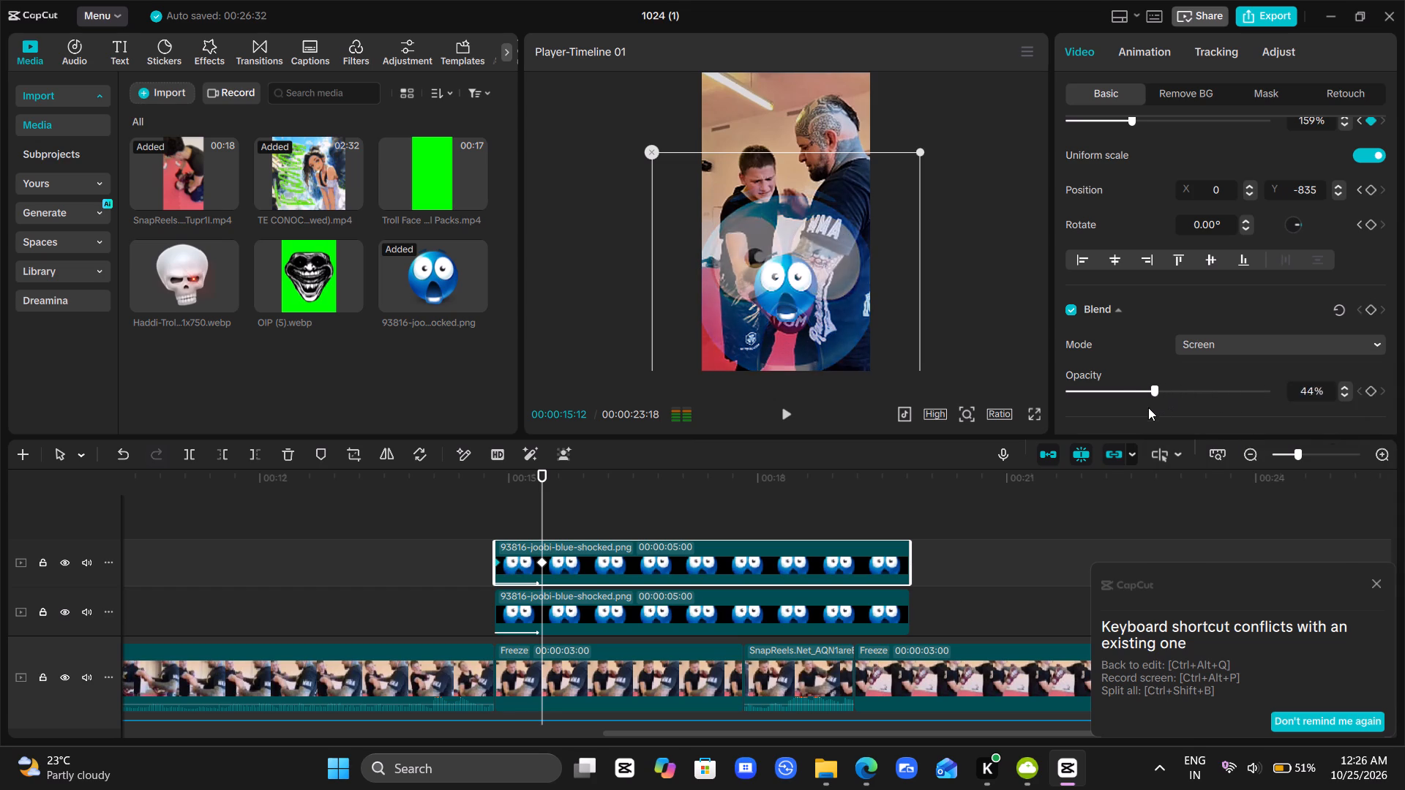
pyautogui.moveTo(1148, 407); pyautogui.dragTo(1003, 423)
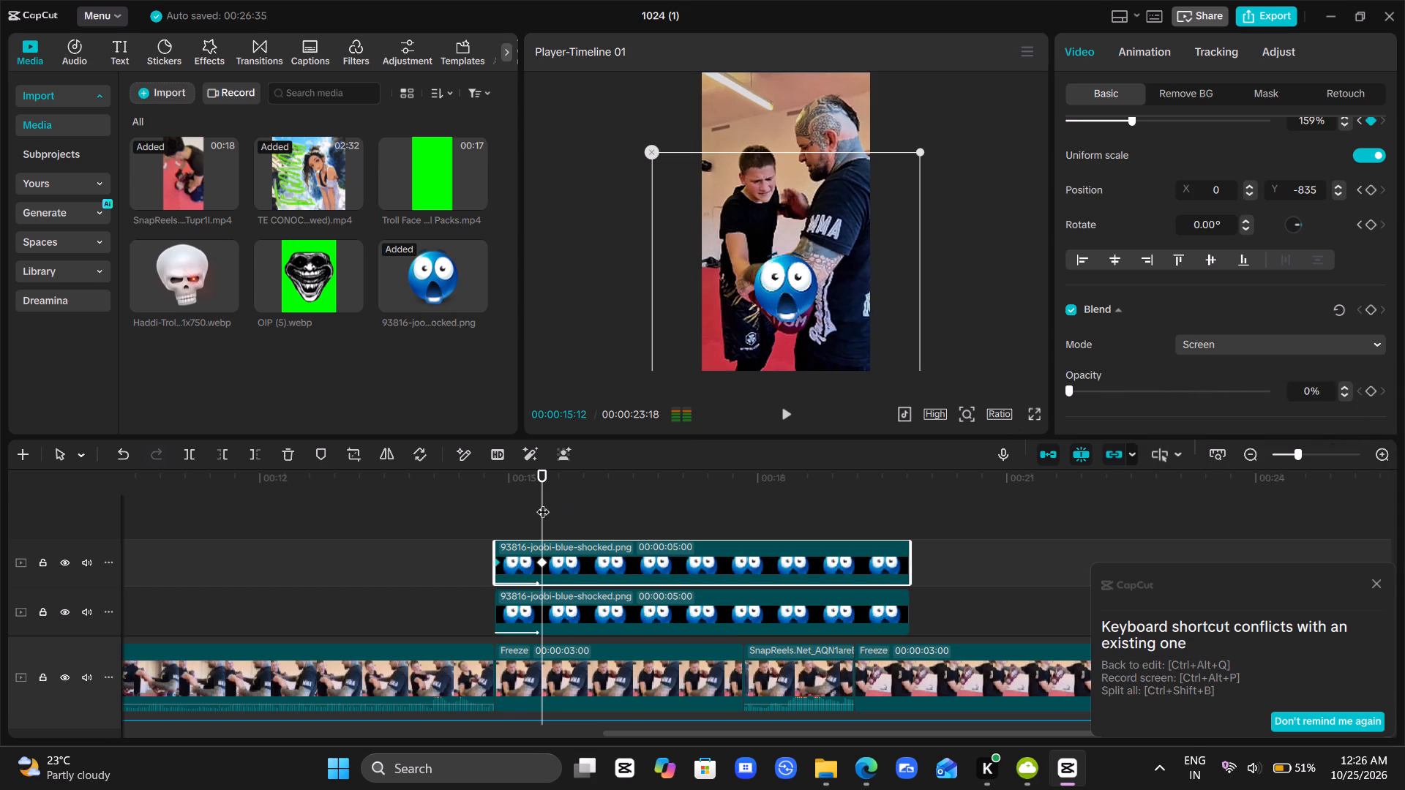
# Play back the emoji overlay from just before the first freeze frame to check the enlarging duplicate.
pyautogui.click(515, 511)
pyautogui.moveTo(515, 511); pyautogui.dragTo(455, 513)
pyautogui.press('space')
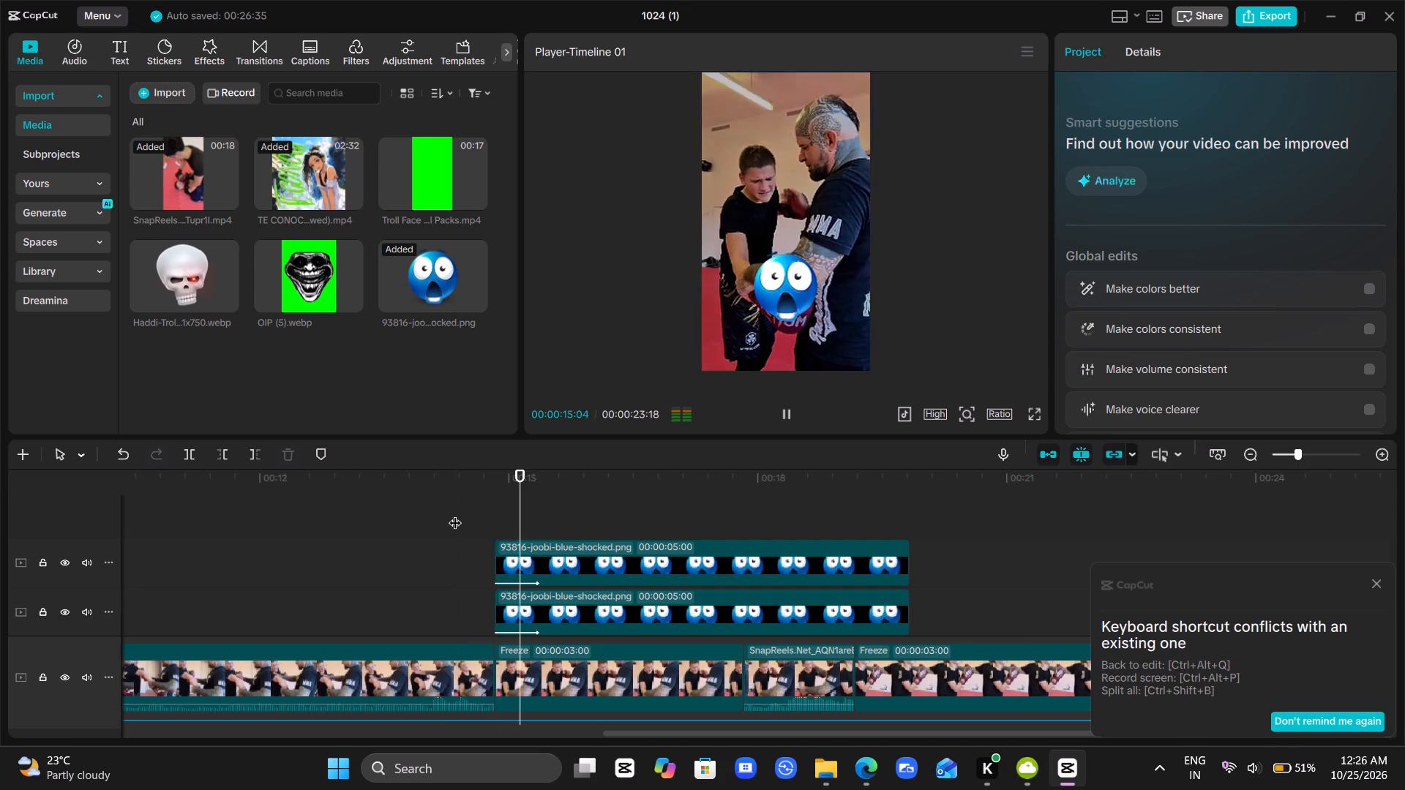
pyautogui.press('space')
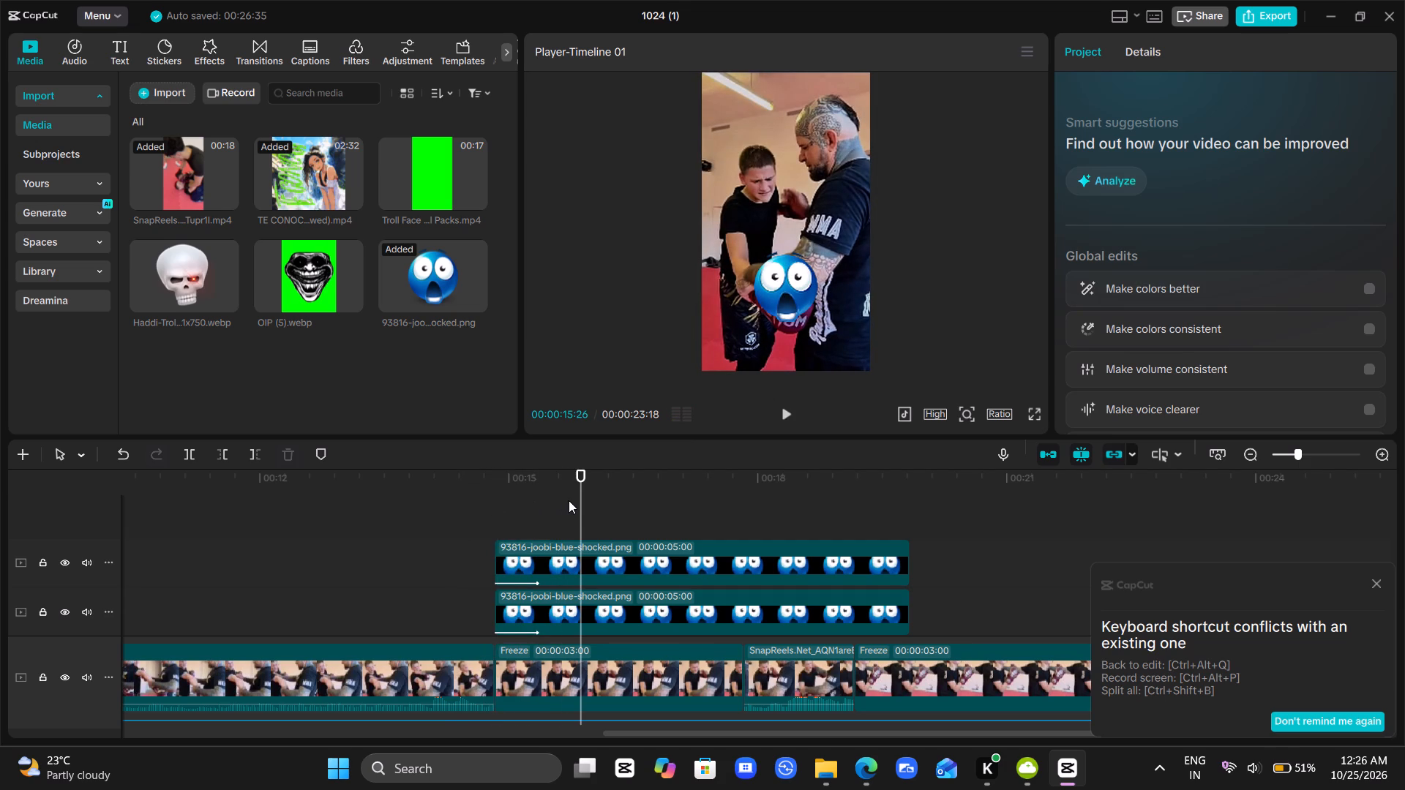
# Select the top emoji clip and return the playhead to its second scale keyframe at 00:00:15:12.
pyautogui.doubleClick(569, 500)
pyautogui.moveTo(569, 500); pyautogui.dragTo(548, 504)
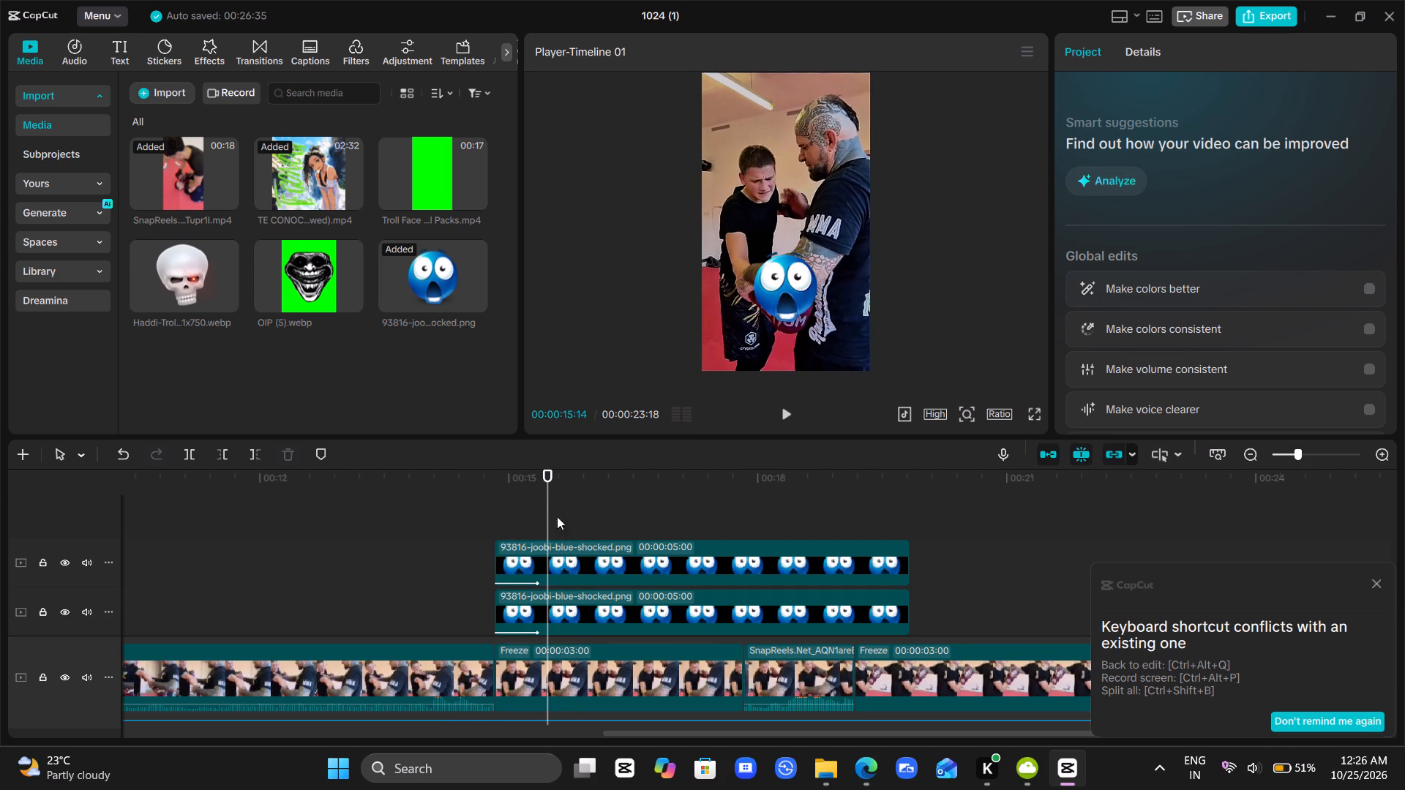
pyautogui.click(564, 563)
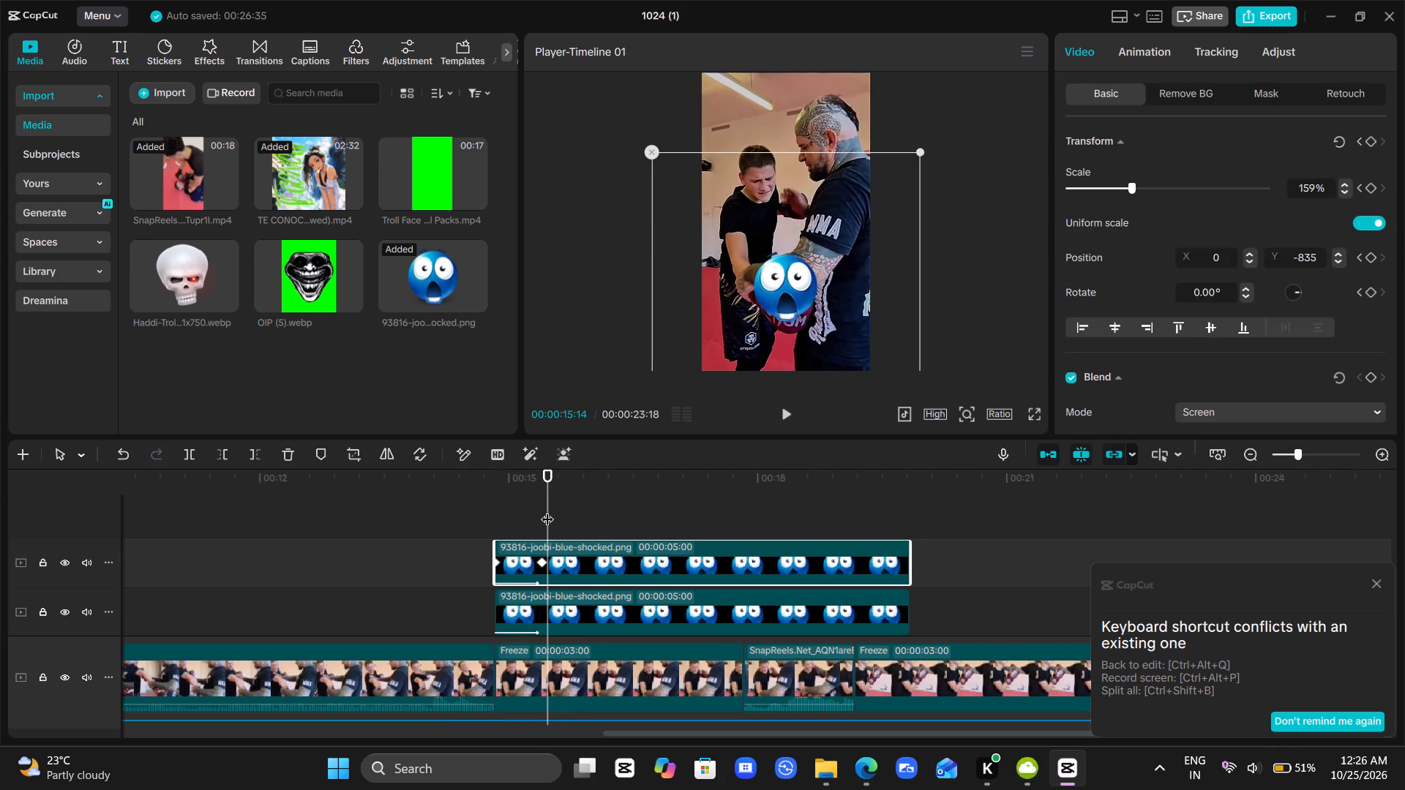
pyautogui.moveTo(547, 510); pyautogui.dragTo(540, 511)
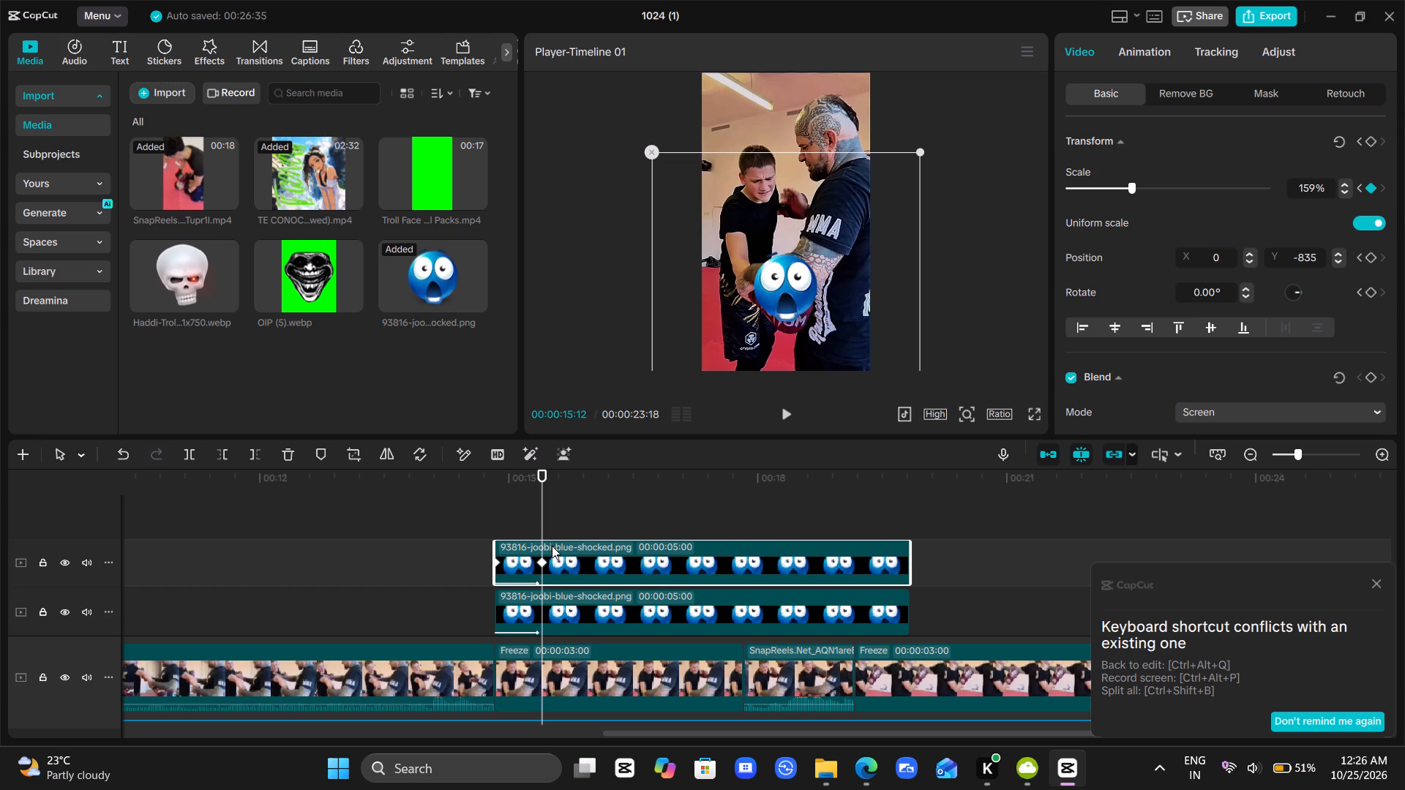
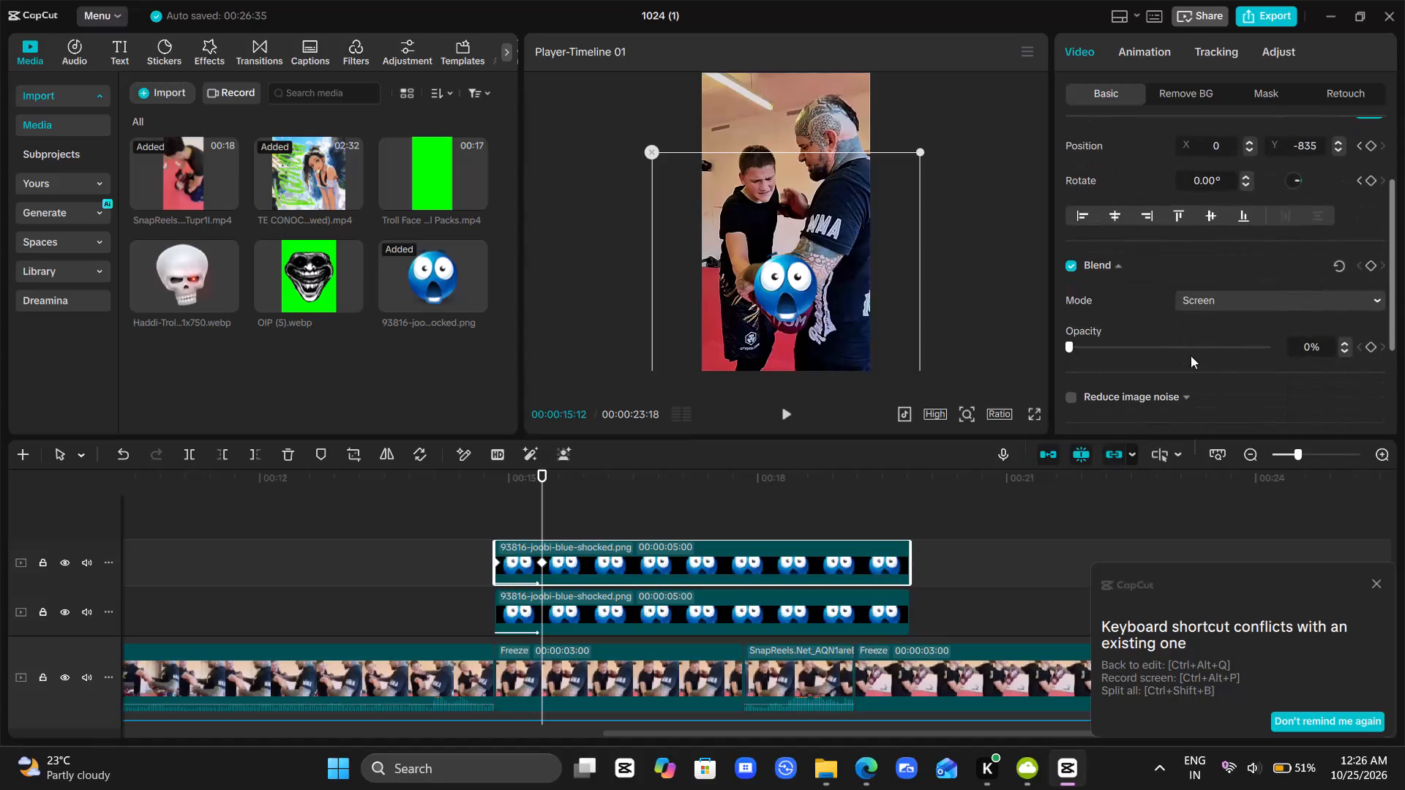
# Raise the top emoji's opacity to 50% at 00:00:15:12 and preview the result.
pyautogui.click(1101, 339)
pyautogui.moveTo(1101, 339); pyautogui.dragTo(1295, 348)
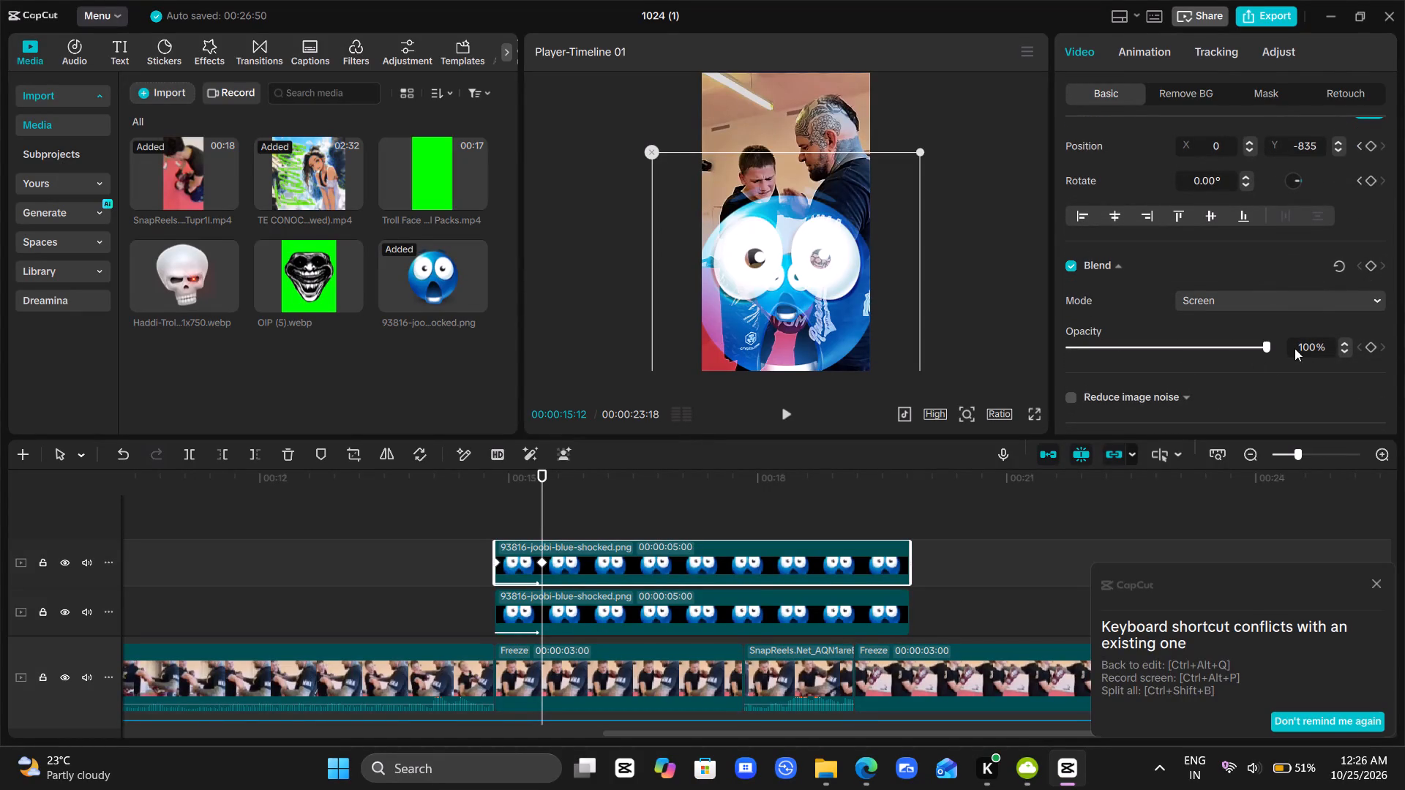
pyautogui.moveTo(1295, 348); pyautogui.dragTo(1168, 372)
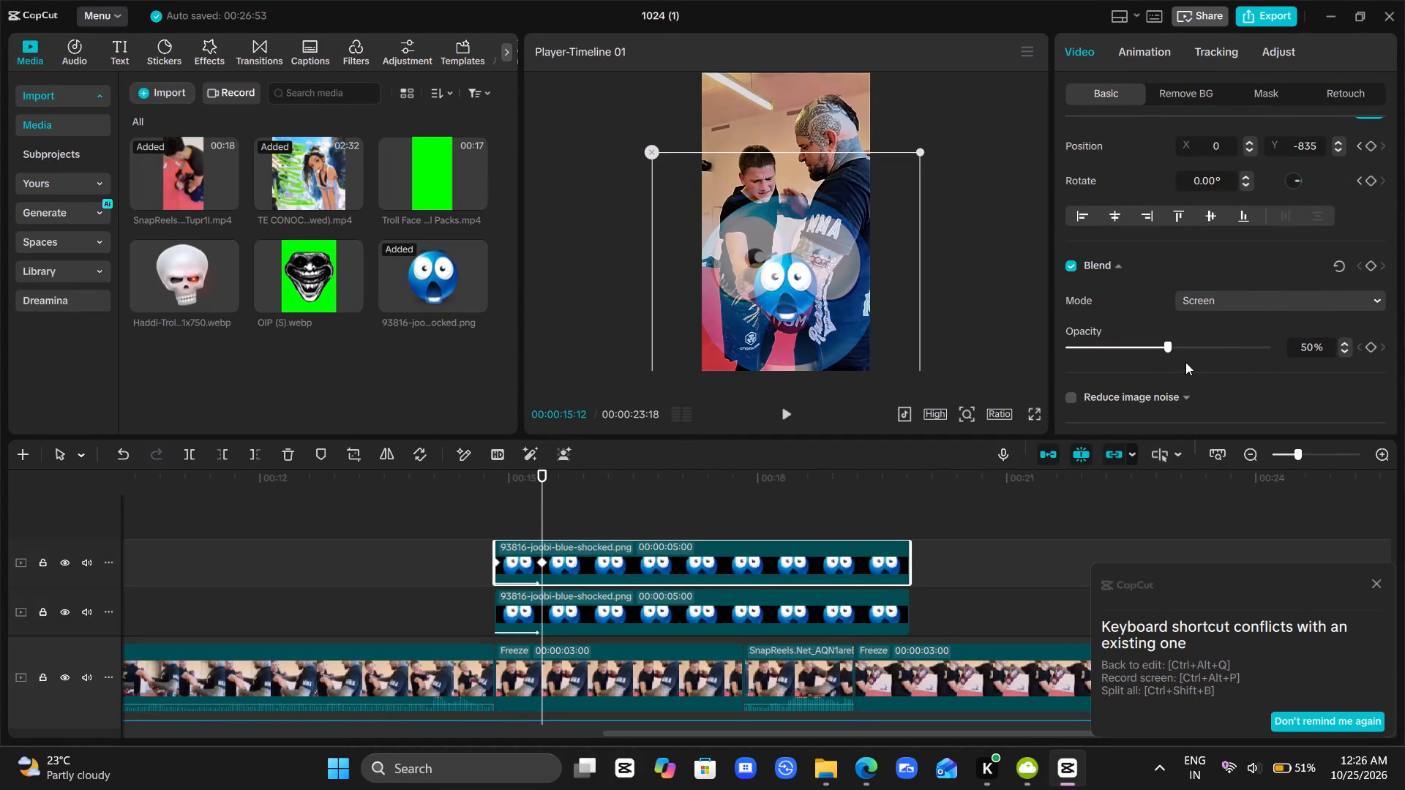
pyautogui.click(518, 521)
pyautogui.moveTo(518, 521); pyautogui.dragTo(468, 518)
pyautogui.press('space')
pyautogui.press('space')
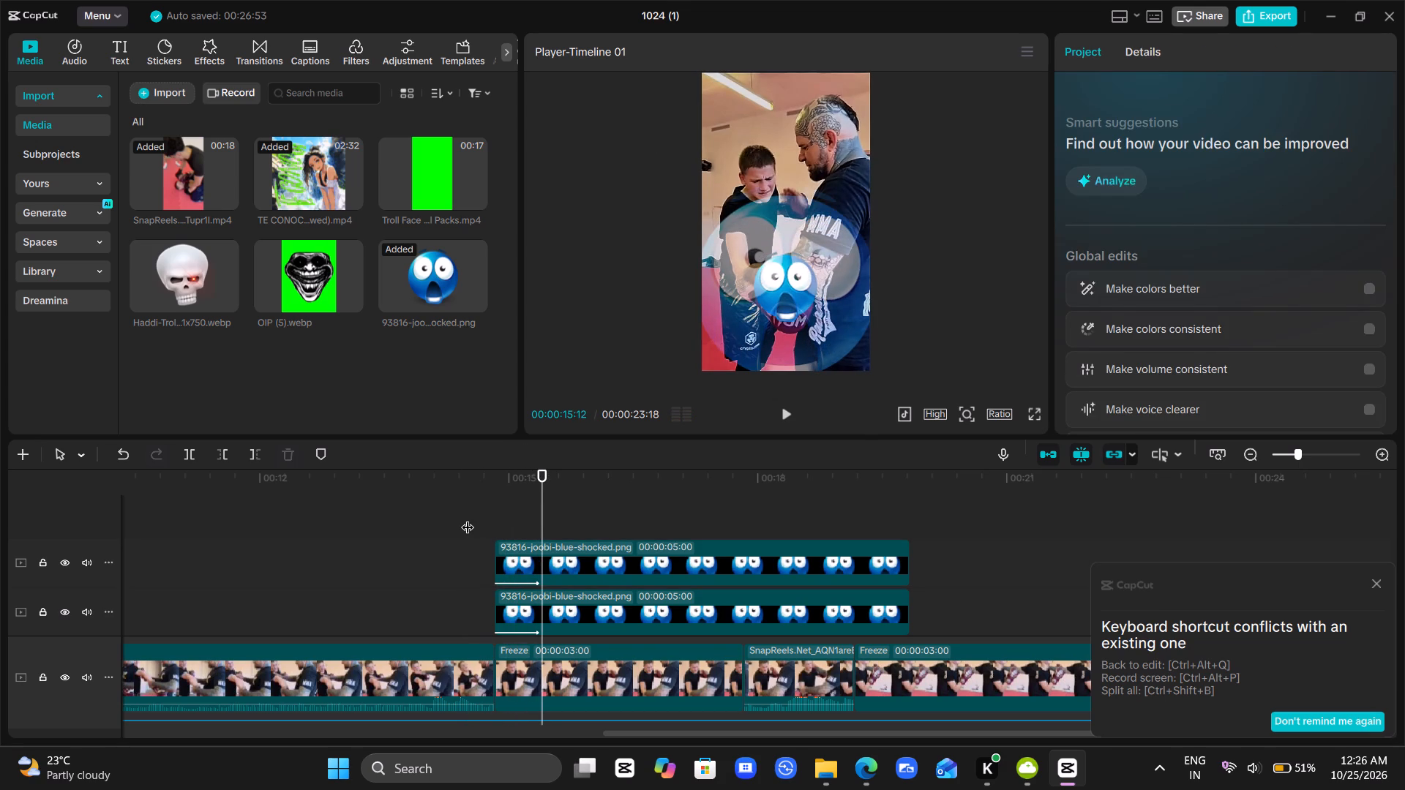
pyautogui.press('space')
pyautogui.press('space')
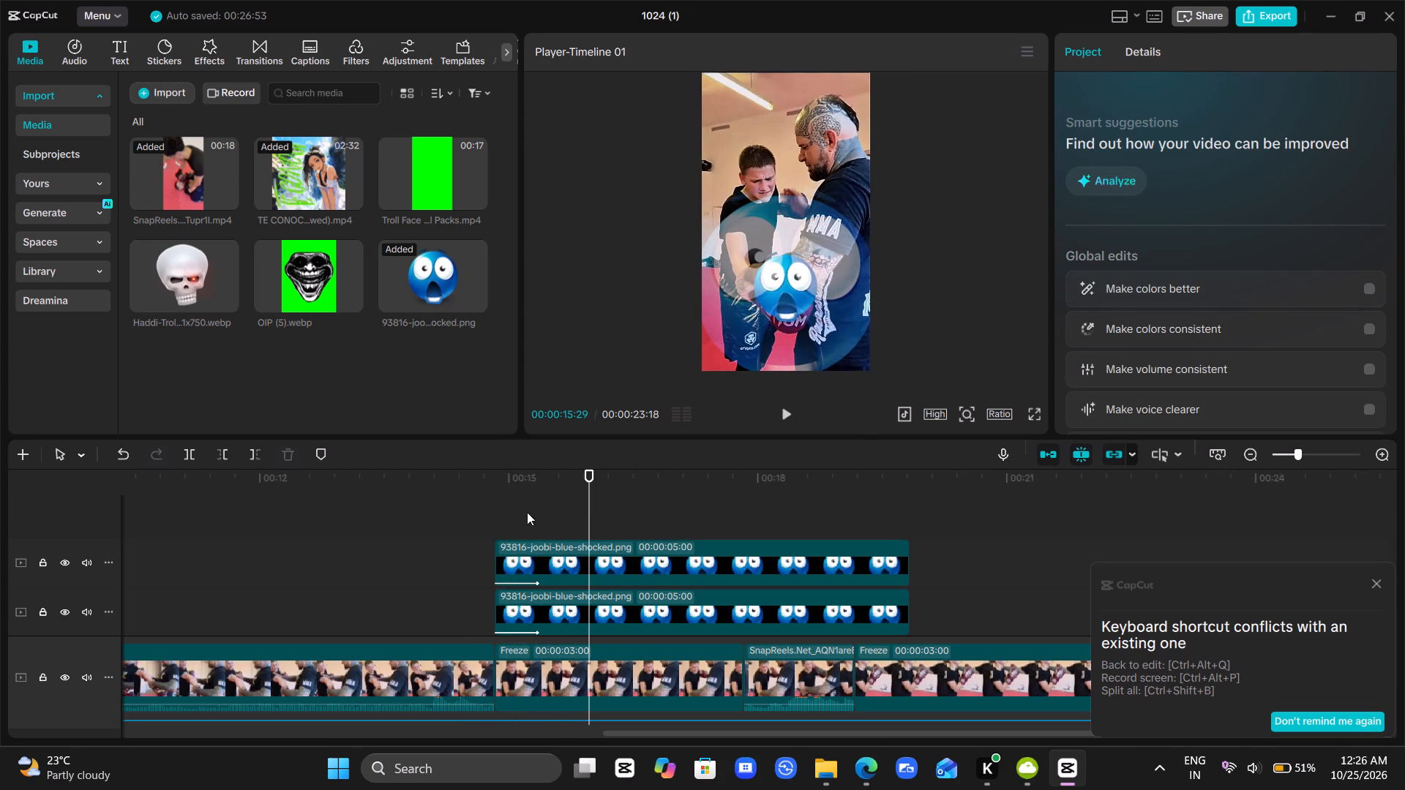
# Add a Blend keyframe at 50% opacity to the top emoji at the first freeze frame's start, 00:00:14:25.
pyautogui.doubleClick(582, 514)
pyautogui.moveTo(582, 514); pyautogui.dragTo(506, 548)
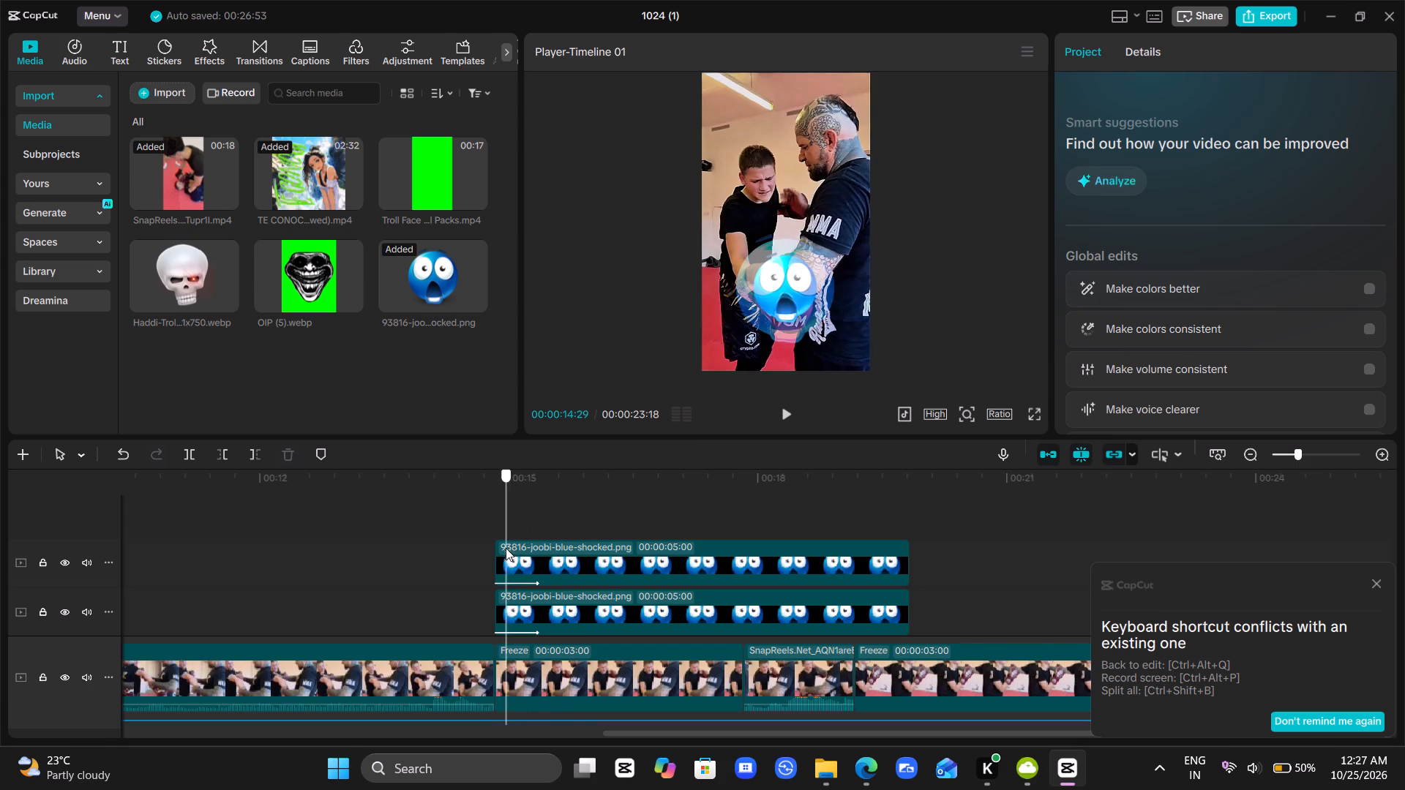
pyautogui.moveTo(506, 548); pyautogui.dragTo(497, 551)
pyautogui.click(536, 570)
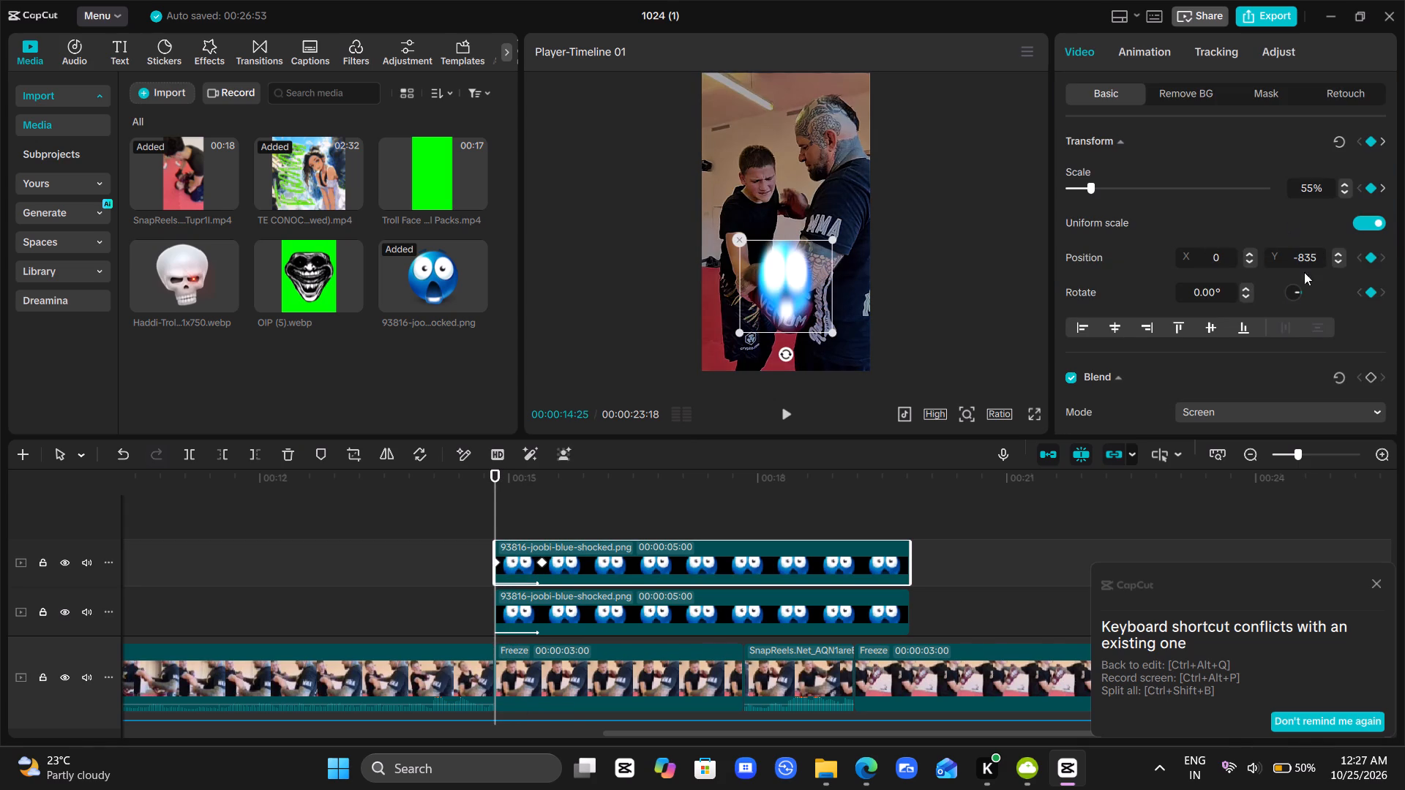
pyautogui.scroll(-1, 1318, 298)
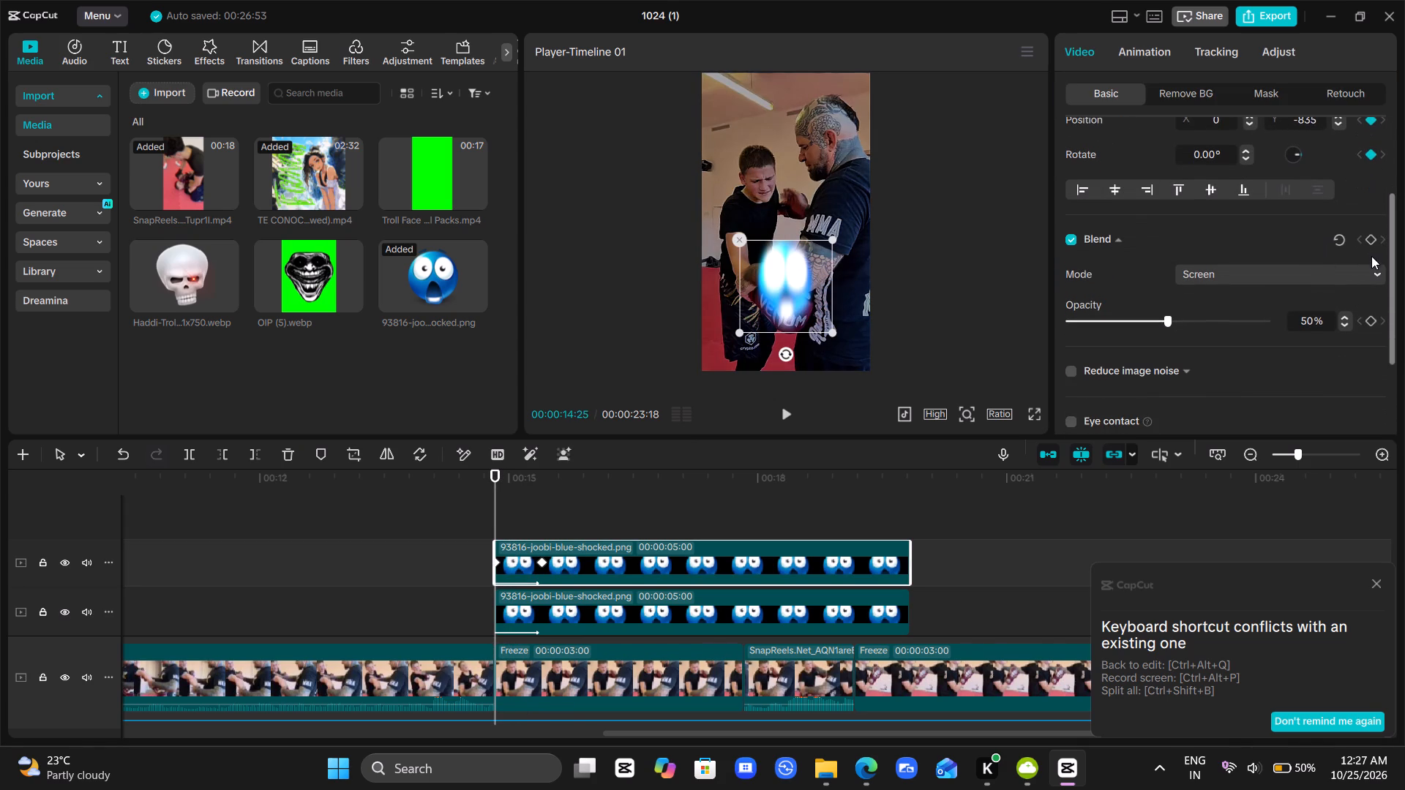
pyautogui.click(1372, 244)
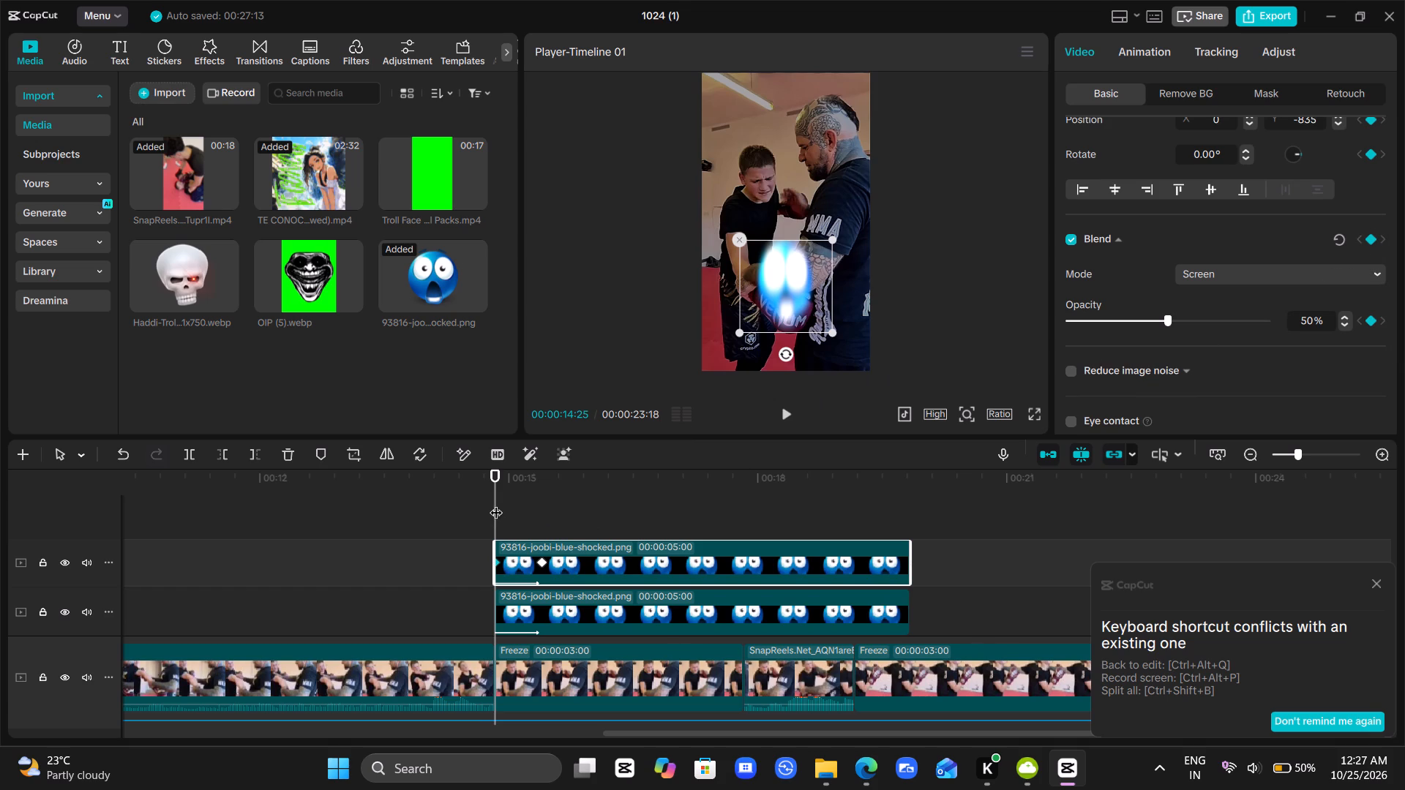
# Lower the top emoji's opacity to 0% at its second scale keyframe, 00:00:15:12.
pyautogui.moveTo(495, 503); pyautogui.dragTo(535, 505)
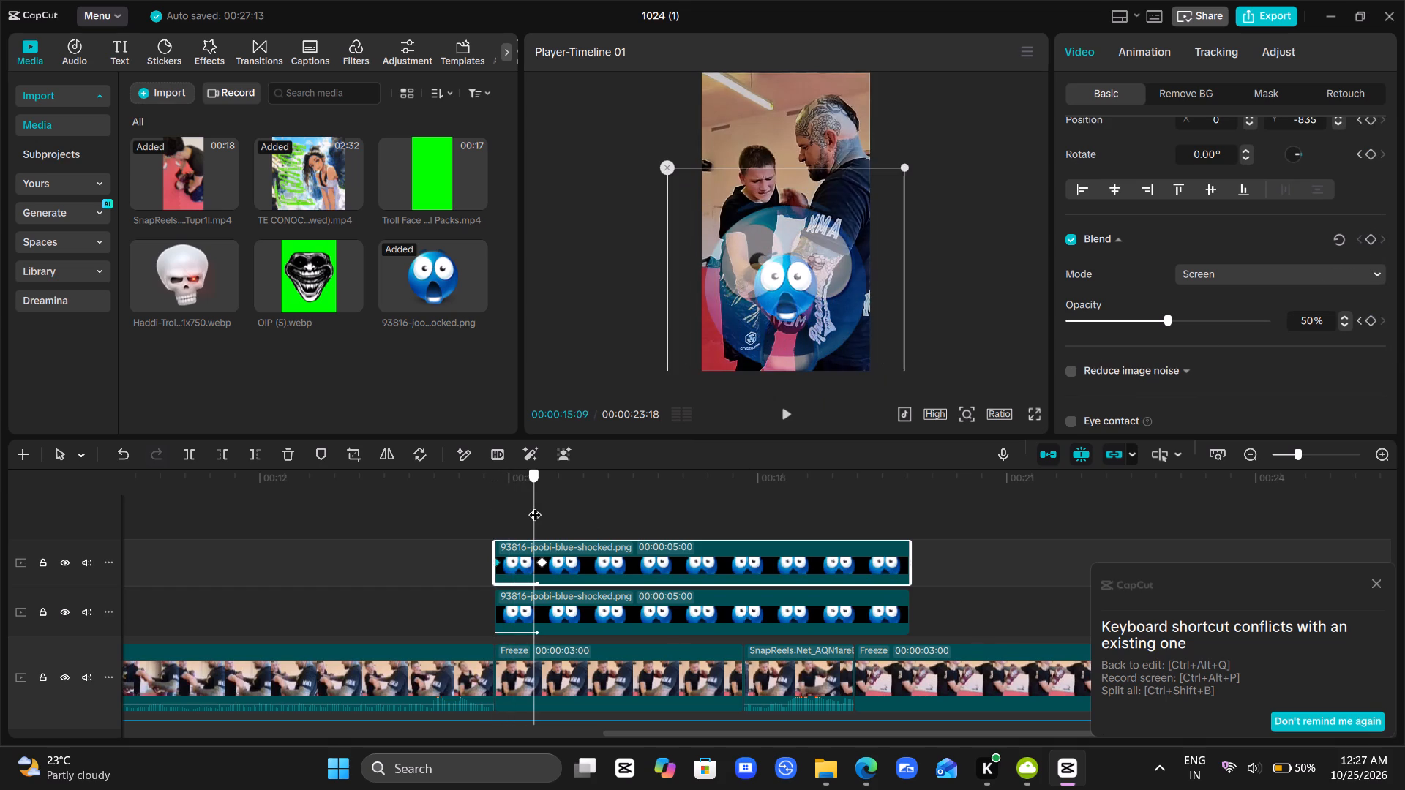
pyautogui.moveTo(535, 505); pyautogui.dragTo(540, 508)
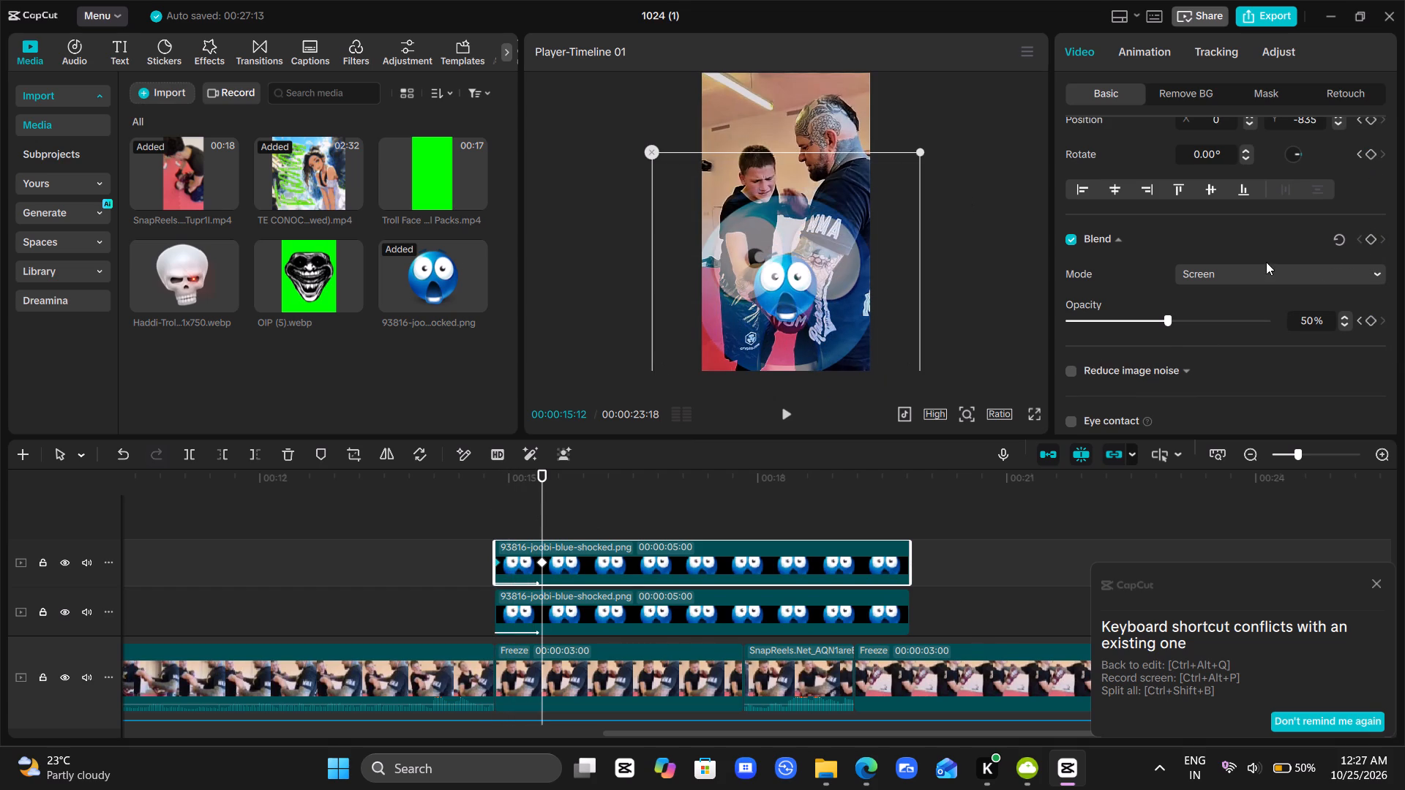
pyautogui.moveTo(1164, 326); pyautogui.dragTo(893, 358)
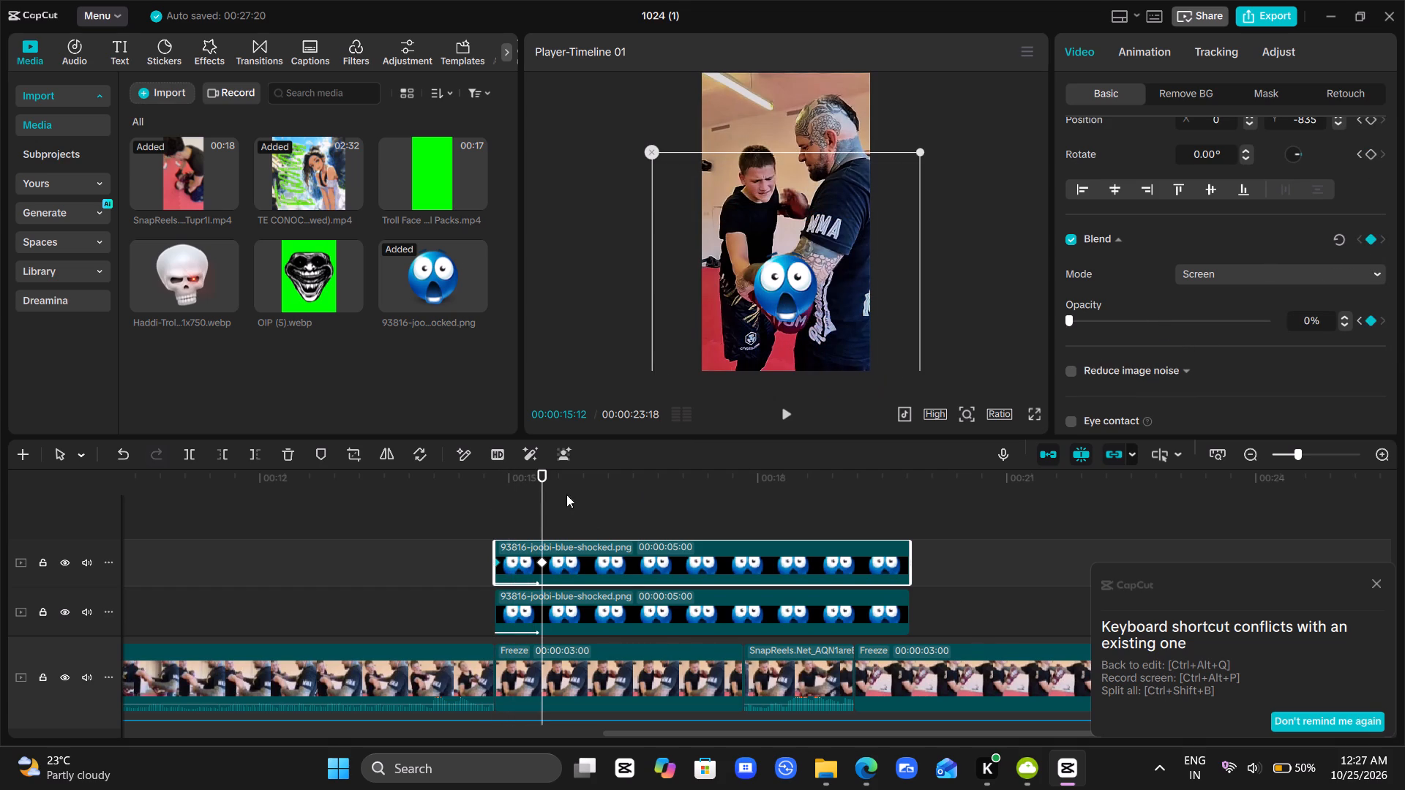
# Play back the first freeze frame repeatedly to check the enlarging emoji's fade-out and where the overlays should end.
pyautogui.click(474, 496)
pyautogui.press('space')
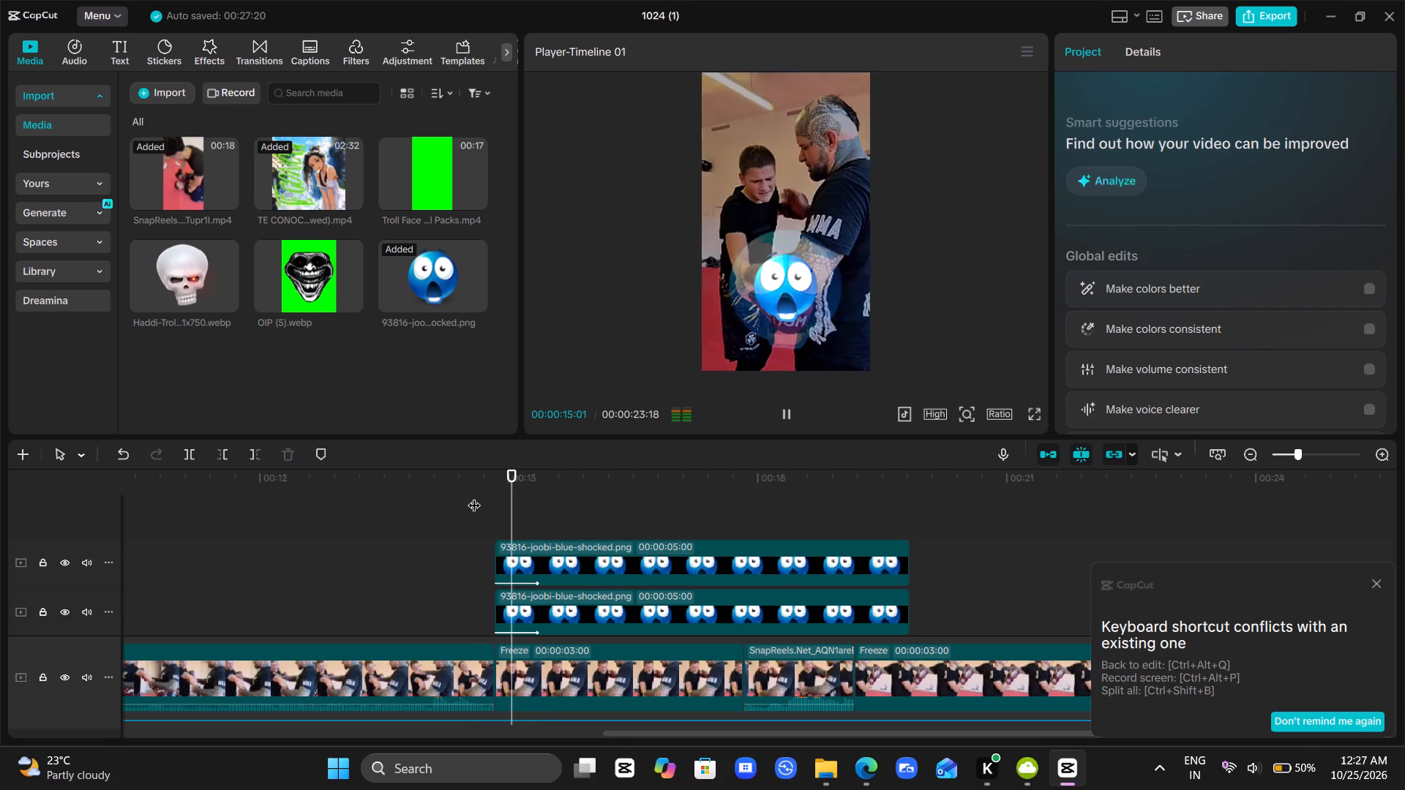
pyautogui.press('space')
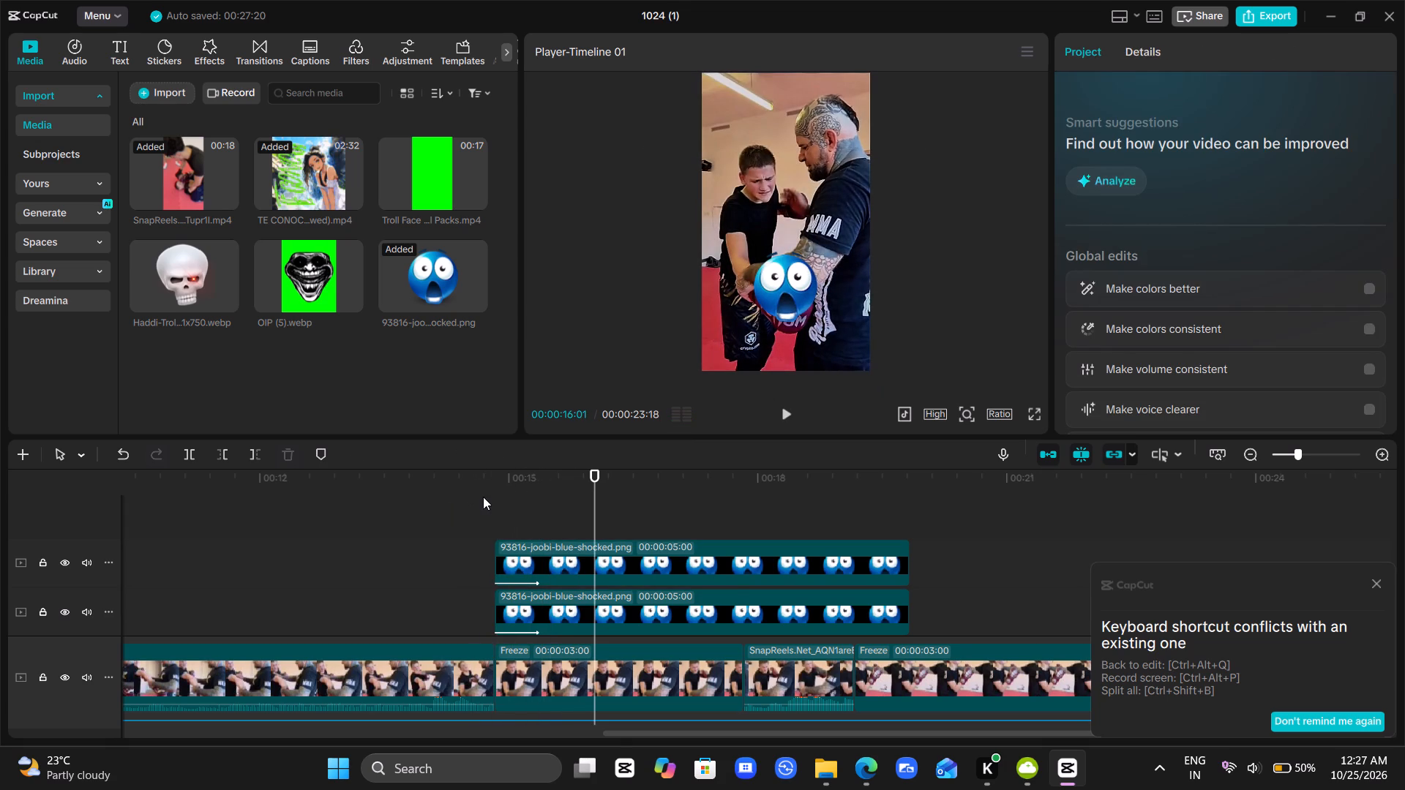
pyautogui.click(483, 497)
pyautogui.press('space')
pyautogui.press('space')
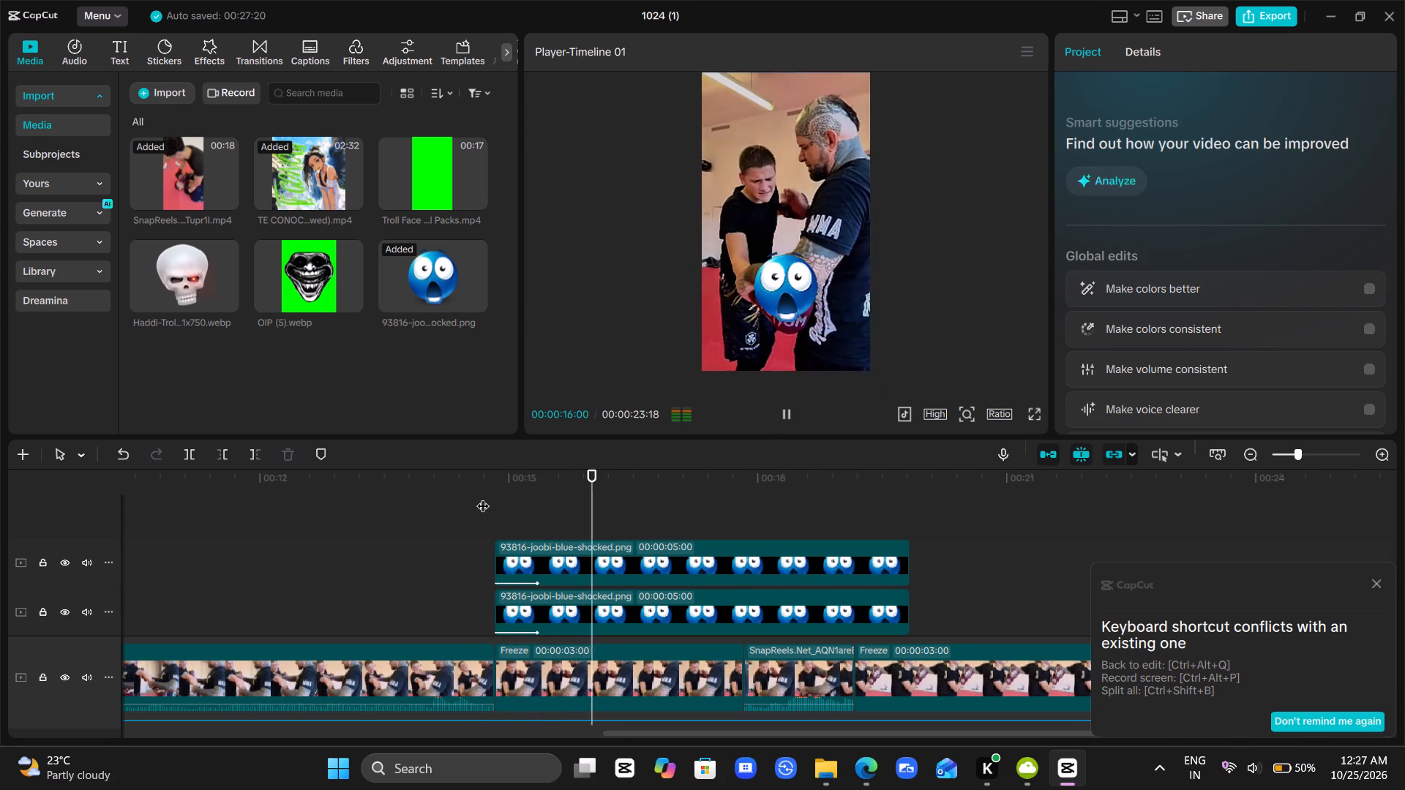
pyautogui.click(495, 507)
pyautogui.press('space')
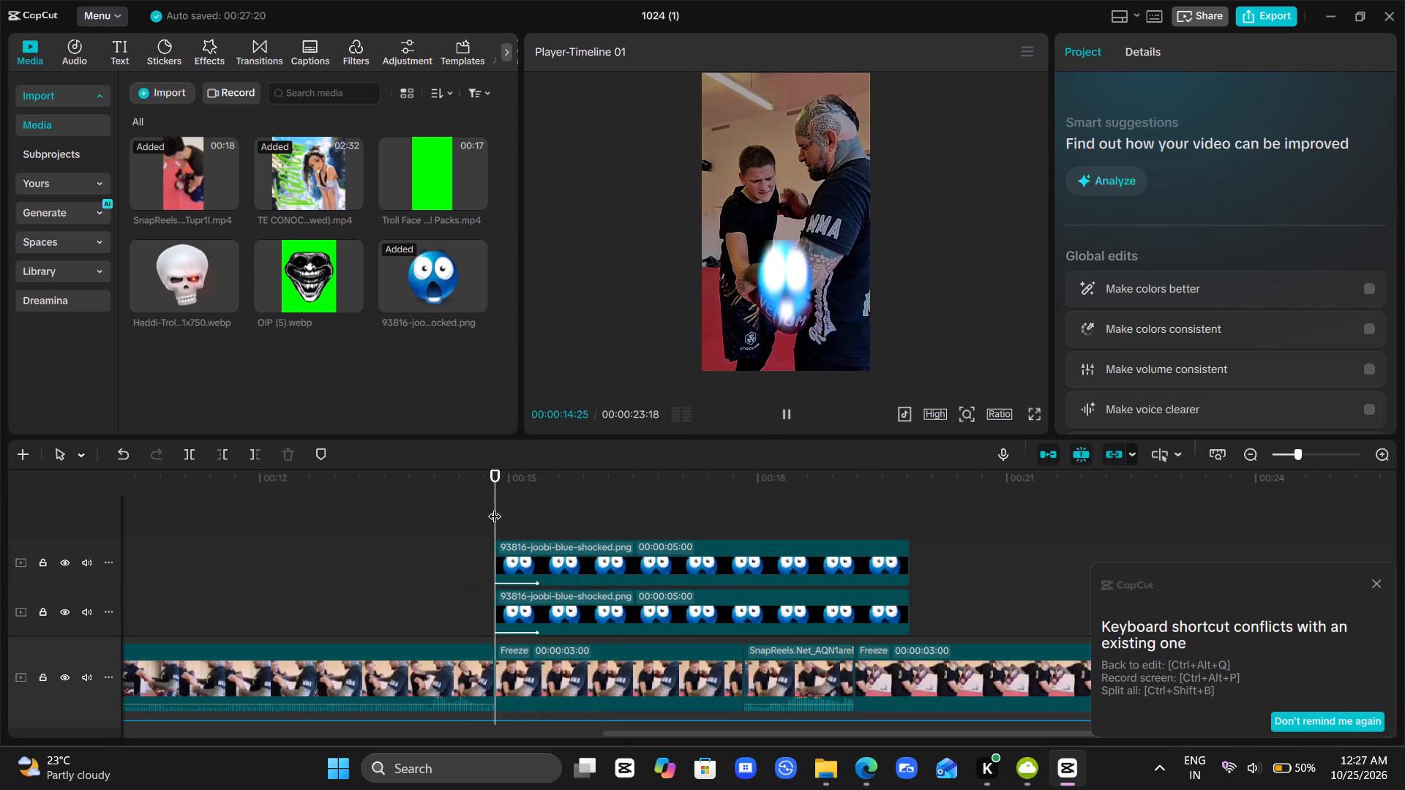
pyautogui.press('space')
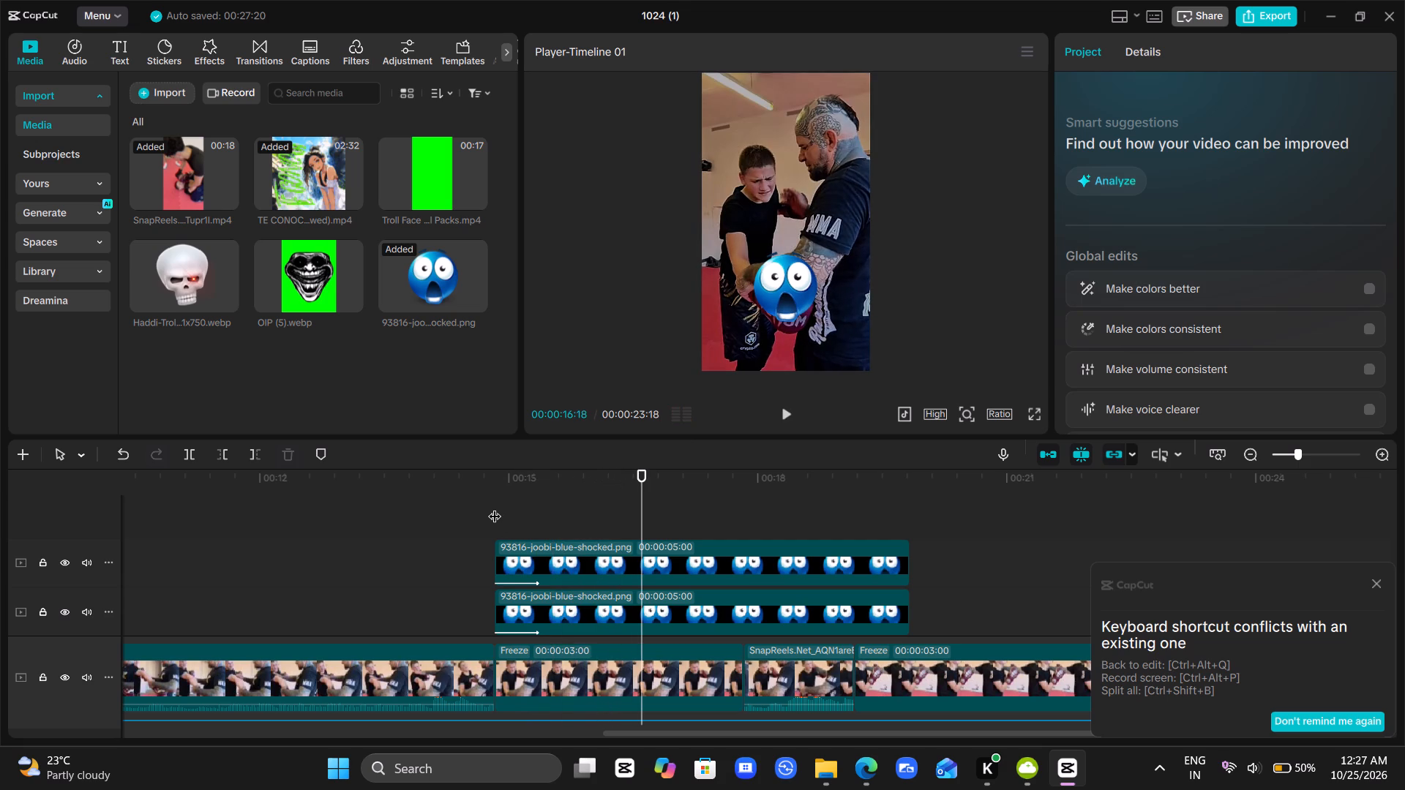
pyautogui.press('space')
pyautogui.press('space')
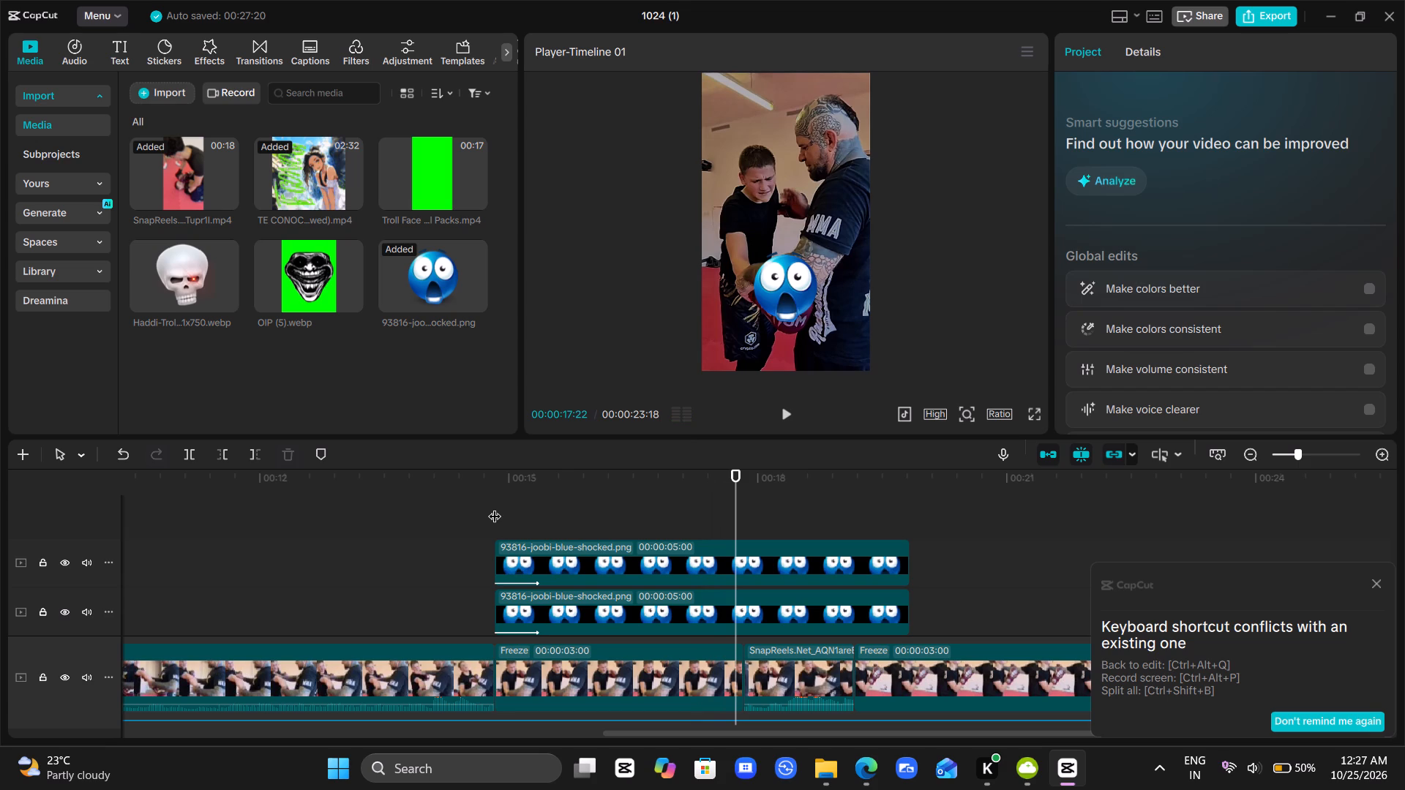
pyautogui.click(597, 502)
pyautogui.moveTo(597, 502); pyautogui.dragTo(517, 520)
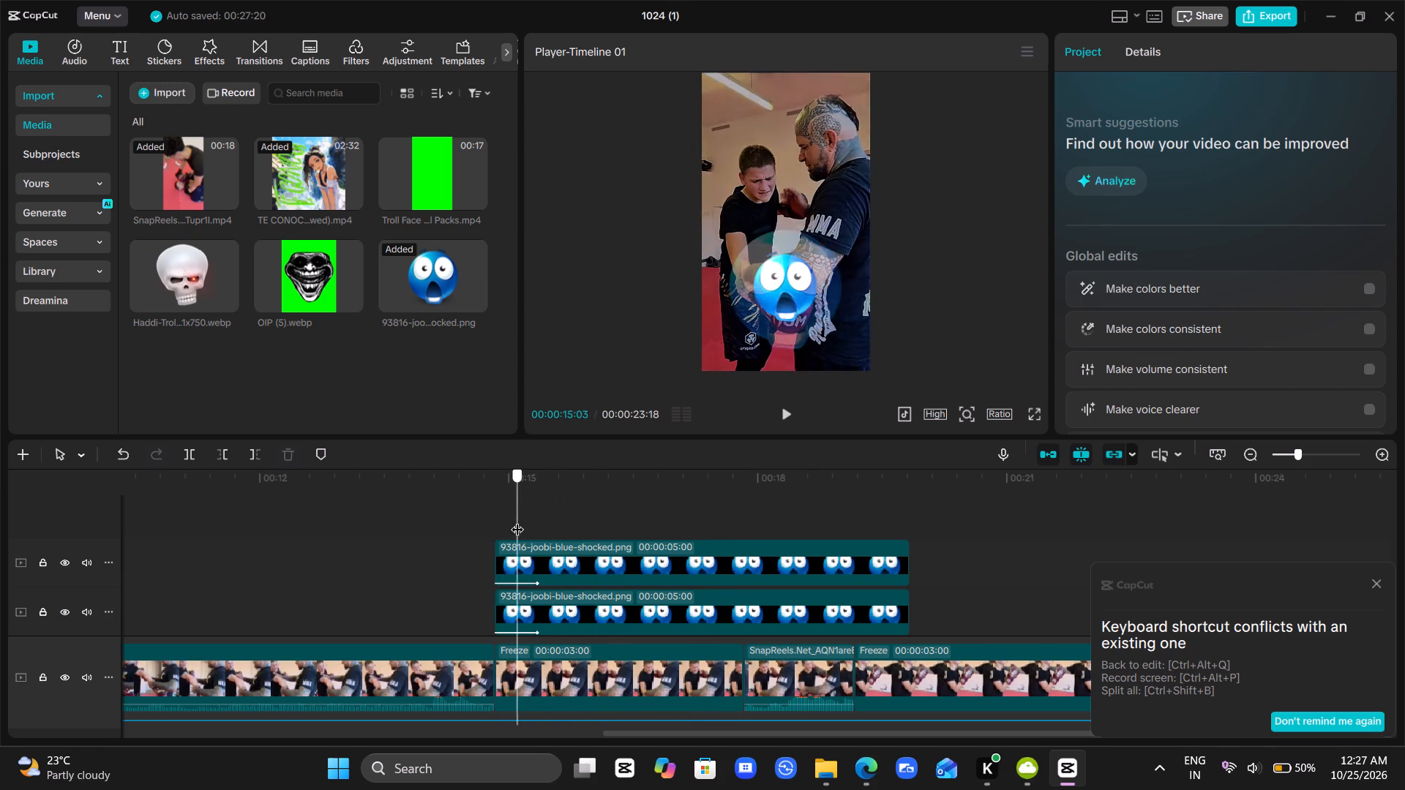
pyautogui.moveTo(517, 520); pyautogui.dragTo(479, 531)
pyautogui.press('space')
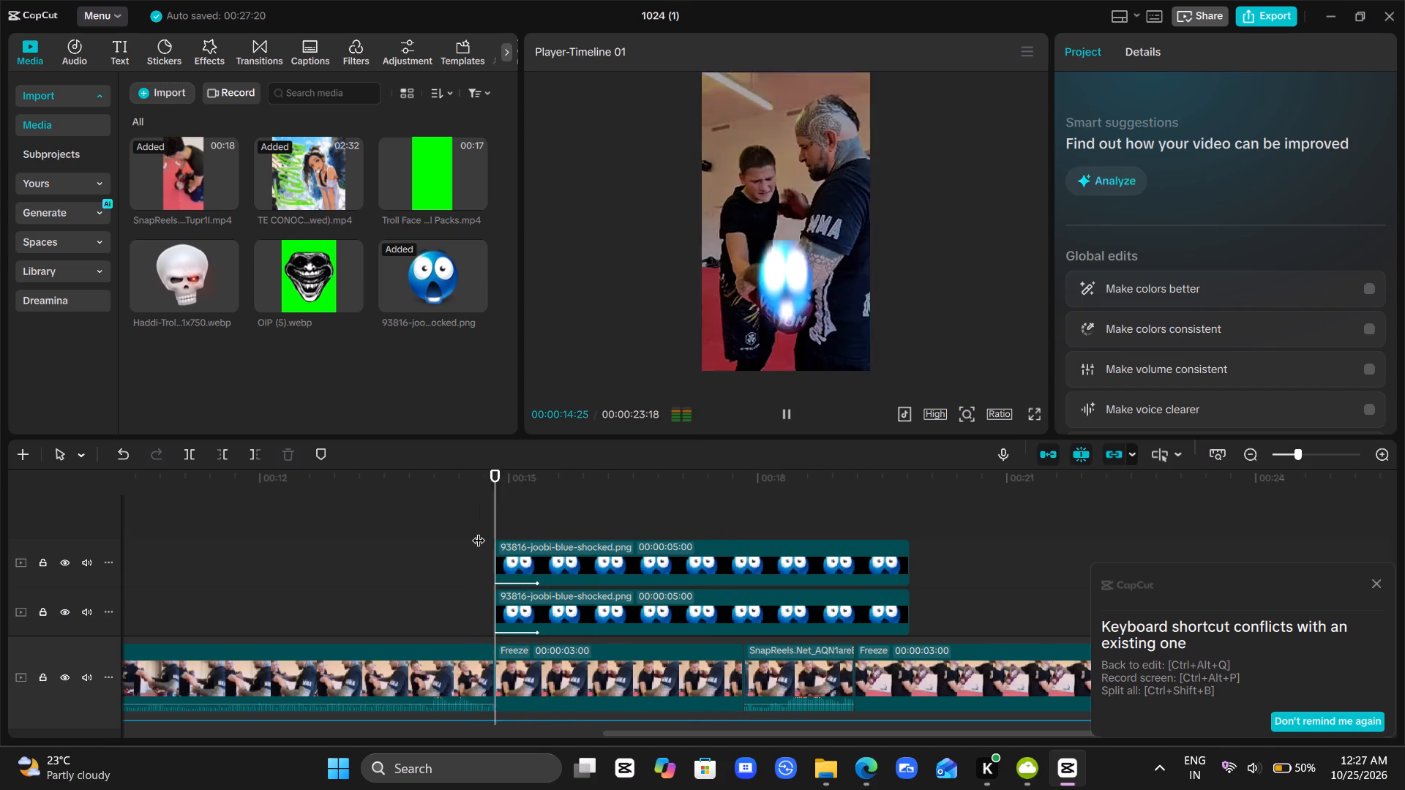
pyautogui.press('space')
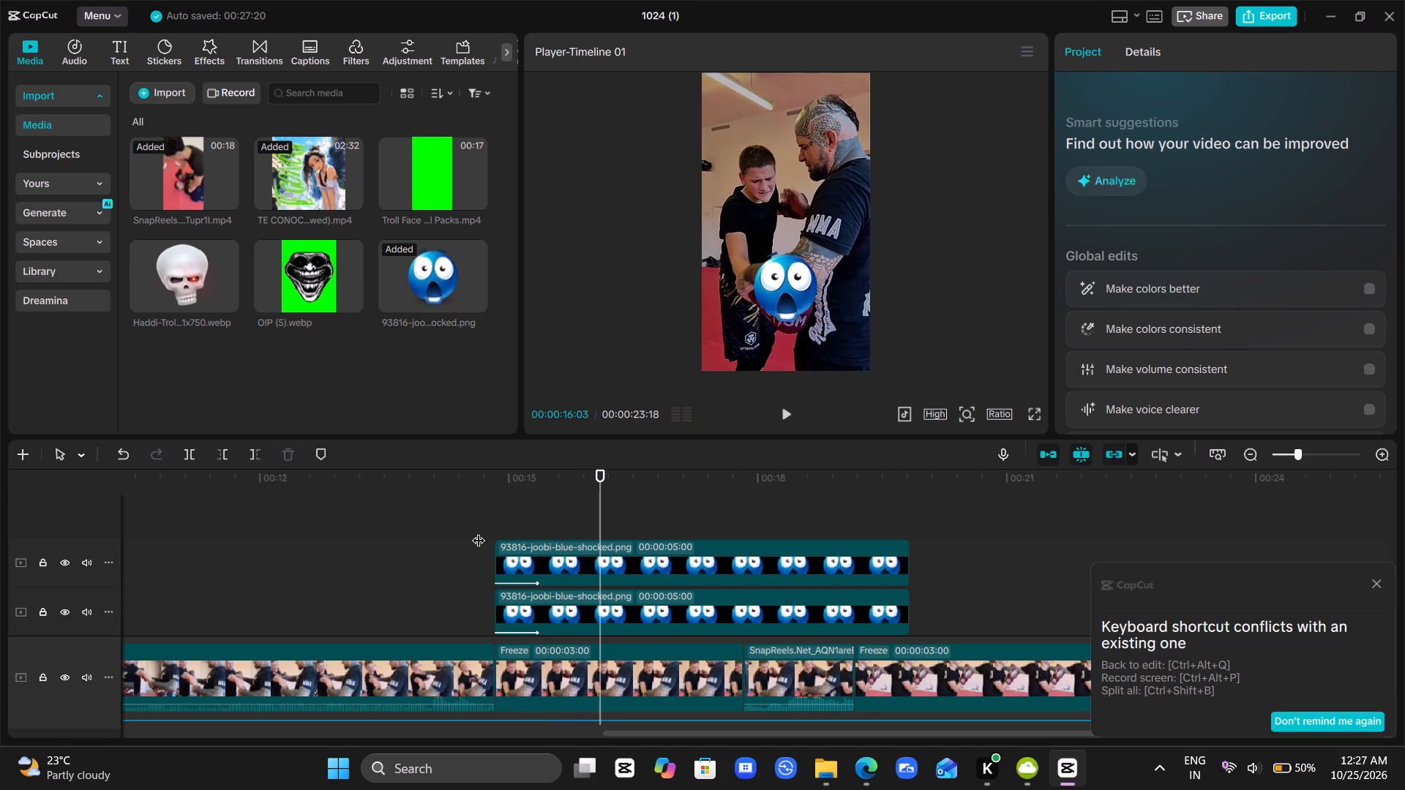
pyautogui.click(616, 554)
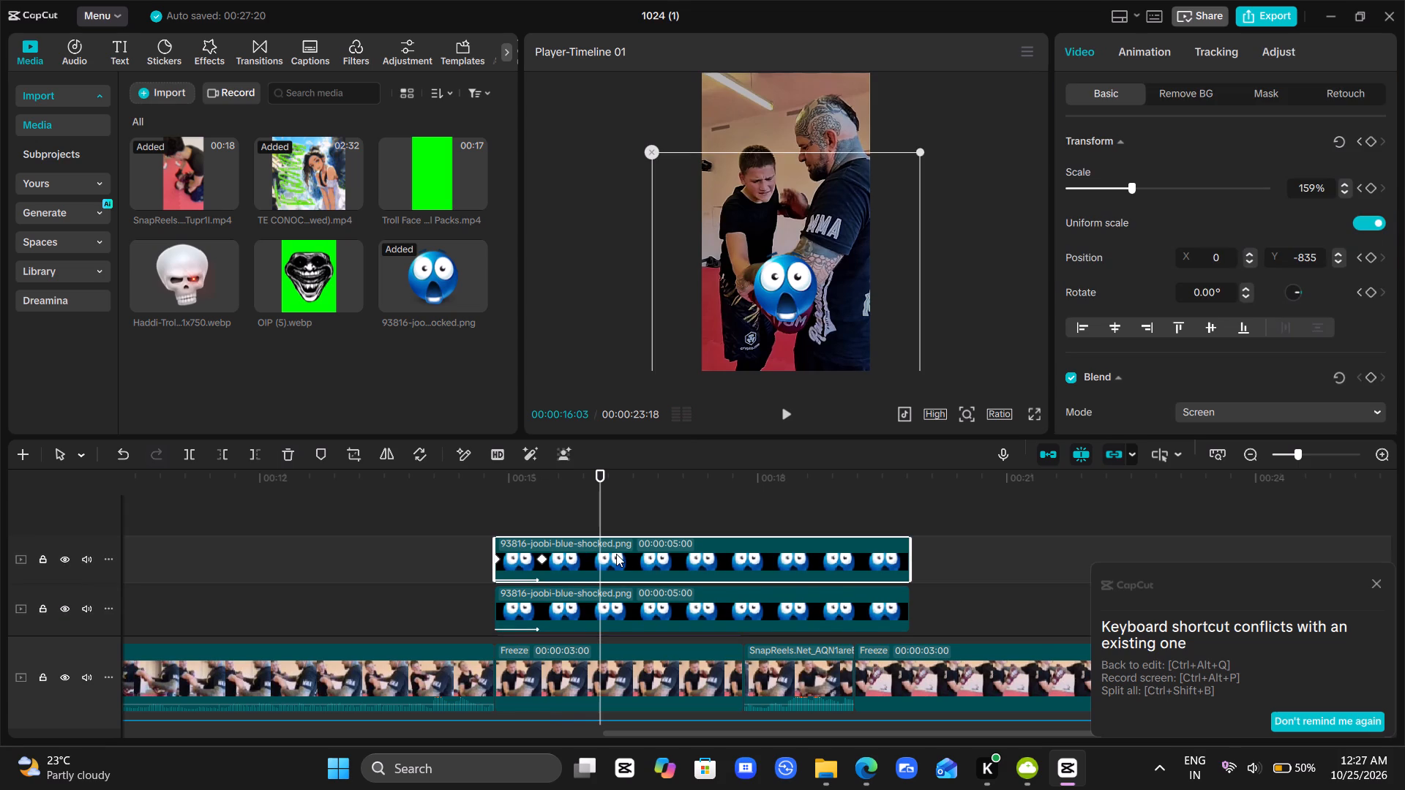
pyautogui.click(551, 502)
pyautogui.moveTo(551, 502); pyautogui.dragTo(456, 504)
pyautogui.press('space')
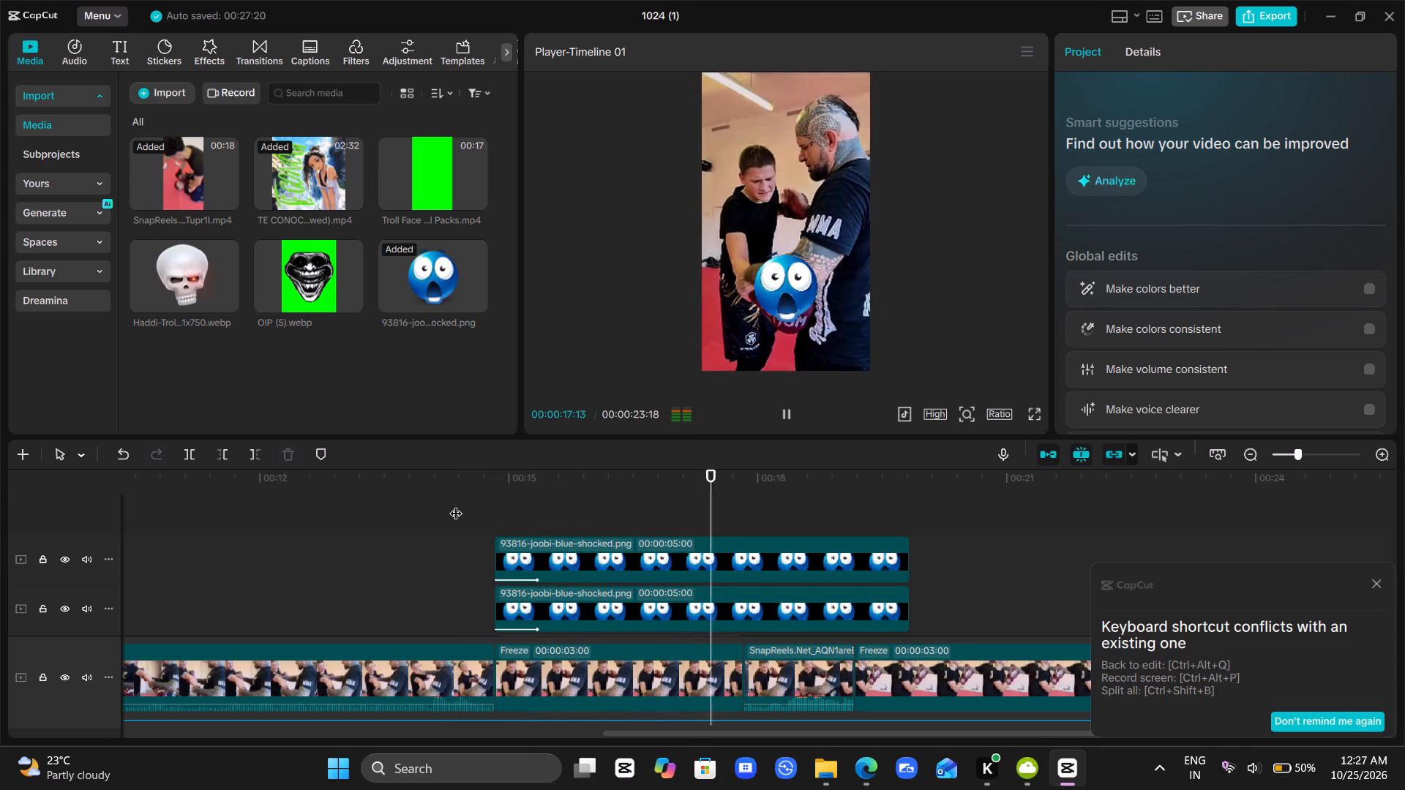
pyautogui.press('space')
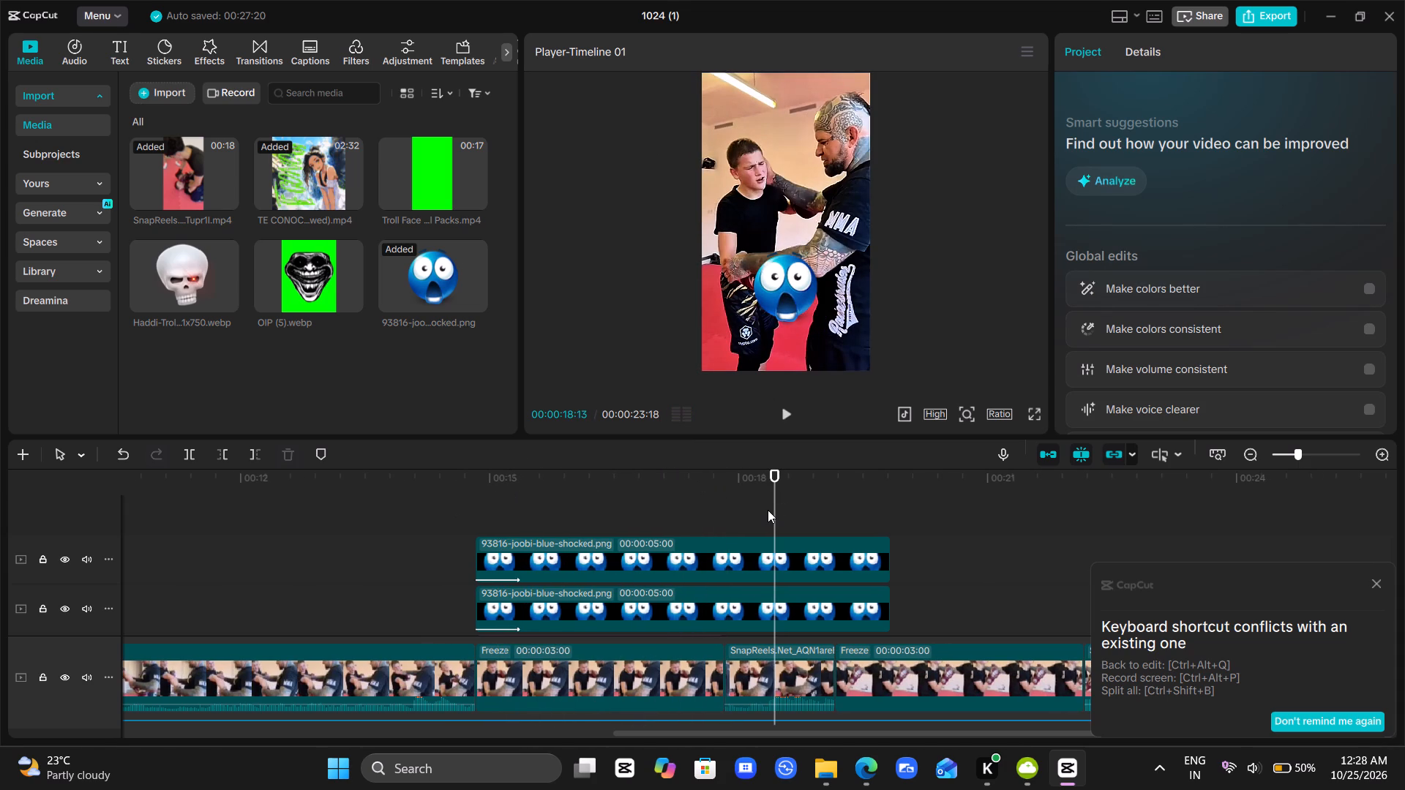
# Trim the ends of both emoji clips to the end of the first freeze frame at 00:00:17:25.
pyautogui.moveTo(771, 511); pyautogui.dragTo(716, 508)
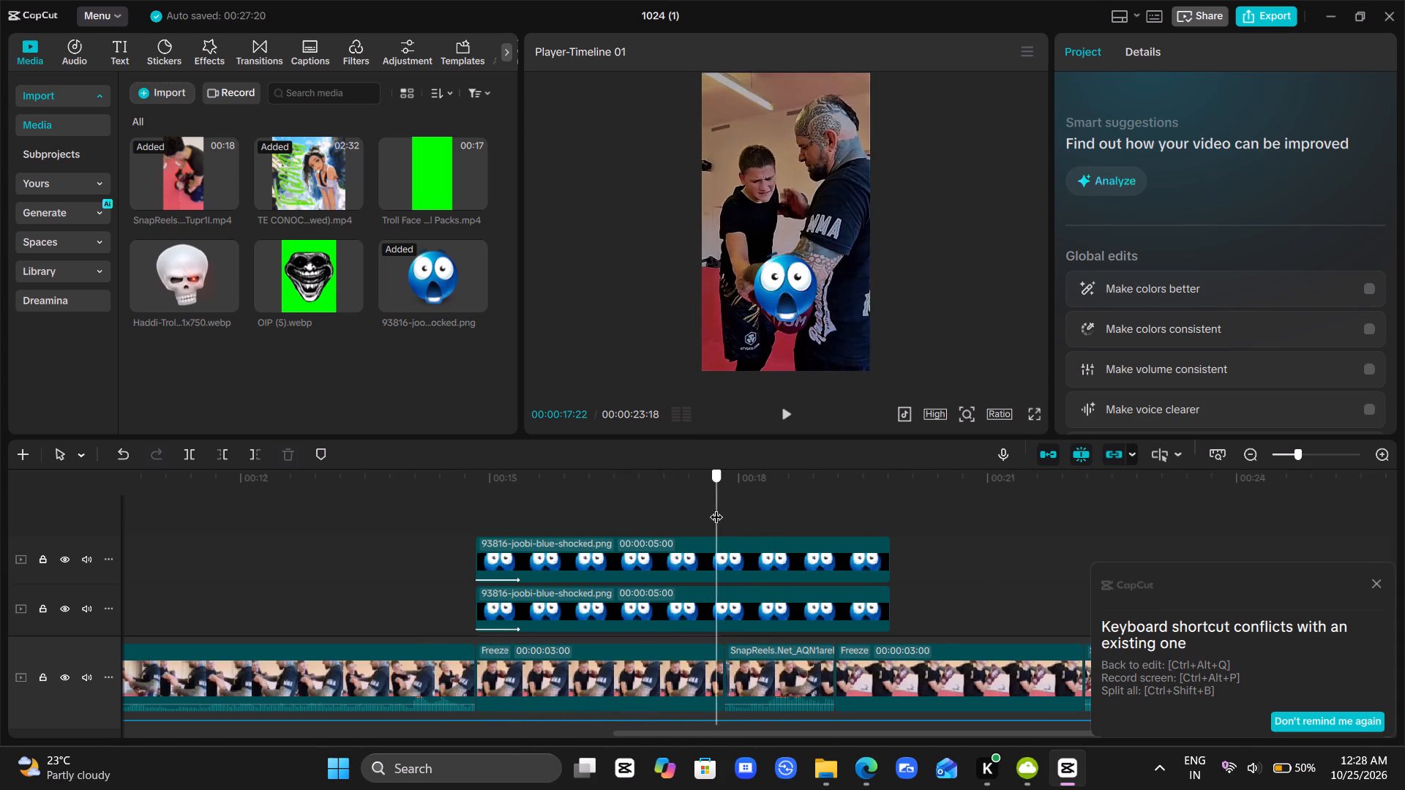
pyautogui.moveTo(716, 508); pyautogui.dragTo(722, 510)
pyautogui.moveTo(738, 511); pyautogui.dragTo(741, 614)
pyautogui.press('w')
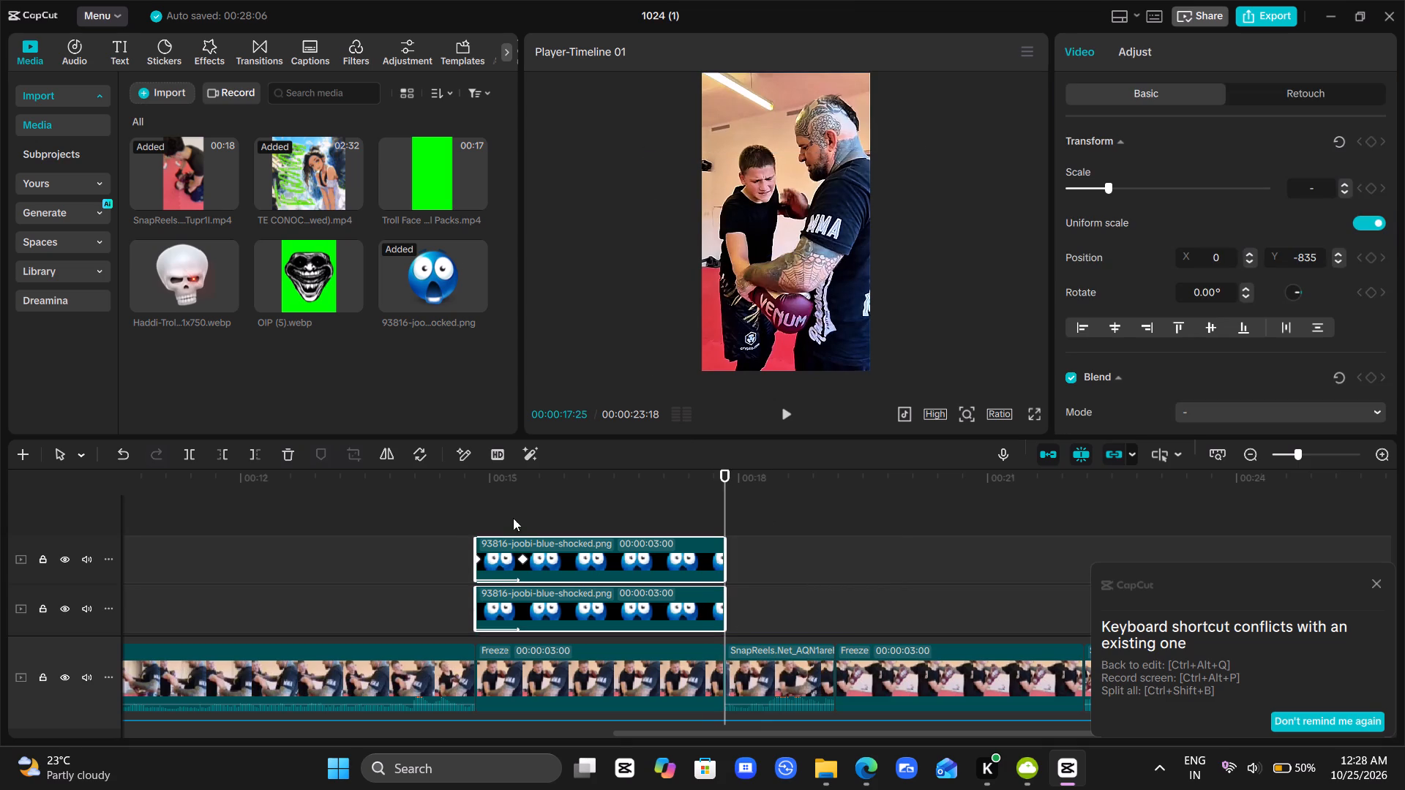
# Play back the trimmed emoji overlays and continue into the second freeze frame to review the sequence.
pyautogui.click(506, 511)
pyautogui.moveTo(506, 511); pyautogui.dragTo(435, 491)
pyautogui.press('space')
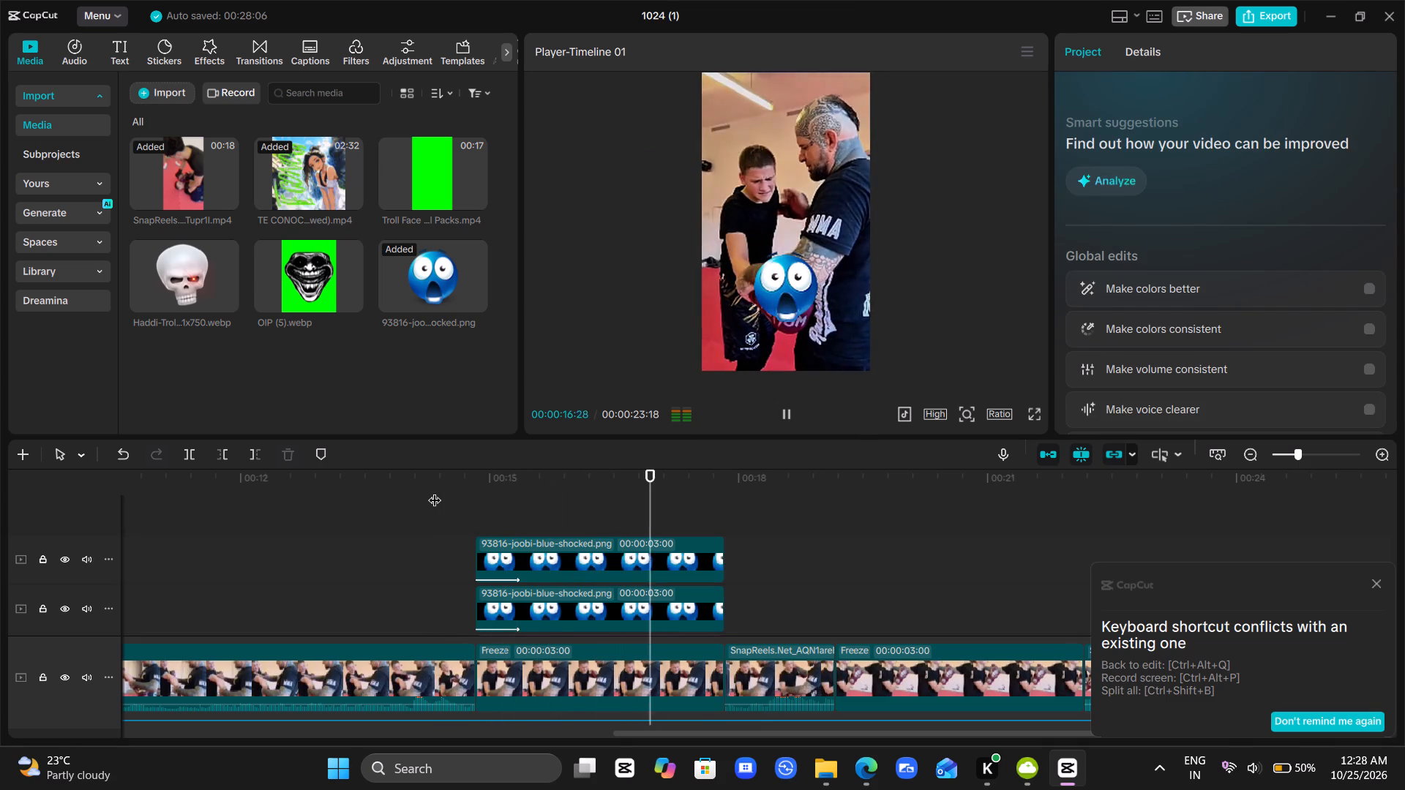
pyautogui.press('space')
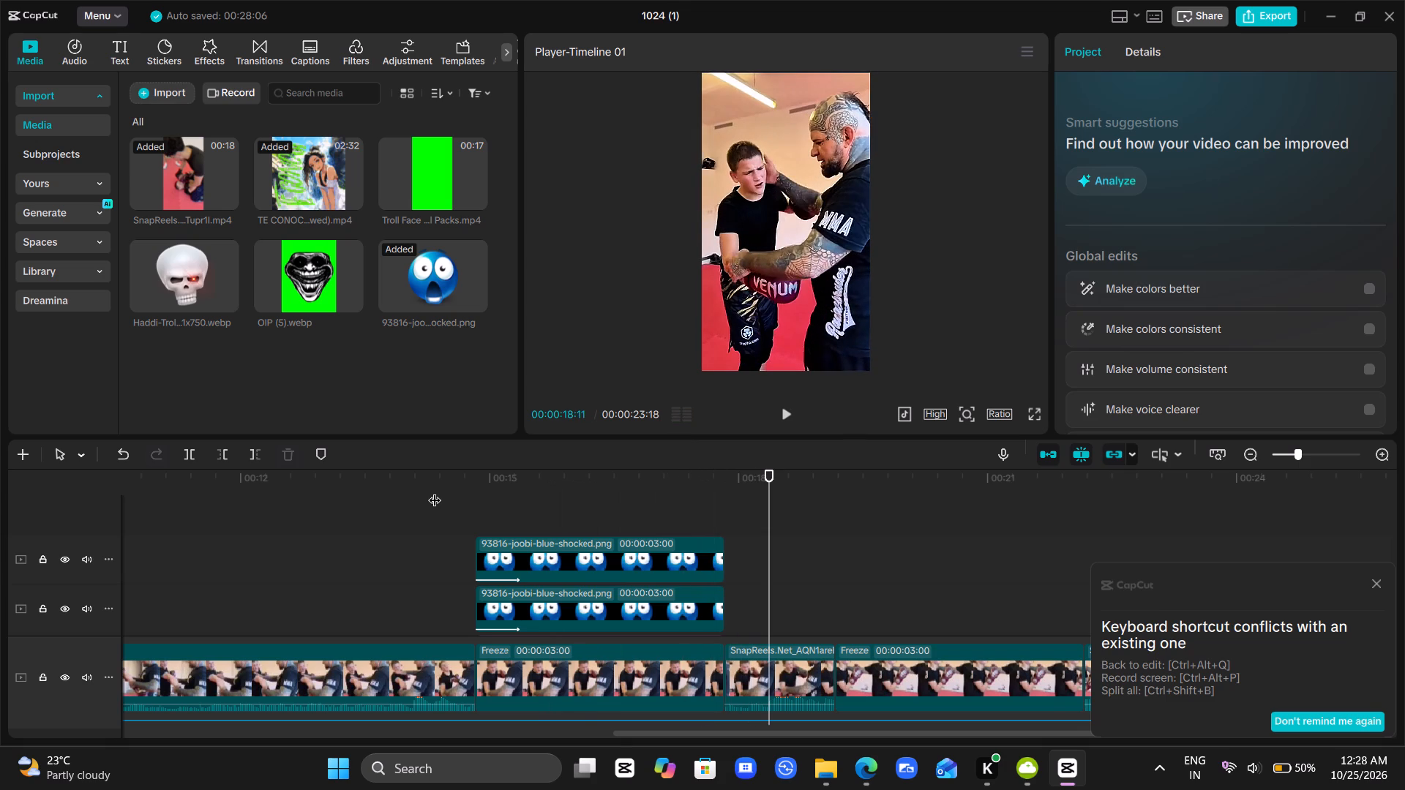
pyautogui.hscroll(-1, 435, 491)
pyautogui.hscroll(-1, 722, 510)
pyautogui.press('space')
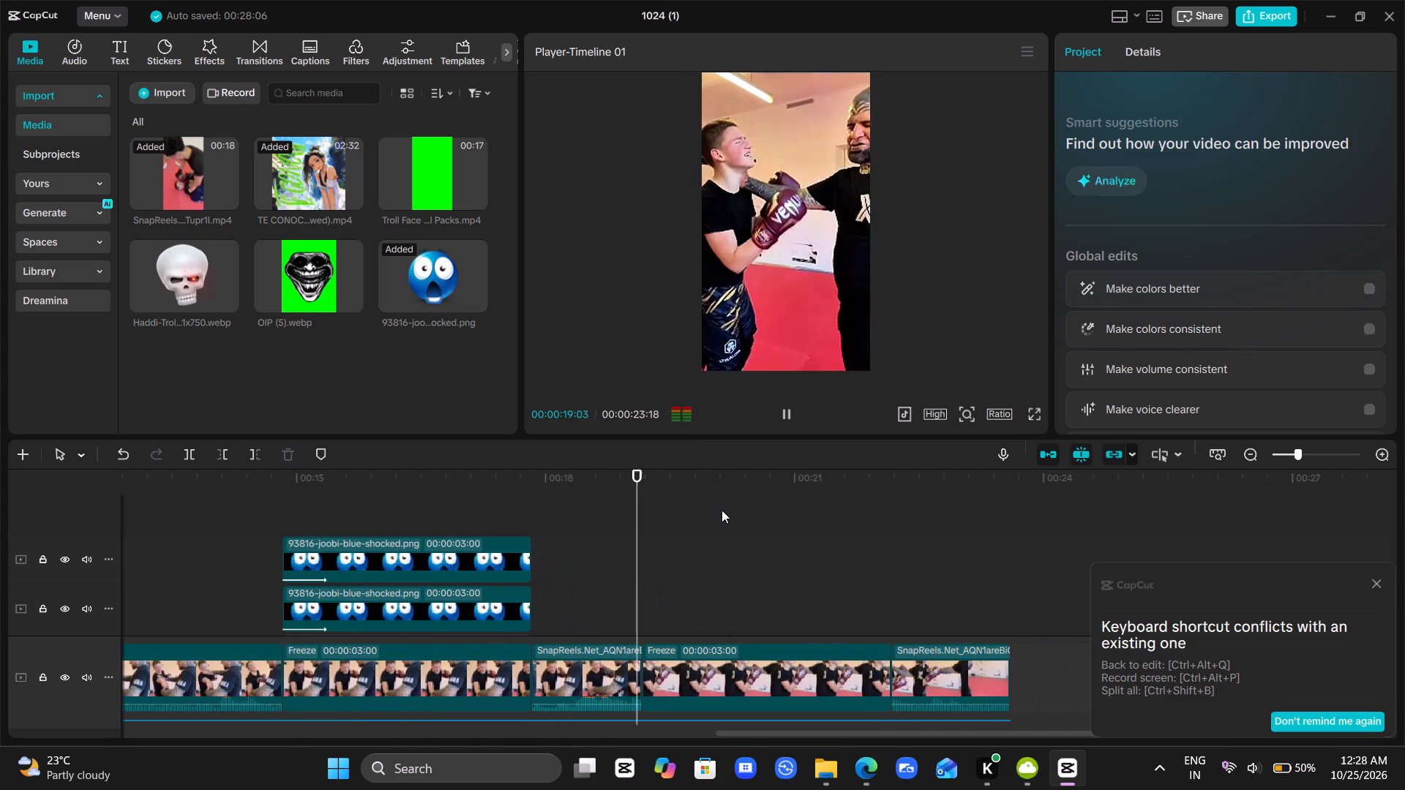
pyautogui.press('space')
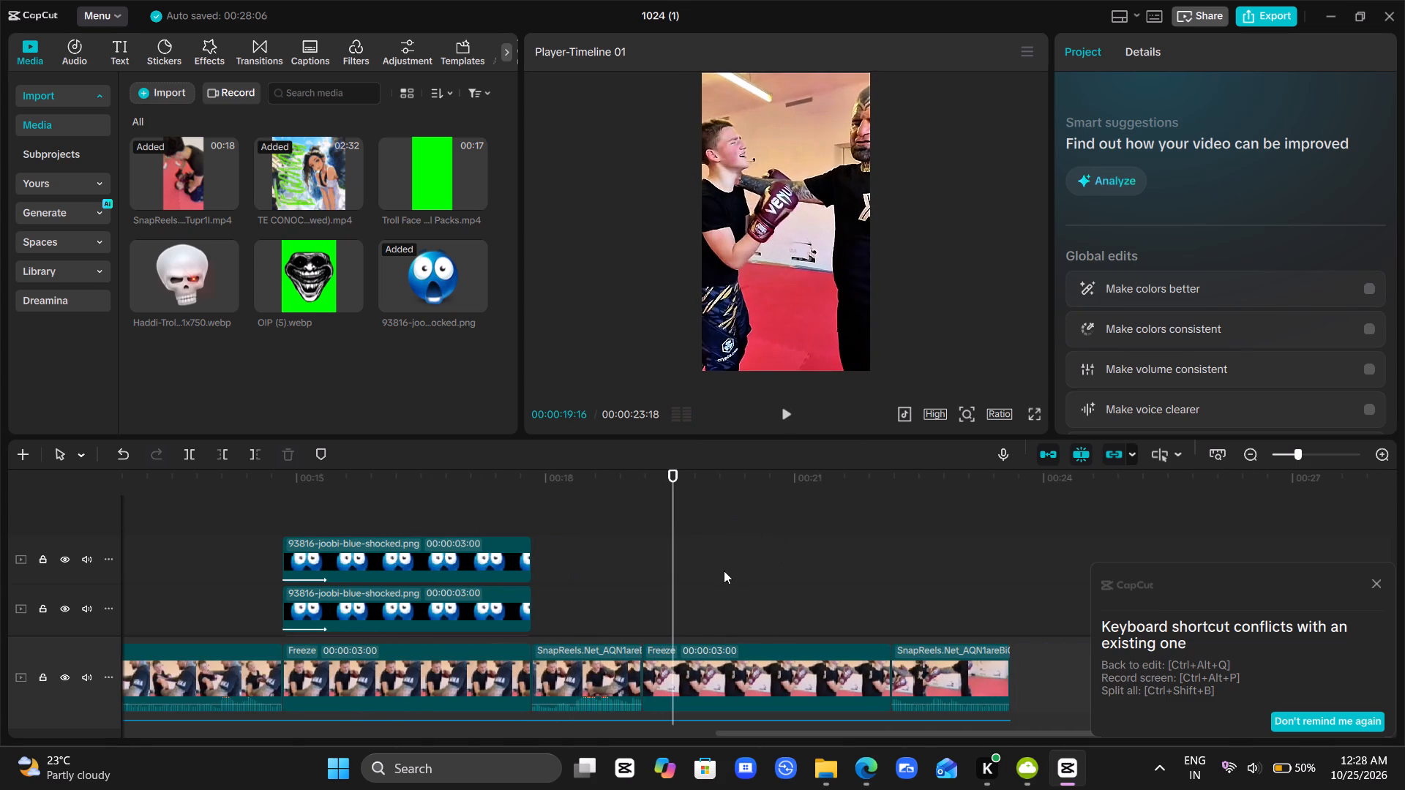
# Review the footage following the second freeze frame and delete that last video clip.
pyautogui.click(766, 575)
pyautogui.moveTo(766, 575); pyautogui.dragTo(895, 592)
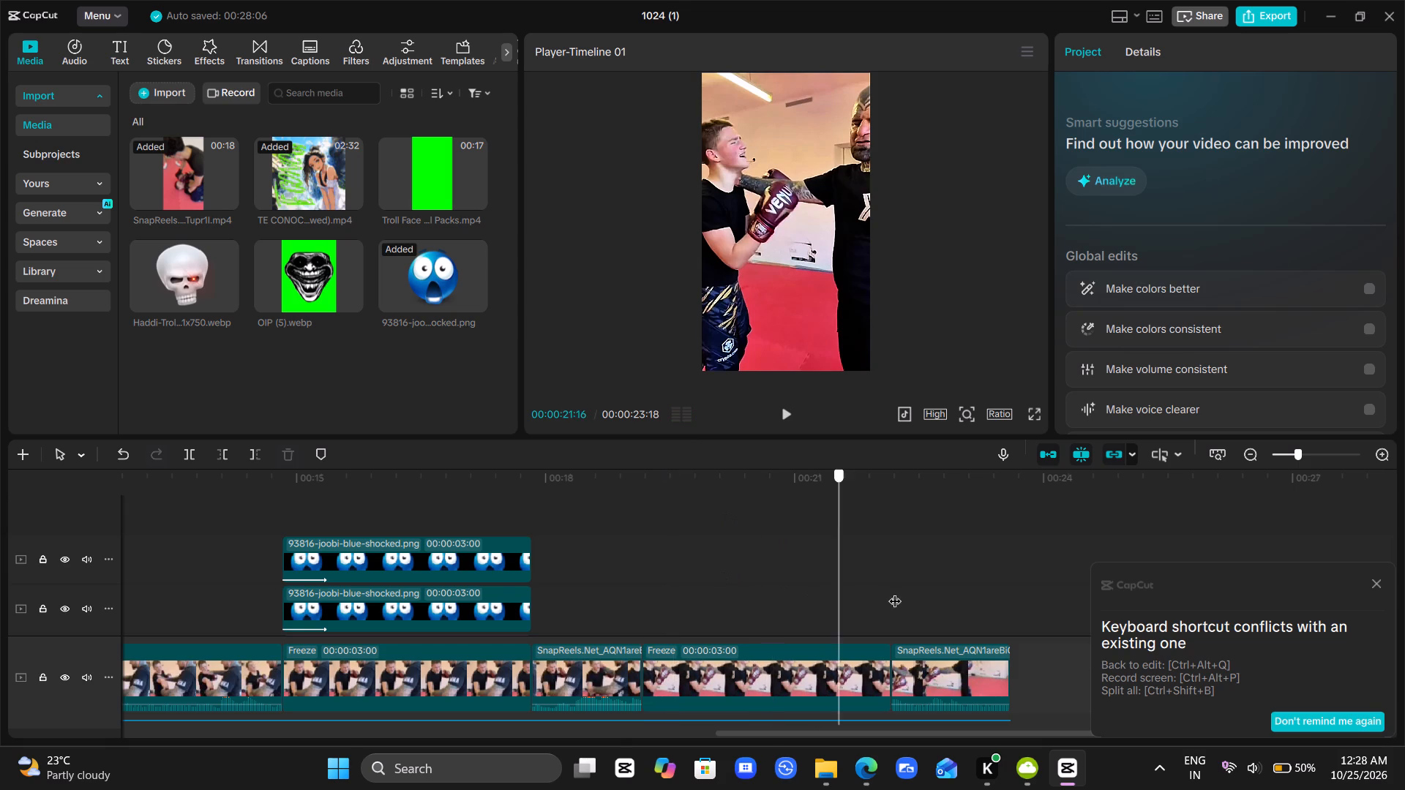
pyautogui.moveTo(895, 592); pyautogui.dragTo(949, 619)
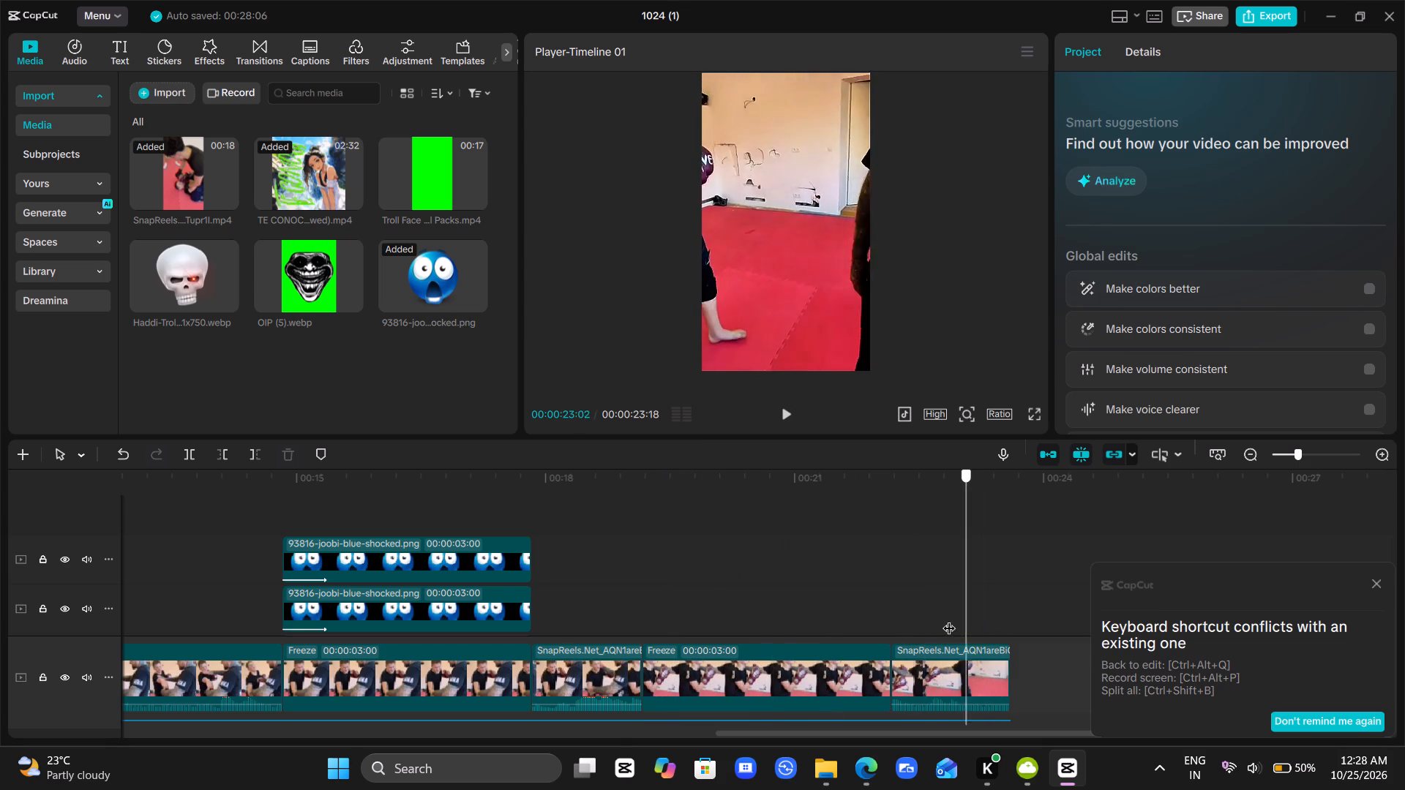
pyautogui.moveTo(949, 619); pyautogui.dragTo(832, 663)
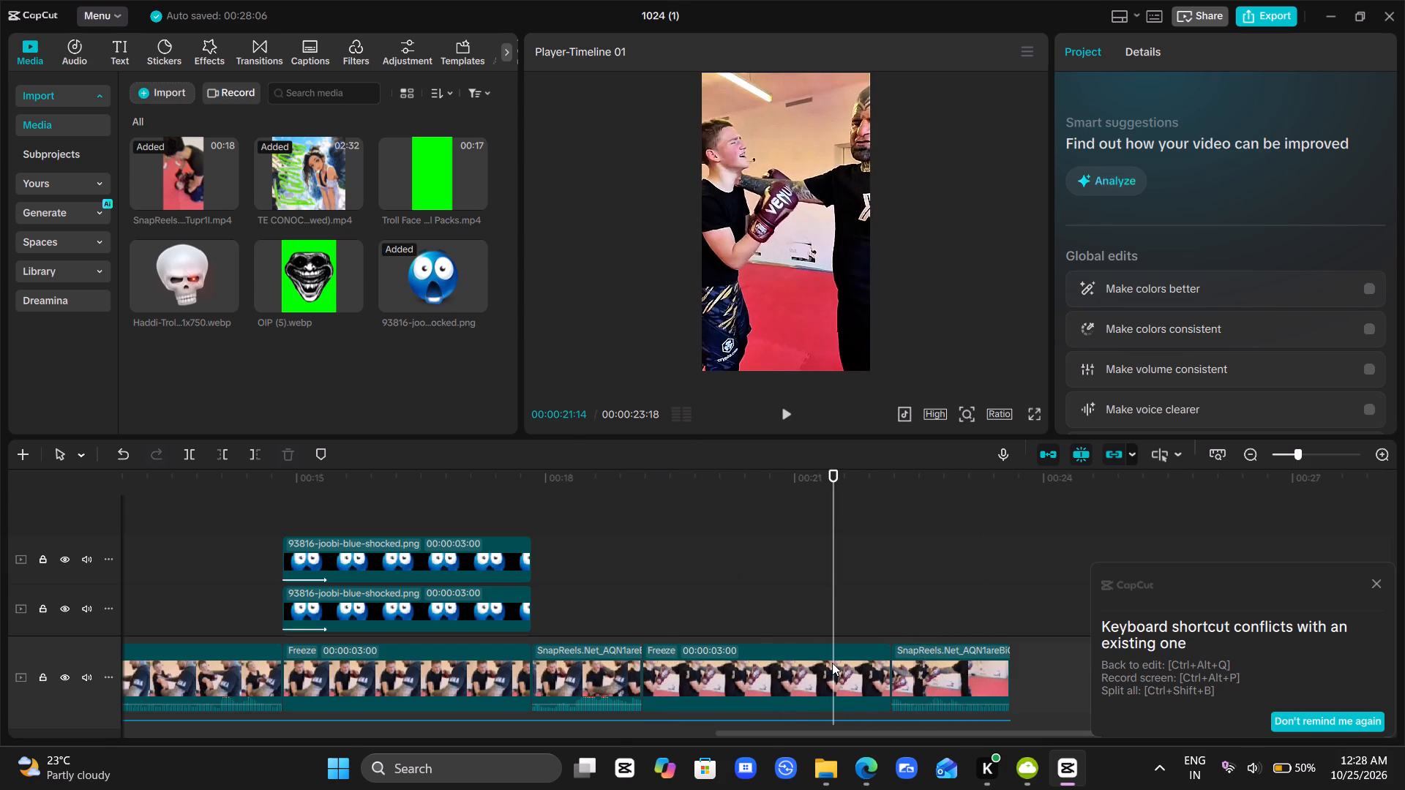
pyautogui.click(968, 680)
pyautogui.press('BackSpace')
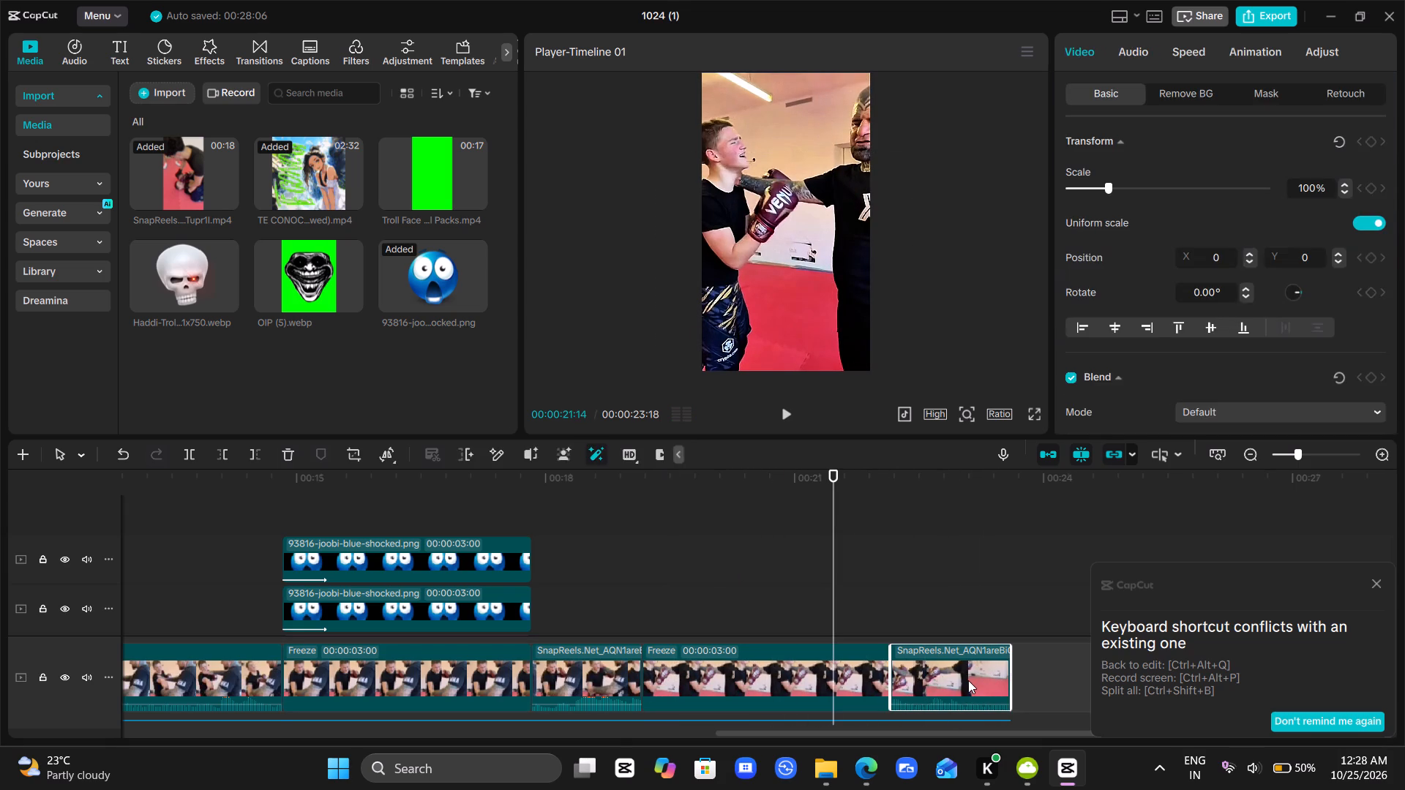
# Play back the second freeze frame and trim its end at 00:00:20:19.
pyautogui.click(733, 576)
pyautogui.moveTo(733, 576); pyautogui.dragTo(616, 577)
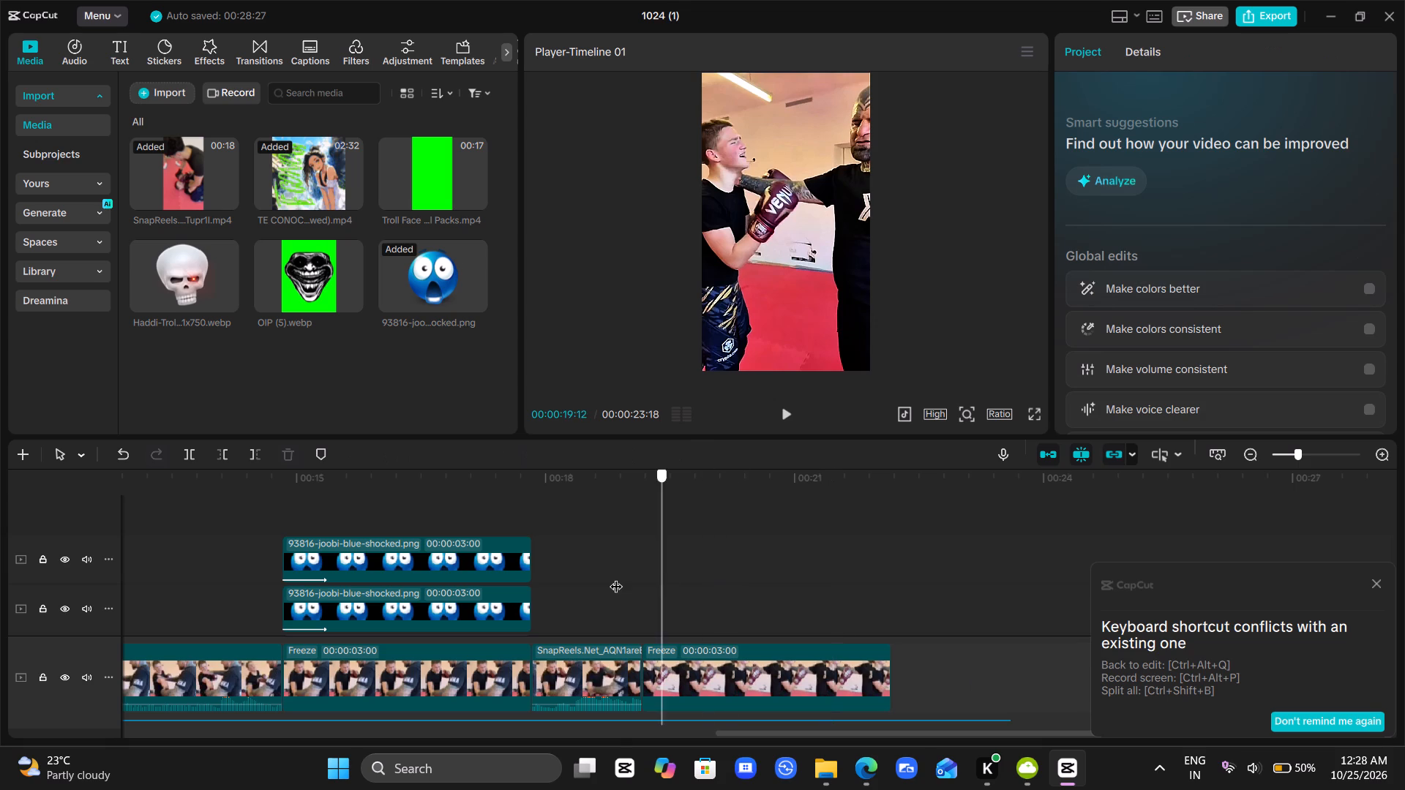
pyautogui.moveTo(616, 577); pyautogui.dragTo(482, 552)
pyautogui.press('space')
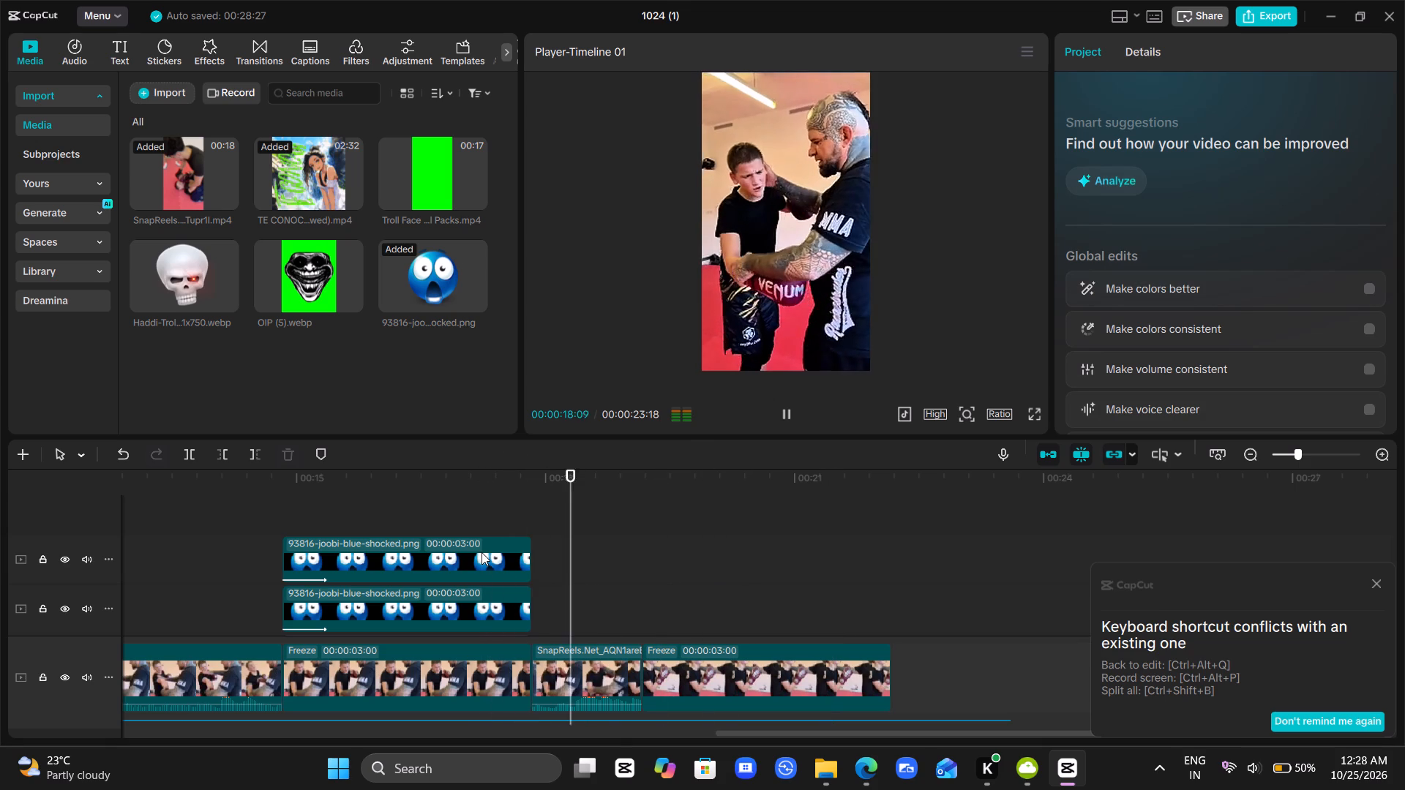
pyautogui.press('space')
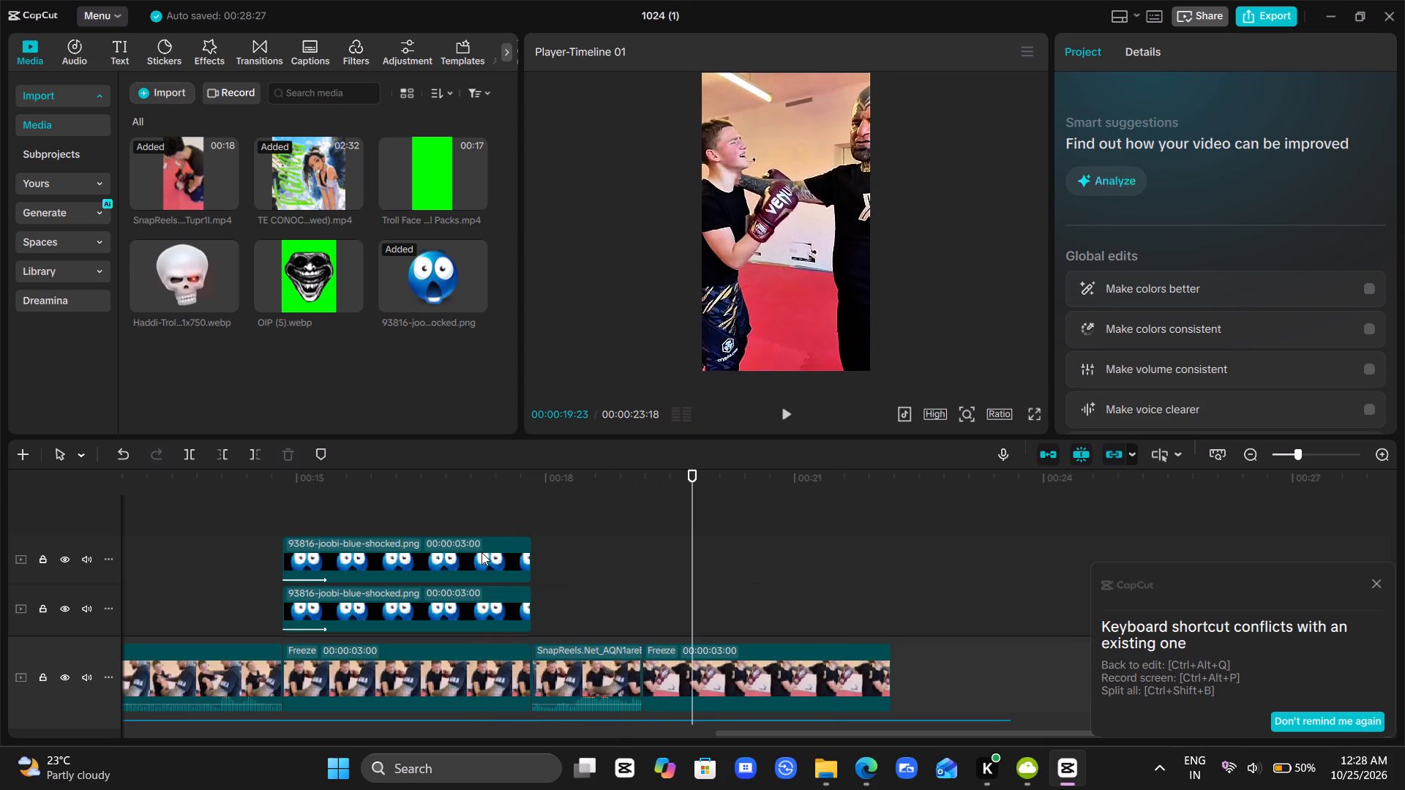
pyautogui.press('space')
pyautogui.press('space')
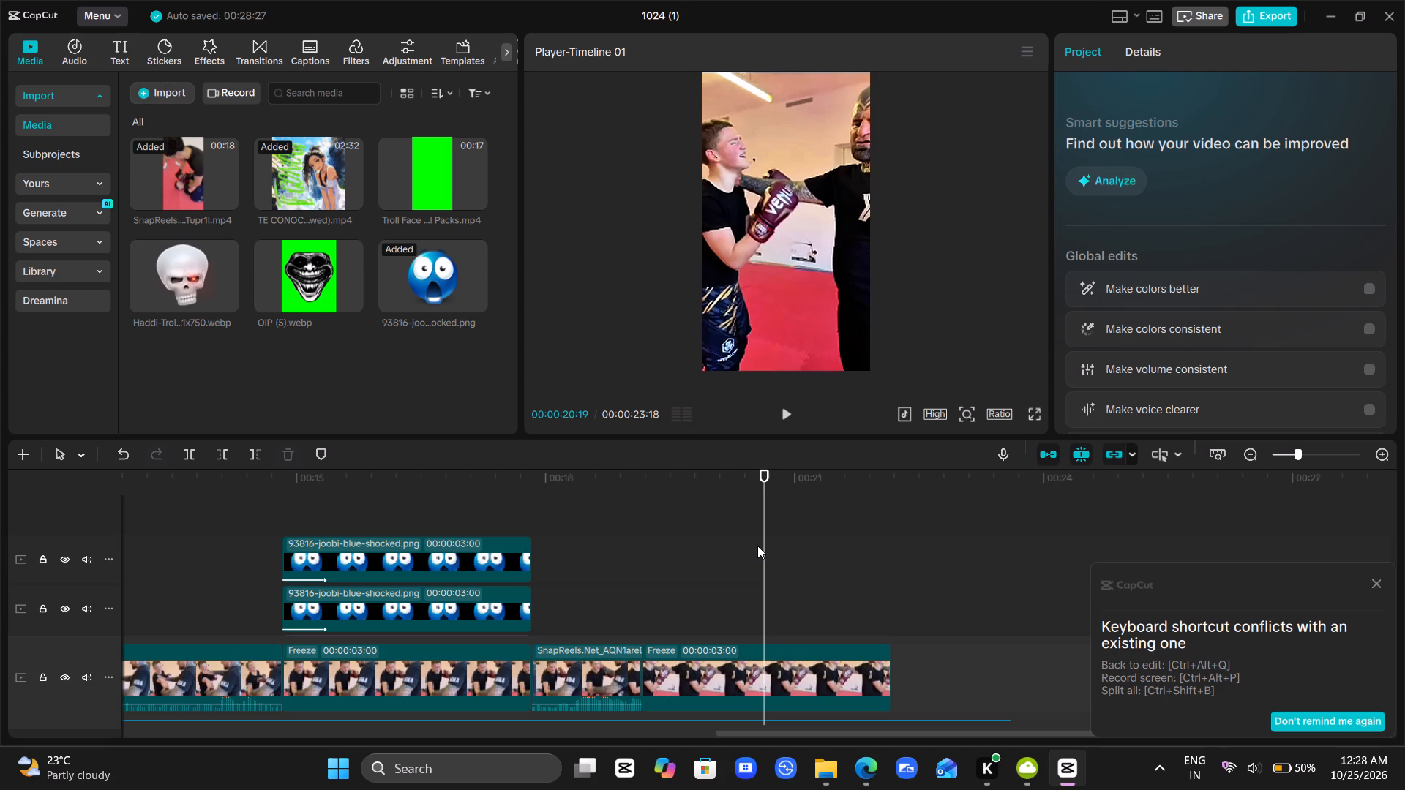
pyautogui.press('w')
# Place the OIP (5).webp troll face on an overlay track from the second freeze frame's start at 00:00:19:05.
pyautogui.click(670, 601)
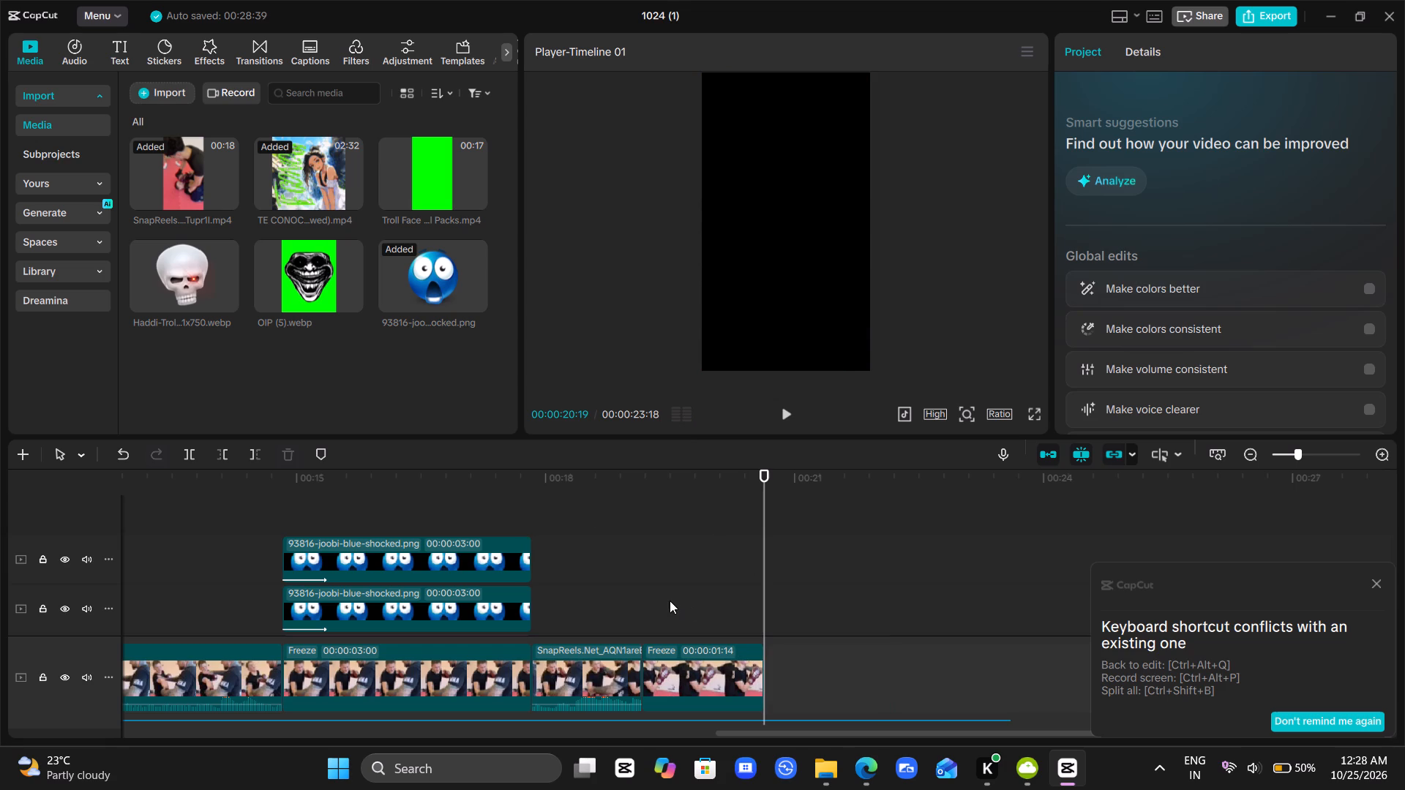
pyautogui.moveTo(670, 601); pyautogui.dragTo(638, 616)
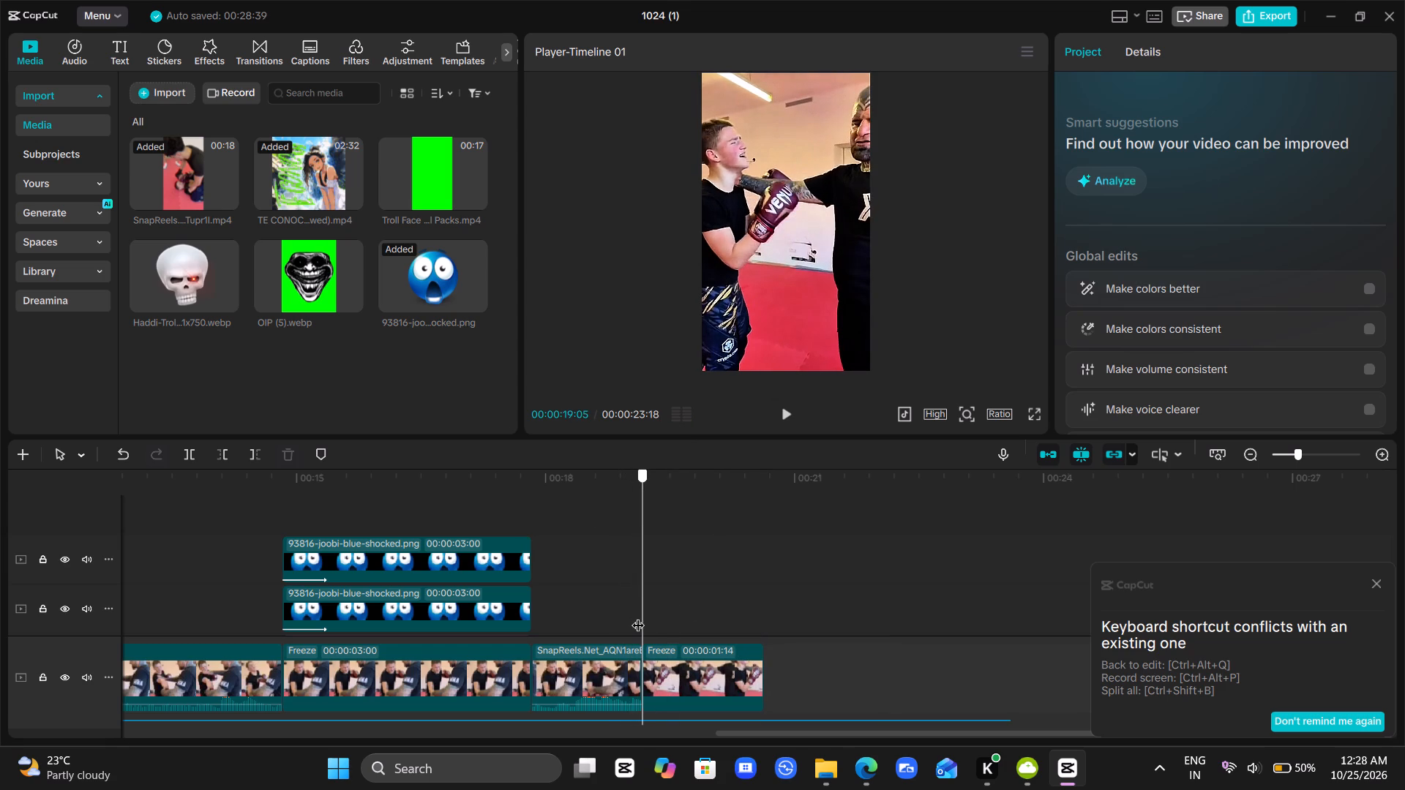
pyautogui.moveTo(638, 616); pyautogui.dragTo(638, 617)
pyautogui.moveTo(315, 277); pyautogui.dragTo(628, 585)
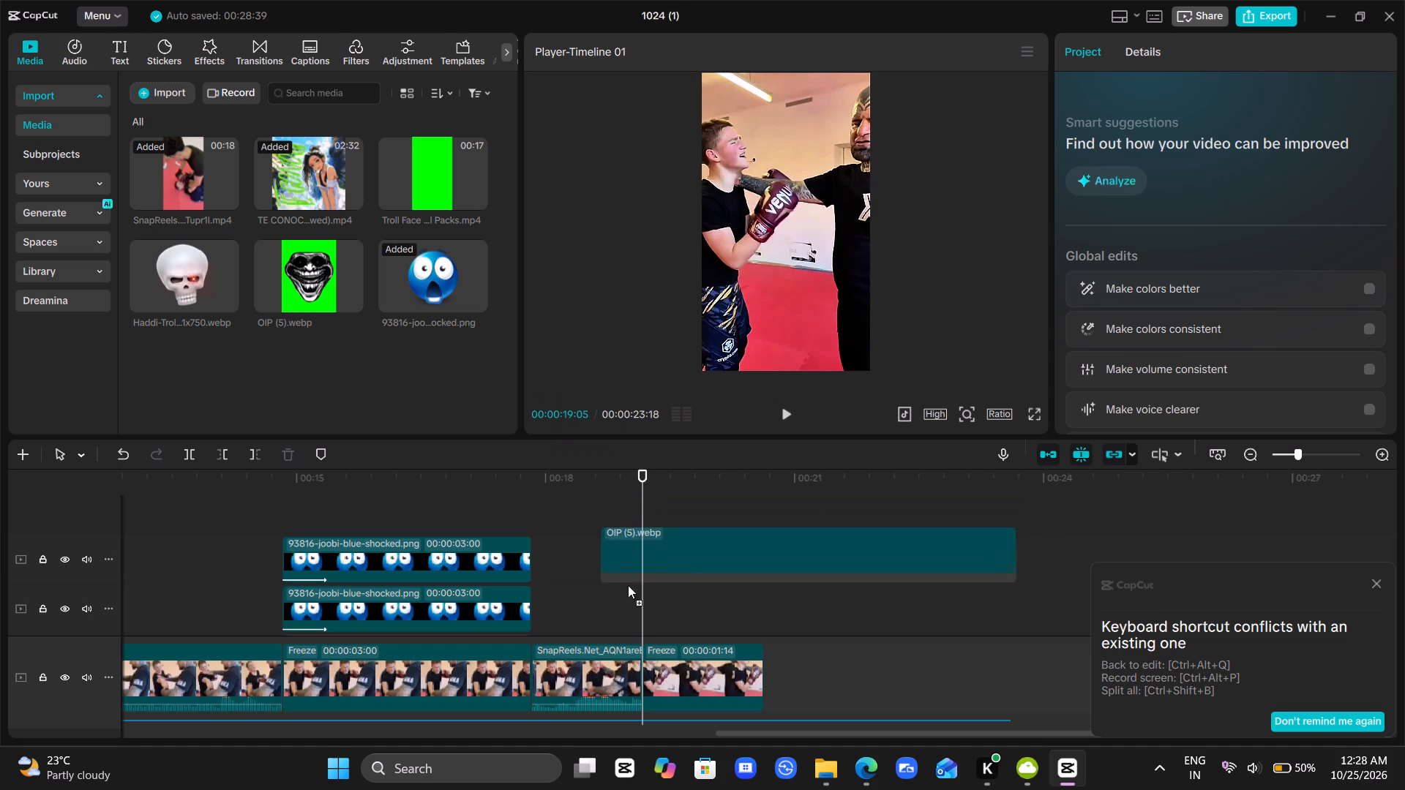
pyautogui.moveTo(628, 585); pyautogui.dragTo(648, 611)
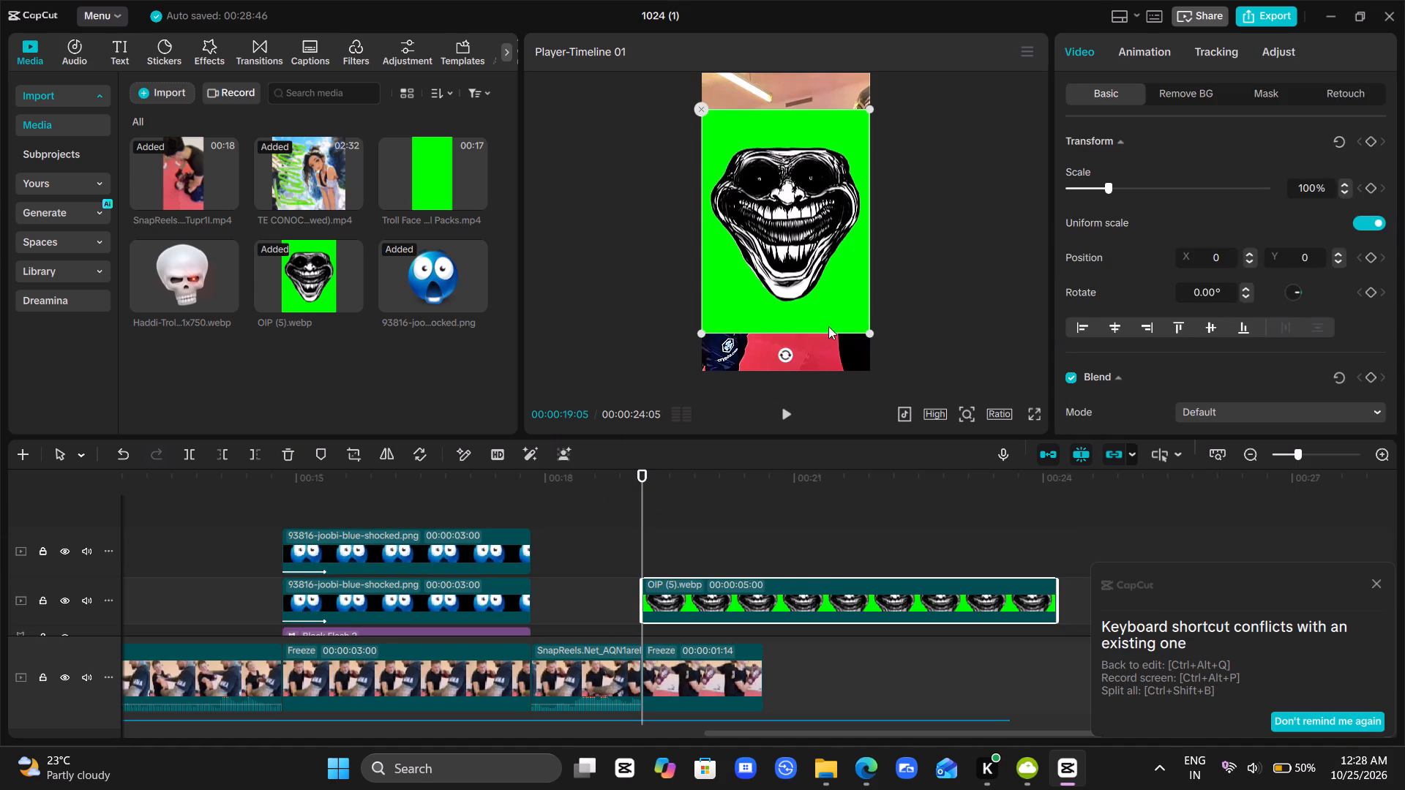
# Remove the troll face's green background with Chroma key, sampling the green and setting the intensity to 37.
pyautogui.click(1193, 93)
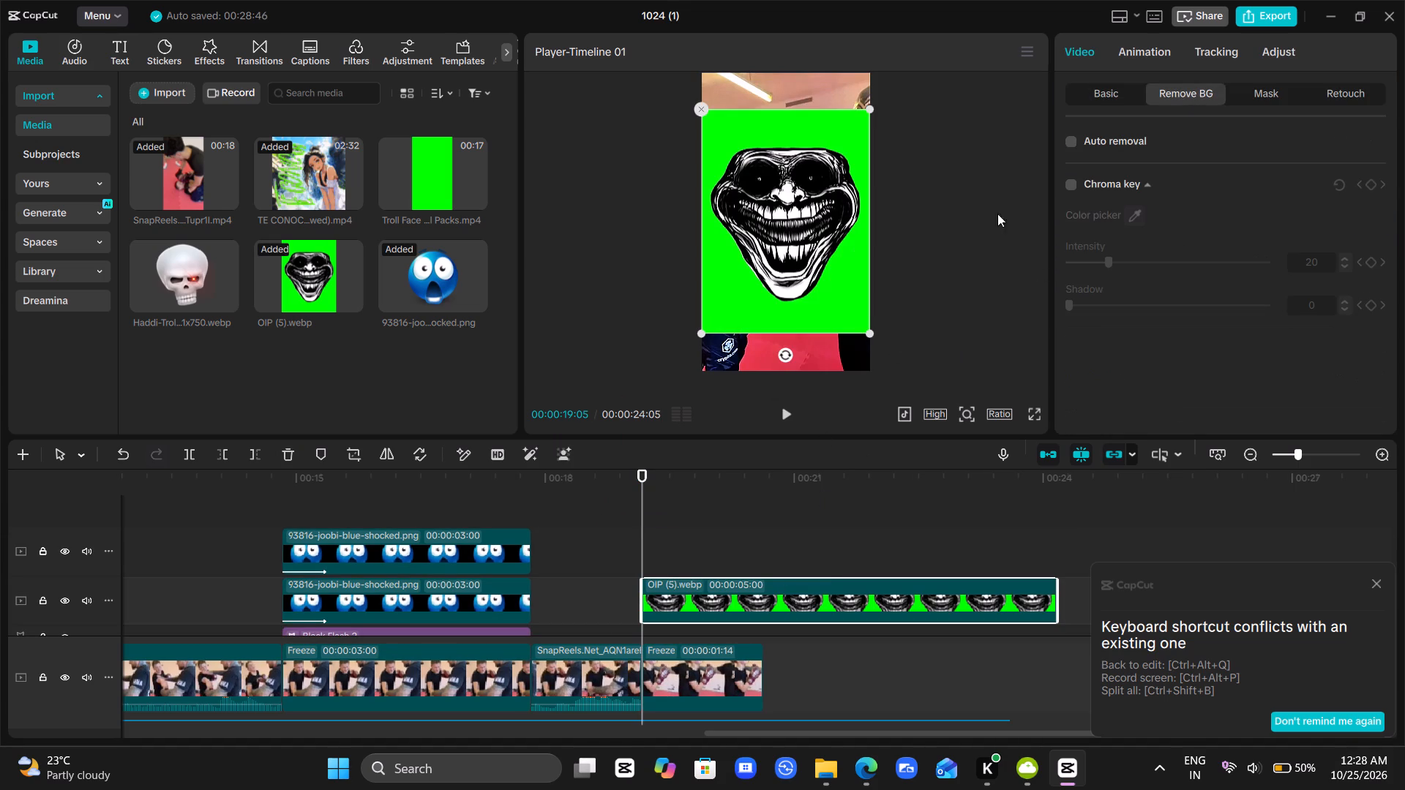
pyautogui.click(1074, 187)
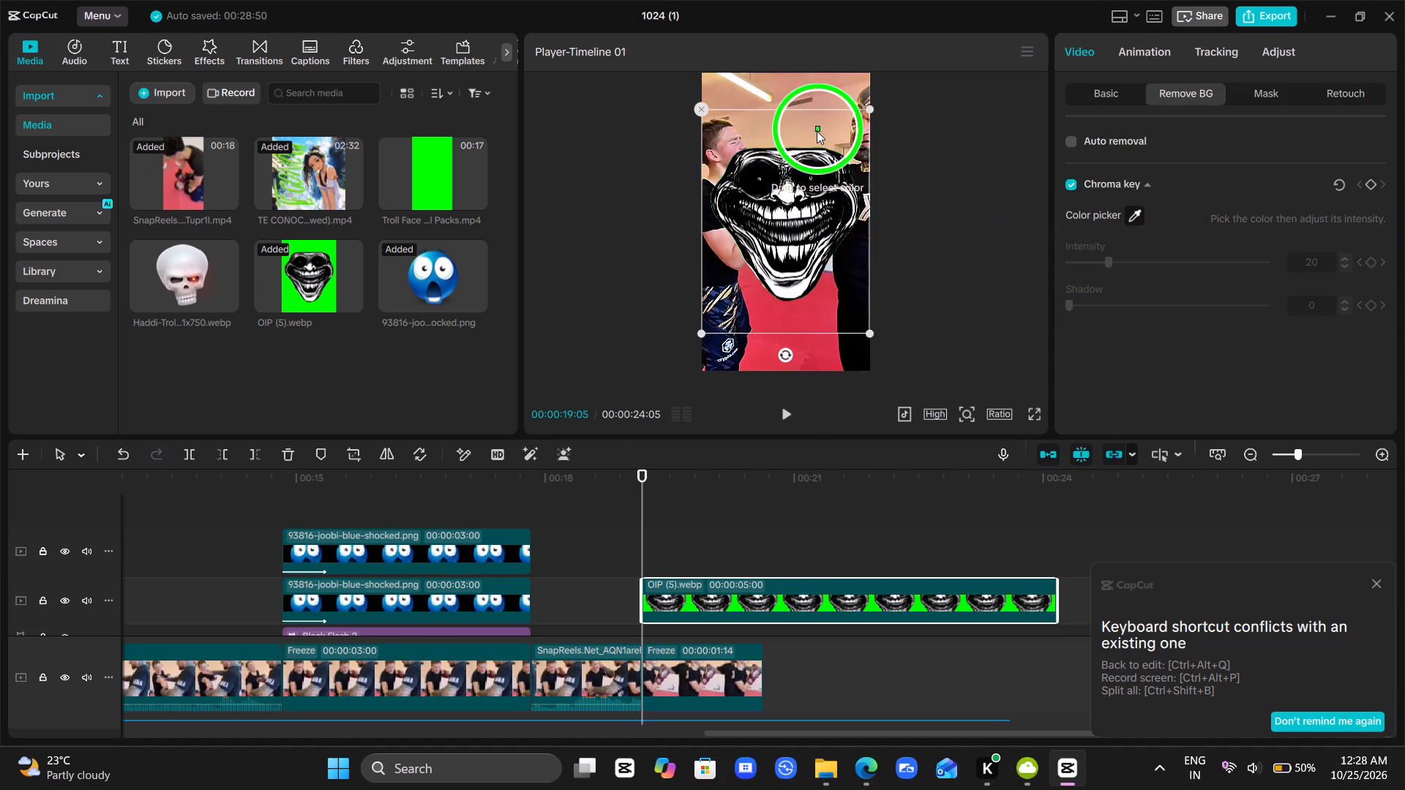
pyautogui.click(817, 131)
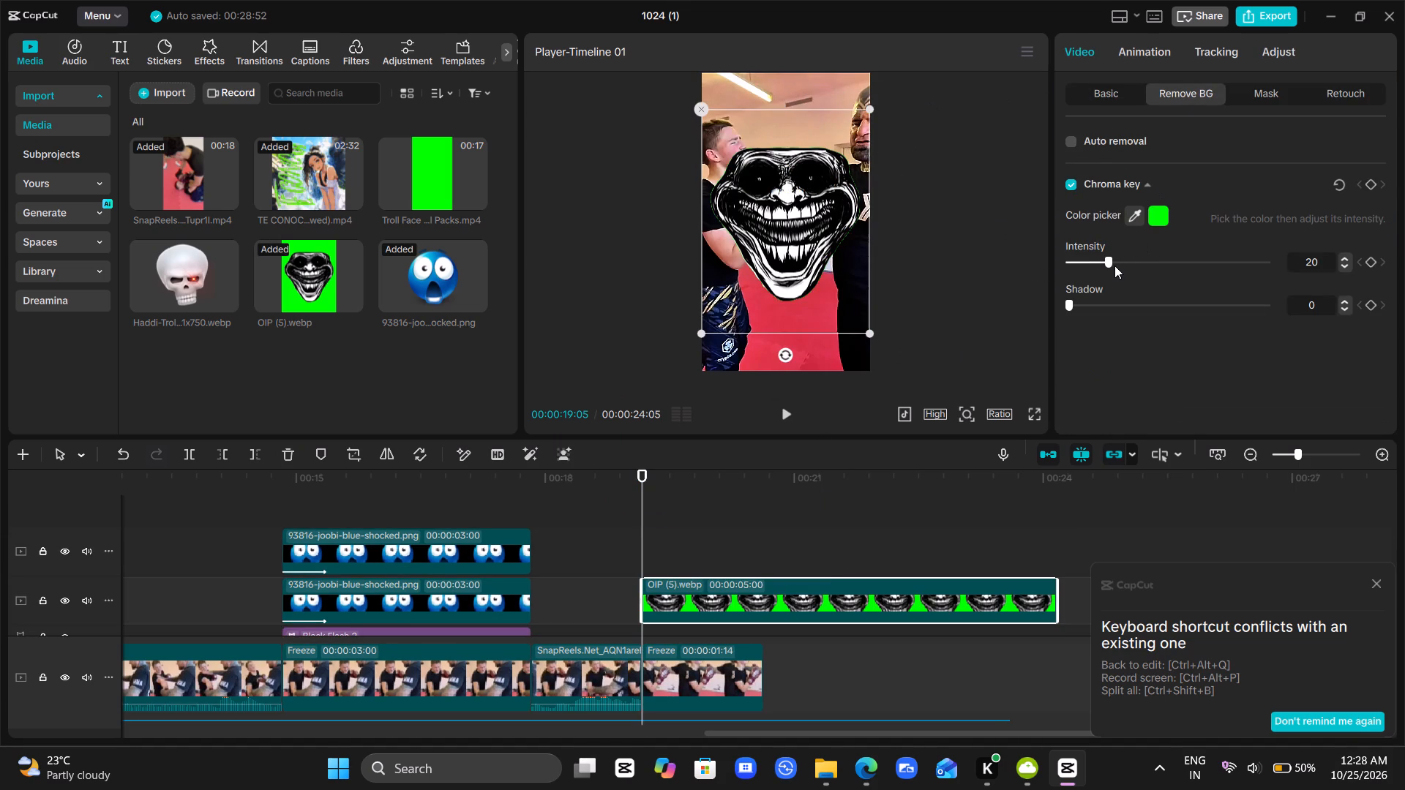
pyautogui.moveTo(1114, 266); pyautogui.dragTo(1180, 272)
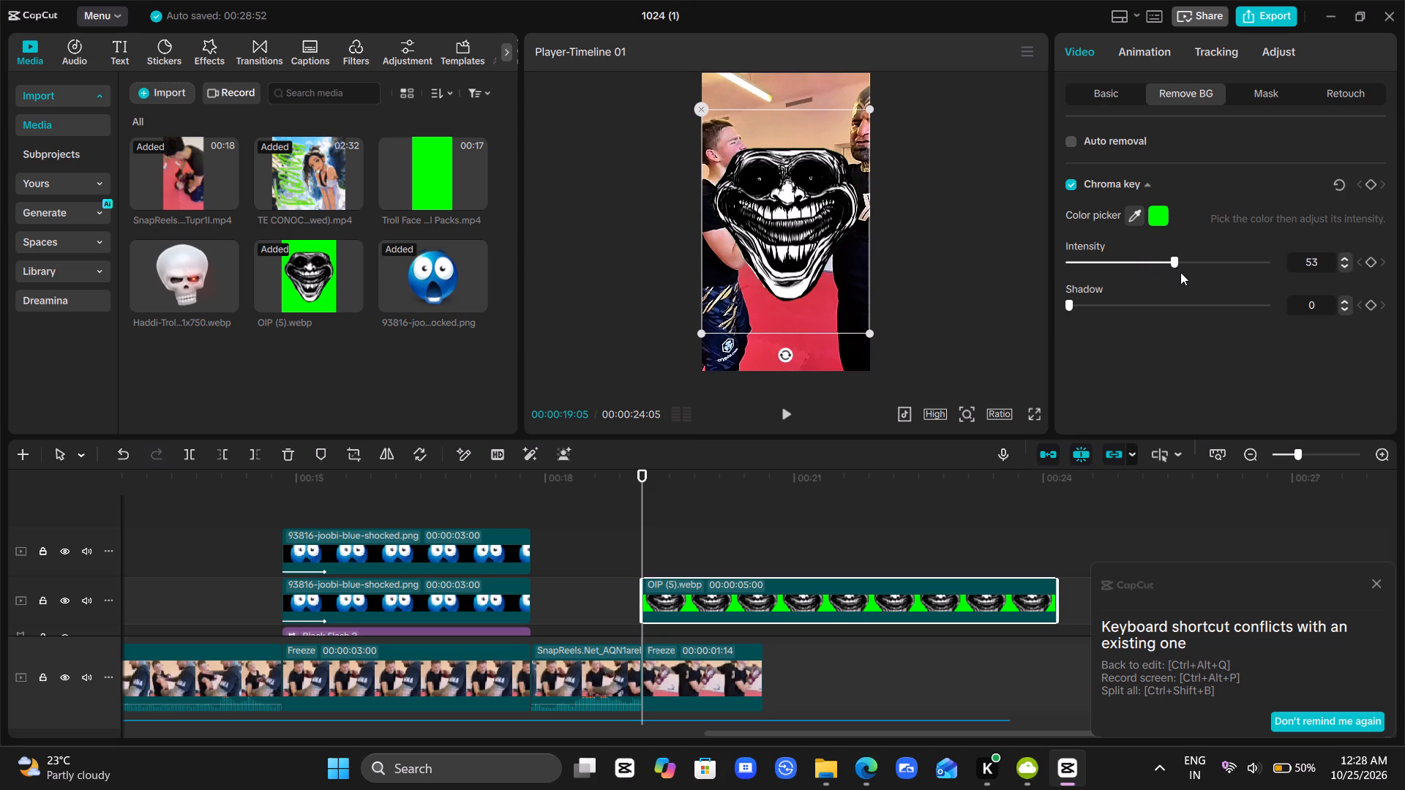
pyautogui.moveTo(1180, 272); pyautogui.dragTo(1167, 285)
pyautogui.moveTo(1167, 285); pyautogui.dragTo(1142, 287)
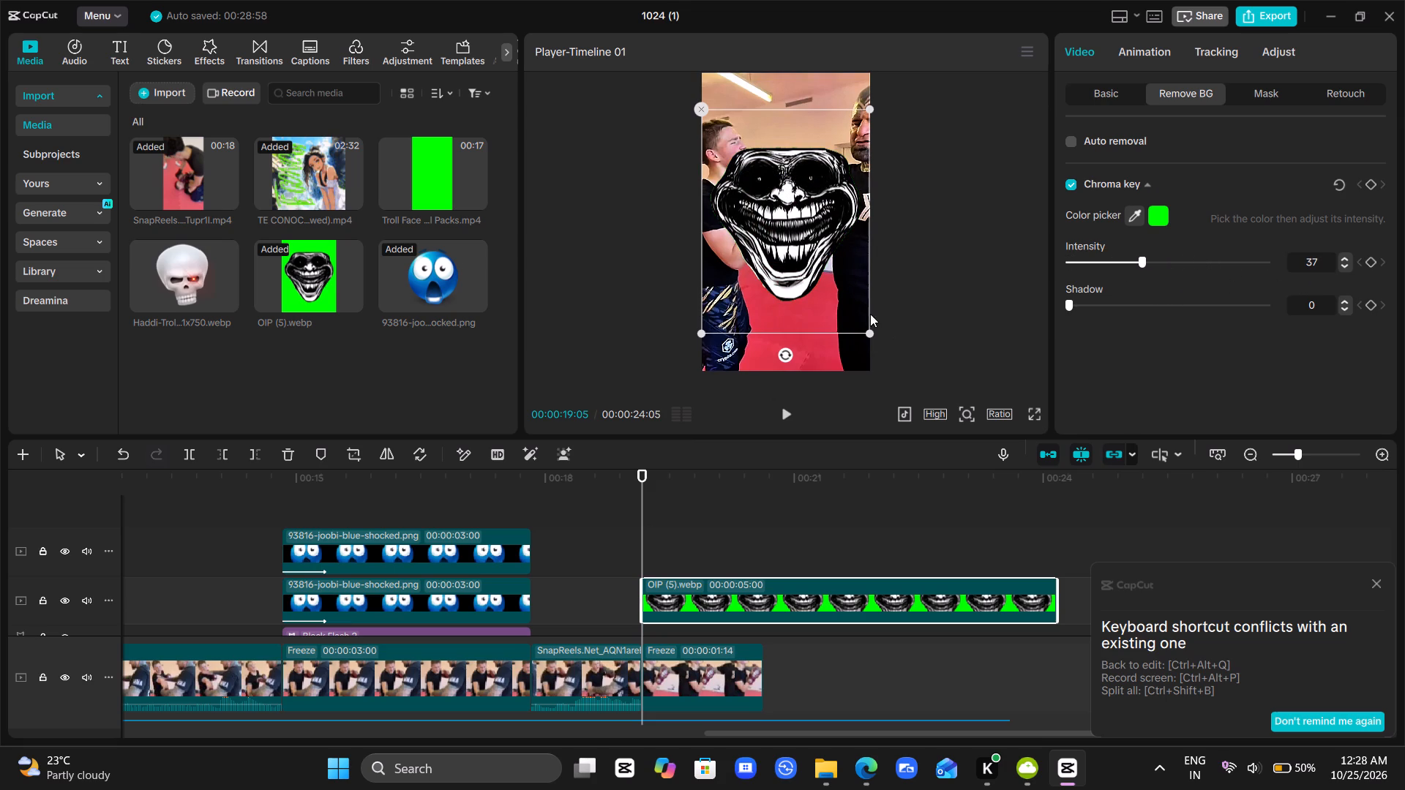
# Shrink the troll face overlay and position it over the taller man's face in the second freeze frame.
pyautogui.moveTo(868, 331); pyautogui.dragTo(812, 278)
pyautogui.moveTo(766, 198); pyautogui.dragTo(770, 145)
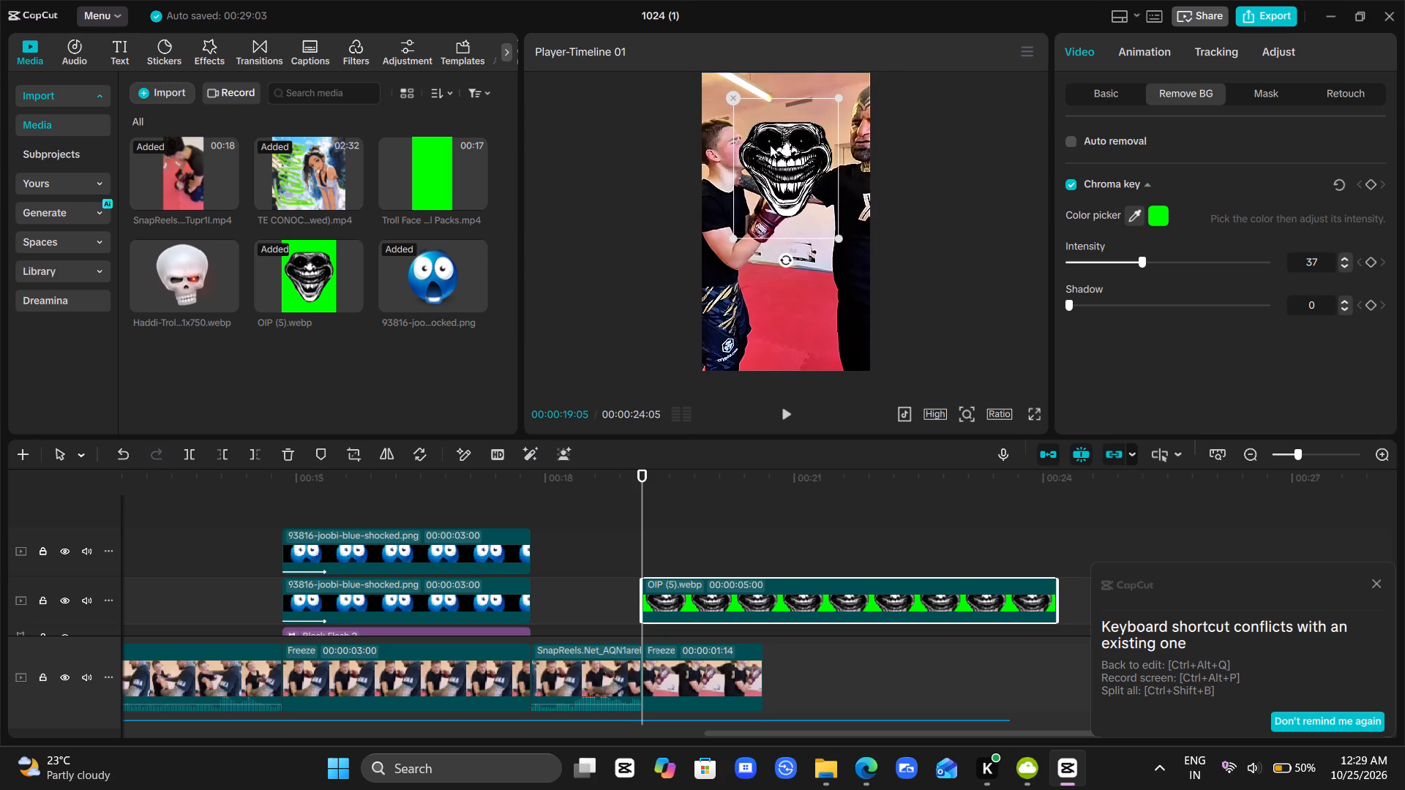
pyautogui.moveTo(836, 240); pyautogui.dragTo(797, 217)
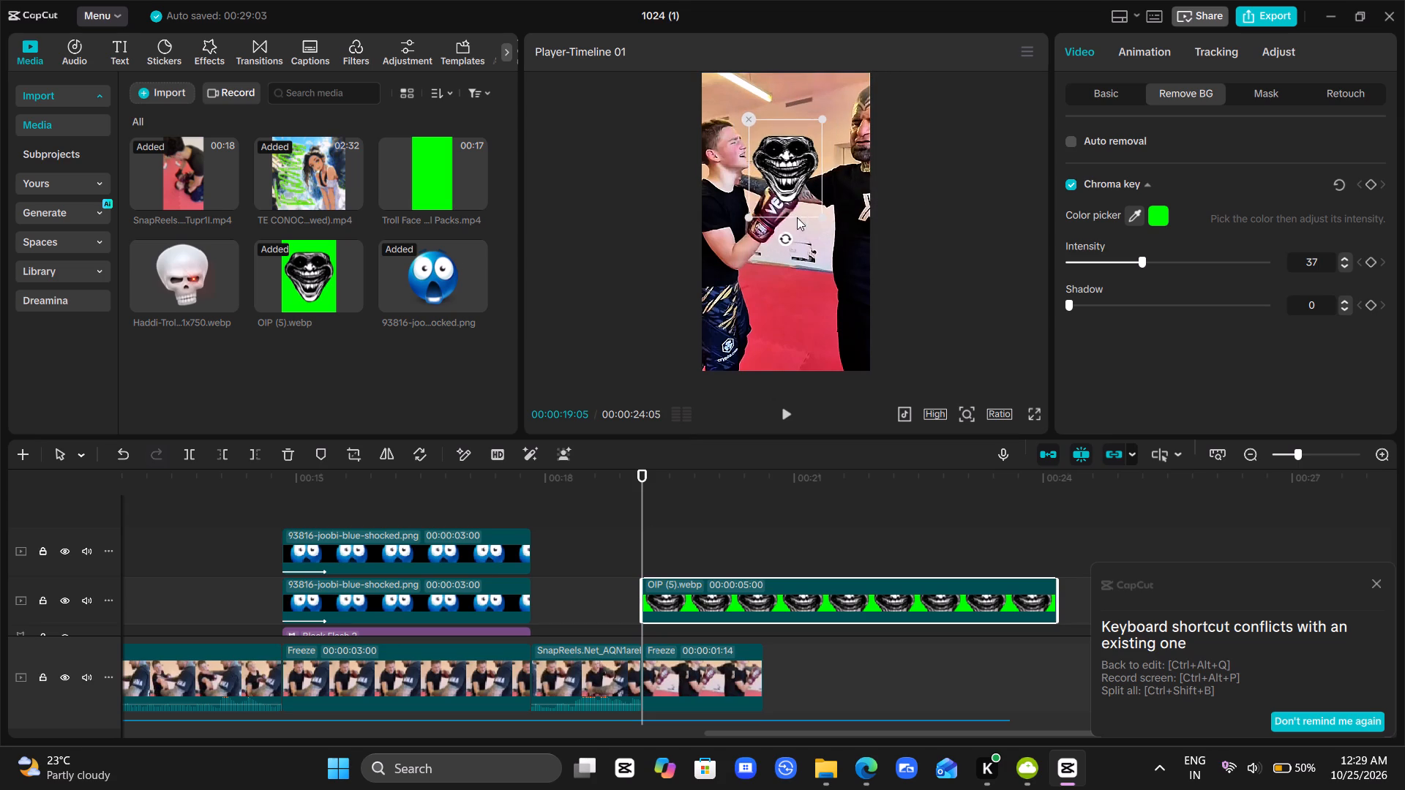
pyautogui.moveTo(785, 190); pyautogui.dragTo(858, 151)
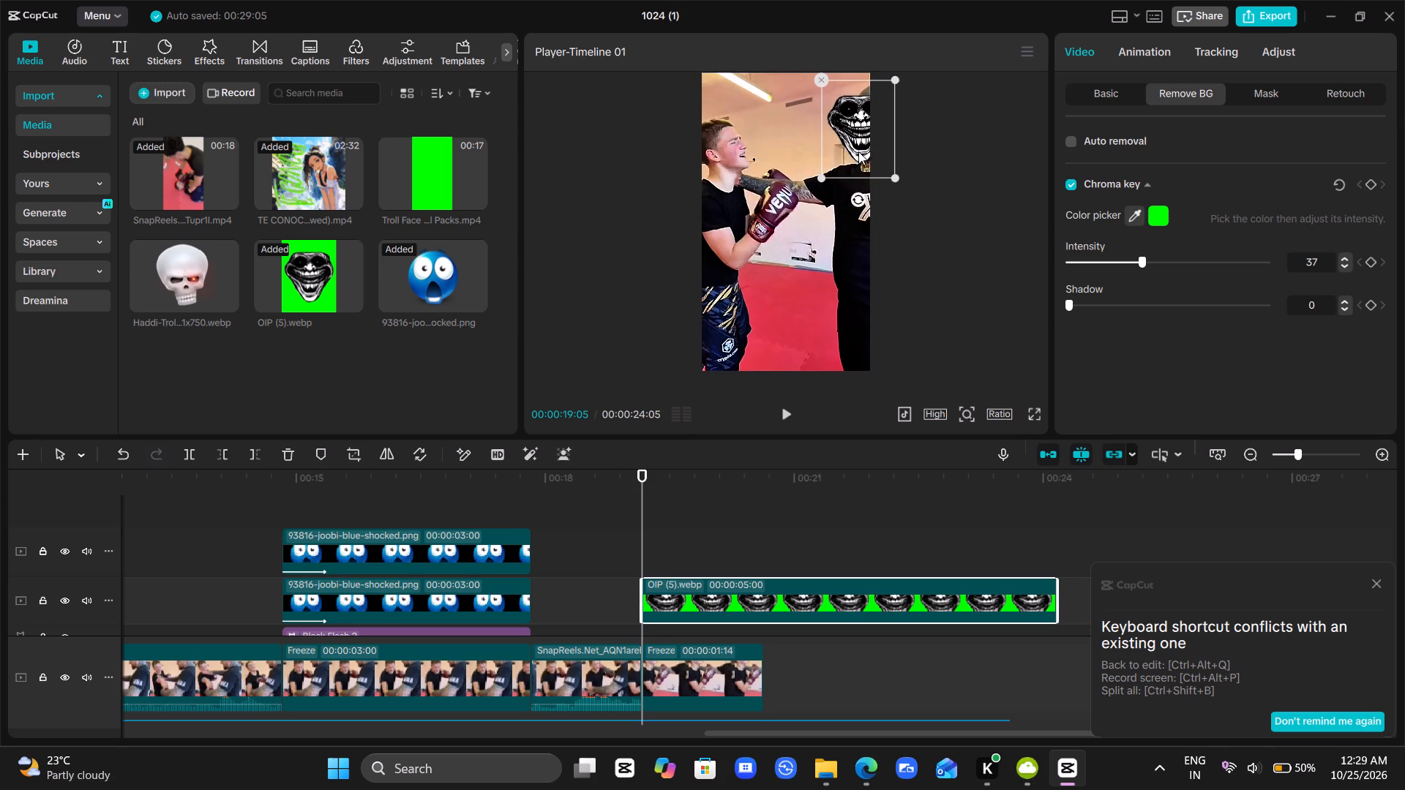
pyautogui.moveTo(858, 151); pyautogui.dragTo(855, 152)
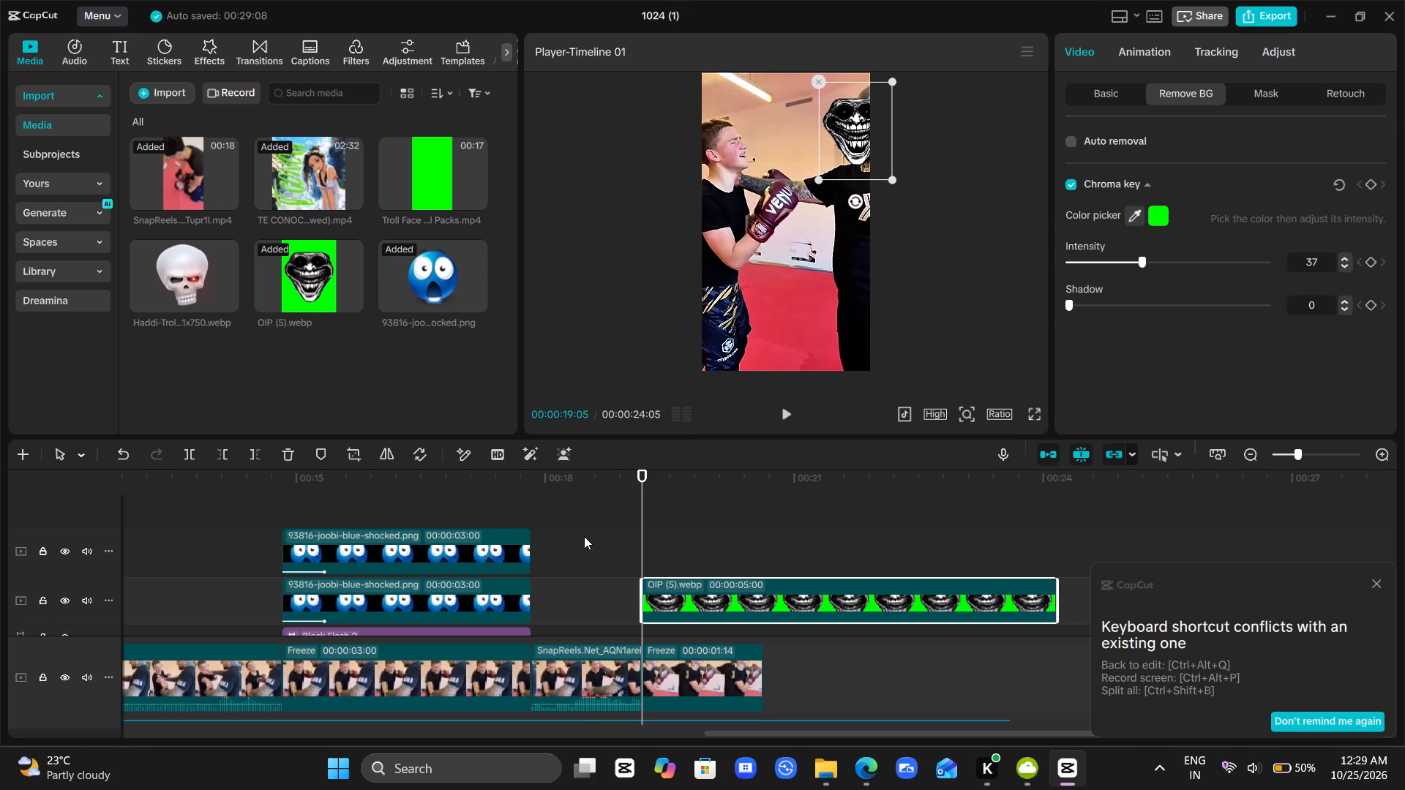
# Preview the troll face overlay and trim its end to the second freeze frame's end at 00:00:20:19.
pyautogui.click(584, 536)
pyautogui.press('space')
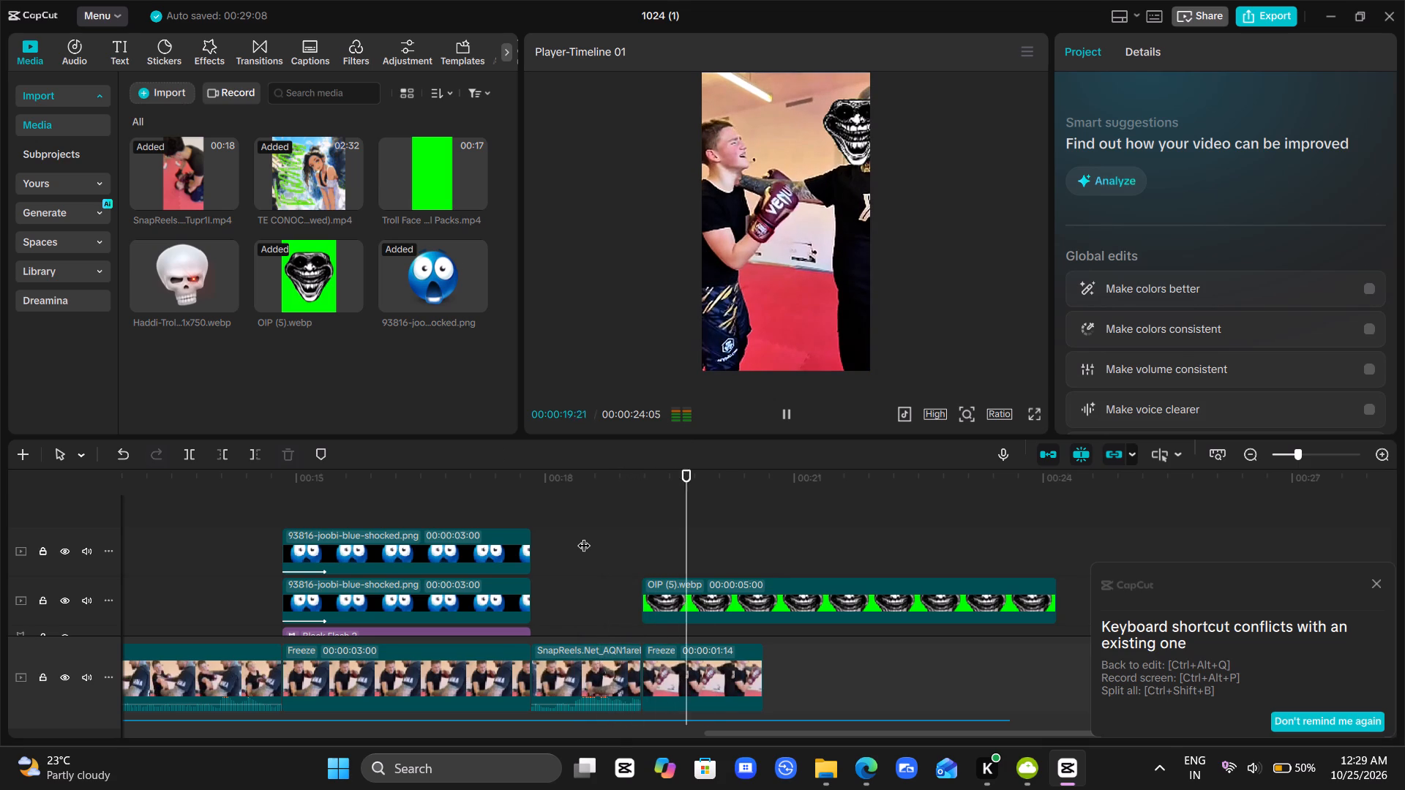
pyautogui.press('space')
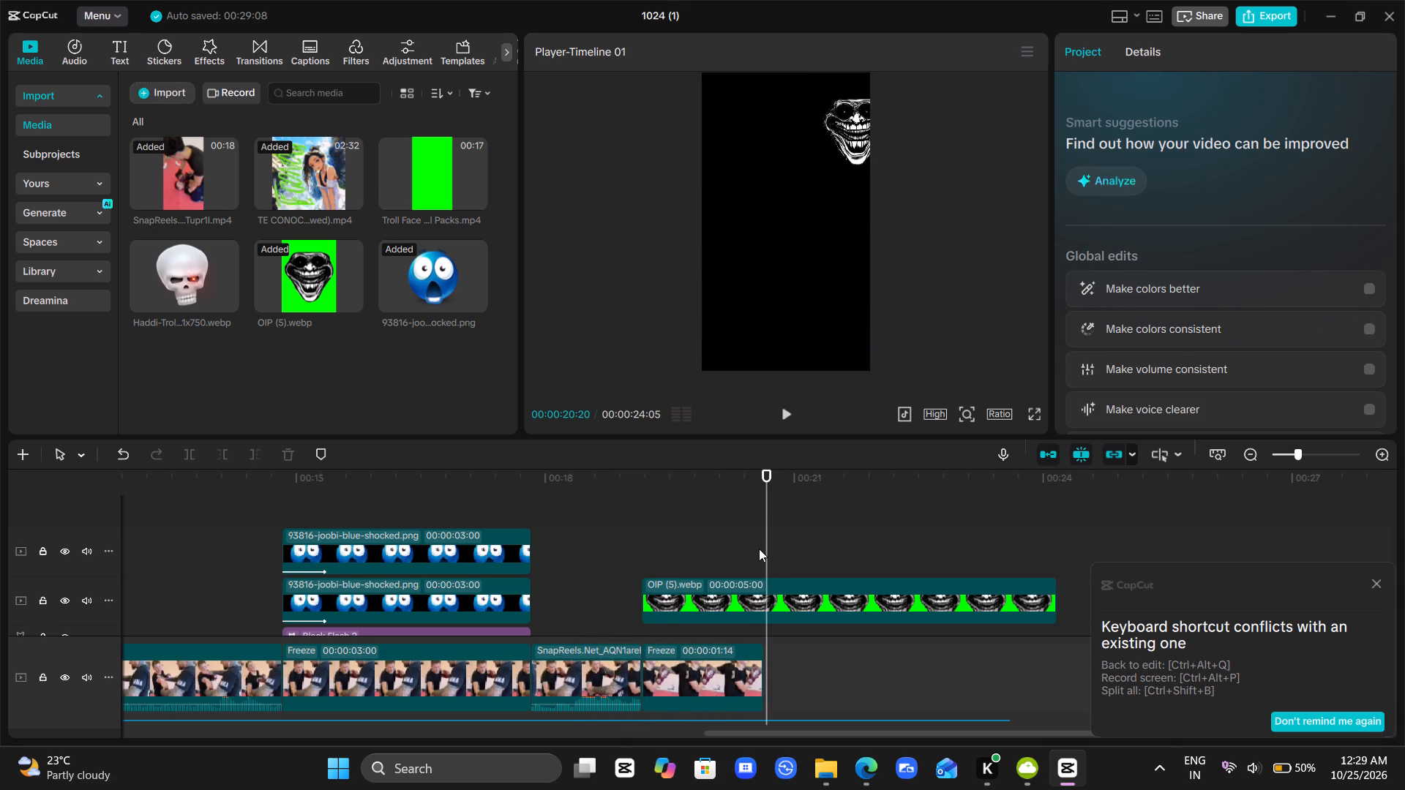
pyautogui.click(763, 538)
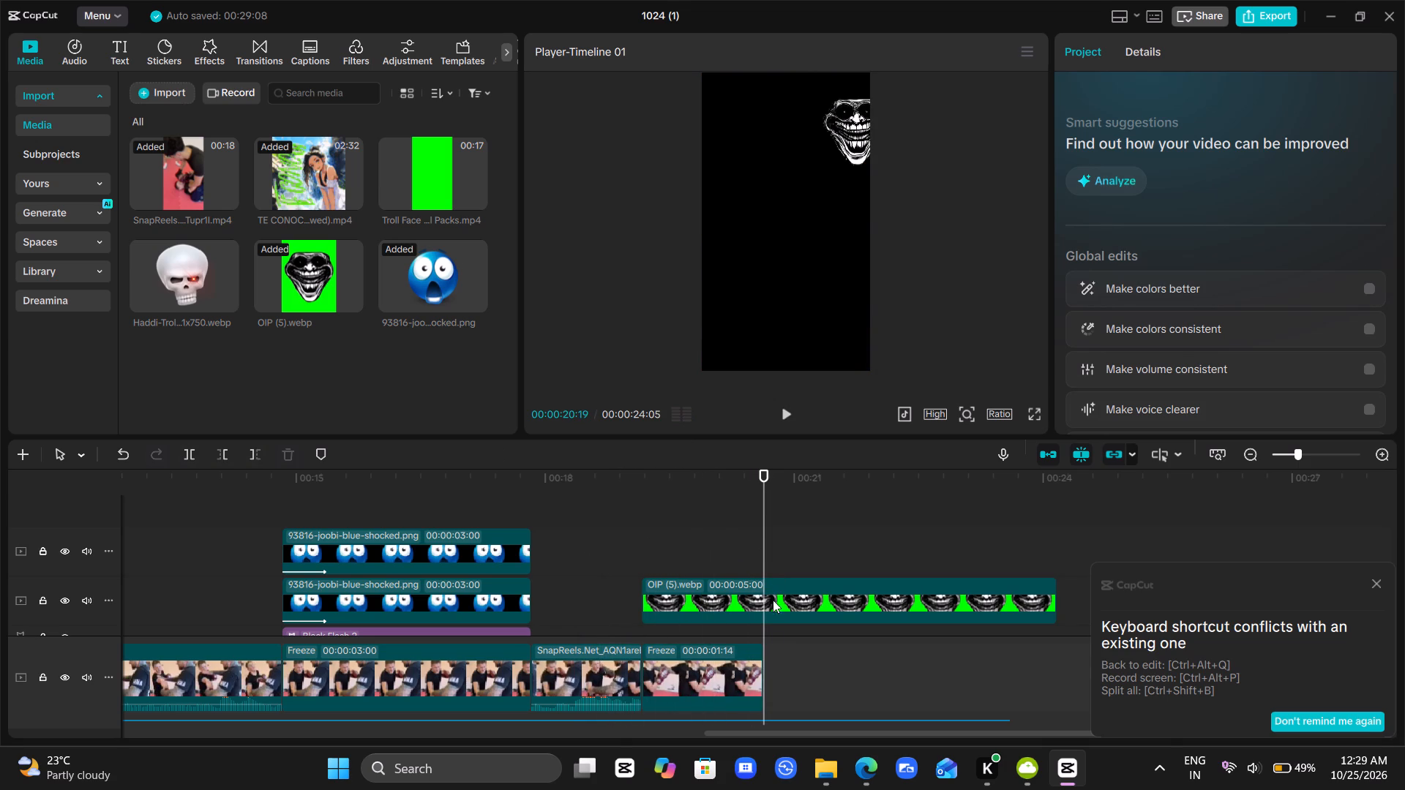
pyautogui.click(779, 616)
pyautogui.press('w')
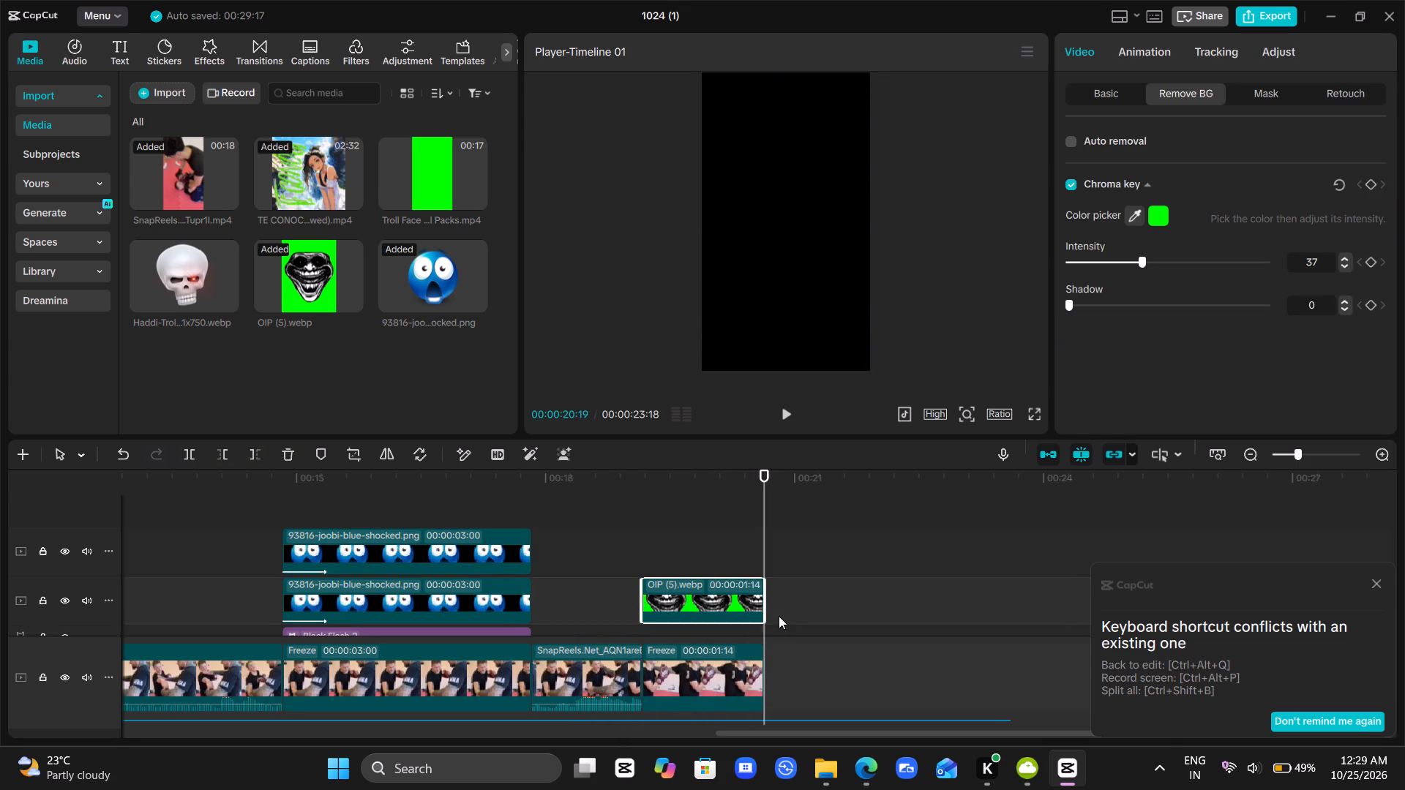
# Play the whole edit from the beginning in full screen to review it, and return to the editor.
pyautogui.click(608, 492)
pyautogui.moveTo(608, 492); pyautogui.dragTo(0, 584)
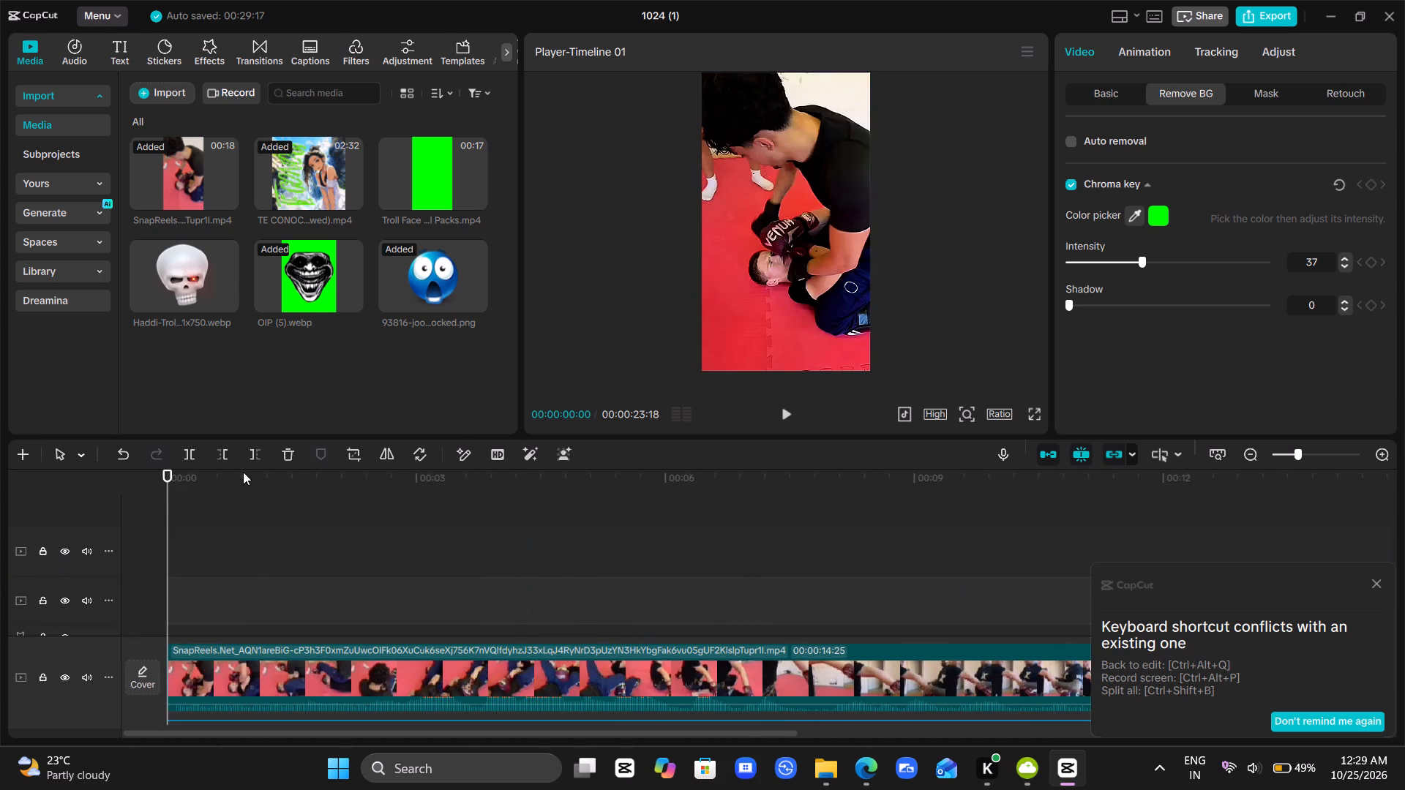
pyautogui.click(1035, 416)
pyautogui.press('space')
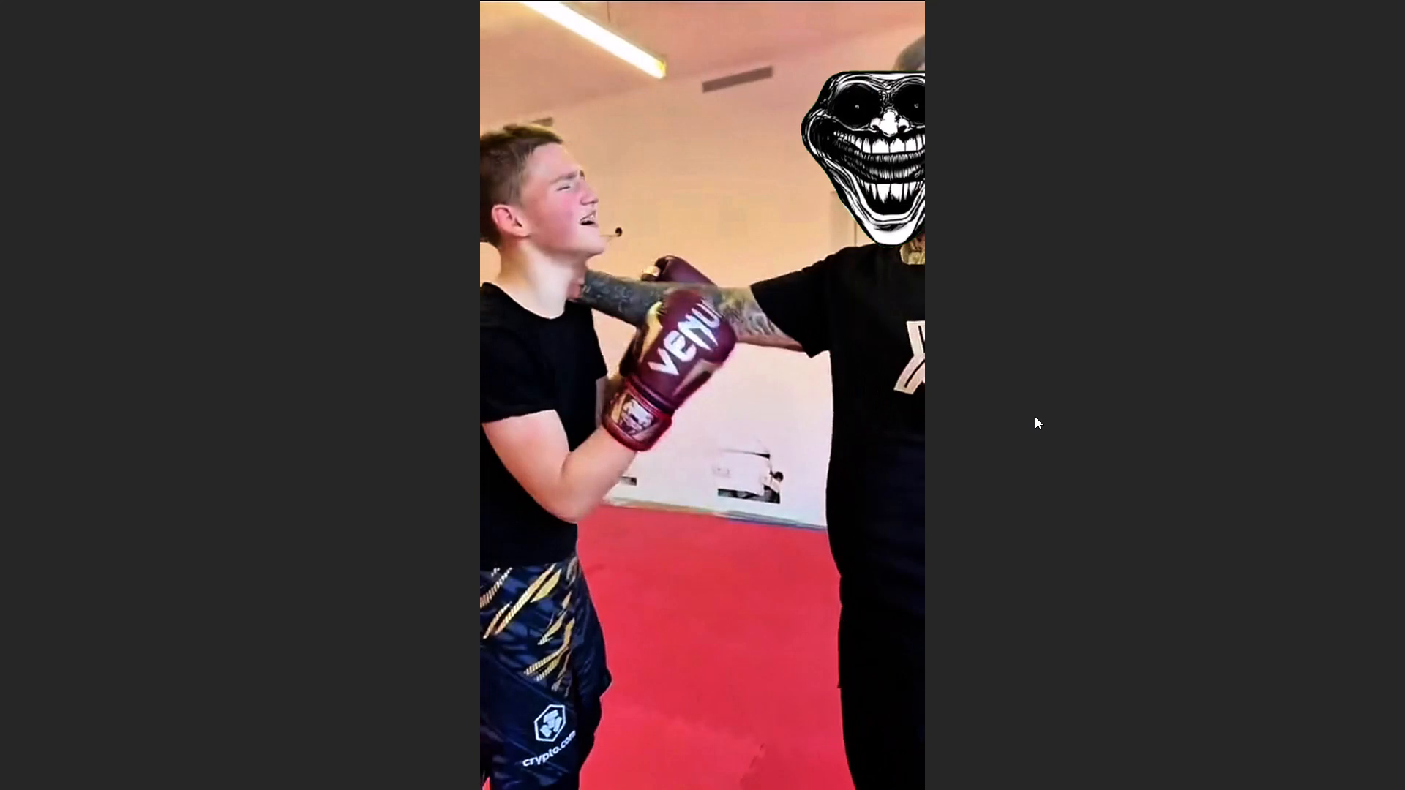
pyautogui.press('space')
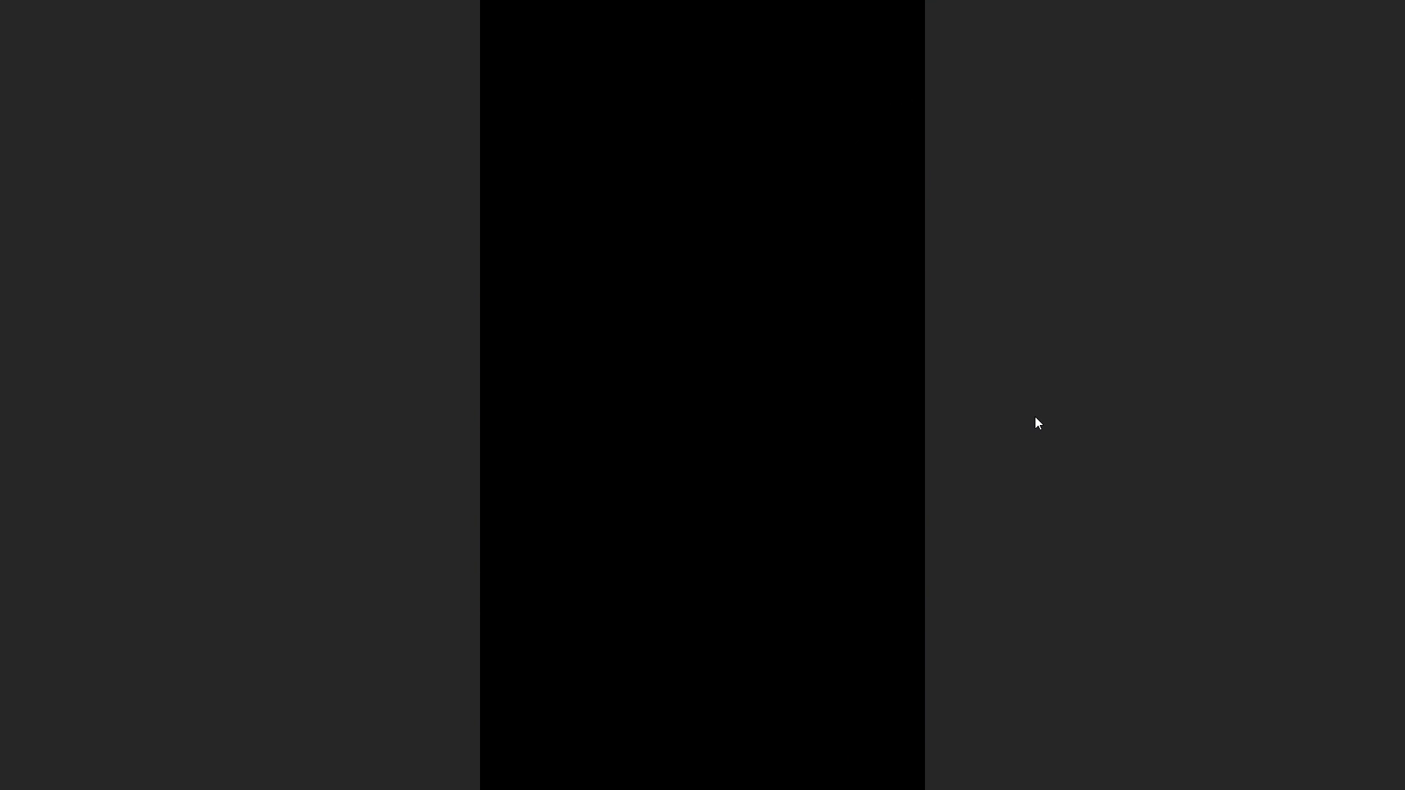
pyautogui.click(820, 516)
pyautogui.click(950, 713)
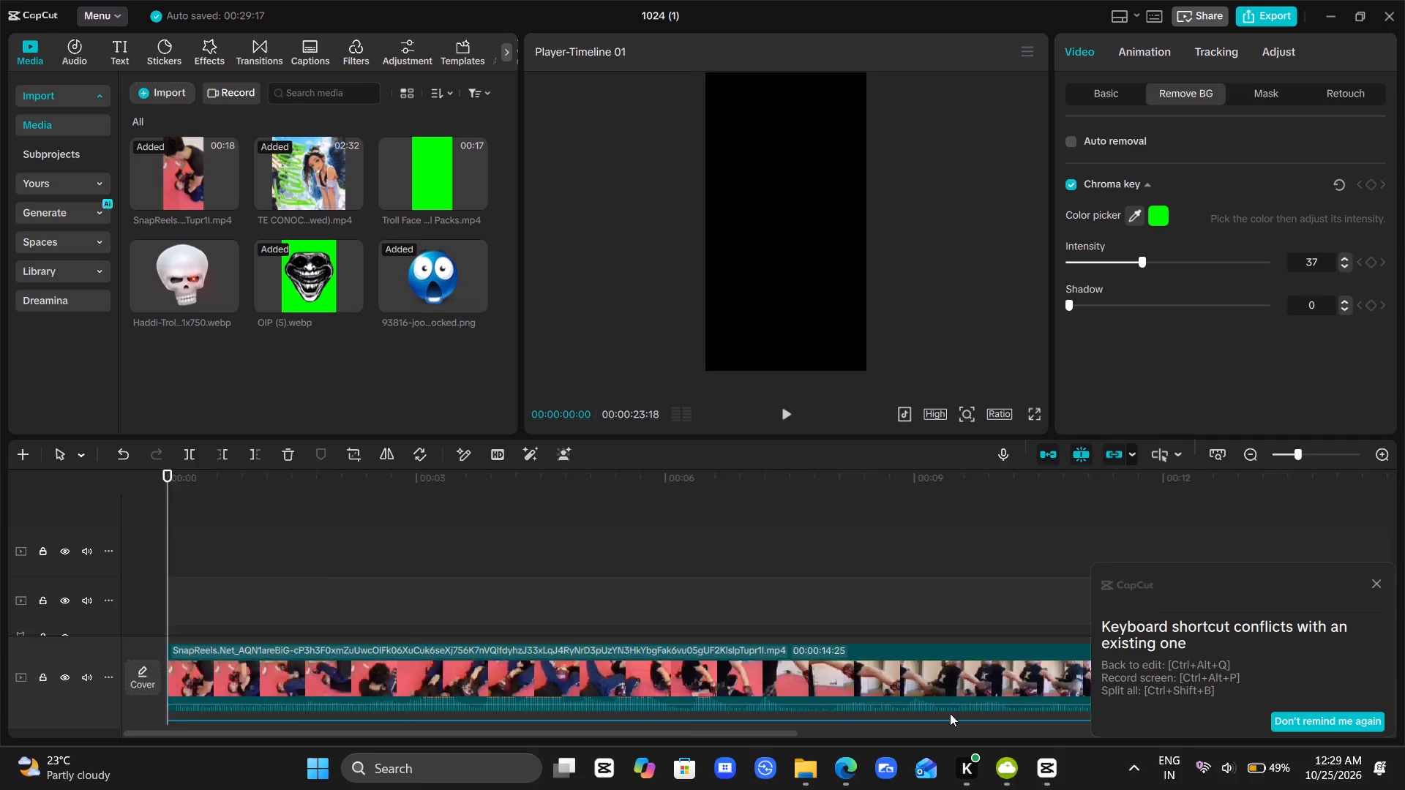
# Trim the end of the TE CONOCÍ music track to the end of the video at 00:00:20:19.
pyautogui.scroll(-1, 845, 712)
pyautogui.moveTo(874, 599); pyautogui.dragTo(814, 615)
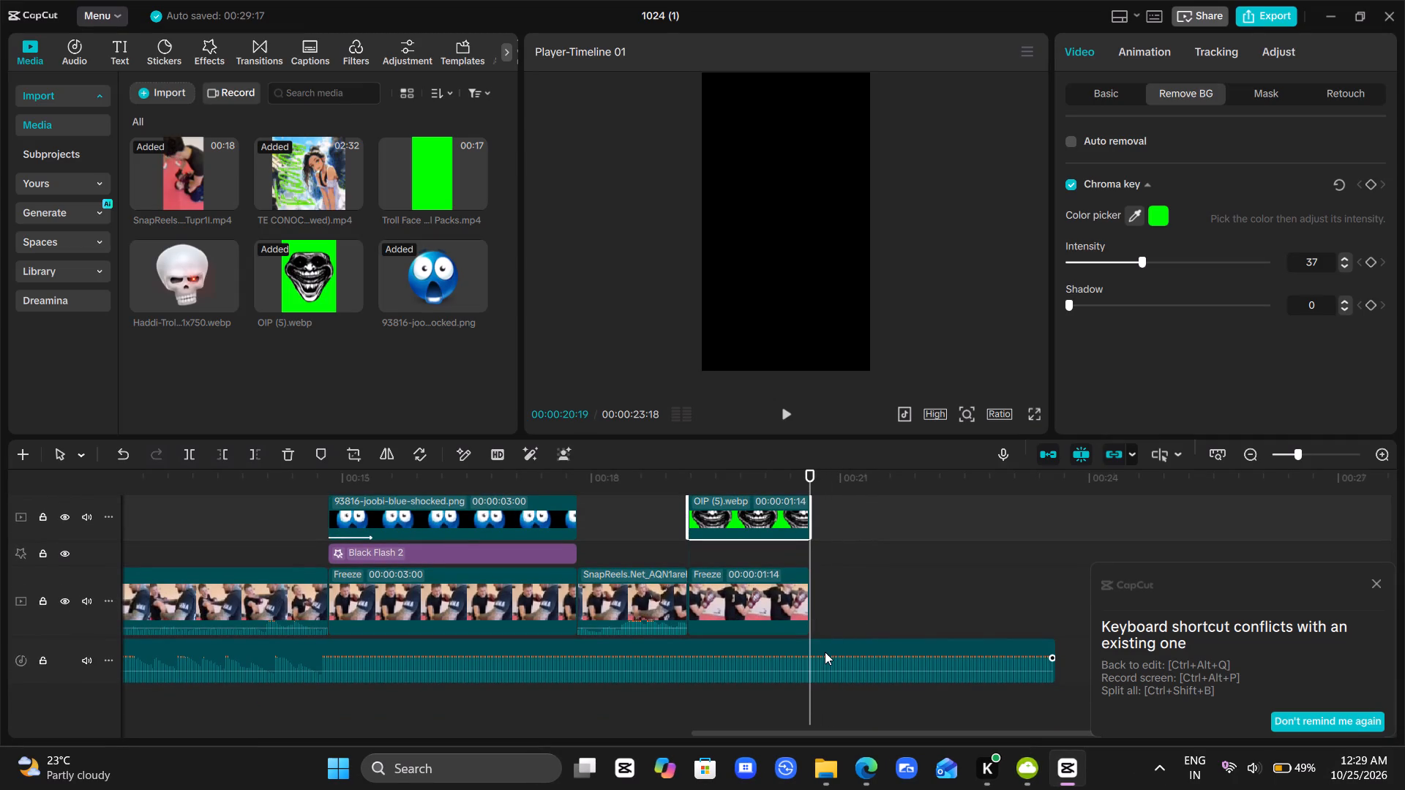
pyautogui.click(825, 652)
pyautogui.press('w')
# Play back the freeze-frame section and the full video to check the edit, and return the playhead to the start.
pyautogui.click(822, 534)
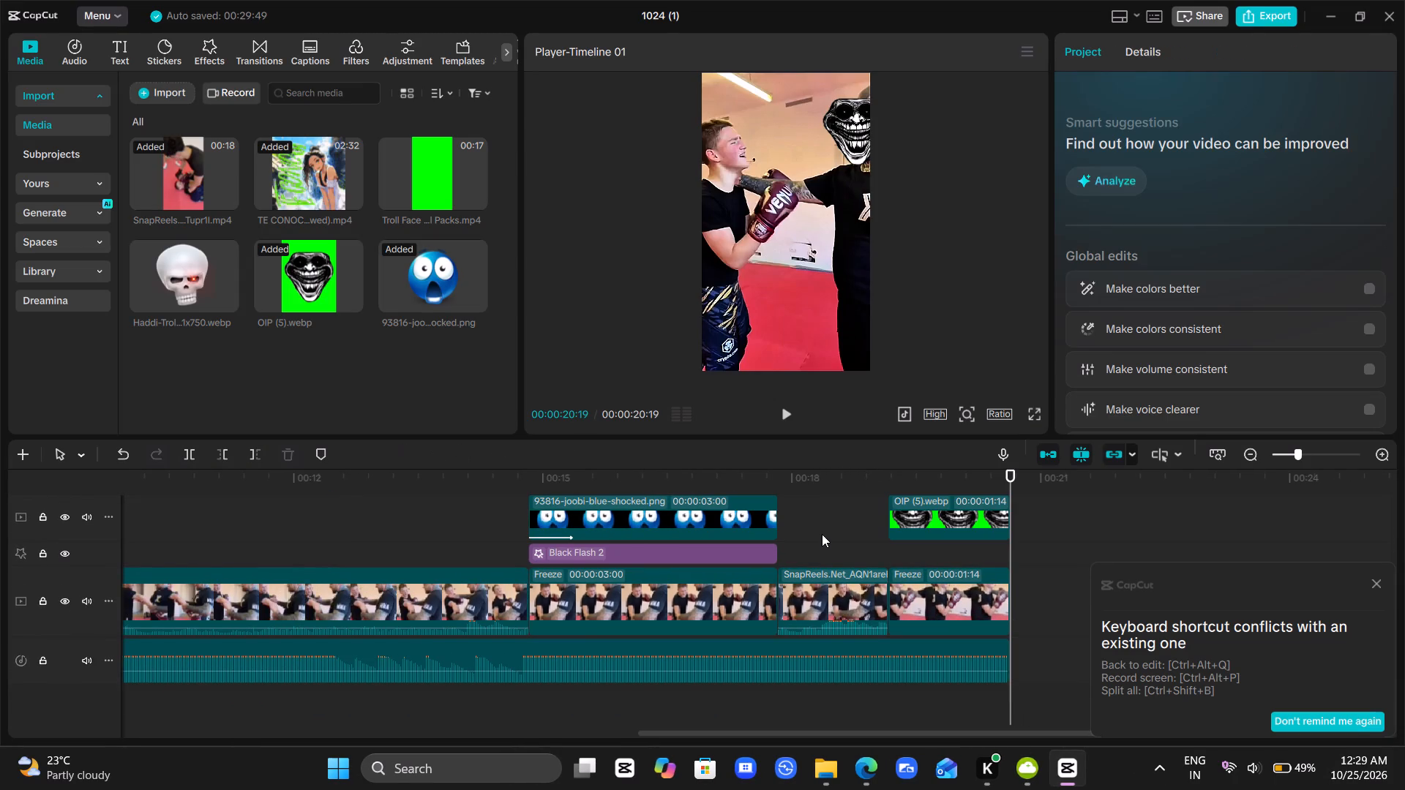
pyautogui.moveTo(822, 534); pyautogui.dragTo(517, 541)
pyautogui.press('space')
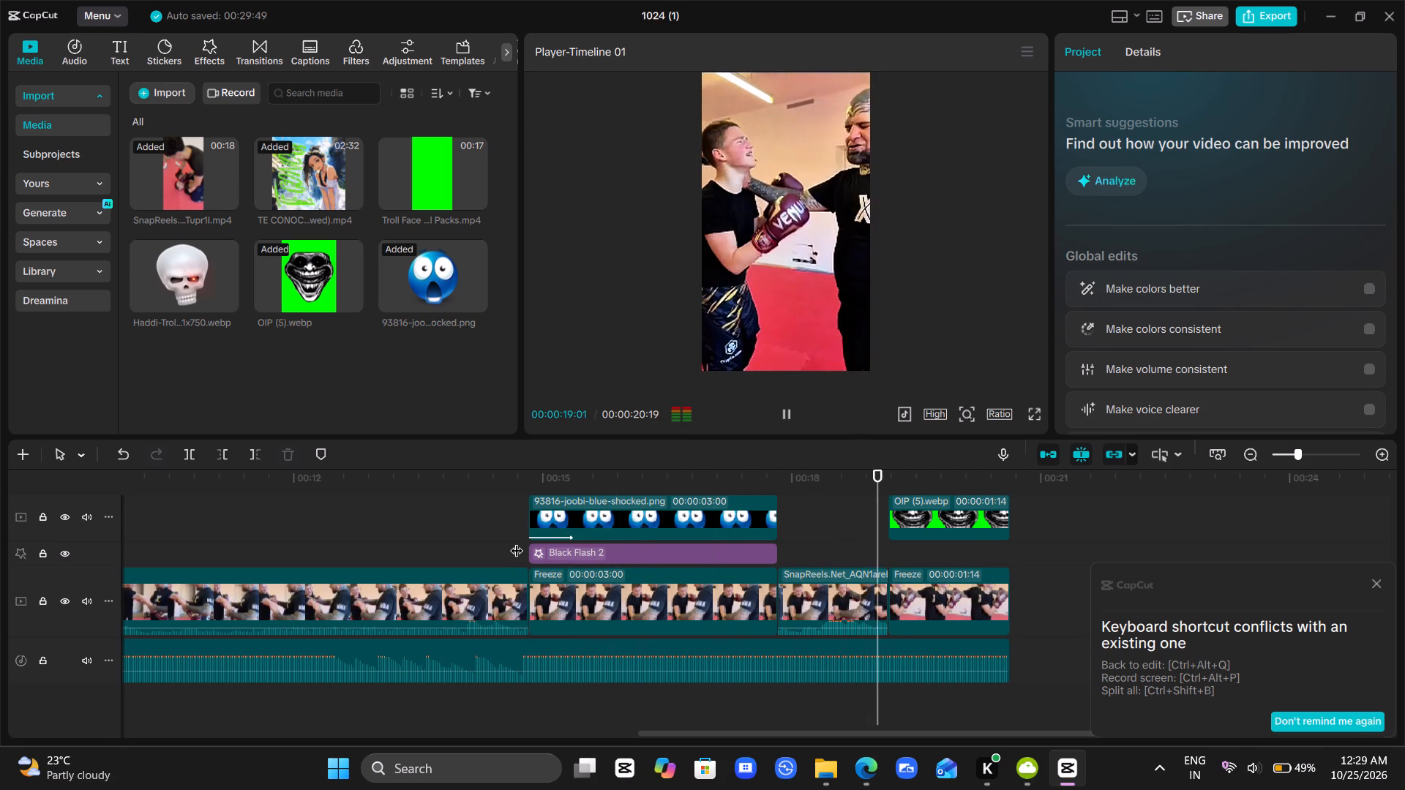
pyautogui.press('space')
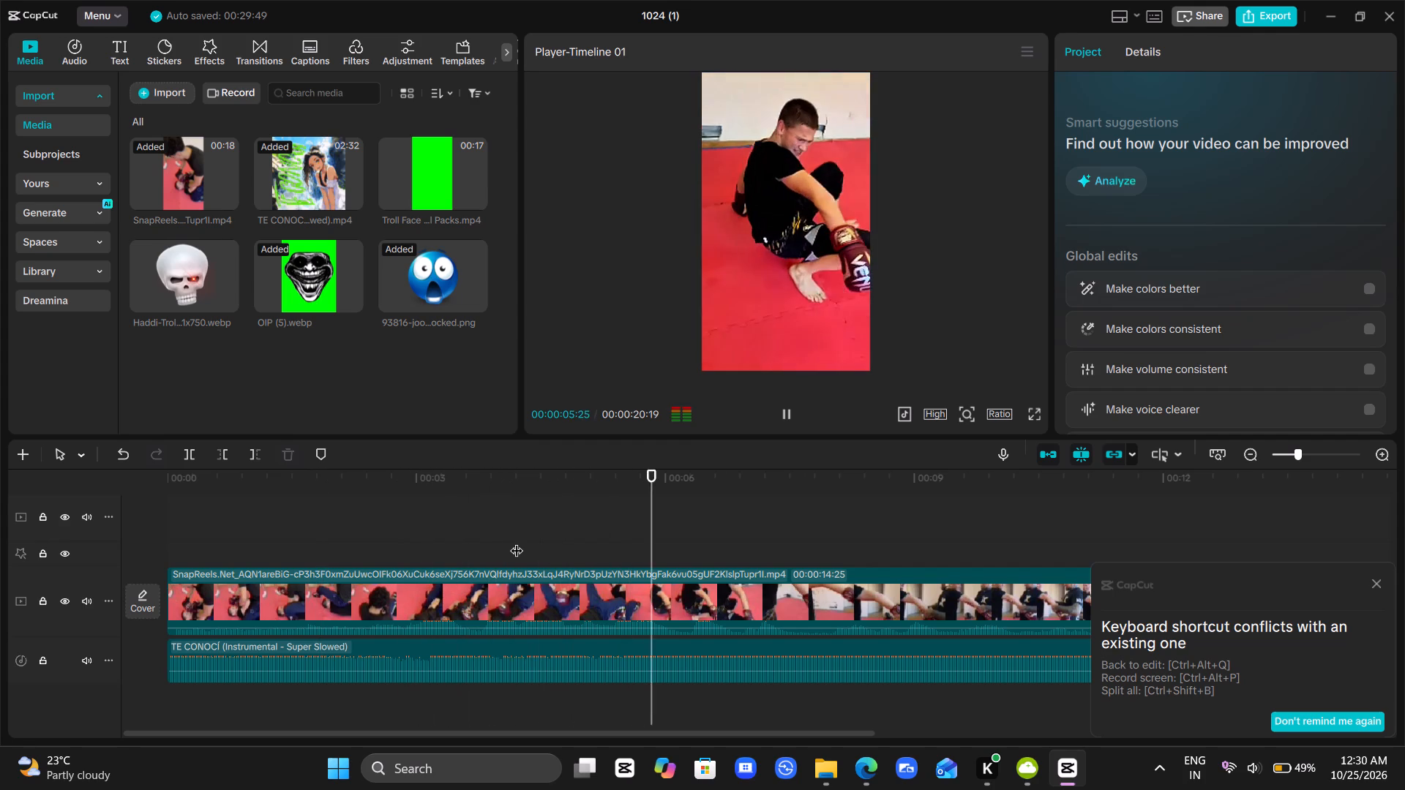
pyautogui.press('space')
pyautogui.press('space')
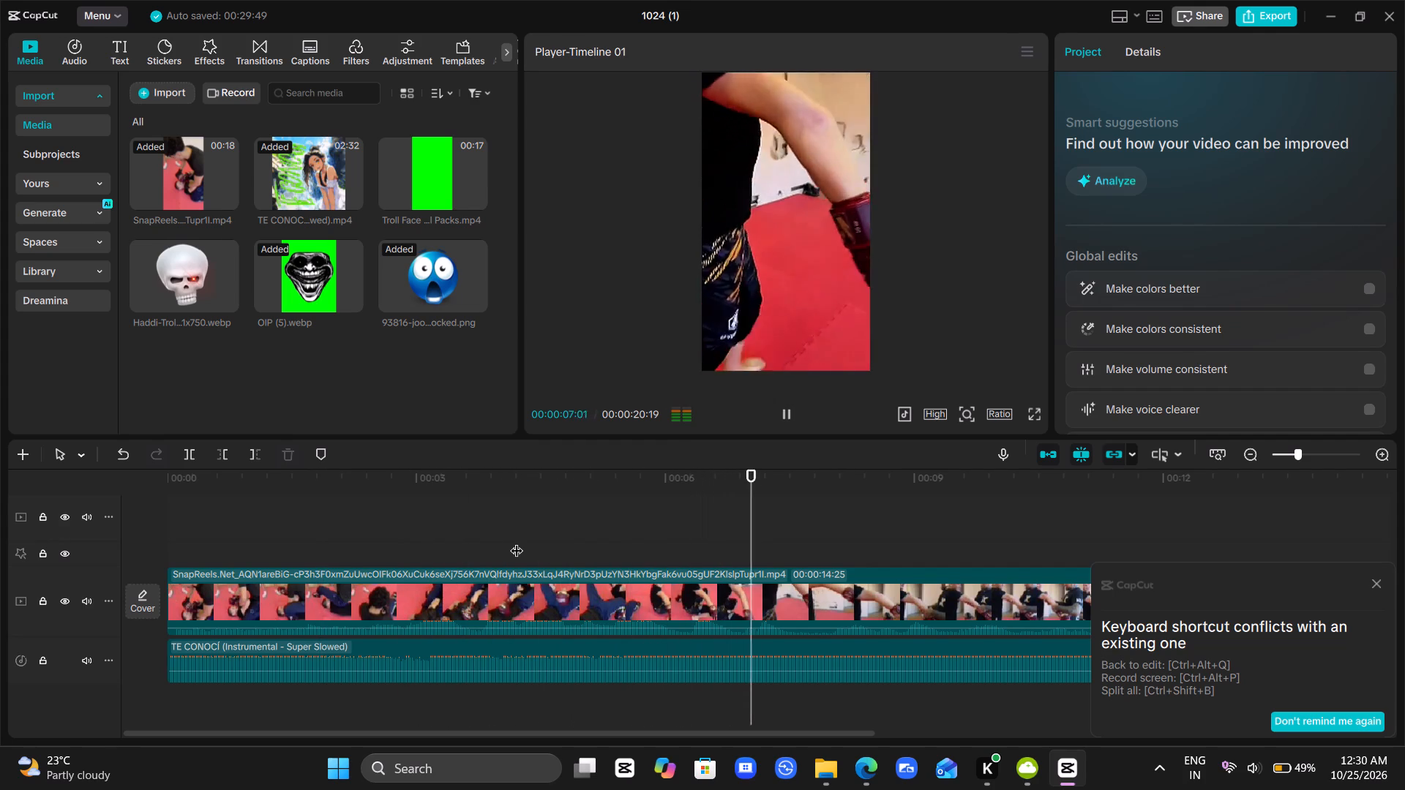
pyautogui.press('space')
pyautogui.press('space')
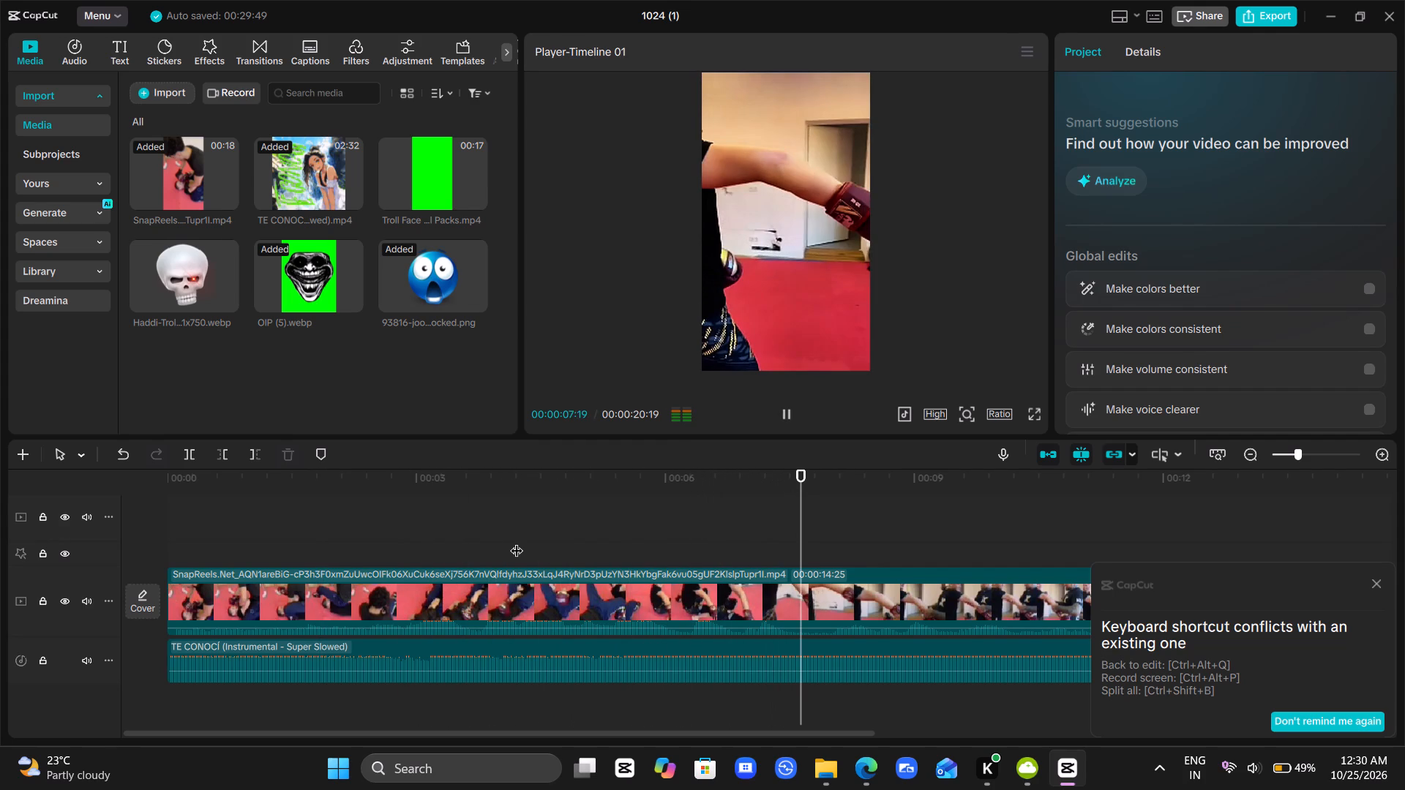
pyautogui.press('space')
pyautogui.press('space')
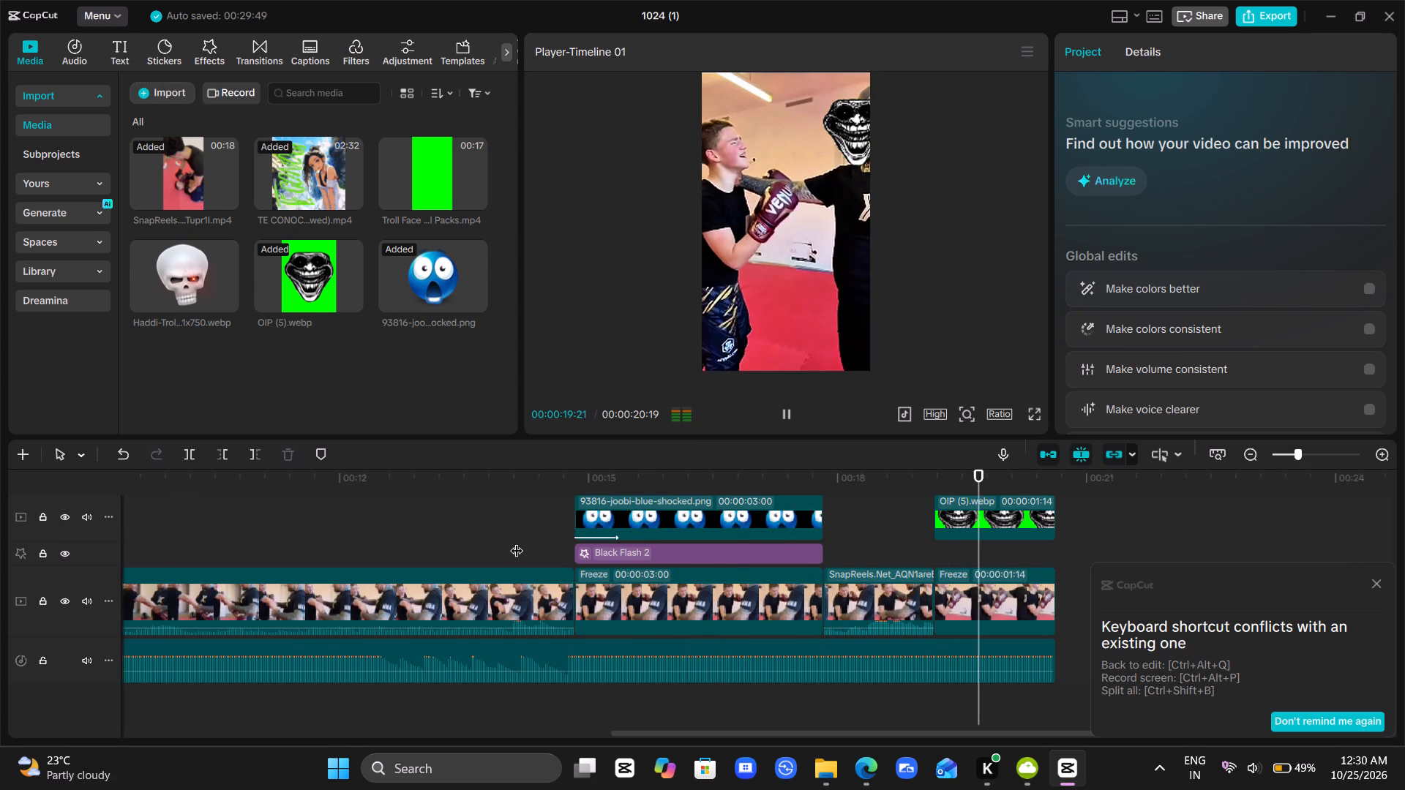
pyautogui.hscroll(2, 517, 541)
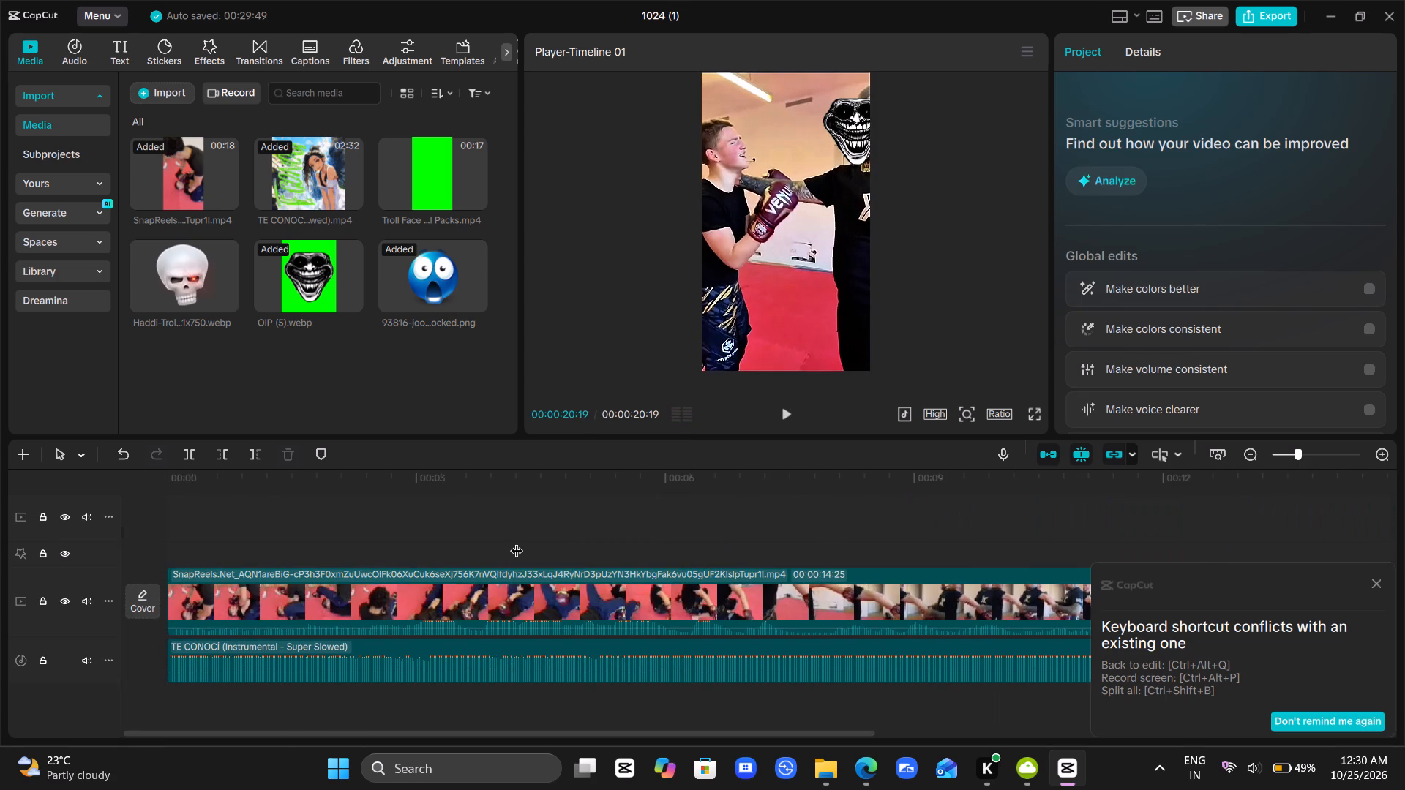
pyautogui.click(444, 533)
pyautogui.moveTo(444, 533); pyautogui.dragTo(126, 545)
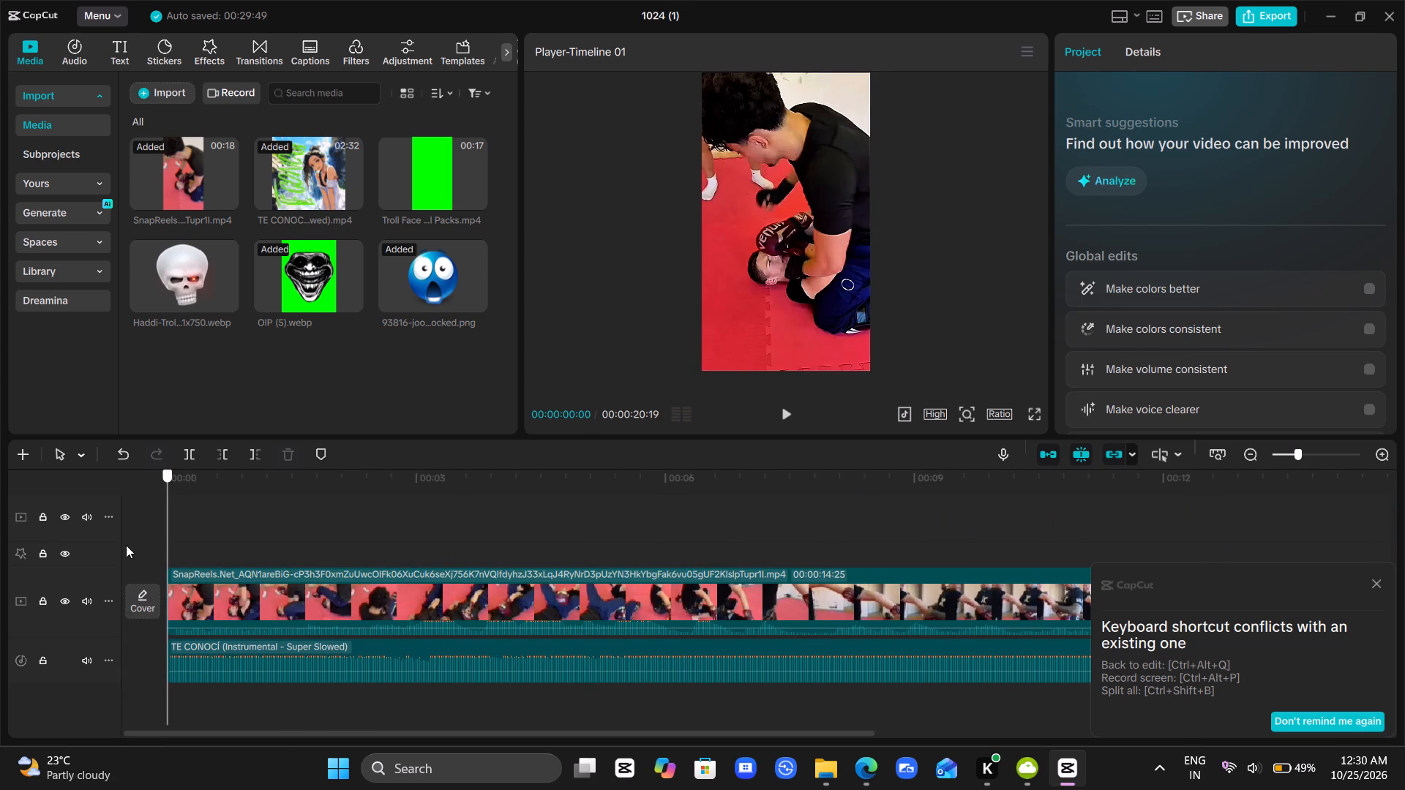
# Add a default text clip above the main video, starting at about 00:00:05:03 where the boy sits on the mat.
pyautogui.moveTo(126, 545); pyautogui.dragTo(463, 522)
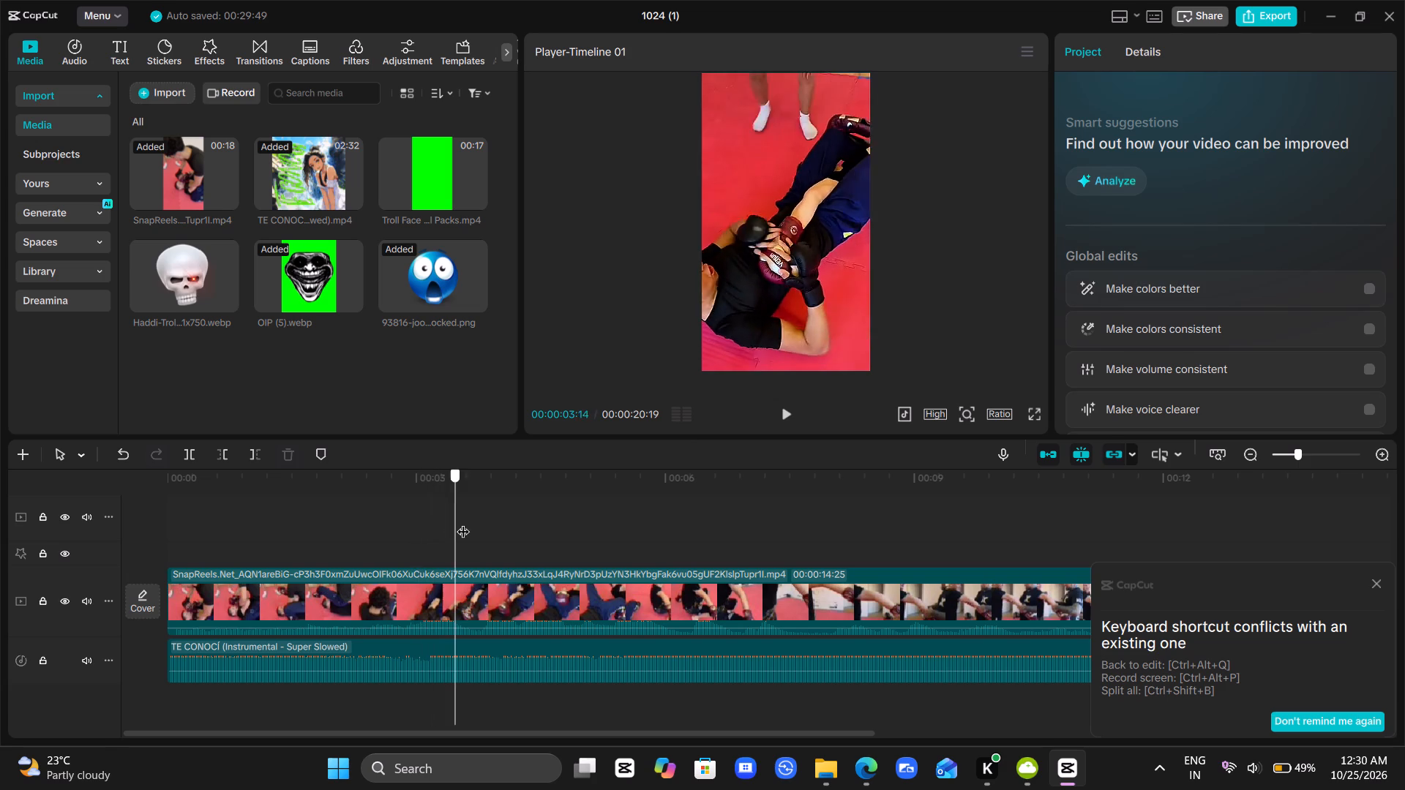
pyautogui.moveTo(463, 522); pyautogui.dragTo(625, 522)
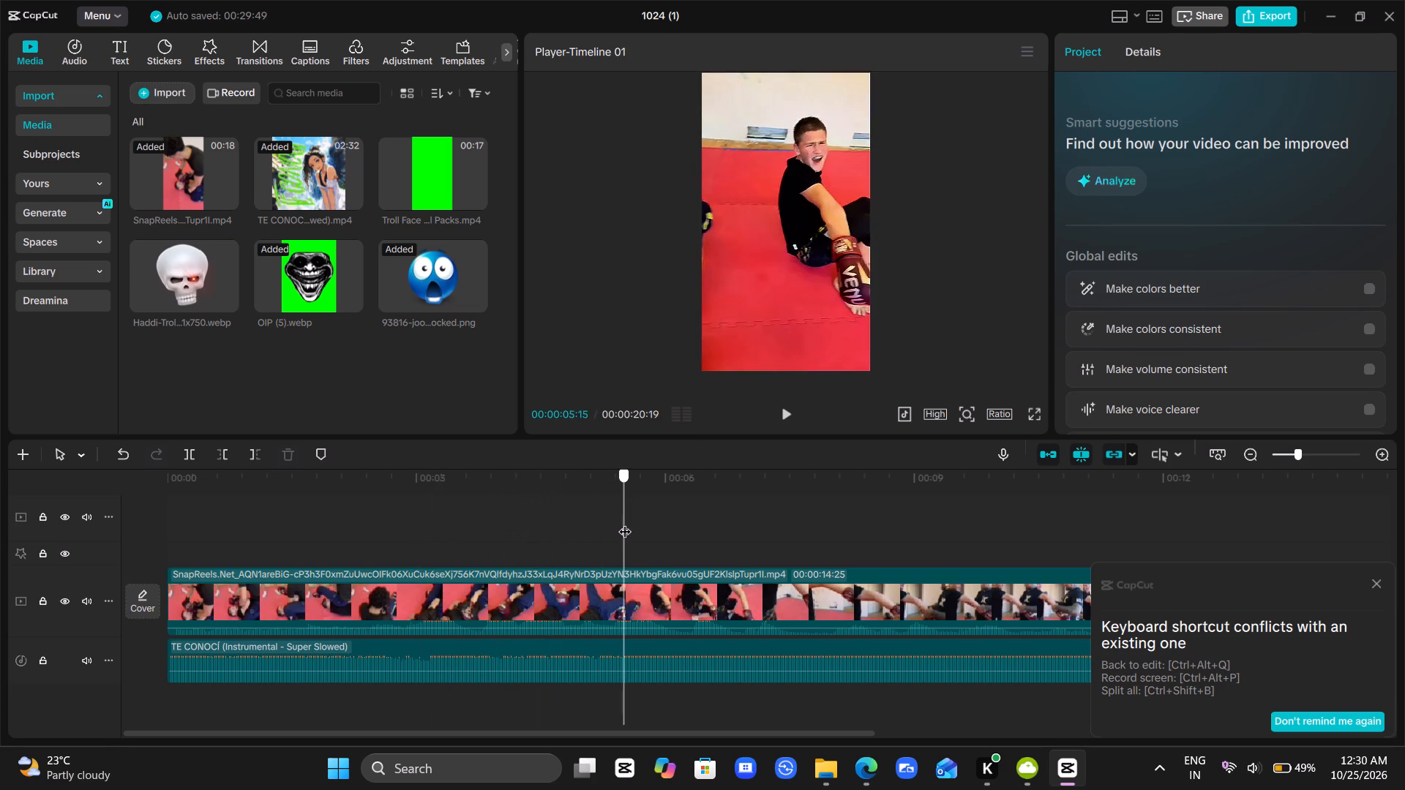
pyautogui.moveTo(625, 522); pyautogui.dragTo(563, 533)
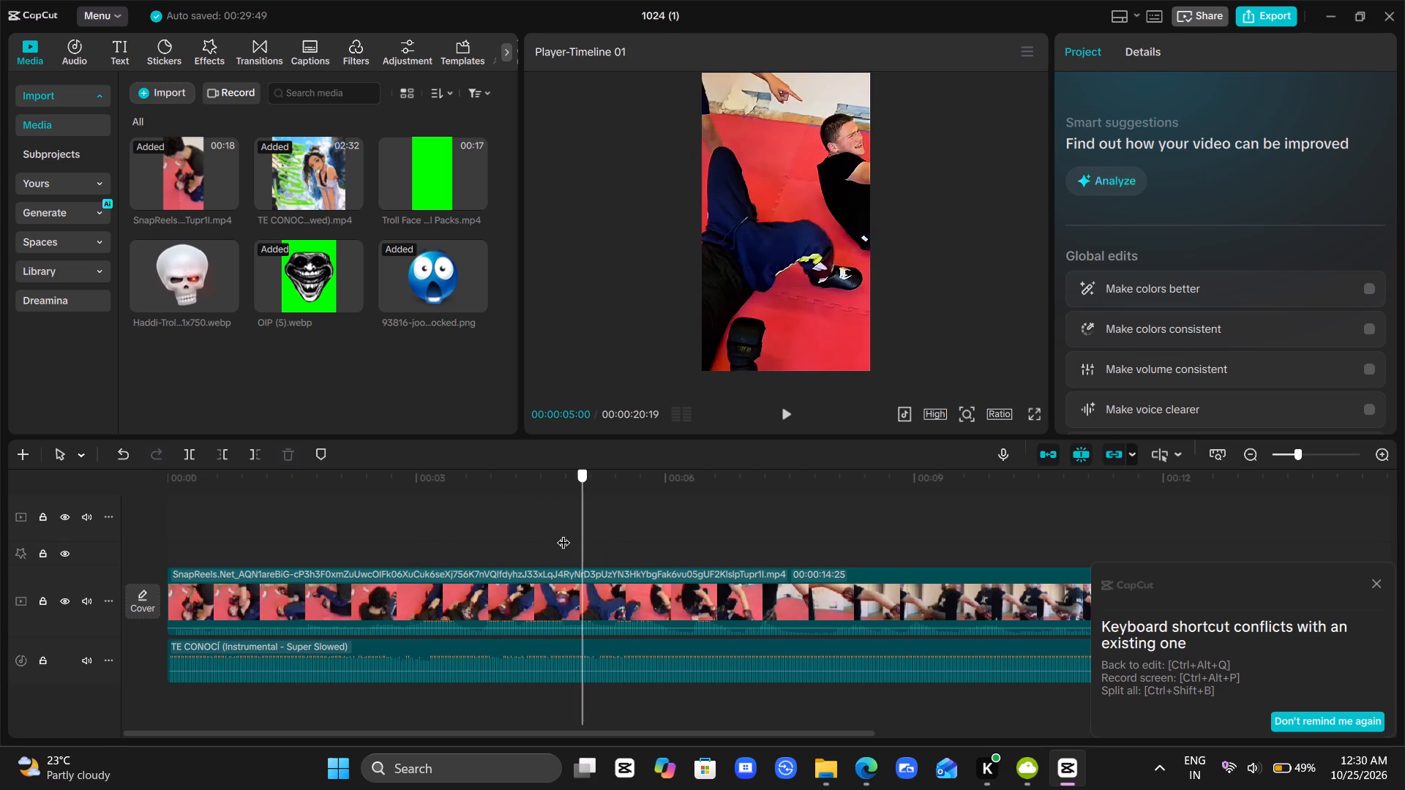
pyautogui.moveTo(563, 533); pyautogui.dragTo(610, 539)
pyautogui.click(110, 53)
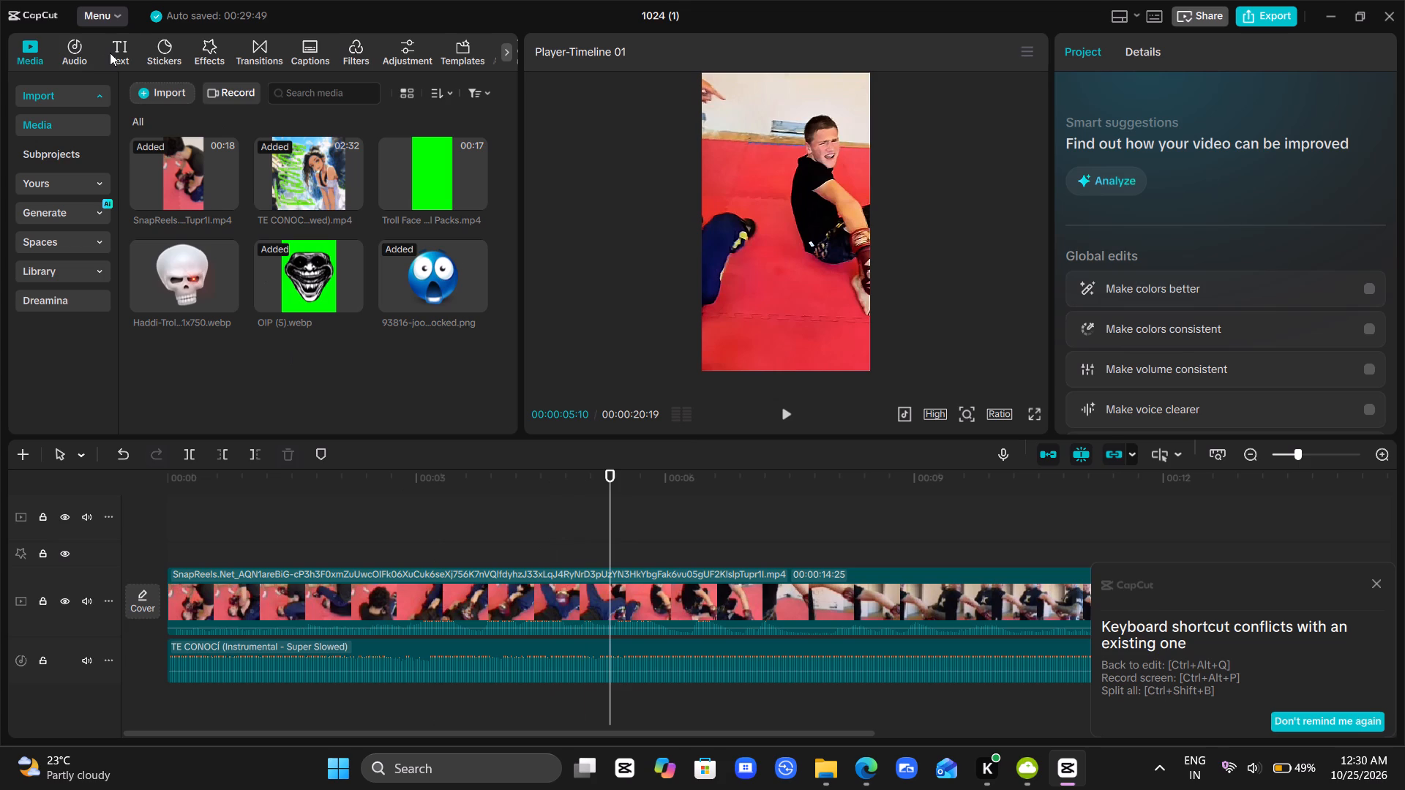
pyautogui.moveTo(171, 145); pyautogui.dragTo(210, 158)
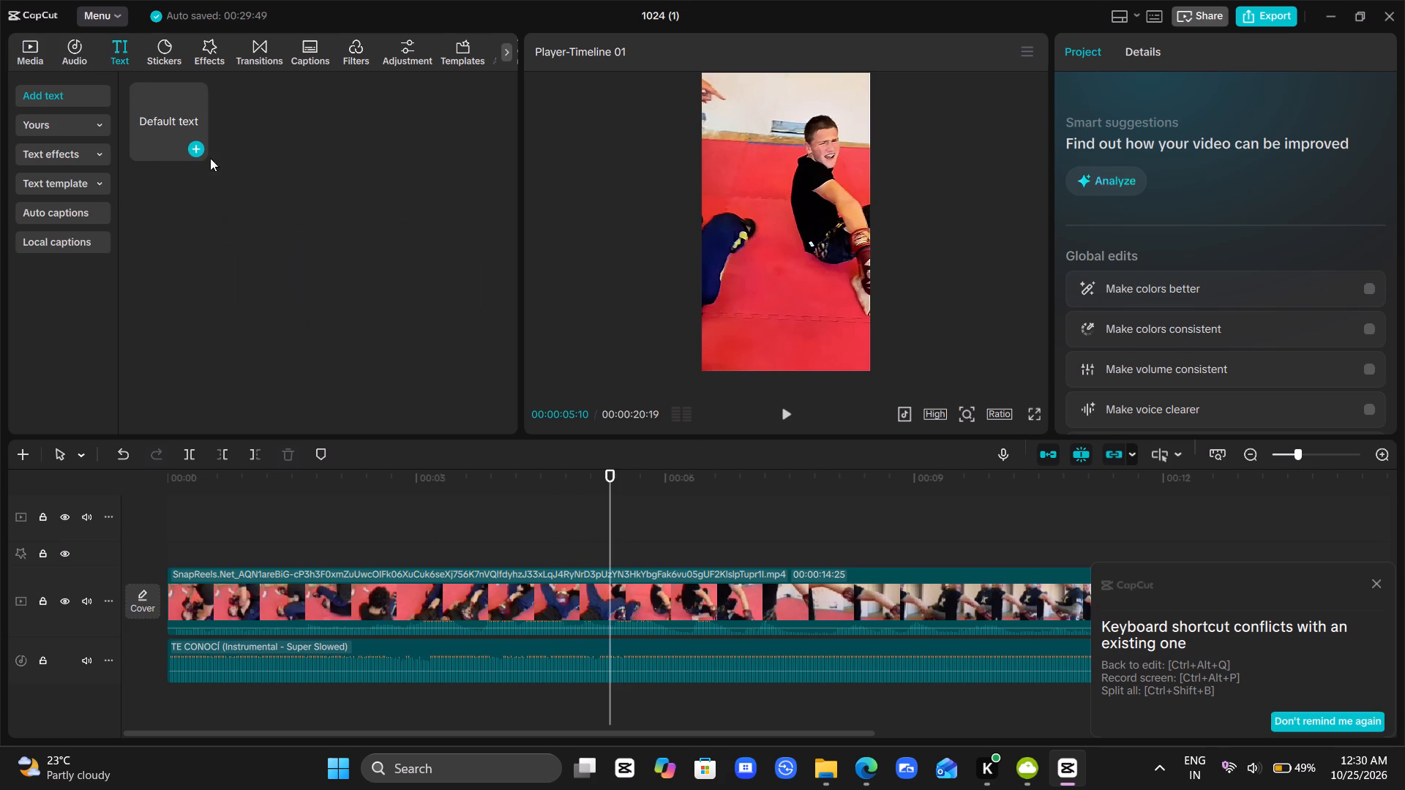
pyautogui.moveTo(210, 158); pyautogui.dragTo(590, 558)
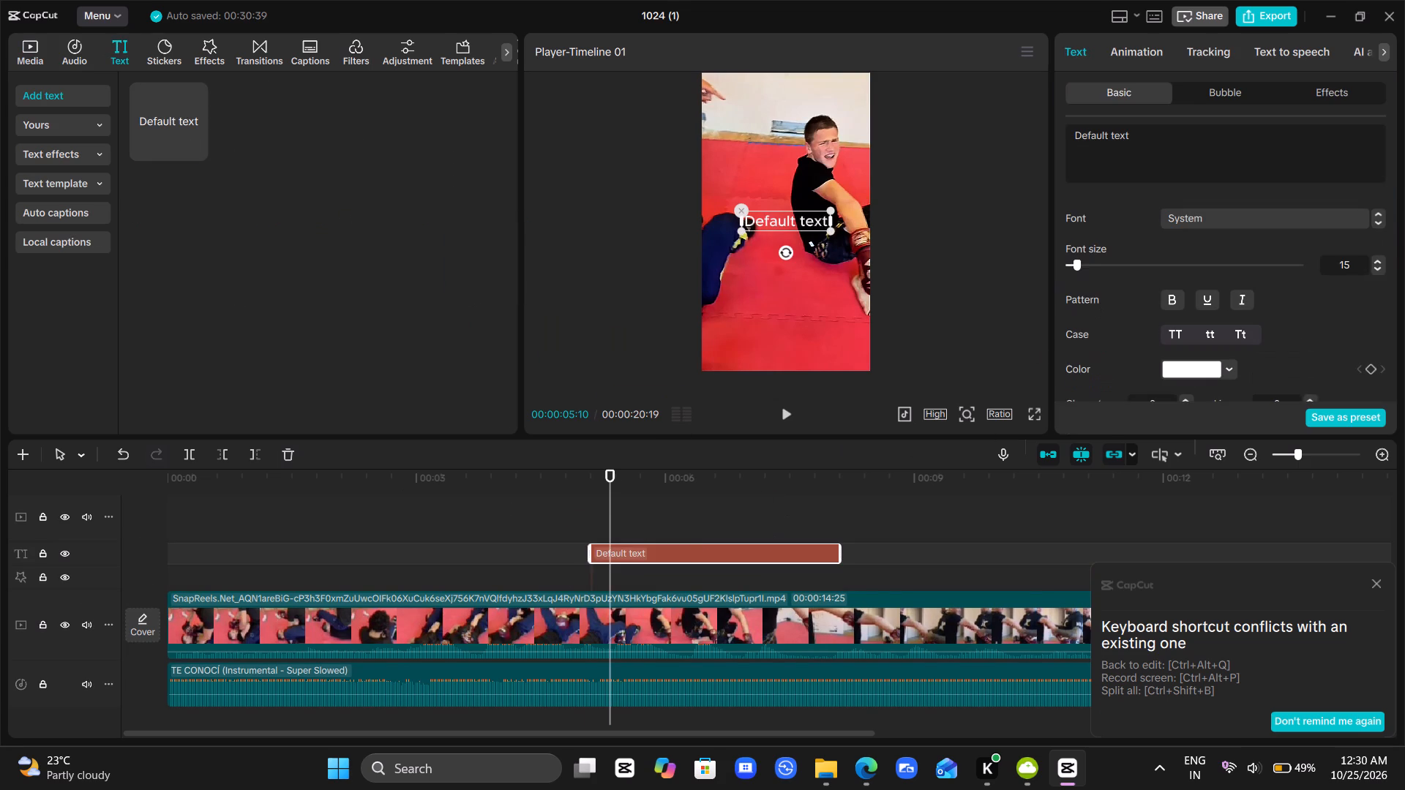
# Replace the default text with ELBOW DISLOCATED.
pyautogui.moveTo(1158, 132); pyautogui.dragTo(855, 139)
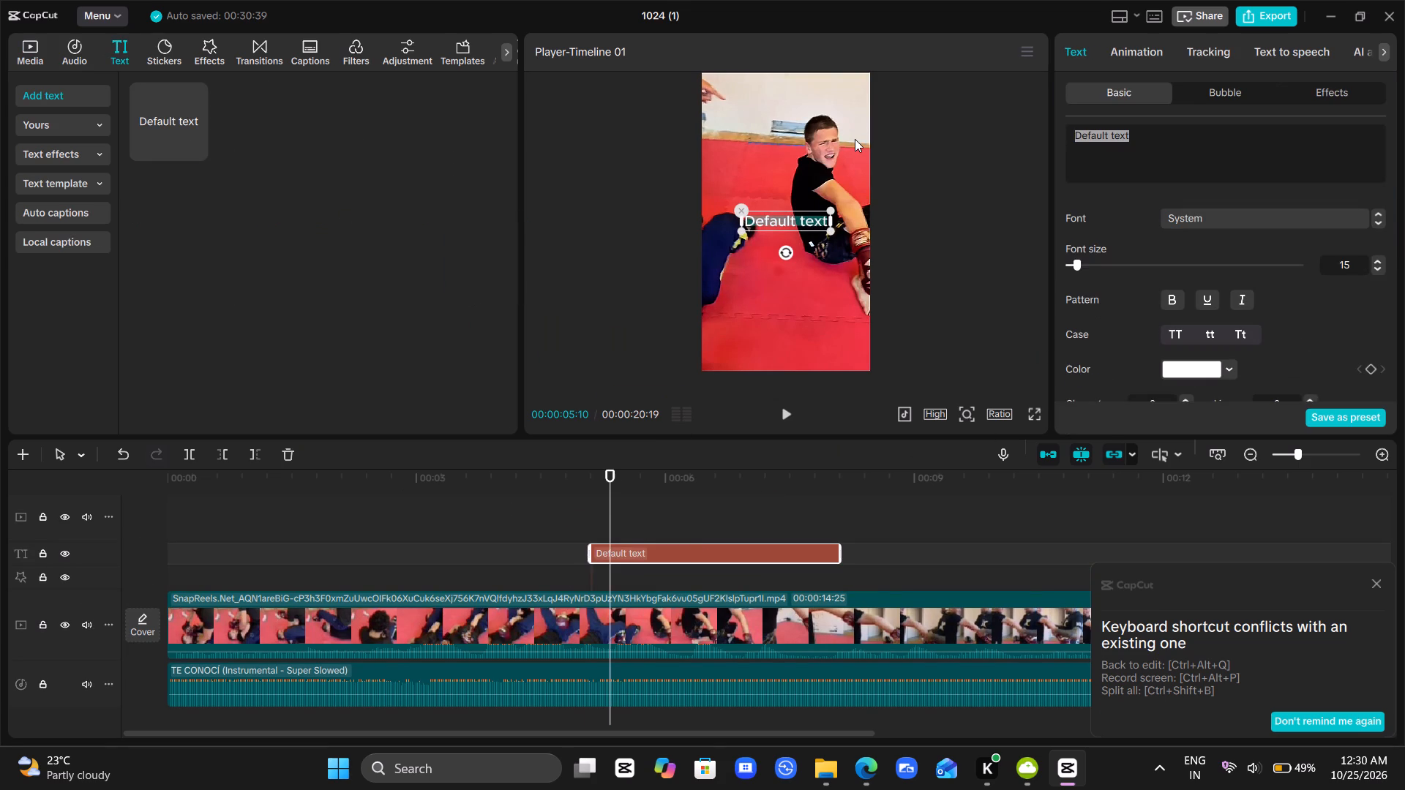
pyautogui.write('ELBOW')
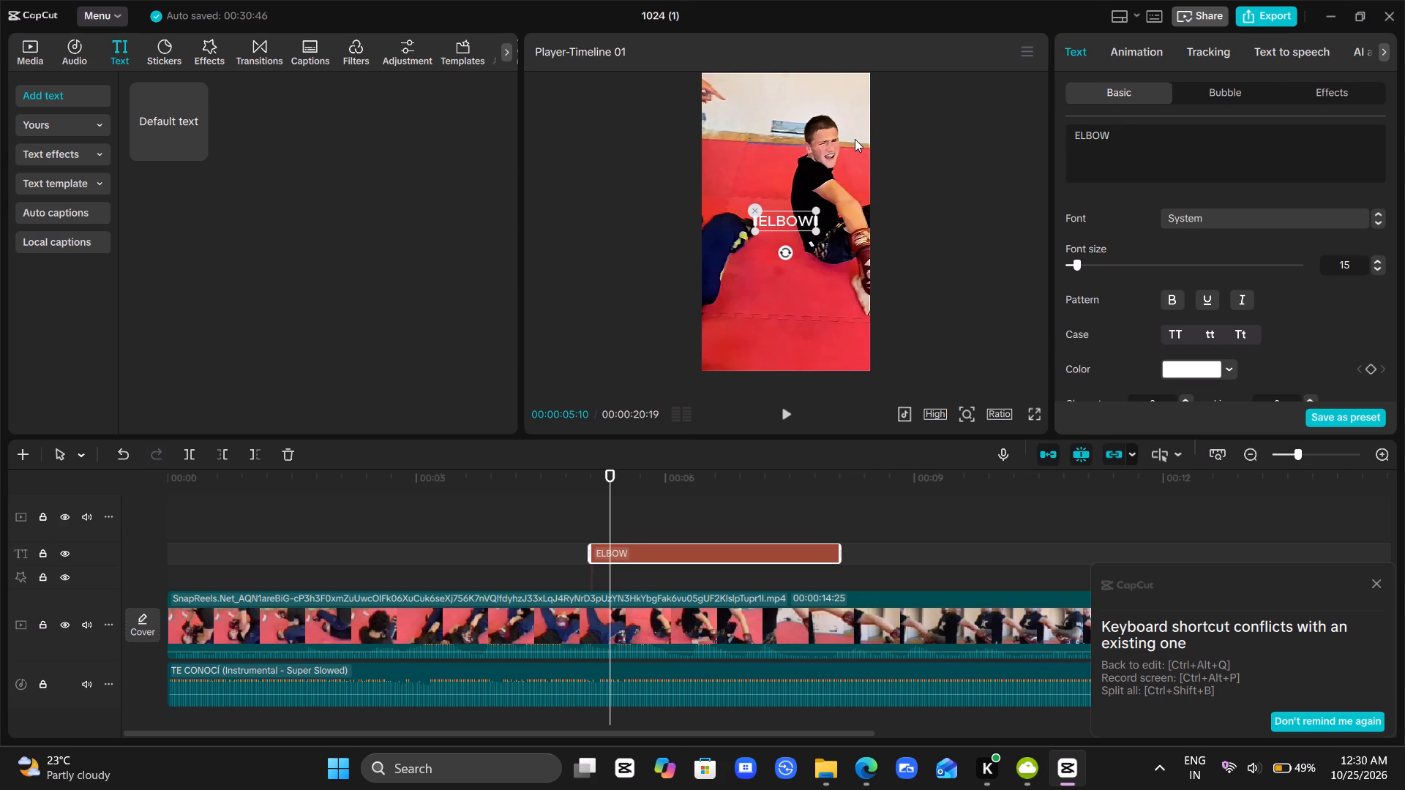
pyautogui.press('space')
pyautogui.write('DISLOCATED')
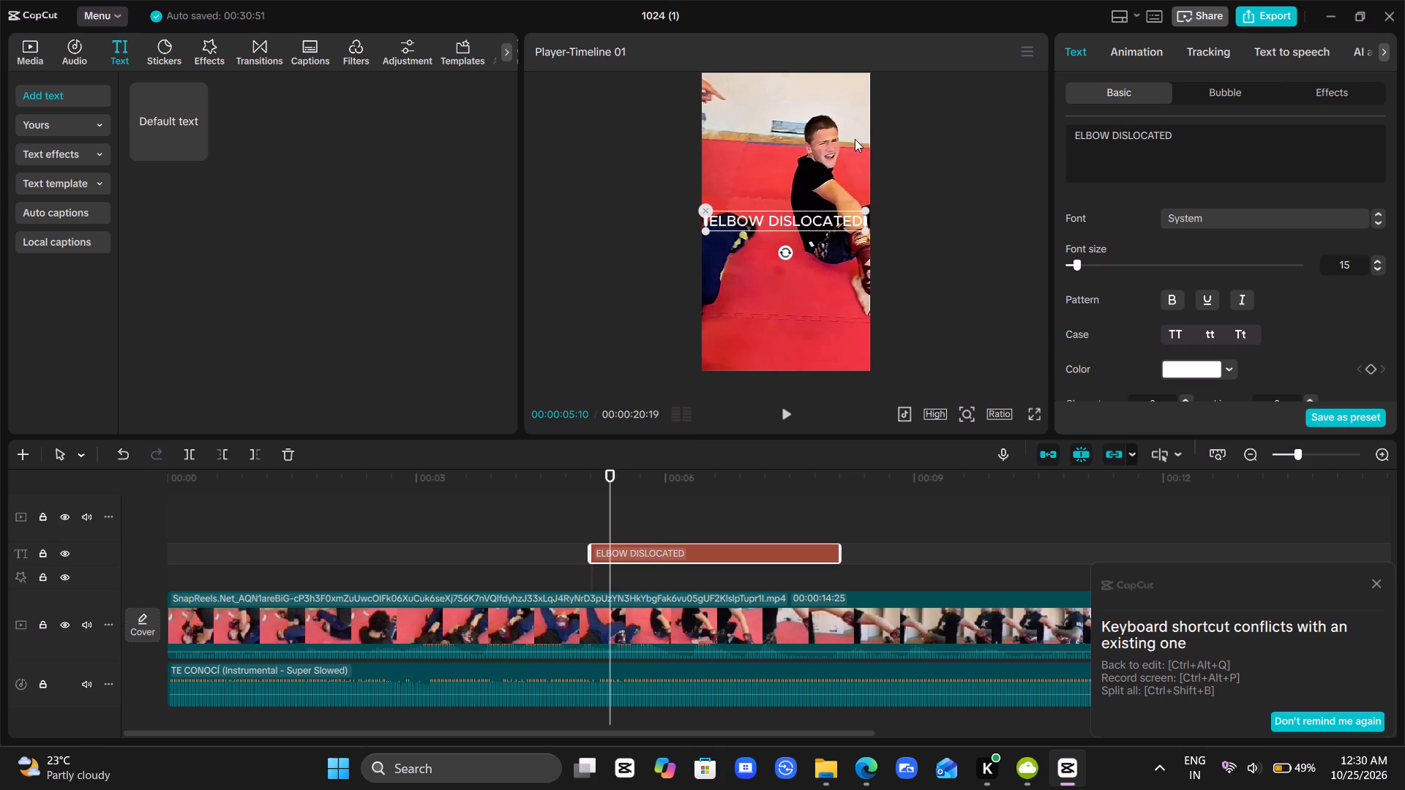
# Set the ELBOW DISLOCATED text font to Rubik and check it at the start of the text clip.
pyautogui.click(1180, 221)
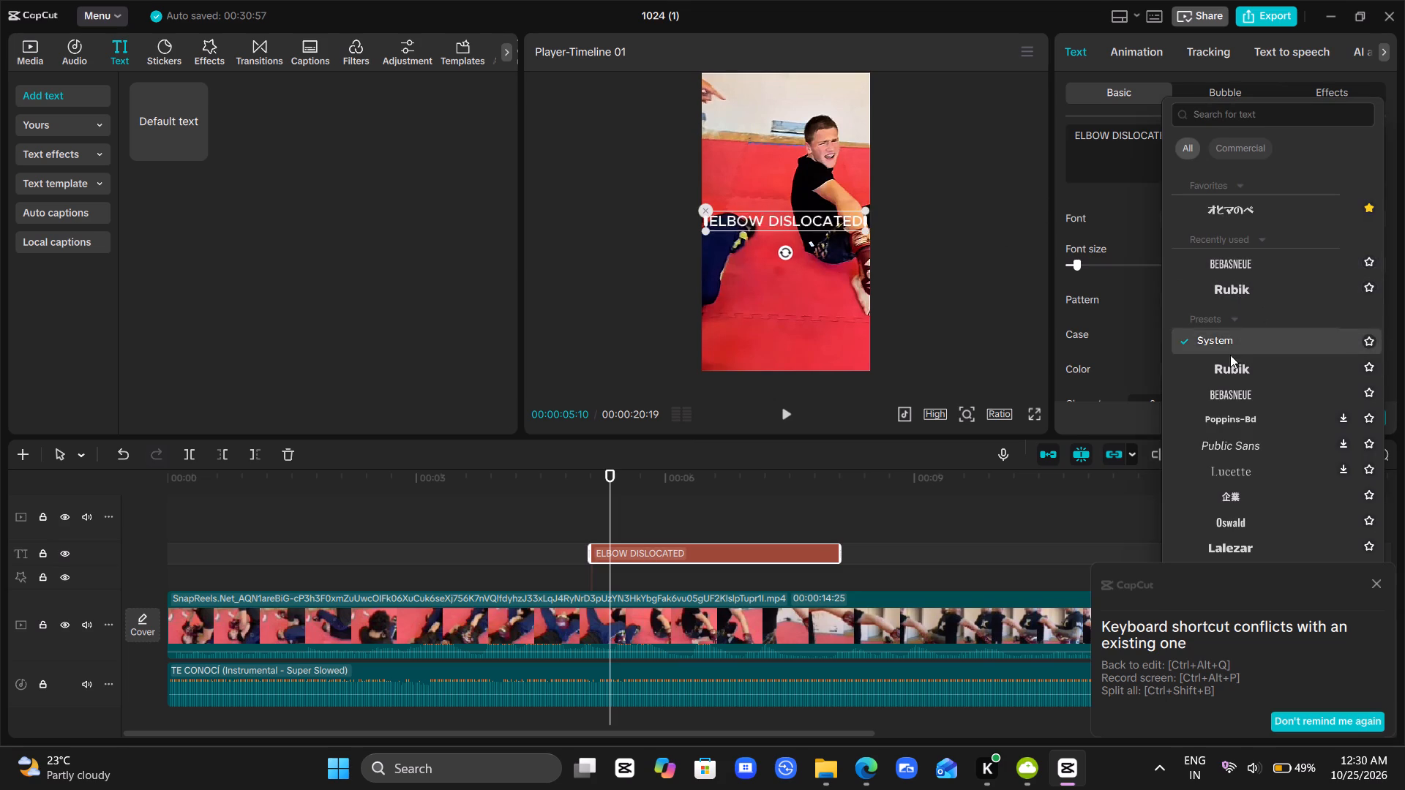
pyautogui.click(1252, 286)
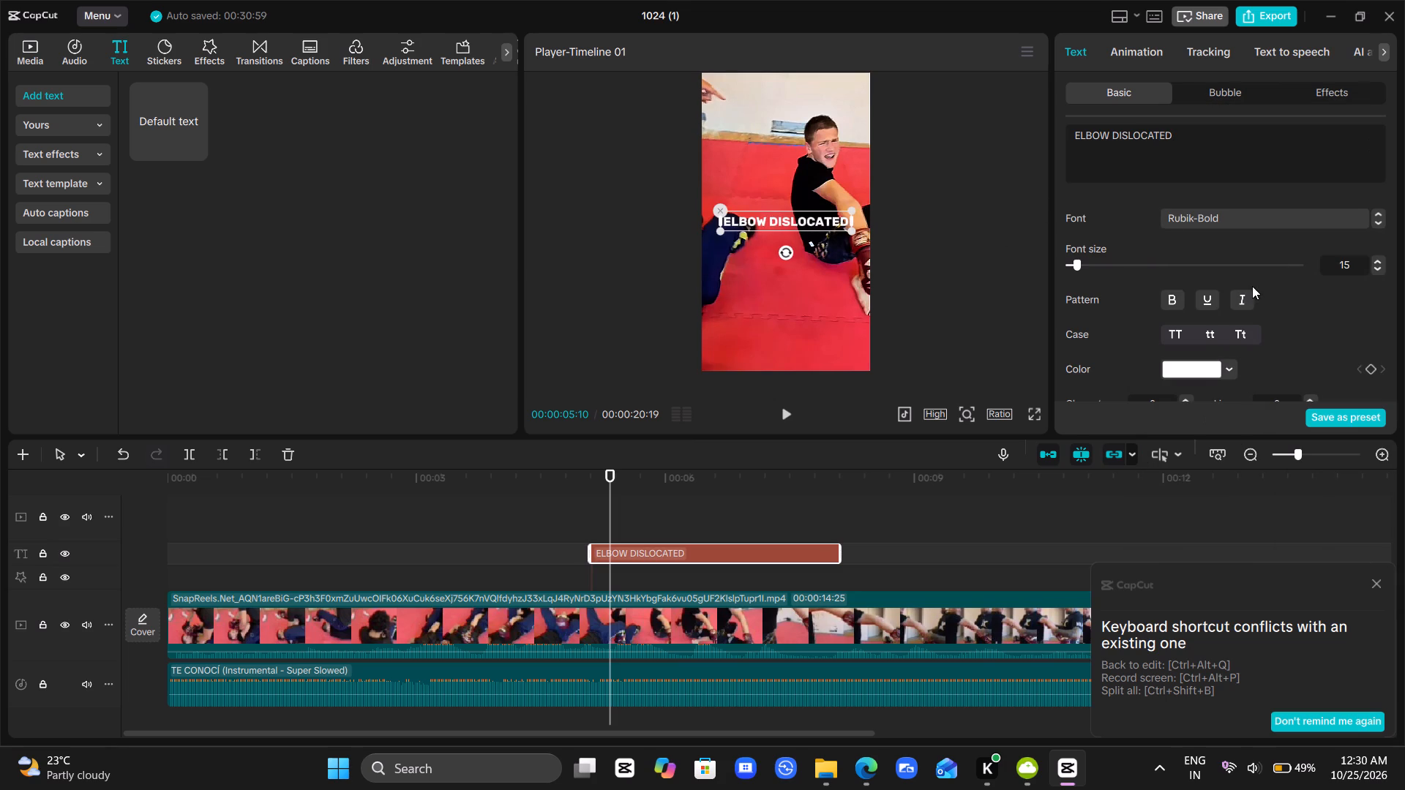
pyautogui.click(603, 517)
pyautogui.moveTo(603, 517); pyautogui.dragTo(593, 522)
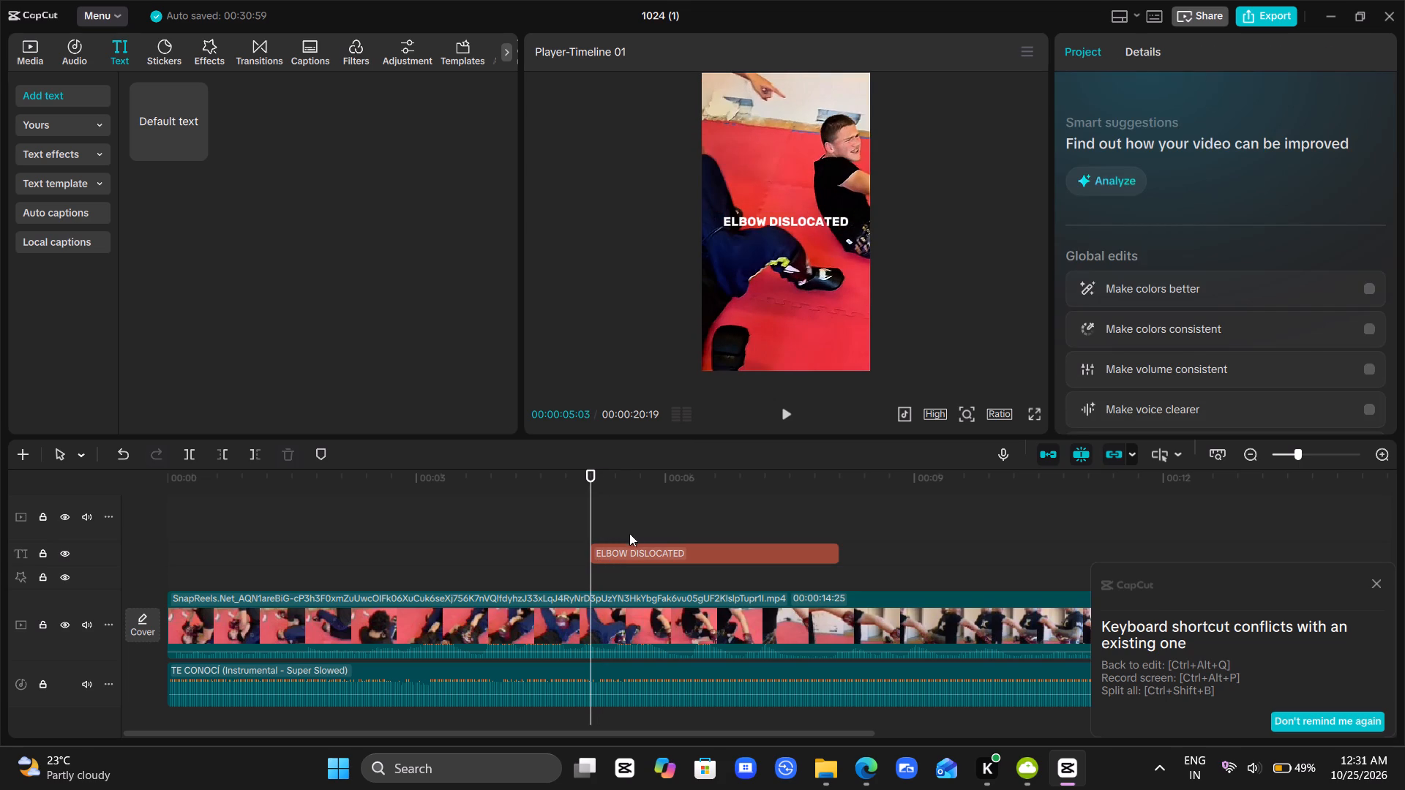
# Set the ELBOW DISLOCATED text font to BebasNeue and make it bold.
pyautogui.click(641, 553)
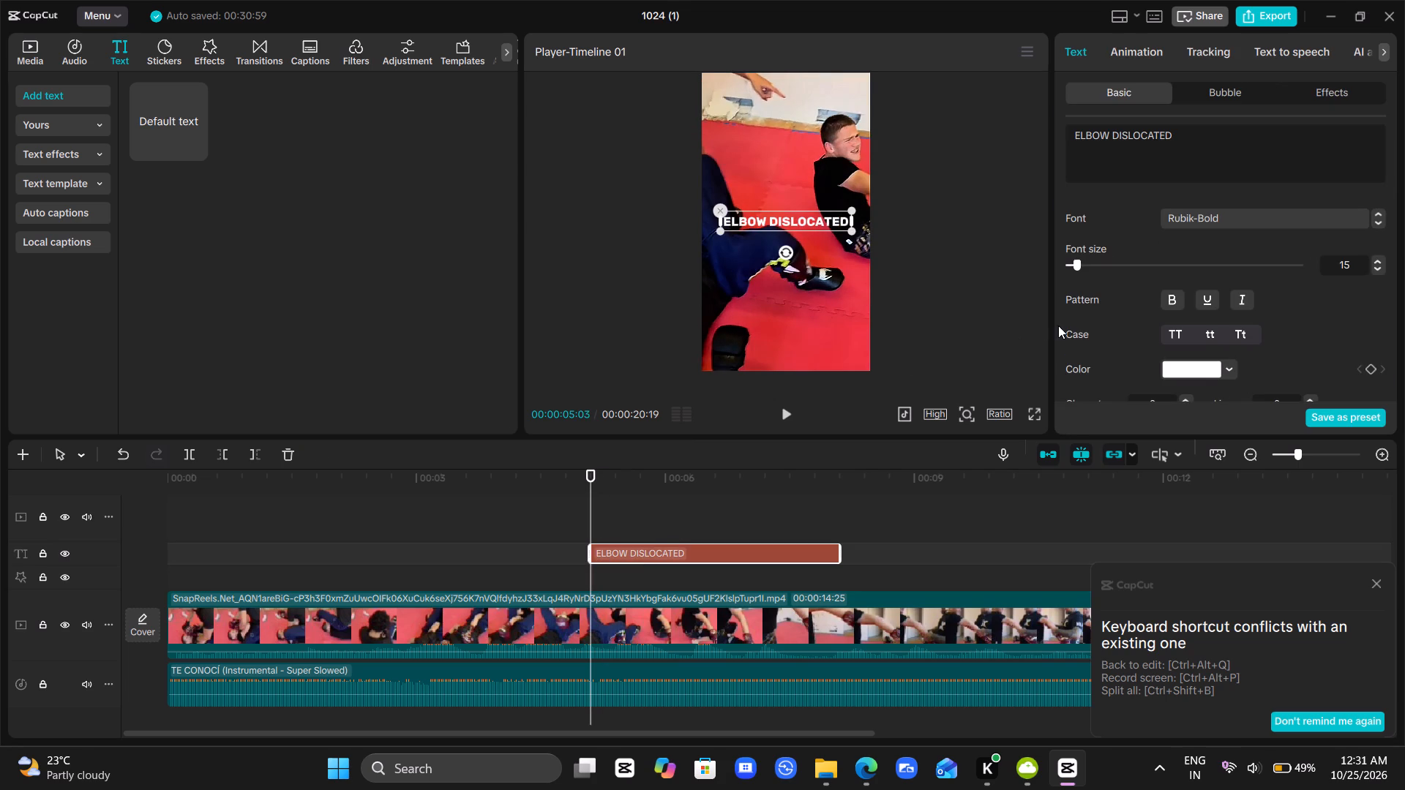
pyautogui.click(1254, 217)
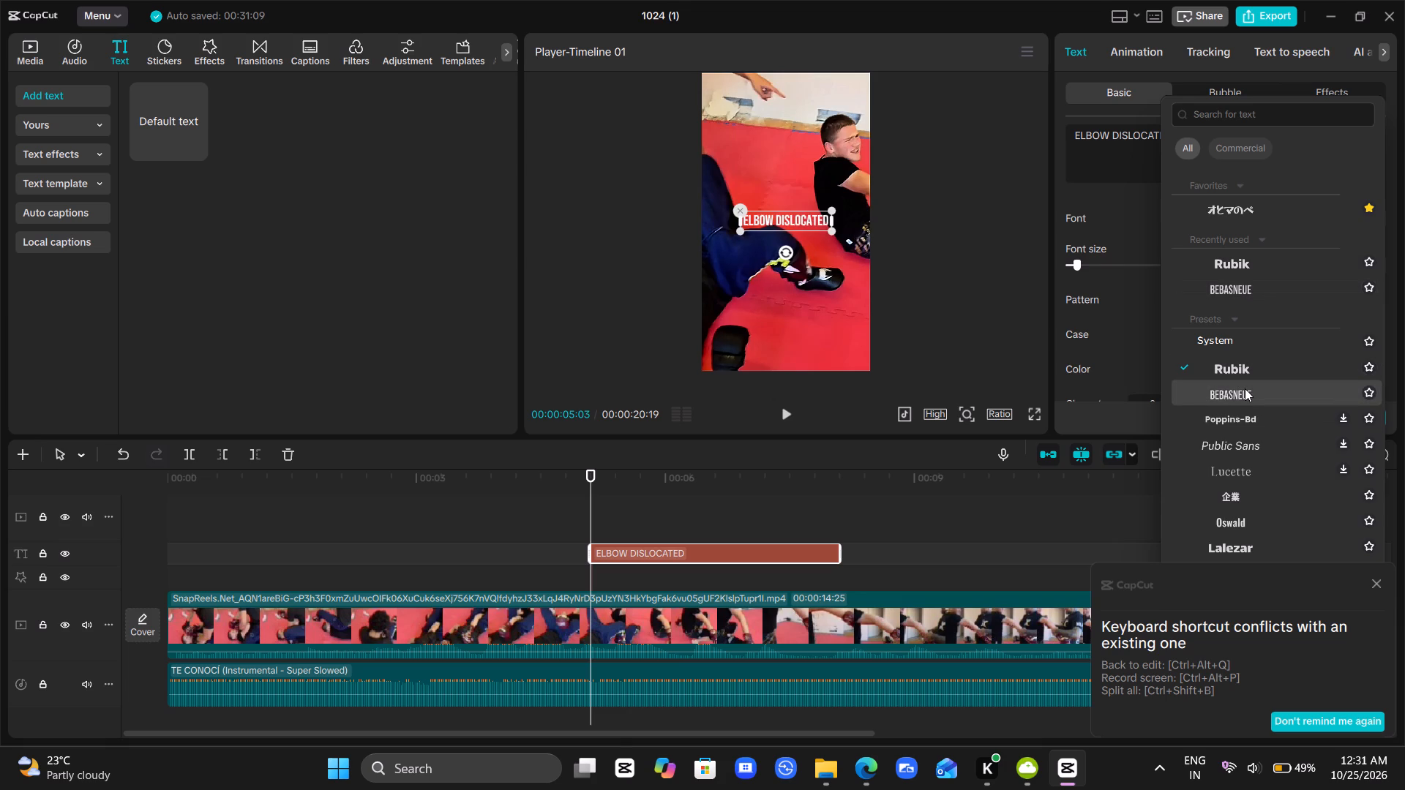
pyautogui.click(1262, 287)
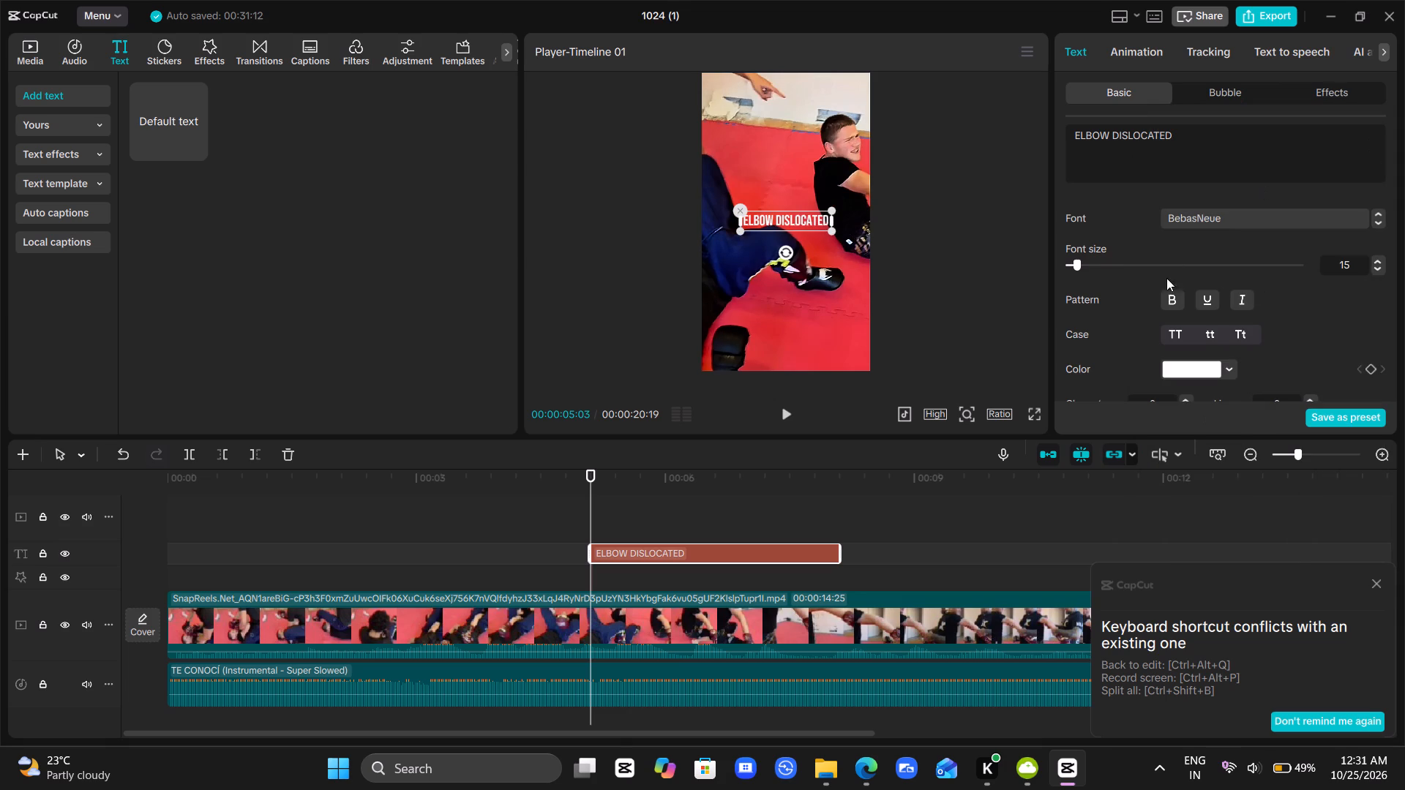
pyautogui.click(1172, 304)
# Turn on the glow for the ELBOW DISLOCATED text and set its intensity to 30.
pyautogui.scroll(-1, 1148, 260)
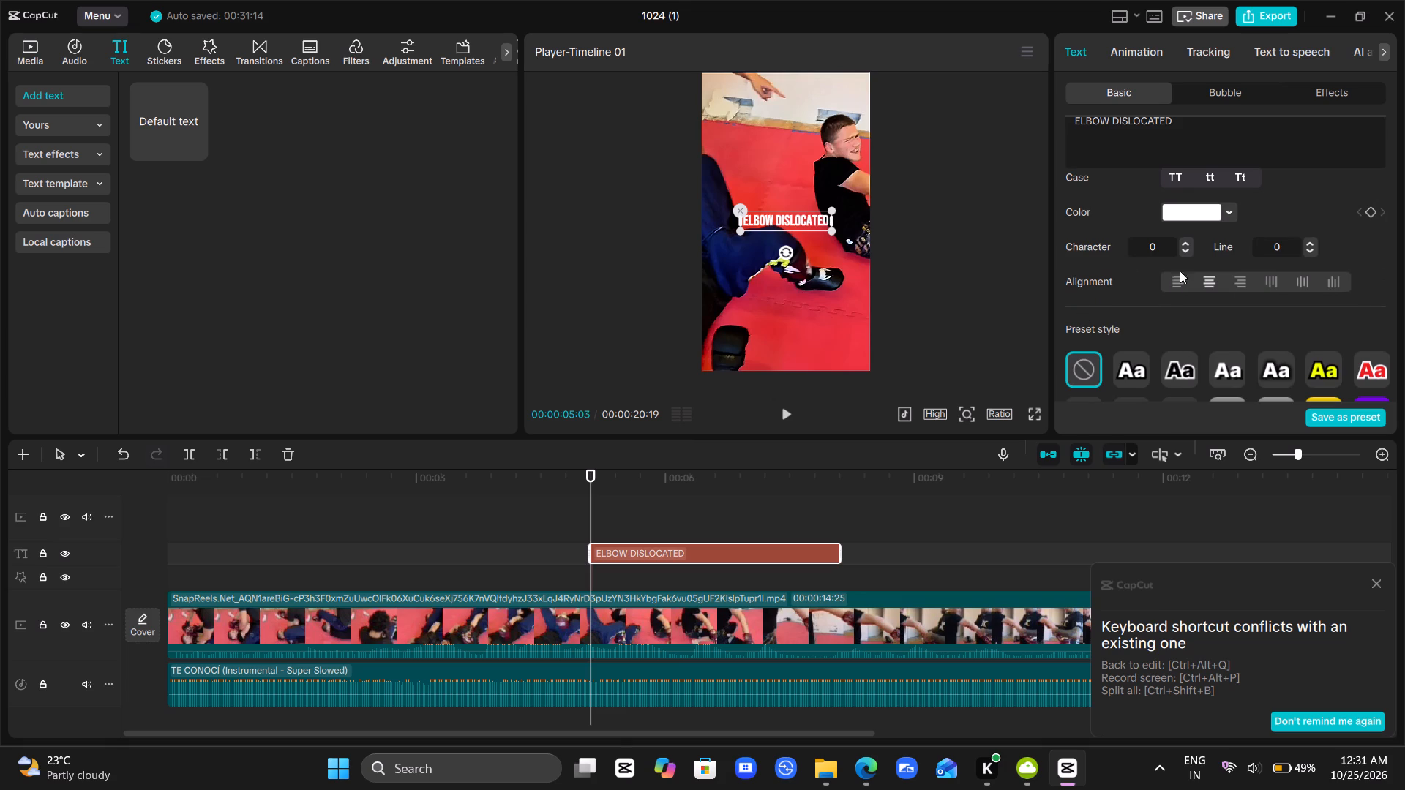
pyautogui.scroll(-2, 1174, 279)
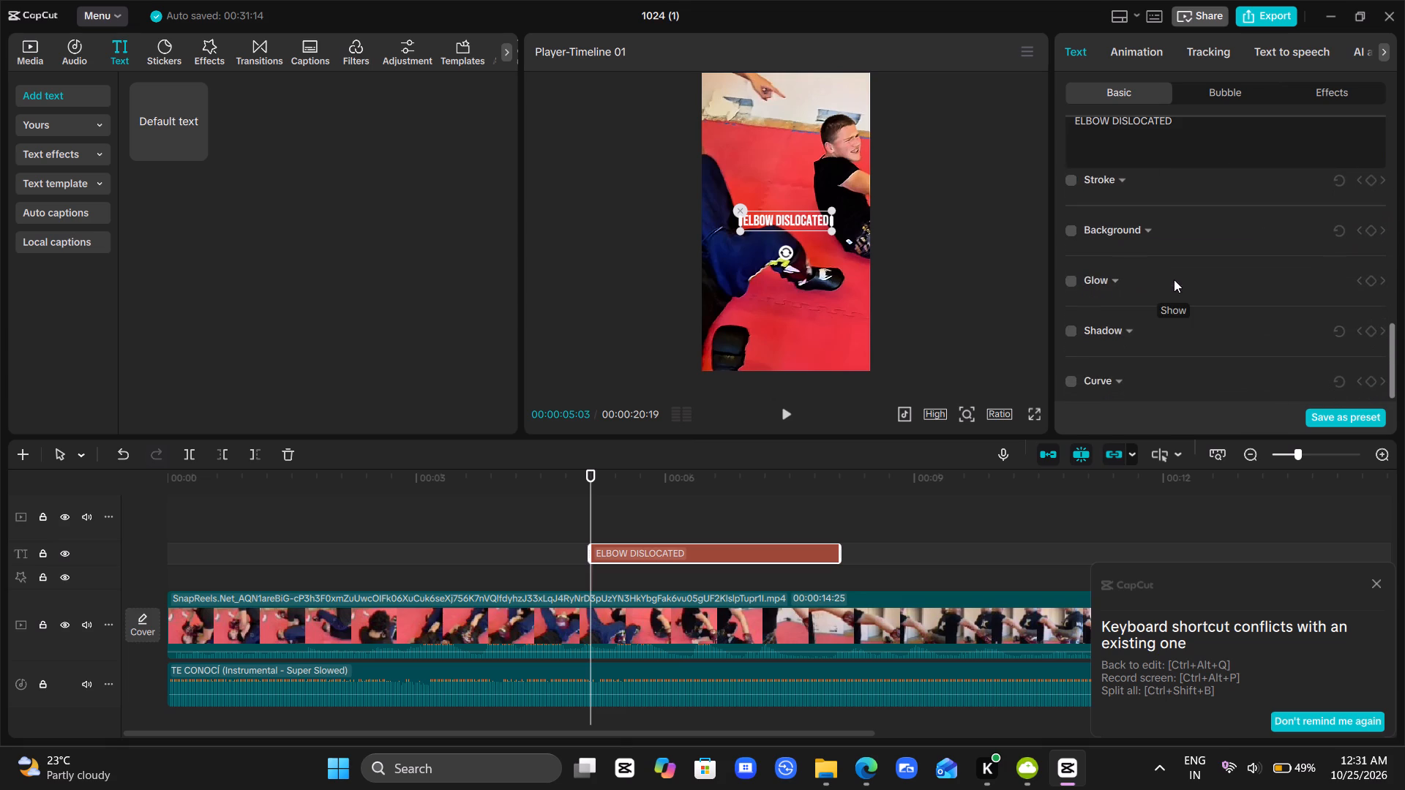
pyautogui.click(1072, 275)
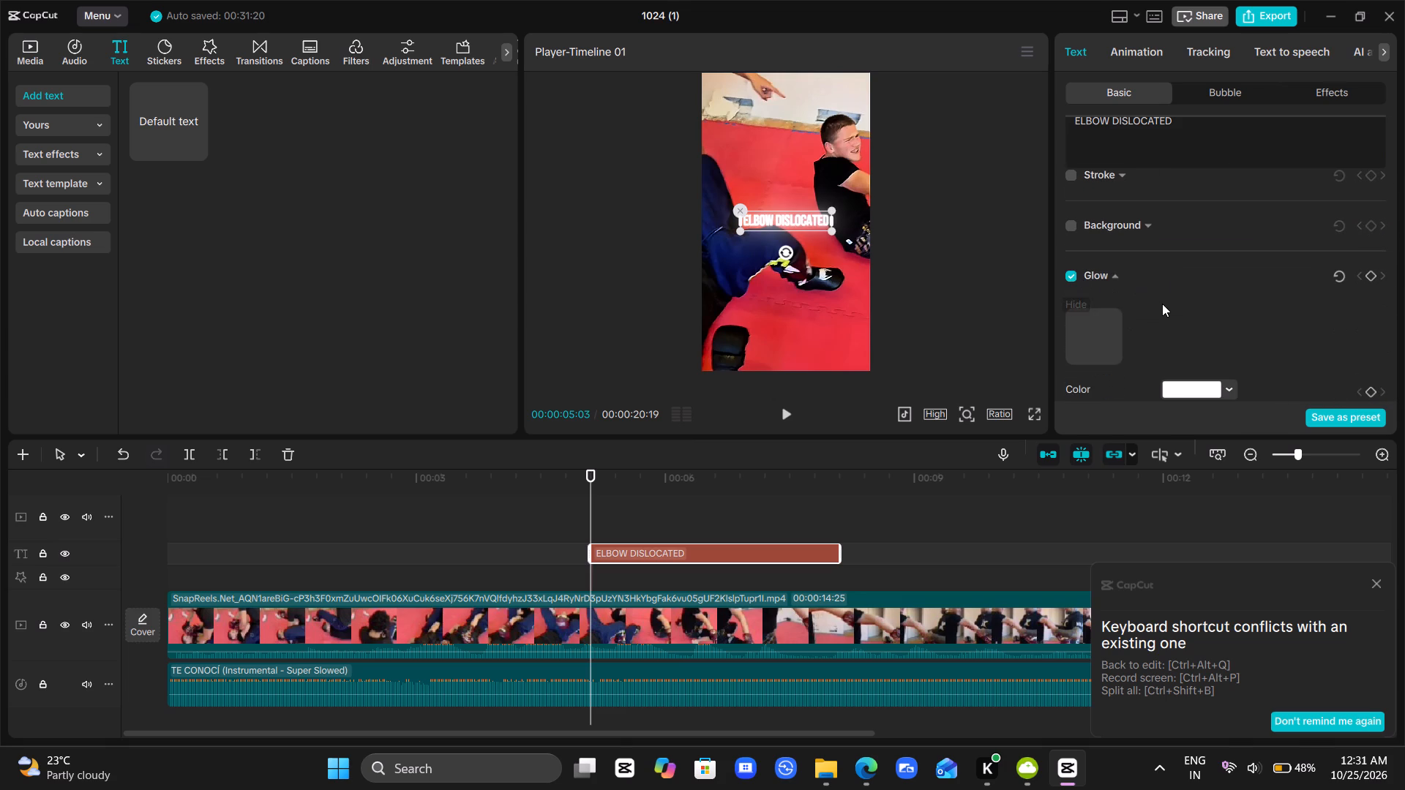
pyautogui.scroll(-1, 1169, 316)
pyautogui.scroll(1, 1169, 316)
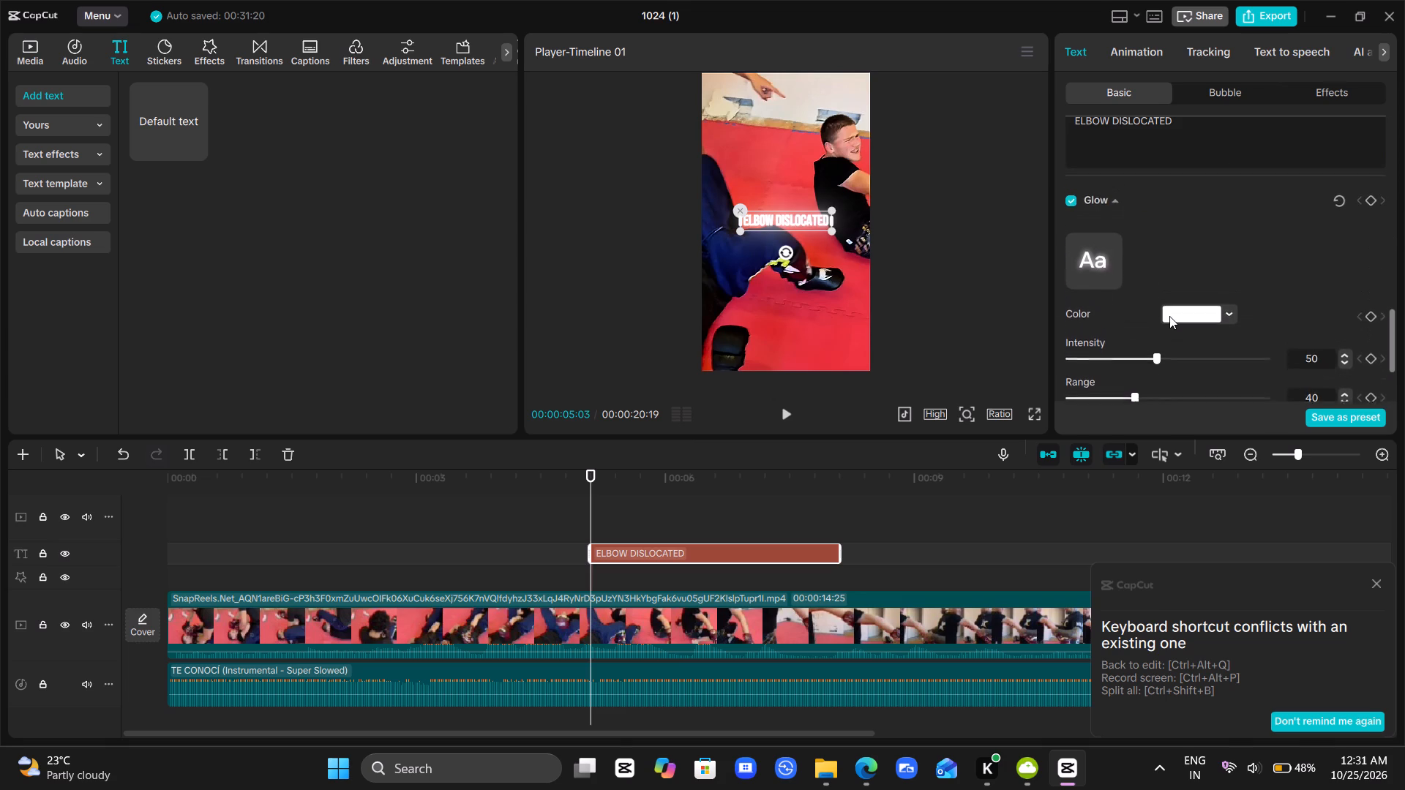
pyautogui.scroll(1, 1169, 316)
pyautogui.moveTo(1152, 369); pyautogui.dragTo(1113, 375)
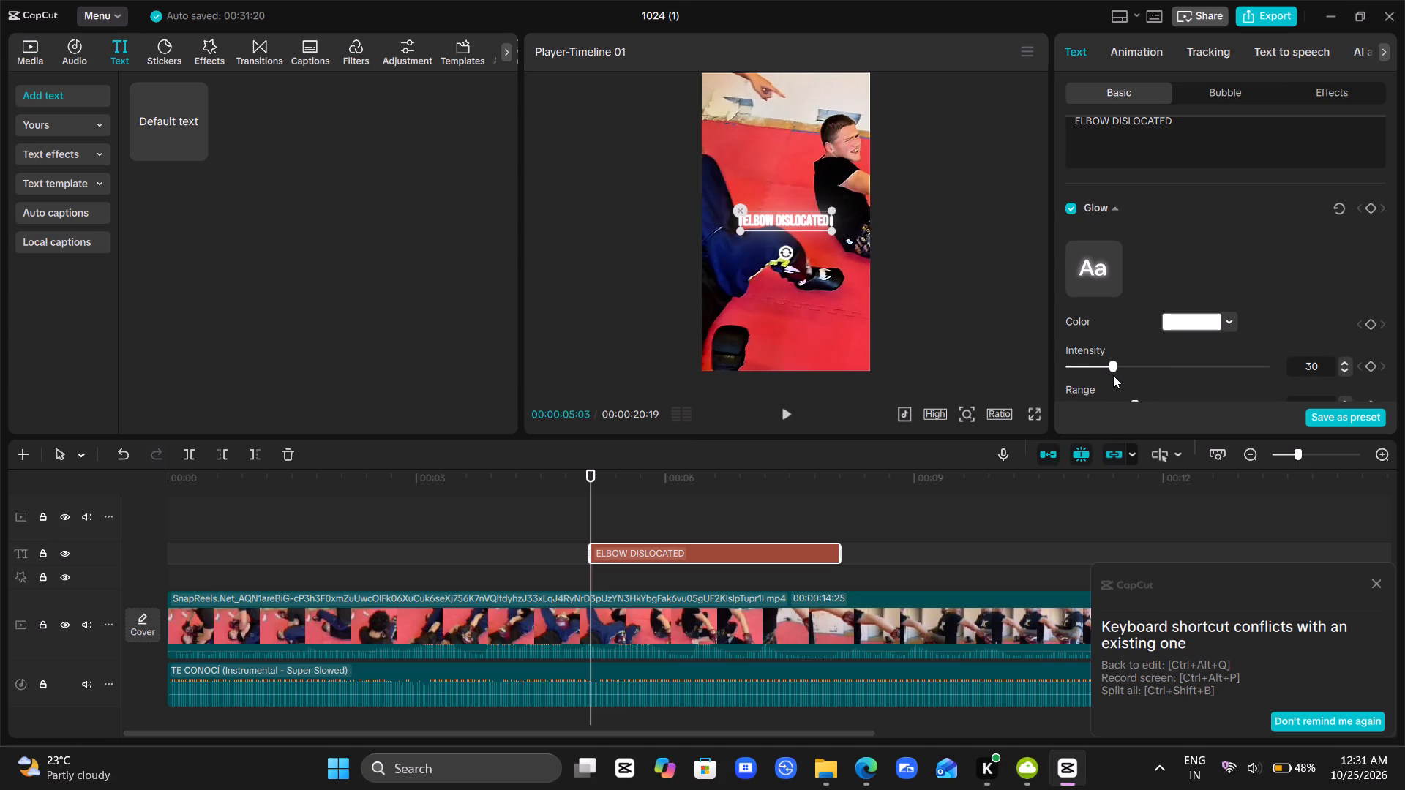
pyautogui.moveTo(1113, 375); pyautogui.dragTo(1114, 375)
# Preview the glowing text over the clip and change the ELBOW DISLOCATED text colour to blue 0010FF.
pyautogui.click(664, 513)
pyautogui.moveTo(664, 513); pyautogui.dragTo(671, 530)
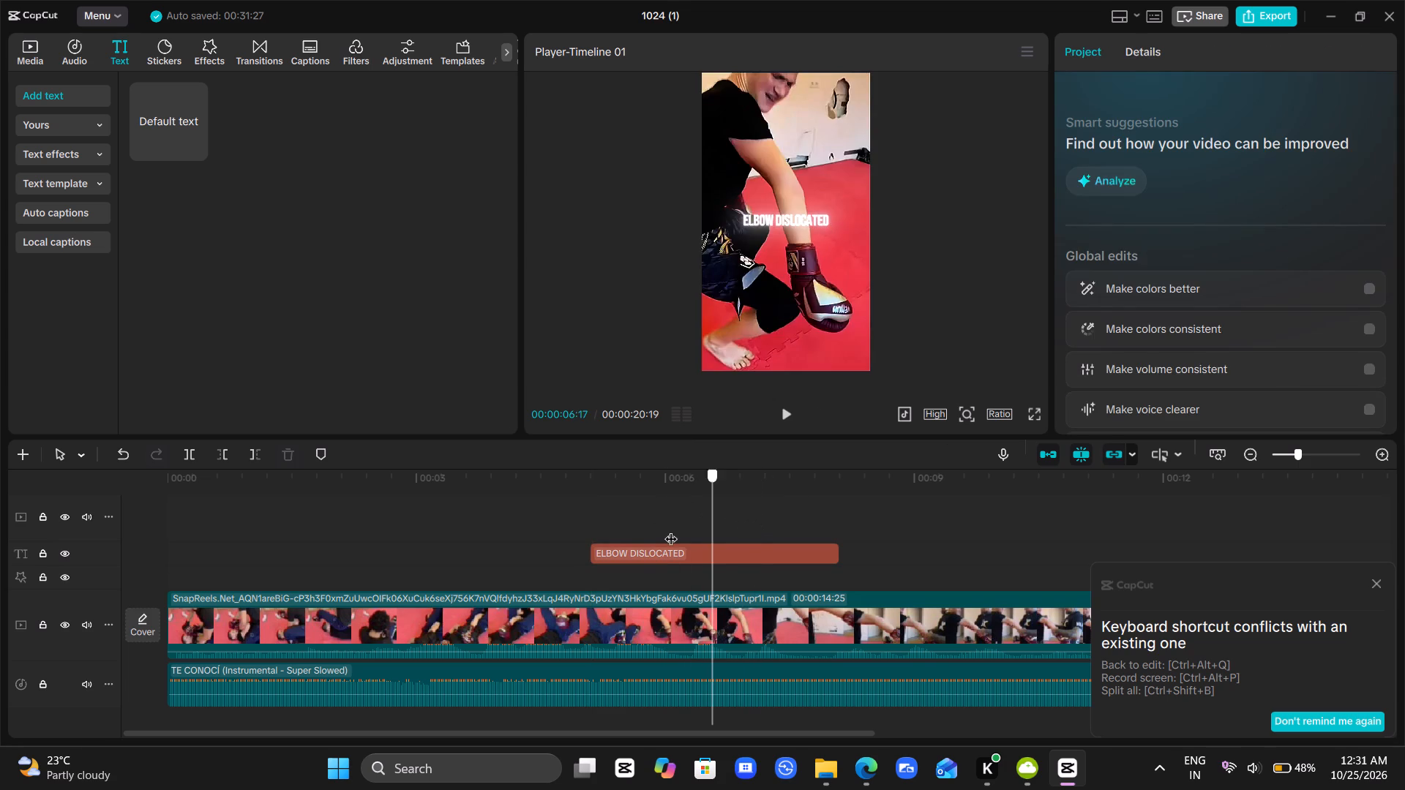
pyautogui.moveTo(671, 530); pyautogui.dragTo(606, 543)
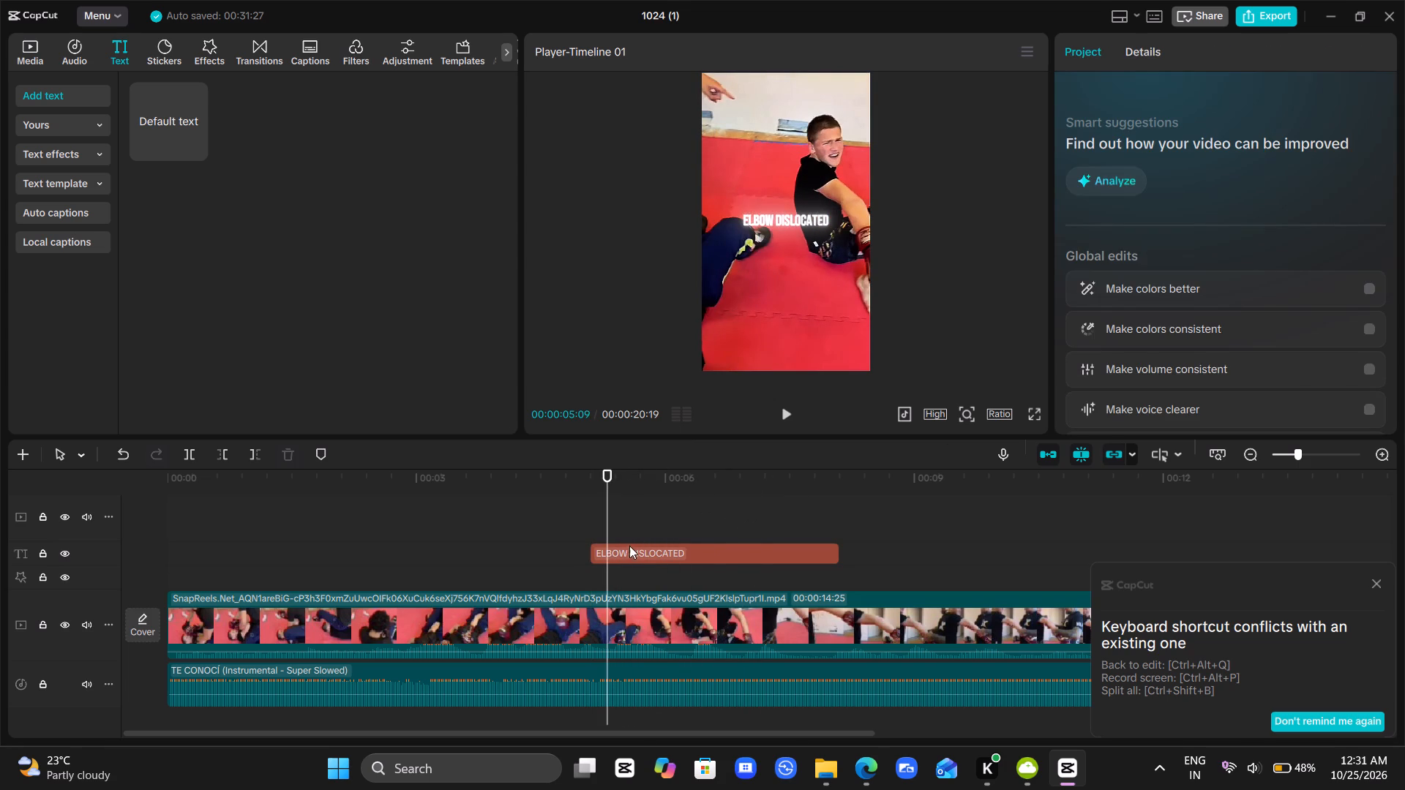
pyautogui.click(633, 547)
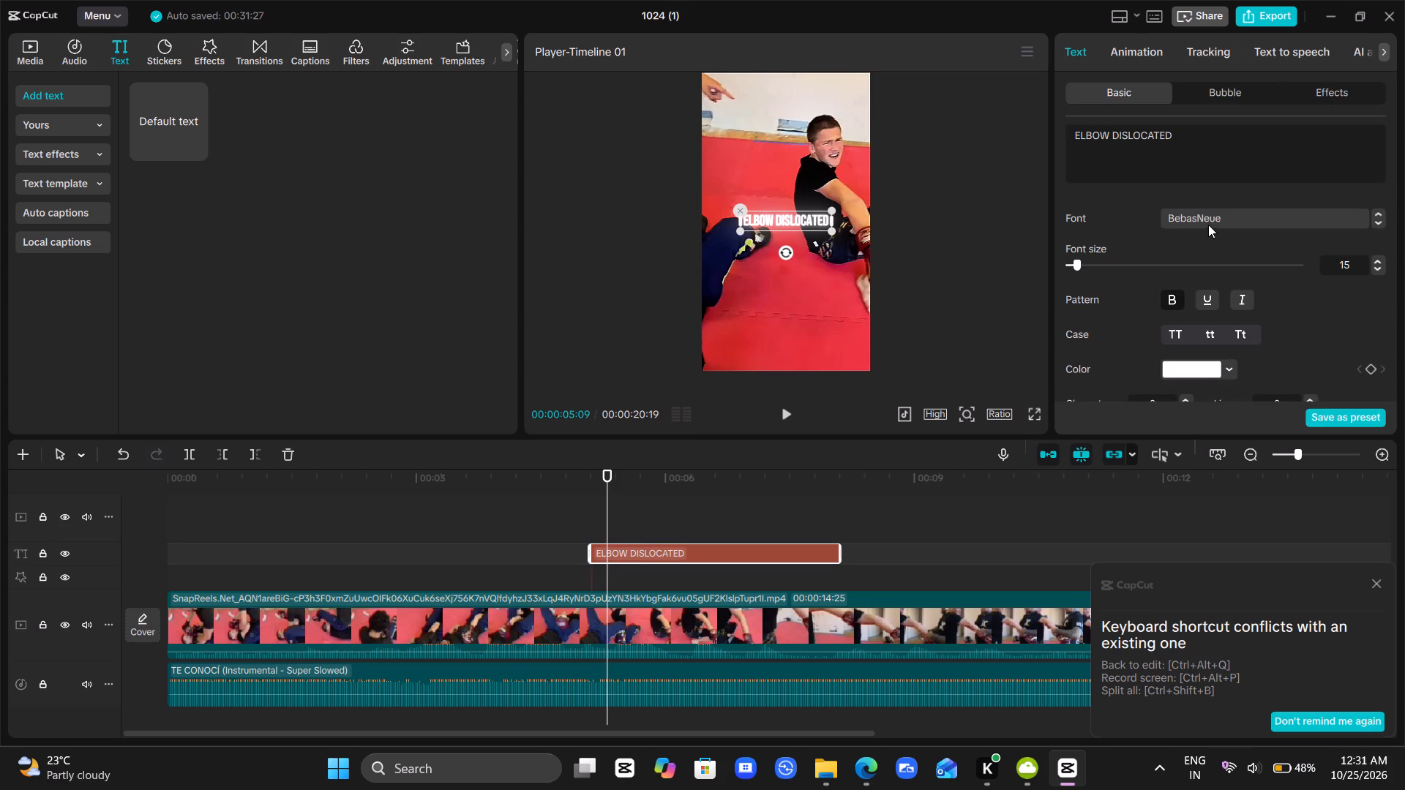
pyautogui.click(1179, 369)
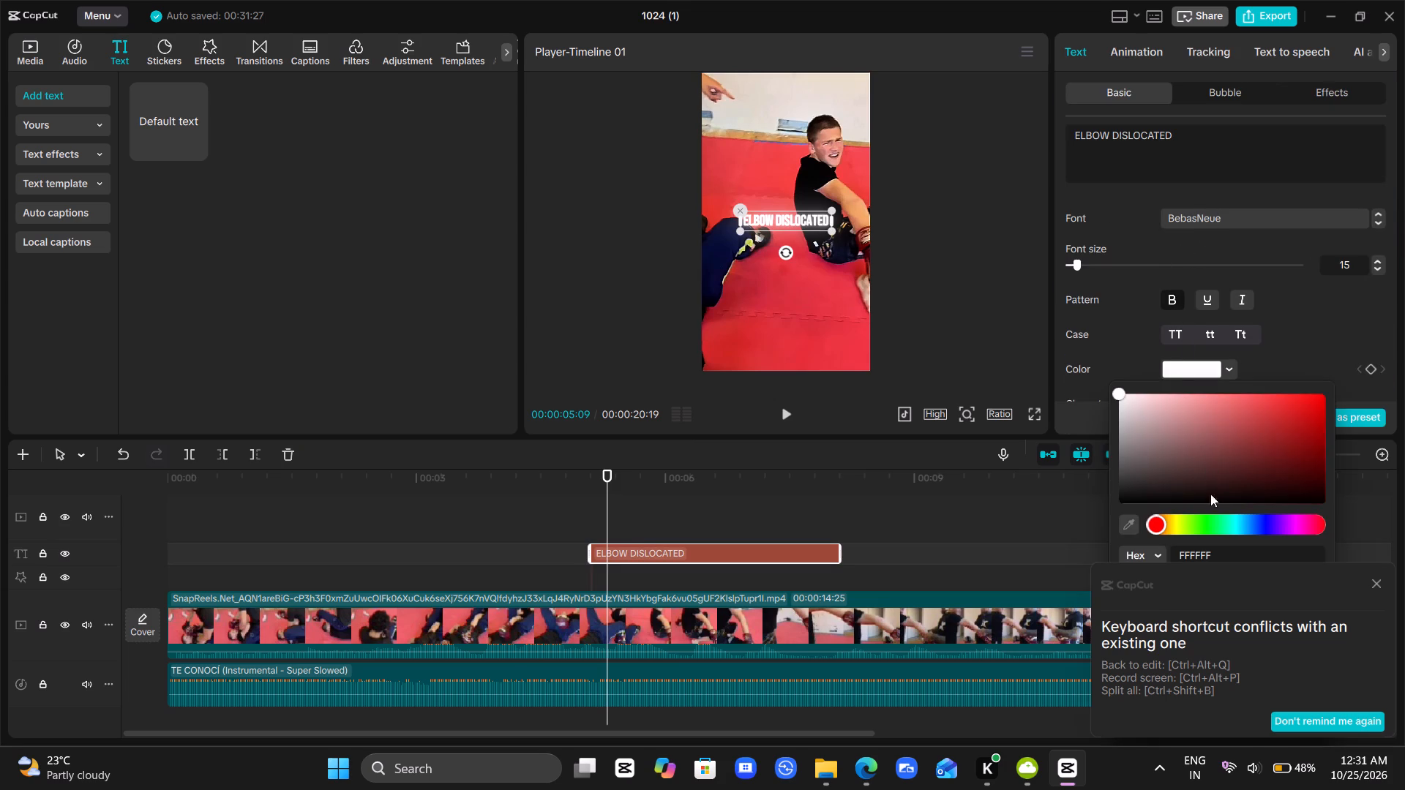
pyautogui.doubleClick(1257, 524)
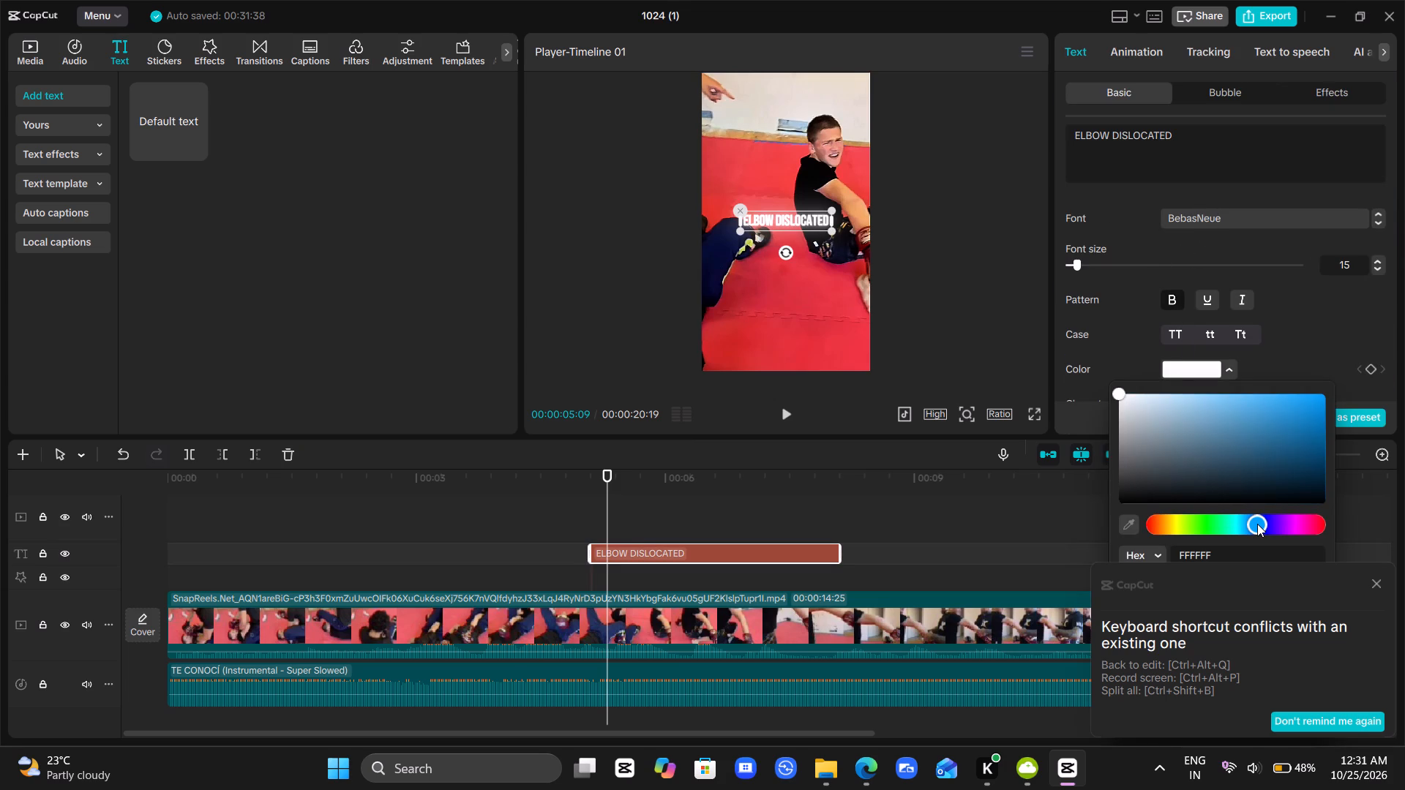
pyautogui.moveTo(1280, 425); pyautogui.dragTo(1387, 358)
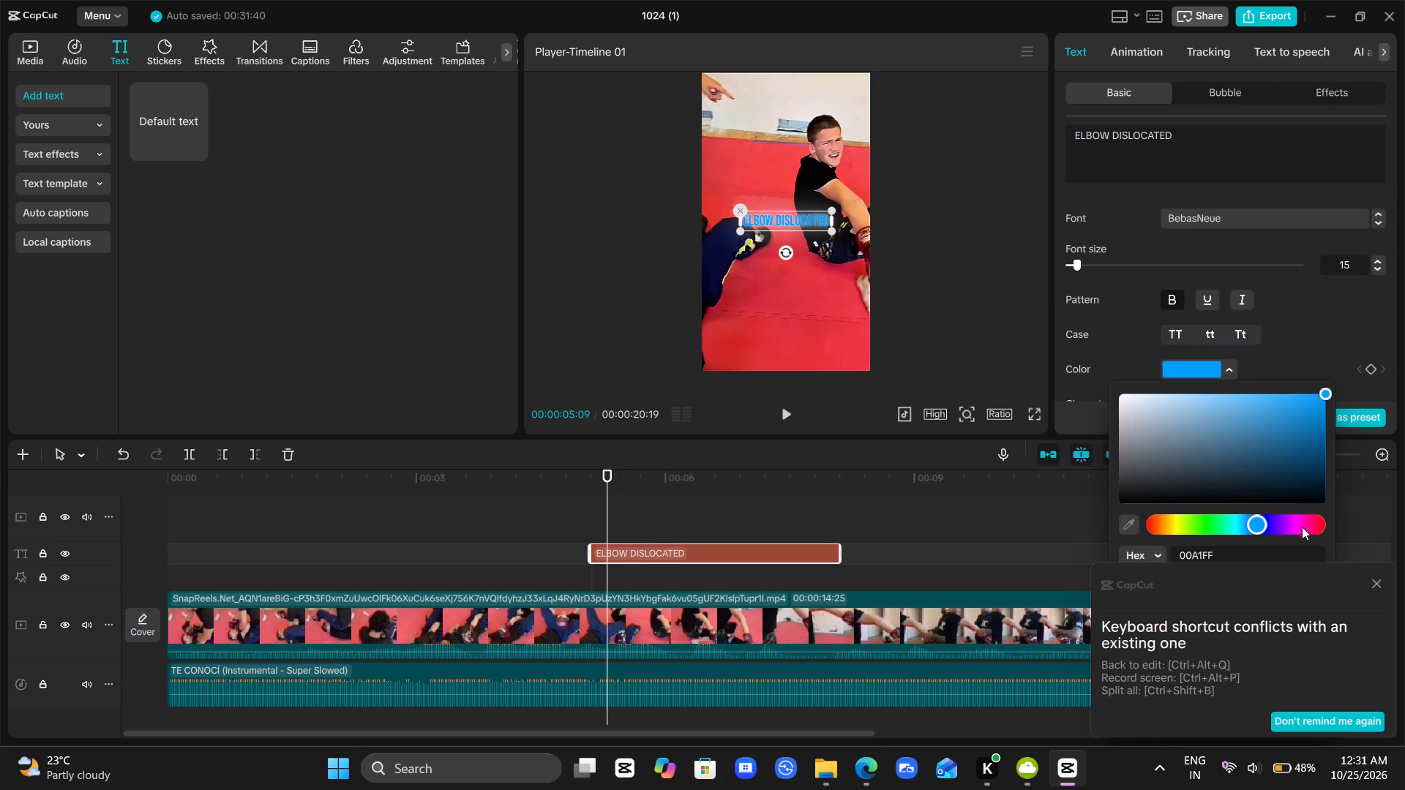
pyautogui.moveTo(1264, 523); pyautogui.dragTo(1274, 523)
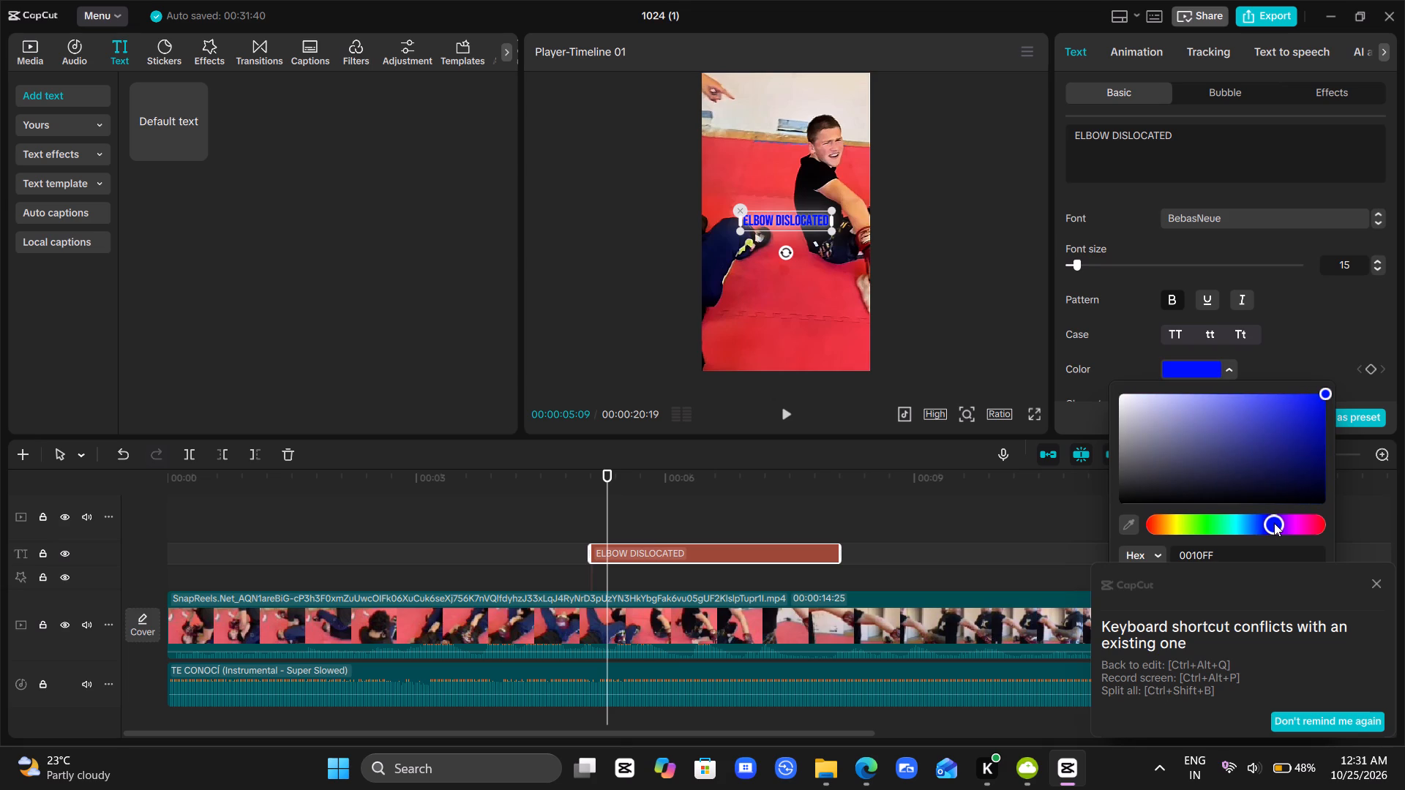
pyautogui.click(1289, 430)
pyautogui.moveTo(1289, 430); pyautogui.dragTo(1368, 330)
# Change the glow colour of the ELBOW DISLOCATED text to blue 0050FF.
pyautogui.scroll(-2, 1264, 271)
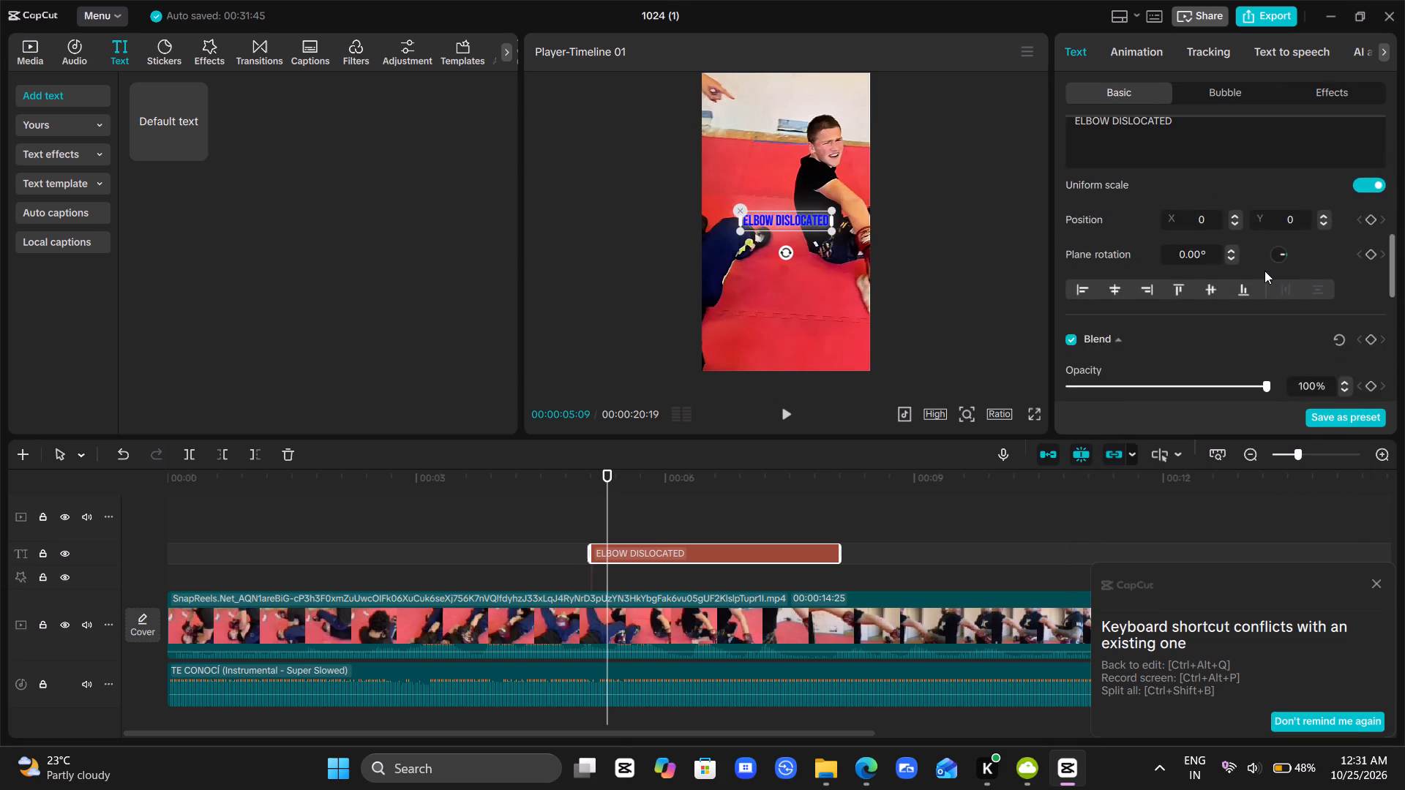
pyautogui.scroll(-2, 1264, 271)
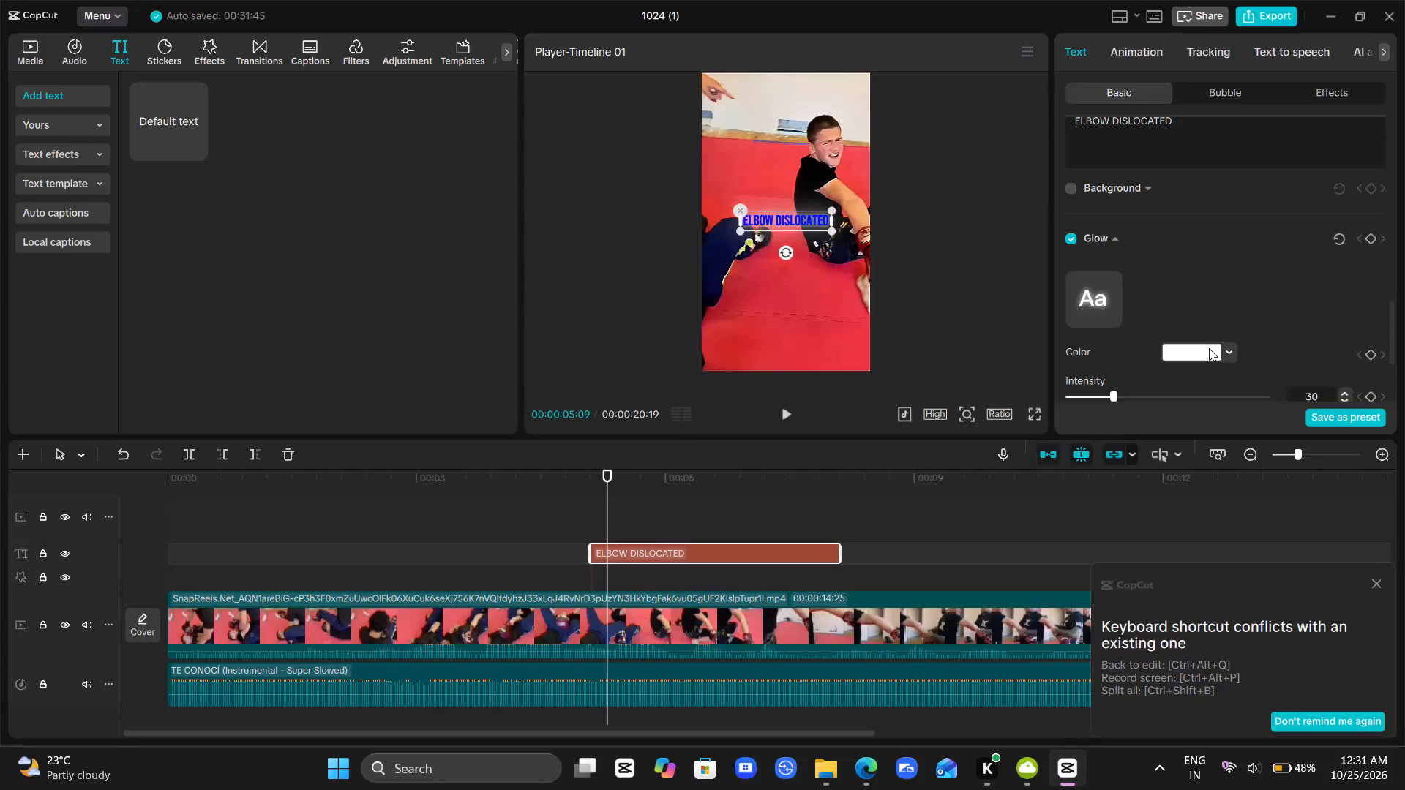
pyautogui.click(1209, 348)
pyautogui.moveTo(1226, 421); pyautogui.dragTo(1147, 491)
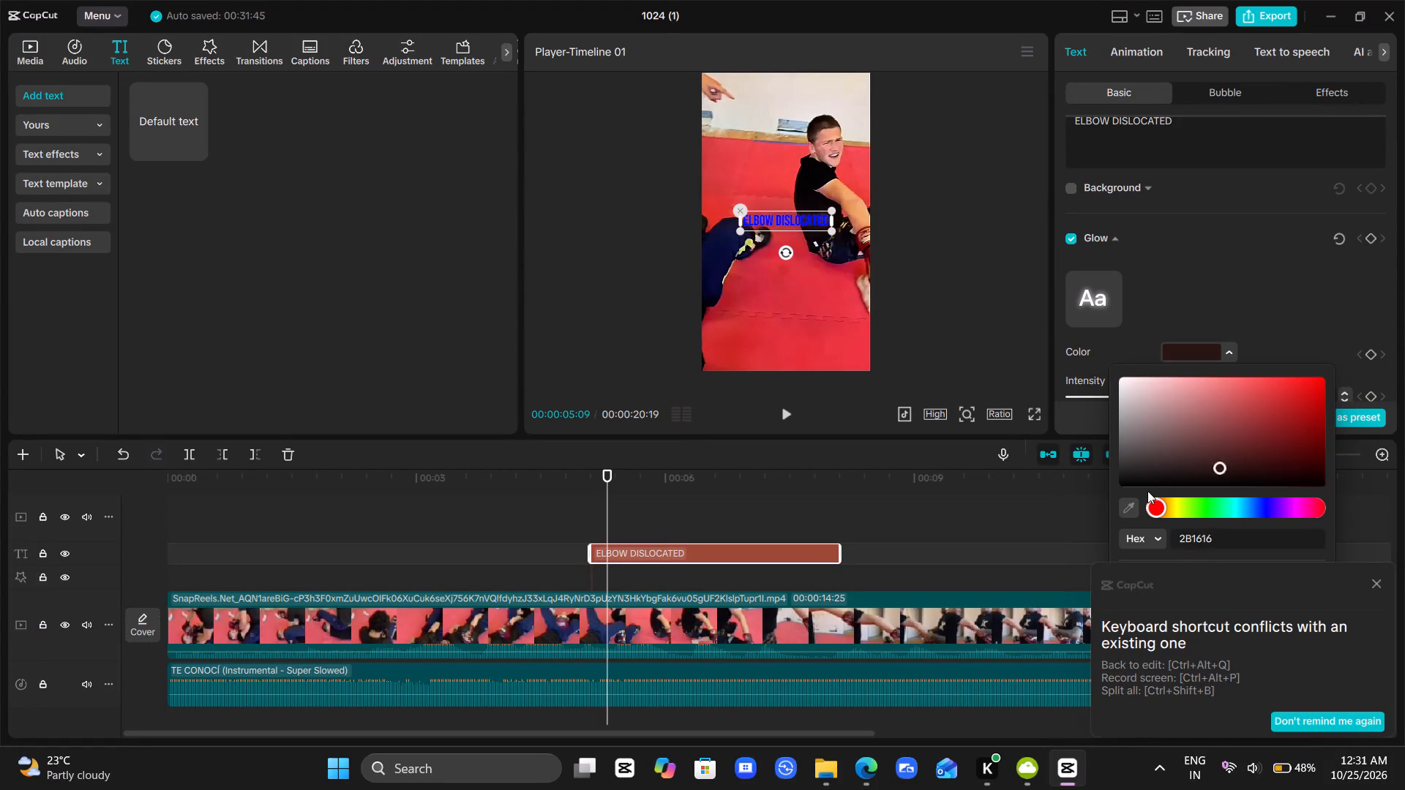
pyautogui.moveTo(1147, 491); pyautogui.dragTo(1060, 486)
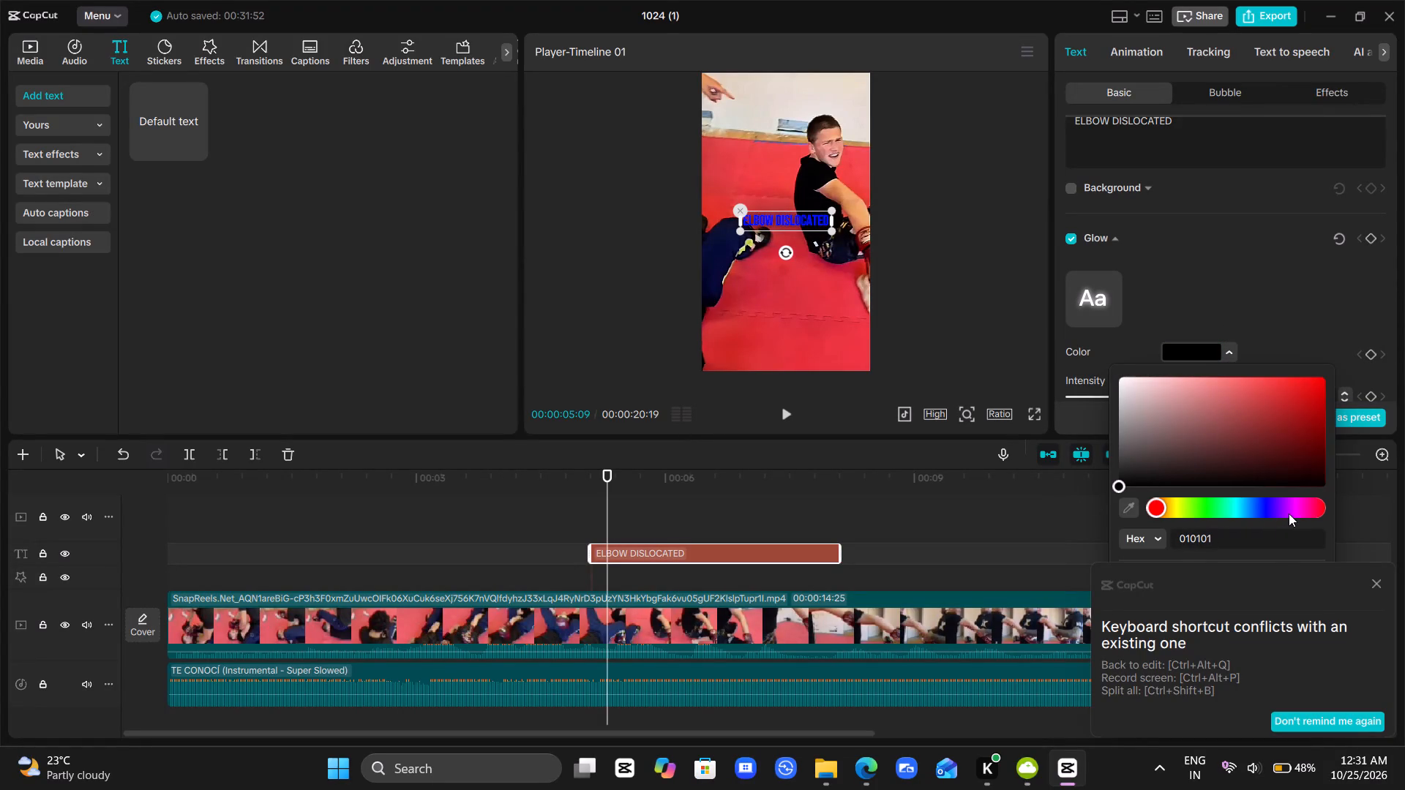
pyautogui.click(1270, 508)
pyautogui.click(1270, 508)
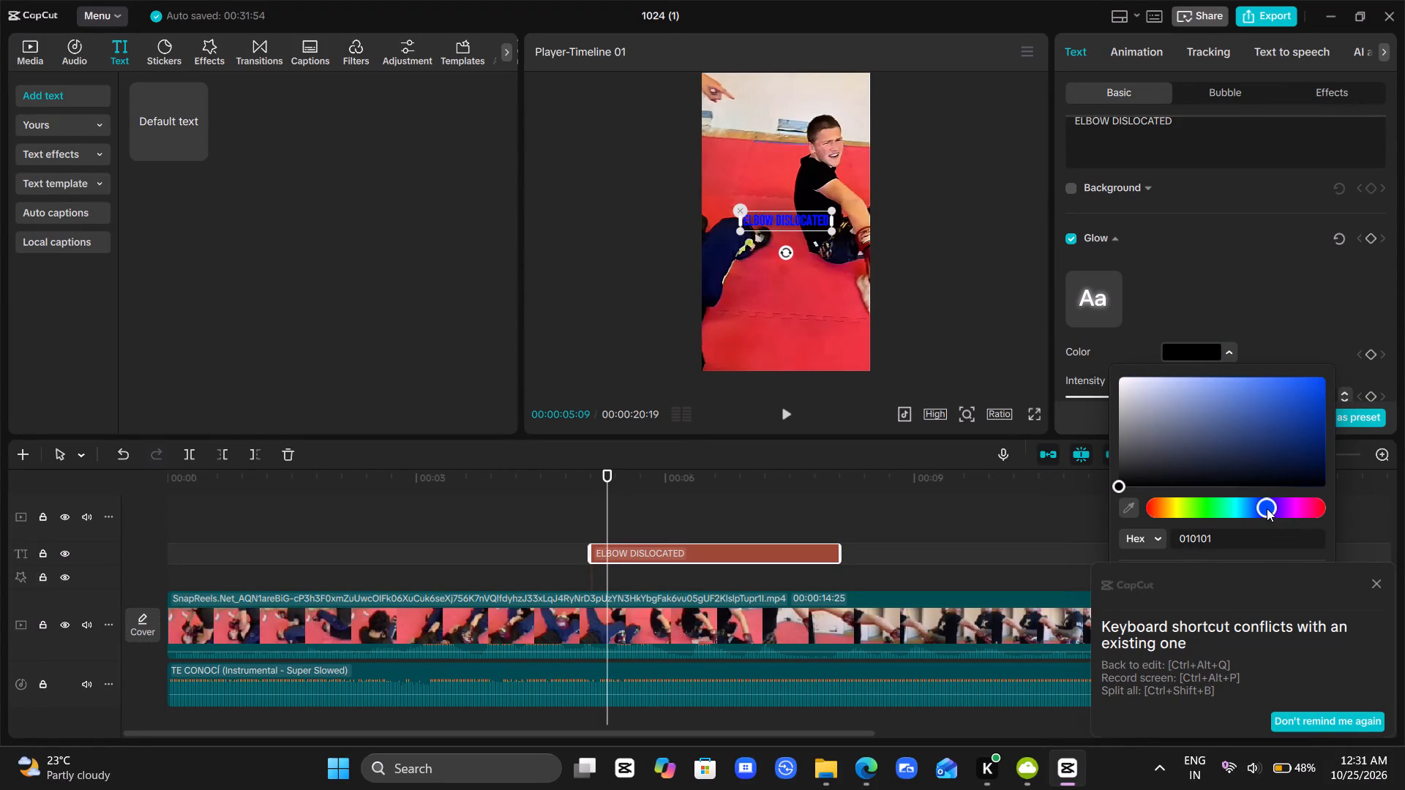
pyautogui.moveTo(1273, 446); pyautogui.dragTo(1404, 320)
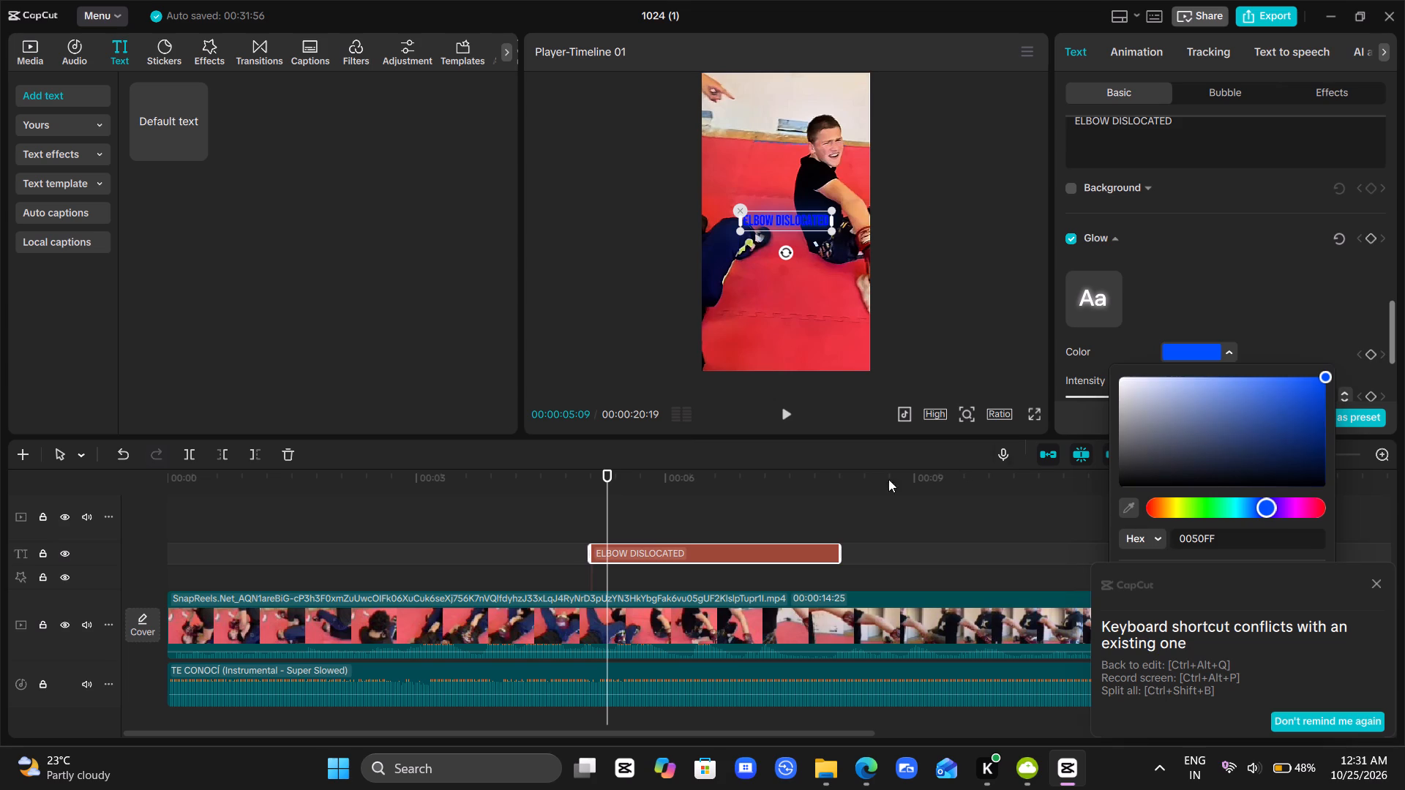
# Preview the blue glowing ELBOW DISLOCATED text over the clip by scrubbing and playing the section around it.
pyautogui.click(687, 495)
pyautogui.moveTo(687, 495); pyautogui.dragTo(797, 508)
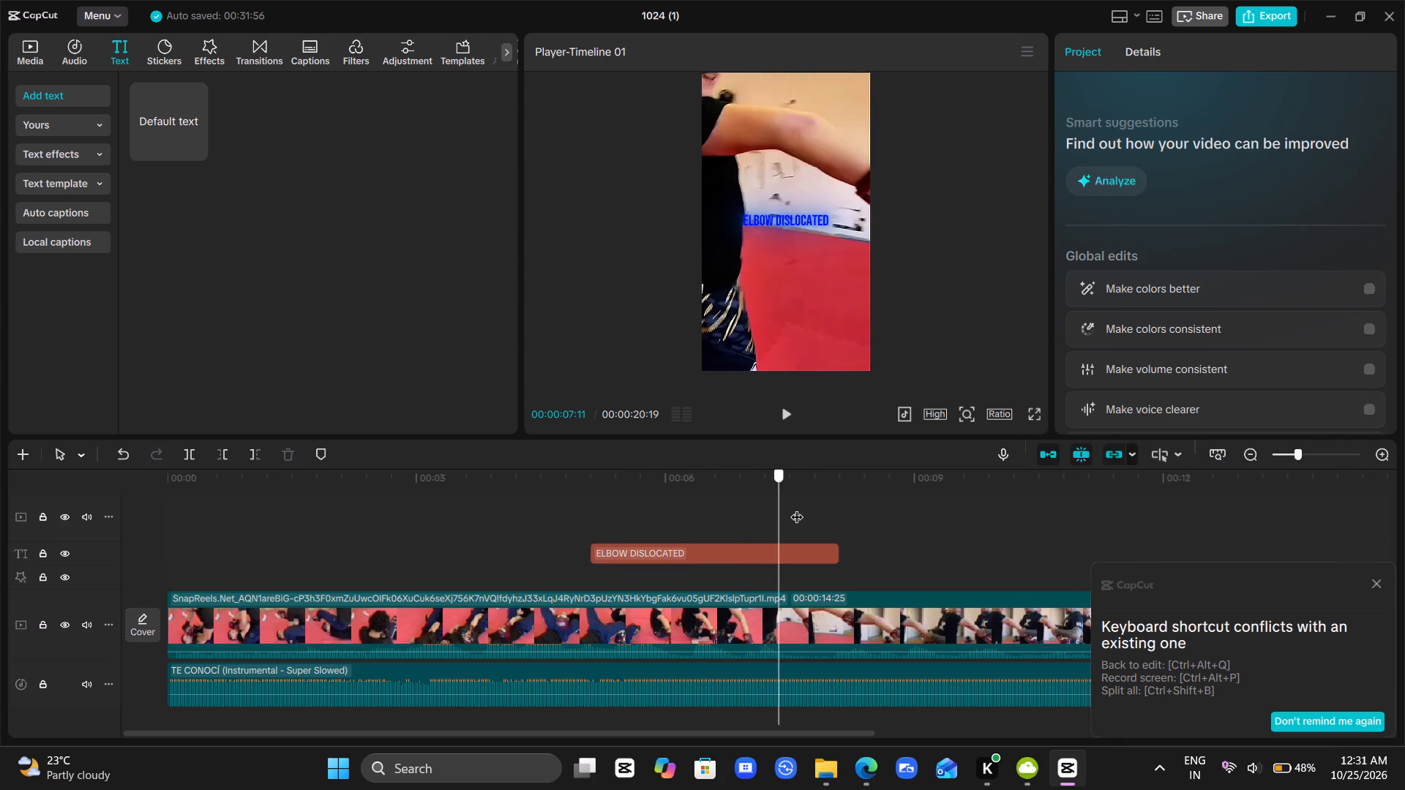
pyautogui.moveTo(797, 508); pyautogui.dragTo(566, 520)
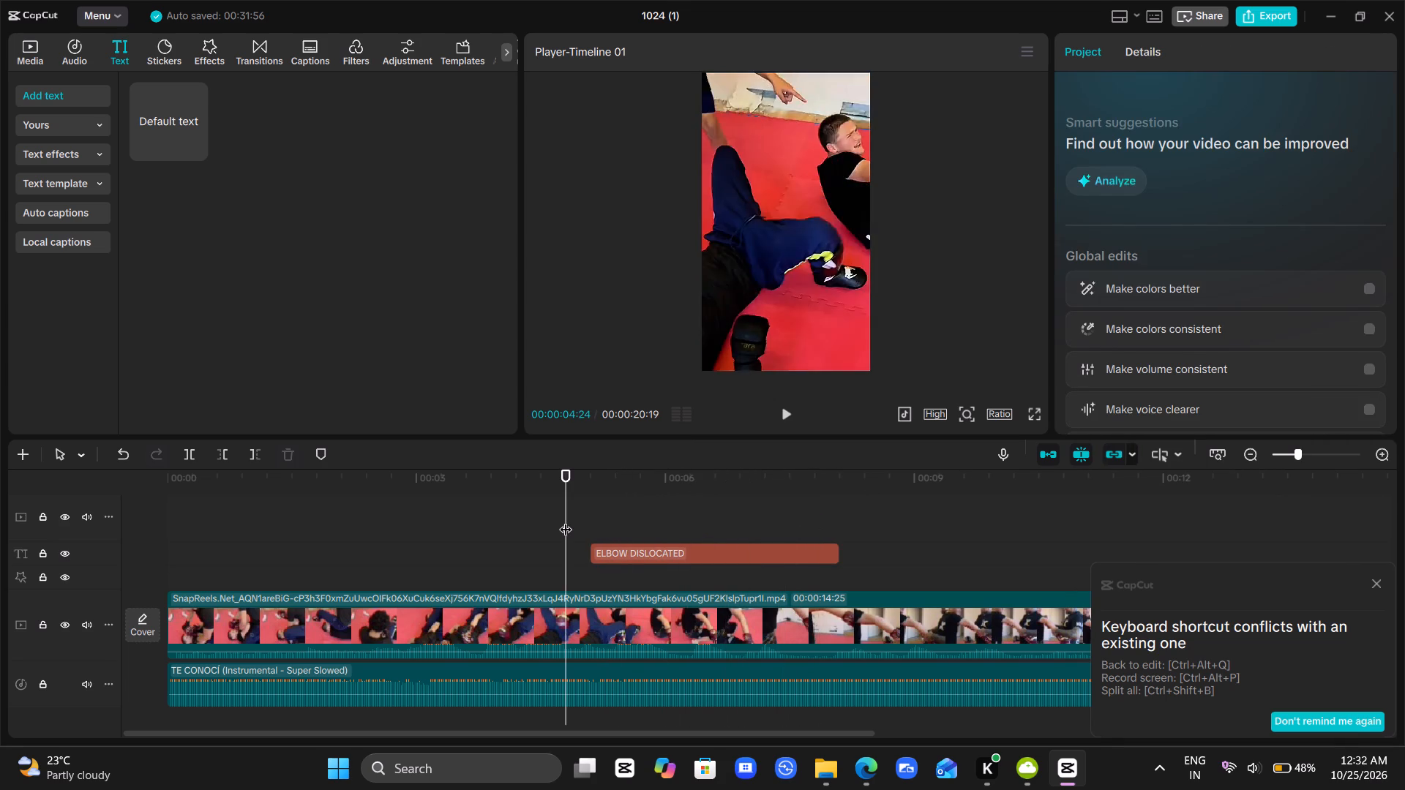
pyautogui.press('space')
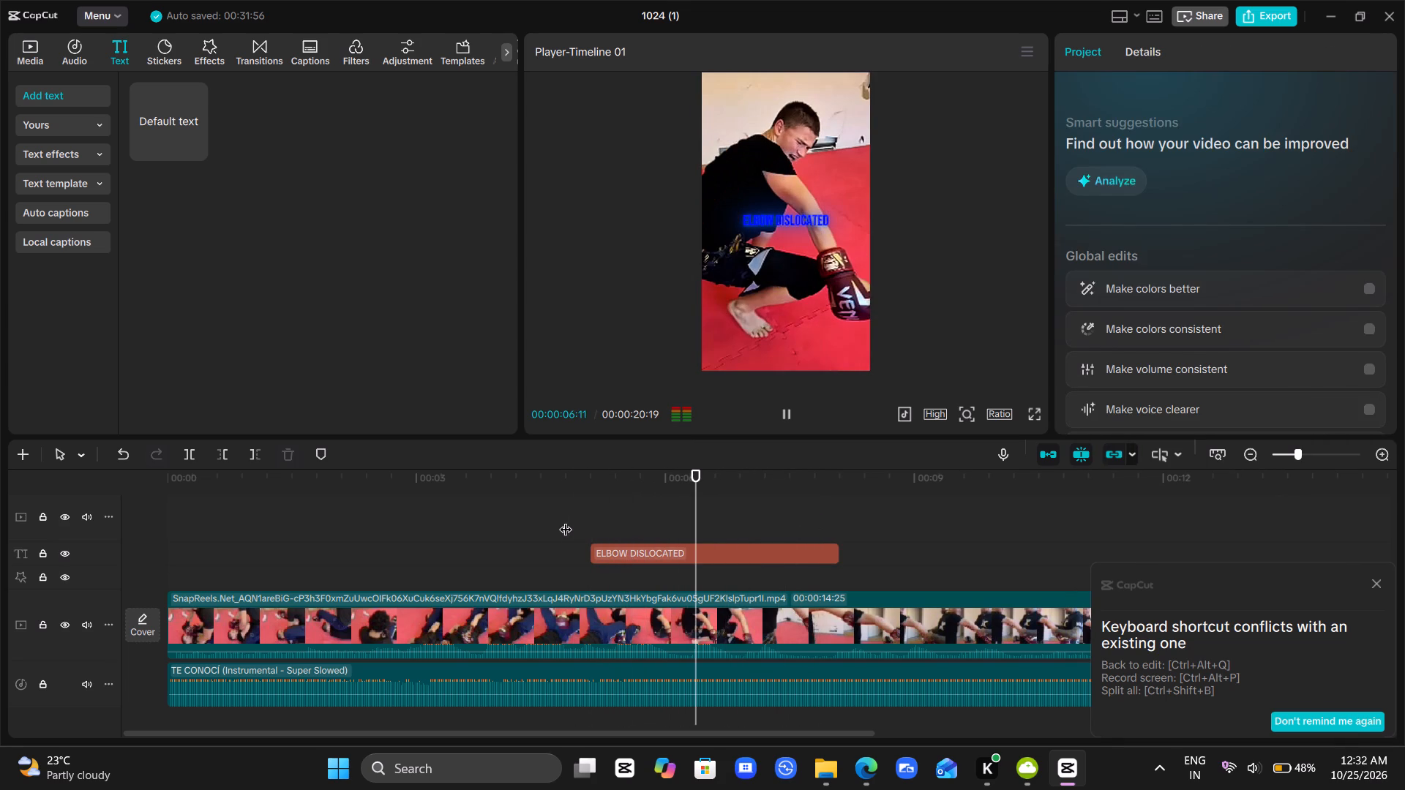
pyautogui.press('space')
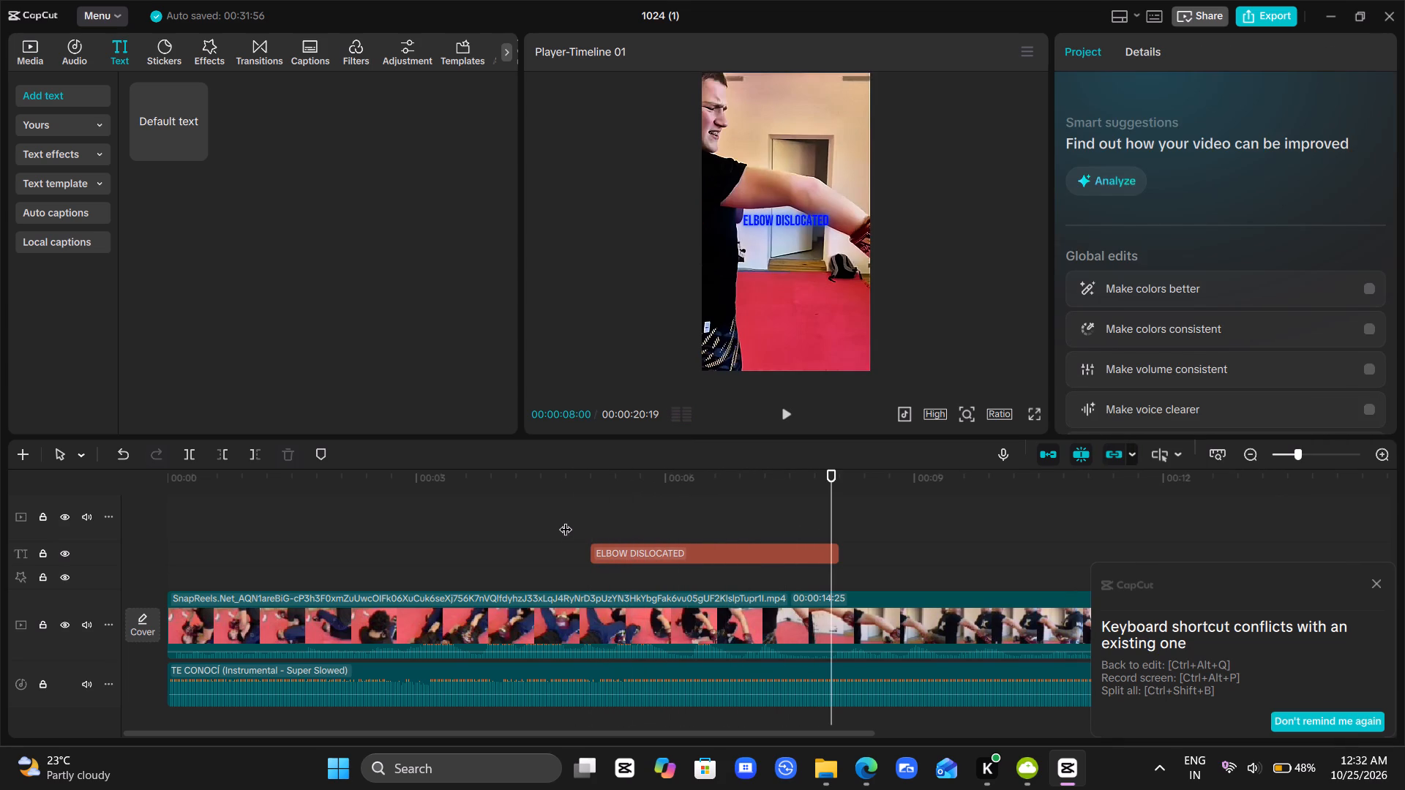
pyautogui.click(727, 524)
pyautogui.moveTo(727, 524); pyautogui.dragTo(679, 529)
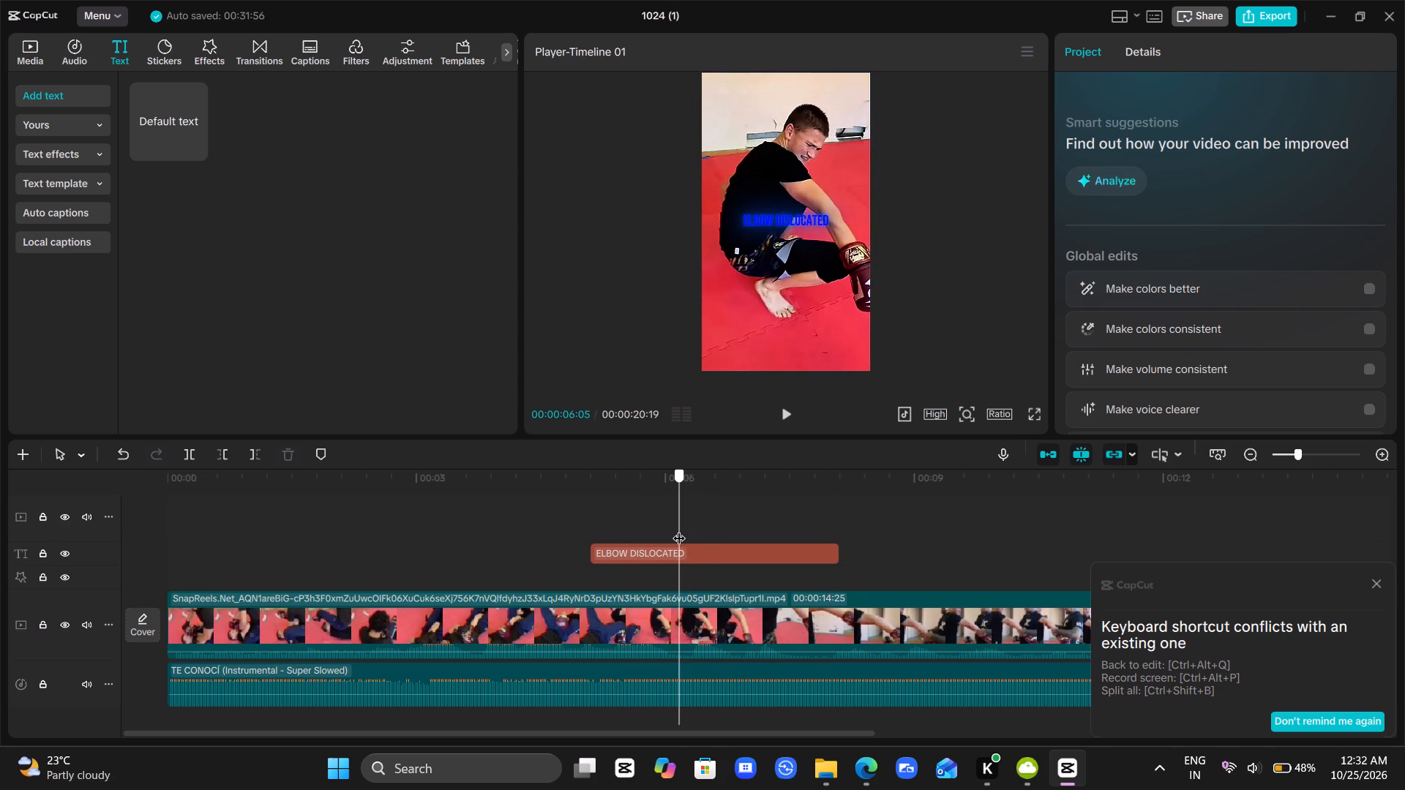
pyautogui.moveTo(679, 529); pyautogui.dragTo(611, 538)
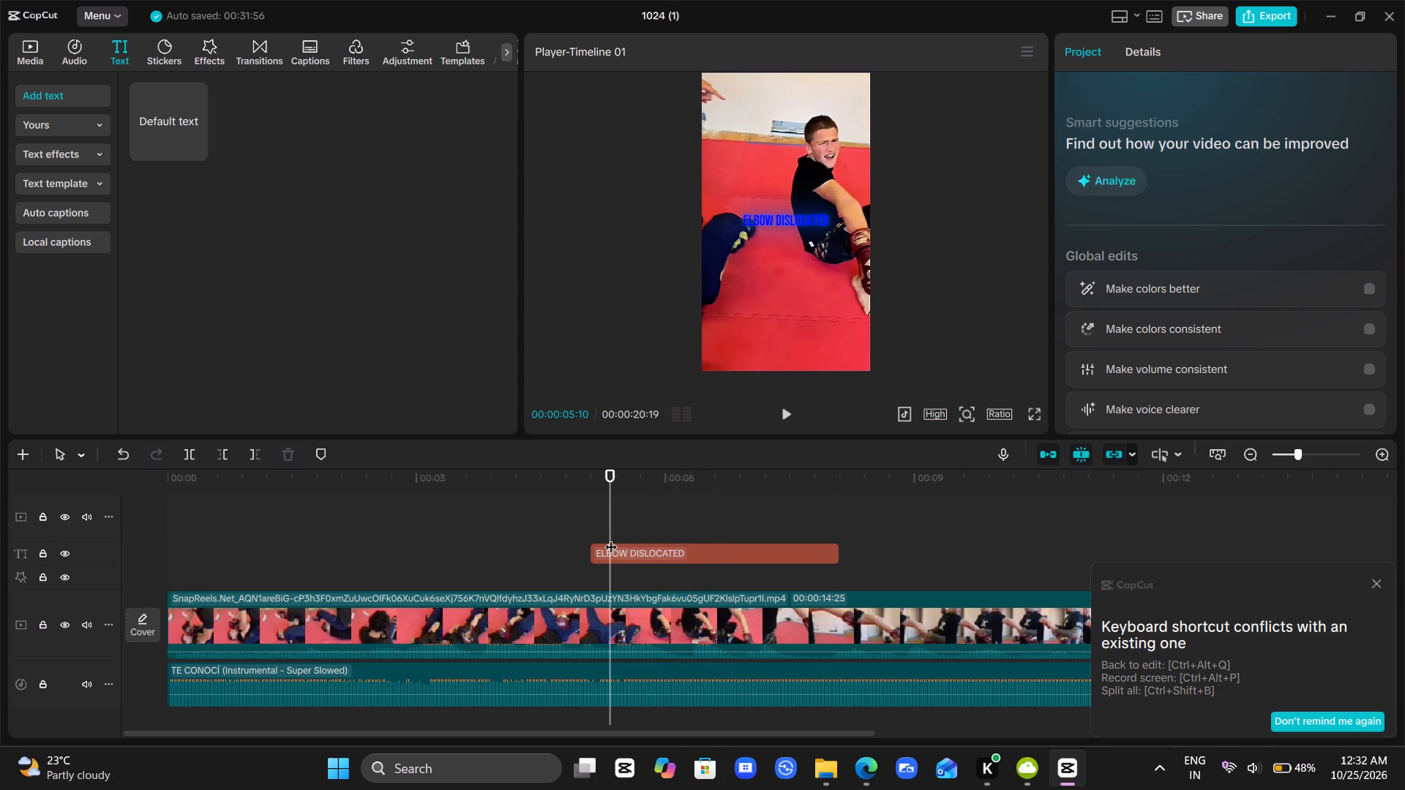
# Undo the blue text colour and blue glow colour changes made to the ELBOW DISLOCATED text.
pyautogui.hotkey('ctrl', 'z')
pyautogui.hotkey('ctrl', 'z')
pyautogui.hotkey('ctrl', 'z')
pyautogui.hotkey('ctrl', 'z')
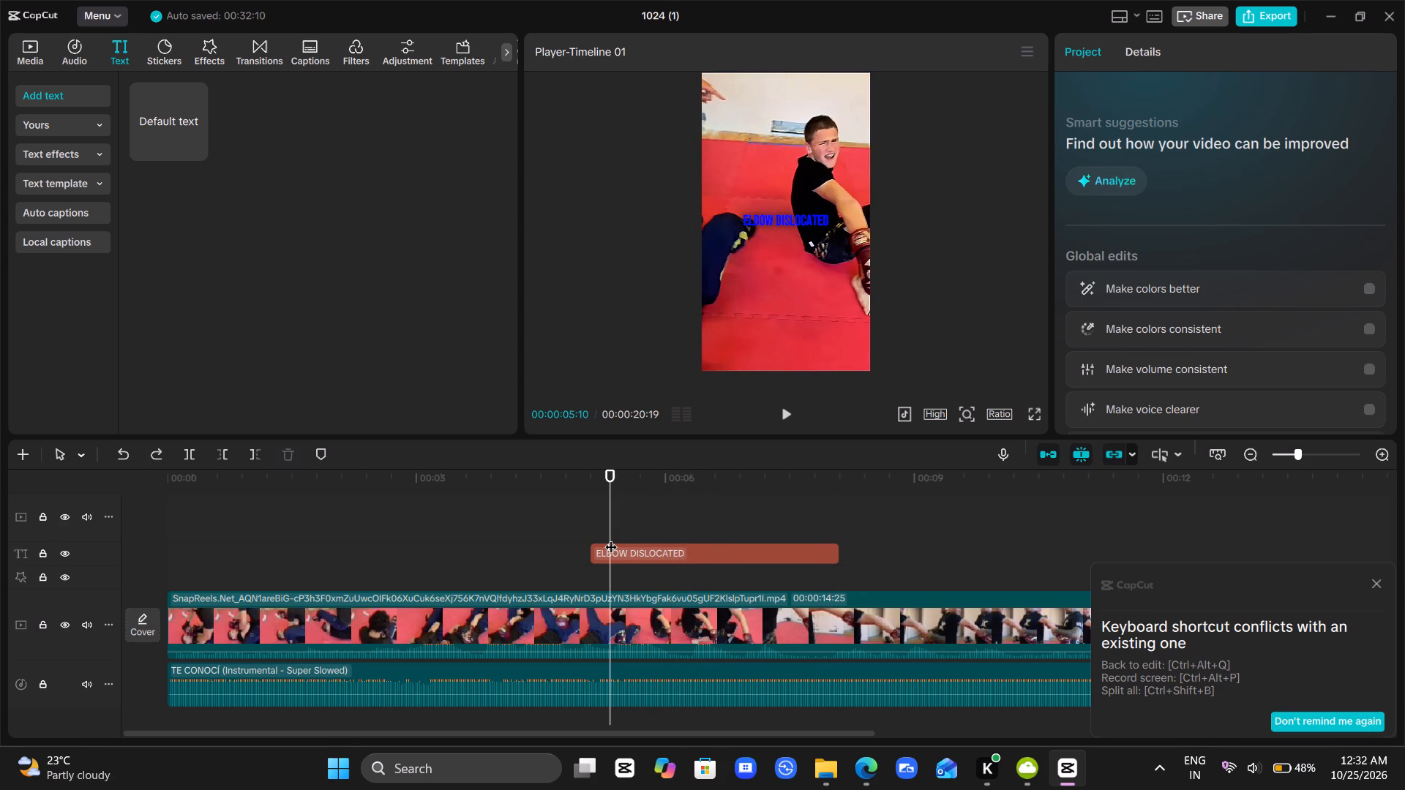
pyautogui.hotkey('ctrl', 'z')
pyautogui.hotkey('ctrl', 'z')
pyautogui.hotkey('ctrl', 'z')
pyautogui.hotkey('ctrl', 'z')
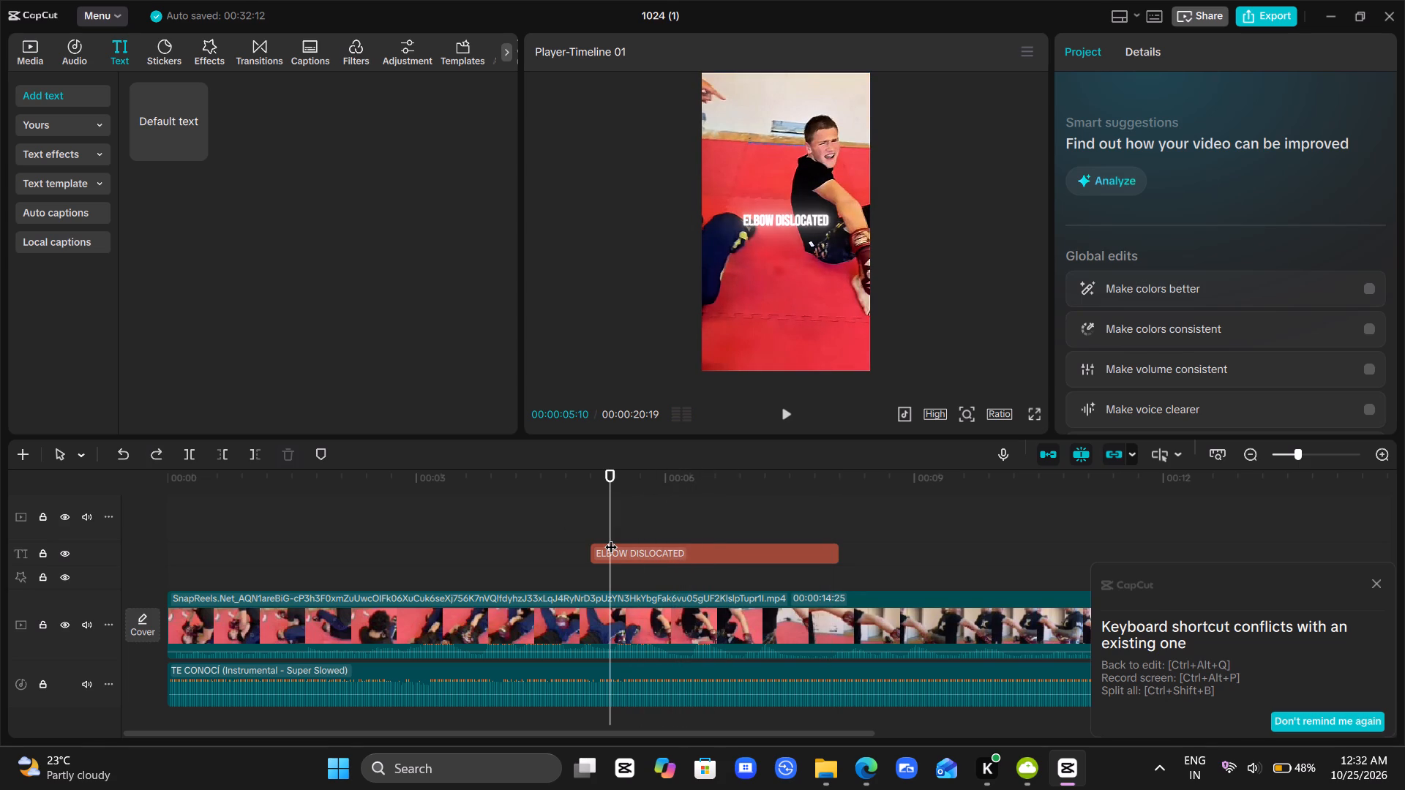
# Turn on the background for the ELBOW DISLOCATED text and choose the second background style.
pyautogui.click(685, 526)
pyautogui.moveTo(685, 526); pyautogui.dragTo(594, 530)
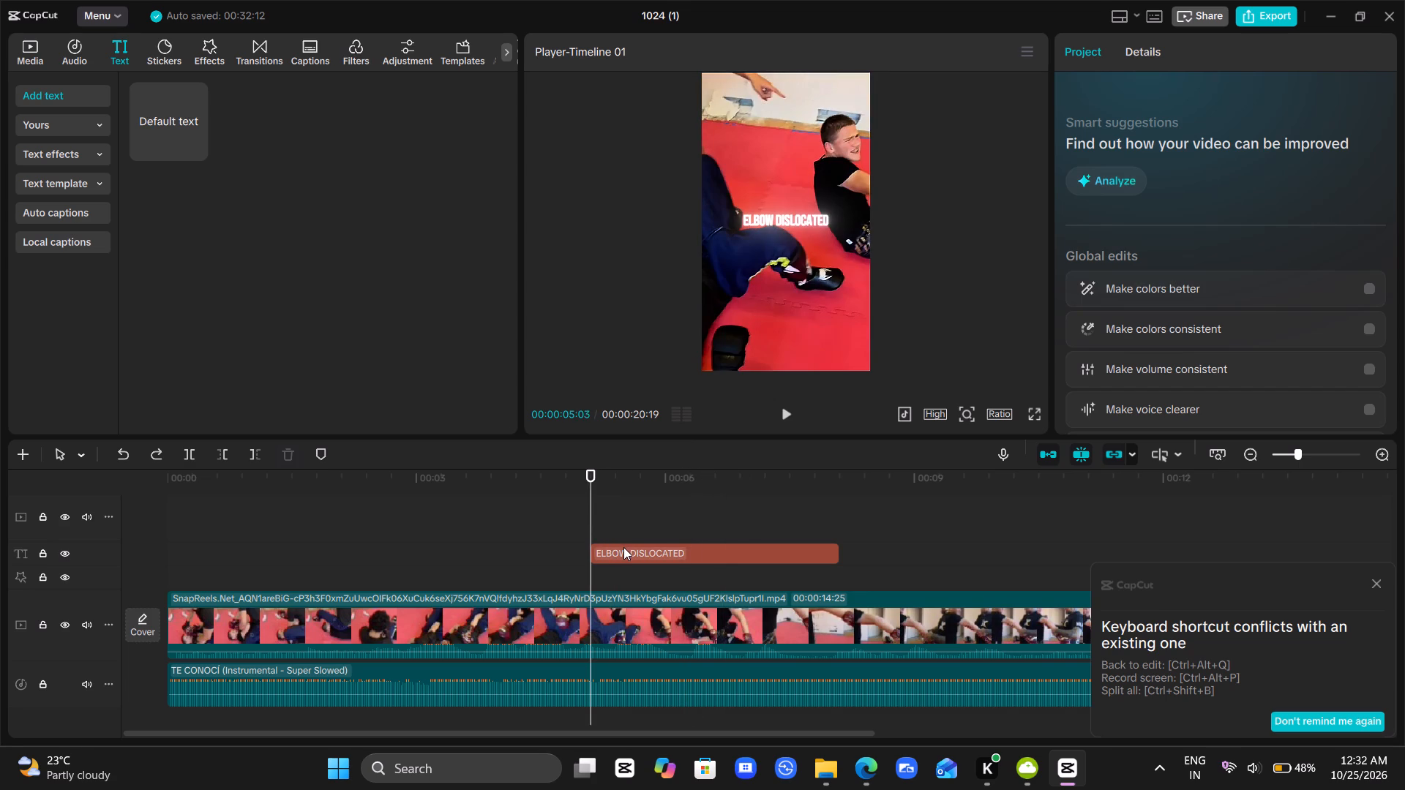
pyautogui.click(623, 547)
pyautogui.scroll(-1, 1170, 275)
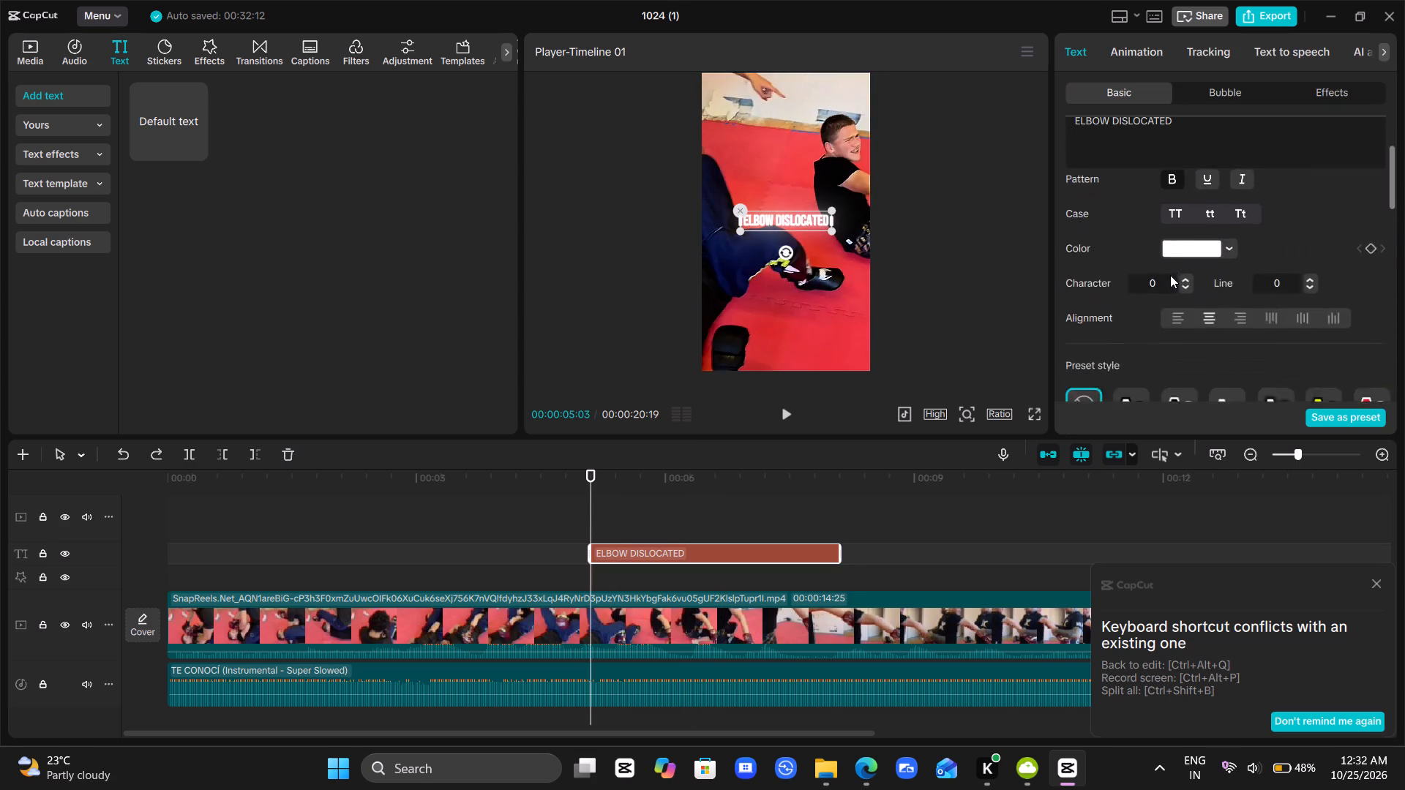
pyautogui.scroll(-2, 1170, 275)
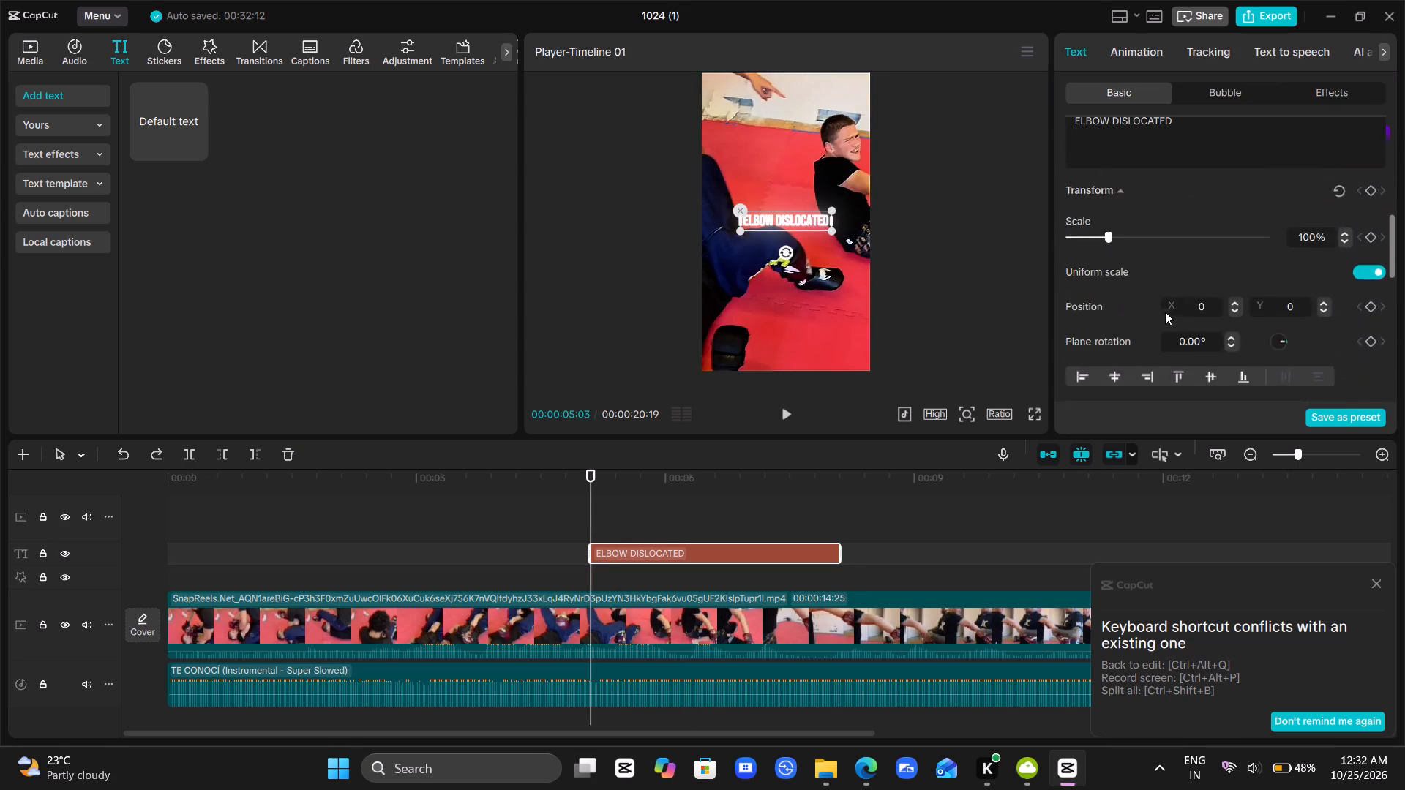
pyautogui.scroll(-3, 1165, 312)
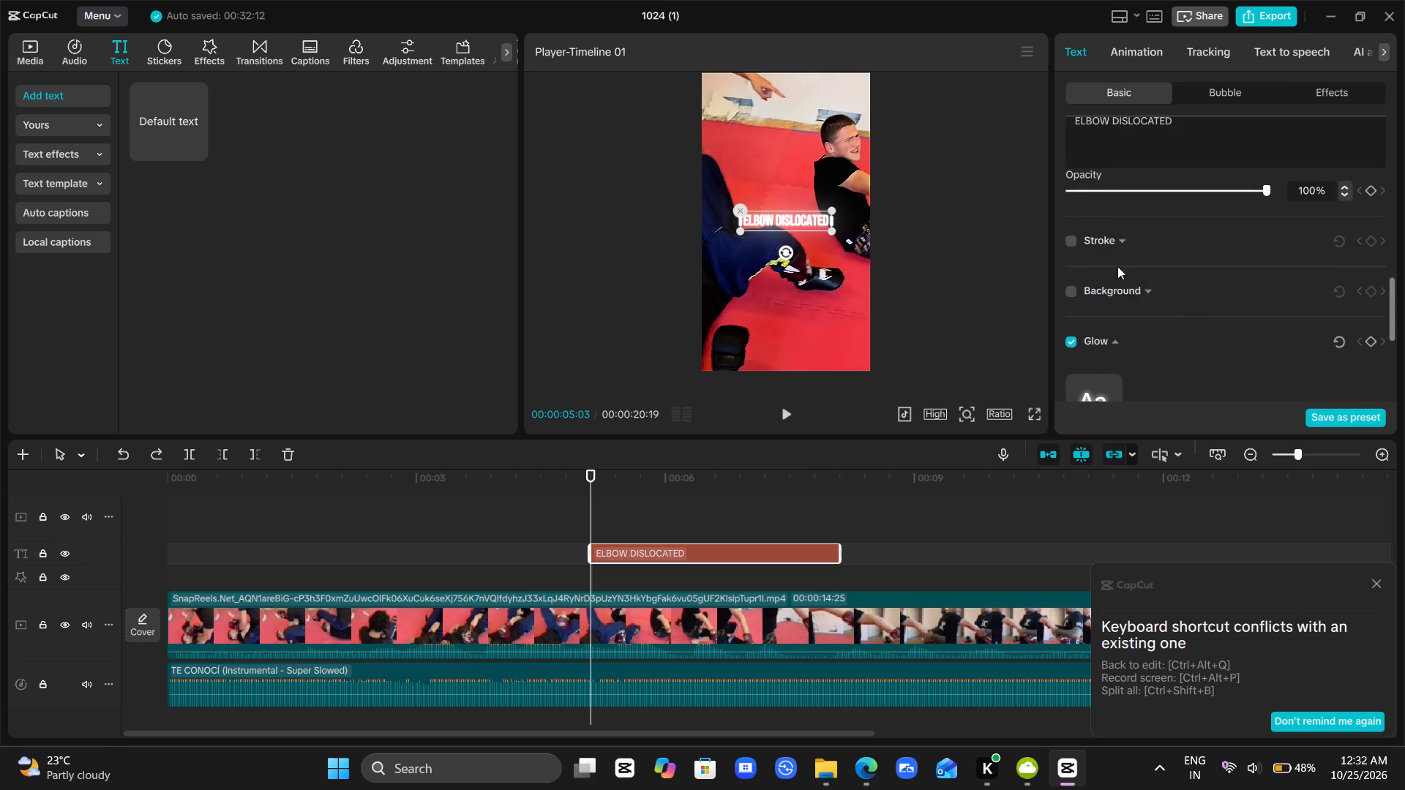
pyautogui.click(1074, 295)
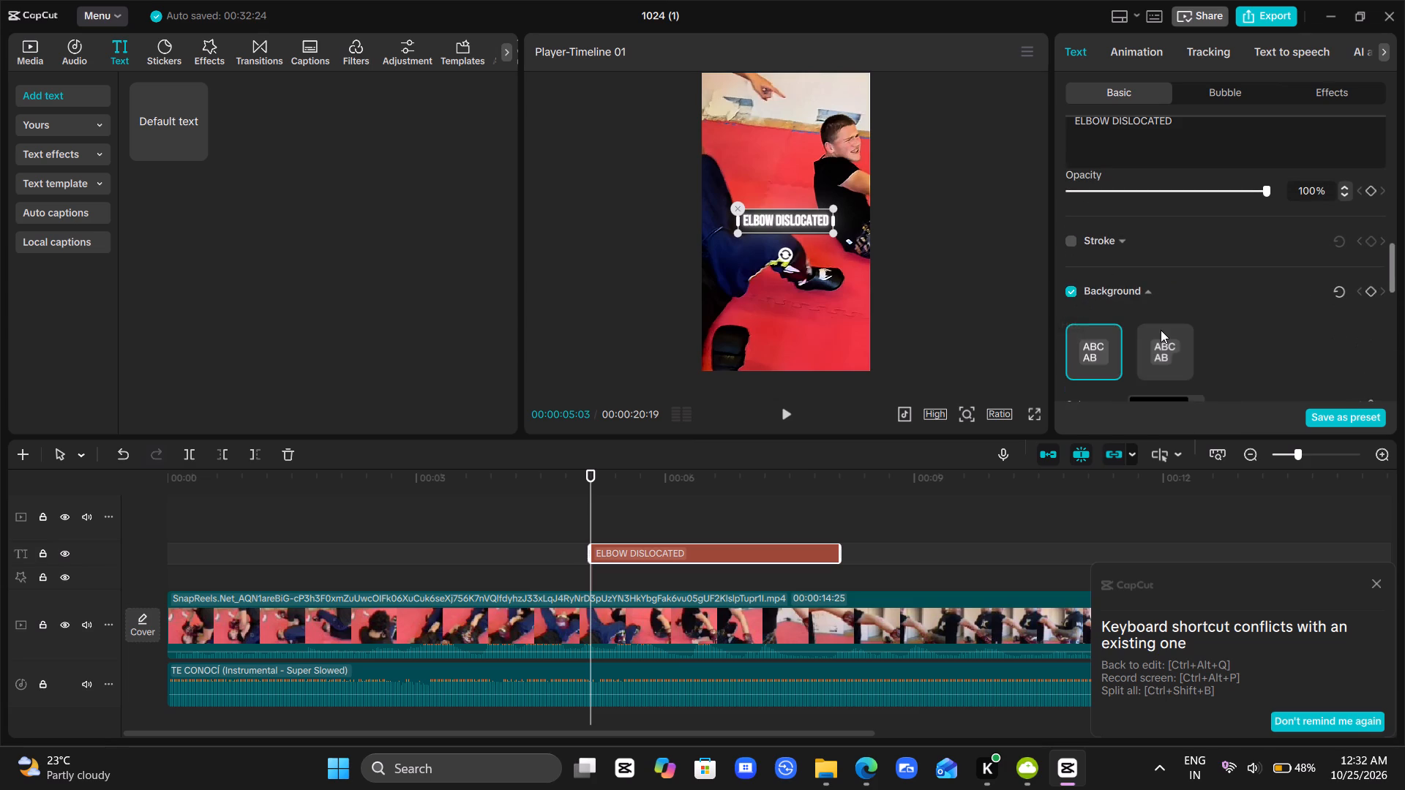
pyautogui.scroll(-1, 1161, 330)
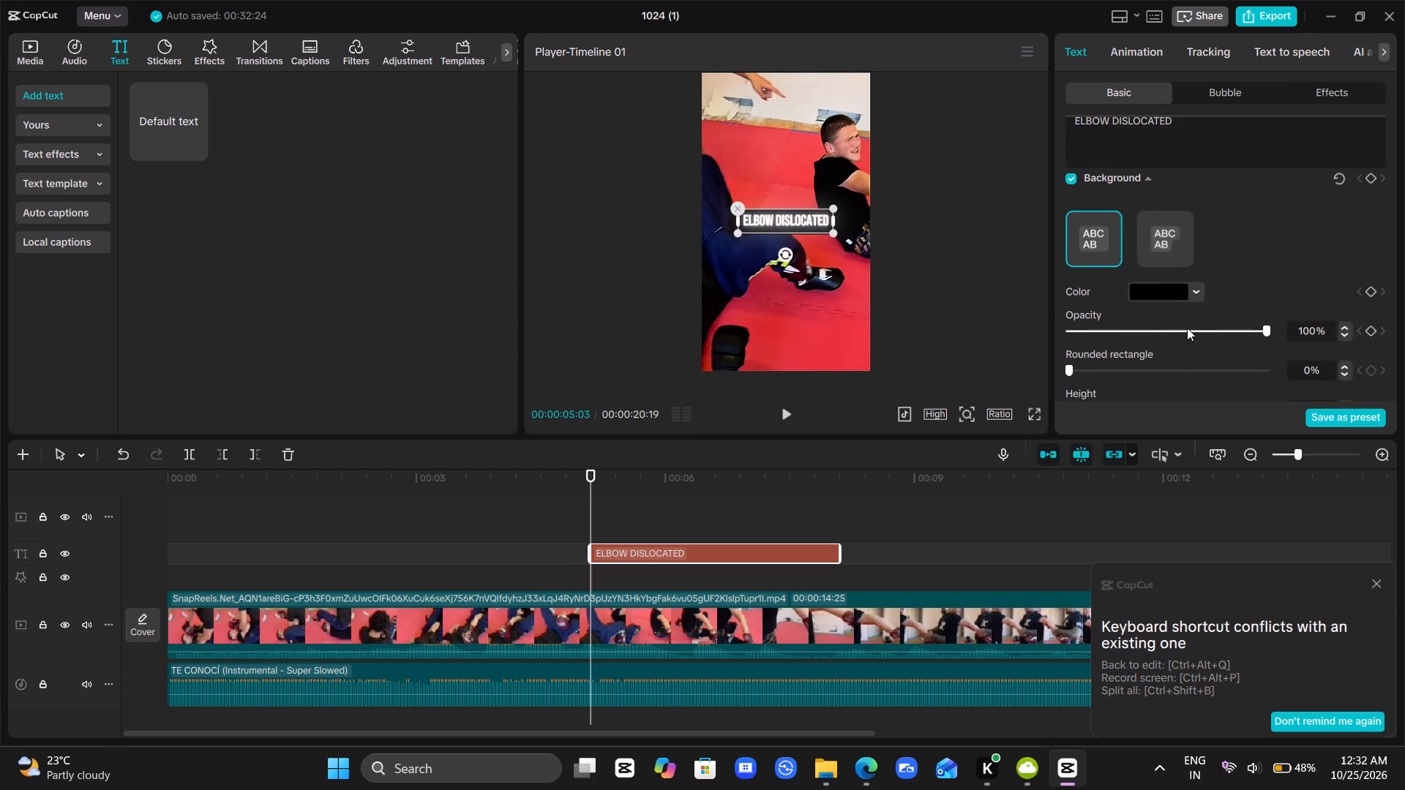
pyautogui.click(1162, 242)
# Set the text background's rounded rectangle, height and width each to 0%.
pyautogui.scroll(-1, 1162, 242)
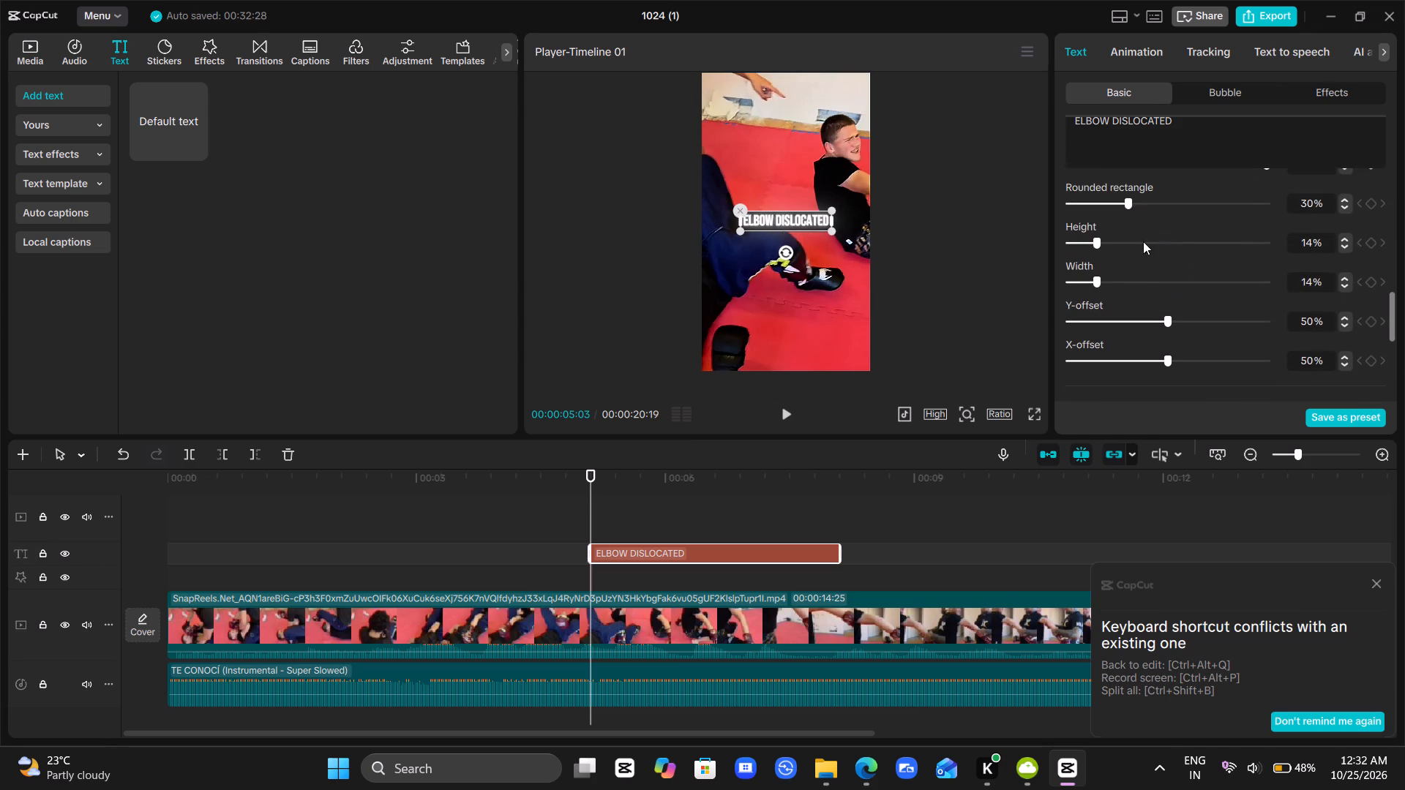
pyautogui.moveTo(1125, 206); pyautogui.dragTo(894, 225)
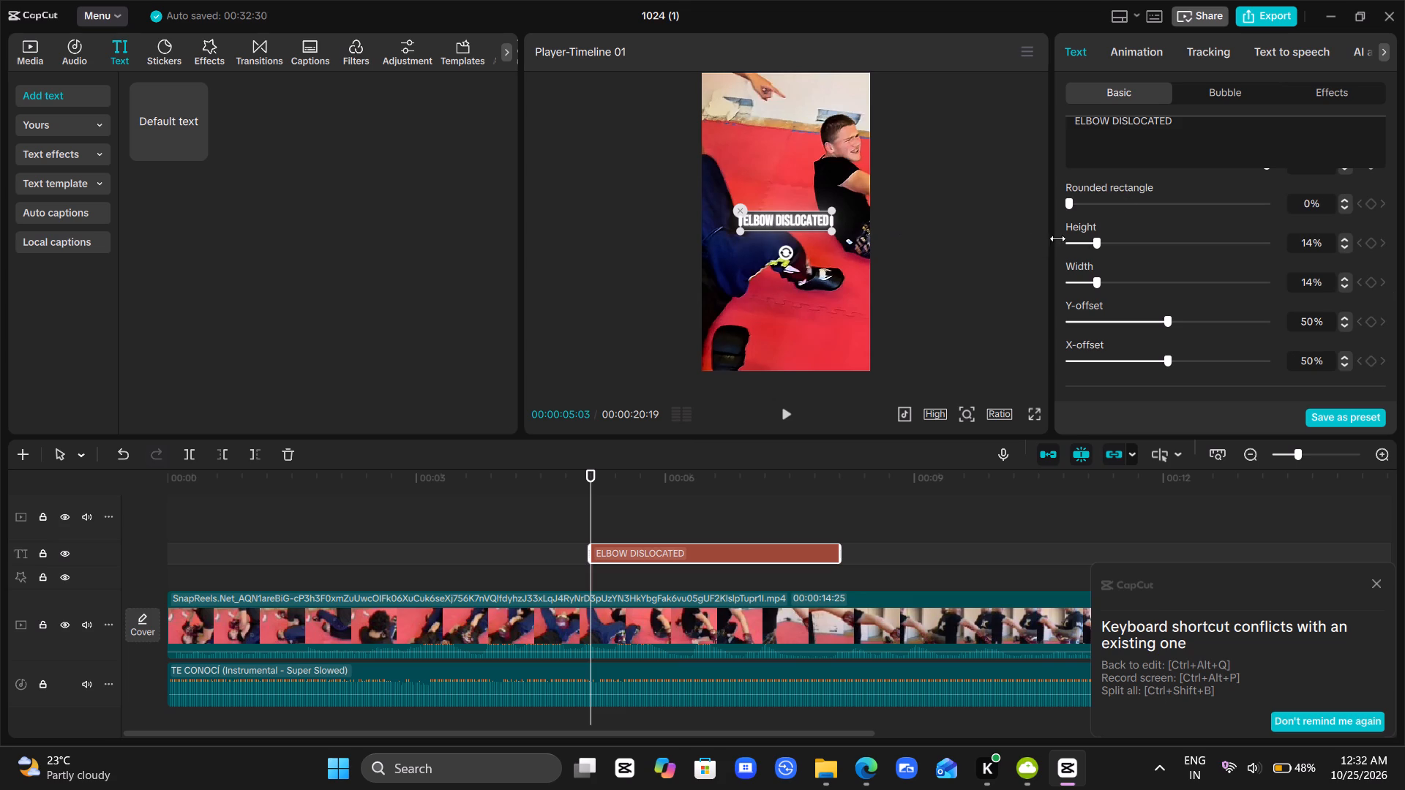
pyautogui.moveTo(1091, 241); pyautogui.dragTo(917, 252)
pyautogui.moveTo(1097, 283); pyautogui.dragTo(801, 340)
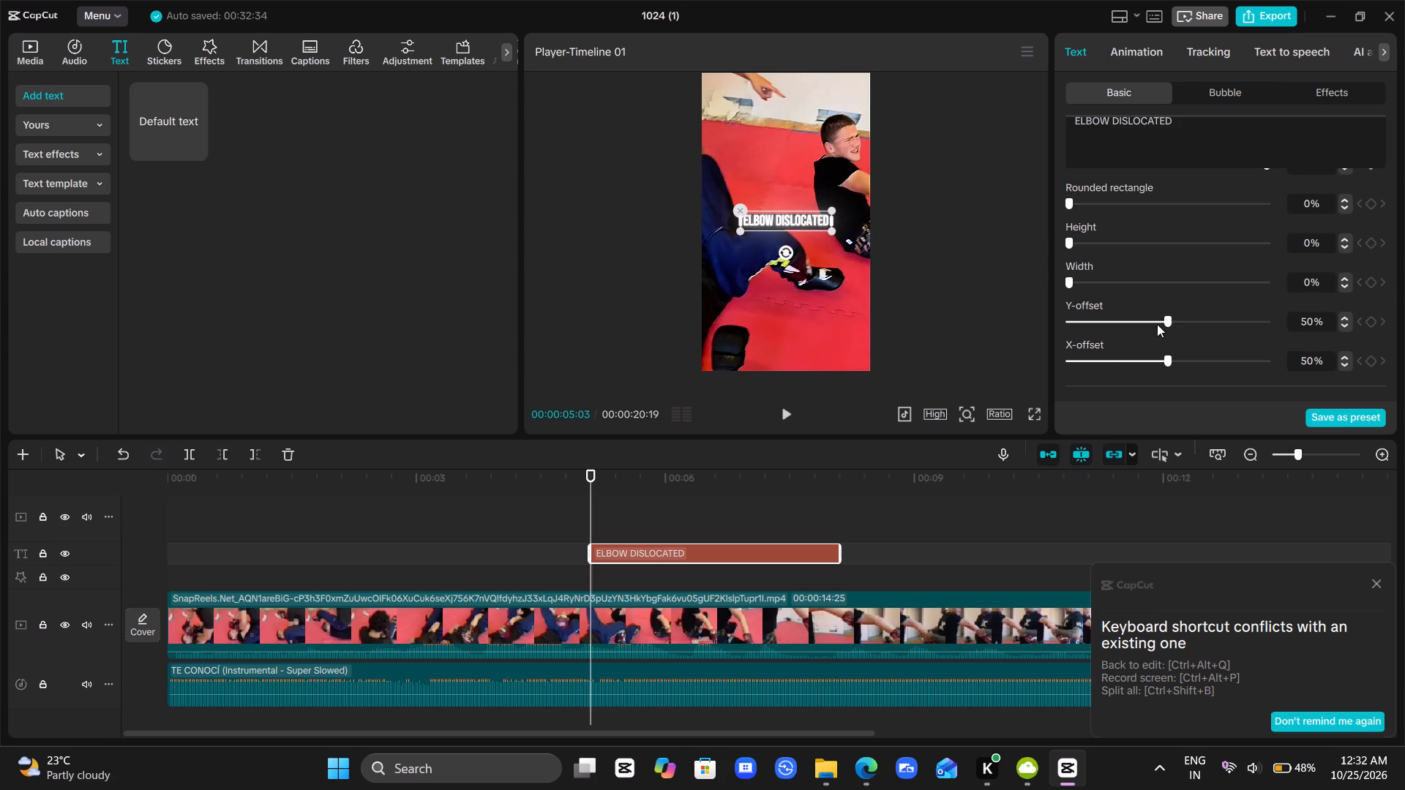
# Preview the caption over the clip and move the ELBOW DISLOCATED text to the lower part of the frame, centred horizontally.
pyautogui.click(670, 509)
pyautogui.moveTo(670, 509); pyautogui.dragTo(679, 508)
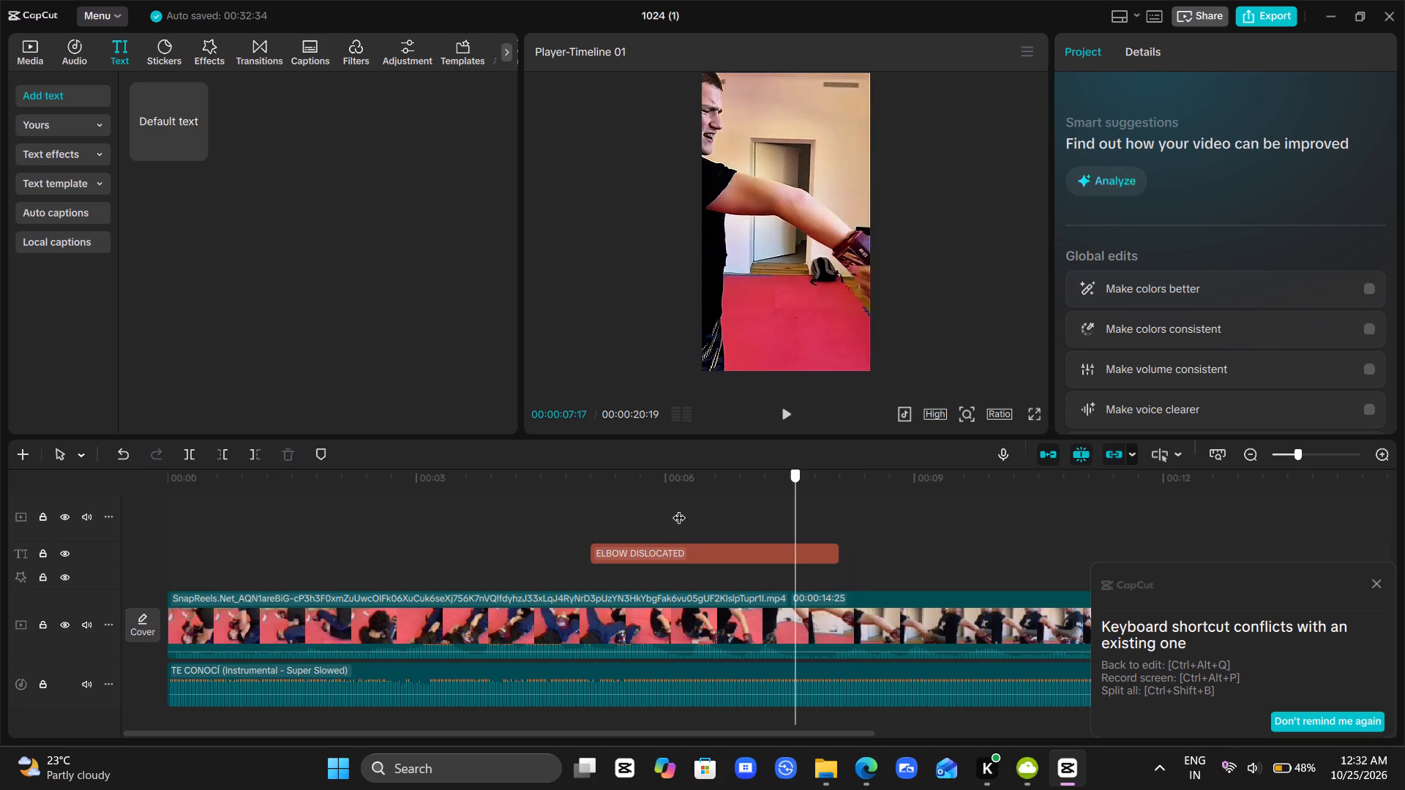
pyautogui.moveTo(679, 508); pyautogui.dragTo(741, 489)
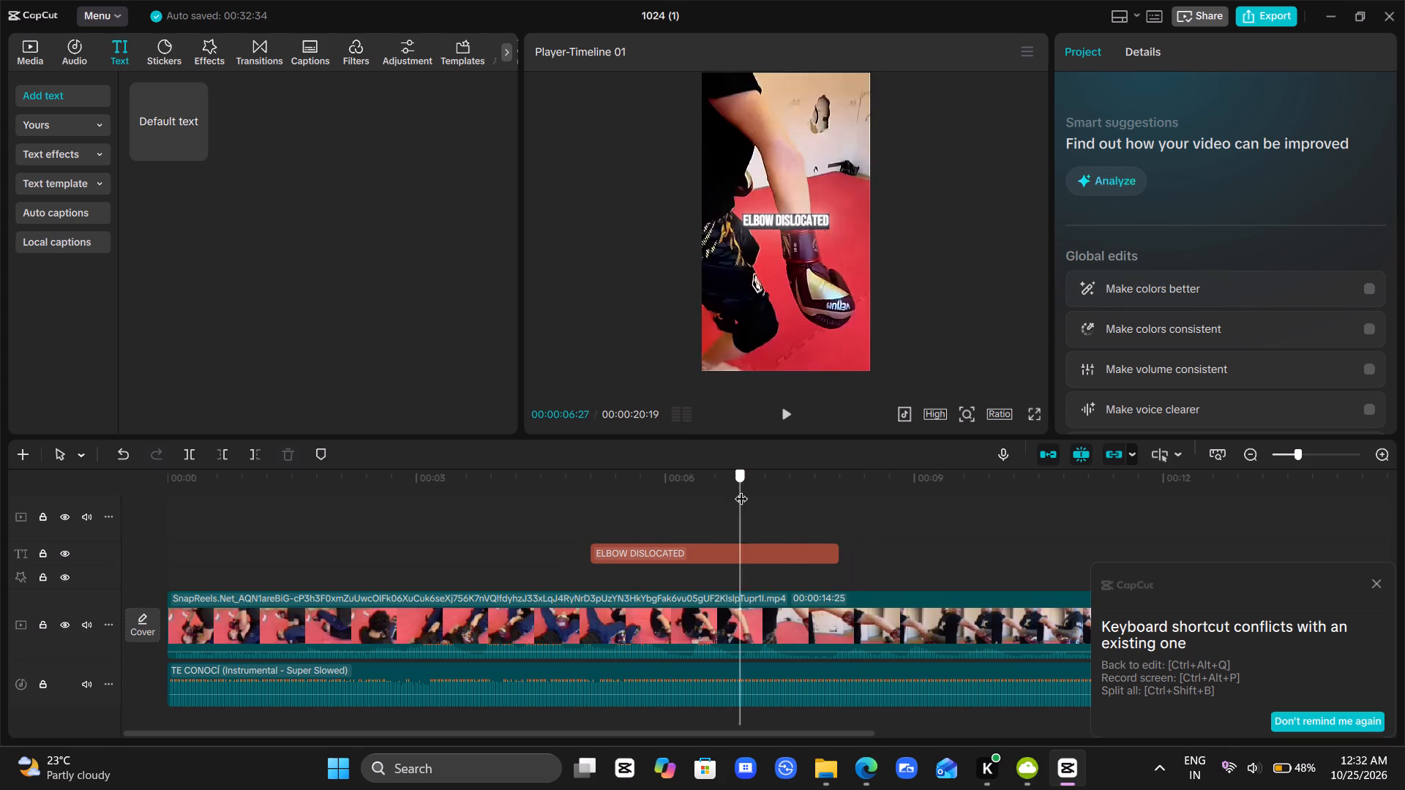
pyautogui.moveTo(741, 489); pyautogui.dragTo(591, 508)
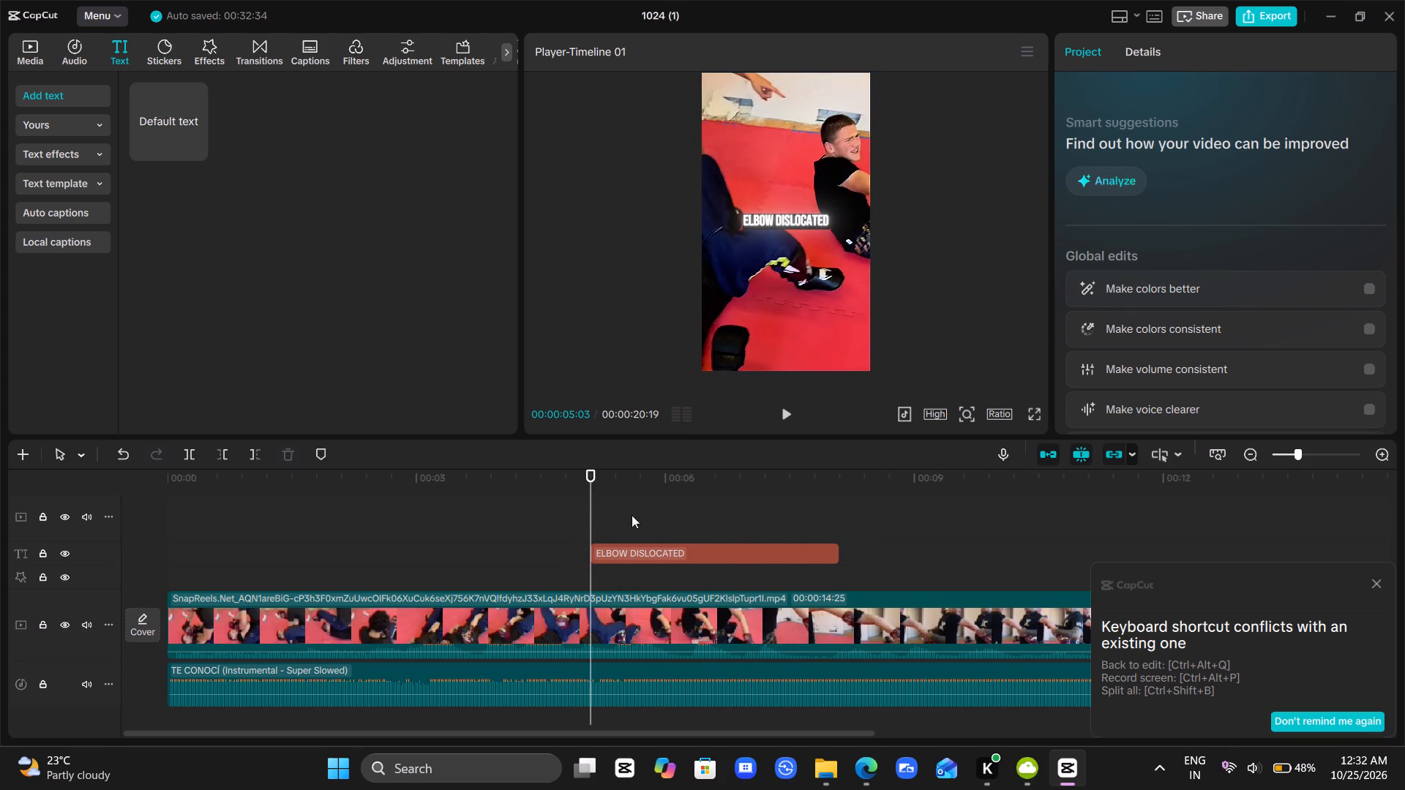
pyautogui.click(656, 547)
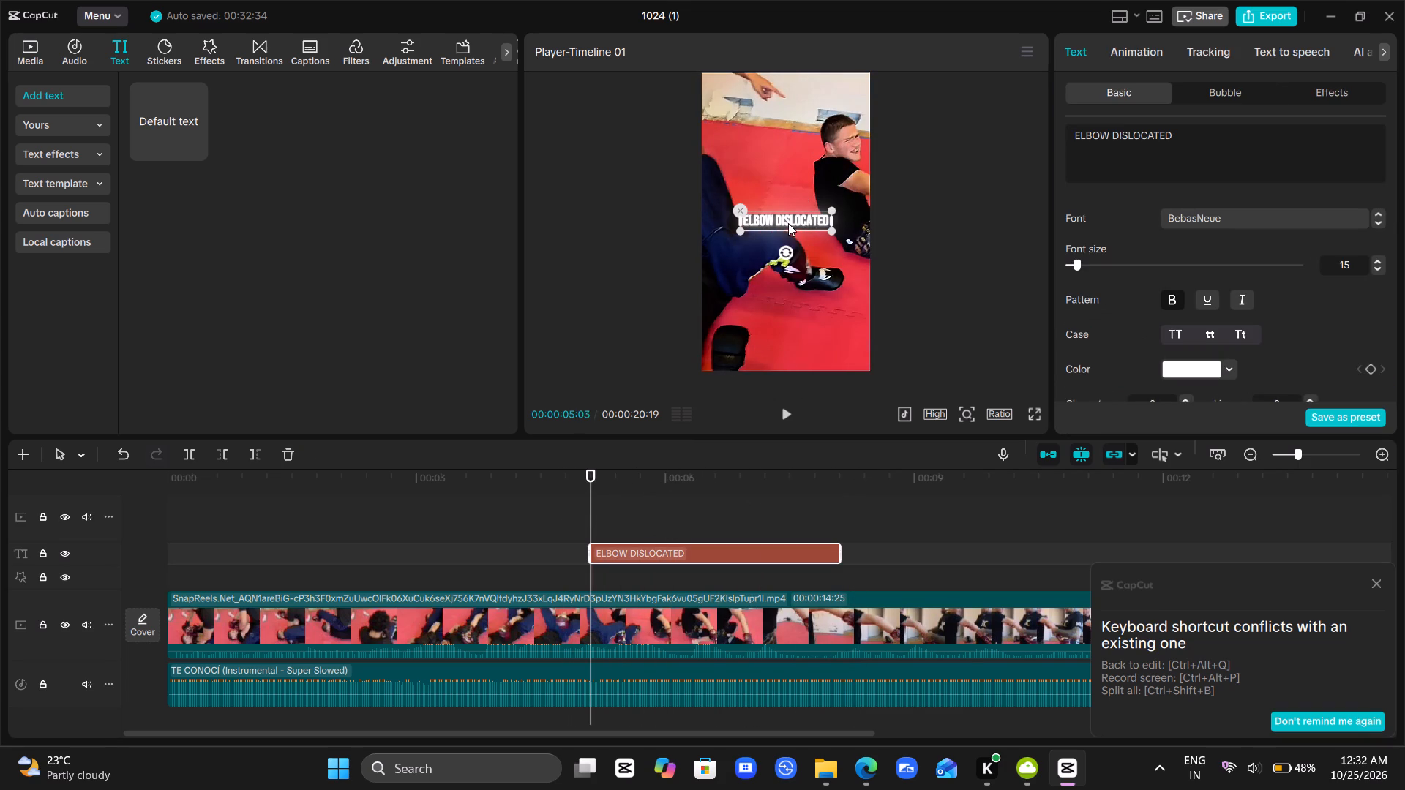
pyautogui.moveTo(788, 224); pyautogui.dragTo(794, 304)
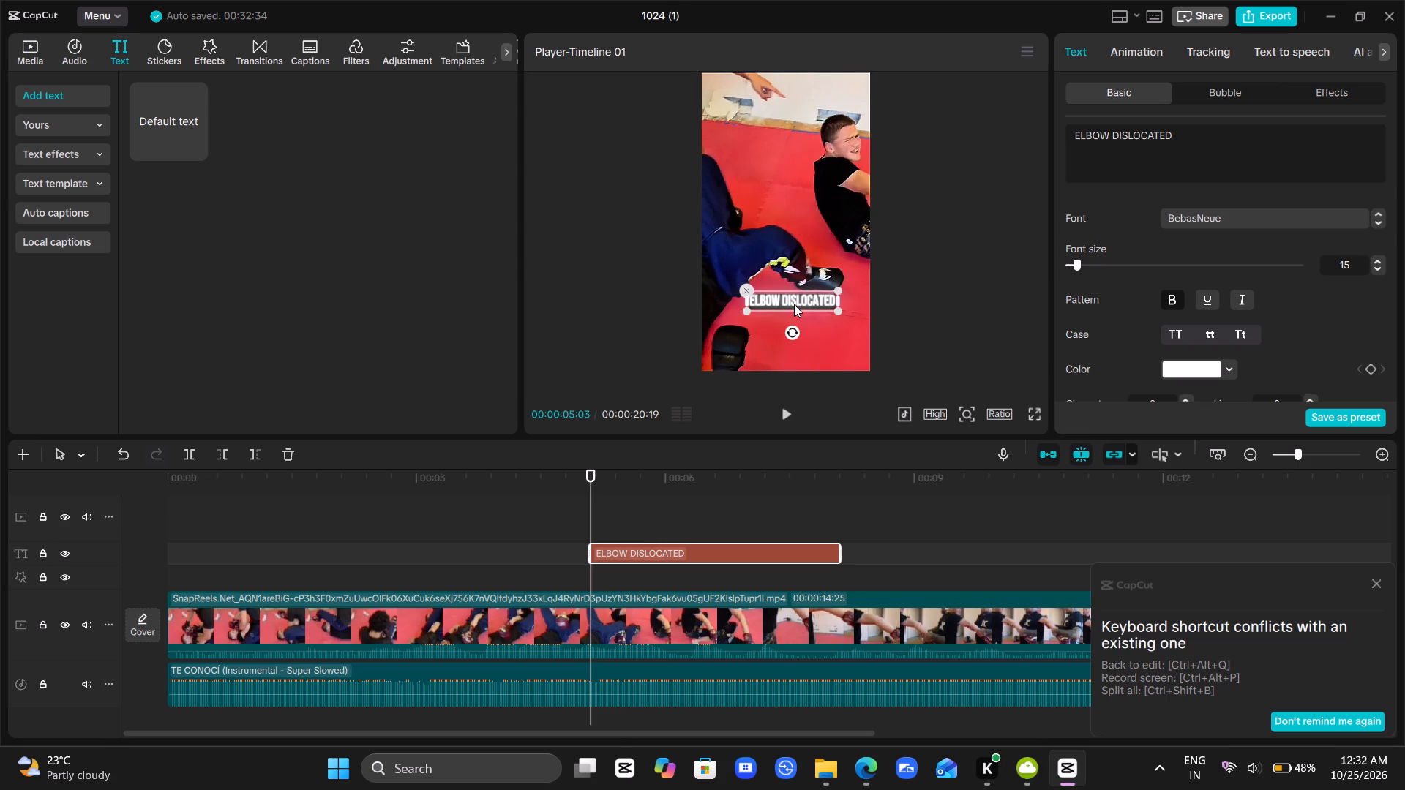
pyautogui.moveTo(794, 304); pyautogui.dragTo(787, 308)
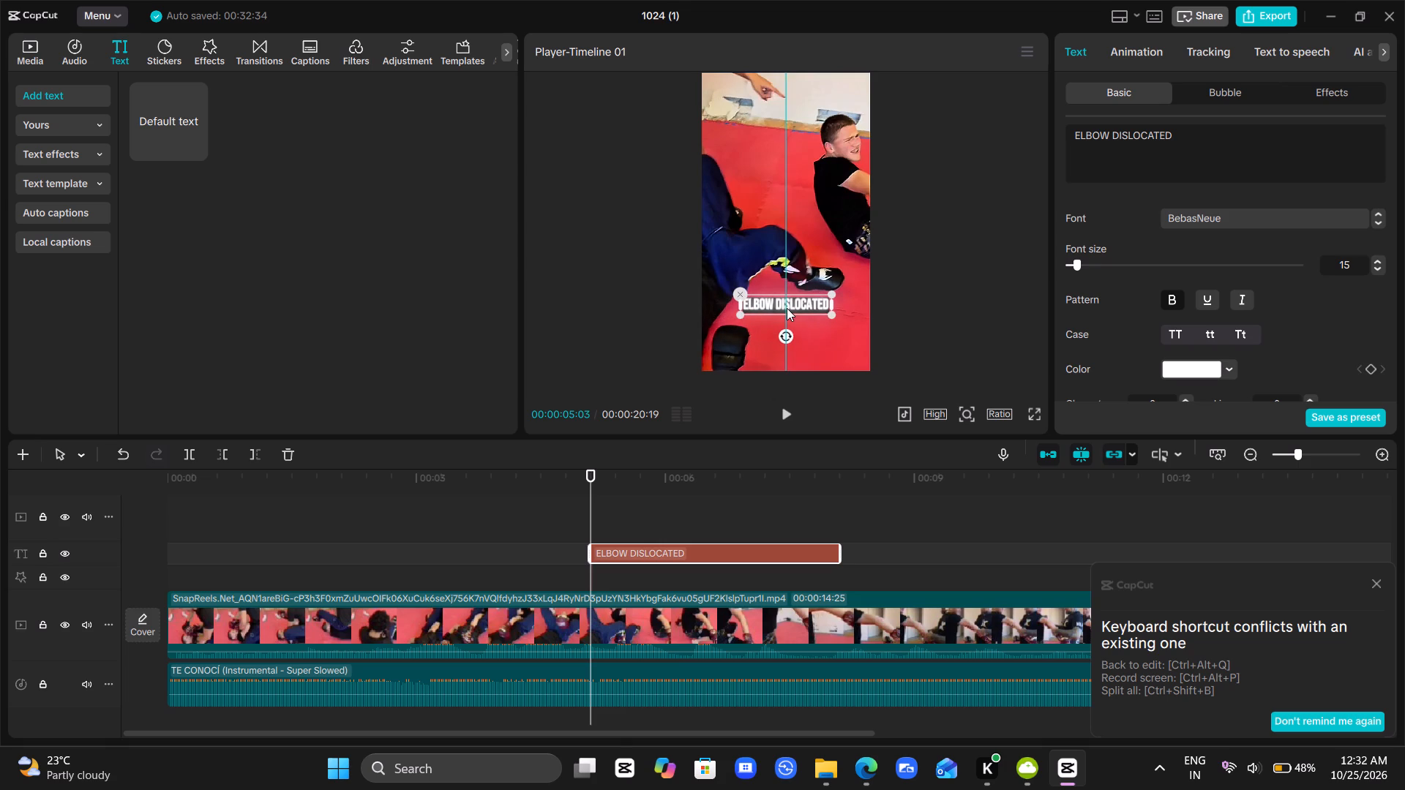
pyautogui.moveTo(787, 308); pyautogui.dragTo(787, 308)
# Check the lowered caption in full screen at about 00:00:05:25, and return to the editor.
pyautogui.click(656, 462)
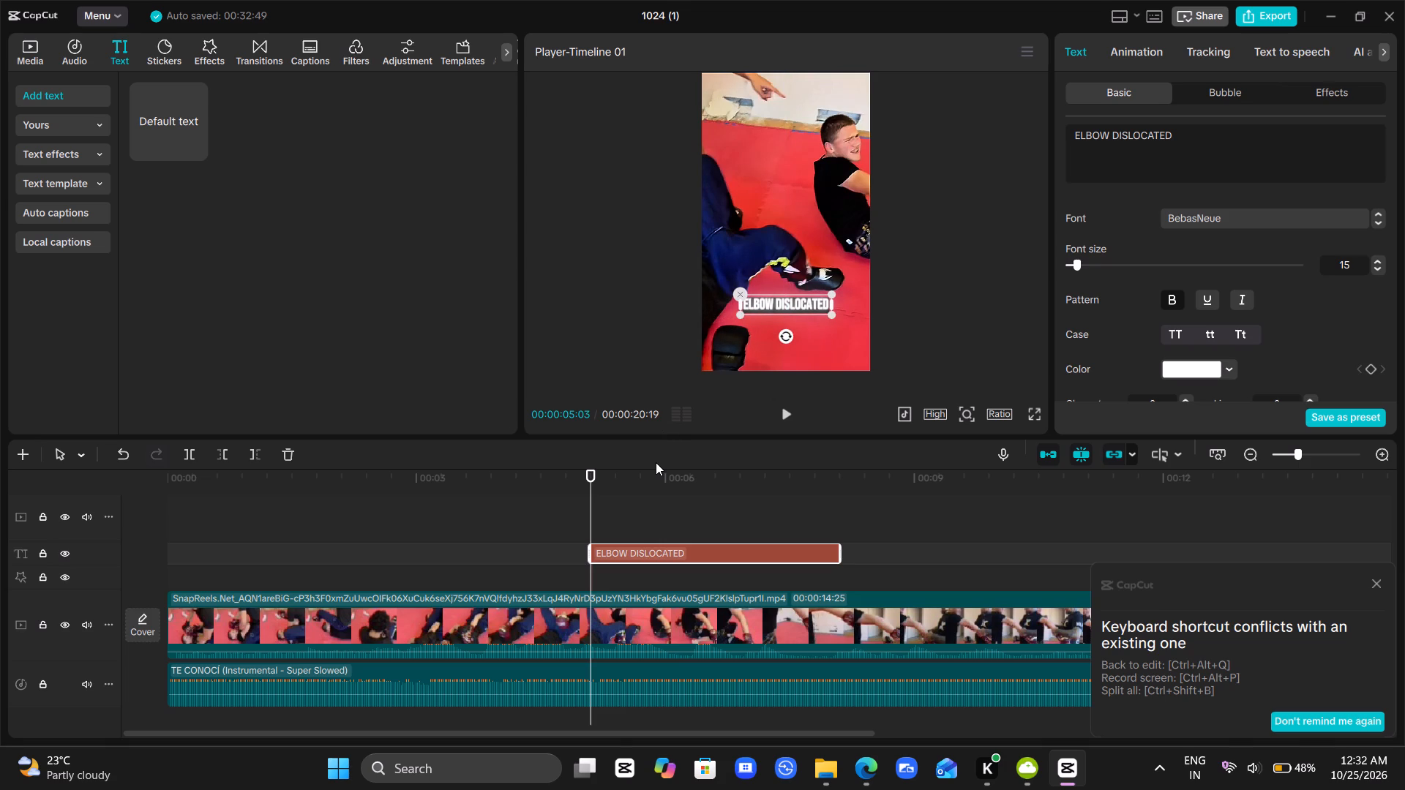
pyautogui.click(653, 473)
pyautogui.click(653, 473)
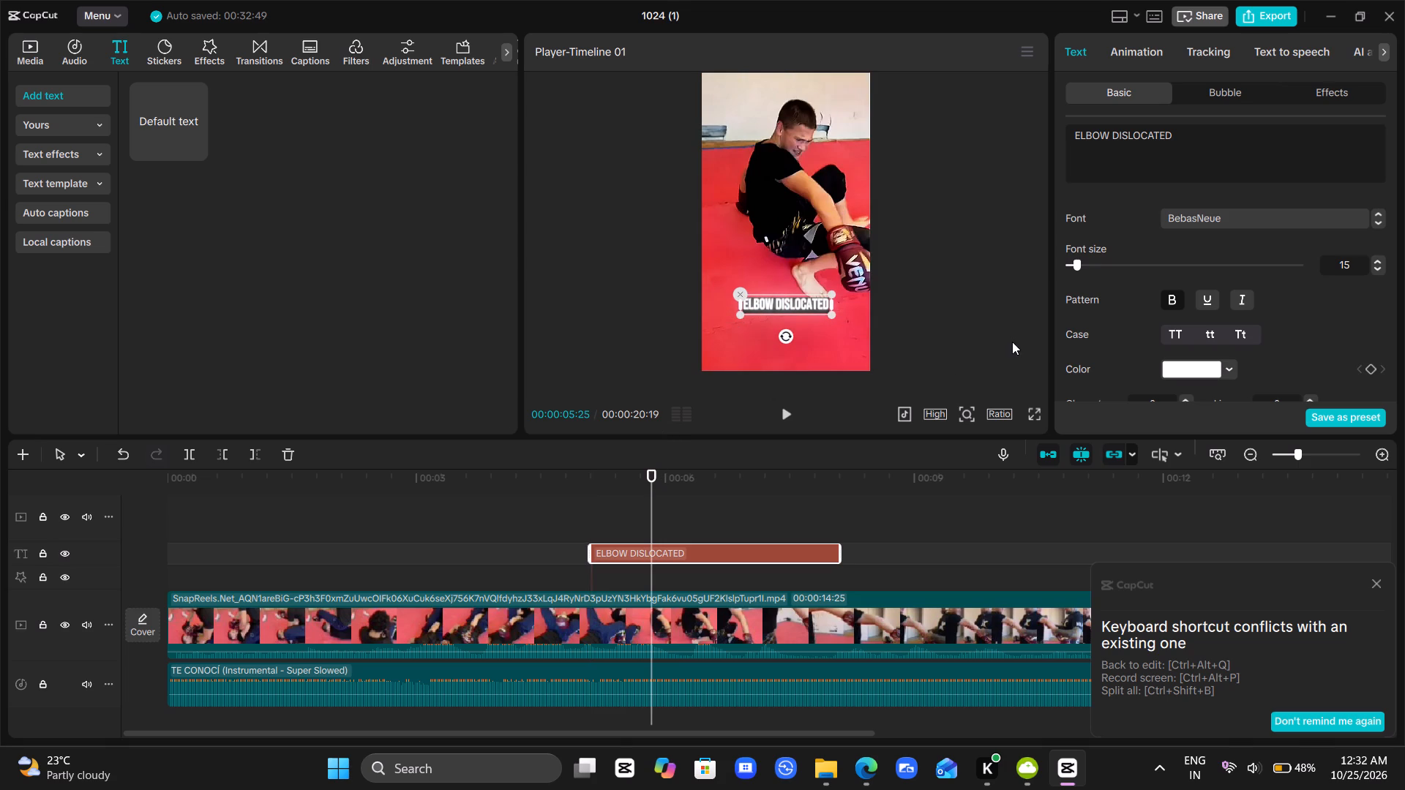
pyautogui.click(1031, 410)
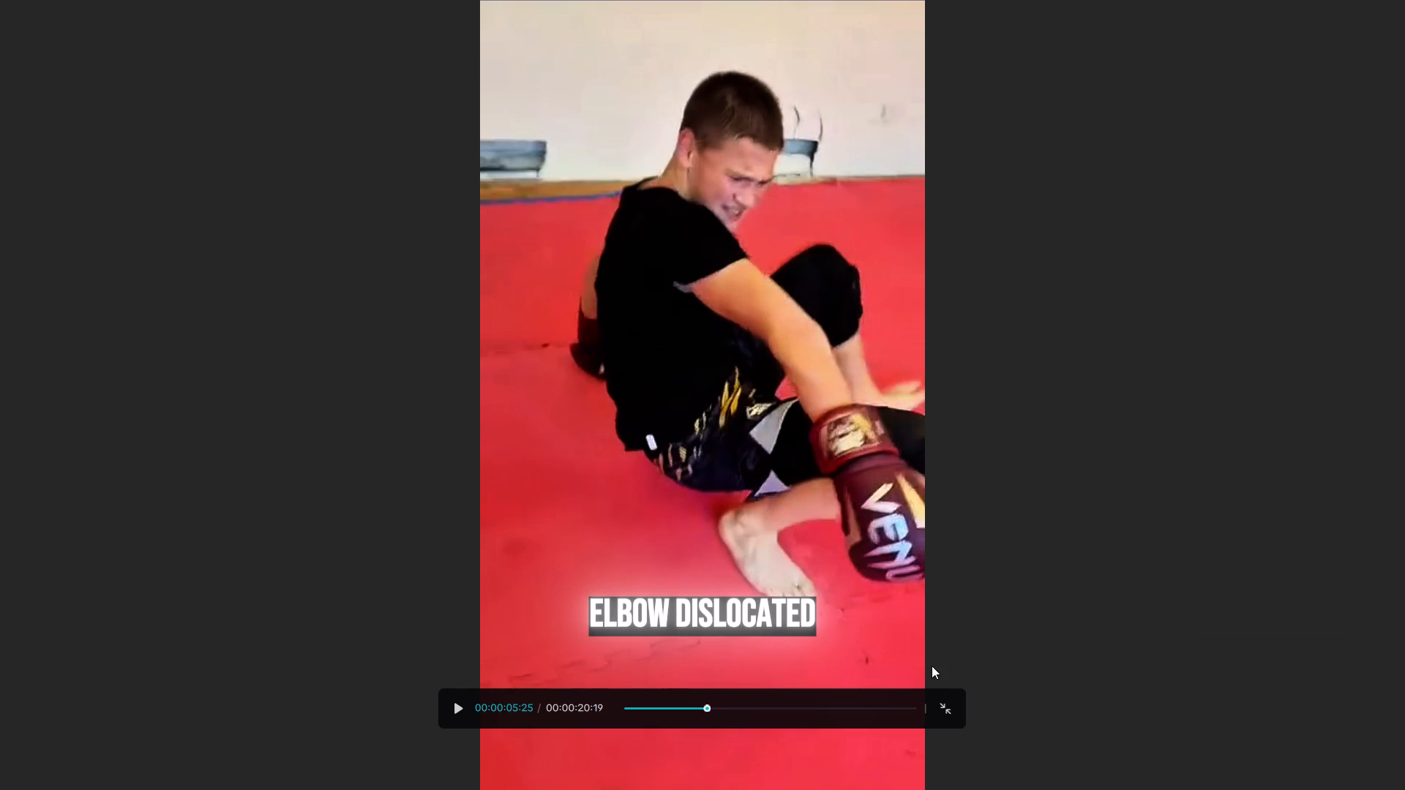
pyautogui.click(943, 706)
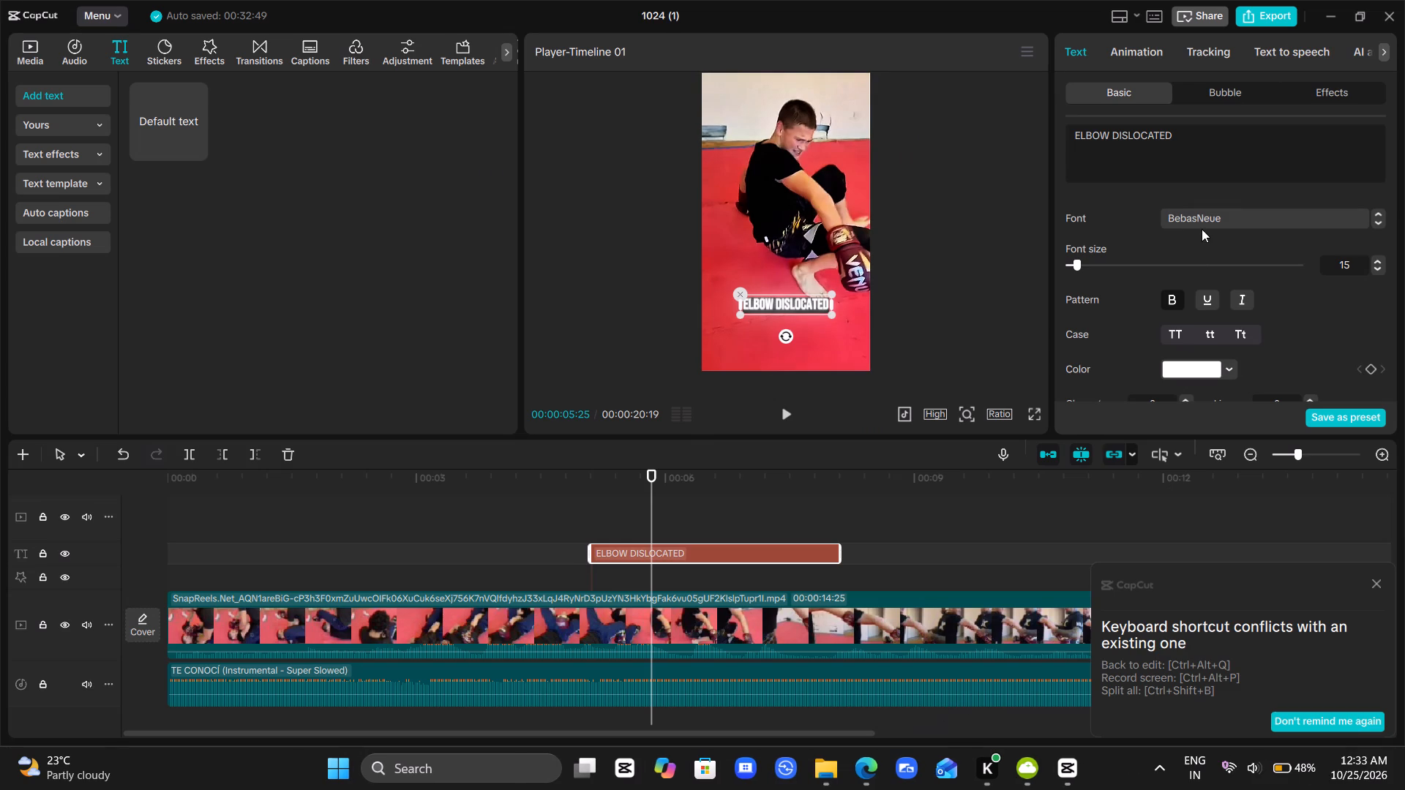
# Change the ELBOW DISLOCATED text font to Rubik.
pyautogui.click(1216, 215)
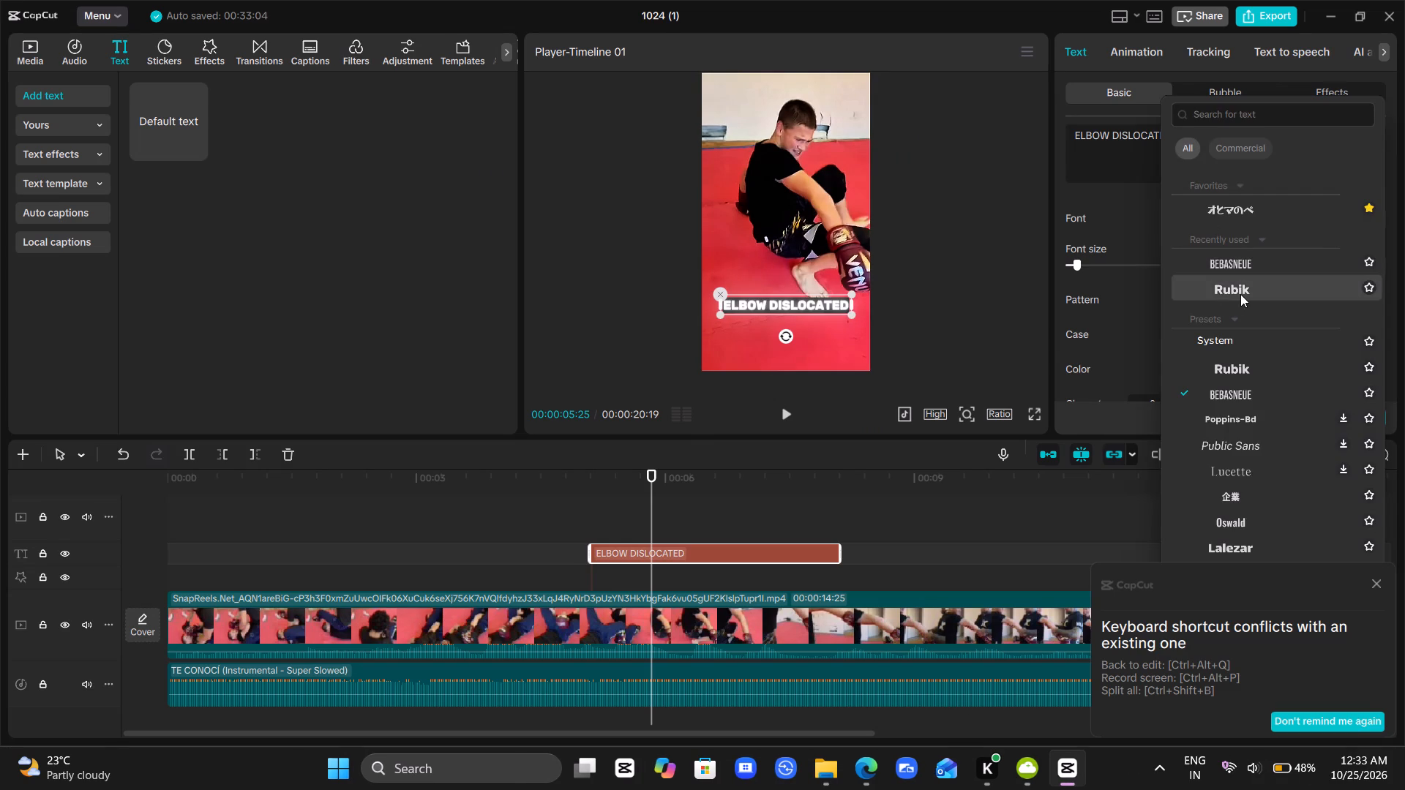
pyautogui.click(1240, 294)
pyautogui.click(577, 512)
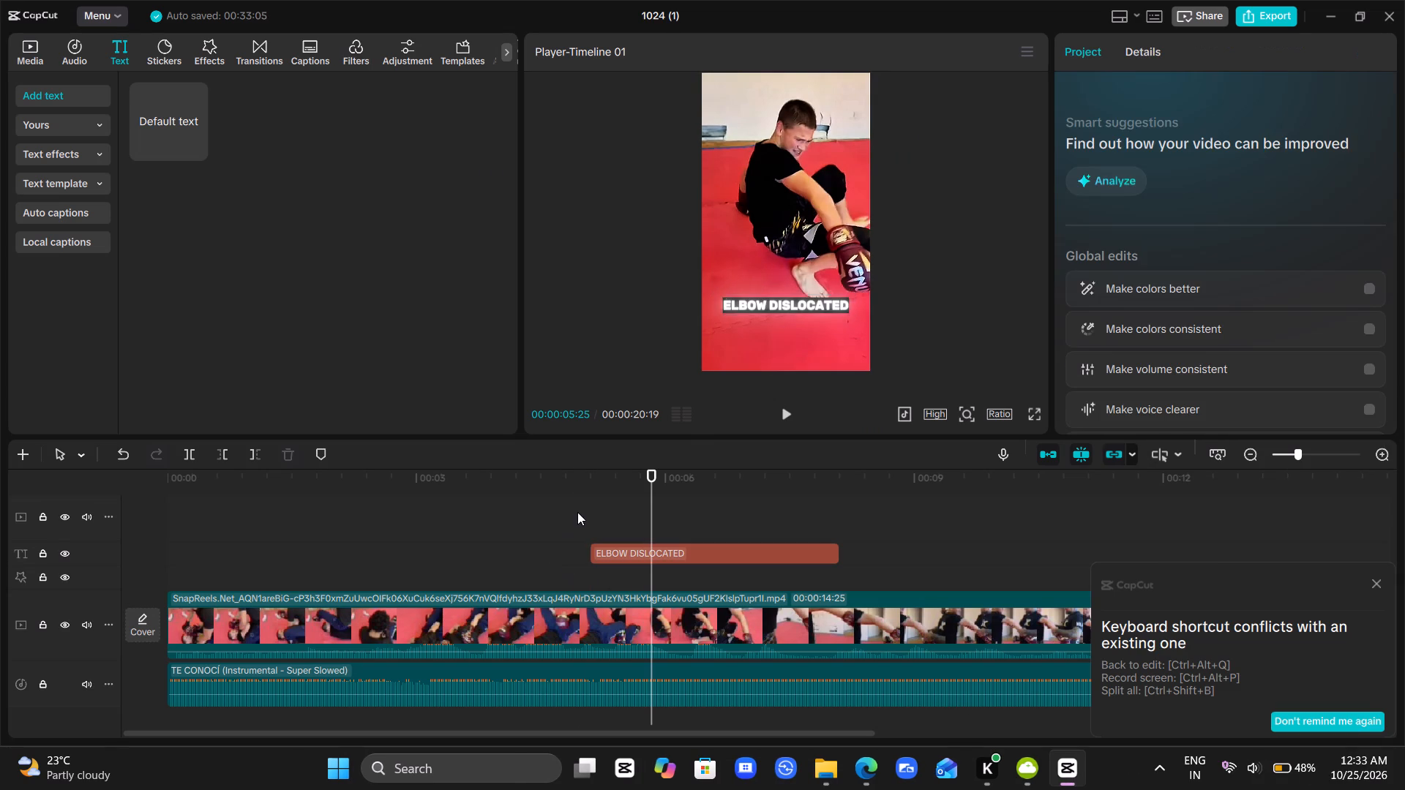
# Scrub through the captioned section and move the ELBOW DISLOCATED text up to the middle of the frame, centred horizontally.
pyautogui.moveTo(577, 512); pyautogui.dragTo(785, 517)
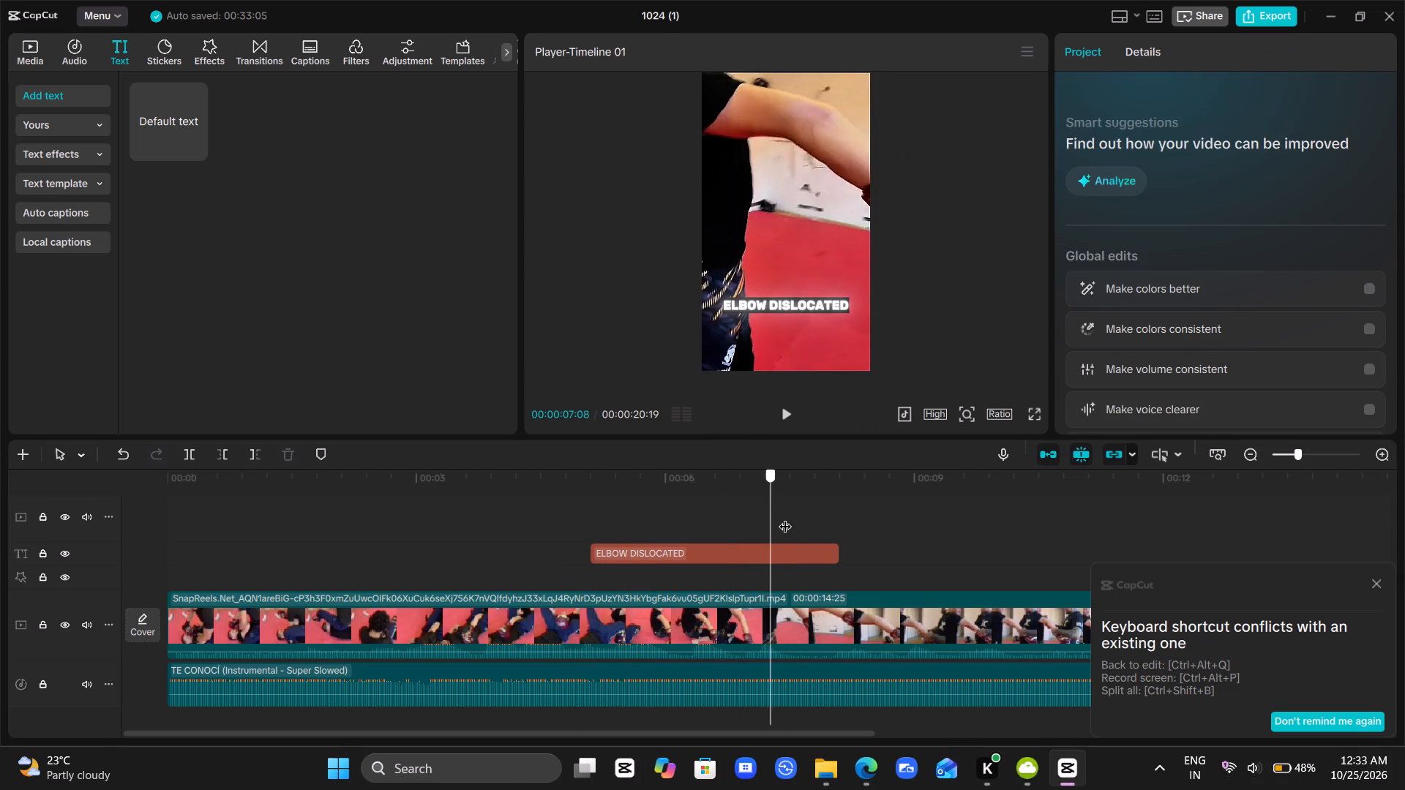
pyautogui.moveTo(785, 517); pyautogui.dragTo(694, 527)
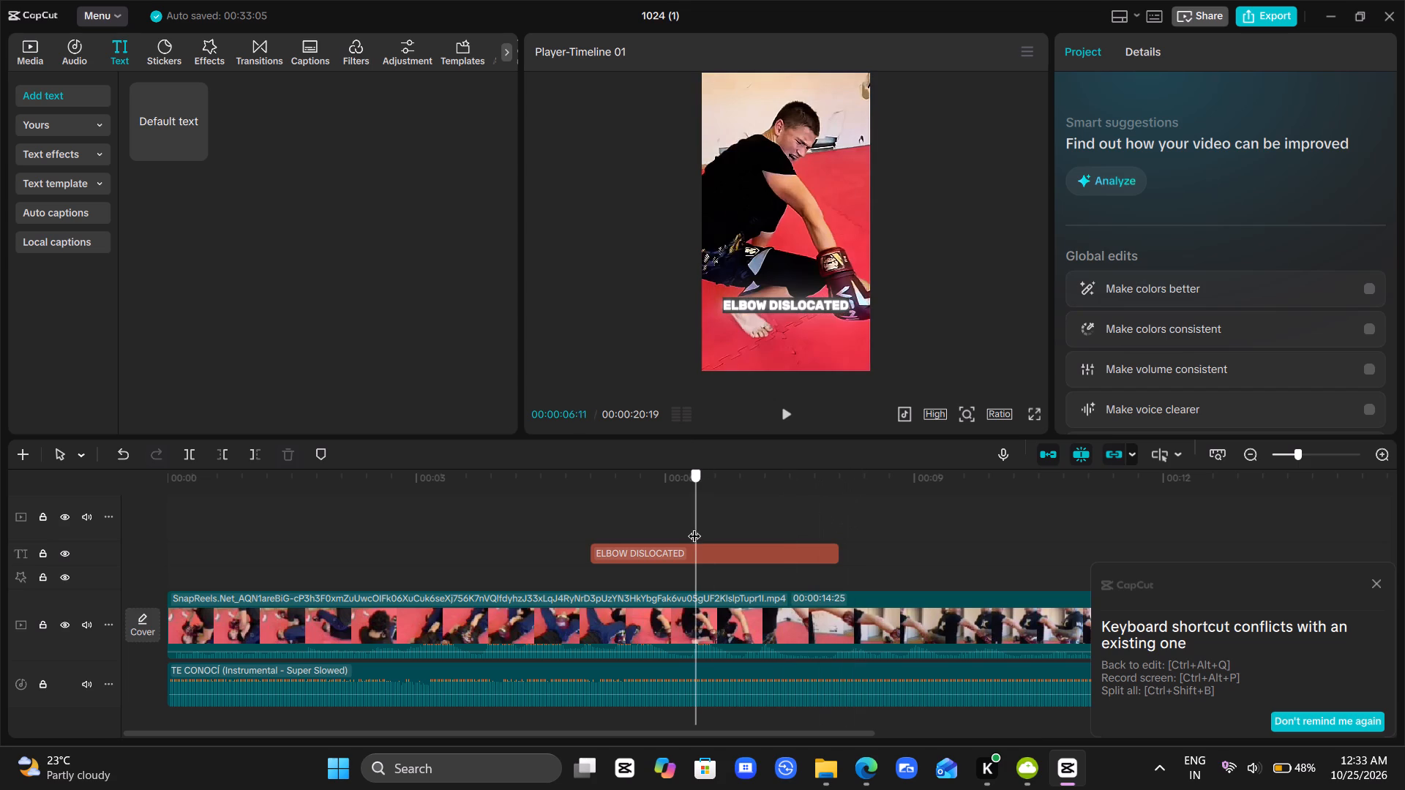
pyautogui.click(720, 557)
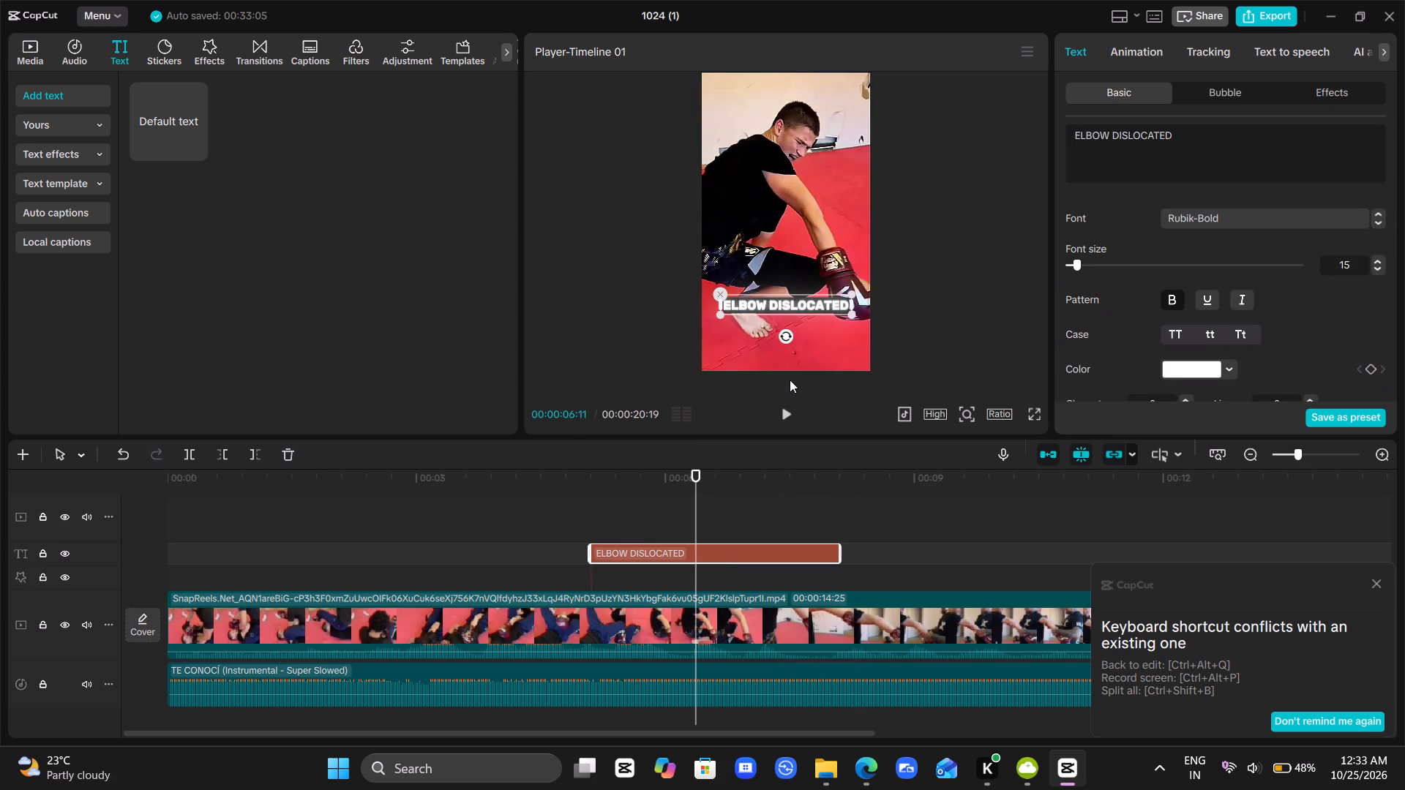
pyautogui.moveTo(822, 300); pyautogui.dragTo(821, 227)
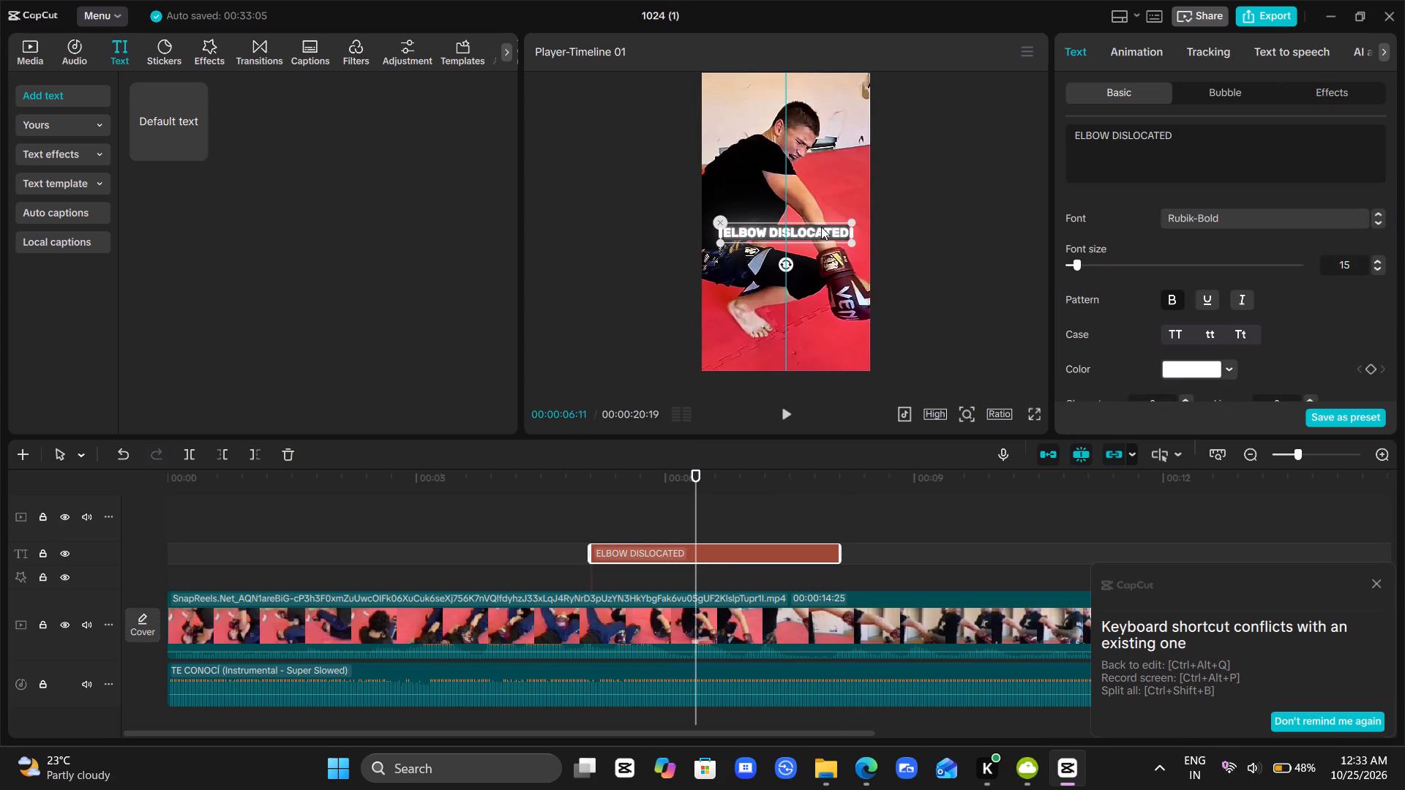
pyautogui.moveTo(821, 227); pyautogui.dragTo(823, 217)
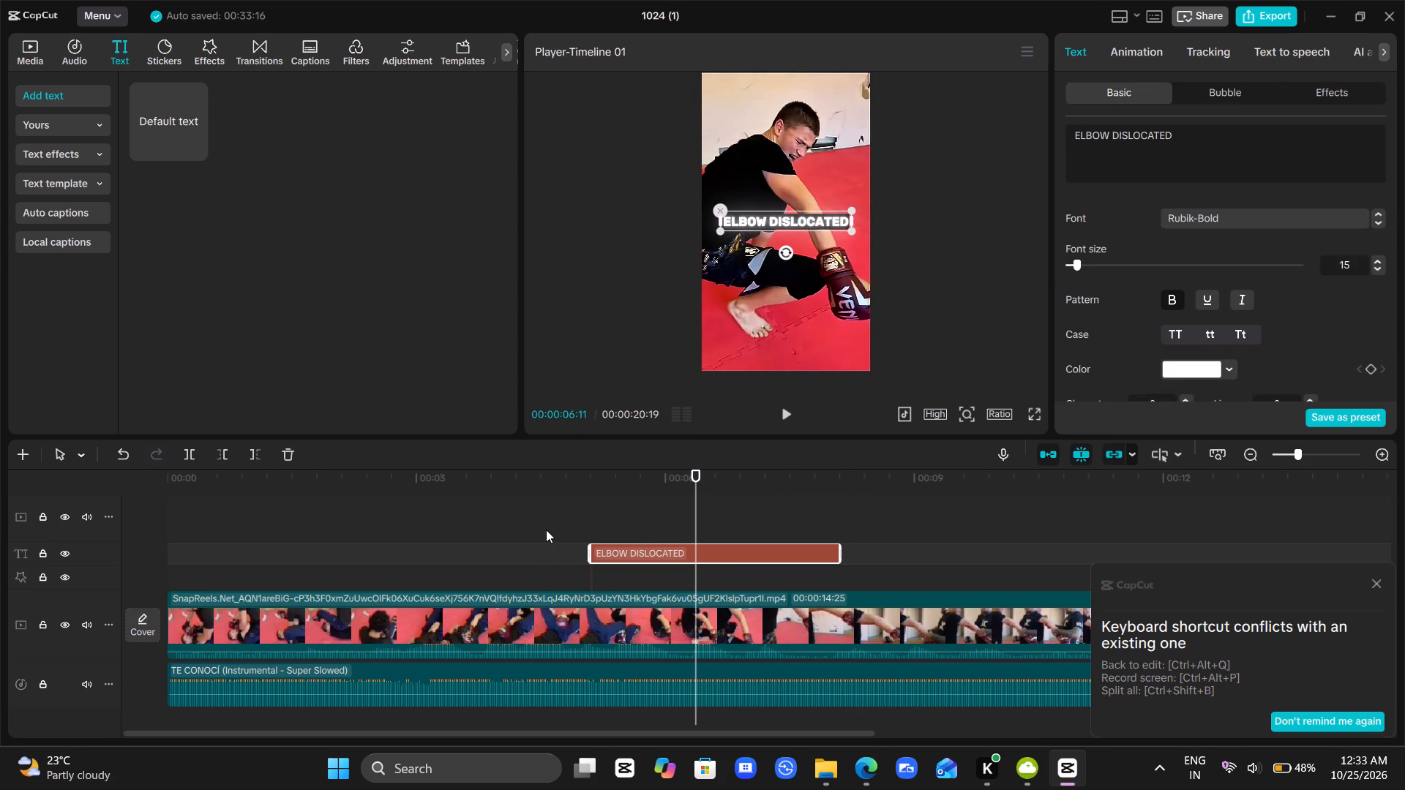
# Play the short from the start through the ELBOW DISLOCATED caption and pause shortly after the caption ends.
pyautogui.click(546, 530)
pyautogui.moveTo(546, 530); pyautogui.dragTo(0, 569)
pyautogui.press('space')
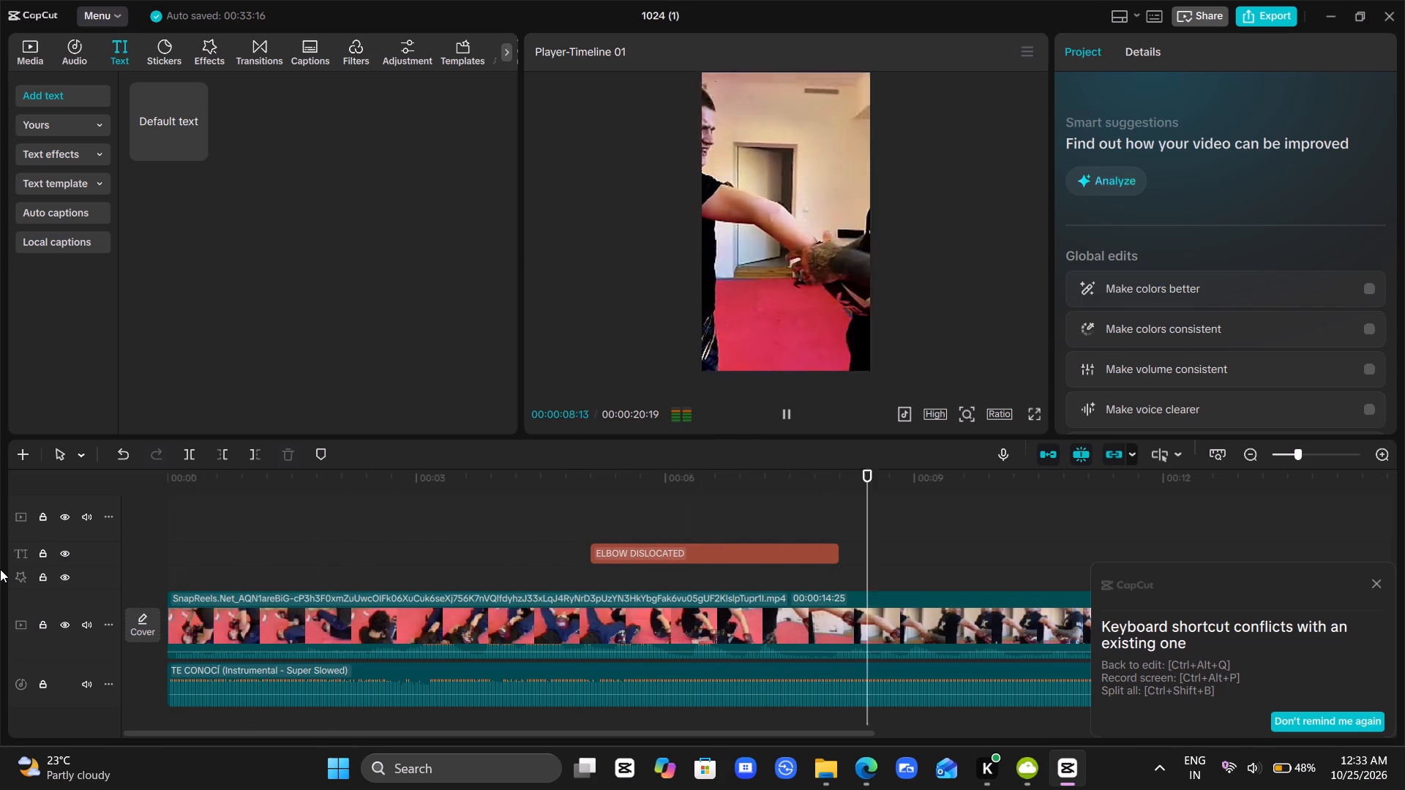
pyautogui.press('space')
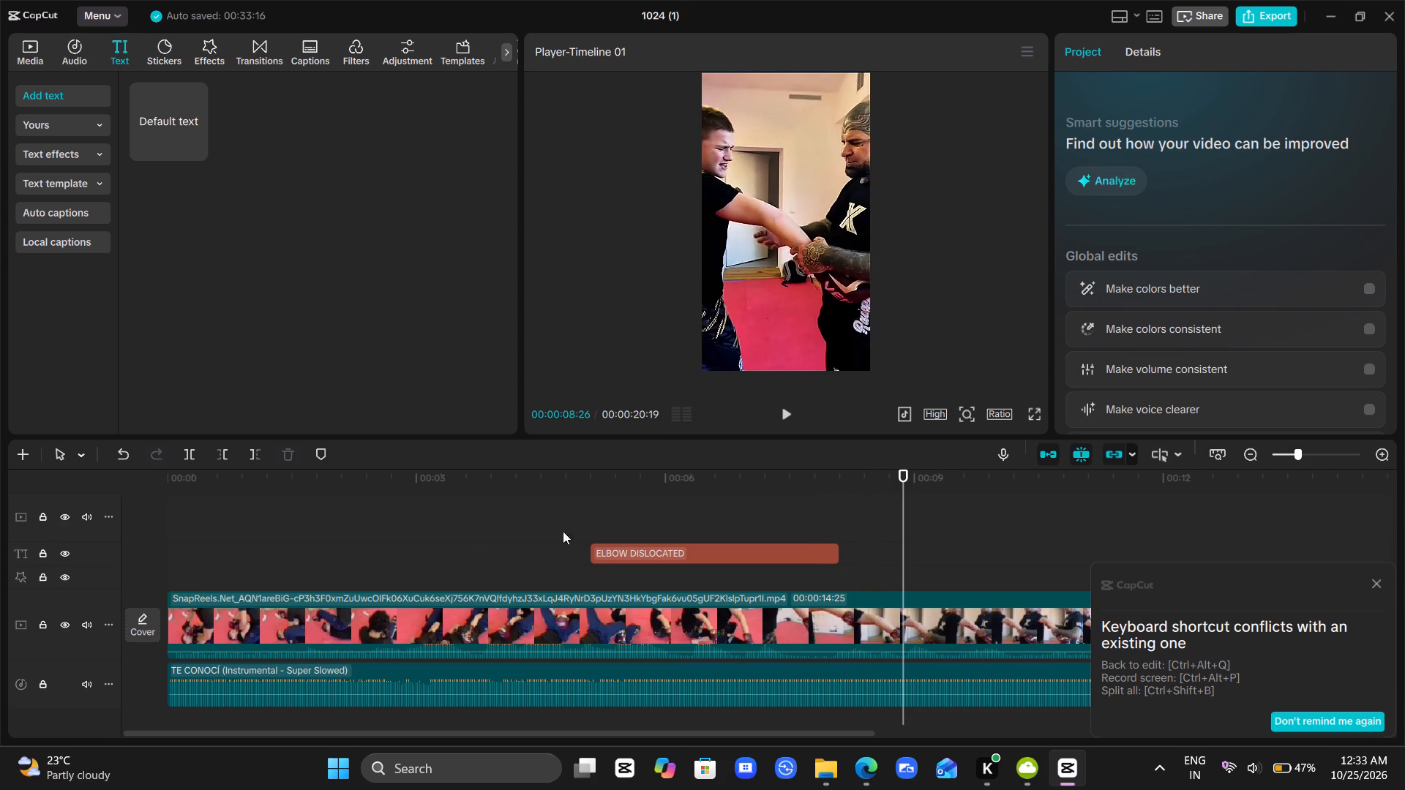
# Watch the whole short in full screen from the beginning to the end, and return to the editor.
pyautogui.click(593, 530)
pyautogui.moveTo(593, 530); pyautogui.dragTo(0, 642)
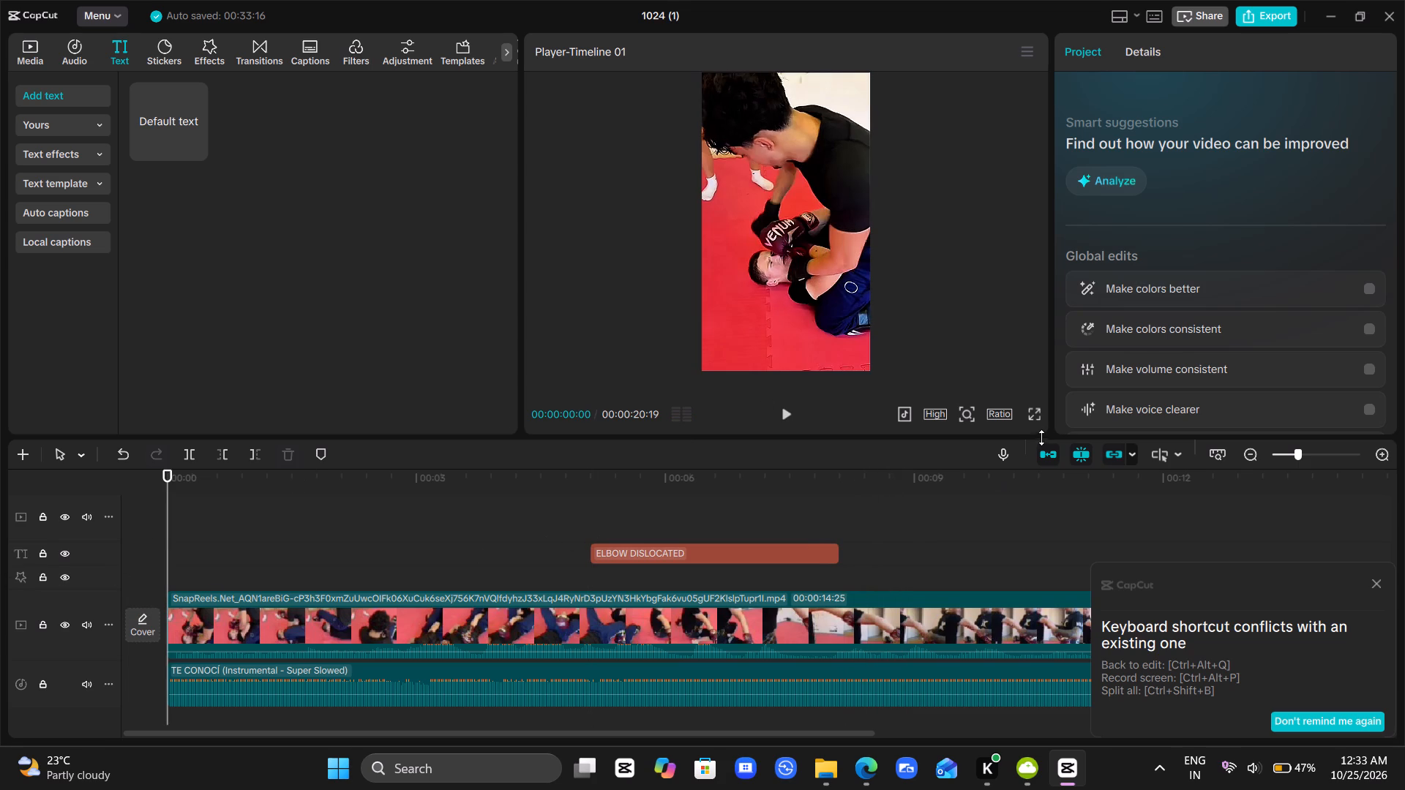
pyautogui.click(1035, 414)
pyautogui.press('space')
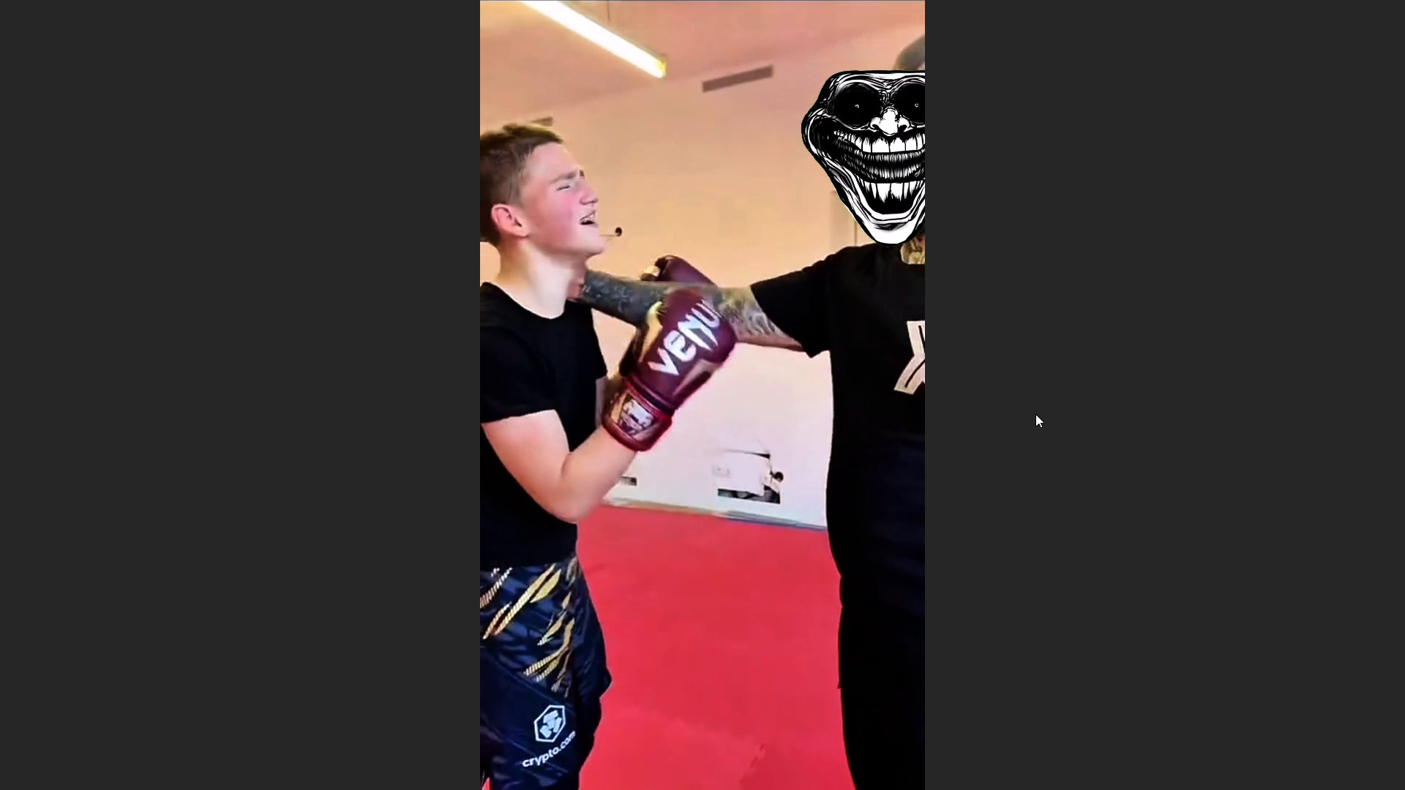
pyautogui.click(903, 441)
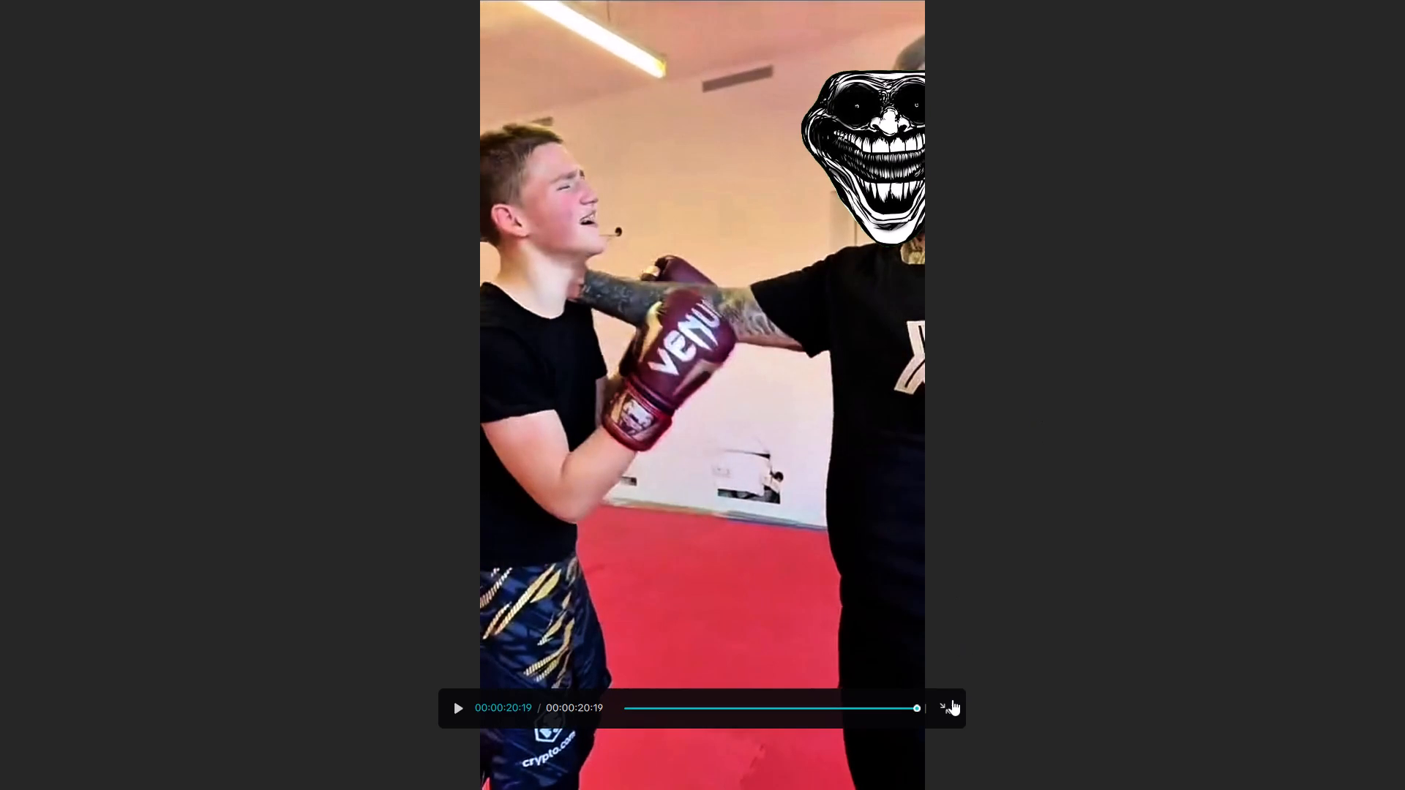
pyautogui.click(946, 703)
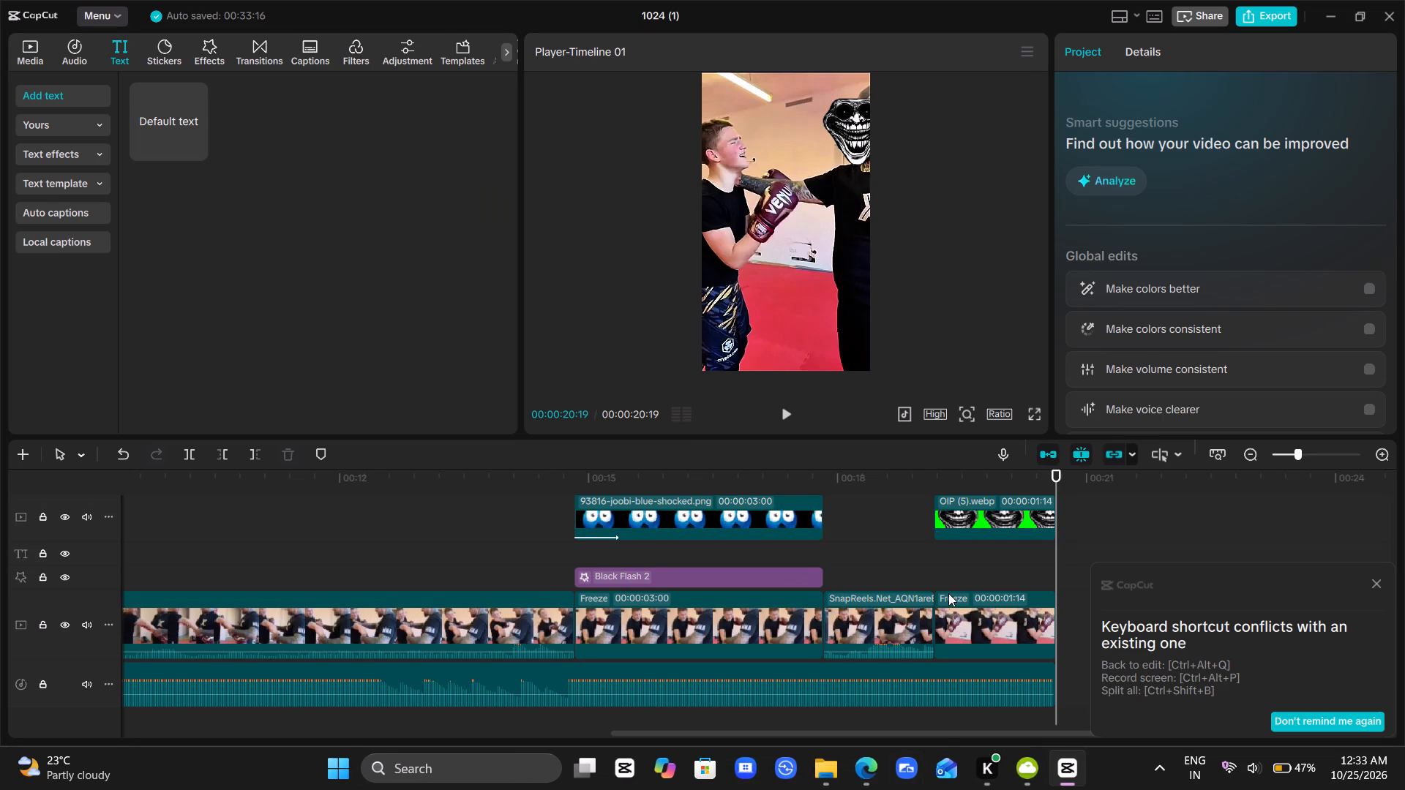
# Scrub through the blue-emoji and troll-face freeze frames, and play the ending from about 00:00:14:22.
pyautogui.hscroll(-1, 948, 593)
pyautogui.click(929, 563)
pyautogui.moveTo(929, 563); pyautogui.dragTo(938, 584)
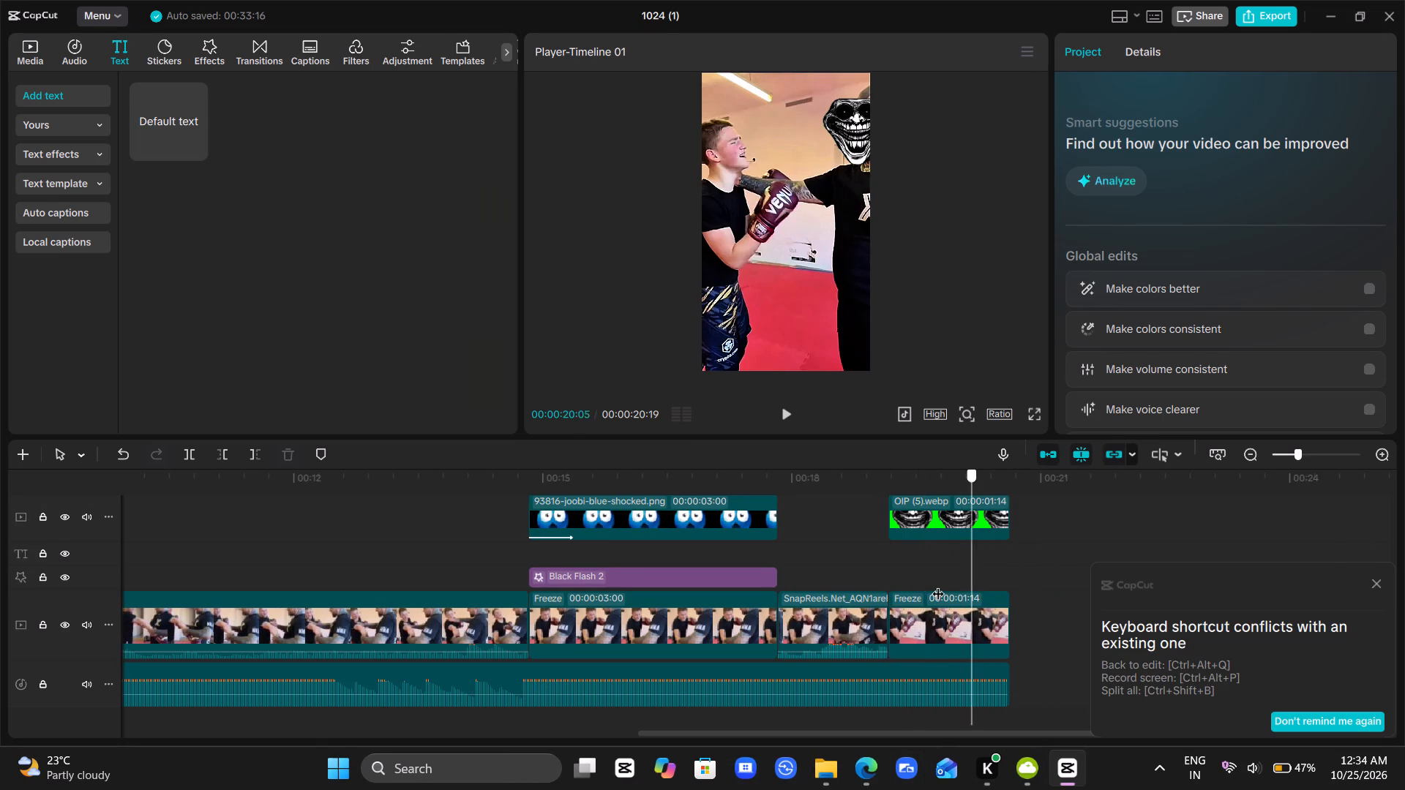
pyautogui.moveTo(938, 584); pyautogui.dragTo(882, 562)
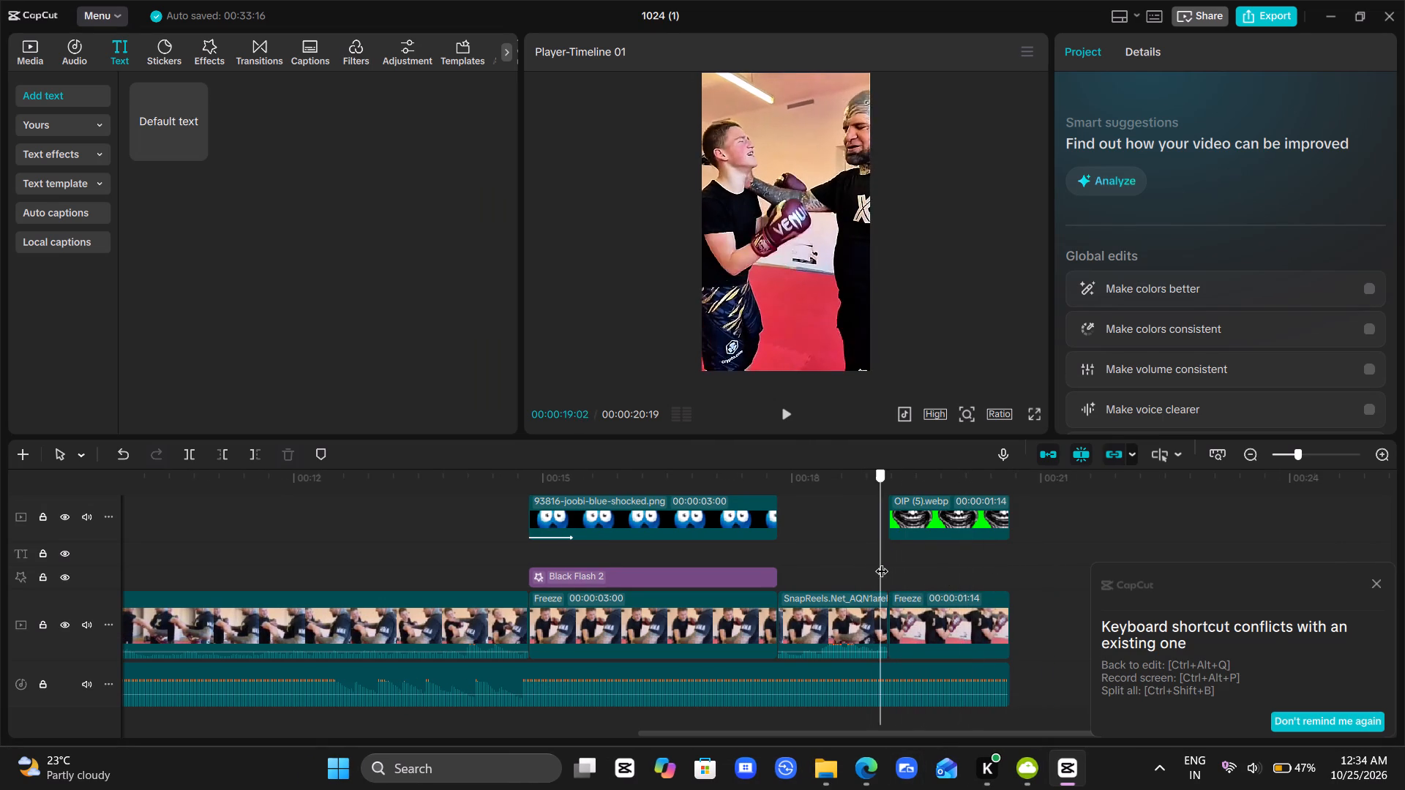
pyautogui.moveTo(882, 562); pyautogui.dragTo(462, 492)
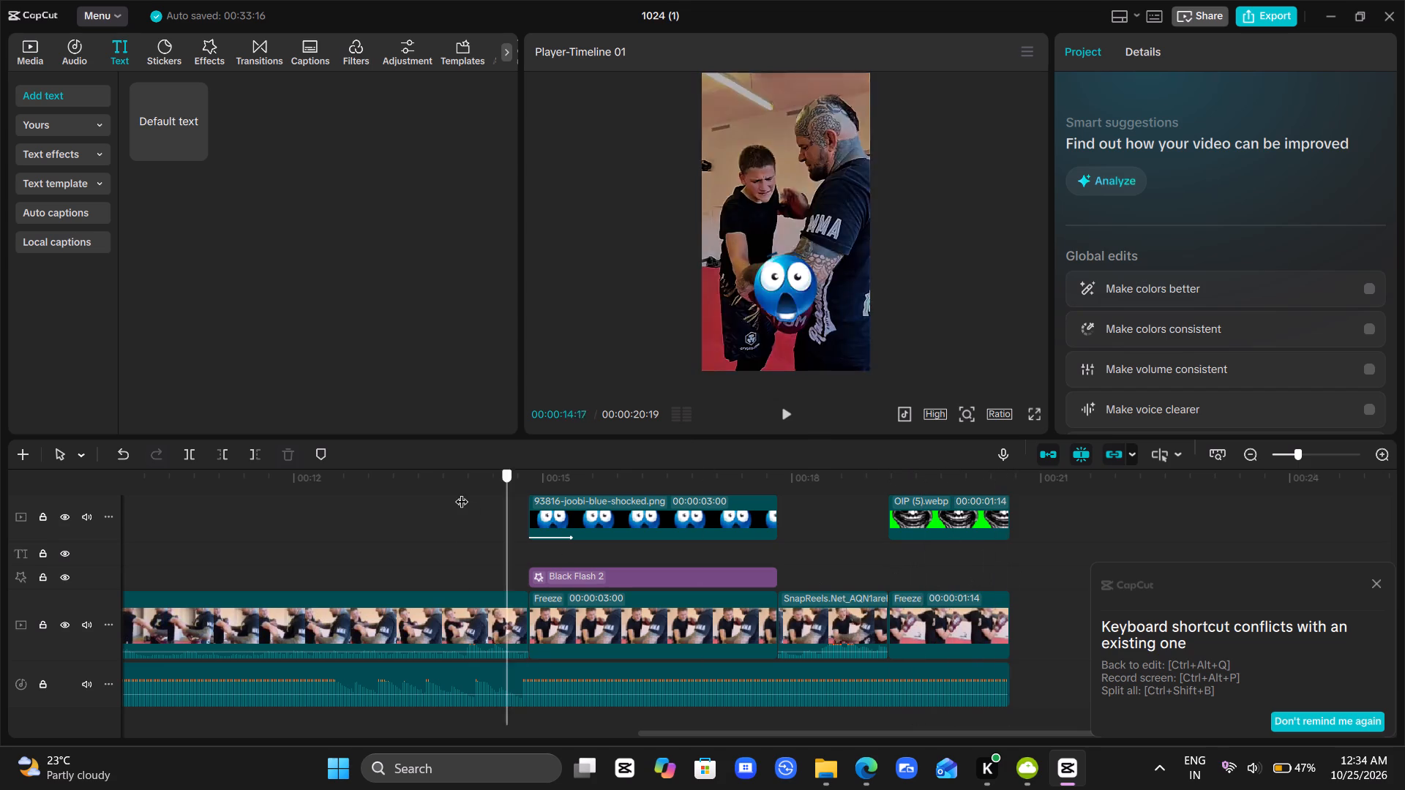
pyautogui.moveTo(462, 492); pyautogui.dragTo(1000, 524)
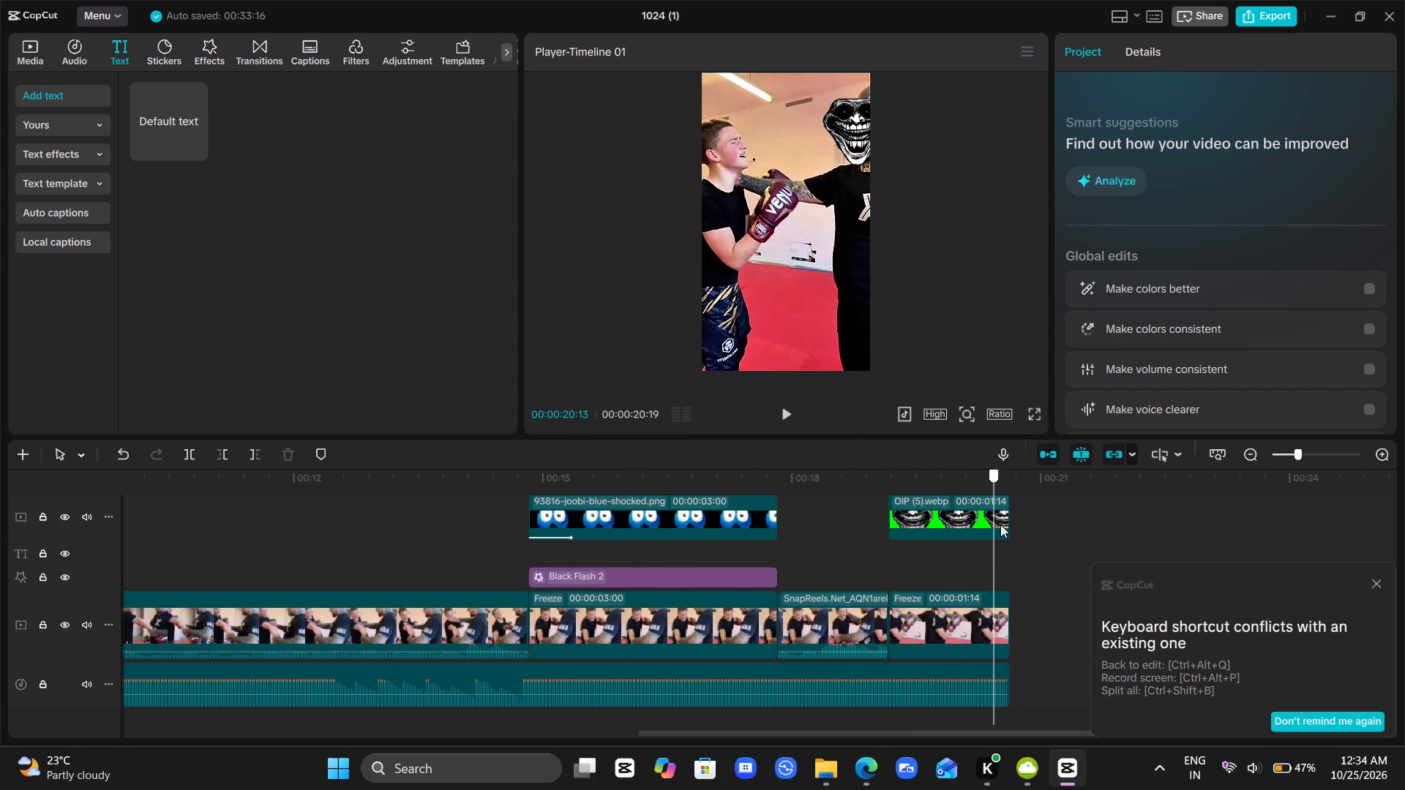
pyautogui.moveTo(1000, 524); pyautogui.dragTo(896, 546)
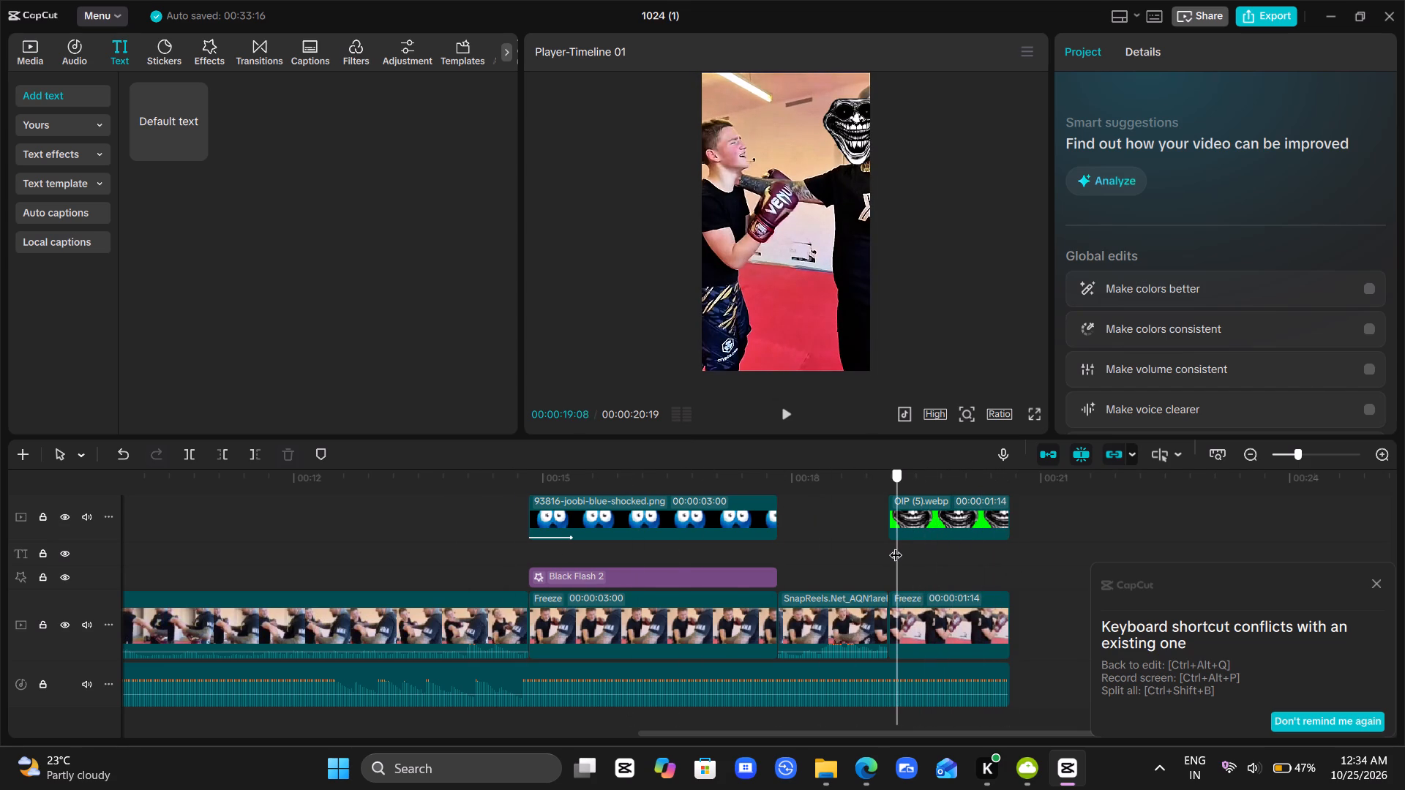
pyautogui.moveTo(896, 546); pyautogui.dragTo(522, 522)
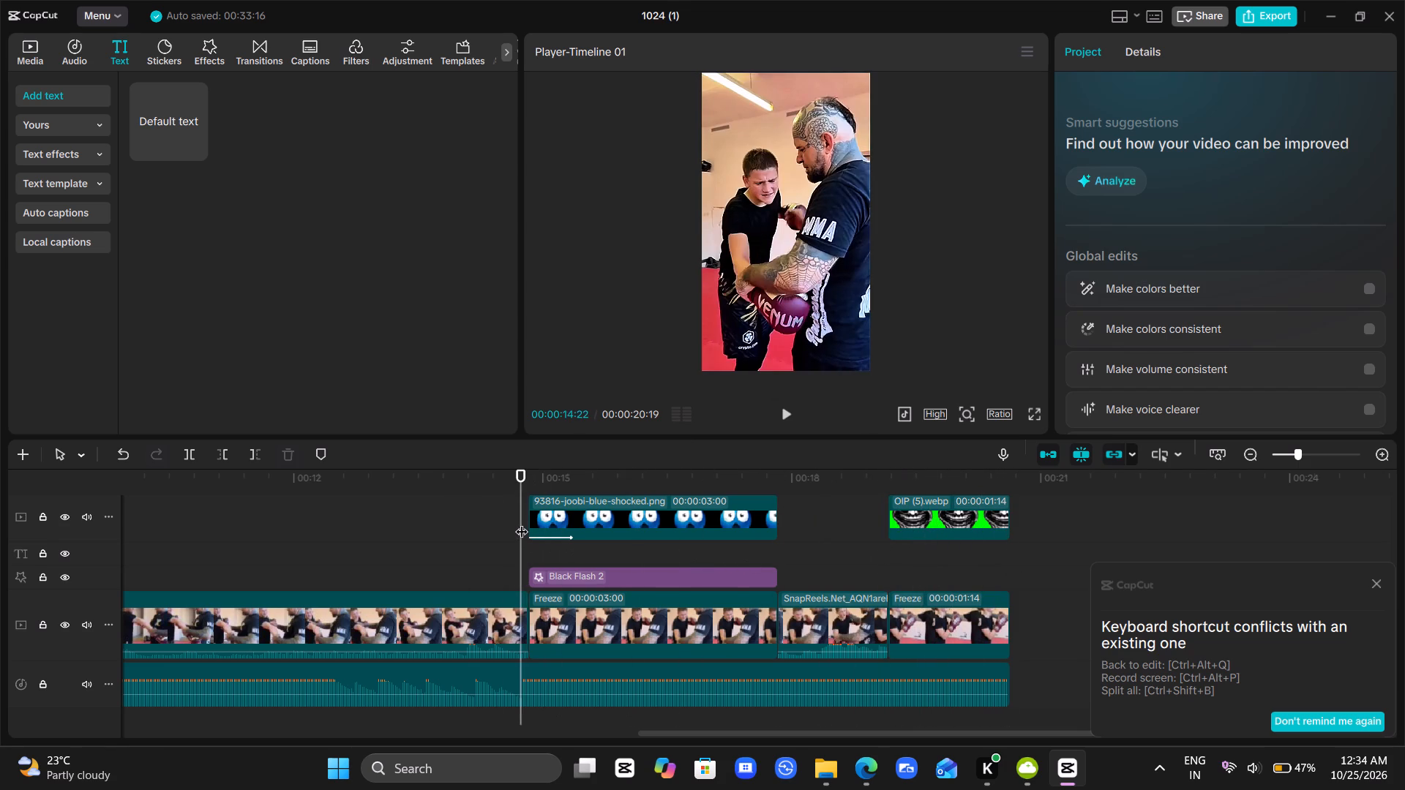
pyautogui.press('space')
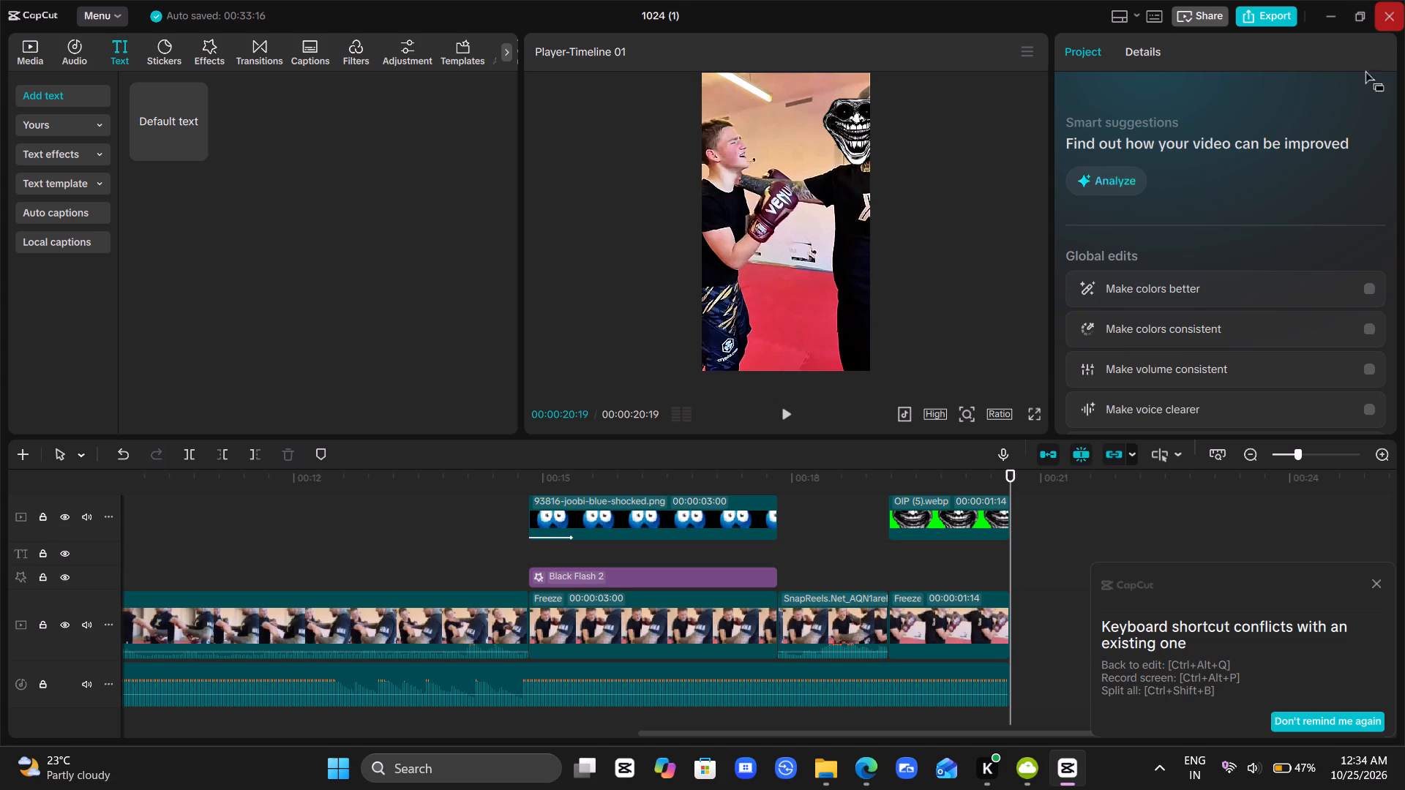
# Switch to the Trending Blue Emoji Trollface Edit tutorial on YouTube in the Edge browser.
pyautogui.click(870, 789)
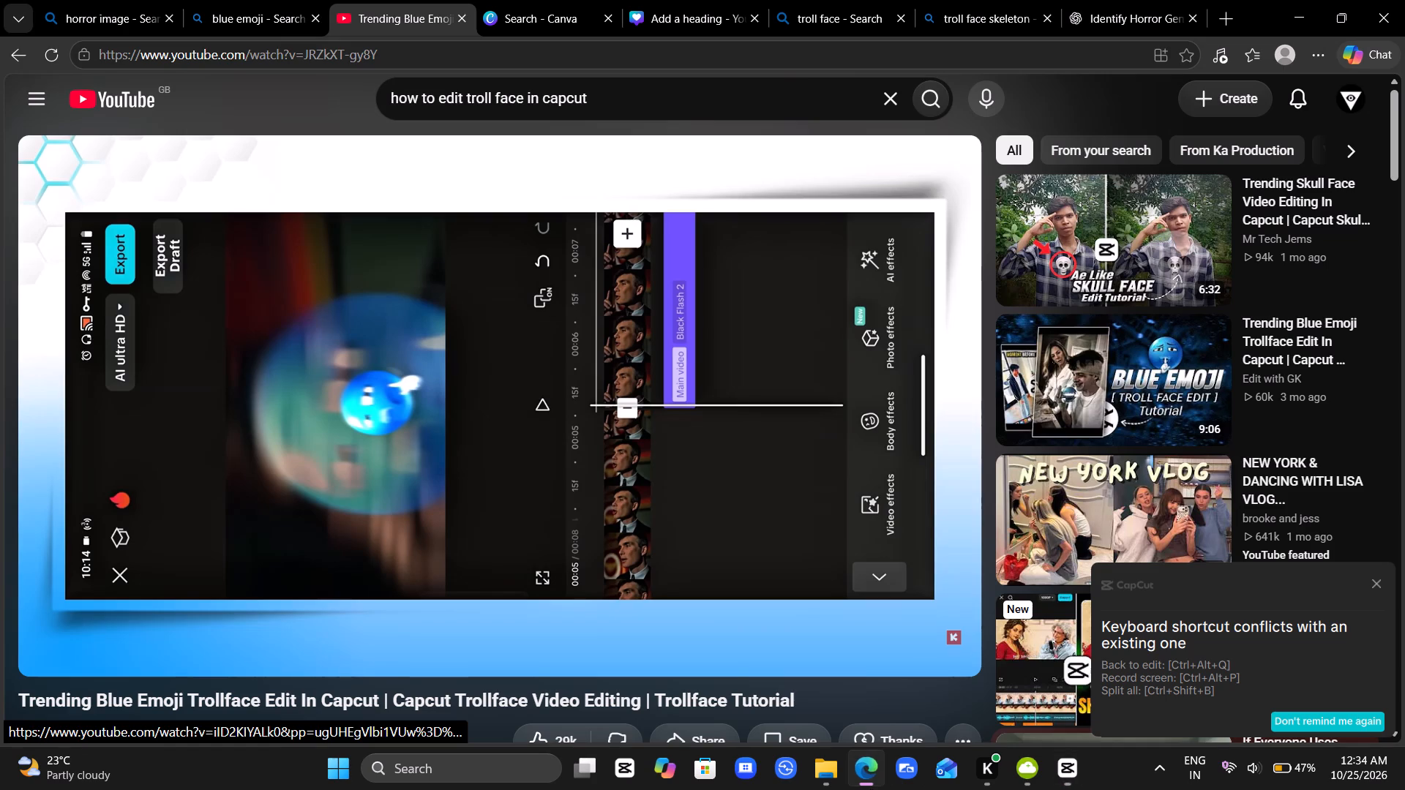